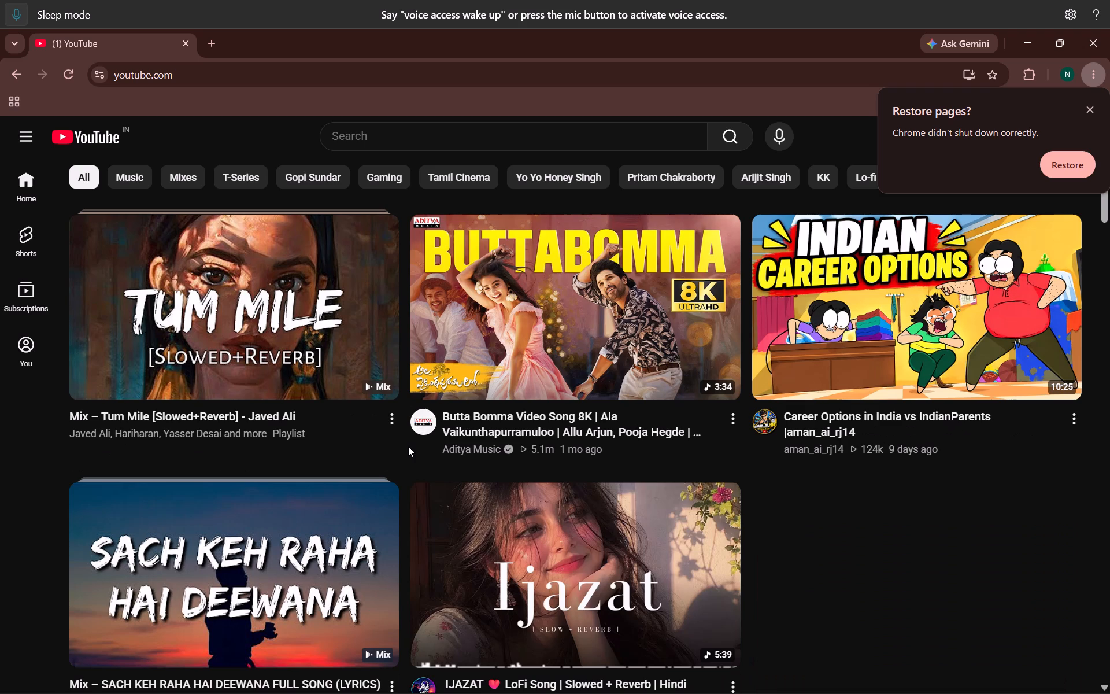
Play the mix "Tum Mile [Slowed+Reverb] - Javed Ali" from the YouTube home page.
{"action": "scroll", "coordinate": [473, 312], "scroll_direction": "down", "scroll_amount": 2}
{"action": "scroll", "coordinate": [474, 317], "scroll_direction": "up", "scroll_amount": 4}
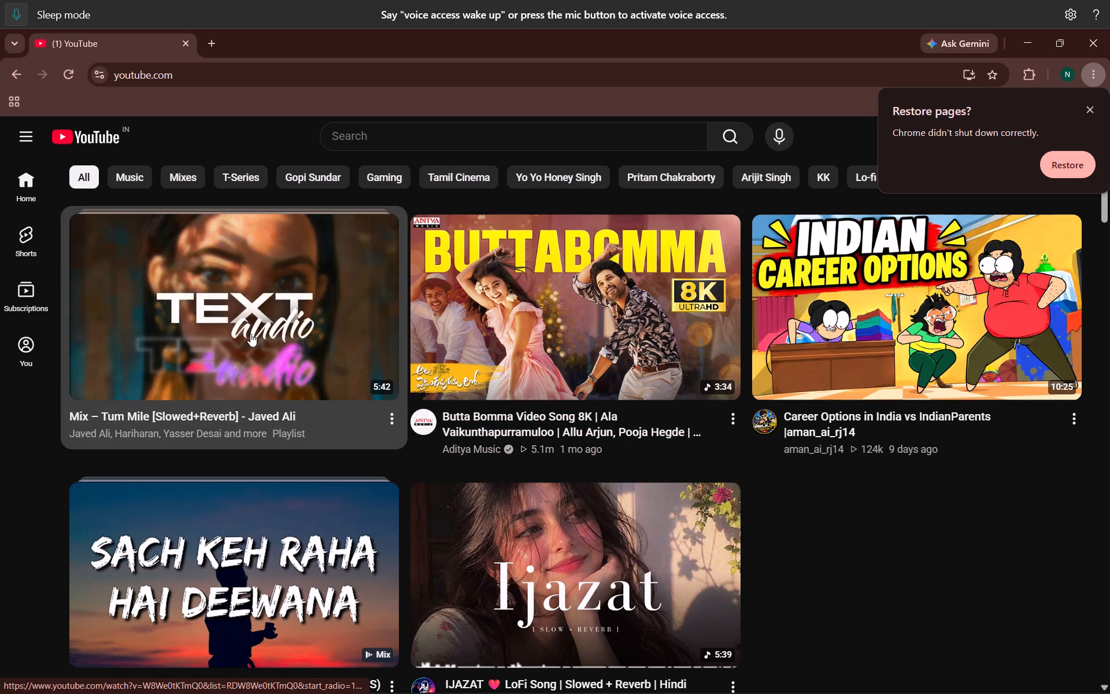
{"action": "left_click", "coordinate": [250, 334]}
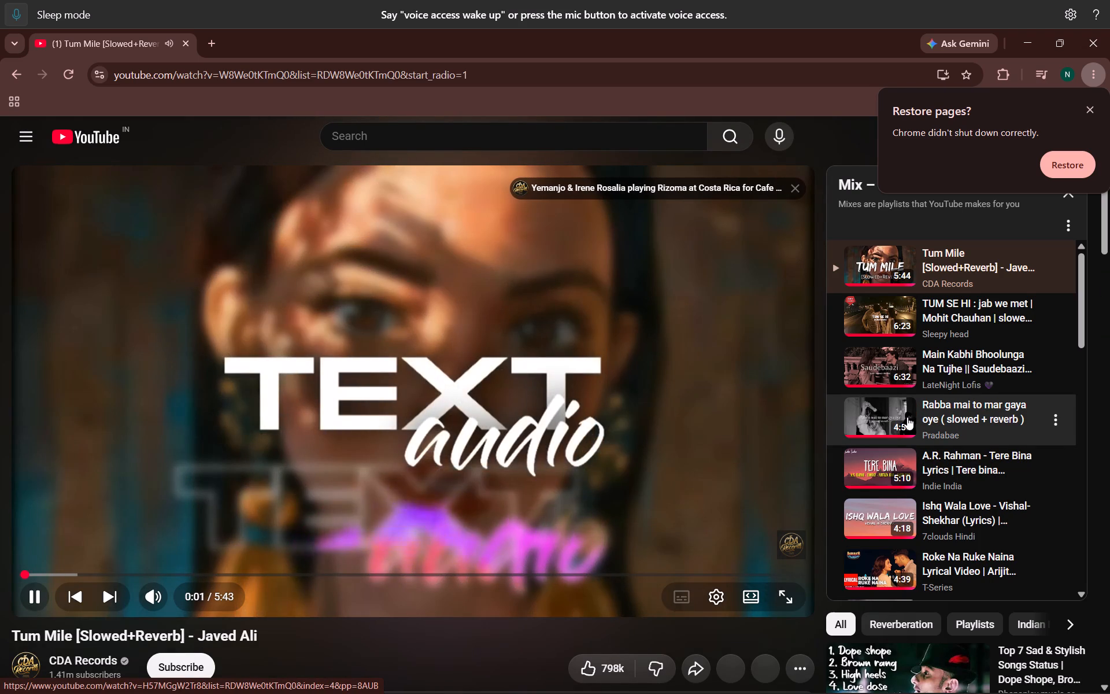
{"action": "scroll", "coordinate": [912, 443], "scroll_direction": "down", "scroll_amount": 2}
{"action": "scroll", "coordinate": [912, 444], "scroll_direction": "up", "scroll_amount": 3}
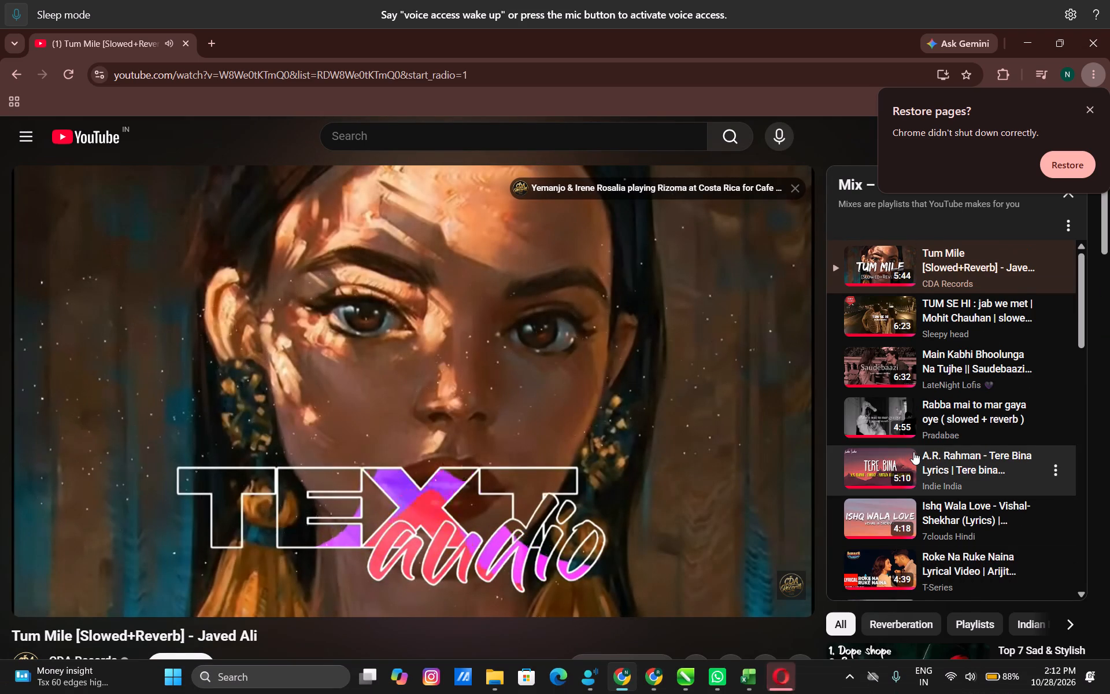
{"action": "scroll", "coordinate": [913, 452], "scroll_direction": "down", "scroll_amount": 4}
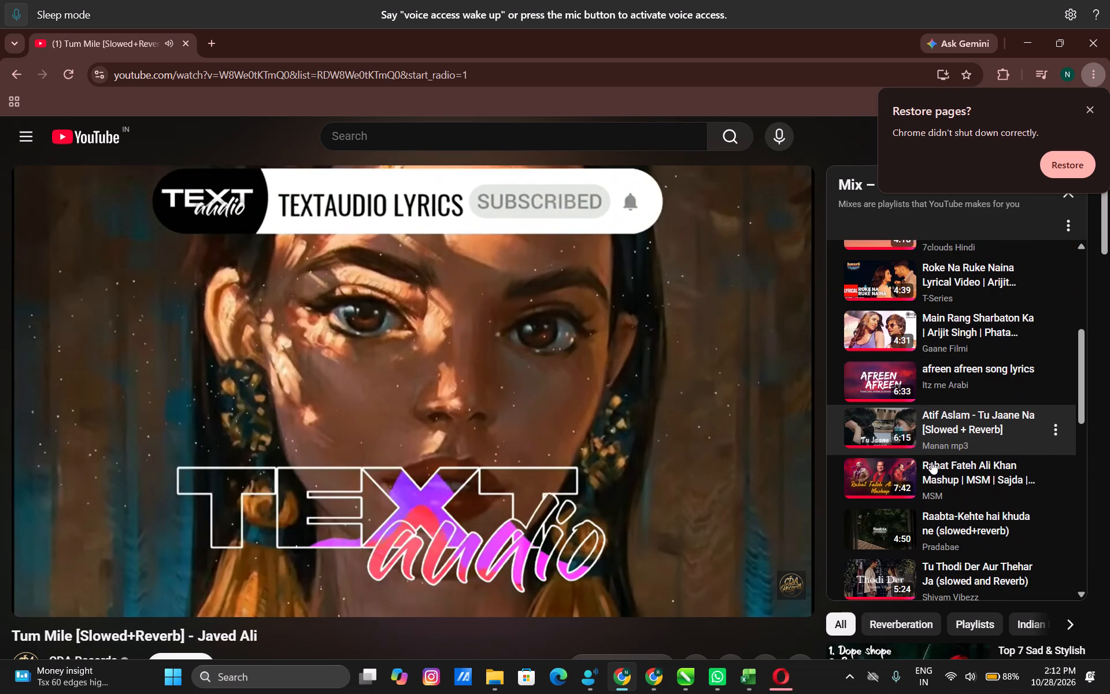
Switch to the SCOPE OF SERVICES workbook in Excel and examine the English and Marathi service lists from top to bottom.
{"action": "left_click", "coordinate": [1013, 45]}
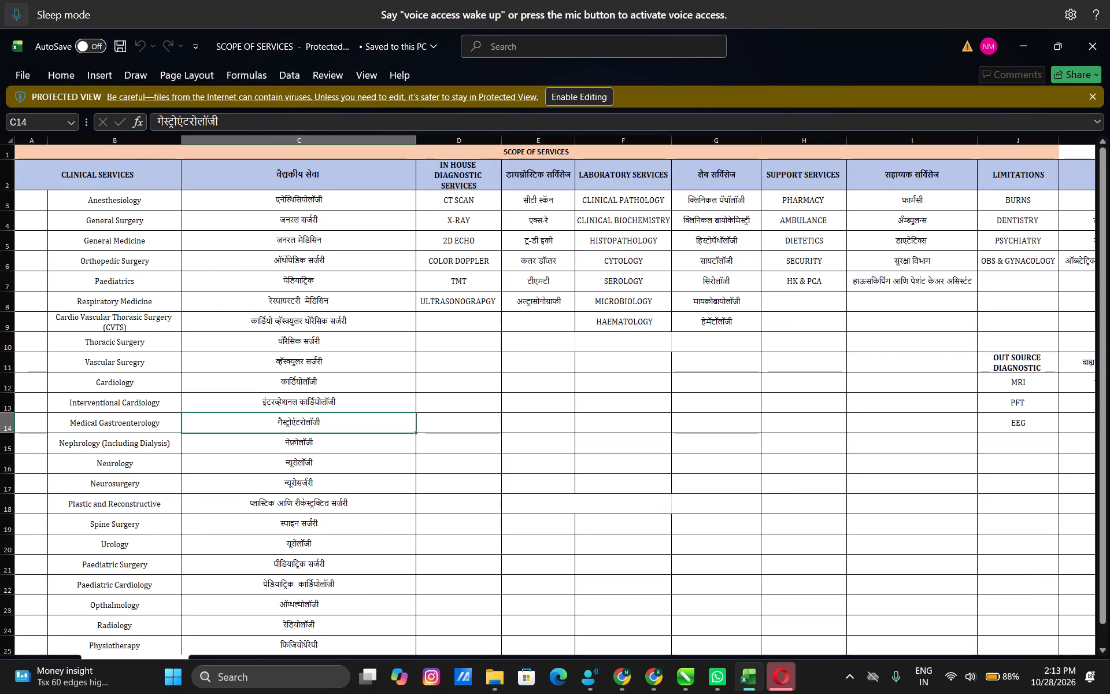
{"action": "scroll", "coordinate": [174, 385], "scroll_direction": "down", "scroll_amount": 1}
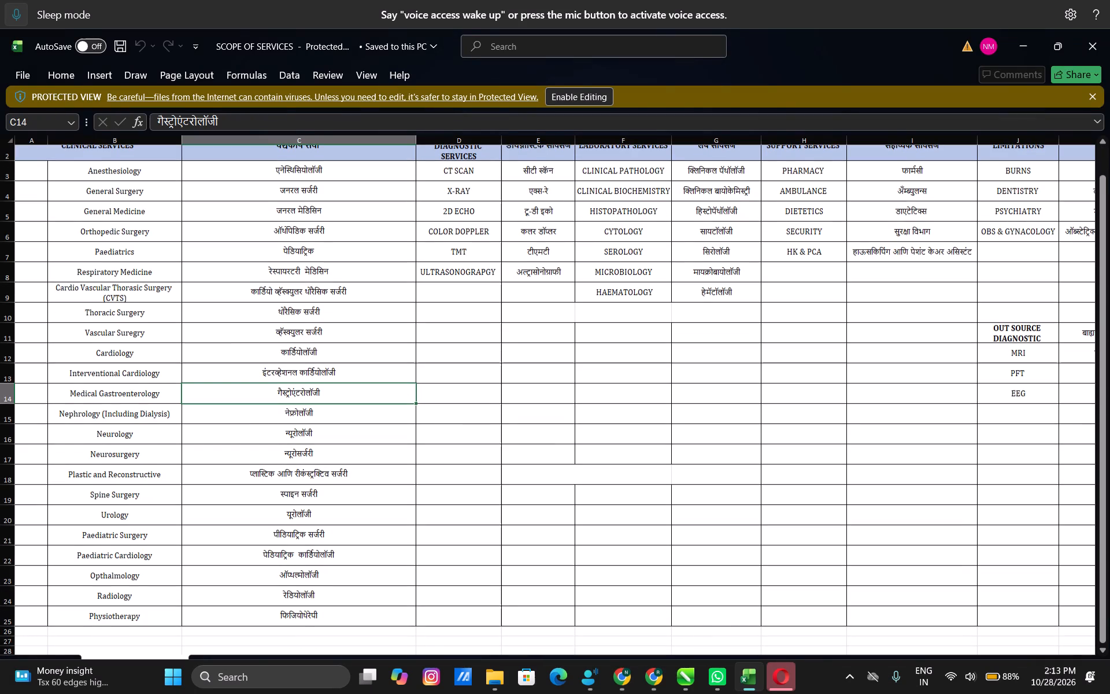
{"action": "scroll", "coordinate": [174, 385], "scroll_direction": "down", "scroll_amount": 1}
{"action": "scroll", "coordinate": [174, 385], "scroll_direction": "up", "scroll_amount": 2}
{"action": "scroll", "coordinate": [174, 385], "scroll_direction": "down", "scroll_amount": 6}
{"action": "scroll", "coordinate": [174, 386], "scroll_direction": "up", "scroll_amount": 9}
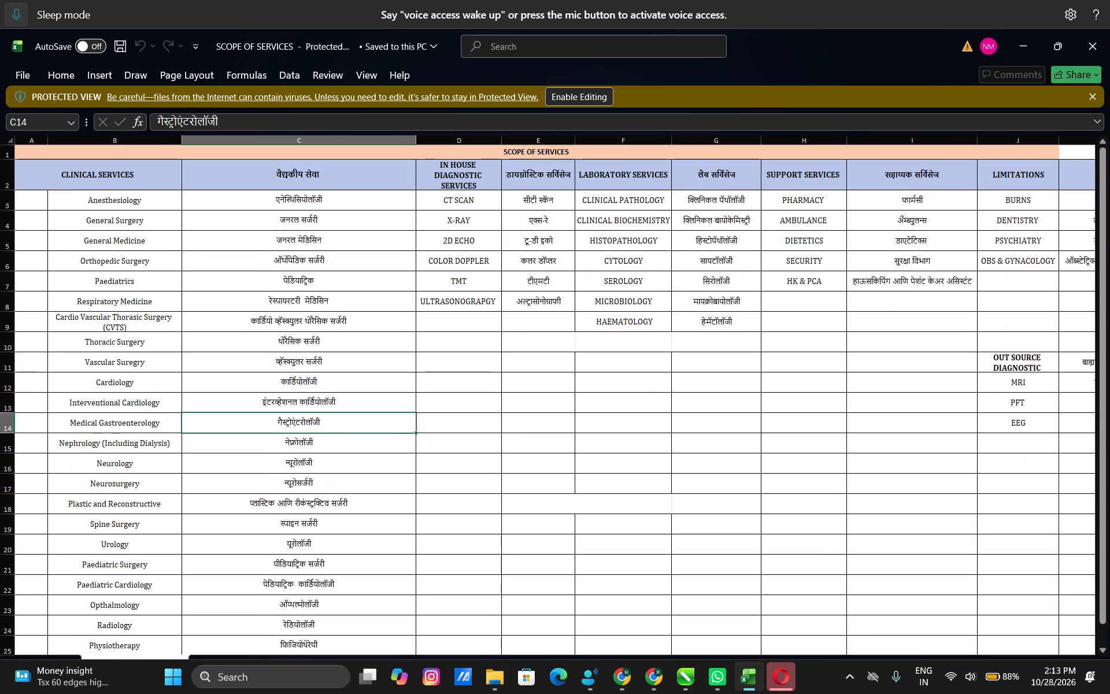
{"action": "scroll", "coordinate": [174, 386], "scroll_direction": "up", "scroll_amount": 1}
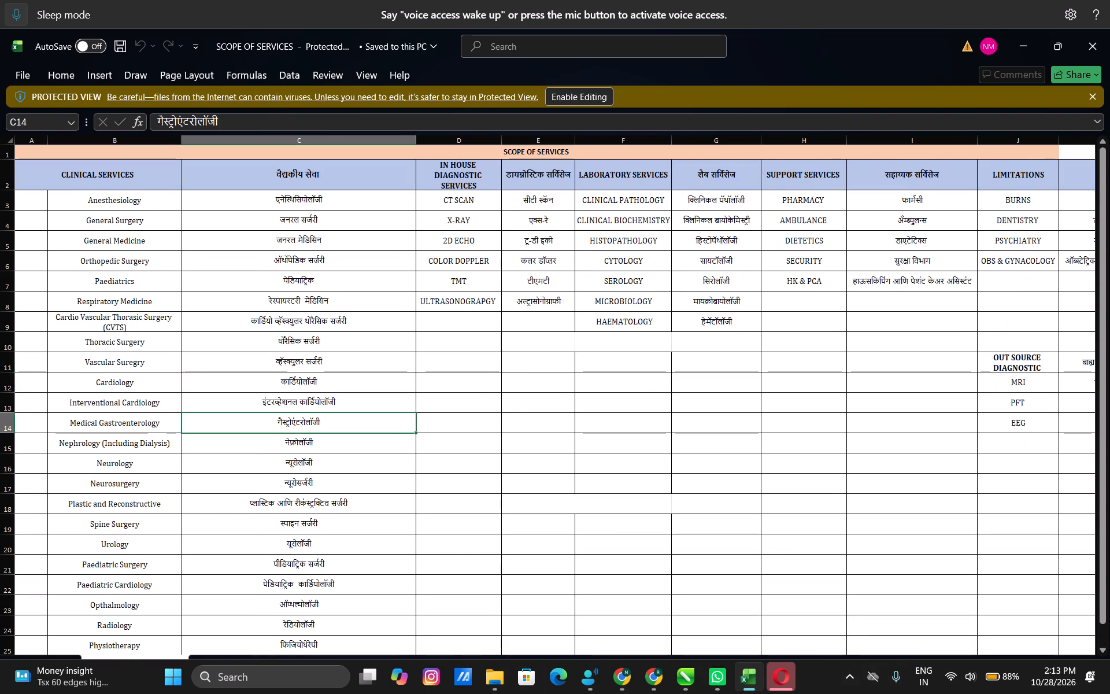
{"action": "scroll", "coordinate": [645, 587], "scroll_direction": "down", "scroll_amount": 1}
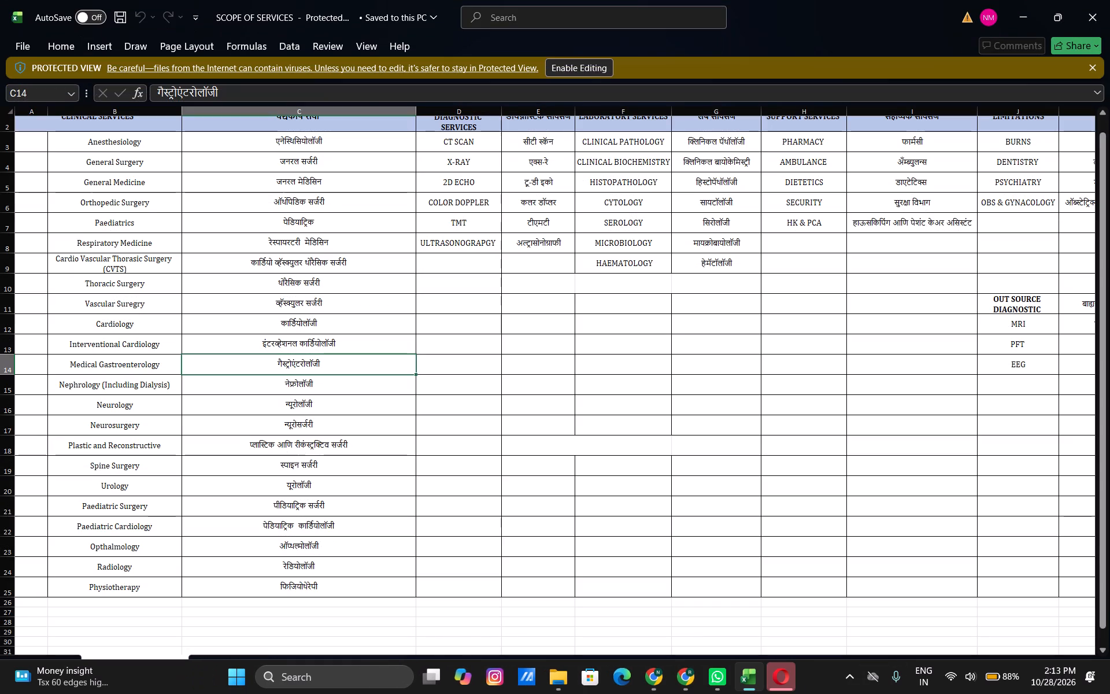
{"action": "left_click", "coordinate": [379, 326]}
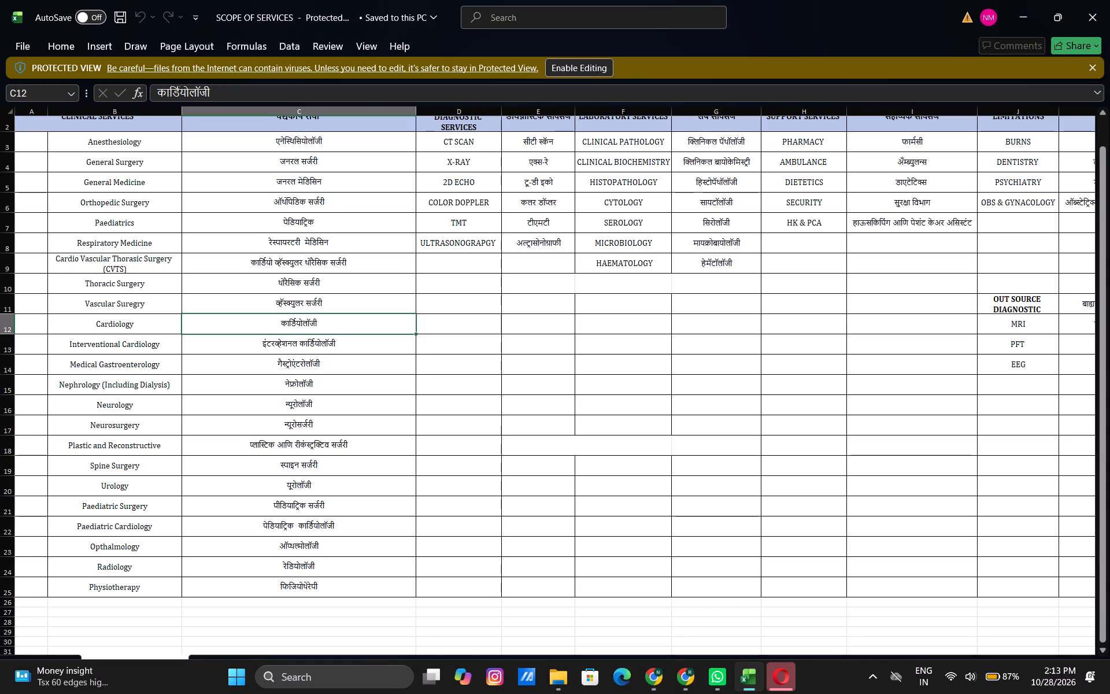
Minimize the workbook and the other windows in front, and close the Opera browser window.
{"action": "left_click", "coordinate": [1026, 6]}
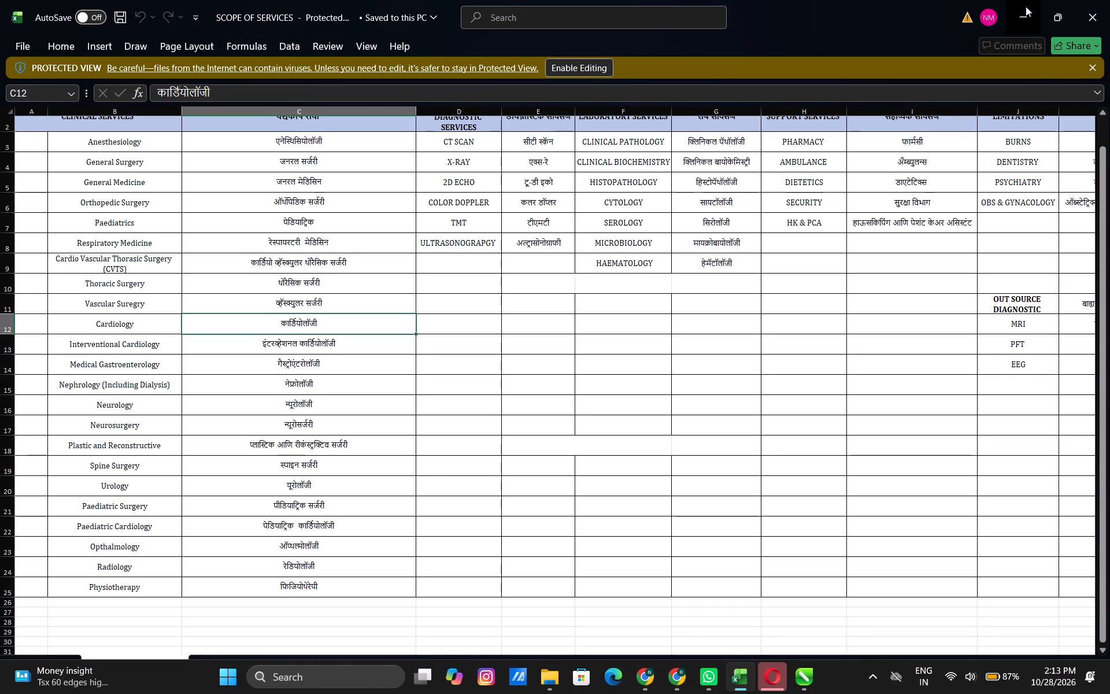
{"action": "left_click", "coordinate": [1026, 6]}
{"action": "left_click", "coordinate": [1026, 6]}
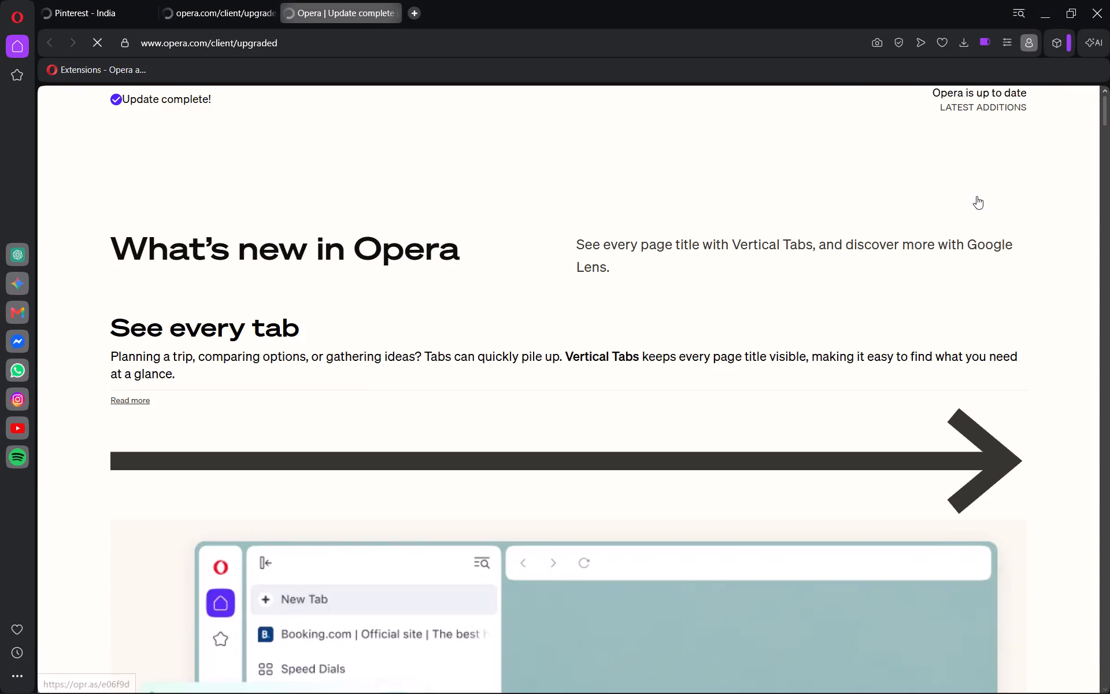
{"action": "left_click", "coordinate": [1099, 11]}
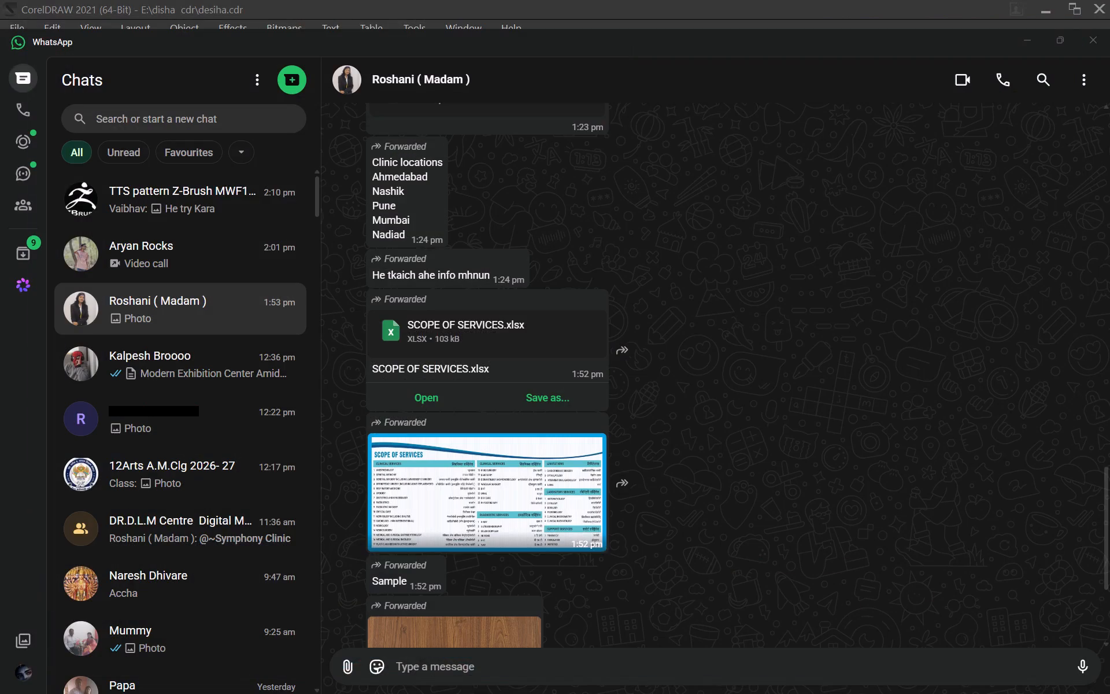
Return to the SCOPE OF SERVICES workbook in Excel and take a screen snip of the table, starting at the CLINICAL SERVICES column.
{"action": "left_click", "coordinate": [770, 674]}
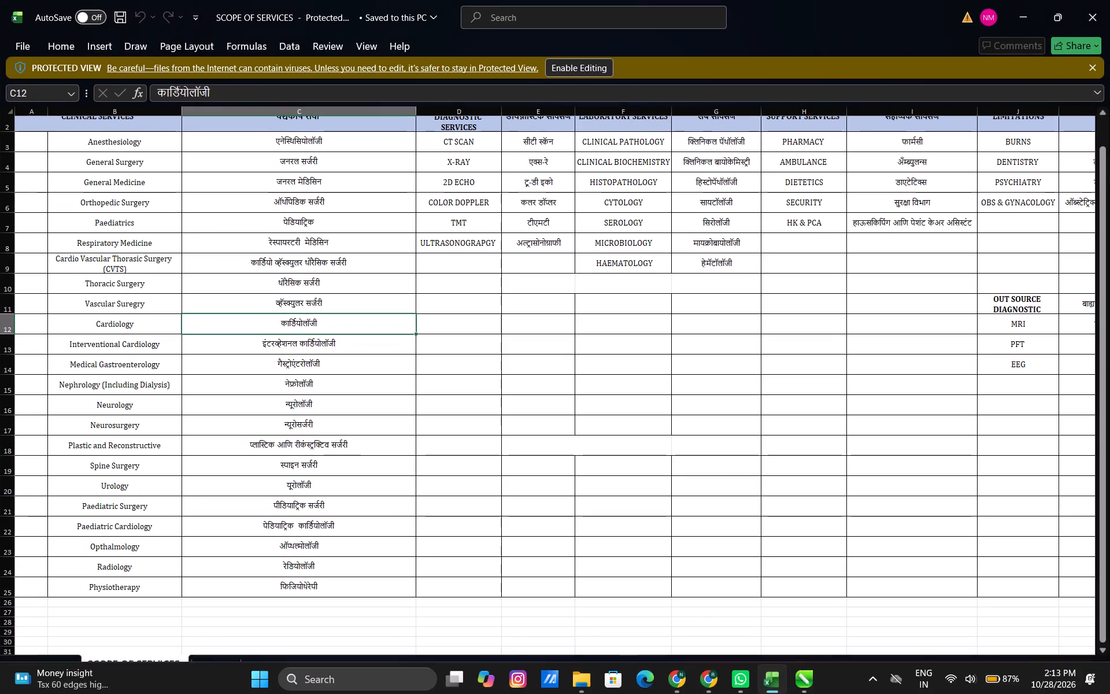
{"action": "left_click_drag", "start_coordinate": [742, 664], "coordinate": [710, 665]}
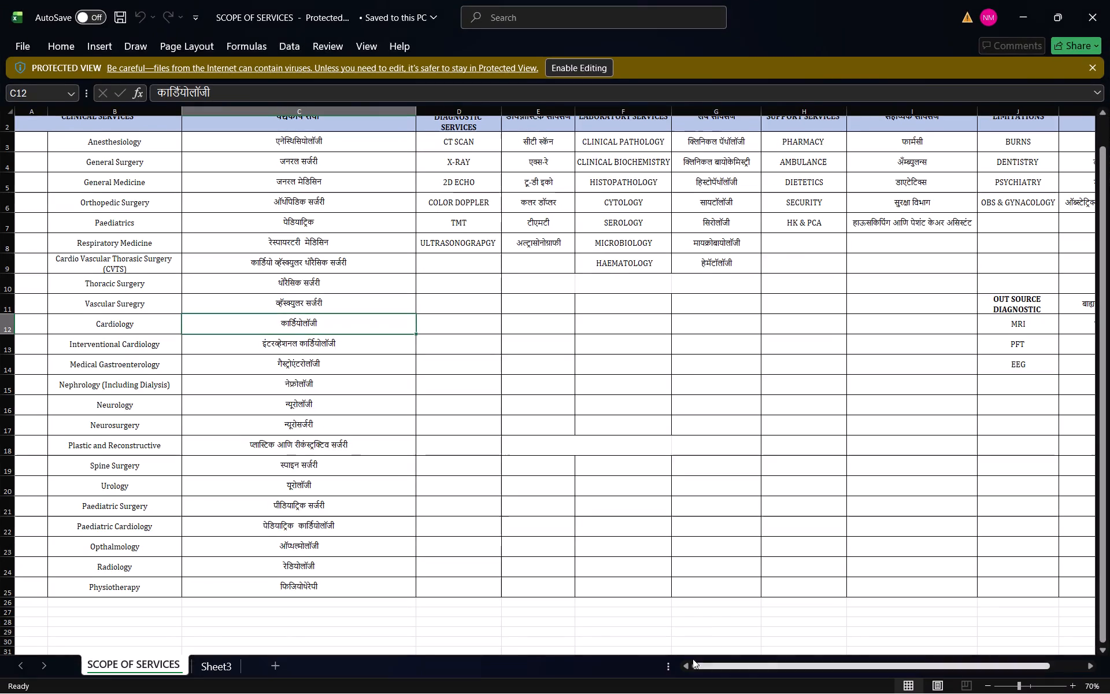
{"action": "scroll", "coordinate": [429, 504], "scroll_direction": "up", "scroll_amount": 1}
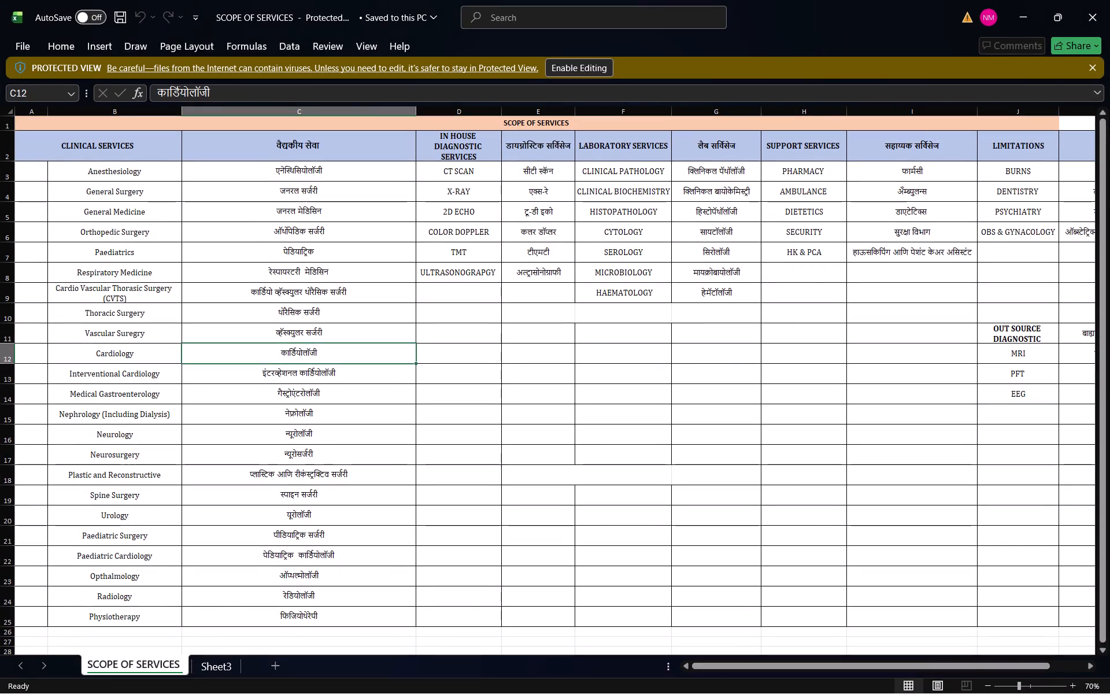
{"action": "key", "text": "shift+super+s"}
{"action": "left_click", "coordinate": [36, 125]}
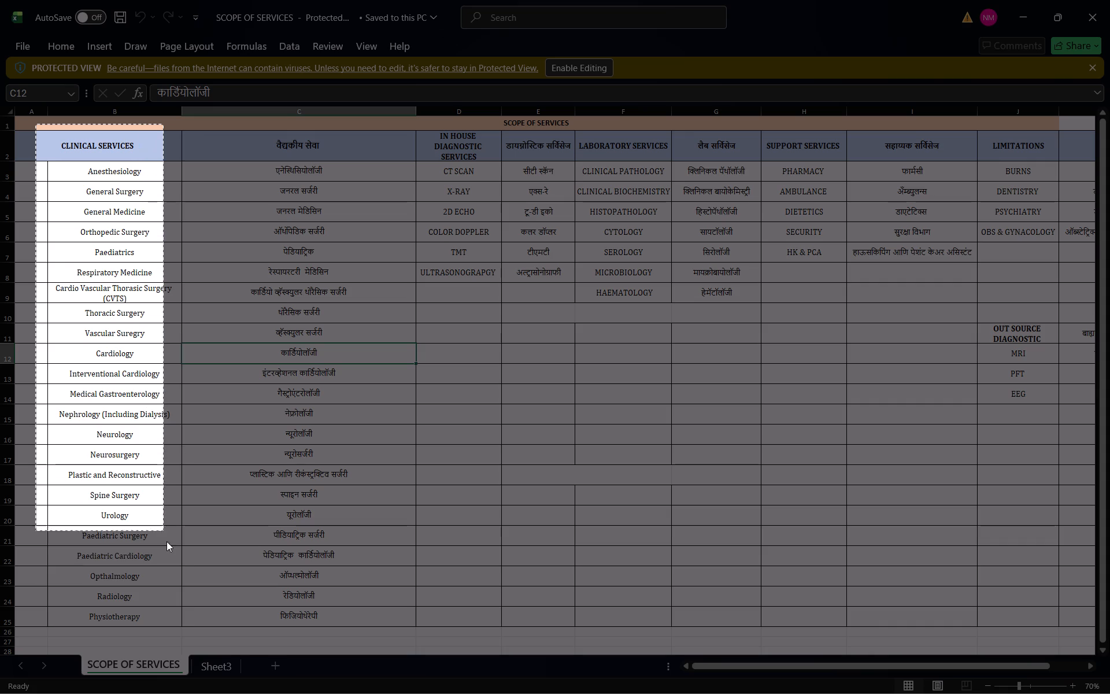
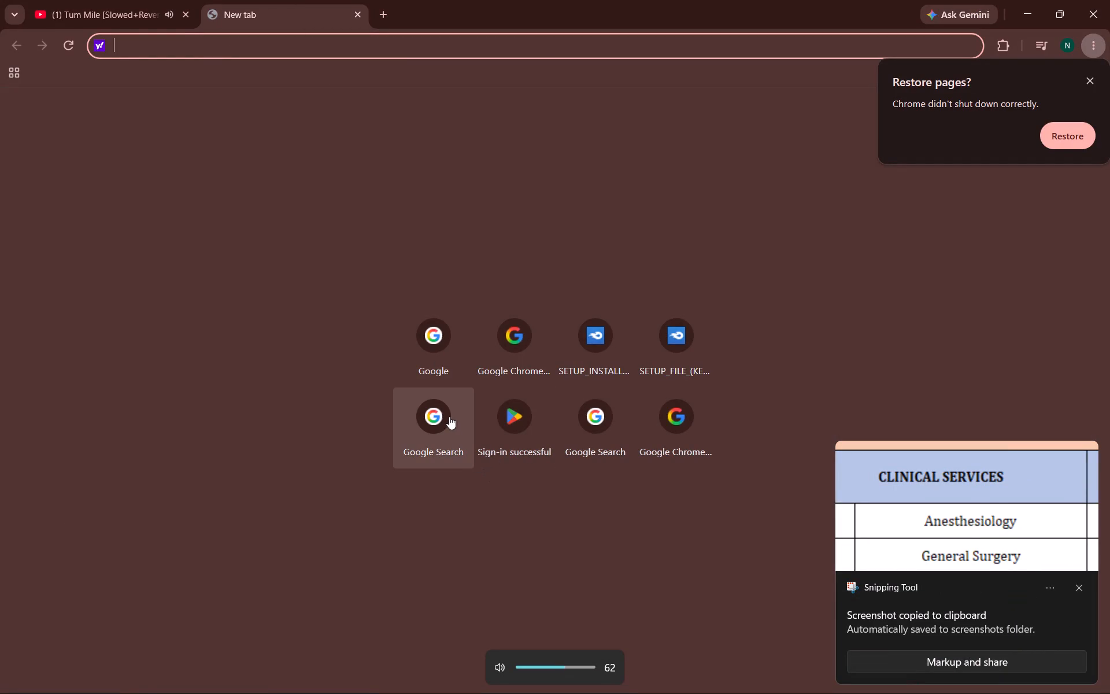
Open the Google home page in the new tab and run a Google Lens search on the copied CLINICAL SERVICES snip.
{"action": "left_click", "coordinate": [427, 367]}
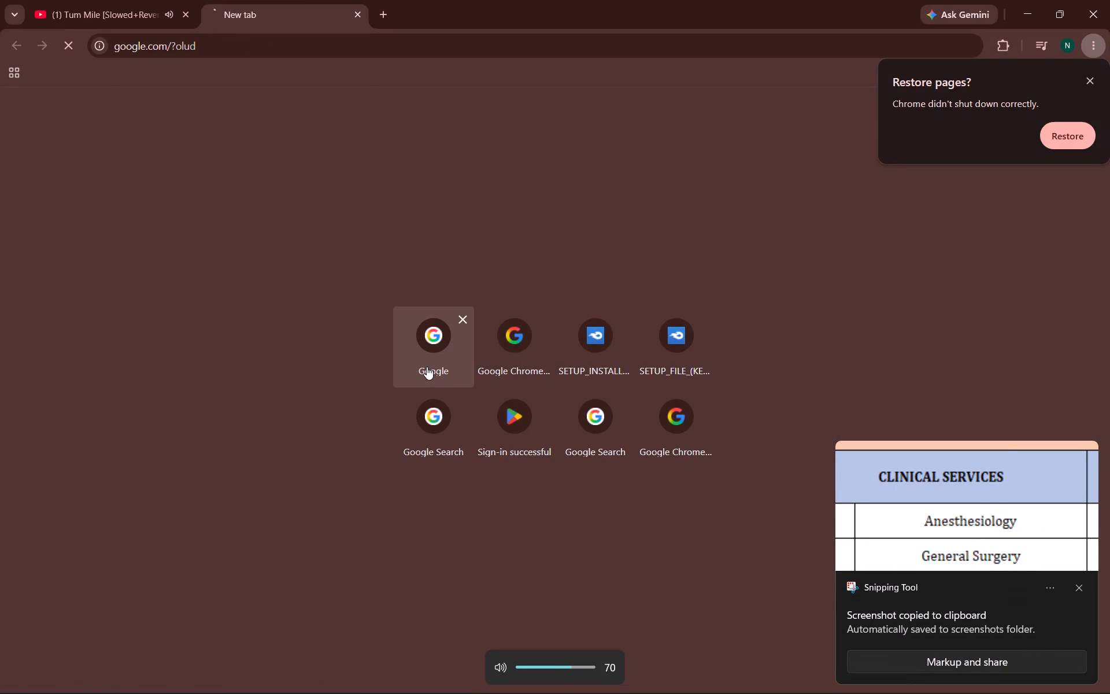
{"action": "left_click", "coordinate": [700, 371]}
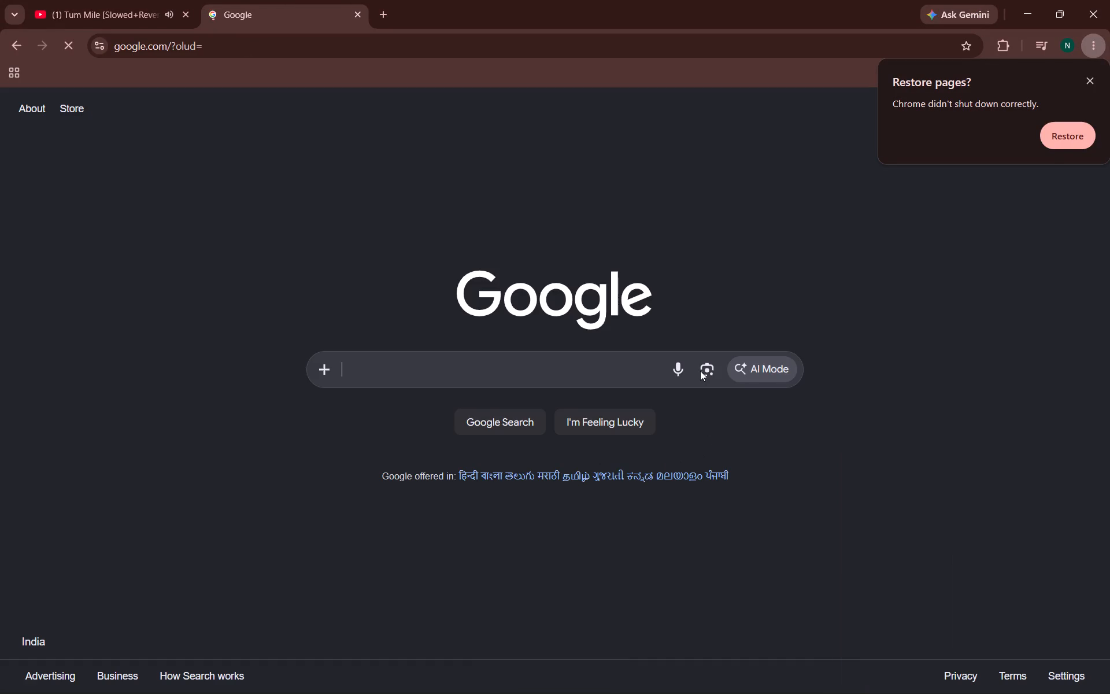
{"action": "key", "text": "ctrl+v"}
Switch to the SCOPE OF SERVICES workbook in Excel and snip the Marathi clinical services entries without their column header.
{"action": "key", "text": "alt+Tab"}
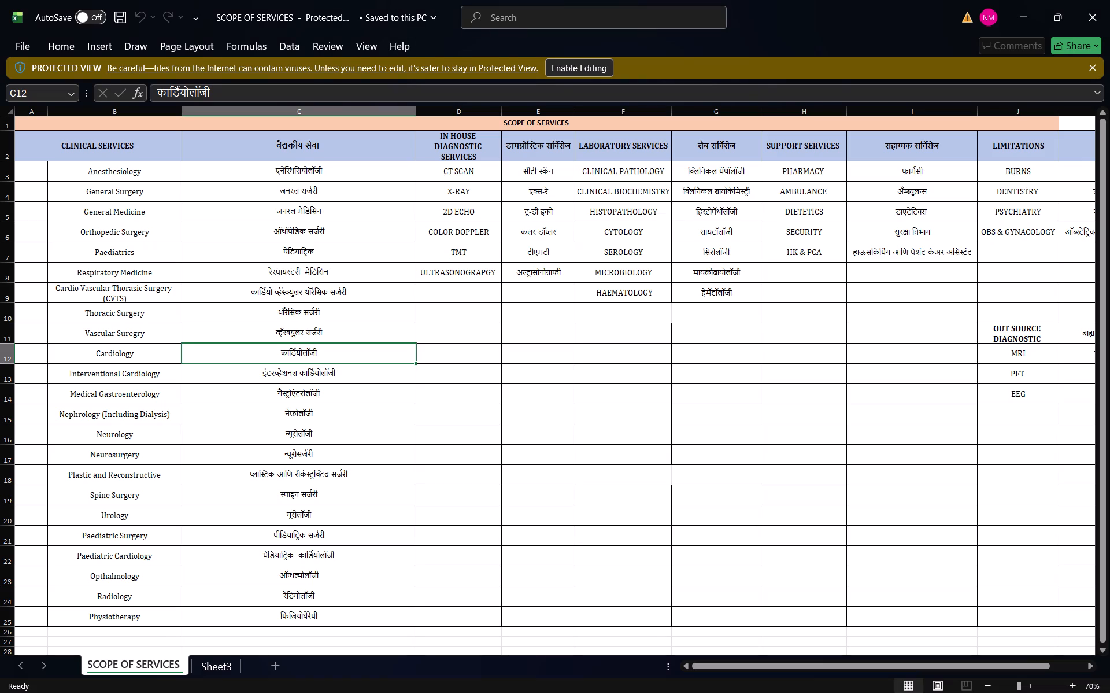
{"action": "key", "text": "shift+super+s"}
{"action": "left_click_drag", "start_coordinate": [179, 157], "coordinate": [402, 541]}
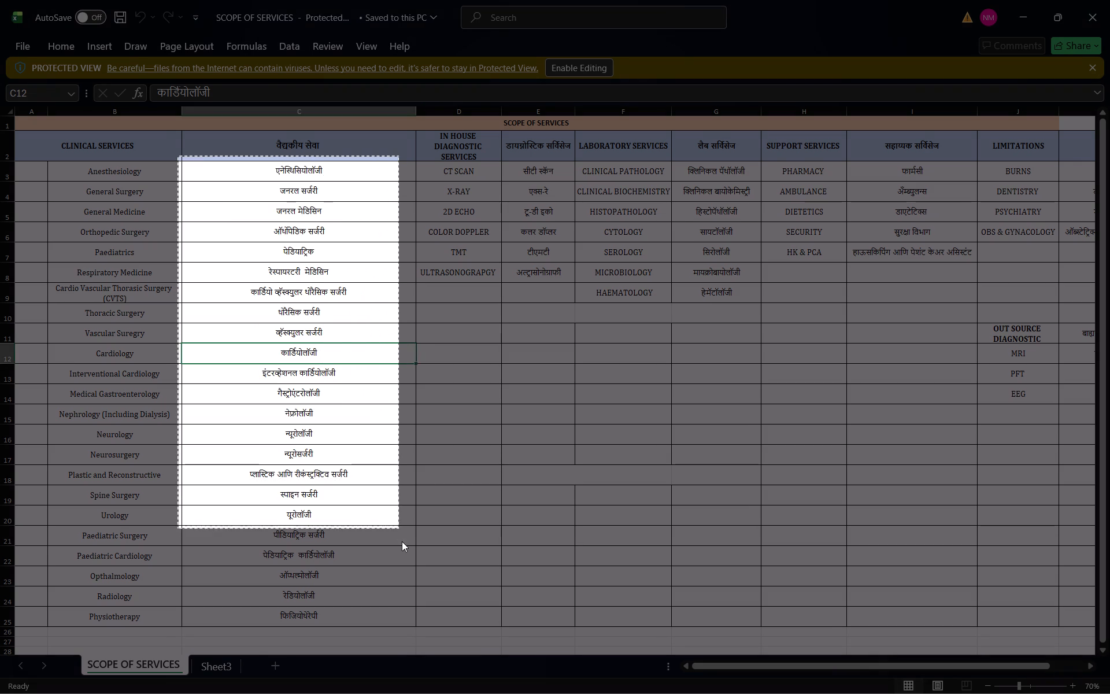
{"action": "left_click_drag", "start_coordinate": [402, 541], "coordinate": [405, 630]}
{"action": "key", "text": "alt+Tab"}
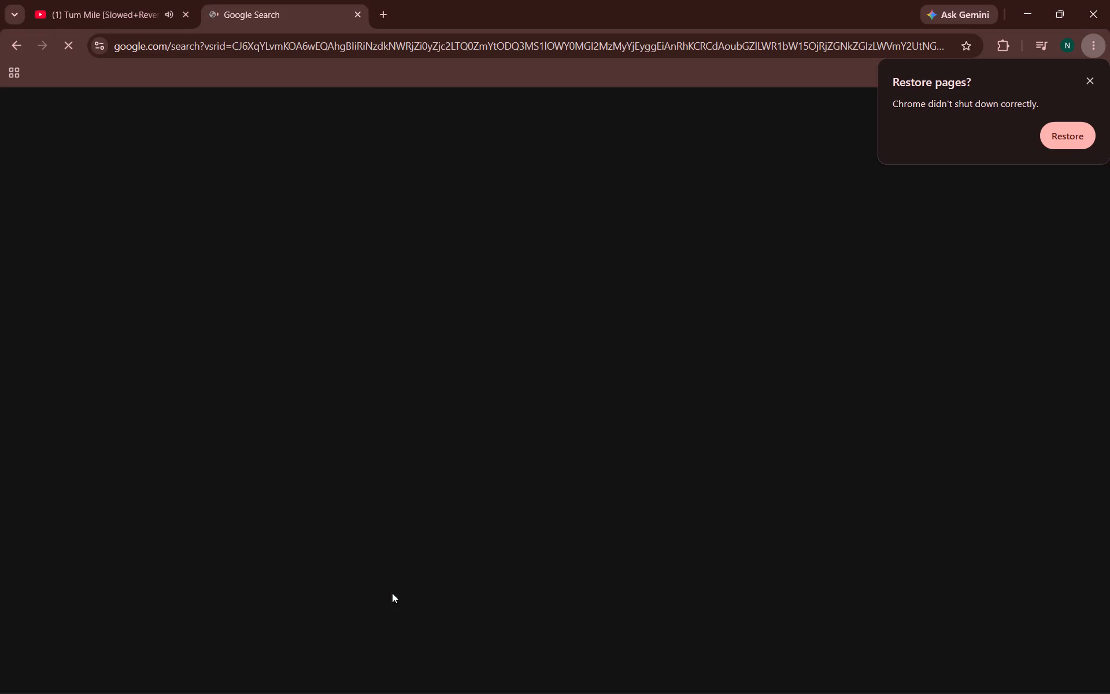
In the Excel workbook, snip the whole Marathi clinical services column, from the वैद्यकीय सेवा header through the last entry.
{"action": "key", "text": "alt+Tab"}
{"action": "key", "text": "shift+super+s"}
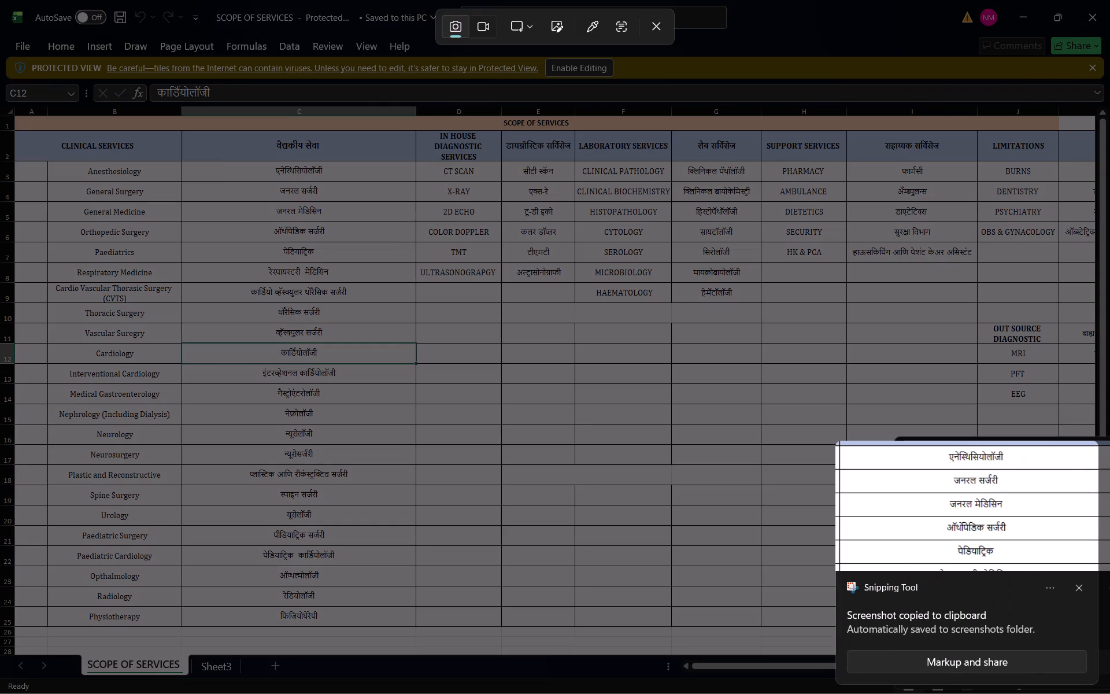
{"action": "left_click_drag", "start_coordinate": [179, 130], "coordinate": [412, 642]}
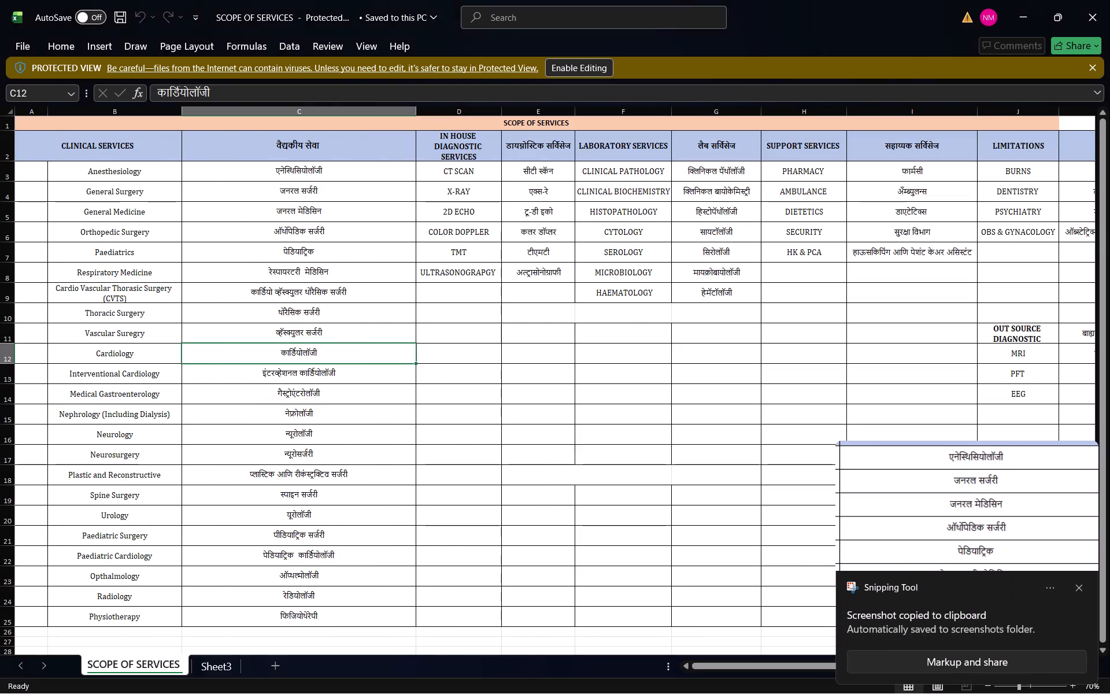
Switch to Chrome, open Google in another new tab and run a Google Lens search on the Marathi column snip.
{"action": "key", "text": "alt+Tab"}
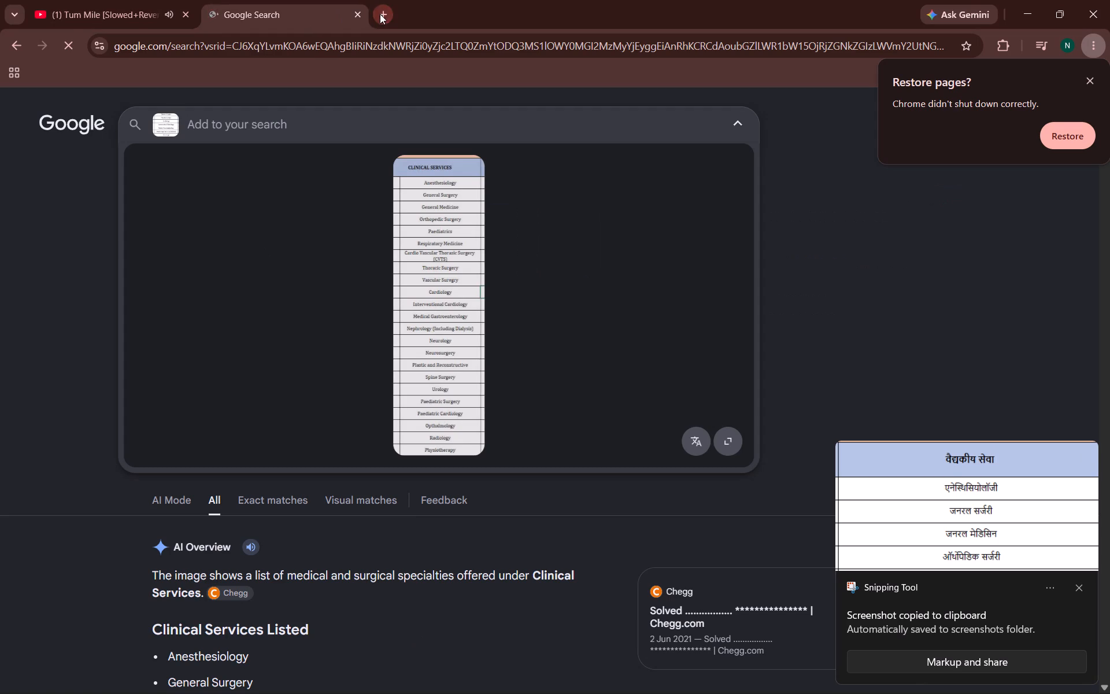
{"action": "left_click", "coordinate": [380, 14]}
{"action": "left_click", "coordinate": [413, 355]}
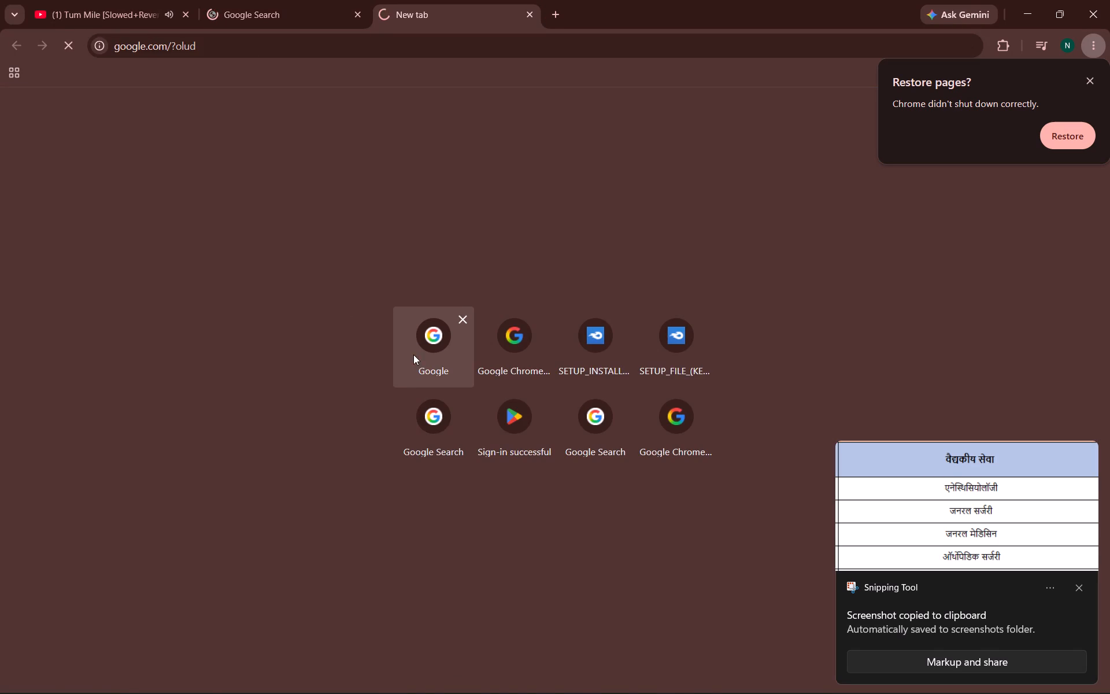
{"action": "key", "text": "ctrl+v"}
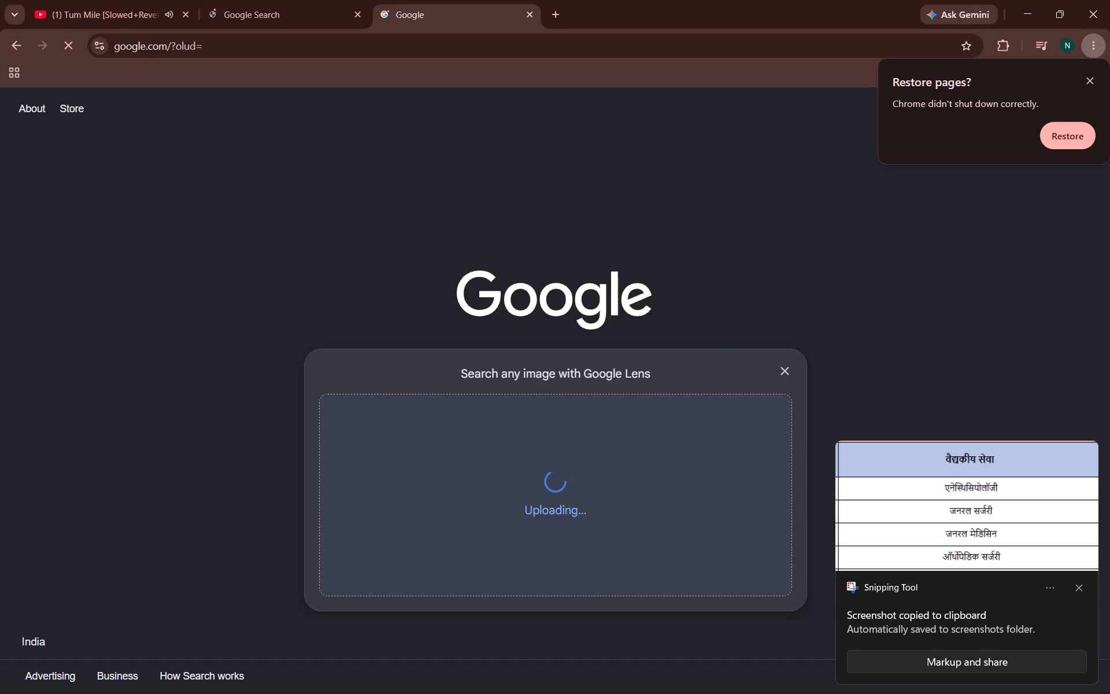
Play the Rahat Fateh Ali Khan Mashup from the YouTube mix playlist.
{"action": "left_click", "coordinate": [57, 0]}
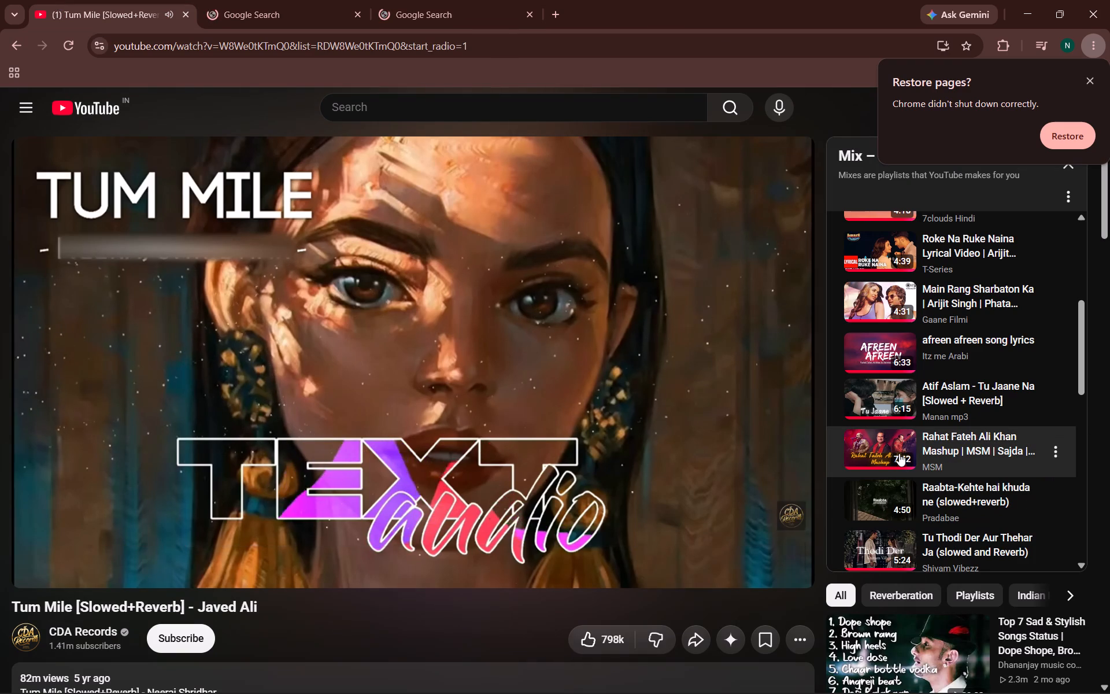
{"action": "left_click", "coordinate": [898, 453]}
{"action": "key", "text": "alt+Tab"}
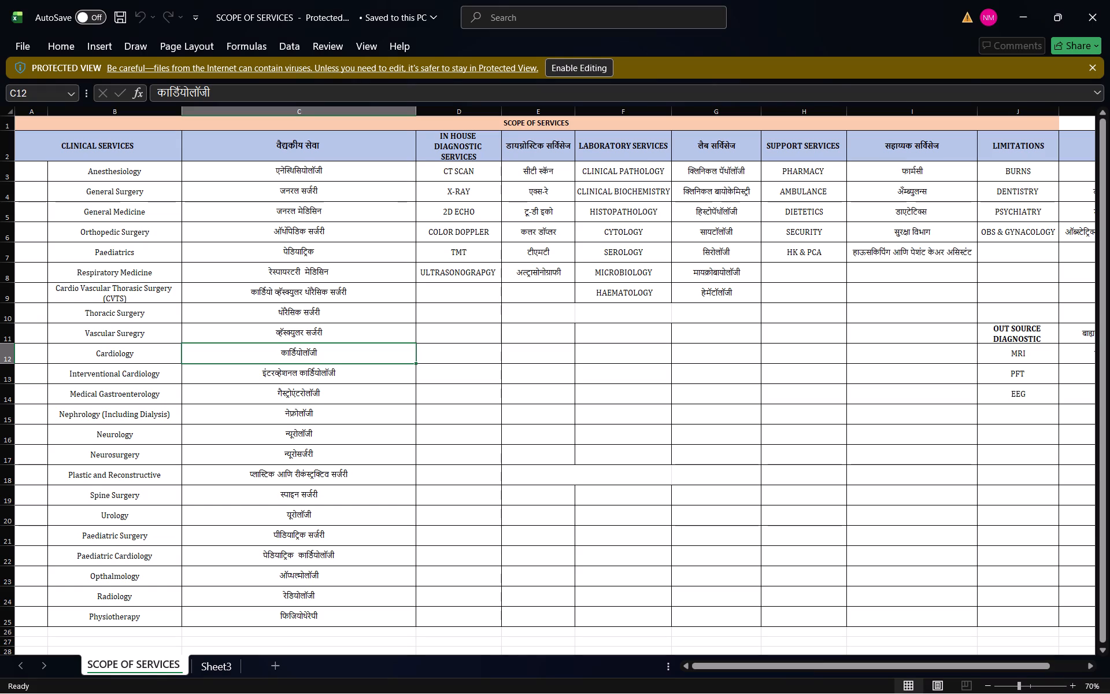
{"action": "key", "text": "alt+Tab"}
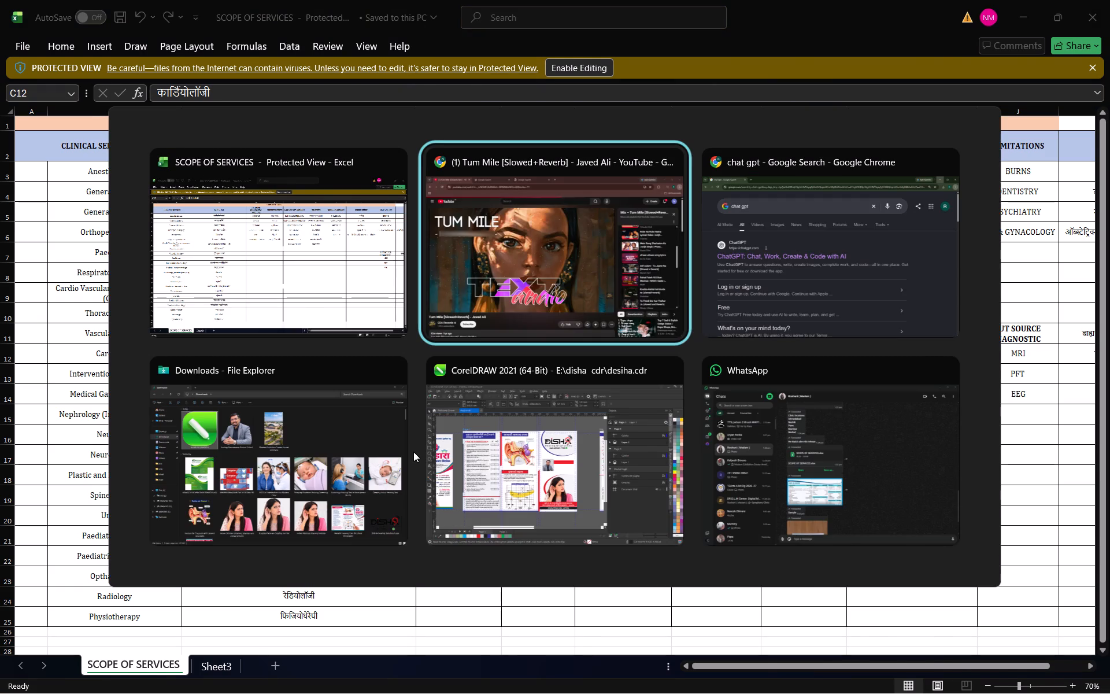
In the Google Lens result for the English list, select the text from CLINICAL SERVICES through Physiotherapy and copy it.
{"action": "left_click", "coordinate": [333, 0]}
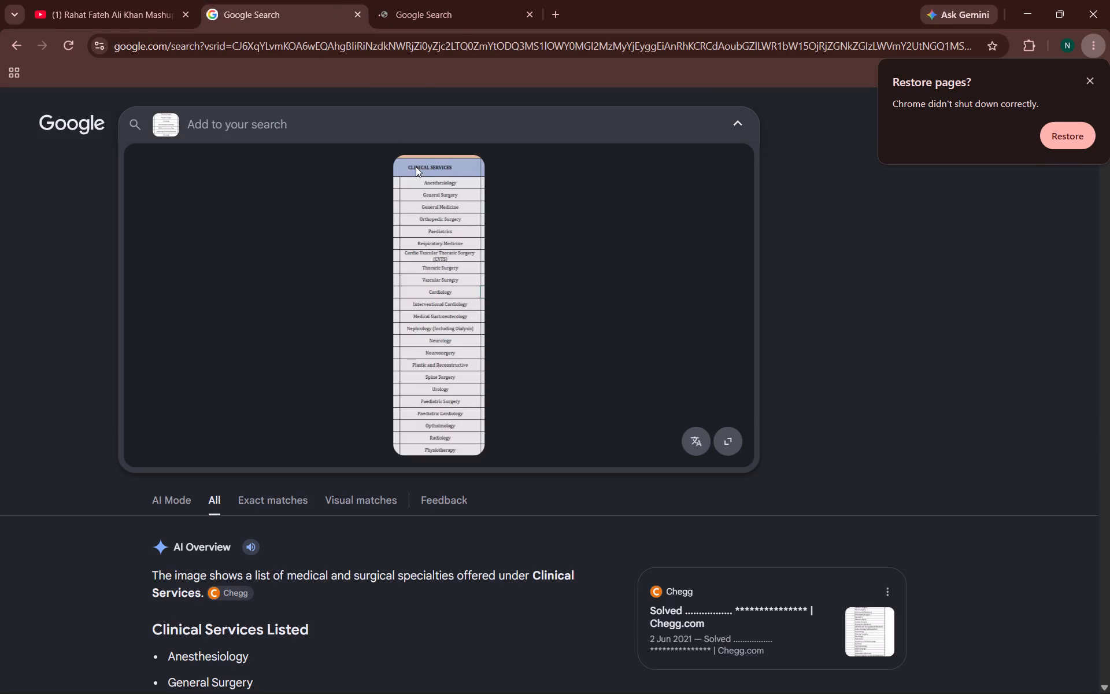
{"action": "left_click", "coordinate": [425, 29]}
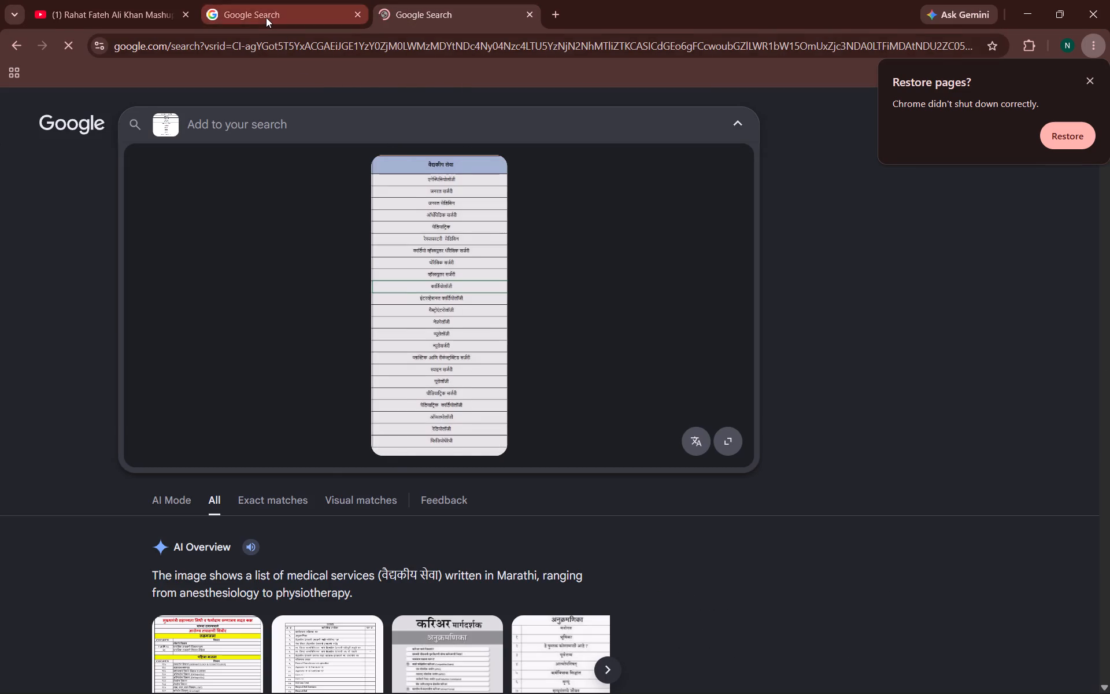
{"action": "left_click", "coordinate": [266, 17]}
{"action": "left_click", "coordinate": [420, 170]}
{"action": "double_click", "coordinate": [410, 165]}
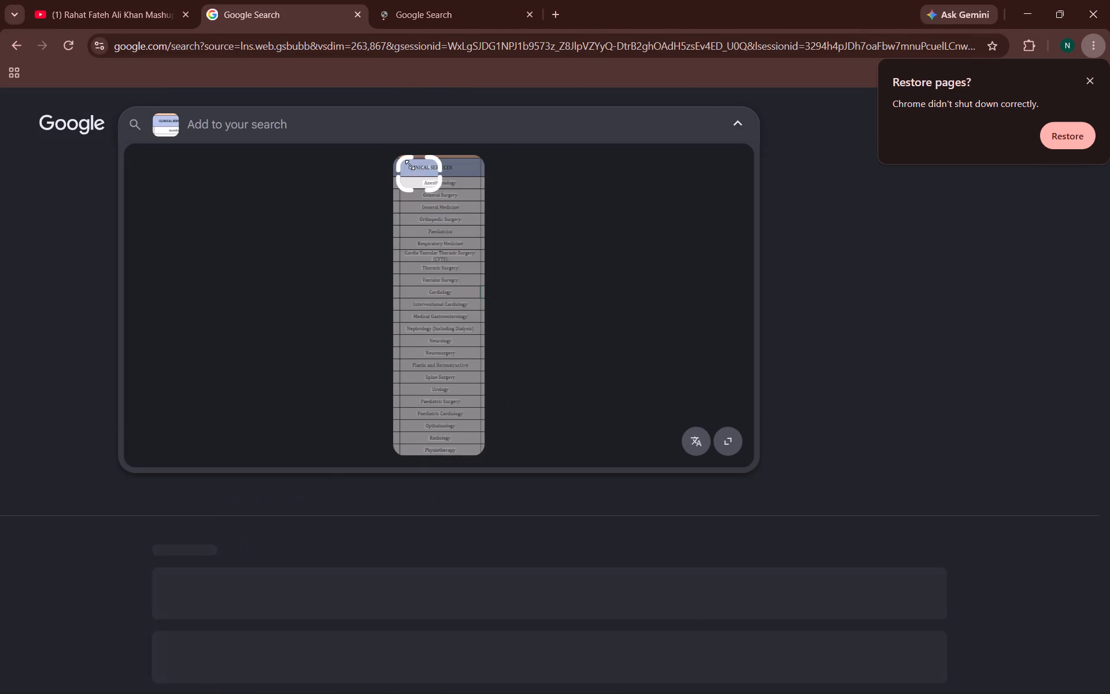
{"action": "double_click", "coordinate": [413, 165]}
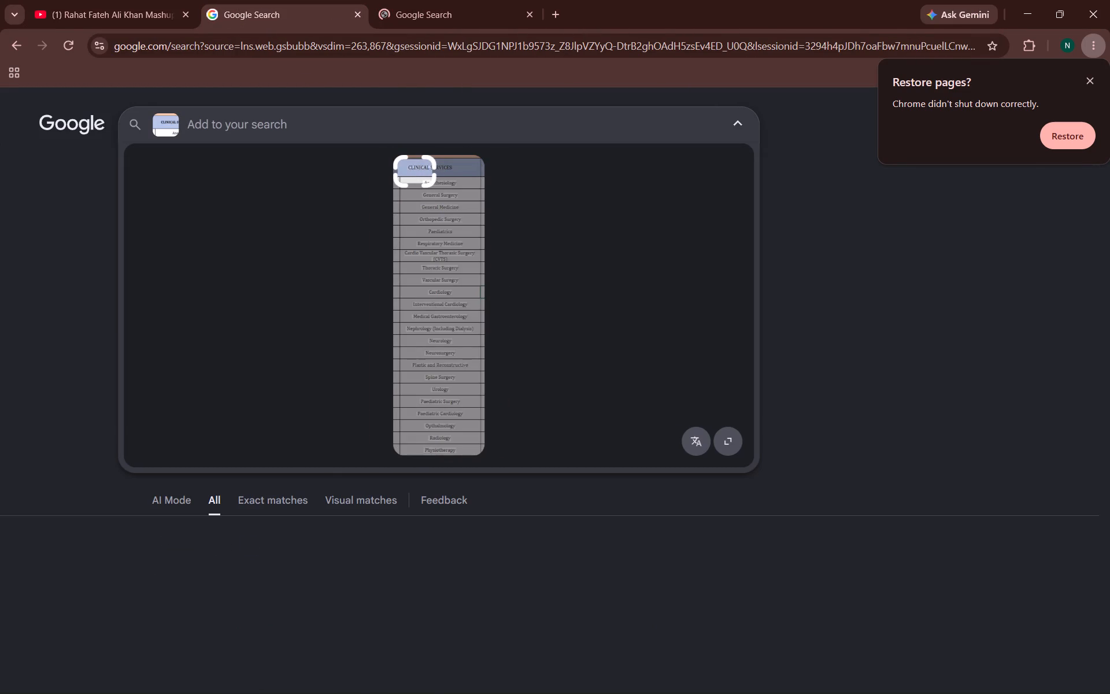
{"action": "left_click_drag", "start_coordinate": [416, 167], "coordinate": [460, 460]}
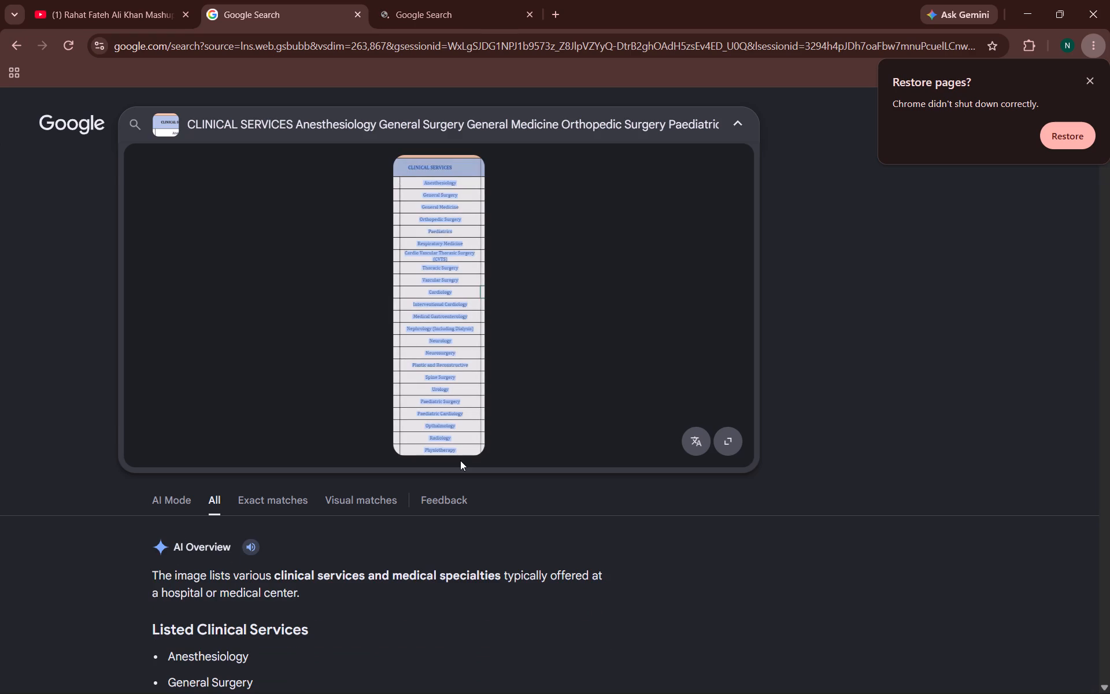
{"action": "left_click", "coordinate": [378, 175]}
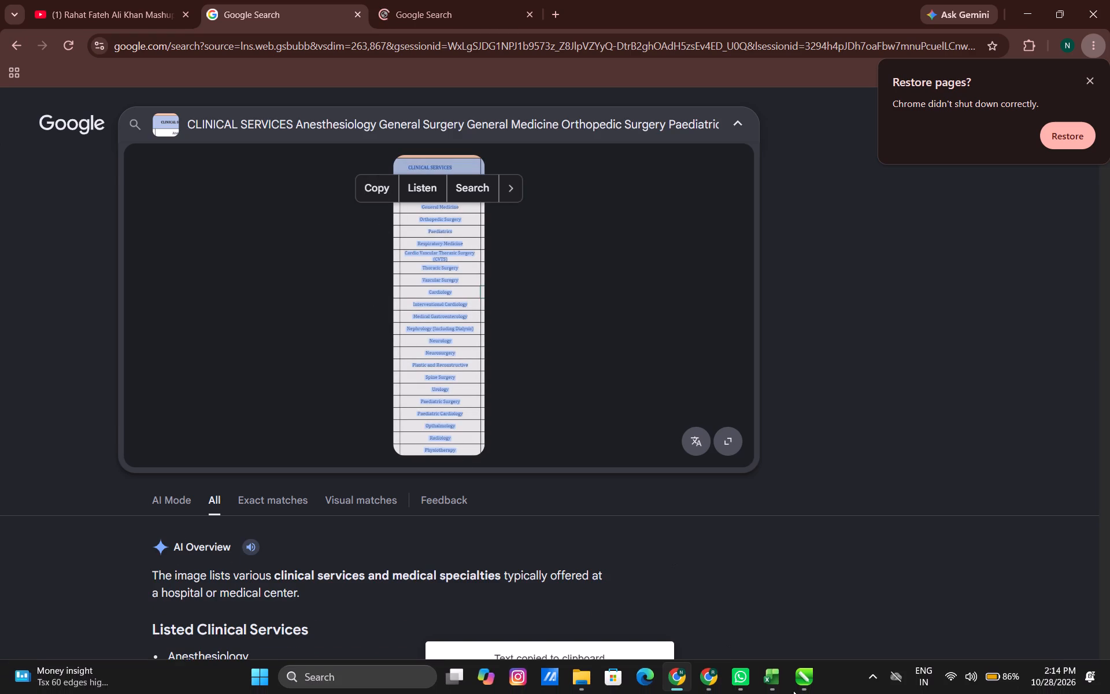
Switch to CorelDRAW and create a new one-page landscape CMYK document, 7.0 by 4.5 inches at 600 dpi.
{"action": "left_click", "coordinate": [793, 680]}
{"action": "scroll", "coordinate": [481, 289], "scroll_direction": "down", "scroll_amount": 5}
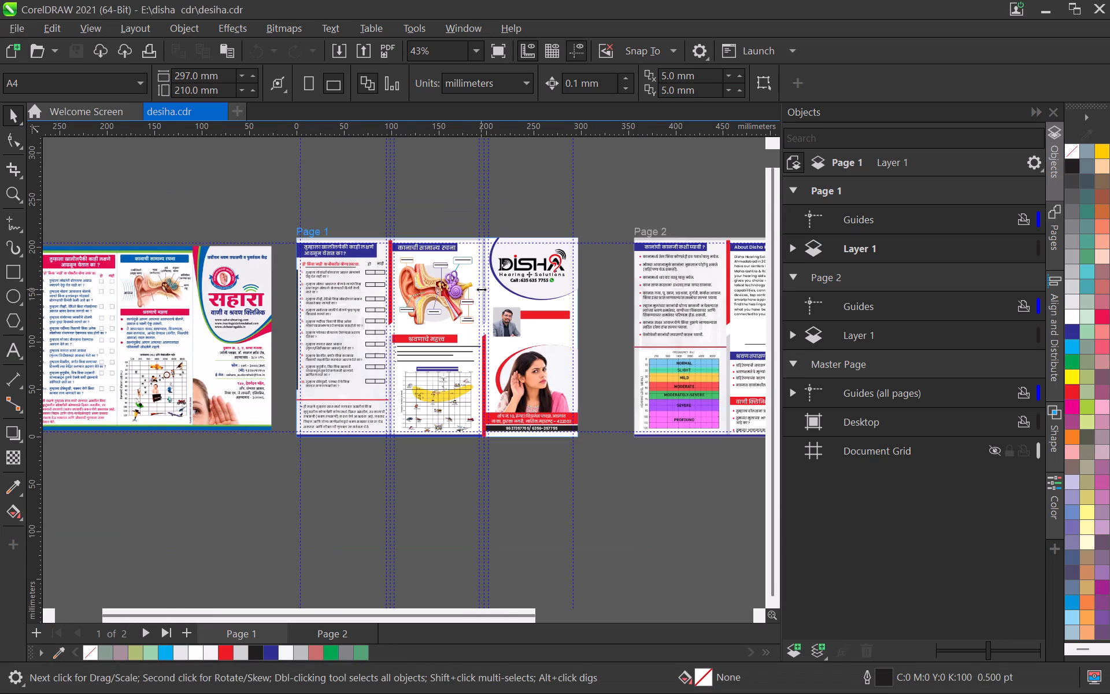
{"action": "key", "text": "ctrl+n"}
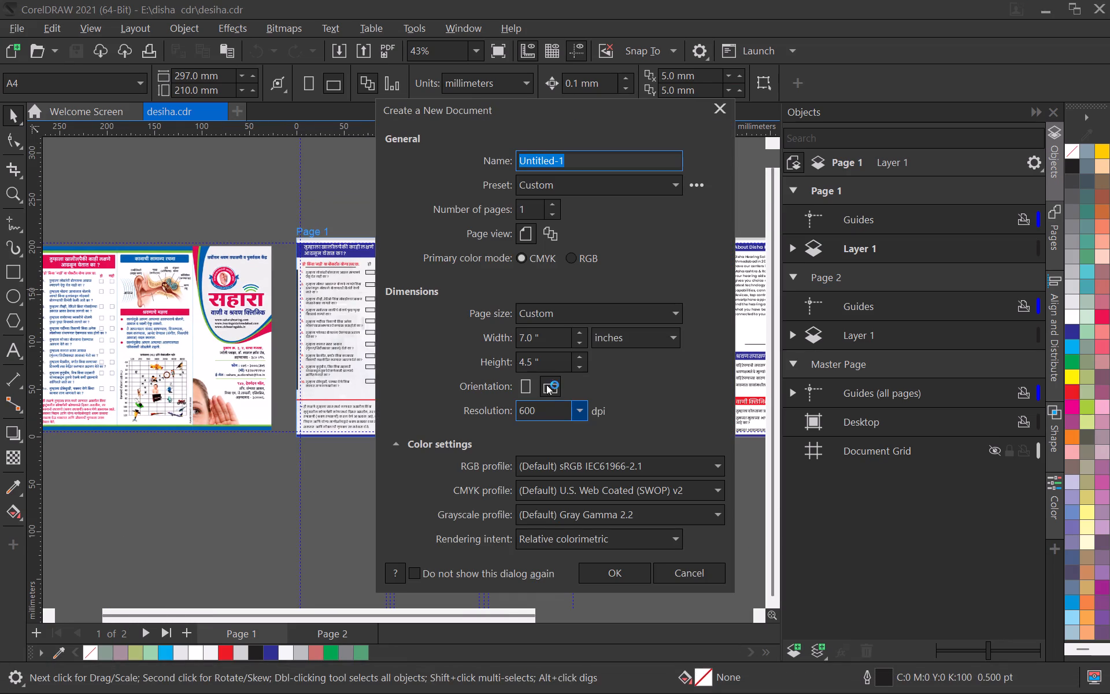
{"action": "left_click", "coordinate": [608, 570]}
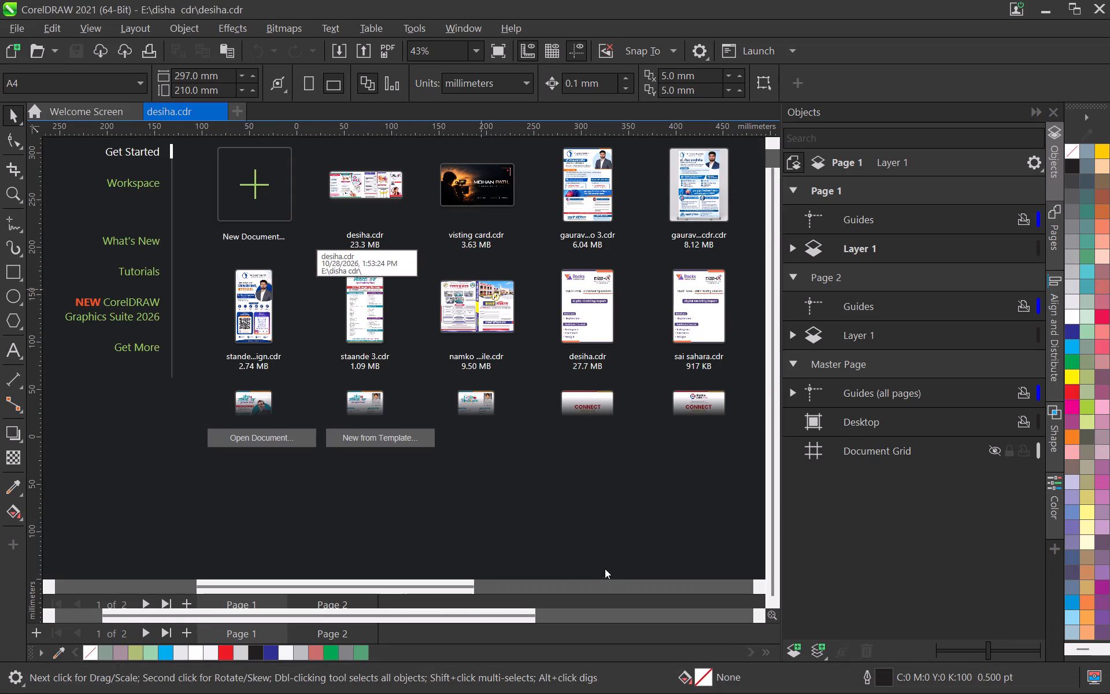
{"action": "scroll", "coordinate": [383, 299], "scroll_direction": "down", "scroll_amount": 4}
{"action": "middle_click_drag", "start_coordinate": [366, 291], "coordinate": [368, 302]}
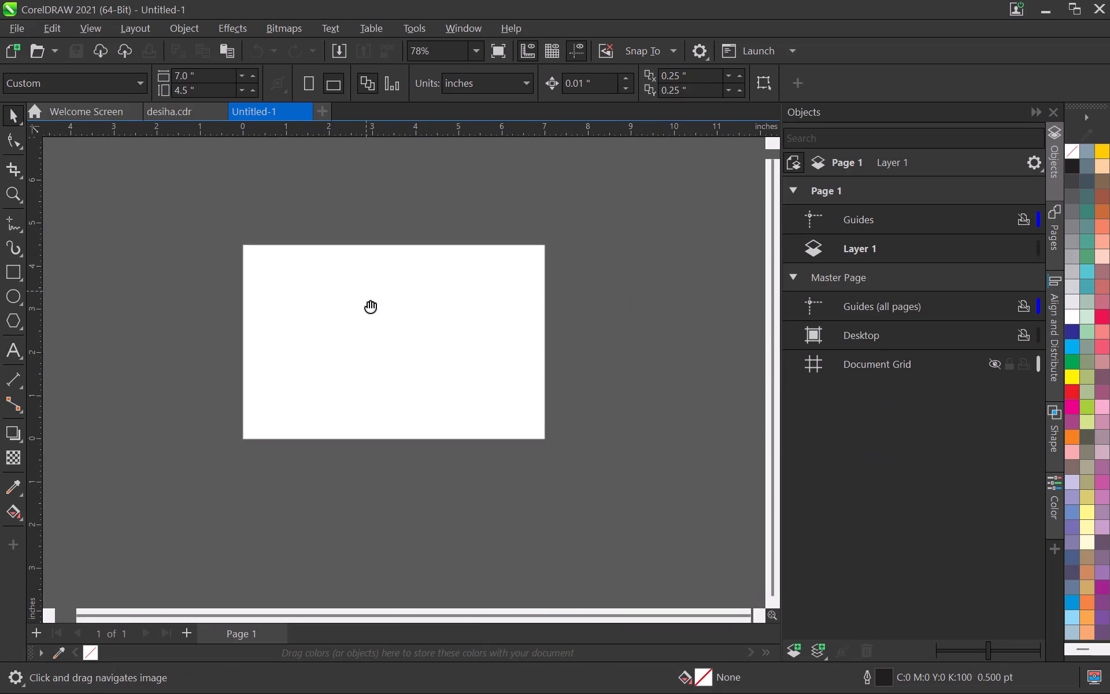
{"action": "middle_click_drag", "start_coordinate": [368, 302], "coordinate": [371, 346]}
{"action": "scroll", "coordinate": [367, 345], "scroll_direction": "up", "scroll_amount": 3}
Go back to the Welcome Screen with the recently used documents.
{"action": "left_click", "coordinate": [110, 115]}
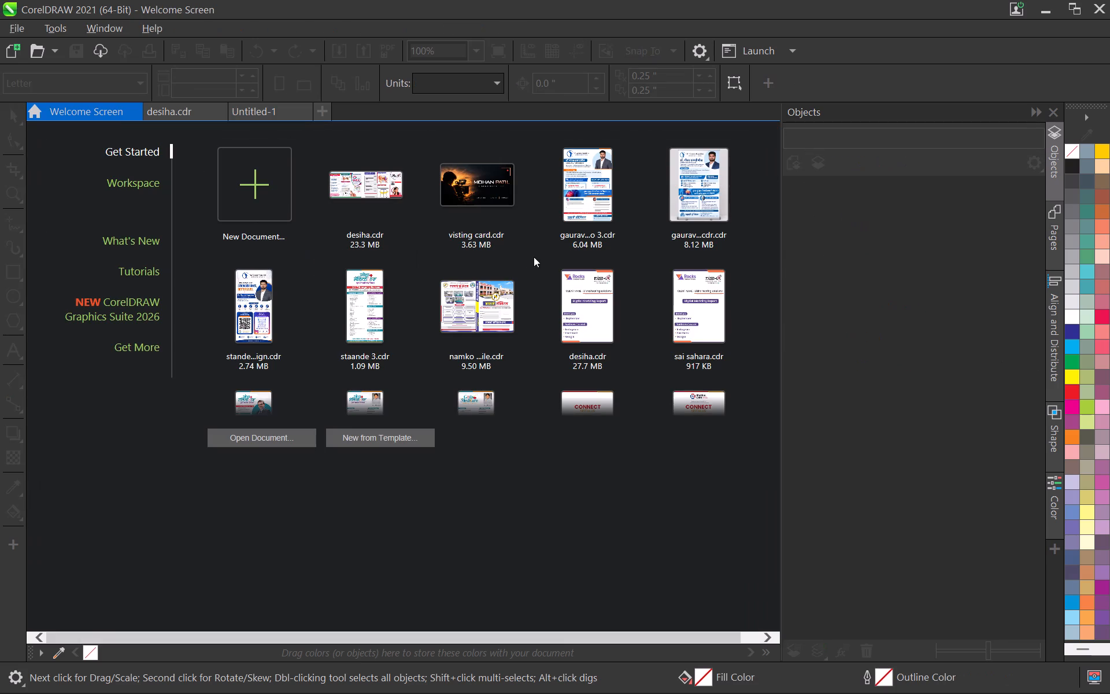
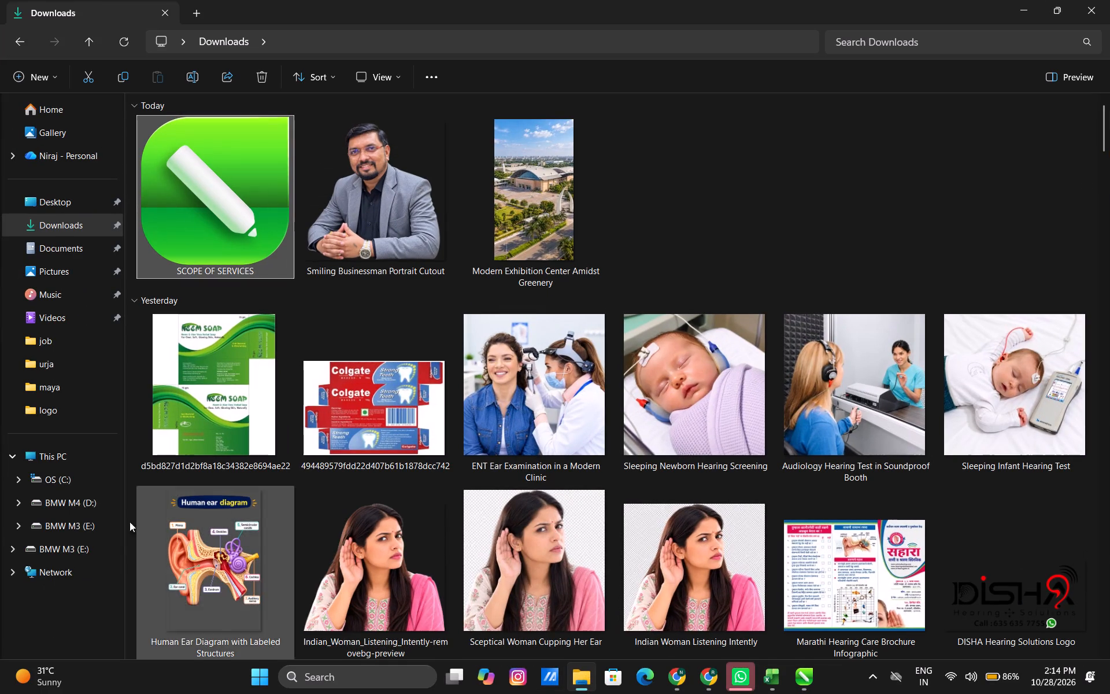
In File Explorer, open the corel and logo folder on the BMW M3 (E:) drive and go through its files starting with c.
{"action": "left_click", "coordinate": [95, 532]}
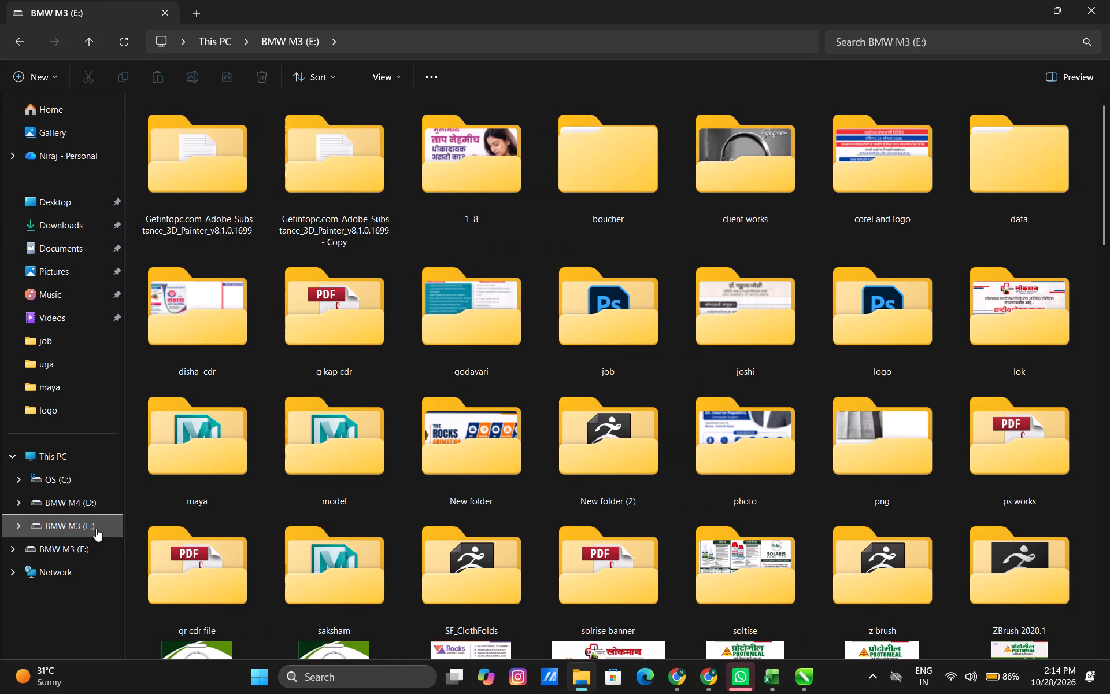
{"action": "double_click", "coordinate": [874, 202]}
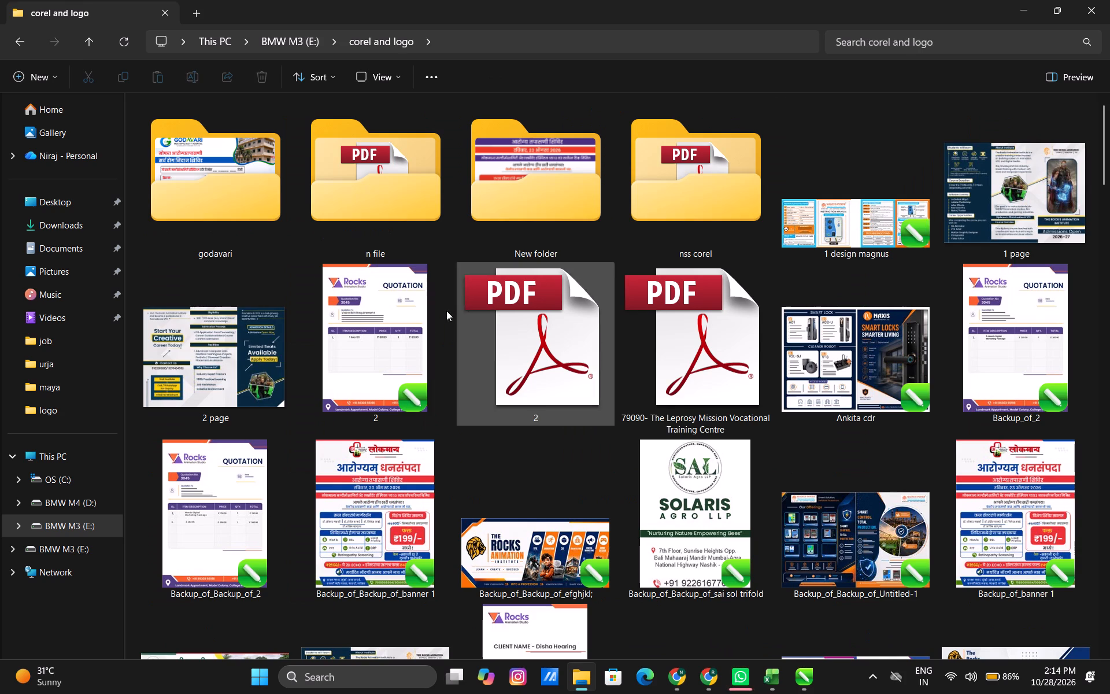
{"action": "left_click", "coordinate": [245, 333]}
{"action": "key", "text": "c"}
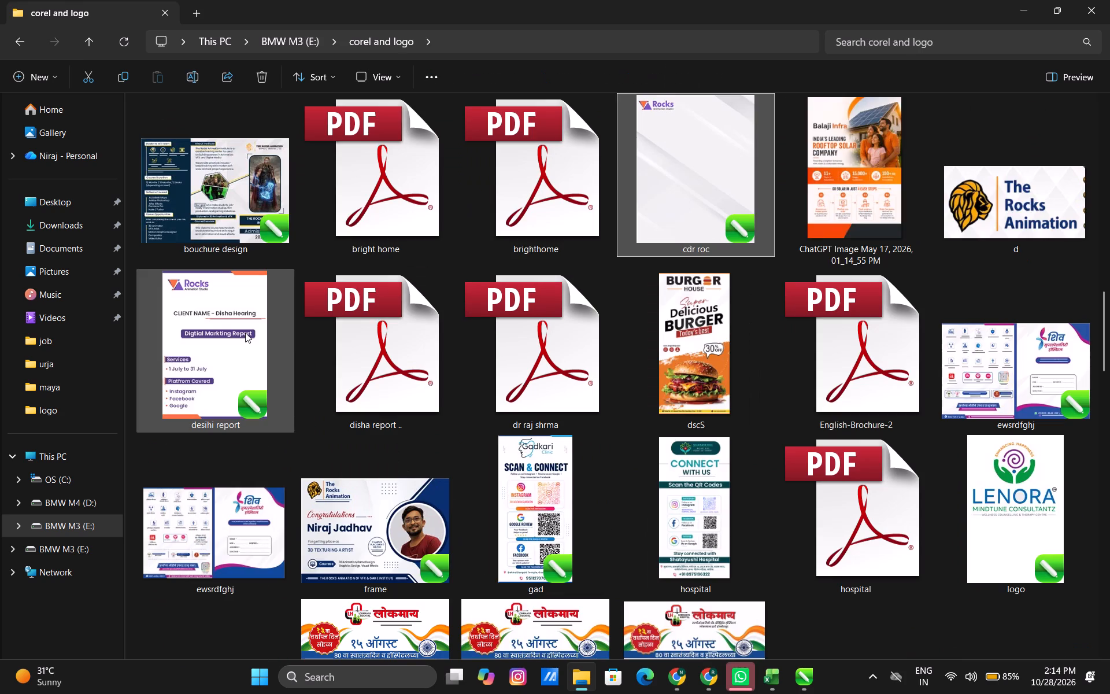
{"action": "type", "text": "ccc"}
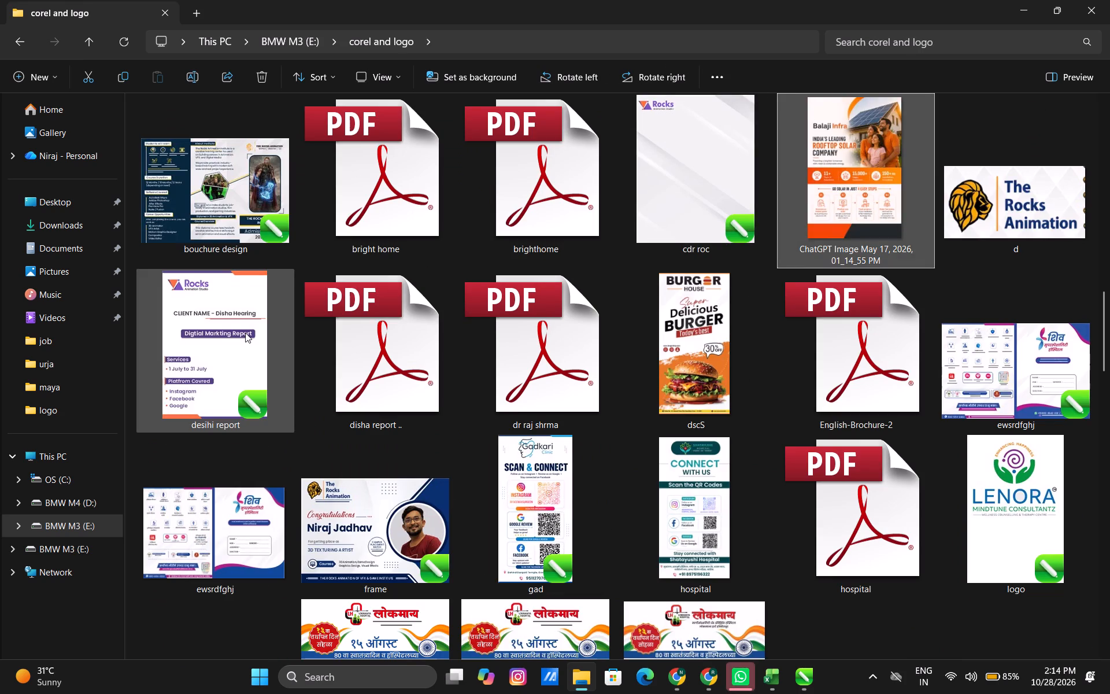
In the corel and logo folder, find and open the lok baner CorelDRAW file.
{"action": "type", "text": "ccc"}
{"action": "key", "text": "c"}
{"action": "key", "text": "c"}
{"action": "key", "text": "c"}
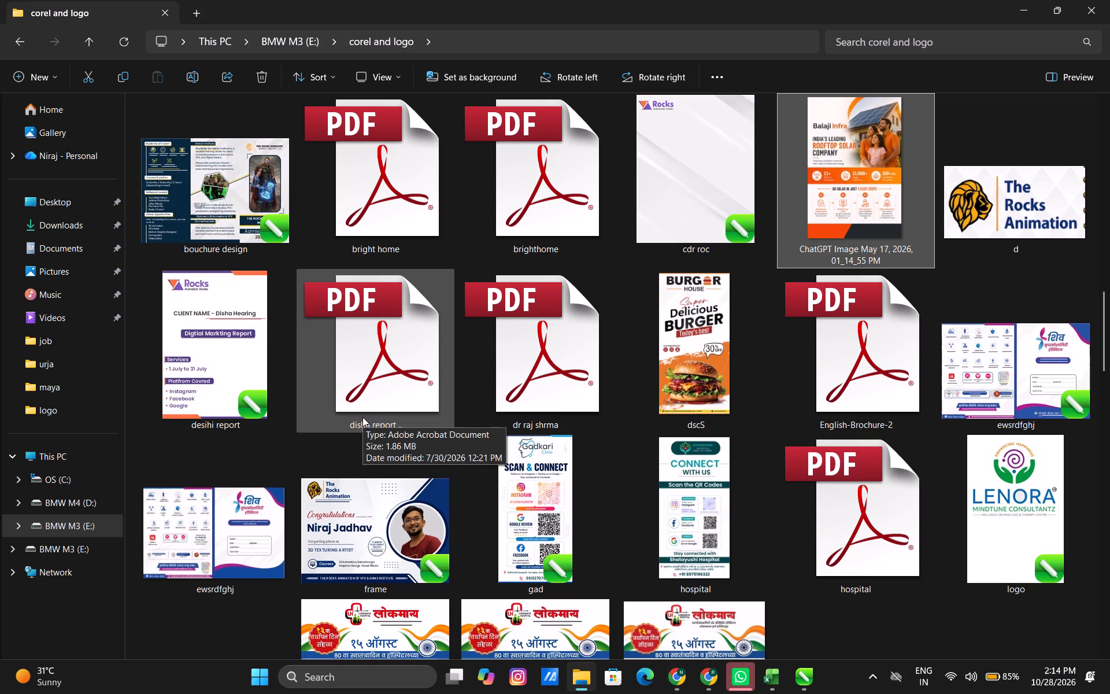
{"action": "key", "text": "c"}
{"action": "key", "text": "c"}
{"action": "type", "text": "ccc"}
{"action": "type", "text": "cc"}
{"action": "key", "text": "c"}
{"action": "key", "text": "c"}
{"action": "type", "text": "ccccccccccccc"}
{"action": "type", "text": "cccccclll"}
{"action": "left_click", "coordinate": [220, 213]}
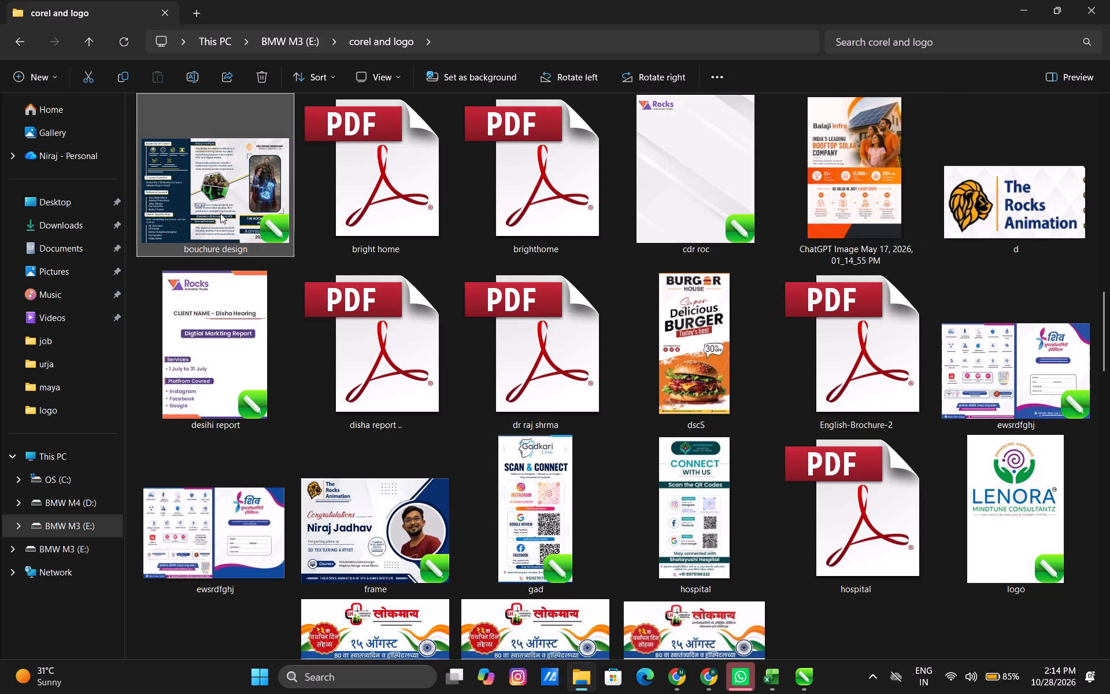
{"action": "key", "text": "l"}
{"action": "key", "text": "l"}
{"action": "key", "text": "l"}
{"action": "key", "text": "l"}
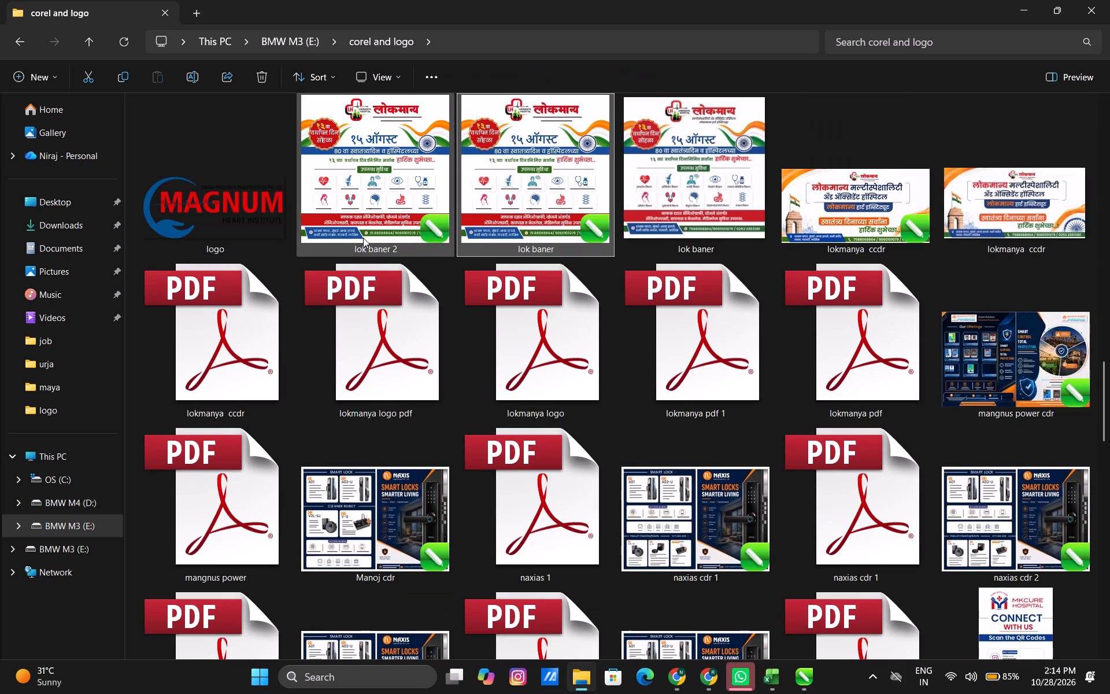
{"action": "double_click", "coordinate": [513, 171]}
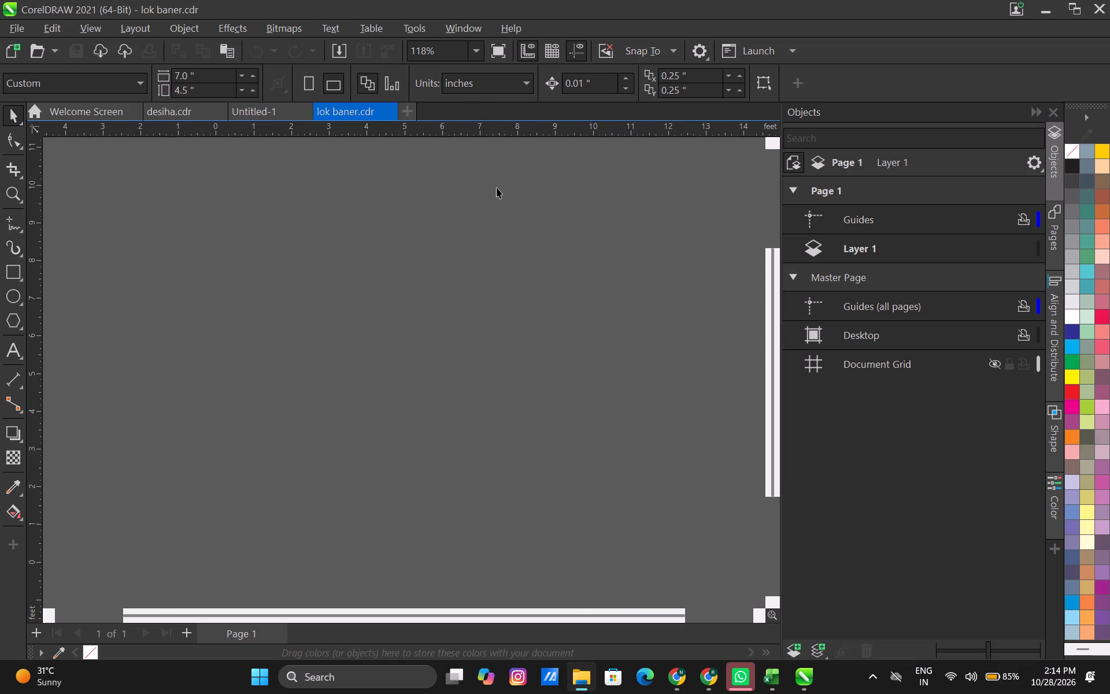
Copy the Lokmanya logo with its two-line Marathi subtitle from the top of lok baner and paste it into Untitled-1.
{"action": "scroll", "coordinate": [422, 257], "scroll_direction": "down", "scroll_amount": 3}
{"action": "scroll", "coordinate": [405, 265], "scroll_direction": "up", "scroll_amount": 6}
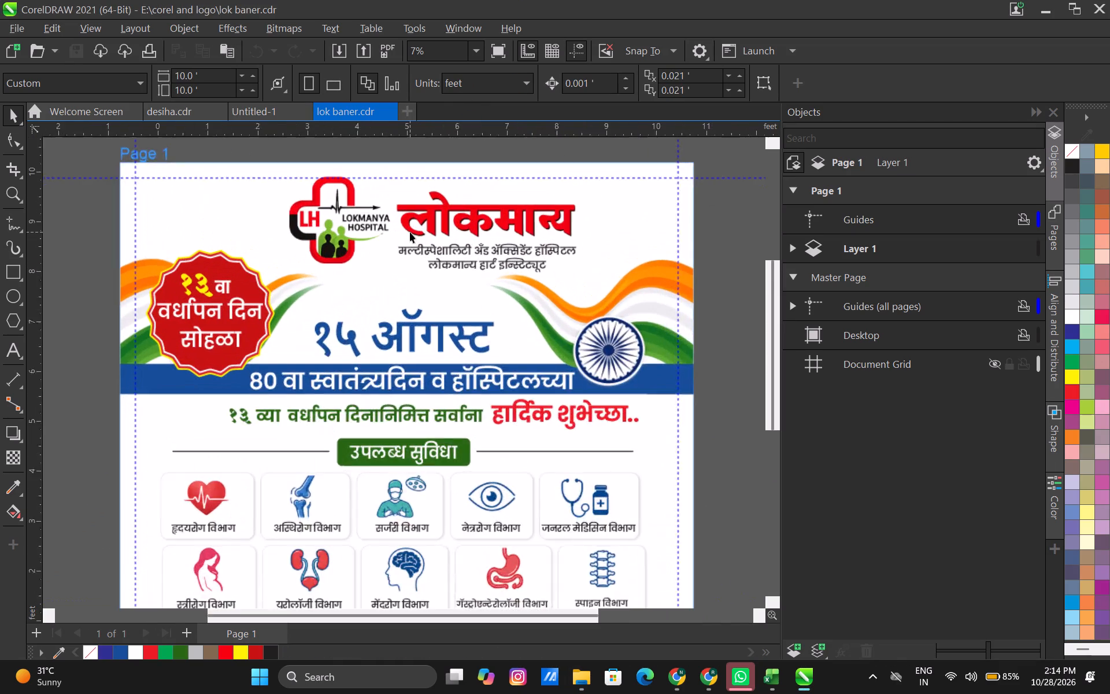
{"action": "middle_click_drag", "start_coordinate": [410, 234], "coordinate": [399, 326]}
{"action": "scroll", "coordinate": [399, 326], "scroll_direction": "up", "scroll_amount": 3}
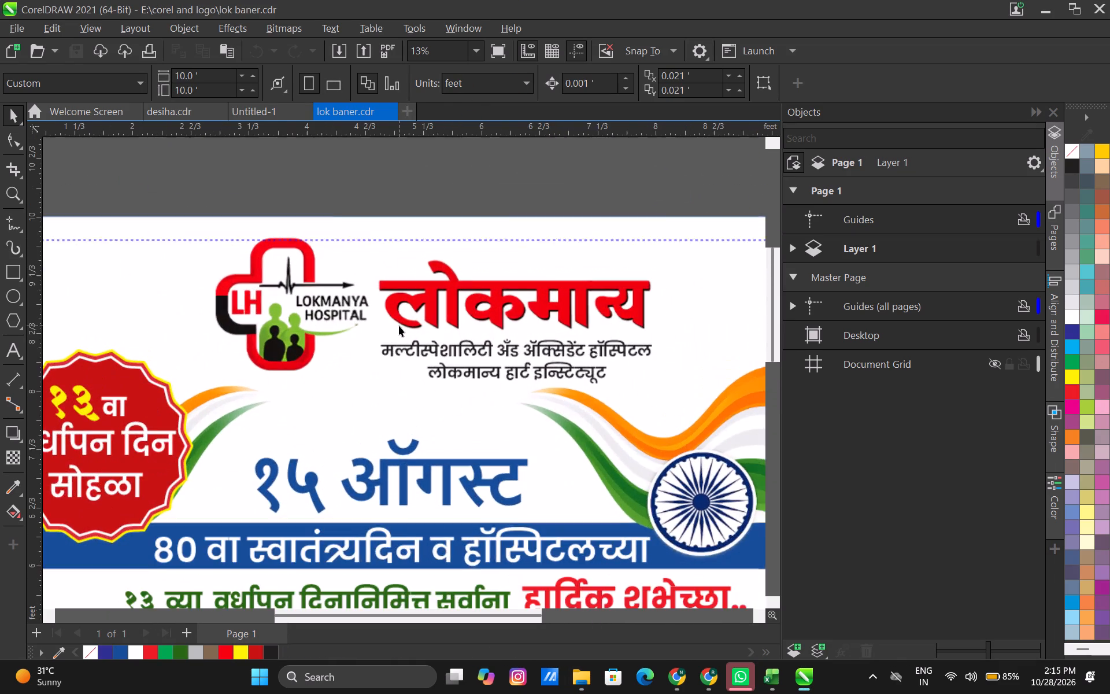
{"action": "scroll", "coordinate": [399, 326], "scroll_direction": "down", "scroll_amount": 4}
{"action": "middle_click_drag", "start_coordinate": [411, 319], "coordinate": [382, 382]}
{"action": "scroll", "coordinate": [380, 383], "scroll_direction": "up", "scroll_amount": 4}
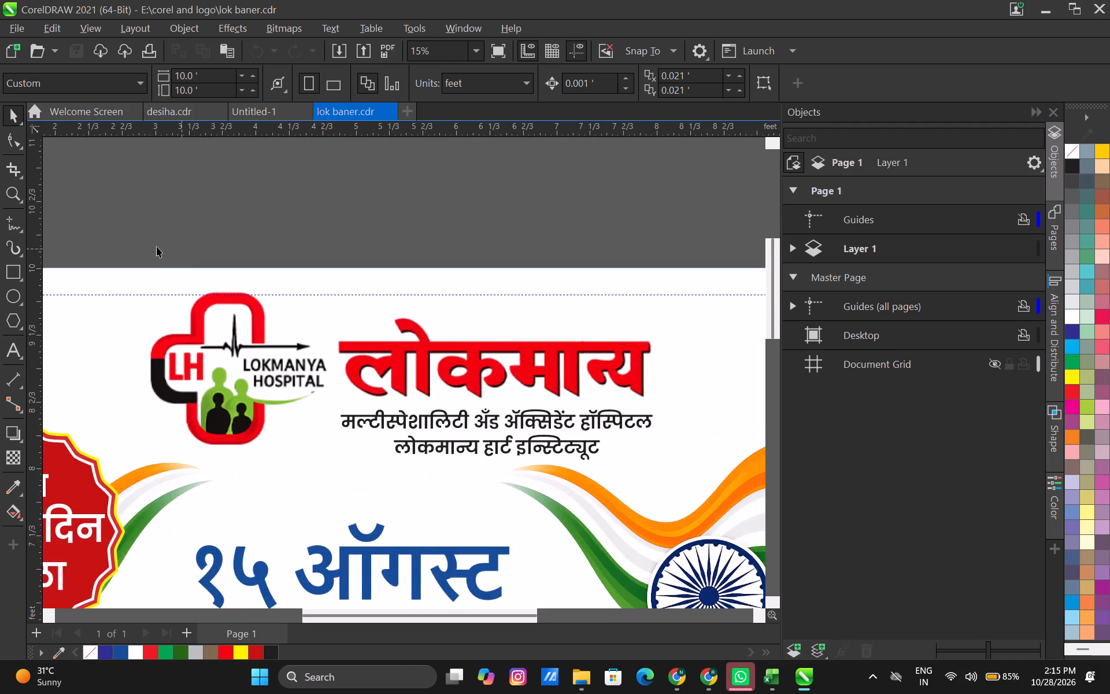
{"action": "scroll", "coordinate": [156, 246], "scroll_direction": "down", "scroll_amount": 4}
{"action": "left_click_drag", "start_coordinate": [119, 209], "coordinate": [492, 392]}
{"action": "key", "text": "ctrl+c"}
{"action": "key", "text": "ctrl+c"}
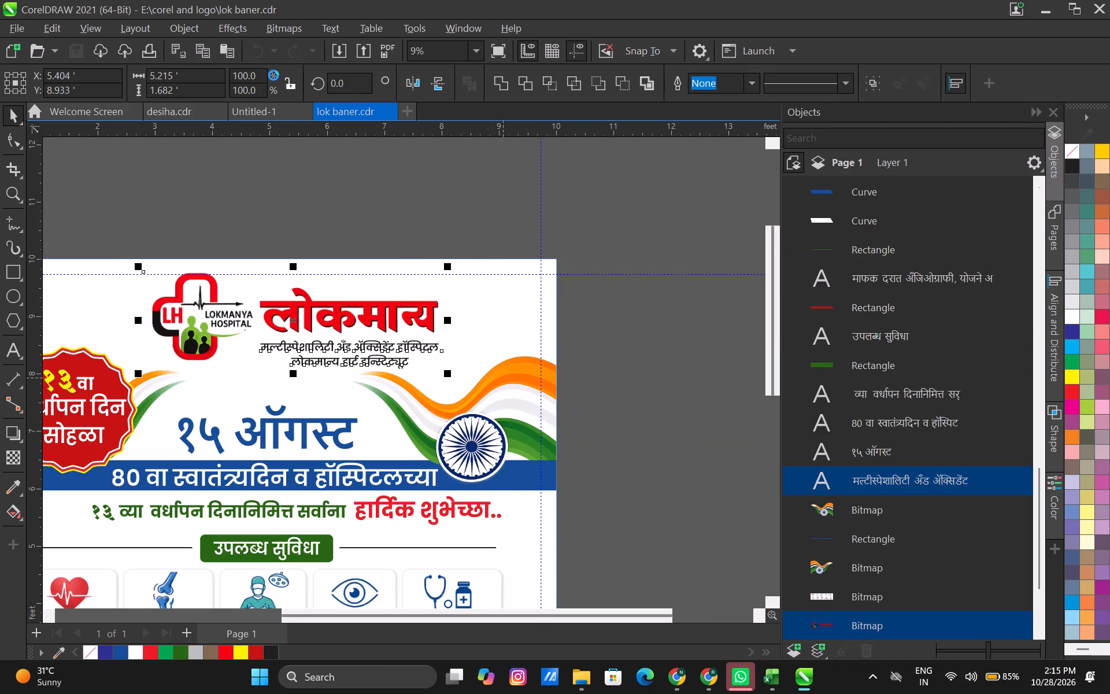
{"action": "left_click", "coordinate": [259, 112]}
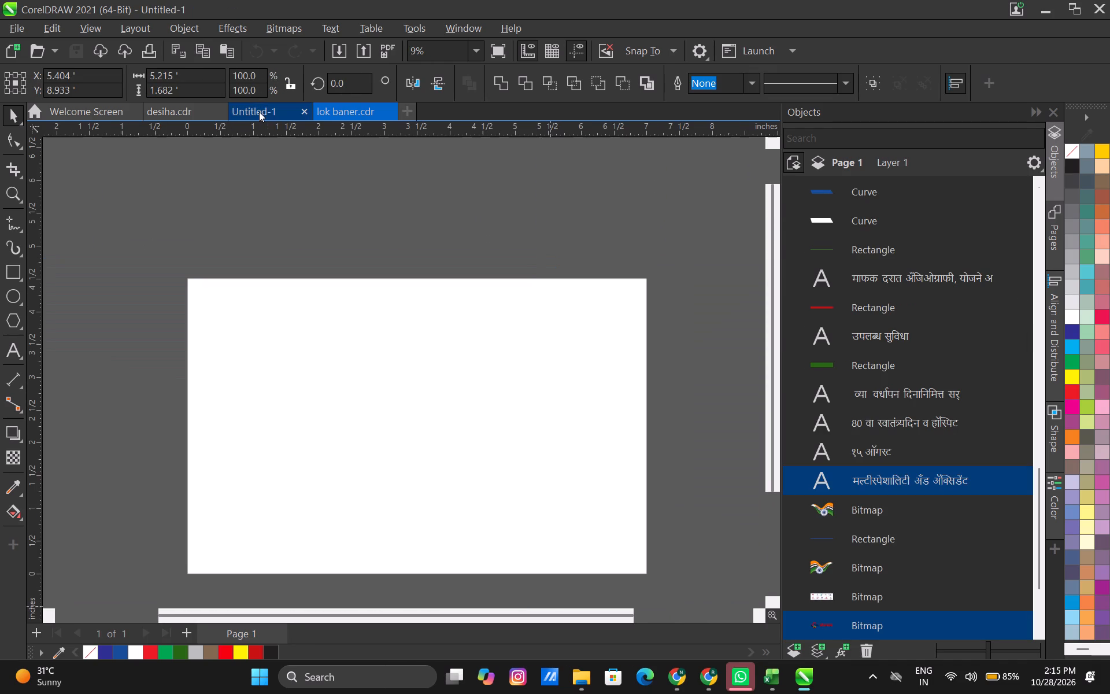
{"action": "key", "text": "ctrl+v"}
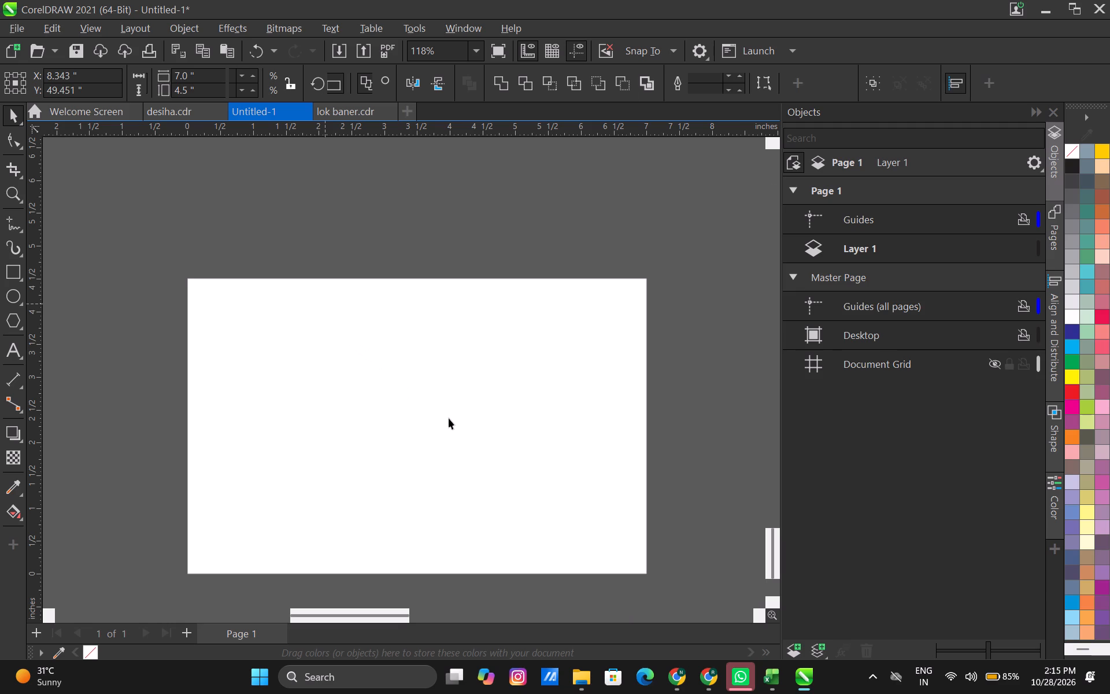
{"action": "scroll", "coordinate": [461, 419], "scroll_direction": "down", "scroll_amount": 11}
{"action": "scroll", "coordinate": [465, 412], "scroll_direction": "down", "scroll_amount": 16}
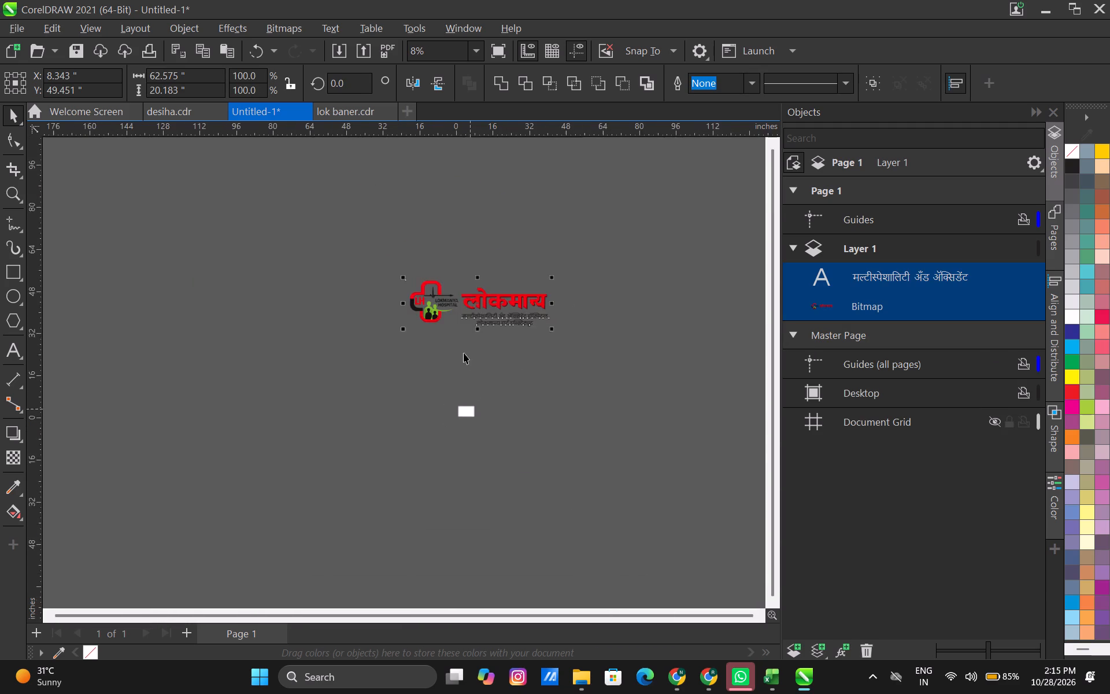
Bring the pasted logo and subtitle down over the page and shrink them proportionally to about 7.97 inches wide.
{"action": "scroll", "coordinate": [445, 314], "scroll_direction": "up", "scroll_amount": 4}
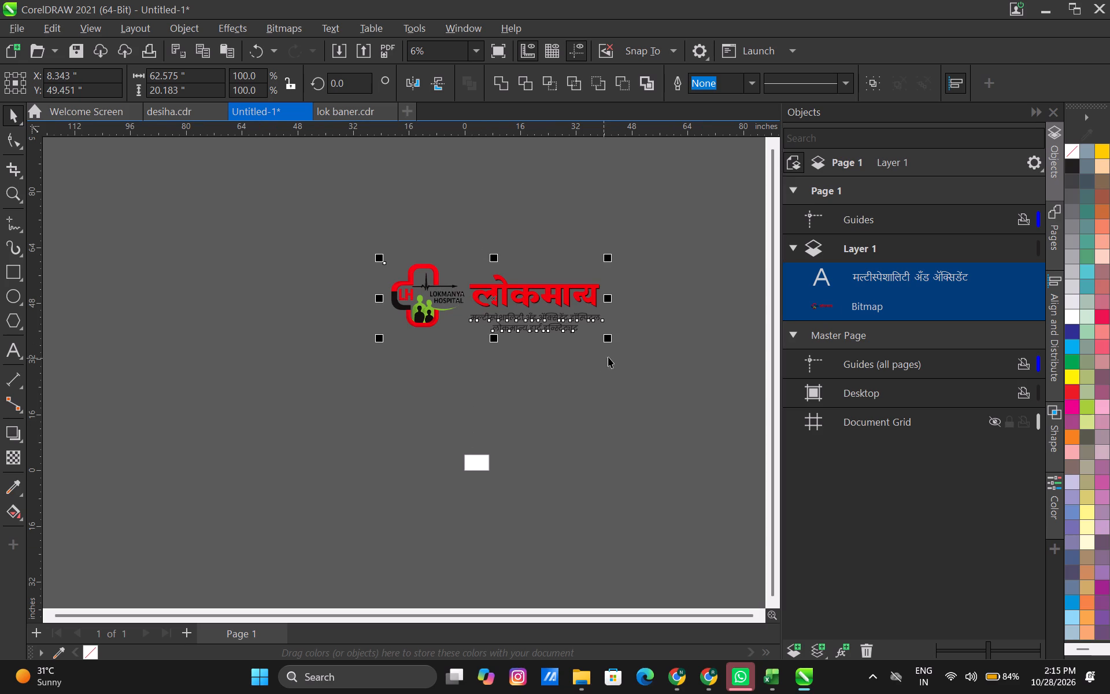
{"action": "left_click_drag", "start_coordinate": [609, 342], "coordinate": [563, 307], "text": "shift"}
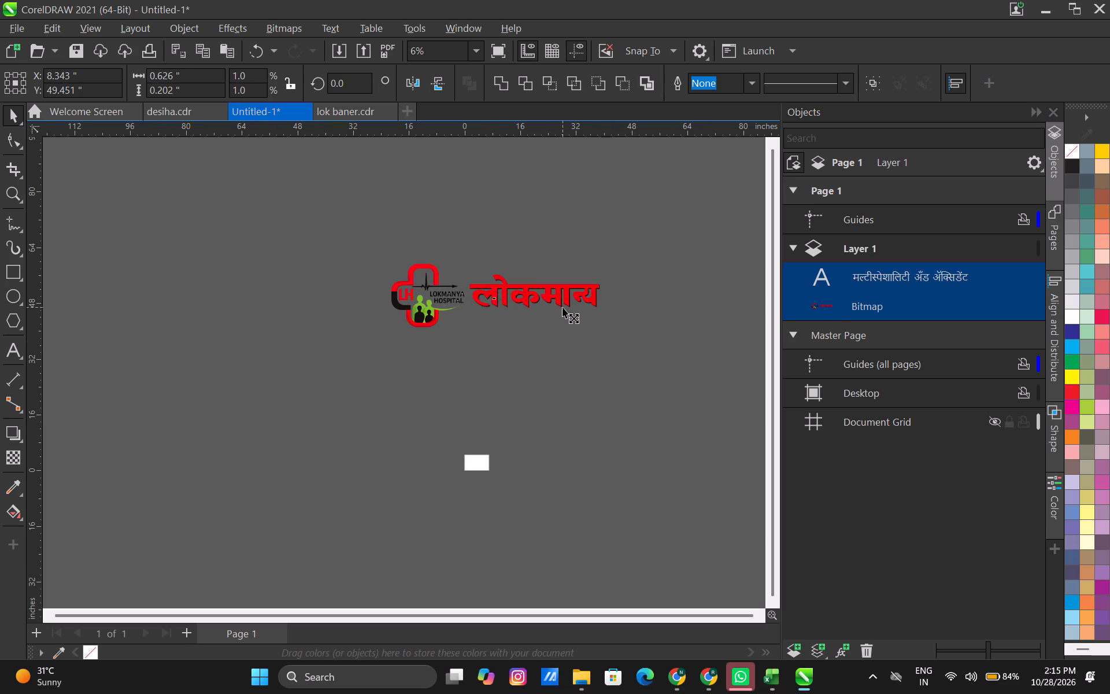
{"action": "left_click_drag", "start_coordinate": [563, 307], "coordinate": [561, 320], "text": "shift"}
{"action": "scroll", "coordinate": [523, 346], "scroll_direction": "up", "scroll_amount": 5}
{"action": "middle_click_drag", "start_coordinate": [508, 364], "coordinate": [515, 316]}
{"action": "left_click_drag", "start_coordinate": [457, 239], "coordinate": [469, 457]}
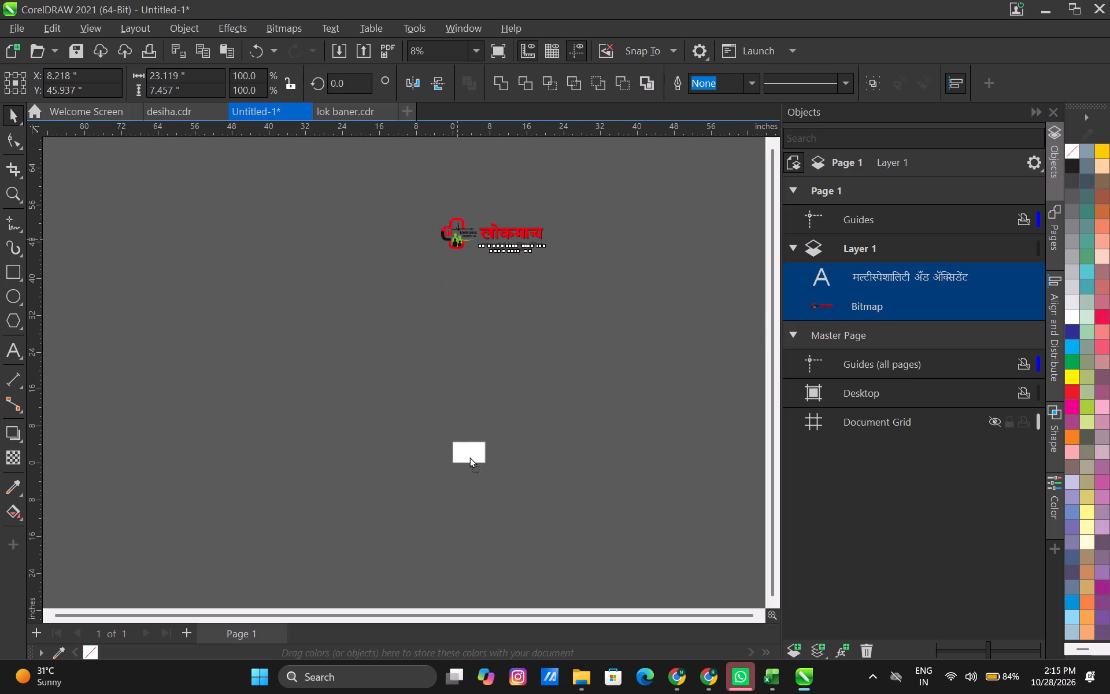
{"action": "left_click_drag", "start_coordinate": [469, 457], "coordinate": [467, 455]}
{"action": "scroll", "coordinate": [469, 457], "scroll_direction": "up", "scroll_amount": 9}
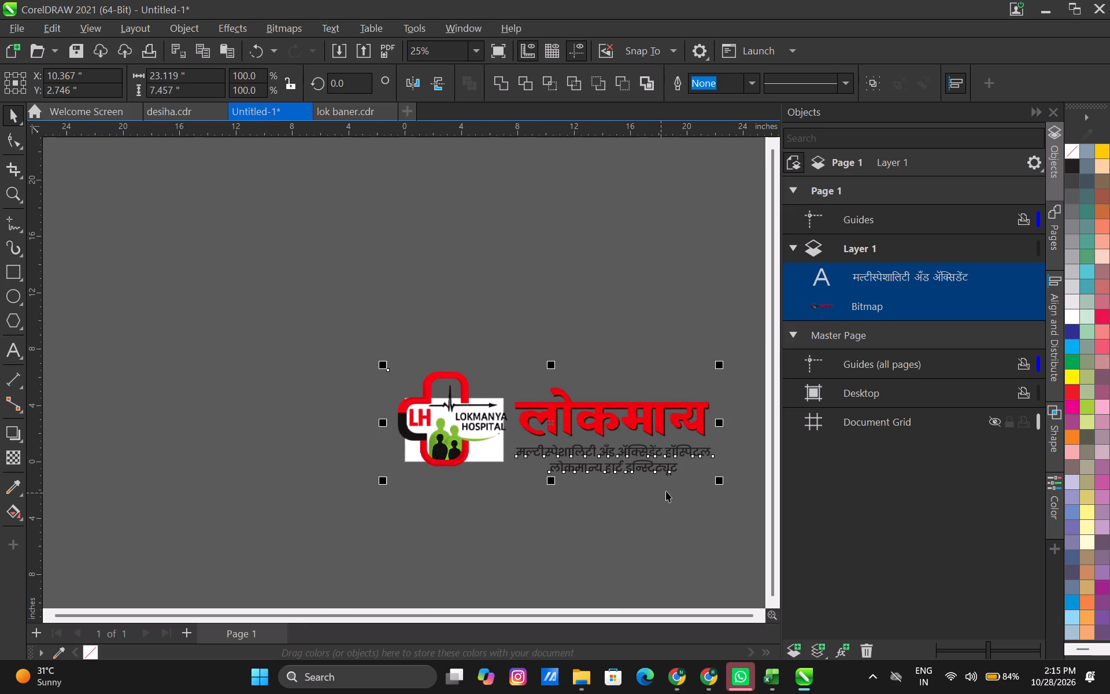
{"action": "left_click_drag", "start_coordinate": [718, 482], "coordinate": [523, 414]}
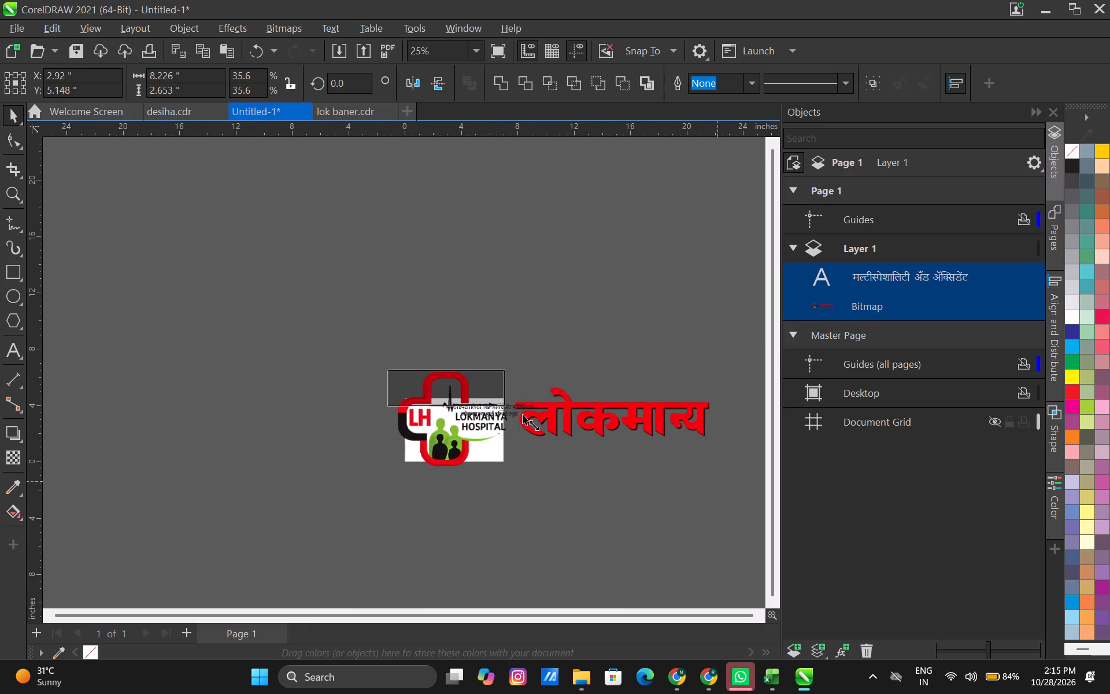
{"action": "left_click_drag", "start_coordinate": [523, 414], "coordinate": [518, 413]}
{"action": "scroll", "coordinate": [432, 403], "scroll_direction": "up", "scroll_amount": 9}
Scale the logo and subtitle down to about 3.73 inches wide and place them inside the page's top area.
{"action": "left_click_drag", "start_coordinate": [405, 396], "coordinate": [418, 415]}
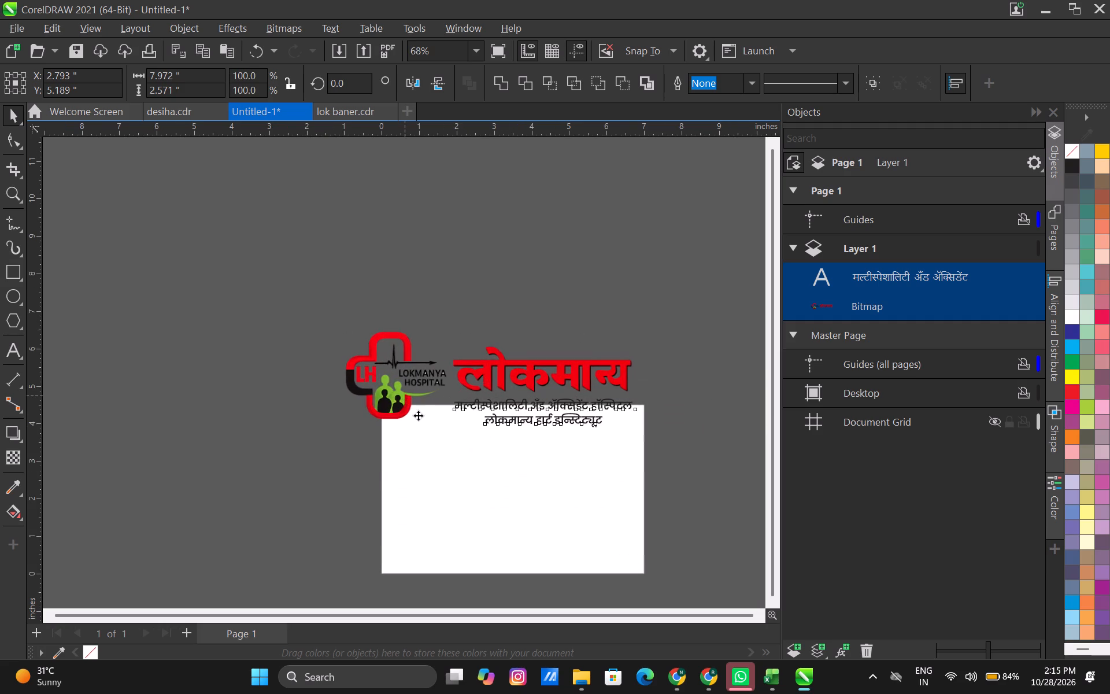
{"action": "left_click_drag", "start_coordinate": [418, 415], "coordinate": [454, 453]}
{"action": "left_click_drag", "start_coordinate": [690, 490], "coordinate": [575, 442]}
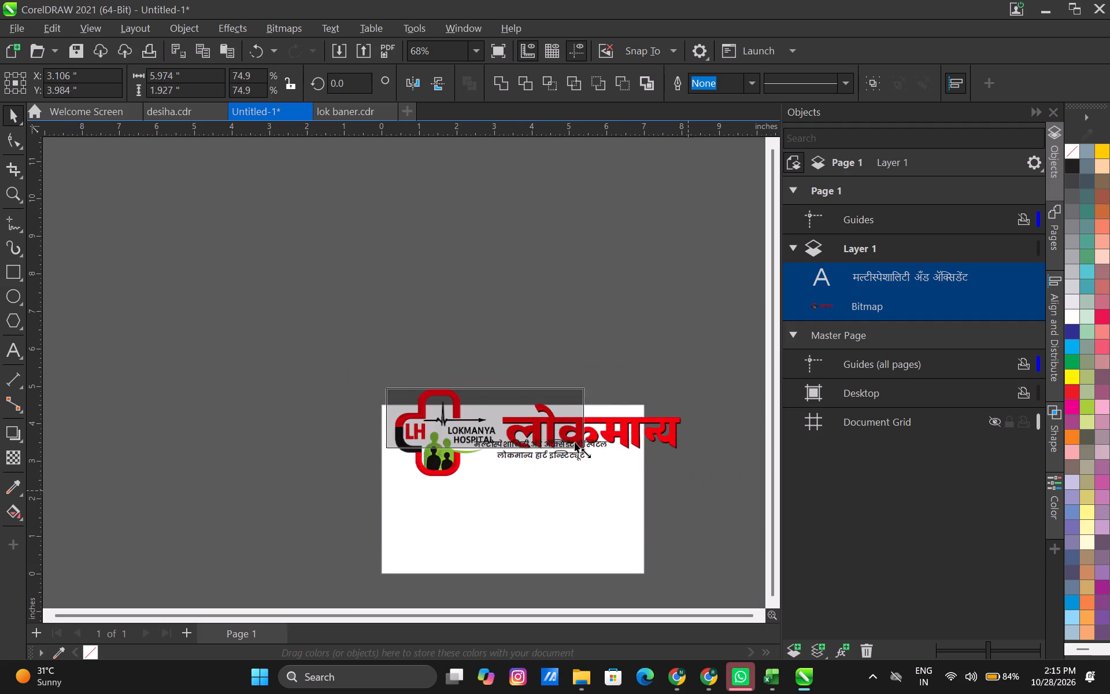
{"action": "left_click_drag", "start_coordinate": [575, 442], "coordinate": [565, 439]}
{"action": "scroll", "coordinate": [508, 437], "scroll_direction": "up", "scroll_amount": 4}
{"action": "left_click_drag", "start_coordinate": [346, 407], "coordinate": [435, 425]}
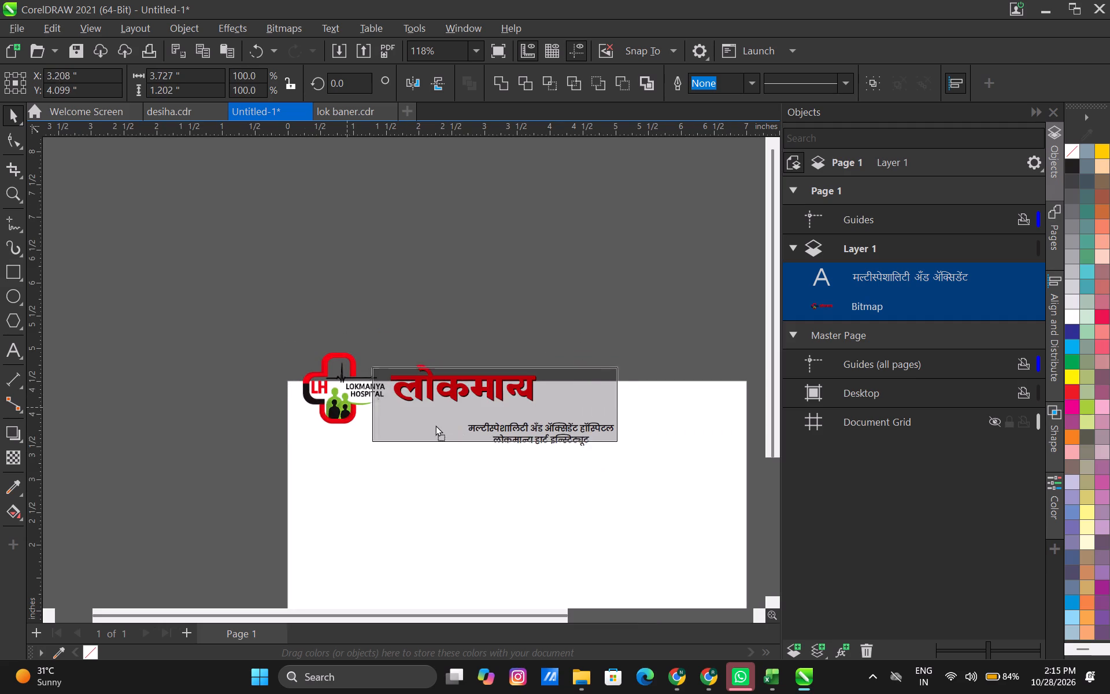
{"action": "left_click_drag", "start_coordinate": [435, 425], "coordinate": [436, 430]}
{"action": "left_click_drag", "start_coordinate": [433, 434], "coordinate": [436, 451]}
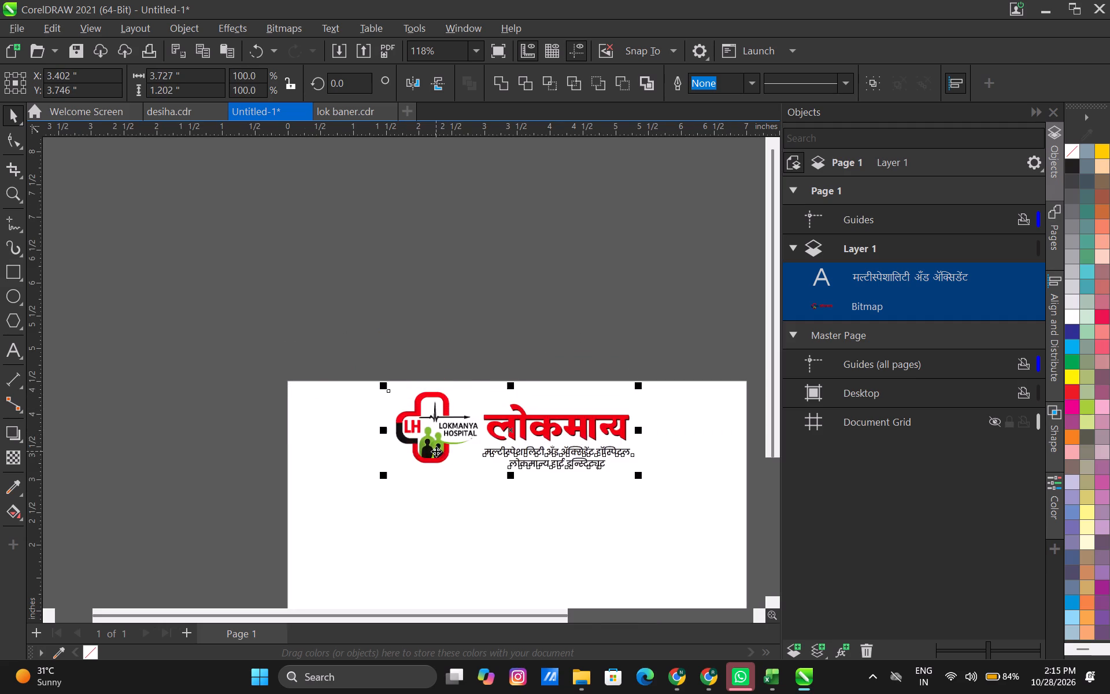
Nudge the logo and subtitle right and up so their centre sits at about X 3.46, Y 3.78 inches.
{"action": "scroll", "coordinate": [486, 402], "scroll_direction": "down", "scroll_amount": 7}
{"action": "key", "text": "Right"}
{"action": "key", "text": "Right"}
{"action": "key", "text": "Right"}
{"action": "key", "text": "Right"}
{"action": "key", "text": "Right"}
{"action": "key", "text": "Right"}
{"action": "key", "text": "Right"}
{"action": "key", "text": "Right"}
{"action": "key", "text": "Right"}
{"action": "key", "text": "Right"}
{"action": "key", "text": "Right"}
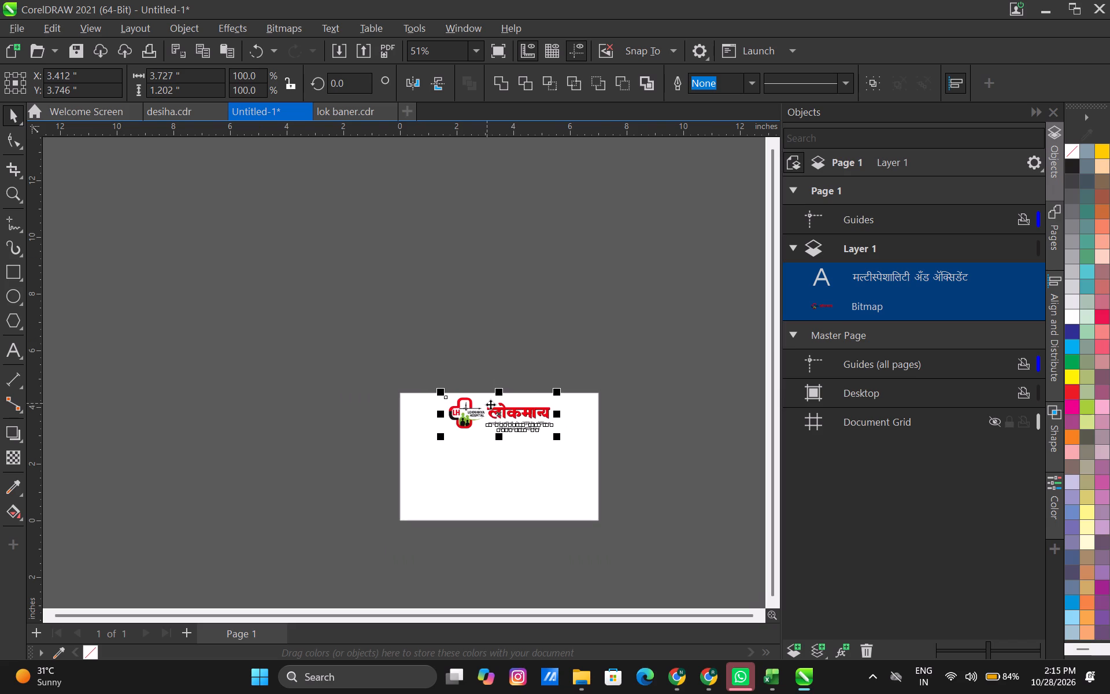
{"action": "key", "text": "Up"}
{"action": "key", "text": "Up"}
{"action": "key", "text": "Up"}
{"action": "key", "text": "Left"}
{"action": "key", "text": "Left"}
{"action": "left_click", "coordinate": [524, 348]}
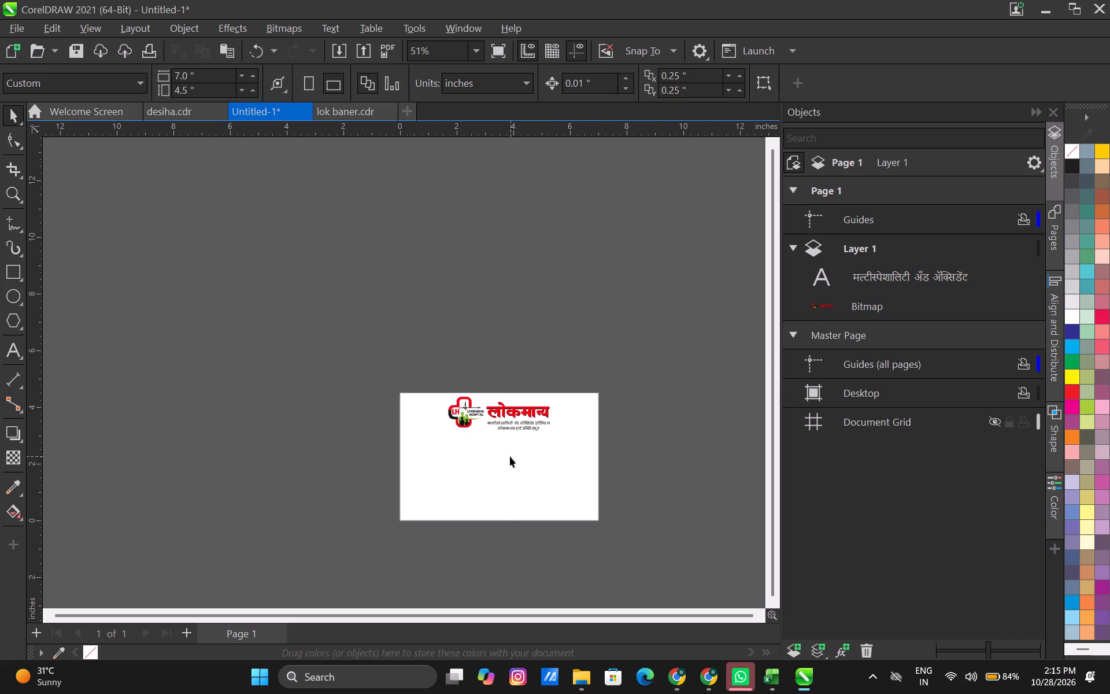
Reselect the logo and subtitle together and scale them about their centre to roughly 2.94 inches wide.
{"action": "middle_click_drag", "start_coordinate": [491, 443], "coordinate": [464, 404]}
{"action": "scroll", "coordinate": [458, 398], "scroll_direction": "up", "scroll_amount": 4}
{"action": "left_click_drag", "start_coordinate": [362, 268], "coordinate": [576, 437]}
{"action": "left_click_drag", "start_coordinate": [578, 437], "coordinate": [589, 437]}
{"action": "scroll", "coordinate": [582, 406], "scroll_direction": "up", "scroll_amount": 3}
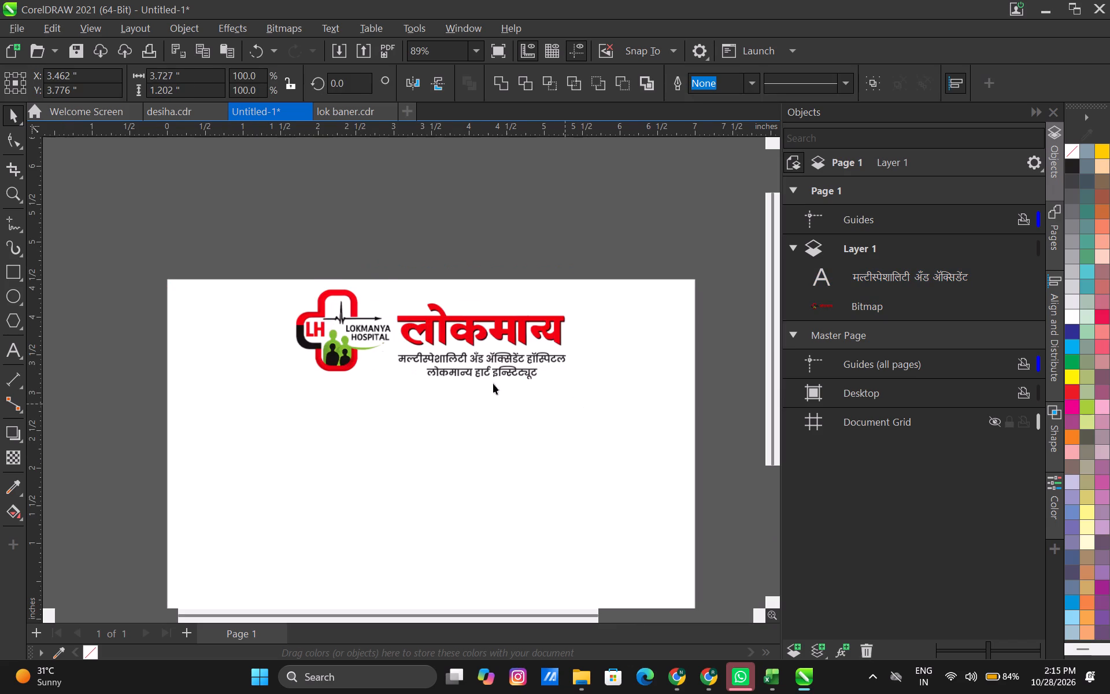
{"action": "left_click_drag", "start_coordinate": [301, 235], "coordinate": [575, 465]}
{"action": "left_click_drag", "start_coordinate": [260, 233], "coordinate": [628, 460]}
{"action": "left_click_drag", "start_coordinate": [576, 387], "coordinate": [561, 378], "text": "shift"}
Nudge the logo and subtitle up towards the page's top edge, to about Y 3.91 inches.
{"action": "key", "text": "Up"}
{"action": "key", "text": "Up"}
{"action": "key", "text": "Up"}
{"action": "key", "text": "Up"}
{"action": "key", "text": "Up"}
{"action": "key", "text": "Up"}
{"action": "key", "text": "Up"}
{"action": "key", "text": "Up"}
{"action": "key", "text": "Up"}
{"action": "key", "text": "Up"}
{"action": "key", "text": "Up"}
{"action": "key", "text": "Up"}
{"action": "key", "text": "Up"}
{"action": "key", "text": "Up"}
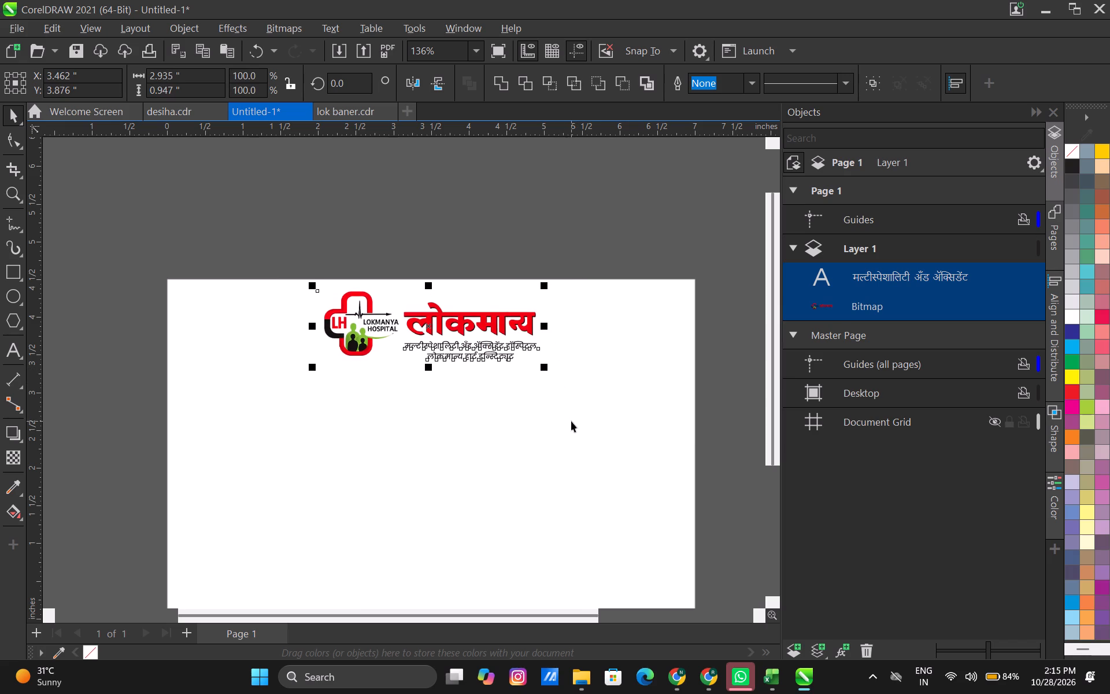
{"action": "key", "text": "Up"}
{"action": "key", "text": "Up"}
{"action": "key", "text": "Up"}
{"action": "scroll", "coordinate": [493, 449], "scroll_direction": "down", "scroll_amount": 5}
{"action": "left_click", "coordinate": [479, 459]}
Select the logo and subtitle and nudge them left to about X 3.40 inches.
{"action": "scroll", "coordinate": [463, 463], "scroll_direction": "up", "scroll_amount": 1}
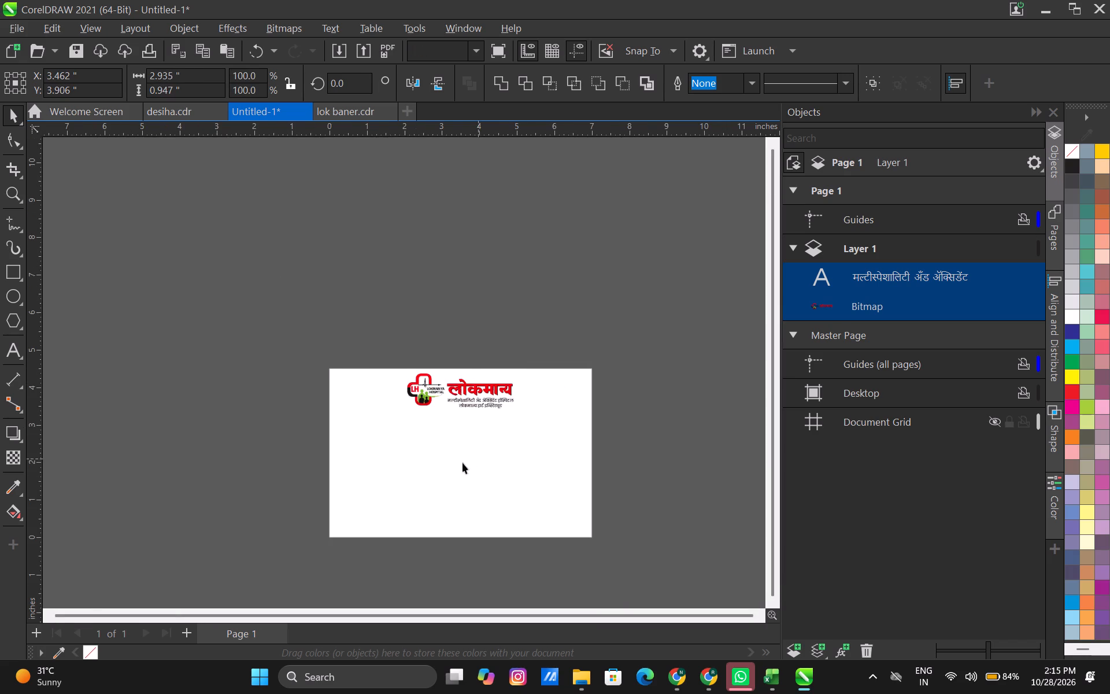
{"action": "scroll", "coordinate": [462, 463], "scroll_direction": "up", "scroll_amount": 2}
{"action": "left_click_drag", "start_coordinate": [332, 254], "coordinate": [576, 408]}
{"action": "key", "text": "Left"}
{"action": "key", "text": "Left"}
{"action": "key", "text": "Left"}
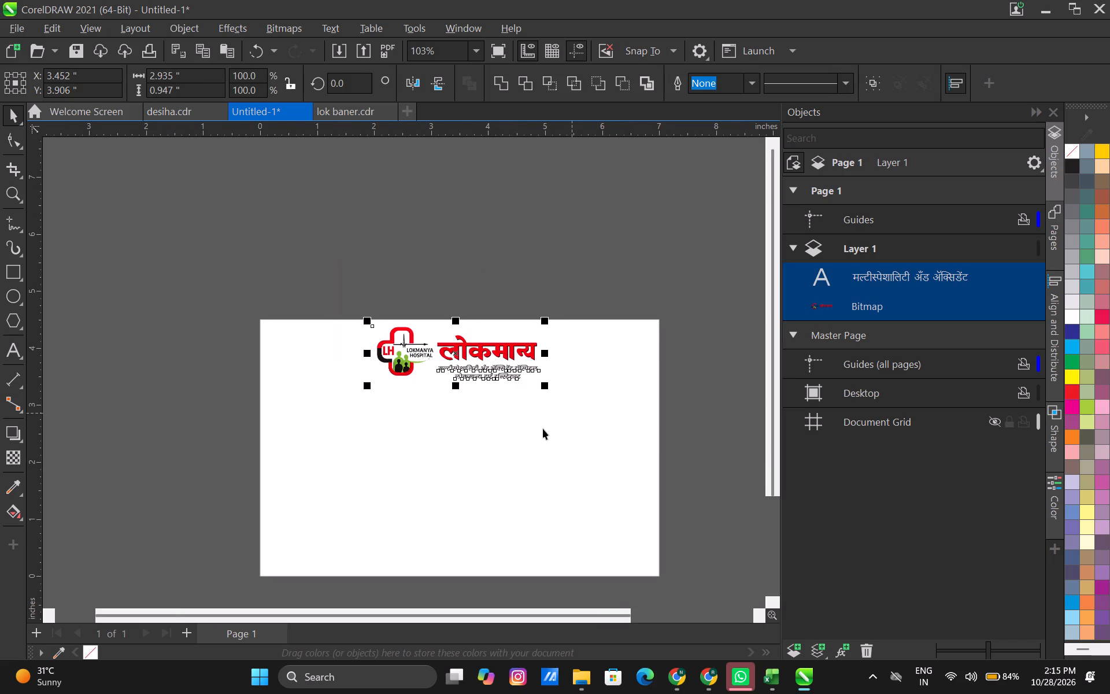
{"action": "key", "text": "Left"}
{"action": "key", "text": "Left"}
{"action": "key", "text": "Left"}
{"action": "left_click", "coordinate": [481, 467]}
{"action": "scroll", "coordinate": [451, 404], "scroll_direction": "down", "scroll_amount": 4}
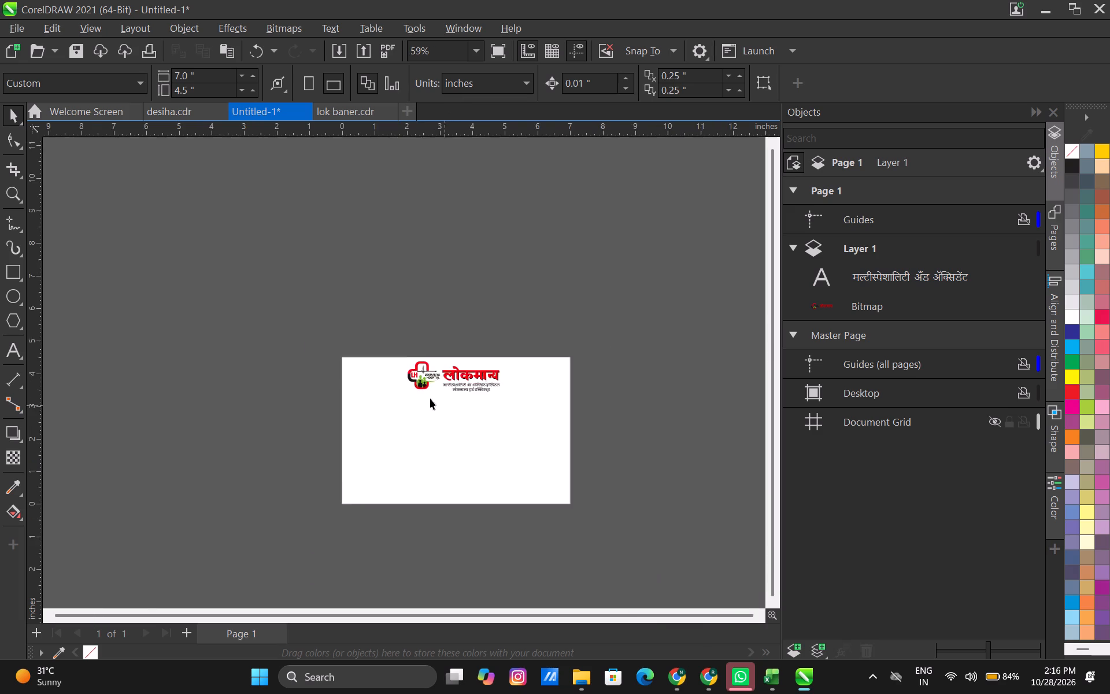
Select the logo and subtitle and shrink them about their centre to roughly 1.83 inches wide.
{"action": "scroll", "coordinate": [419, 396], "scroll_direction": "up", "scroll_amount": 7}
{"action": "left_click_drag", "start_coordinate": [370, 252], "coordinate": [682, 449]}
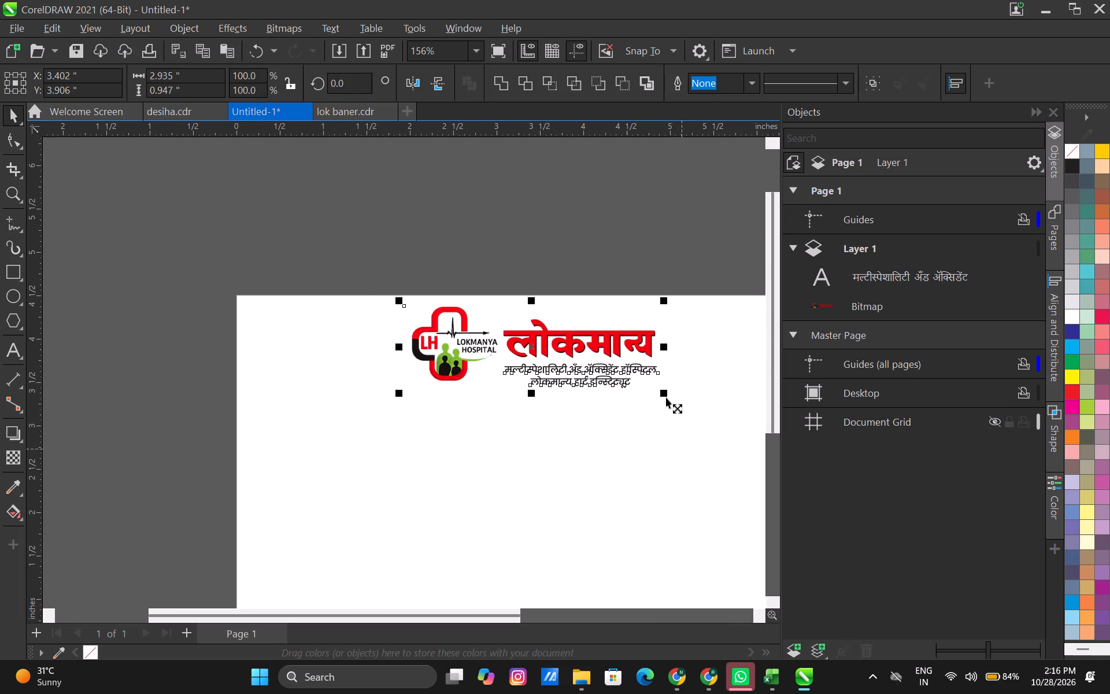
{"action": "left_click_drag", "start_coordinate": [666, 397], "coordinate": [649, 382], "text": "shift"}
Nudge the smaller logo and subtitle up to about Y 4.01 inches, just below the page's top edge.
{"action": "key", "text": "Up"}
{"action": "key", "text": "Up"}
{"action": "key", "text": "Up"}
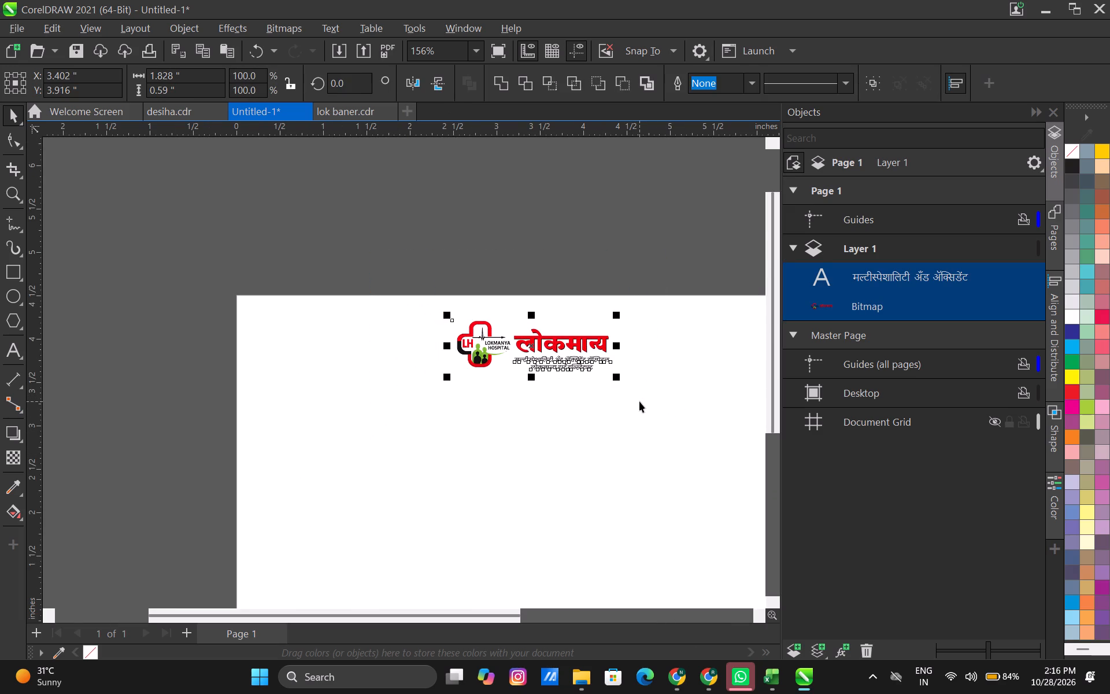
{"action": "key", "text": "Up"}
{"action": "key", "text": "Up"}
{"action": "key", "text": "Up"}
{"action": "key", "text": "Up"}
{"action": "key", "text": "Up"}
{"action": "key", "text": "Up"}
{"action": "key", "text": "Up"}
{"action": "key", "text": "Up"}
{"action": "key", "text": "Up"}
{"action": "key", "text": "Up"}
{"action": "middle_click_drag", "start_coordinate": [610, 419], "coordinate": [449, 404]}
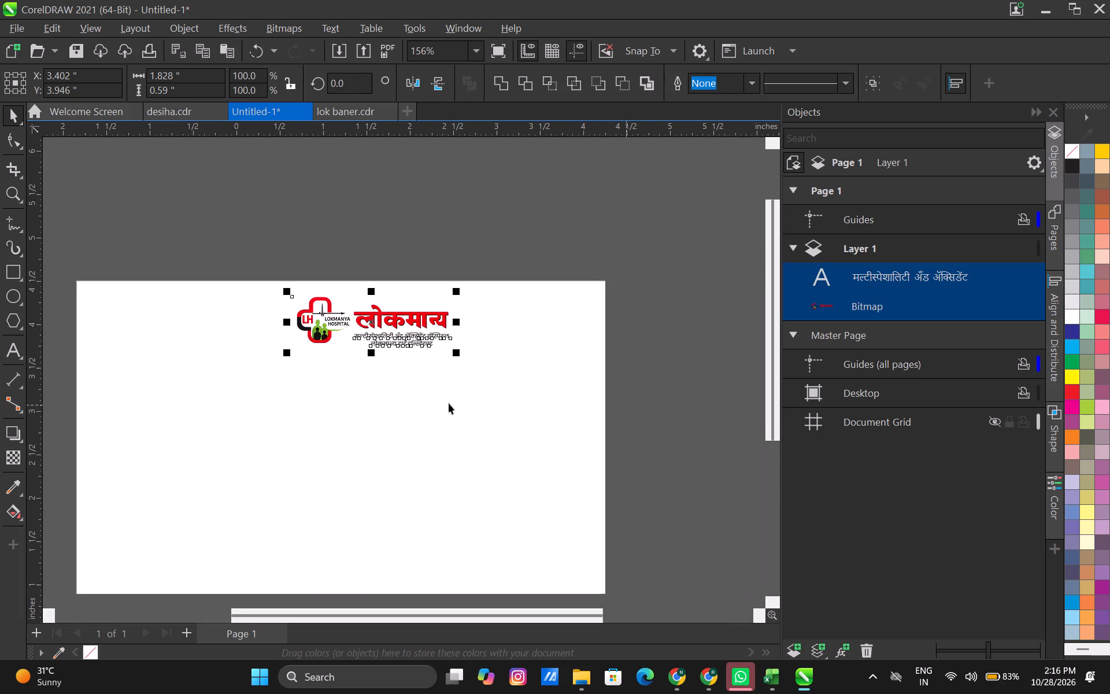
{"action": "key", "text": "Down"}
{"action": "key", "text": "Down"}
Place margin guidelines just inside the page's four edges, at about X 0.11 and 6.85 inches and Y 0.13 and 4.39 inches.
{"action": "left_click", "coordinate": [287, 132]}
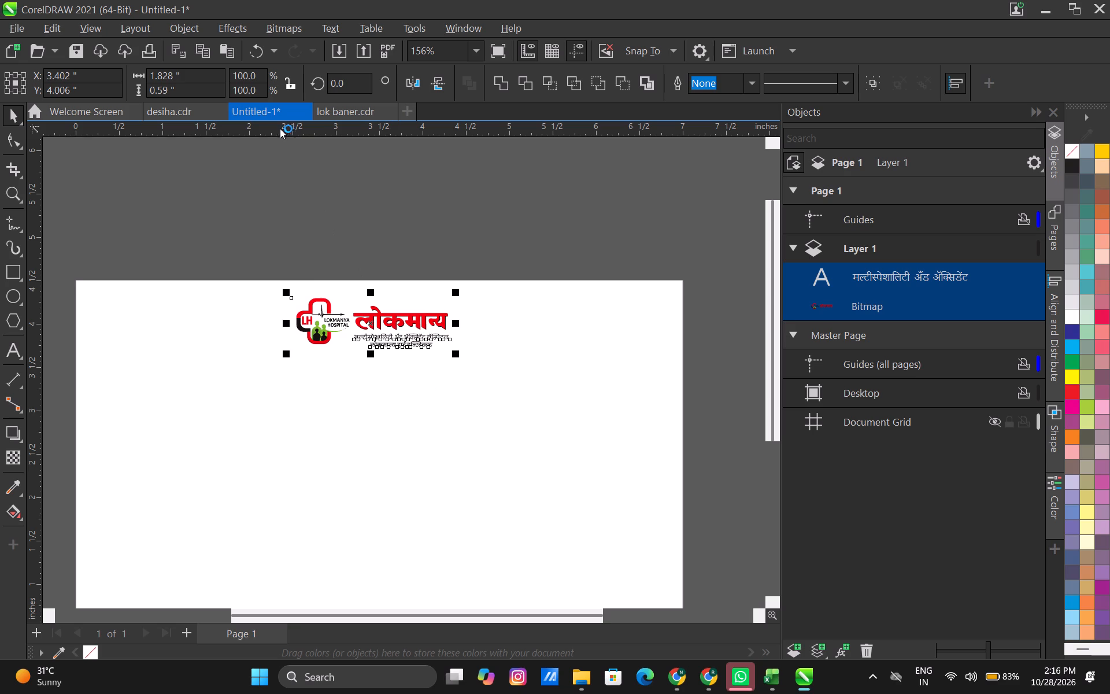
{"action": "left_click_drag", "start_coordinate": [280, 128], "coordinate": [306, 290]}
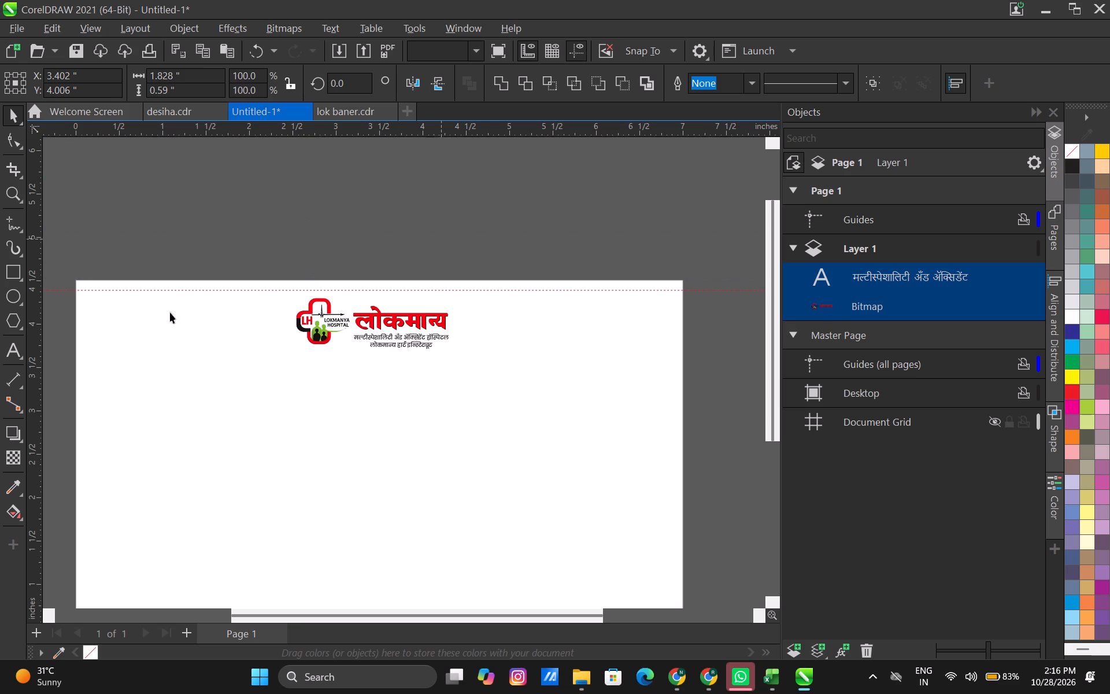
{"action": "left_click_drag", "start_coordinate": [36, 238], "coordinate": [88, 332]}
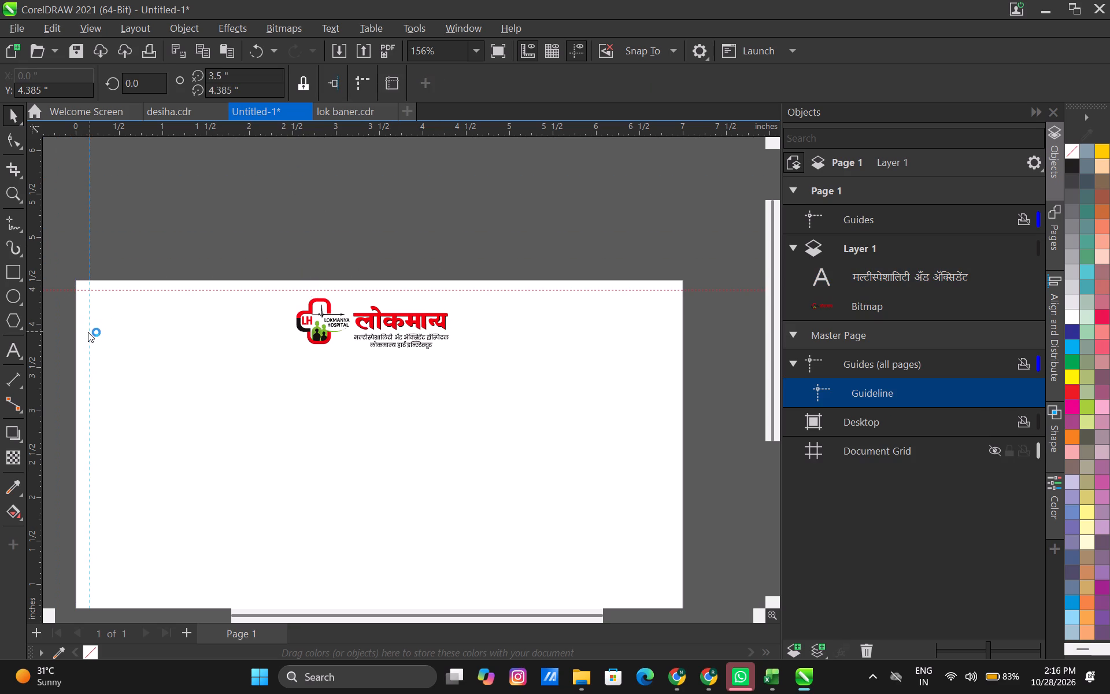
{"action": "left_click_drag", "start_coordinate": [88, 332], "coordinate": [86, 333]}
{"action": "left_click_drag", "start_coordinate": [35, 287], "coordinate": [627, 359]}
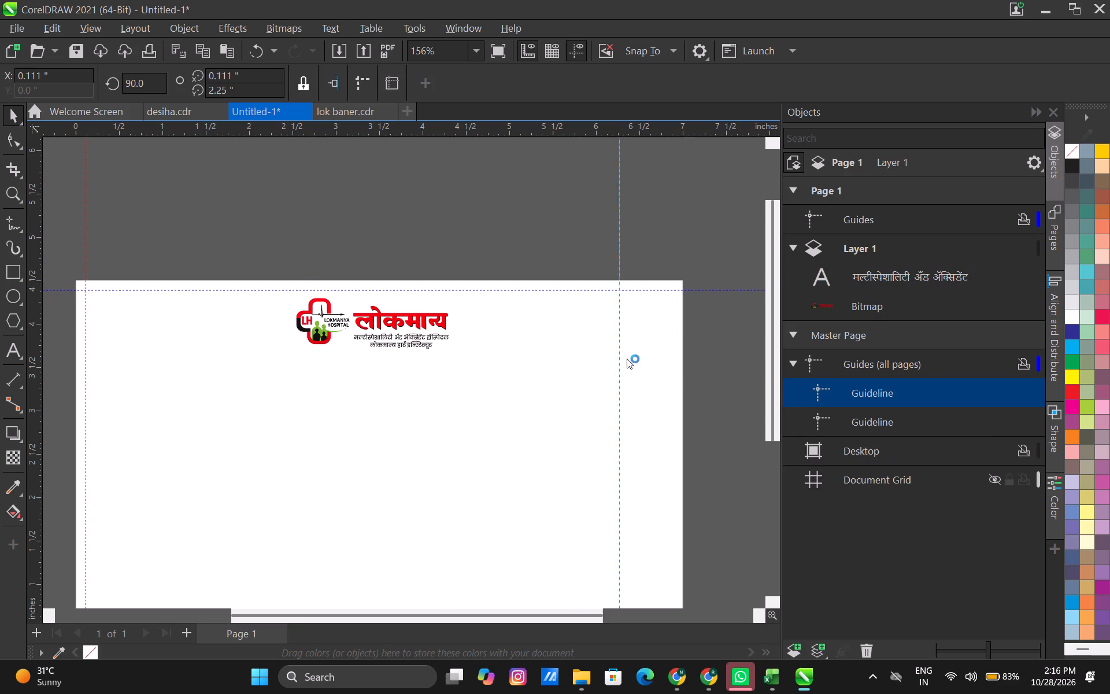
{"action": "left_click_drag", "start_coordinate": [627, 359], "coordinate": [670, 393]}
{"action": "middle_click_drag", "start_coordinate": [549, 436], "coordinate": [550, 238]}
{"action": "left_click_drag", "start_coordinate": [504, 130], "coordinate": [543, 438]}
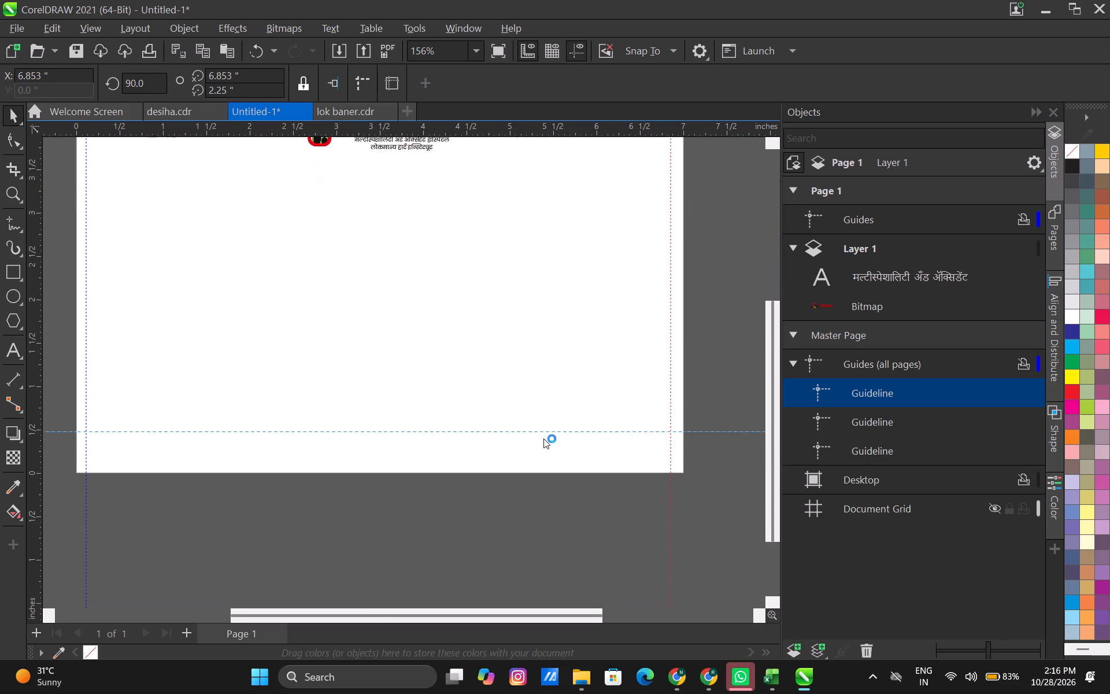
{"action": "left_click_drag", "start_coordinate": [543, 438], "coordinate": [610, 462]}
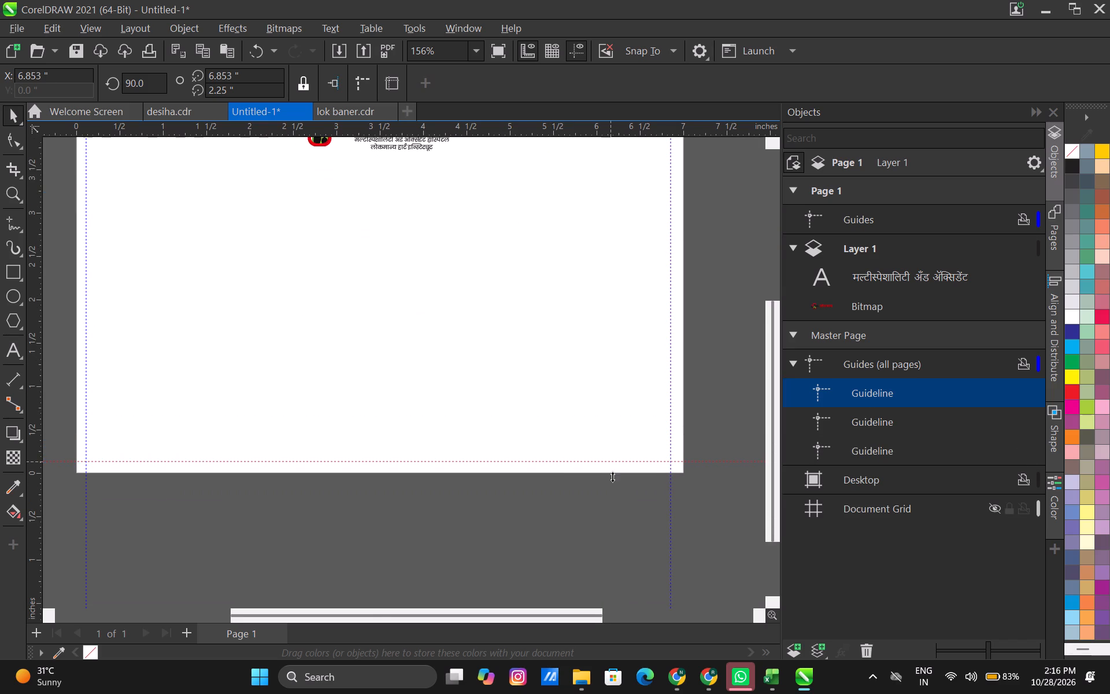
{"action": "scroll", "coordinate": [391, 482], "scroll_direction": "down", "scroll_amount": 5}
{"action": "middle_click_drag", "start_coordinate": [391, 389], "coordinate": [442, 432]}
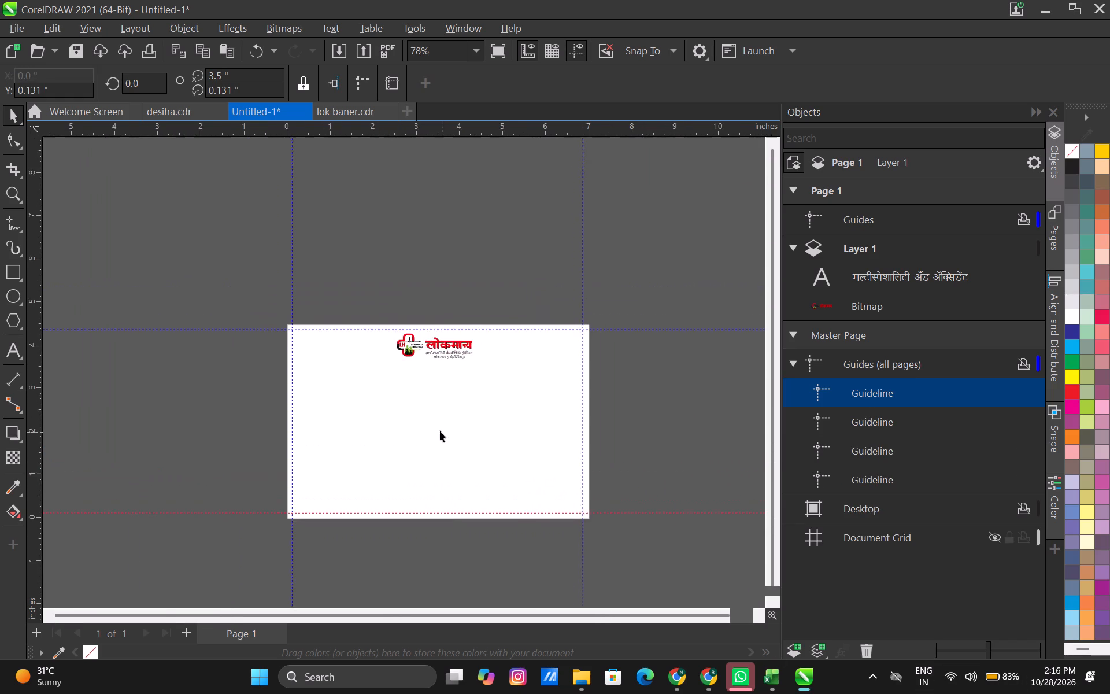
Select the logo and subtitle together and enlarge them proportionally to about 1.98 inches wide.
{"action": "scroll", "coordinate": [424, 408], "scroll_direction": "up", "scroll_amount": 4}
{"action": "left_click_drag", "start_coordinate": [334, 225], "coordinate": [555, 385]}
{"action": "scroll", "coordinate": [508, 300], "scroll_direction": "up", "scroll_amount": 2}
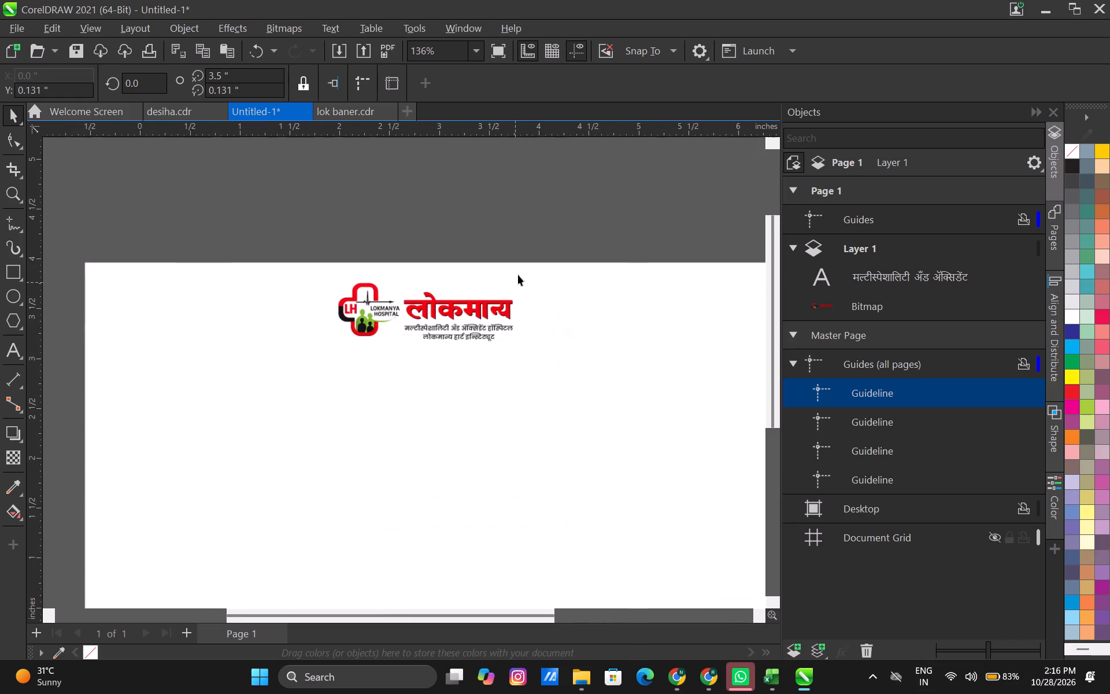
{"action": "left_click_drag", "start_coordinate": [521, 278], "coordinate": [541, 274]}
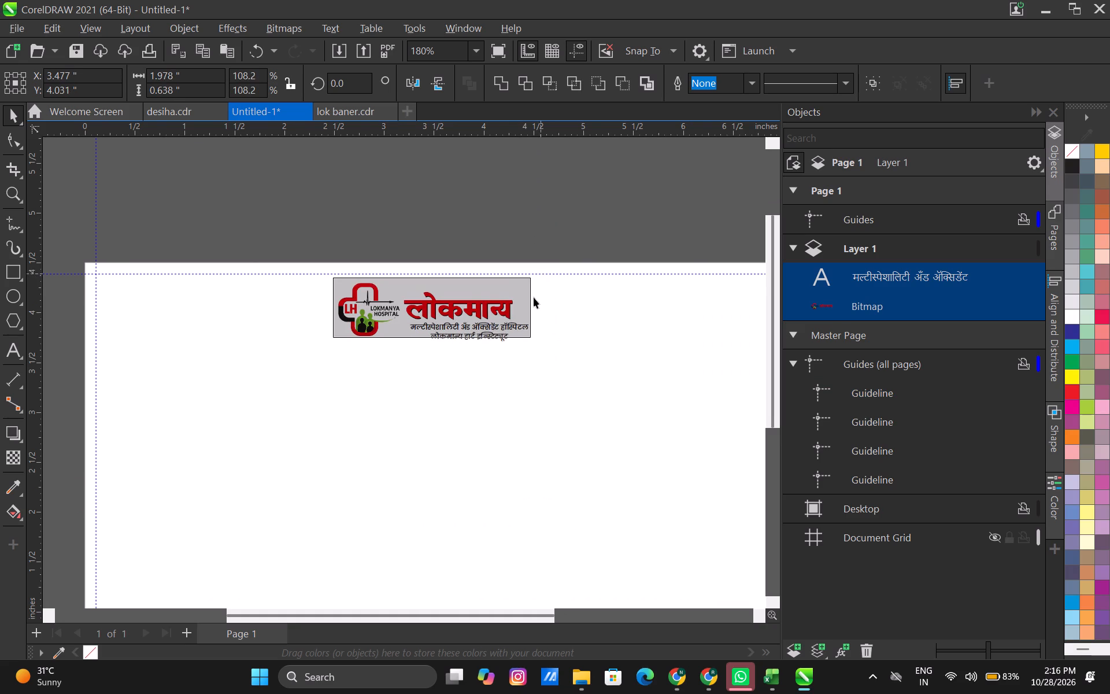
{"action": "scroll", "coordinate": [518, 287], "scroll_direction": "down", "scroll_amount": 10}
{"action": "left_click", "coordinate": [465, 231]}
{"action": "scroll", "coordinate": [443, 331], "scroll_direction": "up", "scroll_amount": 10}
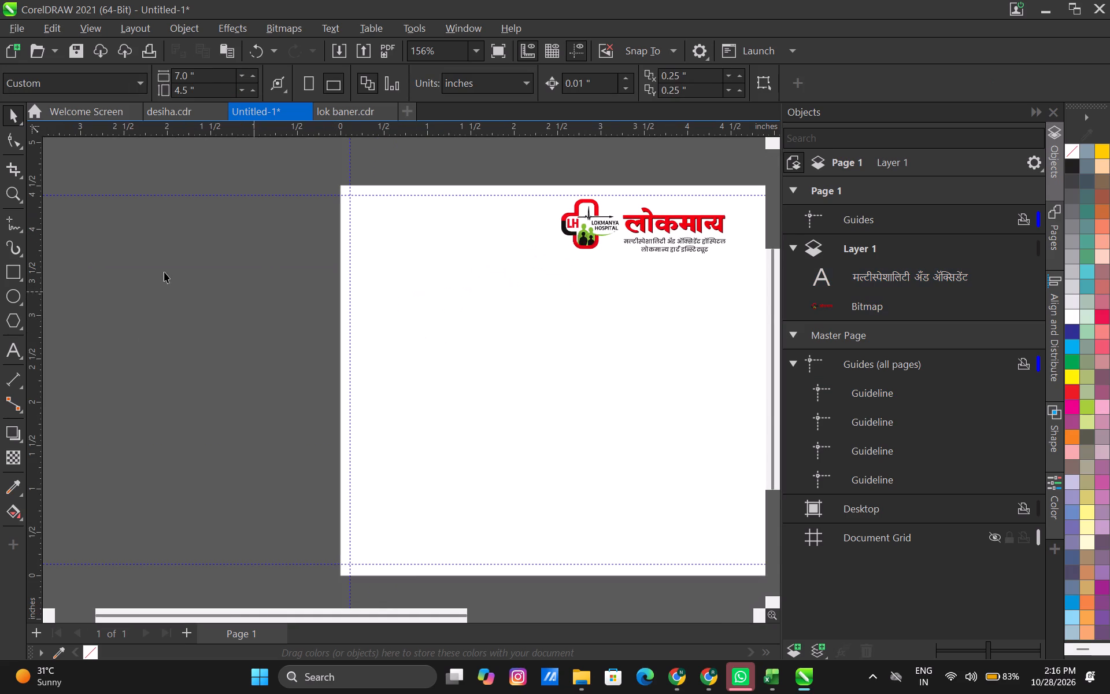
Draw a heading-bar rectangle about 2.38 × 0.24 inches from the left margin guideline, below the level of the logo.
{"action": "left_click", "coordinate": [16, 265]}
{"action": "scroll", "coordinate": [456, 272], "scroll_direction": "up", "scroll_amount": 3}
{"action": "middle_click_drag", "start_coordinate": [448, 271], "coordinate": [353, 311]}
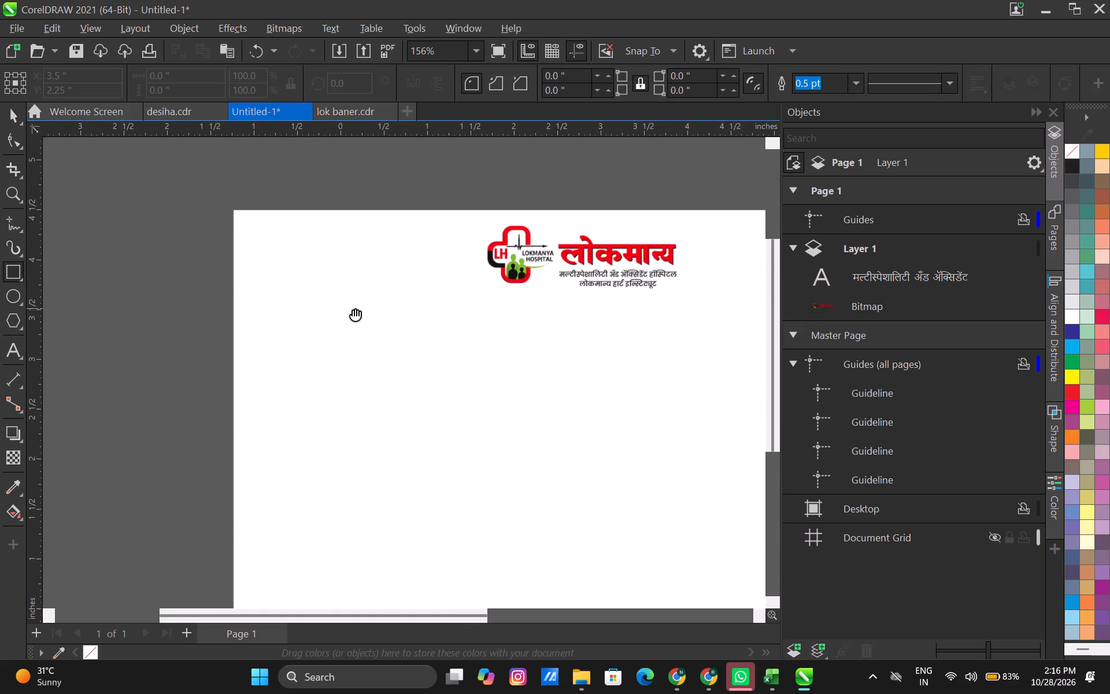
{"action": "middle_click_drag", "start_coordinate": [353, 311], "coordinate": [337, 313]}
{"action": "scroll", "coordinate": [189, 312], "scroll_direction": "up", "scroll_amount": 1}
{"action": "left_click_drag", "start_coordinate": [229, 296], "coordinate": [502, 323]}
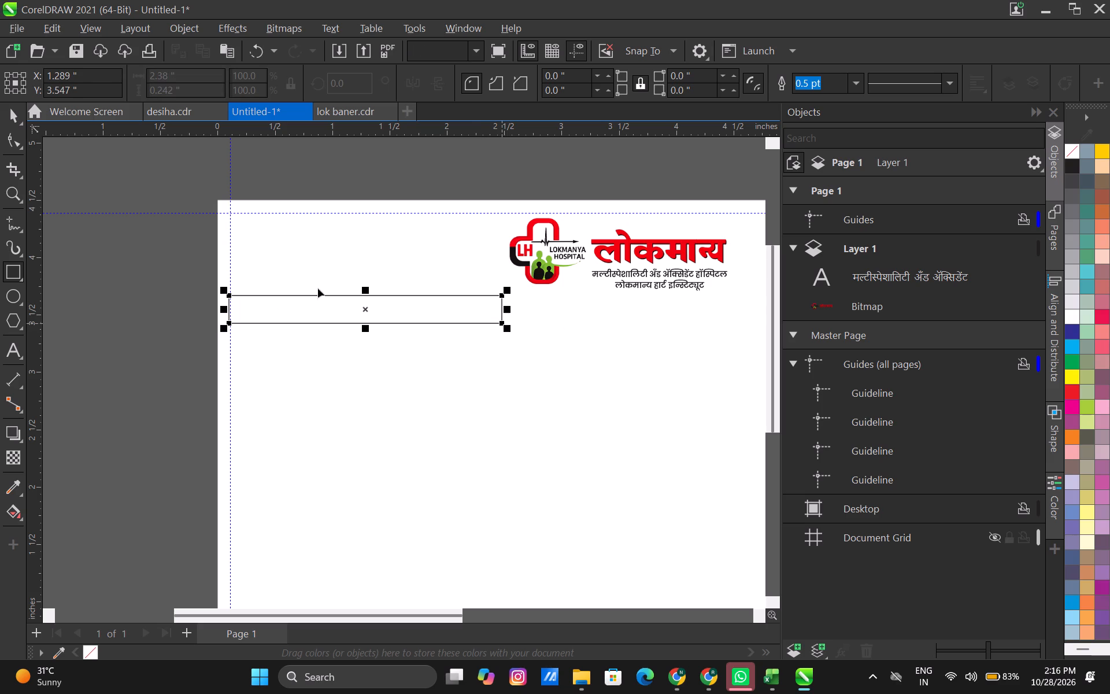
Fill the heading-bar rectangle with red and remove its outline.
{"action": "left_click", "coordinate": [1075, 391]}
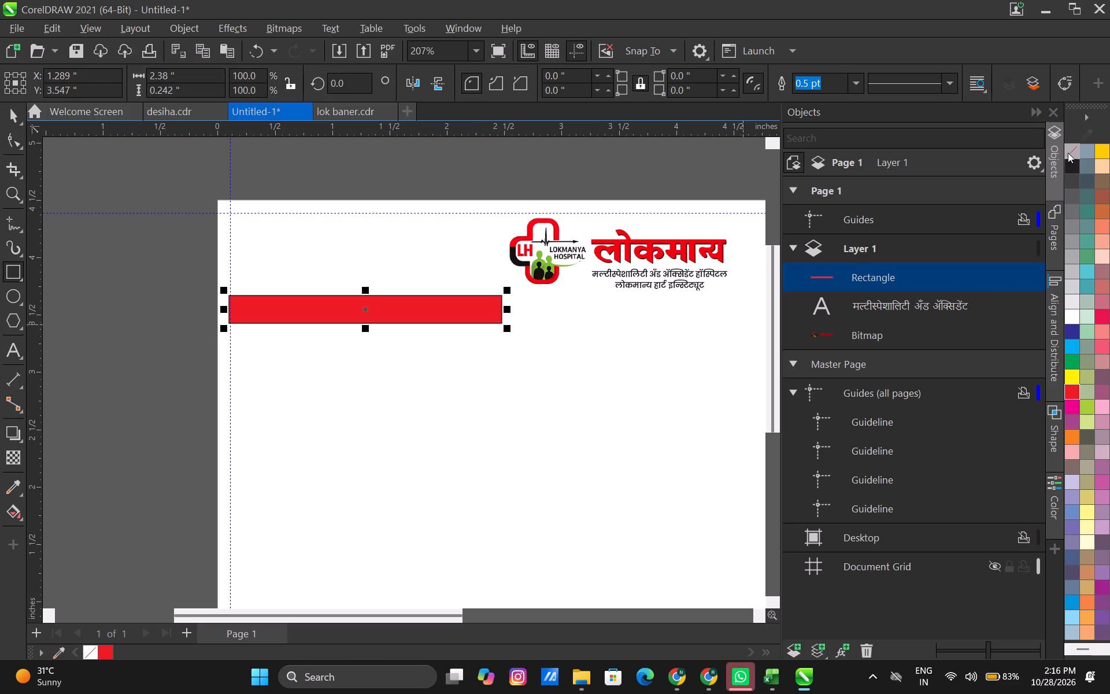
{"action": "right_click", "coordinate": [1069, 152]}
{"action": "left_click", "coordinate": [13, 114]}
{"action": "left_click", "coordinate": [102, 261]}
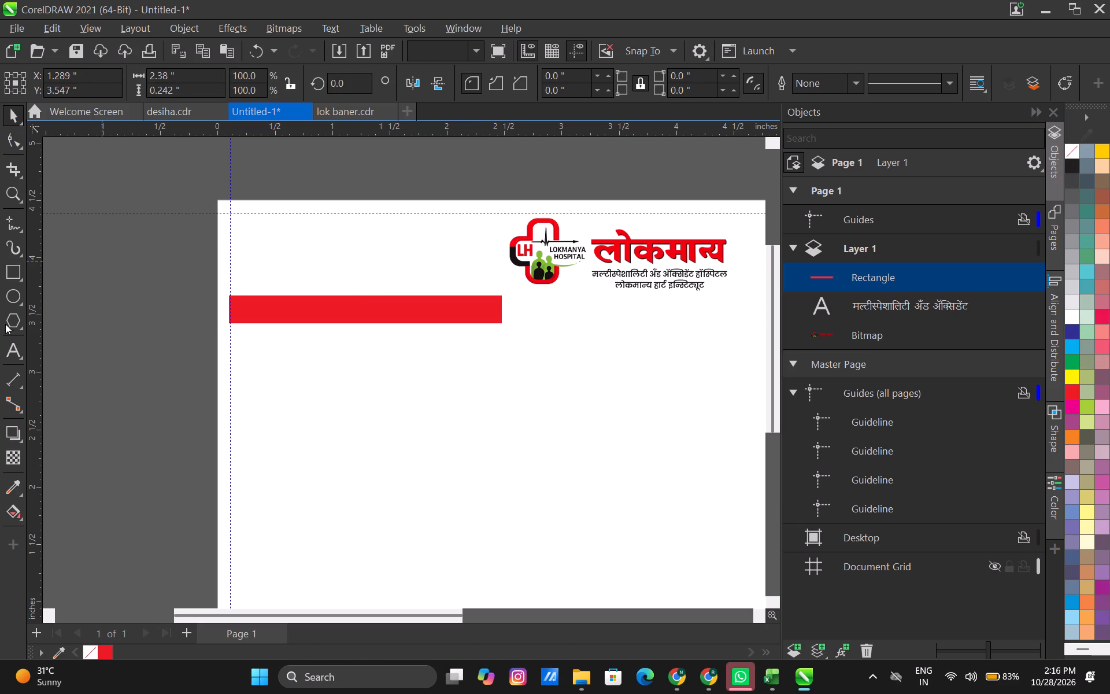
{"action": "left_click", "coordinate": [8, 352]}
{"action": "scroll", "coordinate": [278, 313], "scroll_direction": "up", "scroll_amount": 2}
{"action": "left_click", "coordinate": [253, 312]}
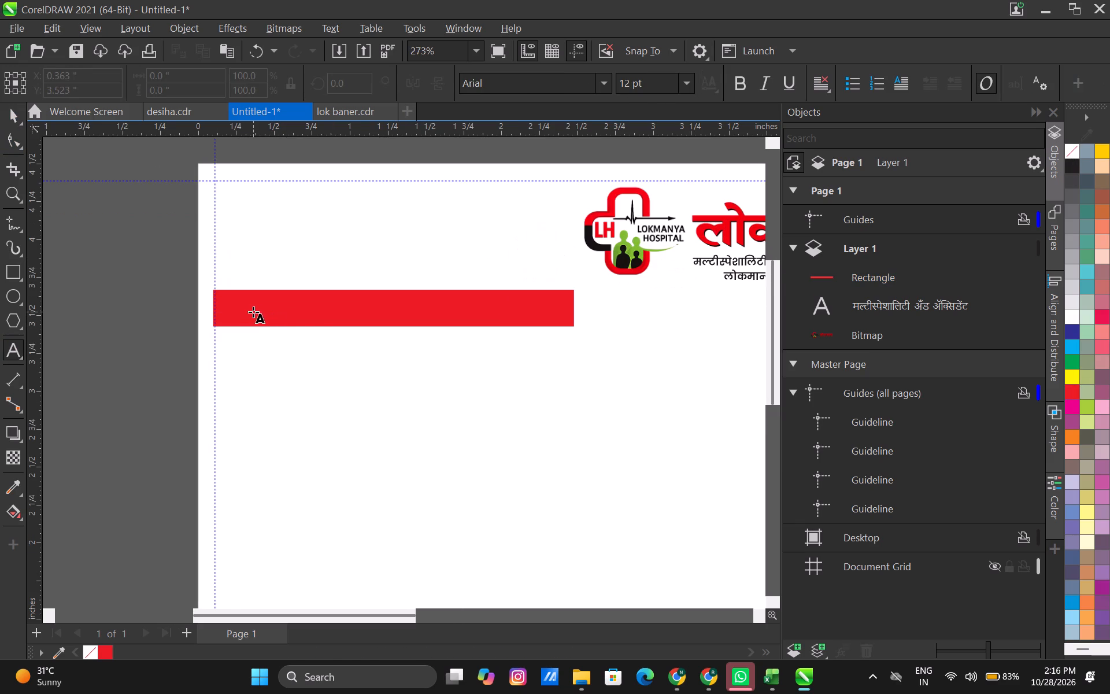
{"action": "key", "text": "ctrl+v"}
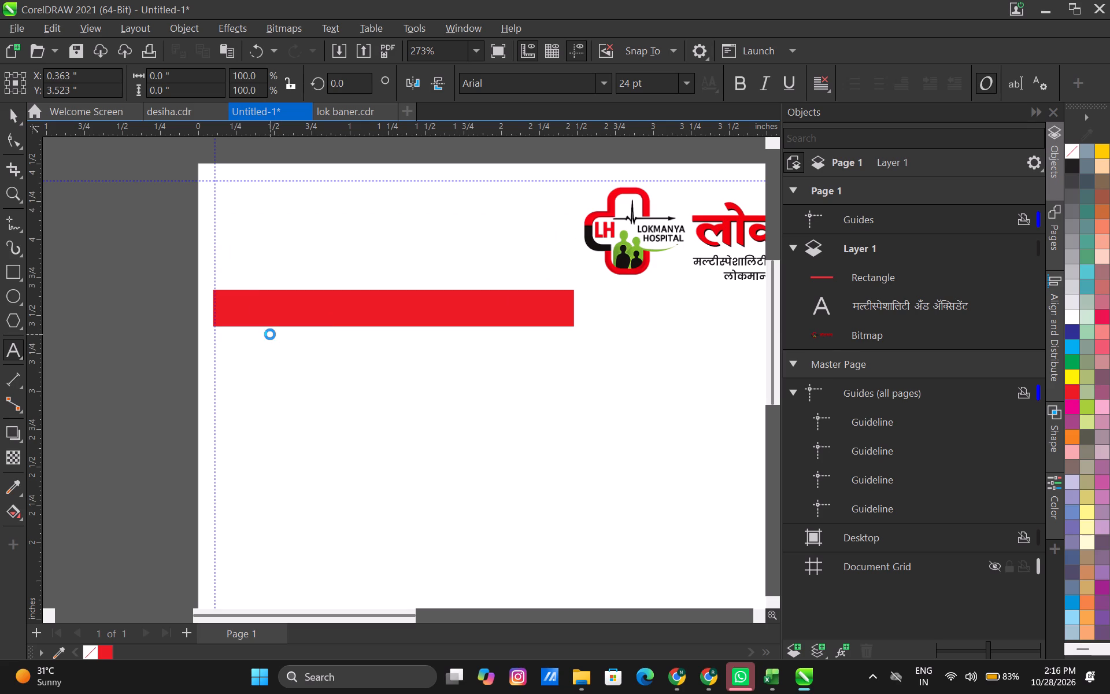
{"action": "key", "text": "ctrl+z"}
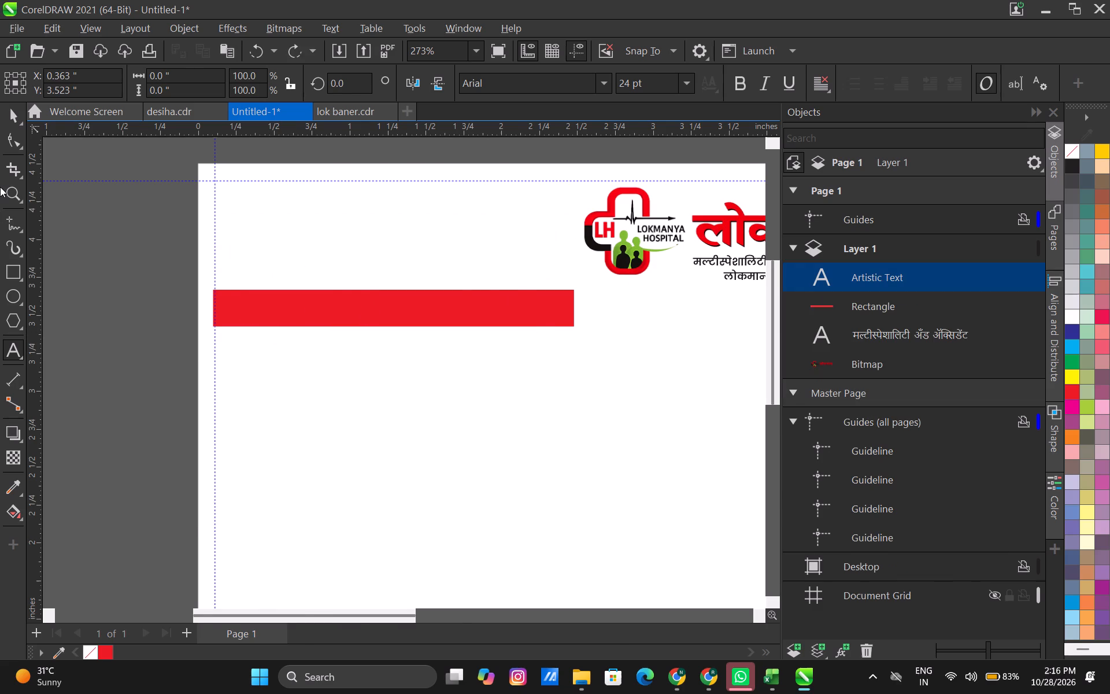
Switch to Chrome, copy the extracted CLINICAL SERVICES list text and return to CorelDRAW.
{"action": "key", "text": "alt+Tab"}
{"action": "key", "text": "alt+Tab"}
{"action": "key", "text": "alt+Tab"}
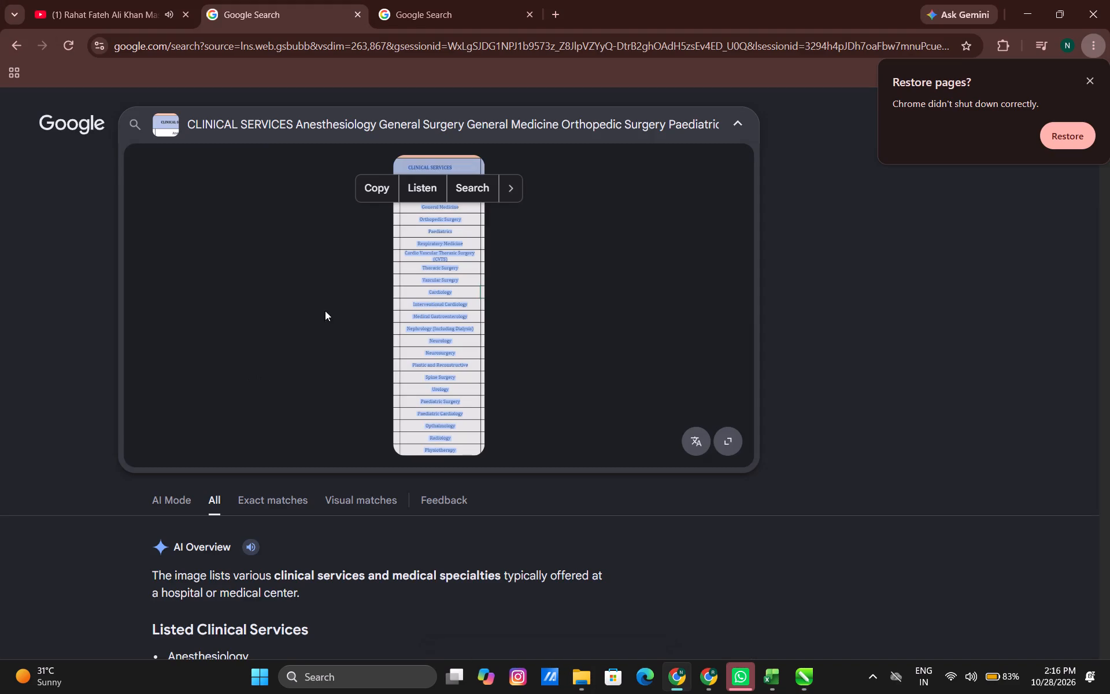
{"action": "left_click", "coordinate": [370, 181]}
{"action": "key", "text": "alt+Tab"}
{"action": "key", "text": "alt+Tab"}
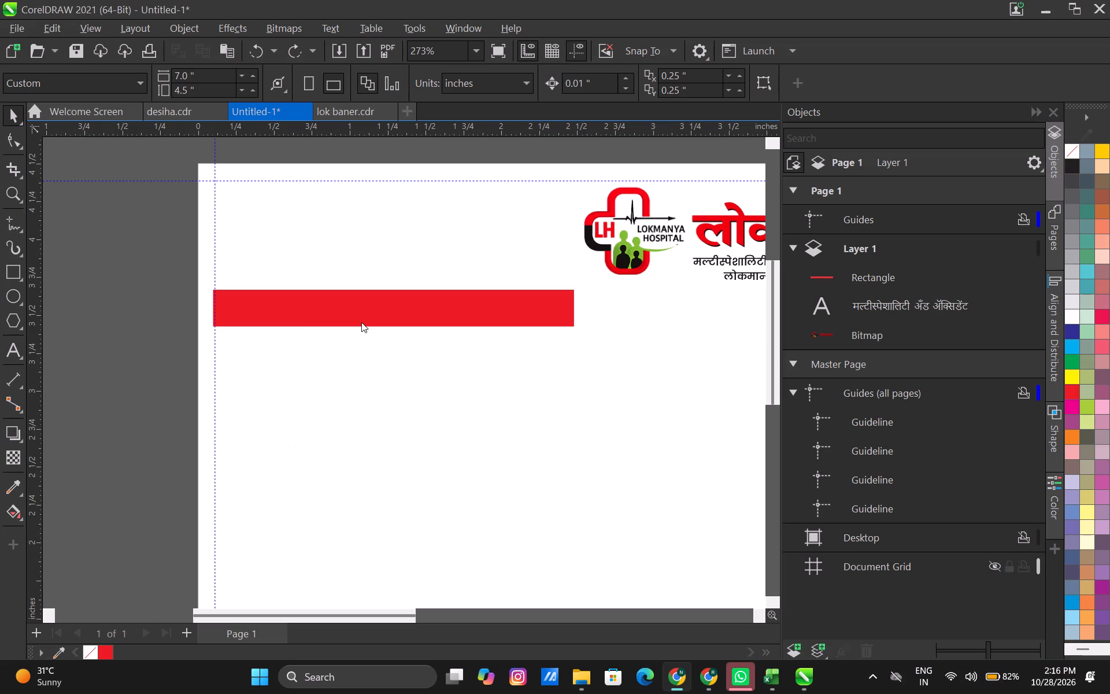
Paste the copied clinical services list as artistic text starting on the red bar.
{"action": "left_click", "coordinate": [239, 312]}
{"action": "left_click", "coordinate": [8, 352]}
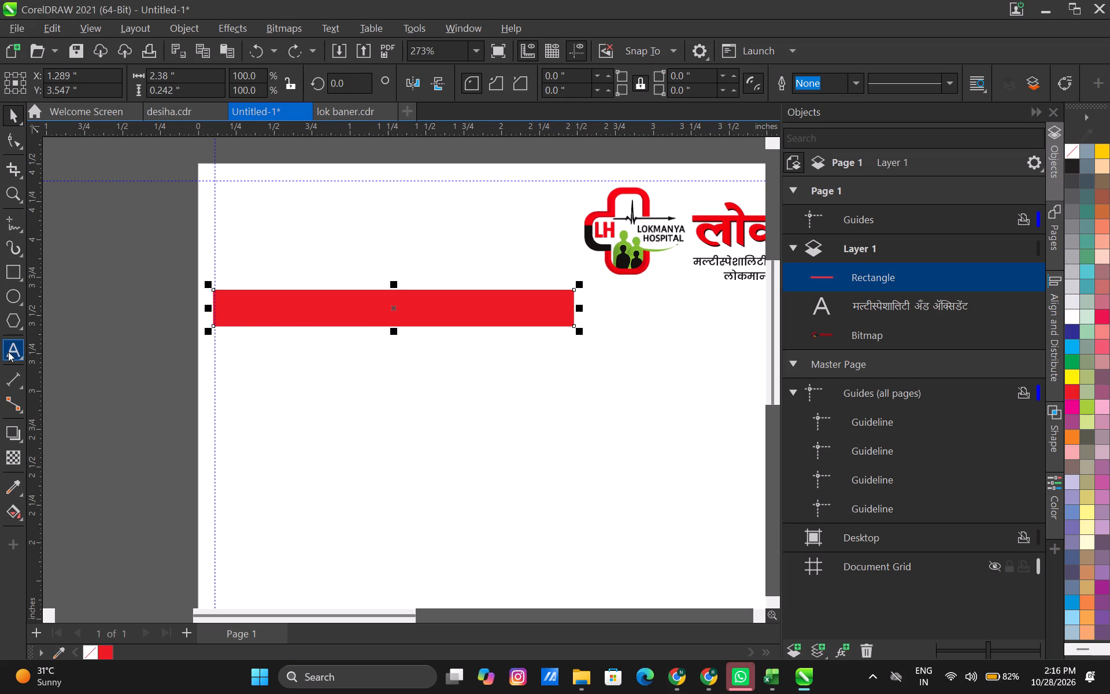
{"action": "left_click", "coordinate": [248, 313]}
{"action": "key", "text": "ctrl+v"}
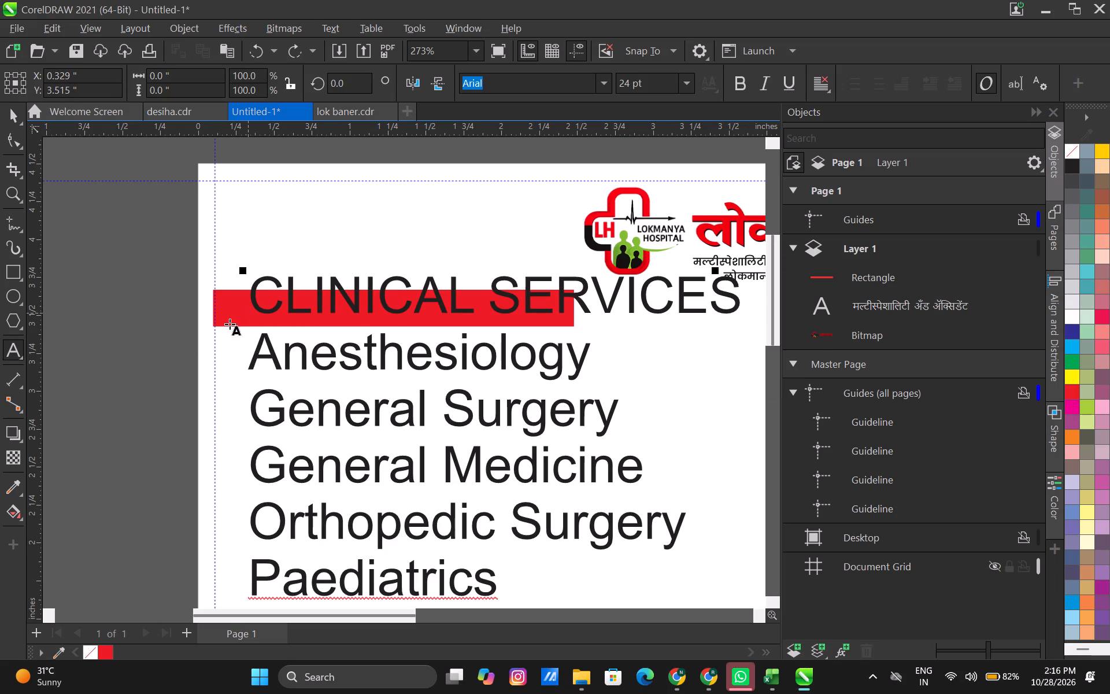
{"action": "left_click", "coordinate": [11, 113]}
Shrink the services list to about 2.23 × 3.21 inches and position it at about X 1.36, Y 1.96 inches.
{"action": "scroll", "coordinate": [421, 394], "scroll_direction": "down", "scroll_amount": 10}
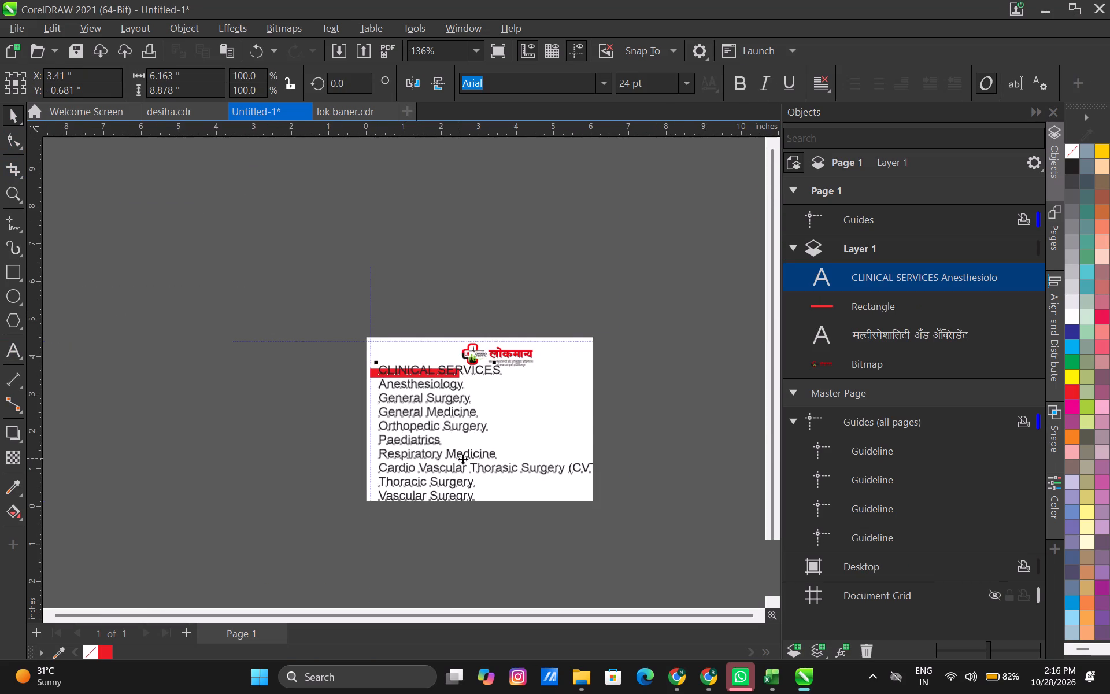
{"action": "scroll", "coordinate": [498, 483], "scroll_direction": "down", "scroll_amount": 9}
{"action": "middle_click_drag", "start_coordinate": [540, 529], "coordinate": [536, 485]}
{"action": "left_click_drag", "start_coordinate": [551, 531], "coordinate": [549, 526]}
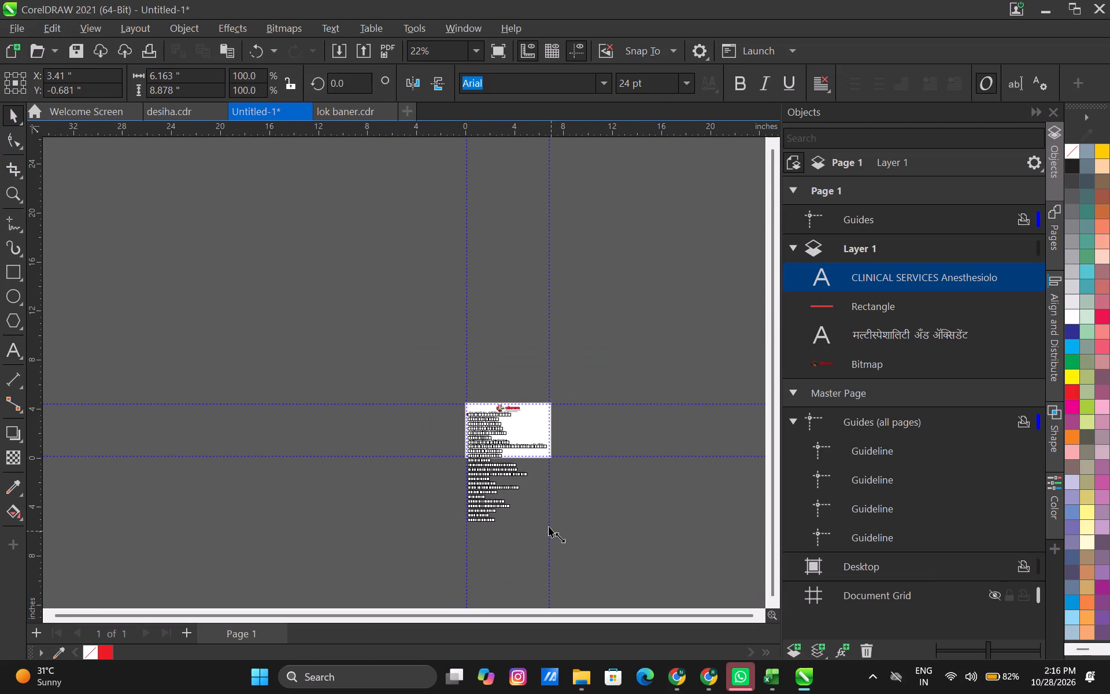
{"action": "left_click_drag", "start_coordinate": [549, 526], "coordinate": [506, 462]}
{"action": "scroll", "coordinate": [506, 462], "scroll_direction": "up", "scroll_amount": 16}
{"action": "left_click_drag", "start_coordinate": [423, 370], "coordinate": [416, 390]}
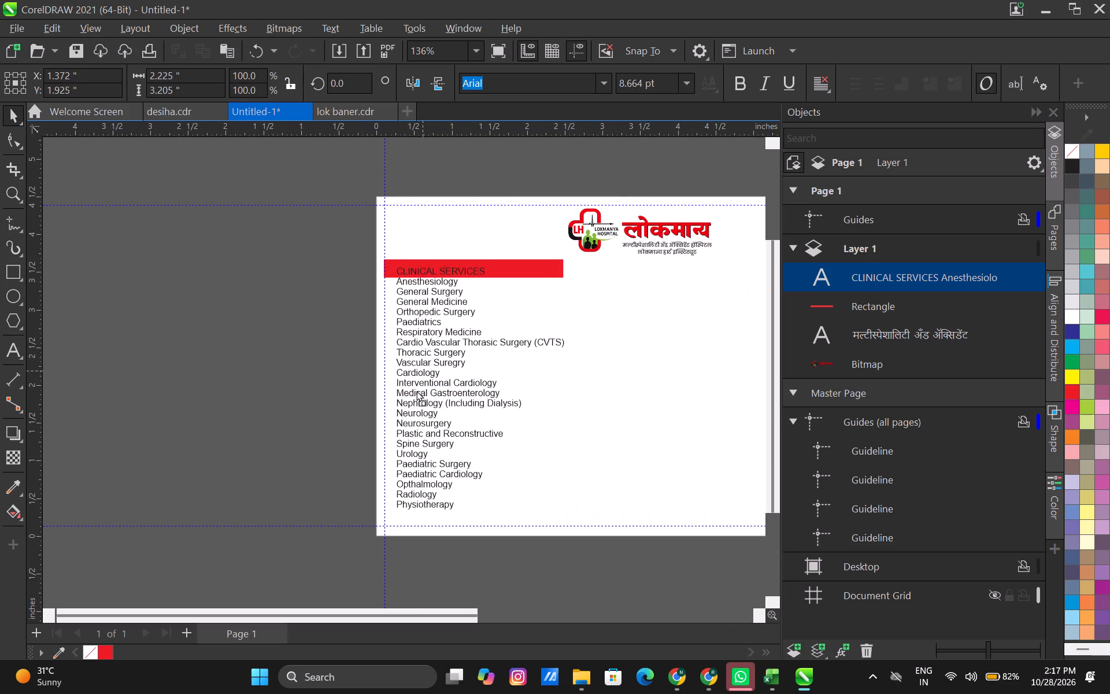
{"action": "left_click_drag", "start_coordinate": [416, 390], "coordinate": [416, 385]}
Cut the heading line CLINICAL SERVICES out of the services list text.
{"action": "scroll", "coordinate": [401, 289], "scroll_direction": "up", "scroll_amount": 7}
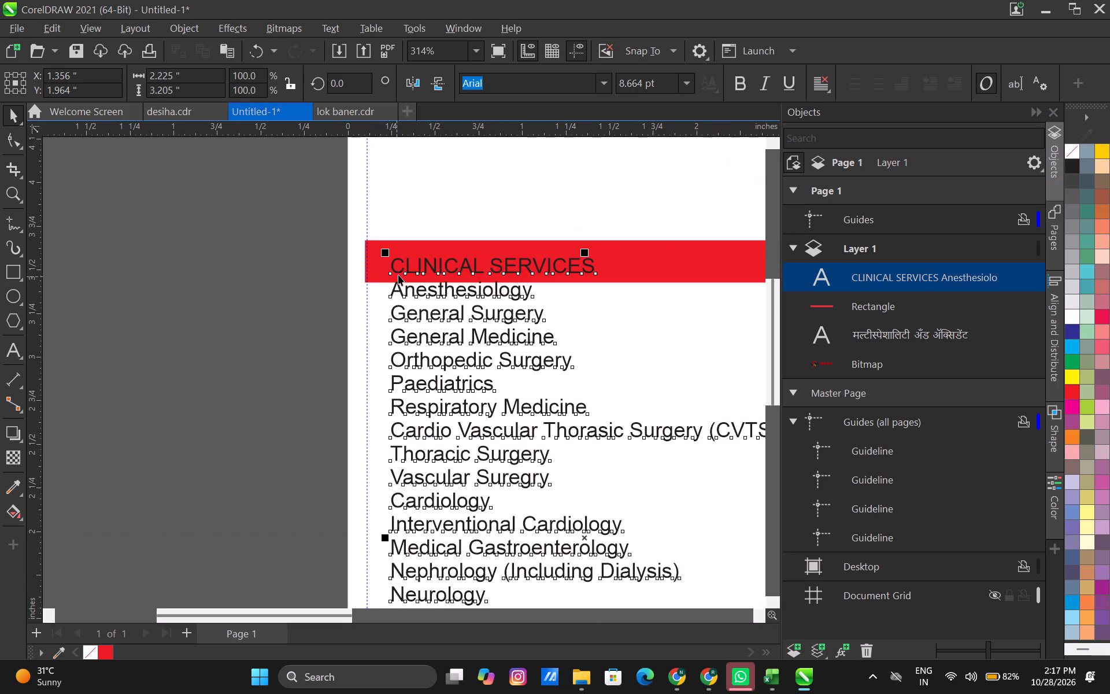
{"action": "double_click", "coordinate": [401, 270]}
{"action": "triple_click", "coordinate": [401, 270]}
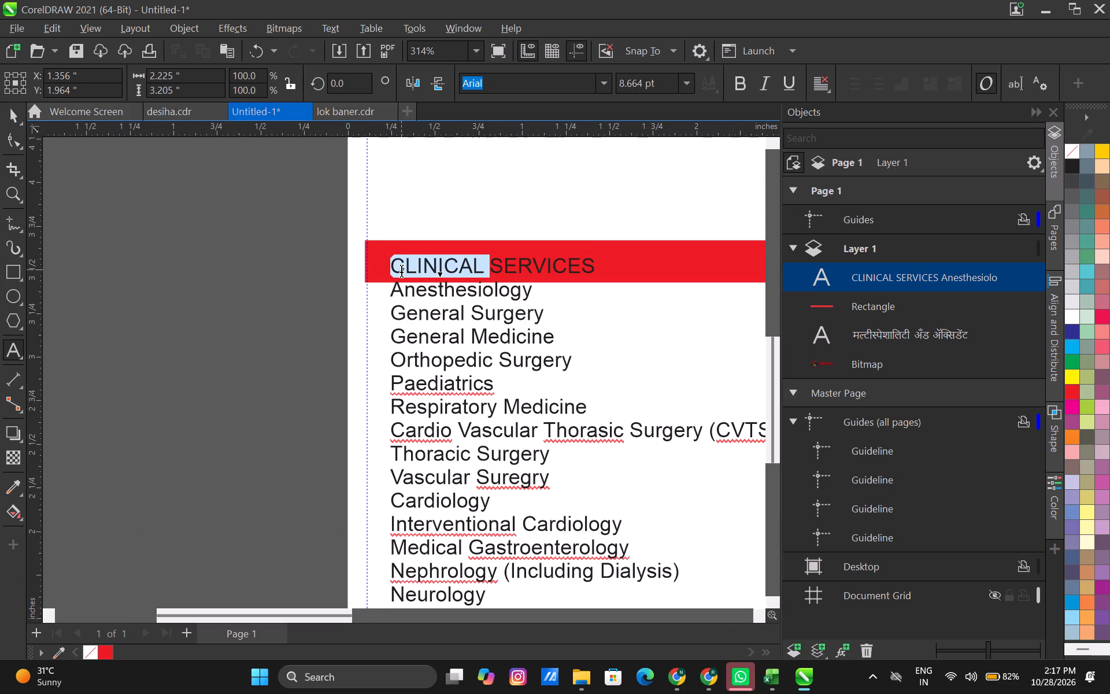
{"action": "scroll", "coordinate": [404, 271], "scroll_direction": "down", "scroll_amount": 4}
{"action": "middle_click_drag", "start_coordinate": [413, 257], "coordinate": [397, 395]}
{"action": "scroll", "coordinate": [404, 353], "scroll_direction": "up", "scroll_amount": 3}
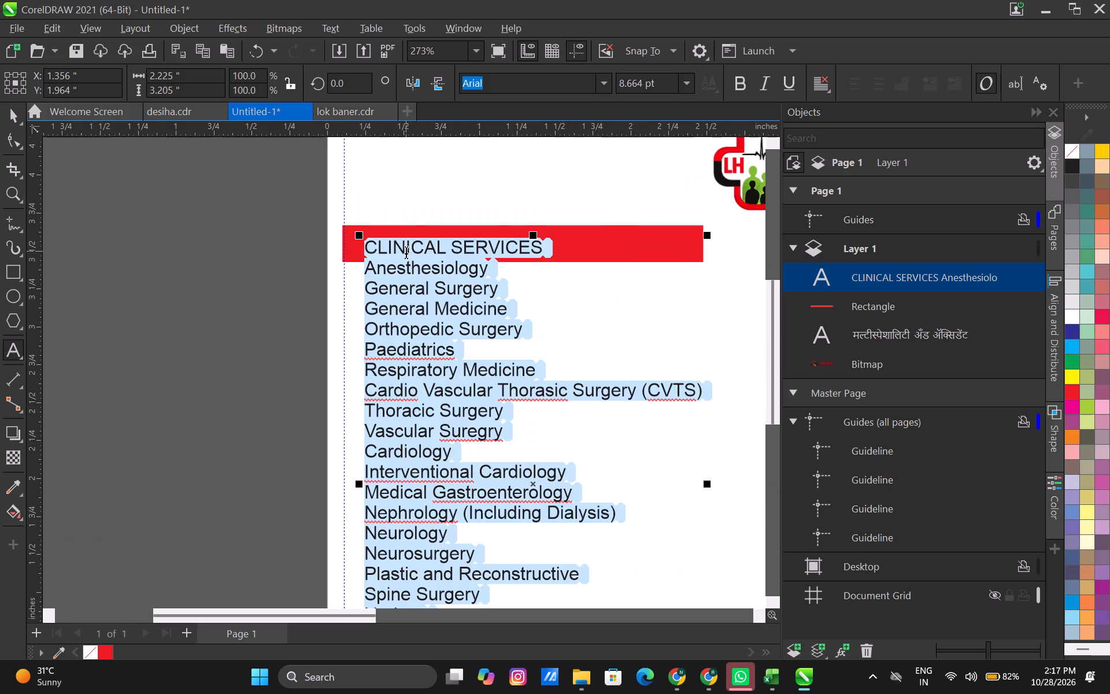
{"action": "triple_click", "coordinate": [405, 251]}
{"action": "left_click", "coordinate": [382, 247]}
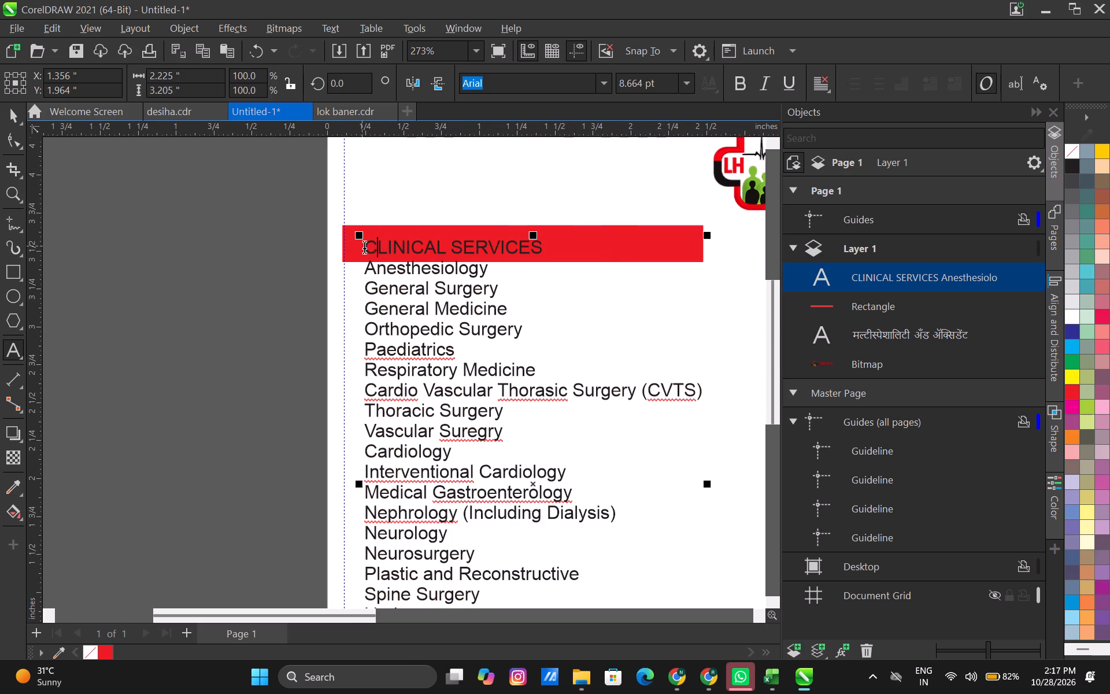
{"action": "left_click_drag", "start_coordinate": [367, 247], "coordinate": [582, 253]}
{"action": "key", "text": "ctrl+x"}
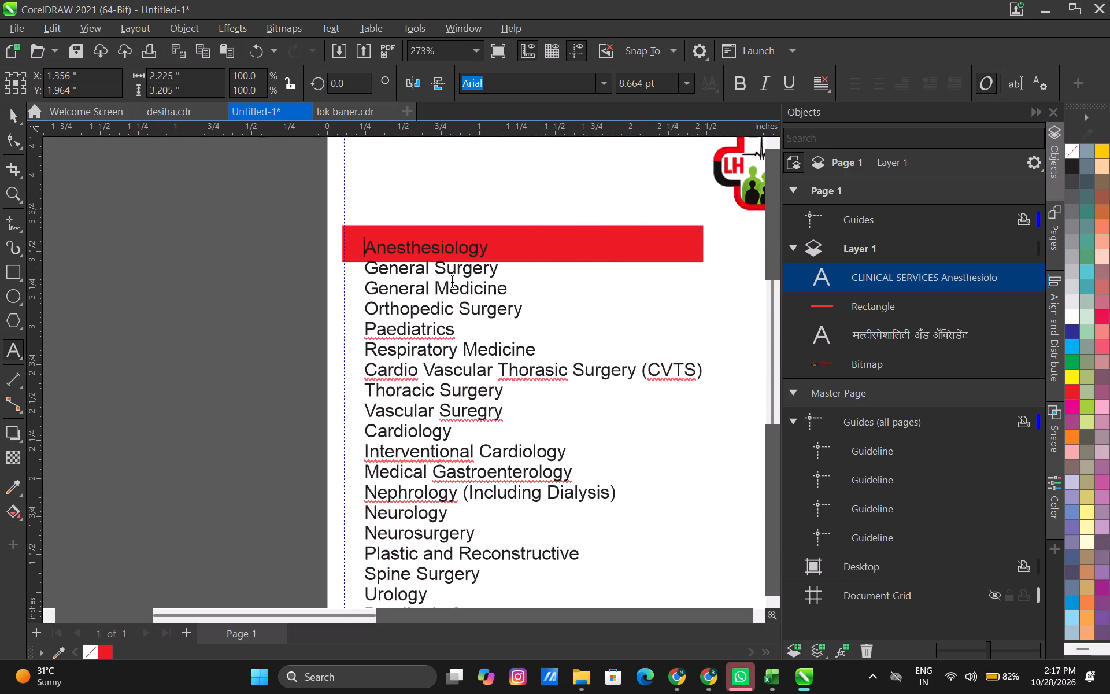
{"action": "left_click", "coordinate": [13, 120]}
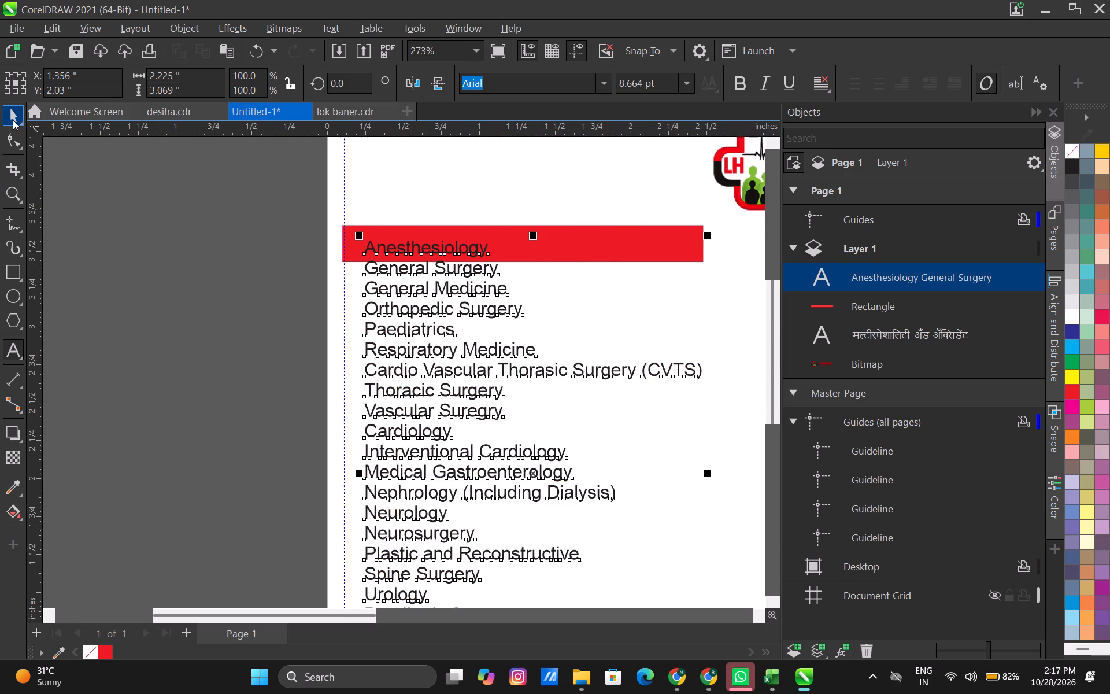
Move the services list down so that it sits below the red bar.
{"action": "left_click_drag", "start_coordinate": [394, 269], "coordinate": [397, 320]}
Duplicate the services list onto the red bar and replace the copy's whole text with the cut heading CLINICAL SERVICES.
{"action": "left_click_drag", "start_coordinate": [398, 298], "coordinate": [409, 241]}
{"action": "right_click", "coordinate": [409, 241]}
{"action": "double_click", "coordinate": [409, 241]}
{"action": "key", "text": "ctrl+a"}
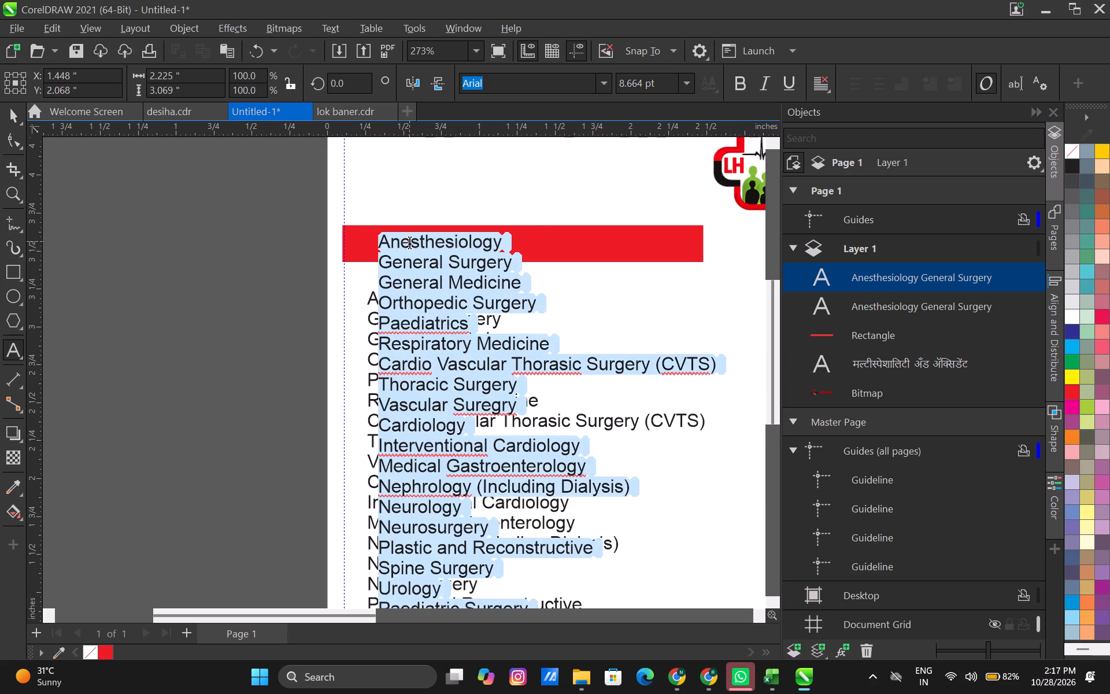
{"action": "key", "text": "ctrl+v"}
{"action": "left_click", "coordinate": [11, 121]}
Move the CLINICAL SERVICES heading inside the red bar to about X 0.78, Y 3.53 inches.
{"action": "scroll", "coordinate": [381, 243], "scroll_direction": "up", "scroll_amount": 4}
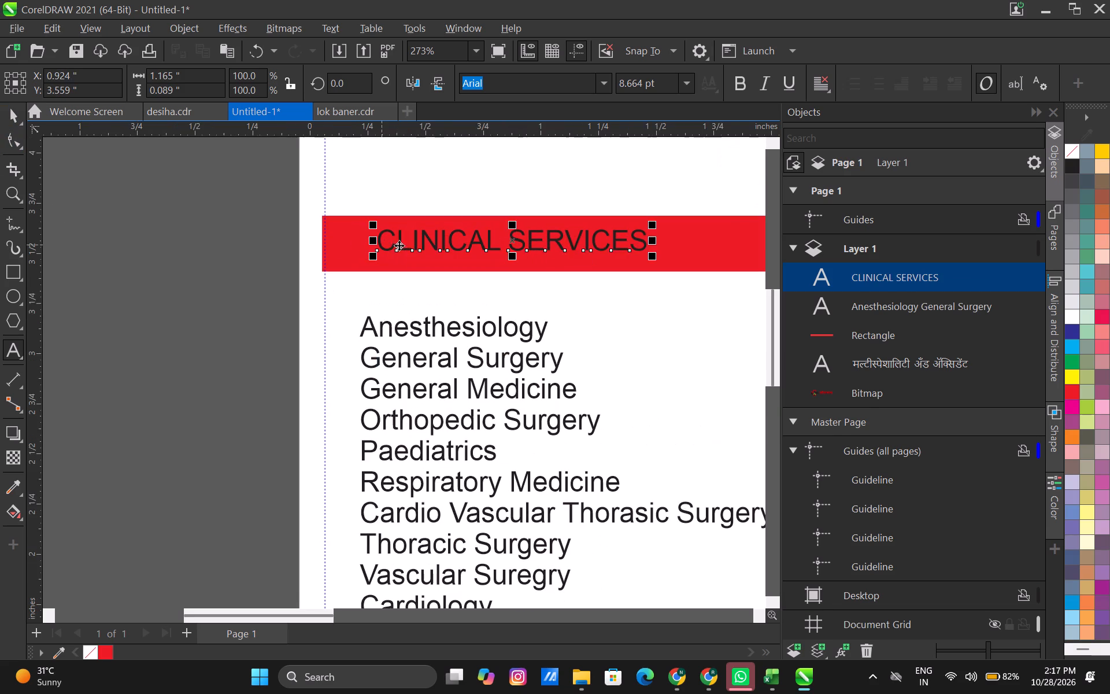
{"action": "left_click", "coordinate": [409, 241]}
{"action": "left_click", "coordinate": [419, 241]}
{"action": "left_click_drag", "start_coordinate": [428, 239], "coordinate": [398, 253]}
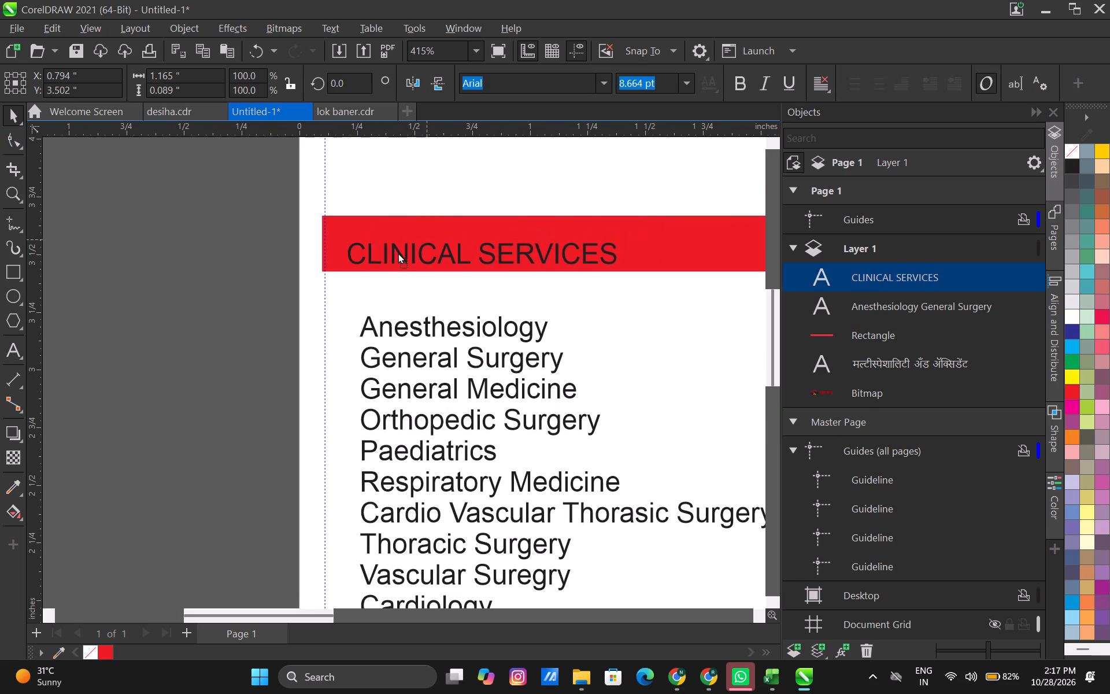
{"action": "left_click_drag", "start_coordinate": [398, 253], "coordinate": [394, 246]}
Shrink the services list below the bar to about 1.56 × 2.15 inches.
{"action": "scroll", "coordinate": [433, 291], "scroll_direction": "down", "scroll_amount": 5}
{"action": "middle_click_drag", "start_coordinate": [445, 365], "coordinate": [409, 196]}
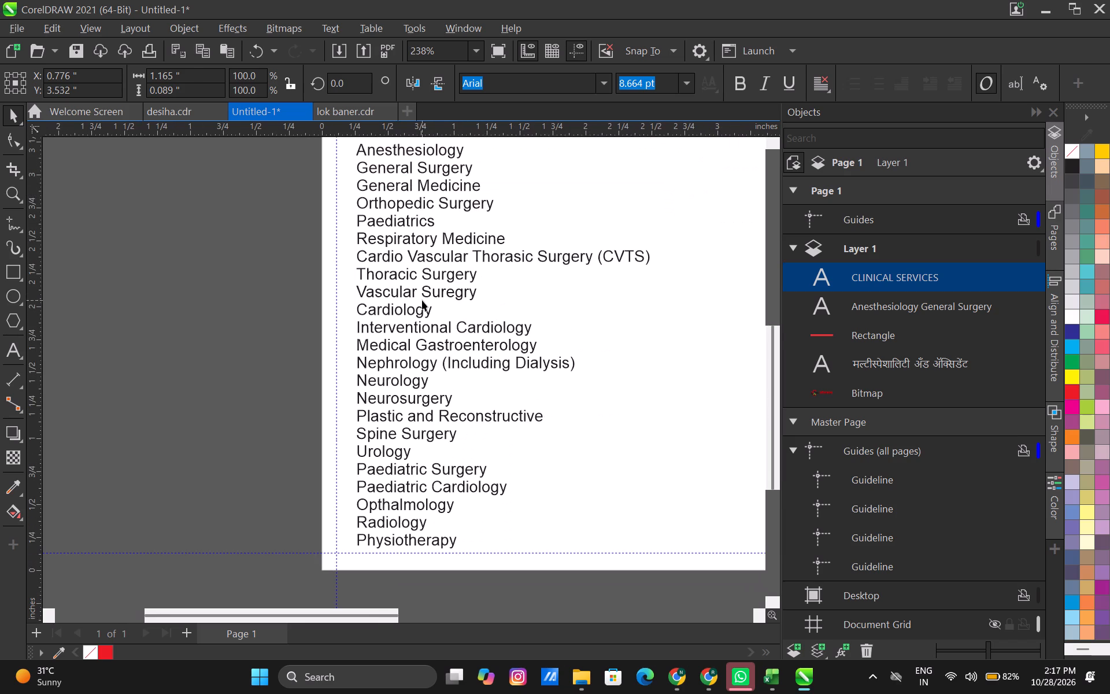
{"action": "left_click", "coordinate": [422, 300]}
{"action": "left_click", "coordinate": [423, 290]}
{"action": "left_click_drag", "start_coordinate": [656, 555], "coordinate": [600, 434]}
Nudge the services list up to about Y 2.16 inches, just beneath the red heading bar.
{"action": "middle_click_drag", "start_coordinate": [480, 369], "coordinate": [518, 516]}
{"action": "key", "text": "Up"}
{"action": "key", "text": "Up"}
{"action": "key", "text": "Up"}
{"action": "key", "text": "Up"}
{"action": "key", "text": "Up"}
{"action": "key", "text": "Up"}
{"action": "key", "text": "Up"}
{"action": "key", "text": "Up"}
{"action": "key", "text": "Up"}
{"action": "key", "text": "Up"}
{"action": "key", "text": "Up"}
{"action": "key", "text": "Up"}
{"action": "key", "text": "Up"}
{"action": "key", "text": "Up"}
{"action": "key", "text": "Up"}
{"action": "key", "text": "Up"}
{"action": "key", "text": "Up"}
{"action": "key", "text": "Up"}
{"action": "key", "text": "Up"}
{"action": "key", "text": "Up"}
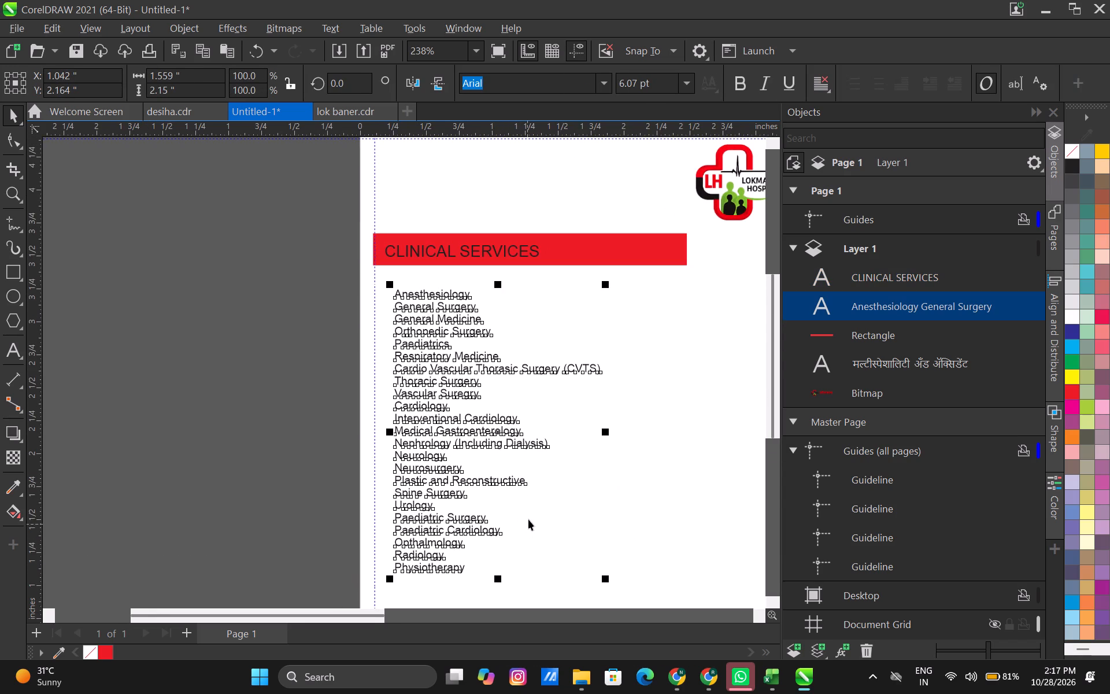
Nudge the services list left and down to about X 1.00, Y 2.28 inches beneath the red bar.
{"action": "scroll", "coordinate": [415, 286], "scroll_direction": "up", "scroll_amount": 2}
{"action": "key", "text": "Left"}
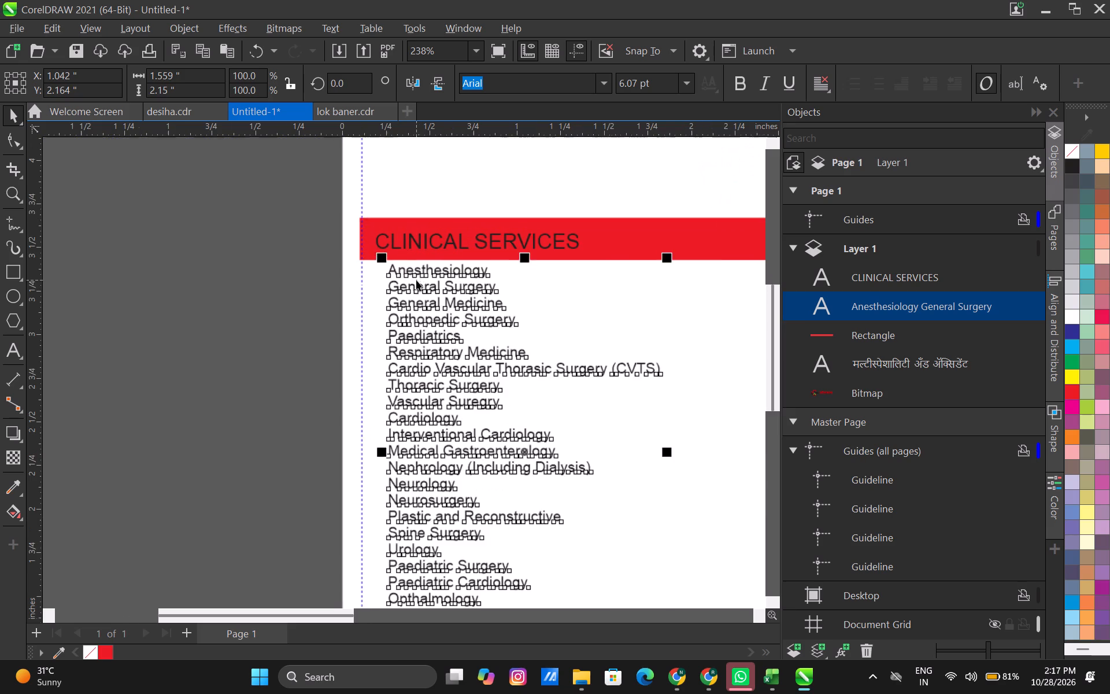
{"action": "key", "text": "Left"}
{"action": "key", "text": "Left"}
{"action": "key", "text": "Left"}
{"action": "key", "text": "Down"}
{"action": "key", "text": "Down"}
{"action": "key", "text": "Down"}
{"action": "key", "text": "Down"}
Shrink the CLINICAL SERVICES heading to about 1.04 × 0.08 inches inside the red bar.
{"action": "left_click", "coordinate": [491, 244]}
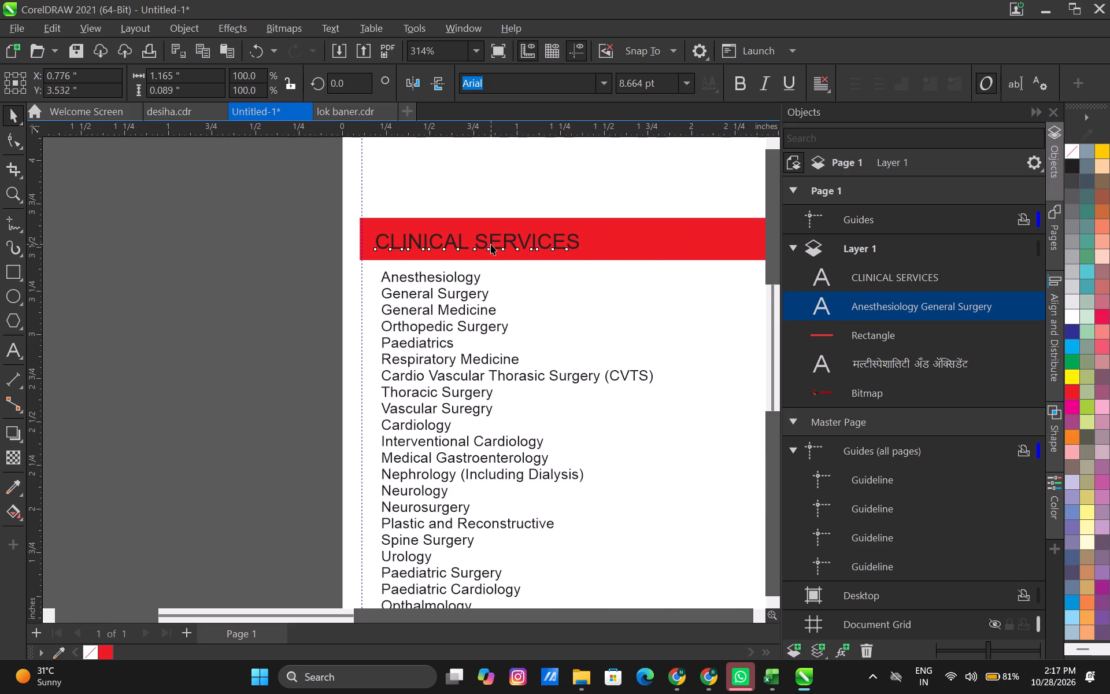
{"action": "scroll", "coordinate": [569, 253], "scroll_direction": "up", "scroll_amount": 2}
{"action": "left_click_drag", "start_coordinate": [588, 257], "coordinate": [564, 253]}
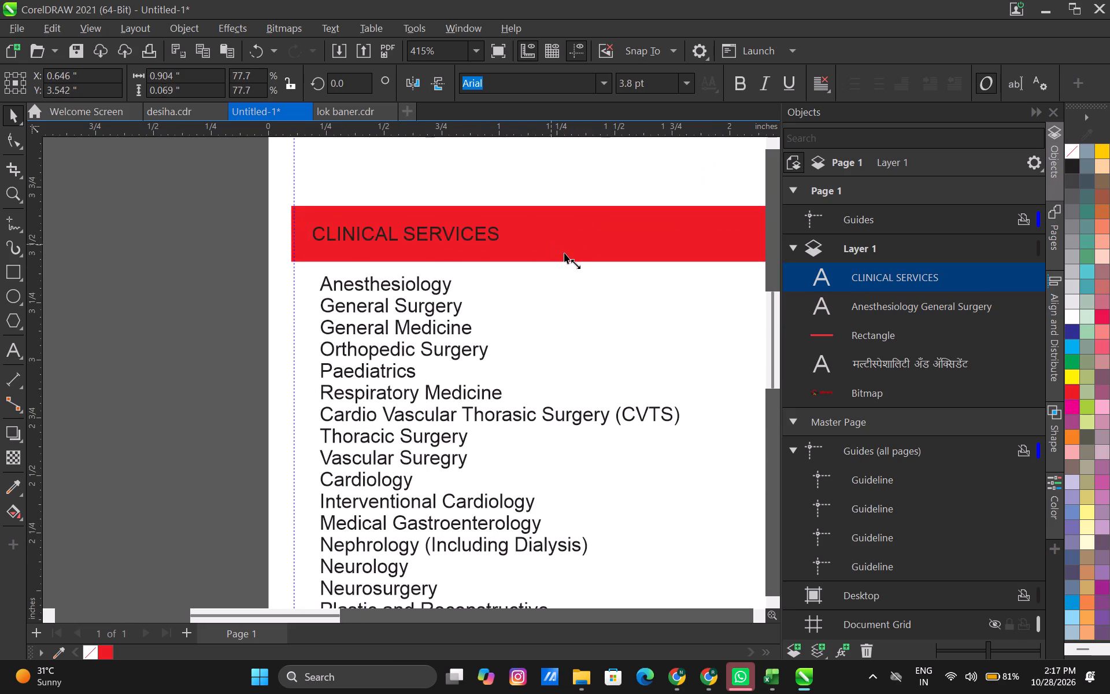
{"action": "left_click_drag", "start_coordinate": [564, 253], "coordinate": [567, 254]}
Reduce the height of the red bar behind the heading to about 0.156 inches, keeping it centred.
{"action": "scroll", "coordinate": [567, 254], "scroll_direction": "down", "scroll_amount": 4}
{"action": "left_click", "coordinate": [606, 244]}
{"action": "scroll", "coordinate": [555, 251], "scroll_direction": "up", "scroll_amount": 3}
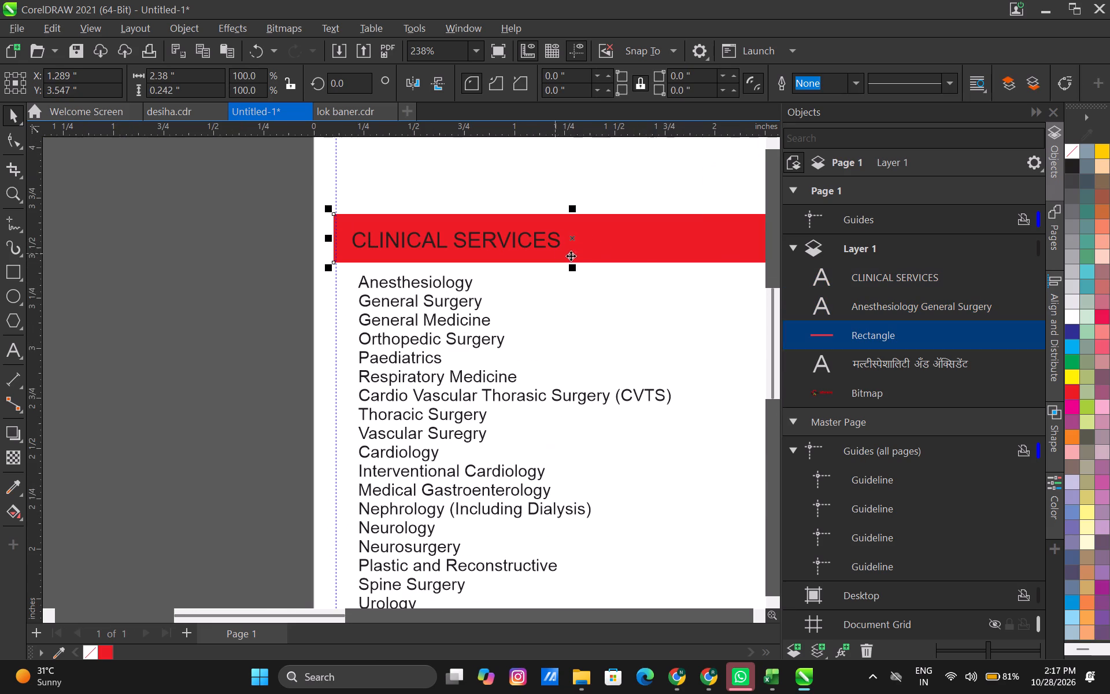
{"action": "left_click_drag", "start_coordinate": [573, 267], "coordinate": [568, 259], "text": "shift"}
{"action": "scroll", "coordinate": [569, 259], "scroll_direction": "down", "scroll_amount": 6}
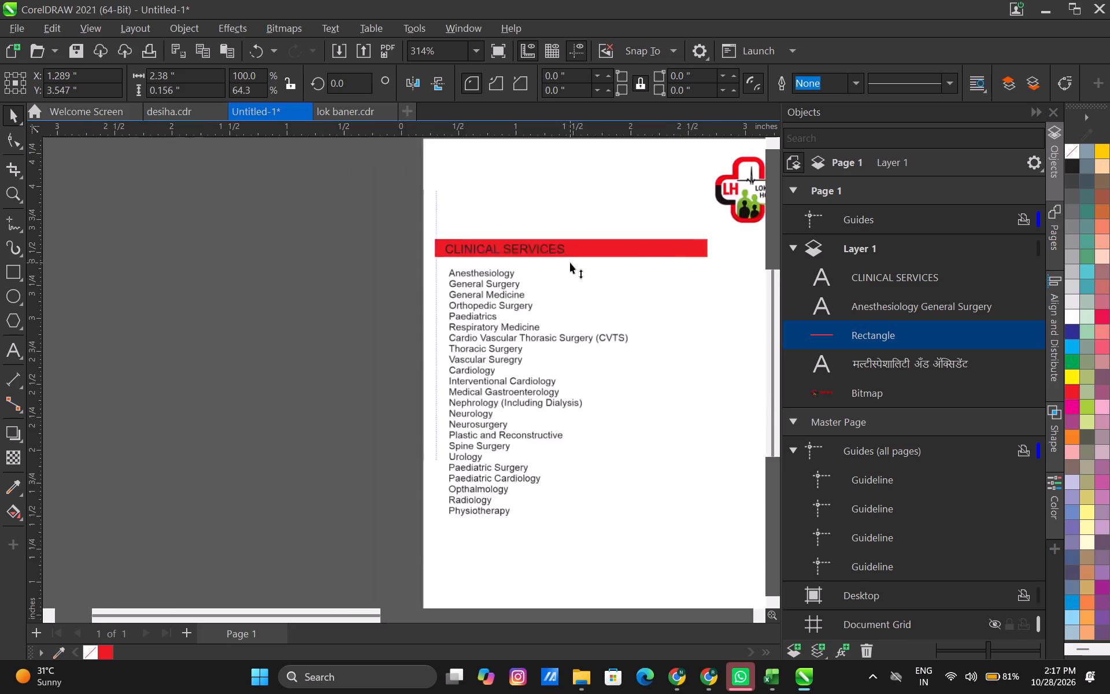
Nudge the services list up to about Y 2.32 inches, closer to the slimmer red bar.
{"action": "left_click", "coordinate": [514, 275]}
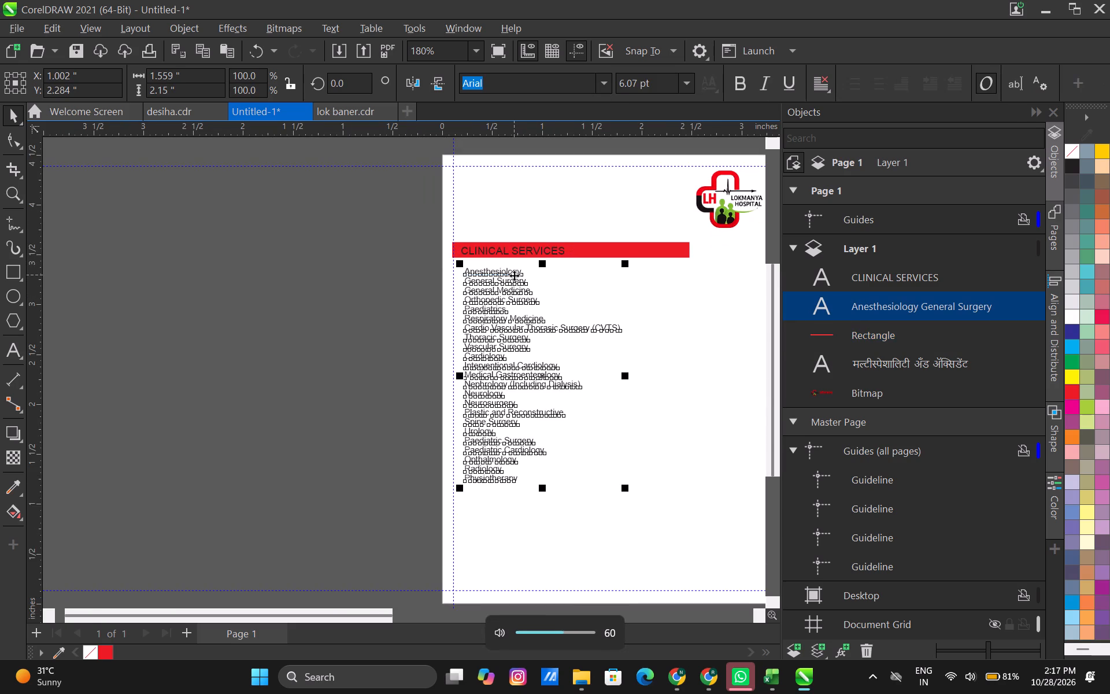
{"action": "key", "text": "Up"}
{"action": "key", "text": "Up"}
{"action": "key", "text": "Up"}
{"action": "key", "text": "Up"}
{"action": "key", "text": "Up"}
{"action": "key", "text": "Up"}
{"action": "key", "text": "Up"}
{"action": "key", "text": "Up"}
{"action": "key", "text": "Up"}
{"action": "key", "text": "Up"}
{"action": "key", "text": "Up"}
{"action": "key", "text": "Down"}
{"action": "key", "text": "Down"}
Format the CLINICAL SERVICES heading in white Poppins SemiBold.
{"action": "left_click", "coordinate": [505, 249]}
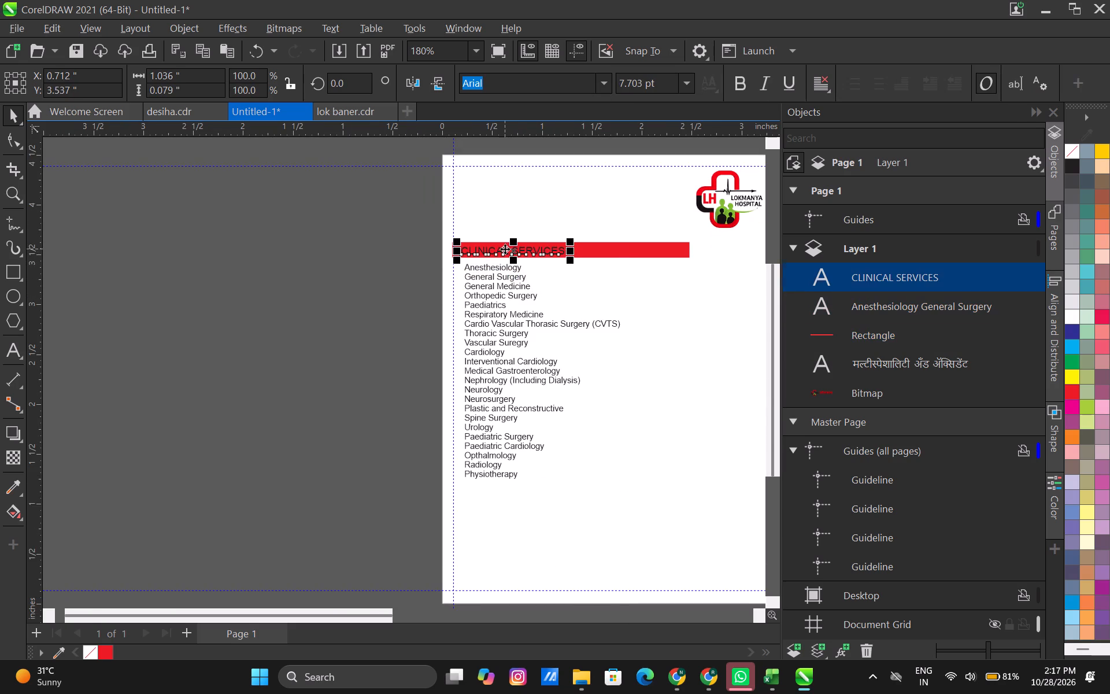
{"action": "left_click", "coordinate": [1067, 322]}
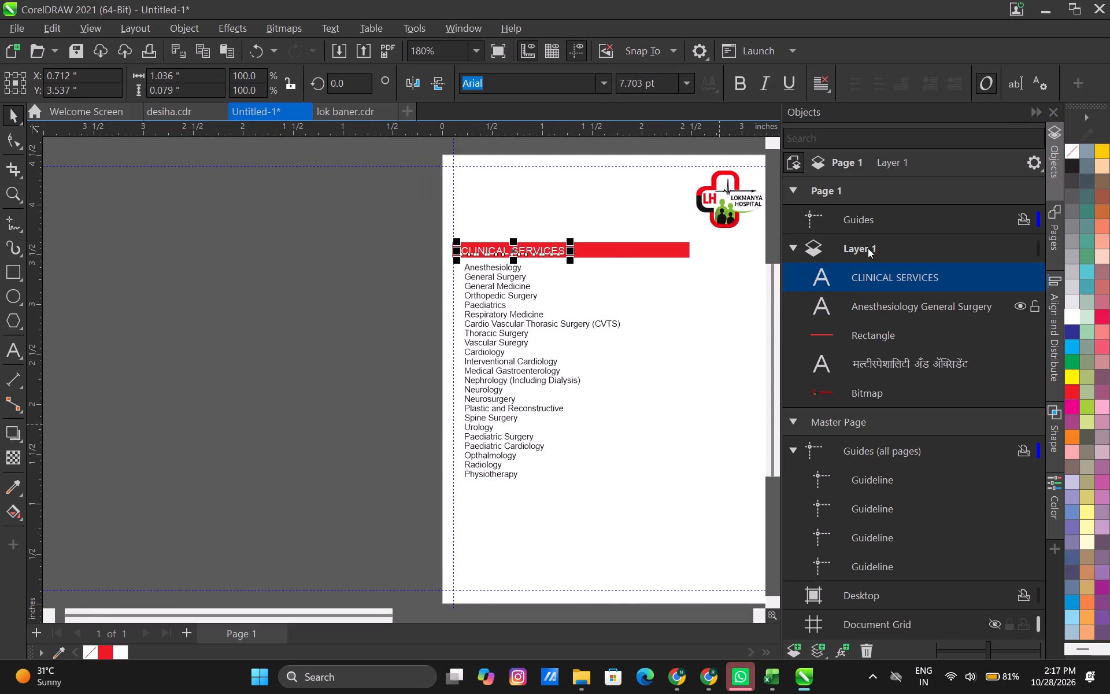
{"action": "left_click", "coordinate": [599, 87]}
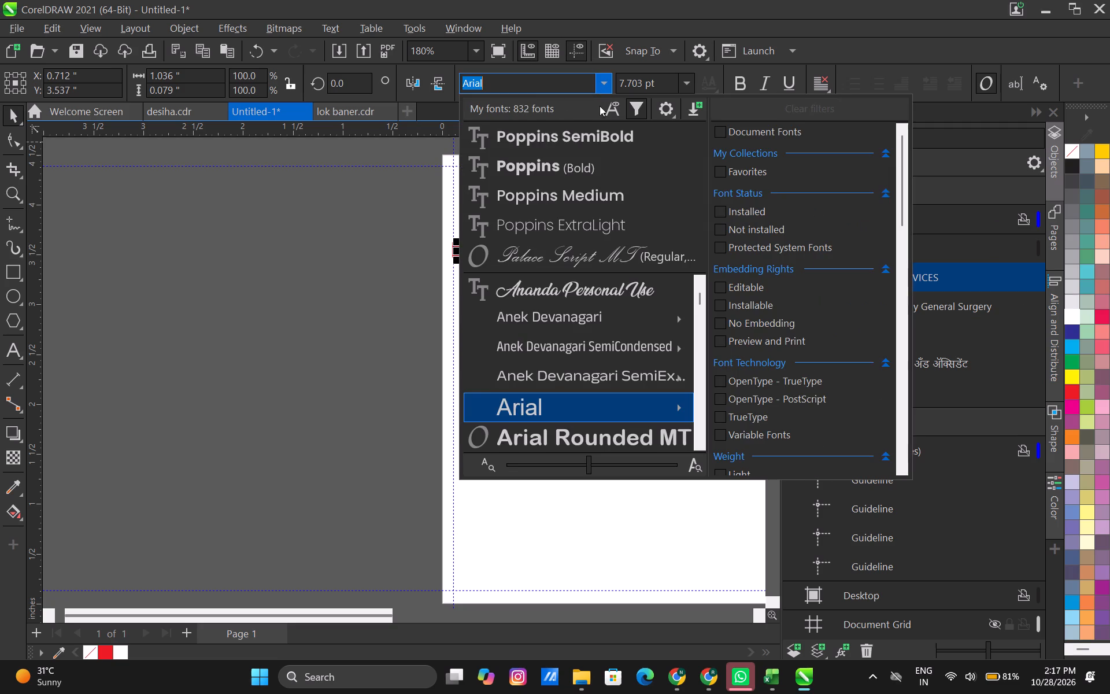
{"action": "left_click", "coordinate": [604, 134]}
Nudge the CLINICAL SERVICES heading up to about Y 3.55 inches to centre it vertically in the red bar.
{"action": "scroll", "coordinate": [538, 250], "scroll_direction": "up", "scroll_amount": 5}
{"action": "key", "text": "Up"}
{"action": "key", "text": "Down"}
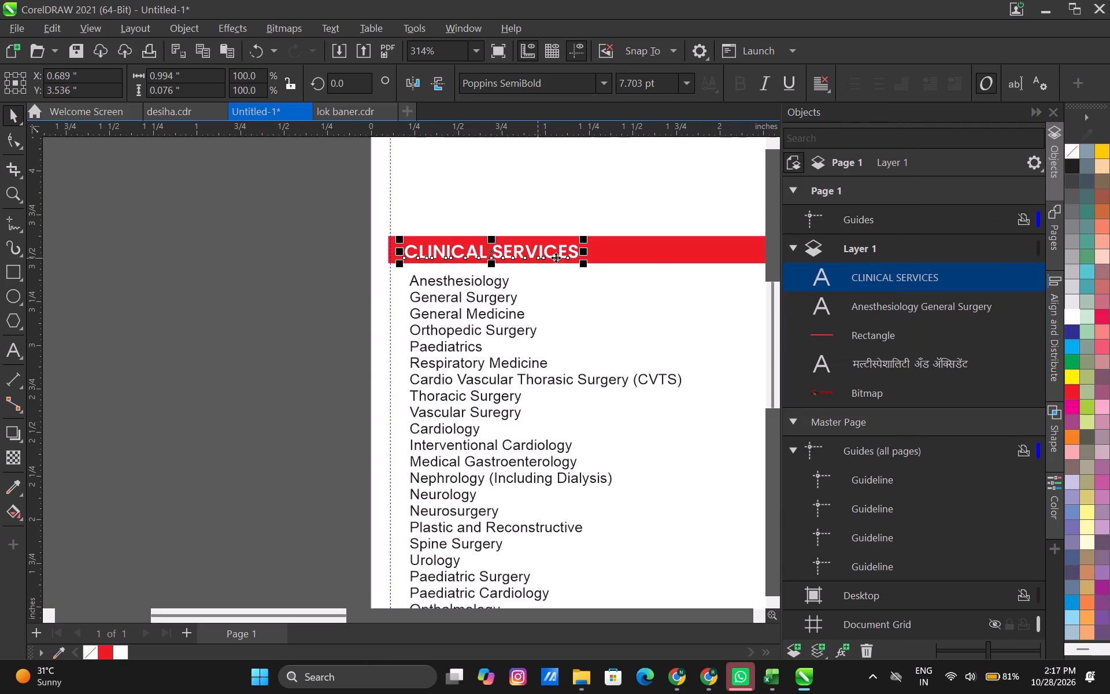
{"action": "key", "text": "Left"}
{"action": "key", "text": "Up"}
{"action": "key", "text": "Right"}
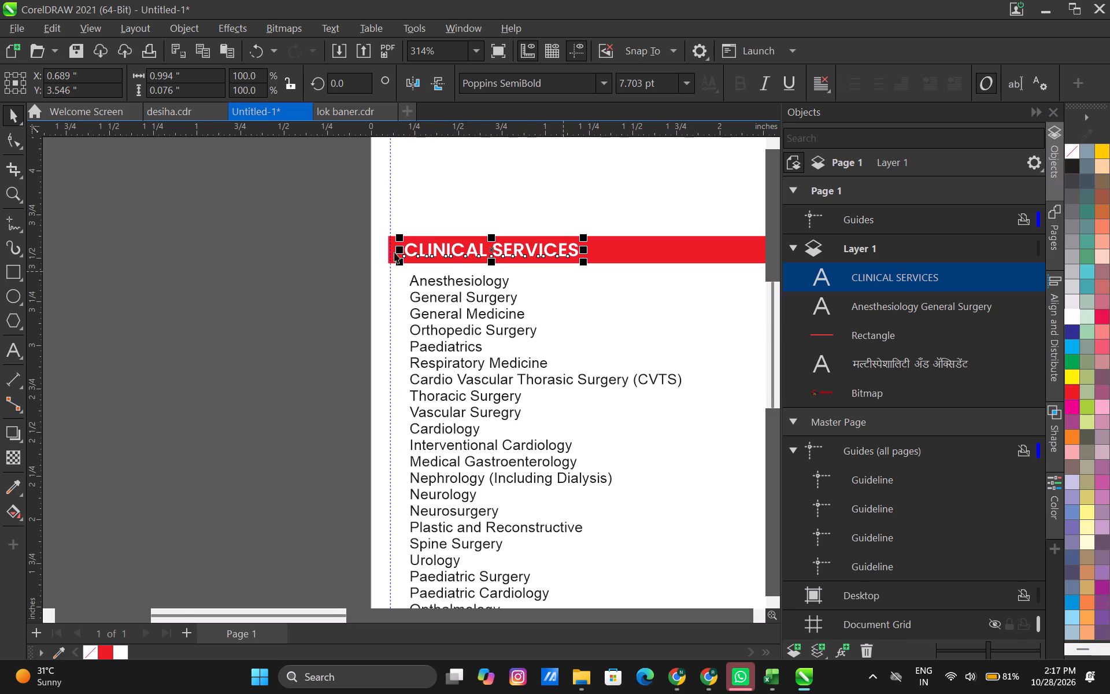
Trim the red bar's left end to the left margin guideline, making the bar about 2.37 inches wide.
{"action": "scroll", "coordinate": [395, 253], "scroll_direction": "up", "scroll_amount": 10}
{"action": "left_click", "coordinate": [394, 241]}
{"action": "left_click_drag", "start_coordinate": [373, 262], "coordinate": [383, 274]}
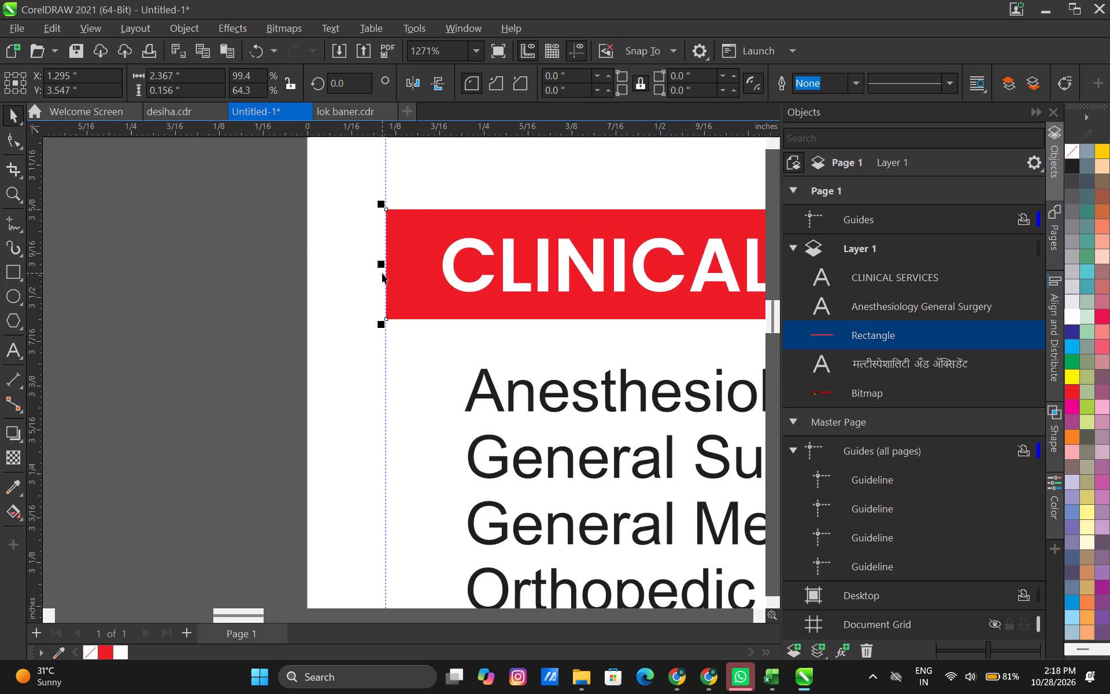
Slim the red heading bar to about 0.126 inches high around its centre.
{"action": "scroll", "coordinate": [399, 255], "scroll_direction": "down", "scroll_amount": 8}
{"action": "middle_click_drag", "start_coordinate": [530, 264], "coordinate": [471, 264]}
{"action": "scroll", "coordinate": [493, 265], "scroll_direction": "up", "scroll_amount": 4}
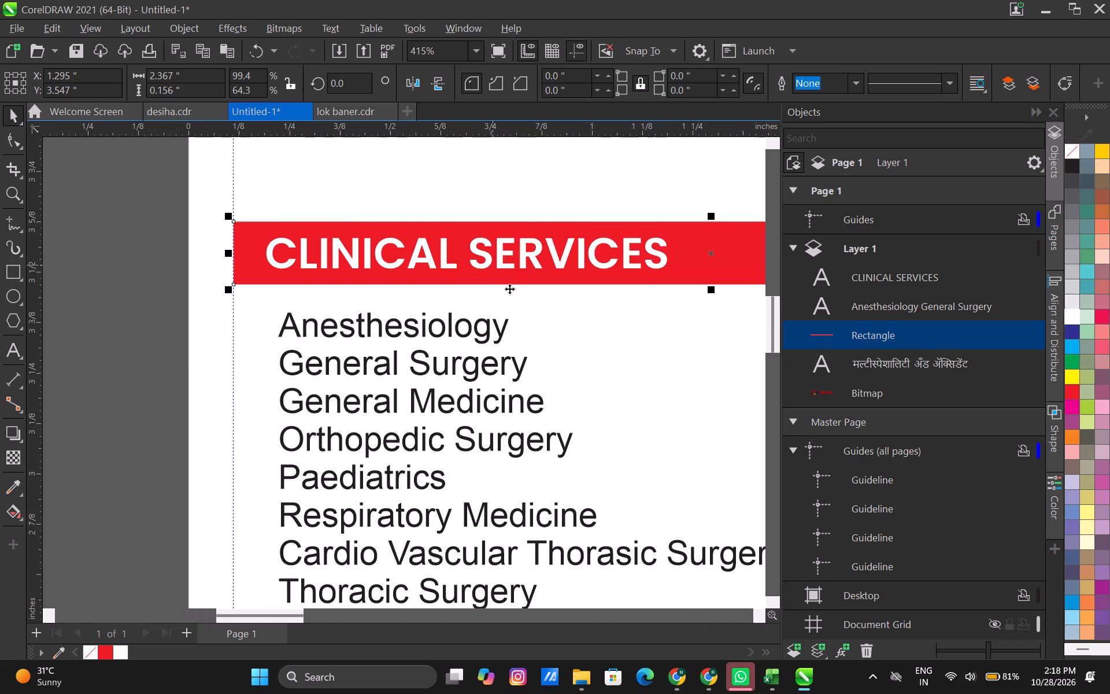
{"action": "scroll", "coordinate": [557, 288], "scroll_direction": "down", "scroll_amount": 5}
{"action": "middle_click_drag", "start_coordinate": [575, 300], "coordinate": [501, 335]}
{"action": "scroll", "coordinate": [549, 330], "scroll_direction": "up", "scroll_amount": 6}
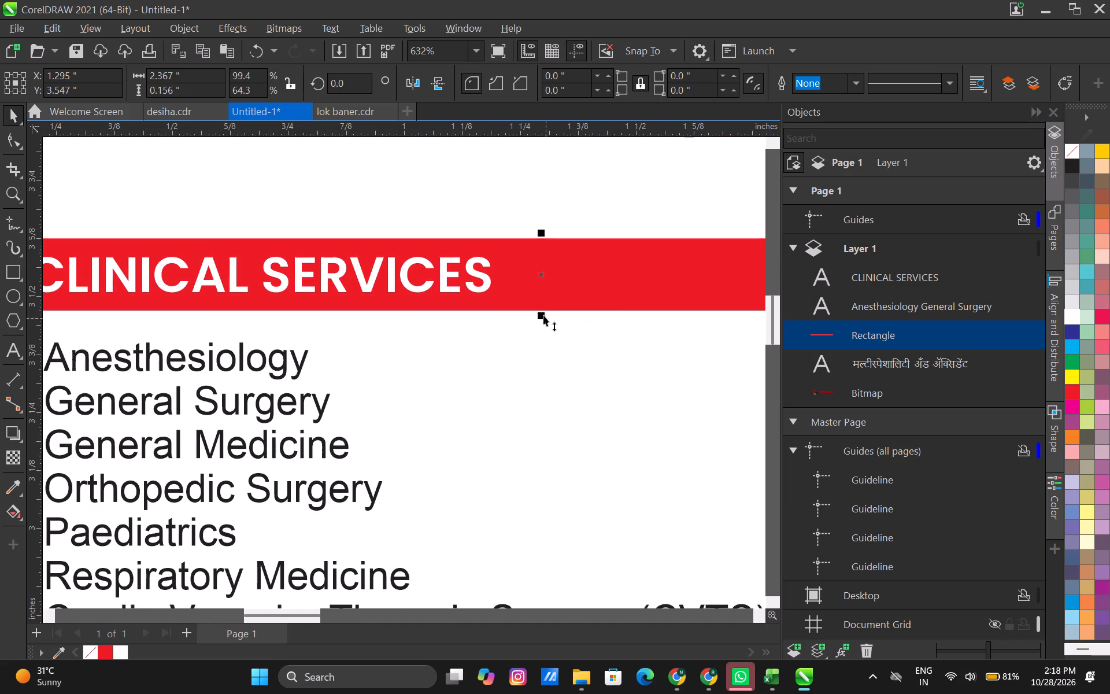
{"action": "left_click_drag", "start_coordinate": [543, 314], "coordinate": [531, 307], "text": "shift"}
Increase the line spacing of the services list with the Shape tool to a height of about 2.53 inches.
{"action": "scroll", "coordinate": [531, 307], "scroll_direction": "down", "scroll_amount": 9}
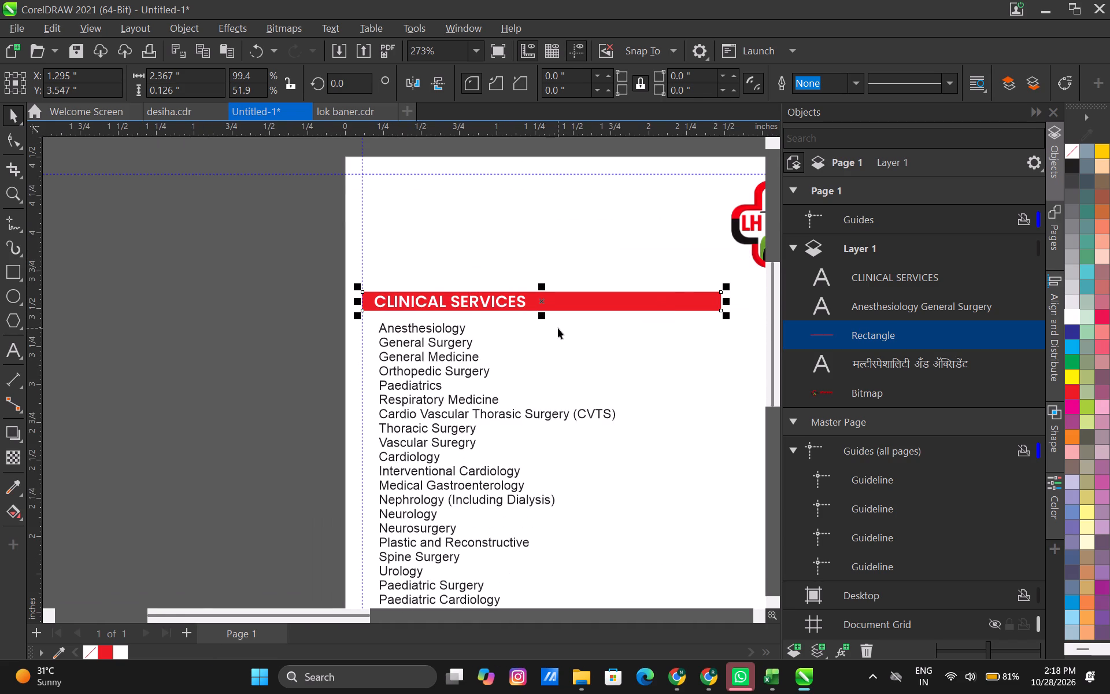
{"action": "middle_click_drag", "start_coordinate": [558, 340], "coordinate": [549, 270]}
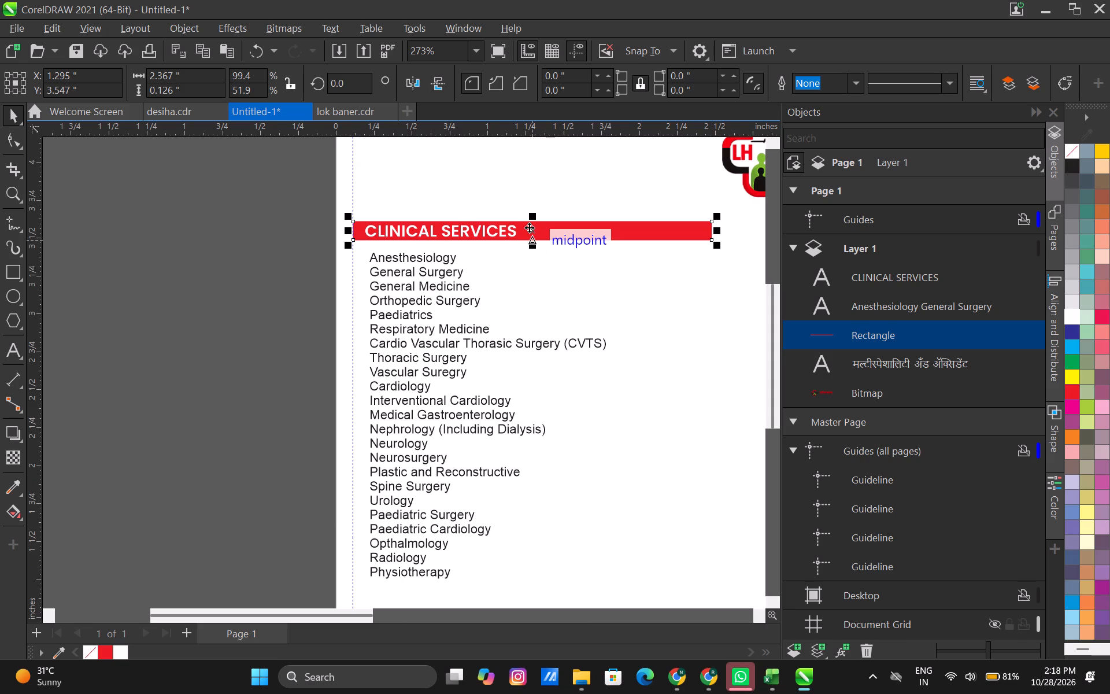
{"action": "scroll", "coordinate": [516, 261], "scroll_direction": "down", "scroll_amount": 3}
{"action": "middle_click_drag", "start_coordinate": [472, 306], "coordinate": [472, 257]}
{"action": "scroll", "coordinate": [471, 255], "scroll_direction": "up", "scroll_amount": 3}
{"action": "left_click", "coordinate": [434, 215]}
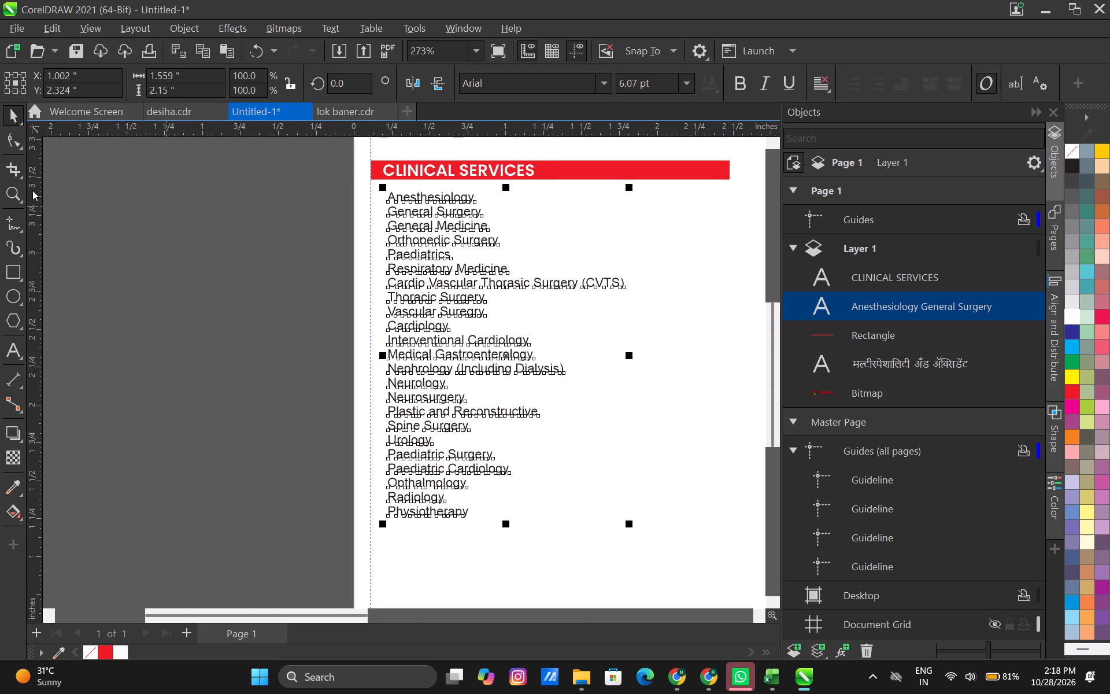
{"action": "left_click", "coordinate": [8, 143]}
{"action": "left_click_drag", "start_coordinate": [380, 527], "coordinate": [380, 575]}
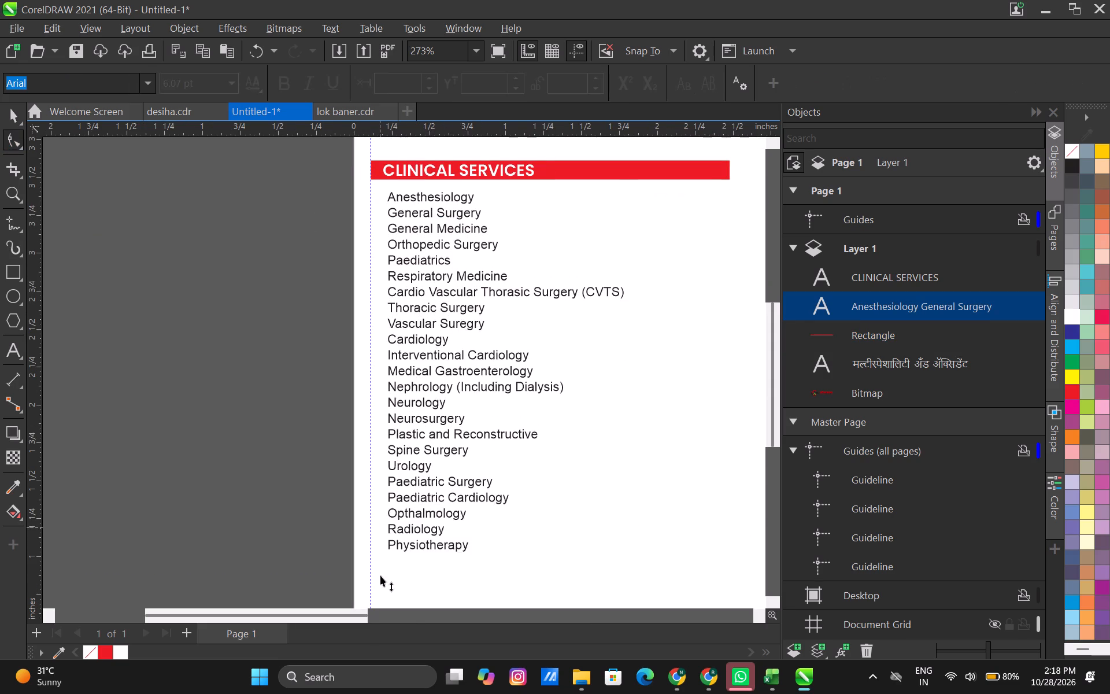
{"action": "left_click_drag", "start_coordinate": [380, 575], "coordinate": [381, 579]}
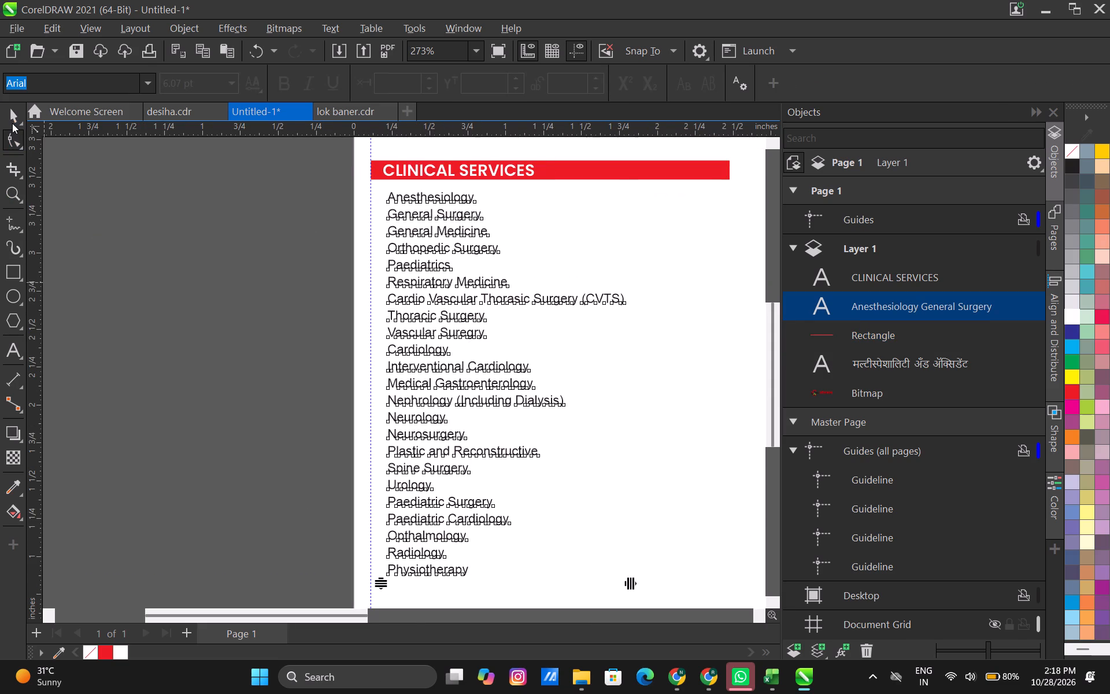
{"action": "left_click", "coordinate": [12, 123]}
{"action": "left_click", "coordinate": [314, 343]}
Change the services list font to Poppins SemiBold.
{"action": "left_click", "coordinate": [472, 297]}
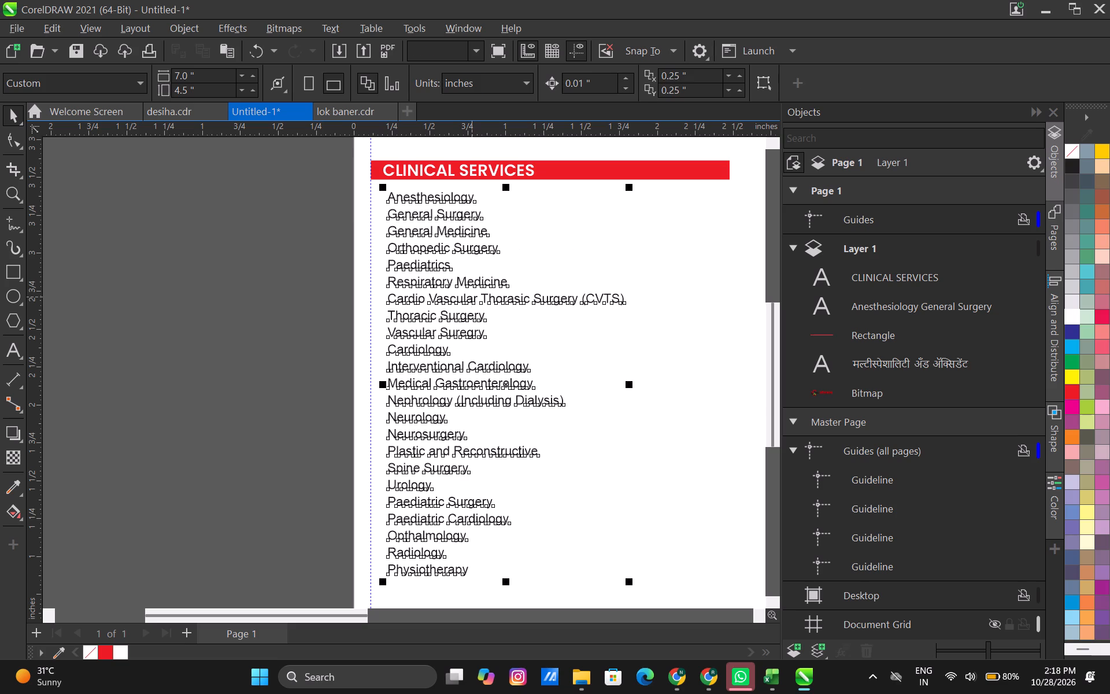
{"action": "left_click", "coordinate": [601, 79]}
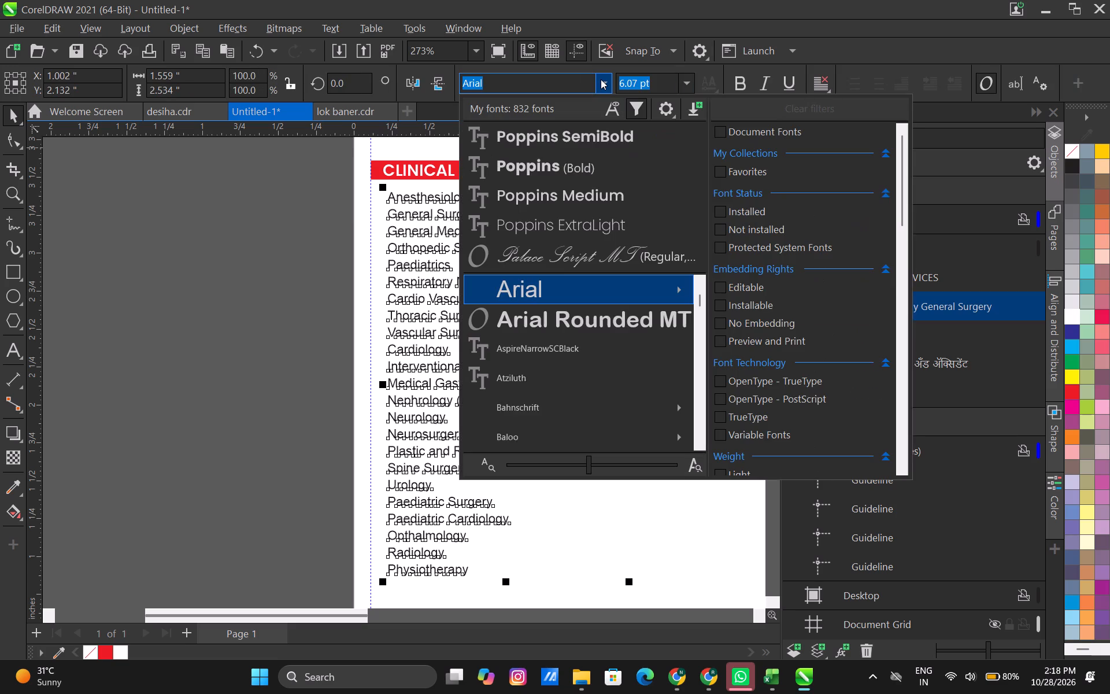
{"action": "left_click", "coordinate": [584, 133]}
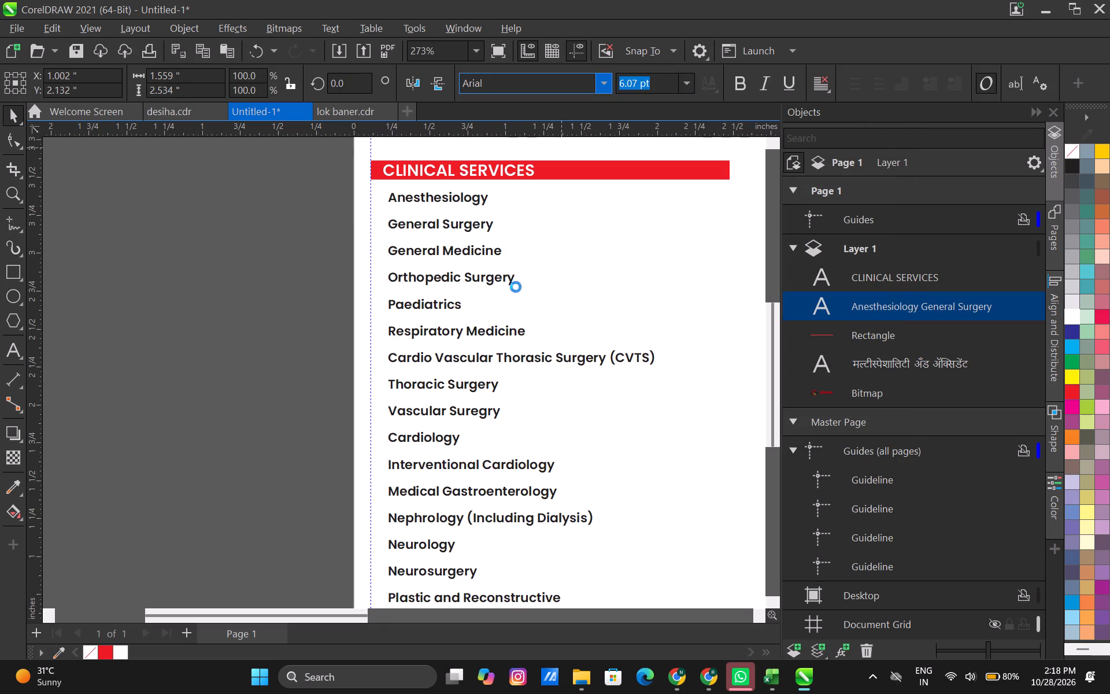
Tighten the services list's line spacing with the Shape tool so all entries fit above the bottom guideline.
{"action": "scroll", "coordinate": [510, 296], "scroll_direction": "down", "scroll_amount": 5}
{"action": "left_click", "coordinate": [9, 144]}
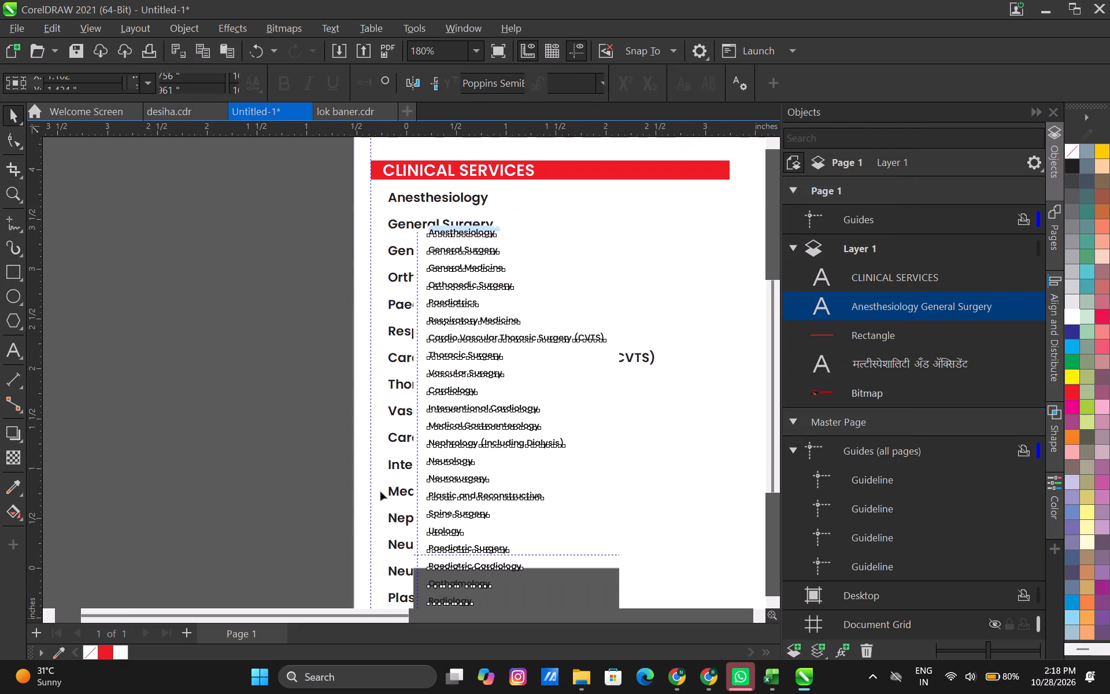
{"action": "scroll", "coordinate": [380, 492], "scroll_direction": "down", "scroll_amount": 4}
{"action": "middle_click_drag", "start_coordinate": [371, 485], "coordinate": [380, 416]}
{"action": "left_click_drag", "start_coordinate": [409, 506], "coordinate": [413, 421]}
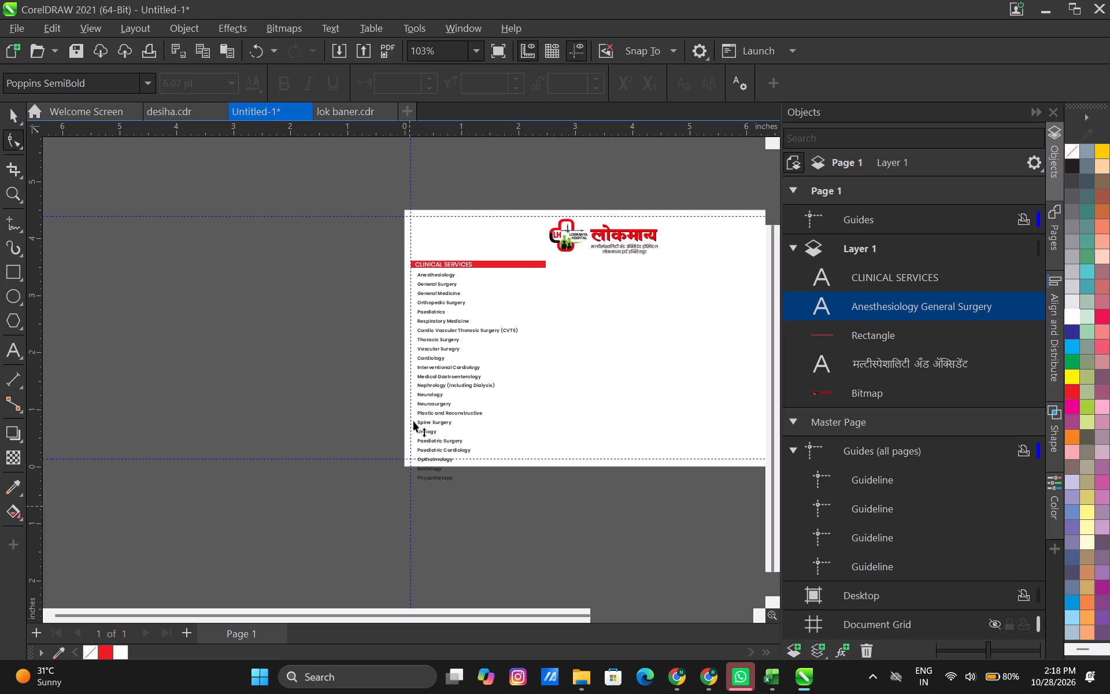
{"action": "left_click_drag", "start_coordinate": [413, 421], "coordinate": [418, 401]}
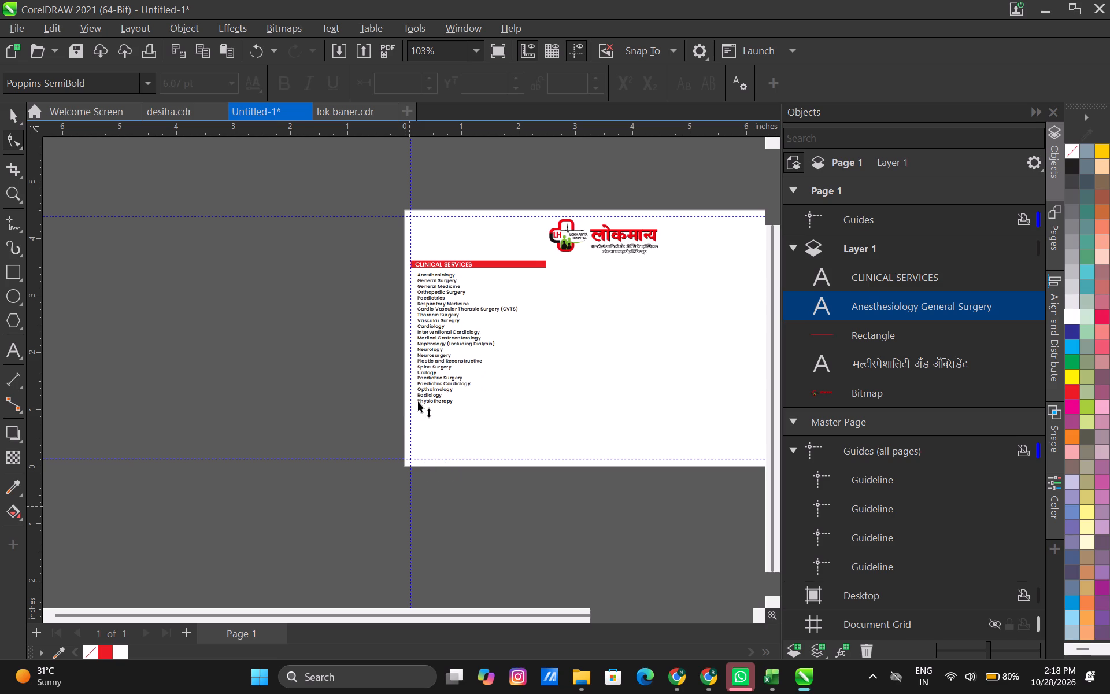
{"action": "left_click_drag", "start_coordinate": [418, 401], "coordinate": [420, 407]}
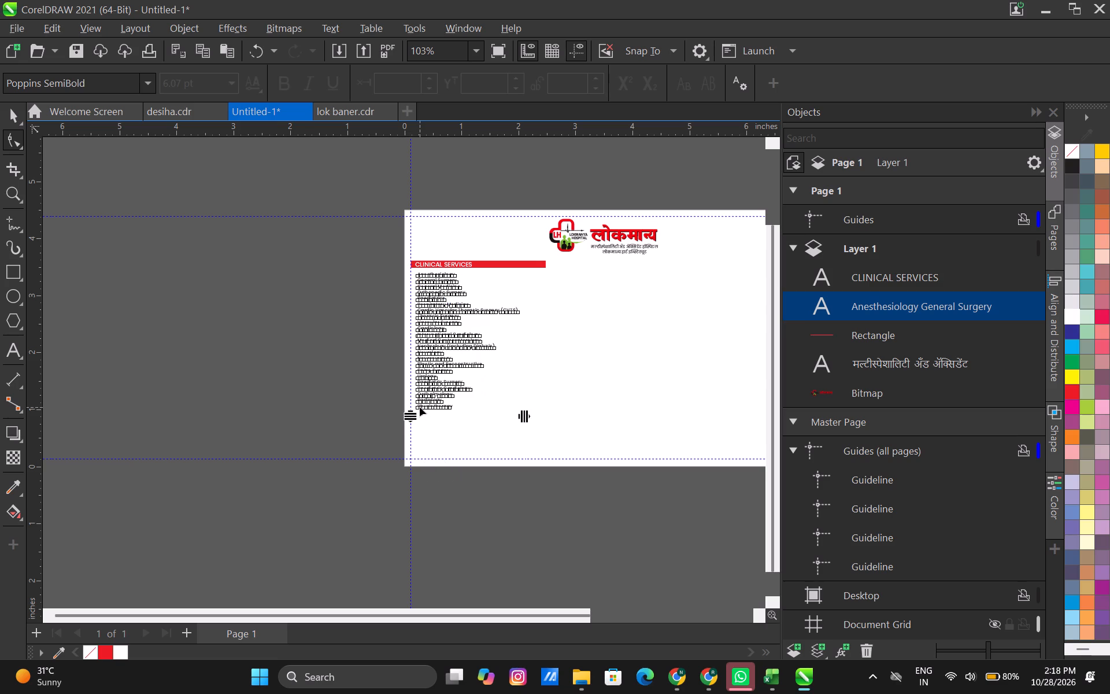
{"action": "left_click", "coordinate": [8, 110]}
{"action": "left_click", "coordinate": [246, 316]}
Delete the English services list below the CLINICAL SERVICES bar.
{"action": "scroll", "coordinate": [478, 315], "scroll_direction": "up", "scroll_amount": 8}
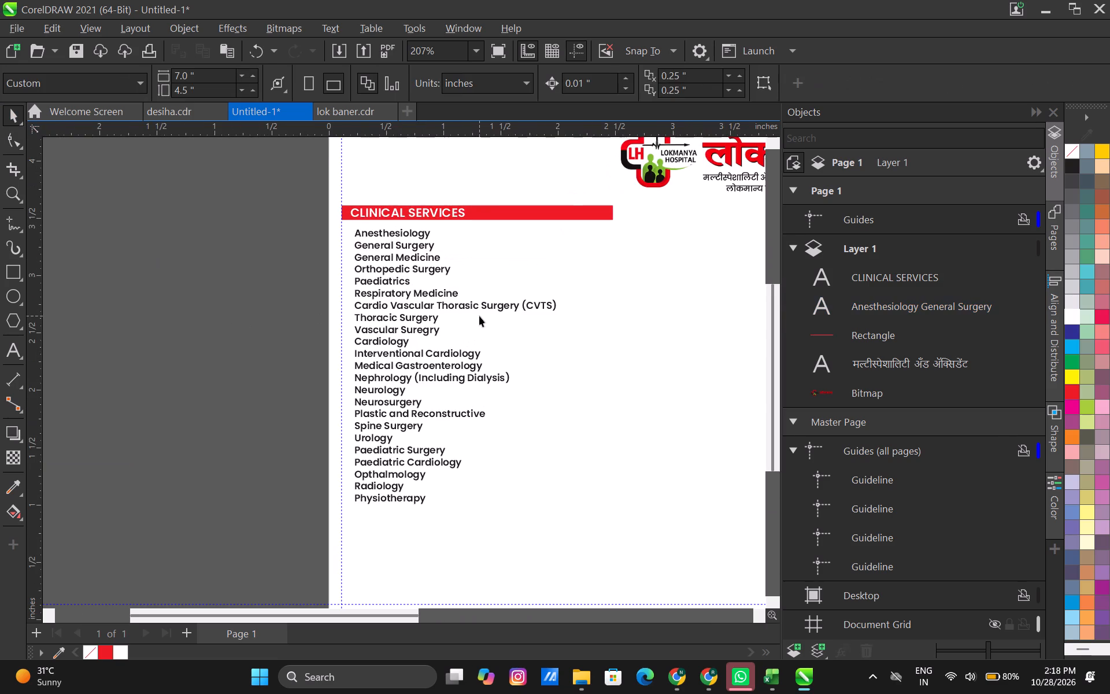
{"action": "key", "text": "alt+Tab"}
{"action": "key", "text": "alt+Tab"}
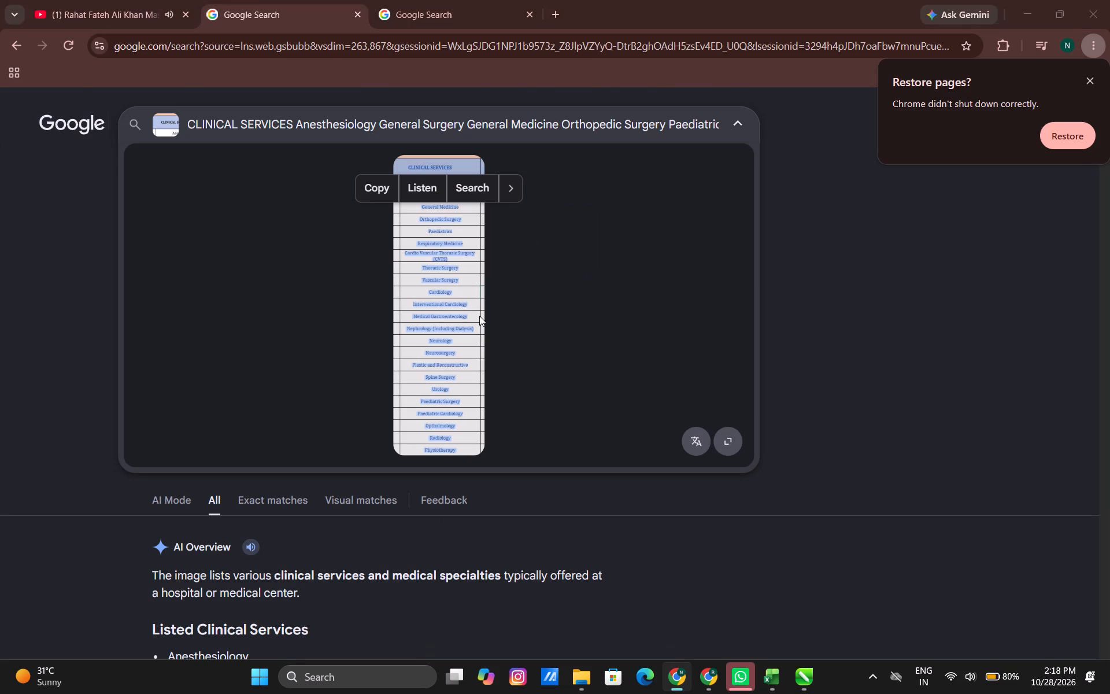
{"action": "scroll", "coordinate": [432, 316], "scroll_direction": "down", "scroll_amount": 2}
{"action": "left_click", "coordinate": [428, 312]}
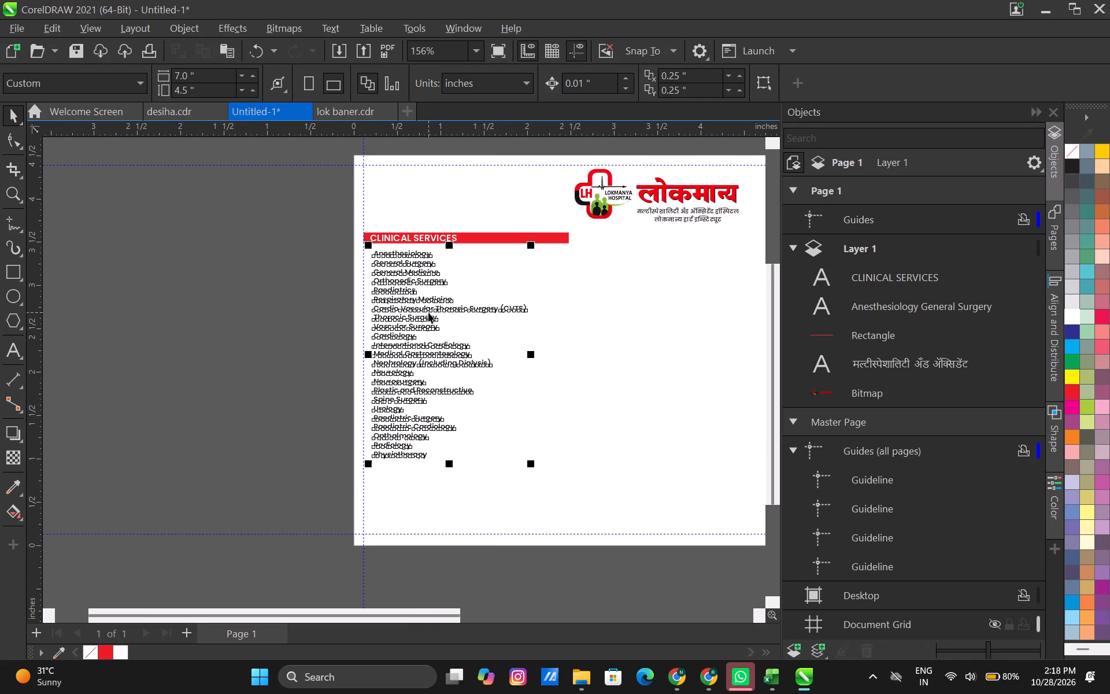
{"action": "key", "text": "Delete"}
Switch to Chrome, open a new tab and close the two Google Search tabs.
{"action": "scroll", "coordinate": [448, 276], "scroll_direction": "up", "scroll_amount": 3}
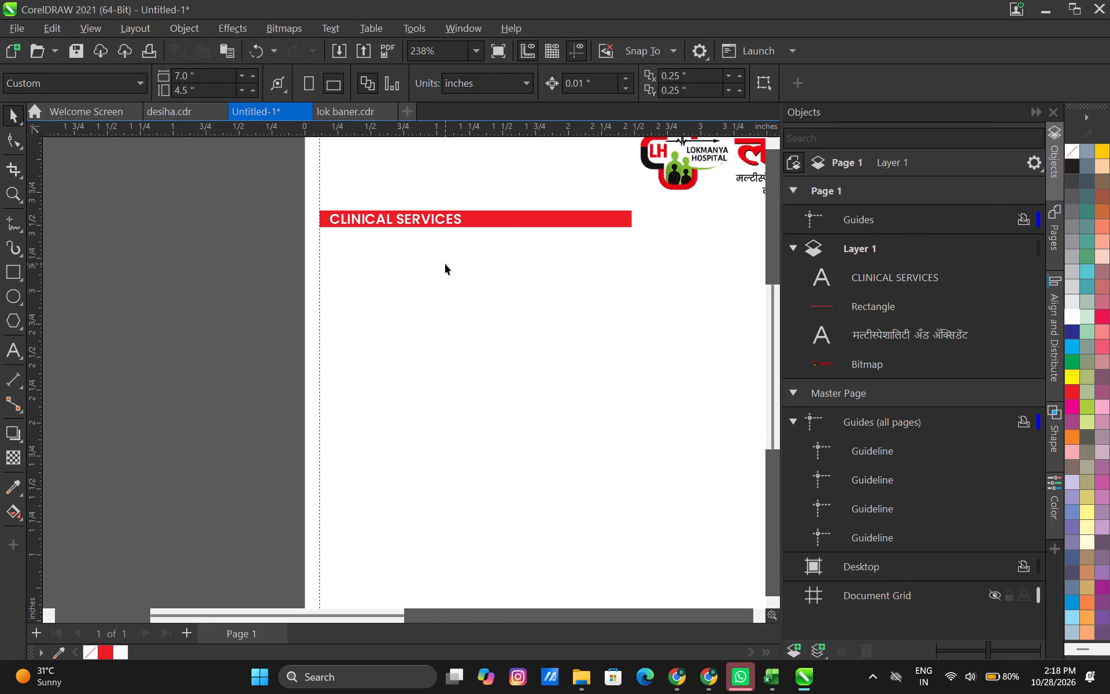
{"action": "key", "text": "alt+Tab"}
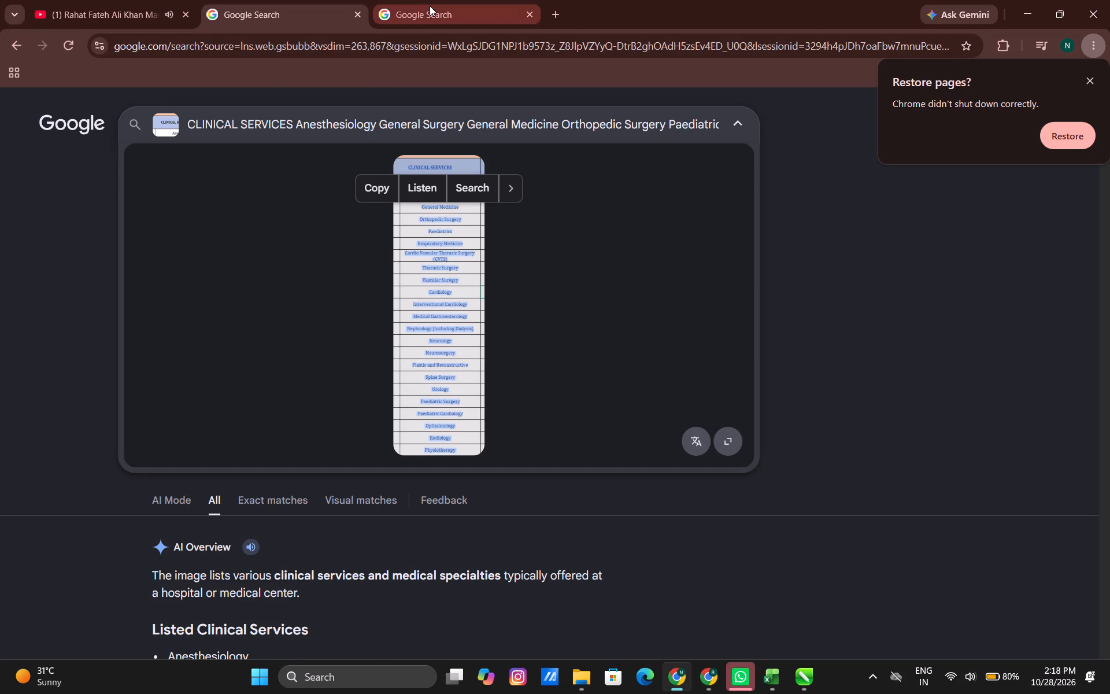
{"action": "left_click", "coordinate": [430, 6]}
{"action": "left_click", "coordinate": [557, 10]}
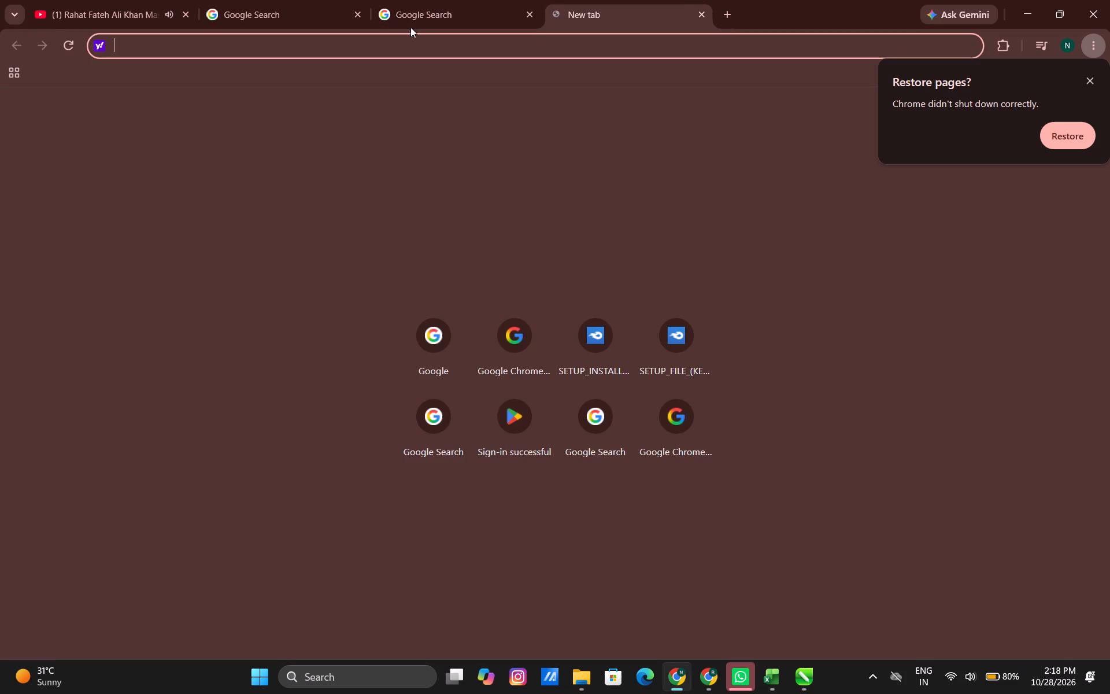
{"action": "left_click", "coordinate": [357, 9]}
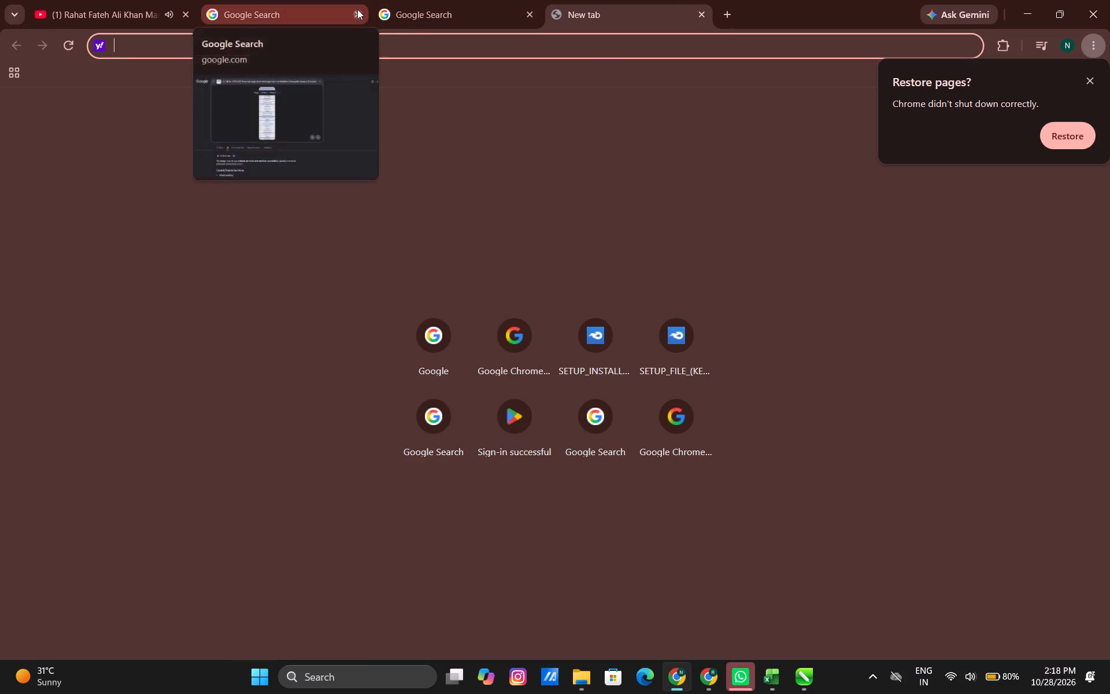
{"action": "left_click", "coordinate": [357, 9]}
Capture the CLINICAL SERVICES and वैद्यकीय सेवा columns of the SCOPE OF SERVICES workbook and search the screenshot with Google Lens in Chrome.
{"action": "key", "text": "alt+Tab"}
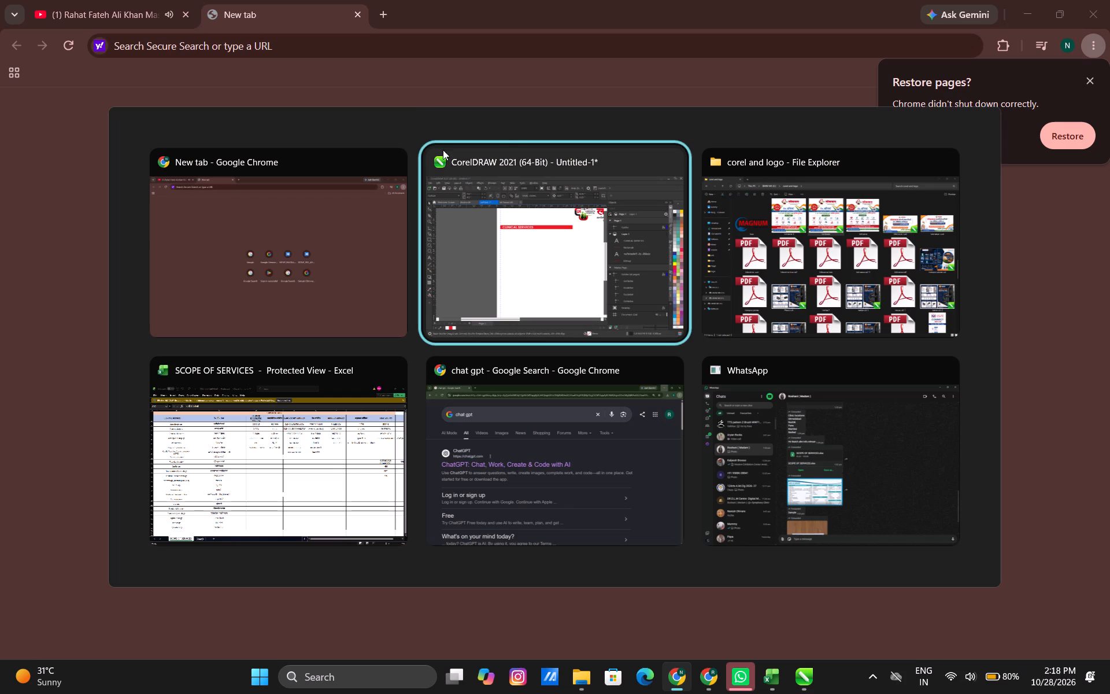
{"action": "left_click", "coordinate": [312, 490], "text": "alt"}
{"action": "scroll", "coordinate": [290, 422], "scroll_direction": "down", "scroll_amount": 2}
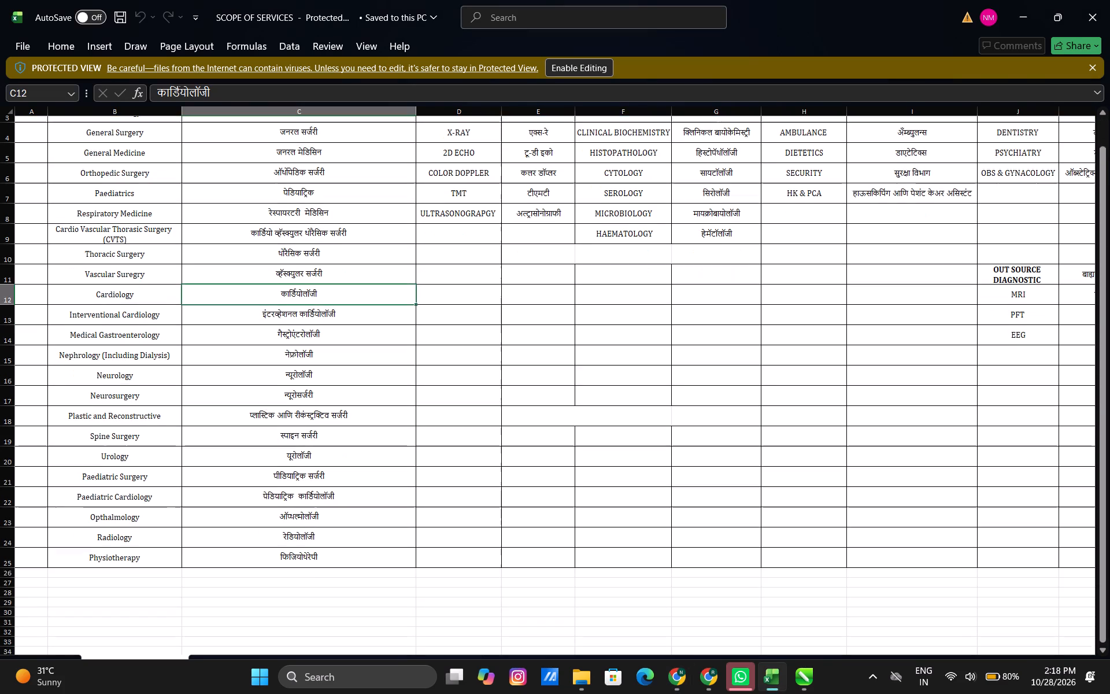
{"action": "scroll", "coordinate": [290, 422], "scroll_direction": "up", "scroll_amount": 2}
{"action": "key", "text": "shift+super+s"}
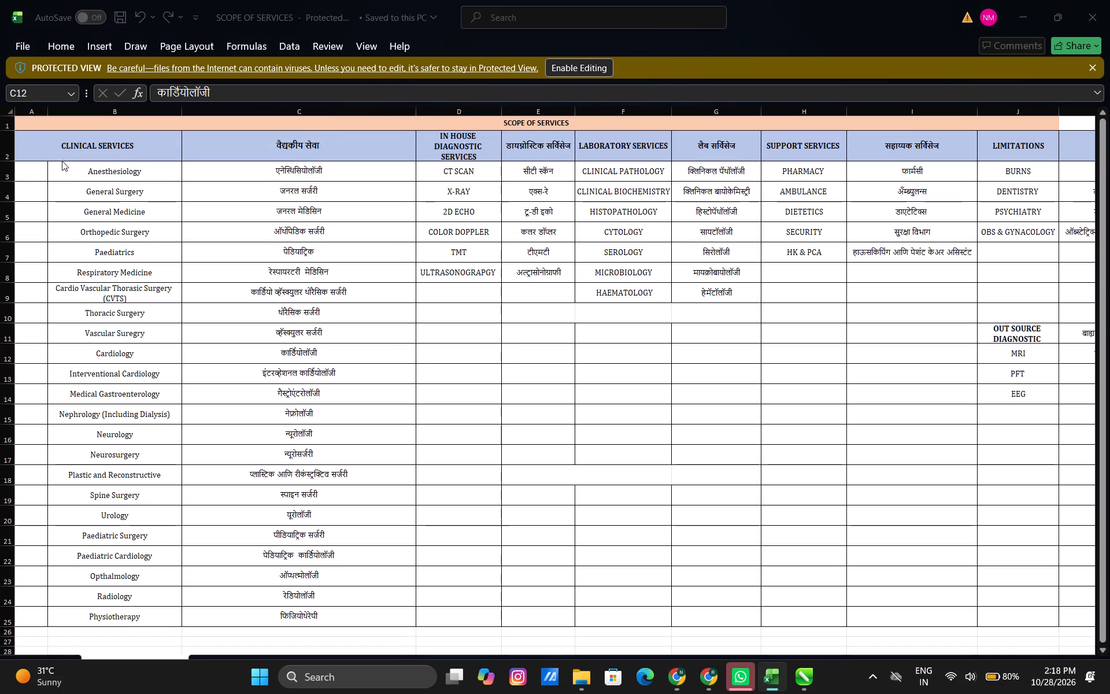
{"action": "left_click_drag", "start_coordinate": [35, 123], "coordinate": [399, 605]}
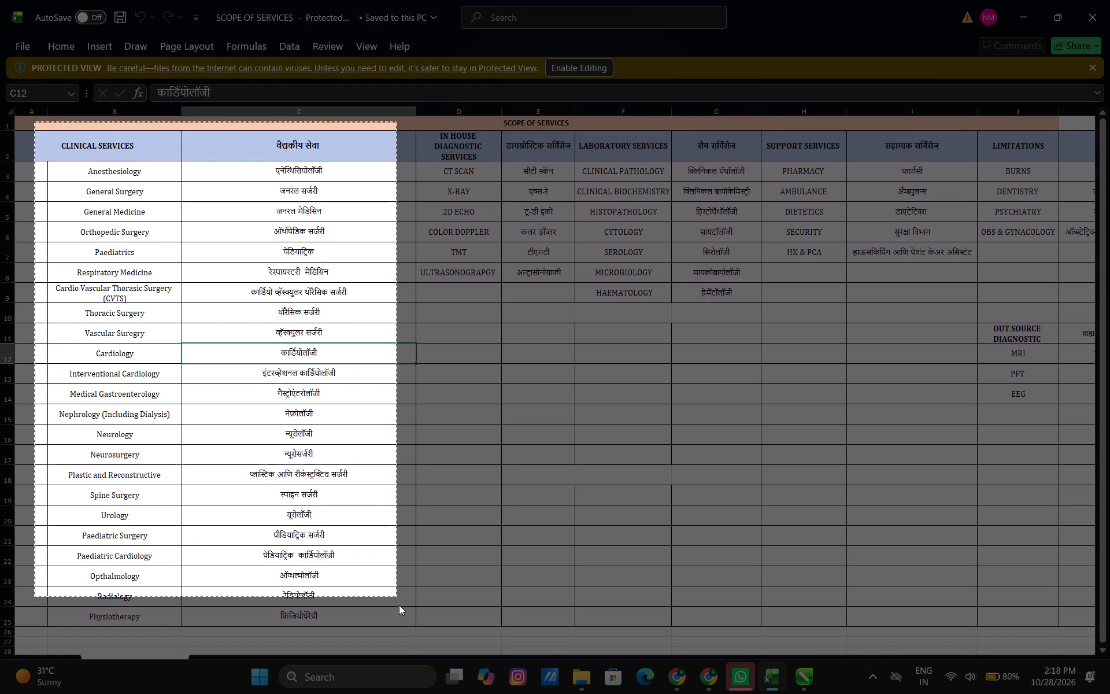
{"action": "left_click_drag", "start_coordinate": [399, 605], "coordinate": [408, 632]}
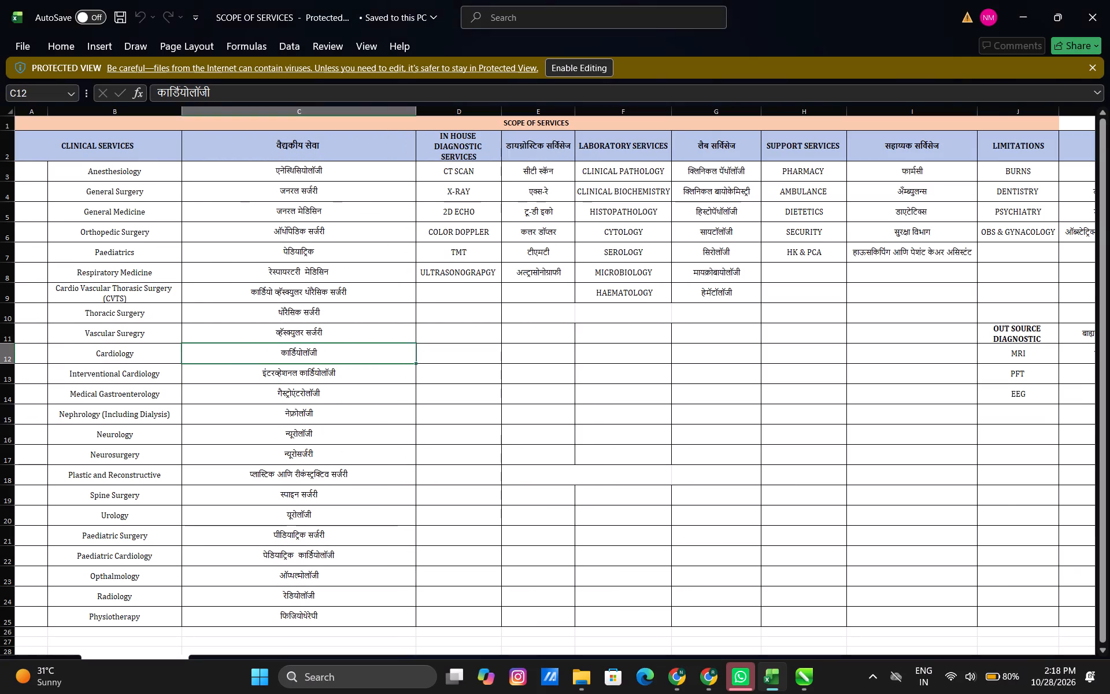
{"action": "key", "text": "alt+Tab"}
{"action": "left_click", "coordinate": [409, 353]}
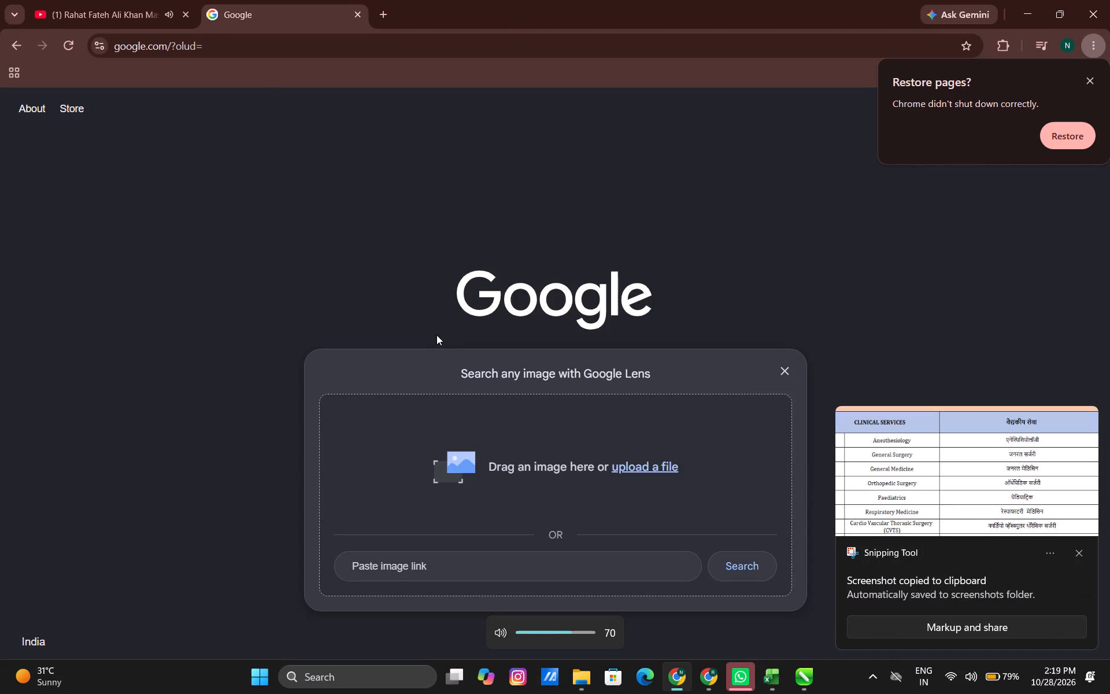
{"action": "key", "text": "ctrl+v"}
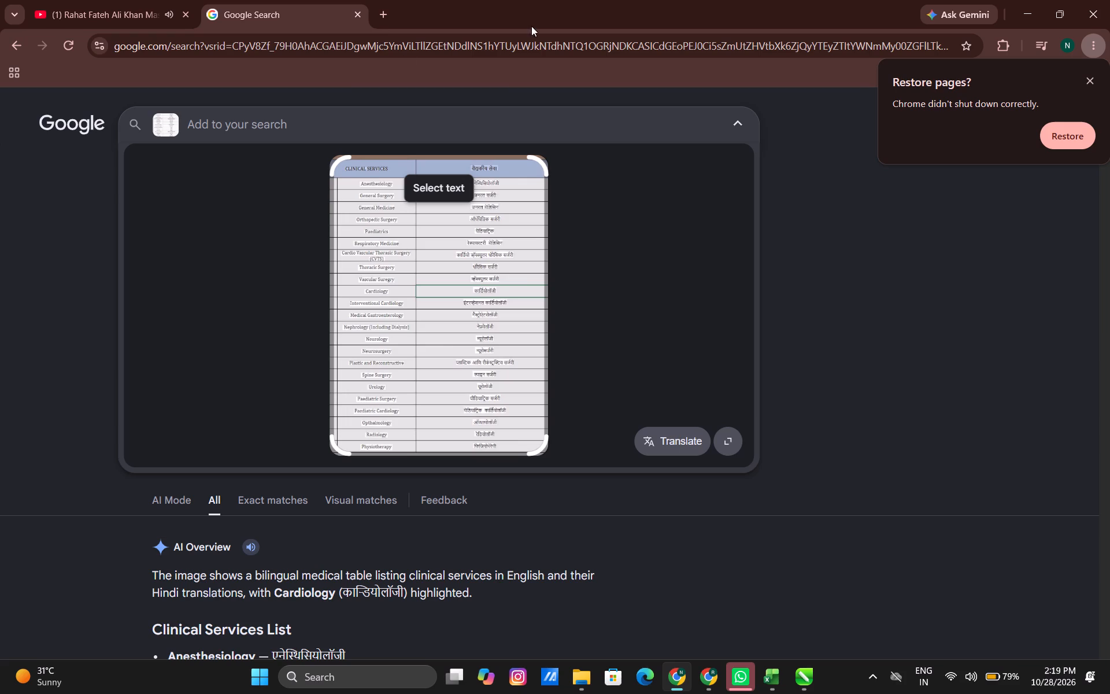
Capture the workbook's IN HOUSE DIAGNOSTIC SERVICES and डायग्नोस्टिक सर्विसेज columns and search the screenshot with Google Lens in a new Chrome tab.
{"action": "key", "text": "alt+Tab"}
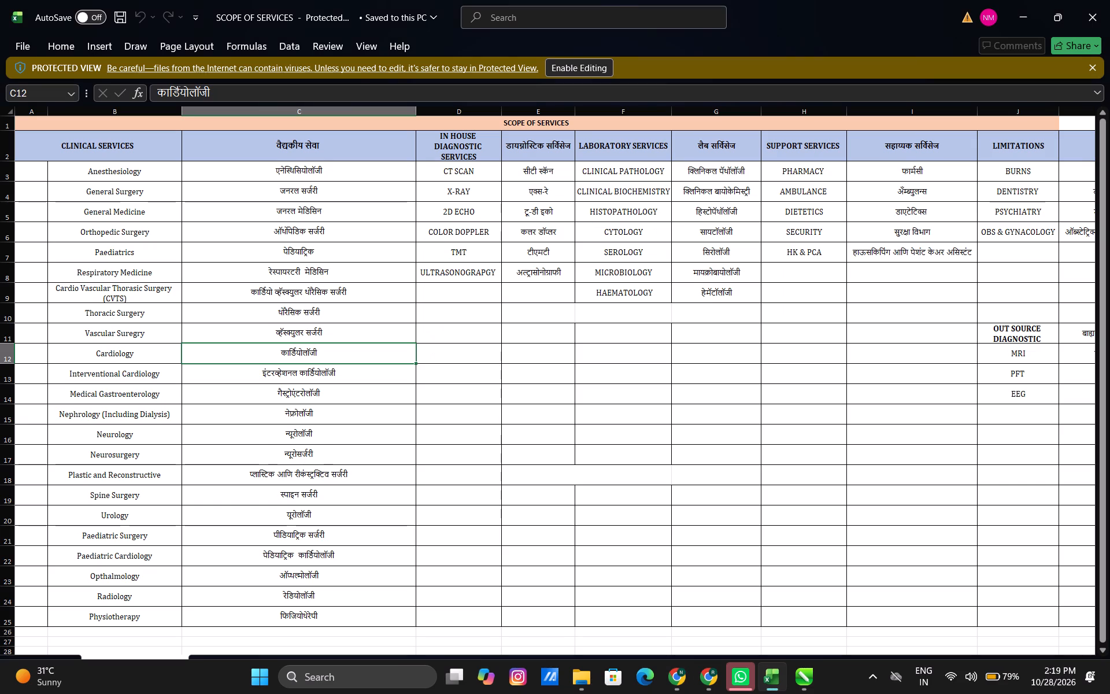
{"action": "scroll", "coordinate": [478, 257], "scroll_direction": "down", "scroll_amount": 2}
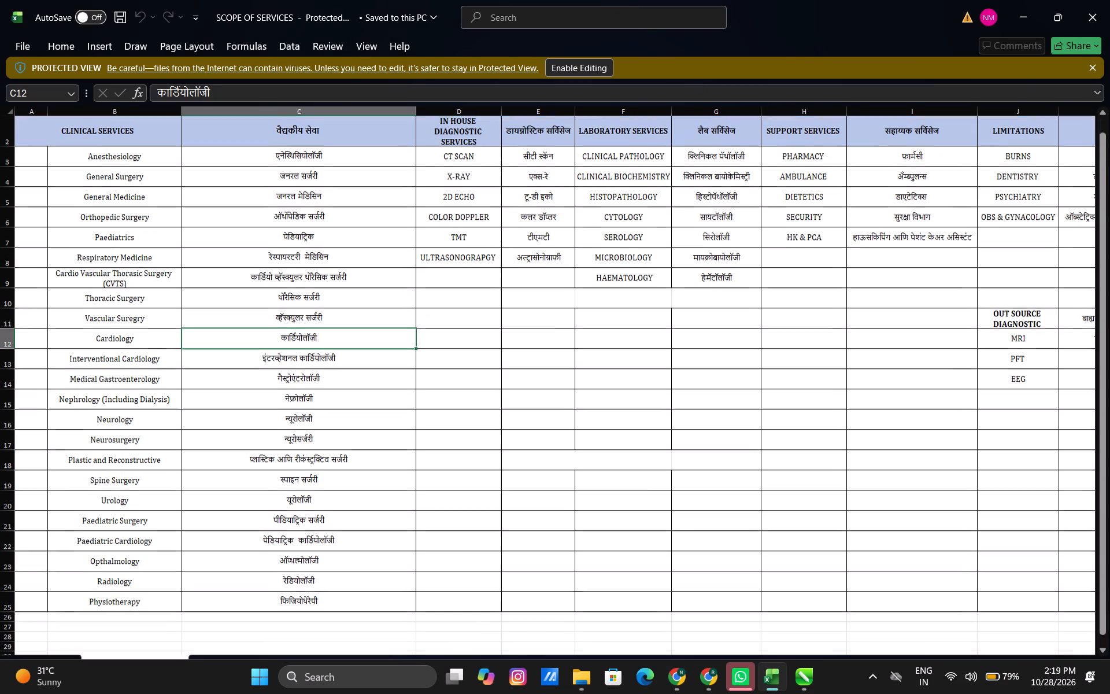
{"action": "scroll", "coordinate": [478, 258], "scroll_direction": "up", "scroll_amount": 4}
{"action": "key", "text": "shift+super+s"}
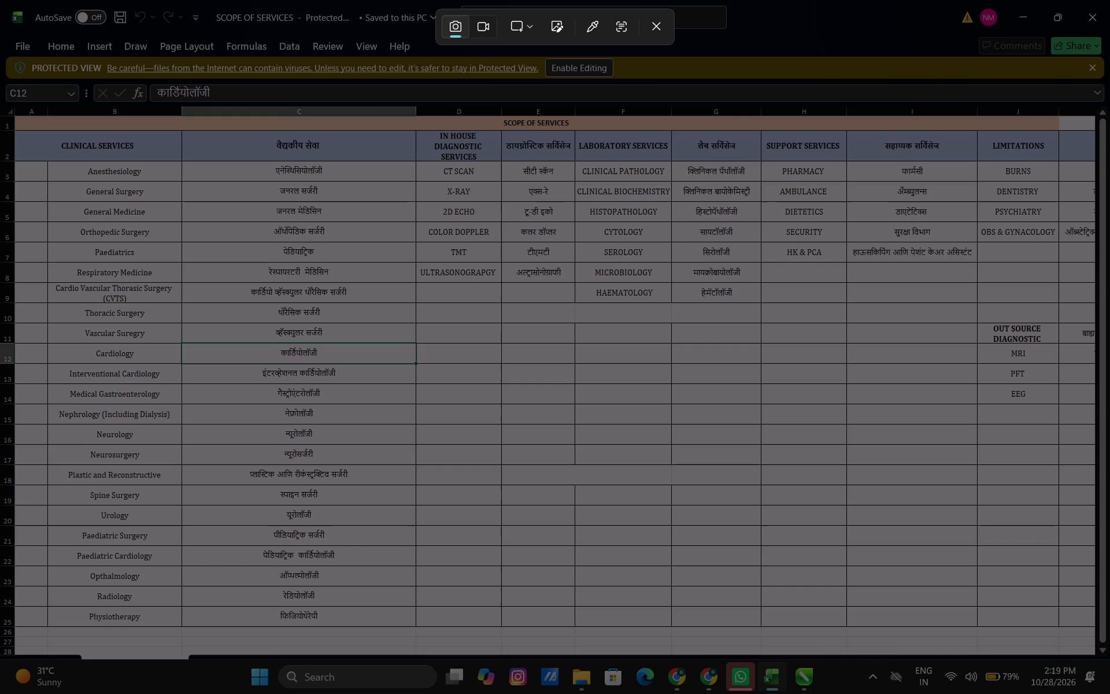
{"action": "left_click_drag", "start_coordinate": [416, 127], "coordinate": [577, 293]}
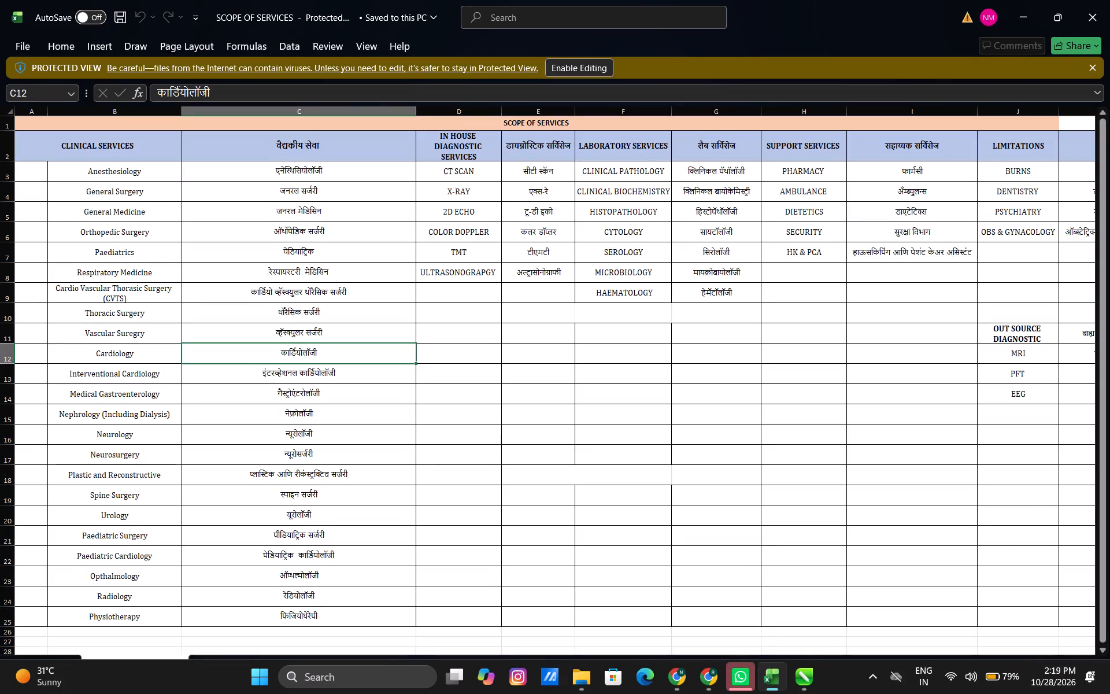
{"action": "left_click", "coordinate": [680, 680]}
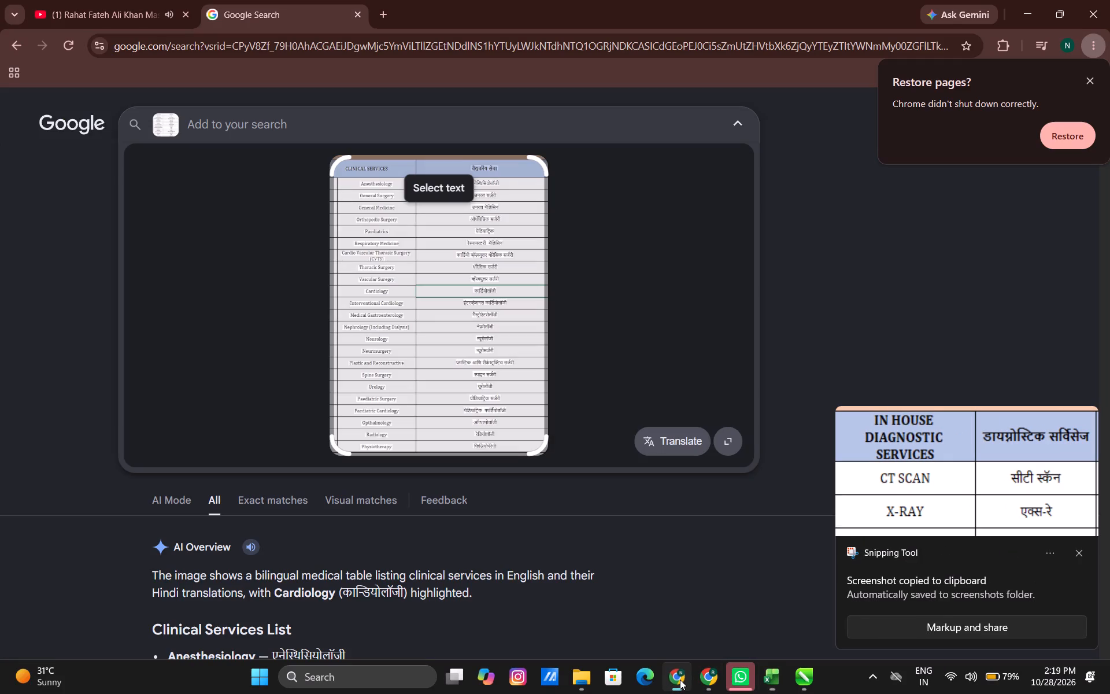
{"action": "left_click", "coordinate": [376, 14]}
{"action": "left_click", "coordinate": [436, 325]}
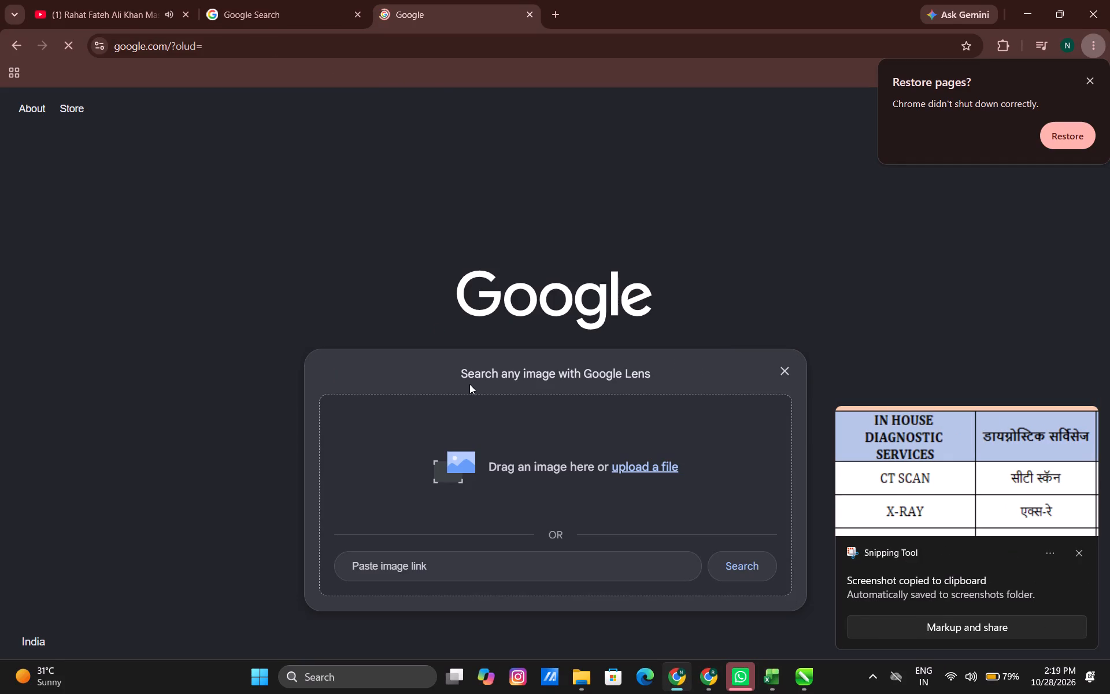
{"action": "key", "text": "ctrl+v"}
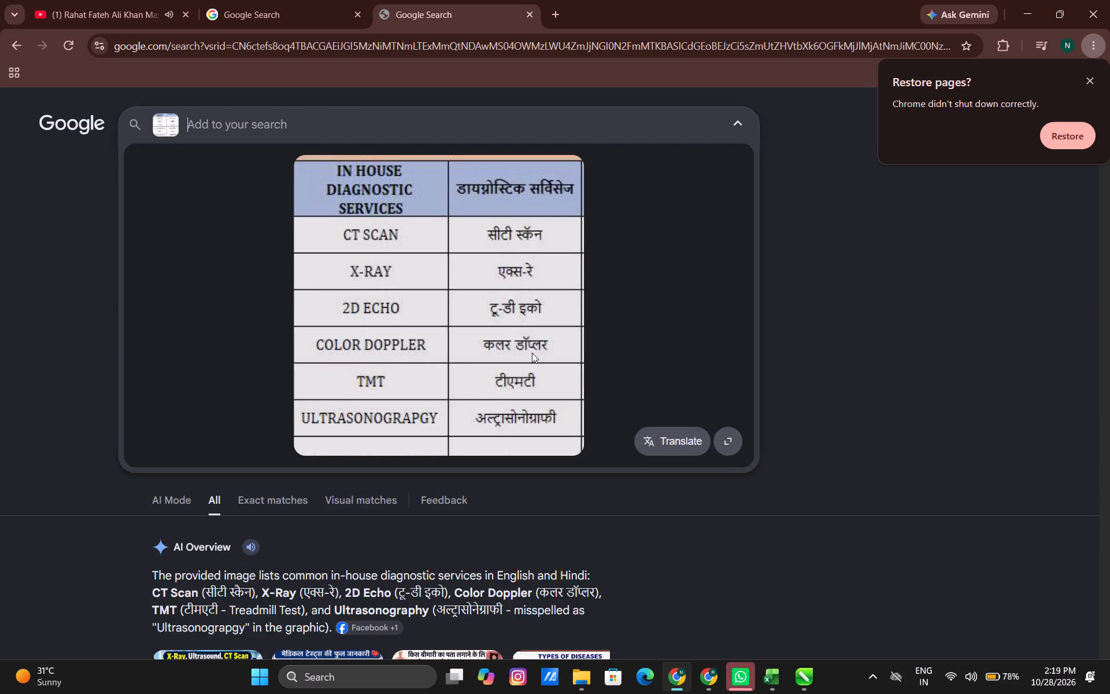
Switch to the Excel workbook and capture a screenshot of the LABORATORY SERVICES and लॅब सर्विसेज columns.
{"action": "key", "text": "alt+Tab"}
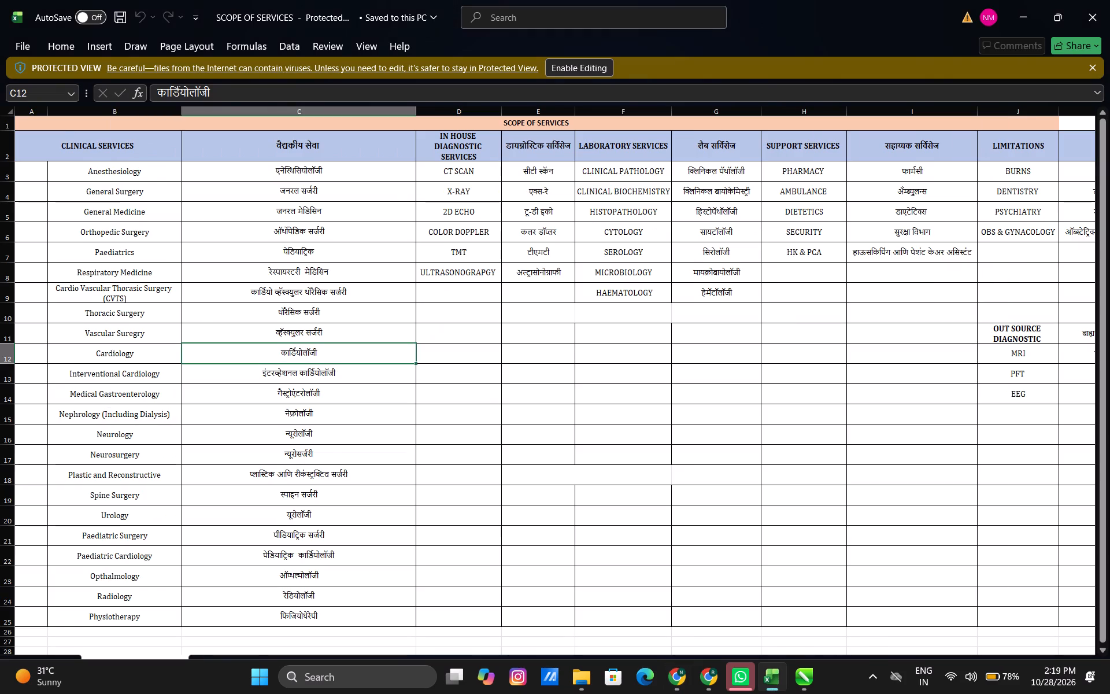
{"action": "key", "text": "shift+super+s"}
{"action": "left_click_drag", "start_coordinate": [575, 131], "coordinate": [755, 316]}
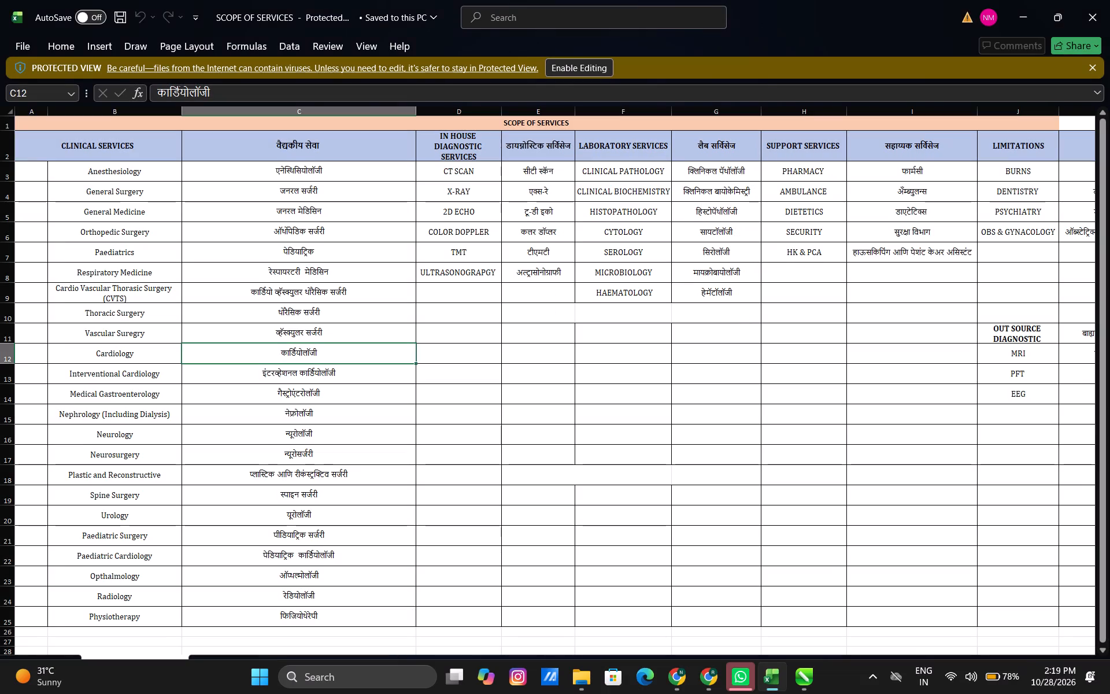
Switch to Chrome and copy the heading वैद्यकीय सेवा from the clinical services image in the first Google Lens result.
{"action": "key", "text": "alt+Tab"}
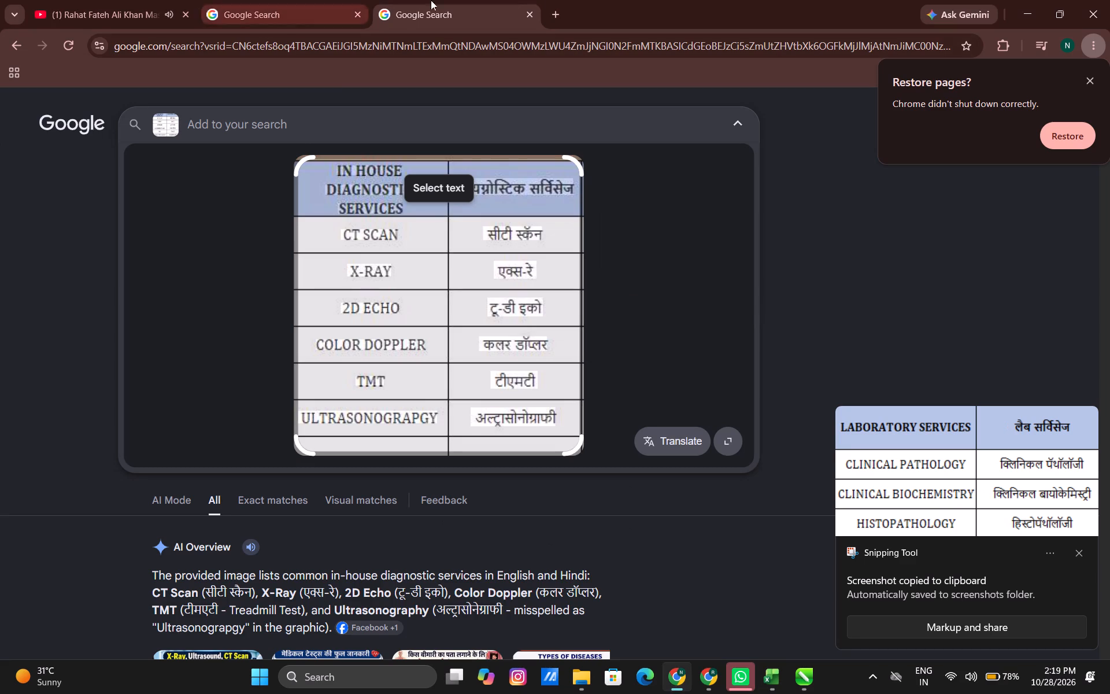
{"action": "left_click", "coordinate": [272, 0]}
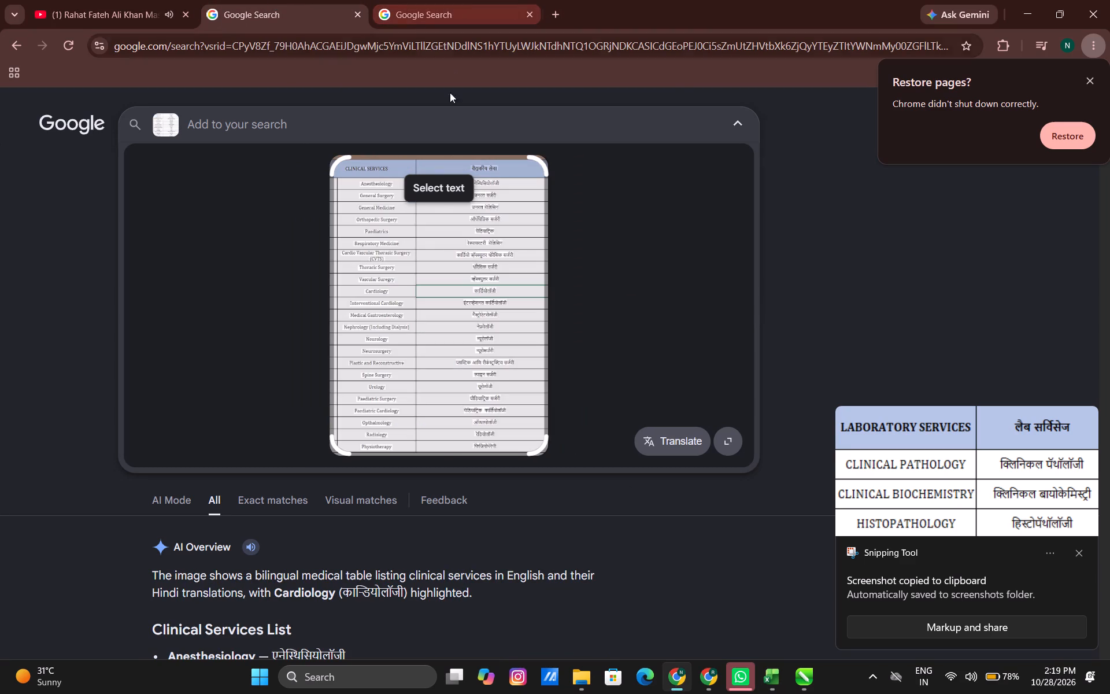
{"action": "double_click", "coordinate": [359, 168]}
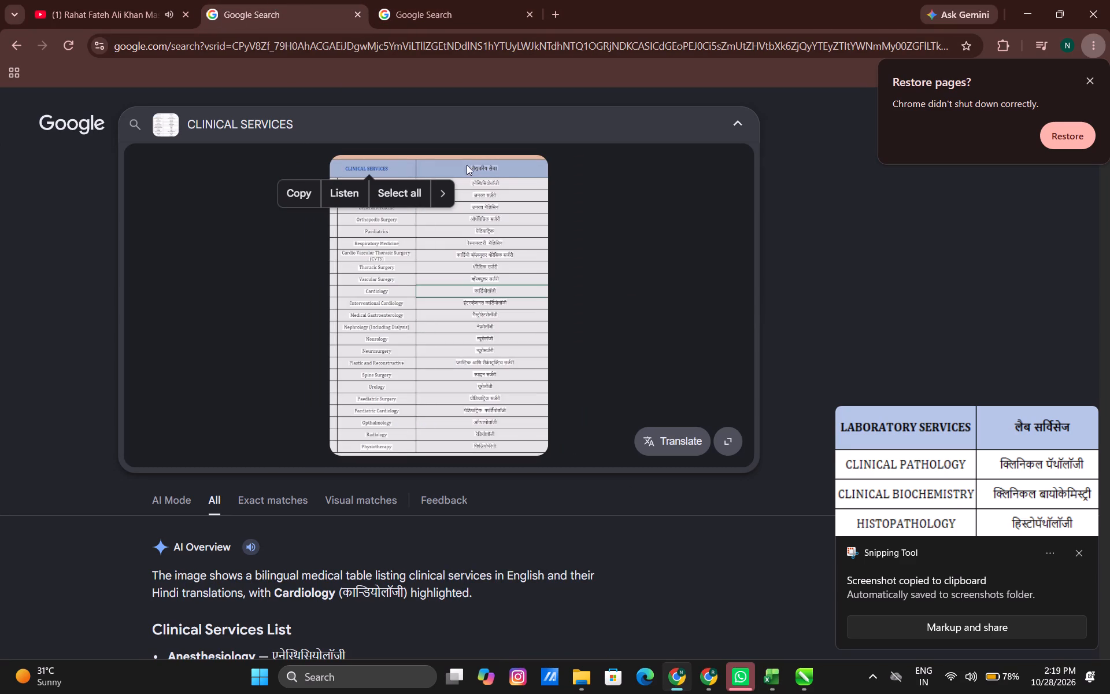
{"action": "double_click", "coordinate": [479, 166]}
{"action": "left_click", "coordinate": [421, 188]}
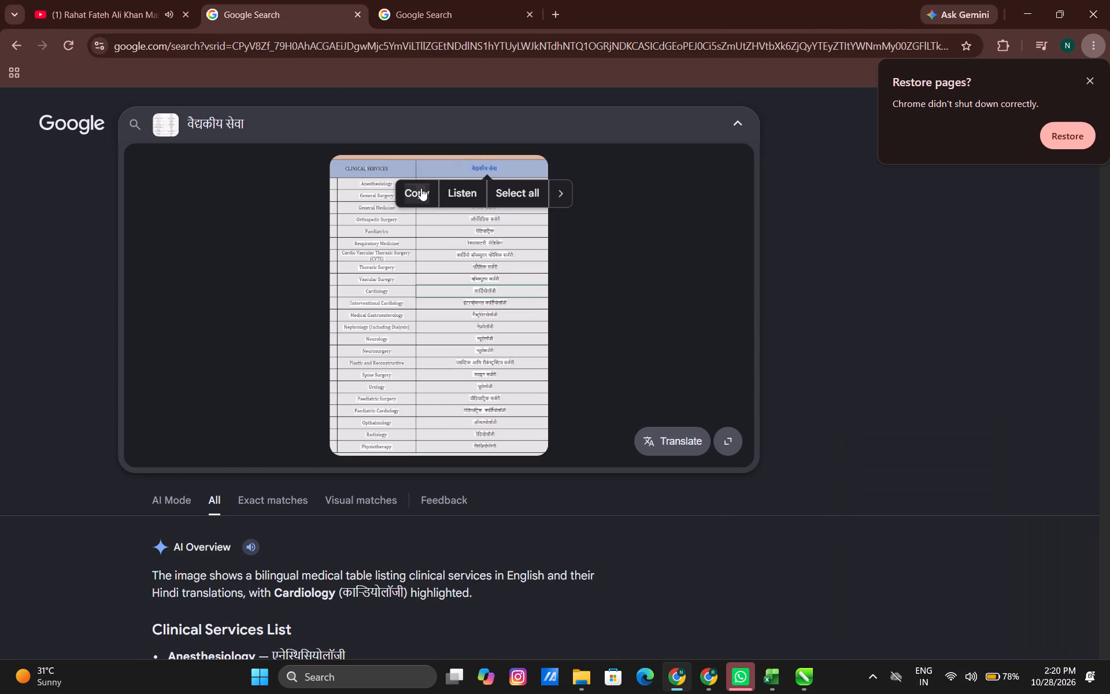
Switch to CorelDRAW and place a copy of the CLINICAL SERVICES heading level with it, at the right end of the red bar.
{"action": "key", "text": "alt+Tab"}
{"action": "key", "text": "alt+Tab"}
{"action": "scroll", "coordinate": [355, 208], "scroll_direction": "up", "scroll_amount": 3}
{"action": "middle_click_drag", "start_coordinate": [449, 215], "coordinate": [392, 238]}
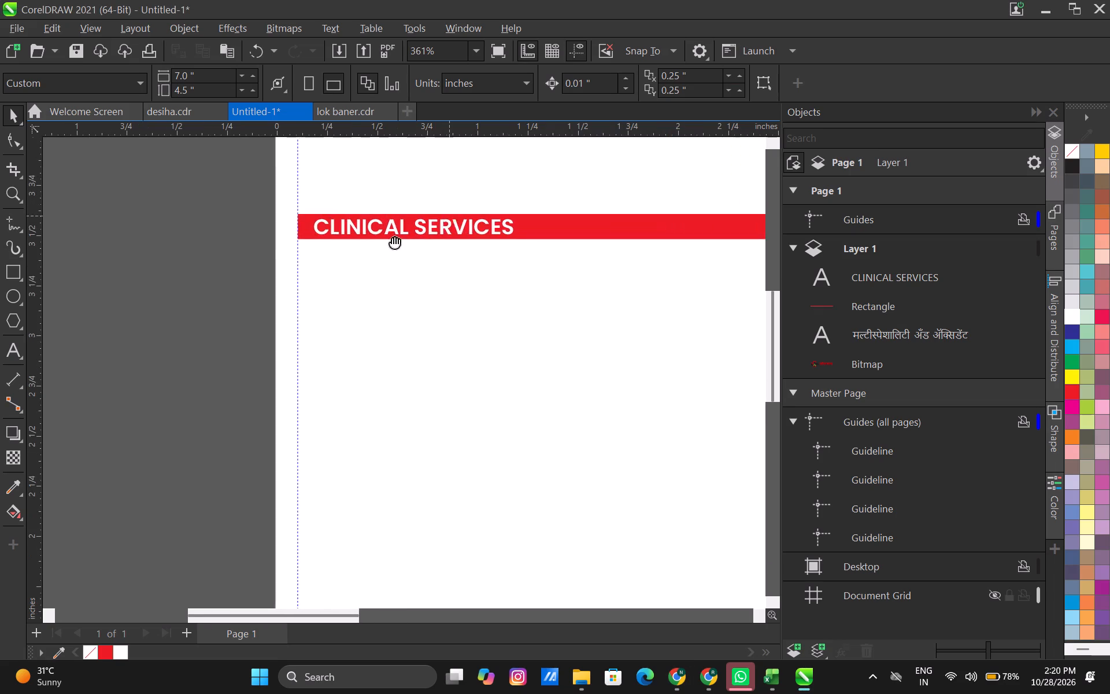
{"action": "middle_click_drag", "start_coordinate": [392, 238], "coordinate": [240, 320]}
{"action": "scroll", "coordinate": [240, 322], "scroll_direction": "down", "scroll_amount": 2}
{"action": "left_click", "coordinate": [241, 325]}
{"action": "scroll", "coordinate": [241, 325], "scroll_direction": "down", "scroll_amount": 1}
{"action": "scroll", "coordinate": [241, 325], "scroll_direction": "up", "scroll_amount": 3}
{"action": "left_click_drag", "start_coordinate": [231, 330], "coordinate": [338, 330]}
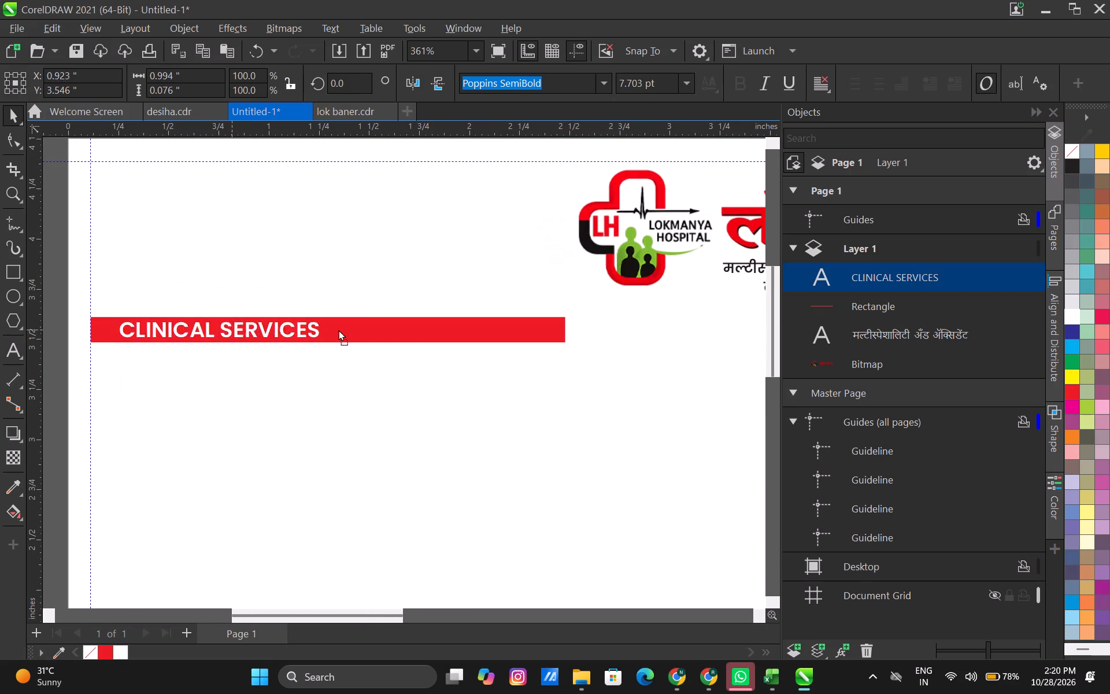
{"action": "left_click_drag", "start_coordinate": [338, 330], "coordinate": [518, 333]}
{"action": "right_click", "coordinate": [518, 333], "text": "shift"}
Replace the duplicated heading's text with the copied वैद्यकीय सेवा.
{"action": "scroll", "coordinate": [503, 332], "scroll_direction": "up", "scroll_amount": 2}
{"action": "double_click", "coordinate": [502, 331]}
{"action": "key", "text": "ctrl+a"}
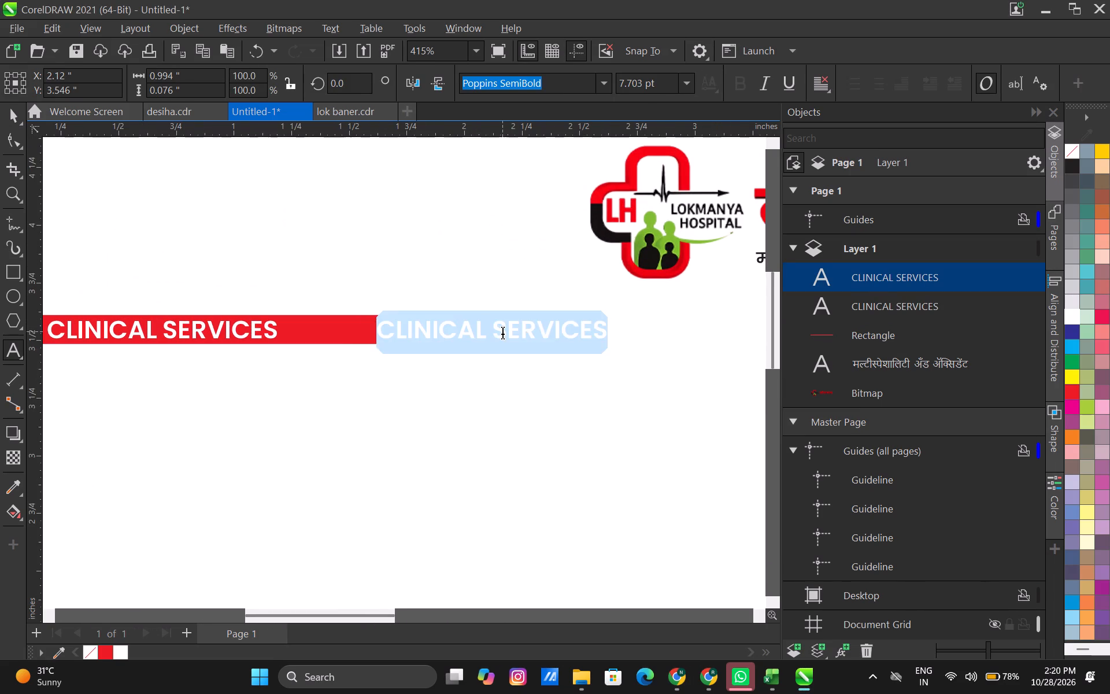
{"action": "key", "text": "ctrl+v"}
{"action": "left_click", "coordinate": [3, 121]}
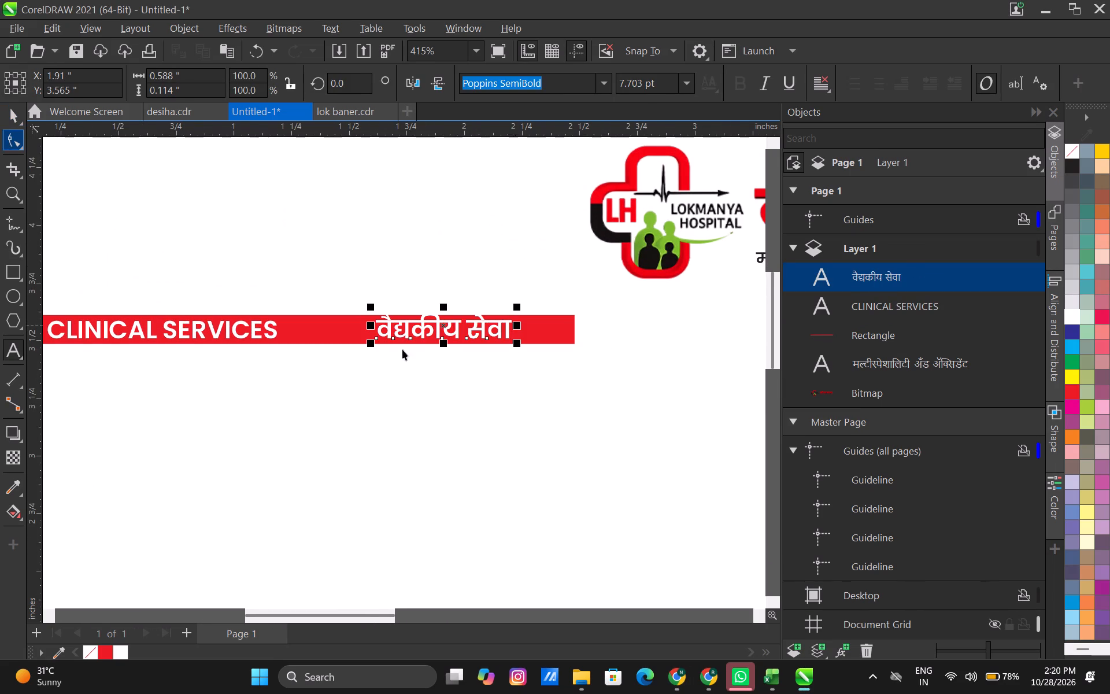
Stretch the red heading bar upward to a height of about 0.16 inch.
{"action": "scroll", "coordinate": [420, 350], "scroll_direction": "up", "scroll_amount": 2}
{"action": "scroll", "coordinate": [575, 362], "scroll_direction": "down", "scroll_amount": 3}
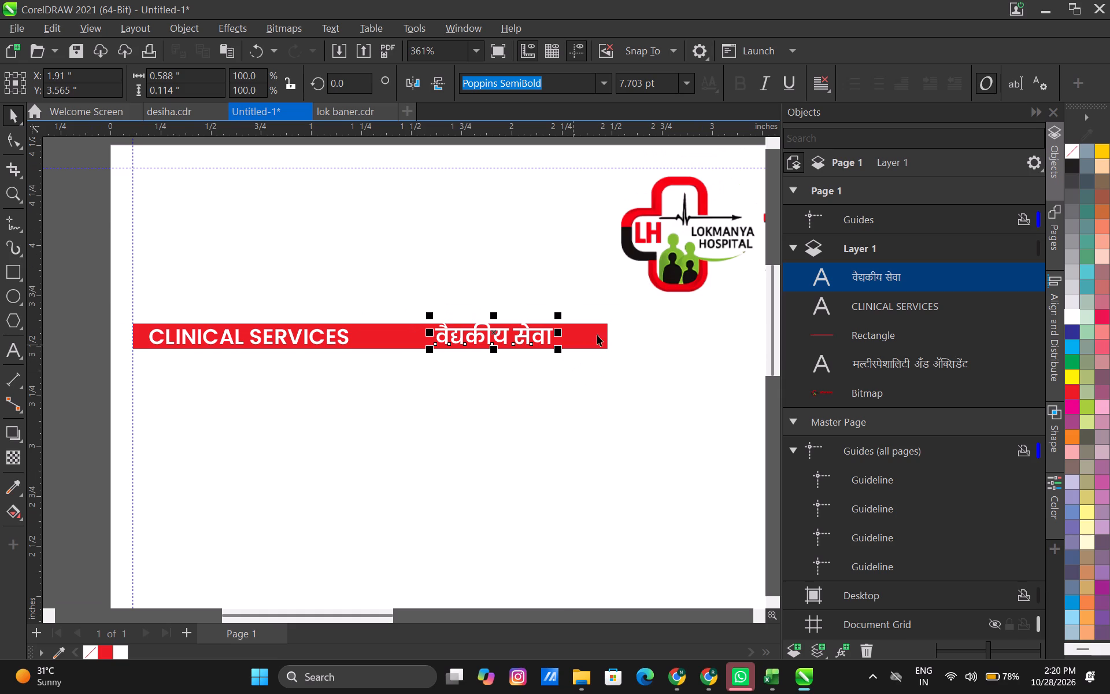
{"action": "left_click", "coordinate": [597, 335]}
{"action": "scroll", "coordinate": [450, 364], "scroll_direction": "up", "scroll_amount": 2}
{"action": "left_click_drag", "start_coordinate": [345, 304], "coordinate": [341, 295]}
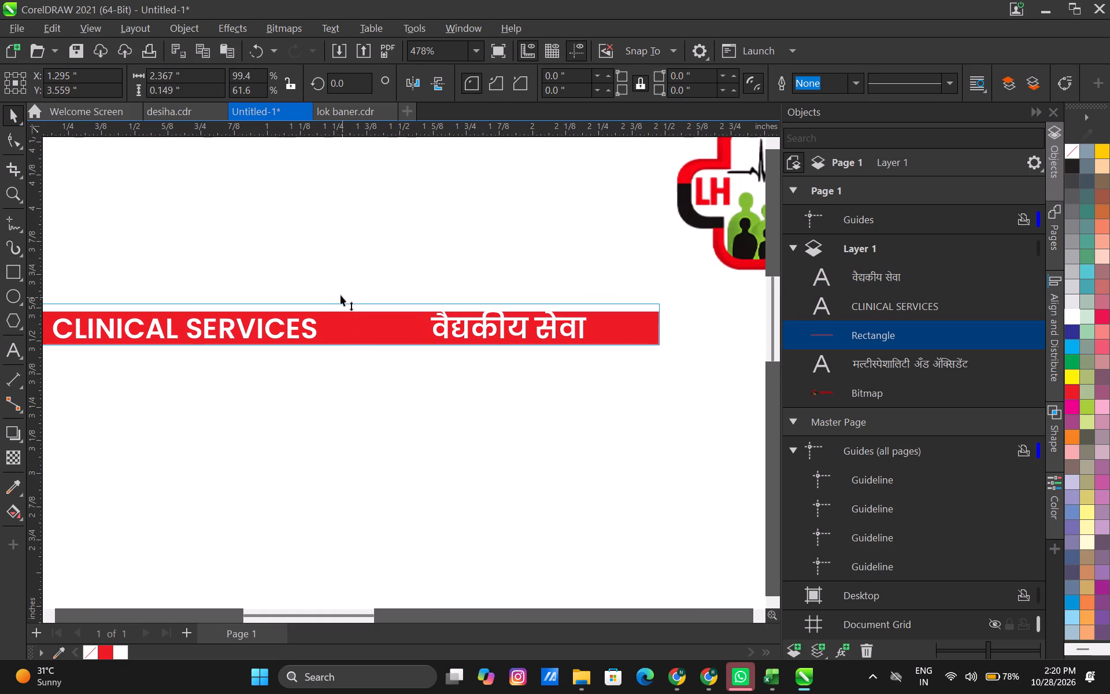
{"action": "left_click_drag", "start_coordinate": [341, 295], "coordinate": [341, 294]}
{"action": "scroll", "coordinate": [338, 363], "scroll_direction": "down", "scroll_amount": 1}
{"action": "middle_click_drag", "start_coordinate": [338, 367], "coordinate": [357, 393]}
{"action": "left_click", "coordinate": [361, 414]}
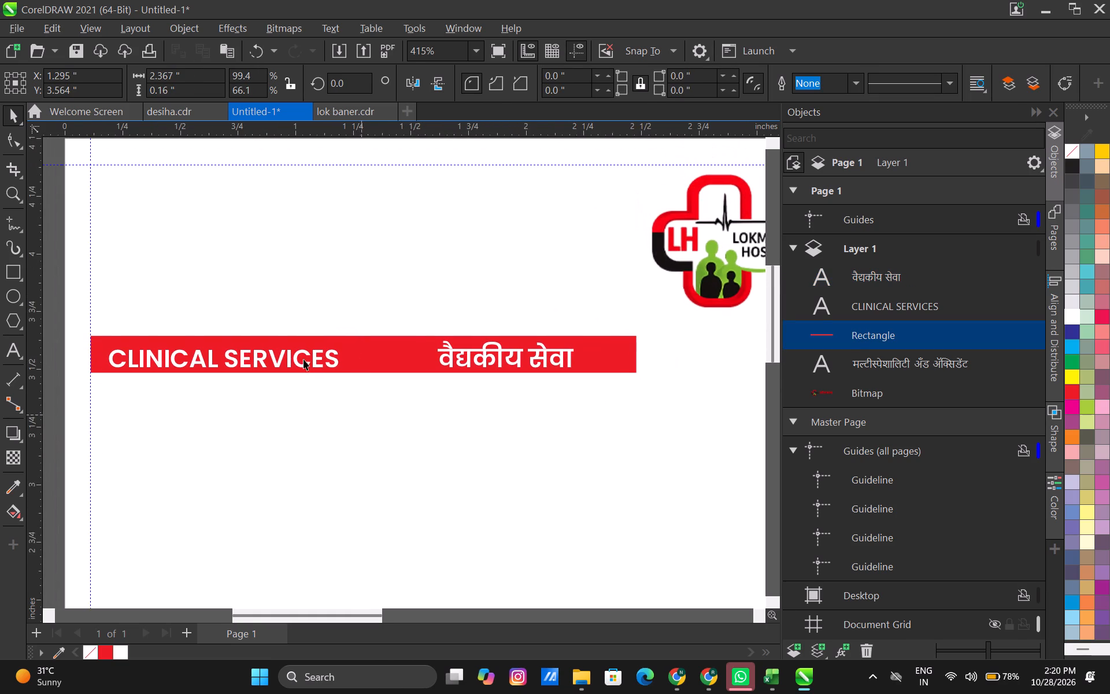
Nudge the वैद्यकीय सेवा heading about 0.12 inch to the right within the red bar.
{"action": "scroll", "coordinate": [546, 398], "scroll_direction": "down", "scroll_amount": 1}
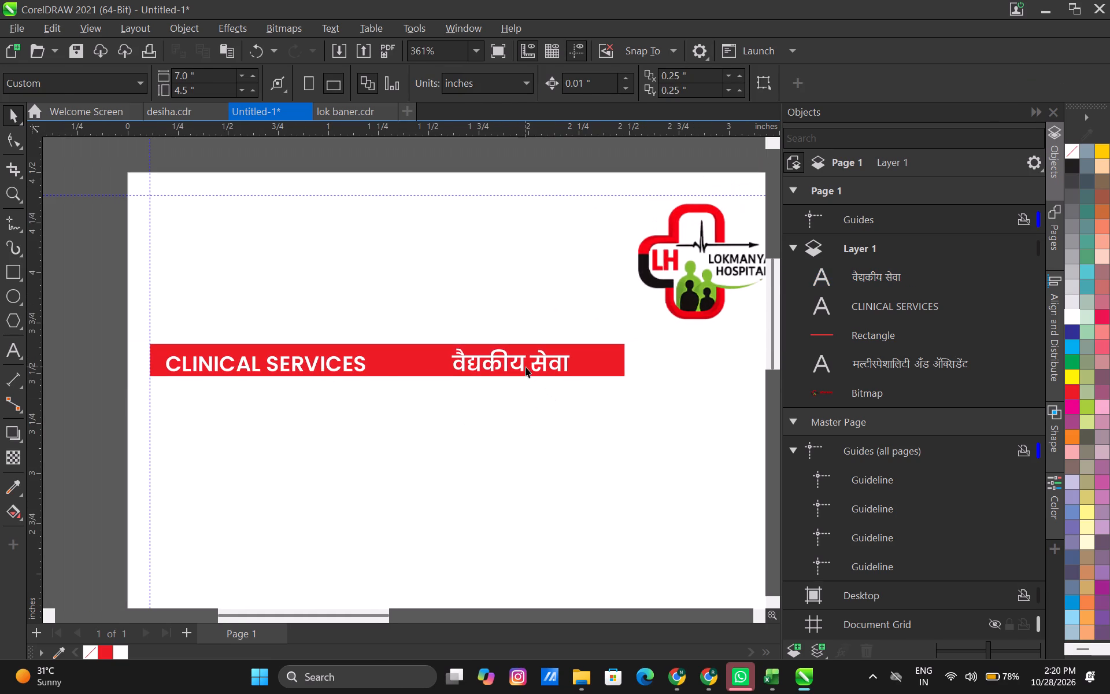
{"action": "left_click", "coordinate": [526, 367]}
{"action": "left_click", "coordinate": [520, 360]}
{"action": "key", "text": "Right"}
{"action": "key", "text": "Right"}
{"action": "key", "text": "Right"}
{"action": "key", "text": "Right"}
{"action": "key", "text": "Right"}
{"action": "key", "text": "Right"}
{"action": "key", "text": "Right"}
{"action": "key", "text": "Right"}
{"action": "key", "text": "Right"}
{"action": "key", "text": "Right"}
{"action": "key", "text": "Right"}
{"action": "key", "text": "Right"}
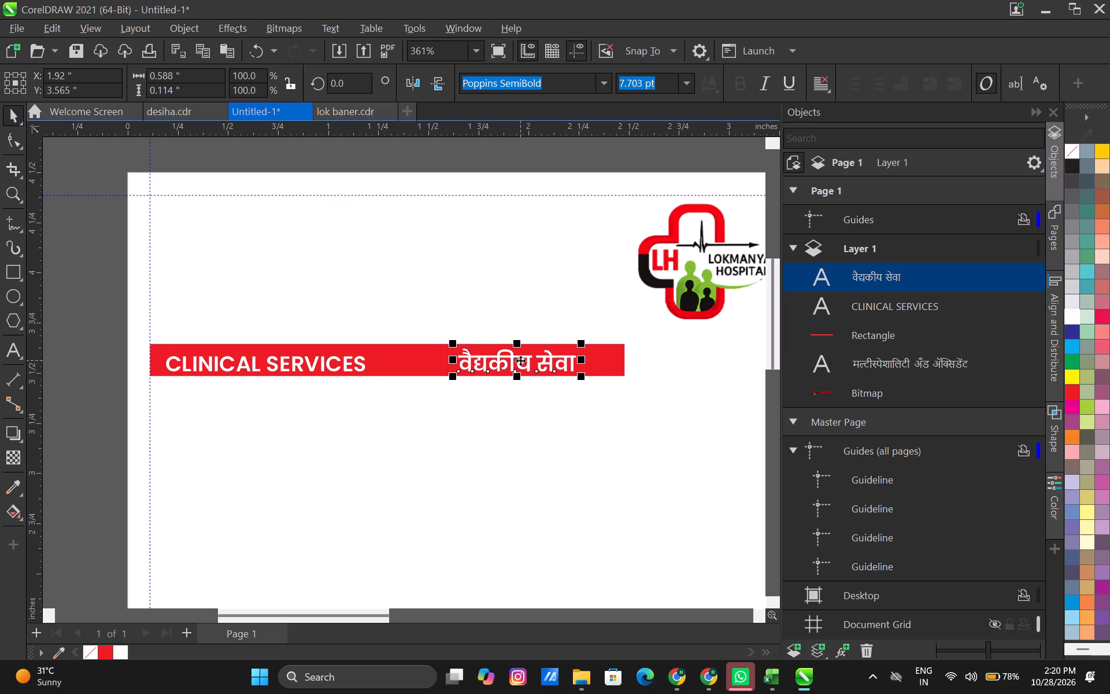
{"action": "left_click", "coordinate": [513, 414]}
Switch to Chrome and copy the entry Anesthesiology from the clinical services image in Google Lens.
{"action": "scroll", "coordinate": [473, 411], "scroll_direction": "down", "scroll_amount": 4}
{"action": "key", "text": "alt+Tab"}
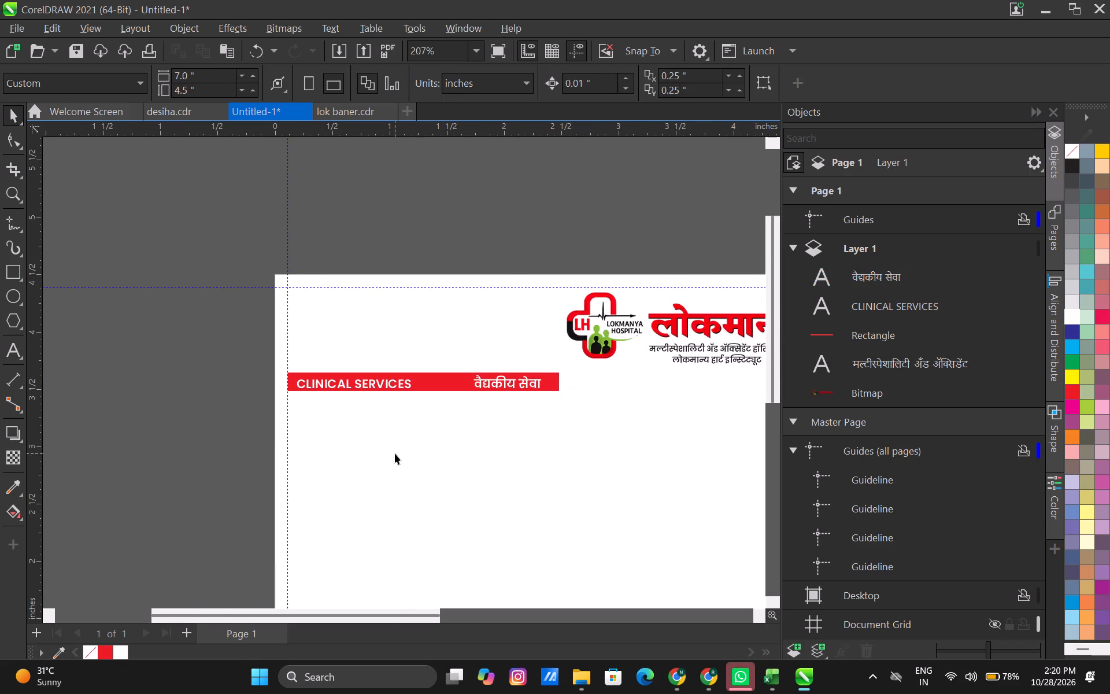
{"action": "left_click", "coordinate": [368, 186]}
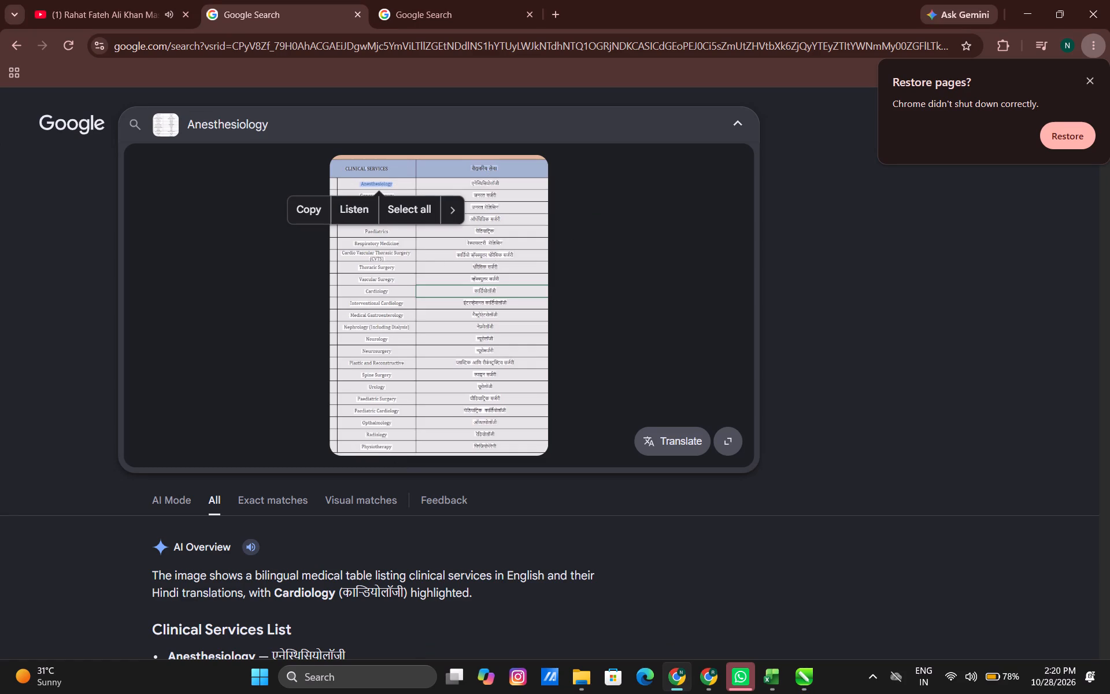
{"action": "left_click", "coordinate": [481, 182], "text": "shift"}
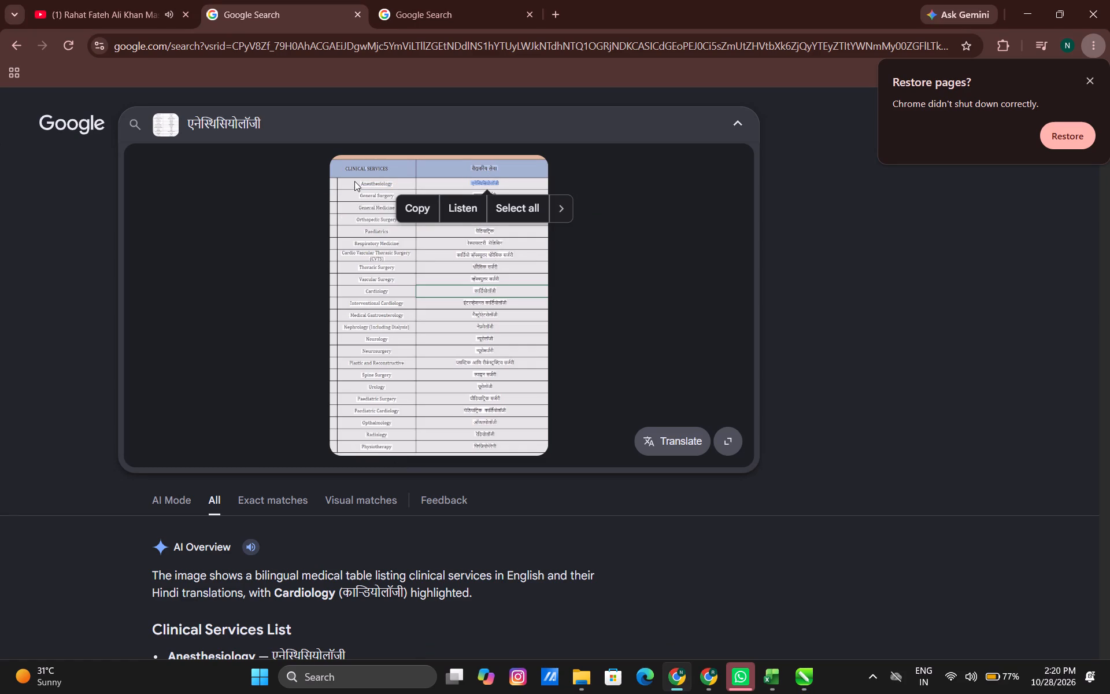
{"action": "left_click", "coordinate": [365, 182]}
{"action": "left_click", "coordinate": [365, 184]}
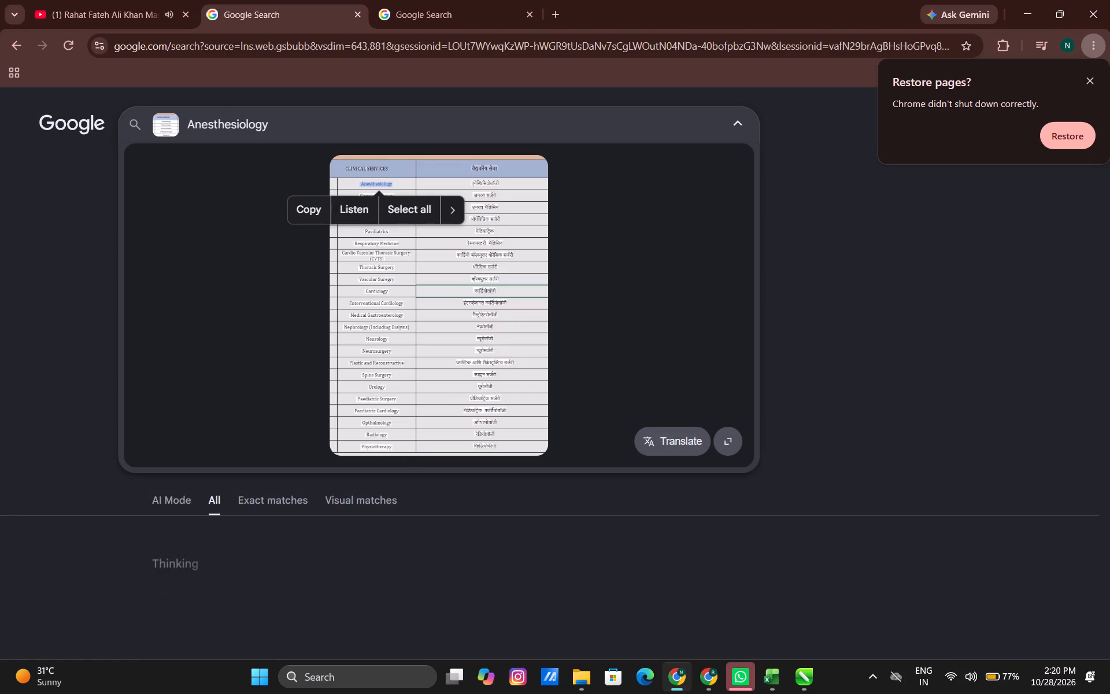
{"action": "left_click", "coordinate": [319, 212]}
Switch to CorelDRAW and duplicate the CLINICAL SERVICES heading about 0.27 inch below the original, filled black.
{"action": "key", "text": "alt+Tab"}
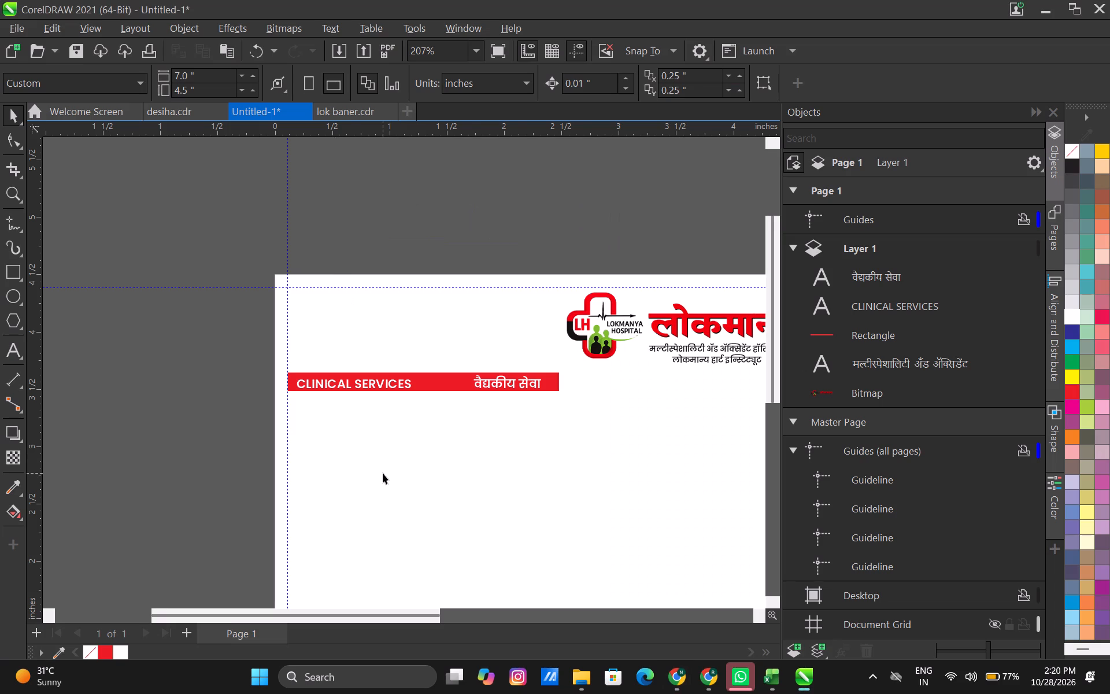
{"action": "middle_click_drag", "start_coordinate": [382, 471], "coordinate": [396, 424]}
{"action": "scroll", "coordinate": [367, 378], "scroll_direction": "up", "scroll_amount": 3}
{"action": "left_click", "coordinate": [341, 318]}
{"action": "scroll", "coordinate": [341, 318], "scroll_direction": "up", "scroll_amount": 3}
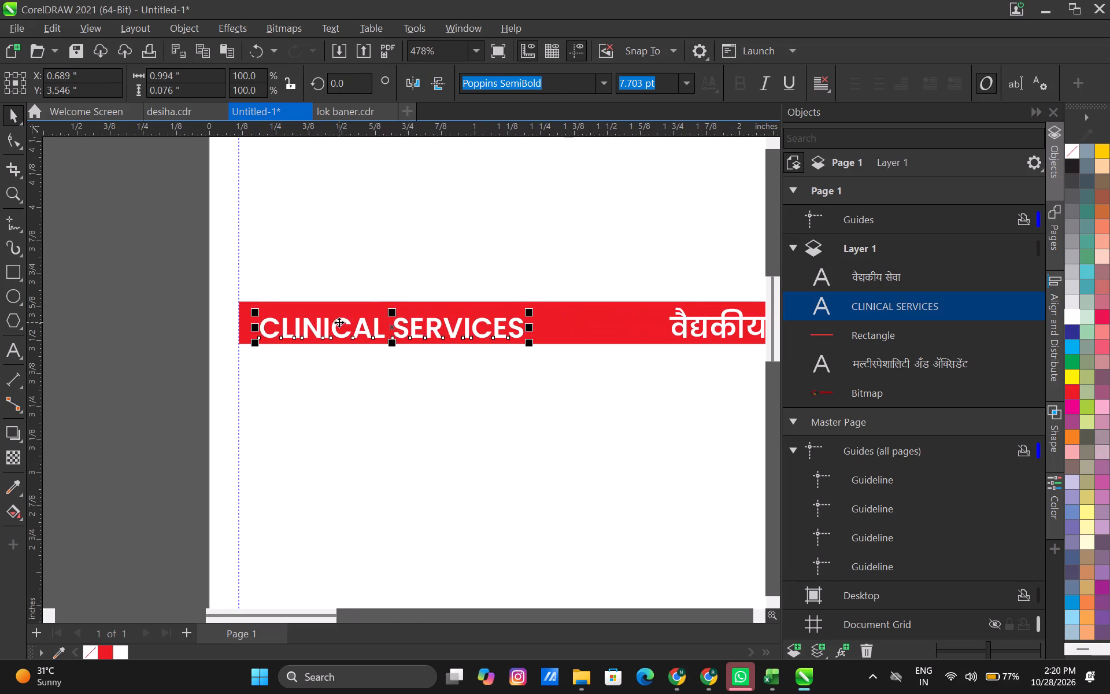
{"action": "left_click_drag", "start_coordinate": [339, 322], "coordinate": [343, 394]}
{"action": "right_click", "coordinate": [343, 394], "text": "shift"}
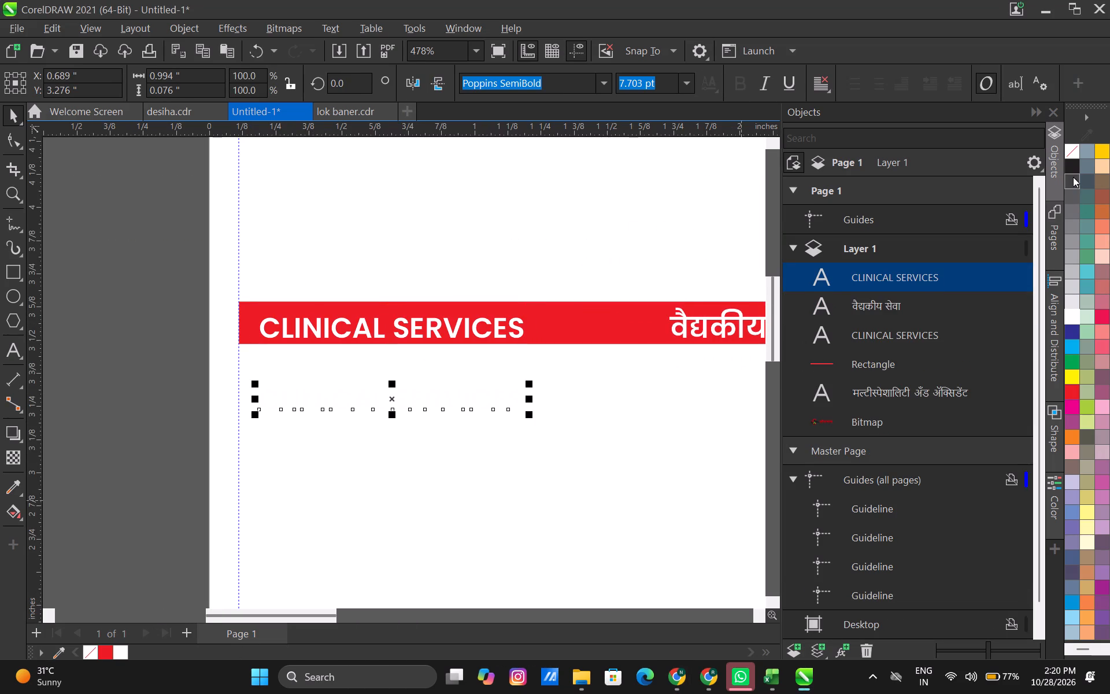
{"action": "left_click", "coordinate": [1071, 168]}
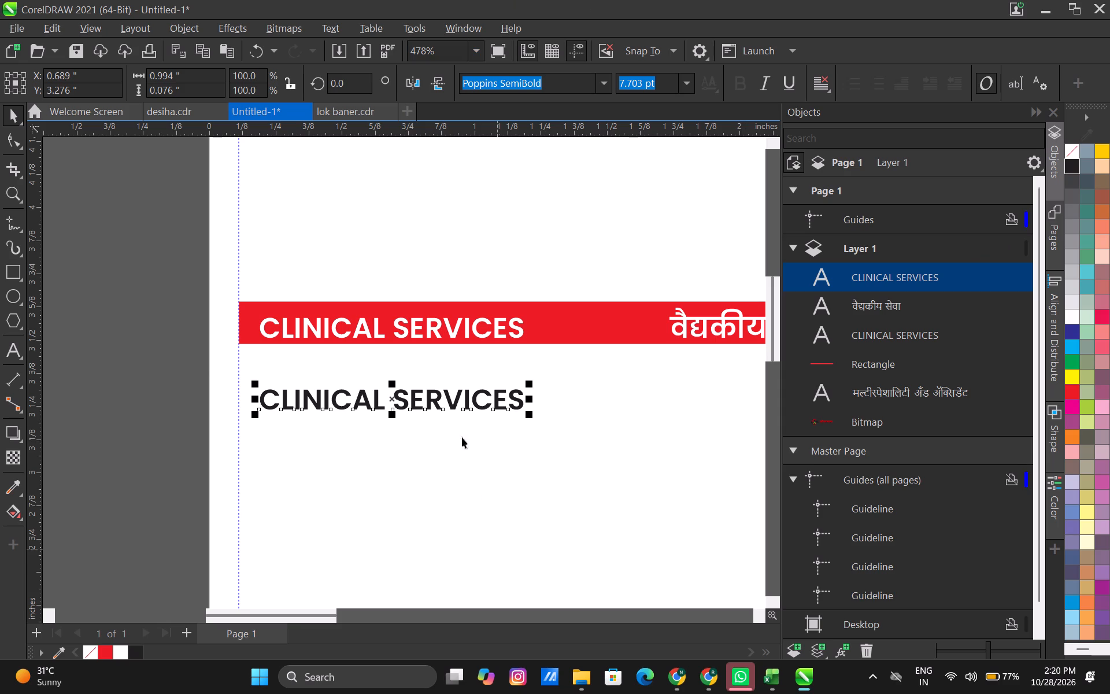
Replace the black duplicated heading's text with the copied Anesthesiology.
{"action": "double_click", "coordinate": [425, 396]}
{"action": "key", "text": "ctrl+a"}
{"action": "key", "text": "ctrl+v"}
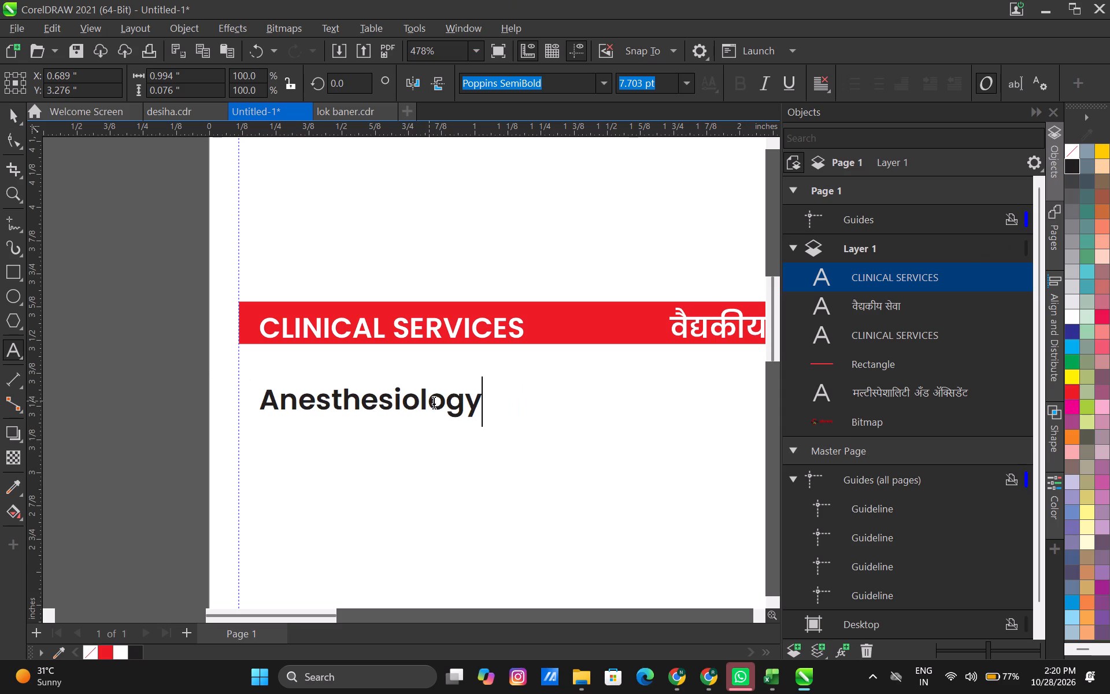
{"action": "left_click", "coordinate": [10, 114]}
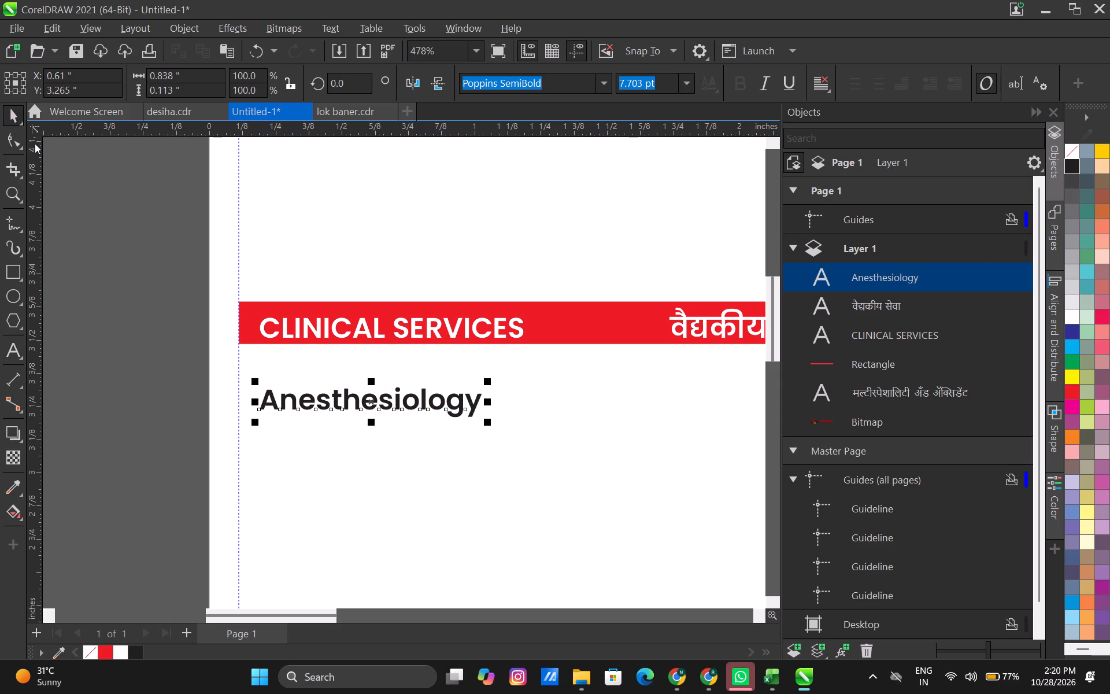
{"action": "left_click", "coordinate": [19, 115]}
{"action": "scroll", "coordinate": [439, 444], "scroll_direction": "down", "scroll_amount": 3}
{"action": "middle_click_drag", "start_coordinate": [447, 475], "coordinate": [382, 430]}
{"action": "left_click", "coordinate": [391, 451]}
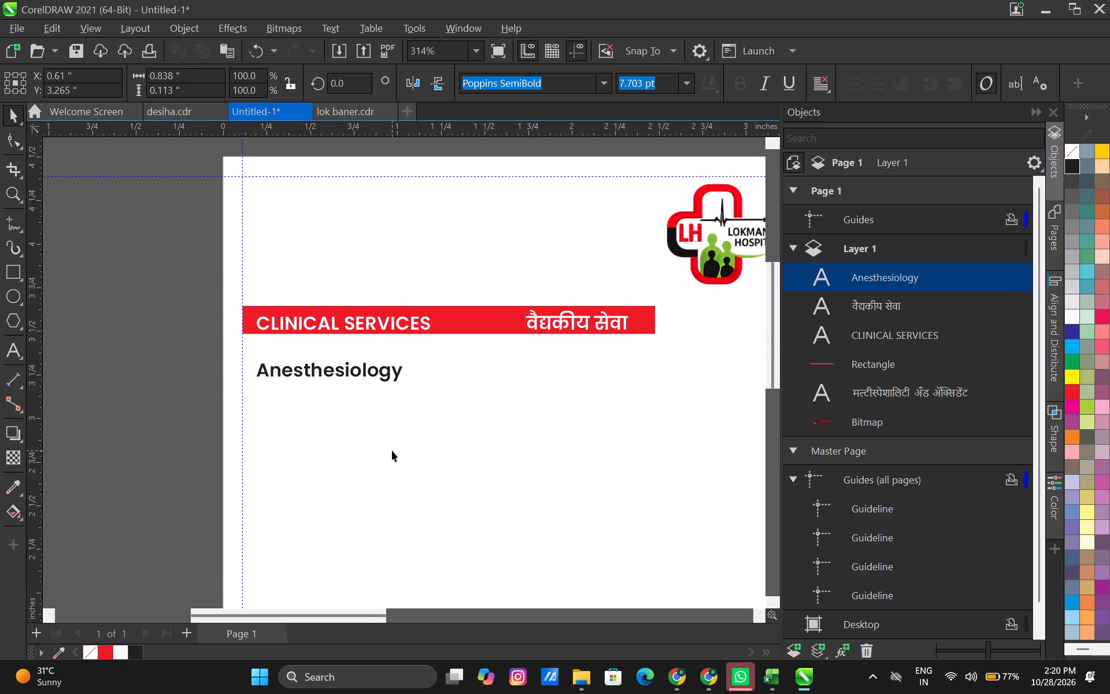
Switch to Chrome and copy the entry एनेस्थिसियोलॉजी from the clinical services image.
{"action": "key", "text": "alt+Tab"}
{"action": "left_click", "coordinate": [478, 182]}
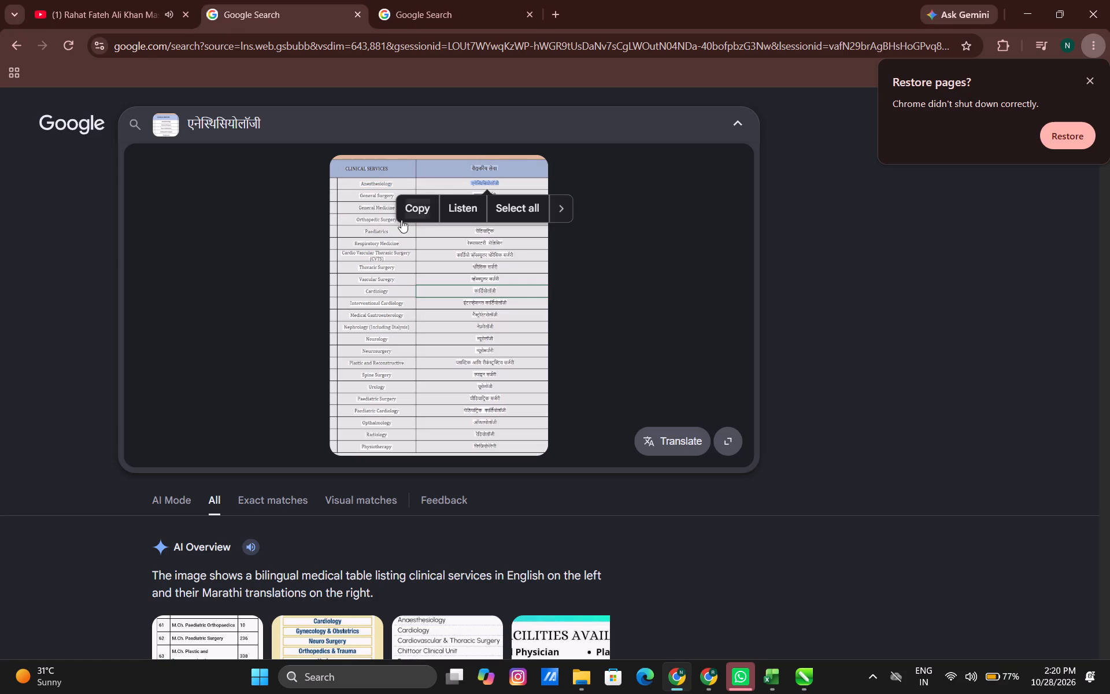
{"action": "left_click", "coordinate": [410, 211]}
In CorelDRAW, duplicate the Anesthesiology entry across beneath वैद्यकीय सेवा and replace the duplicate's text with एनेस्थिसियोलॉजी.
{"action": "key", "text": "alt+Tab"}
{"action": "middle_click_drag", "start_coordinate": [408, 444], "coordinate": [306, 441]}
{"action": "left_click", "coordinate": [269, 367]}
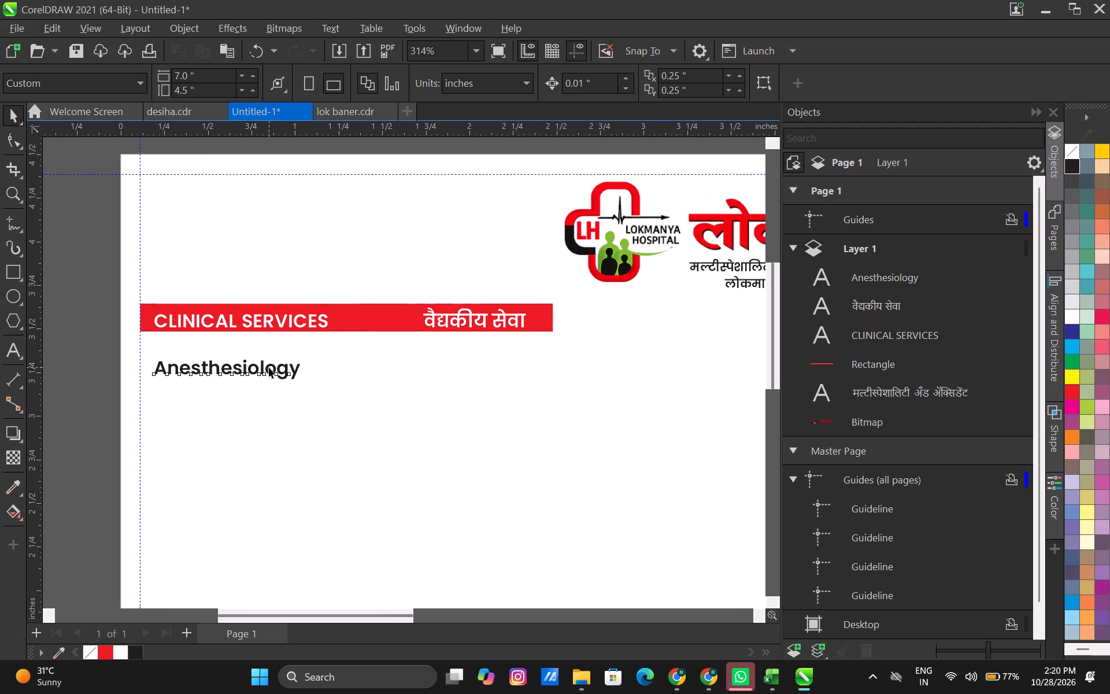
{"action": "left_click_drag", "start_coordinate": [249, 369], "coordinate": [482, 381]}
{"action": "right_click", "coordinate": [482, 381], "text": "shift"}
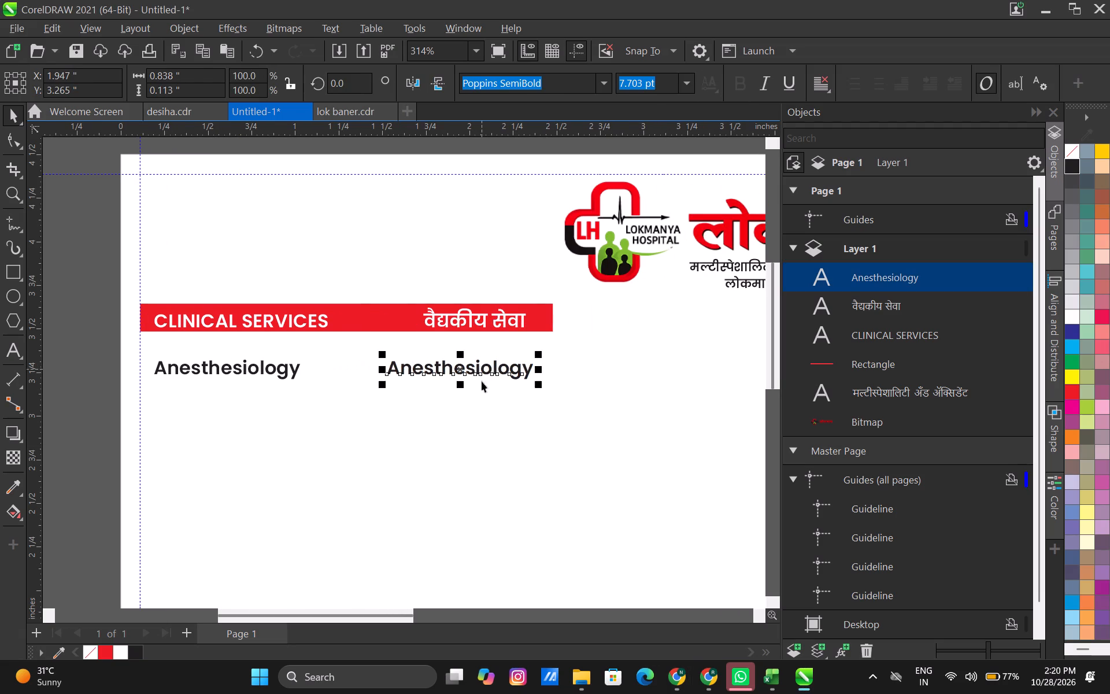
{"action": "double_click", "coordinate": [470, 374]}
{"action": "key", "text": "ctrl+a"}
{"action": "key", "text": "ctrl+v"}
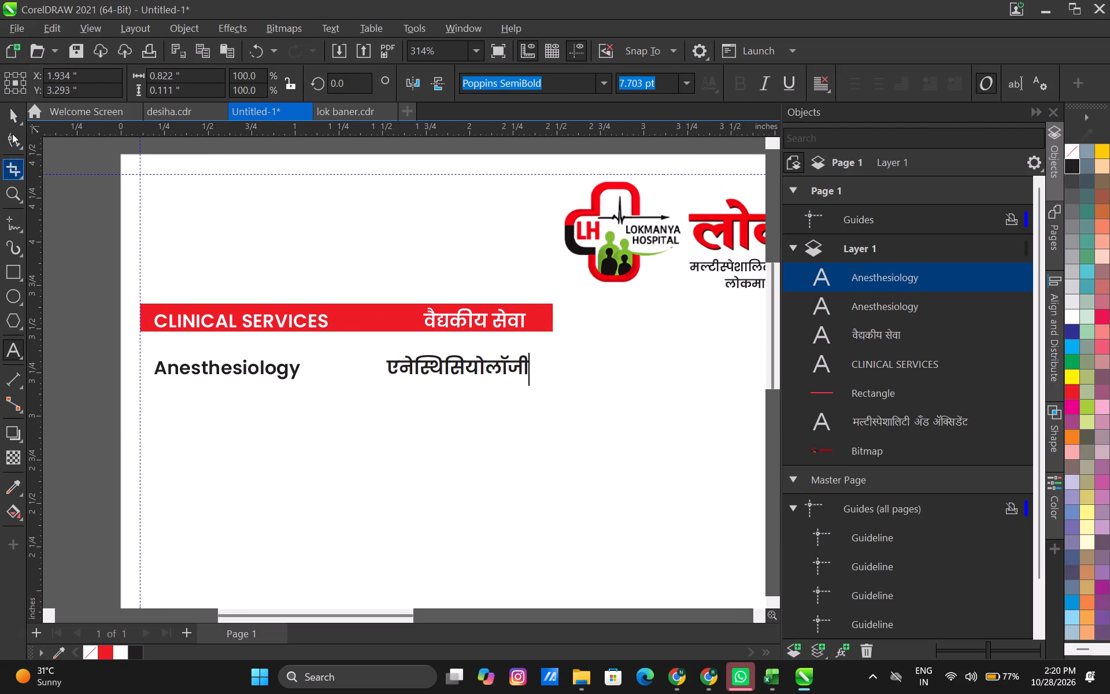
{"action": "left_click", "coordinate": [17, 116]}
Duplicate the Anesthesiology and एनेस्थिसियोलॉजी pair about 0.17 inch straight below as a second row.
{"action": "left_click", "coordinate": [222, 366], "text": "shift"}
{"action": "left_click_drag", "start_coordinate": [222, 372], "coordinate": [222, 374]}
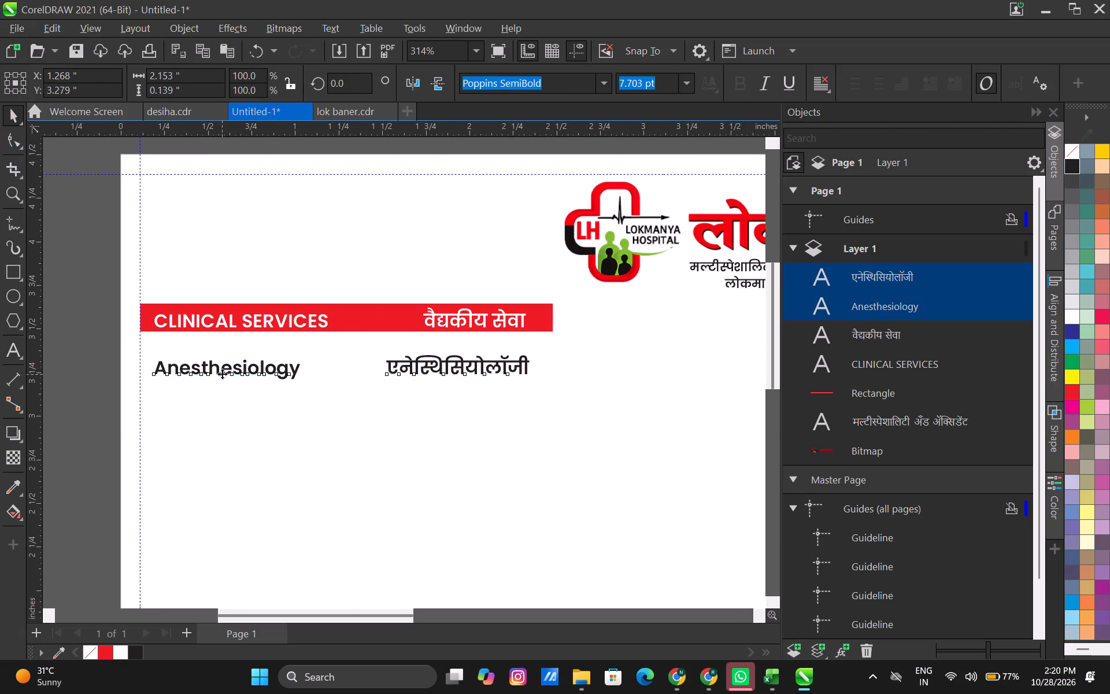
{"action": "left_click_drag", "start_coordinate": [222, 374], "coordinate": [227, 403]}
{"action": "right_click", "coordinate": [227, 403], "text": "shift"}
{"action": "key", "text": "Down"}
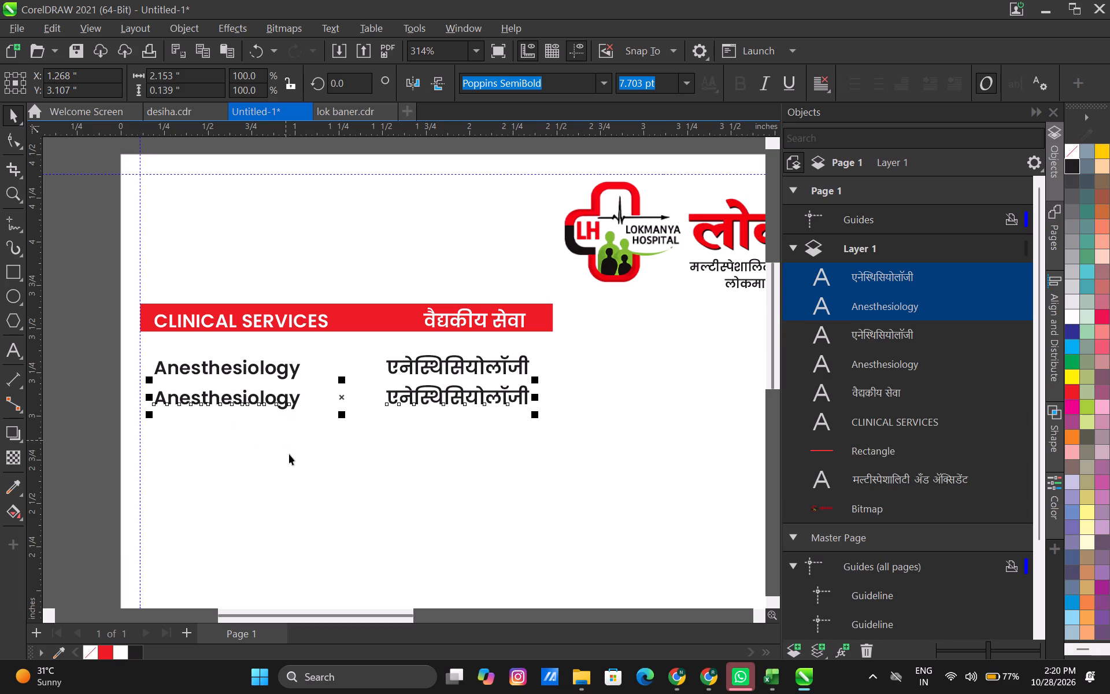
{"action": "left_click", "coordinate": [291, 460]}
Switch to Chrome and copy the entry General Surgery from the clinical services image.
{"action": "key", "text": "alt+Tab"}
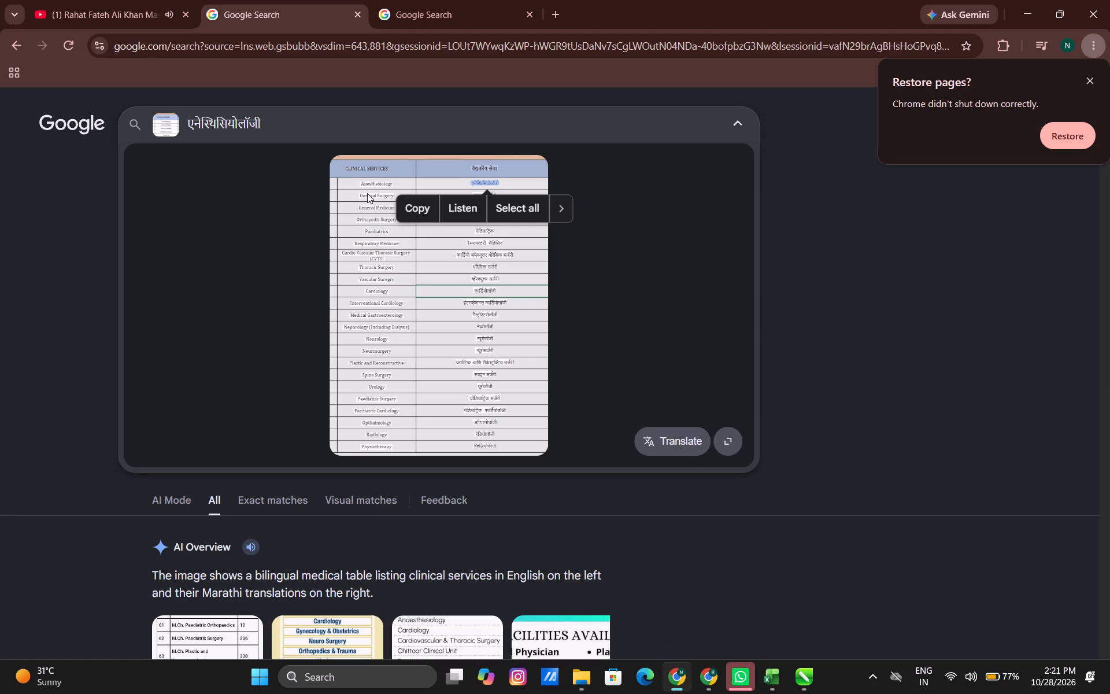
{"action": "left_click", "coordinate": [369, 199]}
{"action": "left_click", "coordinate": [369, 195]}
{"action": "scroll", "coordinate": [434, 362], "scroll_direction": "up", "scroll_amount": 3, "text": "ctrl"}
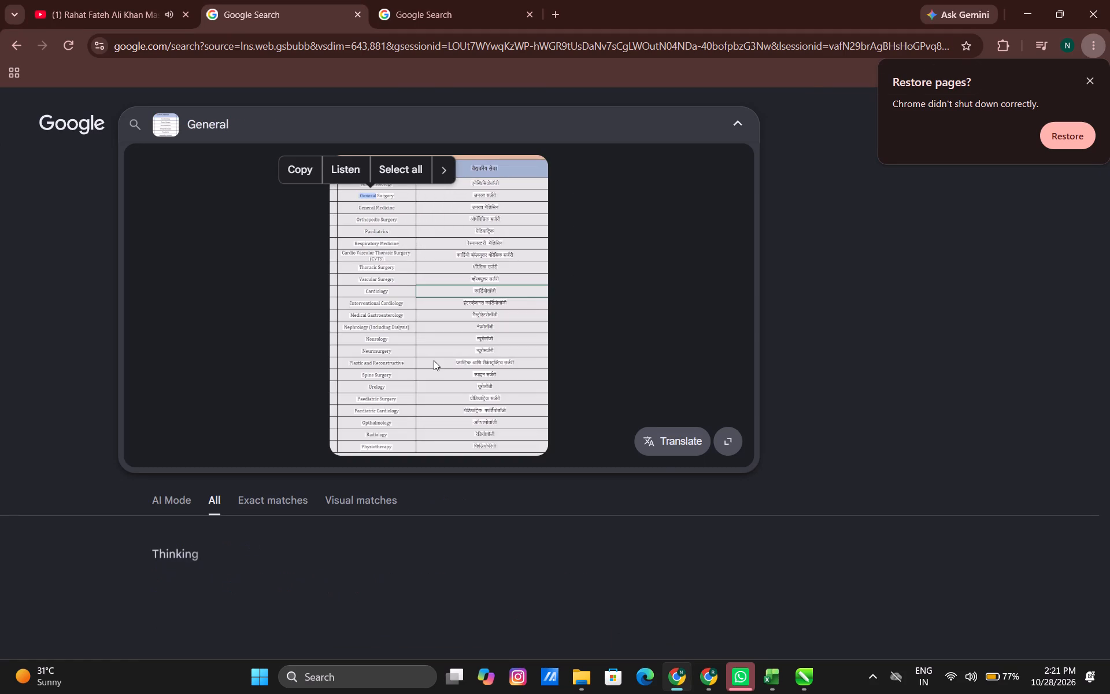
{"action": "scroll", "coordinate": [376, 263], "scroll_direction": "up", "scroll_amount": 4, "text": "ctrl"}
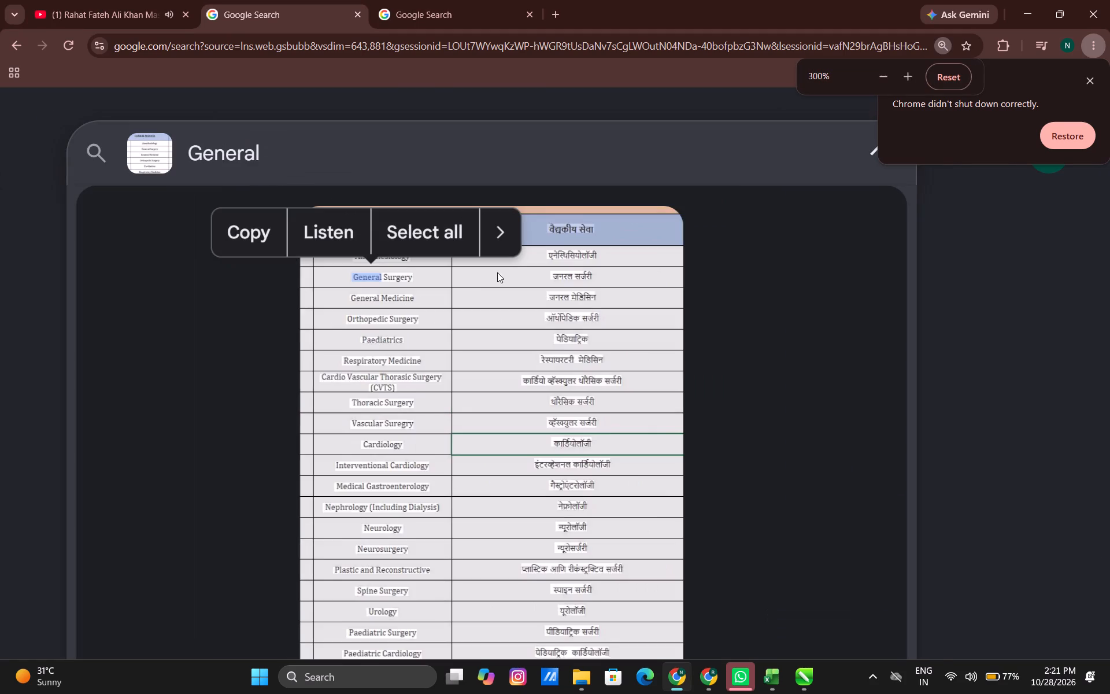
{"action": "double_click", "coordinate": [445, 410]}
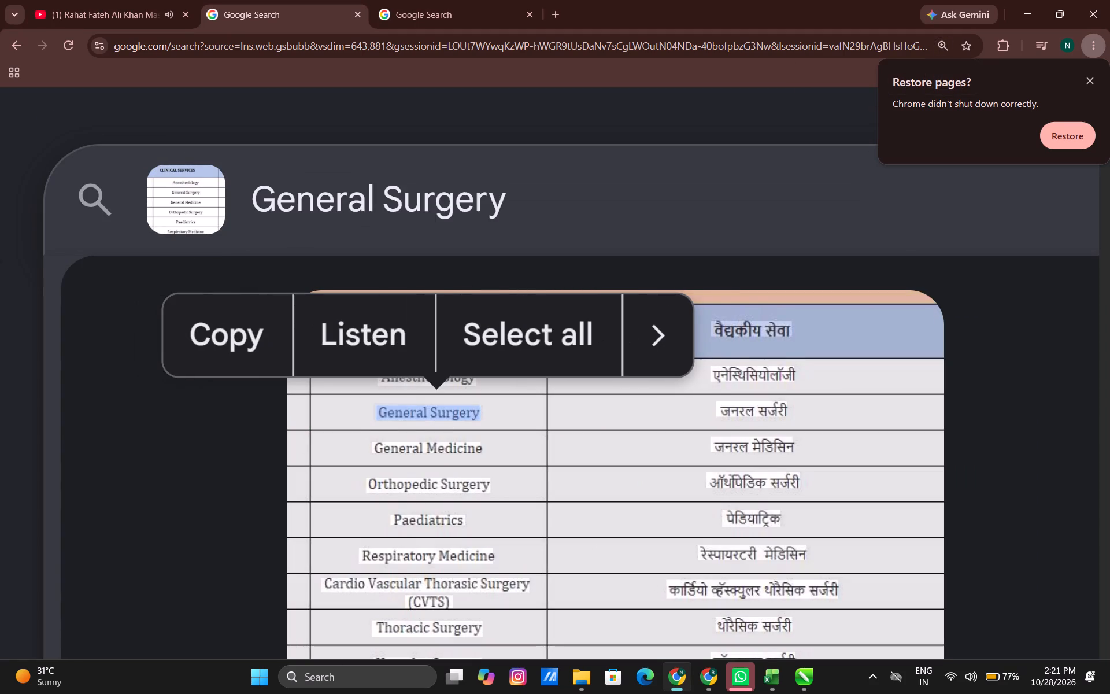
{"action": "left_click", "coordinate": [243, 337]}
In CorelDRAW, replace the second row's English text with the copied General Surgery.
{"action": "key", "text": "alt+Tab"}
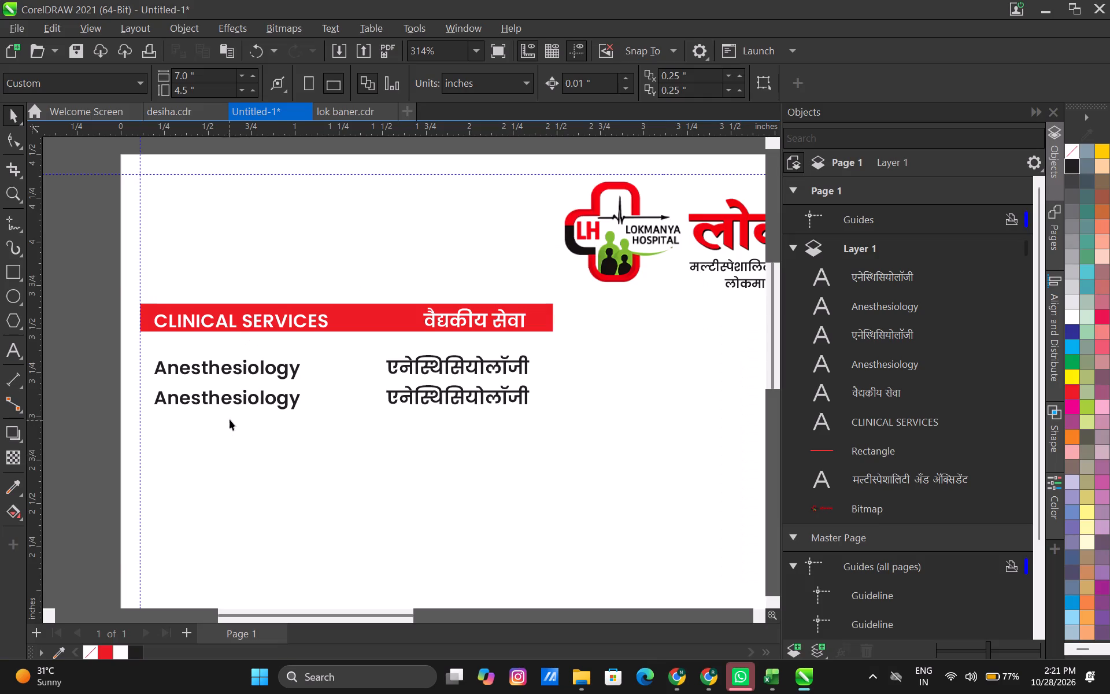
{"action": "left_click", "coordinate": [234, 400]}
{"action": "double_click", "coordinate": [258, 401]}
{"action": "key", "text": "ctrl+a"}
{"action": "key", "text": "ctrl+v"}
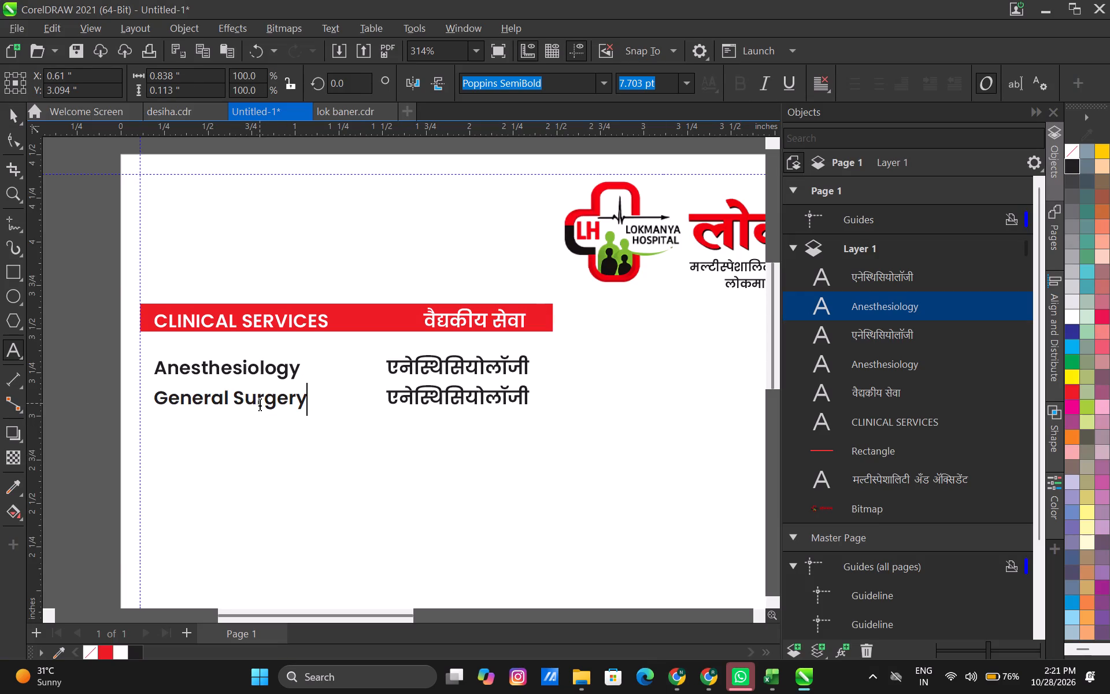
{"action": "left_click", "coordinate": [9, 118]}
Replace the second row's Marathi text in CorelDRAW with जनरल सर्जरी copied from the services image in Chrome.
{"action": "key", "text": "alt+Tab"}
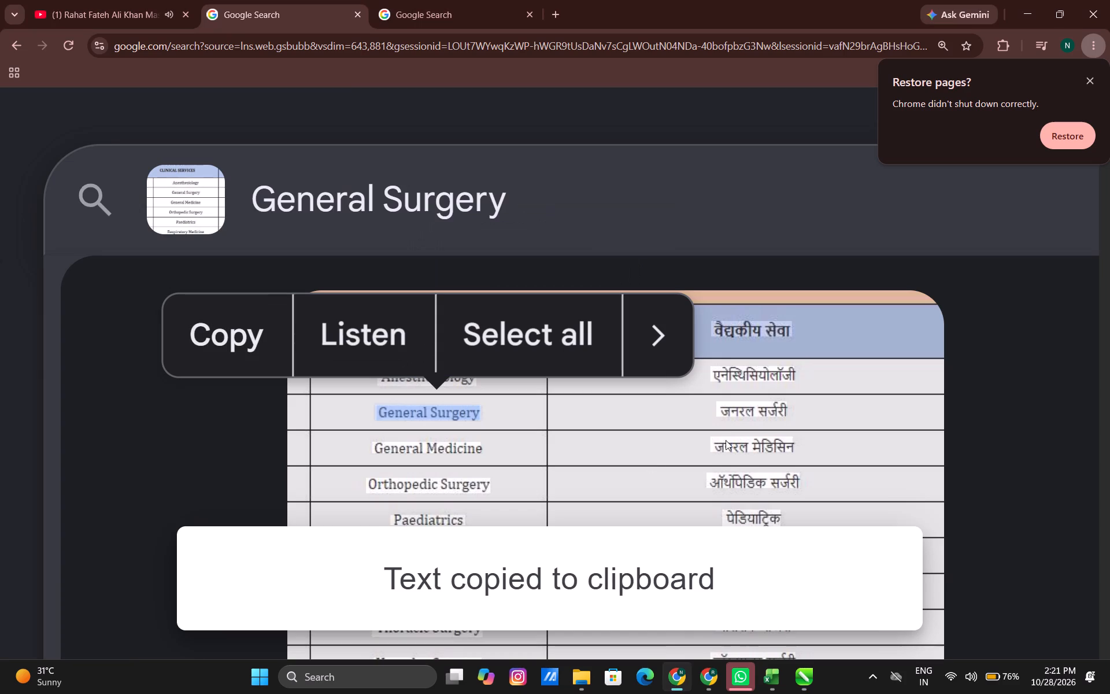
{"action": "double_click", "coordinate": [730, 411]}
{"action": "left_click", "coordinate": [568, 342], "text": "alt"}
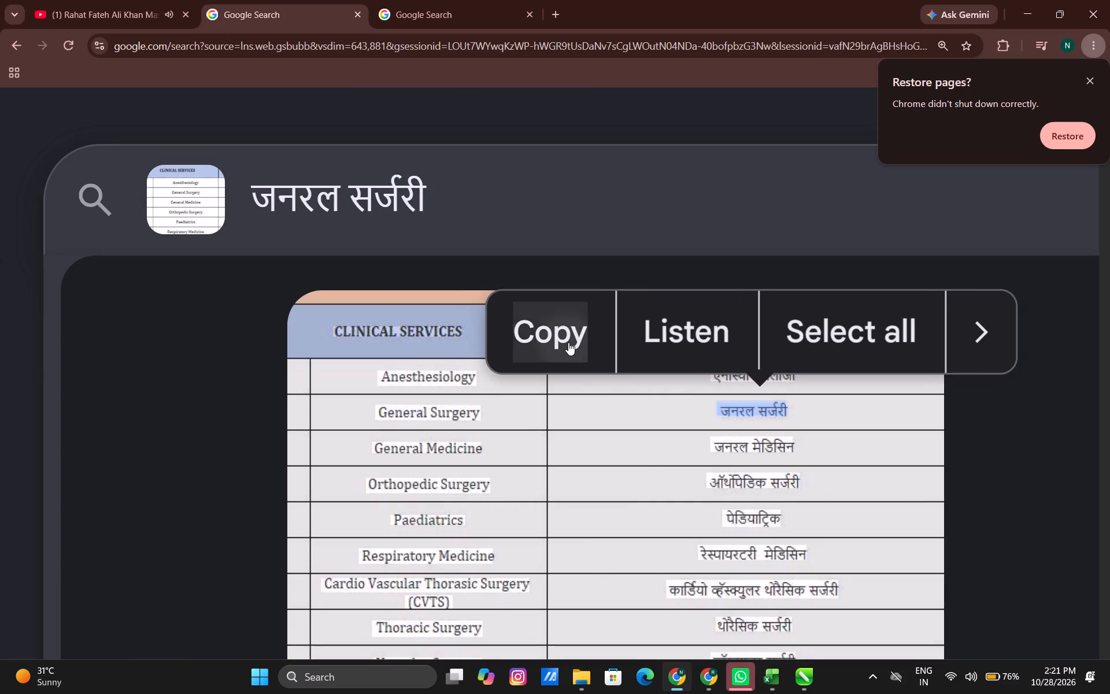
{"action": "key", "text": "alt+Tab"}
{"action": "double_click", "coordinate": [494, 396]}
{"action": "key", "text": "ctrl+a"}
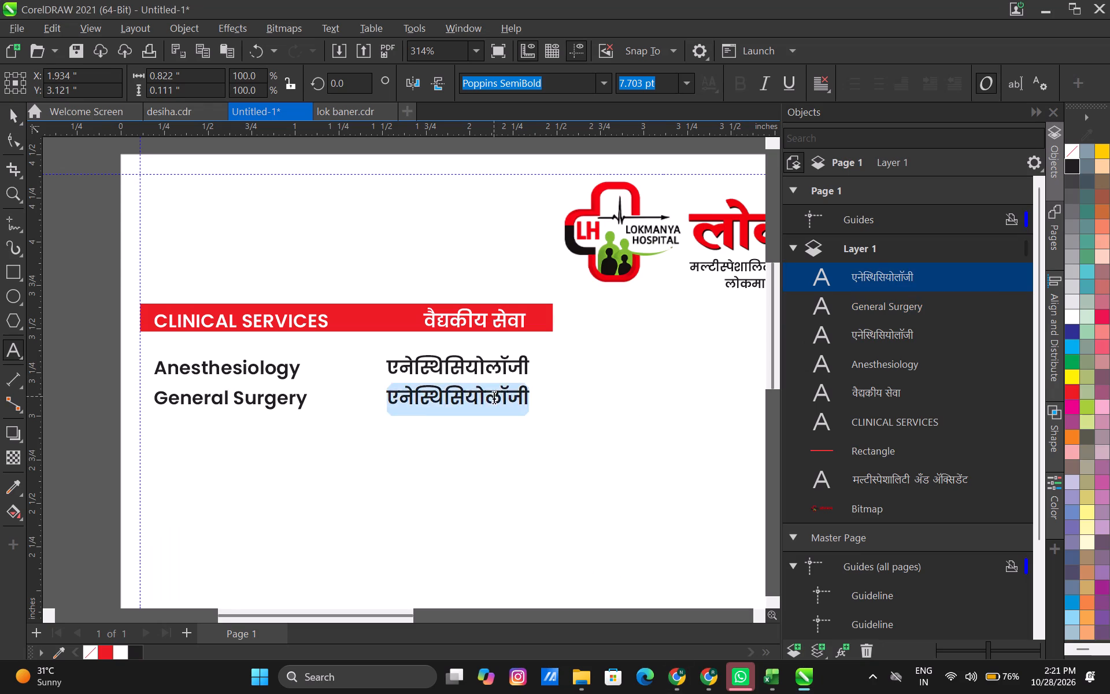
{"action": "key", "text": "ctrl+v"}
{"action": "left_click", "coordinate": [9, 122]}
Switch to Chrome and copy the entry General Medicine from the clinical services image.
{"action": "key", "text": "alt+Tab"}
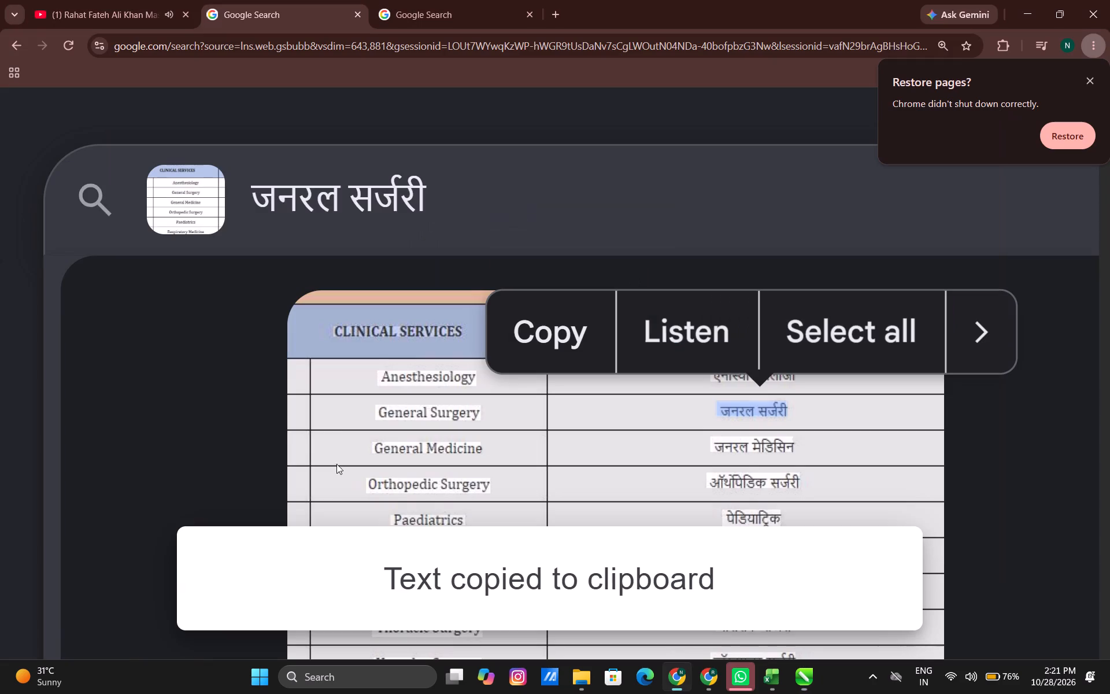
{"action": "double_click", "coordinate": [409, 448]}
{"action": "left_click", "coordinate": [229, 375]}
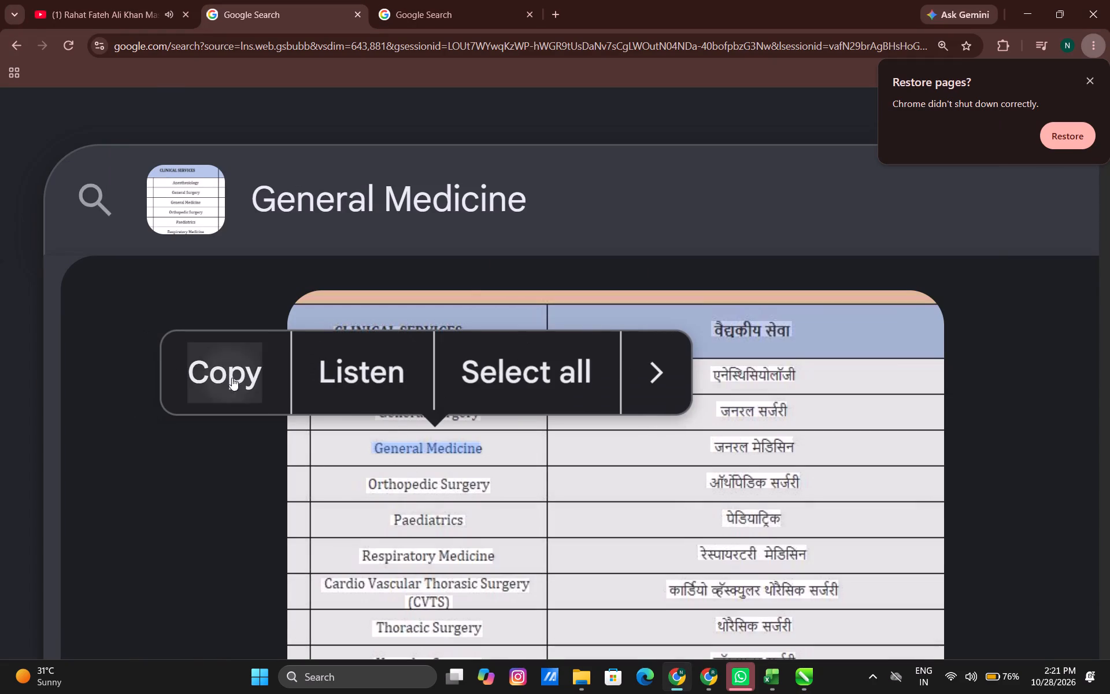
In CorelDRAW, duplicate the General Surgery and जनरल सर्जरी pair about 0.23 inch straight below as a third row.
{"action": "key", "text": "alt+Tab"}
{"action": "middle_click_drag", "start_coordinate": [273, 455], "coordinate": [325, 394]}
{"action": "left_click", "coordinate": [291, 335], "text": "shift"}
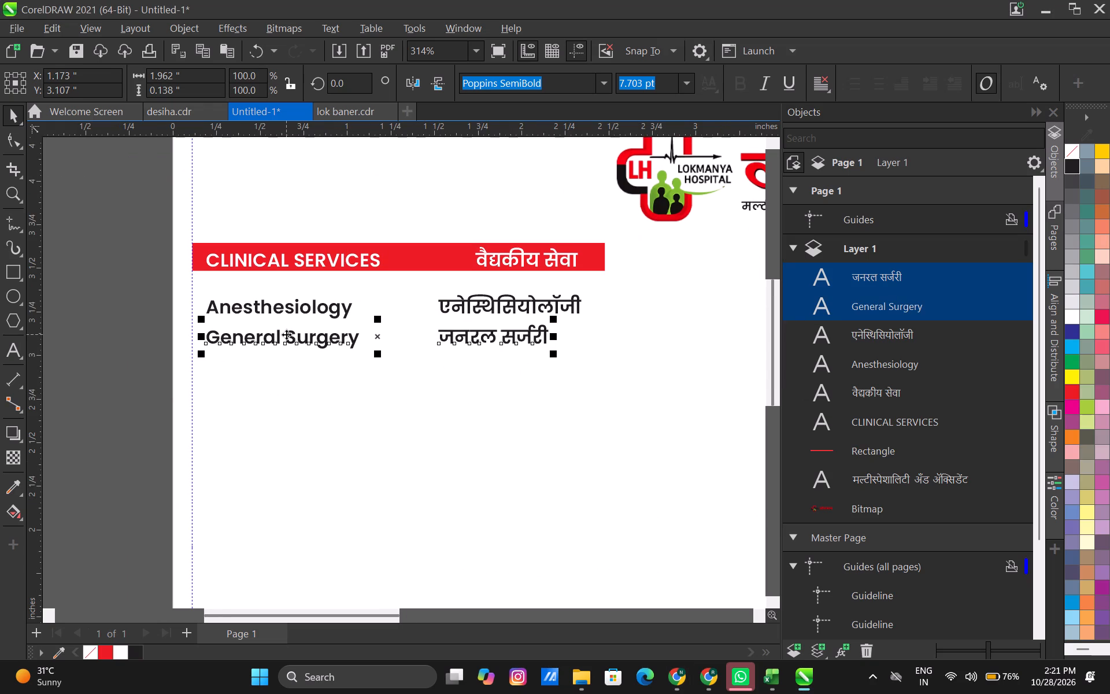
{"action": "left_click_drag", "start_coordinate": [286, 334], "coordinate": [288, 374]}
{"action": "right_click", "coordinate": [288, 374], "text": "shift"}
{"action": "left_click", "coordinate": [295, 419]}
Replace the third row's English text with the copied General Medicine.
{"action": "double_click", "coordinate": [284, 375]}
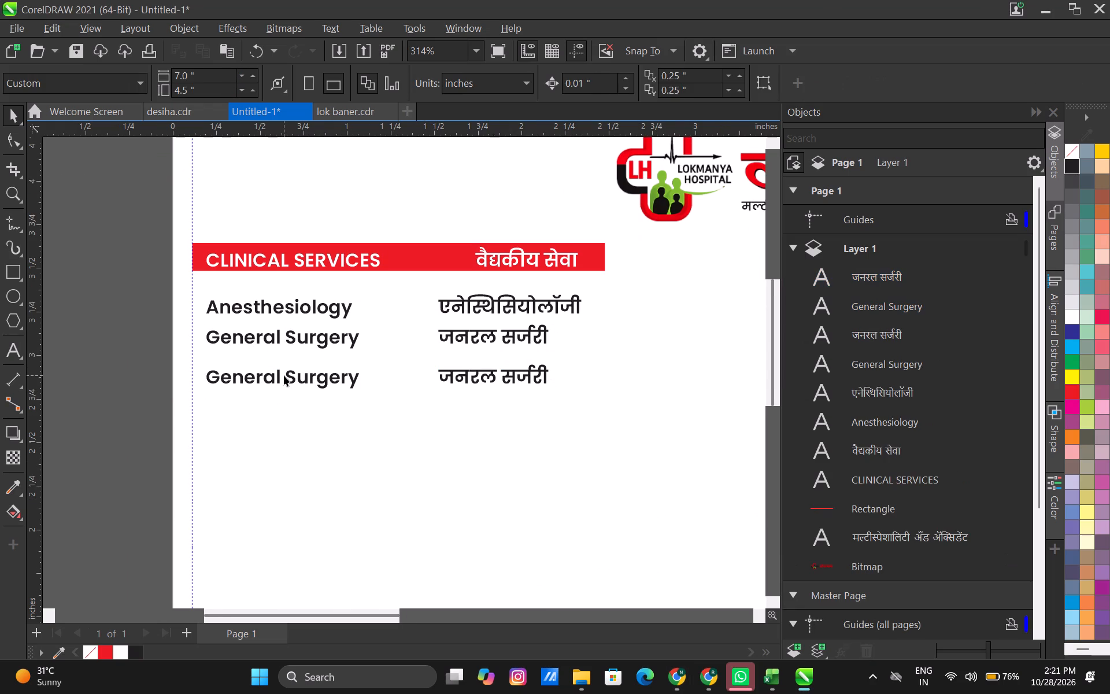
{"action": "double_click", "coordinate": [287, 376]}
{"action": "key", "text": "ctrl+a"}
{"action": "key", "text": "ctrl+v"}
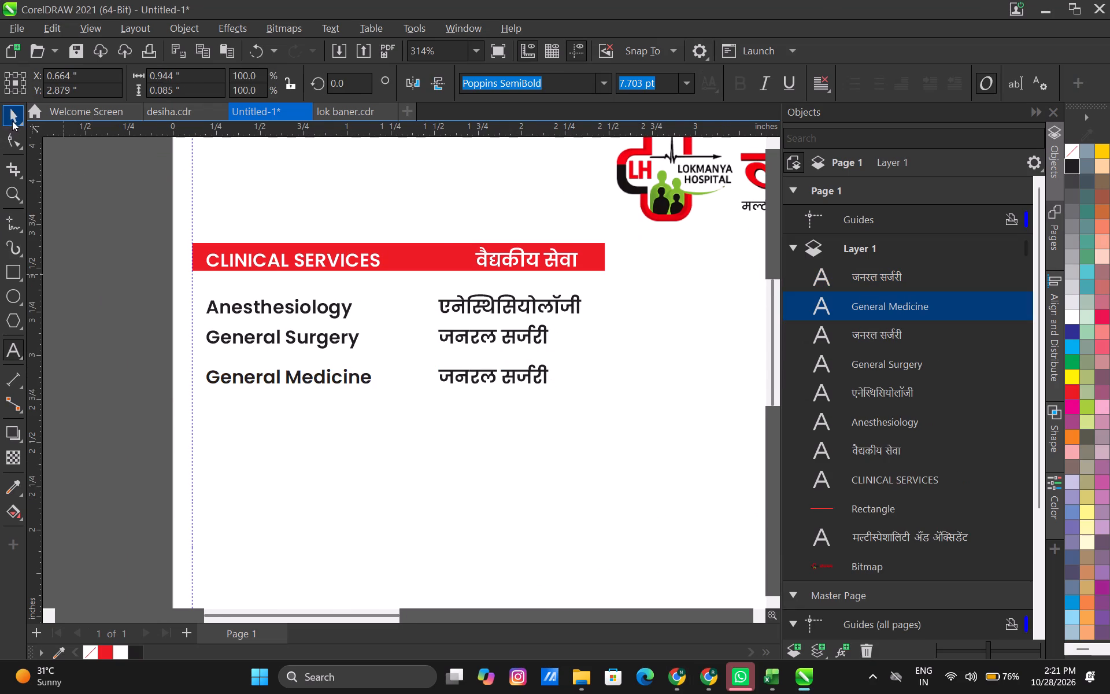
{"action": "left_click", "coordinate": [12, 121]}
Replace the third row's Marathi text in CorelDRAW with जनरल मेडिसिन copied from the services image in Chrome.
{"action": "key", "text": "alt+Tab"}
{"action": "double_click", "coordinate": [728, 446]}
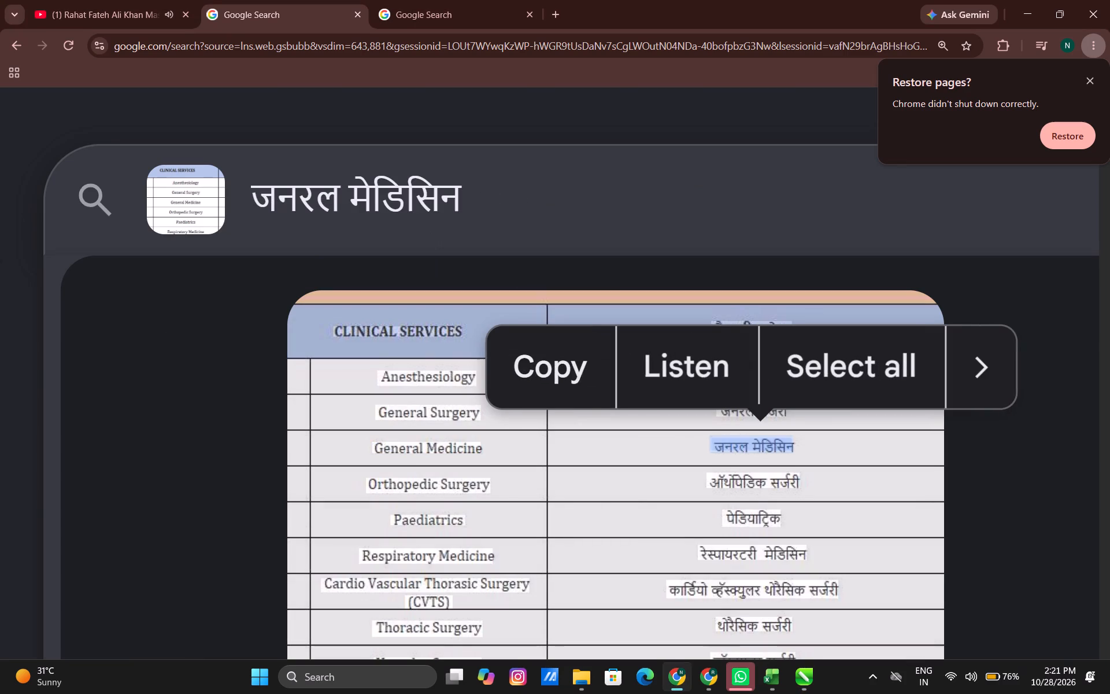
{"action": "left_click", "coordinate": [571, 364]}
{"action": "key", "text": "alt+Tab"}
{"action": "middle_click_drag", "start_coordinate": [609, 442], "coordinate": [547, 440]}
{"action": "double_click", "coordinate": [420, 373]}
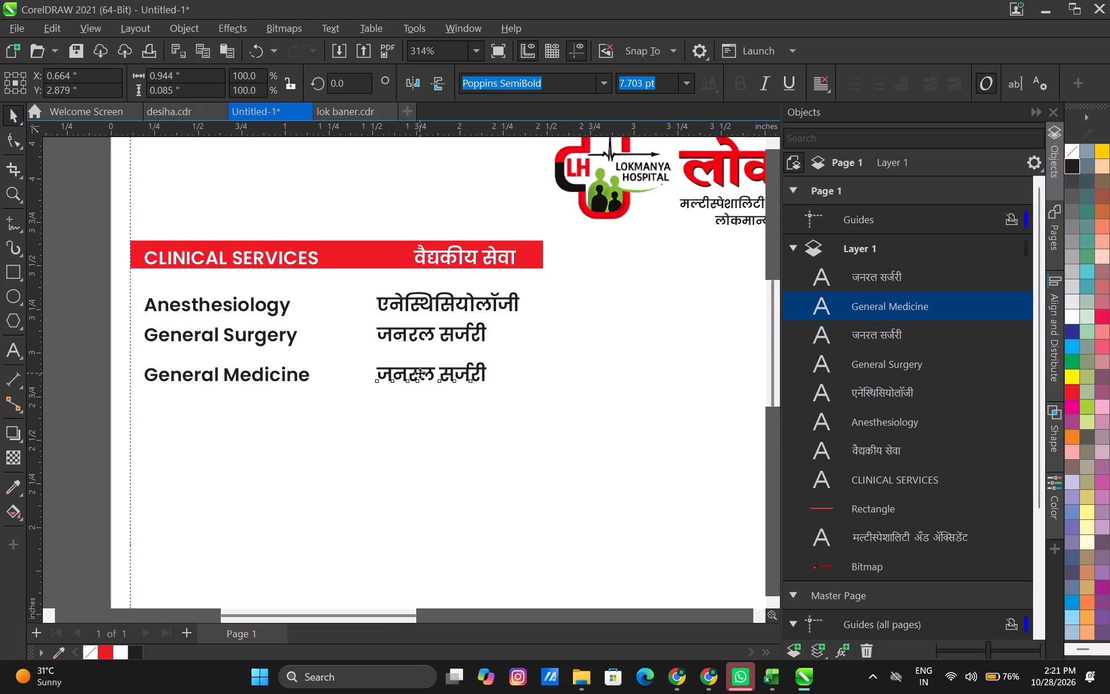
{"action": "key", "text": "ctrl+a"}
{"action": "key", "text": "ctrl+v"}
{"action": "left_click", "coordinate": [14, 113]}
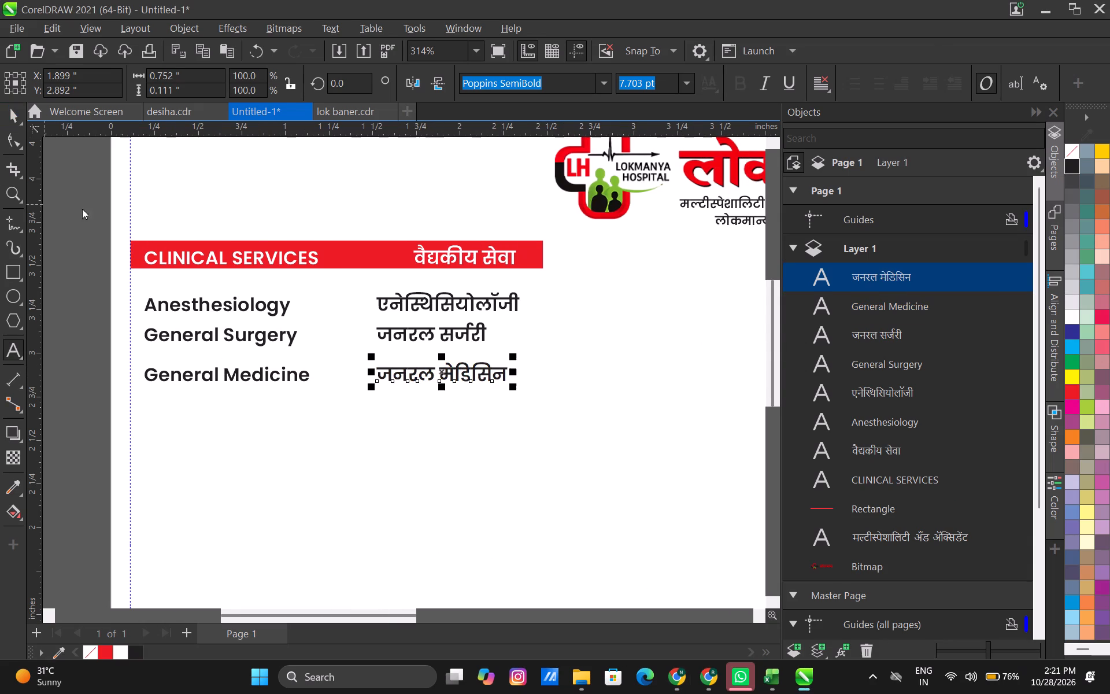
Switch to Chrome and copy the entry Orthopedic Surgery from the clinical services image.
{"action": "key", "text": "alt+Tab"}
{"action": "double_click", "coordinate": [406, 483]}
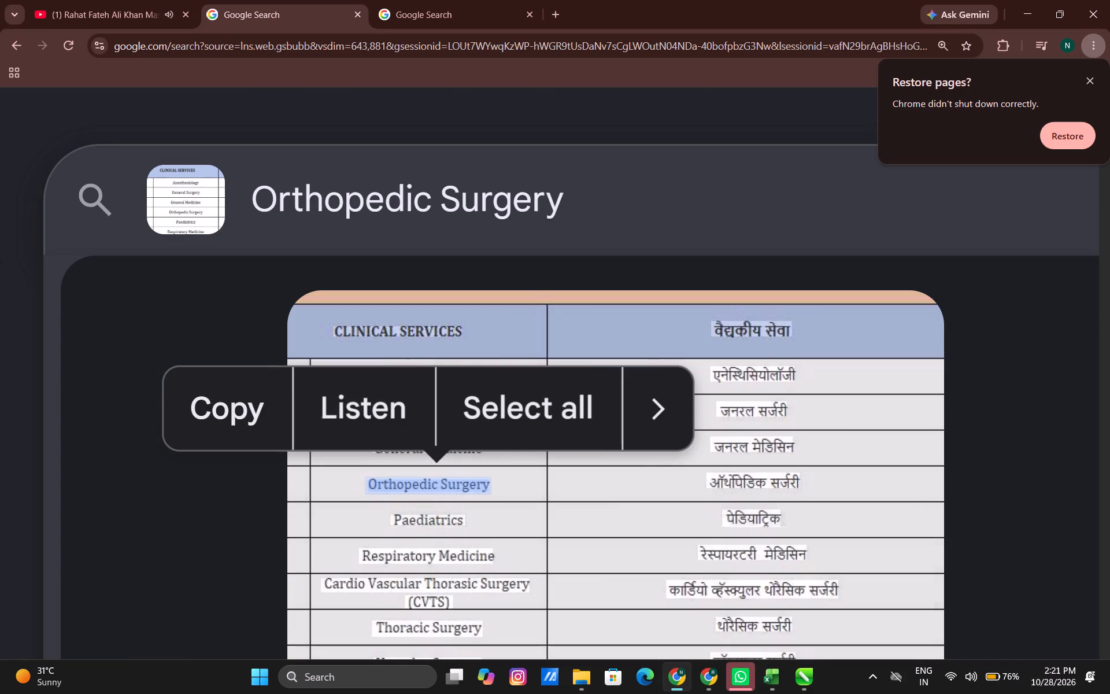
{"action": "left_click", "coordinate": [234, 401]}
In CorelDRAW, duplicate the General Medicine and जनरल मेडिसिन pair about 0.21 inch straight below as a fourth row.
{"action": "key", "text": "alt+Tab"}
{"action": "middle_click_drag", "start_coordinate": [308, 455], "coordinate": [366, 412]}
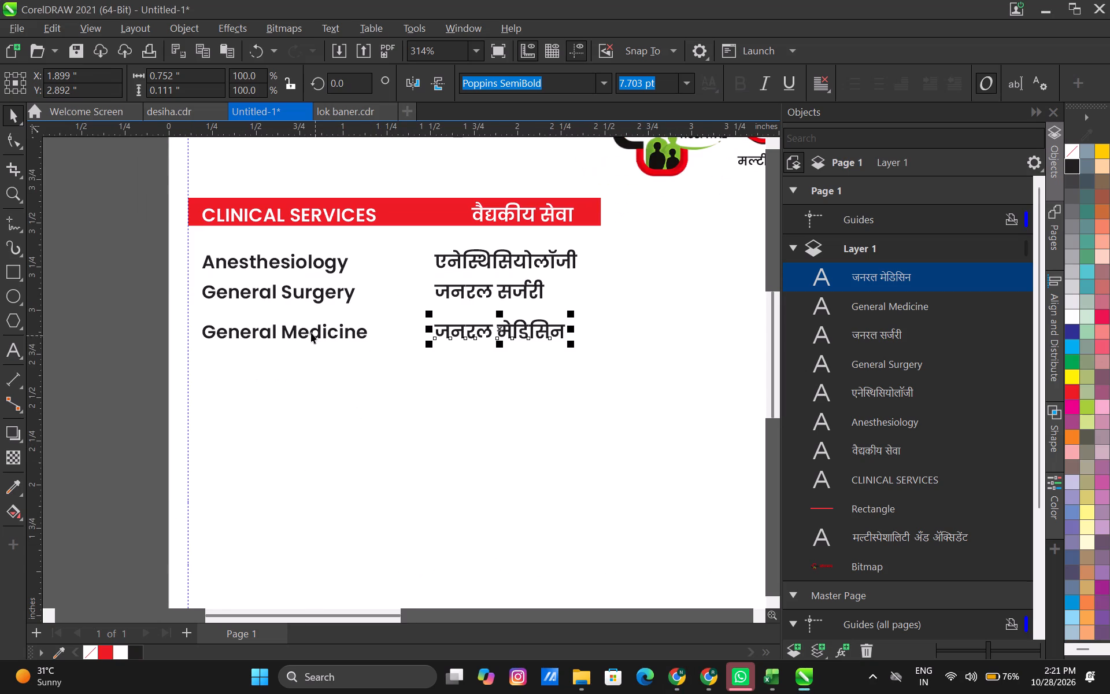
{"action": "left_click", "coordinate": [311, 333], "text": "shift"}
{"action": "left_click_drag", "start_coordinate": [300, 330], "coordinate": [311, 367]}
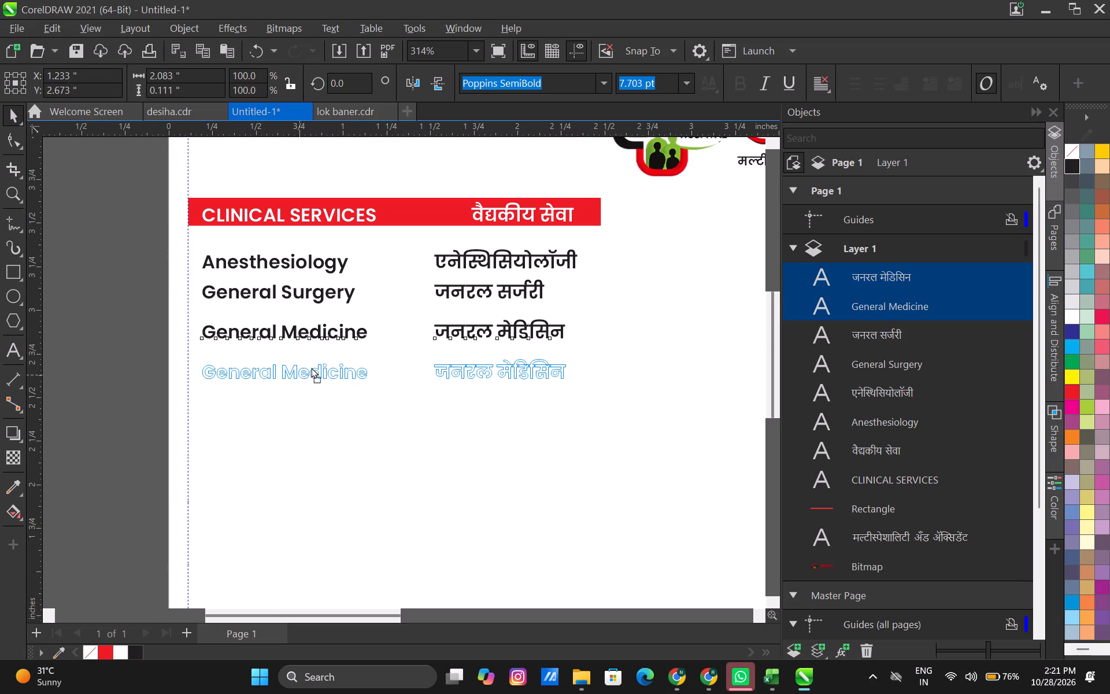
{"action": "left_click_drag", "start_coordinate": [311, 367], "coordinate": [311, 367]}
{"action": "right_click", "coordinate": [311, 367], "text": "shift"}
{"action": "left_click", "coordinate": [315, 392]}
Replace the fourth row's English text with the copied Orthopedic Surgery.
{"action": "double_click", "coordinate": [306, 370]}
{"action": "key", "text": "ctrl+a"}
{"action": "key", "text": "ctrl+v"}
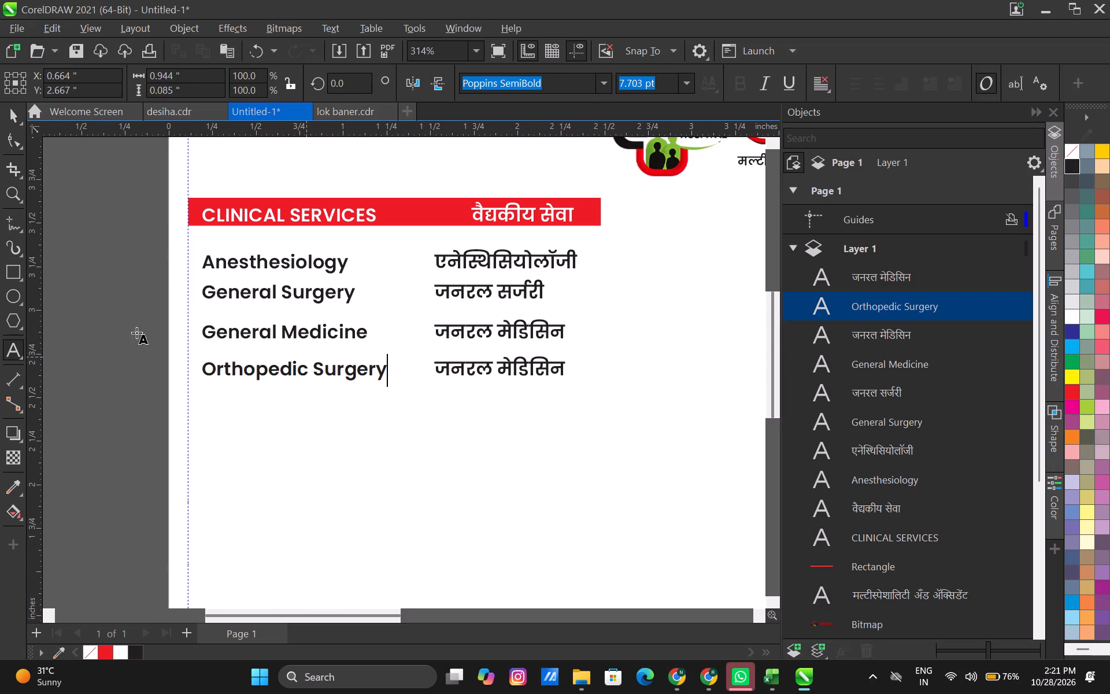
Replace the fourth row's Marathi text in CorelDRAW with ऑर्थोपेडिक सर्जरी copied from the services image in Chrome.
{"action": "left_click", "coordinate": [17, 121]}
{"action": "key", "text": "alt+Tab"}
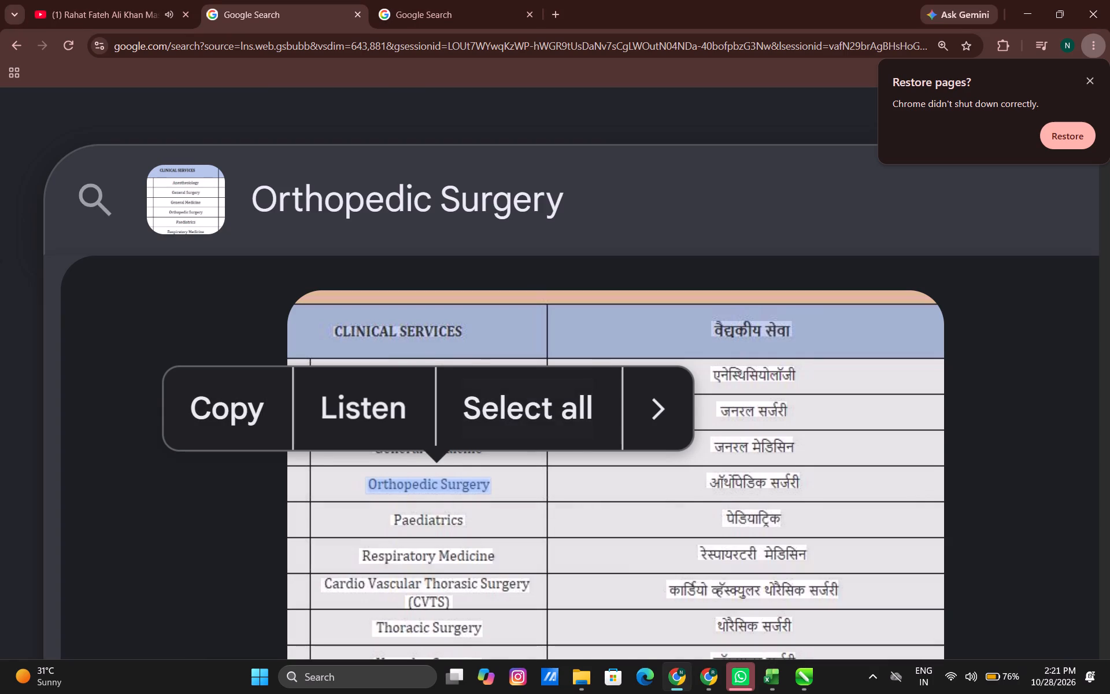
{"action": "double_click", "coordinate": [718, 482]}
{"action": "left_click", "coordinate": [581, 405]}
{"action": "key", "text": "alt+Tab"}
{"action": "middle_click_drag", "start_coordinate": [502, 420], "coordinate": [405, 437]}
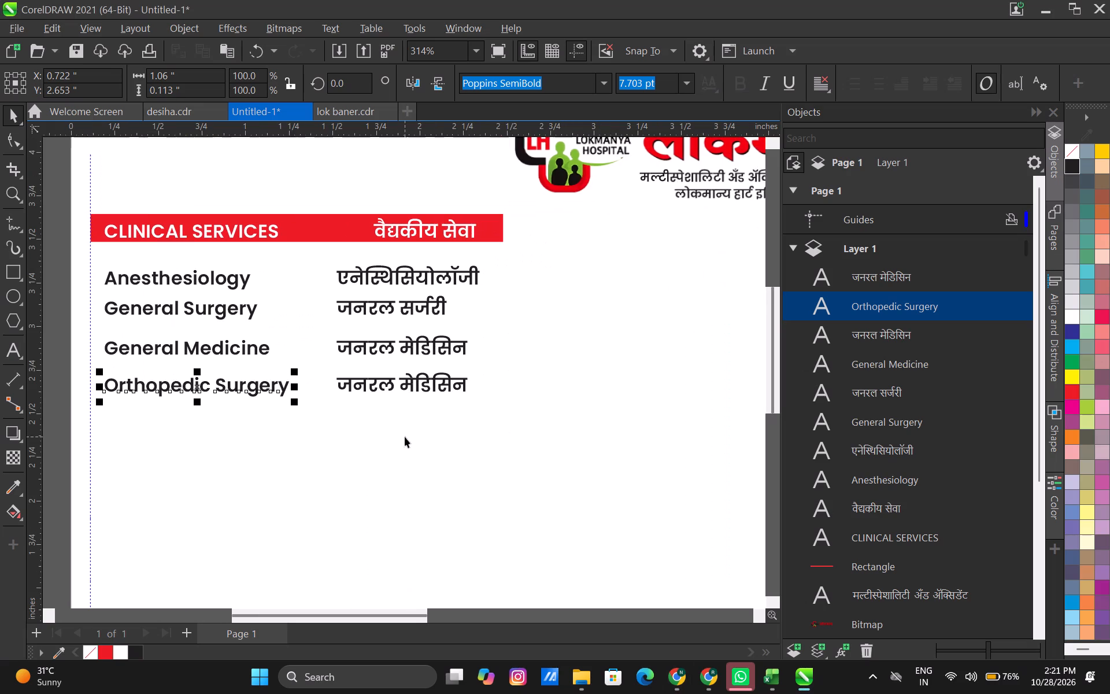
{"action": "double_click", "coordinate": [394, 388]}
{"action": "key", "text": "ctrl+a"}
{"action": "key", "text": "ctrl+v"}
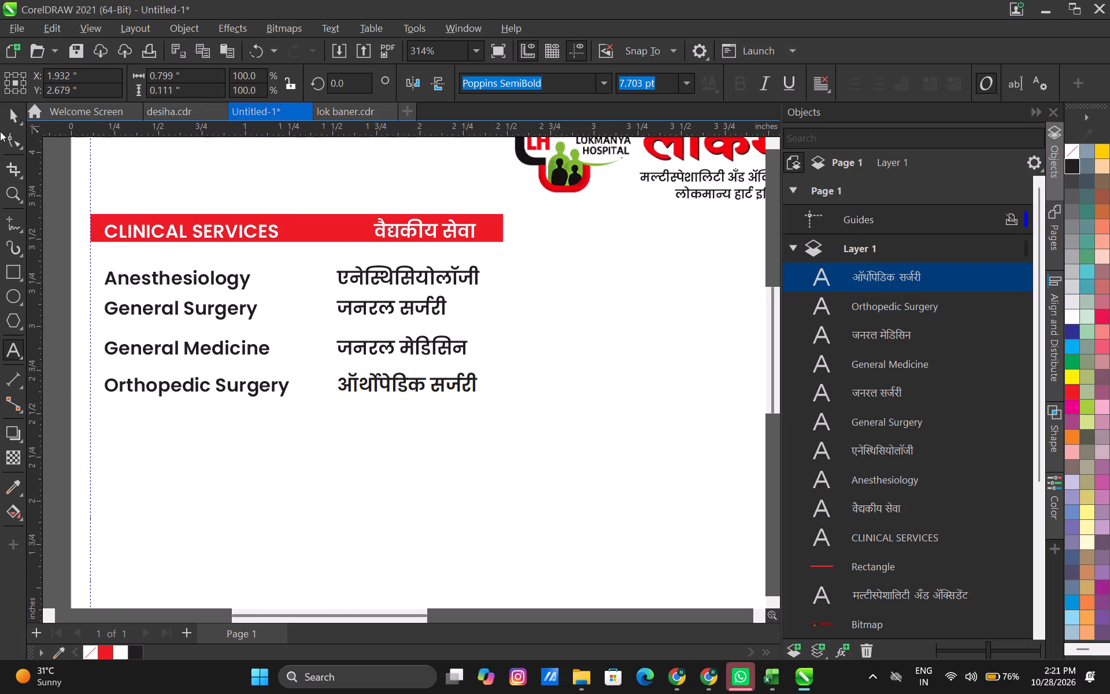
{"action": "left_click", "coordinate": [5, 115]}
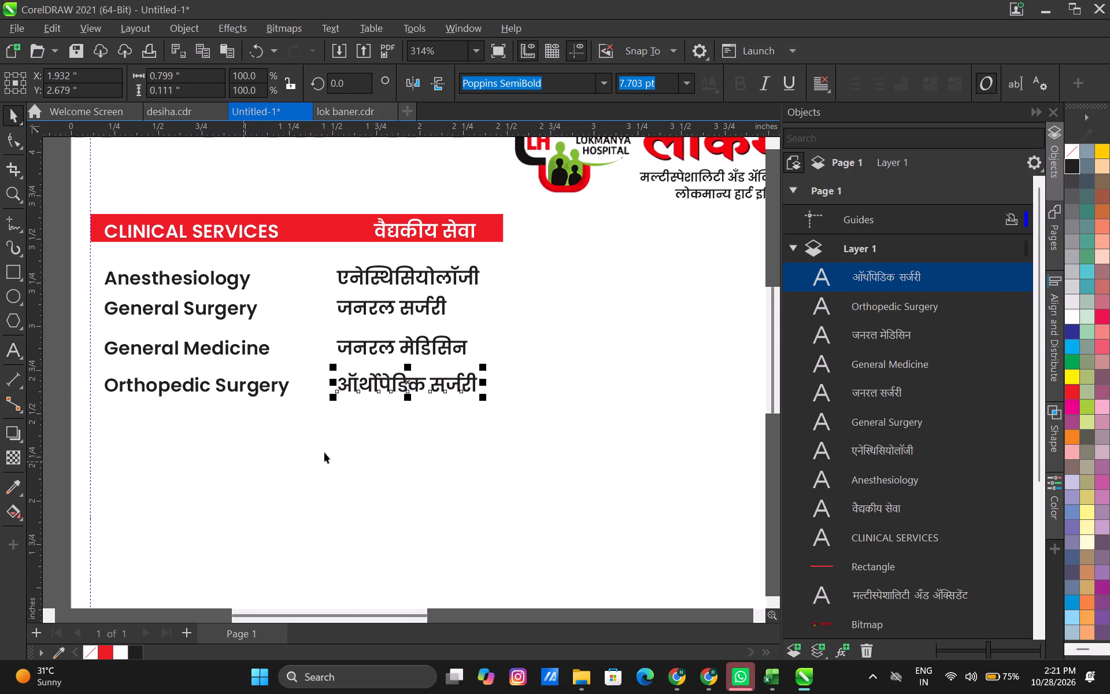
Switch to Chrome and copy the entry Paediatrics from the clinical services image.
{"action": "key", "text": "alt+Tab"}
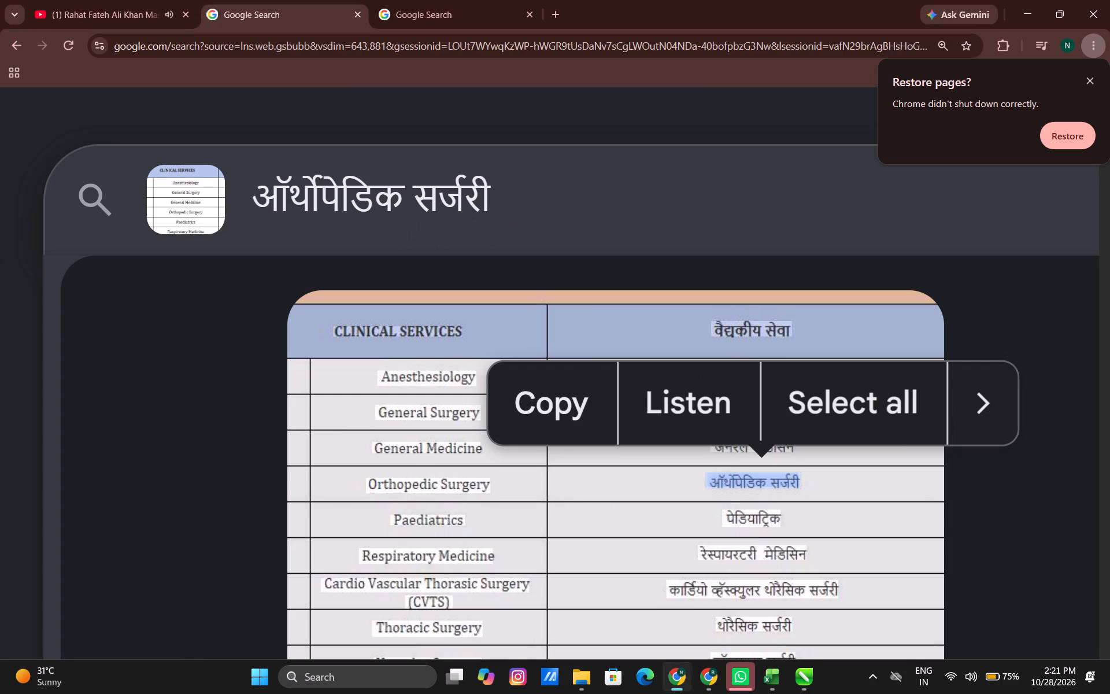
{"action": "double_click", "coordinate": [415, 522]}
{"action": "left_click", "coordinate": [216, 427]}
In CorelDRAW, duplicate the Orthopedic Surgery and ऑर्थोपेडिक सर्जरी pair about 0.22 inch straight below as a fifth row.
{"action": "key", "text": "alt+Tab"}
{"action": "scroll", "coordinate": [223, 419], "scroll_direction": "down", "scroll_amount": 3}
{"action": "middle_click_drag", "start_coordinate": [222, 416], "coordinate": [302, 372]}
{"action": "scroll", "coordinate": [302, 372], "scroll_direction": "up", "scroll_amount": 3}
{"action": "left_click", "coordinate": [289, 339], "text": "shift"}
{"action": "scroll", "coordinate": [276, 355], "scroll_direction": "up", "scroll_amount": 4}
{"action": "left_click_drag", "start_coordinate": [275, 335], "coordinate": [273, 400]}
{"action": "right_click", "coordinate": [273, 400], "text": "shift"}
{"action": "left_click", "coordinate": [277, 462]}
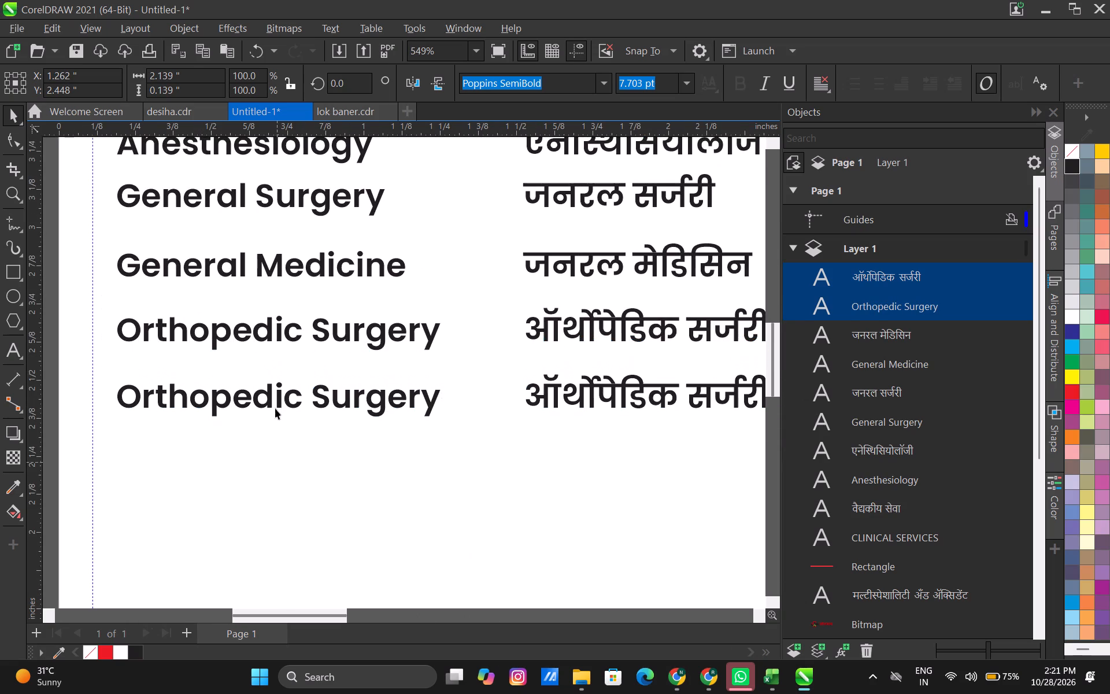
Replace the fifth row's English text with the copied Paediatrics.
{"action": "double_click", "coordinate": [276, 405]}
{"action": "key", "text": "ctrl+a"}
{"action": "key", "text": "ctrl+v"}
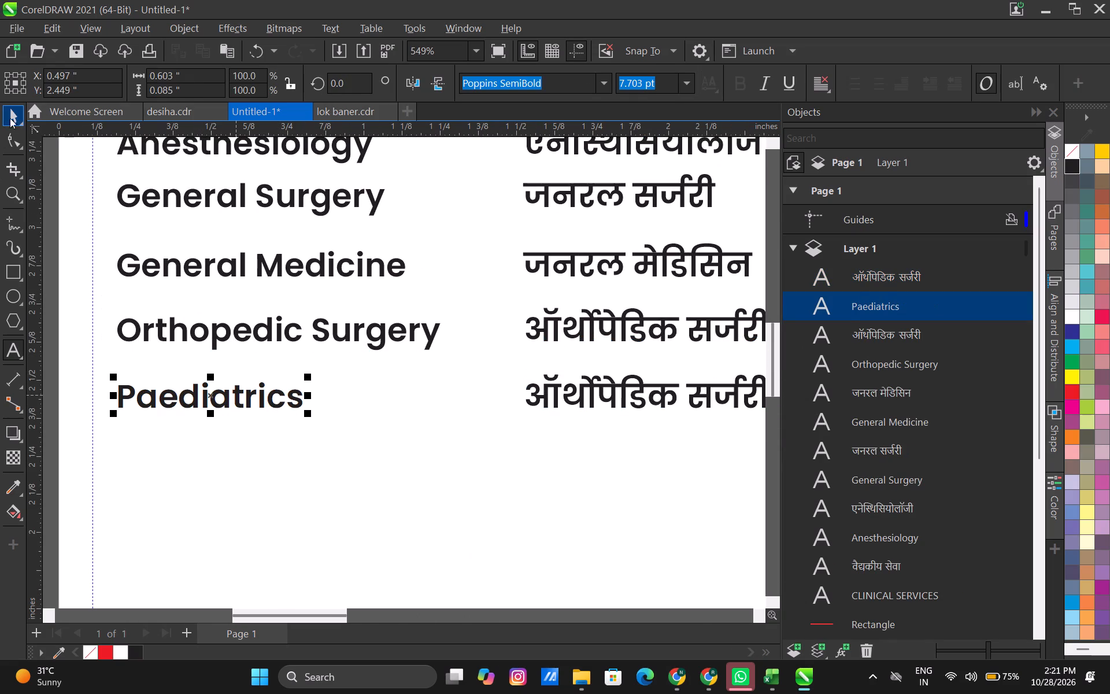
{"action": "left_click", "coordinate": [15, 122]}
Replace the fifth row's Marathi text in CorelDRAW with पेडियाट्रिक copied from the services image in Chrome.
{"action": "key", "text": "alt+Tab"}
{"action": "double_click", "coordinate": [745, 516]}
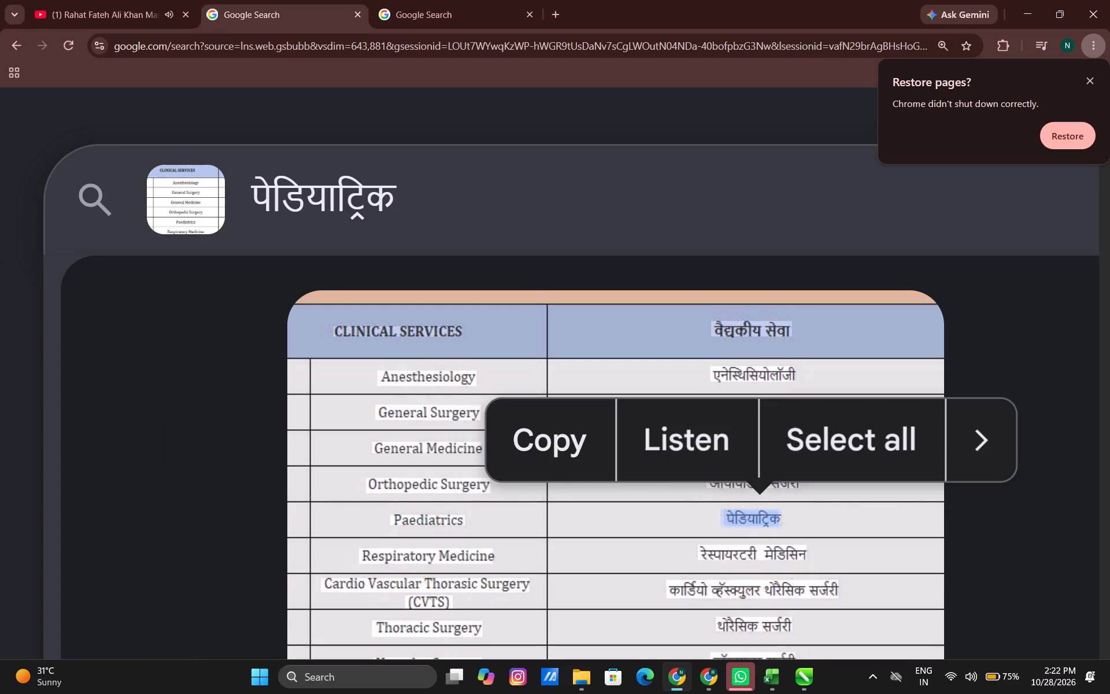
{"action": "left_click", "coordinate": [575, 453]}
{"action": "key", "text": "alt+Tab"}
{"action": "middle_click_drag", "start_coordinate": [427, 403], "coordinate": [291, 389]}
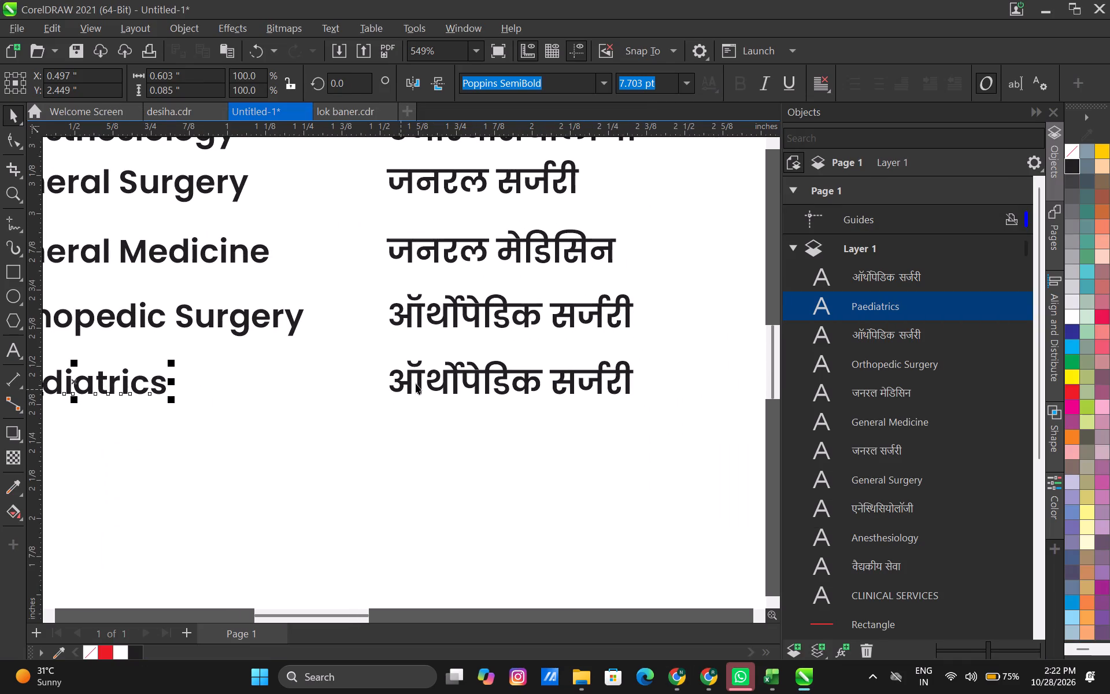
{"action": "double_click", "coordinate": [416, 383]}
{"action": "double_click", "coordinate": [424, 387]}
{"action": "triple_click", "coordinate": [432, 381]}
{"action": "key", "text": "ctrl+a"}
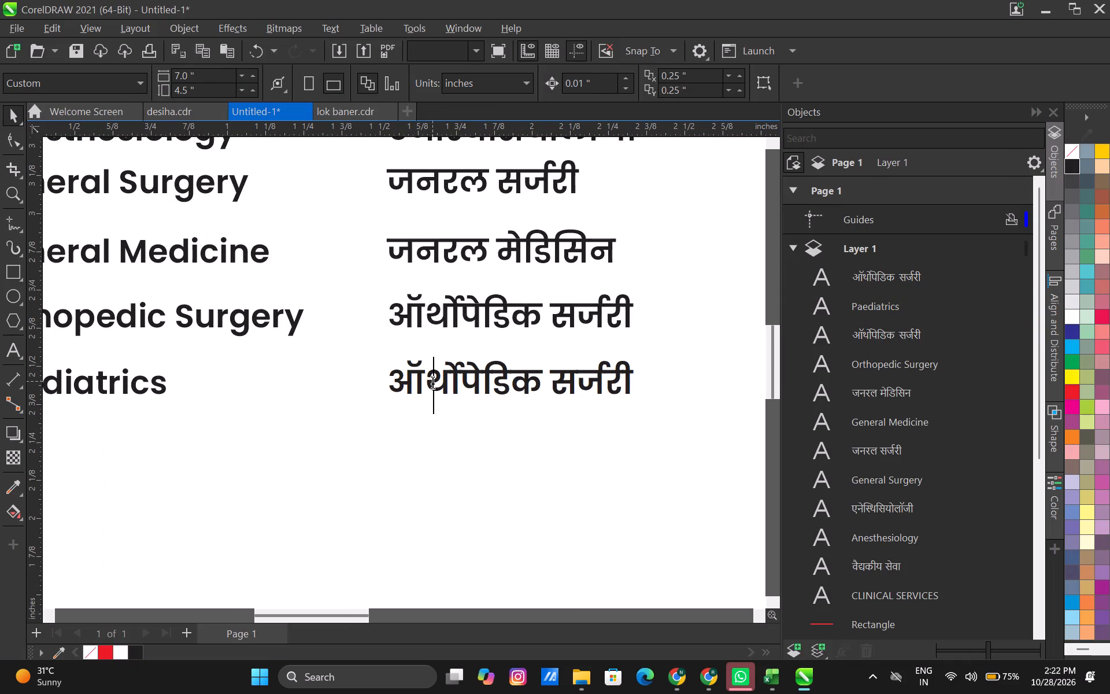
{"action": "key", "text": "ctrl+v"}
{"action": "left_click", "coordinate": [12, 115]}
Switch to Chrome and copy the entry Respiratory Medicine from the clinical services image.
{"action": "scroll", "coordinate": [427, 422], "scroll_direction": "down", "scroll_amount": 8}
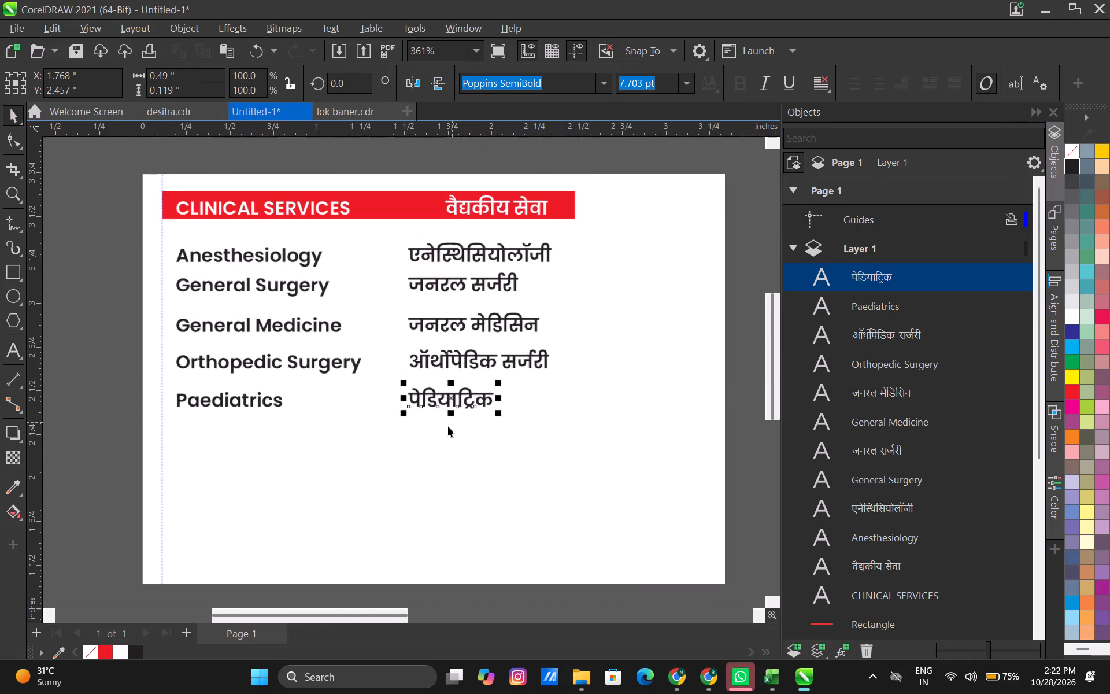
{"action": "key", "text": "alt+Tab"}
{"action": "double_click", "coordinate": [424, 560]}
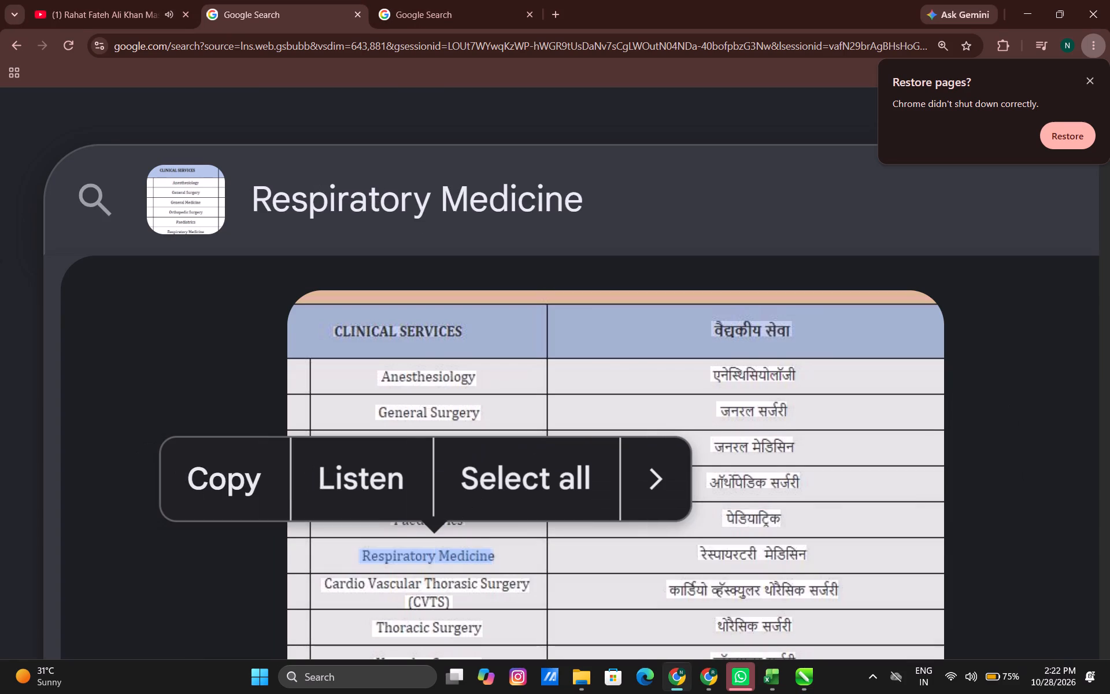
{"action": "left_click", "coordinate": [229, 493]}
In CorelDRAW, duplicate only the Paediatrics text about 0.23 inch straight below to start a sixth row.
{"action": "key", "text": "alt+Tab"}
{"action": "middle_click_drag", "start_coordinate": [251, 442], "coordinate": [323, 412]}
{"action": "scroll", "coordinate": [310, 405], "scroll_direction": "up", "scroll_amount": 1}
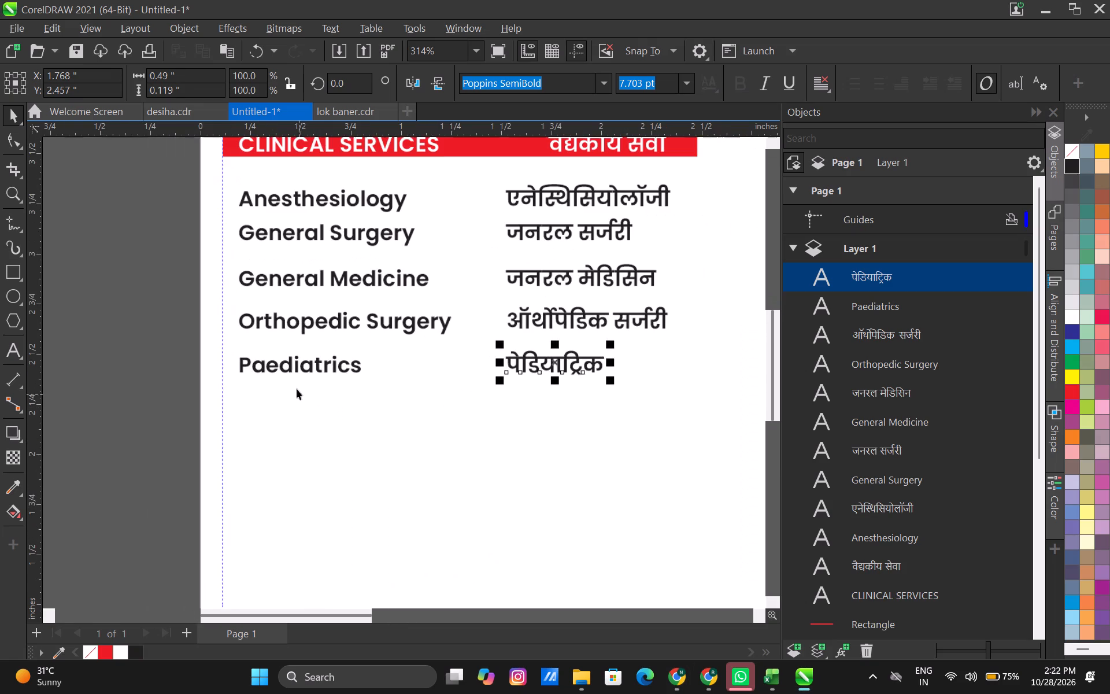
{"action": "left_click", "coordinate": [290, 365]}
{"action": "left_click_drag", "start_coordinate": [283, 366], "coordinate": [290, 412]}
{"action": "right_click", "coordinate": [290, 412], "text": "shift"}
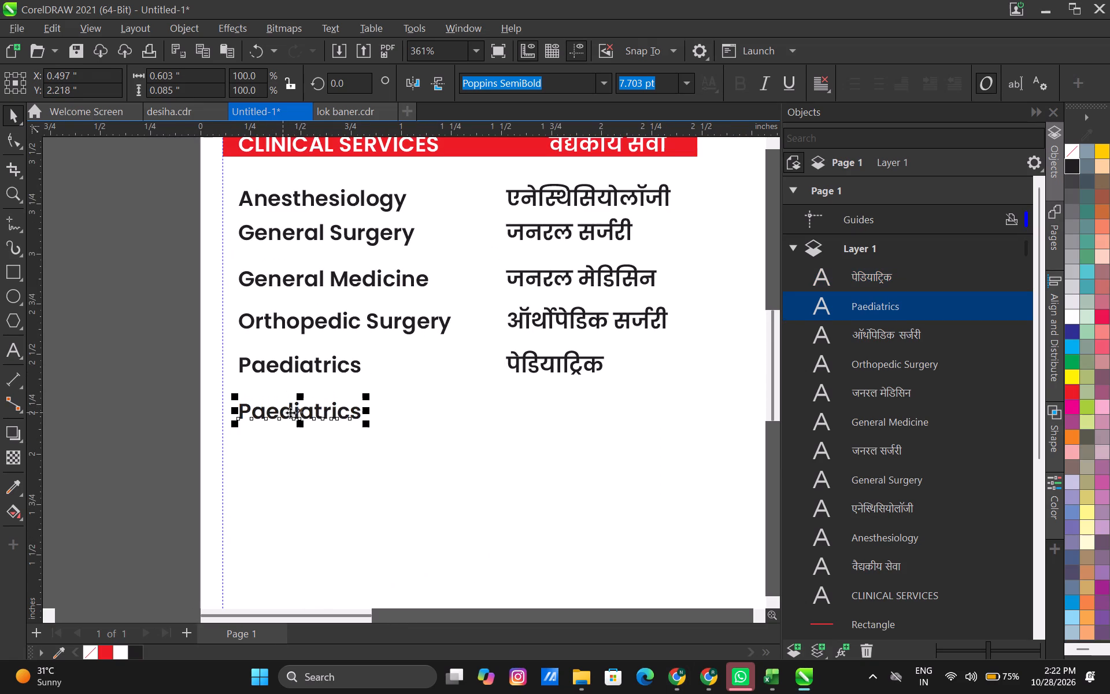
Replace the sixth row's English text with the copied Respiratory Medicine.
{"action": "double_click", "coordinate": [290, 412]}
{"action": "key", "text": "ctrl+a"}
{"action": "key", "text": "ctrl+v"}
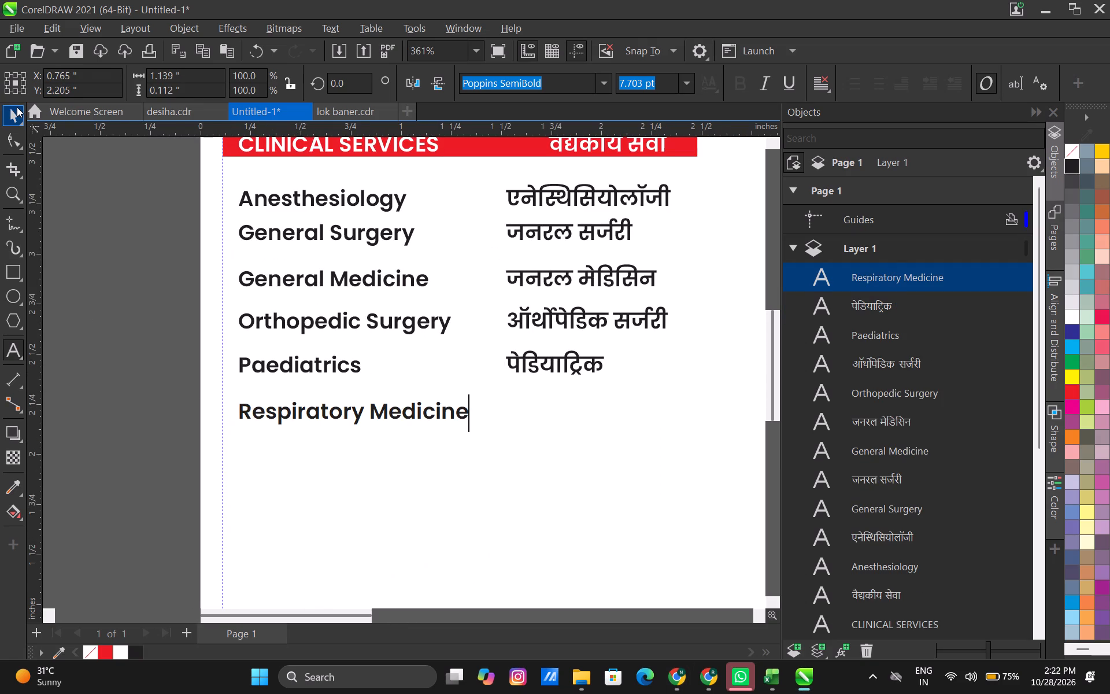
{"action": "left_click", "coordinate": [17, 107]}
Duplicate the पेडियाट्रिक text straight below, level with Respiratory Medicine in the sixth row.
{"action": "left_click", "coordinate": [568, 368]}
{"action": "left_click_drag", "start_coordinate": [563, 366], "coordinate": [572, 407]}
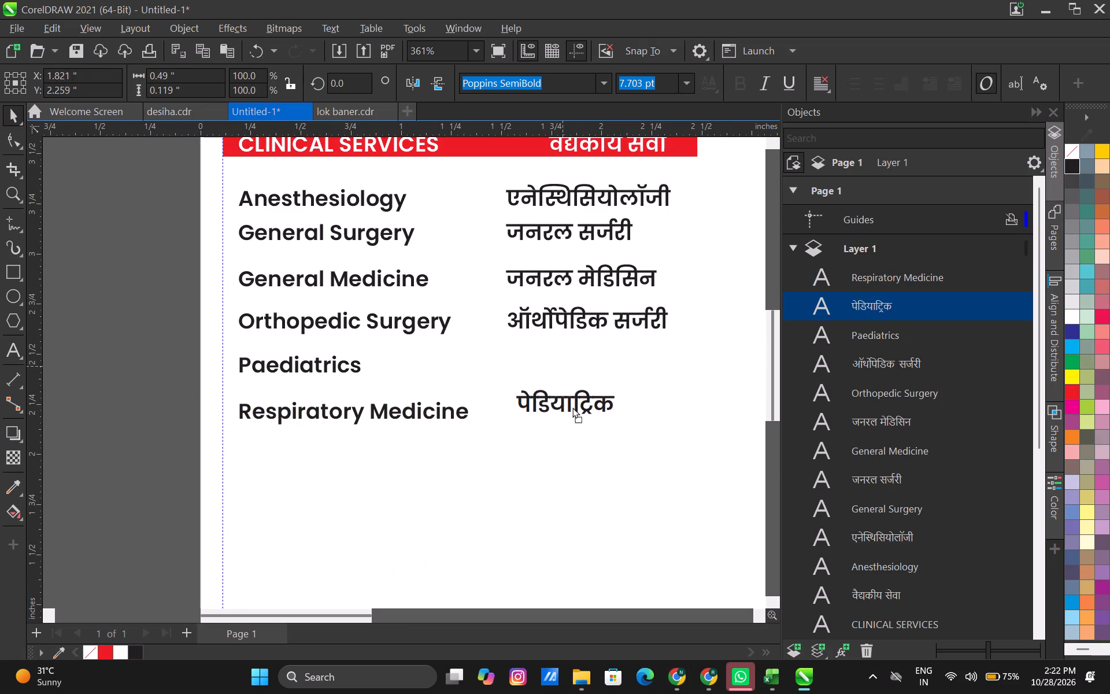
{"action": "left_click_drag", "start_coordinate": [572, 407], "coordinate": [568, 412]}
{"action": "right_click", "coordinate": [568, 412], "text": "shift"}
Replace the sixth row's Marathi text in CorelDRAW with रेस्पायरटरी मेडिसिन copied from the services image in Chrome.
{"action": "key", "text": "alt+Tab"}
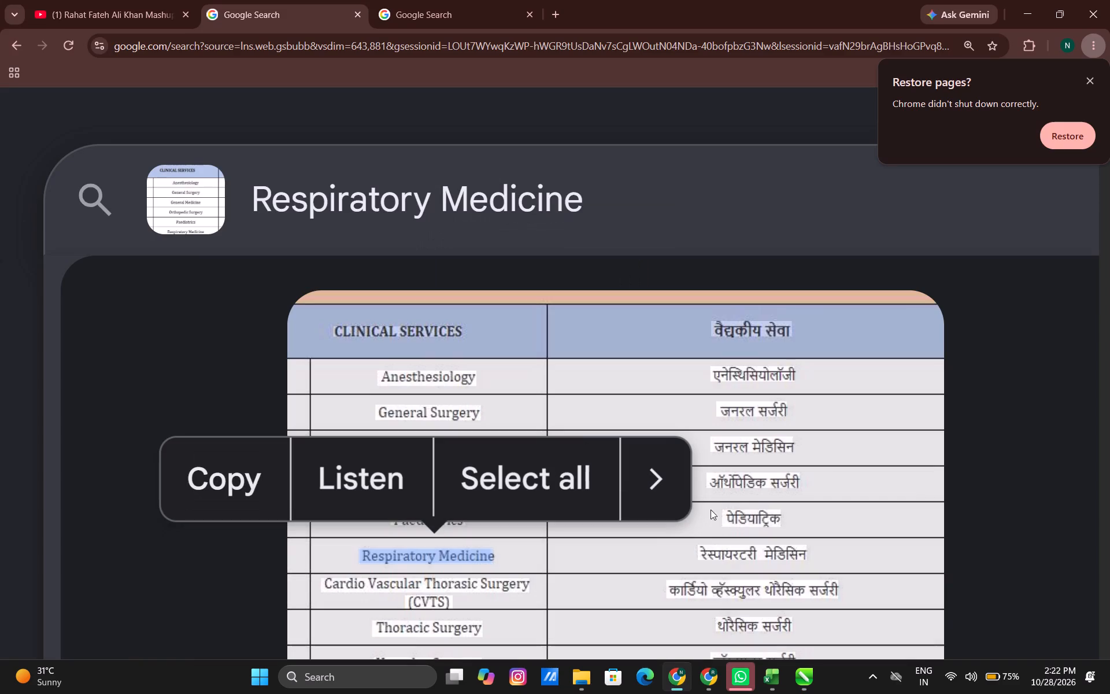
{"action": "double_click", "coordinate": [724, 549]}
{"action": "left_click", "coordinate": [592, 486]}
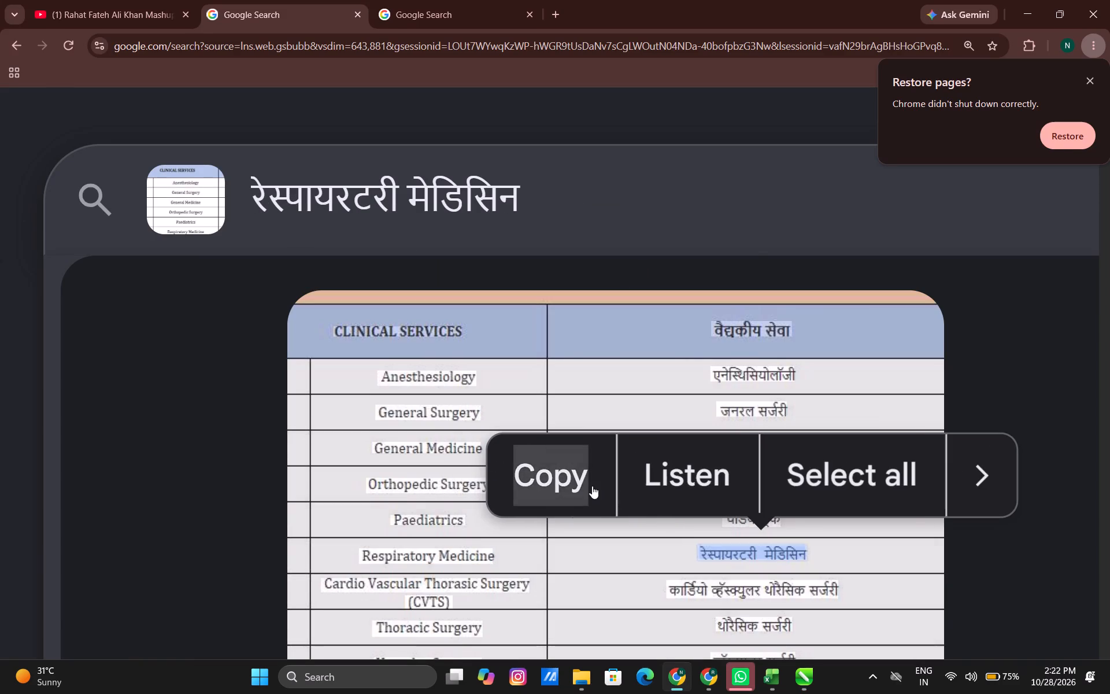
{"action": "key", "text": "alt+Tab"}
{"action": "double_click", "coordinate": [544, 412]}
{"action": "key", "text": "ctrl+a"}
{"action": "key", "text": "ctrl+v"}
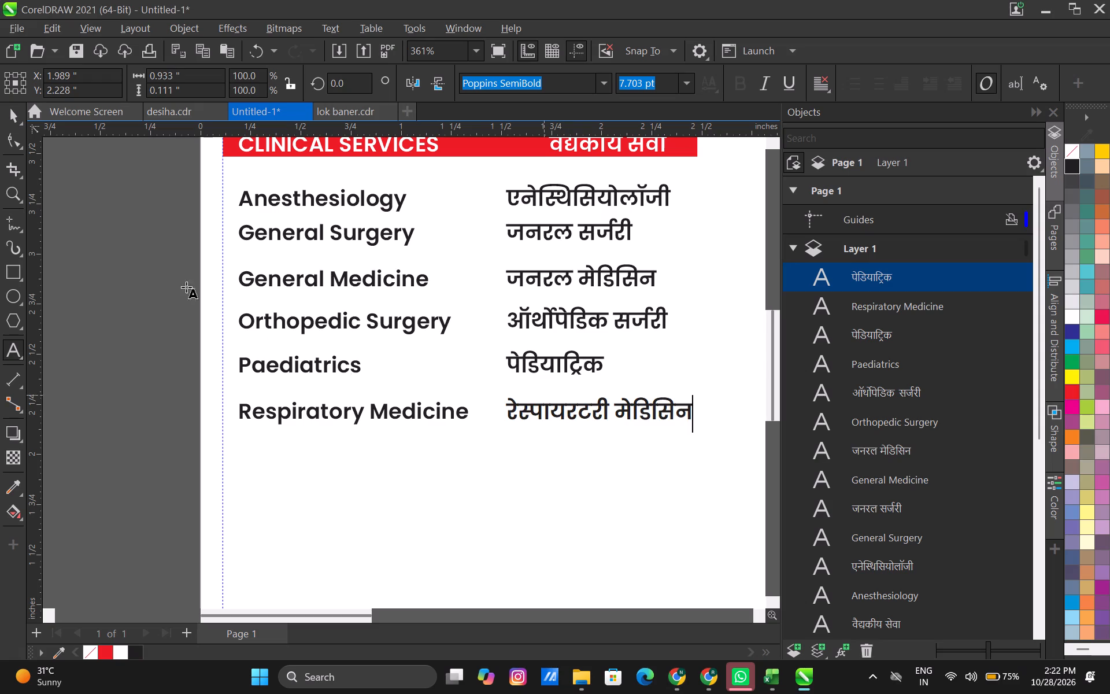
{"action": "left_click", "coordinate": [12, 116]}
{"action": "scroll", "coordinate": [484, 342], "scroll_direction": "down", "scroll_amount": 5}
{"action": "left_click", "coordinate": [514, 431]}
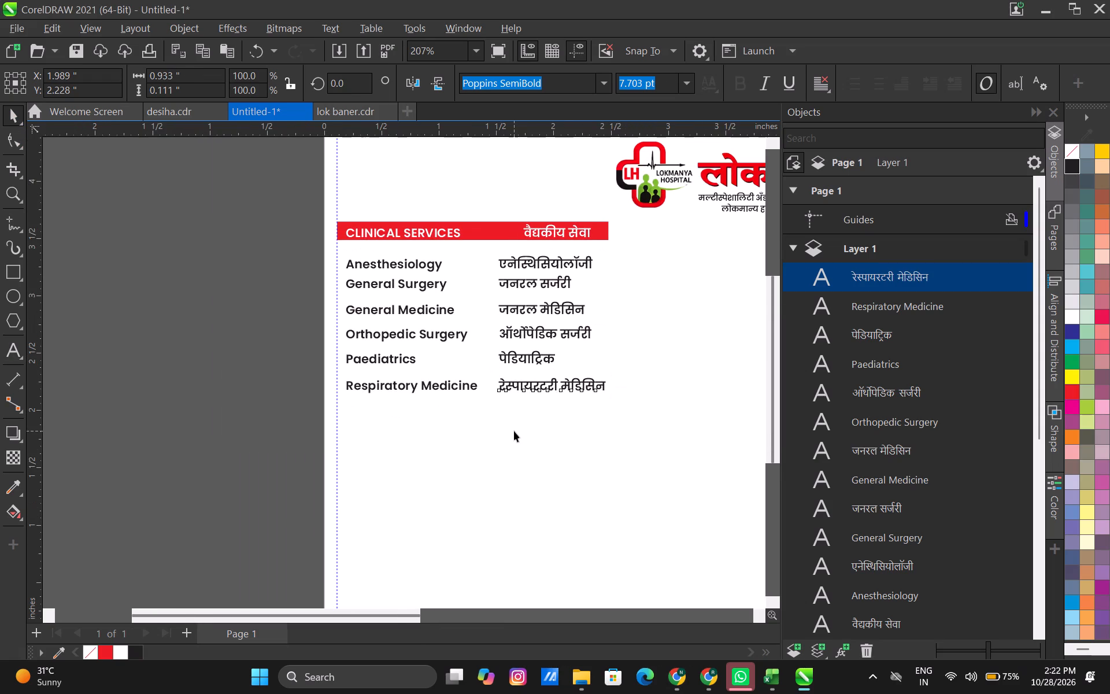
Switch to Chrome and copy the entry Cardio Vascular Thorasic Surgery (CVTS) from the clinical services image.
{"action": "key", "text": "alt+Tab"}
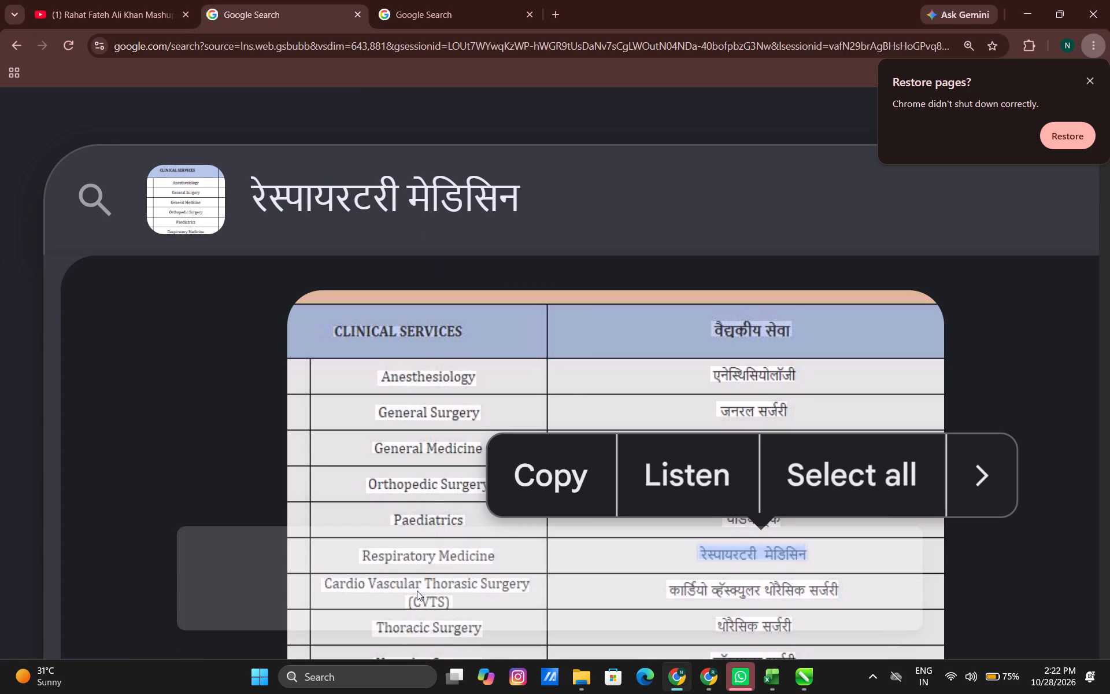
{"action": "double_click", "coordinate": [388, 584]}
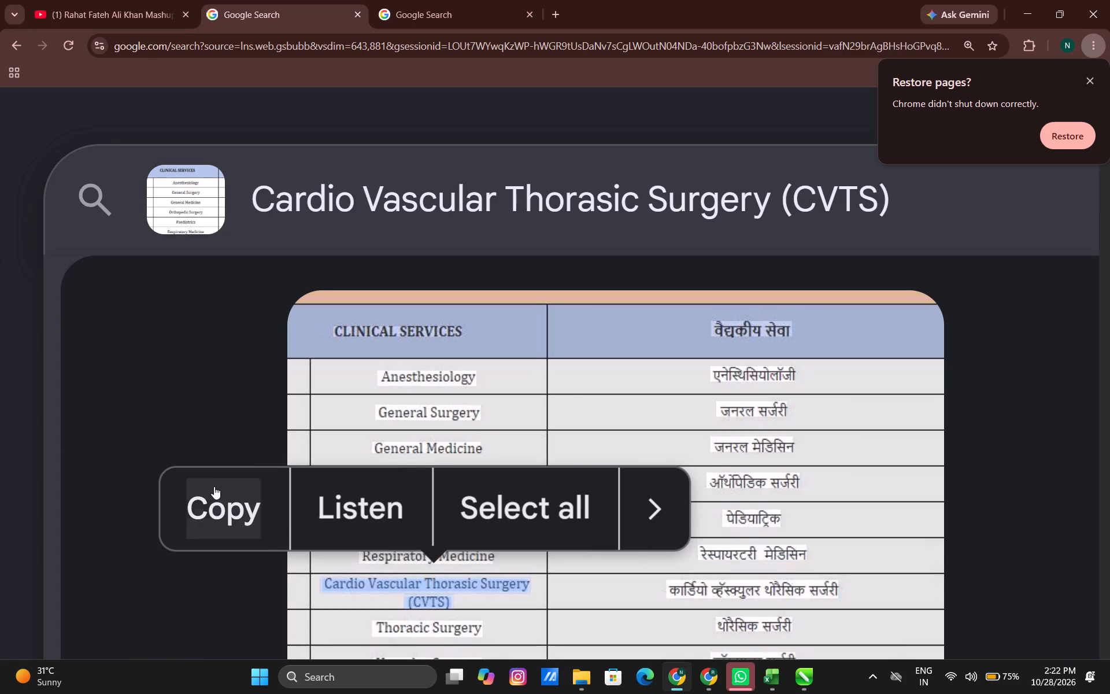
{"action": "left_click", "coordinate": [219, 489]}
In CorelDRAW, duplicate the Respiratory Medicine and रेस्पायरटरी मेडिसिन pair about 0.23 inch straight below as a seventh row.
{"action": "key", "text": "alt+Tab"}
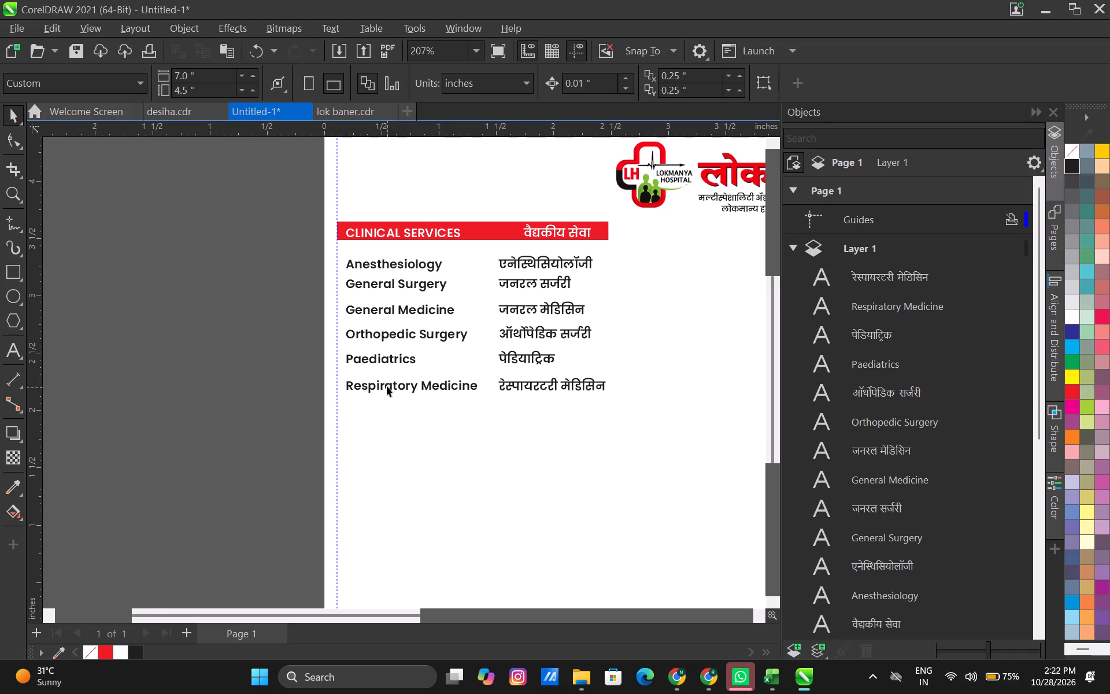
{"action": "left_click", "coordinate": [387, 386]}
{"action": "scroll", "coordinate": [386, 389], "scroll_direction": "up", "scroll_amount": 6}
{"action": "left_click", "coordinate": [626, 384], "text": "shift"}
{"action": "left_click_drag", "start_coordinate": [560, 383], "coordinate": [560, 435]}
{"action": "right_click", "coordinate": [560, 435], "text": "shift"}
{"action": "left_click", "coordinate": [538, 471]}
Replace the seventh row's English text with Cardio Vascular Thorasic Surgery (CVTS), breaking the line before Thorasic.
{"action": "double_click", "coordinate": [517, 440]}
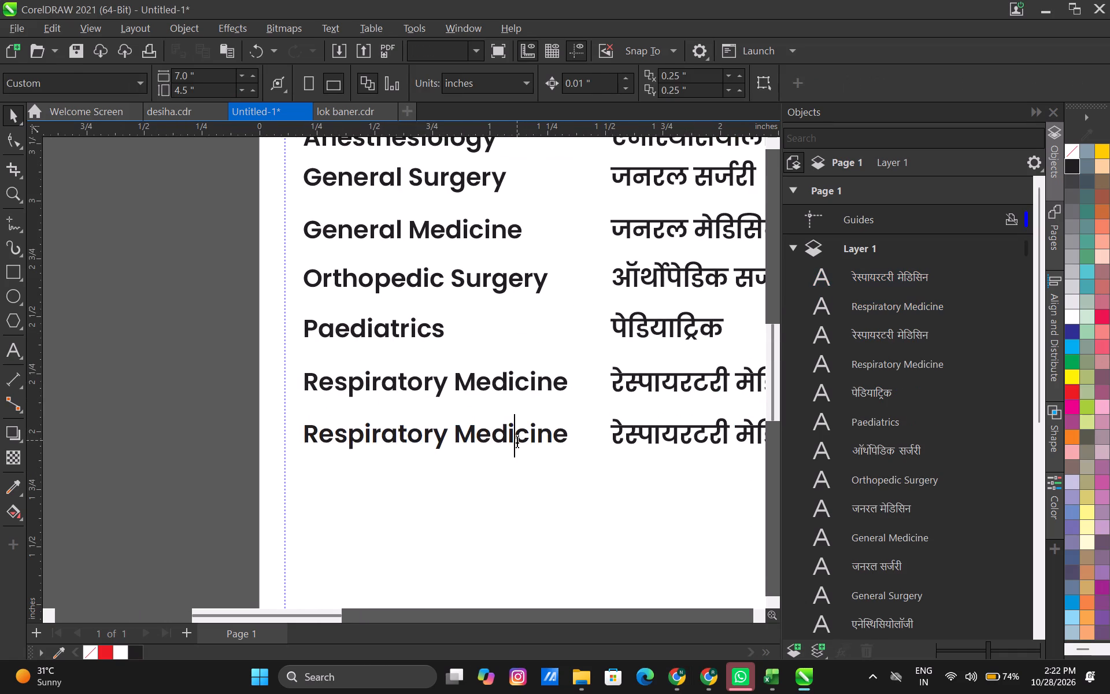
{"action": "key", "text": "ctrl+a"}
{"action": "key", "text": "ctrl+v"}
{"action": "left_click", "coordinate": [517, 437]}
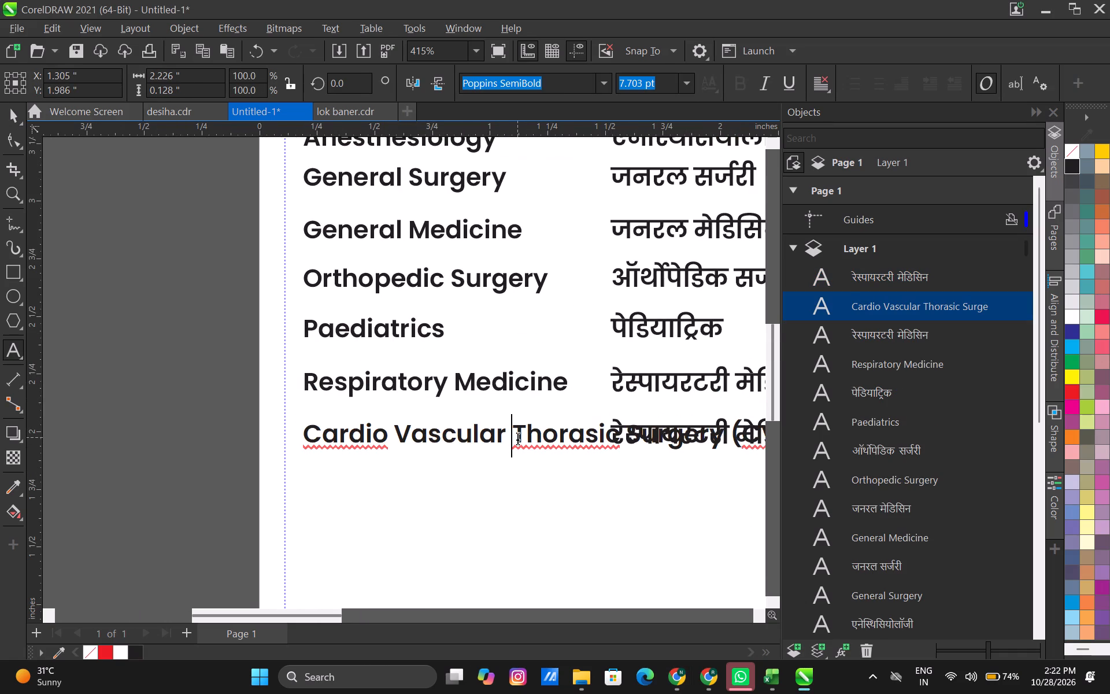
{"action": "key", "text": "Return"}
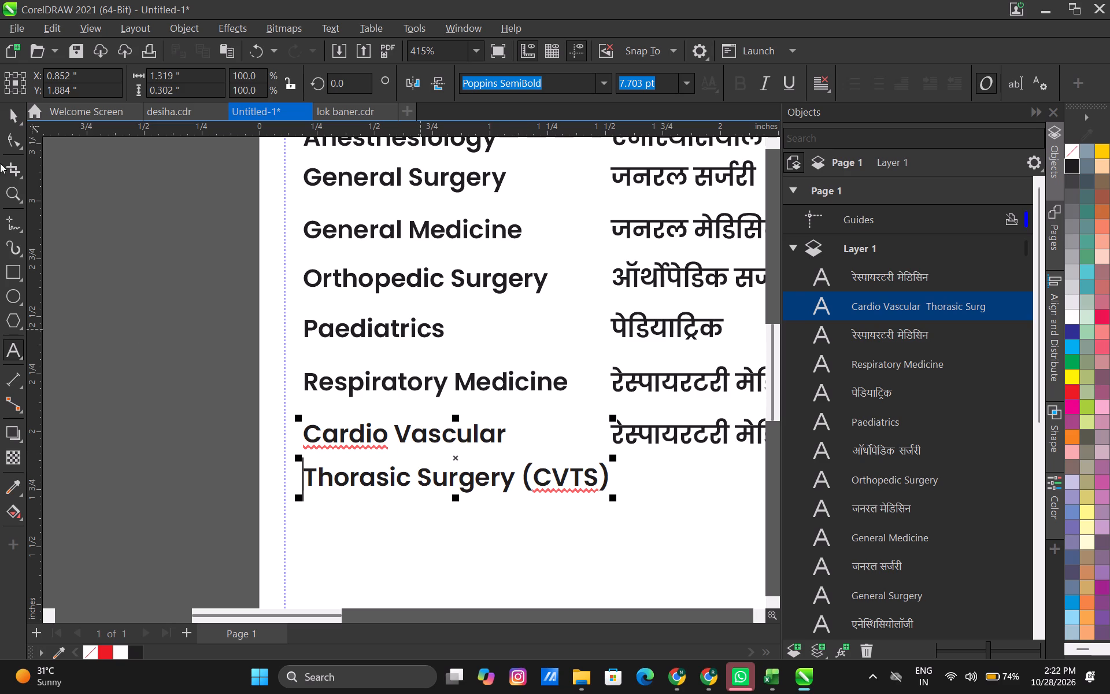
{"action": "left_click", "coordinate": [11, 116]}
Tighten the line spacing of the two-line Cardio Vascular Thorasic Surgery (CVTS) text with the Shape tool.
{"action": "left_click", "coordinate": [13, 135]}
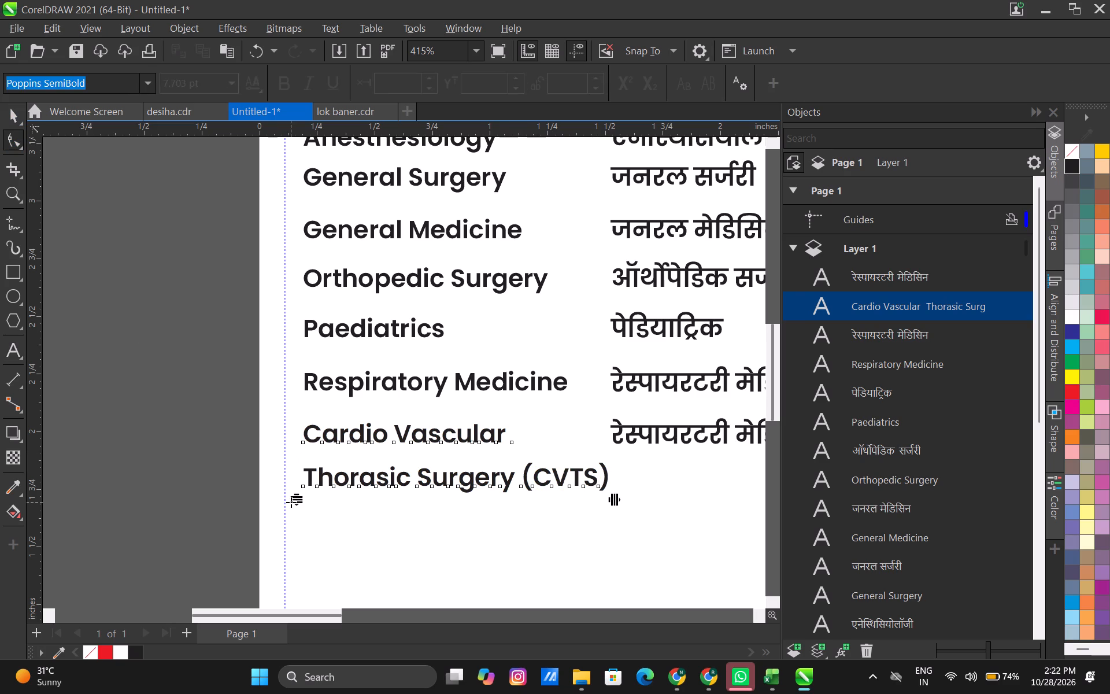
{"action": "left_click_drag", "start_coordinate": [293, 501], "coordinate": [284, 469]}
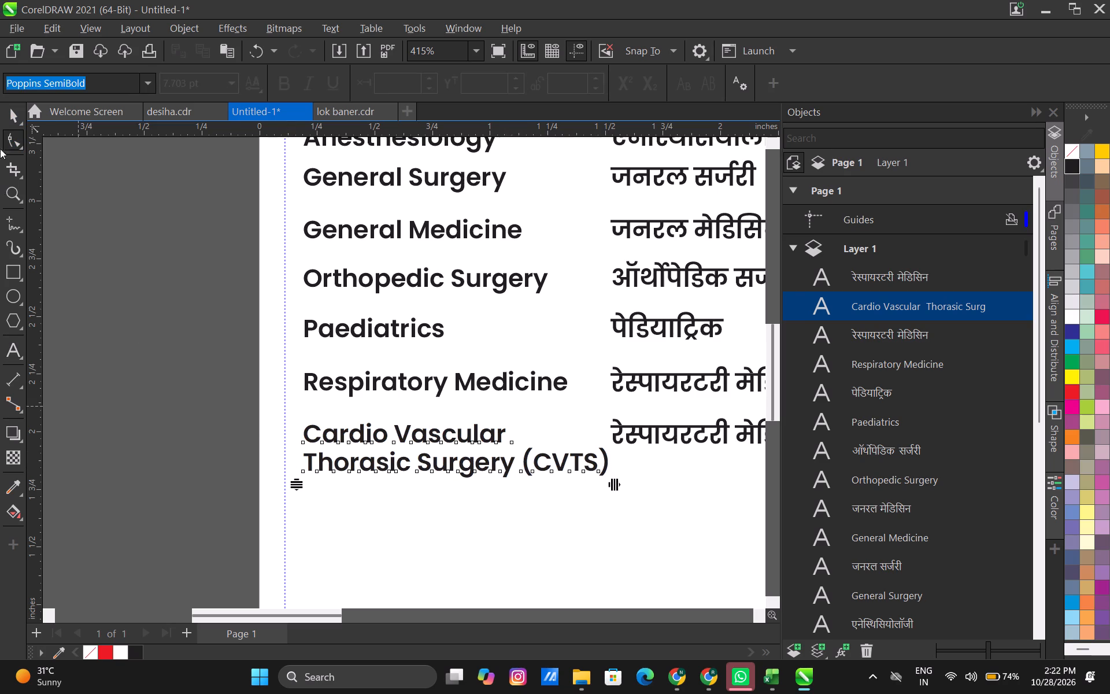
{"action": "left_click", "coordinate": [12, 115]}
Replace the seventh row's Marathi text with कार्डियो व्हॅस्क्युलर थोरैसिक सर्जरी copied from Chrome, breaking the line before थोरैसिक.
{"action": "scroll", "coordinate": [416, 360], "scroll_direction": "down", "scroll_amount": 5}
{"action": "middle_click_drag", "start_coordinate": [528, 387], "coordinate": [443, 361]}
{"action": "scroll", "coordinate": [462, 372], "scroll_direction": "up", "scroll_amount": 5}
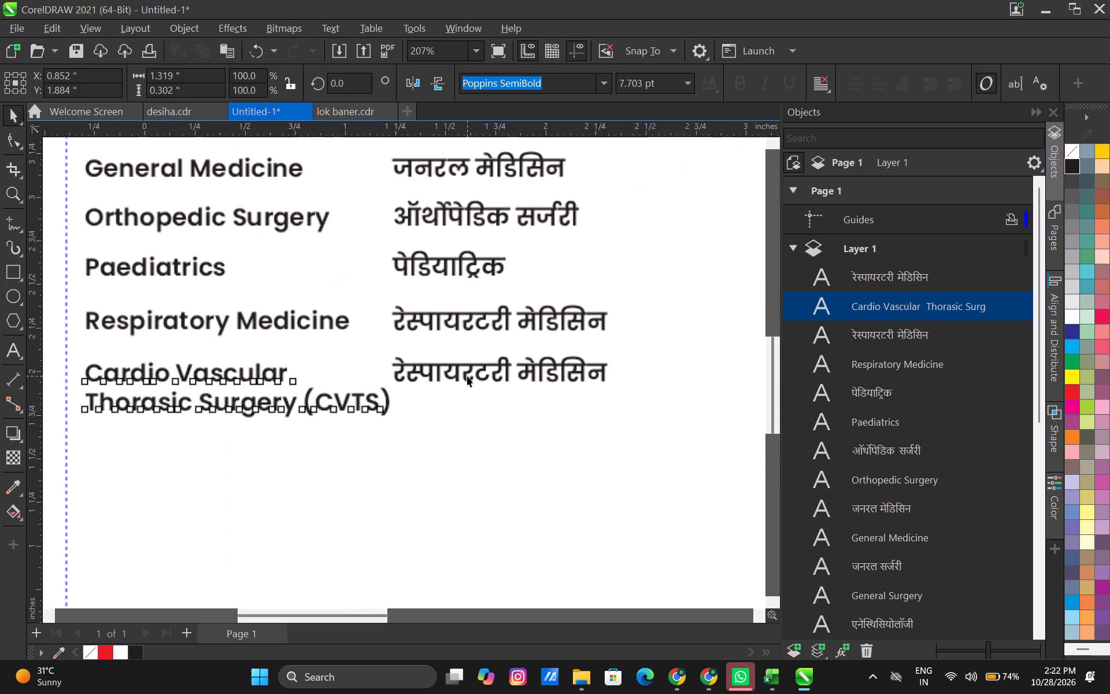
{"action": "key", "text": "alt+Tab"}
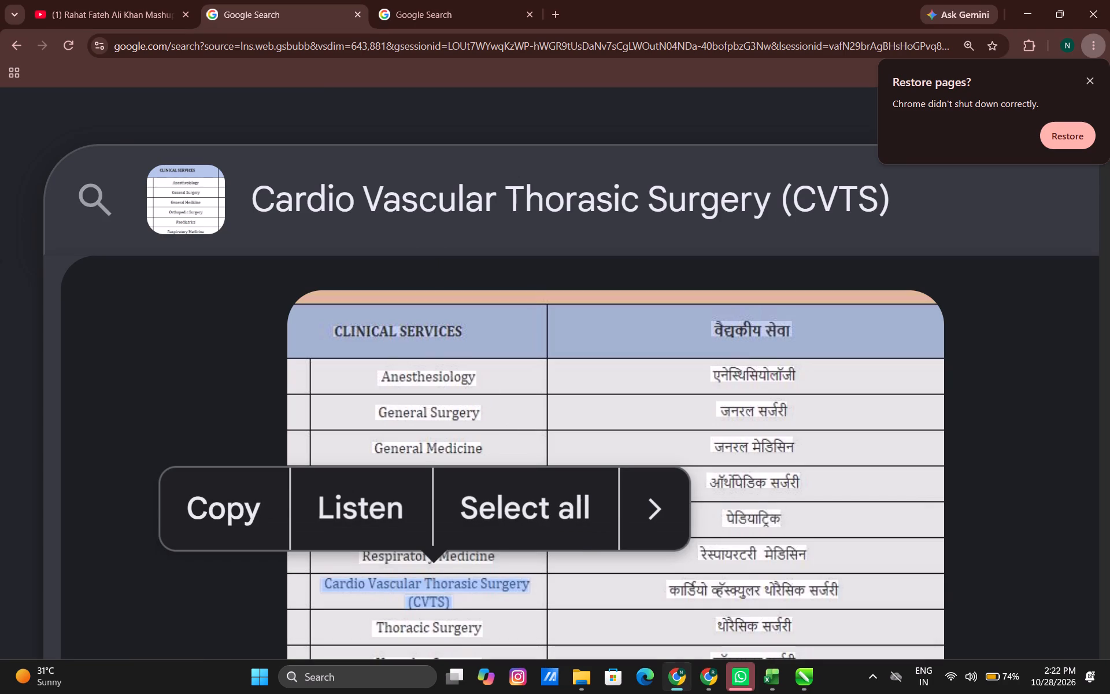
{"action": "double_click", "coordinate": [741, 591]}
{"action": "left_click", "coordinate": [558, 511]}
{"action": "key", "text": "alt+Tab"}
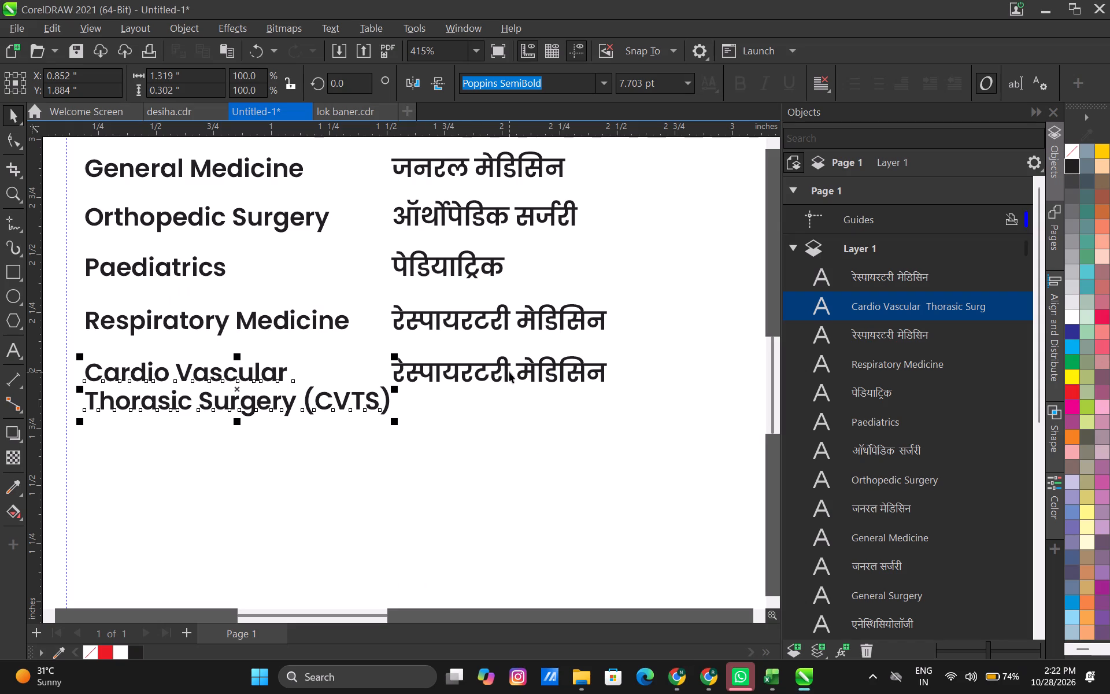
{"action": "double_click", "coordinate": [509, 372]}
{"action": "key", "text": "ctrl+a"}
{"action": "key", "text": "ctrl+v"}
{"action": "left_click", "coordinate": [594, 371]}
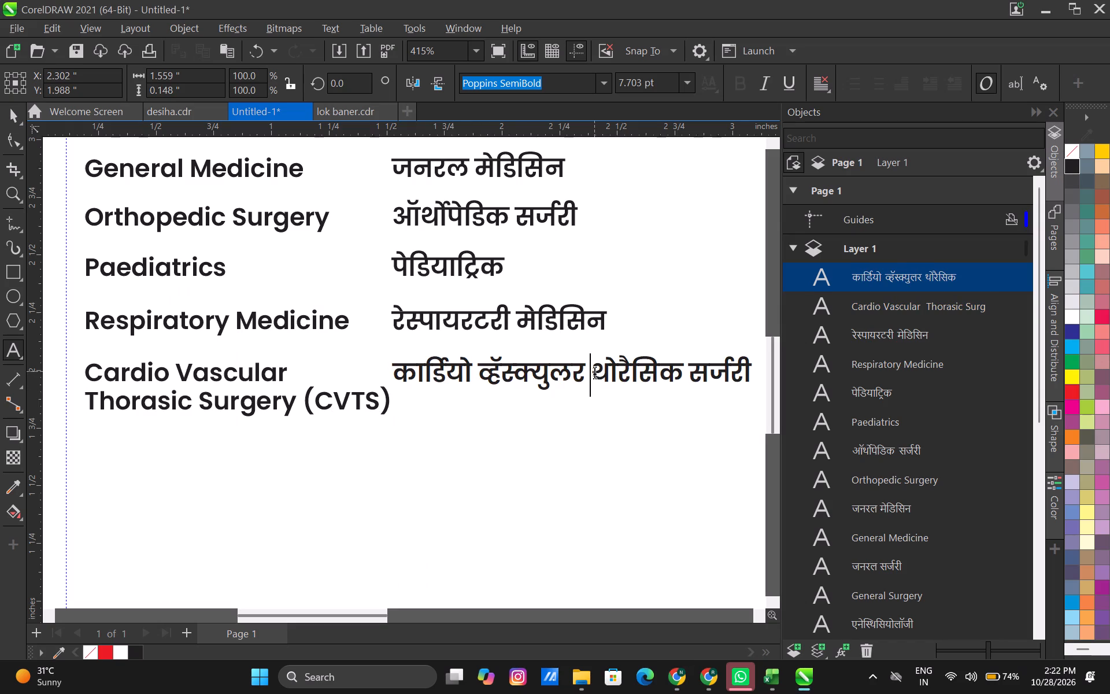
{"action": "key", "text": "Return"}
{"action": "left_click", "coordinate": [6, 121]}
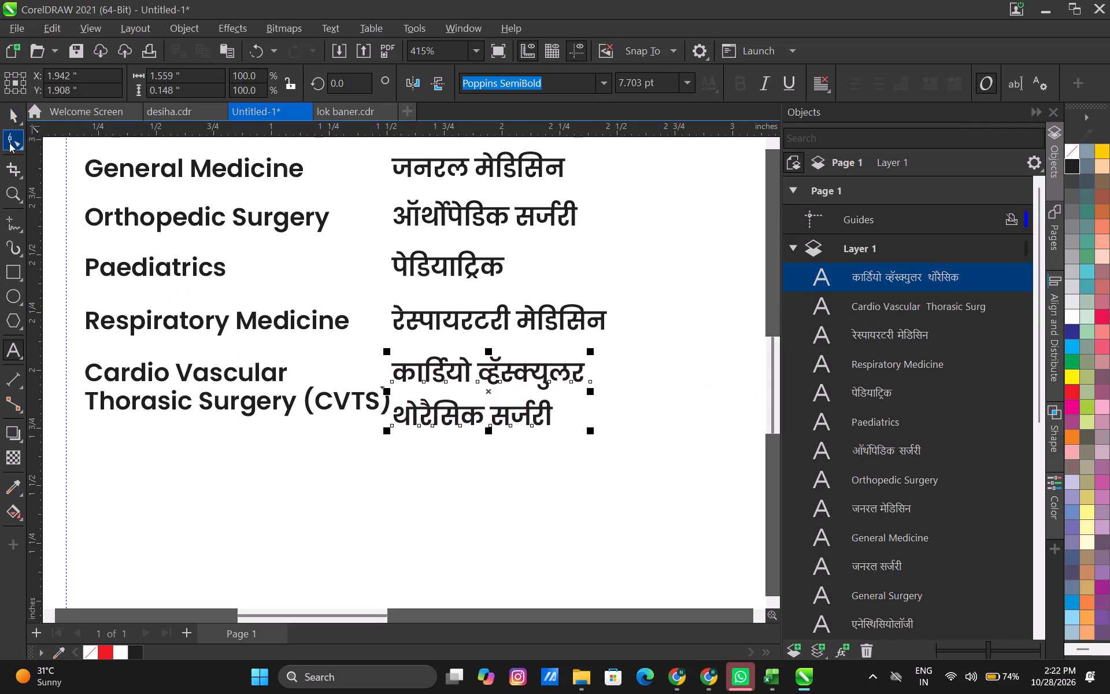
Tighten the line spacing of the two-line कार्डियो व्हॅस्क्युलर थोरैसिक सर्जरी text with the Shape tool and deselect it.
{"action": "left_click", "coordinate": [9, 143]}
{"action": "left_click_drag", "start_coordinate": [383, 433], "coordinate": [377, 408]}
{"action": "left_click", "coordinate": [3, 112]}
{"action": "scroll", "coordinate": [428, 422], "scroll_direction": "down", "scroll_amount": 5}
{"action": "left_click", "coordinate": [430, 448]}
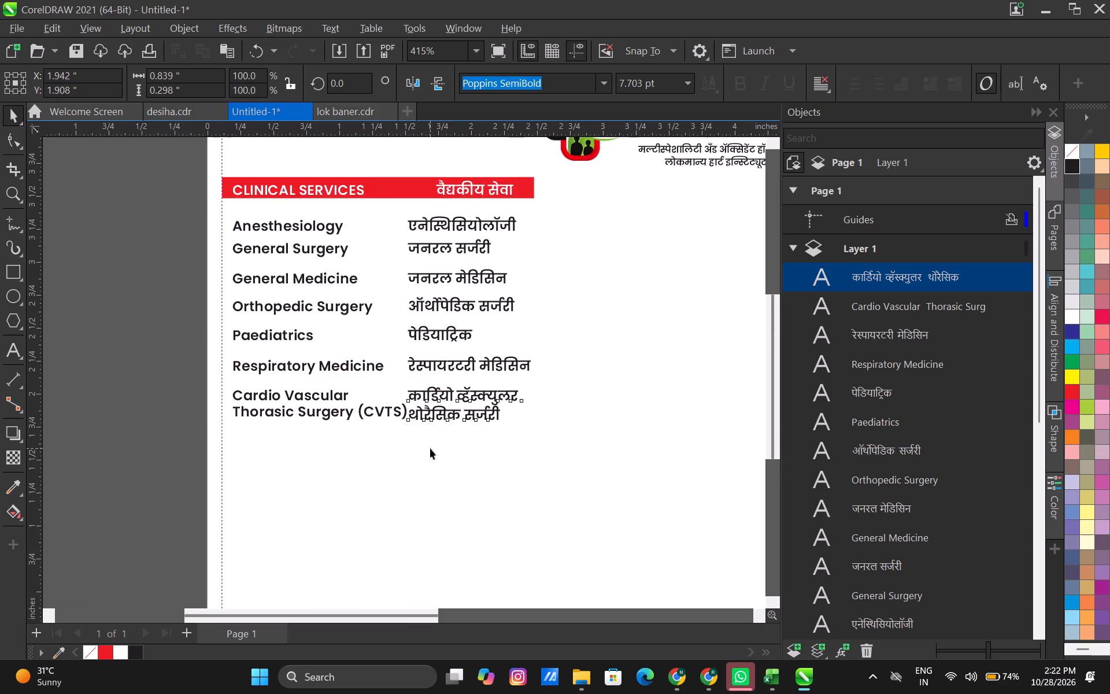
Duplicate the Cardio Vascular row below itself as the eighth row and replace its English text with Thoracic Surgery copied from Chrome.
{"action": "key", "text": "alt+Tab"}
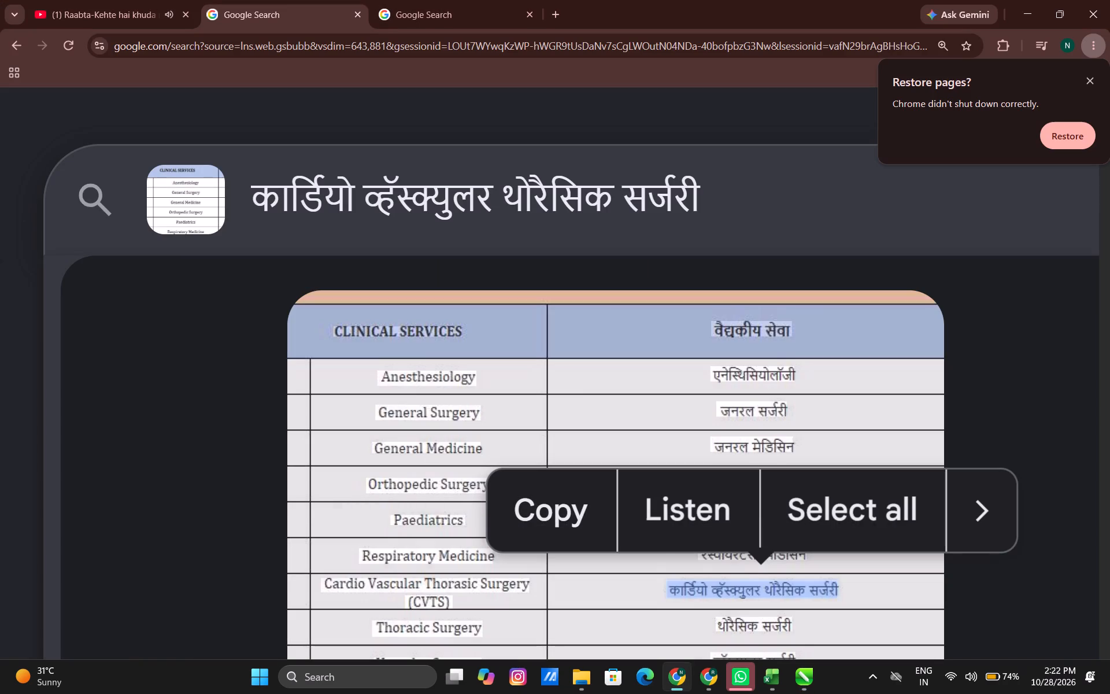
{"action": "double_click", "coordinate": [430, 631]}
{"action": "left_click", "coordinate": [210, 553]}
{"action": "key", "text": "alt+Tab"}
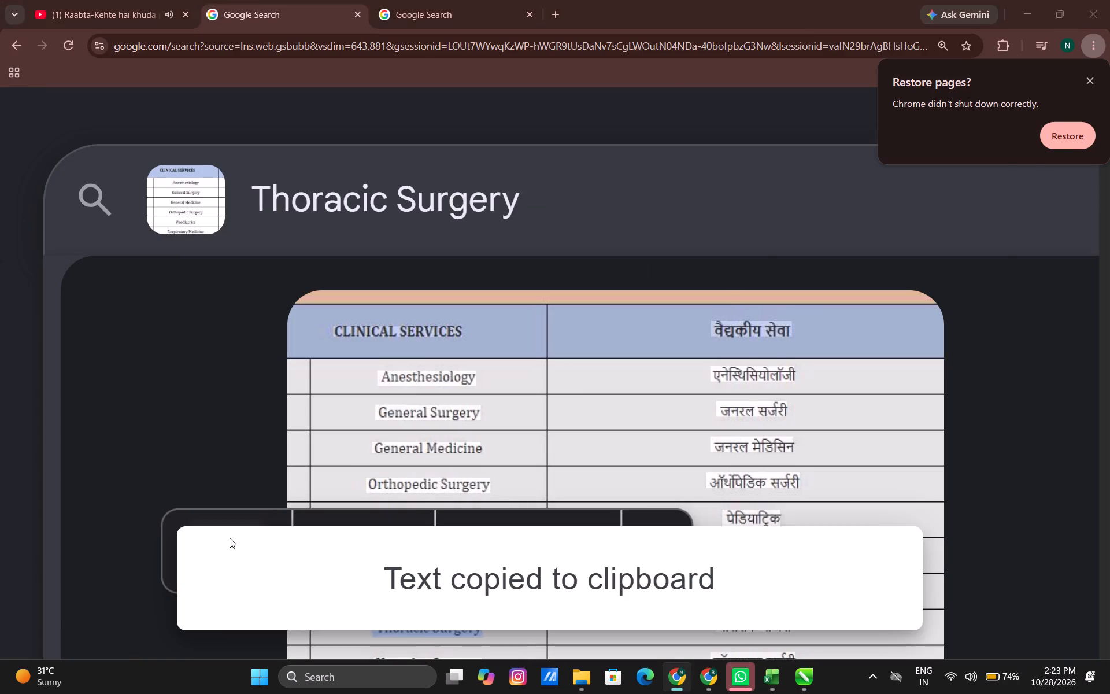
{"action": "left_click", "coordinate": [279, 415]}
{"action": "left_click", "coordinate": [436, 413], "text": "shift"}
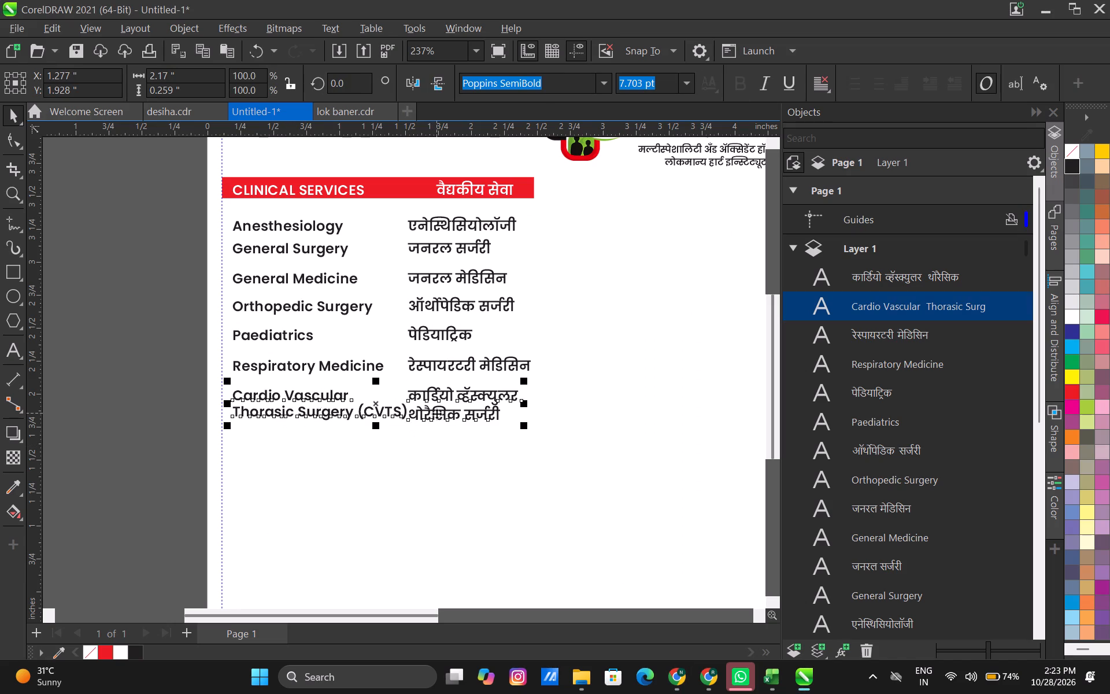
{"action": "left_click_drag", "start_coordinate": [436, 414], "coordinate": [440, 463]}
{"action": "right_click", "coordinate": [440, 463], "text": "shift"}
{"action": "left_click", "coordinate": [417, 502]}
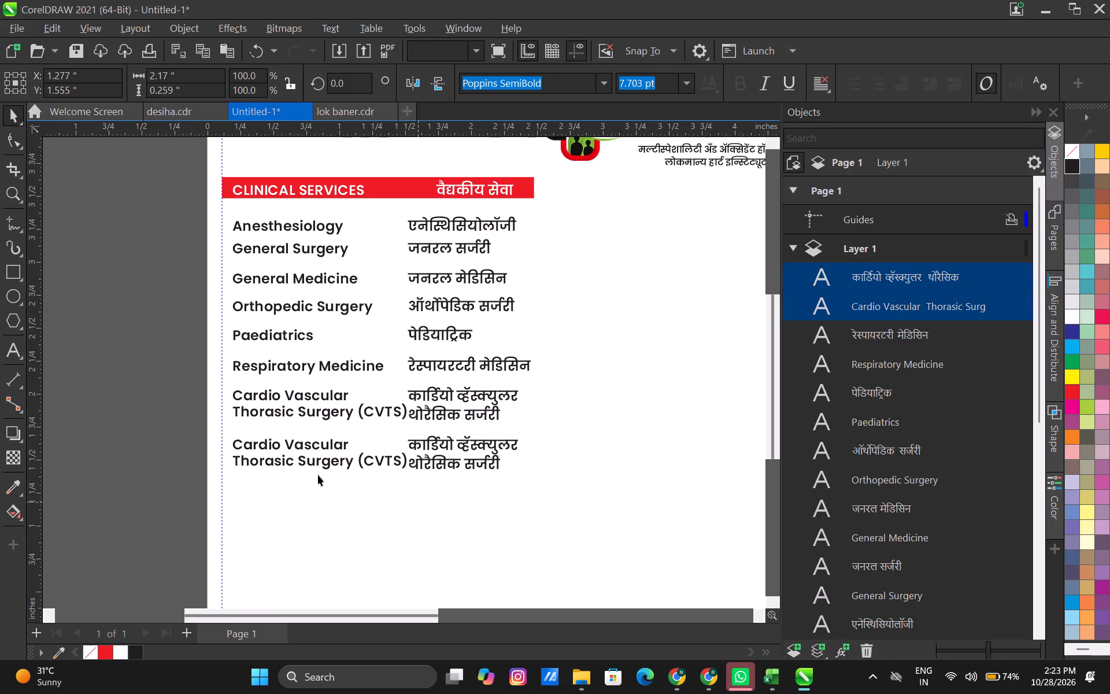
{"action": "double_click", "coordinate": [310, 463]}
{"action": "key", "text": "ctrl+a"}
{"action": "key", "text": "ctrl+v"}
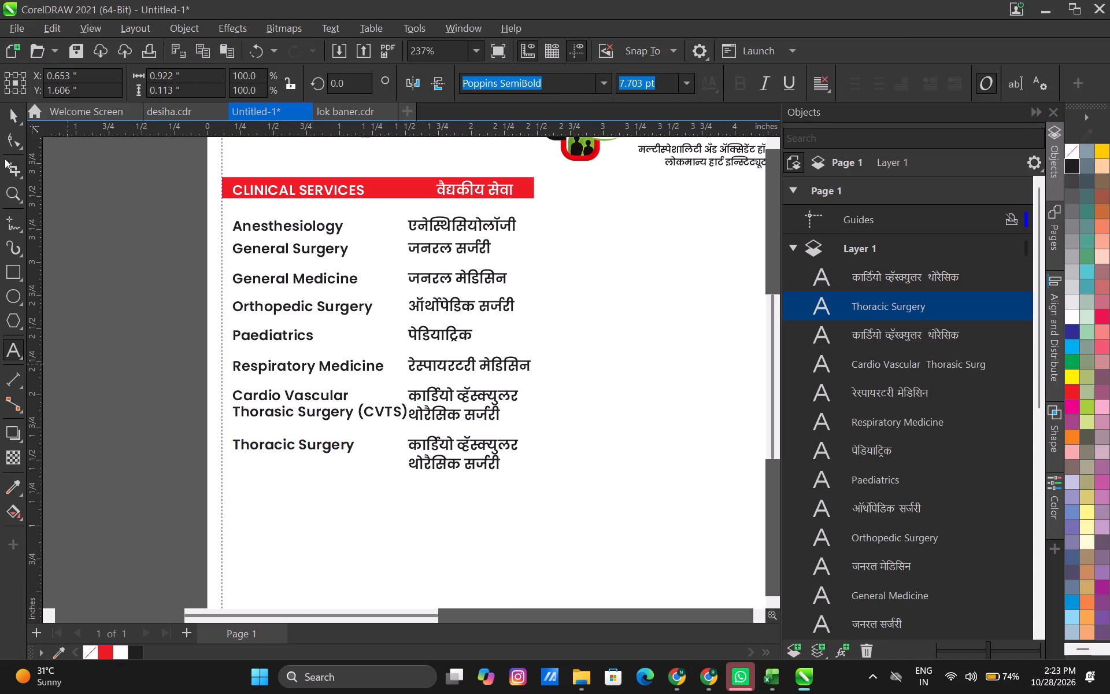
{"action": "left_click", "coordinate": [8, 117]}
Replace the eighth row's Marathi text with थोरैसिक सर्जरी copied from Chrome.
{"action": "key", "text": "alt+Tab"}
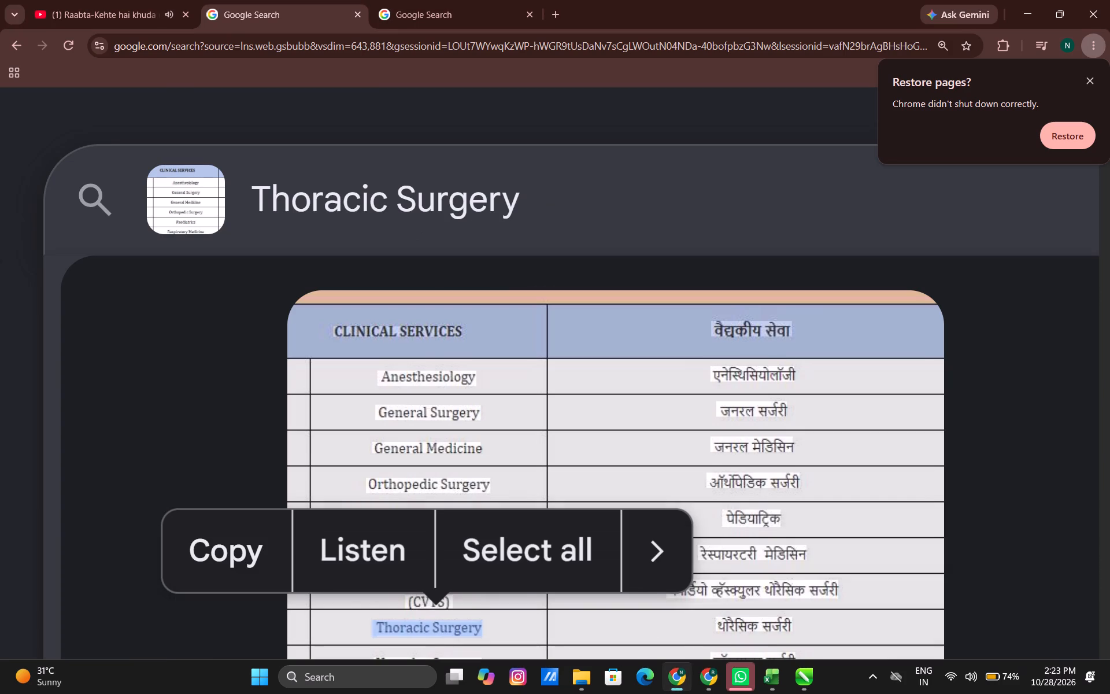
{"action": "double_click", "coordinate": [727, 624]}
{"action": "left_click", "coordinate": [578, 556]}
{"action": "key", "text": "alt+Tab"}
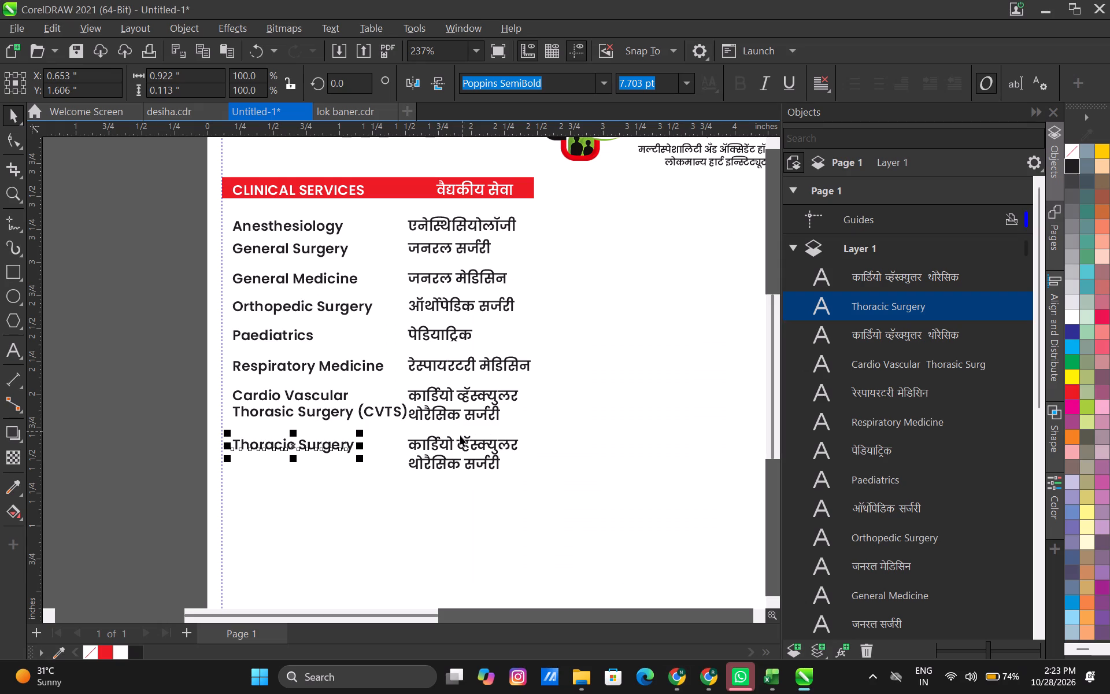
{"action": "double_click", "coordinate": [458, 444]}
{"action": "key", "text": "ctrl+a"}
{"action": "key", "text": "ctrl+v"}
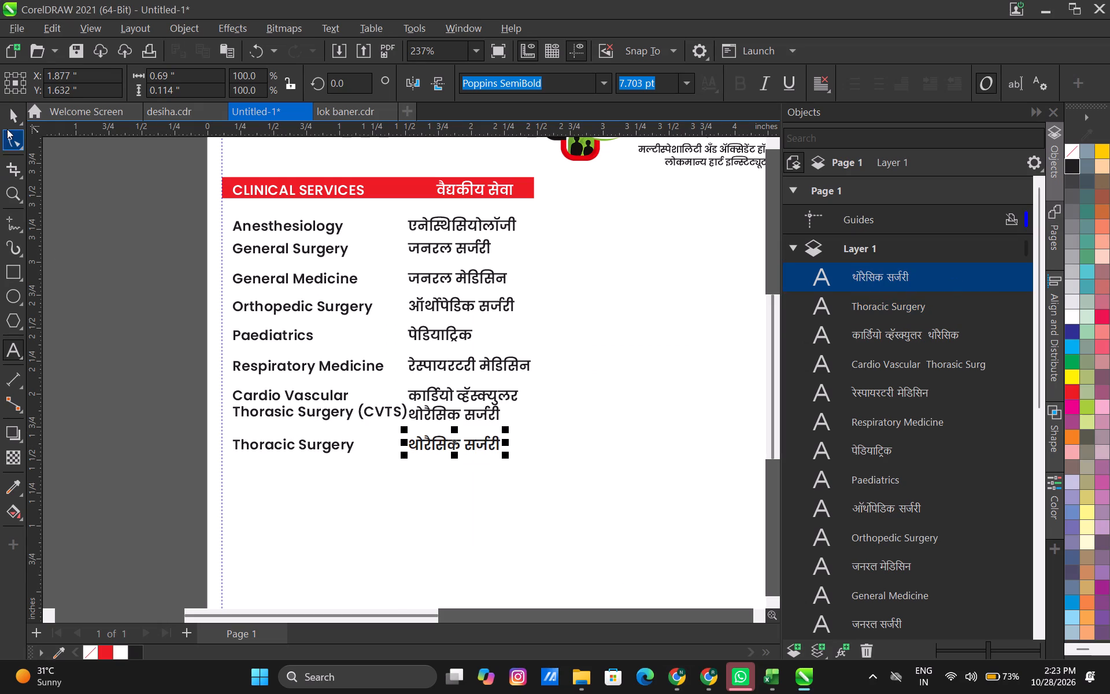
{"action": "left_click", "coordinate": [6, 123]}
Duplicate the Thoracic Surgery row below itself as the ninth row and replace its English text with Vascular Suregry copied from Chrome.
{"action": "key", "text": "alt+Tab"}
{"action": "scroll", "coordinate": [399, 471], "scroll_direction": "down", "scroll_amount": 2, "text": "ctrl"}
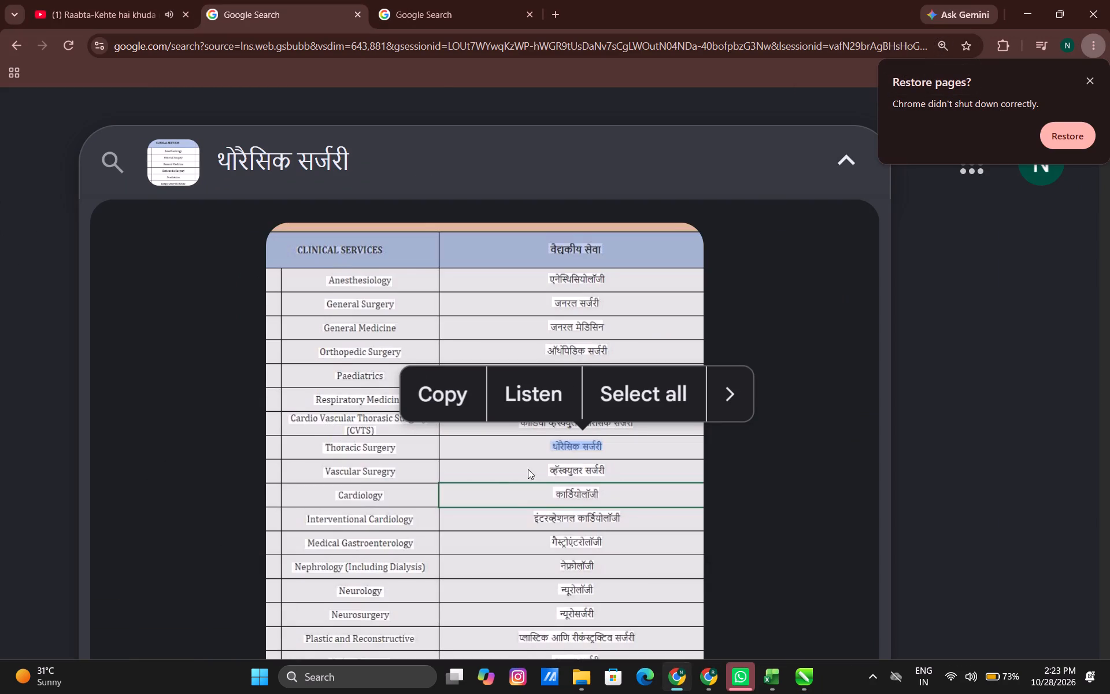
{"action": "double_click", "coordinate": [353, 473]}
{"action": "left_click", "coordinate": [234, 432]}
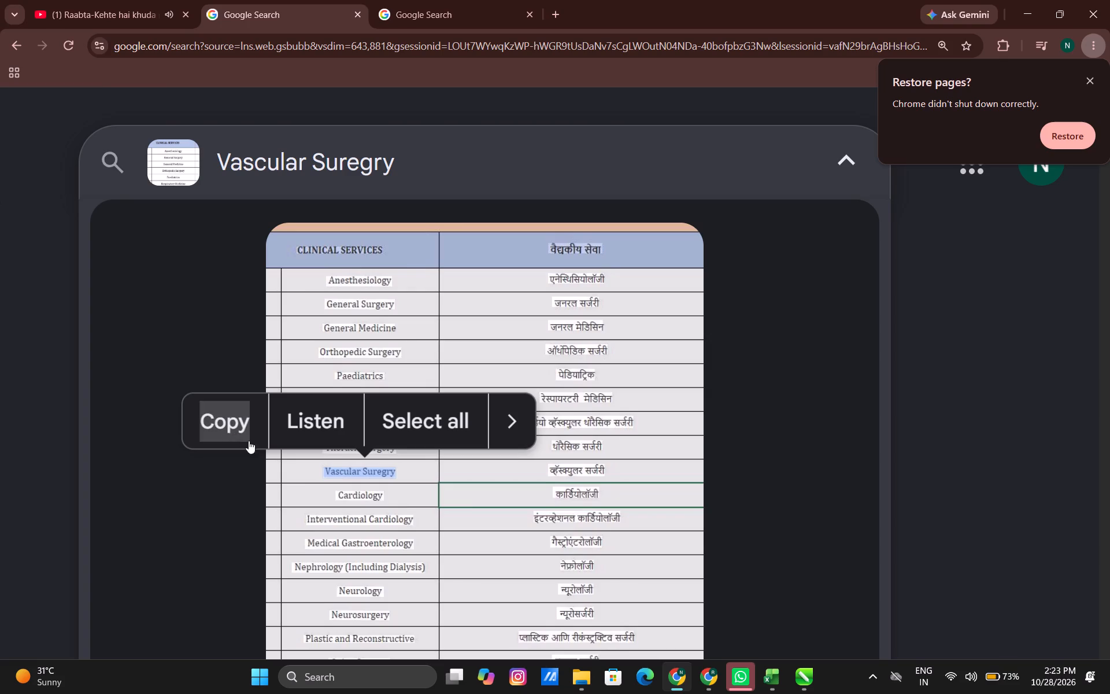
{"action": "key", "text": "alt+Tab"}
{"action": "left_click", "coordinate": [281, 441]}
{"action": "left_click", "coordinate": [420, 439], "text": "shift"}
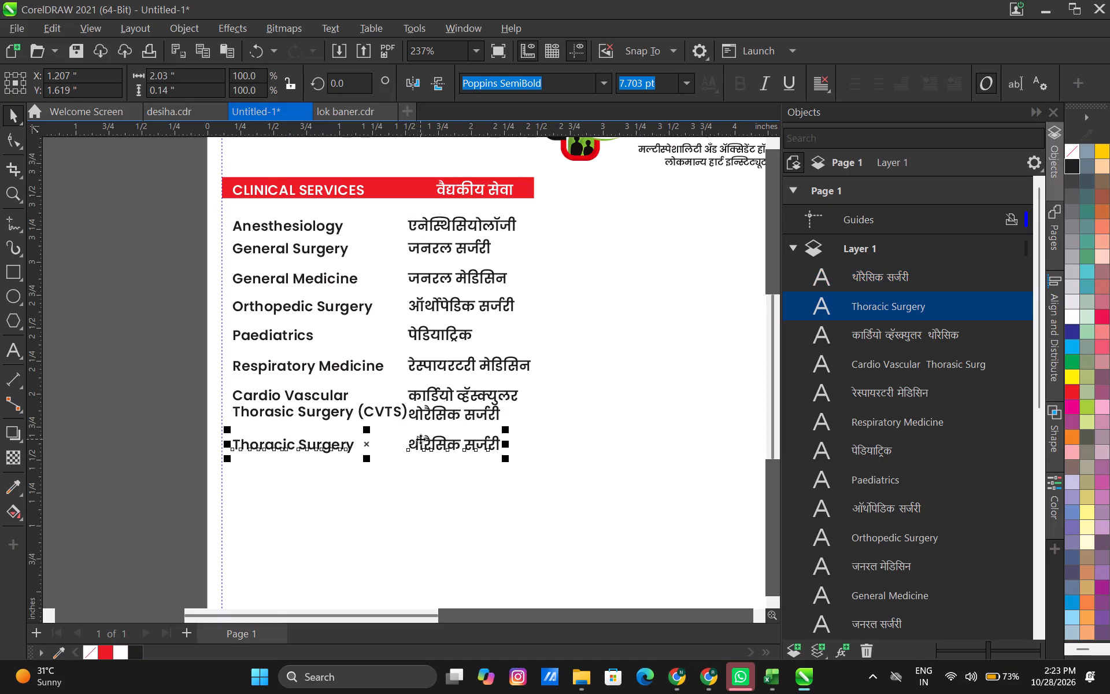
{"action": "left_click_drag", "start_coordinate": [423, 446], "coordinate": [429, 485]}
{"action": "right_click", "coordinate": [429, 485], "text": "shift"}
{"action": "left_click", "coordinate": [423, 514]}
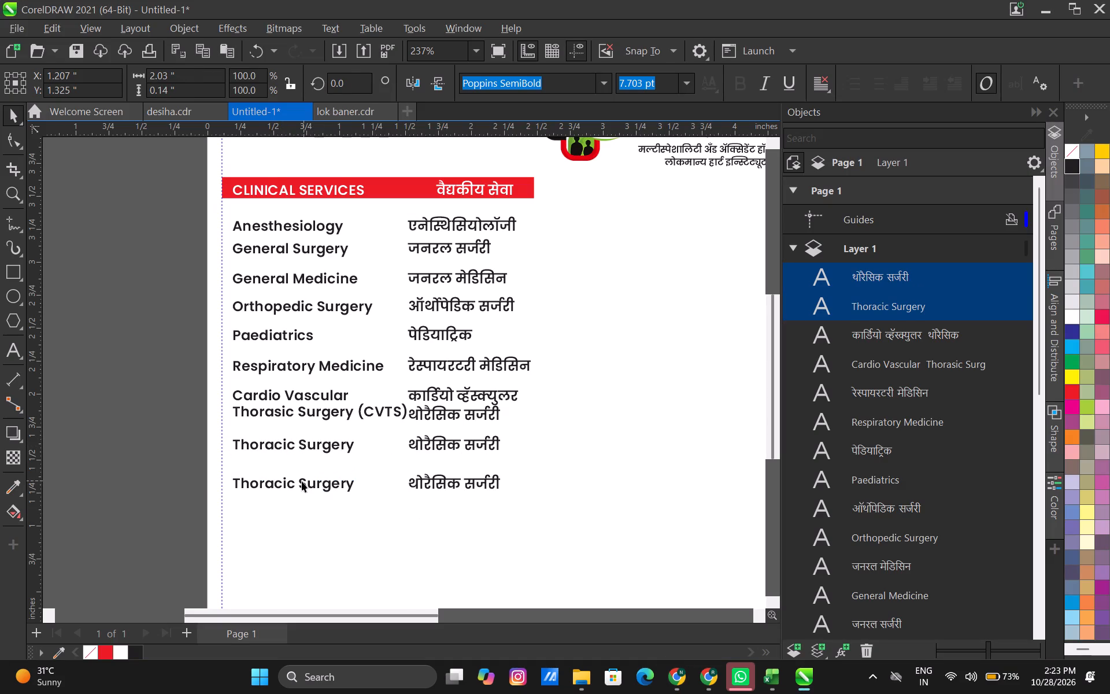
{"action": "double_click", "coordinate": [296, 483]}
{"action": "key", "text": "ctrl+a"}
{"action": "key", "text": "ctrl+v"}
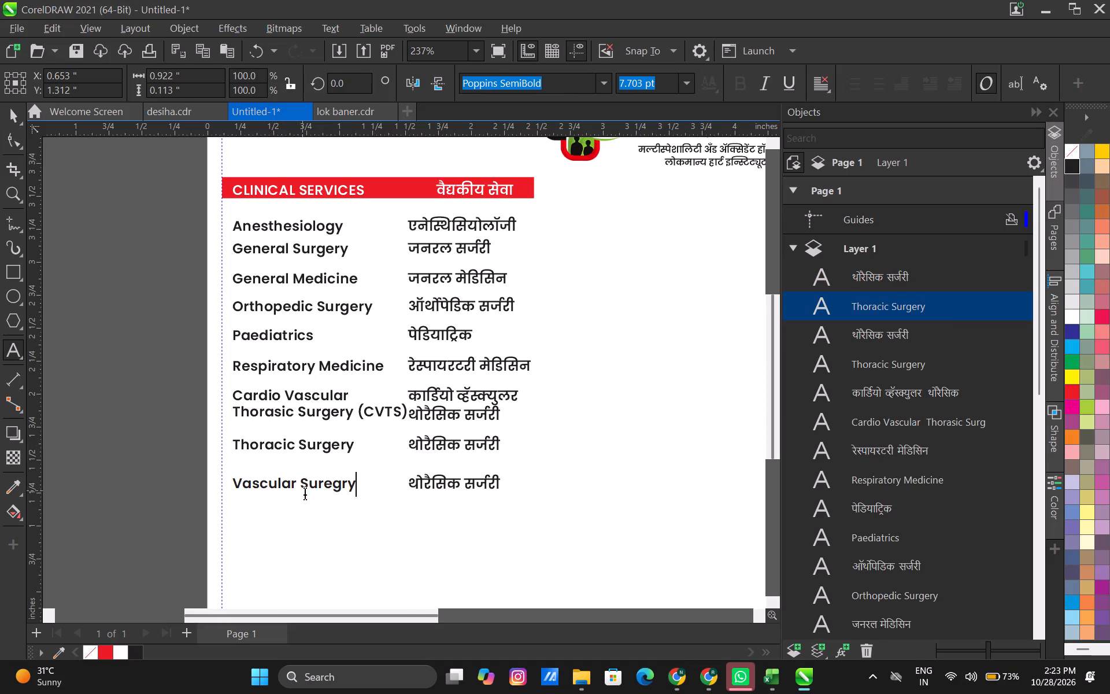
{"action": "left_click", "coordinate": [2, 126]}
Replace the ninth row's Marathi text with व्हॅस्क्युलर सर्जरी copied from Chrome.
{"action": "key", "text": "alt+Tab"}
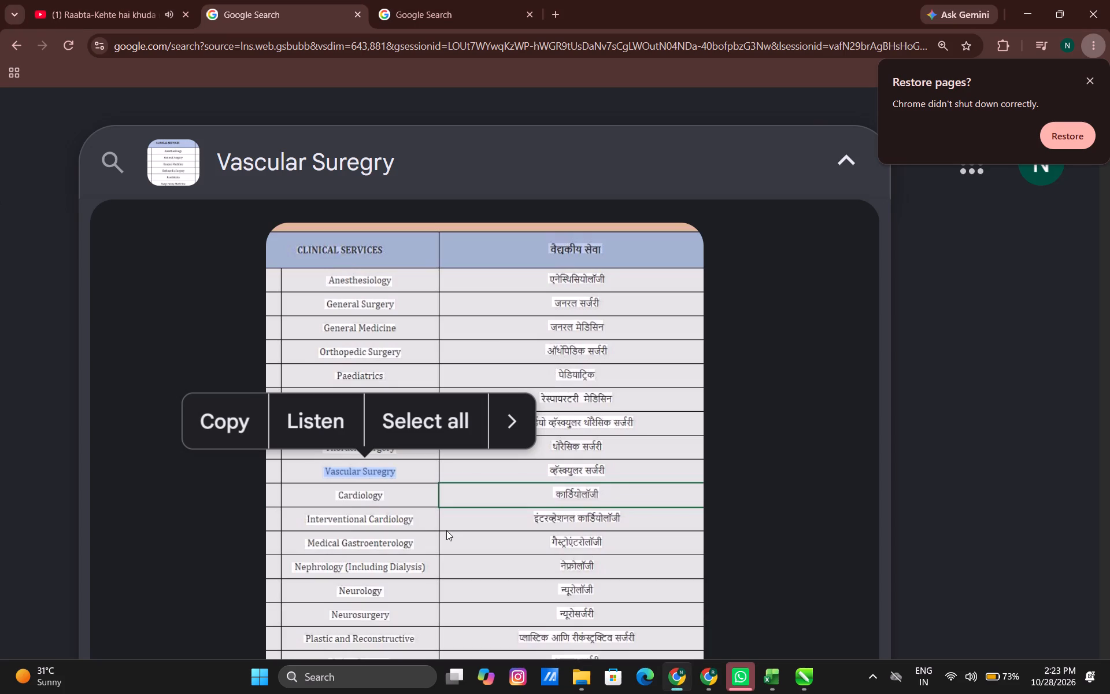
{"action": "triple_click", "coordinate": [563, 474]}
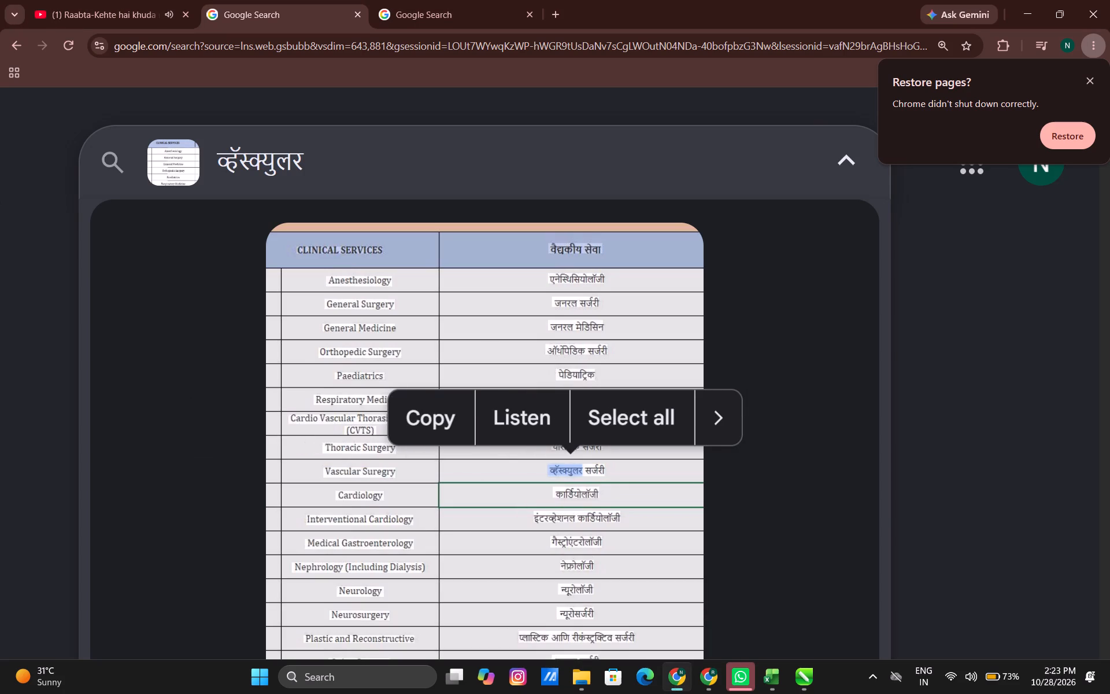
{"action": "double_click", "coordinate": [579, 469]}
{"action": "left_click", "coordinate": [447, 419]}
{"action": "key", "text": "alt+Tab"}
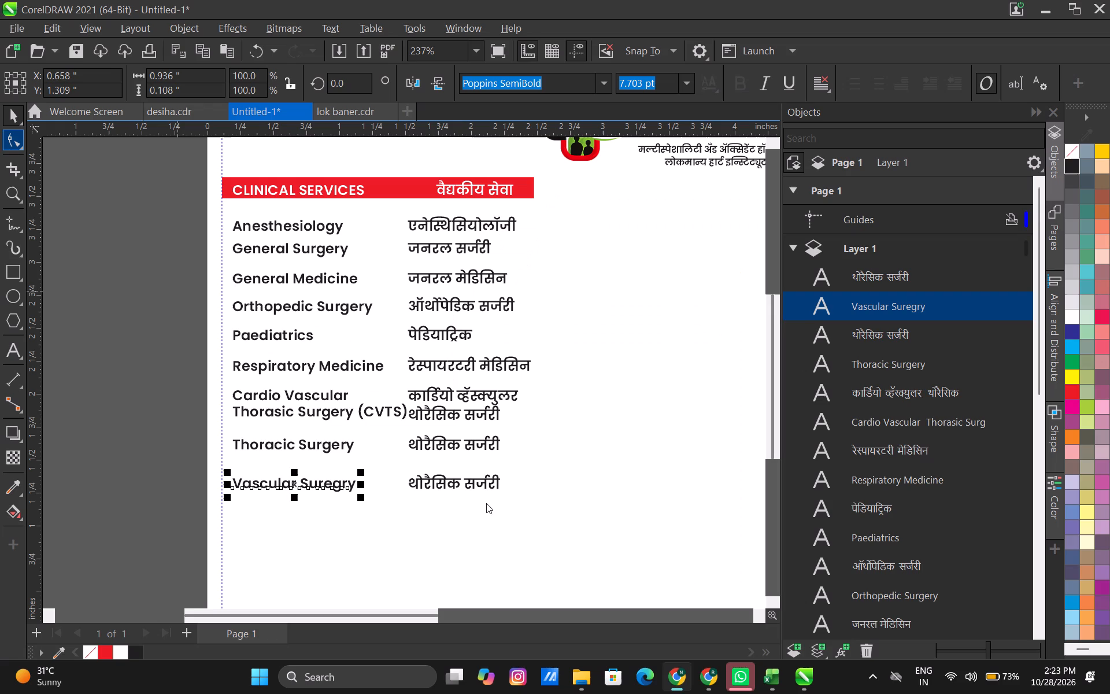
{"action": "double_click", "coordinate": [467, 483]}
{"action": "key", "text": "ctrl+a"}
{"action": "key", "text": "ctrl+v"}
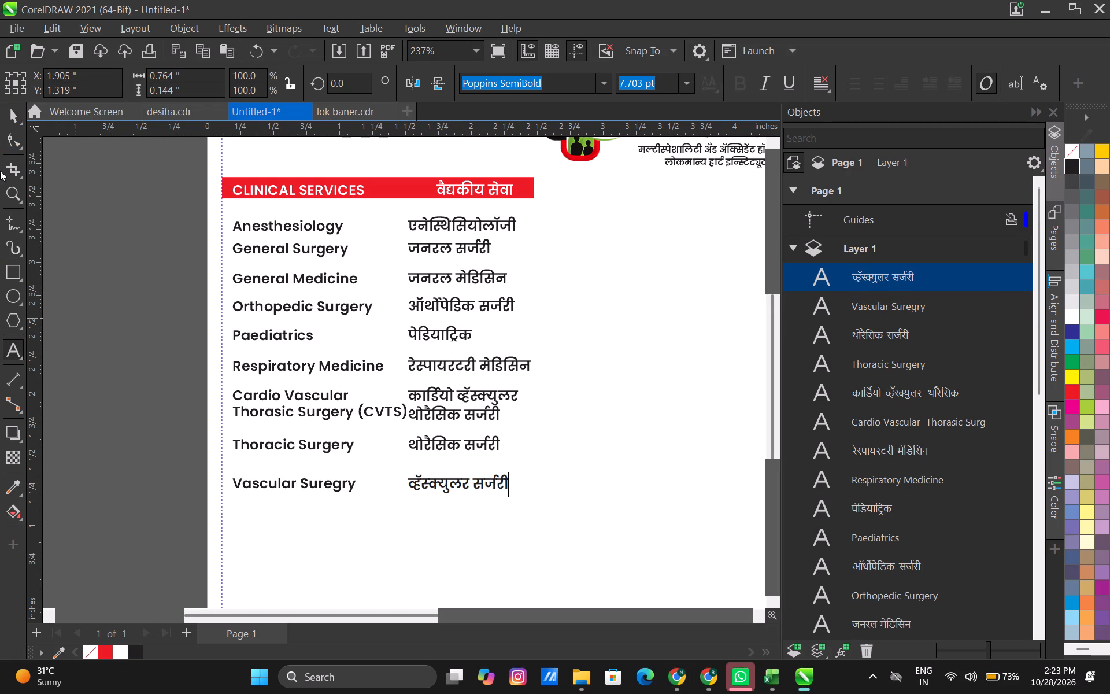
{"action": "left_click", "coordinate": [3, 120]}
Duplicate the Vascular Suregry row below itself as the tenth row and replace its English text with Cardiology copied from Chrome.
{"action": "key", "text": "alt+Tab"}
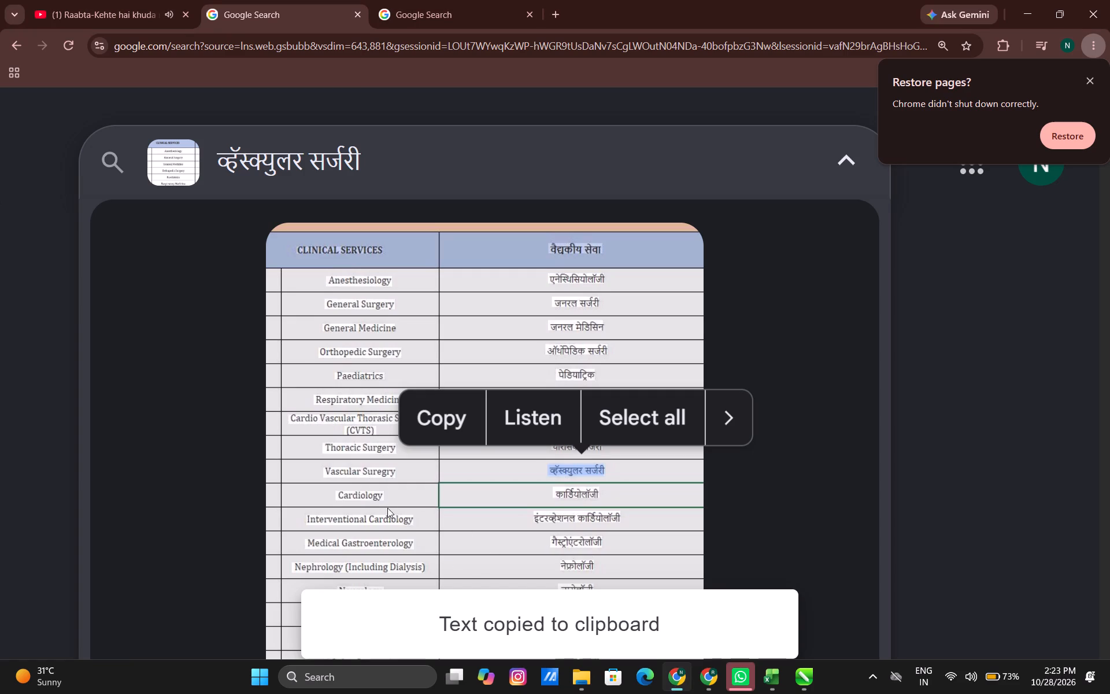
{"action": "double_click", "coordinate": [357, 497]}
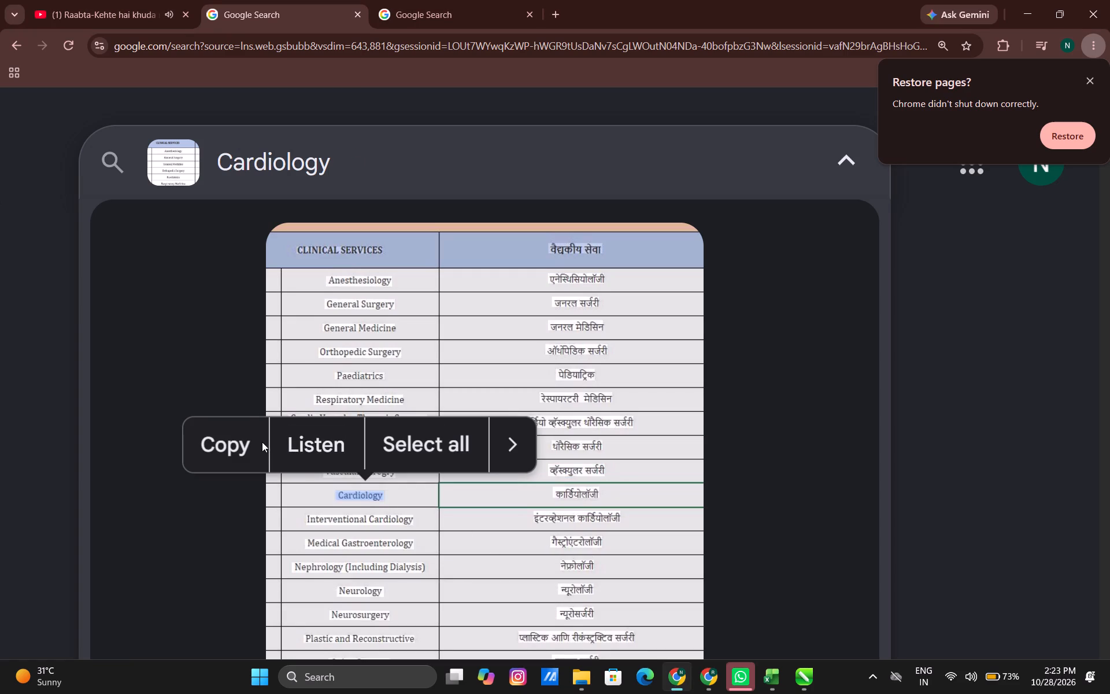
{"action": "left_click", "coordinate": [231, 442]}
{"action": "key", "text": "alt+Tab"}
{"action": "left_click", "coordinate": [305, 484], "text": "shift"}
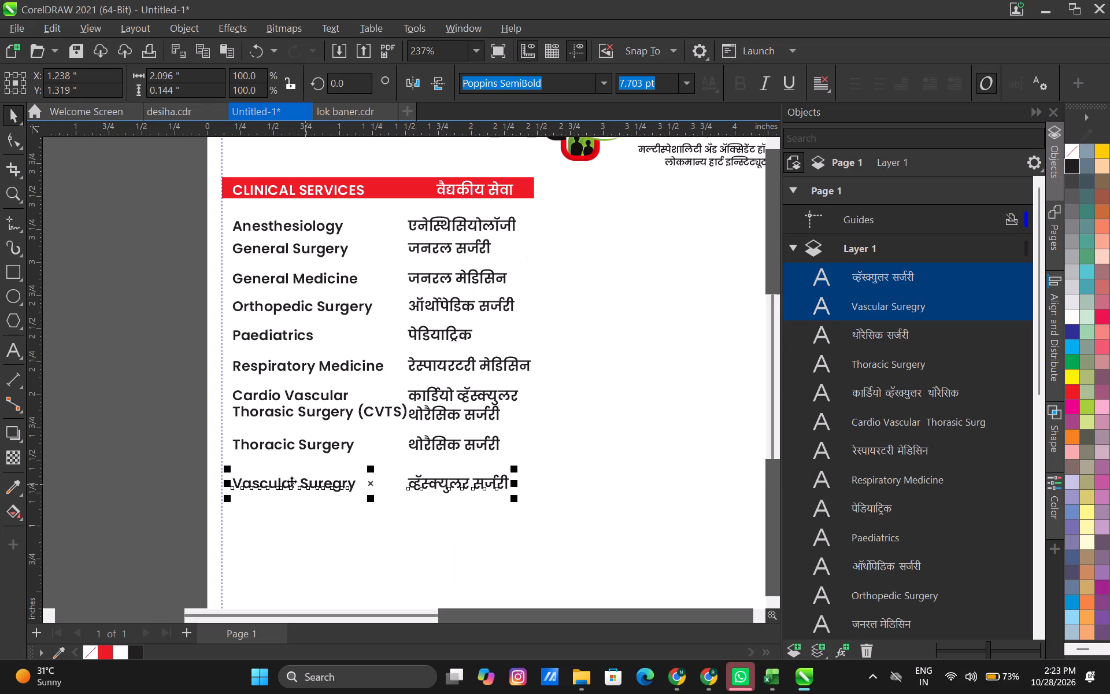
{"action": "left_click_drag", "start_coordinate": [291, 481], "coordinate": [297, 516]}
{"action": "right_click", "coordinate": [297, 516], "text": "shift"}
{"action": "left_click", "coordinate": [300, 538]}
{"action": "double_click", "coordinate": [294, 511]}
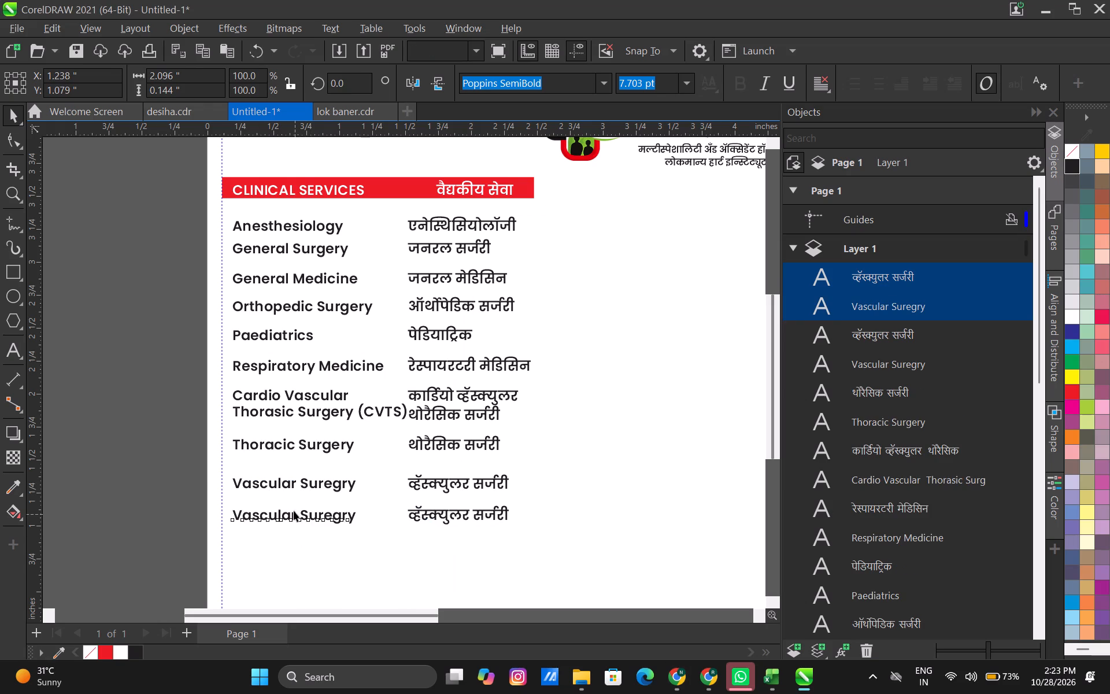
{"action": "key", "text": "ctrl+a"}
{"action": "key", "text": "ctrl+v"}
{"action": "left_click", "coordinate": [5, 113]}
Replace the tenth row's Marathi text with कार्डियोलॉजी copied from Chrome.
{"action": "key", "text": "alt+Tab"}
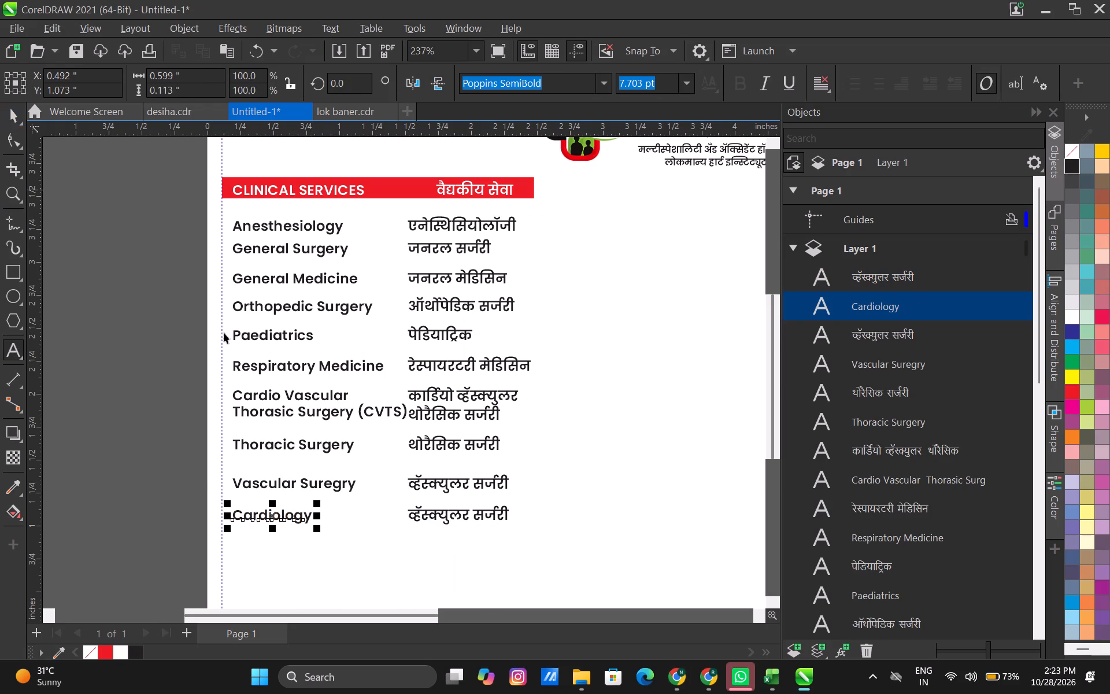
{"action": "triple_click", "coordinate": [564, 492]}
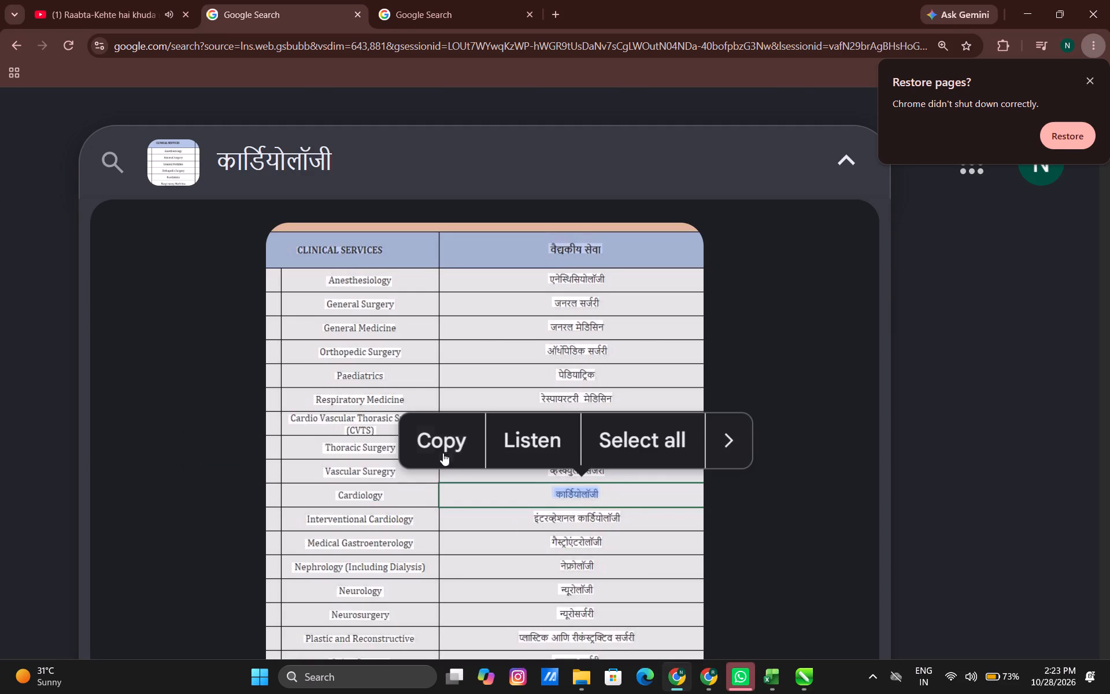
{"action": "left_click", "coordinate": [437, 444]}
{"action": "key", "text": "alt+Tab"}
{"action": "left_click", "coordinate": [453, 507]}
{"action": "double_click", "coordinate": [453, 510]}
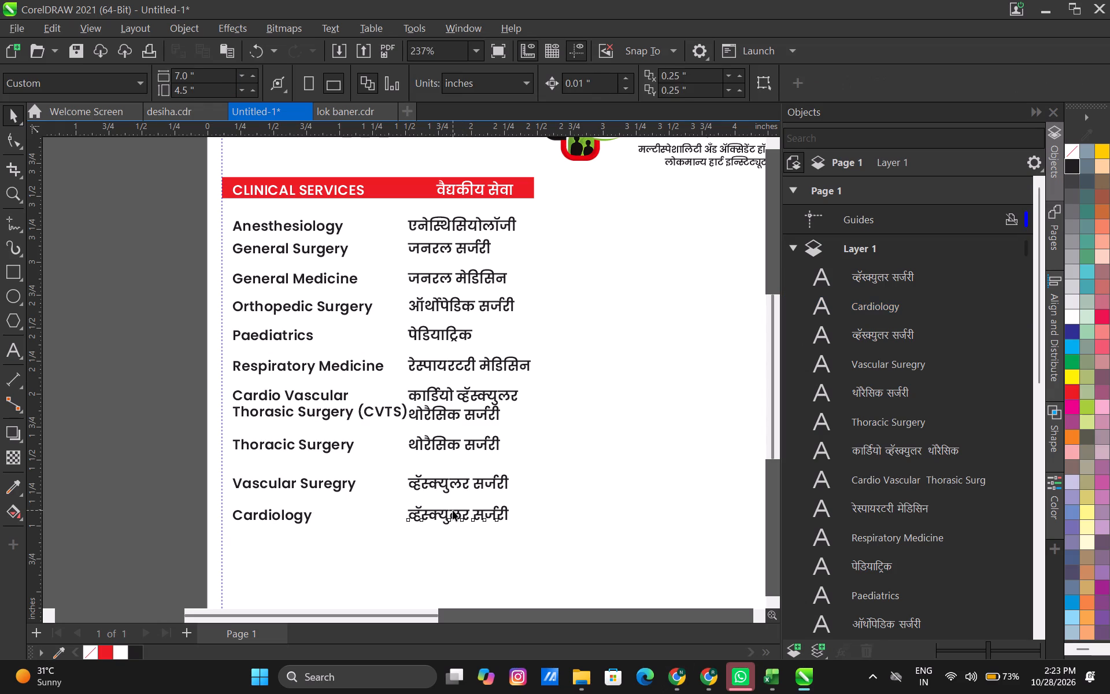
{"action": "key", "text": "ctrl+a"}
{"action": "key", "text": "ctrl+v"}
{"action": "left_click", "coordinate": [5, 114]}
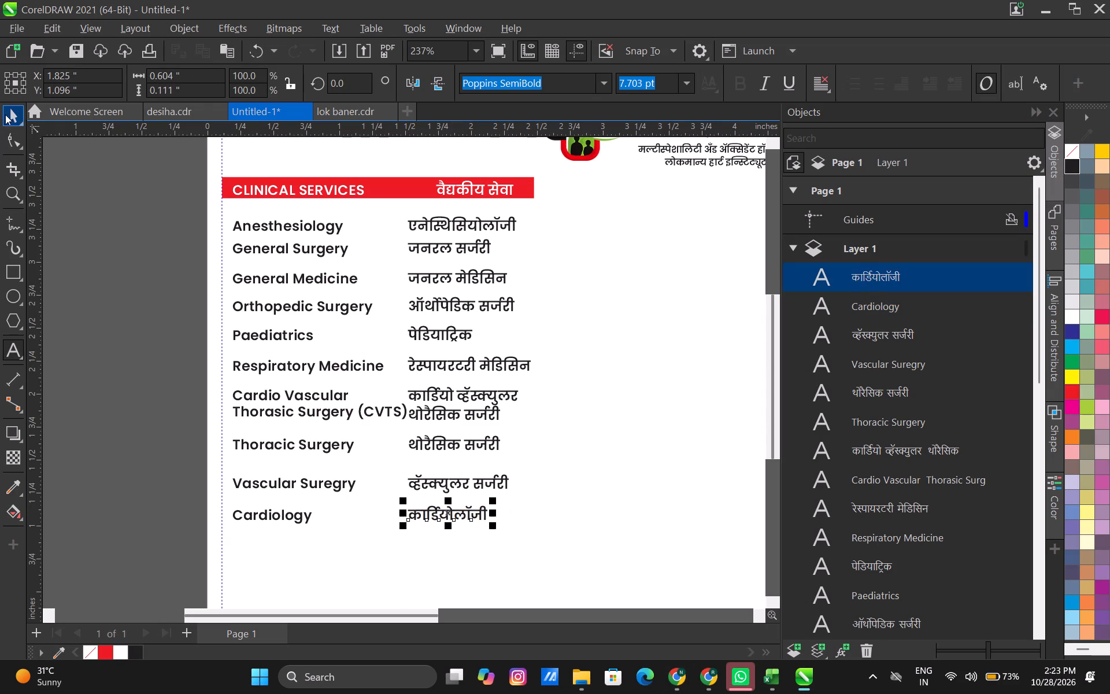
Duplicate the Cardiology row as the eleventh row and replace its English text with Interventional Cardiology copied from Chrome, breaking the line before Cardiology.
{"action": "key", "text": "alt+Tab"}
{"action": "double_click", "coordinate": [362, 521]}
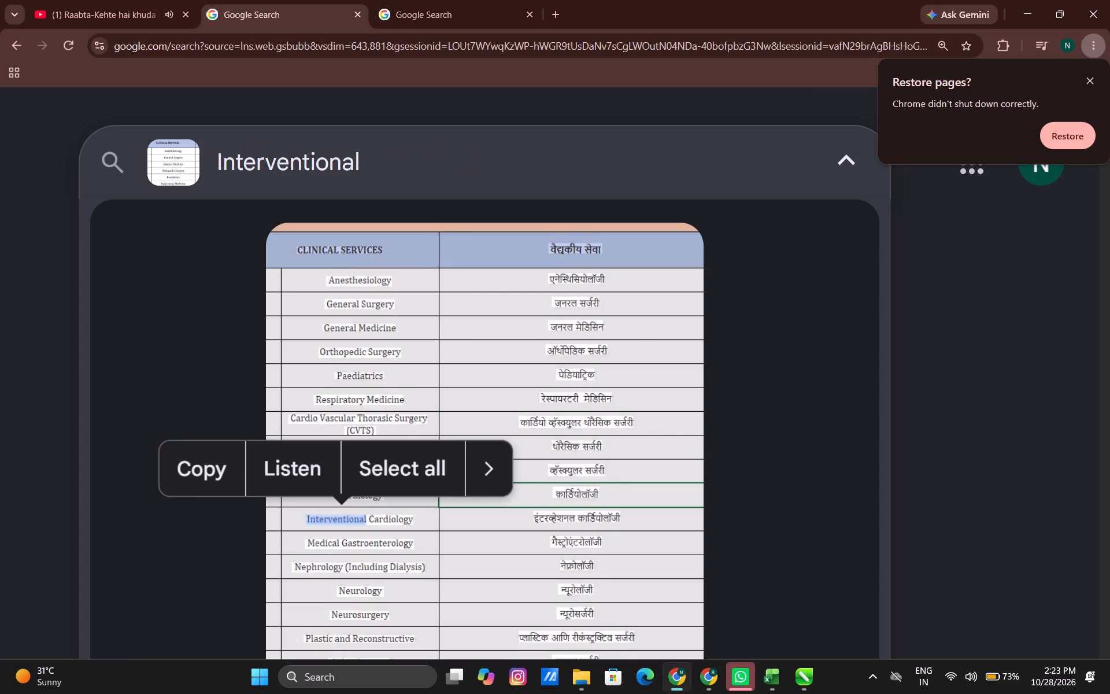
{"action": "left_click", "coordinate": [237, 458]}
{"action": "key", "text": "alt+Tab"}
{"action": "middle_click_drag", "start_coordinate": [256, 493], "coordinate": [265, 380]}
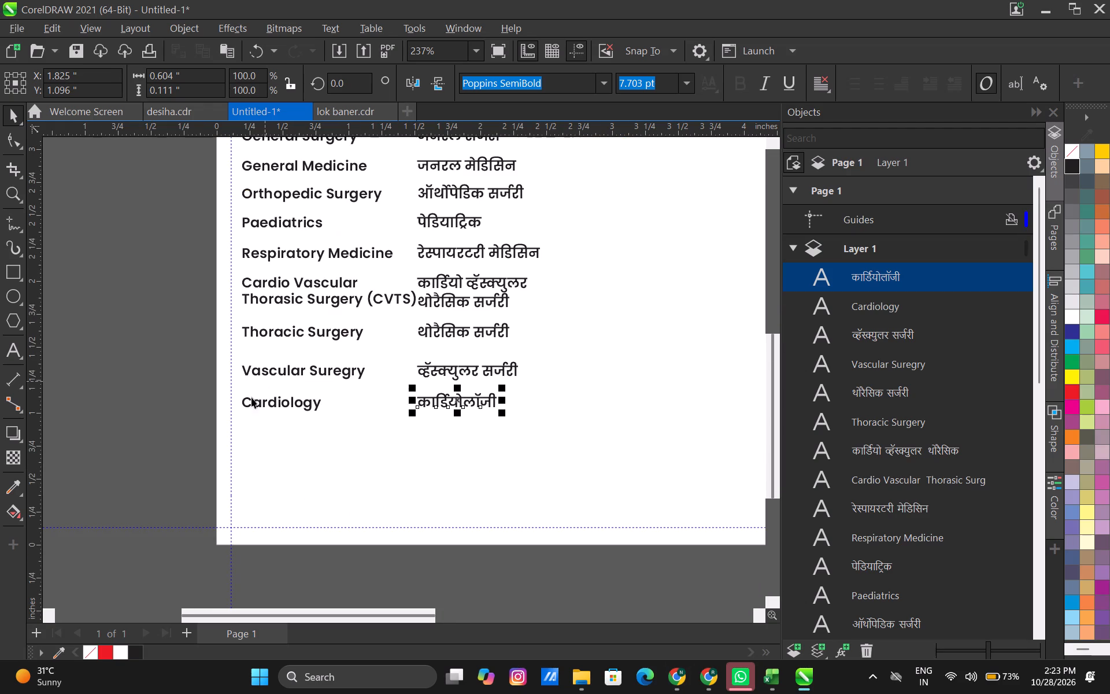
{"action": "left_click_drag", "start_coordinate": [188, 393], "coordinate": [567, 452]}
{"action": "left_click", "coordinate": [446, 401], "text": "shift"}
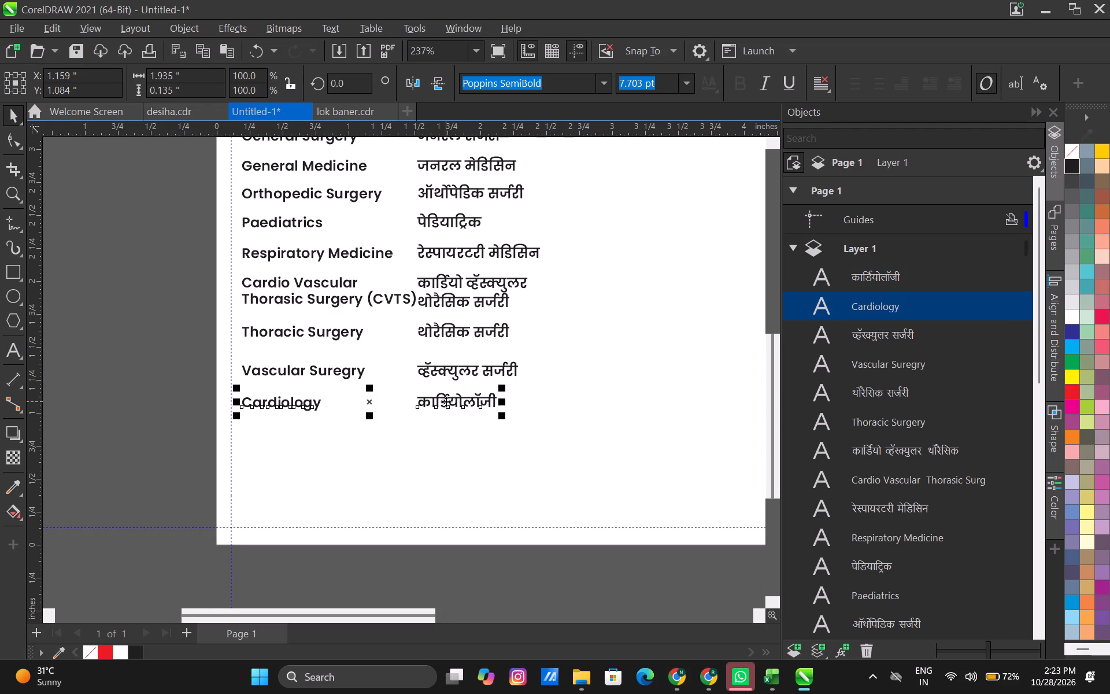
{"action": "left_click_drag", "start_coordinate": [436, 401], "coordinate": [439, 436]}
{"action": "right_click", "coordinate": [439, 436], "text": "shift"}
{"action": "left_click", "coordinate": [441, 453]}
{"action": "left_click", "coordinate": [239, 437]}
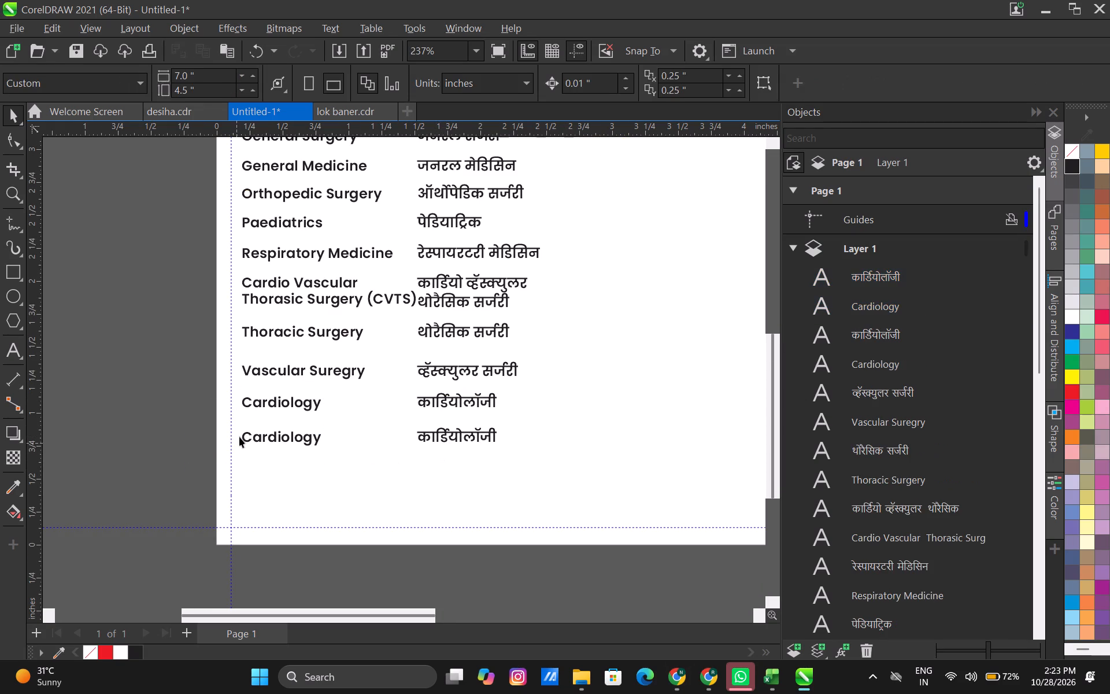
{"action": "double_click", "coordinate": [247, 438]}
{"action": "key", "text": "ctrl+a"}
{"action": "key", "text": "ctrl+v"}
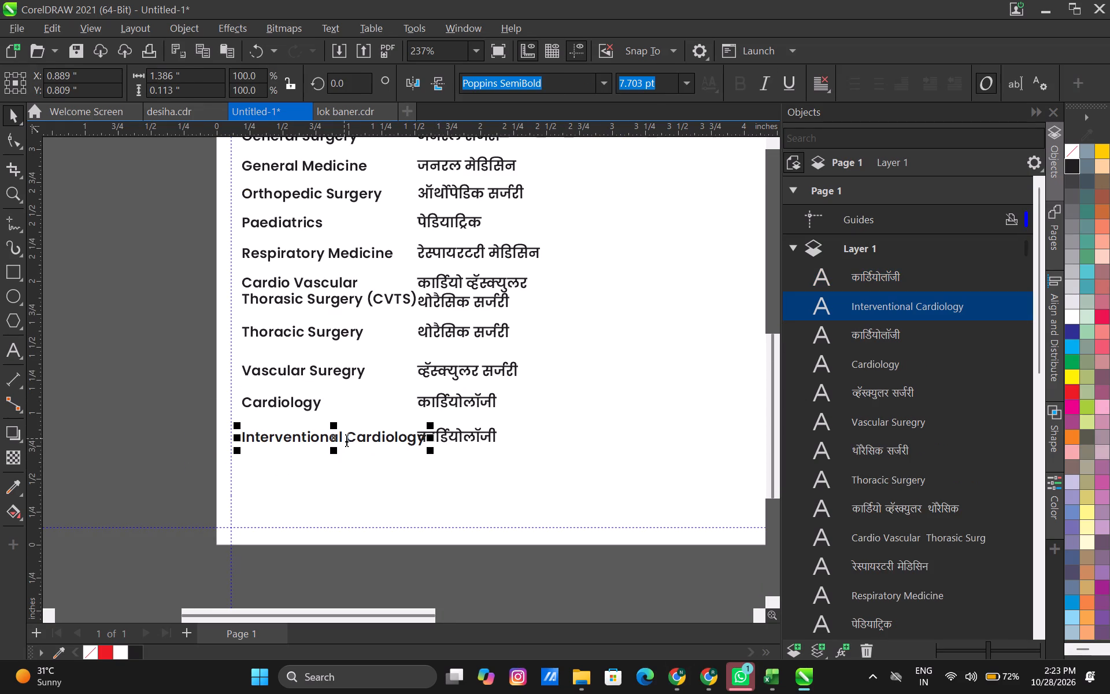
{"action": "left_click", "coordinate": [346, 439]}
{"action": "key", "text": "Return"}
{"action": "left_click", "coordinate": [12, 108]}
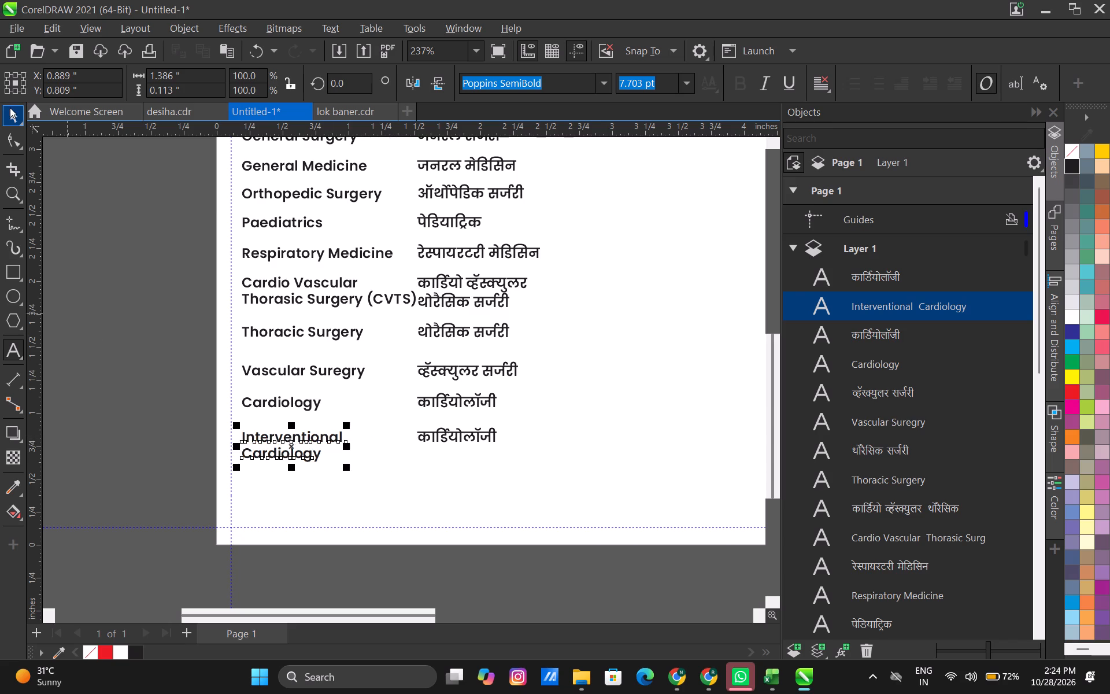
Replace the eleventh row's Marathi text with इंटरव्हेशनल कार्डियोलॉजी copied from Chrome.
{"action": "key", "text": "alt+Tab"}
{"action": "double_click", "coordinate": [568, 515]}
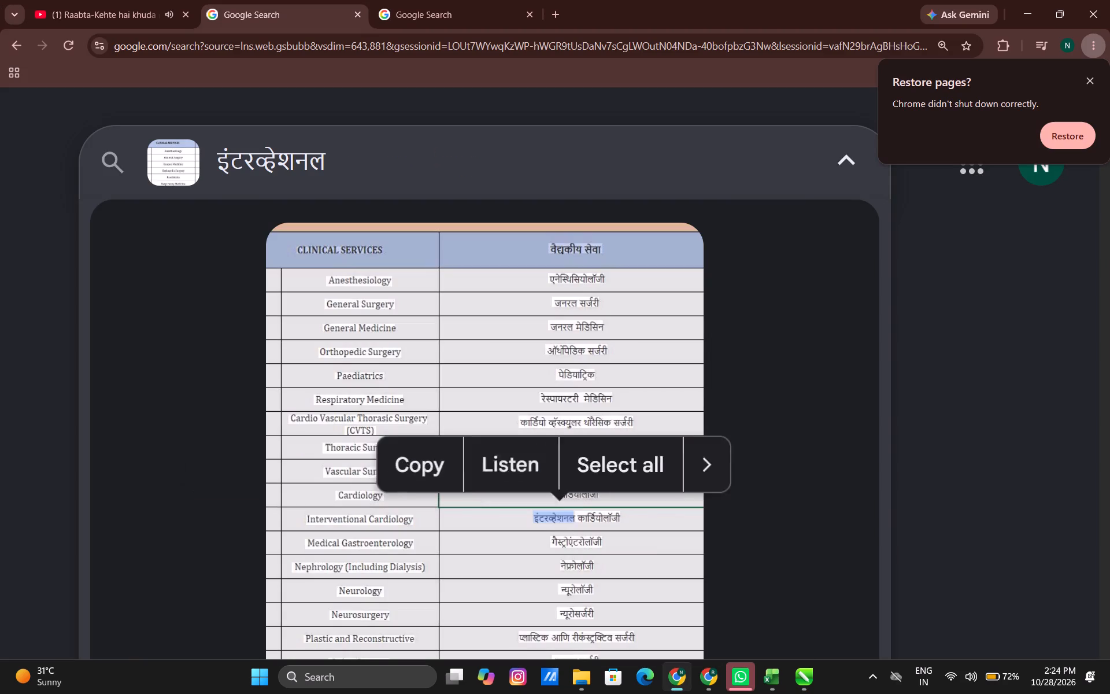
{"action": "left_click", "coordinate": [445, 454]}
{"action": "key", "text": "alt+Tab"}
{"action": "double_click", "coordinate": [475, 440]}
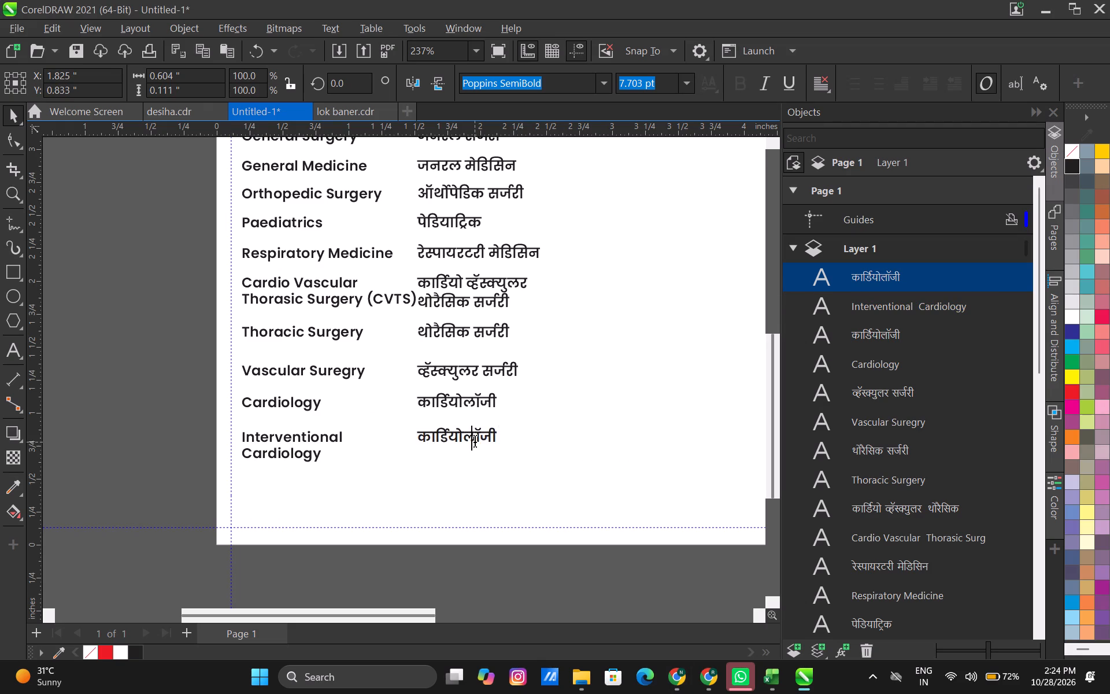
{"action": "key", "text": "ctrl+a"}
{"action": "key", "text": "ctrl+v"}
{"action": "left_click", "coordinate": [5, 119]}
Duplicate the Interventional Cardiology row below as the twelfth row and replace its English text with Medical Gastroenterology copied from Chrome, breaking the line before Gastroenterology.
{"action": "key", "text": "alt+Tab"}
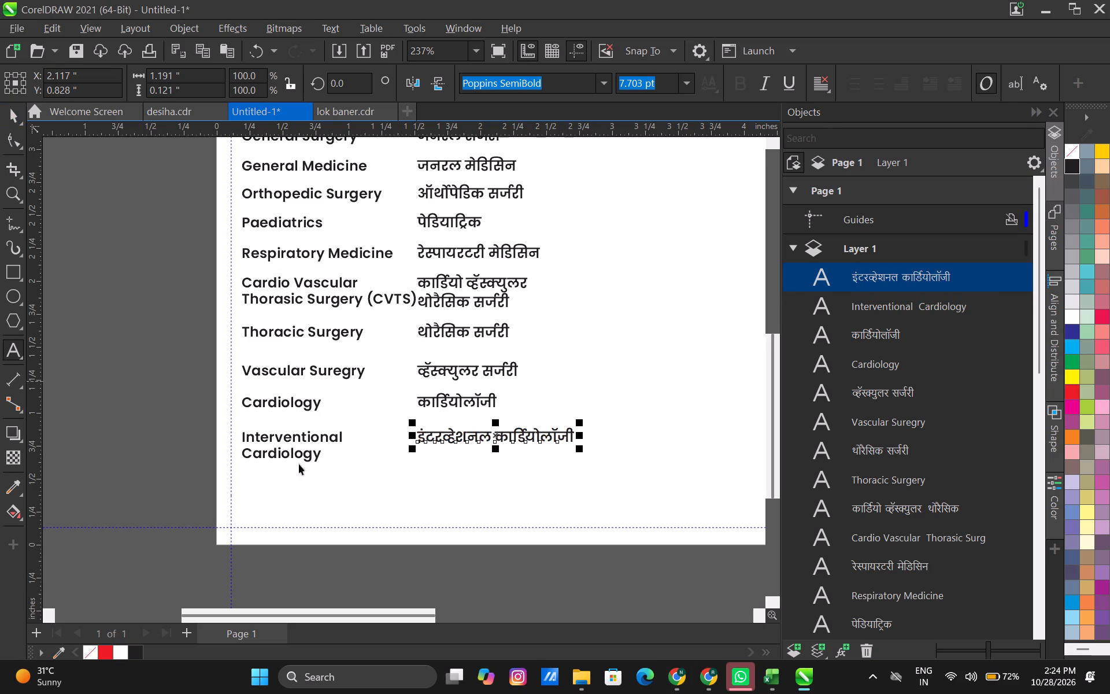
{"action": "double_click", "coordinate": [332, 542]}
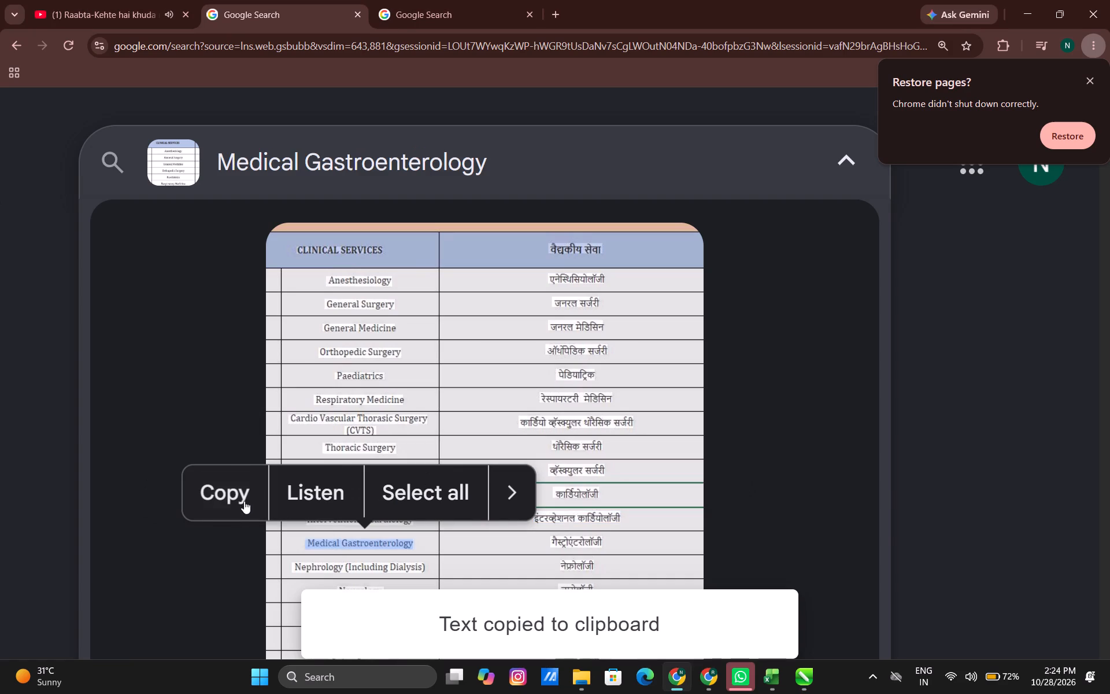
{"action": "left_click", "coordinate": [241, 498]}
{"action": "key", "text": "alt+Tab"}
{"action": "middle_click_drag", "start_coordinate": [287, 470], "coordinate": [309, 412]}
{"action": "scroll", "coordinate": [309, 412], "scroll_direction": "up", "scroll_amount": 2}
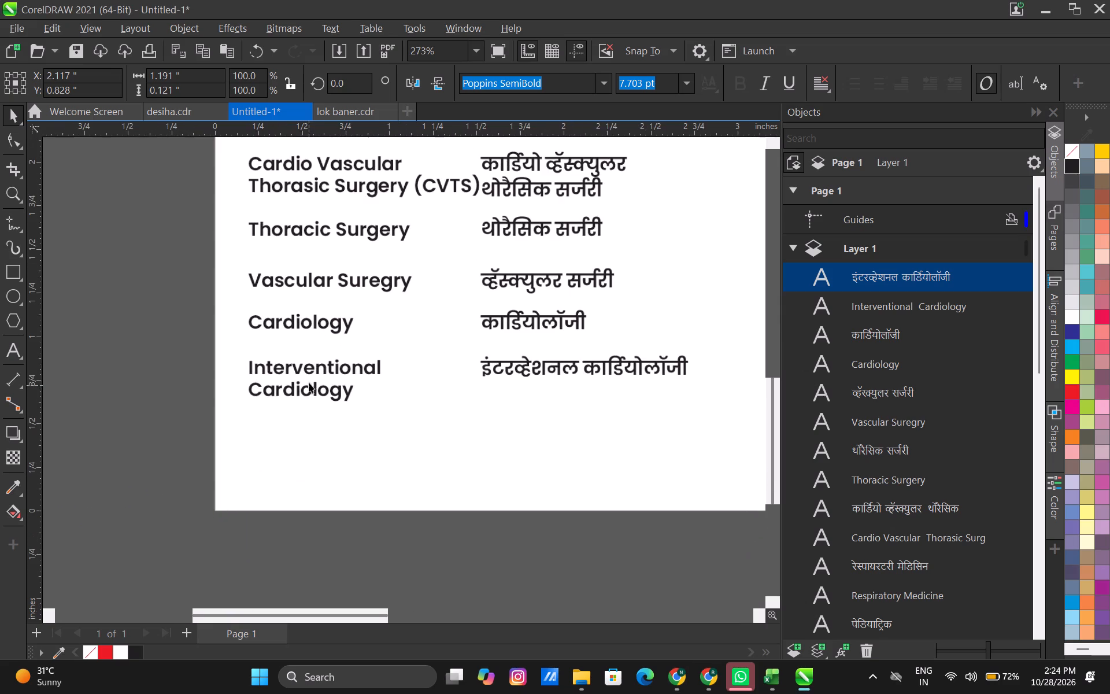
{"action": "left_click", "coordinate": [306, 368]}
{"action": "left_click", "coordinate": [509, 366], "text": "shift"}
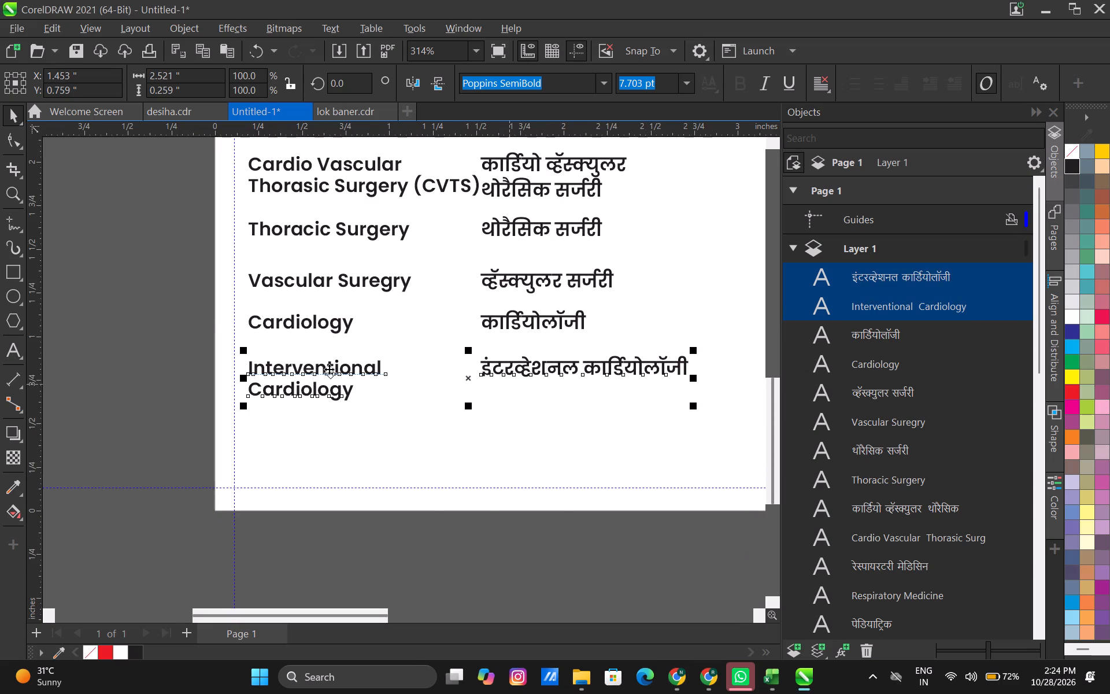
{"action": "left_click_drag", "start_coordinate": [328, 367], "coordinate": [334, 421]}
{"action": "right_click", "coordinate": [334, 421], "text": "shift"}
{"action": "left_click", "coordinate": [373, 482]}
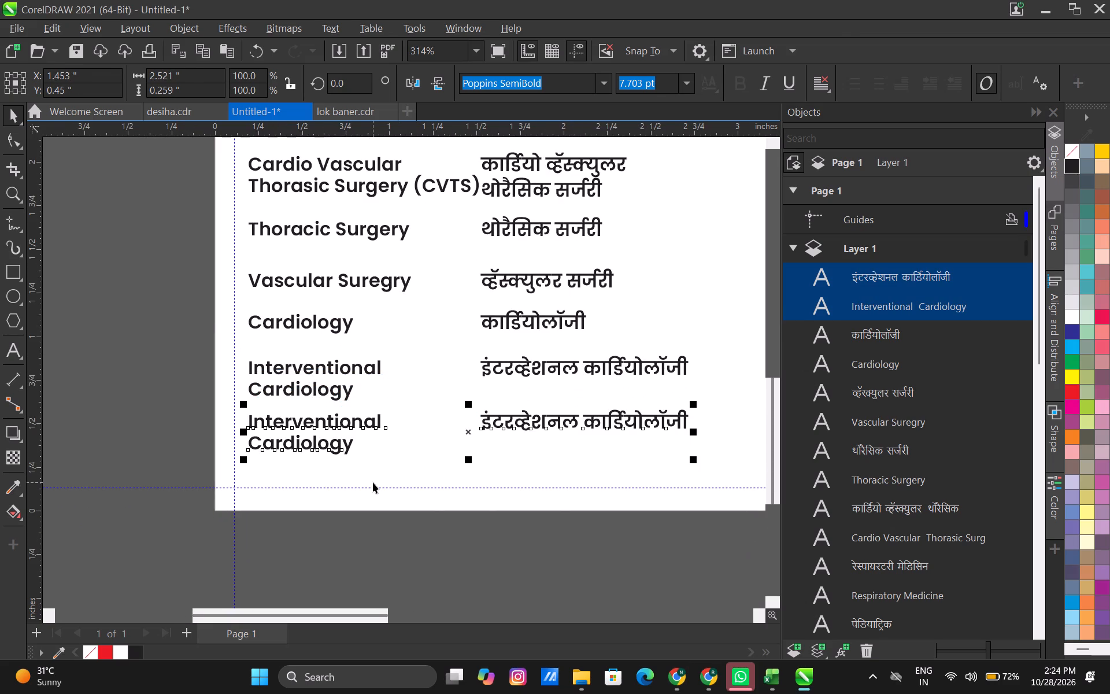
{"action": "double_click", "coordinate": [320, 440]}
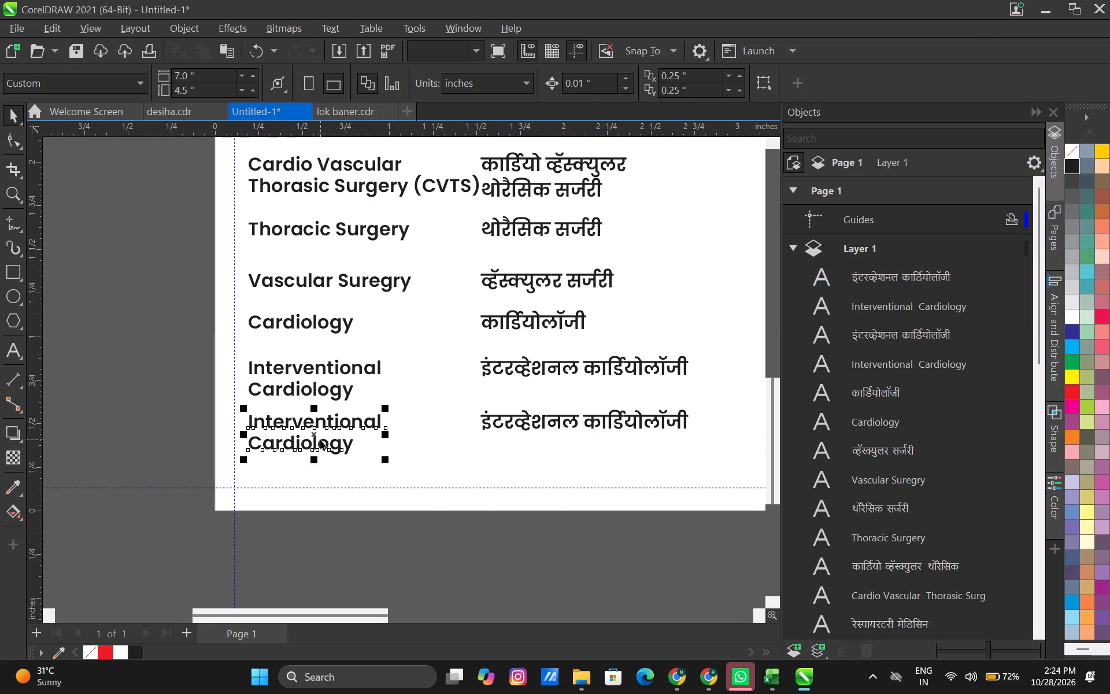
{"action": "key", "text": "ctrl+a"}
{"action": "key", "text": "ctrl+v"}
{"action": "left_click", "coordinate": [331, 421]}
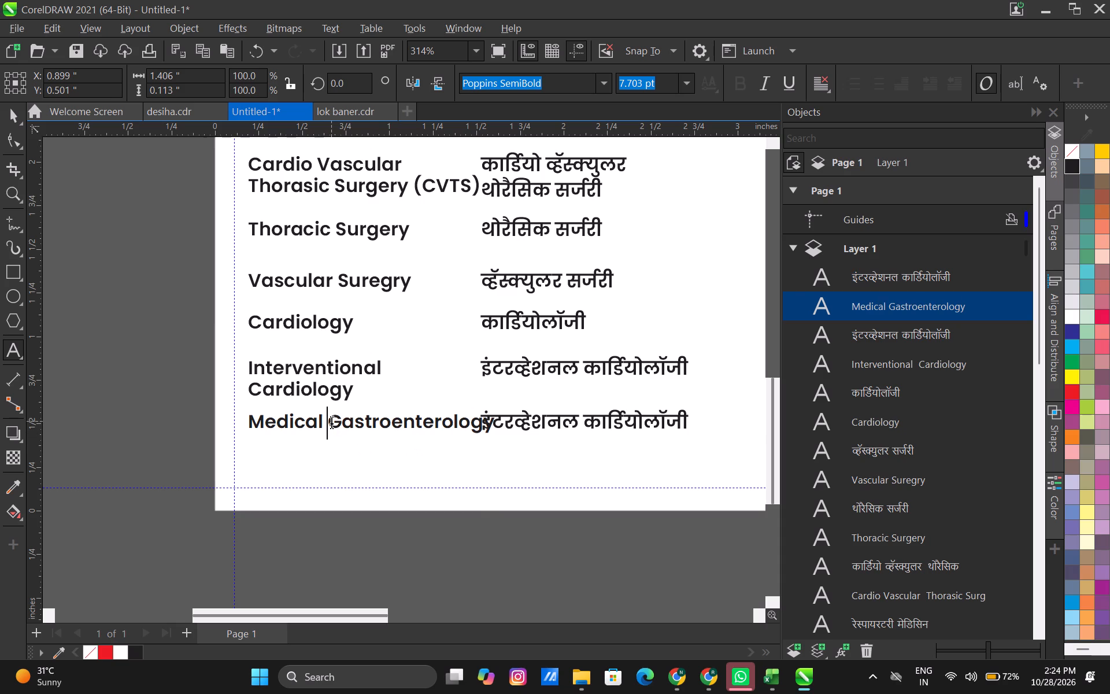
{"action": "key", "text": "Return"}
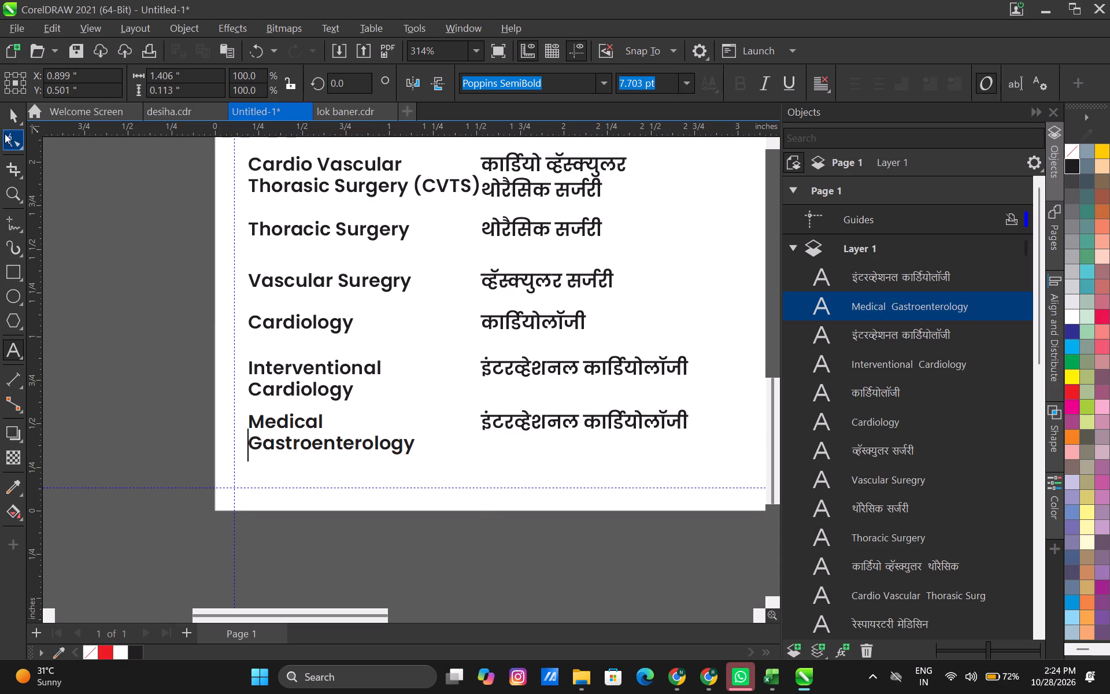
{"action": "left_click", "coordinate": [8, 125]}
Replace the twelfth row's Marathi text with गैस्ट्रोएंटरोलॉजी copied from Chrome.
{"action": "key", "text": "alt+Tab"}
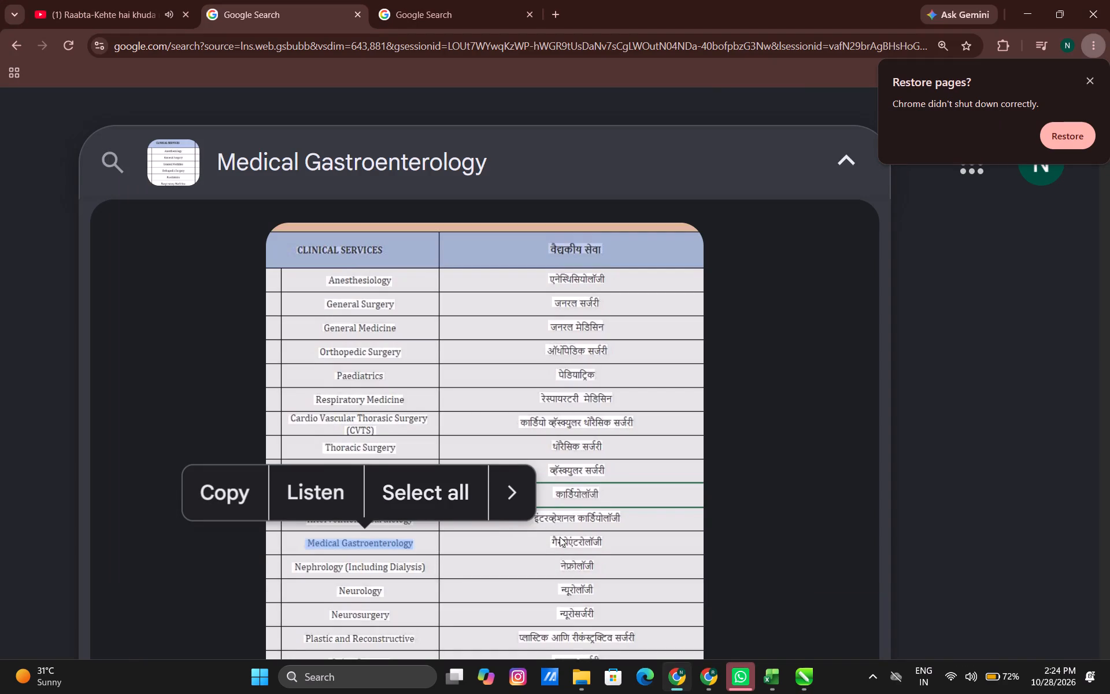
{"action": "double_click", "coordinate": [561, 542]}
{"action": "left_click", "coordinate": [457, 483]}
{"action": "key", "text": "alt+Tab"}
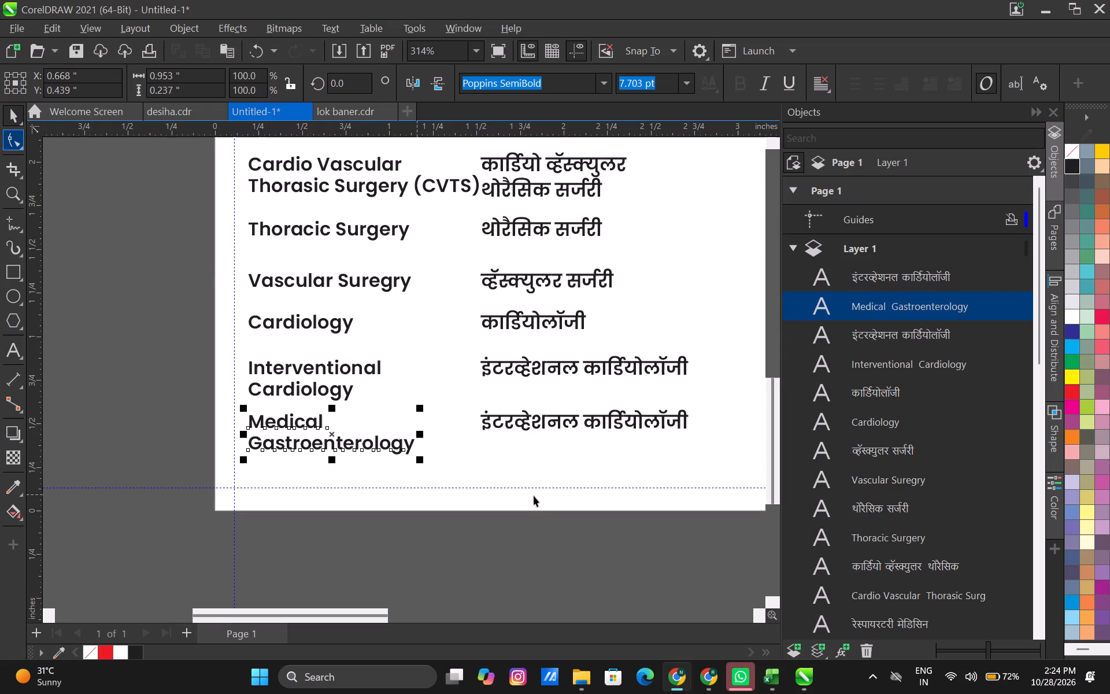
{"action": "double_click", "coordinate": [525, 419]}
{"action": "key", "text": "ctrl+a"}
{"action": "key", "text": "ctrl+v"}
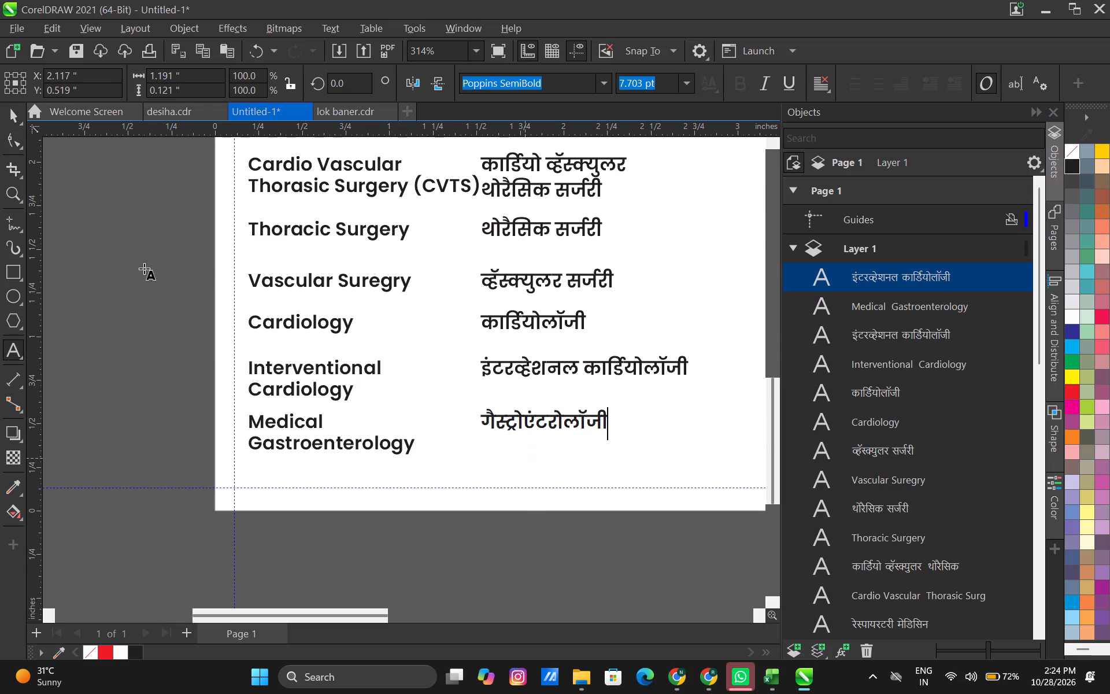
{"action": "left_click", "coordinate": [10, 119]}
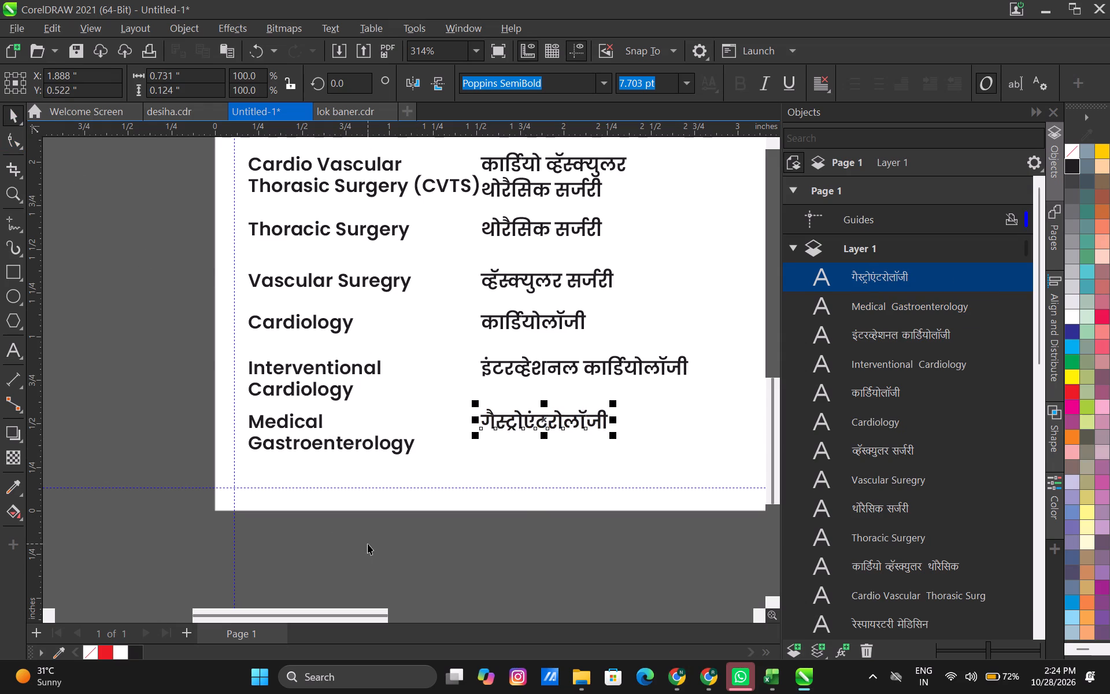
Duplicate the Medical Gastroenterology row as the thirteenth row and replace its English text with Nephrology (Including Dialysis) copied from Chrome, breaking the line before the parenthesis.
{"action": "scroll", "coordinate": [368, 544], "scroll_direction": "down", "scroll_amount": 3}
{"action": "key", "text": "alt+Tab"}
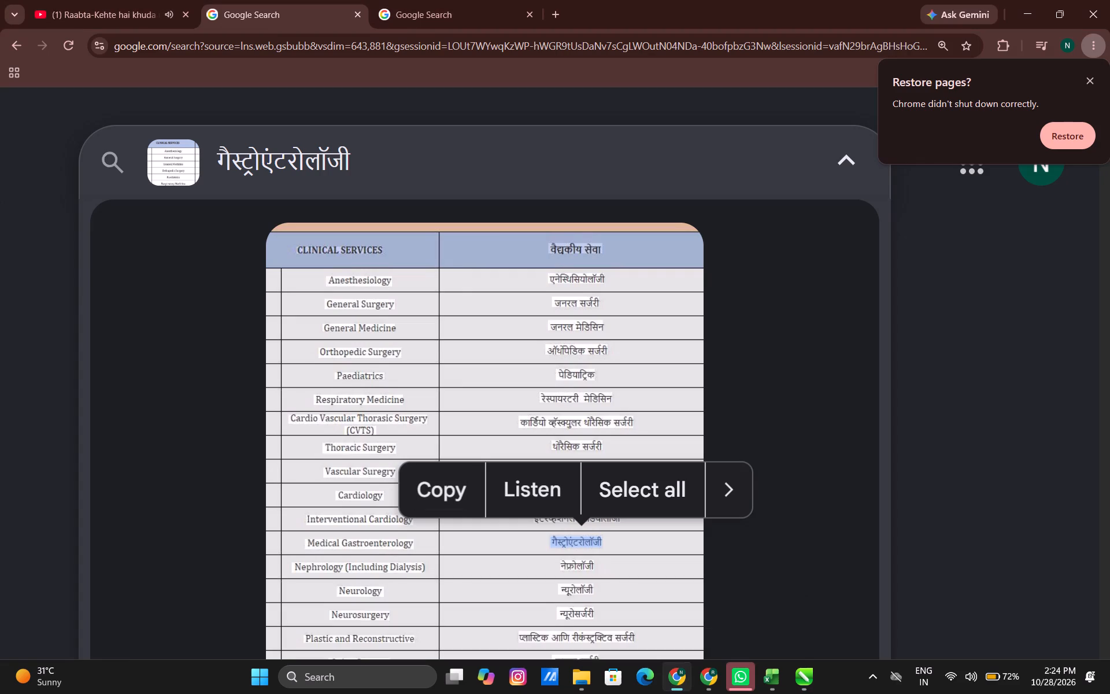
{"action": "double_click", "coordinate": [361, 570]}
{"action": "left_click", "coordinate": [238, 518]}
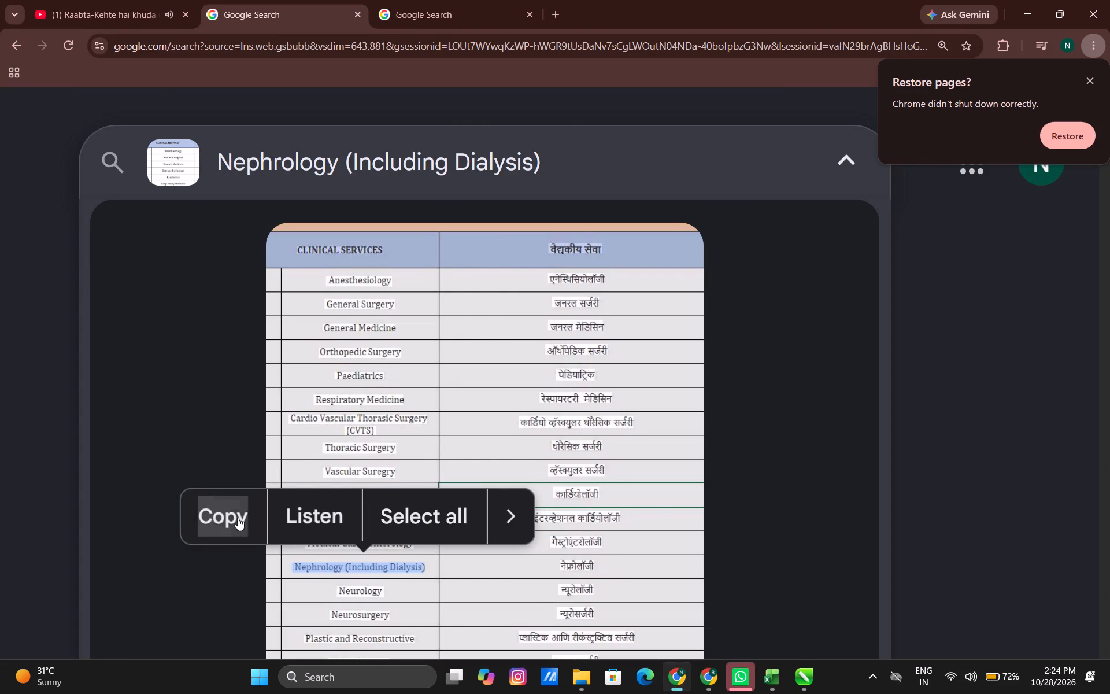
{"action": "key", "text": "alt+Tab"}
{"action": "left_click", "coordinate": [321, 478], "text": "shift"}
{"action": "scroll", "coordinate": [321, 478], "scroll_direction": "up", "scroll_amount": 4}
{"action": "left_click_drag", "start_coordinate": [321, 478], "coordinate": [321, 481]}
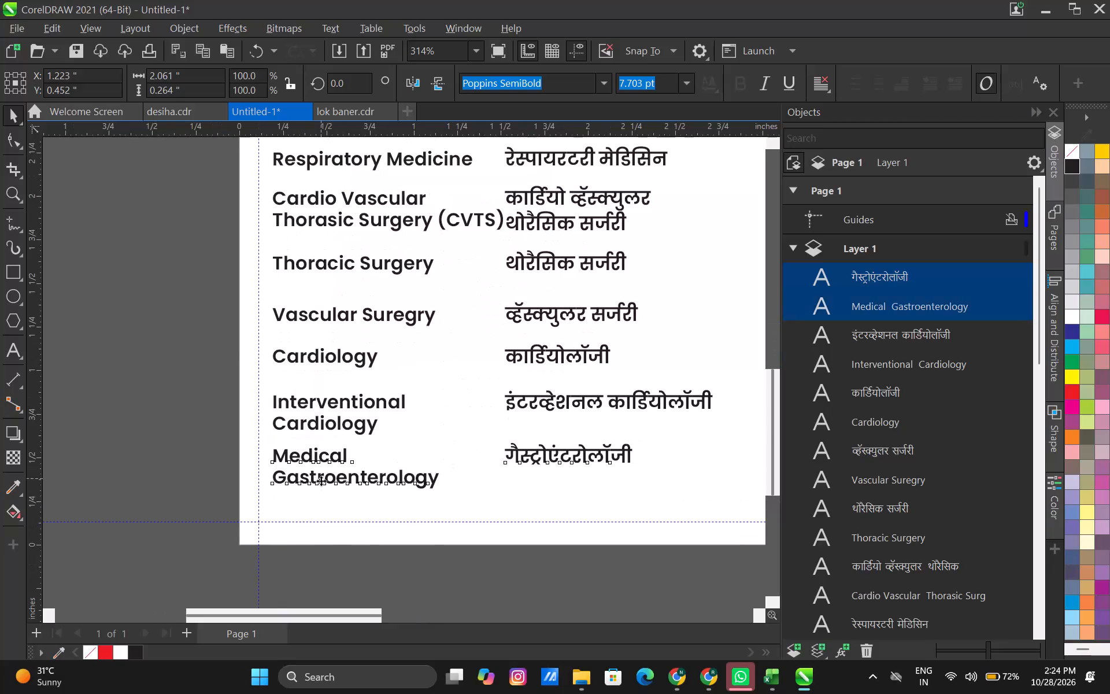
{"action": "left_click_drag", "start_coordinate": [321, 481], "coordinate": [319, 530]}
{"action": "right_click", "coordinate": [319, 530], "text": "shift"}
{"action": "left_click", "coordinate": [316, 554]}
{"action": "double_click", "coordinate": [312, 529]}
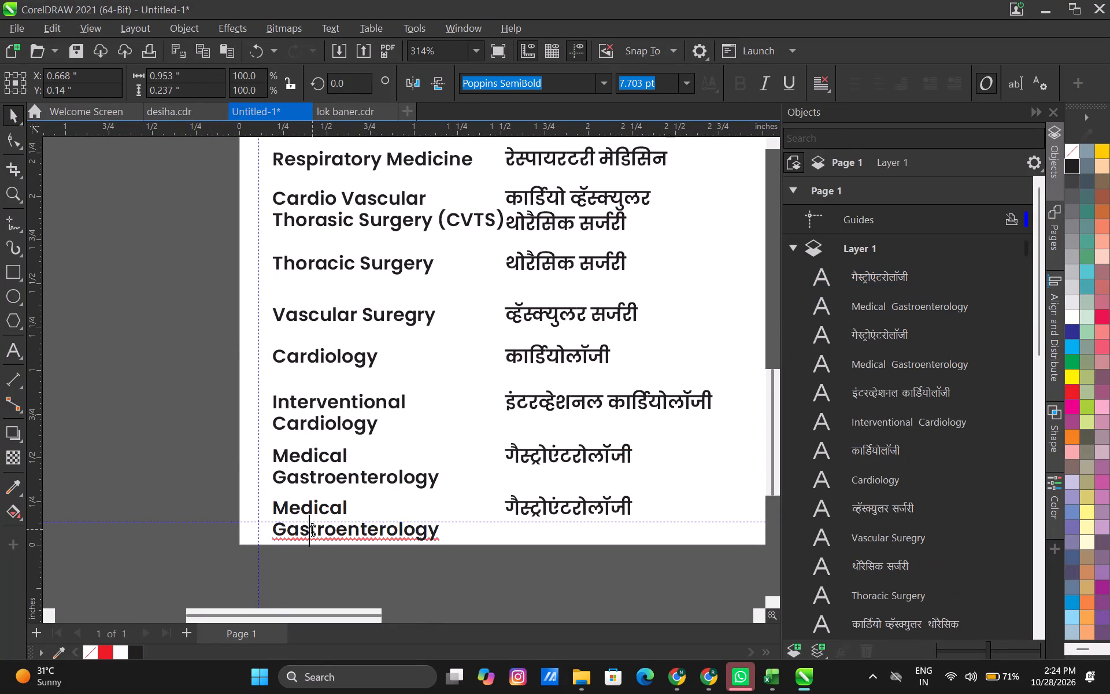
{"action": "key", "text": "ctrl+a"}
{"action": "key", "text": "ctrl+v"}
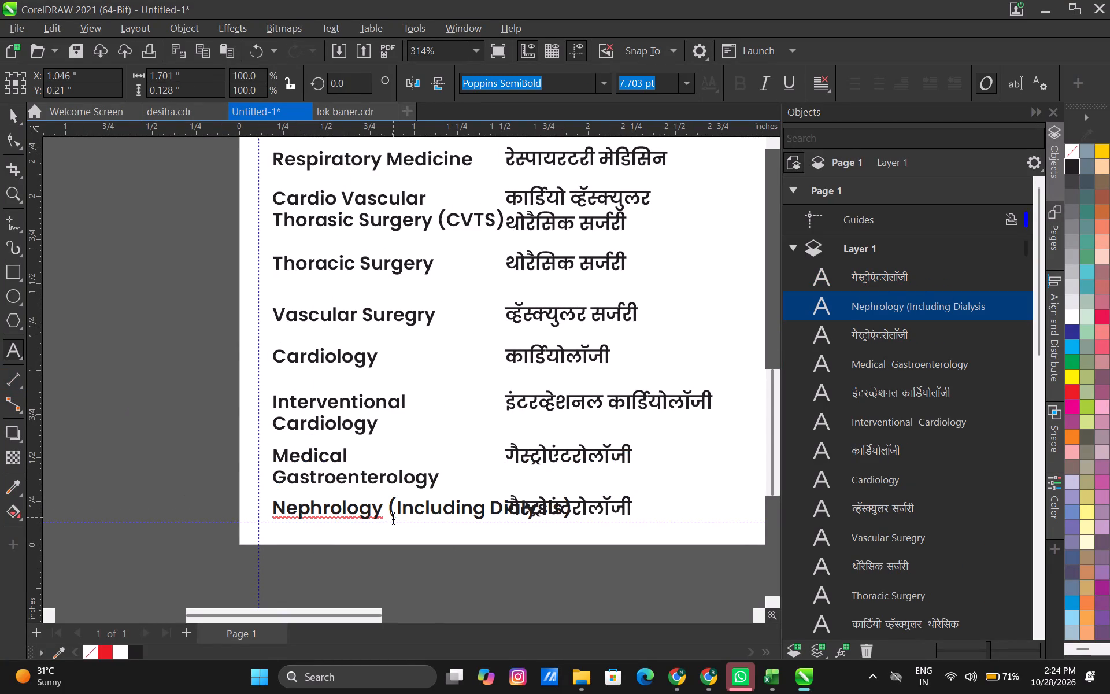
{"action": "left_click", "coordinate": [389, 514]}
{"action": "key", "text": "Return"}
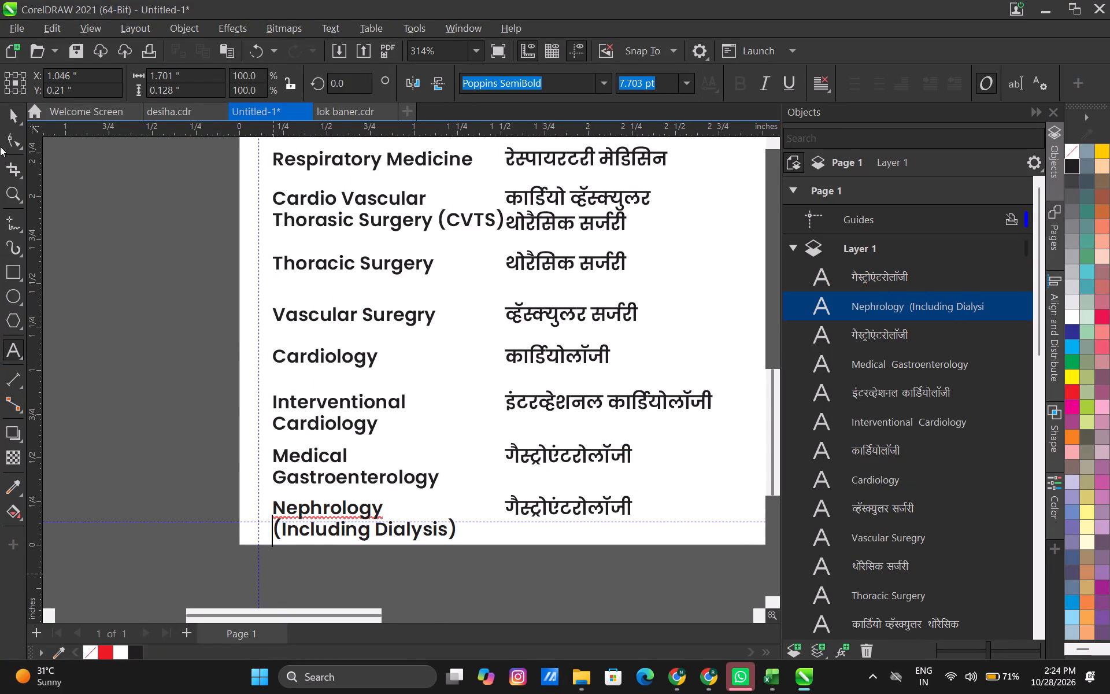
{"action": "left_click", "coordinate": [4, 119]}
Replace the thirteenth row's Marathi text with नेफ्रोलॉजी copied from Chrome.
{"action": "key", "text": "alt+Tab"}
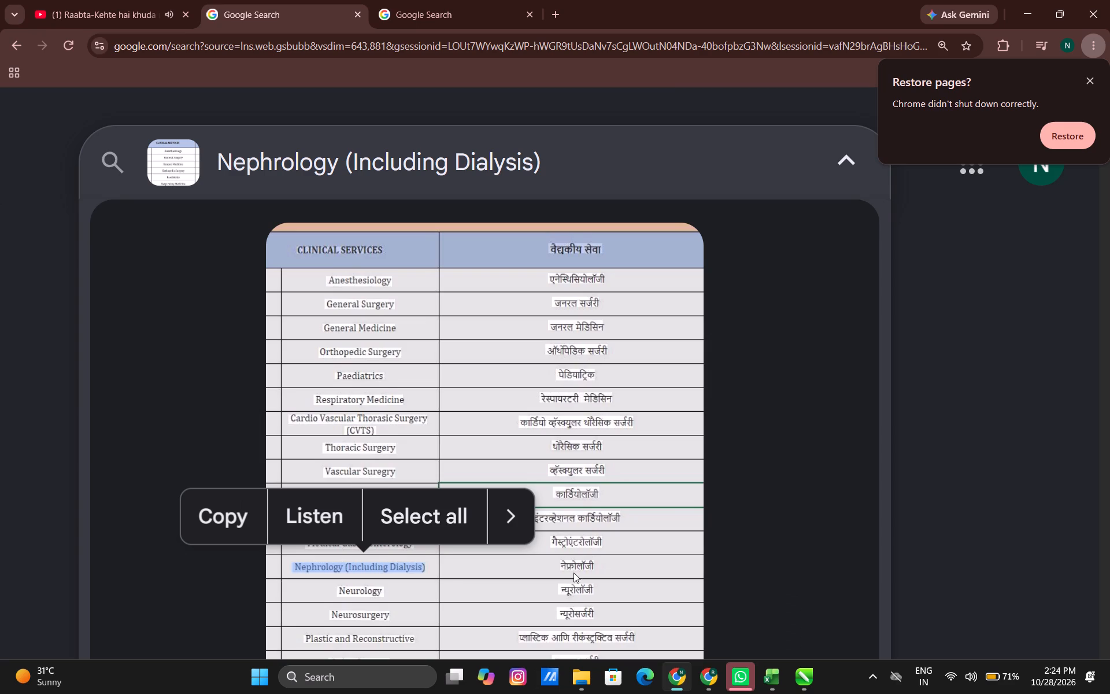
{"action": "double_click", "coordinate": [575, 566]}
{"action": "left_click", "coordinate": [462, 500]}
{"action": "key", "text": "alt+Tab"}
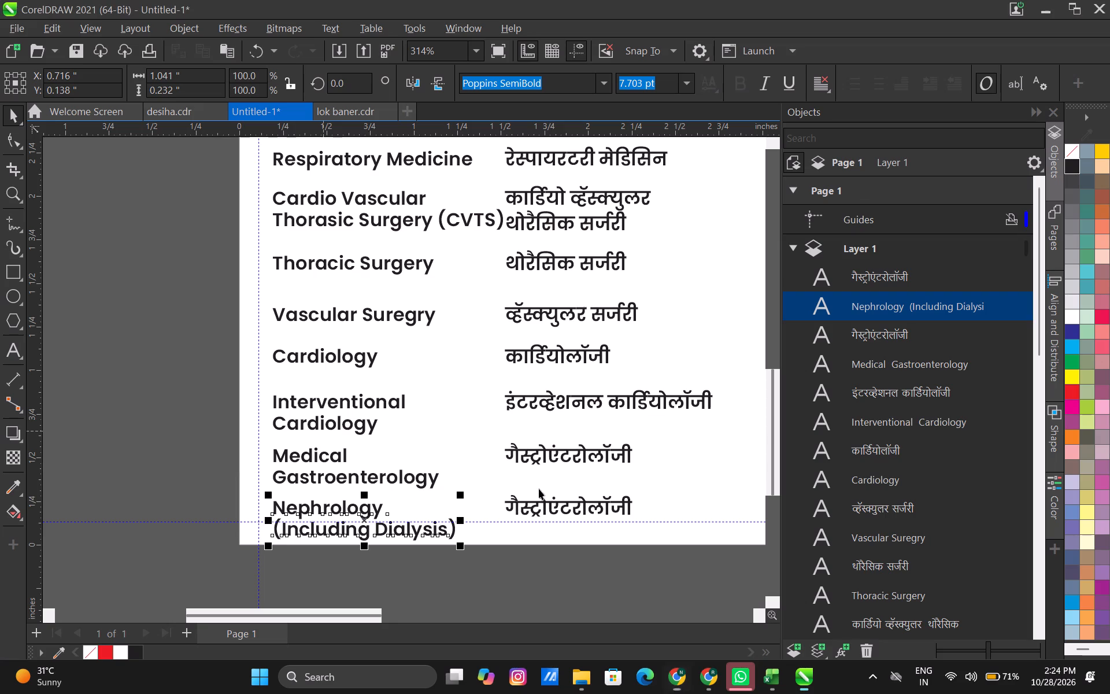
{"action": "double_click", "coordinate": [553, 503]}
{"action": "key", "text": "ctrl+a"}
{"action": "key", "text": "ctrl+v"}
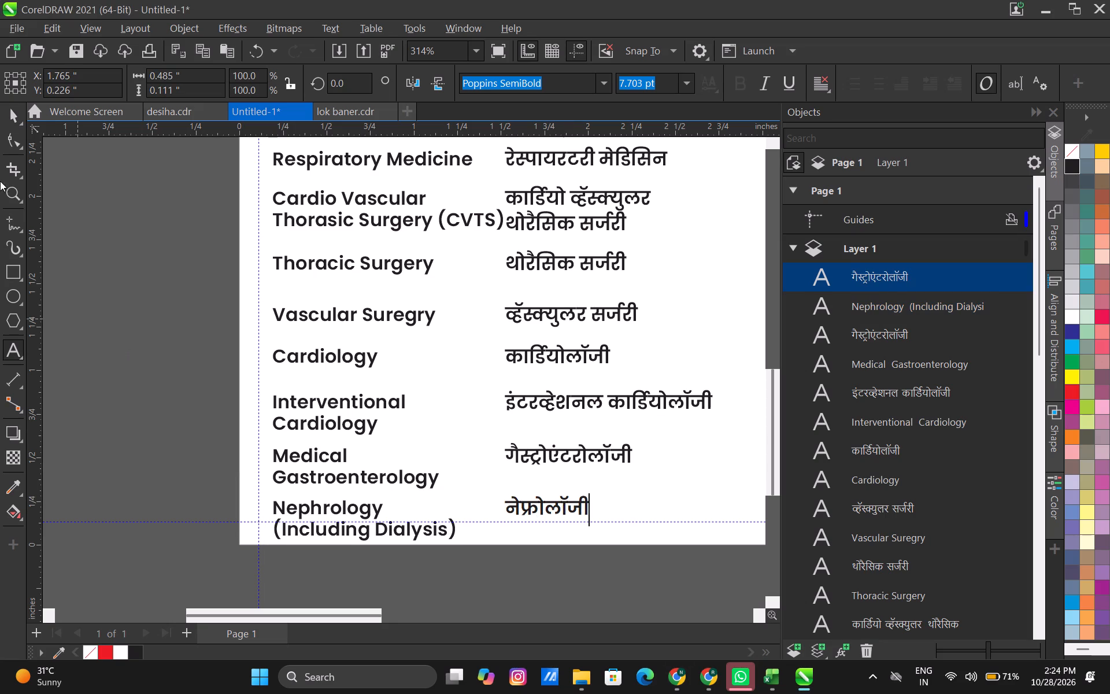
{"action": "left_click", "coordinate": [12, 110]}
Duplicate the Nephrology row just below the page edge as the fourteenth row and replace its English text with Neurology copied from Chrome.
{"action": "key", "text": "alt+Tab"}
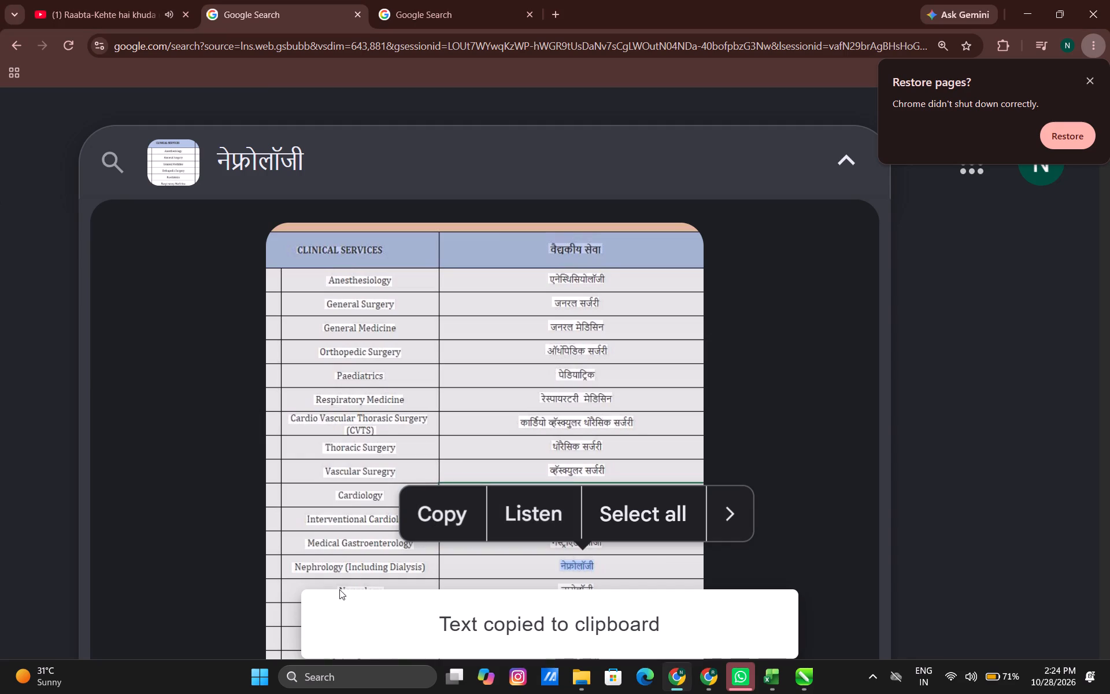
{"action": "left_click", "coordinate": [364, 593]}
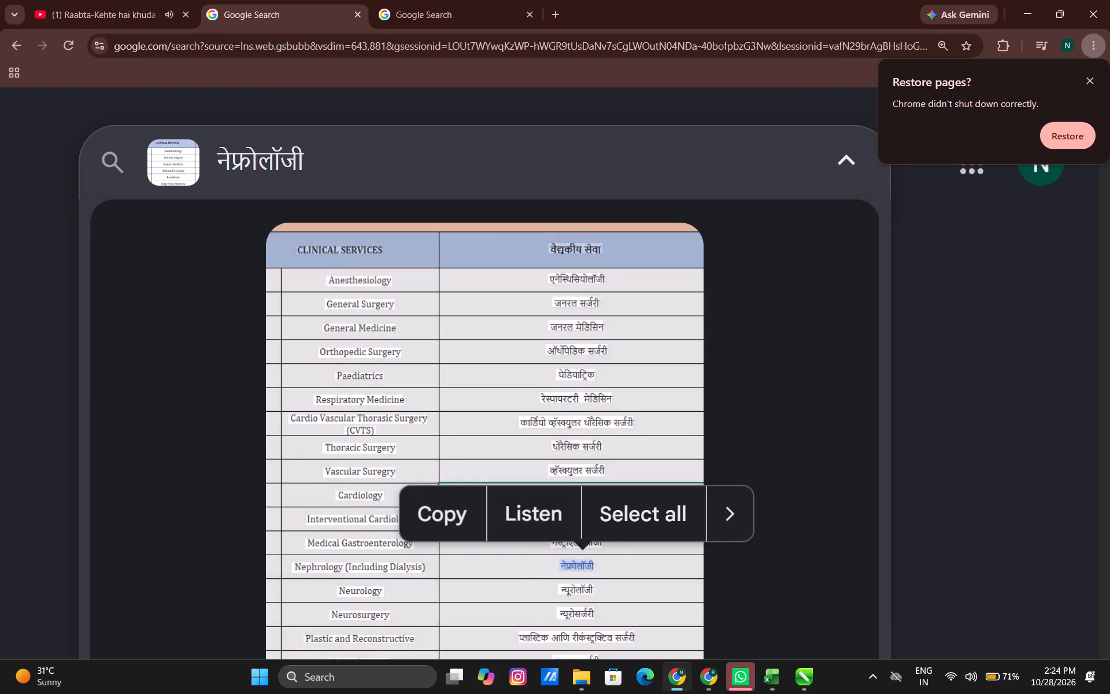
{"action": "left_click", "coordinate": [225, 530]}
{"action": "key", "text": "alt+Tab"}
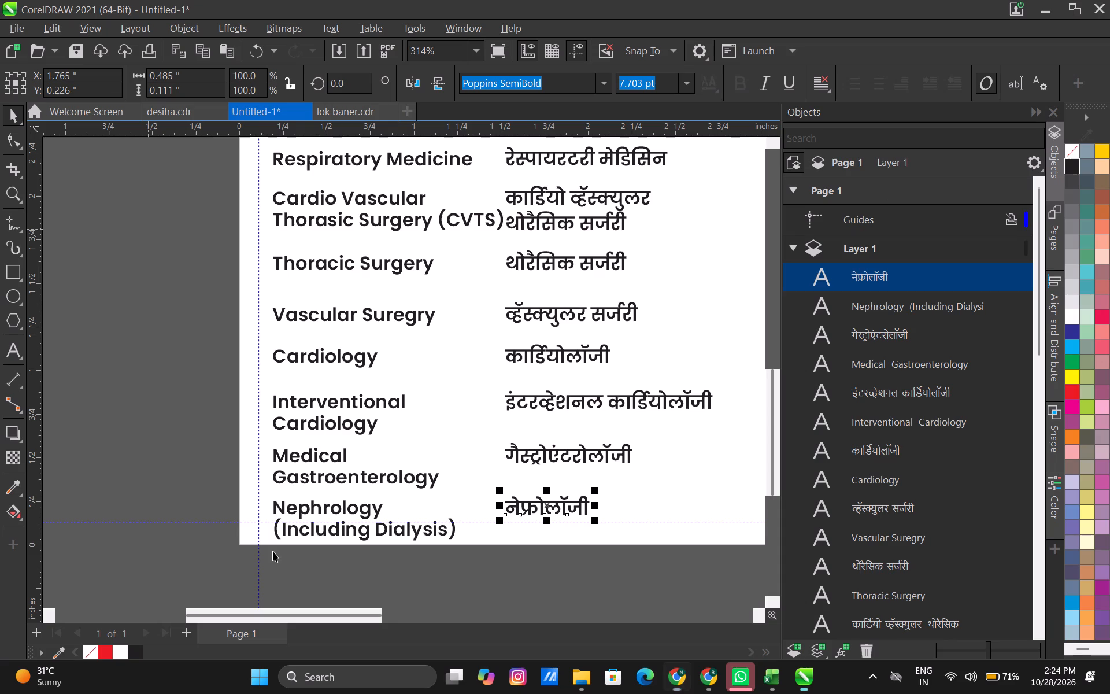
{"action": "scroll", "coordinate": [349, 533], "scroll_direction": "down", "scroll_amount": 4}
{"action": "left_click_drag", "start_coordinate": [236, 503], "coordinate": [560, 571]}
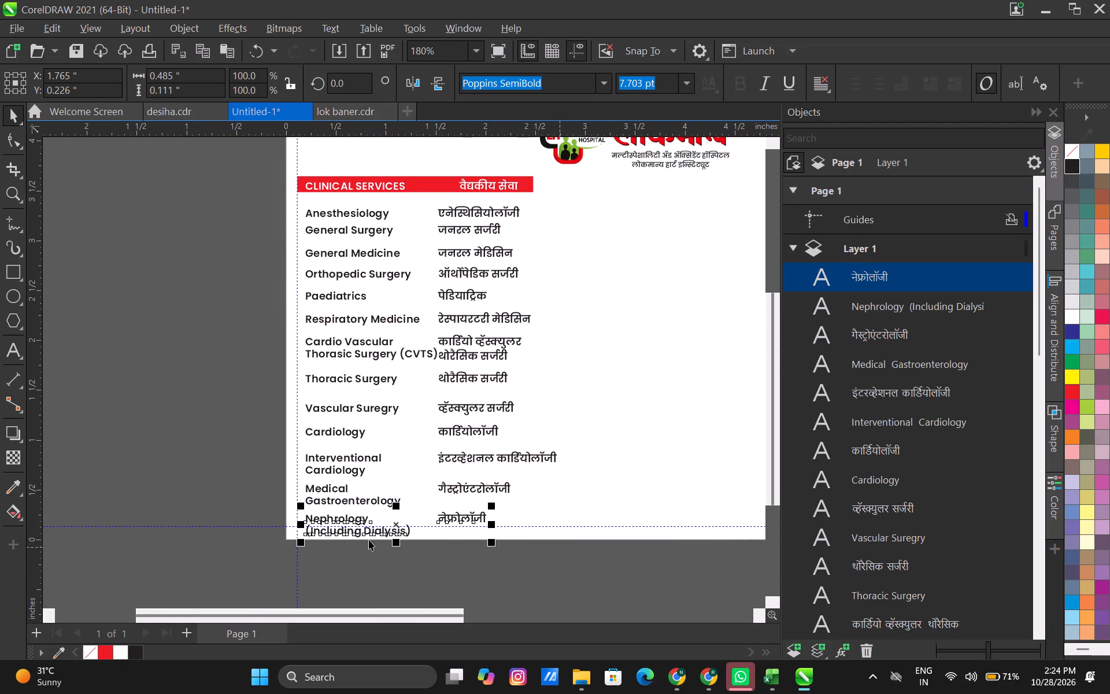
{"action": "left_click_drag", "start_coordinate": [353, 521], "coordinate": [358, 562]}
{"action": "right_click", "coordinate": [358, 562], "text": "shift"}
{"action": "left_click", "coordinate": [221, 542]}
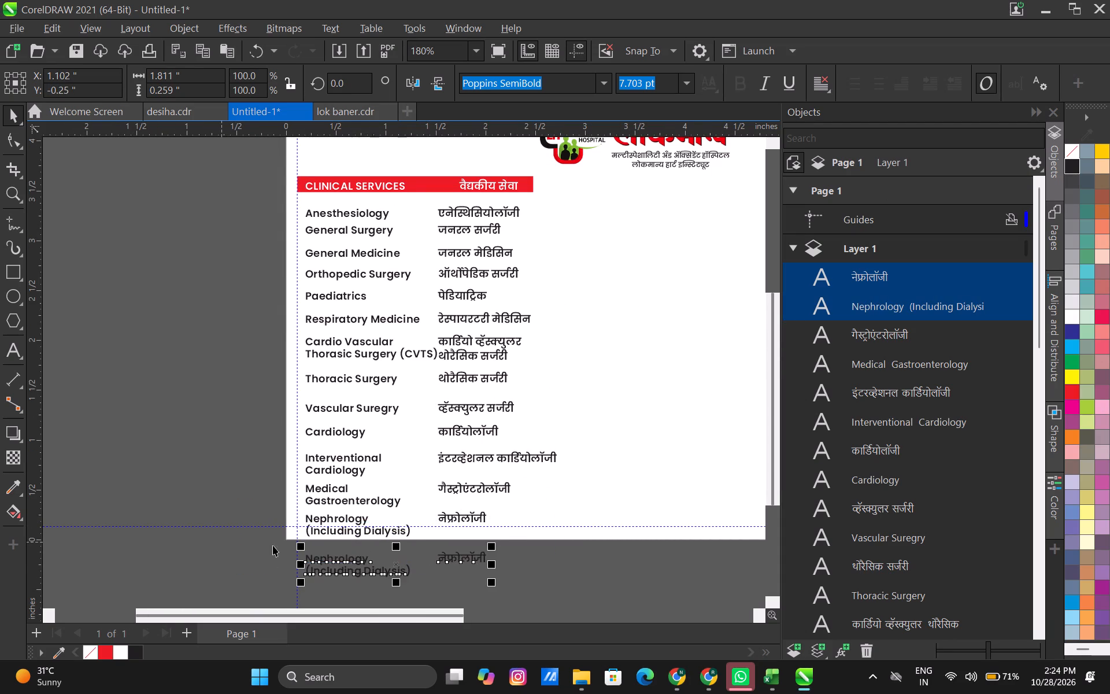
{"action": "double_click", "coordinate": [328, 555]}
{"action": "key", "text": "ctrl+a"}
{"action": "key", "text": "ctrl+v"}
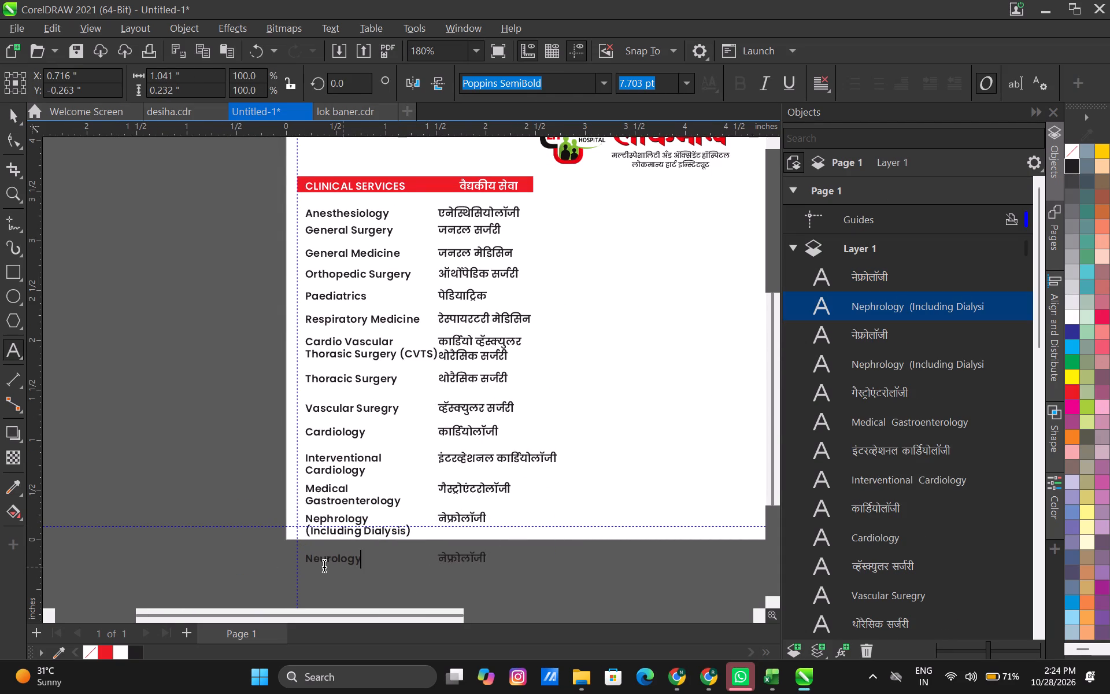
{"action": "left_click", "coordinate": [9, 112]}
Replace the fourteenth row's Marathi text with न्यूरोलॉजी copied from Chrome.
{"action": "middle_click_drag", "start_coordinate": [379, 475], "coordinate": [363, 262]}
{"action": "scroll", "coordinate": [371, 308], "scroll_direction": "up", "scroll_amount": 5}
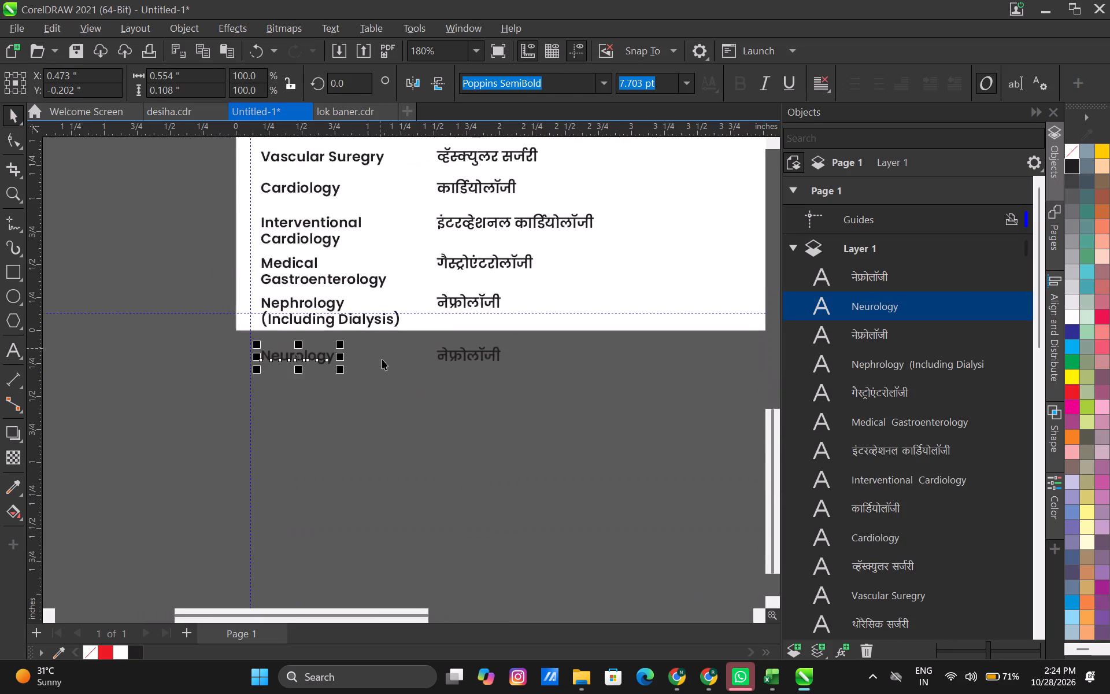
{"action": "scroll", "coordinate": [382, 359], "scroll_direction": "up", "scroll_amount": 2}
{"action": "key", "text": "alt+Tab"}
{"action": "double_click", "coordinate": [566, 588]}
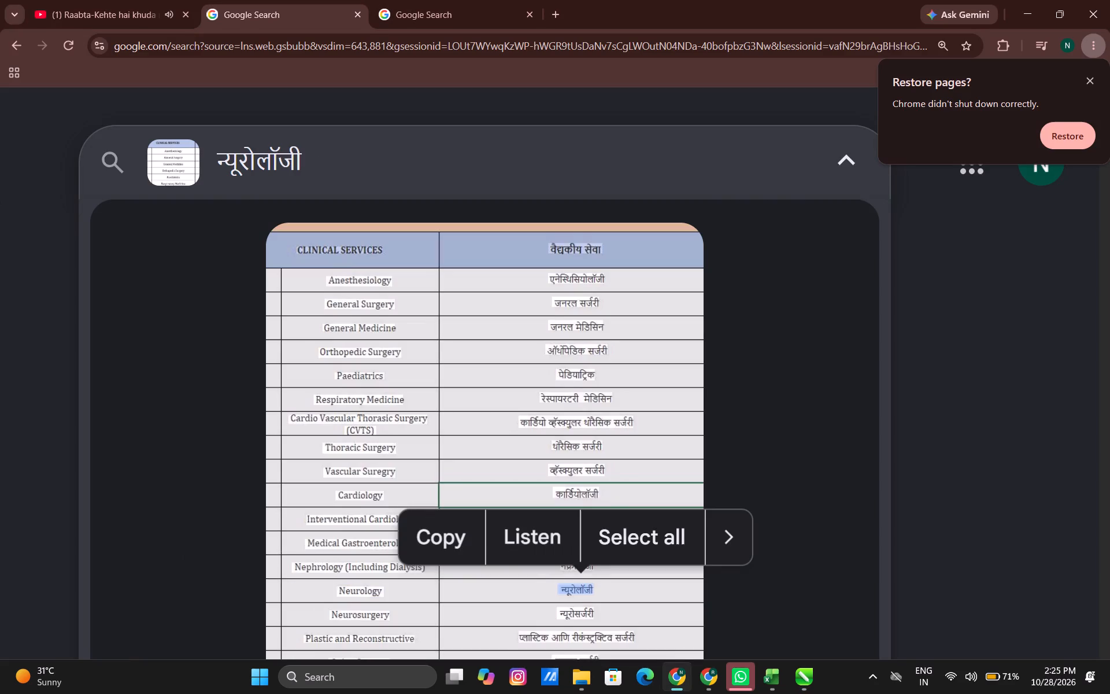
{"action": "left_click", "coordinate": [454, 537]}
{"action": "key", "text": "alt+Tab"}
{"action": "double_click", "coordinate": [524, 351]}
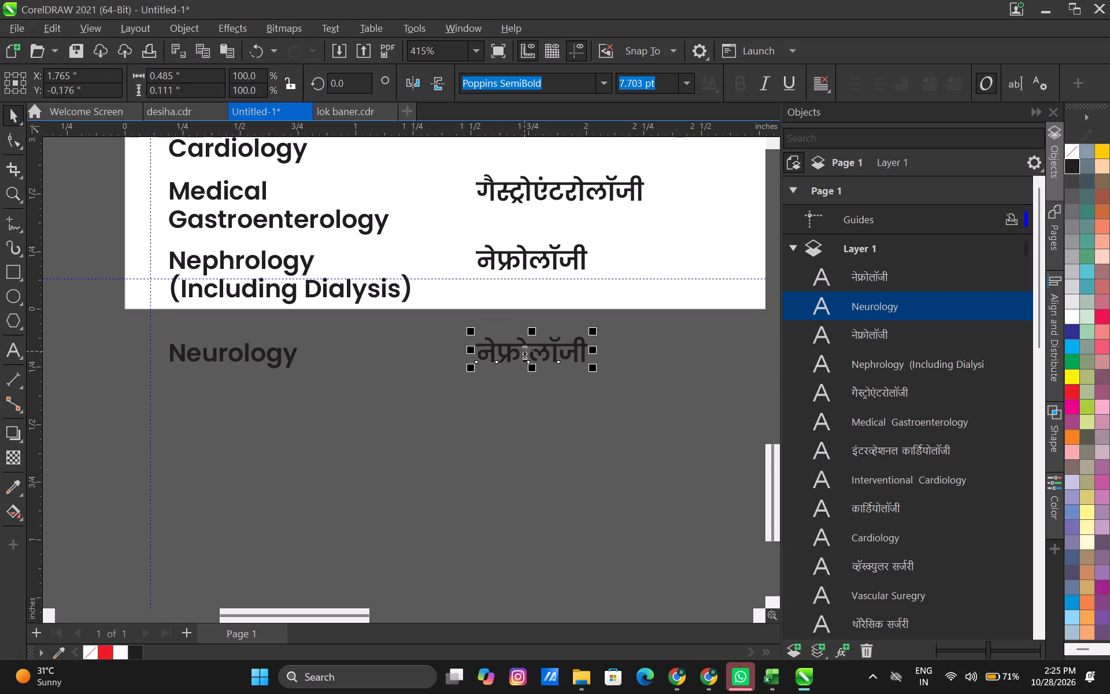
{"action": "key", "text": "ctrl+a"}
{"action": "key", "text": "ctrl+v"}
{"action": "left_click", "coordinate": [6, 111]}
Duplicate the Neurology row below itself as the fifteenth row and replace its English text with Neurosurgery copied from Chrome.
{"action": "key", "text": "alt+Tab"}
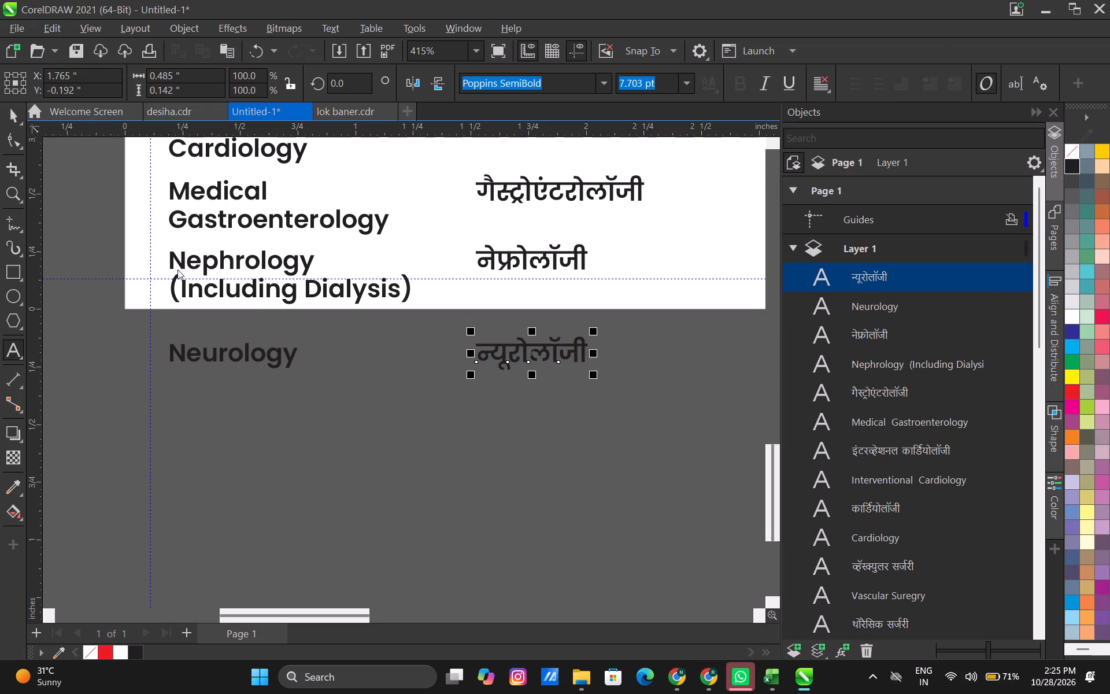
{"action": "scroll", "coordinate": [361, 534], "scroll_direction": "down", "scroll_amount": 1, "text": "ctrl"}
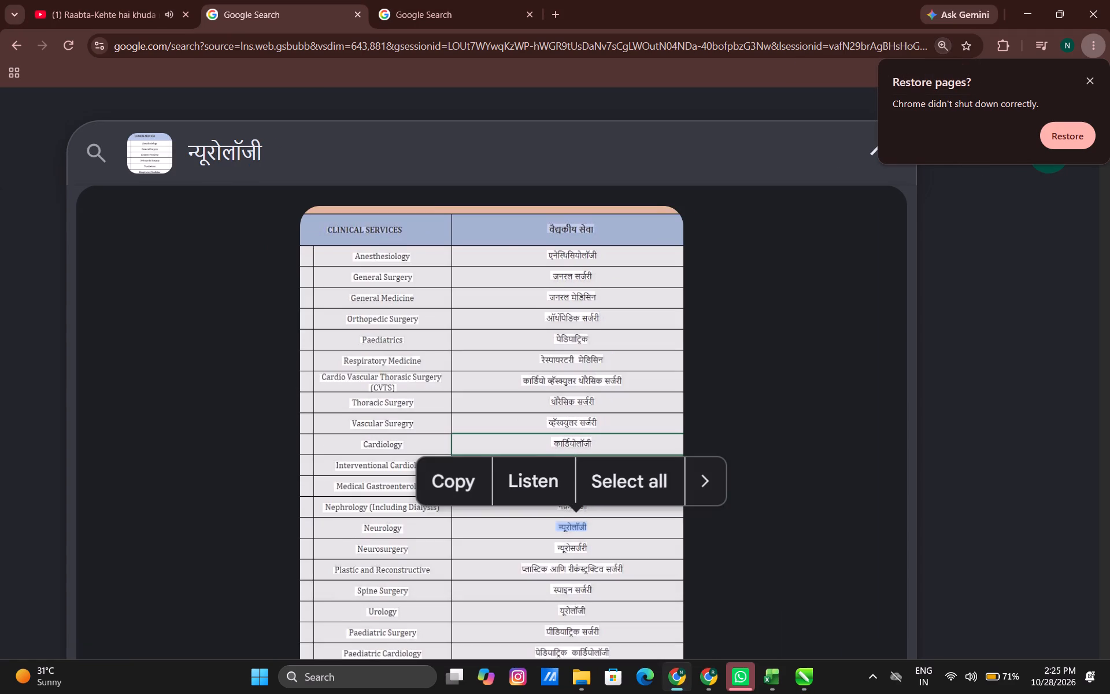
{"action": "double_click", "coordinate": [369, 553]}
{"action": "left_click", "coordinate": [259, 516]}
{"action": "key", "text": "alt+Tab"}
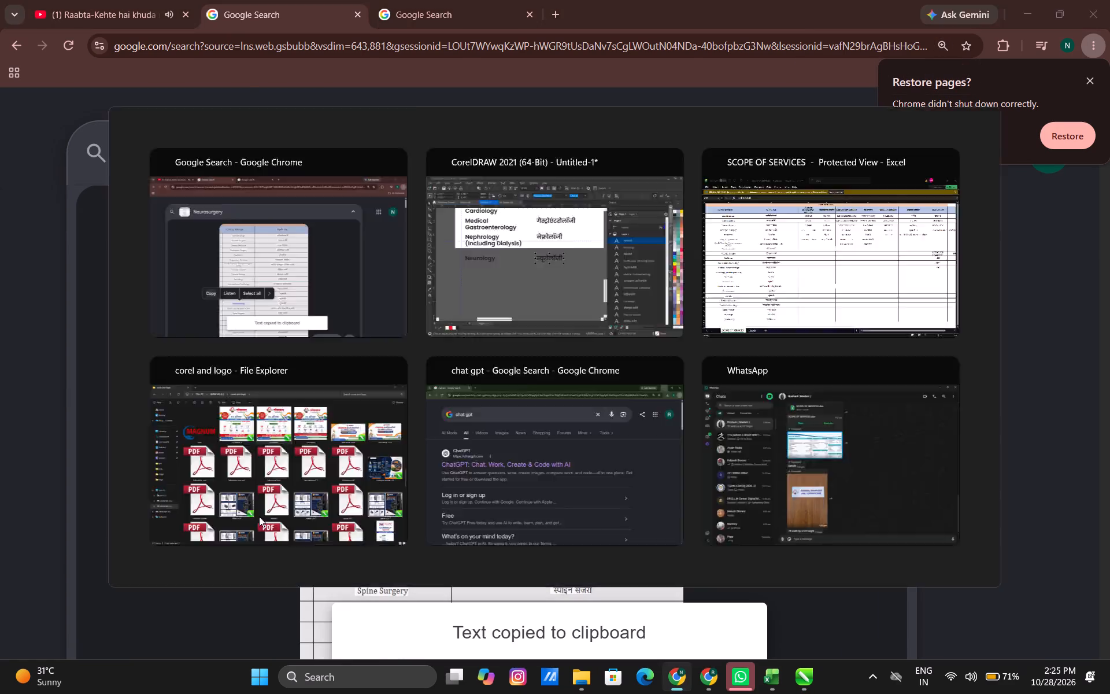
{"action": "left_click", "coordinate": [261, 351], "text": "shift"}
{"action": "left_click_drag", "start_coordinate": [254, 350], "coordinate": [256, 385]}
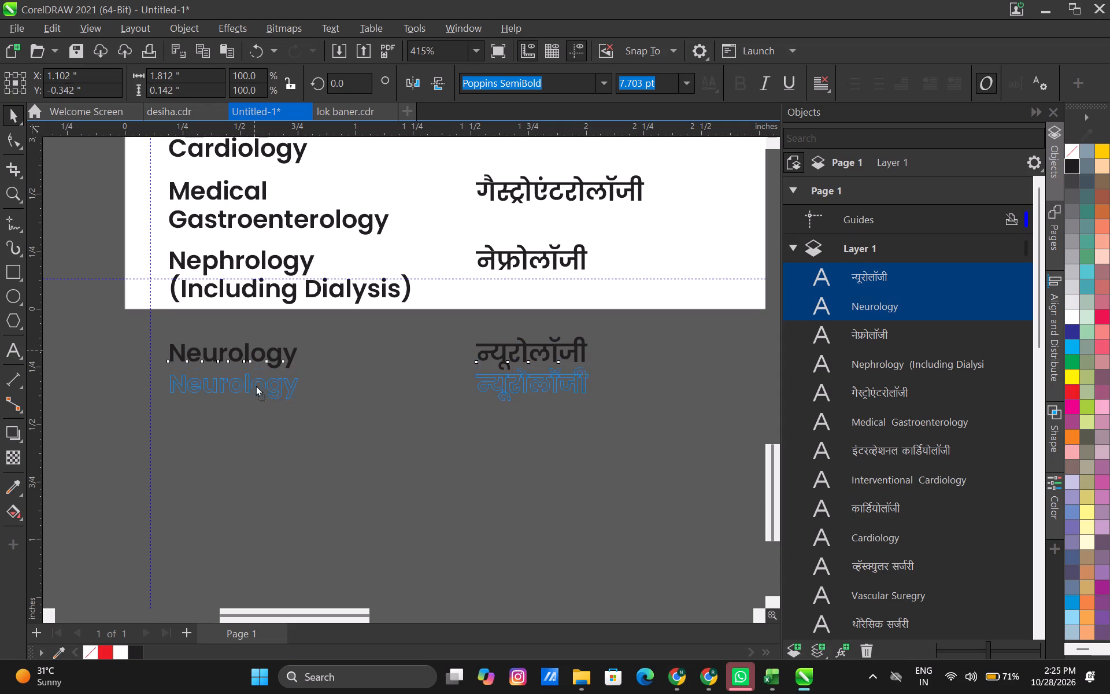
{"action": "left_click_drag", "start_coordinate": [256, 385], "coordinate": [254, 394]}
{"action": "right_click", "coordinate": [254, 394], "text": "shift"}
{"action": "left_click", "coordinate": [258, 440]}
{"action": "double_click", "coordinate": [251, 402]}
{"action": "key", "text": "ctrl+a"}
{"action": "key", "text": "ctrl+v"}
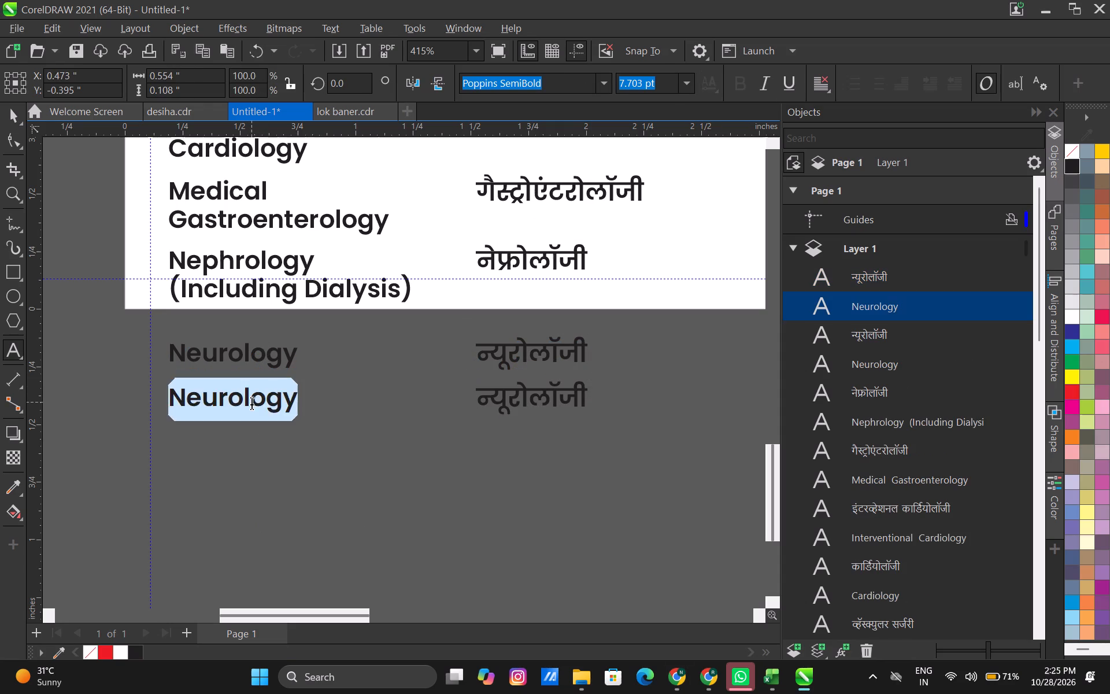
Replace the fifteenth row's Marathi text with न्यूरोसर्जरी copied from Chrome.
{"action": "left_click", "coordinate": [9, 125]}
{"action": "key", "text": "alt+Tab"}
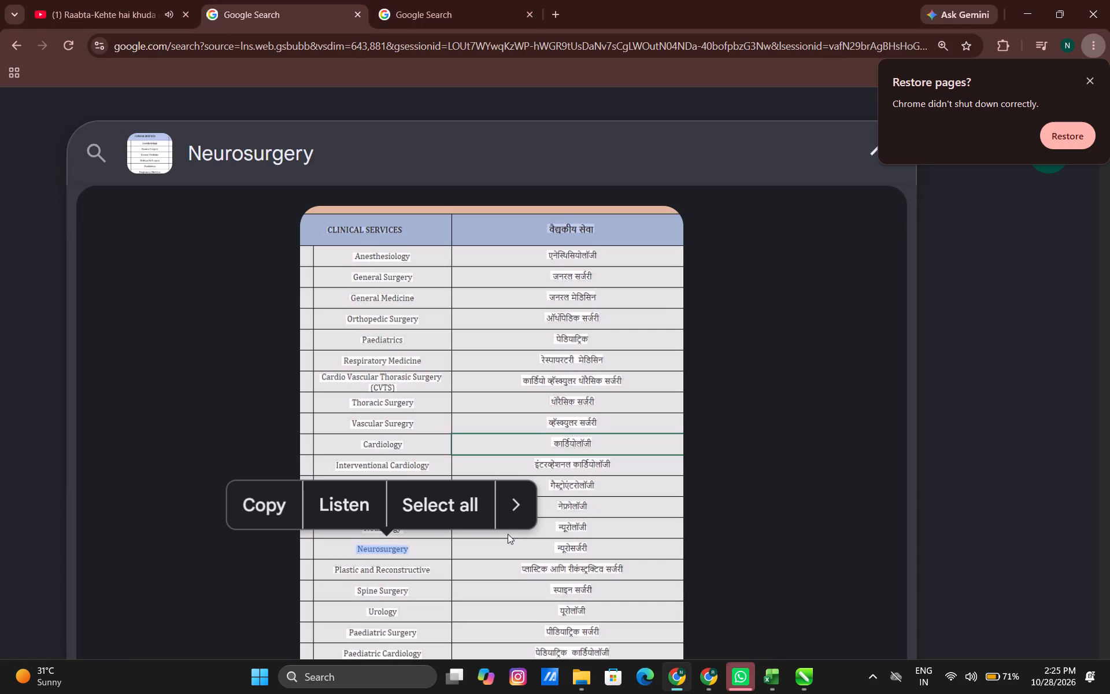
{"action": "left_click", "coordinate": [561, 548]}
{"action": "left_click", "coordinate": [468, 490]}
{"action": "key", "text": "alt+Tab"}
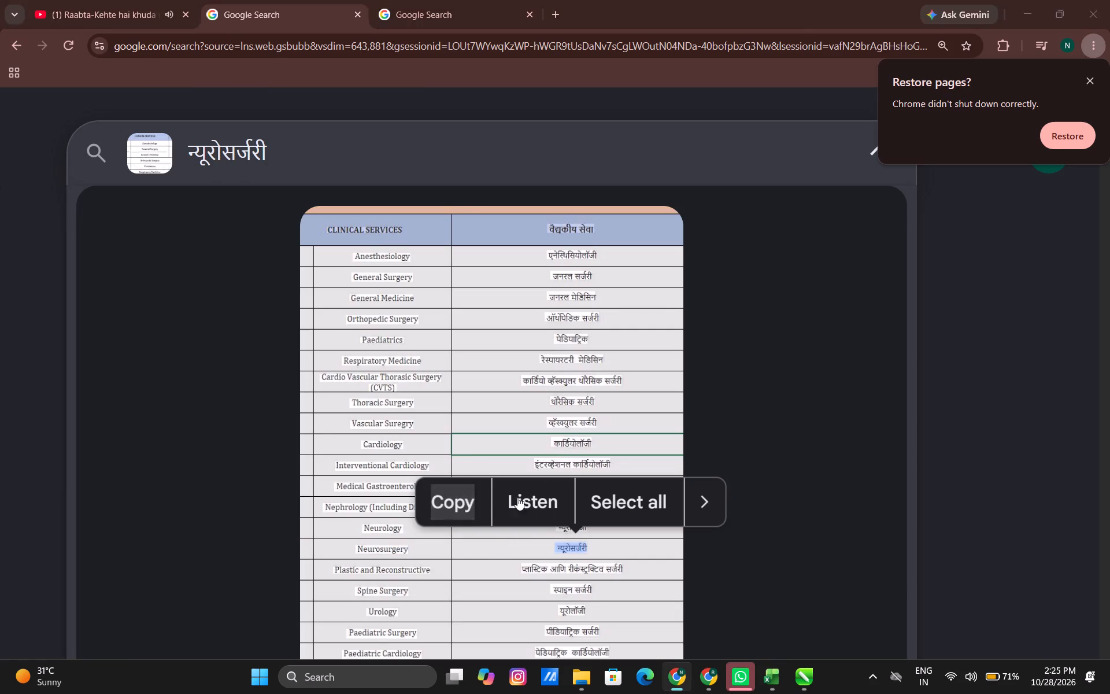
{"action": "double_click", "coordinate": [529, 393]}
{"action": "key", "text": "ctrl+a"}
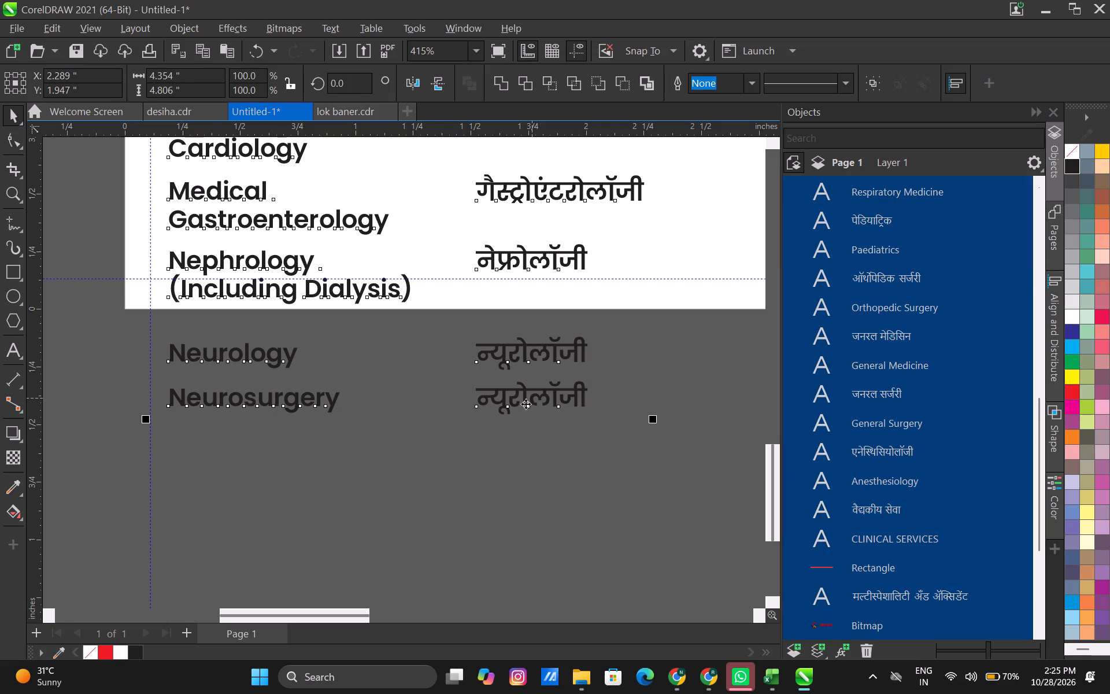
{"action": "double_click", "coordinate": [510, 397]}
{"action": "left_click", "coordinate": [7, 117]}
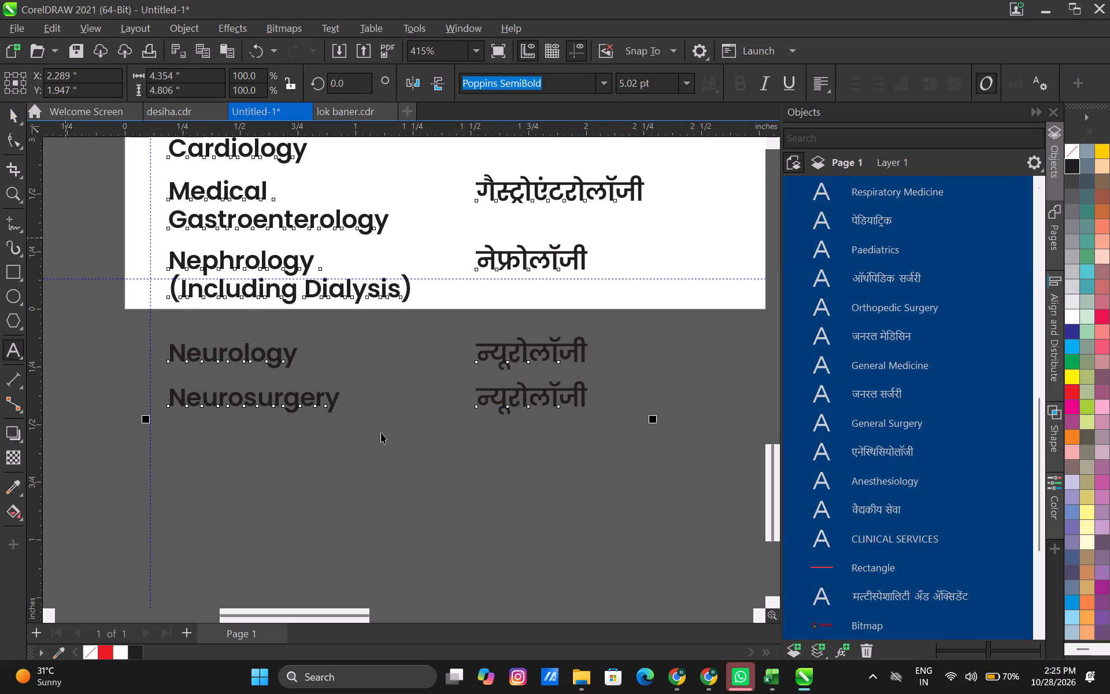
{"action": "left_click", "coordinate": [438, 463]}
{"action": "double_click", "coordinate": [526, 392]}
{"action": "key", "text": "ctrl+a"}
{"action": "key", "text": "ctrl+v"}
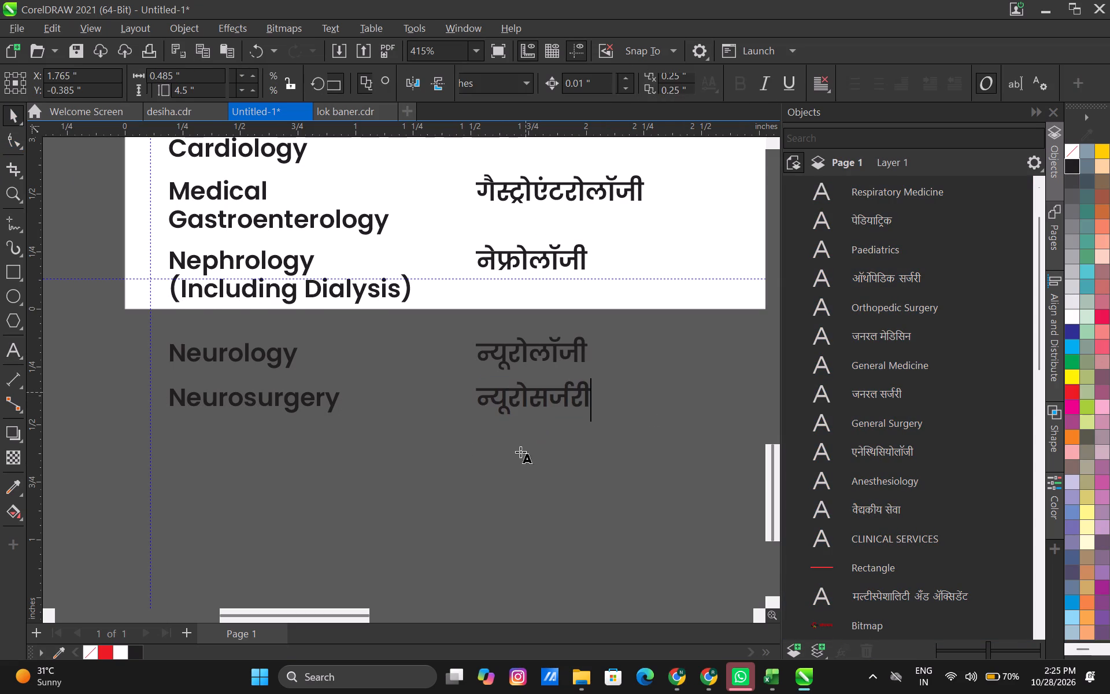
{"action": "left_click", "coordinate": [13, 124]}
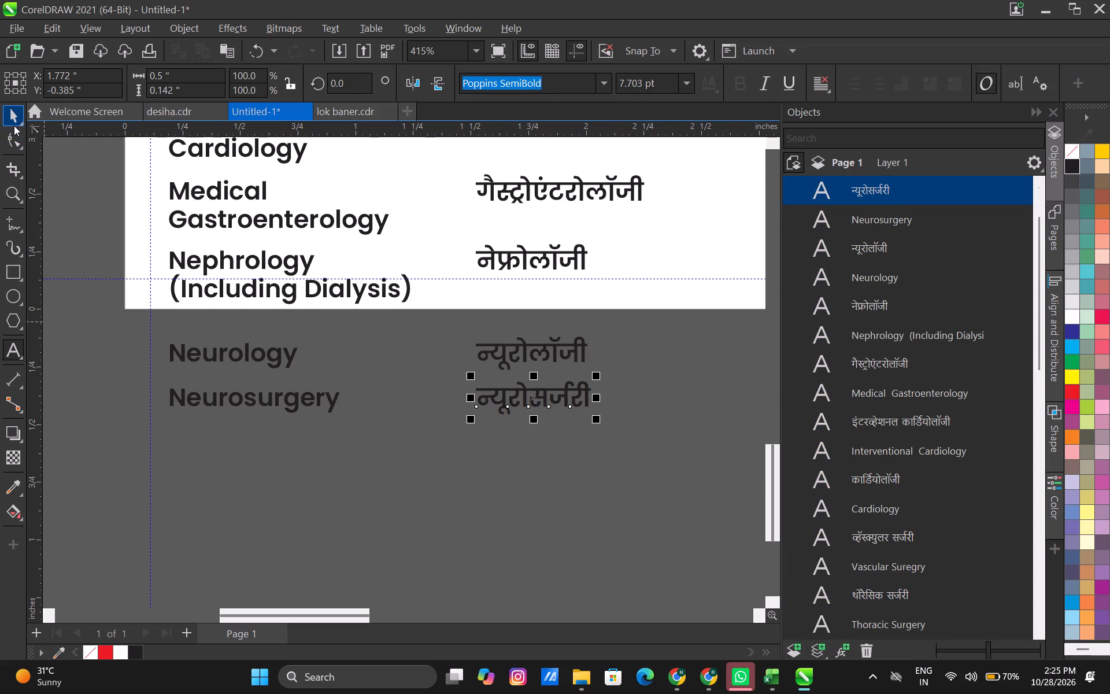
Duplicate the English Neurosurgery text below itself as the sixteenth row and replace it with Plastic and Reconstructive copied from Chrome, split over two lines.
{"action": "key", "text": "alt+Tab"}
{"action": "double_click", "coordinate": [367, 573]}
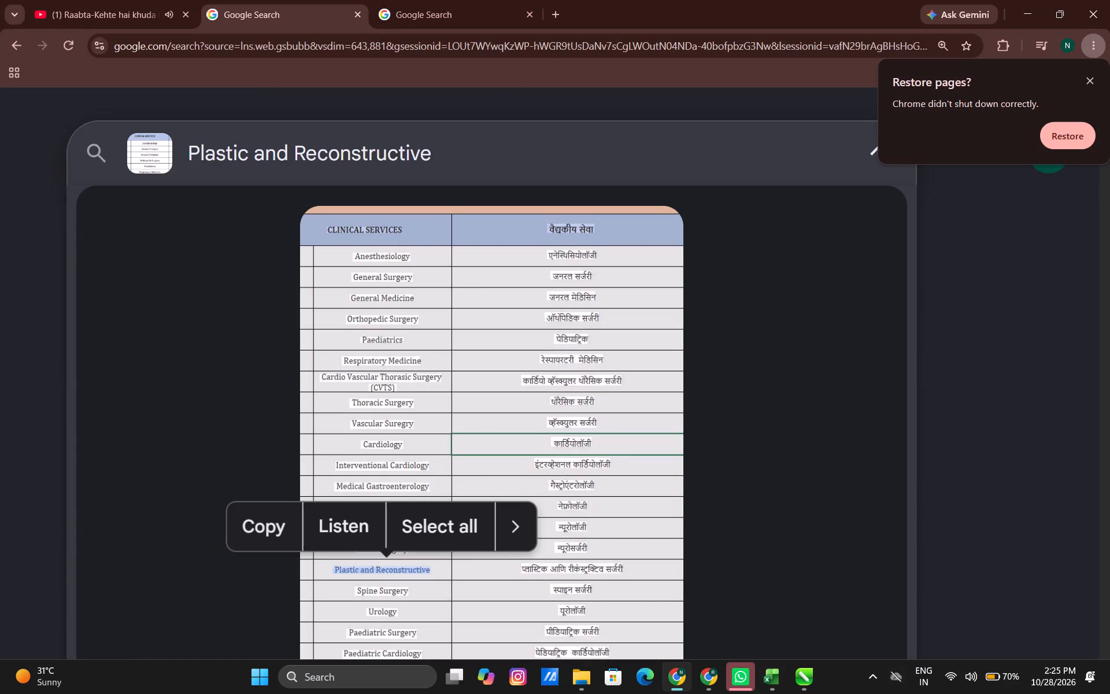
{"action": "left_click", "coordinate": [282, 530]}
{"action": "key", "text": "alt+Tab"}
{"action": "left_click", "coordinate": [245, 398]}
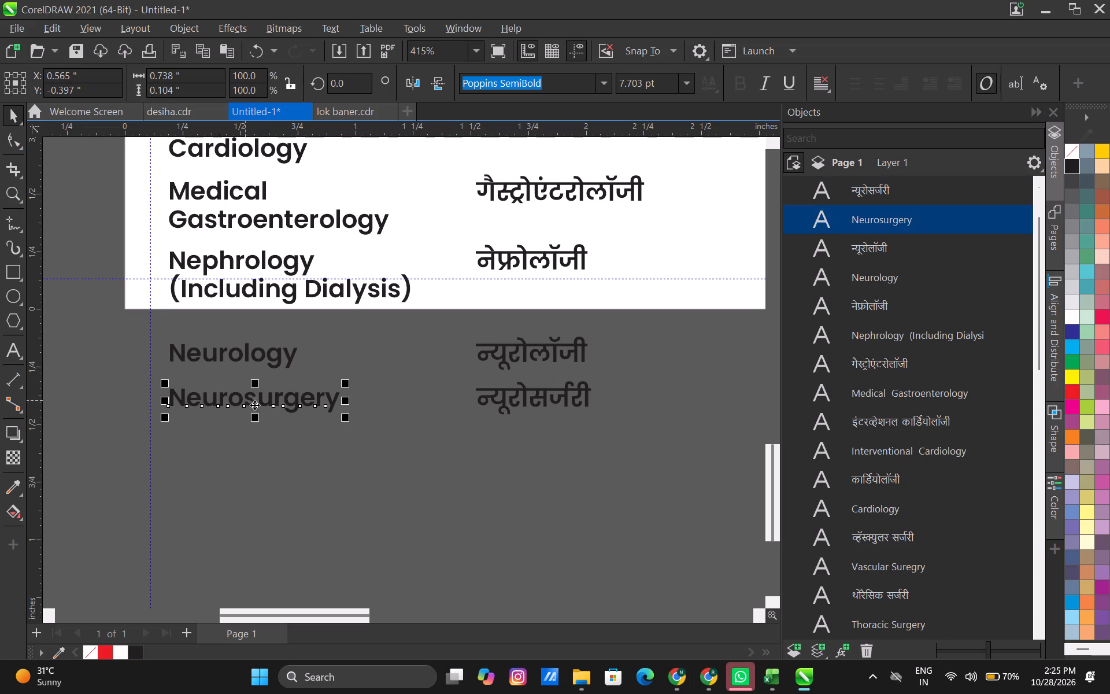
{"action": "left_click_drag", "start_coordinate": [254, 401], "coordinate": [256, 448]}
{"action": "right_click", "coordinate": [256, 448], "text": "shift"}
{"action": "left_click", "coordinate": [258, 477]}
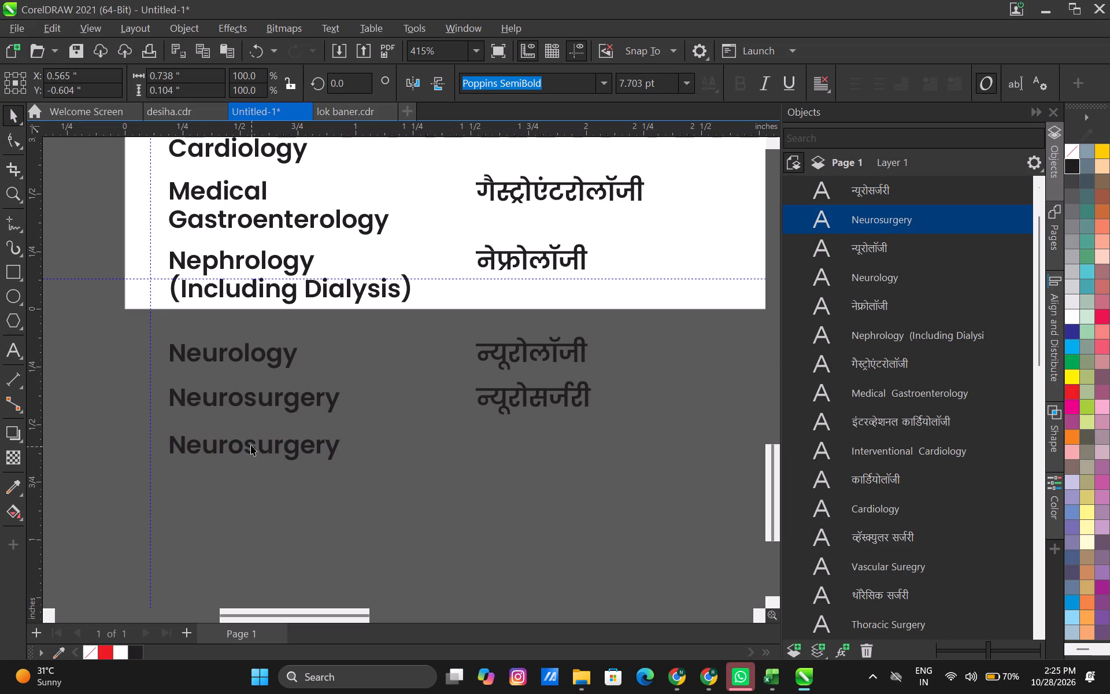
{"action": "double_click", "coordinate": [251, 445]}
{"action": "key", "text": "ctrl+a"}
{"action": "key", "text": "ctrl+v"}
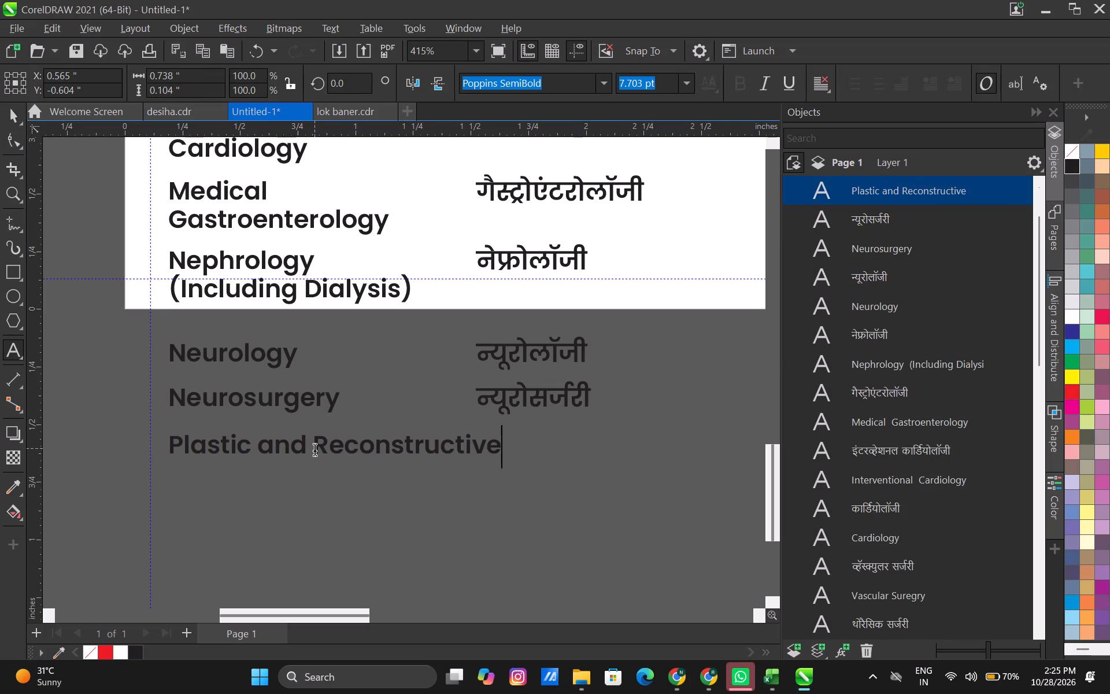
{"action": "left_click", "coordinate": [314, 448]}
{"action": "key", "text": "Return"}
{"action": "left_click", "coordinate": [7, 121]}
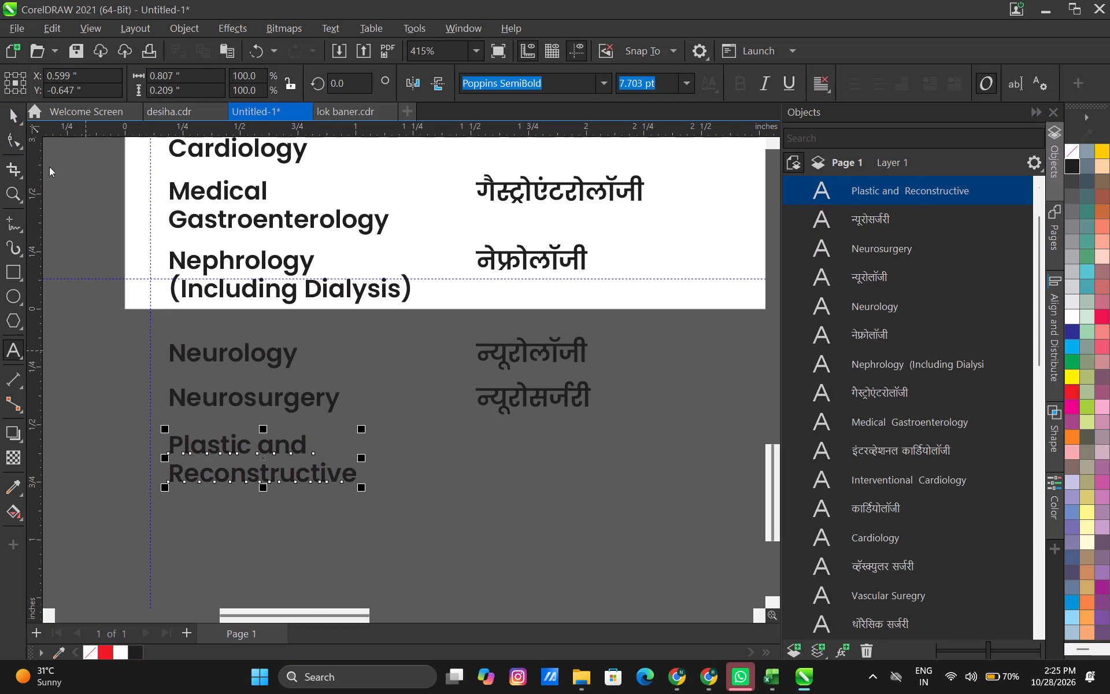
Duplicate the Marathi Neurosurgery text into the sixteenth row and replace it with प्लास्टिक आणि रीकंस्ट्रक्टिव सर्जरी copied from Chrome, broken after आणि.
{"action": "key", "text": "alt+Tab"}
{"action": "double_click", "coordinate": [560, 565]}
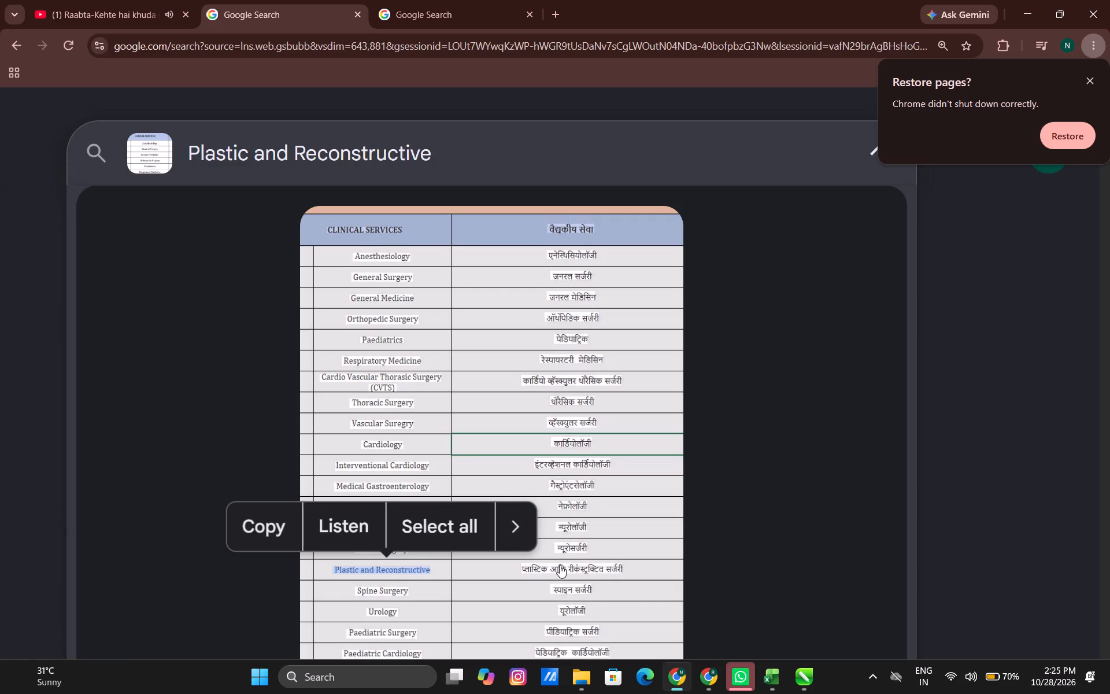
{"action": "left_click", "coordinate": [467, 525]}
{"action": "key", "text": "alt+Tab"}
{"action": "left_click", "coordinate": [502, 407]}
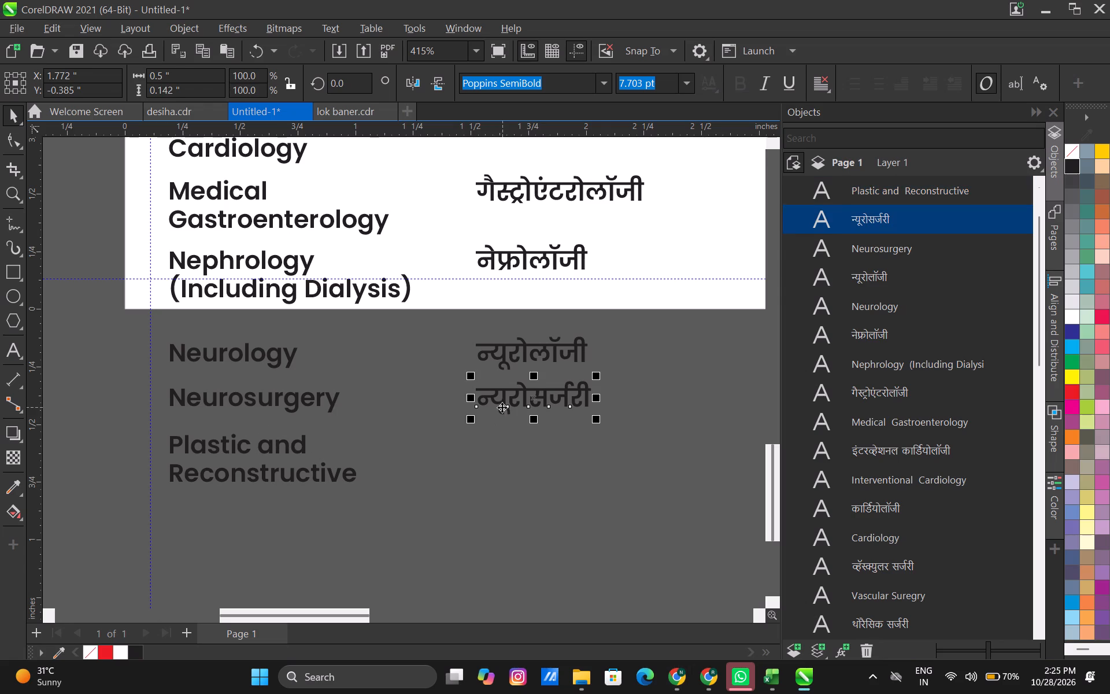
{"action": "left_click_drag", "start_coordinate": [501, 401], "coordinate": [503, 448]}
{"action": "right_click", "coordinate": [503, 448], "text": "shift"}
{"action": "double_click", "coordinate": [503, 448]}
{"action": "key", "text": "ctrl+a"}
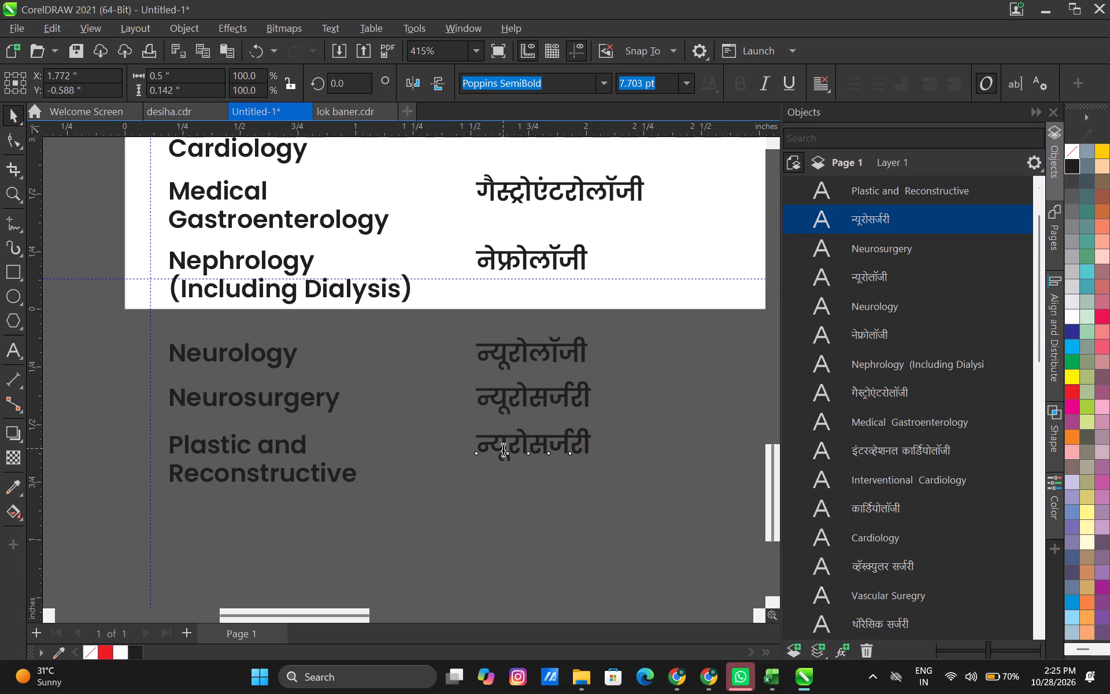
{"action": "key", "text": "ctrl+v"}
{"action": "left_click", "coordinate": [646, 454]}
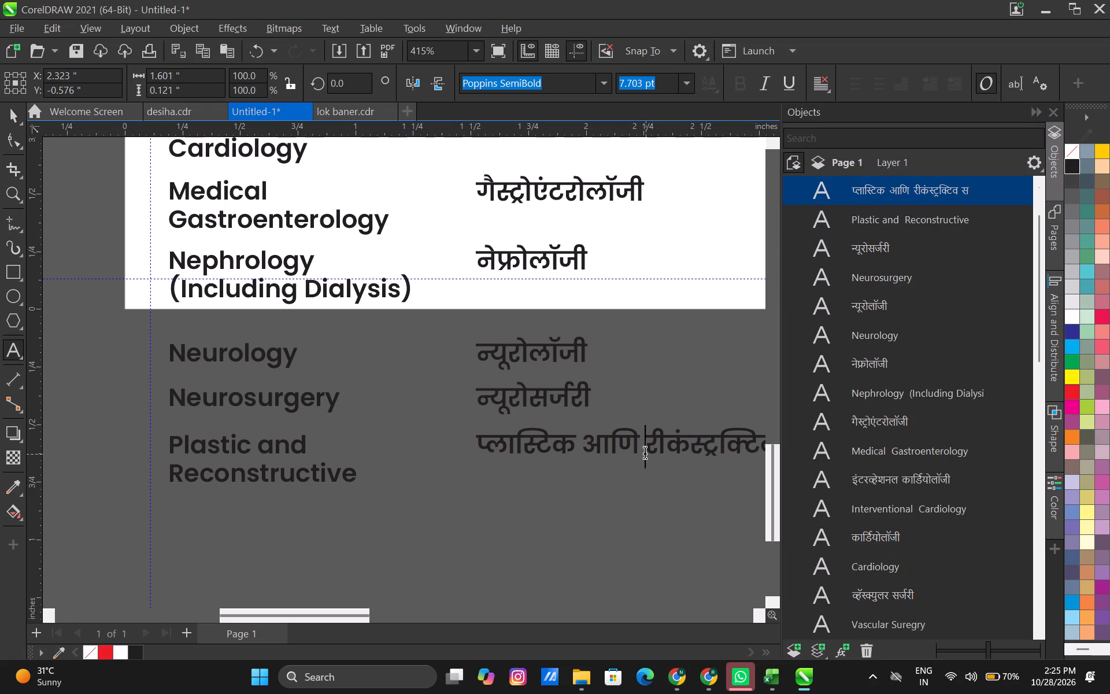
{"action": "key", "text": "Return"}
{"action": "left_click", "coordinate": [8, 125]}
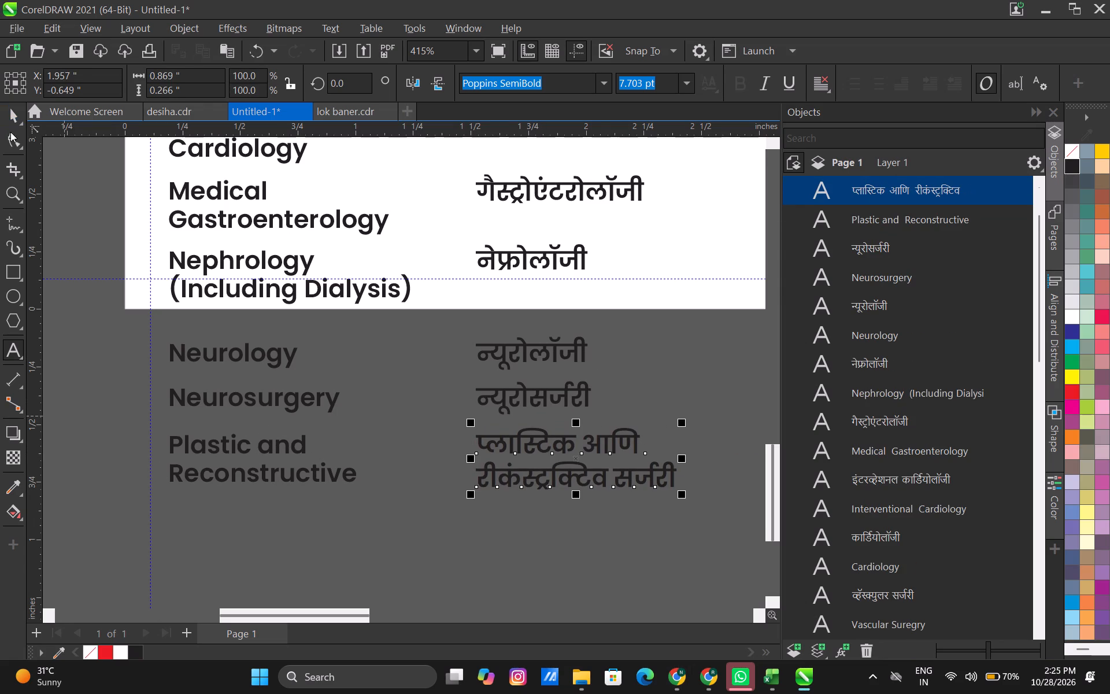
Duplicate the Neurosurgery and Plastic and Reconstructive rows below themselves and replace the copied Neurosurgery text with Spine Surgery from Chrome.
{"action": "key", "text": "alt+Tab"}
{"action": "double_click", "coordinate": [382, 588]}
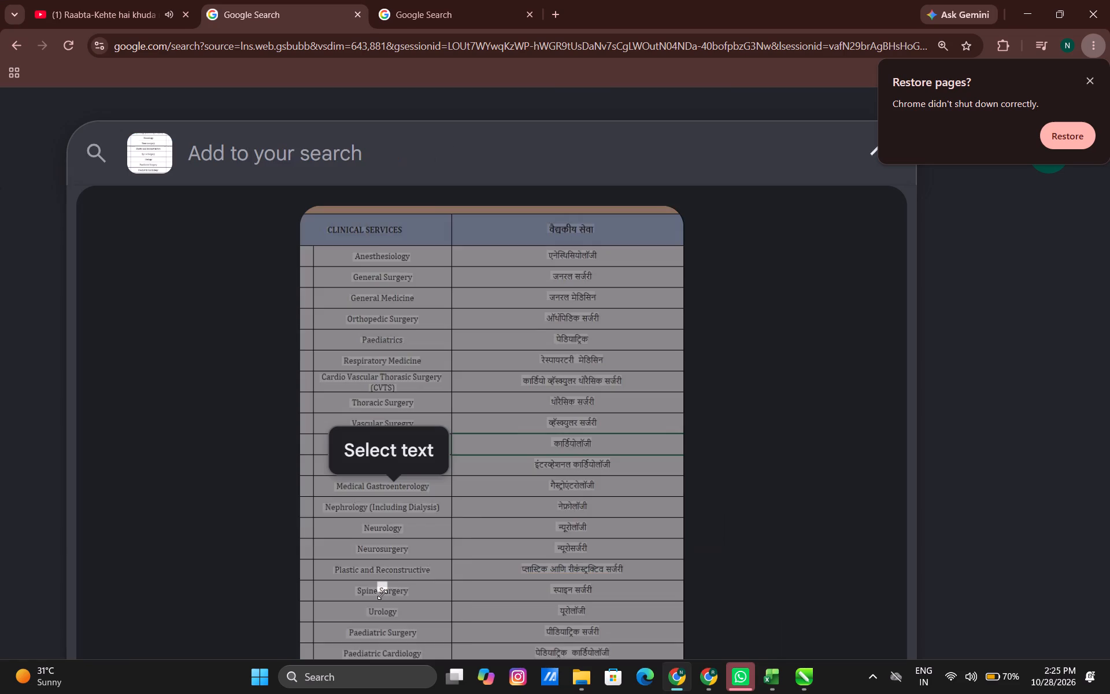
{"action": "double_click", "coordinate": [381, 593]}
{"action": "left_click", "coordinate": [275, 552]}
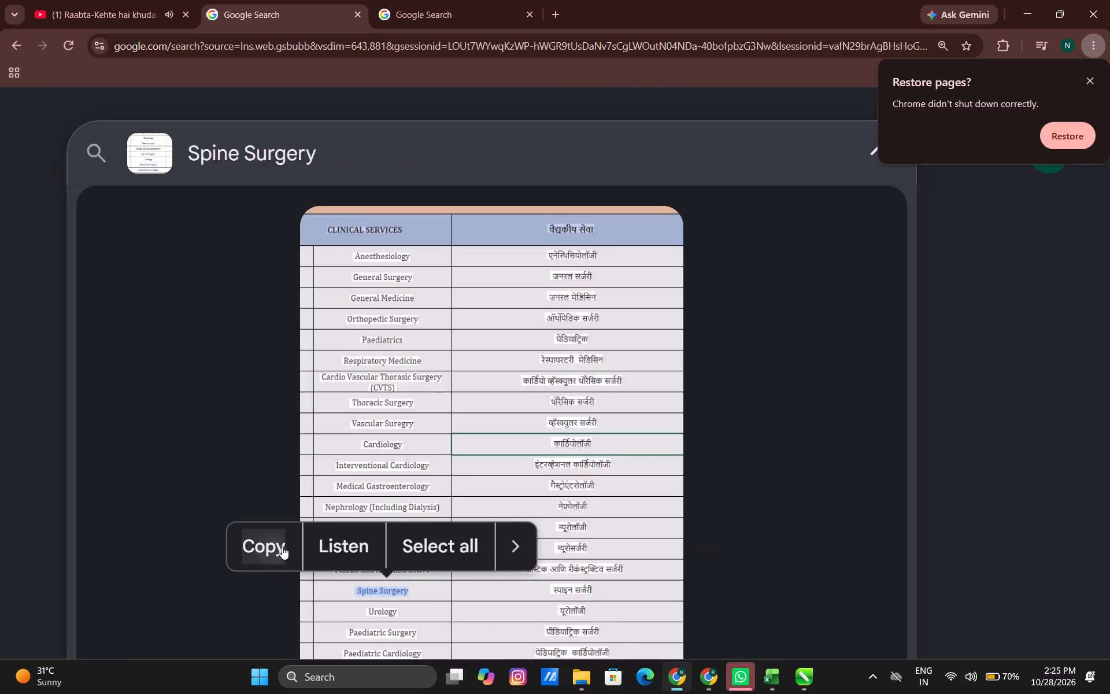
{"action": "key", "text": "alt+Tab"}
{"action": "middle_click_drag", "start_coordinate": [265, 501], "coordinate": [300, 273]}
{"action": "scroll", "coordinate": [312, 274], "scroll_direction": "down", "scroll_amount": 3}
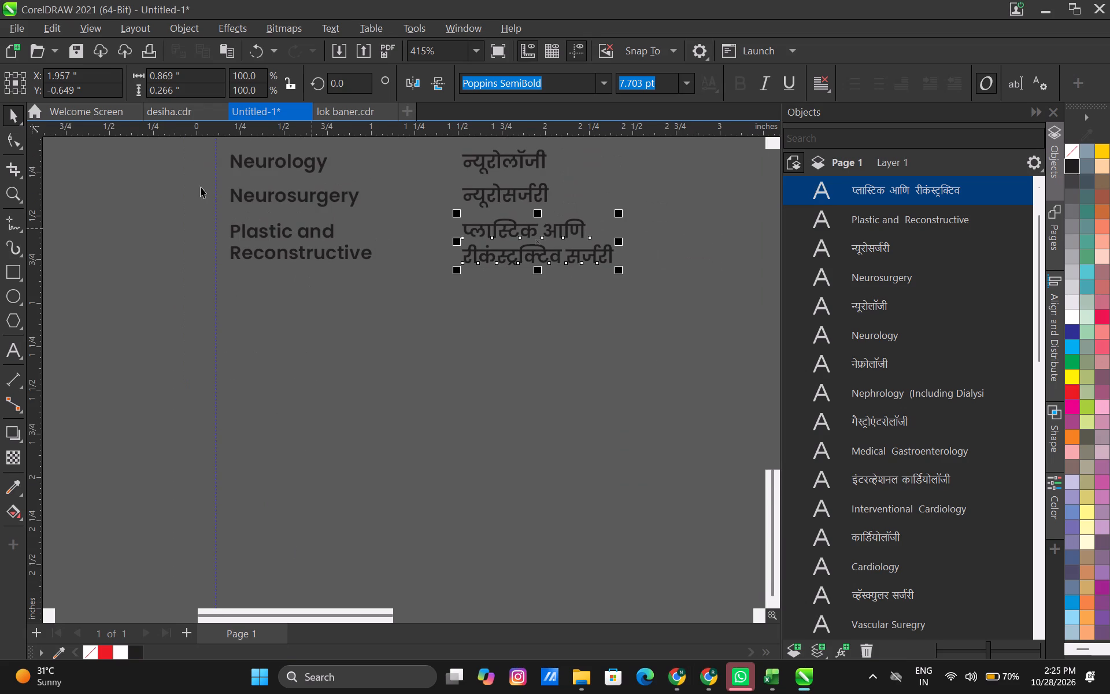
{"action": "left_click_drag", "start_coordinate": [194, 176], "coordinate": [641, 331]}
{"action": "left_click_drag", "start_coordinate": [521, 232], "coordinate": [523, 307]}
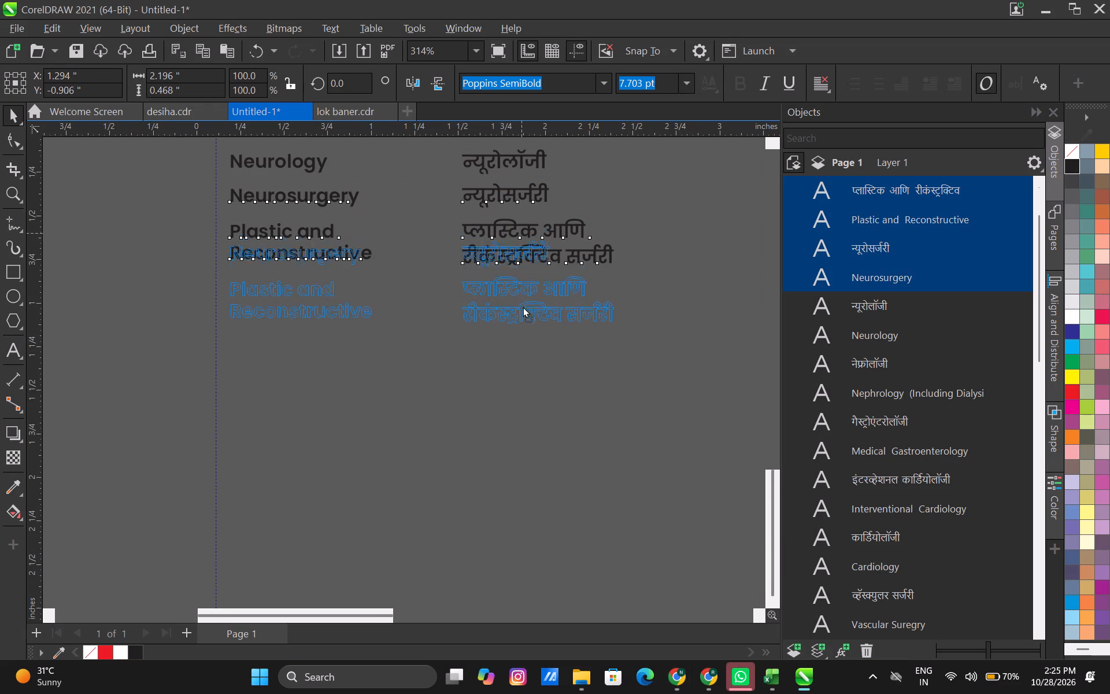
{"action": "left_click_drag", "start_coordinate": [523, 307], "coordinate": [527, 331]}
{"action": "right_click", "coordinate": [527, 331], "text": "shift"}
{"action": "left_click", "coordinate": [467, 436]}
{"action": "double_click", "coordinate": [275, 292]}
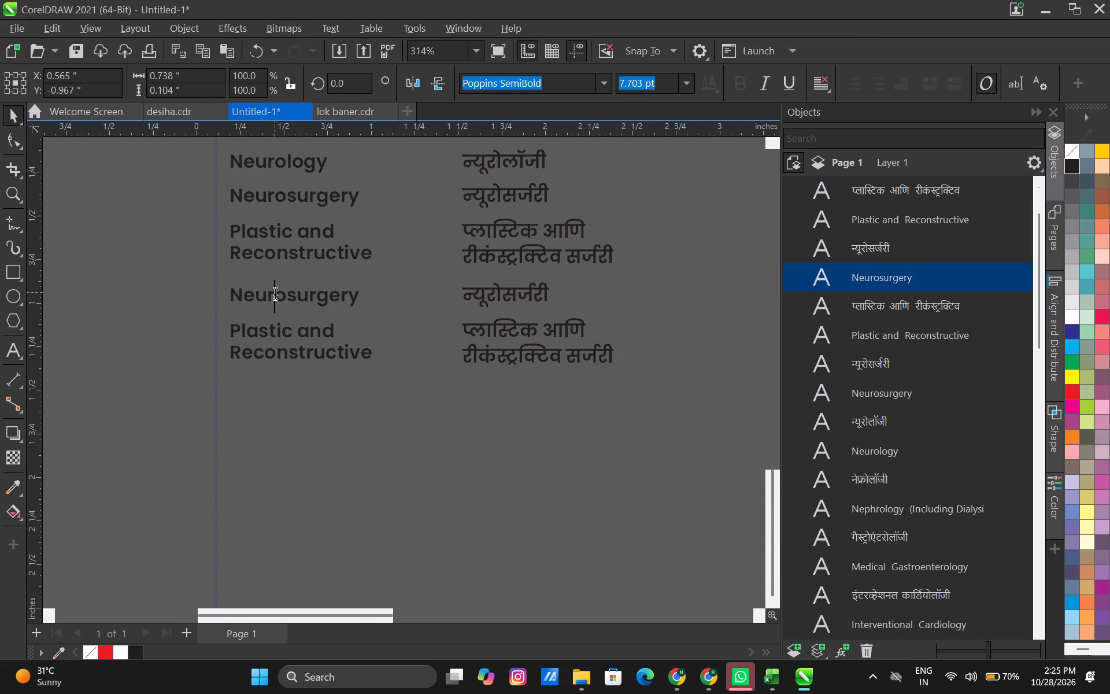
{"action": "key", "text": "ctrl+a"}
{"action": "key", "text": "ctrl+v"}
{"action": "left_click", "coordinate": [6, 123]}
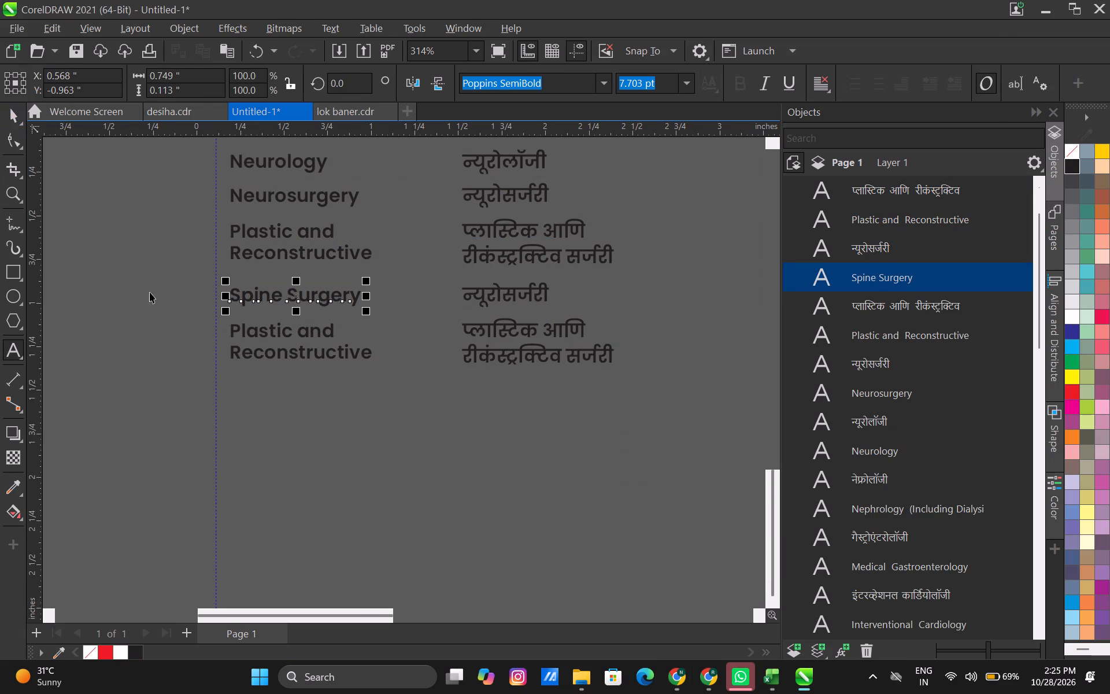
Replace the Spine Surgery row's Marathi text with स्पाइन सर्जरी copied from Chrome.
{"action": "key", "text": "alt+Tab"}
{"action": "double_click", "coordinate": [559, 589]}
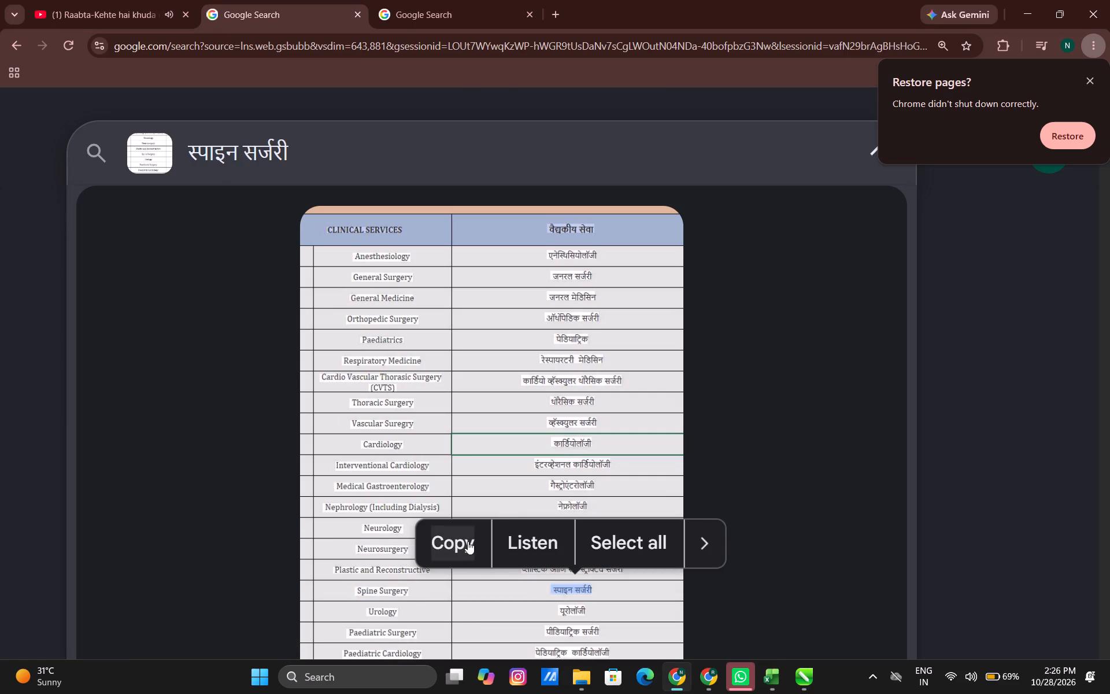
{"action": "left_click", "coordinate": [468, 541]}
{"action": "key", "text": "alt+Tab"}
{"action": "double_click", "coordinate": [504, 296]}
{"action": "key", "text": "ctrl+a"}
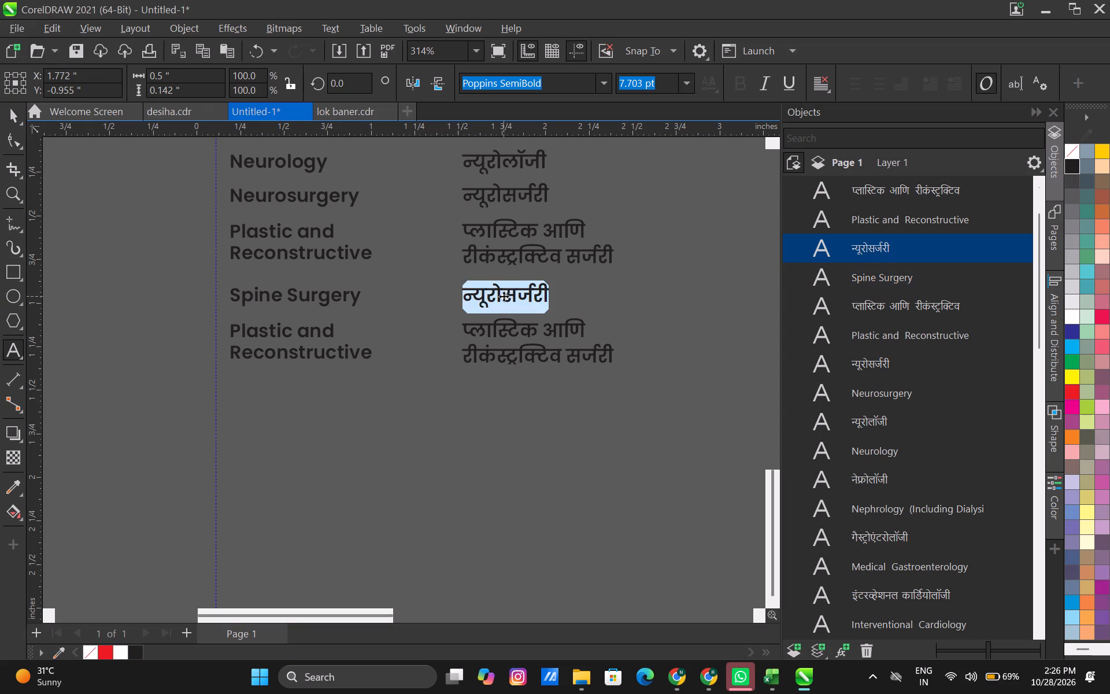
{"action": "key", "text": "ctrl+v"}
{"action": "left_click", "coordinate": [3, 117]}
Replace the English text of the eighteenth row, below Spine Surgery, with Urology copied from Chrome.
{"action": "key", "text": "alt+Tab"}
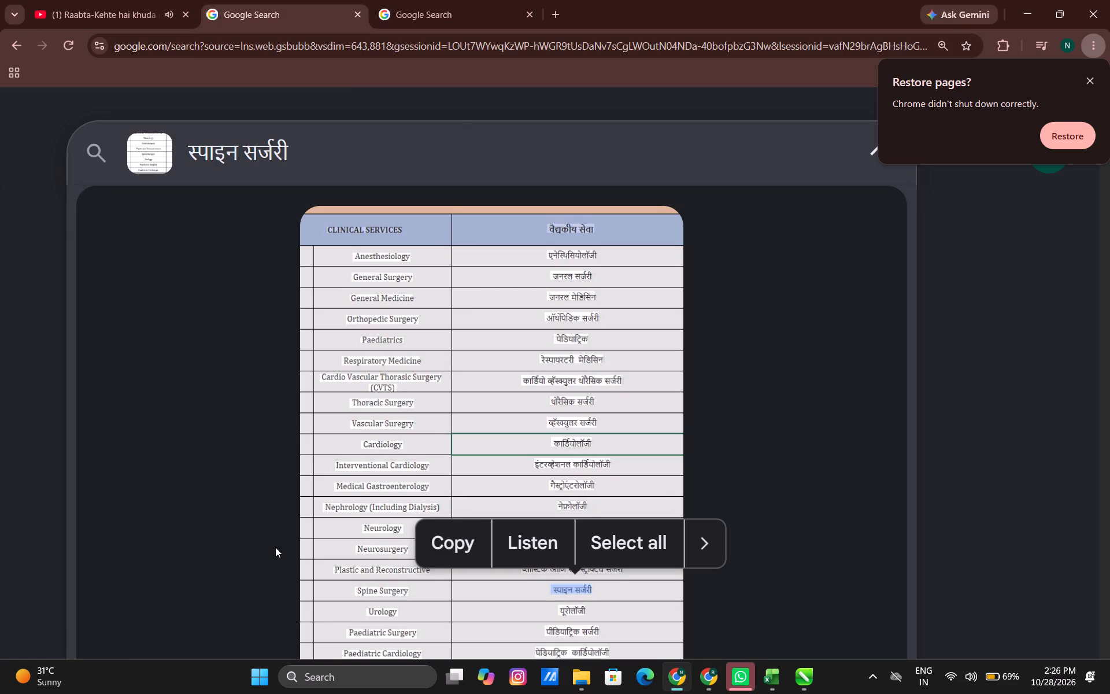
{"action": "scroll", "coordinate": [374, 614], "scroll_direction": "down", "scroll_amount": 2, "text": "ctrl"}
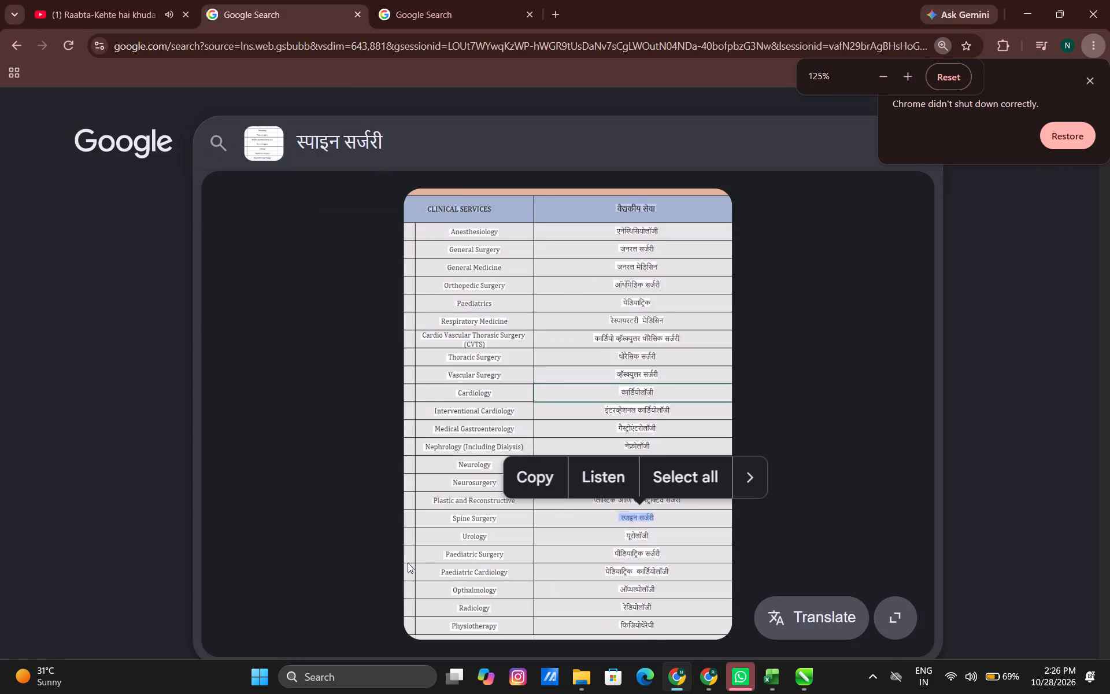
{"action": "double_click", "coordinate": [407, 463]}
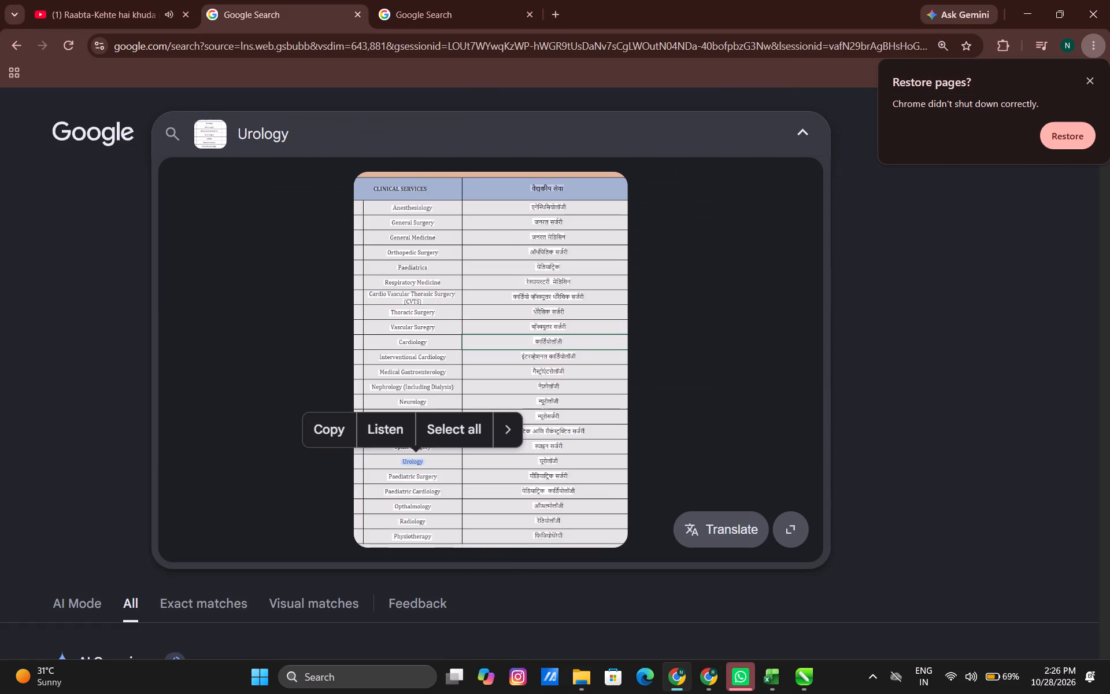
{"action": "left_click", "coordinate": [347, 431]}
{"action": "key", "text": "alt+Tab"}
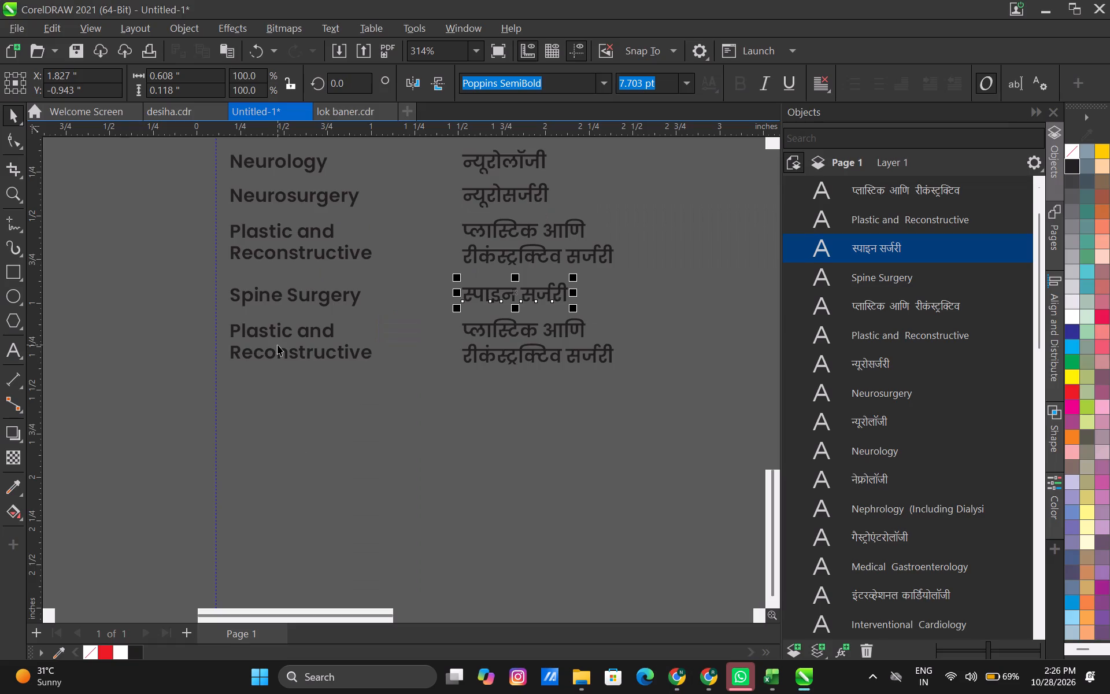
{"action": "double_click", "coordinate": [277, 336]}
{"action": "key", "text": "ctrl+a"}
{"action": "key", "text": "ctrl+v"}
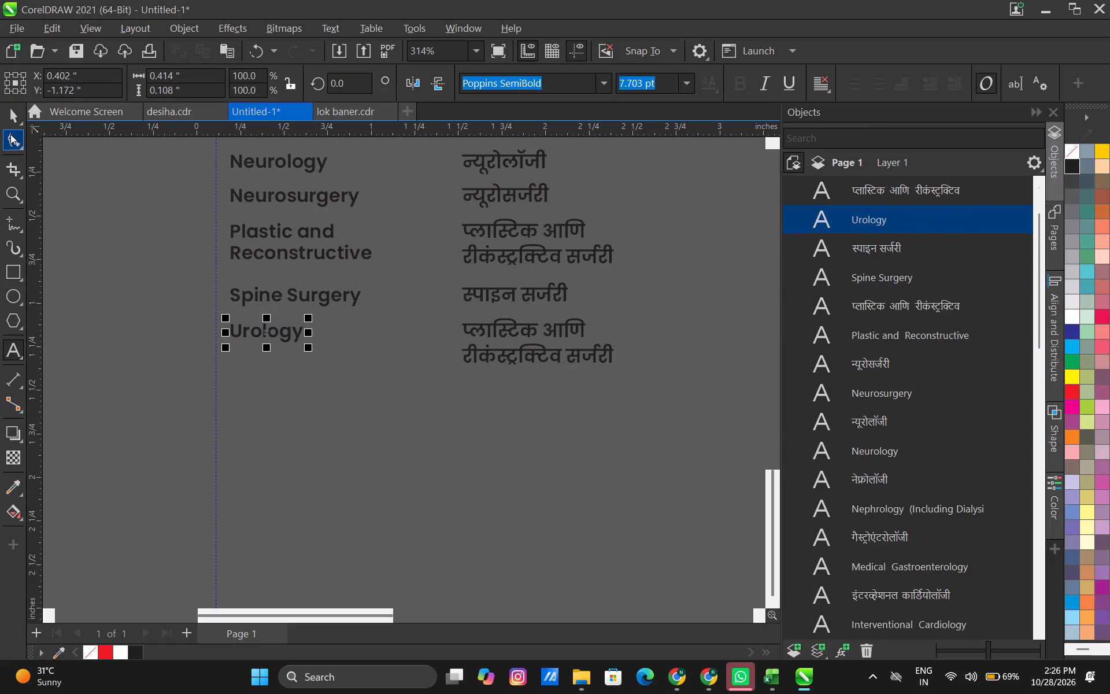
{"action": "left_click", "coordinate": [16, 110]}
Replace the Urology row's Marathi text with यूरोलॉजी copied from Chrome.
{"action": "key", "text": "alt+Tab"}
{"action": "double_click", "coordinate": [542, 461]}
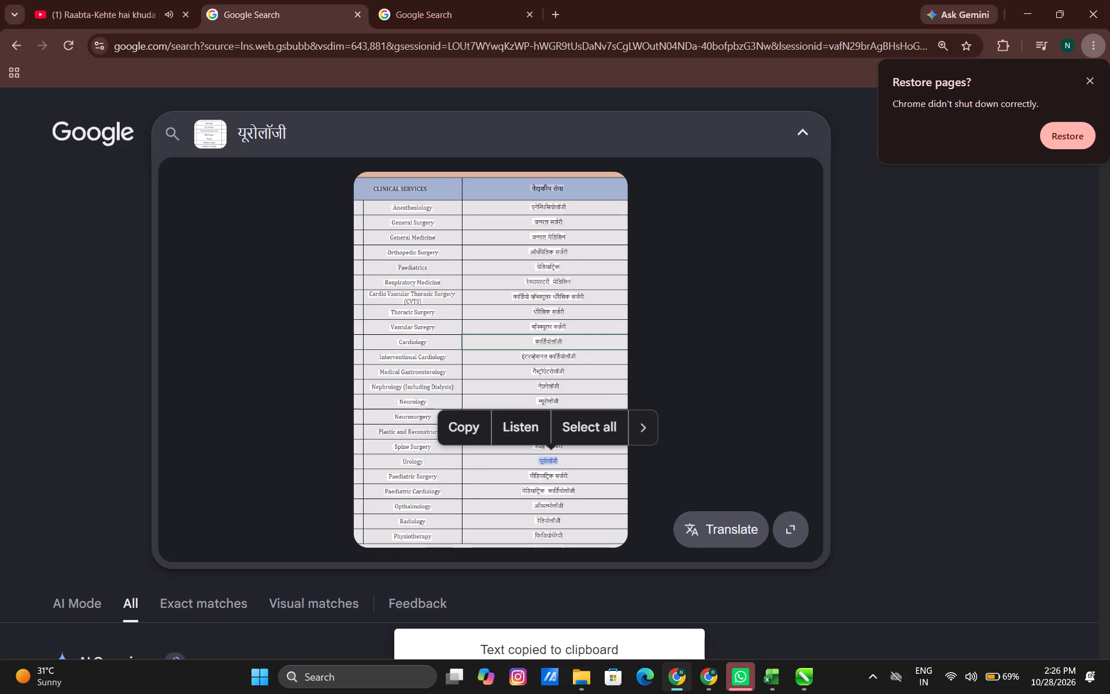
{"action": "left_click", "coordinate": [460, 423]}
{"action": "key", "text": "alt+Tab"}
{"action": "double_click", "coordinate": [507, 334]}
{"action": "key", "text": "ctrl+a"}
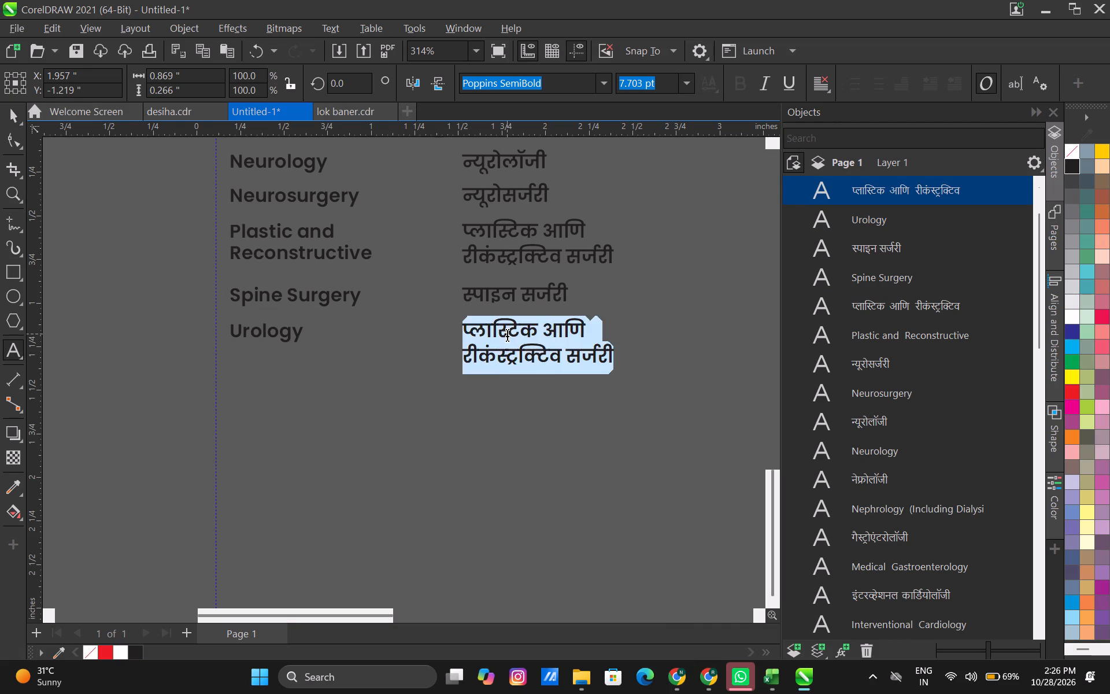
{"action": "key", "text": "ctrl+v"}
{"action": "left_click", "coordinate": [21, 117]}
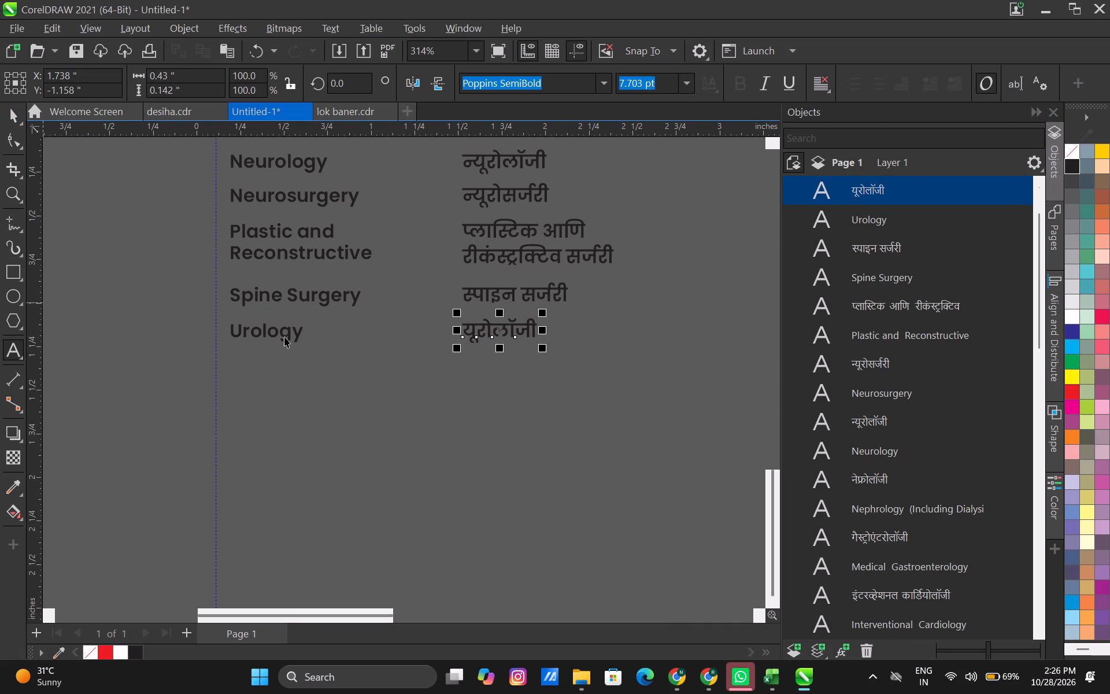
Duplicate the Spine Surgery and Urology rows, English and Marathi, directly below themselves as the nineteenth and twentieth rows.
{"action": "left_click", "coordinate": [284, 341], "text": "shift"}
{"action": "left_click", "coordinate": [276, 293], "text": "shift"}
{"action": "left_click", "coordinate": [468, 294], "text": "shift"}
{"action": "left_click_drag", "start_coordinate": [479, 297], "coordinate": [483, 368]}
{"action": "right_click", "coordinate": [483, 368], "text": "shift"}
{"action": "left_click", "coordinate": [469, 438]}
Replace the English text of the nineteenth row, below Urology, with Paediatric Surgery copied from Chrome.
{"action": "key", "text": "alt+Tab"}
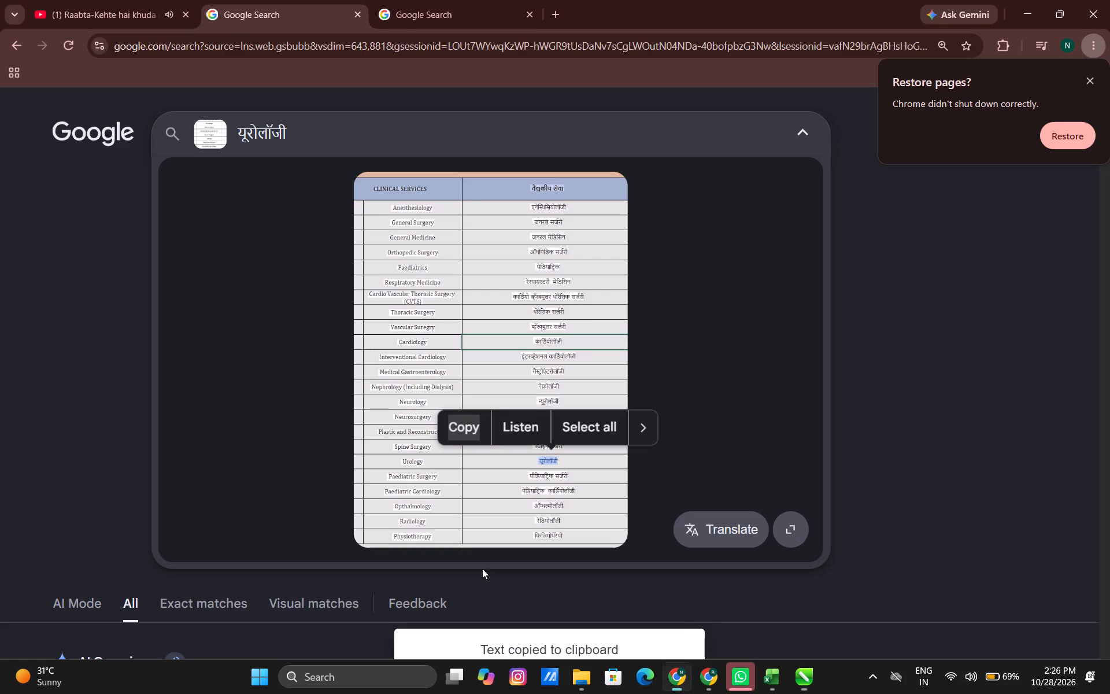
{"action": "double_click", "coordinate": [410, 477]}
{"action": "left_click", "coordinate": [343, 447]}
{"action": "key", "text": "alt+Tab"}
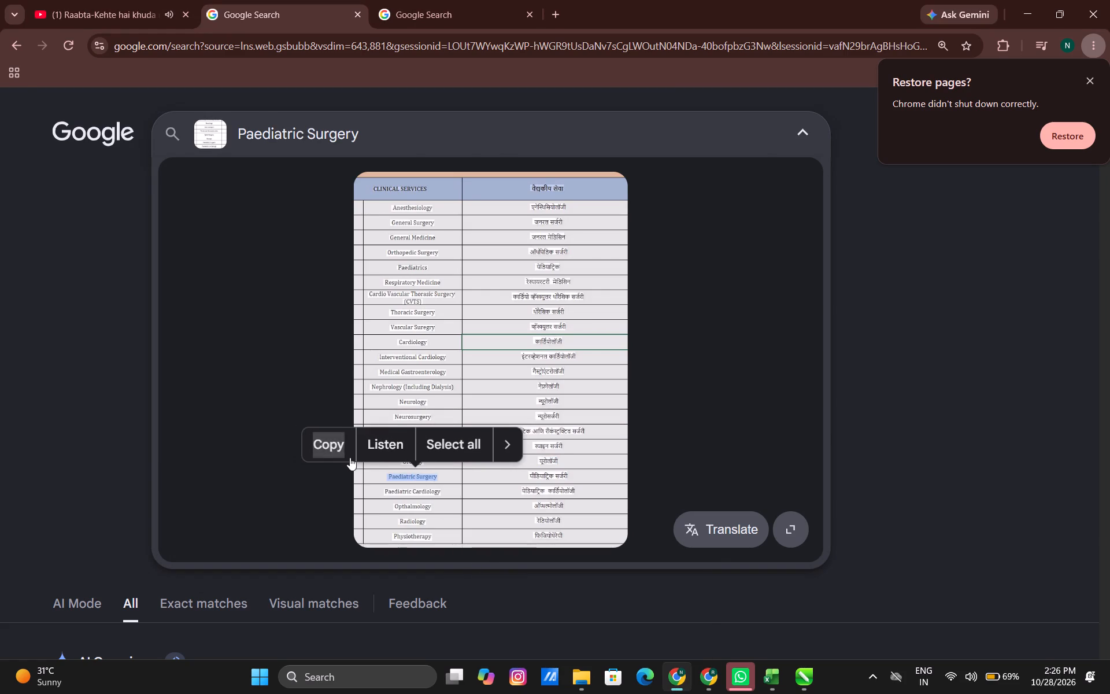
{"action": "double_click", "coordinate": [314, 367]}
{"action": "key", "text": "ctrl+a"}
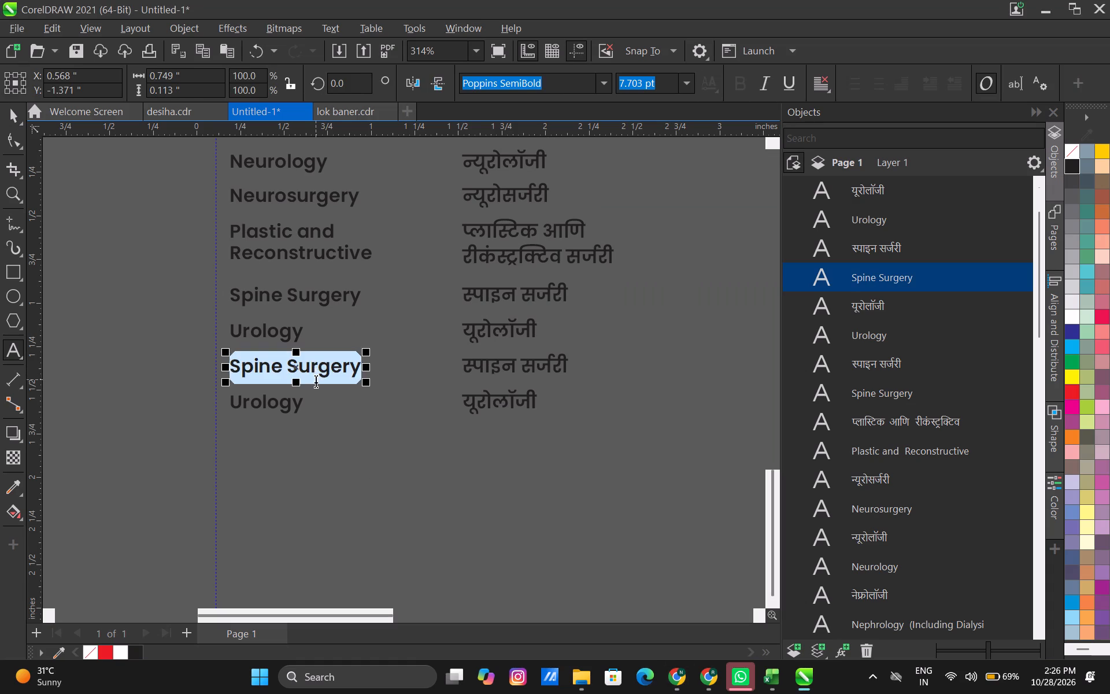
{"action": "key", "text": "ctrl+v"}
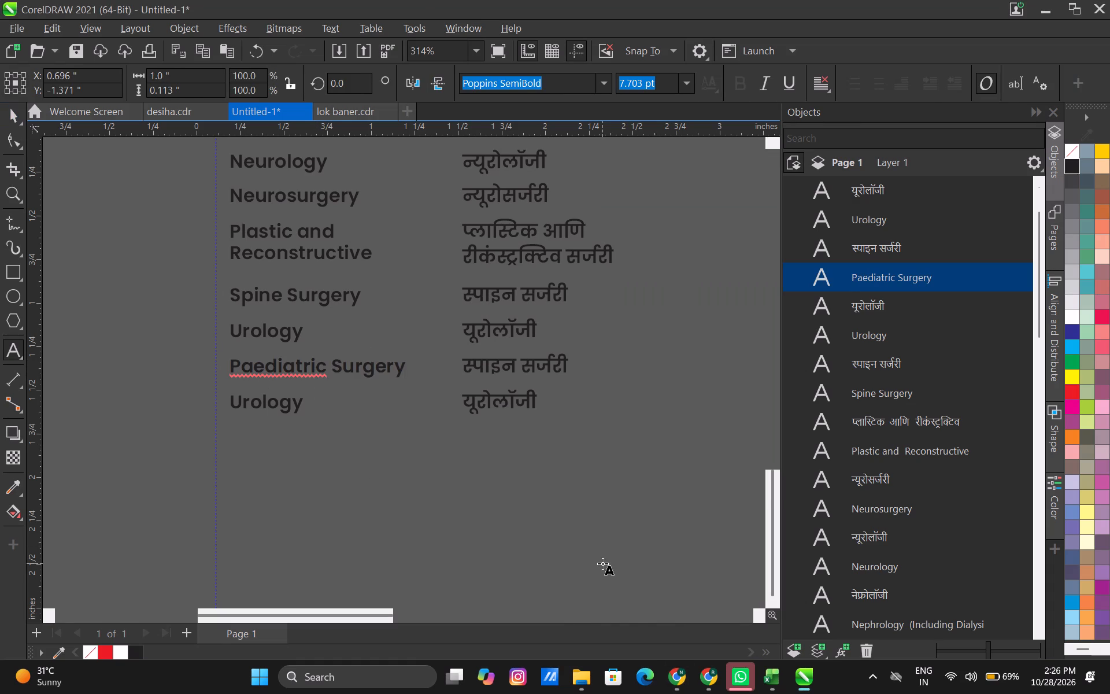
Replace the Paediatric Surgery row's Marathi text with पीडियाट्रिक सर्जरी copied from Chrome.
{"action": "key", "text": "alt+Tab"}
{"action": "double_click", "coordinate": [545, 477]}
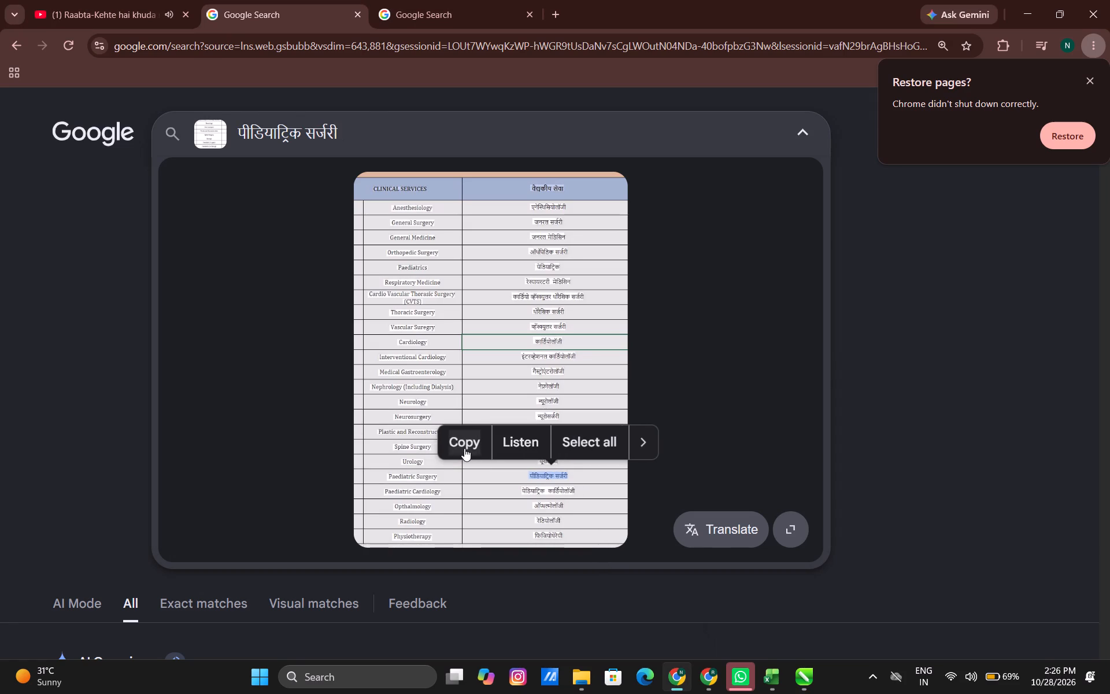
{"action": "left_click", "coordinate": [464, 448]}
{"action": "key", "text": "alt+Tab"}
{"action": "double_click", "coordinate": [494, 368]}
{"action": "key", "text": "ctrl+a"}
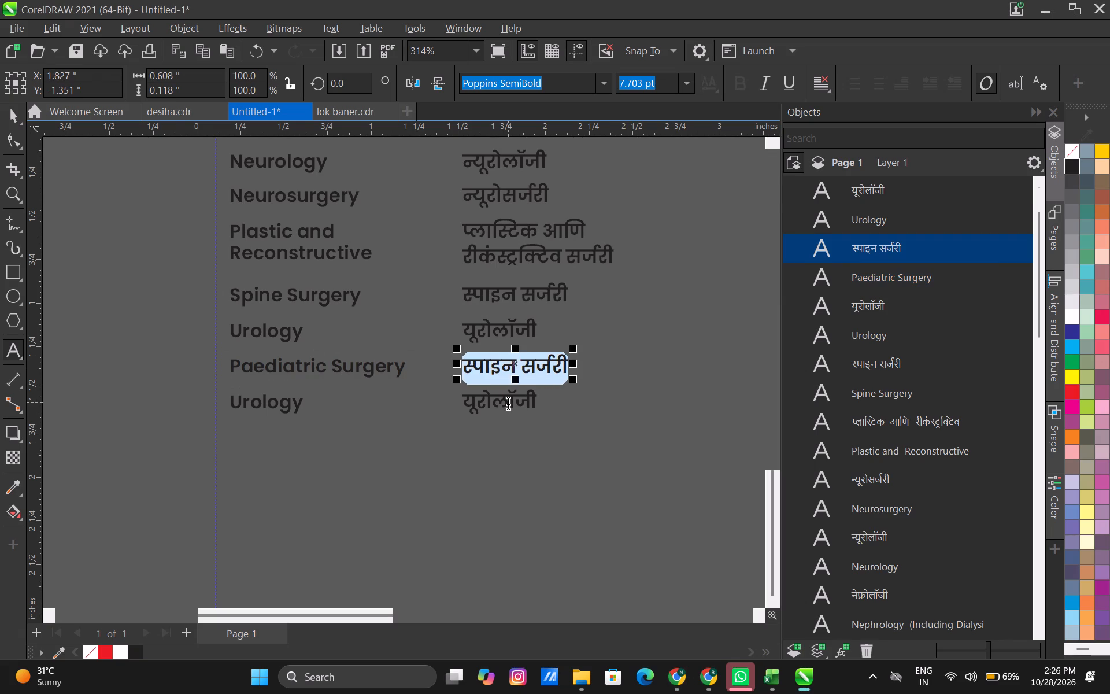
{"action": "key", "text": "ctrl+v"}
Replace the twentieth row's English text with Paediatric Cardiology copied from Chrome, breaking it onto two lines before Cardiology.
{"action": "key", "text": "alt+Tab"}
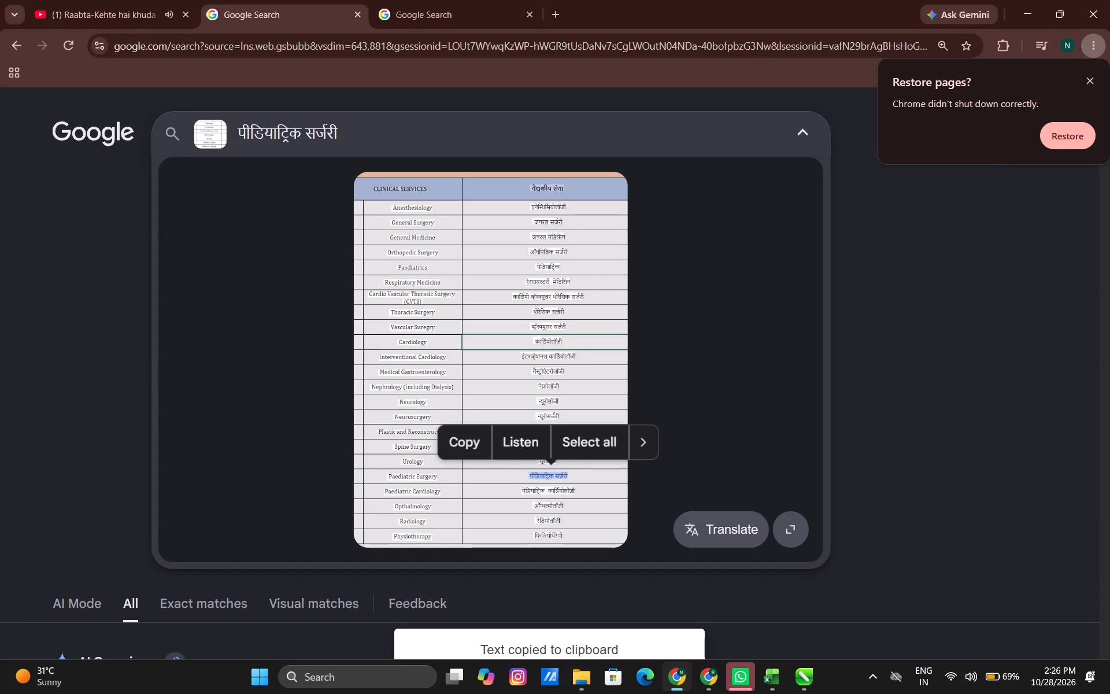
{"action": "double_click", "coordinate": [407, 494]}
{"action": "left_click", "coordinate": [345, 461]}
{"action": "key", "text": "alt+Tab"}
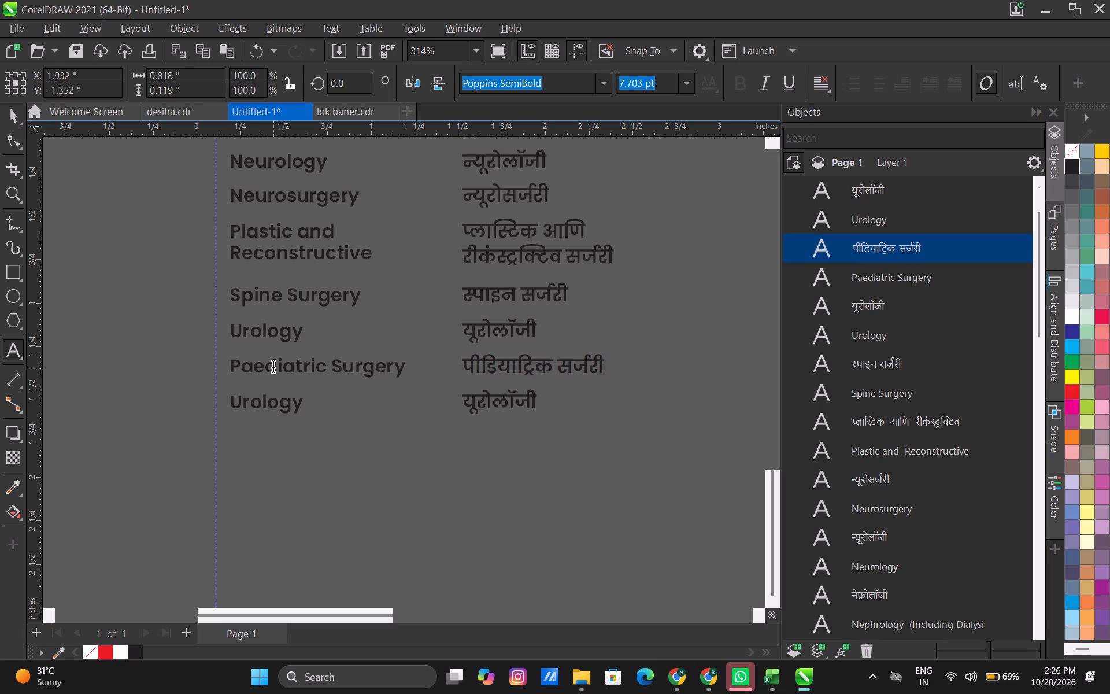
{"action": "left_click", "coordinate": [273, 365]}
{"action": "left_click", "coordinate": [277, 403]}
{"action": "key", "text": "ctrl+a"}
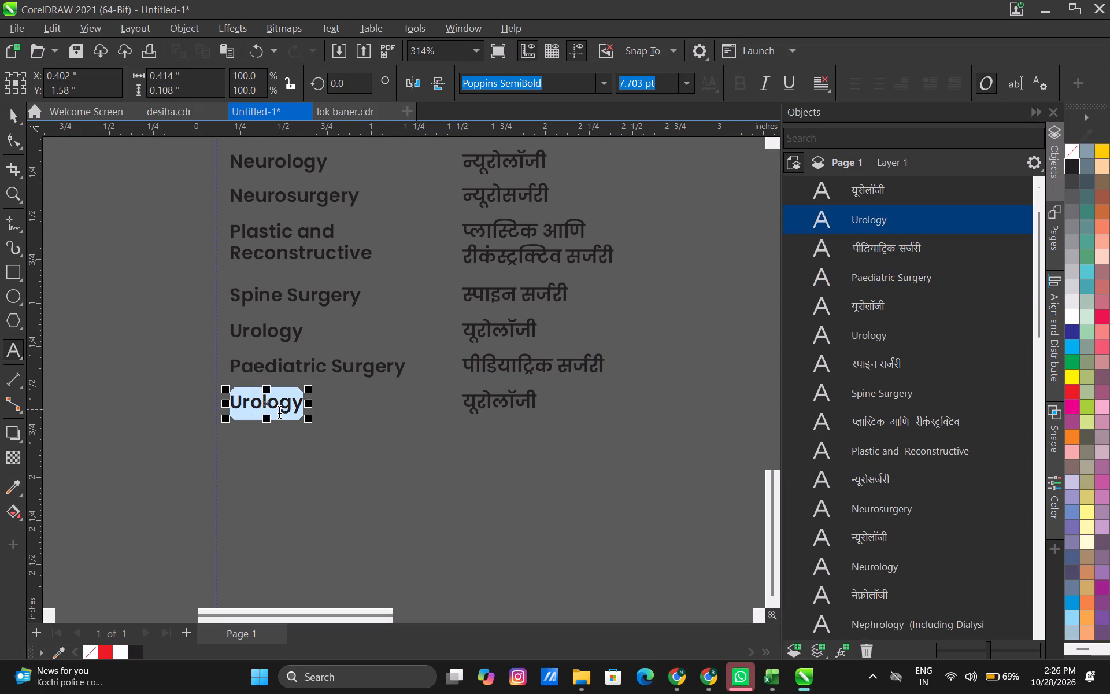
{"action": "key", "text": "ctrl+v"}
{"action": "left_click", "coordinate": [331, 402]}
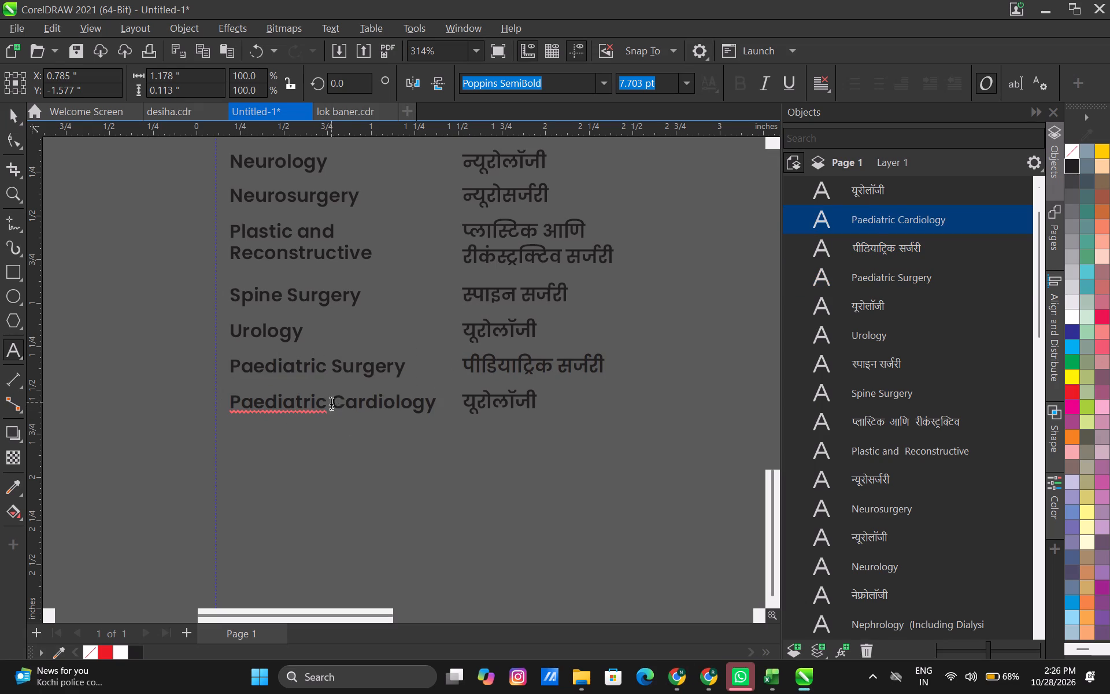
{"action": "left_click", "coordinate": [334, 407]}
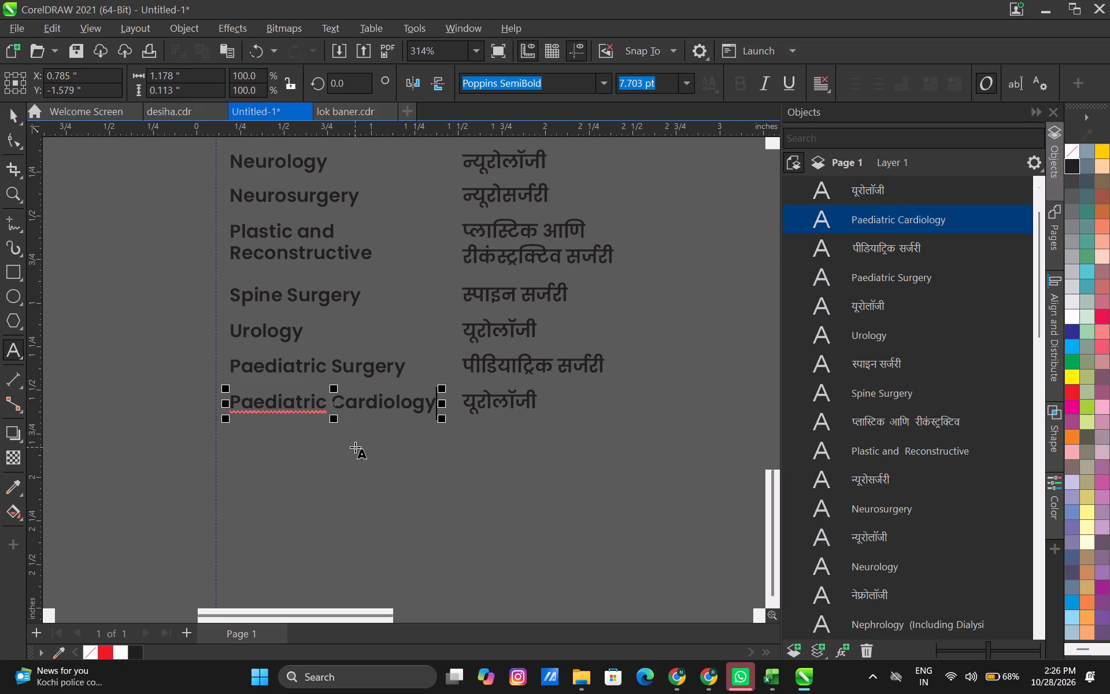
{"action": "left_click", "coordinate": [338, 397]}
{"action": "key", "text": "Return"}
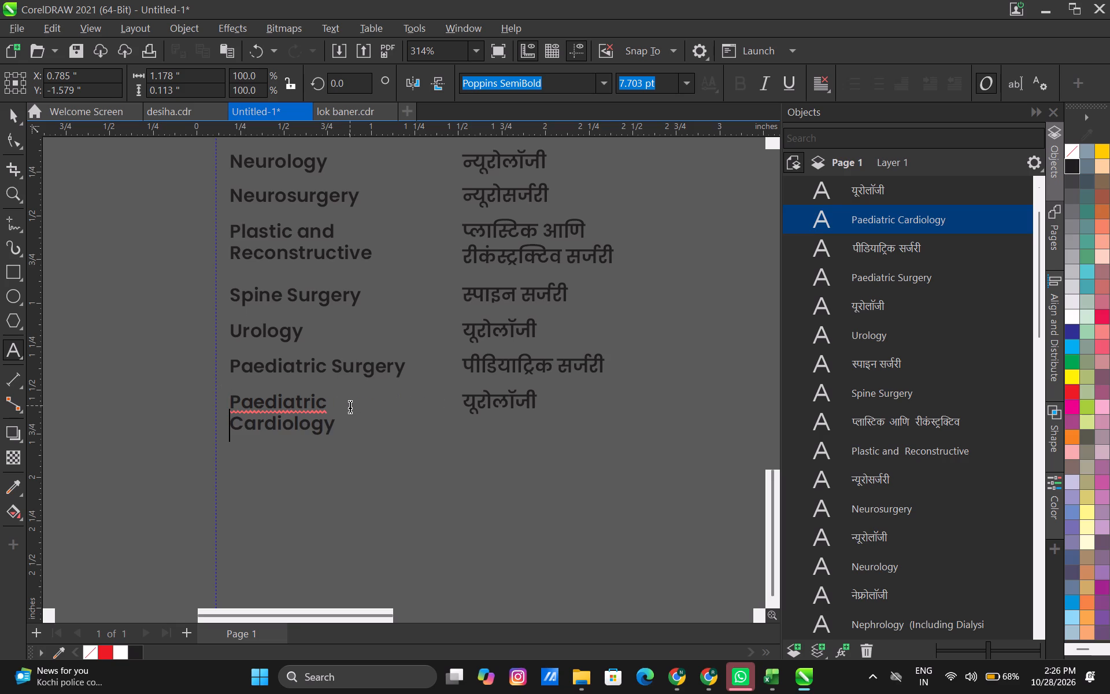
{"action": "left_click", "coordinate": [8, 109]}
Replace the Paediatric Cardiology row's Marathi text with पेडियाट्रिक कार्डियोलॉजी copied from Chrome, broken onto two lines.
{"action": "key", "text": "alt+Tab"}
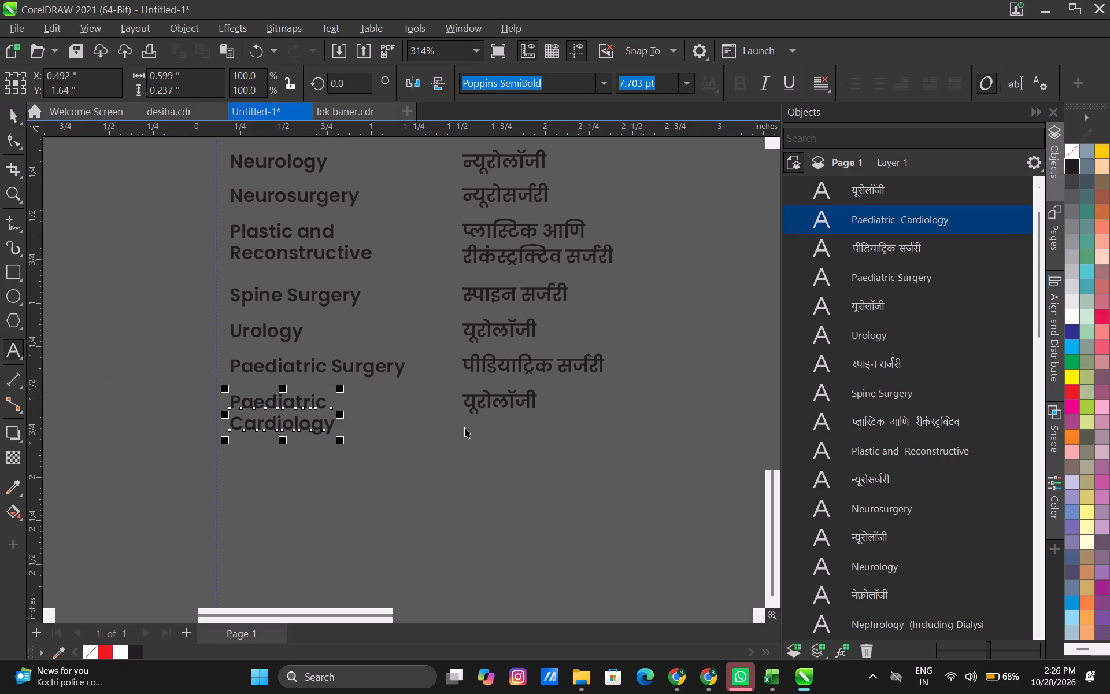
{"action": "double_click", "coordinate": [540, 490]}
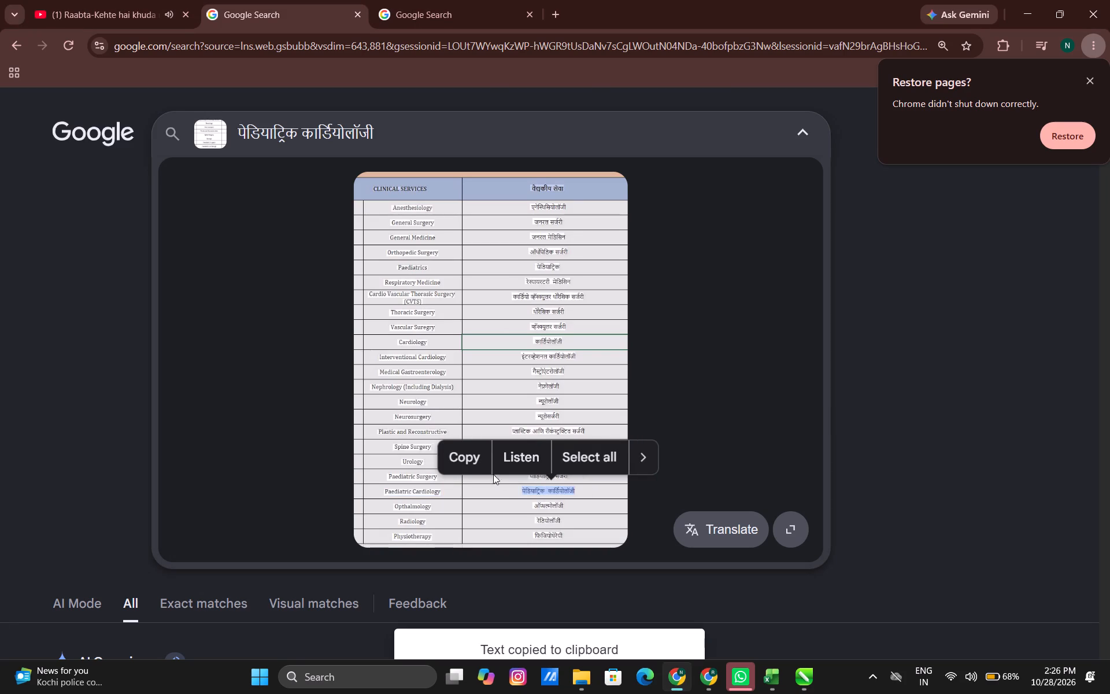
{"action": "left_click", "coordinate": [480, 455]}
{"action": "key", "text": "alt+Tab"}
{"action": "double_click", "coordinate": [497, 401]}
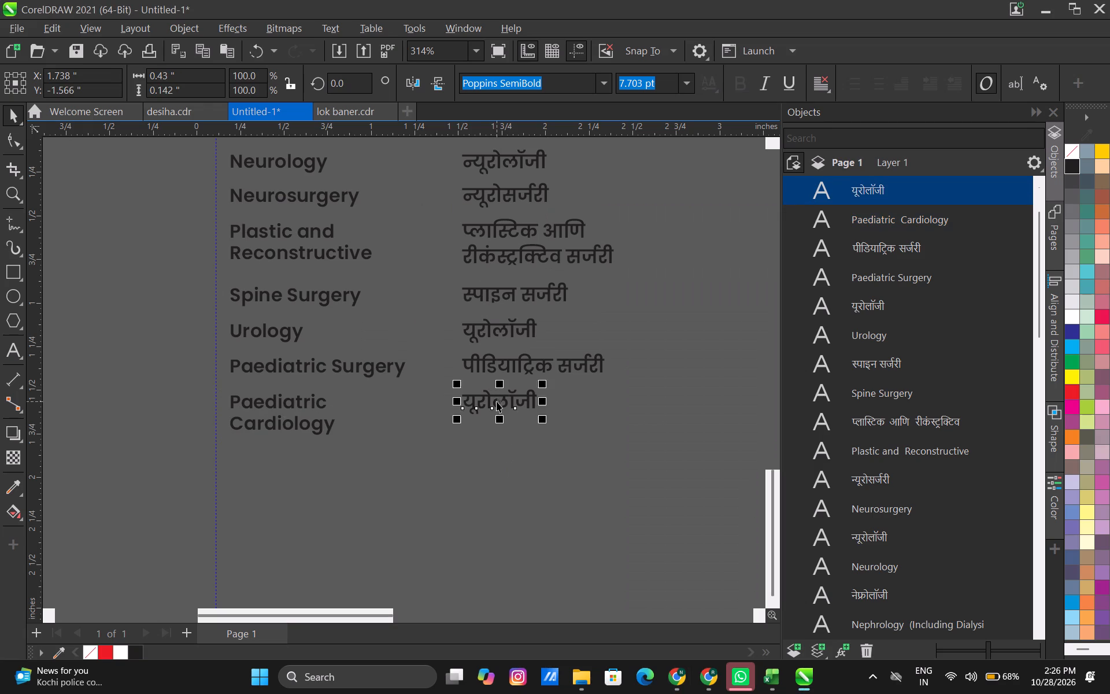
{"action": "key", "text": "ctrl+a"}
{"action": "key", "text": "ctrl+v"}
{"action": "left_click", "coordinate": [554, 407]}
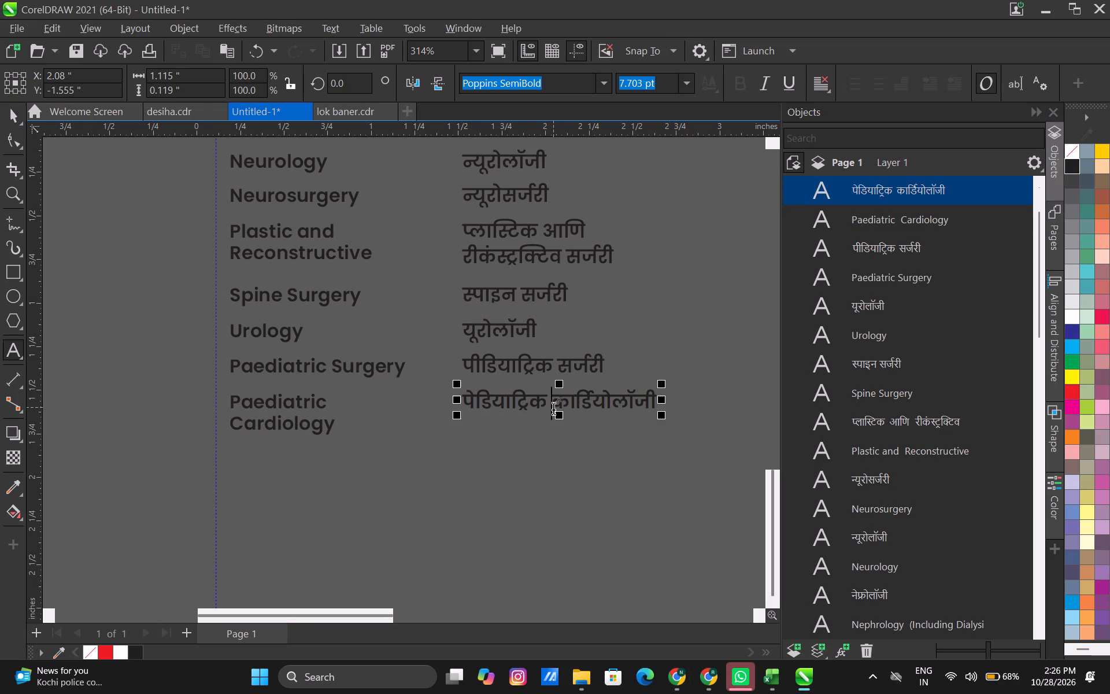
{"action": "key", "text": "Return"}
{"action": "left_click", "coordinate": [10, 116]}
Copy the service name Opthalmology from the Google Lens image in Chrome and return to CorelDRAW.
{"action": "key", "text": "alt+Tab"}
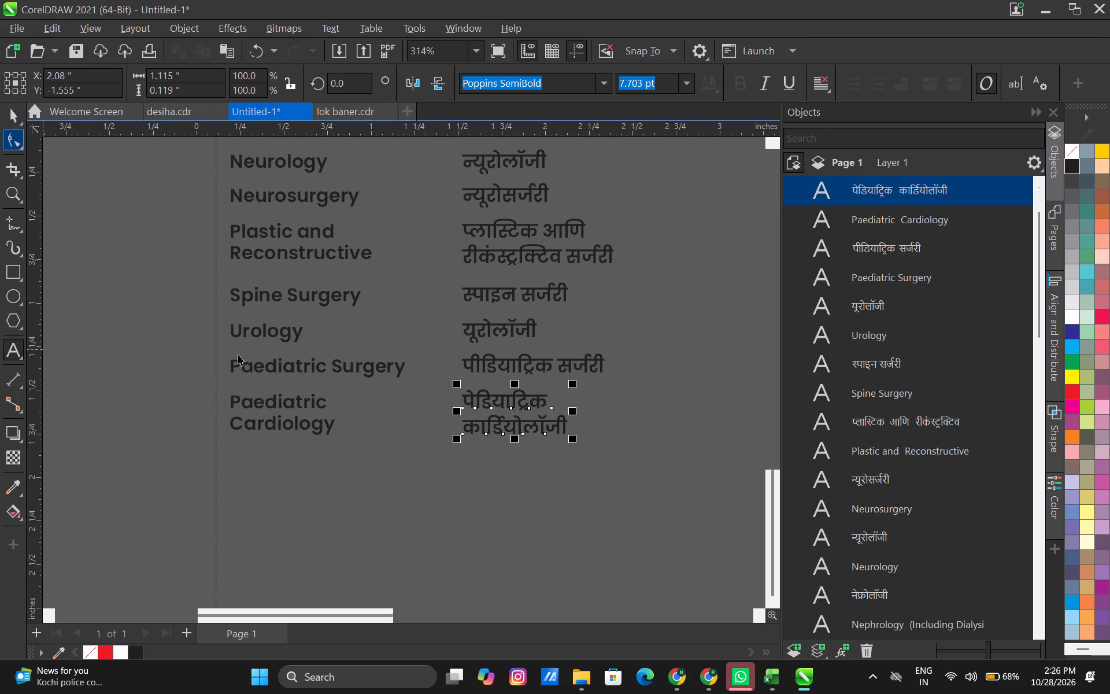
{"action": "left_click", "coordinate": [413, 503]}
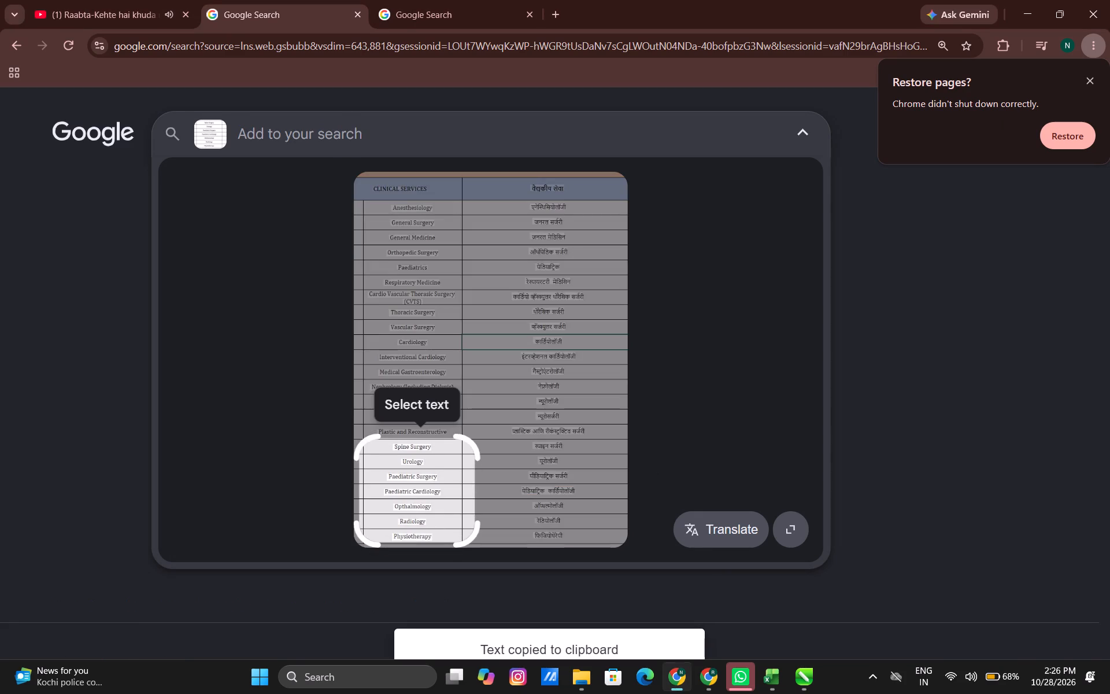
{"action": "double_click", "coordinate": [415, 508]}
{"action": "left_click", "coordinate": [345, 475]}
{"action": "key", "text": "alt+Tab"}
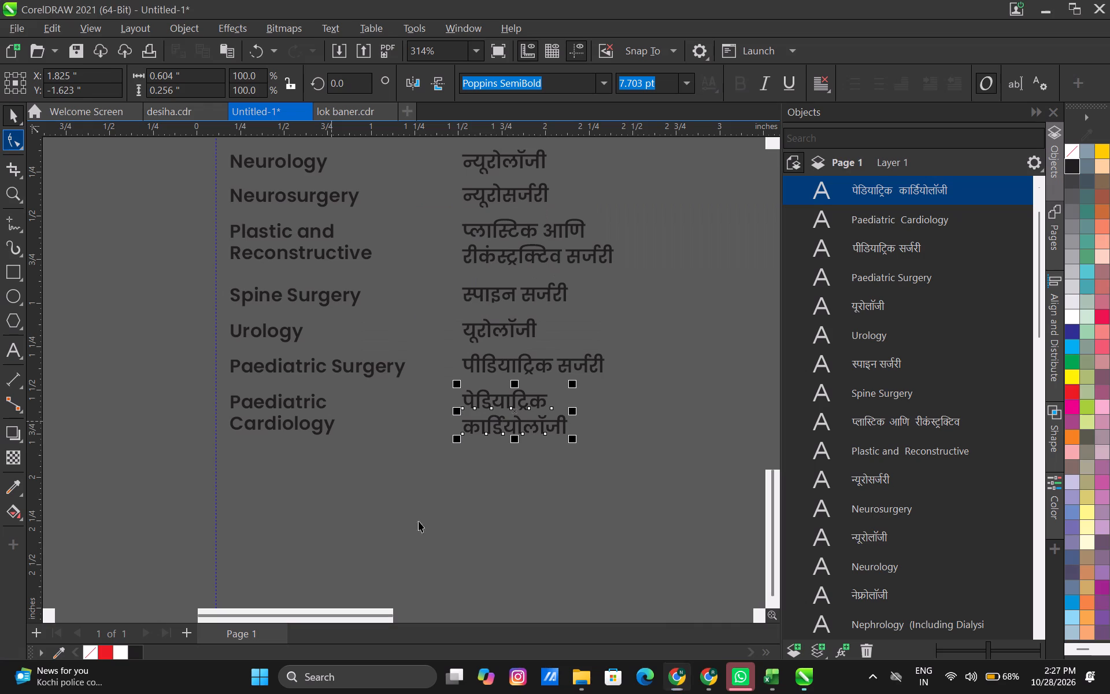
Duplicate the Paediatric Cardiology row, English and Marathi, directly below itself as the twenty-first row.
{"action": "left_click", "coordinate": [275, 403], "text": "shift"}
{"action": "left_click_drag", "start_coordinate": [278, 405], "coordinate": [286, 486]}
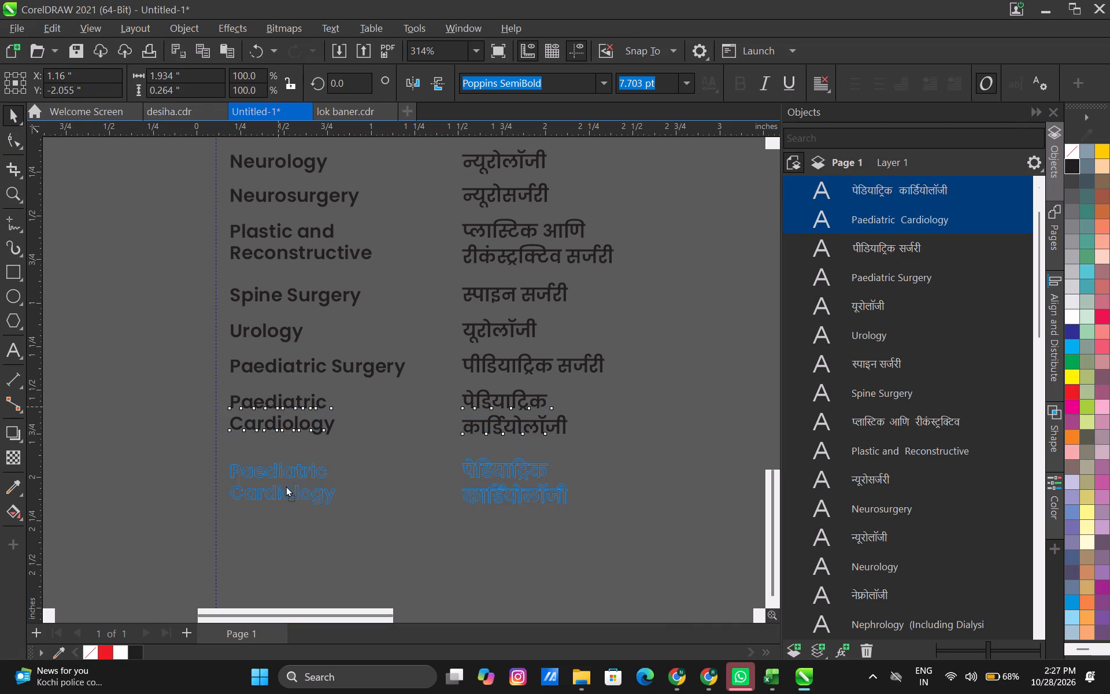
{"action": "left_click_drag", "start_coordinate": [286, 486], "coordinate": [286, 487]}
{"action": "right_click", "coordinate": [286, 487], "text": "shift"}
{"action": "left_click", "coordinate": [366, 528]}
Replace the English text of the twenty-first row with the copied Opthalmology.
{"action": "double_click", "coordinate": [302, 482]}
{"action": "key", "text": "ctrl+a"}
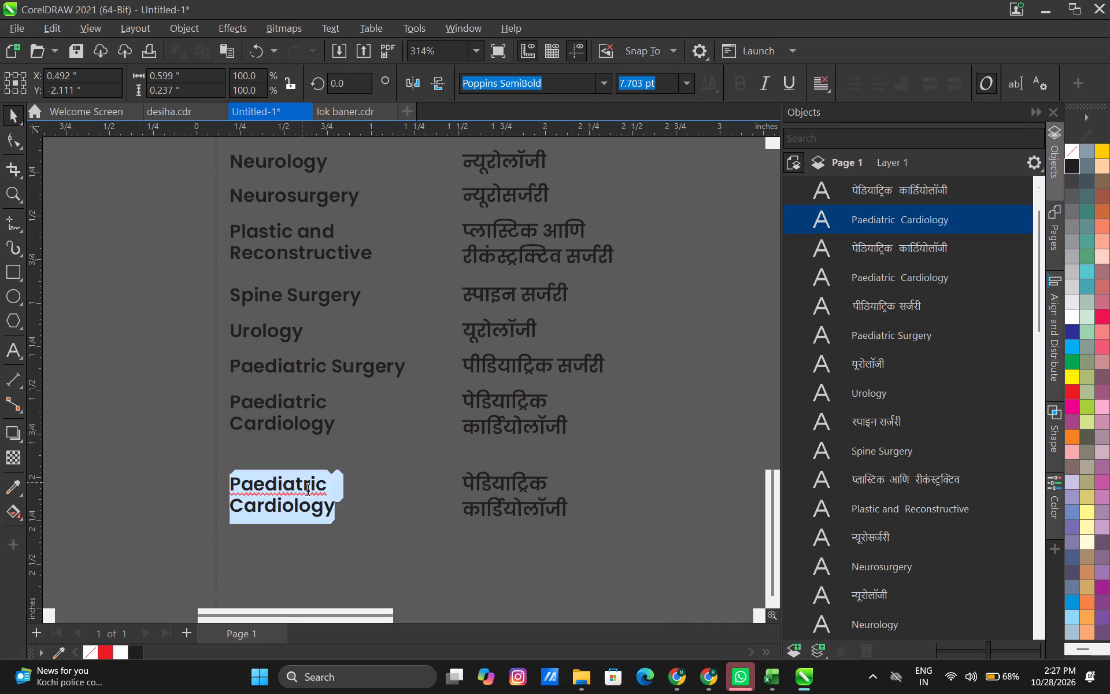
{"action": "key", "text": "ctrl+v"}
{"action": "left_click", "coordinate": [10, 120]}
Replace the Opthalmology row's Marathi text with ऑप्थल्मोलॉजी copied from Chrome.
{"action": "key", "text": "alt+Tab"}
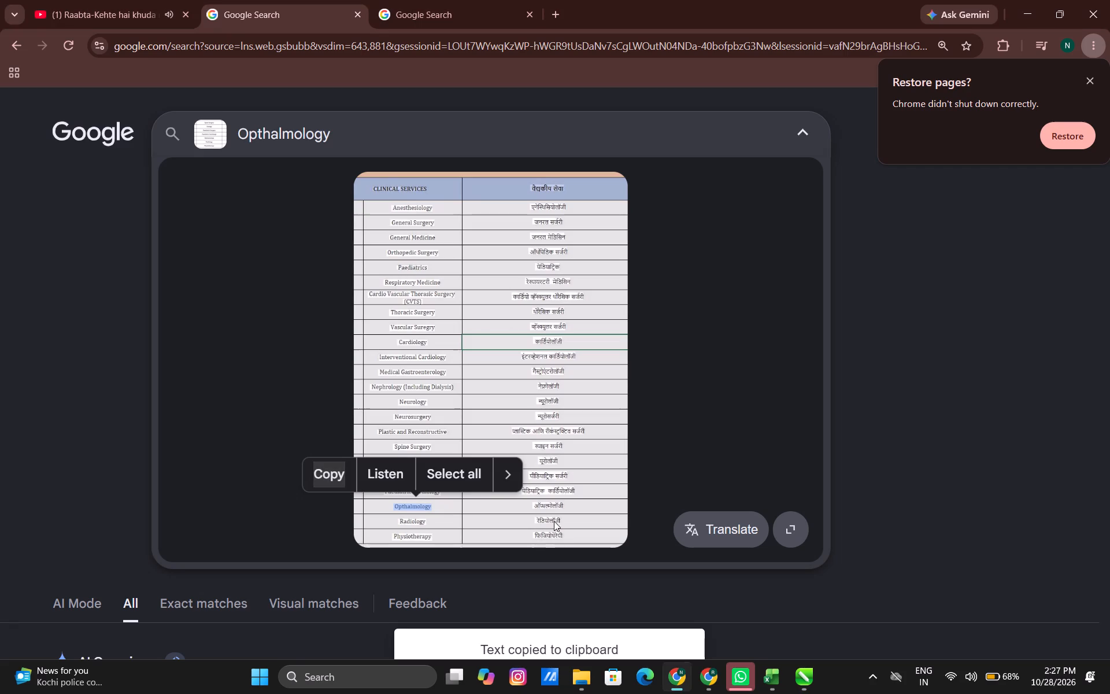
{"action": "double_click", "coordinate": [548, 507]}
{"action": "left_click", "coordinate": [463, 472]}
{"action": "key", "text": "alt+Tab"}
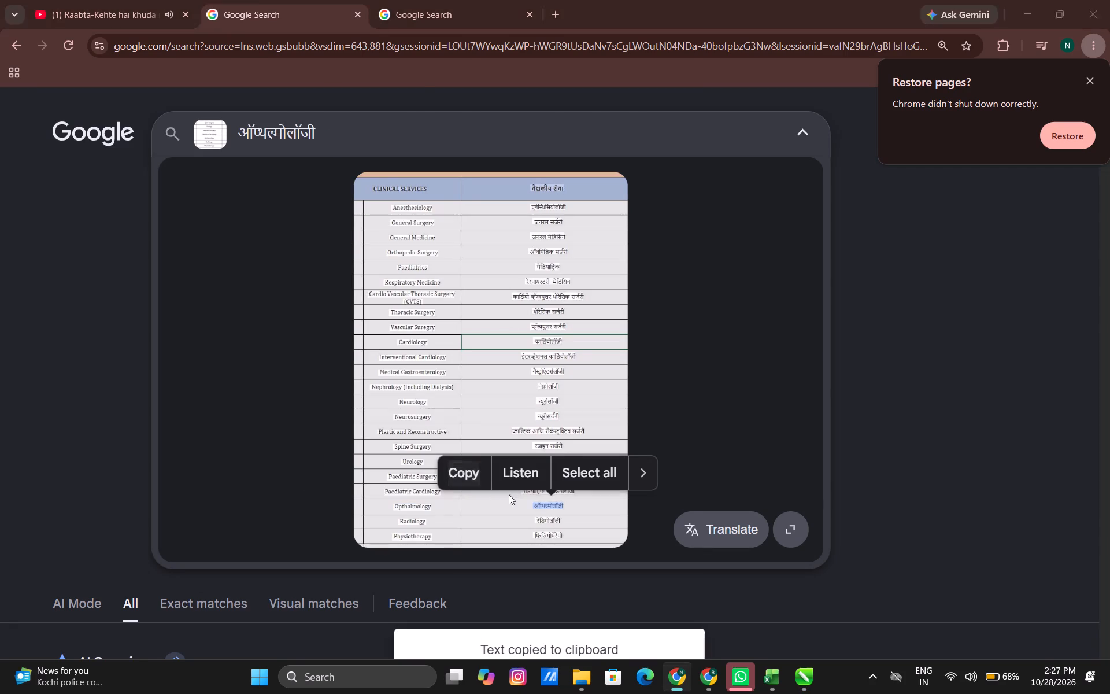
{"action": "double_click", "coordinate": [516, 485]}
{"action": "key", "text": "ctrl+a"}
{"action": "key", "text": "ctrl+v"}
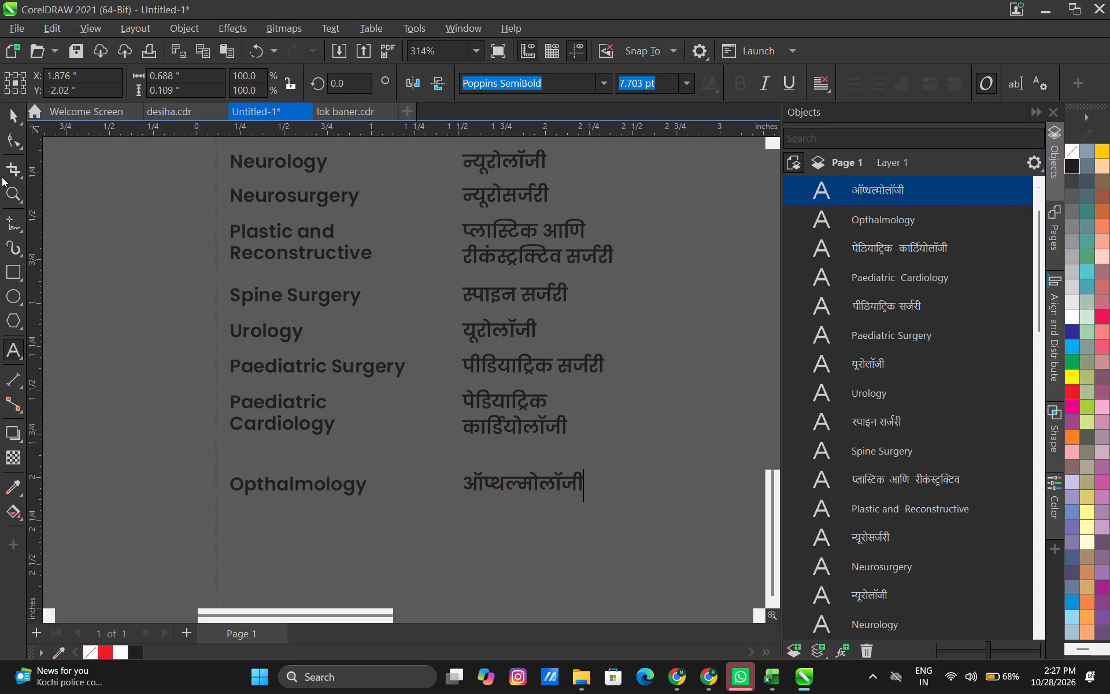
{"action": "left_click", "coordinate": [7, 112]}
Copy the service name Radiology from the Google Lens image in Chrome and return to CorelDRAW.
{"action": "key", "text": "alt+Tab"}
{"action": "left_click", "coordinate": [406, 520]}
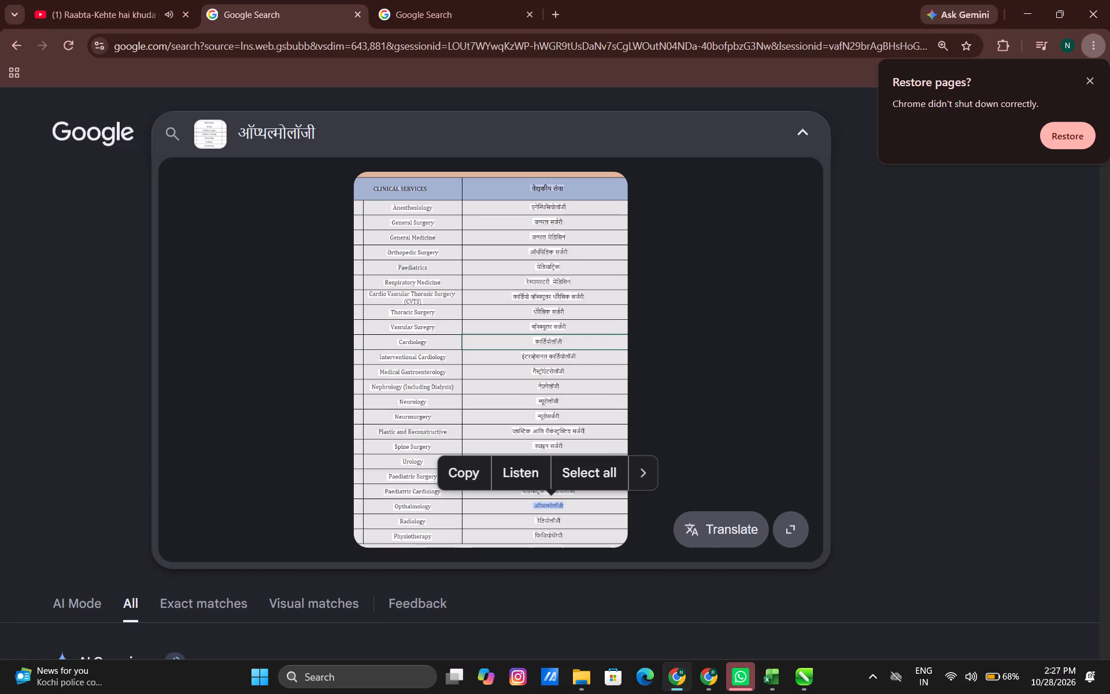
{"action": "left_click", "coordinate": [334, 490]}
{"action": "key", "text": "alt+Tab"}
Duplicate the Opthalmology row, English and Marathi, directly below itself as the twenty-second row.
{"action": "middle_click_drag", "start_coordinate": [353, 507], "coordinate": [355, 440]}
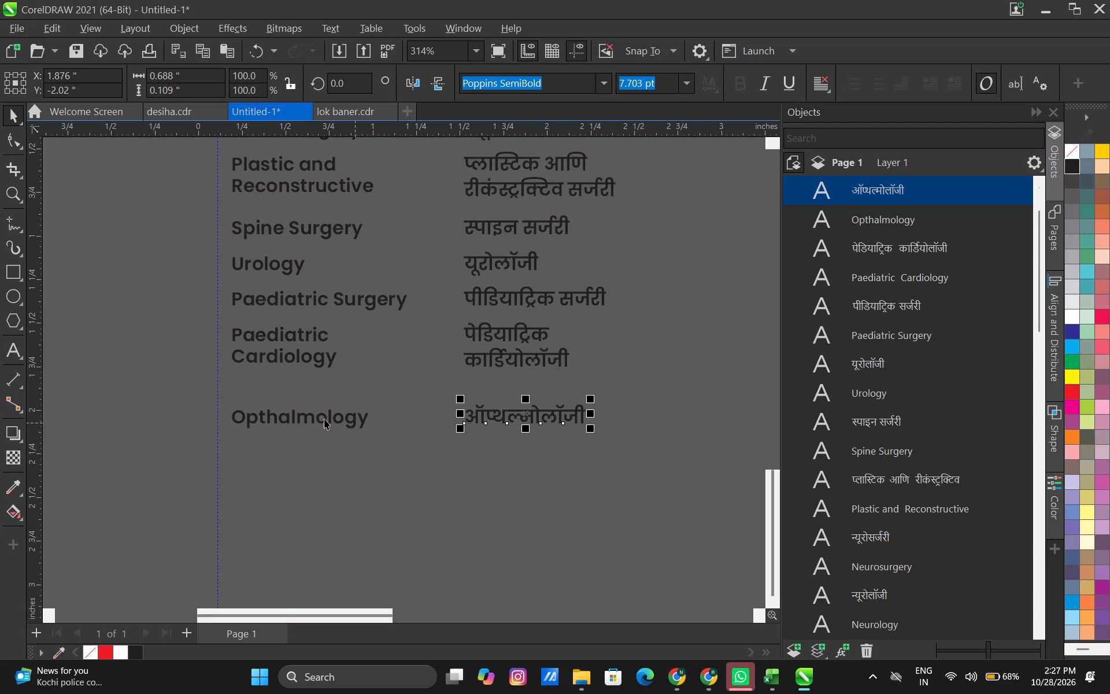
{"action": "left_click", "coordinate": [321, 415], "text": "shift"}
{"action": "left_click_drag", "start_coordinate": [305, 418], "coordinate": [308, 449]}
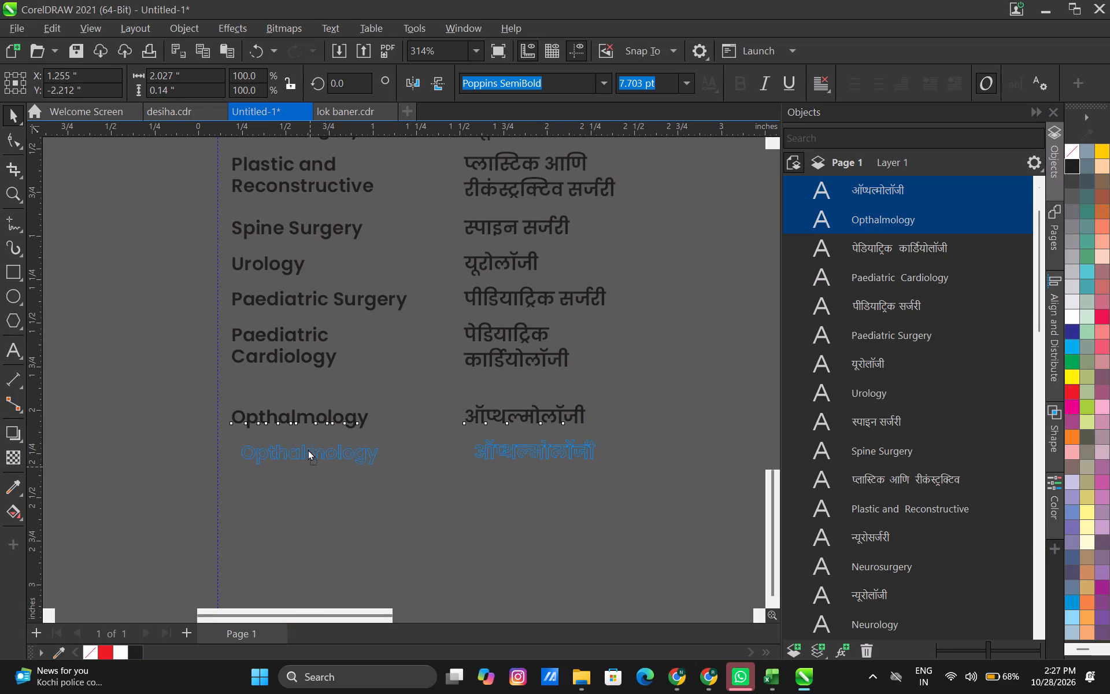
{"action": "left_click_drag", "start_coordinate": [308, 449], "coordinate": [295, 462]}
{"action": "right_click", "coordinate": [295, 462], "text": "shift"}
{"action": "left_click", "coordinate": [301, 493]}
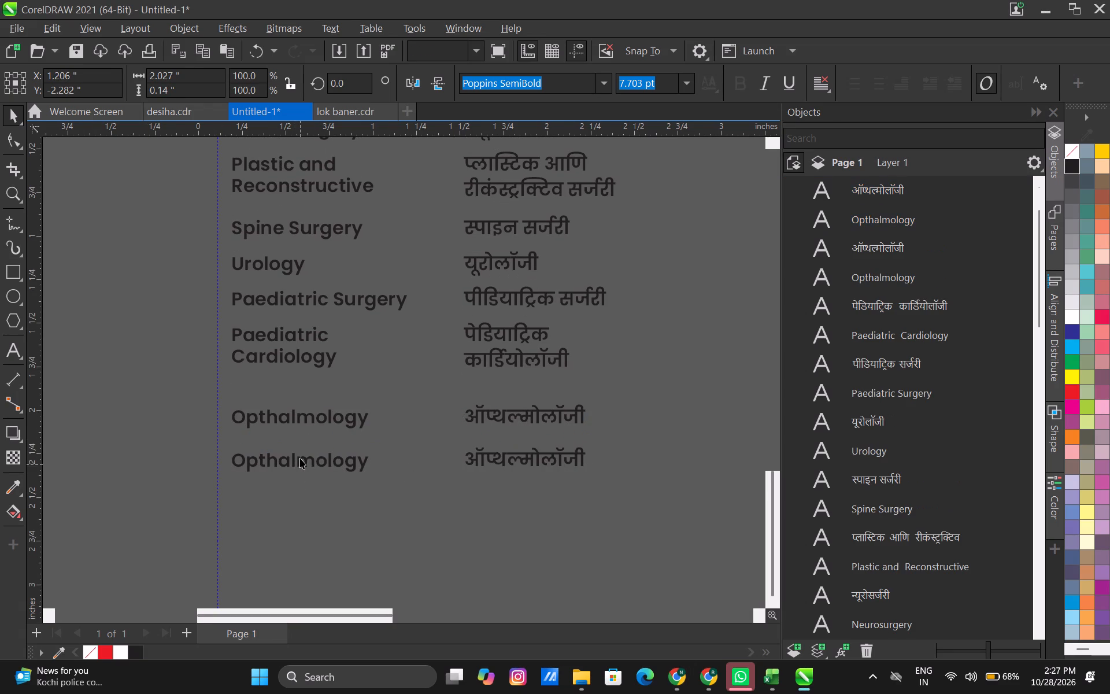
Replace the English text of the twenty-second row with the copied Radiology.
{"action": "double_click", "coordinate": [300, 458]}
{"action": "key", "text": "ctrl+a"}
{"action": "key", "text": "ctrl+v"}
Replace the Radiology row's Marathi text with रेडियोलॉजी copied from Chrome.
{"action": "key", "text": "alt+Tab"}
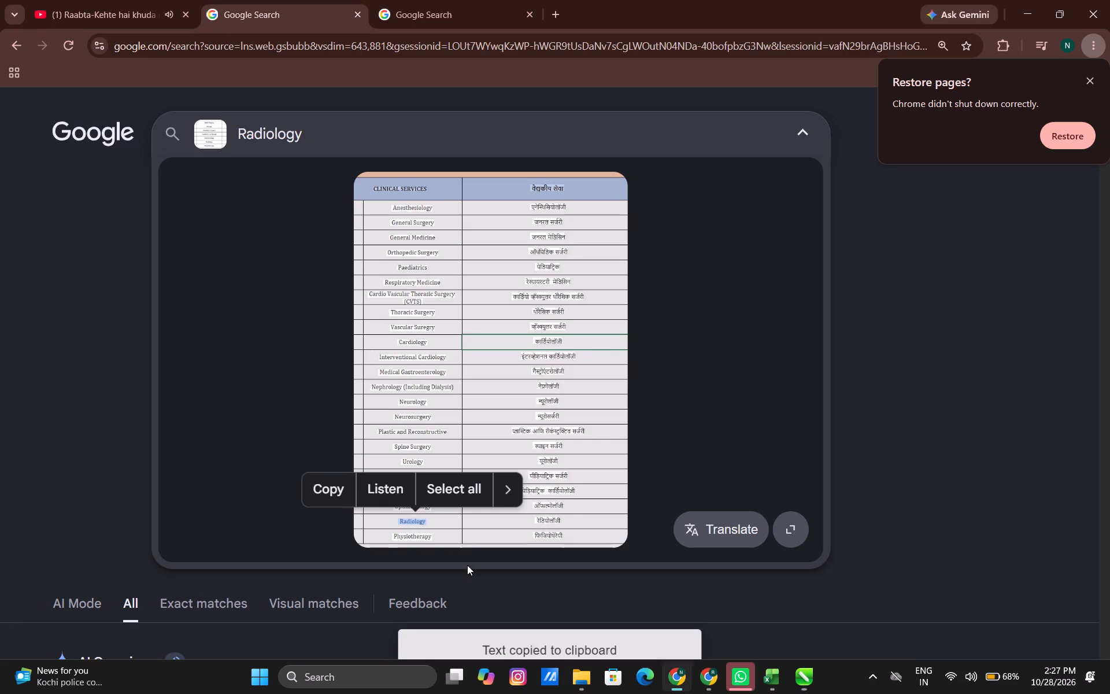
{"action": "left_click", "coordinate": [538, 522]}
{"action": "left_click", "coordinate": [454, 496]}
{"action": "key", "text": "alt+Tab"}
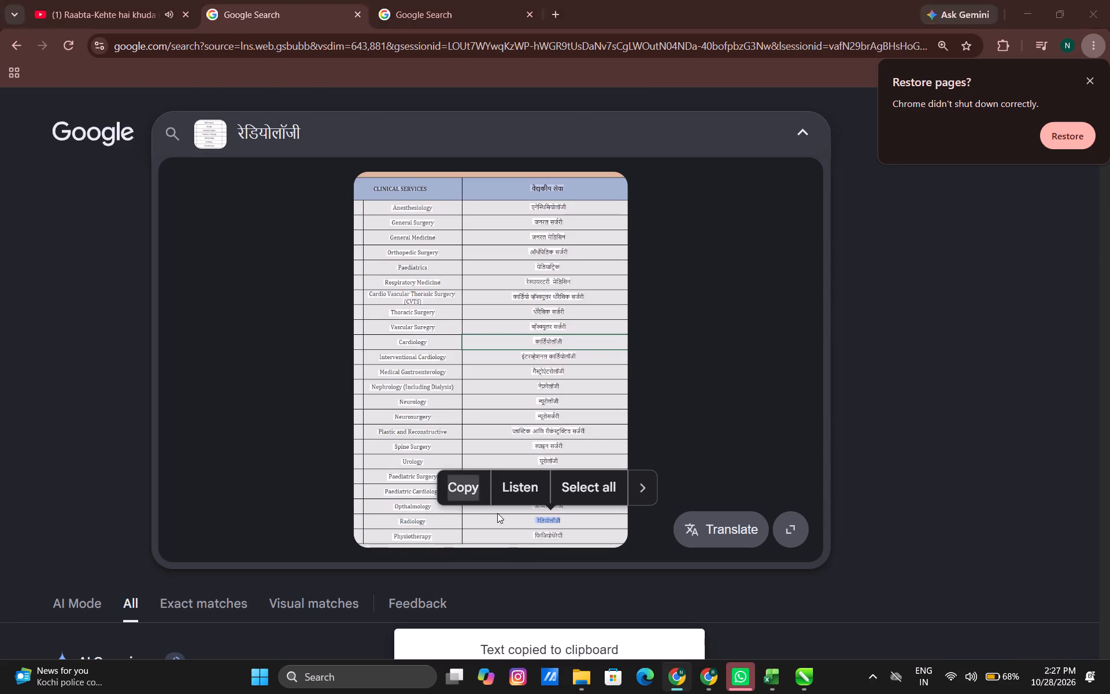
{"action": "double_click", "coordinate": [549, 463]}
{"action": "key", "text": "ctrl+a"}
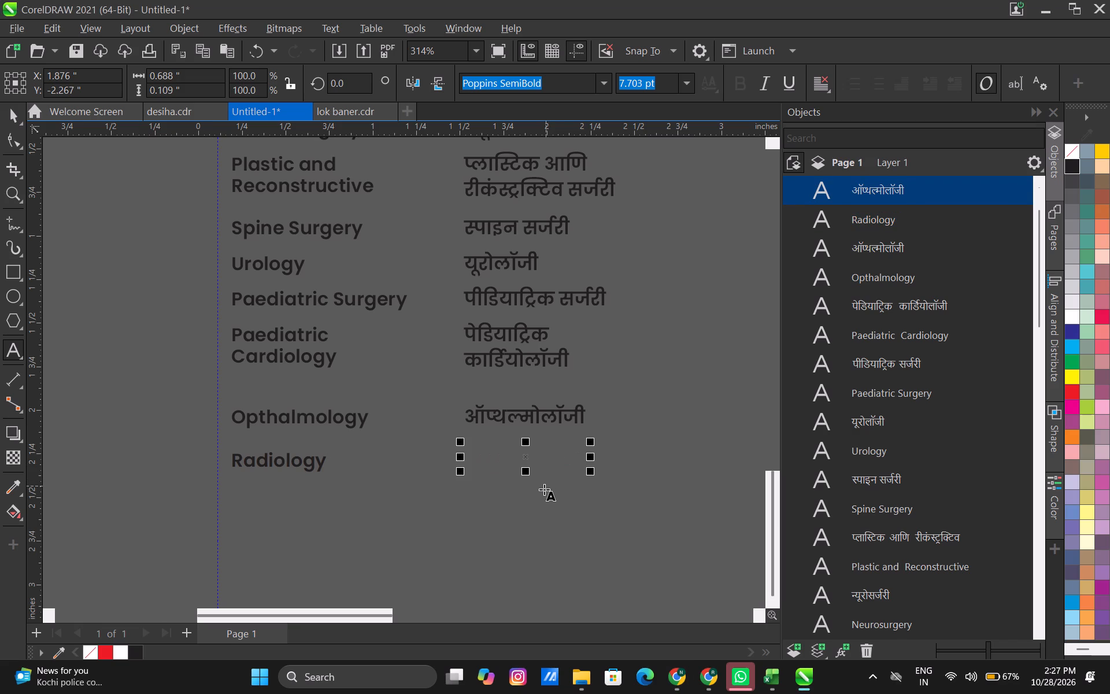
{"action": "key", "text": "ctrl+a"}
{"action": "key", "text": "ctrl+v"}
{"action": "key", "text": "ctrl+a"}
{"action": "key", "text": "ctrl+v"}
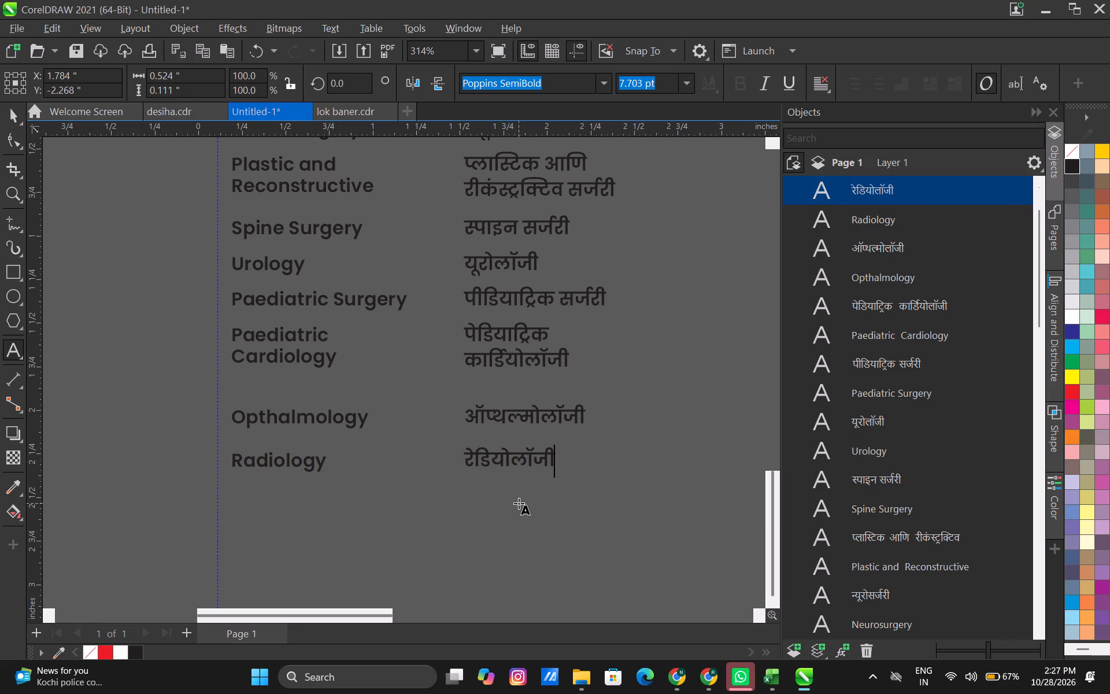
{"action": "left_click", "coordinate": [9, 119]}
Copy the service name Physiotherapy from the Google Lens image in Chrome and return to CorelDRAW.
{"action": "key", "text": "alt+Tab"}
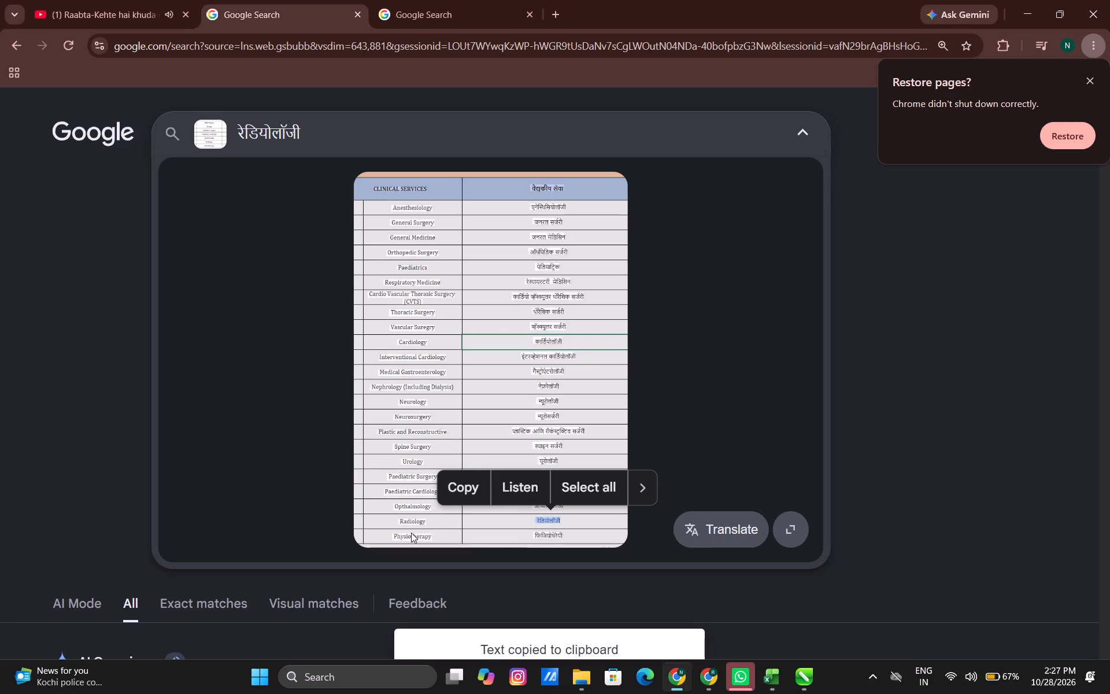
{"action": "left_click", "coordinate": [411, 533]}
{"action": "left_click", "coordinate": [419, 540]}
{"action": "left_click", "coordinate": [339, 504]}
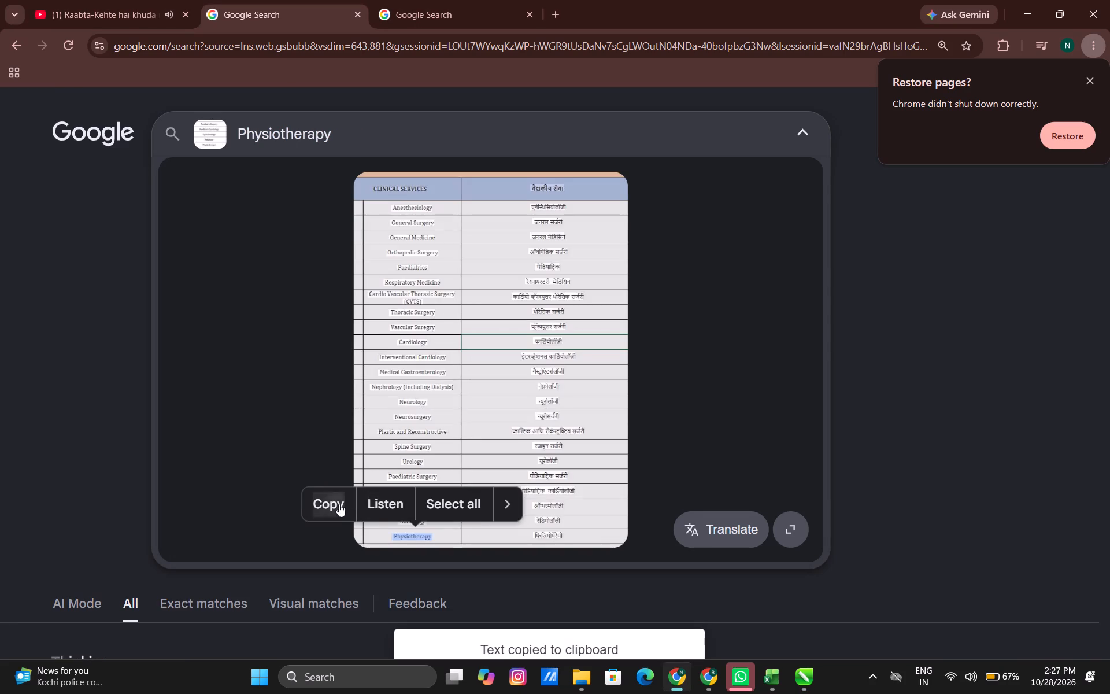
{"action": "key", "text": "alt+Tab"}
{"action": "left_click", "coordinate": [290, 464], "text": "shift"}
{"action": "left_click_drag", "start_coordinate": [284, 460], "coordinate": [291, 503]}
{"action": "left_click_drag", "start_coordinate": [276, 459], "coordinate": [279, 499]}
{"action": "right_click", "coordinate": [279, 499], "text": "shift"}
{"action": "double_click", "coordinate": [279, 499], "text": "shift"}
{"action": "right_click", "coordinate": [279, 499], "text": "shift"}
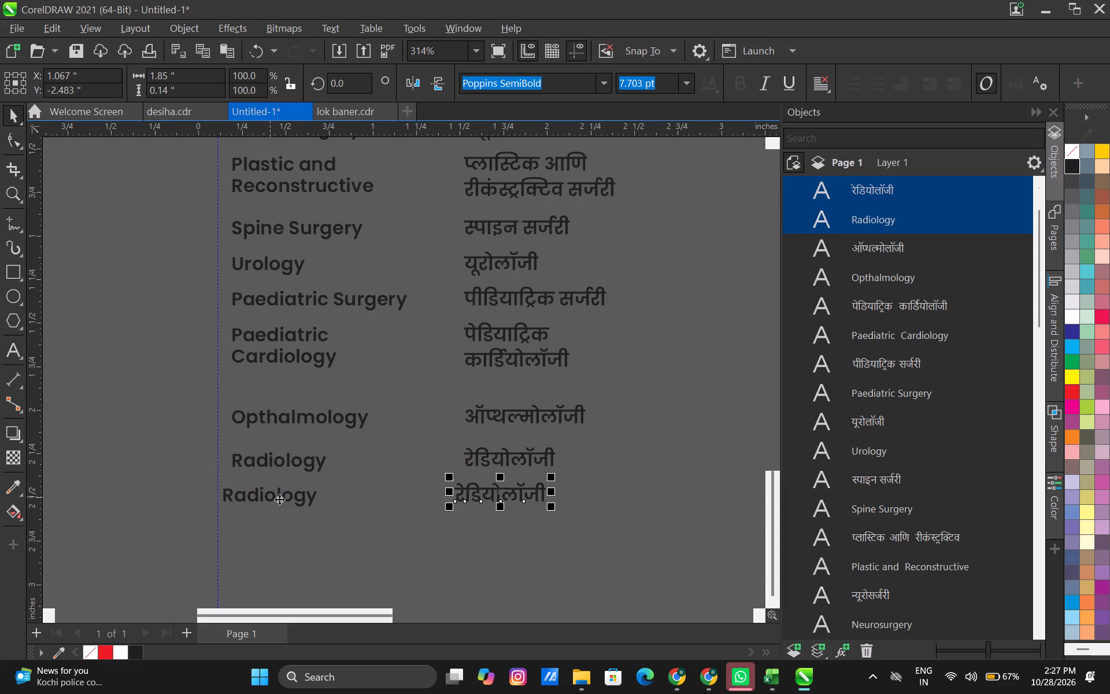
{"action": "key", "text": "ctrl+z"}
Duplicate the Radiology row, English and Marathi, directly below itself as the twenty-third row.
{"action": "left_click_drag", "start_coordinate": [279, 464], "coordinate": [280, 494]}
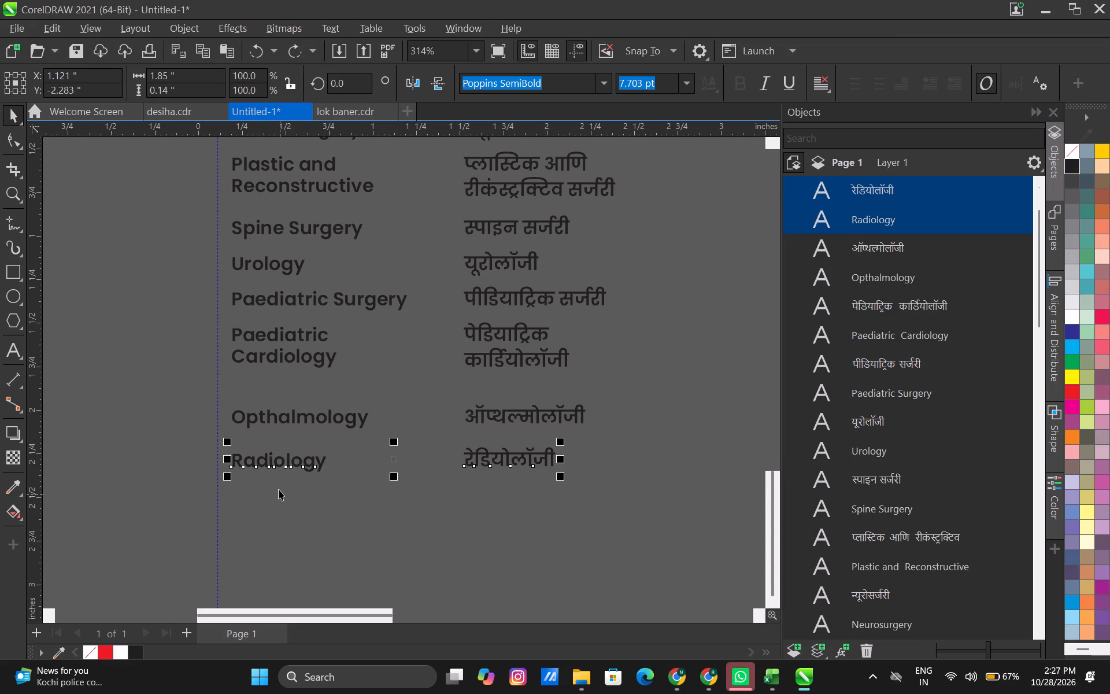
{"action": "left_click_drag", "start_coordinate": [258, 461], "coordinate": [264, 493]}
{"action": "right_click", "coordinate": [264, 493], "text": "shift"}
{"action": "left_click", "coordinate": [274, 517]}
Replace the English text of the twenty-third row with the copied Physiotherapy.
{"action": "double_click", "coordinate": [272, 497]}
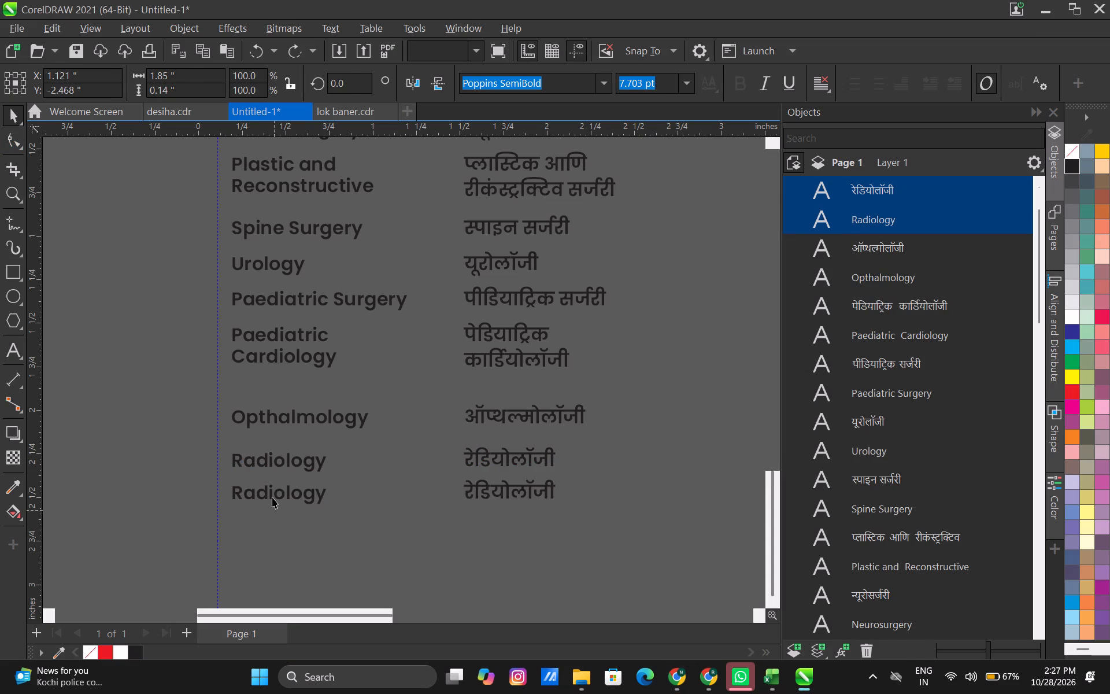
{"action": "key", "text": "ctrl+a"}
{"action": "key", "text": "ctrl+v"}
Replace the Physiotherapy row's Marathi text with फिजियोथेरेपी copied from the Google Lens image in Chrome.
{"action": "key", "text": "alt+Tab"}
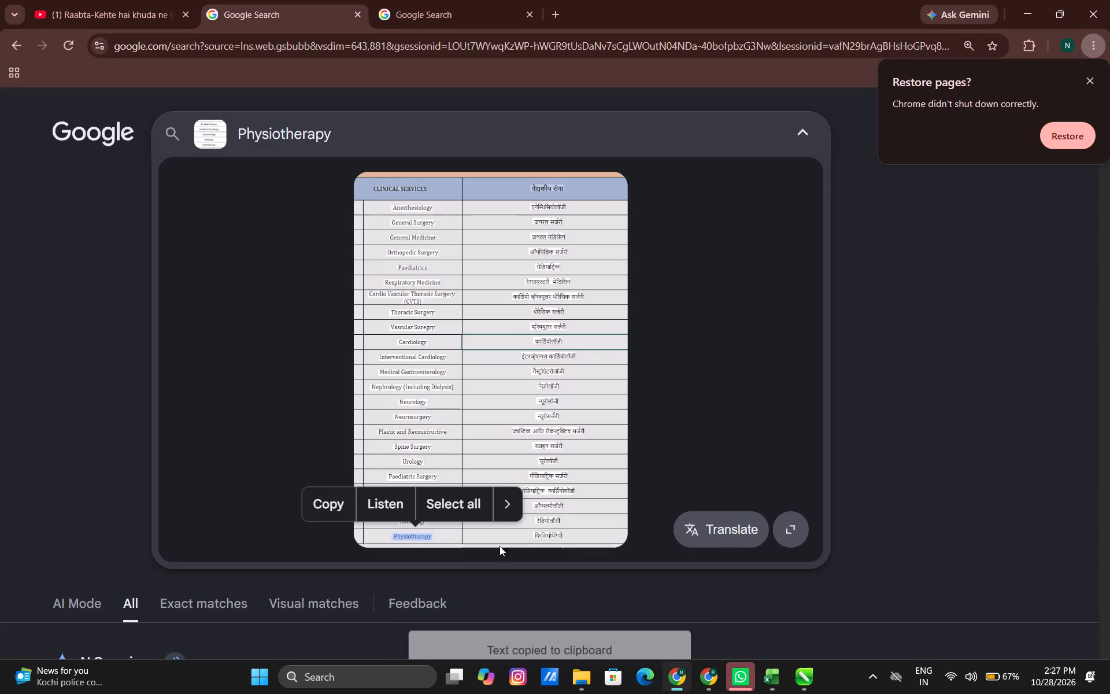
{"action": "left_click", "coordinate": [538, 535]}
{"action": "left_click", "coordinate": [465, 505]}
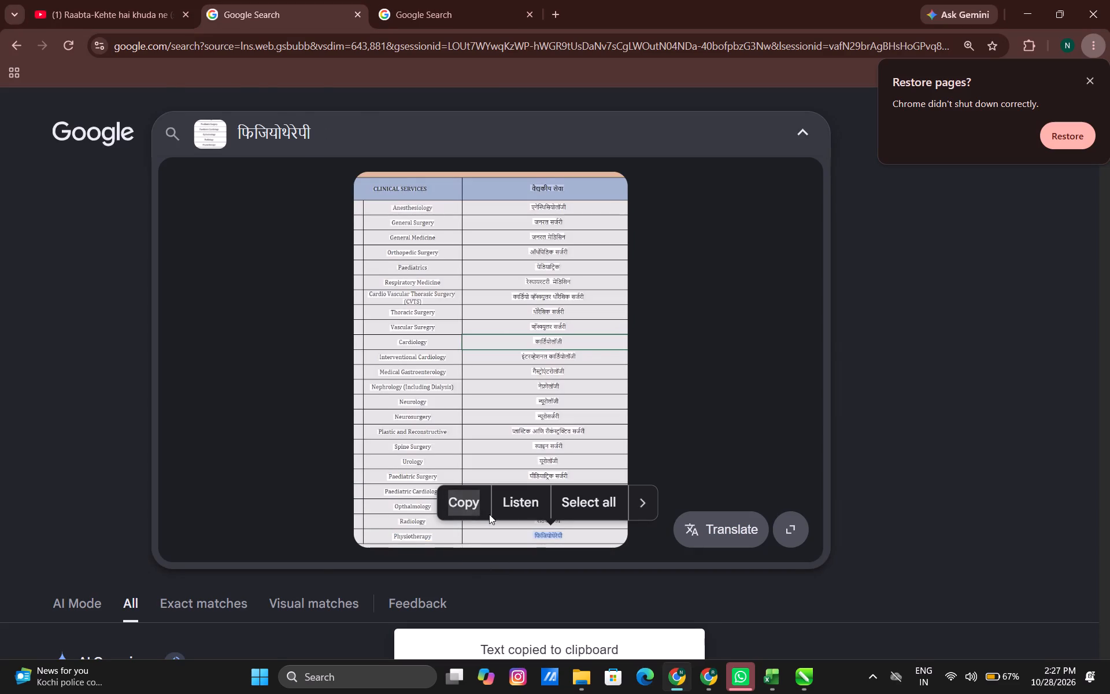
{"action": "key", "text": "alt+Tab"}
{"action": "left_click", "coordinate": [519, 494]}
{"action": "key", "text": "ctrl+a"}
{"action": "key", "text": "ctrl+v"}
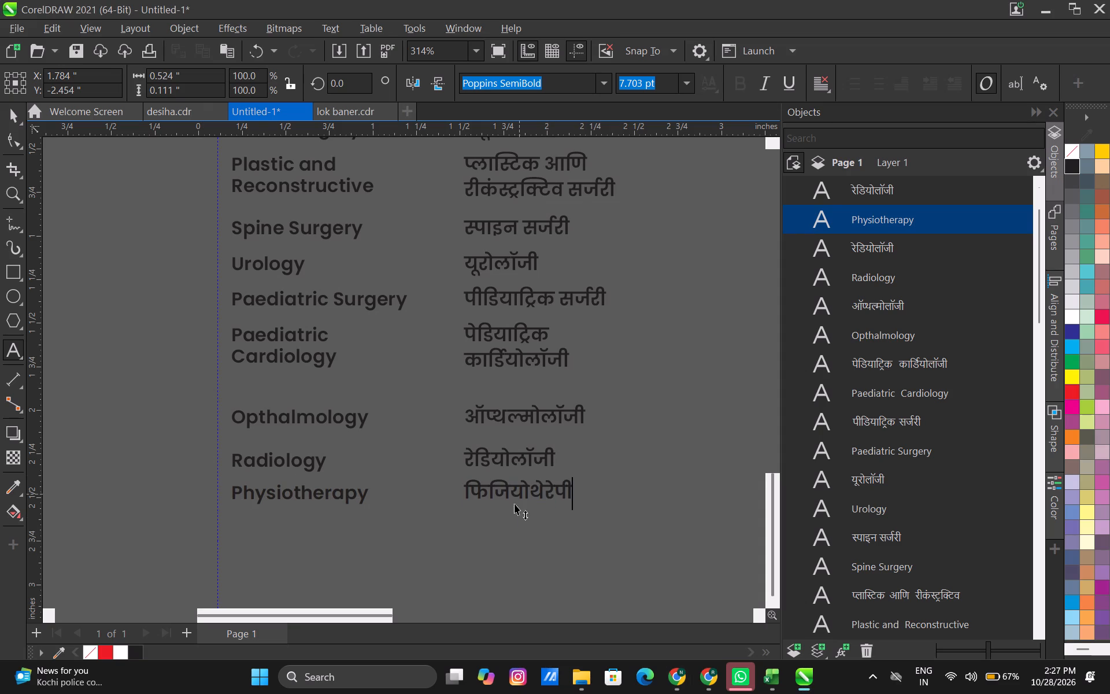
{"action": "left_click", "coordinate": [5, 123]}
Shift the whole column of Marathi service names about 0.3 inch to the right, away from the English names.
{"action": "scroll", "coordinate": [446, 423], "scroll_direction": "down", "scroll_amount": 16}
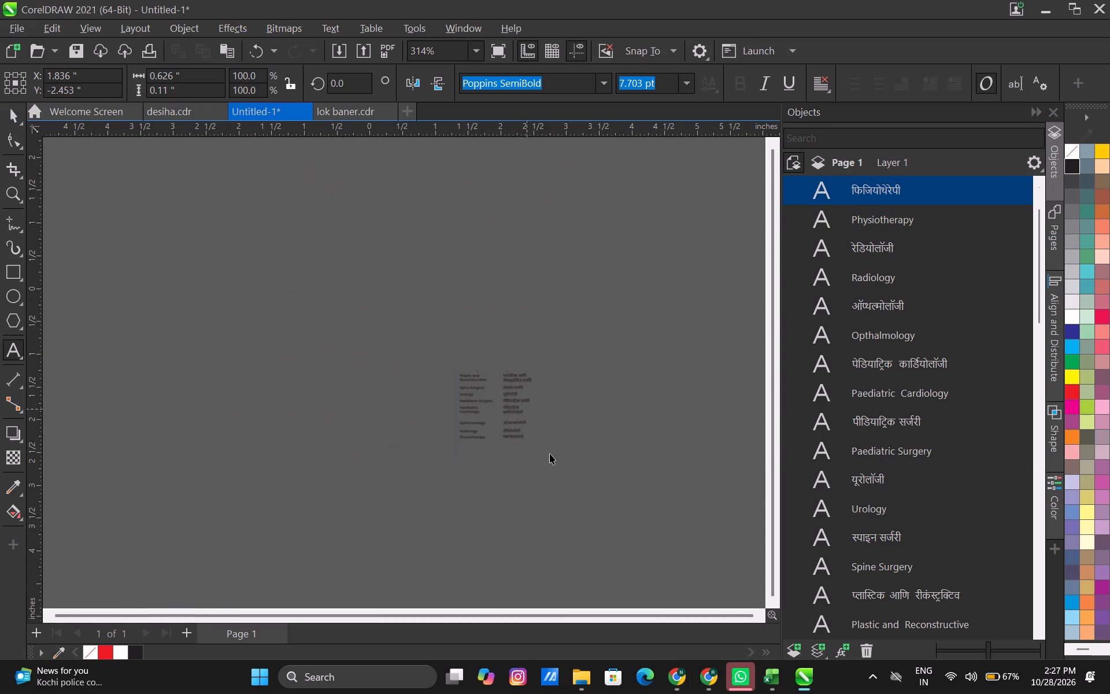
{"action": "scroll", "coordinate": [545, 437], "scroll_direction": "down", "scroll_amount": 4}
{"action": "middle_click_drag", "start_coordinate": [522, 406], "coordinate": [445, 492]}
{"action": "scroll", "coordinate": [412, 382], "scroll_direction": "up", "scroll_amount": 11}
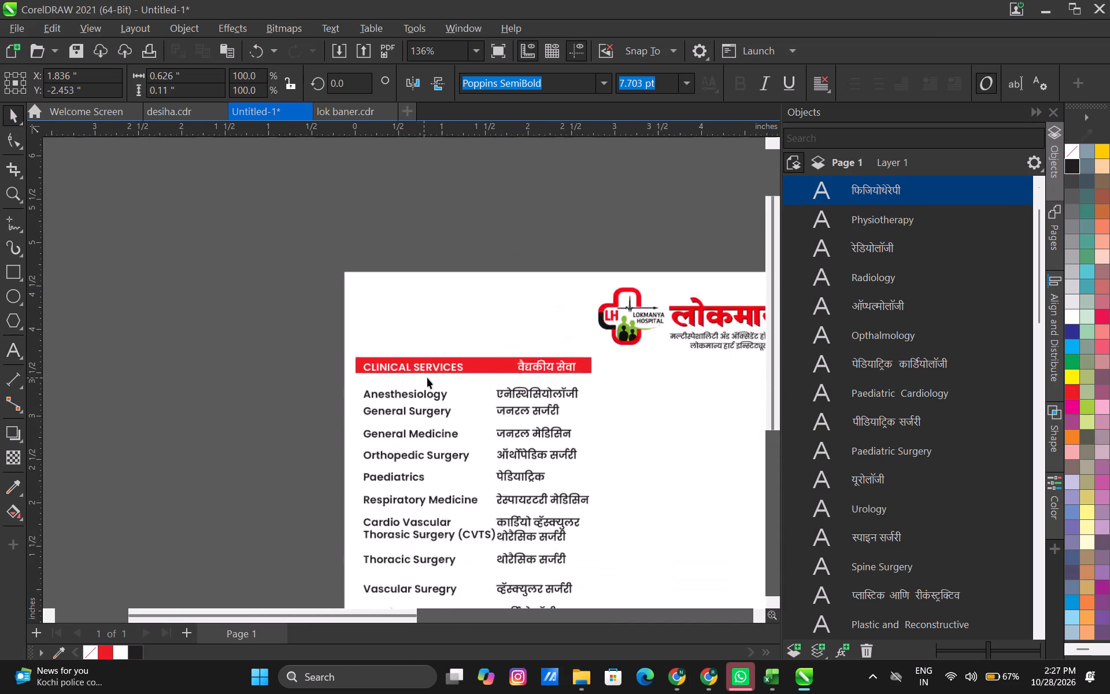
{"action": "scroll", "coordinate": [427, 378], "scroll_direction": "up", "scroll_amount": 2}
{"action": "middle_click_drag", "start_coordinate": [443, 435], "coordinate": [384, 395]}
{"action": "scroll", "coordinate": [385, 395], "scroll_direction": "down", "scroll_amount": 6}
{"action": "scroll", "coordinate": [436, 472], "scroll_direction": "up", "scroll_amount": 3}
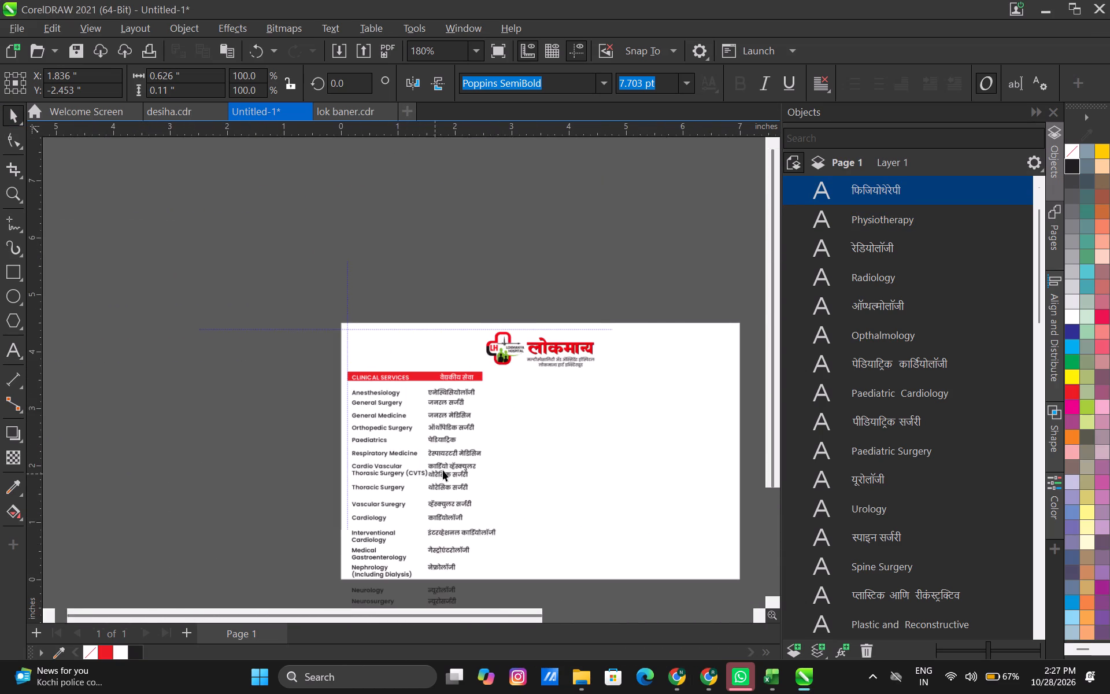
{"action": "scroll", "coordinate": [443, 470], "scroll_direction": "up", "scroll_amount": 1}
{"action": "scroll", "coordinate": [453, 471], "scroll_direction": "down", "scroll_amount": 4}
{"action": "middle_click_drag", "start_coordinate": [435, 456], "coordinate": [416, 395]}
{"action": "middle_click_drag", "start_coordinate": [440, 451], "coordinate": [409, 314]}
{"action": "scroll", "coordinate": [486, 498], "scroll_direction": "down", "scroll_amount": 4}
{"action": "left_click", "coordinate": [499, 563]}
{"action": "left_click_drag", "start_coordinate": [498, 578], "coordinate": [413, 298]}
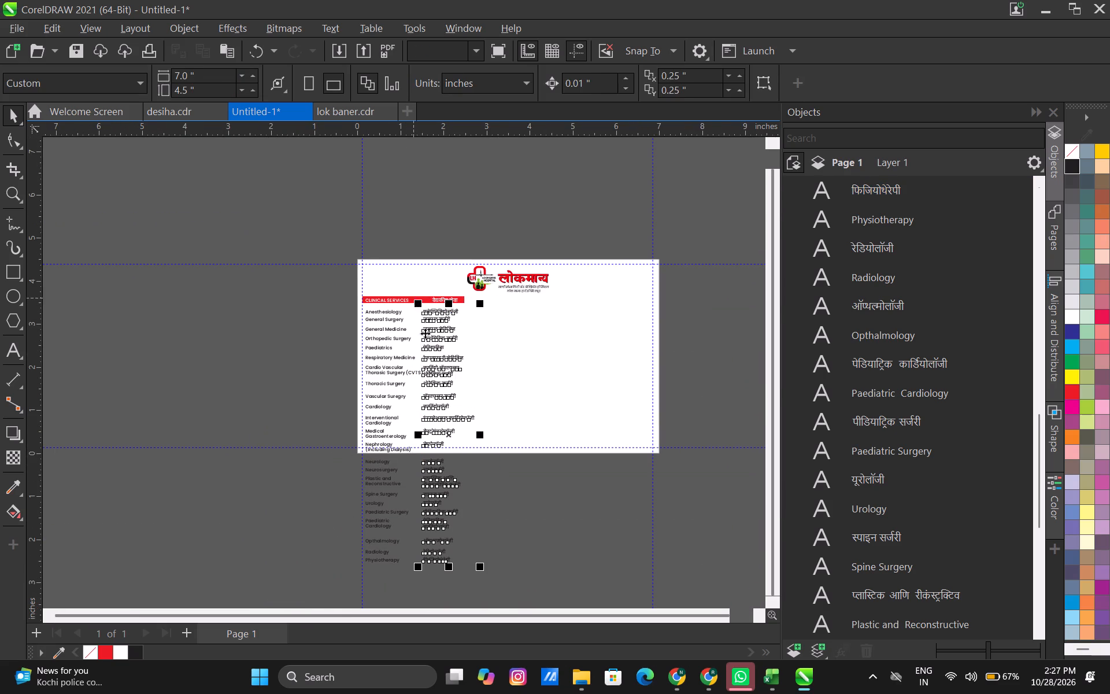
{"action": "key", "text": "Right"}
{"action": "key", "text": "Right"}
{"action": "key", "text": "Right"}
{"action": "key", "text": "Right"}
{"action": "key", "text": "Right"}
{"action": "key", "text": "Right"}
{"action": "key", "text": "Right"}
{"action": "key", "text": "Right"}
{"action": "key", "text": "Right"}
{"action": "key", "text": "Right"}
{"action": "key", "text": "Right"}
{"action": "key", "text": "Right"}
{"action": "key", "text": "Right"}
{"action": "key", "text": "Right"}
{"action": "key", "text": "Right"}
{"action": "key", "text": "Right"}
{"action": "key", "text": "Right"}
{"action": "key", "text": "Right"}
{"action": "key", "text": "Right"}
{"action": "key", "text": "Right"}
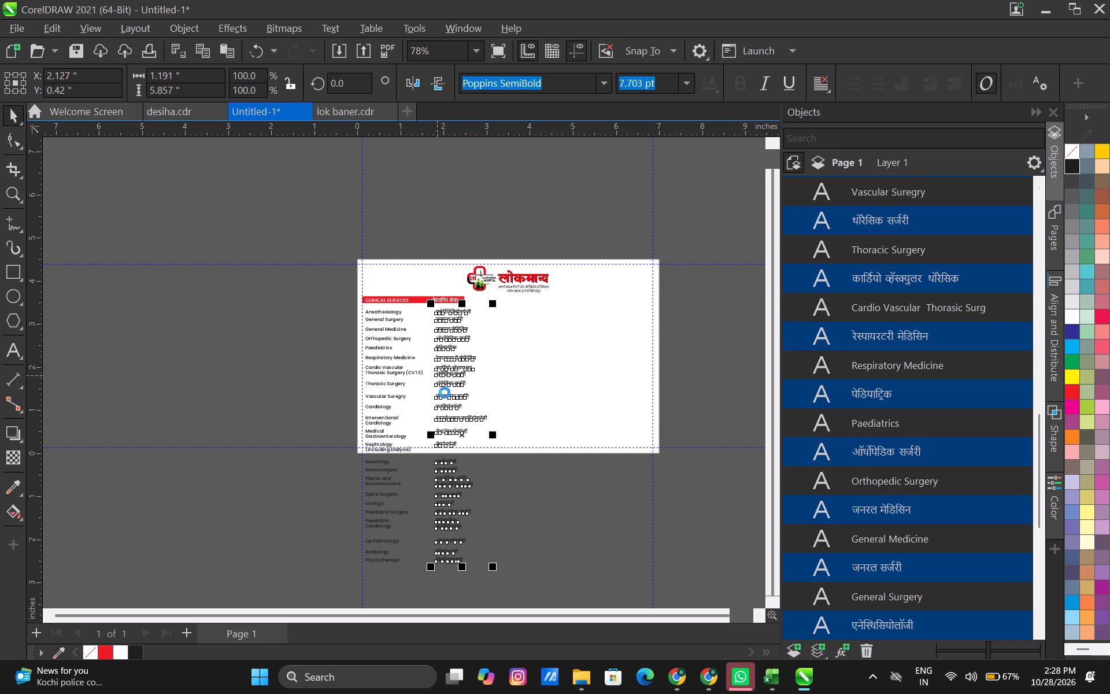
{"action": "left_click", "coordinate": [296, 372]}
Draw a rectangle about 2.37 × 3.35 inches from the red heading bar's lower edge down to the bottom guideline.
{"action": "scroll", "coordinate": [372, 363], "scroll_direction": "up", "scroll_amount": 4}
{"action": "scroll", "coordinate": [372, 361], "scroll_direction": "down", "scroll_amount": 1}
{"action": "scroll", "coordinate": [372, 361], "scroll_direction": "up", "scroll_amount": 2}
{"action": "scroll", "coordinate": [380, 270], "scroll_direction": "up", "scroll_amount": 4}
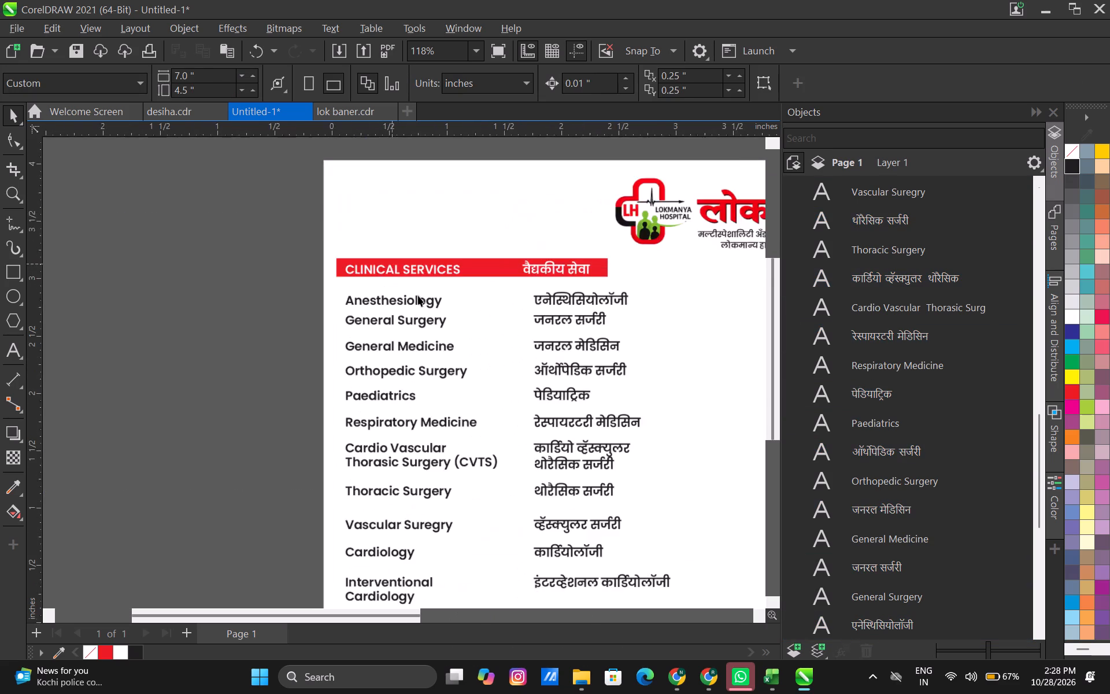
{"action": "scroll", "coordinate": [418, 296], "scroll_direction": "up", "scroll_amount": 3}
{"action": "middle_click_drag", "start_coordinate": [461, 348], "coordinate": [417, 323]}
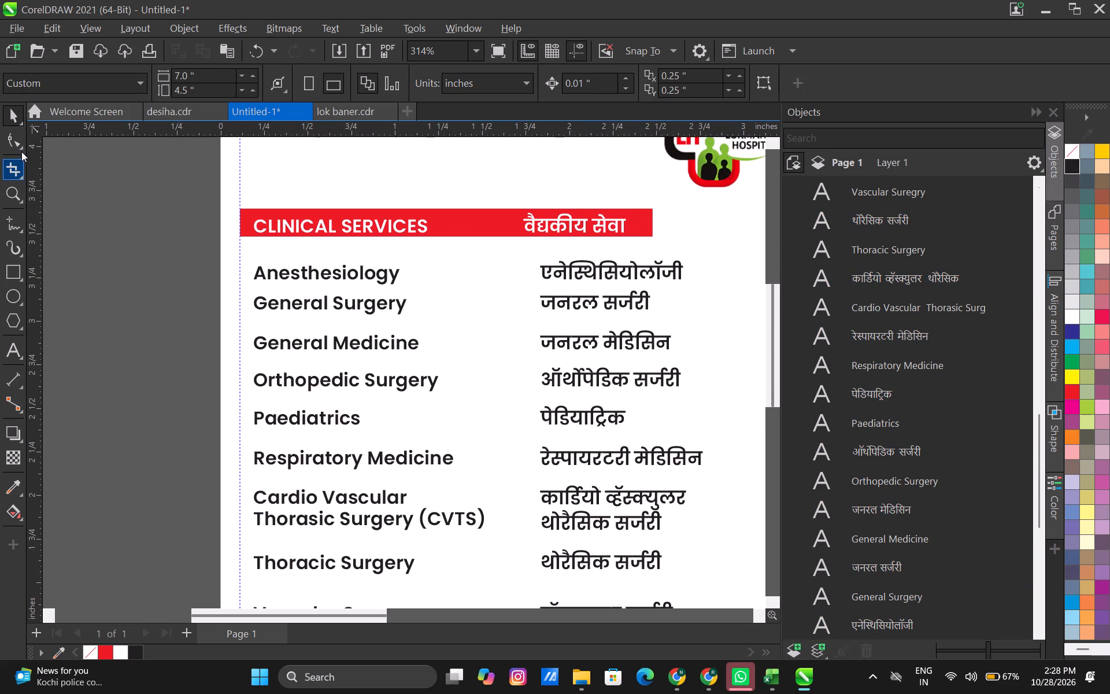
{"action": "left_click", "coordinate": [5, 226]}
{"action": "scroll", "coordinate": [422, 293], "scroll_direction": "down", "scroll_amount": 1}
{"action": "left_click", "coordinate": [18, 113]}
{"action": "scroll", "coordinate": [232, 290], "scroll_direction": "down", "scroll_amount": 3}
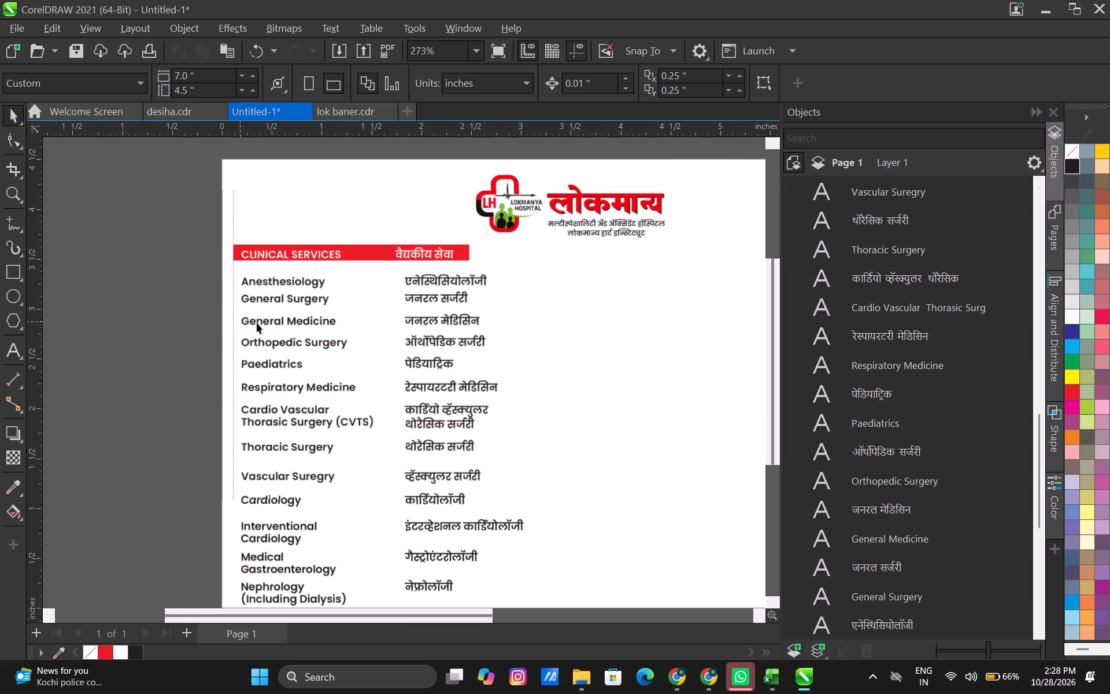
{"action": "middle_click_drag", "start_coordinate": [257, 321], "coordinate": [246, 261]}
{"action": "scroll", "coordinate": [265, 291], "scroll_direction": "down", "scroll_amount": 3}
{"action": "scroll", "coordinate": [286, 240], "scroll_direction": "up", "scroll_amount": 5}
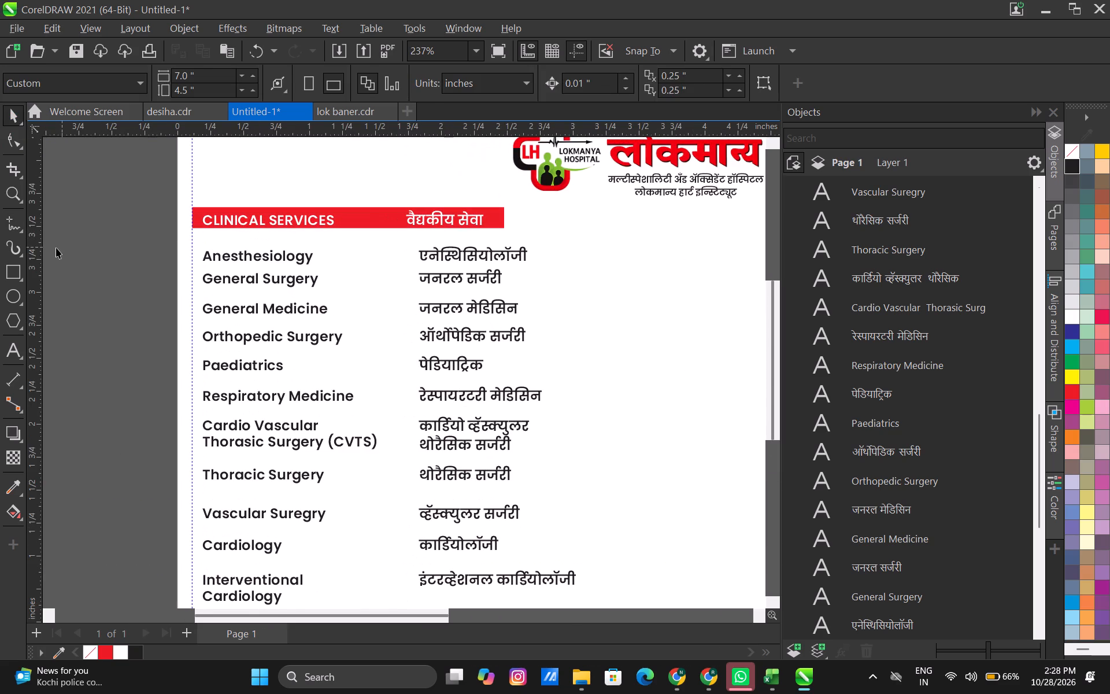
{"action": "left_click", "coordinate": [14, 275]}
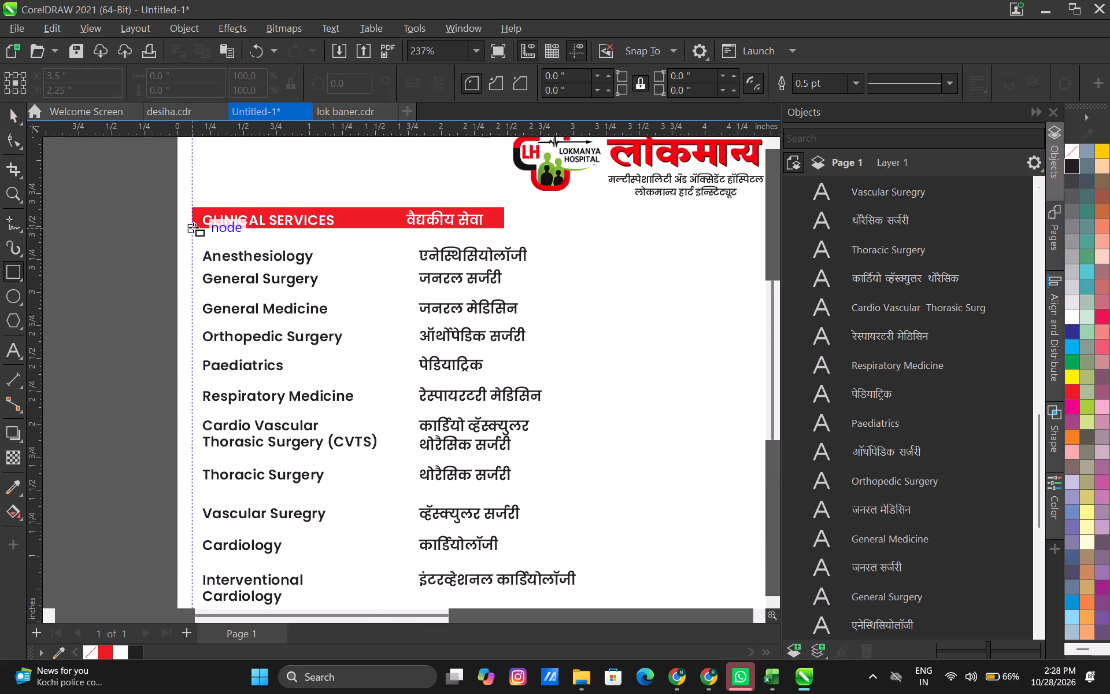
{"action": "left_click_drag", "start_coordinate": [193, 227], "coordinate": [497, 608]}
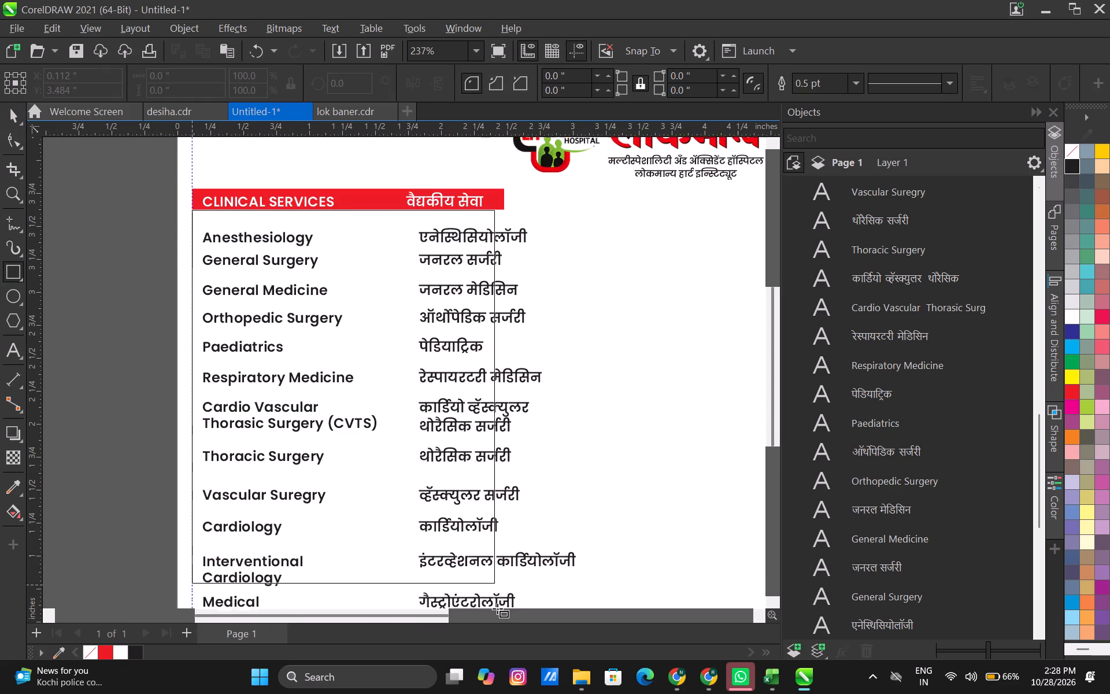
{"action": "left_click_drag", "start_coordinate": [497, 608], "coordinate": [500, 525]}
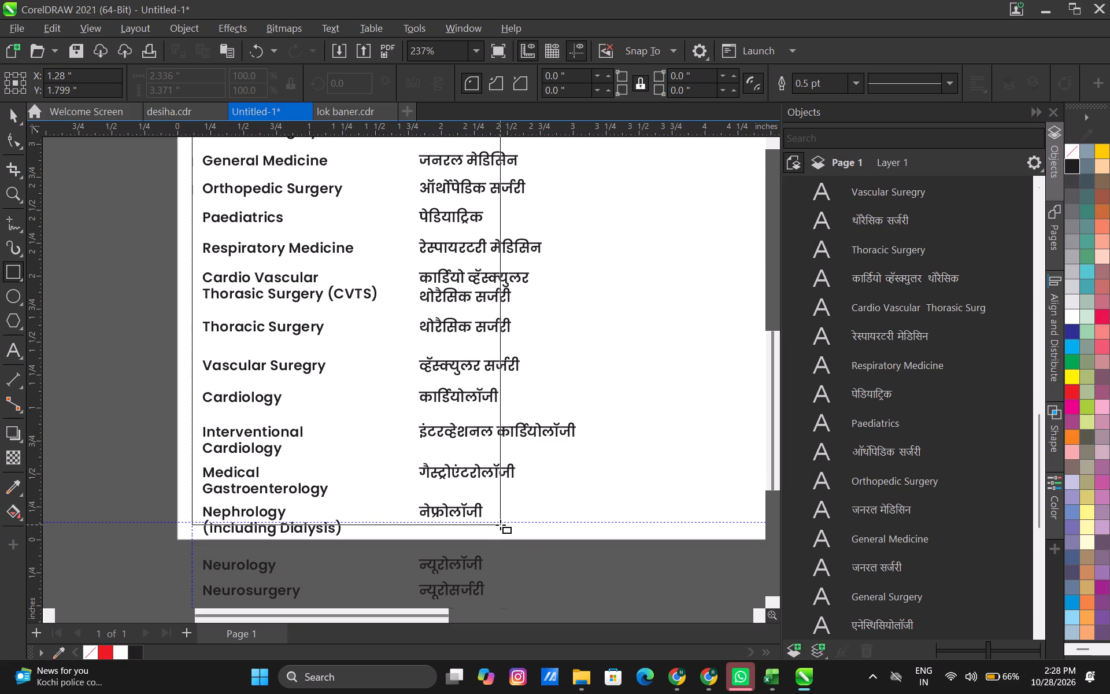
{"action": "left_click_drag", "start_coordinate": [500, 525], "coordinate": [505, 522]}
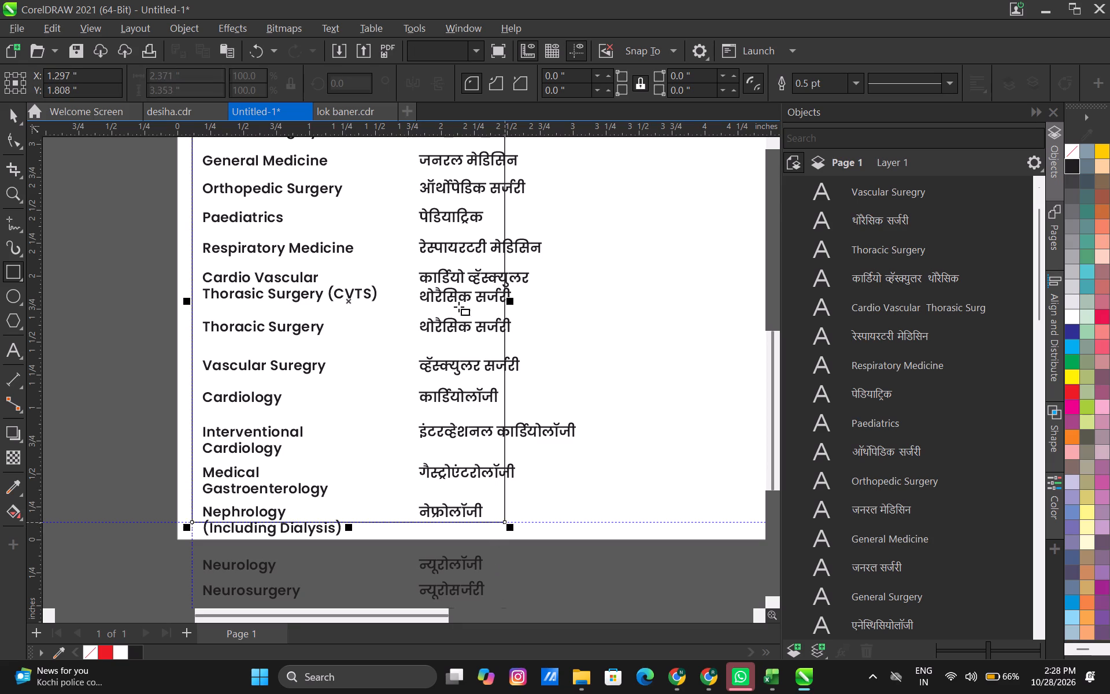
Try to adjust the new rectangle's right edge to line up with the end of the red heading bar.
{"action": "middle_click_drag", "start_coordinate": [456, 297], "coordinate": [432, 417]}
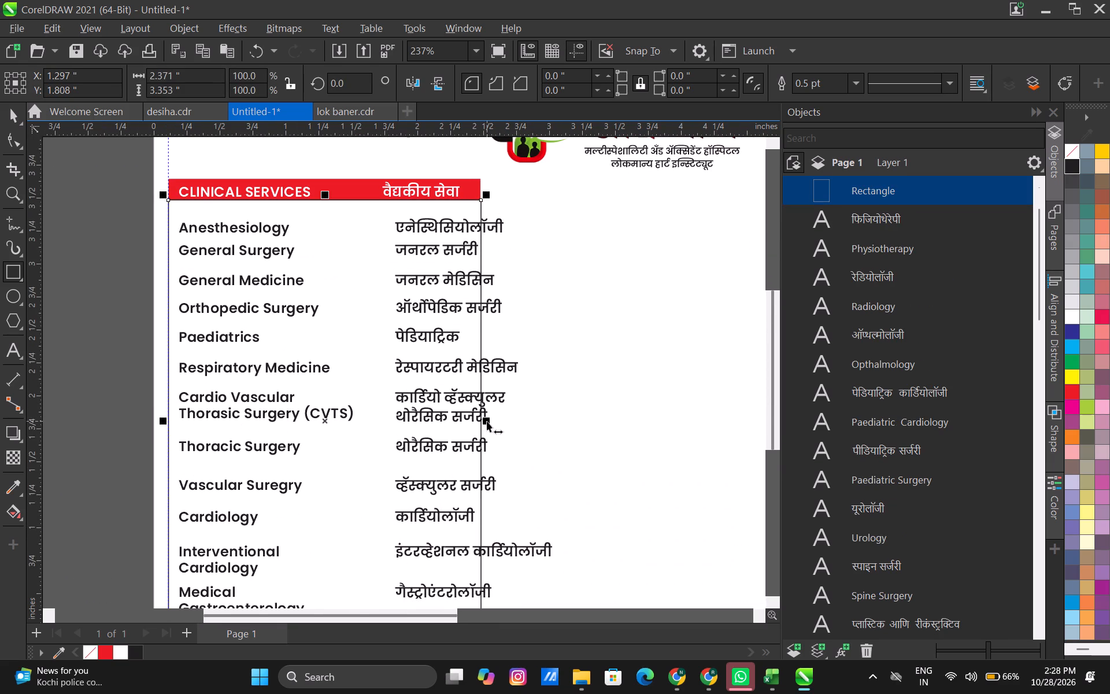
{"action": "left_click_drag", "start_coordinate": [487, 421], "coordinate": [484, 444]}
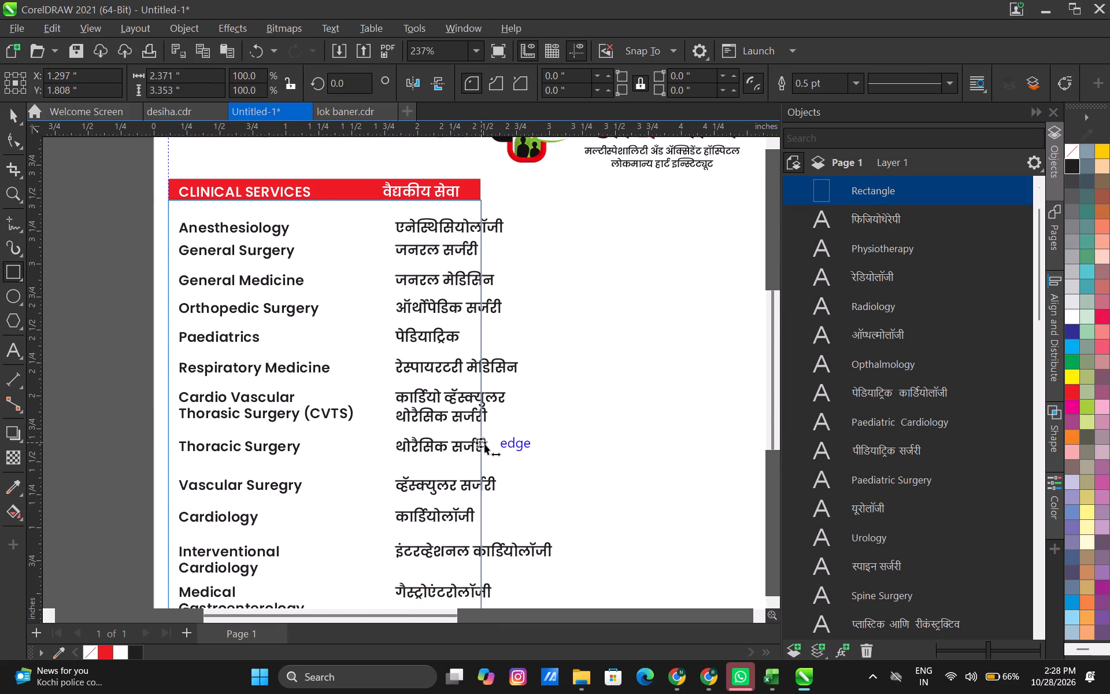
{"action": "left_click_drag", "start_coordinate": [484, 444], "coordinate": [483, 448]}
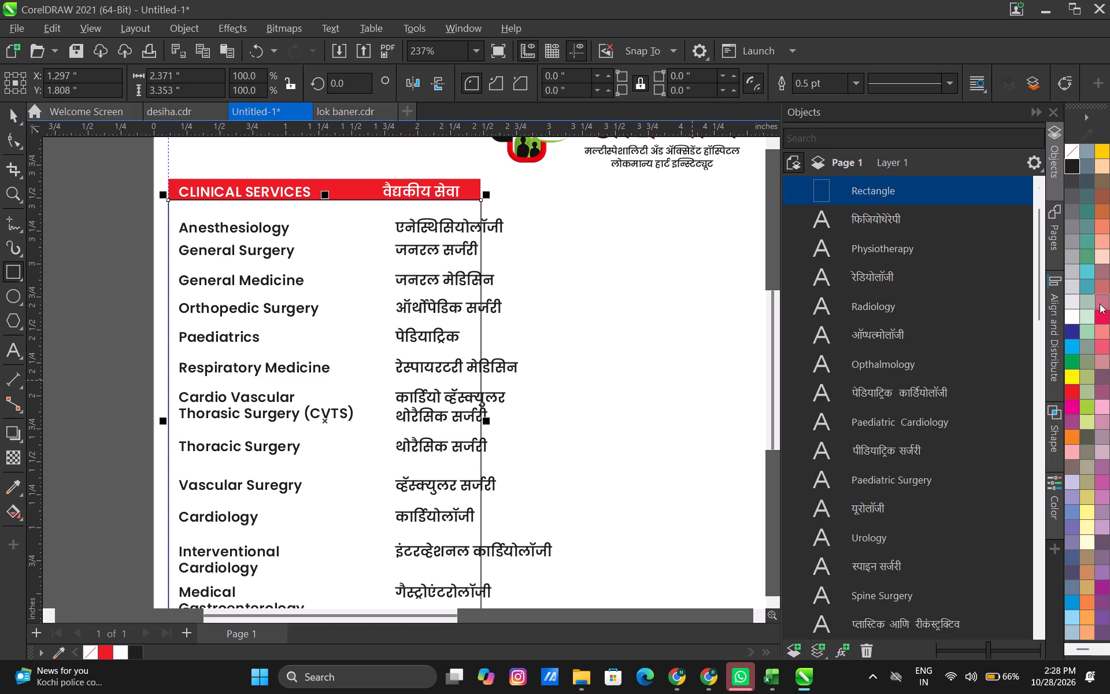
Fill the rectangle with light grey and remove its outline.
{"action": "left_click", "coordinate": [1065, 301]}
{"action": "right_click", "coordinate": [1069, 154]}
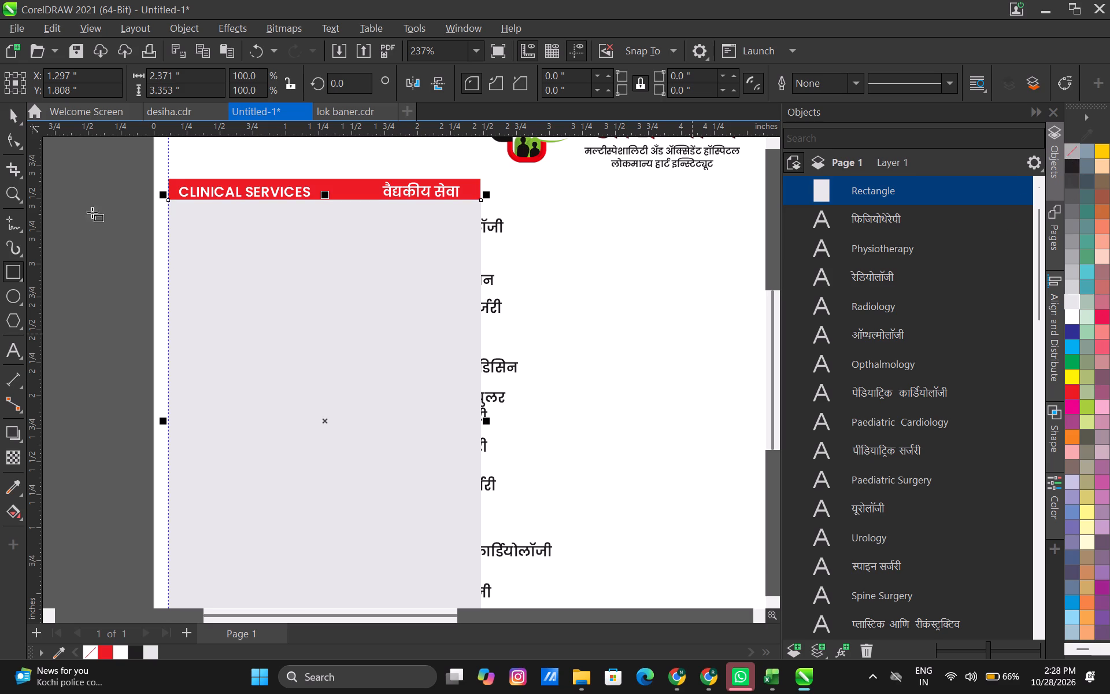
Stretch the red heading bar's right edge to match the grey rectangle, making the bar 2.371 inches wide.
{"action": "left_click", "coordinate": [9, 117]}
{"action": "scroll", "coordinate": [416, 433], "scroll_direction": "up", "scroll_amount": 4}
{"action": "middle_click_drag", "start_coordinate": [492, 299], "coordinate": [473, 480]}
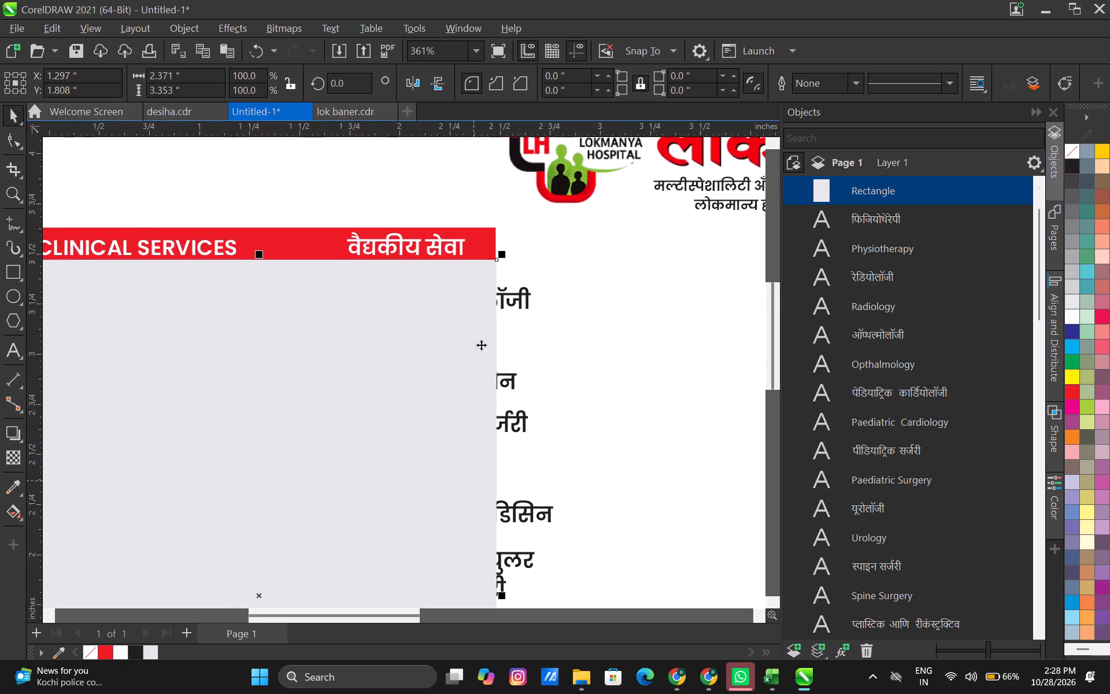
{"action": "scroll", "coordinate": [483, 273], "scroll_direction": "up", "scroll_amount": 10}
{"action": "left_click", "coordinate": [485, 242]}
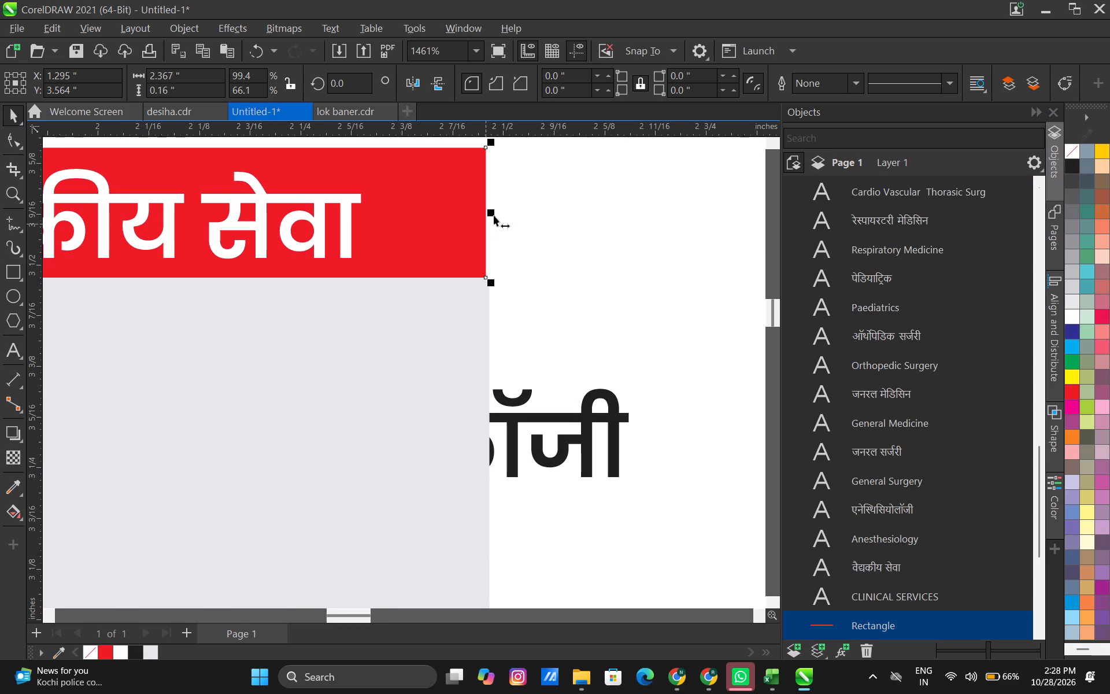
{"action": "left_click_drag", "start_coordinate": [493, 212], "coordinate": [496, 245]}
Move the grey rectangle behind the service text, placing it just above the logo bitmap in the stacking order.
{"action": "scroll", "coordinate": [506, 268], "scroll_direction": "down", "scroll_amount": 20}
{"action": "scroll", "coordinate": [506, 268], "scroll_direction": "down", "scroll_amount": 11}
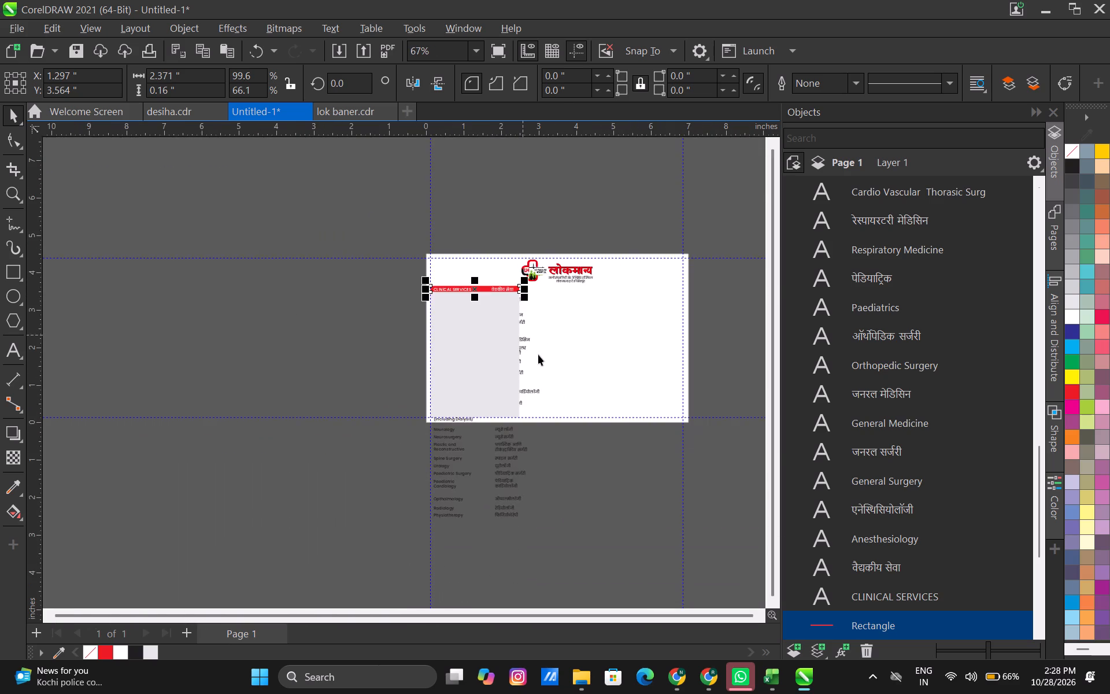
{"action": "scroll", "coordinate": [538, 355], "scroll_direction": "down", "scroll_amount": 5}
{"action": "middle_click_drag", "start_coordinate": [535, 357], "coordinate": [502, 297]}
{"action": "left_click", "coordinate": [506, 368]}
{"action": "scroll", "coordinate": [473, 309], "scroll_direction": "up", "scroll_amount": 4}
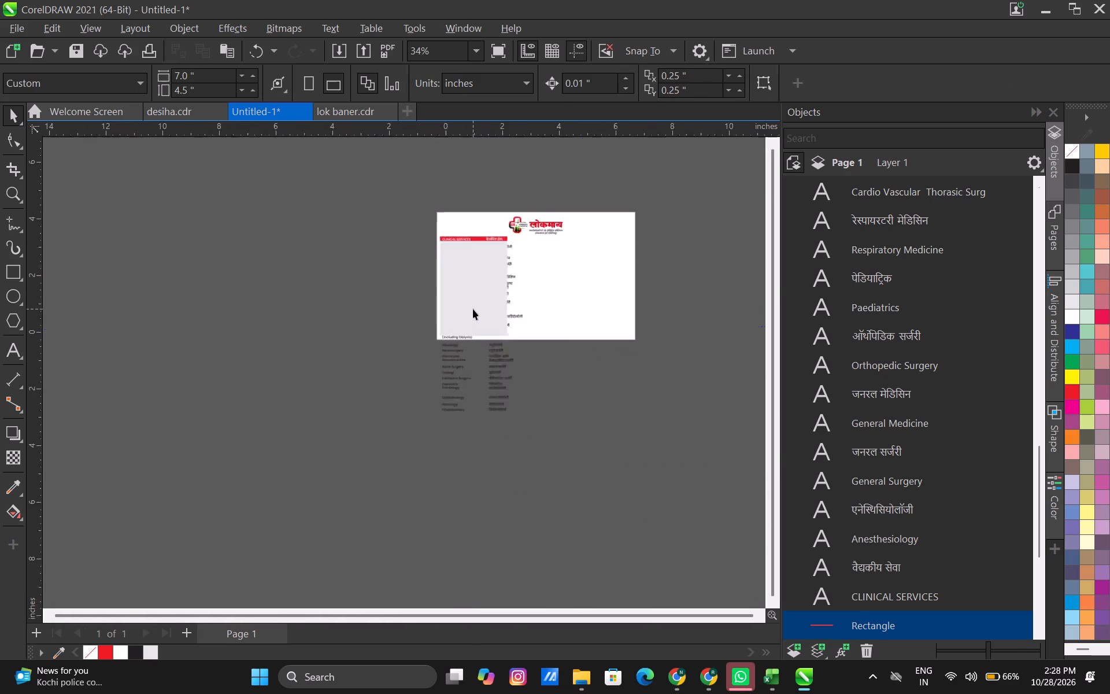
{"action": "scroll", "coordinate": [473, 309], "scroll_direction": "up", "scroll_amount": 6}
{"action": "middle_click_drag", "start_coordinate": [473, 274], "coordinate": [453, 366]}
{"action": "scroll", "coordinate": [449, 331], "scroll_direction": "up", "scroll_amount": 2}
{"action": "left_click", "coordinate": [446, 294]}
{"action": "scroll", "coordinate": [444, 259], "scroll_direction": "up", "scroll_amount": 4}
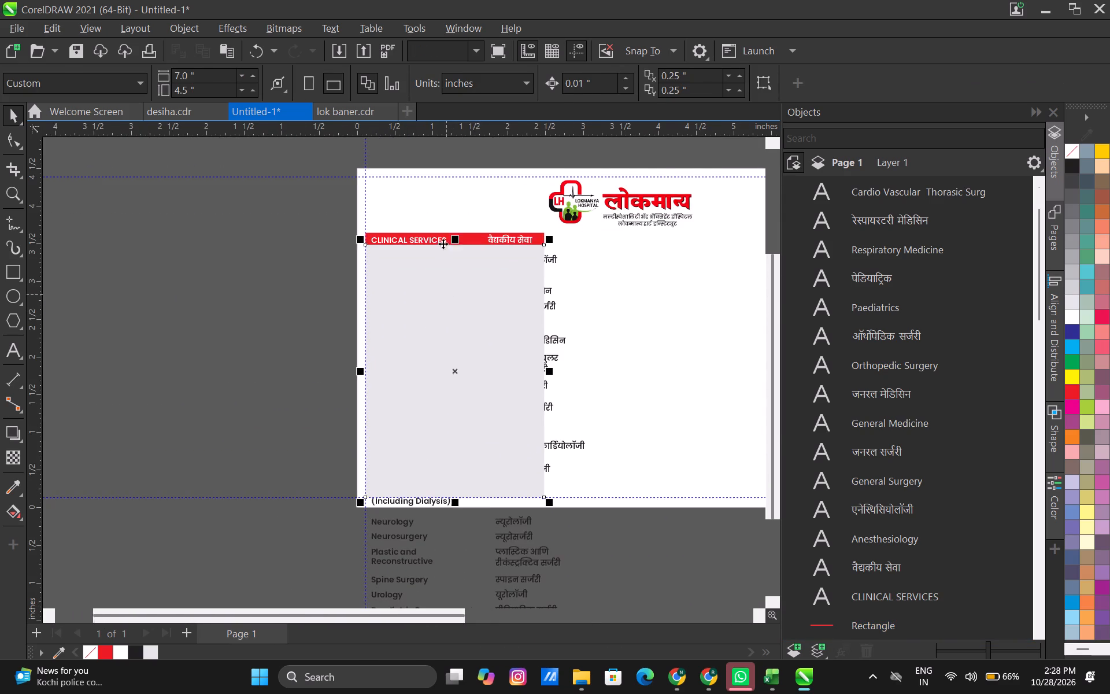
{"action": "left_click_drag", "start_coordinate": [874, 195], "coordinate": [874, 203]}
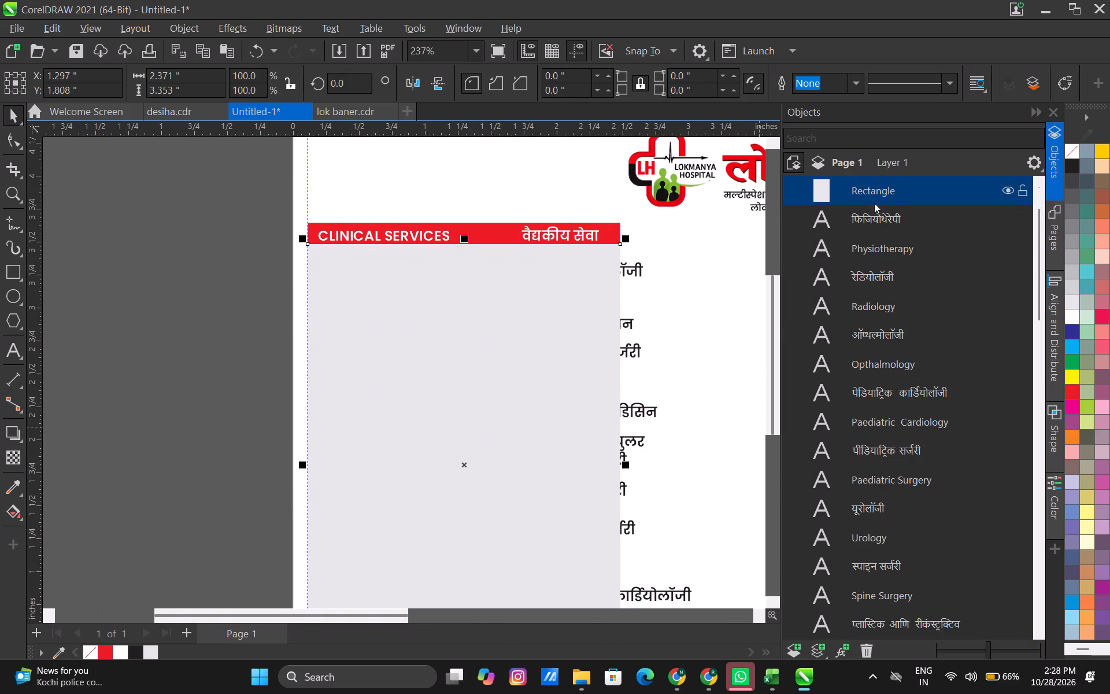
{"action": "left_click_drag", "start_coordinate": [874, 203], "coordinate": [907, 624]}
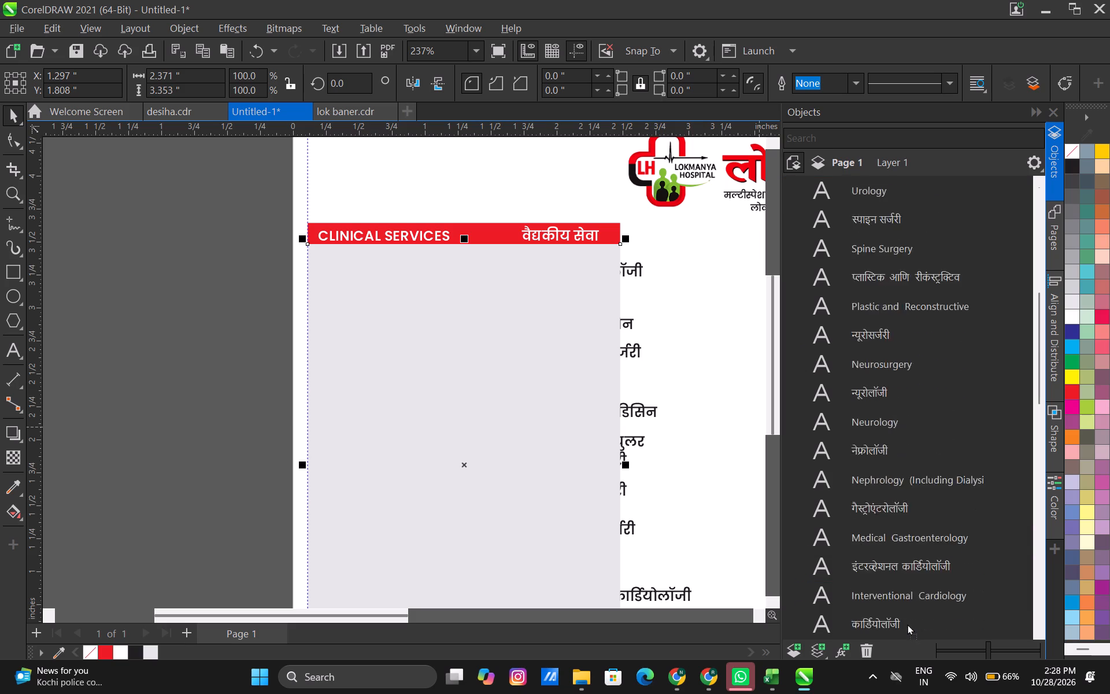
{"action": "left_click_drag", "start_coordinate": [907, 624], "coordinate": [874, 450]}
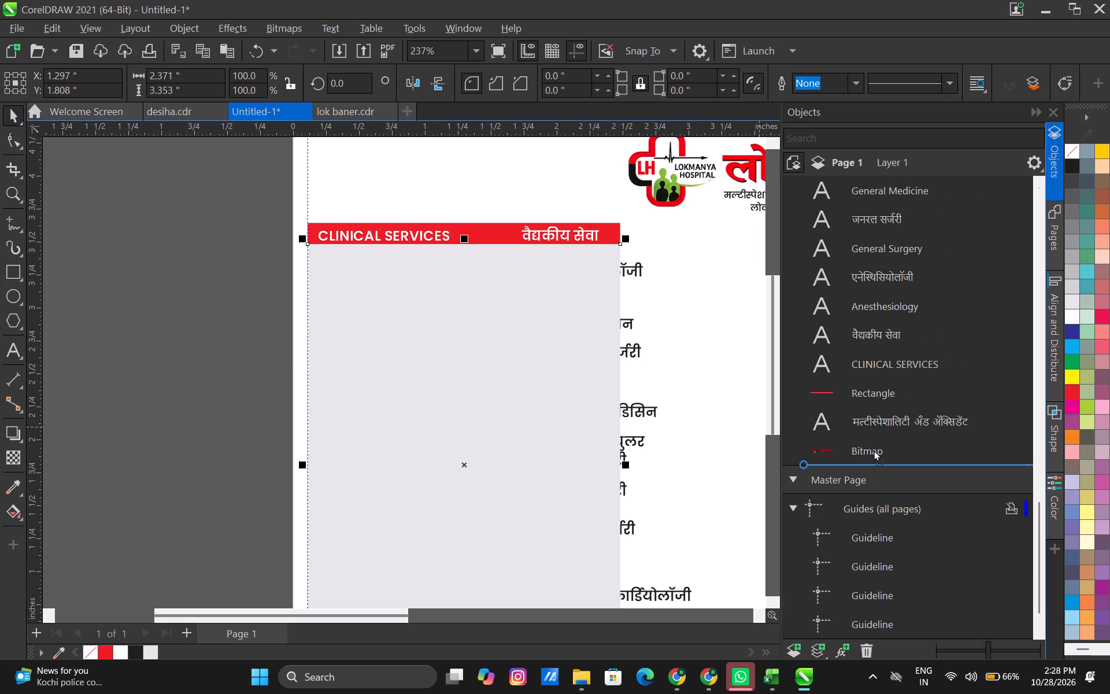
{"action": "left_click_drag", "start_coordinate": [874, 450], "coordinate": [871, 441]}
Scale the whole bilingual services list together with its grey rectangle down to about 1.569 × 3.245 inches, fitting it inside the page.
{"action": "scroll", "coordinate": [478, 390], "scroll_direction": "down", "scroll_amount": 5}
{"action": "middle_click_drag", "start_coordinate": [480, 410], "coordinate": [446, 270]}
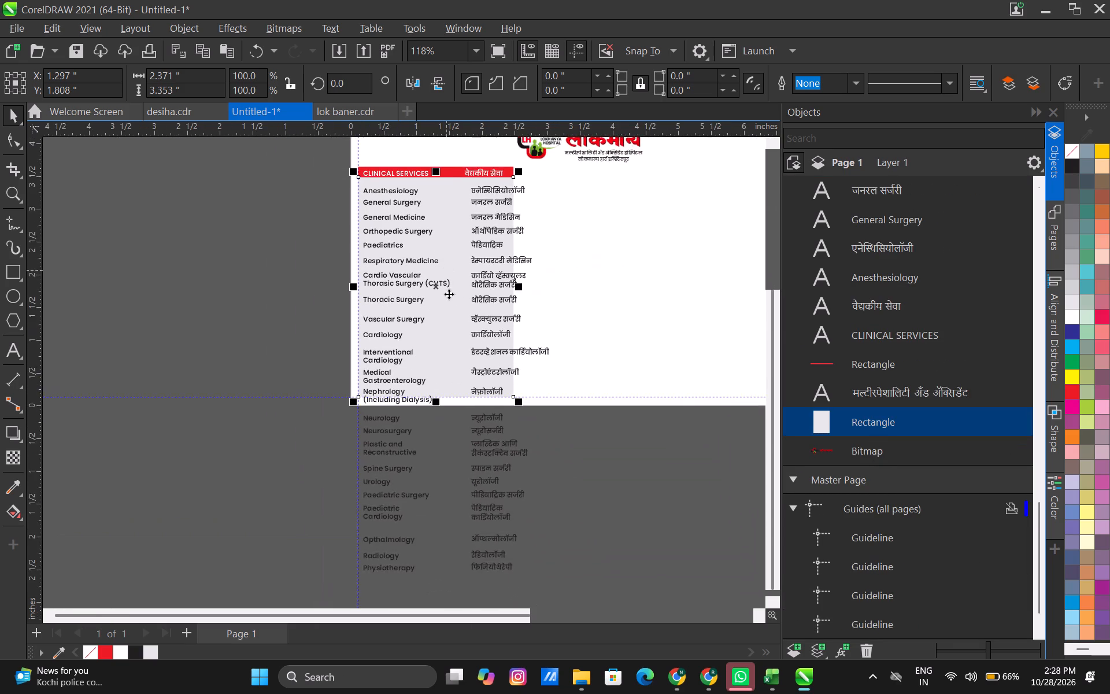
{"action": "scroll", "coordinate": [434, 324], "scroll_direction": "down", "scroll_amount": 4}
{"action": "left_click", "coordinate": [305, 373]}
{"action": "scroll", "coordinate": [337, 247], "scroll_direction": "up", "scroll_amount": 2}
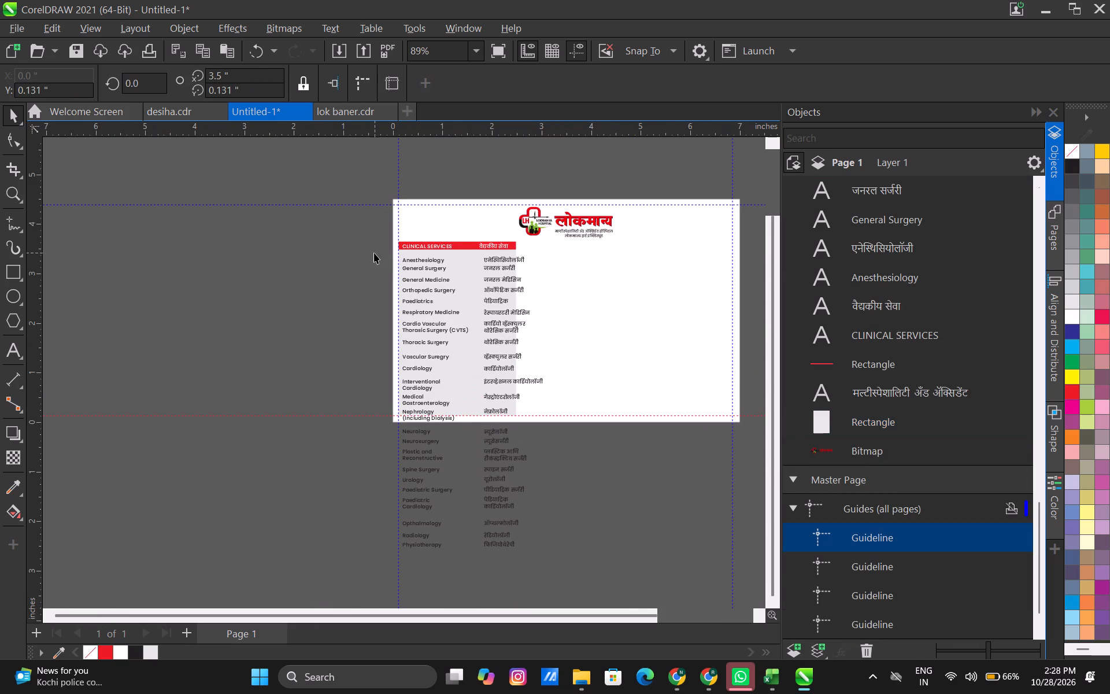
{"action": "left_click_drag", "start_coordinate": [373, 251], "coordinate": [549, 530]}
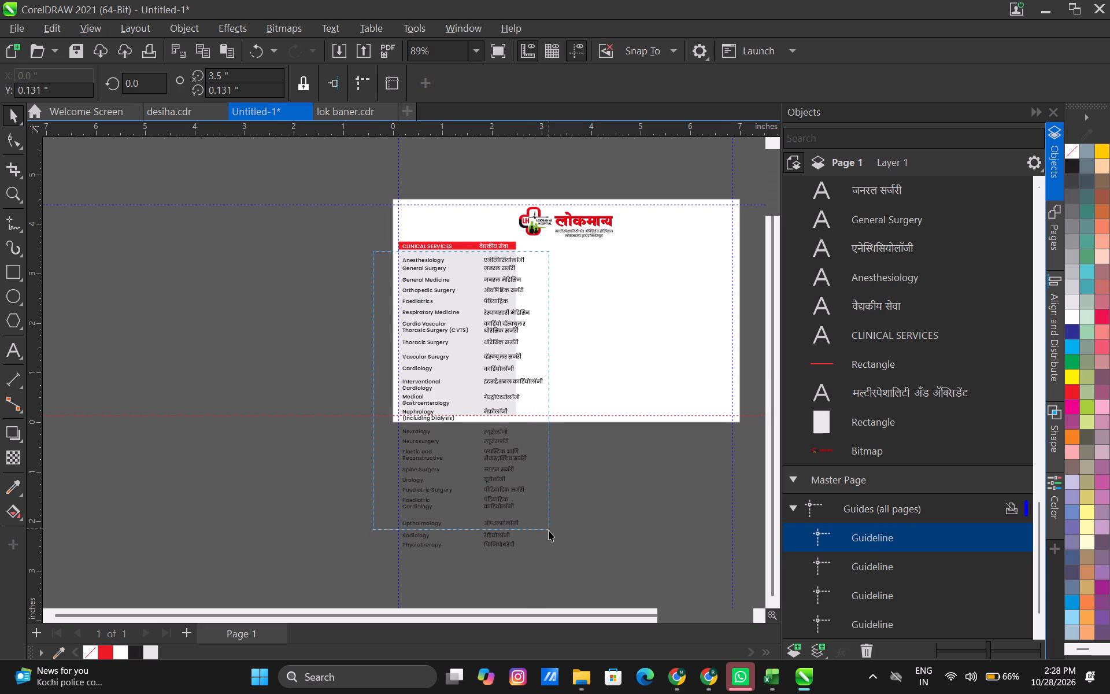
{"action": "left_click_drag", "start_coordinate": [549, 530], "coordinate": [551, 561]}
{"action": "scroll", "coordinate": [448, 355], "scroll_direction": "up", "scroll_amount": 4}
{"action": "left_click", "coordinate": [480, 404], "text": "shift"}
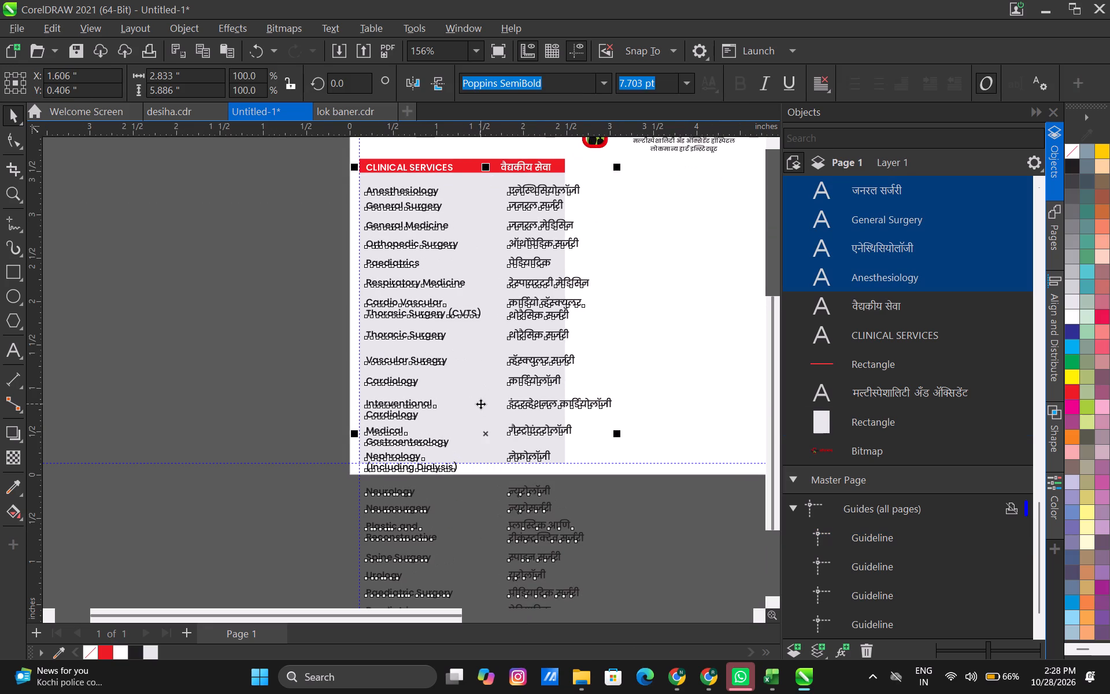
{"action": "scroll", "coordinate": [480, 404], "scroll_direction": "down", "scroll_amount": 6}
{"action": "scroll", "coordinate": [532, 527], "scroll_direction": "up", "scroll_amount": 2}
{"action": "left_click_drag", "start_coordinate": [546, 539], "coordinate": [546, 538]}
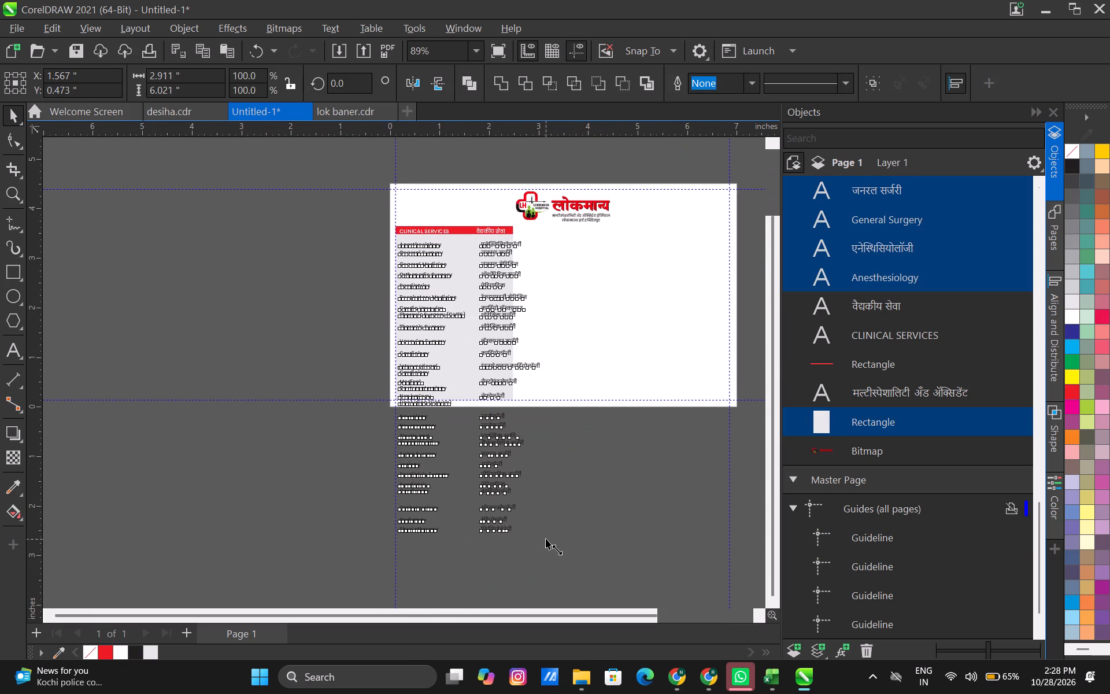
{"action": "left_click_drag", "start_coordinate": [546, 538], "coordinate": [506, 393]}
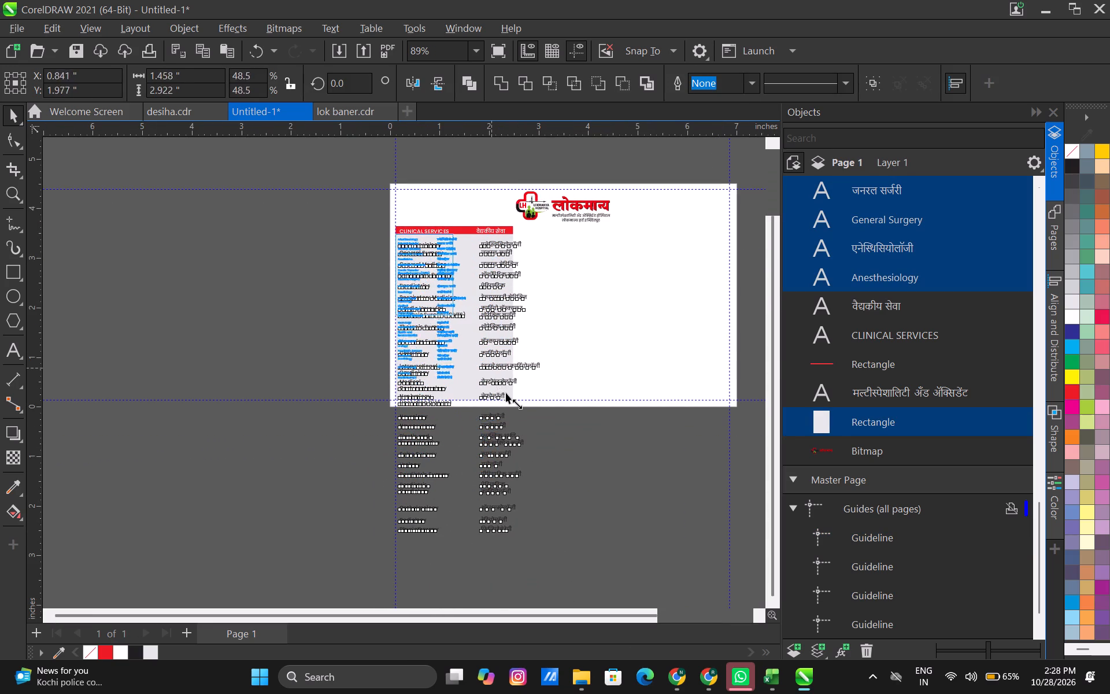
{"action": "left_click_drag", "start_coordinate": [506, 393], "coordinate": [508, 400]}
{"action": "left_click", "coordinate": [541, 488]}
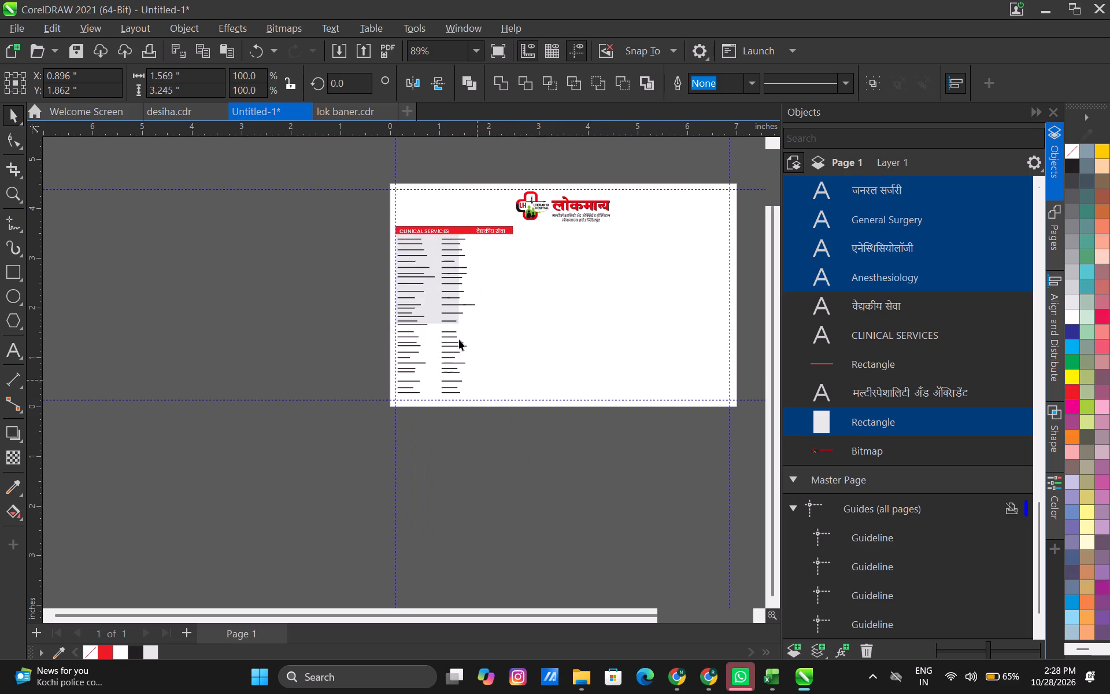
Enlarge the grey rectangle so it spans the red heading bar's full width and reaches down to the bottom guideline.
{"action": "scroll", "coordinate": [456, 327], "scroll_direction": "up", "scroll_amount": 8}
{"action": "left_click", "coordinate": [461, 311]}
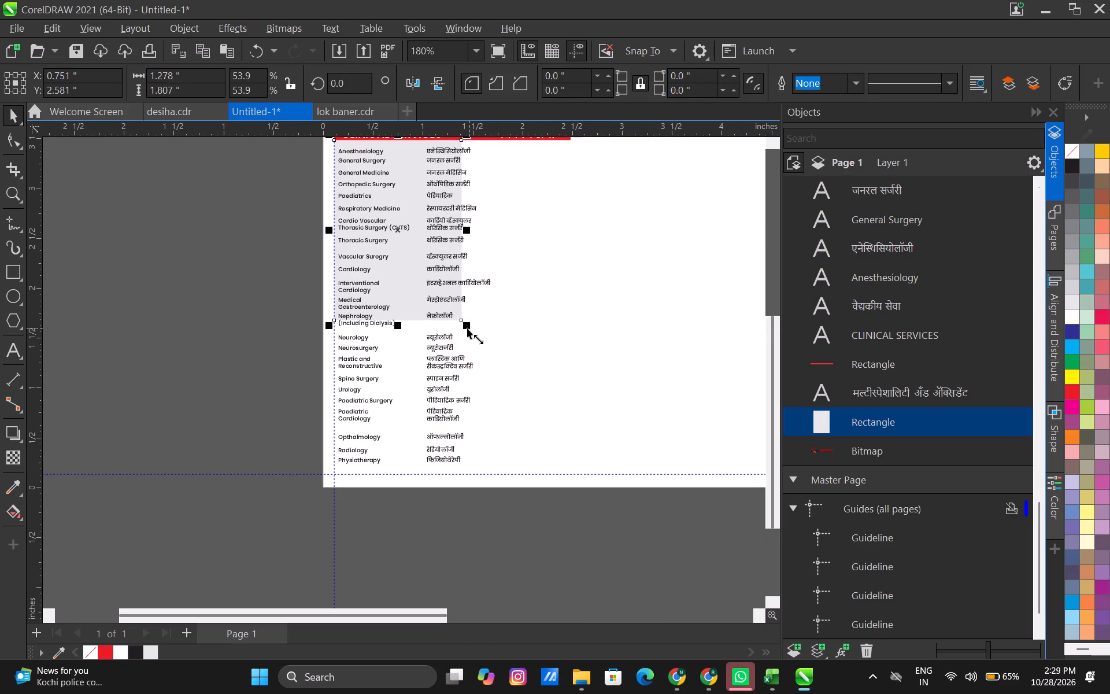
{"action": "left_click_drag", "start_coordinate": [467, 328], "coordinate": [576, 523]}
{"action": "middle_click_drag", "start_coordinate": [547, 299], "coordinate": [571, 381]}
{"action": "left_click", "coordinate": [624, 327]}
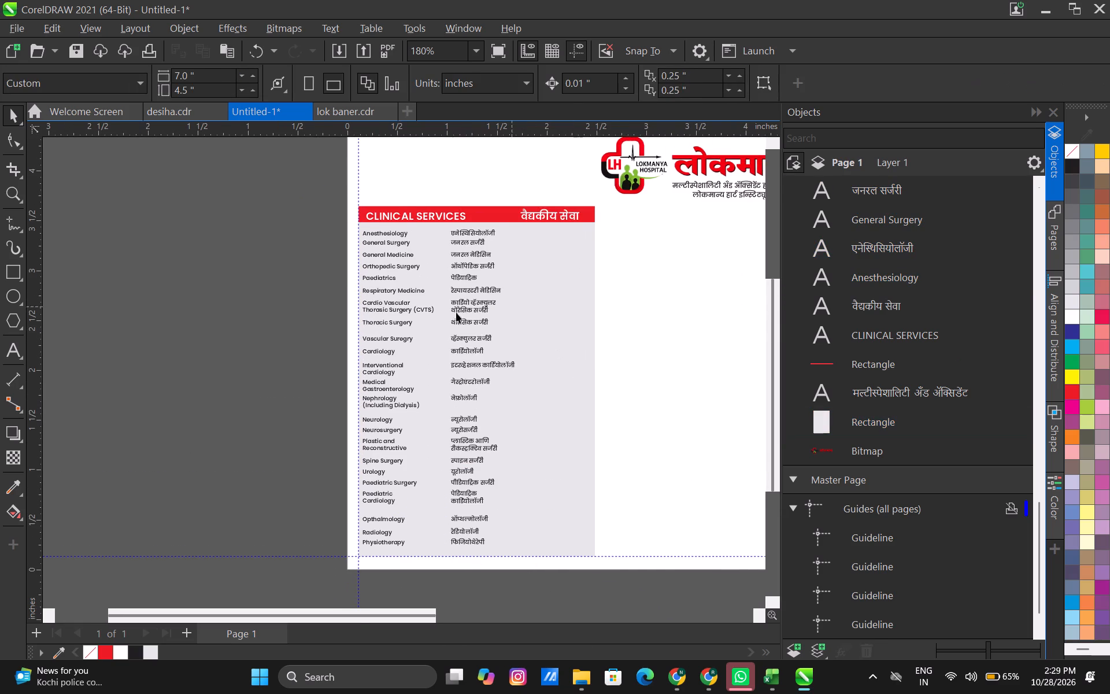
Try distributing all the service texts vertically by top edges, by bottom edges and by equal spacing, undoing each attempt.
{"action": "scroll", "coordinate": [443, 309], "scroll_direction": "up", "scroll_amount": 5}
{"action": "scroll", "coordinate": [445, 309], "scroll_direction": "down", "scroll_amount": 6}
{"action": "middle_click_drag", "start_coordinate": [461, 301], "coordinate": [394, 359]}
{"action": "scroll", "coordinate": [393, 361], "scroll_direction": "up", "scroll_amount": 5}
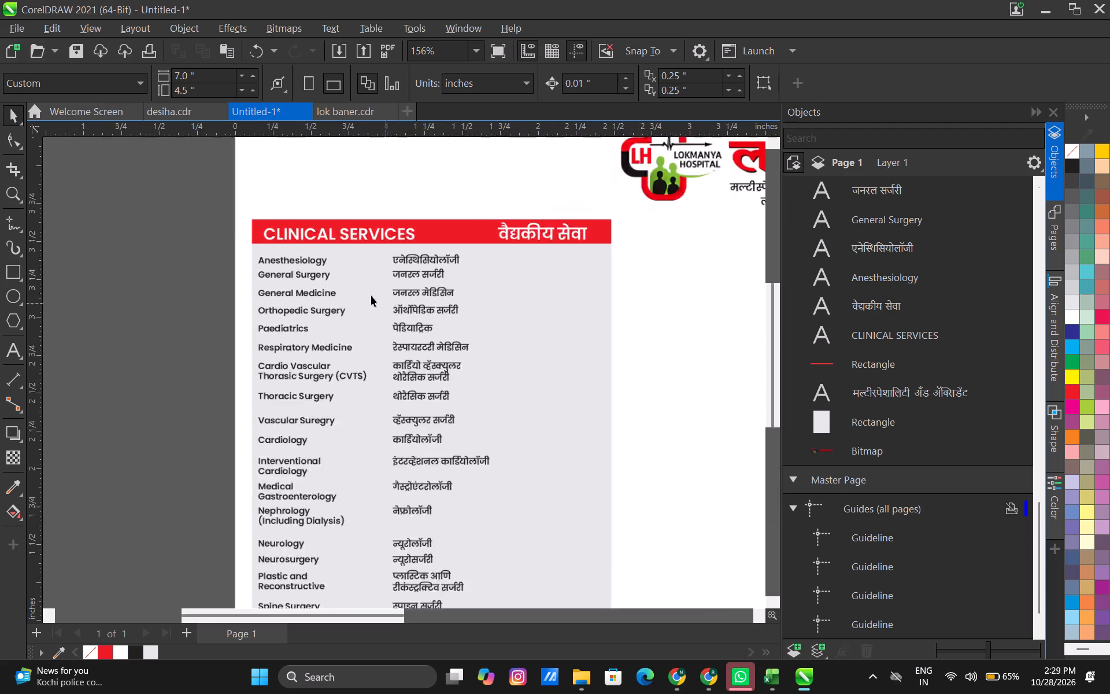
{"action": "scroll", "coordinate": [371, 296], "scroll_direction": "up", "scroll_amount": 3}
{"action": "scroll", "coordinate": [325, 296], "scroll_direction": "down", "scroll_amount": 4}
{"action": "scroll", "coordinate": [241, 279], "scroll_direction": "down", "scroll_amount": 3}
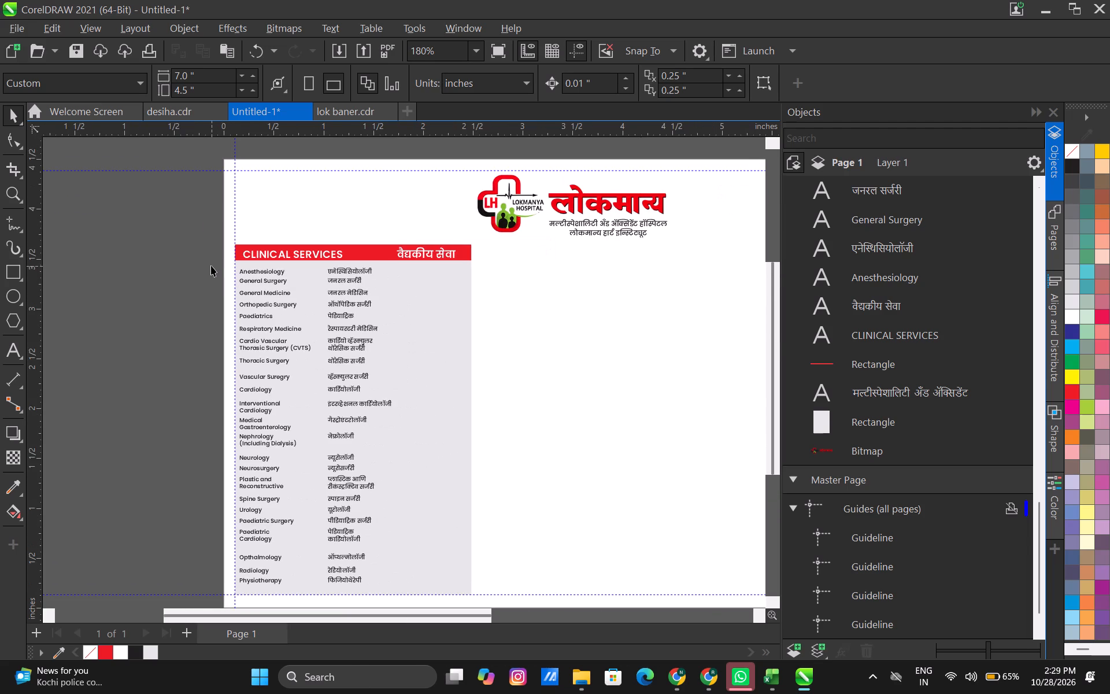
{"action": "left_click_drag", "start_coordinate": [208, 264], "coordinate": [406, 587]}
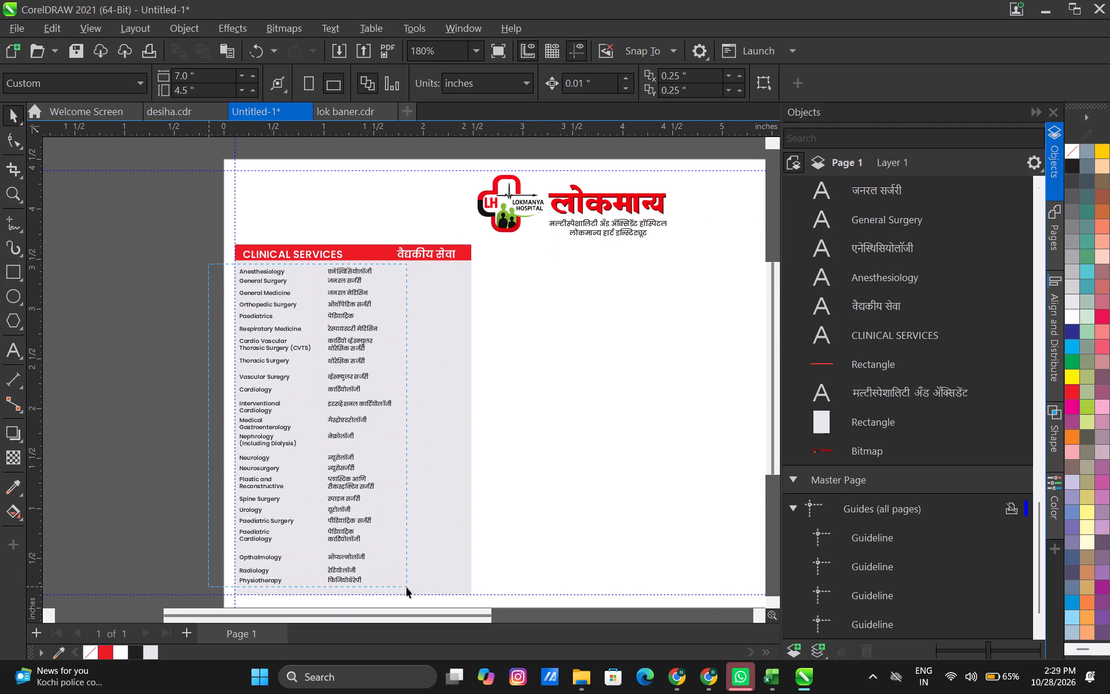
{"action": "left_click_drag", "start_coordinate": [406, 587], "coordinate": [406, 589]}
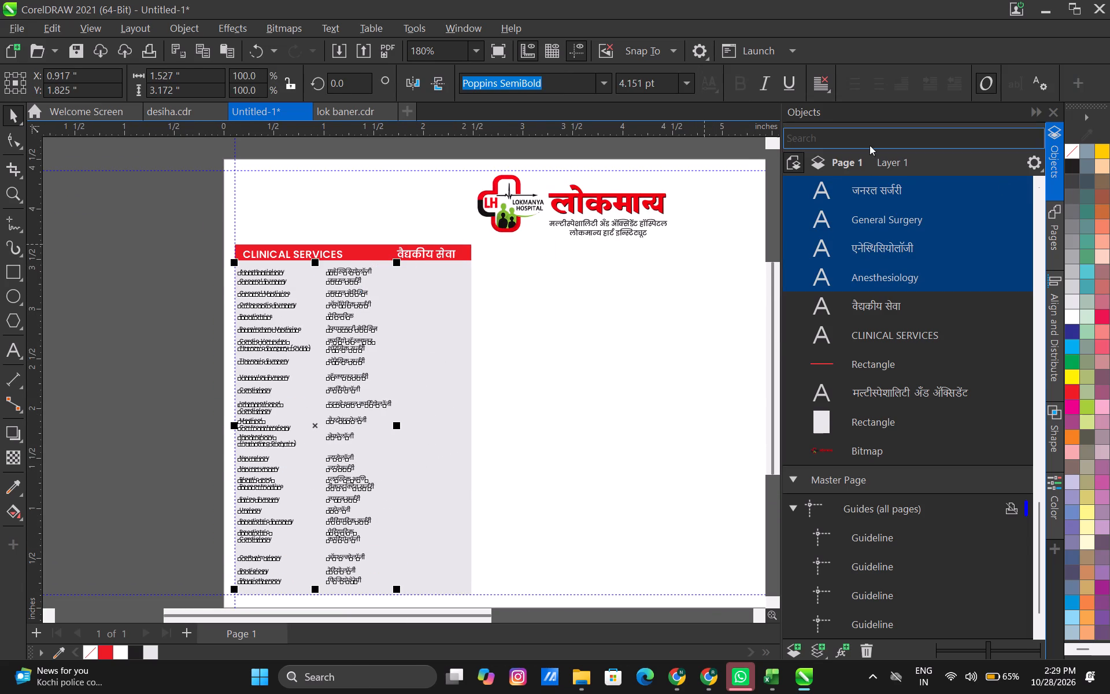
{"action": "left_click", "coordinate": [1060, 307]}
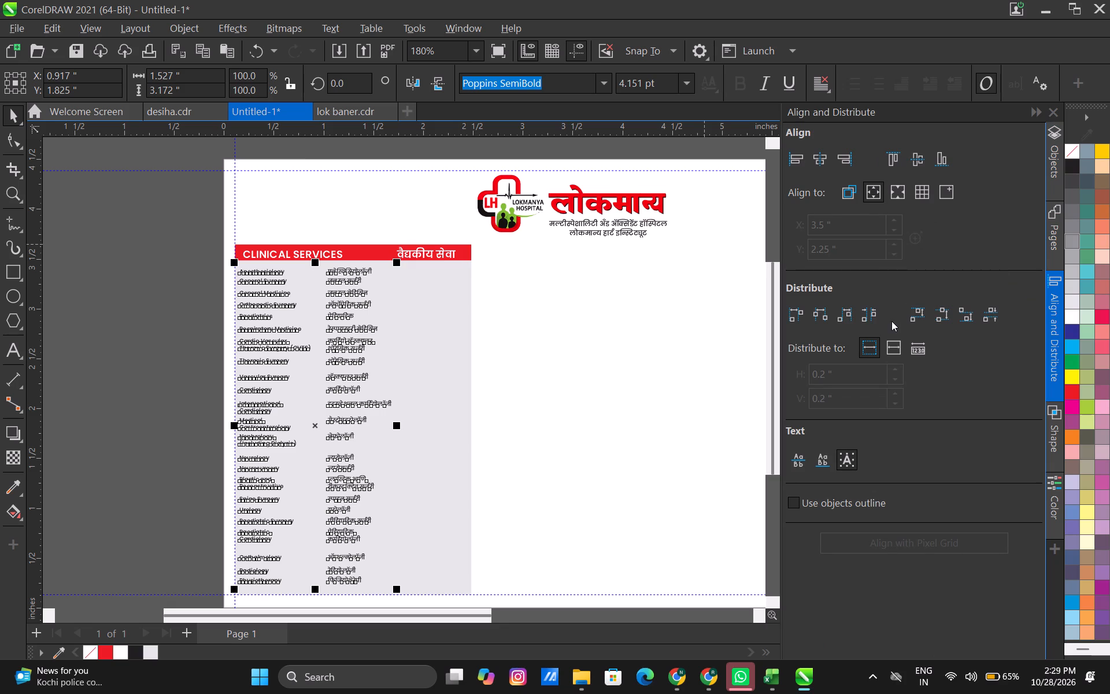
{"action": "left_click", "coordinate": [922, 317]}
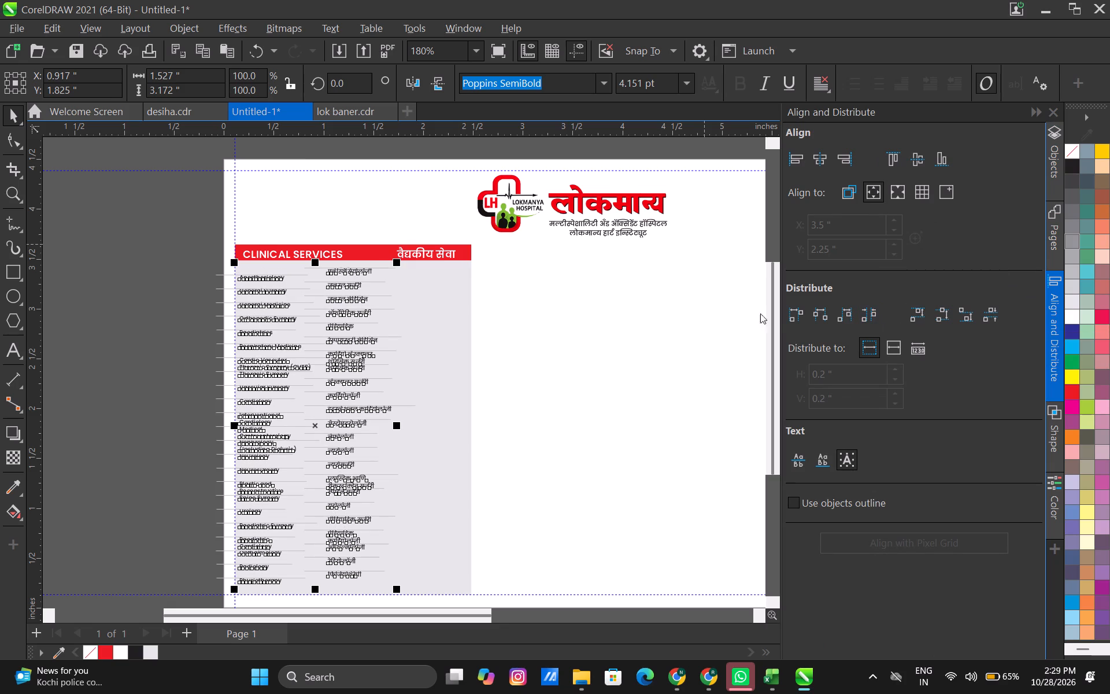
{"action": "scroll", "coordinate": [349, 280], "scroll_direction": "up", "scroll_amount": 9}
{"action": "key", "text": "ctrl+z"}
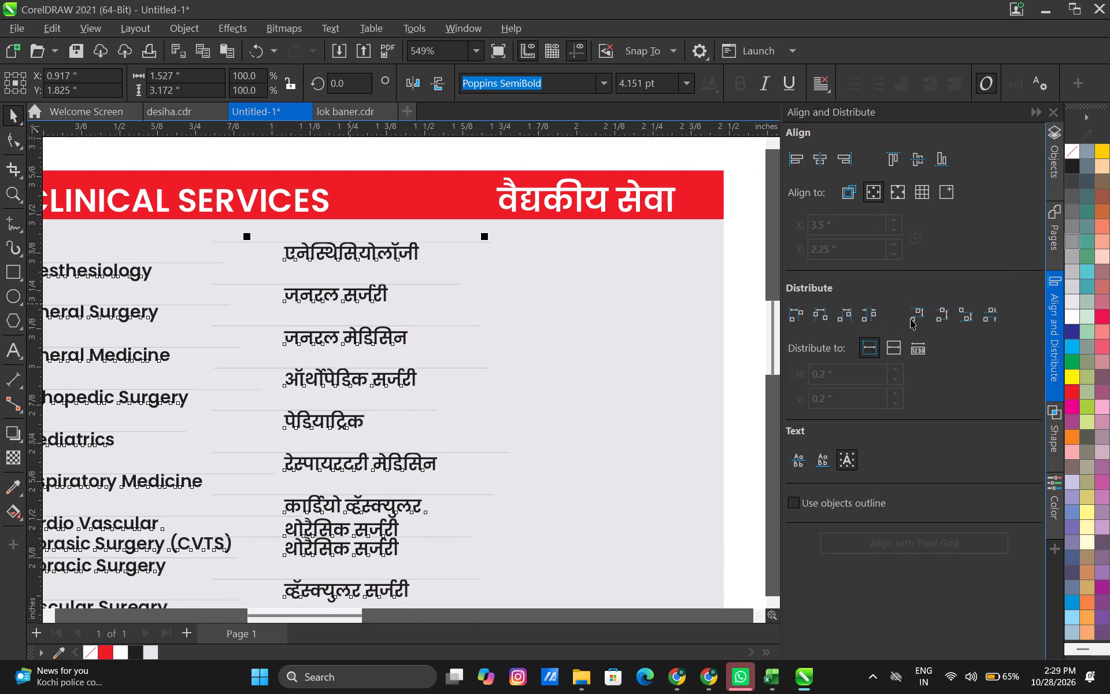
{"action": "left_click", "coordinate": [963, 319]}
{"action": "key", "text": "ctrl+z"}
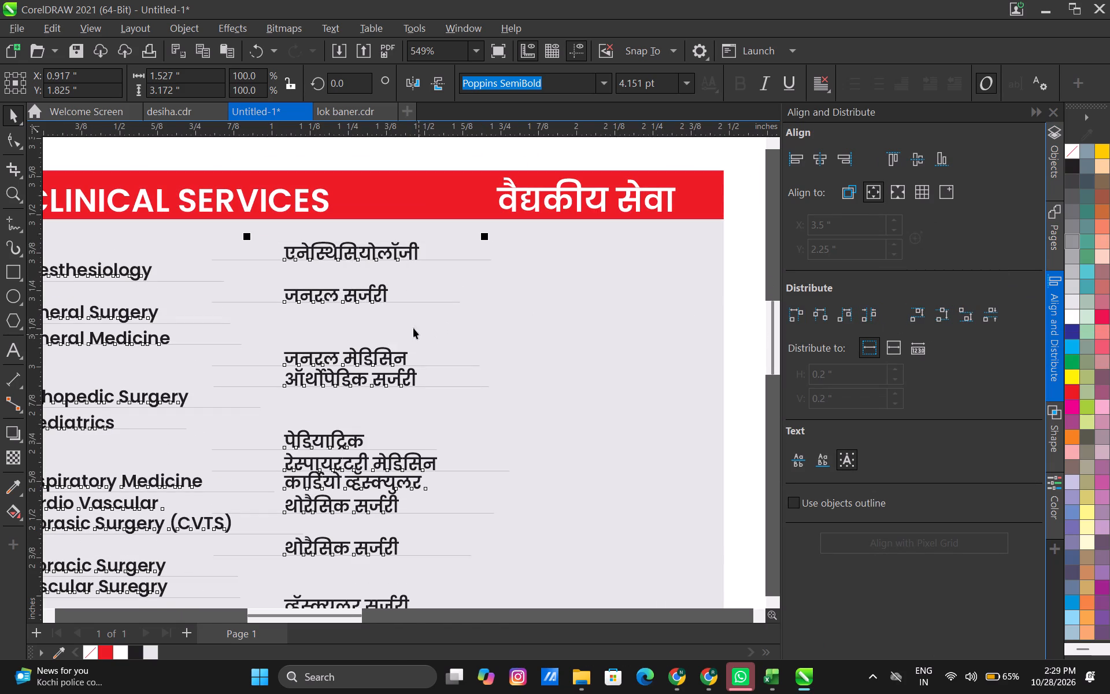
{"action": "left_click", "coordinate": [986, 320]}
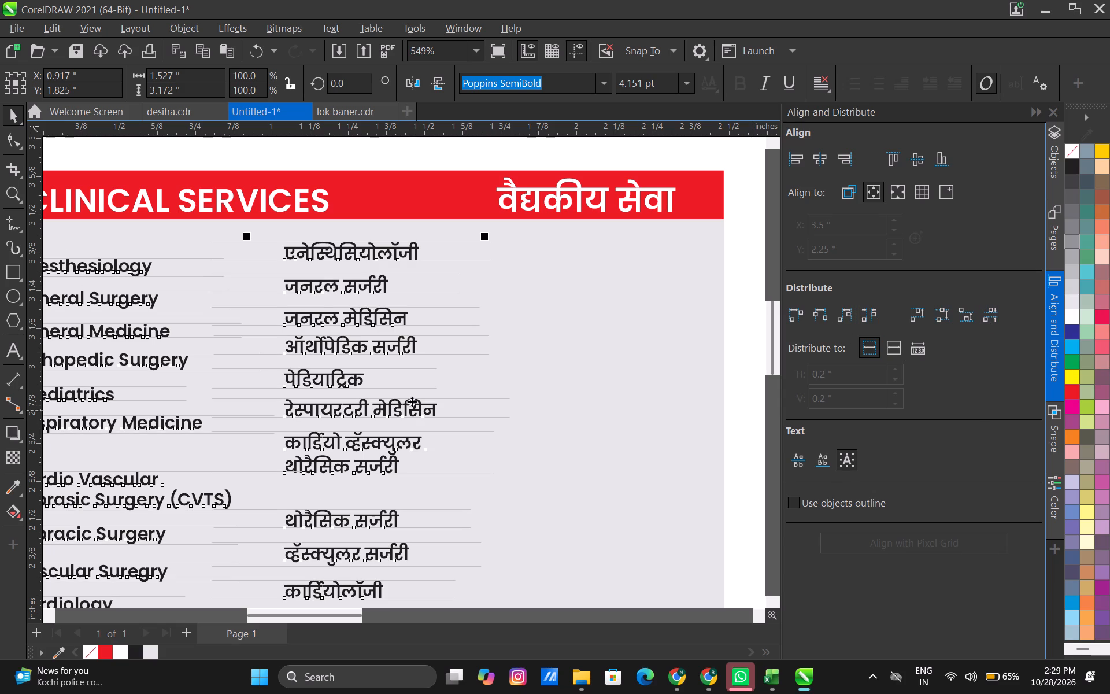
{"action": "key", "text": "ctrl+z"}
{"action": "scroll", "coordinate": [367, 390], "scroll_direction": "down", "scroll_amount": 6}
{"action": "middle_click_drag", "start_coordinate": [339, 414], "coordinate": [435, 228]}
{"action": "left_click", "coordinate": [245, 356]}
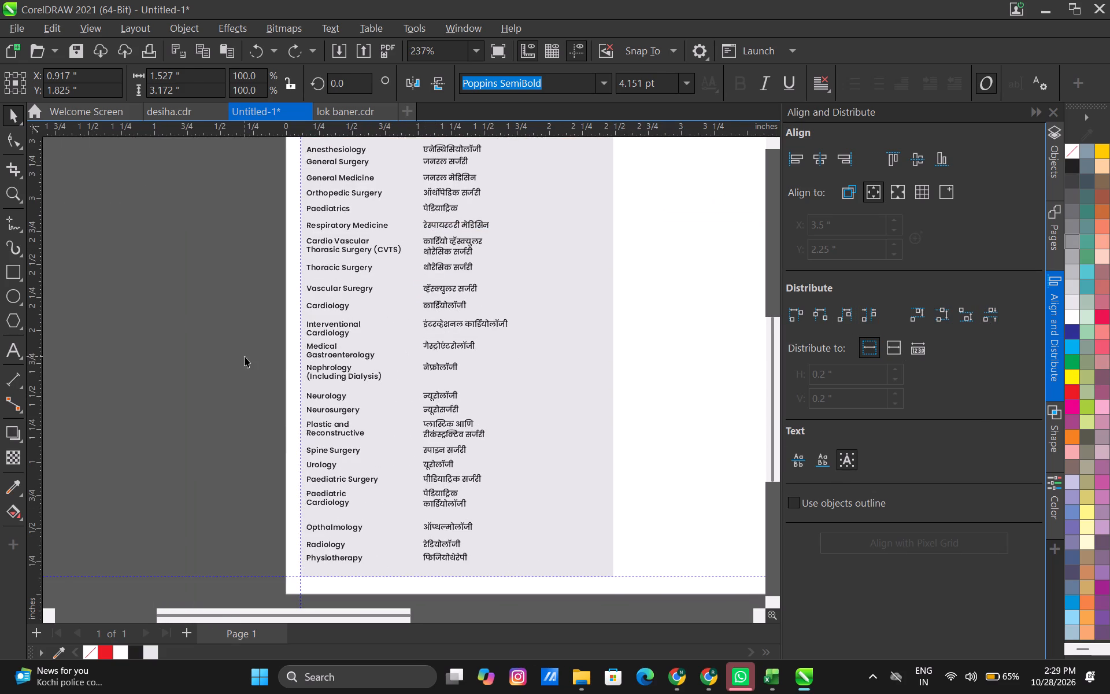
Nudge the General Surgery row, English and Marathi texts together, down 0.02 inch away from the Anesthesiology row.
{"action": "middle_click_drag", "start_coordinate": [339, 291], "coordinate": [319, 433]}
{"action": "scroll", "coordinate": [354, 276], "scroll_direction": "up", "scroll_amount": 12}
{"action": "left_click", "coordinate": [330, 320]}
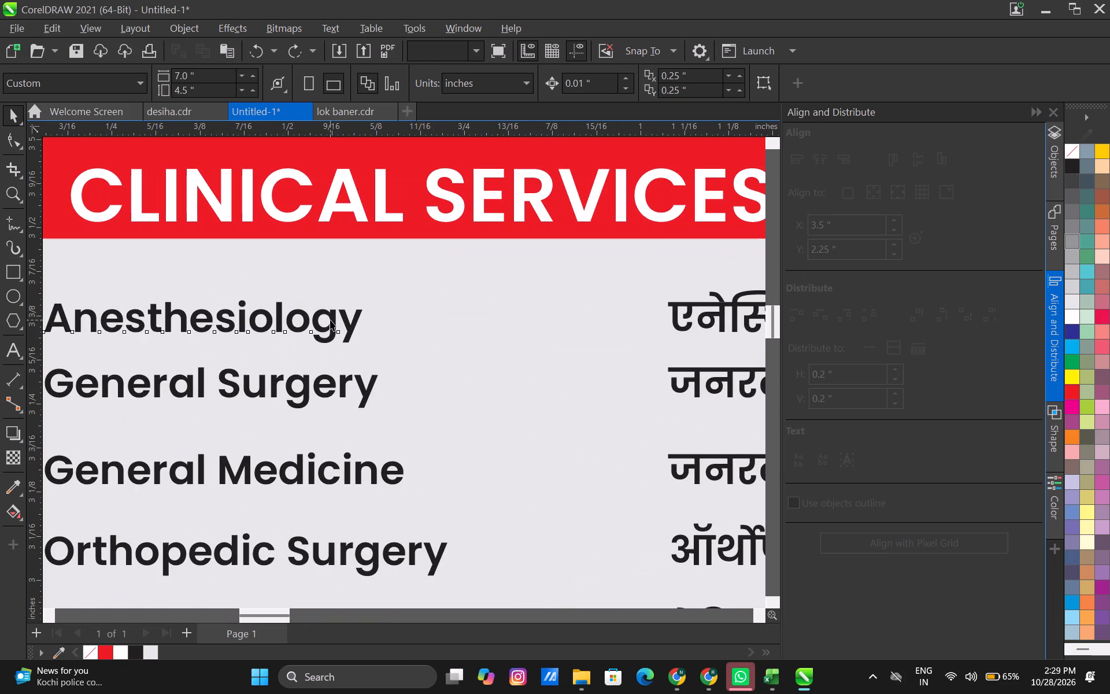
{"action": "scroll", "coordinate": [441, 330], "scroll_direction": "down", "scroll_amount": 4}
{"action": "left_click", "coordinate": [642, 320], "text": "shift"}
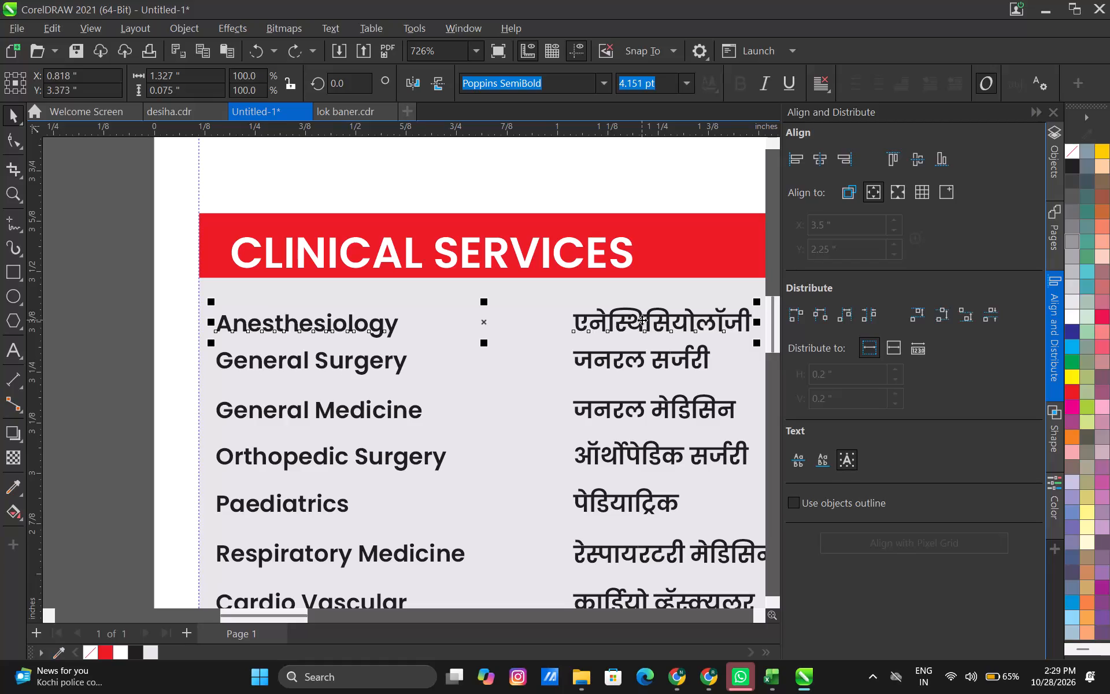
{"action": "middle_click_drag", "start_coordinate": [353, 397], "coordinate": [316, 339]}
{"action": "left_click", "coordinate": [307, 305]}
{"action": "left_click", "coordinate": [604, 301], "text": "shift"}
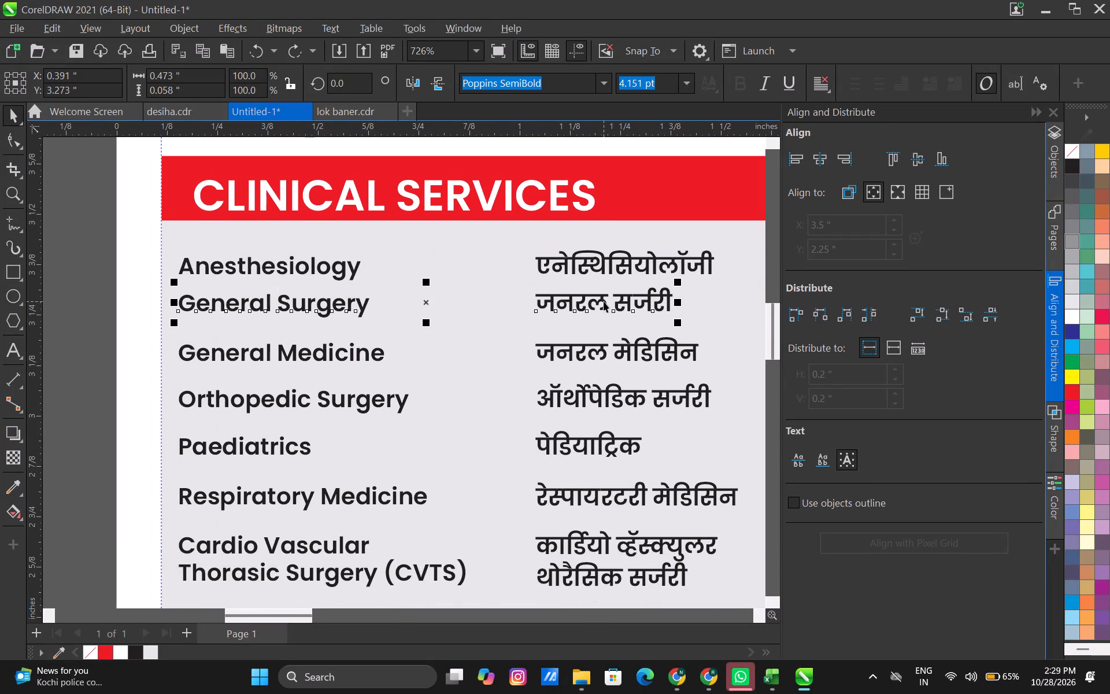
{"action": "key", "text": "Down"}
{"action": "key", "text": "Down"}
Nudge the English and Marathi texts of the General Medicine, Orthopedic Surgery and Paediatrics rows down 0.01 inch, one row at a time.
{"action": "middle_click_drag", "start_coordinate": [577, 360], "coordinate": [527, 303]}
{"action": "left_click", "coordinate": [271, 296]}
{"action": "left_click", "coordinate": [527, 297], "text": "shift"}
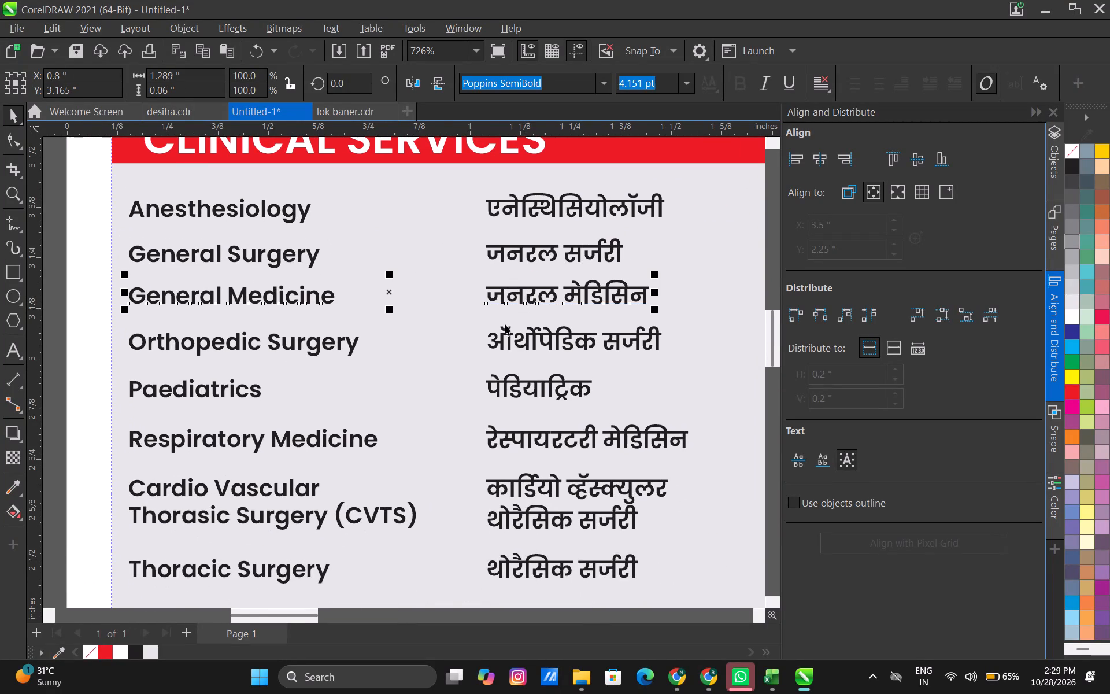
{"action": "key", "text": "Down"}
{"action": "middle_click_drag", "start_coordinate": [465, 361], "coordinate": [454, 316]}
{"action": "left_click", "coordinate": [323, 299]}
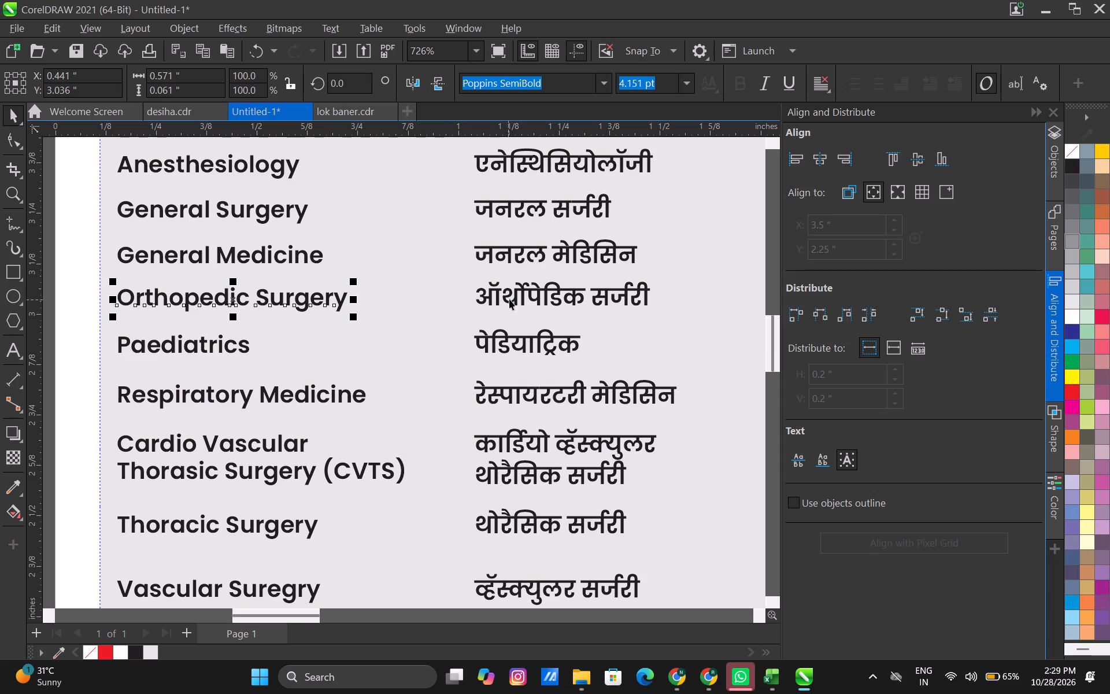
{"action": "left_click", "coordinate": [509, 299], "text": "shift"}
{"action": "key", "text": "Down"}
{"action": "left_click", "coordinate": [235, 342]}
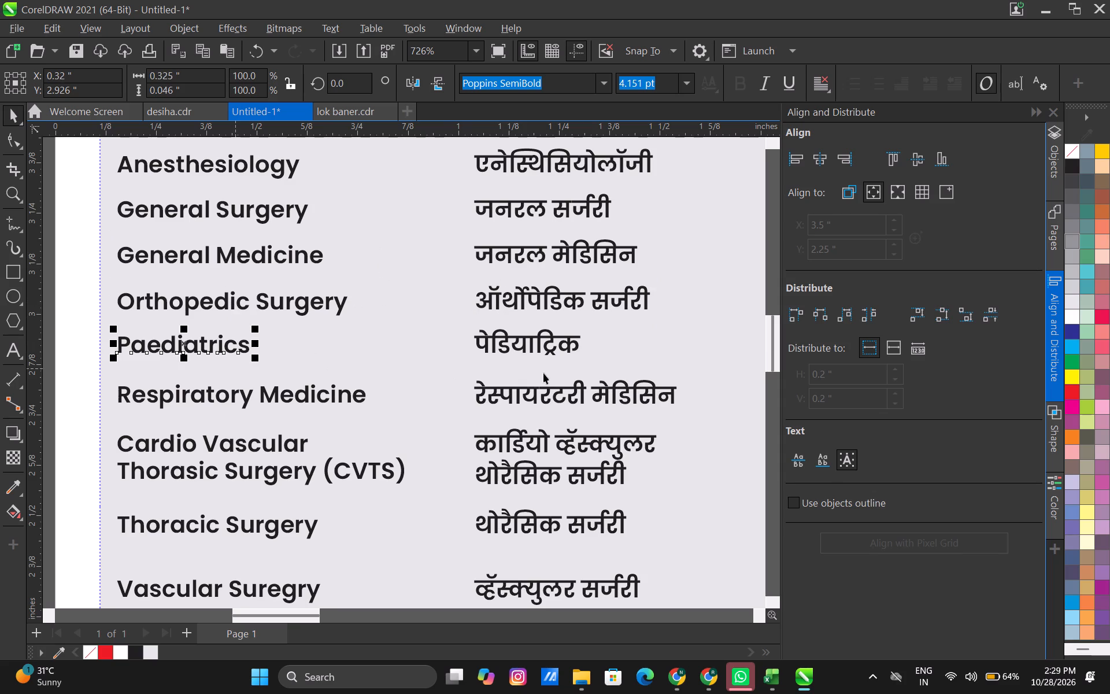
{"action": "left_click", "coordinate": [531, 345], "text": "shift"}
{"action": "key", "text": "Down"}
{"action": "middle_click_drag", "start_coordinate": [521, 367], "coordinate": [500, 312]}
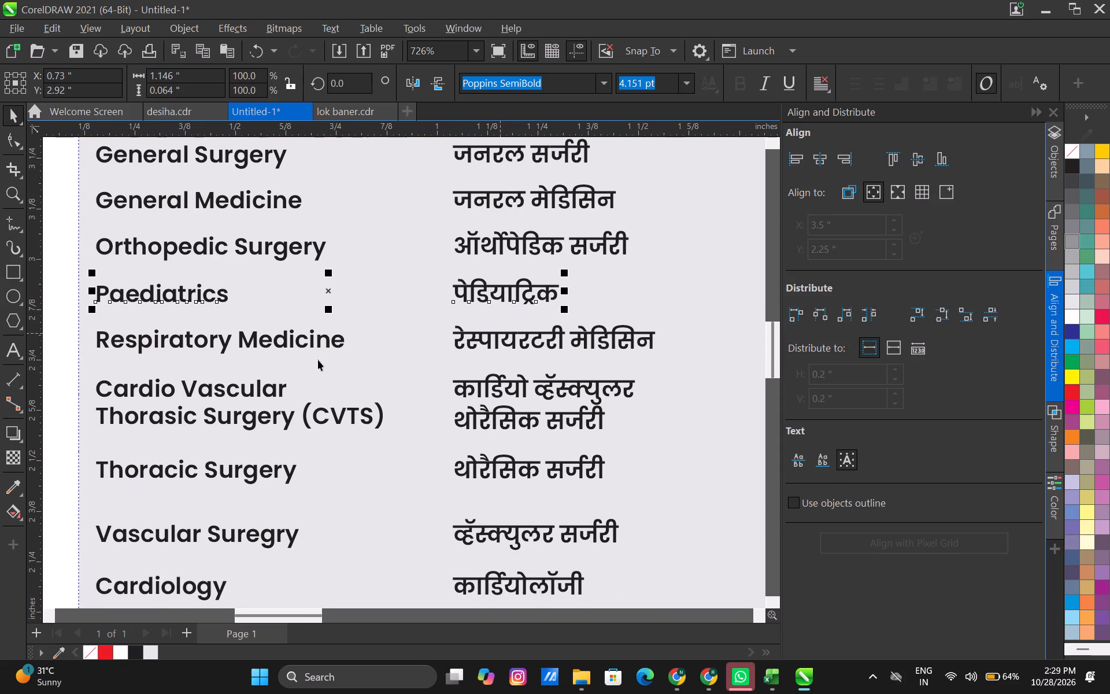
Nudge the Thoracic Surgery row, English and Marathi texts together, down 0.01 inch.
{"action": "left_click", "coordinate": [299, 335]}
{"action": "left_click", "coordinate": [491, 345], "text": "shift"}
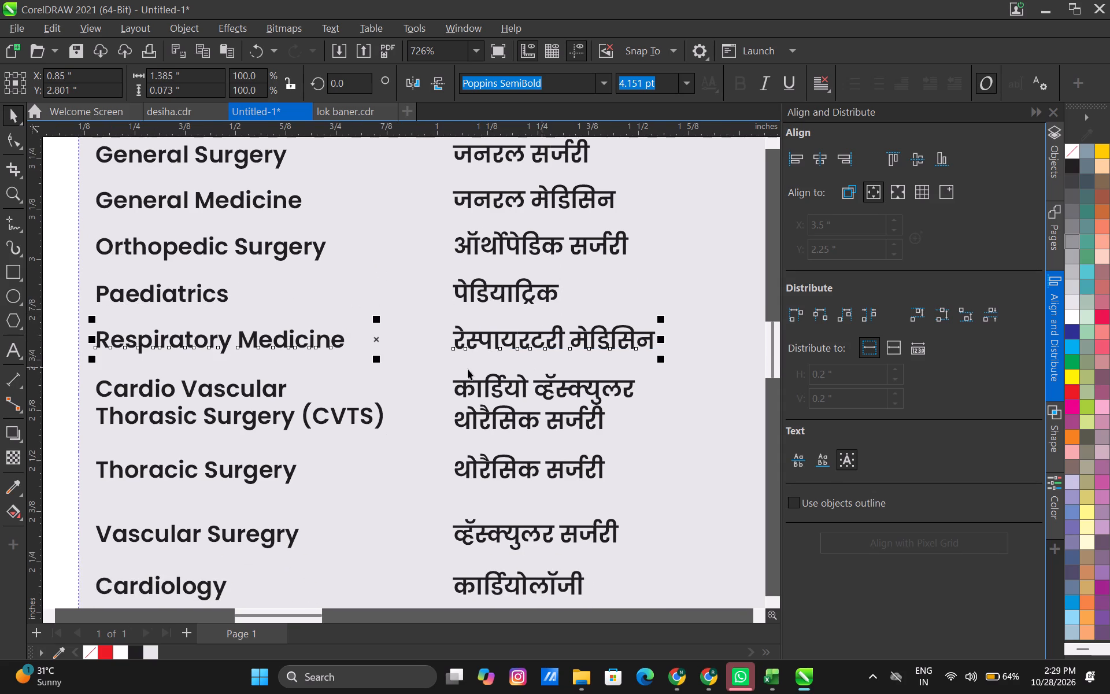
{"action": "middle_click_drag", "start_coordinate": [462, 367], "coordinate": [466, 302]}
{"action": "scroll", "coordinate": [391, 390], "scroll_direction": "down", "scroll_amount": 2}
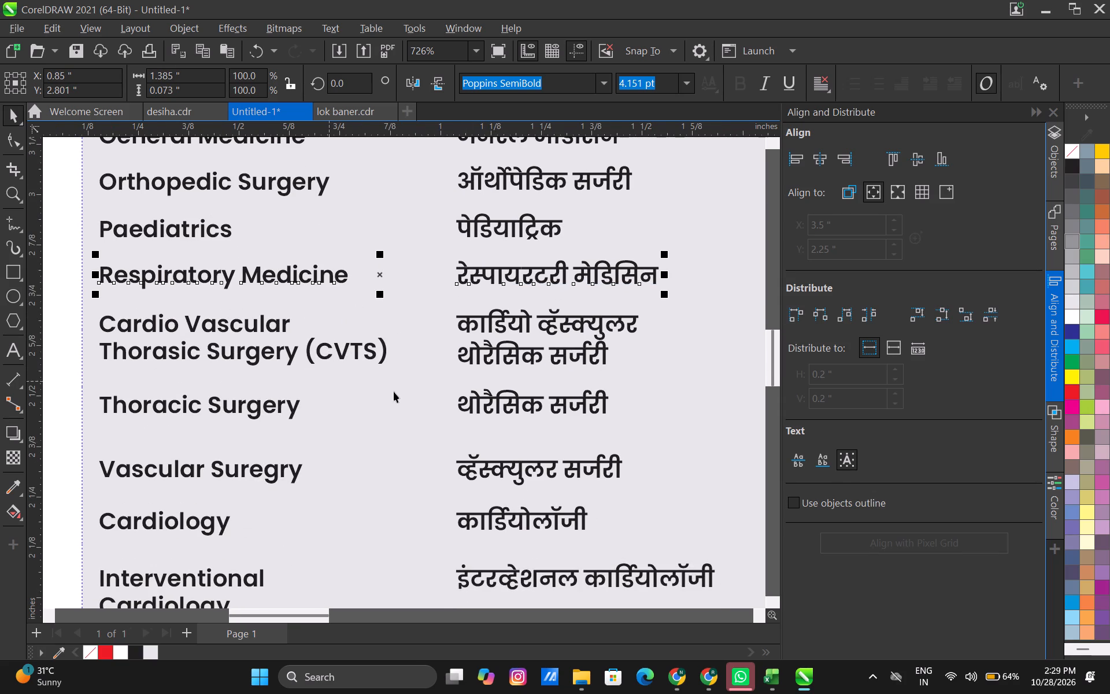
{"action": "scroll", "coordinate": [394, 392], "scroll_direction": "down", "scroll_amount": 8}
{"action": "scroll", "coordinate": [386, 399], "scroll_direction": "up", "scroll_amount": 8}
{"action": "middle_click_drag", "start_coordinate": [385, 397], "coordinate": [385, 392]}
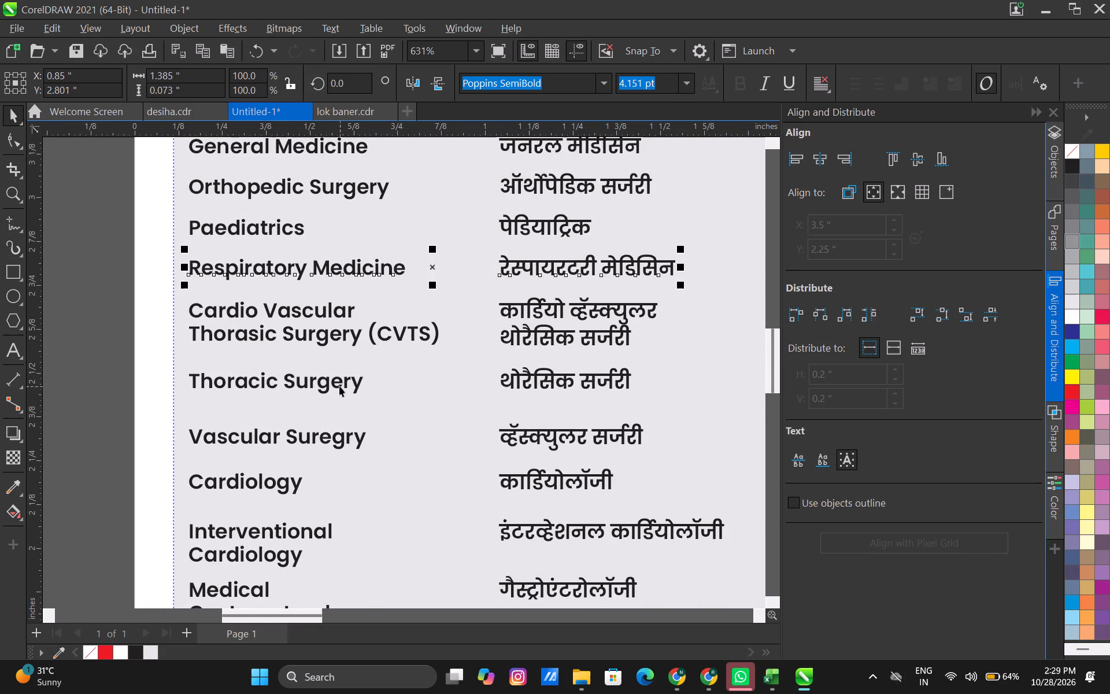
{"action": "left_click", "coordinate": [339, 386]}
{"action": "left_click", "coordinate": [512, 438]}
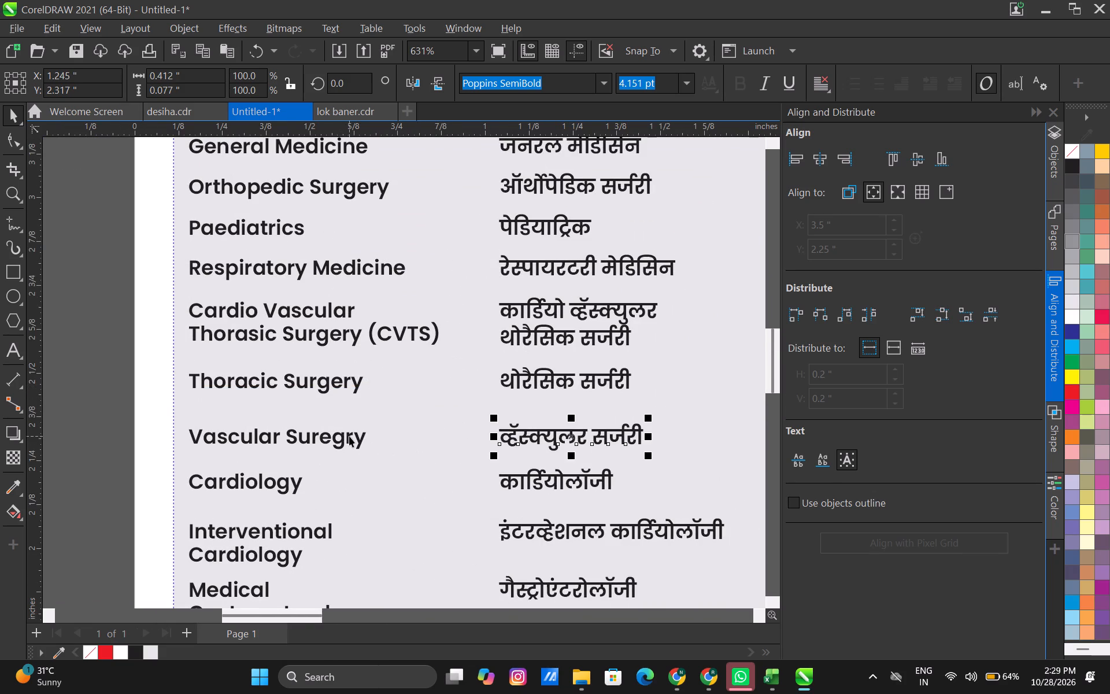
{"action": "left_click", "coordinate": [349, 436], "text": "shift"}
{"action": "left_click", "coordinate": [346, 385]}
{"action": "left_click", "coordinate": [512, 383], "text": "shift"}
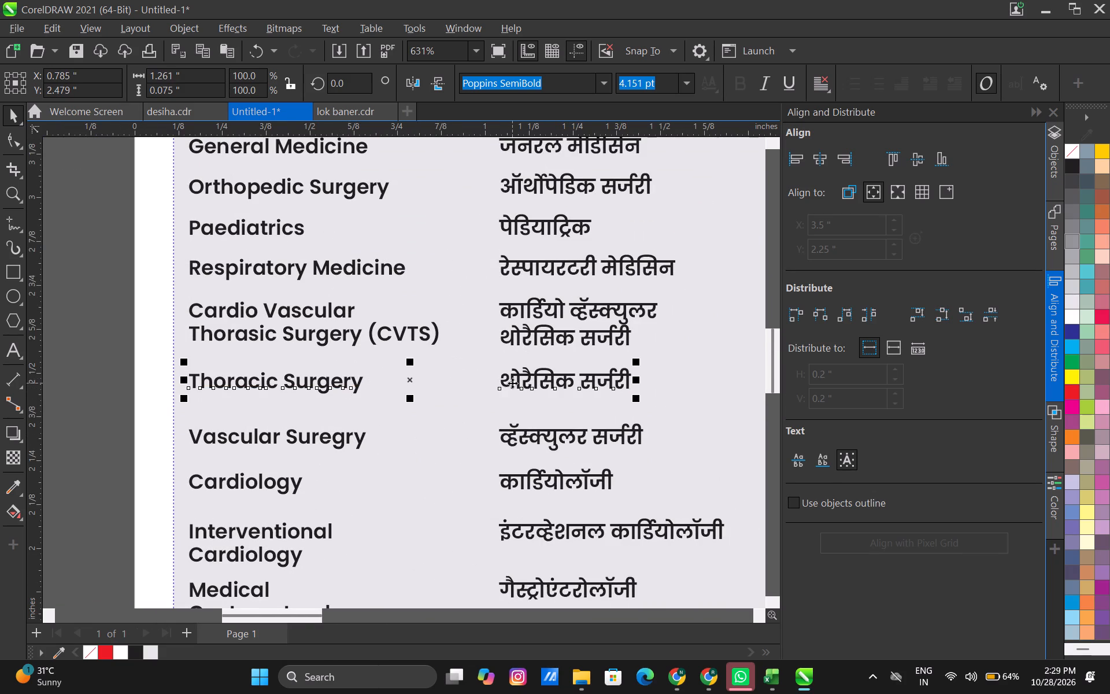
{"action": "key", "text": "Down"}
Nudge the Vascular Surgery and Cardiology rows, each with its Marathi text, up 0.01 inch to even out the spacing.
{"action": "left_click", "coordinate": [341, 443]}
{"action": "left_click", "coordinate": [546, 431], "text": "shift"}
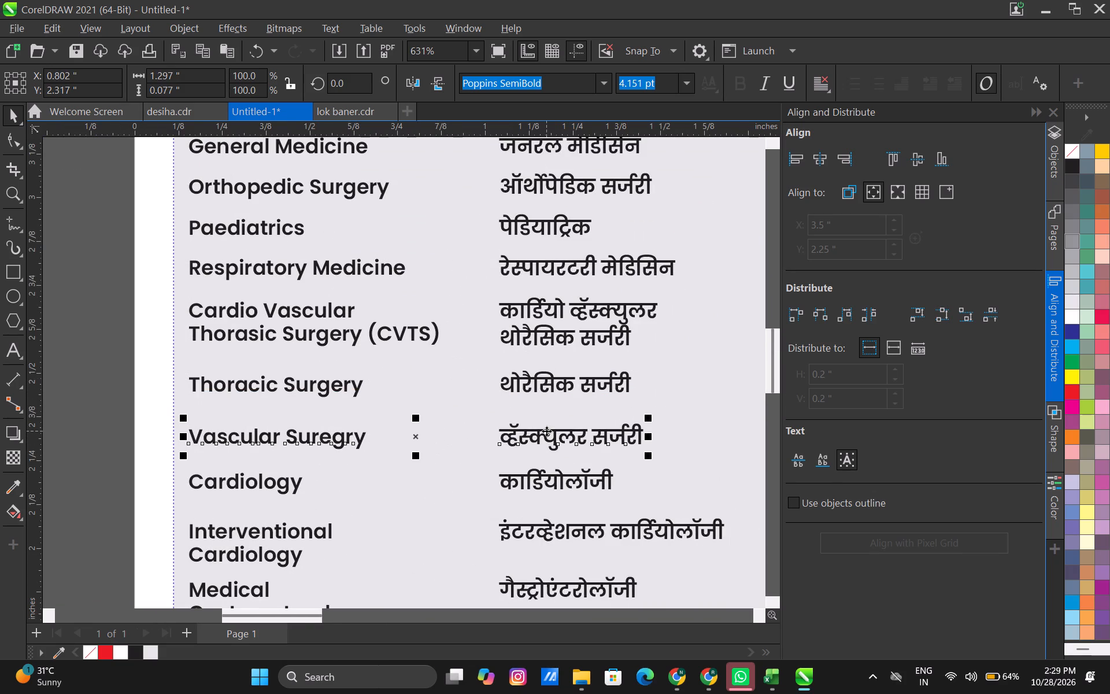
{"action": "key", "text": "Up"}
{"action": "scroll", "coordinate": [538, 438], "scroll_direction": "down", "scroll_amount": 2}
{"action": "middle_click_drag", "start_coordinate": [532, 441], "coordinate": [535, 326]}
{"action": "scroll", "coordinate": [525, 341], "scroll_direction": "up", "scroll_amount": 3}
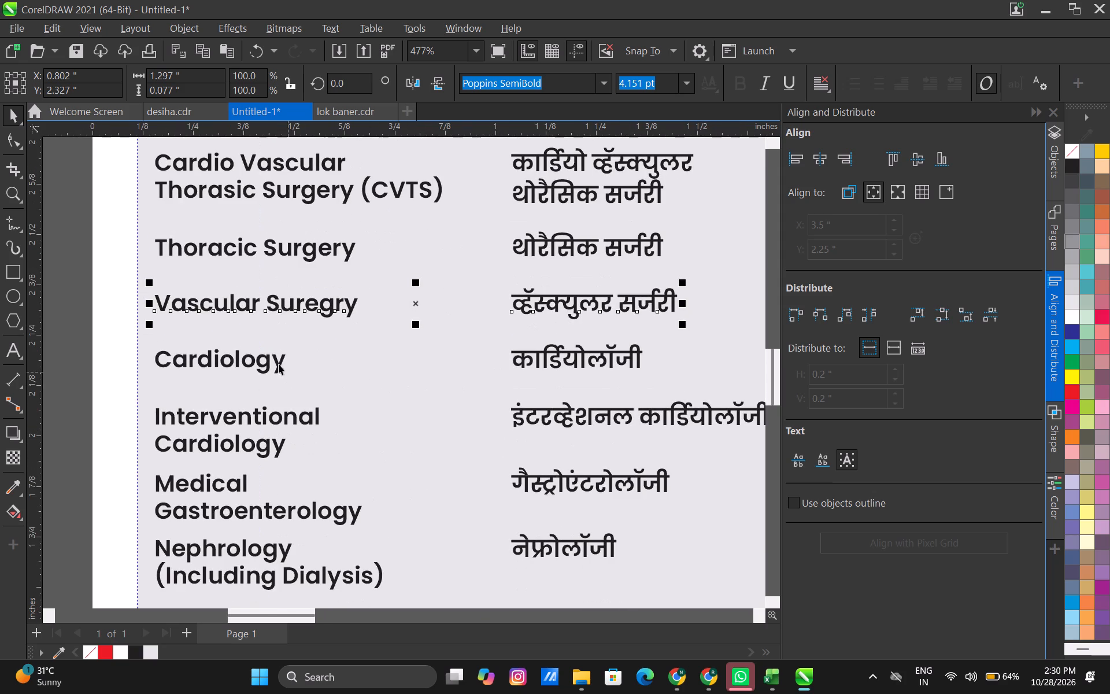
{"action": "left_click", "coordinate": [273, 360]}
{"action": "left_click", "coordinate": [557, 365], "text": "shift"}
{"action": "key", "text": "Up"}
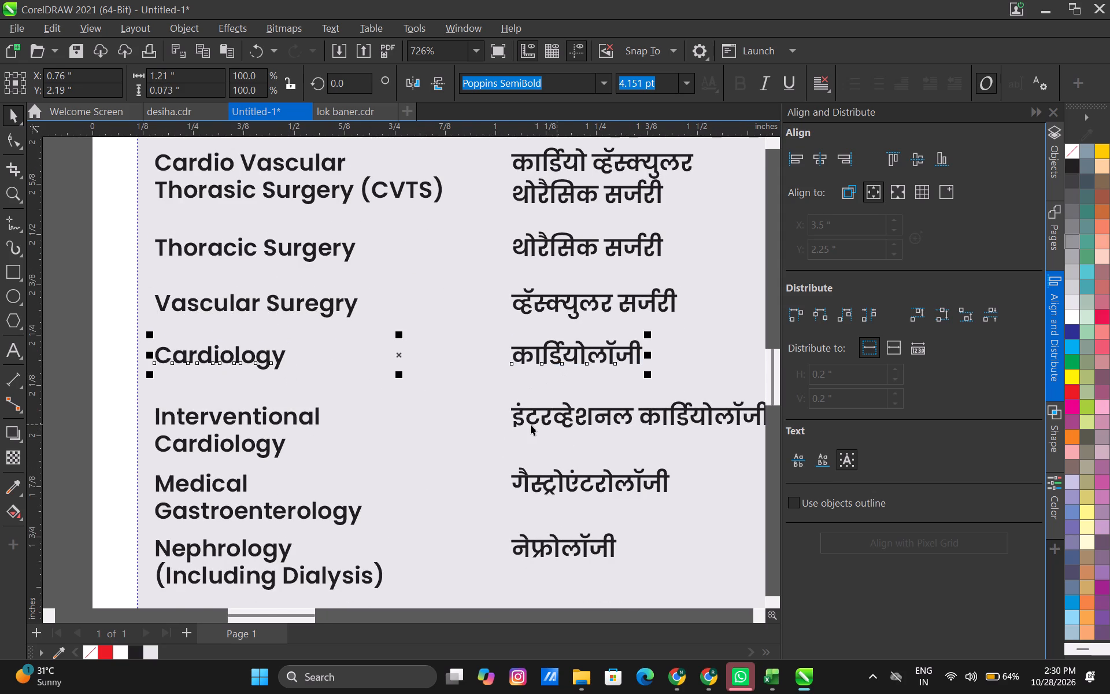
Nudge the Cardiology row, English and Marathi texts together, down 0.01 inch.
{"action": "middle_click_drag", "start_coordinate": [531, 424], "coordinate": [533, 398]}
{"action": "key", "text": "Down"}
Nudge the Medical Gastroenterology row with its Marathi text down by a net 0.01 inch.
{"action": "scroll", "coordinate": [390, 427], "scroll_direction": "down", "scroll_amount": 3}
{"action": "middle_click_drag", "start_coordinate": [402, 434], "coordinate": [399, 416]}
{"action": "scroll", "coordinate": [399, 416], "scroll_direction": "up", "scroll_amount": 3}
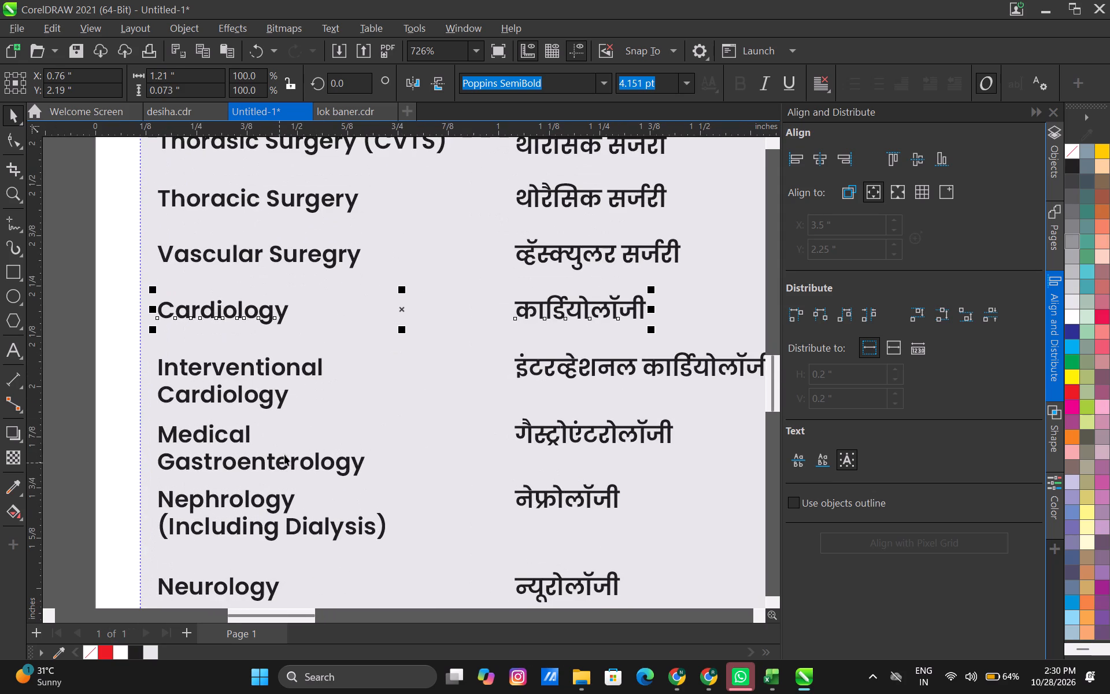
{"action": "middle_click_drag", "start_coordinate": [346, 461], "coordinate": [348, 405]}
{"action": "scroll", "coordinate": [345, 459], "scroll_direction": "down", "scroll_amount": 1}
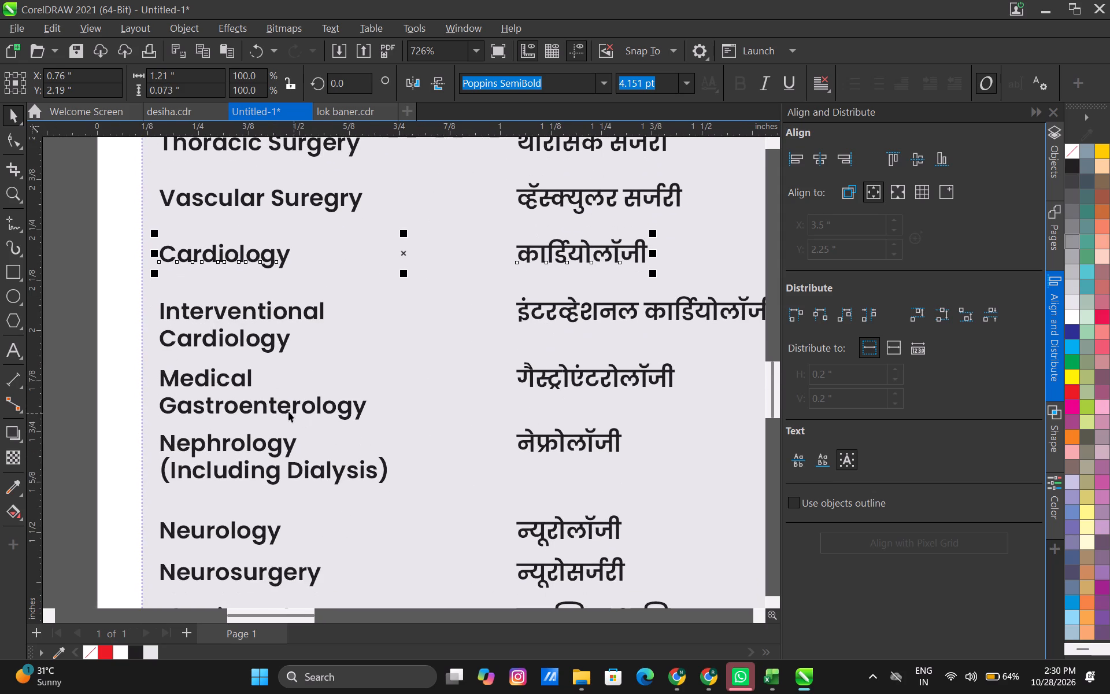
{"action": "scroll", "coordinate": [296, 430], "scroll_direction": "down", "scroll_amount": 2}
{"action": "middle_click_drag", "start_coordinate": [287, 438], "coordinate": [287, 424]}
{"action": "left_click", "coordinate": [258, 389]}
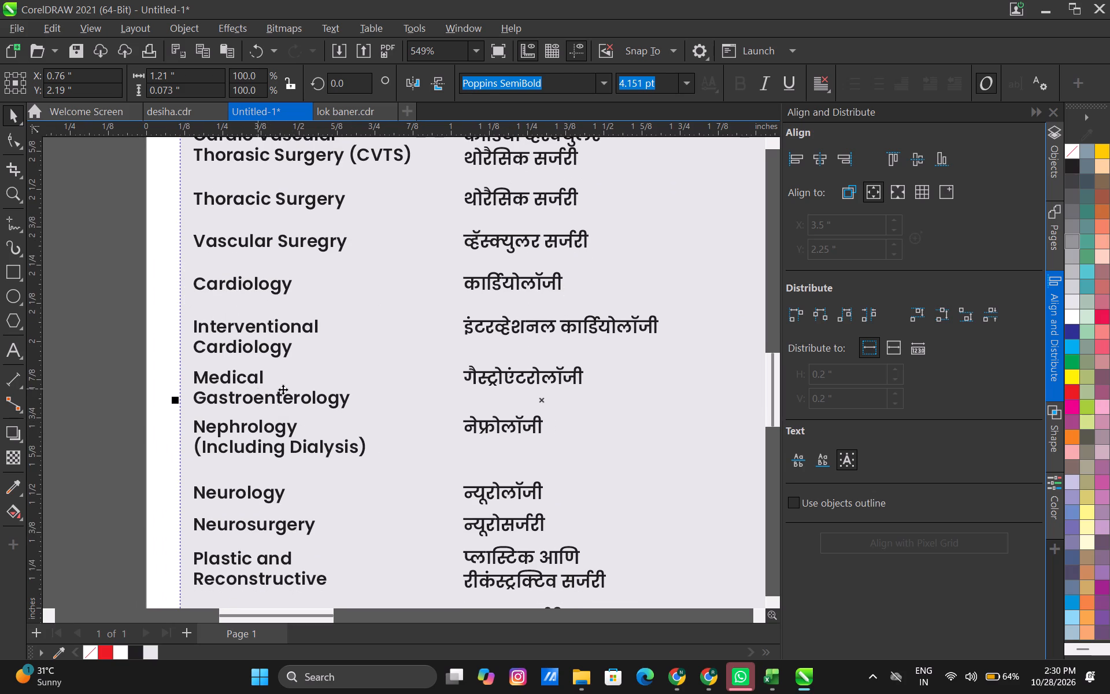
{"action": "left_click", "coordinate": [341, 405]}
{"action": "left_click", "coordinate": [512, 375], "text": "shift"}
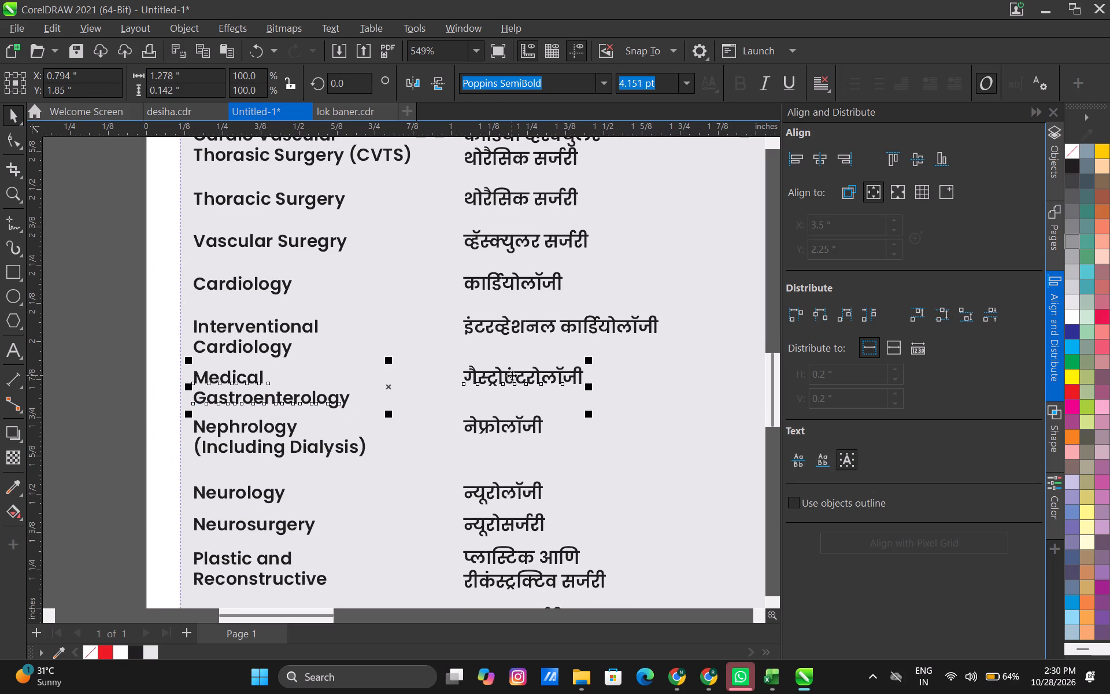
{"action": "key", "text": "Down"}
{"action": "key", "text": "Down"}
{"action": "middle_click_drag", "start_coordinate": [384, 461], "coordinate": [387, 417]}
{"action": "key", "text": "Up"}
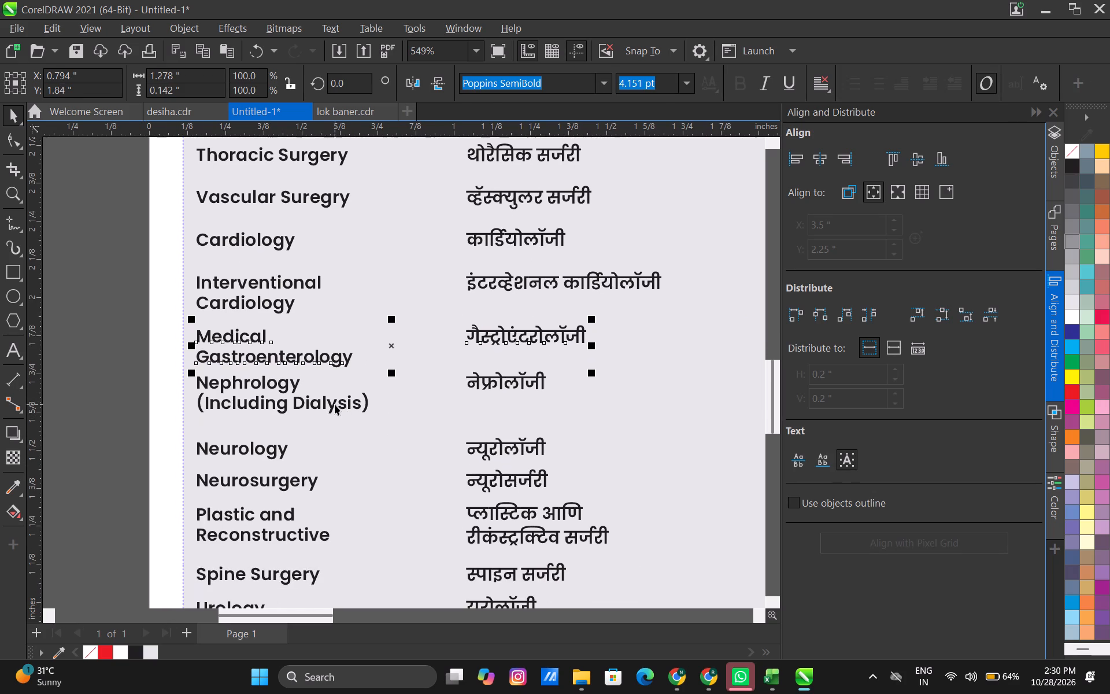
Nudge the Nephrology (Including Dialysis) row with its Marathi text down 0.03 inch.
{"action": "left_click", "coordinate": [335, 404]}
{"action": "left_click", "coordinate": [473, 384], "text": "shift"}
{"action": "key", "text": "Down"}
{"action": "key", "text": "Down"}
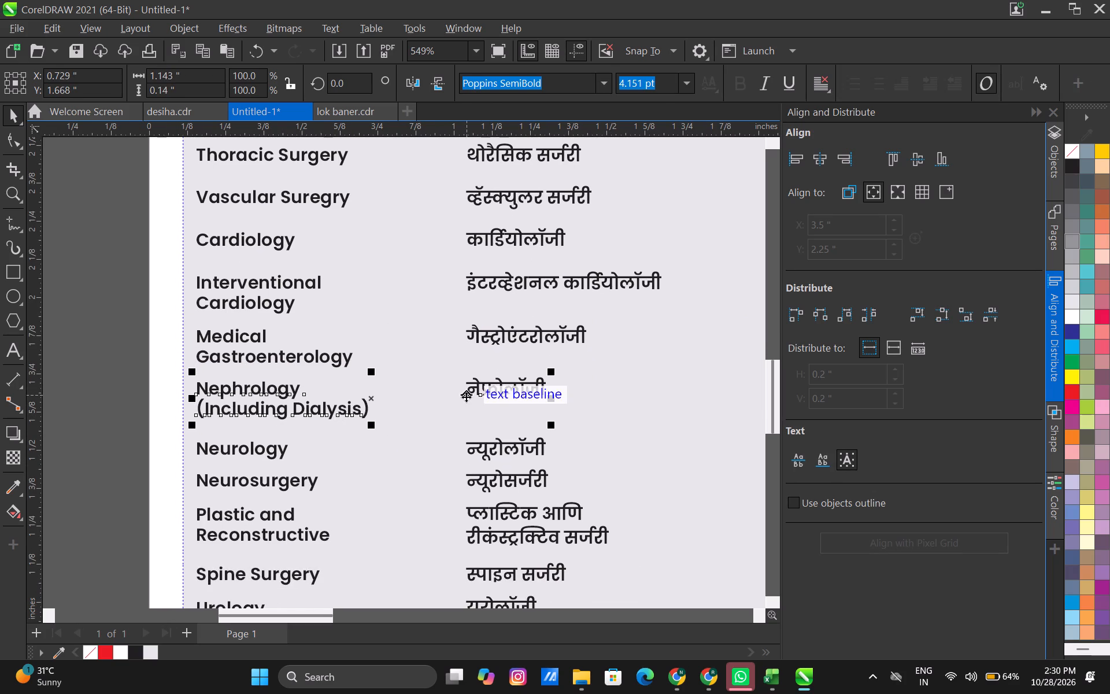
{"action": "key", "text": "Down"}
Nudge the Neurosurgery row with its Marathi text down 0.01 inch, away from the Neurology row.
{"action": "middle_click_drag", "start_coordinate": [432, 452], "coordinate": [416, 378]}
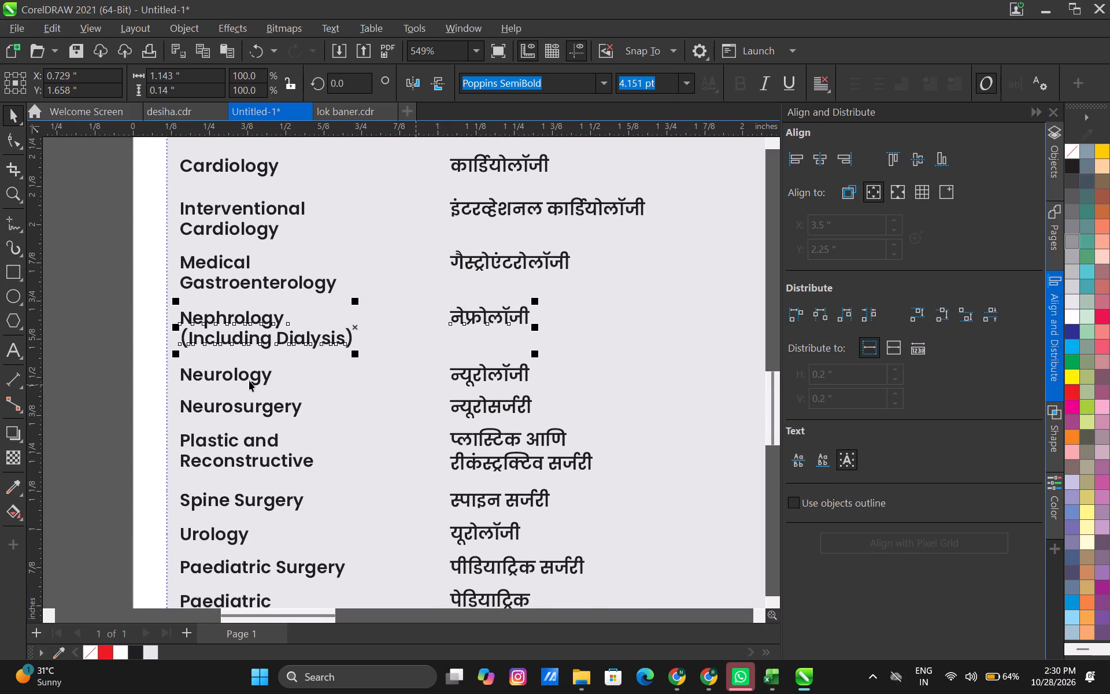
{"action": "left_click", "coordinate": [249, 381]}
{"action": "left_click", "coordinate": [283, 414]}
{"action": "left_click", "coordinate": [469, 407], "text": "shift"}
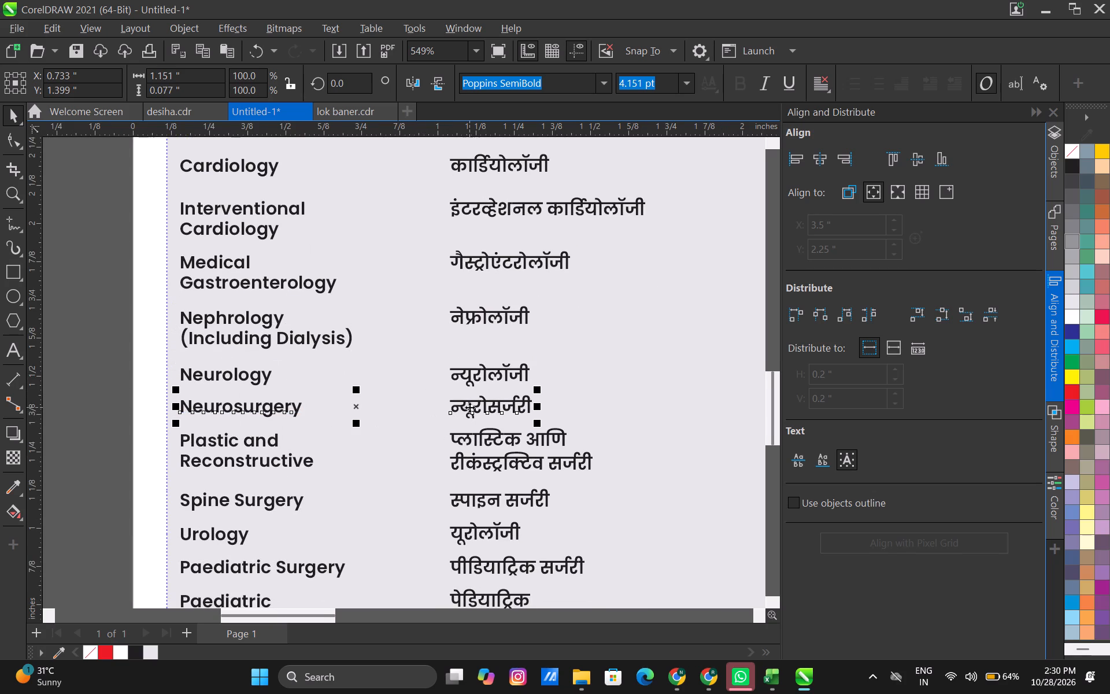
{"action": "key", "text": "Down"}
Nudge the Plastic and Reconstructive row with its Marathi text down 0.02 inch.
{"action": "middle_click_drag", "start_coordinate": [427, 446], "coordinate": [432, 354]}
{"action": "left_click", "coordinate": [262, 348]}
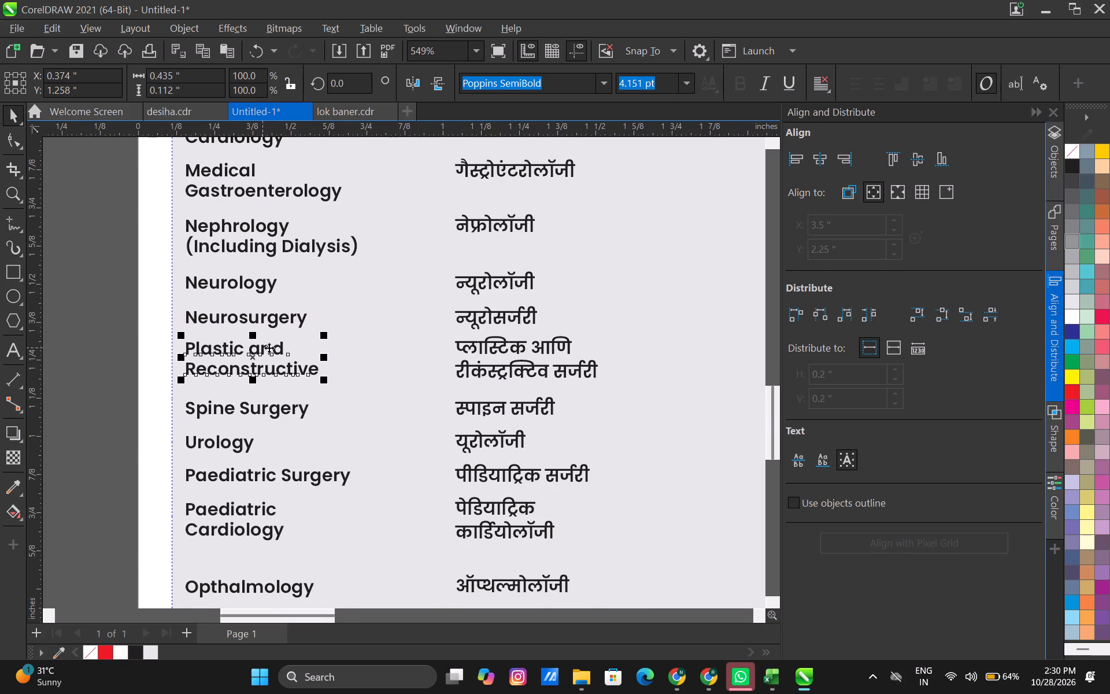
{"action": "left_click", "coordinate": [476, 344], "text": "shift"}
{"action": "key", "text": "Down"}
{"action": "key", "text": "Down"}
Nudge the Spine Surgery row with its Marathi text down 0.02 inch.
{"action": "middle_click_drag", "start_coordinate": [456, 414], "coordinate": [472, 328]}
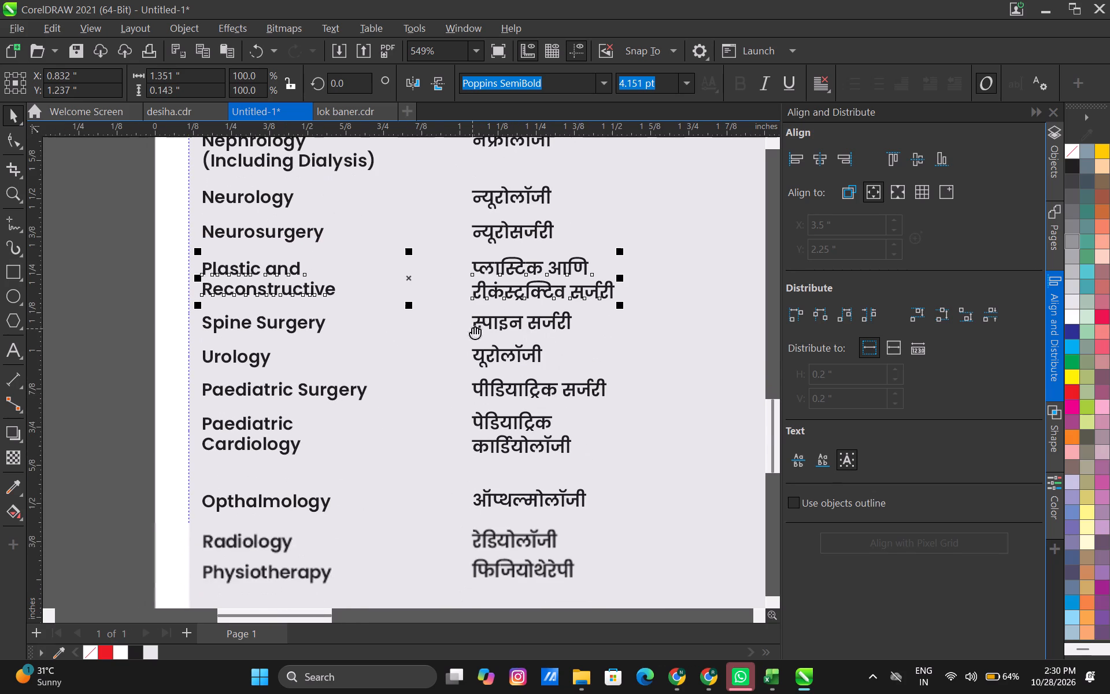
{"action": "left_click", "coordinate": [310, 329]}
{"action": "left_click", "coordinate": [506, 322], "text": "shift"}
{"action": "key", "text": "Down"}
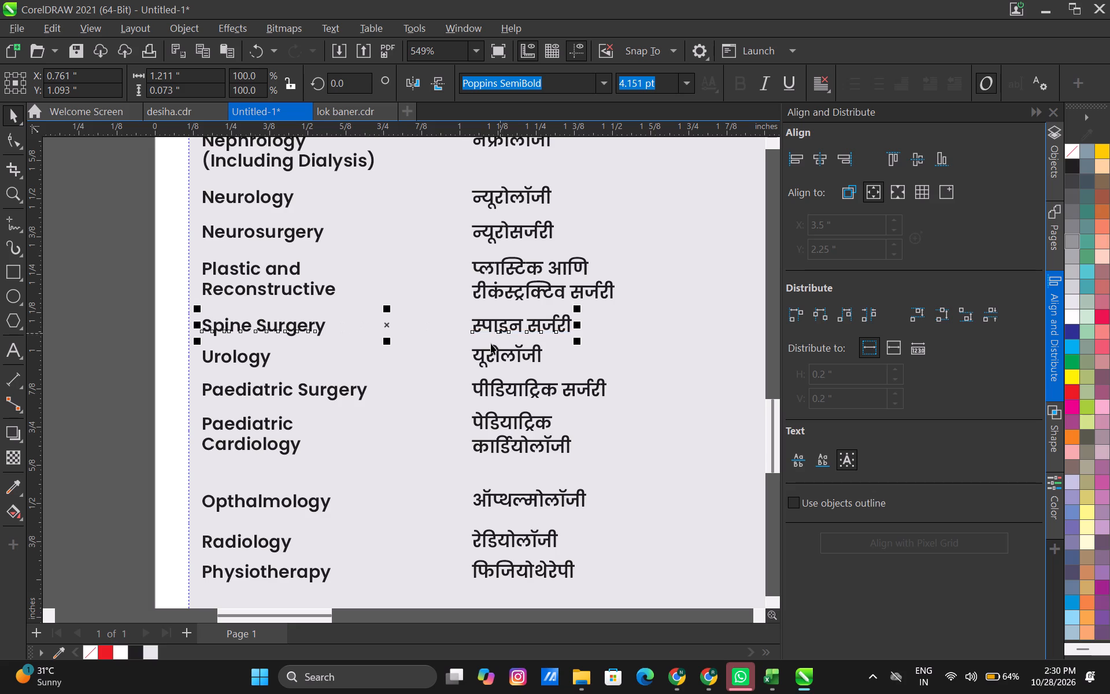
{"action": "key", "text": "Down"}
Nudge the Urology row with its Marathi text down 0.03 inch, away from the Spine Surgery row.
{"action": "middle_click_drag", "start_coordinate": [360, 363], "coordinate": [349, 341]}
{"action": "scroll", "coordinate": [314, 348], "scroll_direction": "up", "scroll_amount": 2}
{"action": "left_click", "coordinate": [224, 339]}
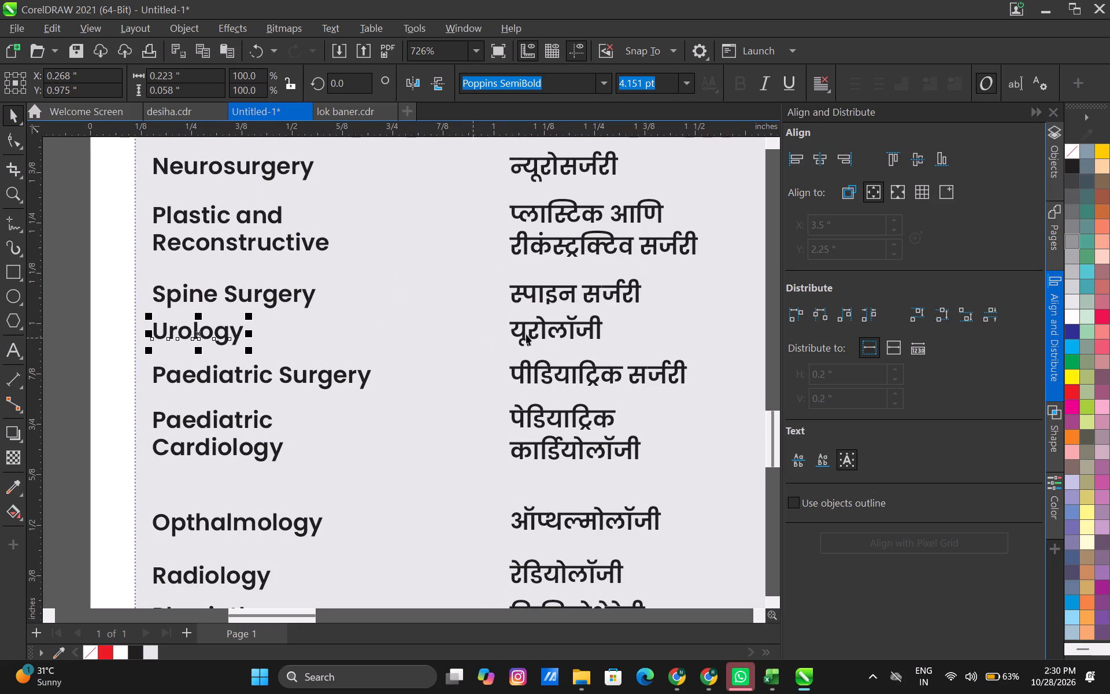
{"action": "left_click", "coordinate": [528, 333], "text": "shift"}
{"action": "key", "text": "Down"}
{"action": "key", "text": "Down"}
{"action": "key", "text": "Down"}
Nudge the Paediatric Surgery row with its Marathi text down 0.06 inch.
{"action": "middle_click_drag", "start_coordinate": [495, 392], "coordinate": [485, 338]}
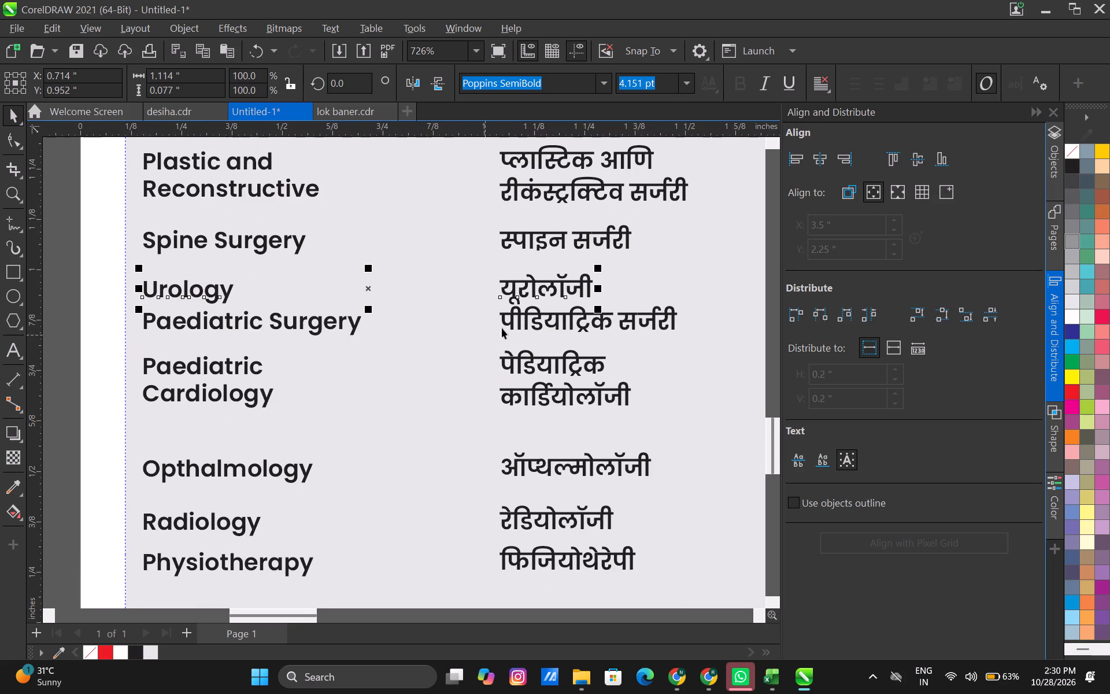
{"action": "left_click", "coordinate": [505, 326]}
{"action": "left_click", "coordinate": [307, 325], "text": "shift"}
{"action": "key", "text": "Down"}
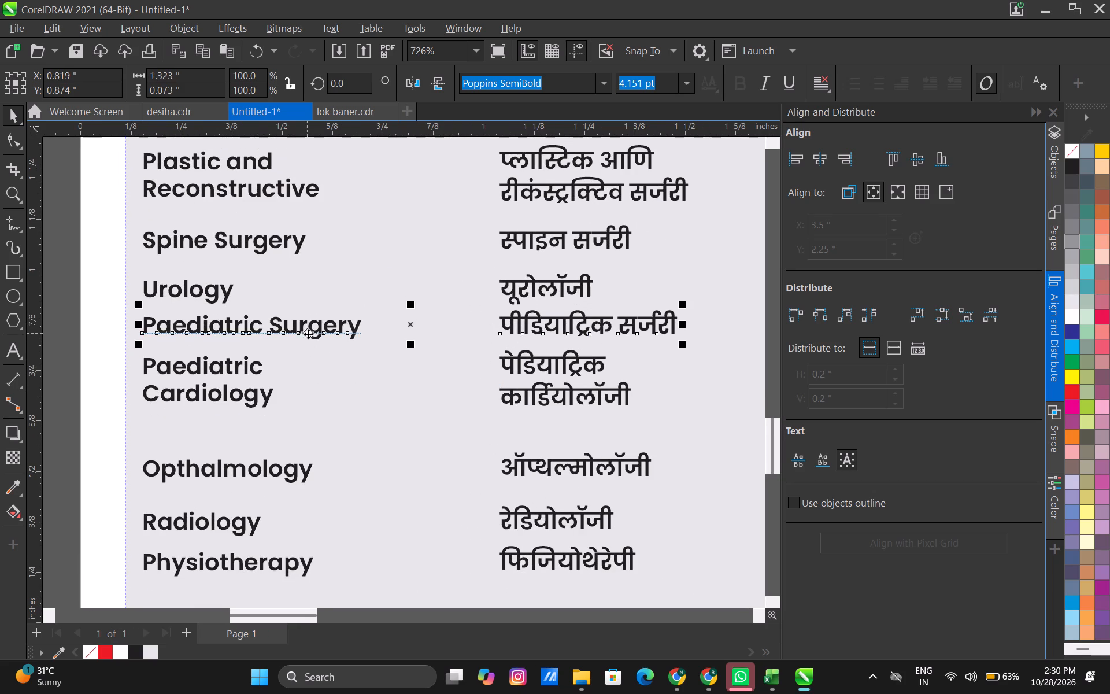
{"action": "key", "text": "Down"}
{"action": "key", "text": "Down"}
{"action": "key", "text": "Down"}
{"action": "key", "text": "Down"}
{"action": "key", "text": "Down"}
Nudge the Paediatric Cardiology row with its two-line Marathi text down 0.07 inch, clear of the Paediatric Surgery row.
{"action": "middle_click_drag", "start_coordinate": [350, 390], "coordinate": [334, 346]}
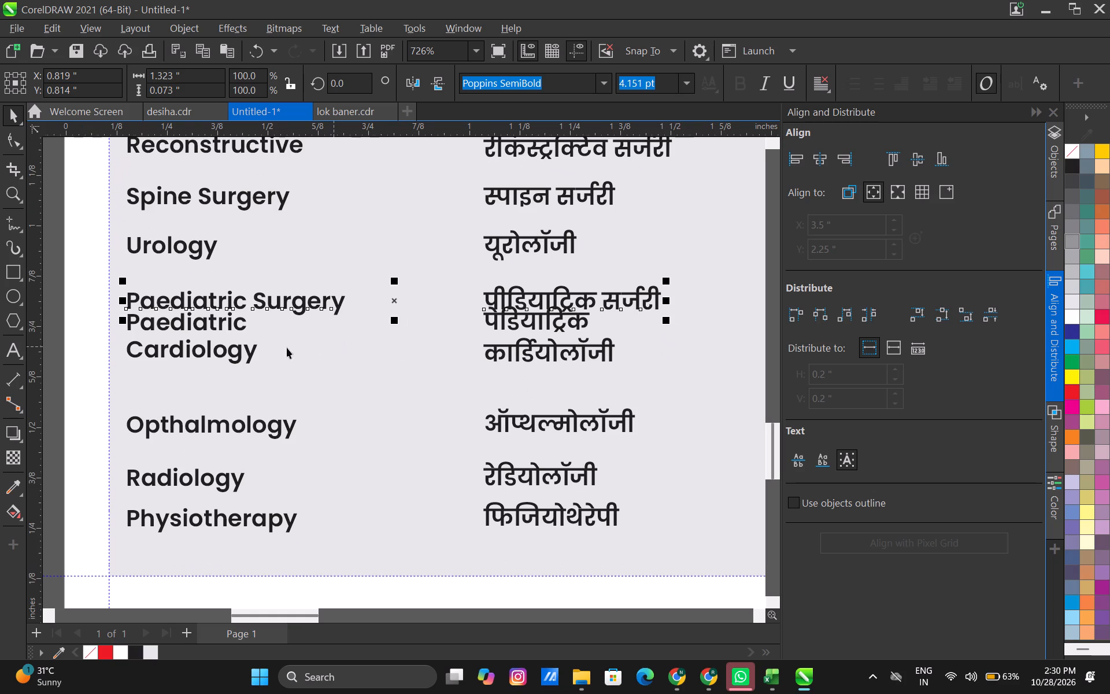
{"action": "left_click", "coordinate": [237, 348]}
{"action": "left_click", "coordinate": [564, 350], "text": "shift"}
{"action": "key", "text": "Down"}
{"action": "key", "text": "Down"}
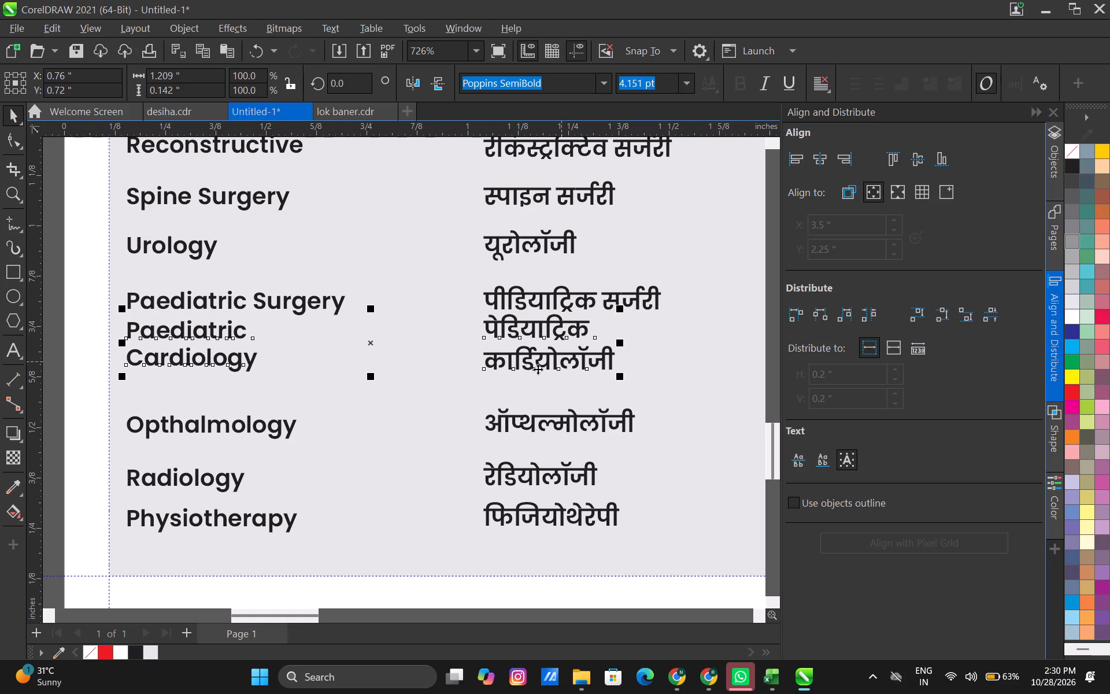
{"action": "key", "text": "Down"}
{"action": "key", "text": "Down"}
{"action": "key", "text": "Down"}
{"action": "key", "text": "Down"}
{"action": "key", "text": "Down"}
Nudge the Opthalmology row with its Marathi text down 0.01 inch.
{"action": "middle_click_drag", "start_coordinate": [532, 401], "coordinate": [520, 338]}
{"action": "left_click", "coordinate": [518, 358]}
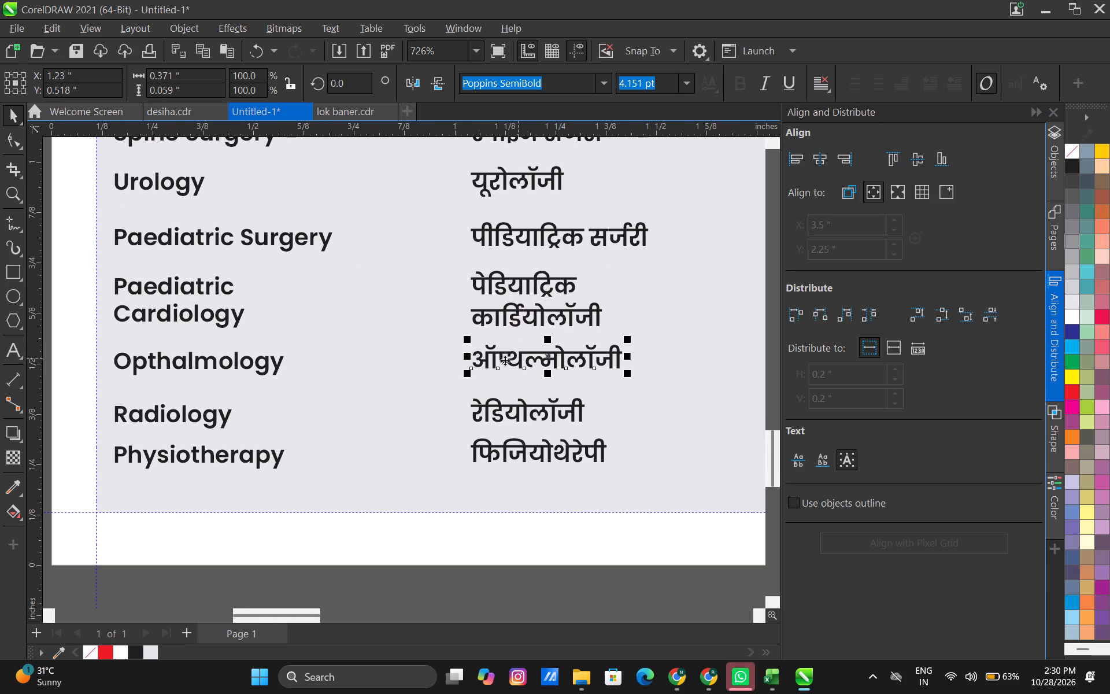
{"action": "left_click", "coordinate": [276, 362], "text": "shift"}
{"action": "key", "text": "Down"}
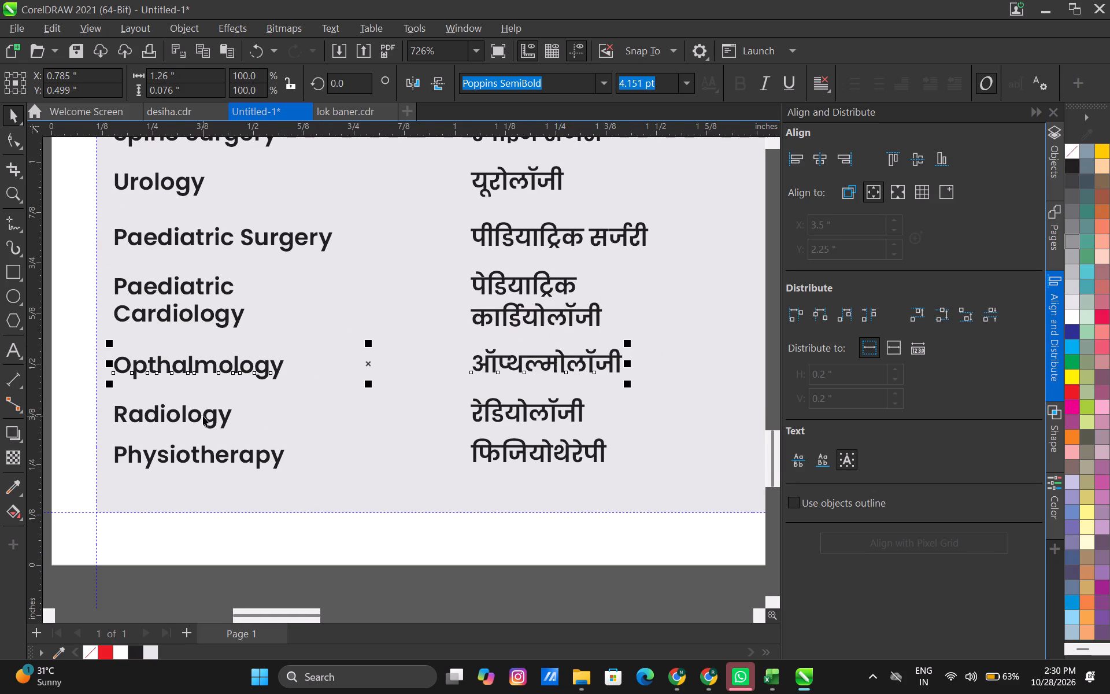
Nudge the Physiotherapy row with its Marathi text down 0.03 inch, away from the Radiology row.
{"action": "left_click", "coordinate": [203, 416]}
{"action": "left_click", "coordinate": [482, 449]}
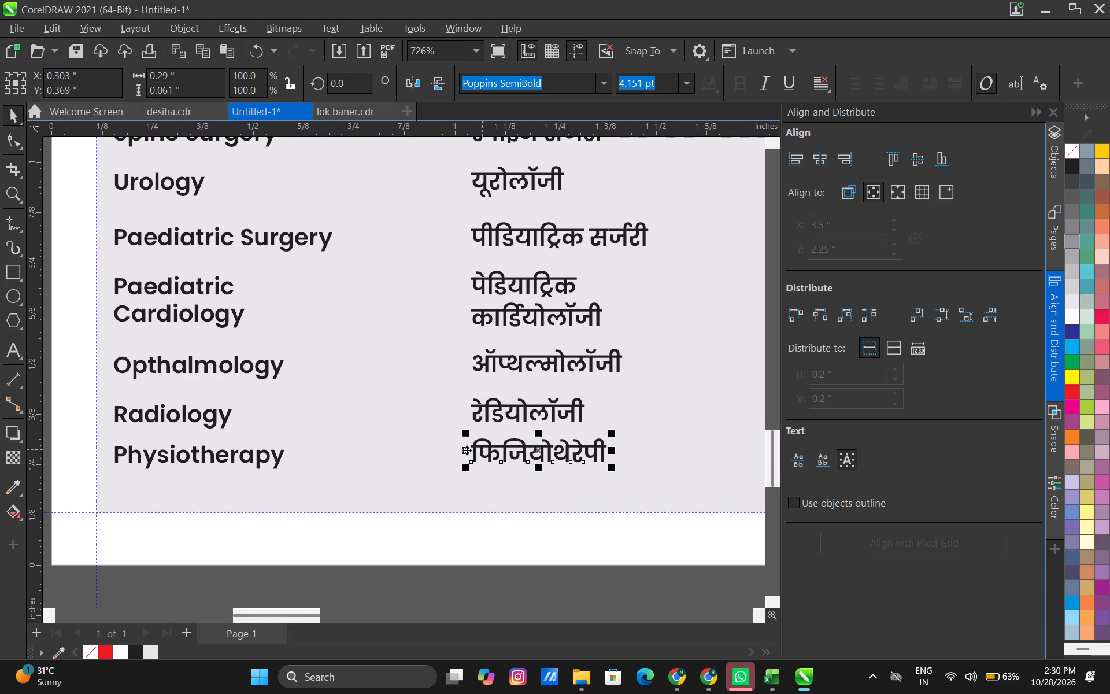
{"action": "left_click", "coordinate": [248, 457], "text": "shift"}
{"action": "key", "text": "Down"}
{"action": "key", "text": "Down"}
{"action": "key", "text": "Down"}
Shift the whole Marathi column of the services list about 0.2 inch to the right.
{"action": "scroll", "coordinate": [286, 446], "scroll_direction": "down", "scroll_amount": 5}
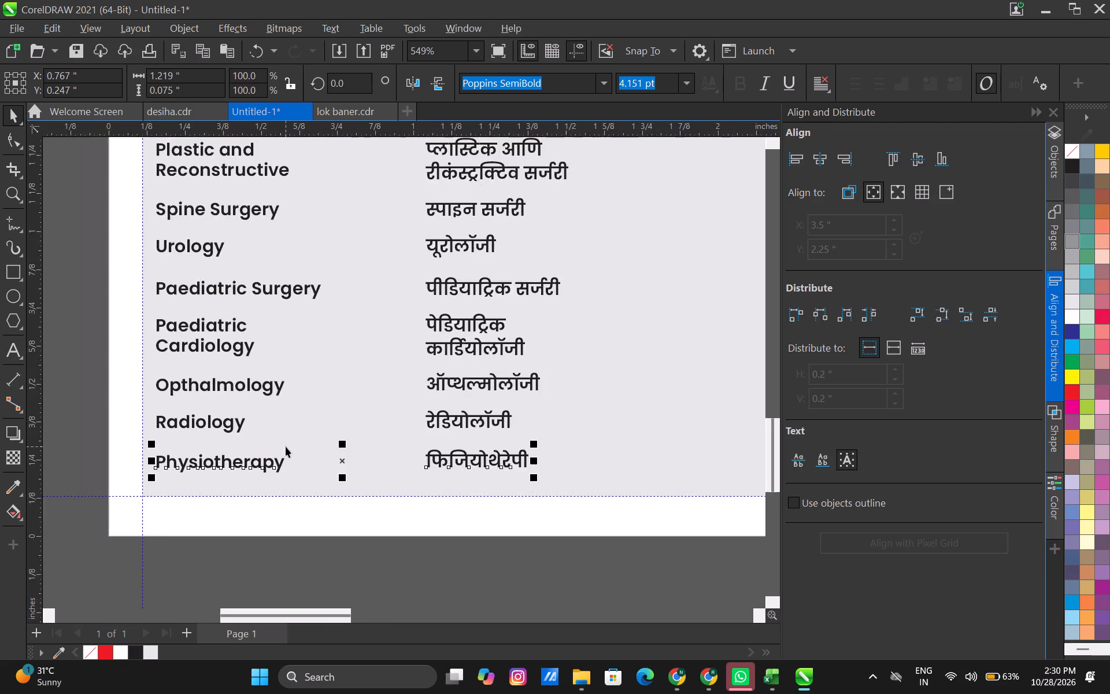
{"action": "scroll", "coordinate": [286, 446], "scroll_direction": "down", "scroll_amount": 9}
{"action": "left_click", "coordinate": [473, 379]}
{"action": "left_click_drag", "start_coordinate": [398, 512], "coordinate": [375, 472]}
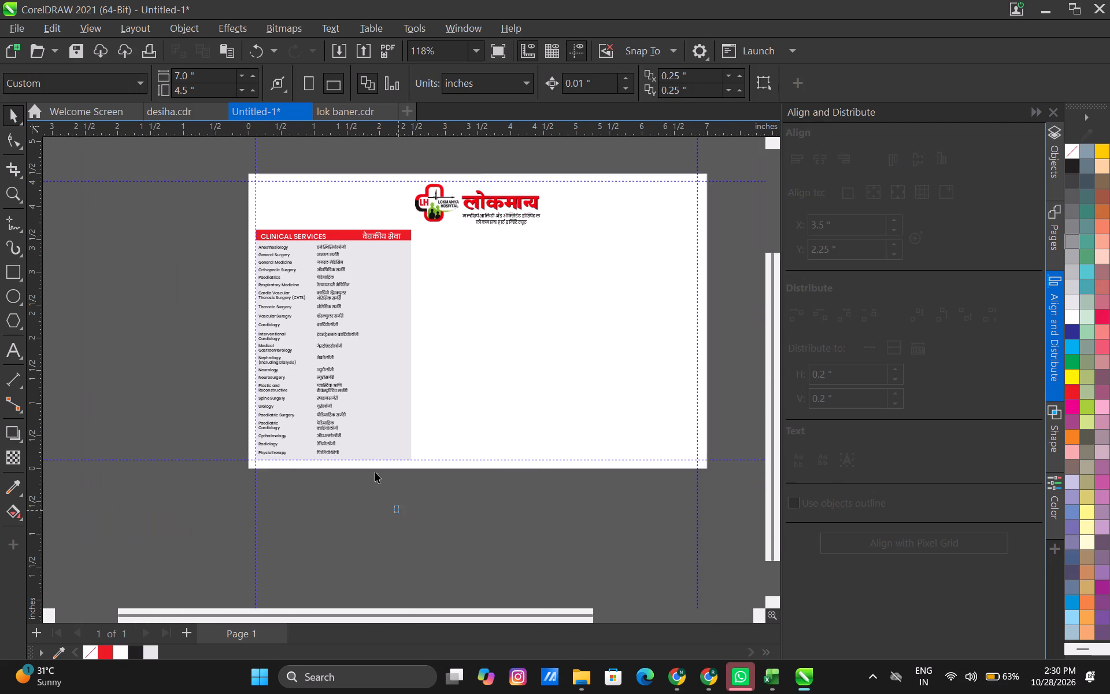
{"action": "left_click_drag", "start_coordinate": [375, 472], "coordinate": [309, 207]}
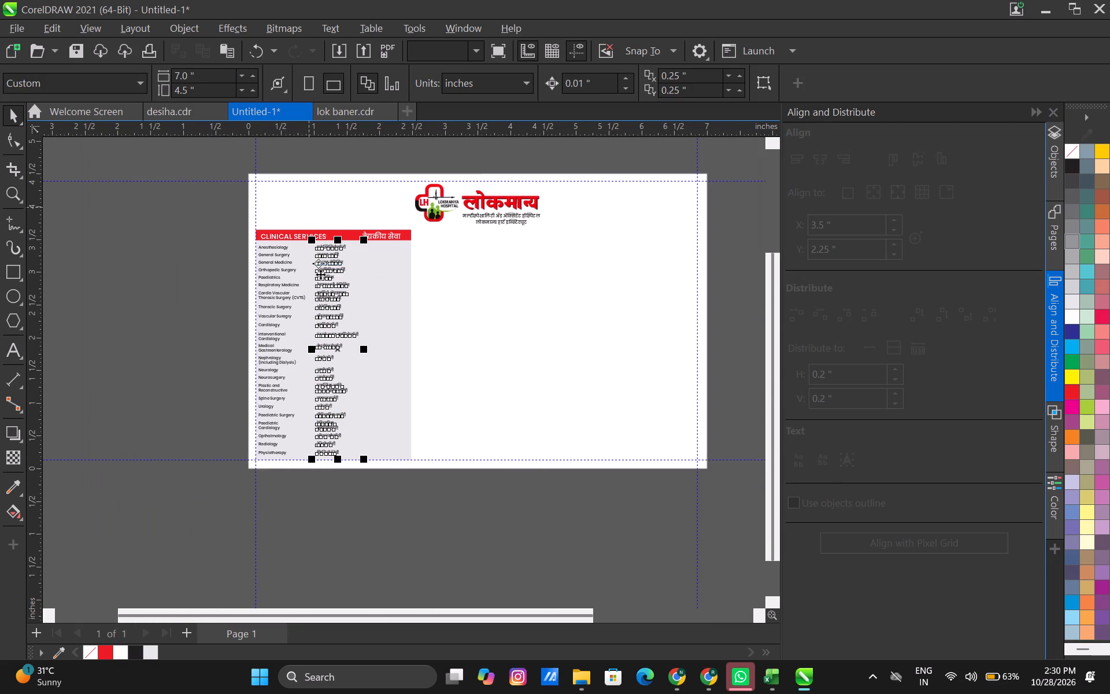
{"action": "key", "text": "Right"}
{"action": "key", "text": "Right"}
{"action": "key", "text": "Right"}
{"action": "key", "text": "Right"}
{"action": "key", "text": "Right"}
{"action": "key", "text": "Right"}
{"action": "key", "text": "Right"}
{"action": "key", "text": "Right"}
{"action": "key", "text": "Right"}
{"action": "key", "text": "Right"}
{"action": "key", "text": "Right"}
{"action": "key", "text": "Right"}
{"action": "key", "text": "Right"}
{"action": "key", "text": "Right"}
{"action": "key", "text": "Right"}
{"action": "key", "text": "Right"}
{"action": "key", "text": "Right"}
{"action": "key", "text": "Right"}
{"action": "key", "text": "Right"}
{"action": "key", "text": "Right"}
{"action": "left_click", "coordinate": [462, 333]}
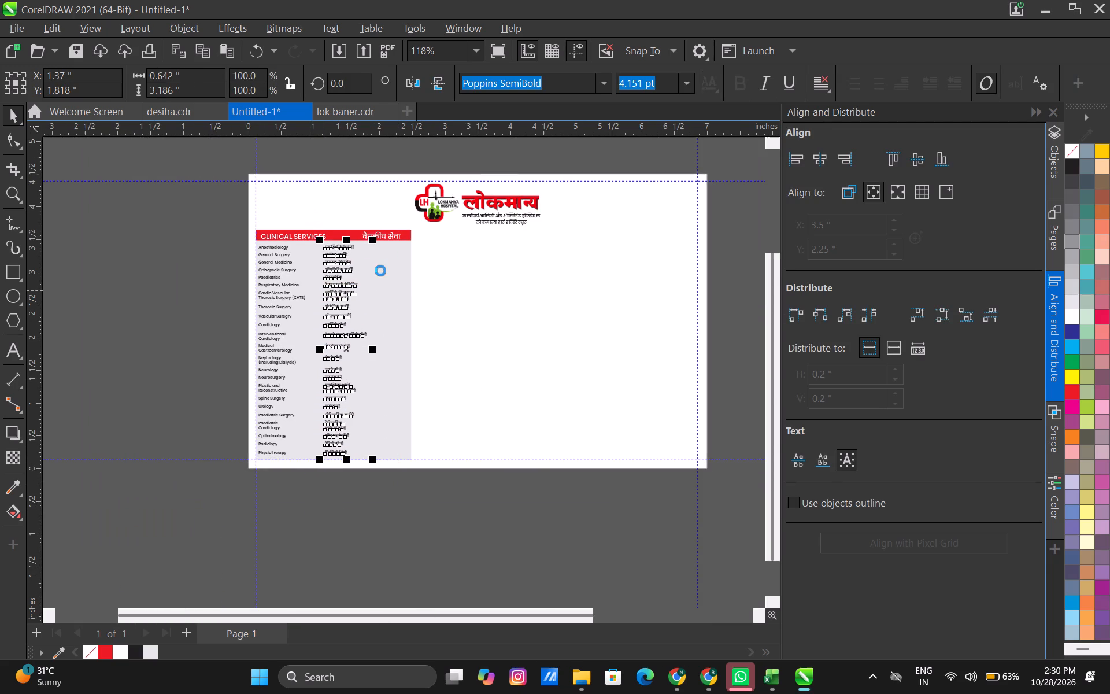
Scale the CLINICAL SERVICES heading and its Marathi heading down together to 5.2 pt, so the Marathi heading sits over its column.
{"action": "scroll", "coordinate": [365, 227], "scroll_direction": "up", "scroll_amount": 7}
{"action": "middle_click_drag", "start_coordinate": [384, 403], "coordinate": [383, 369]}
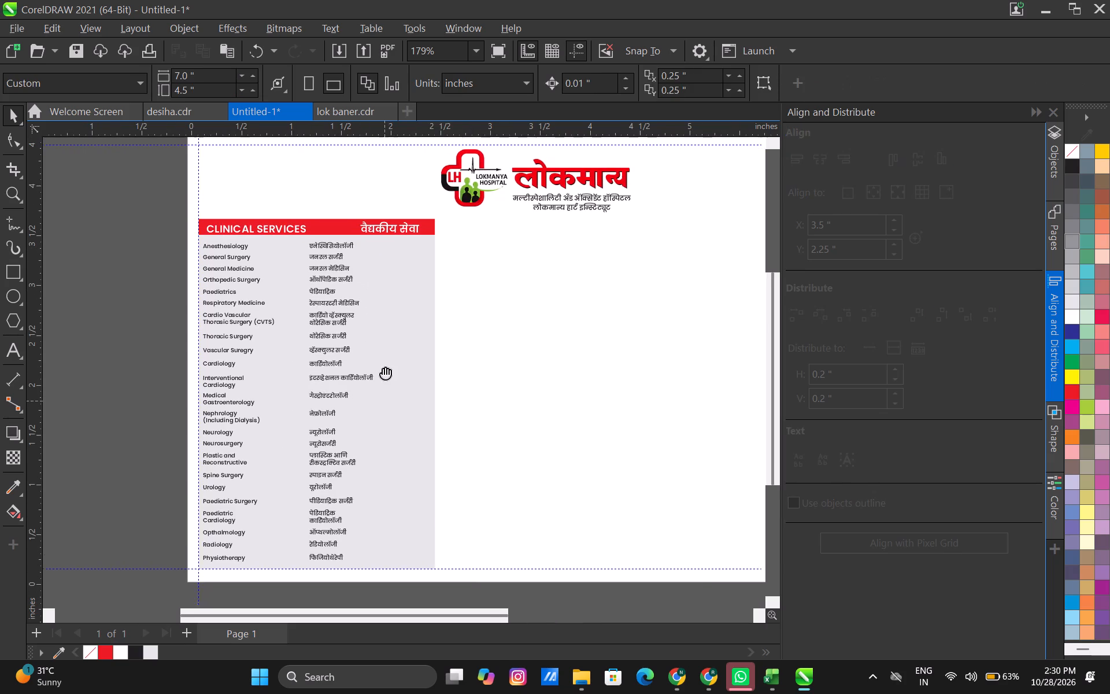
{"action": "middle_click_drag", "start_coordinate": [383, 369], "coordinate": [391, 342]}
{"action": "middle_click_drag", "start_coordinate": [365, 291], "coordinate": [418, 438]}
{"action": "scroll", "coordinate": [412, 429], "scroll_direction": "up", "scroll_amount": 5}
{"action": "scroll", "coordinate": [359, 313], "scroll_direction": "down", "scroll_amount": 4}
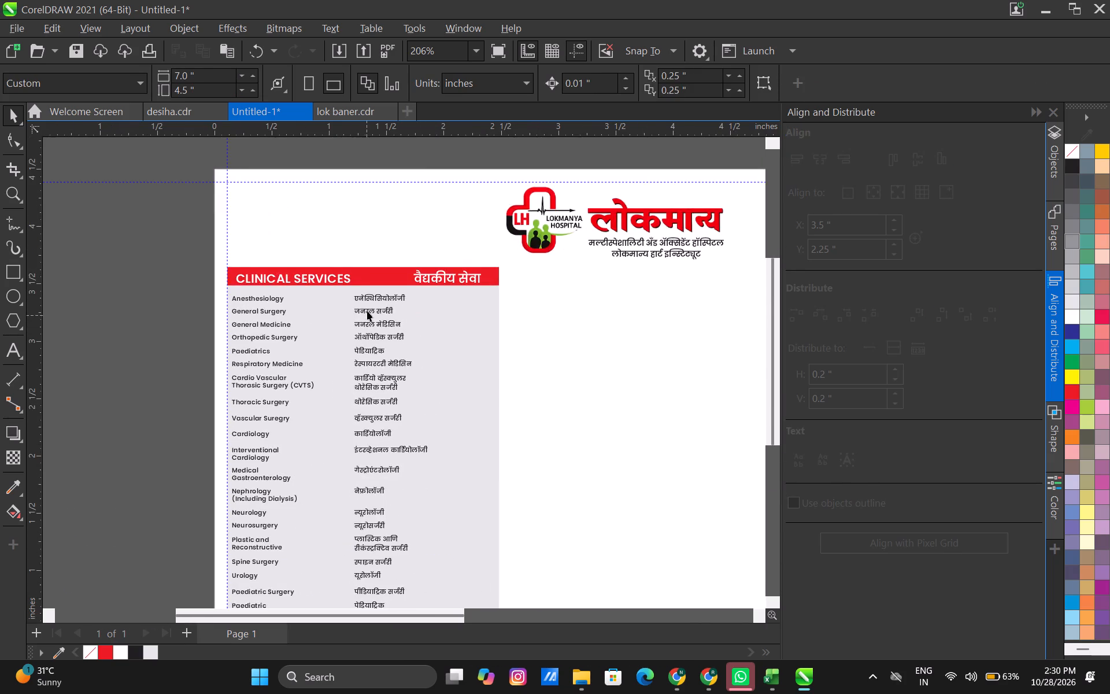
{"action": "middle_click_drag", "start_coordinate": [367, 311], "coordinate": [367, 370]}
{"action": "scroll", "coordinate": [367, 371], "scroll_direction": "up", "scroll_amount": 5}
{"action": "left_click", "coordinate": [302, 327]}
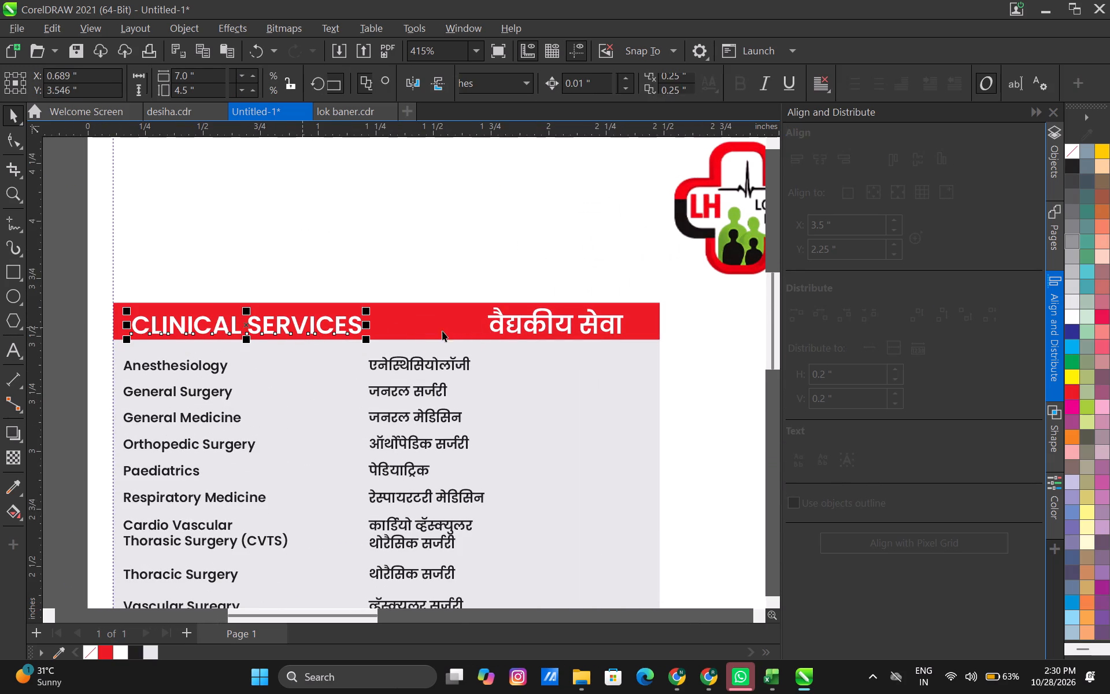
{"action": "left_click", "coordinate": [520, 324], "text": "shift"}
{"action": "left_click_drag", "start_coordinate": [631, 340], "coordinate": [551, 334]}
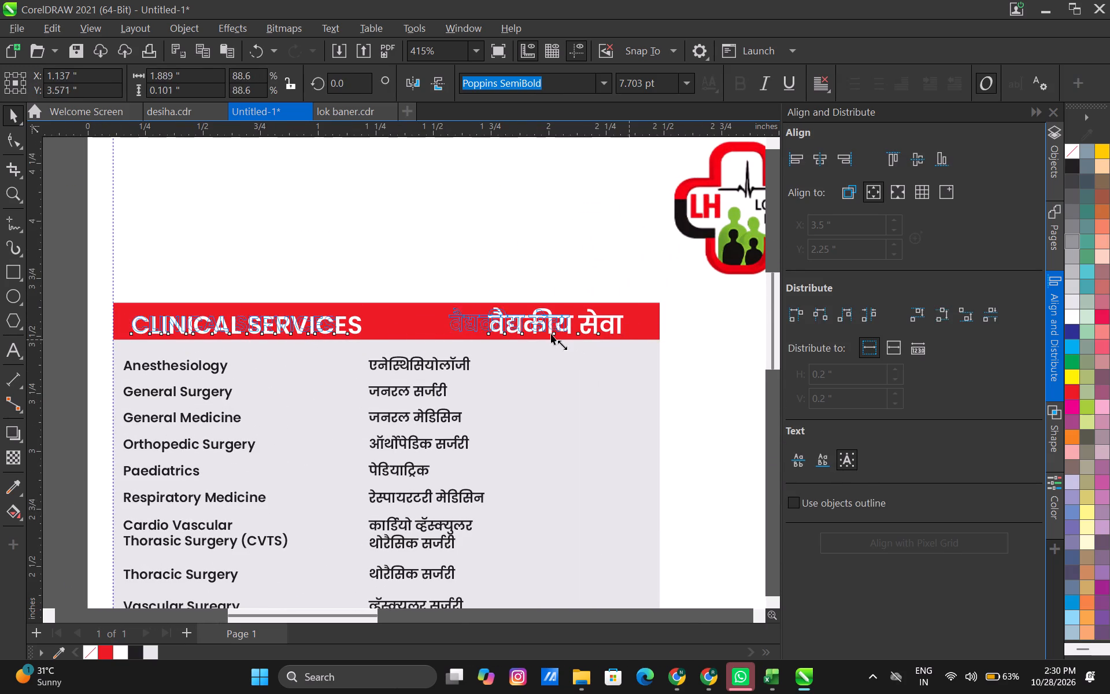
{"action": "left_click_drag", "start_coordinate": [551, 334], "coordinate": [516, 331]}
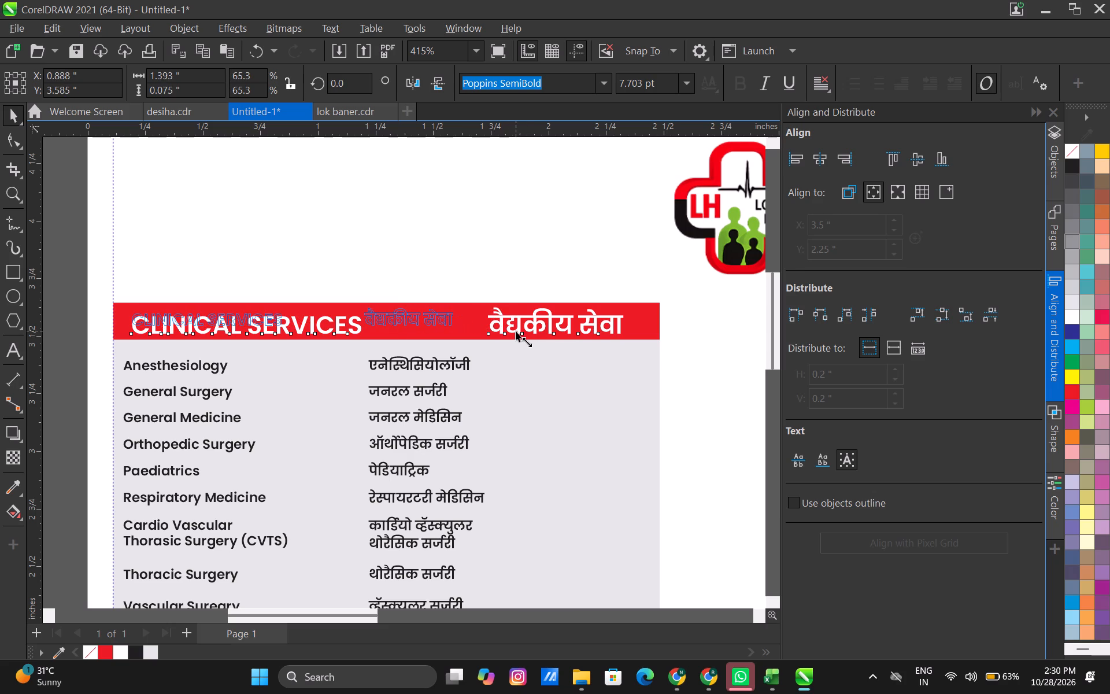
{"action": "left_click_drag", "start_coordinate": [516, 331], "coordinate": [517, 331]}
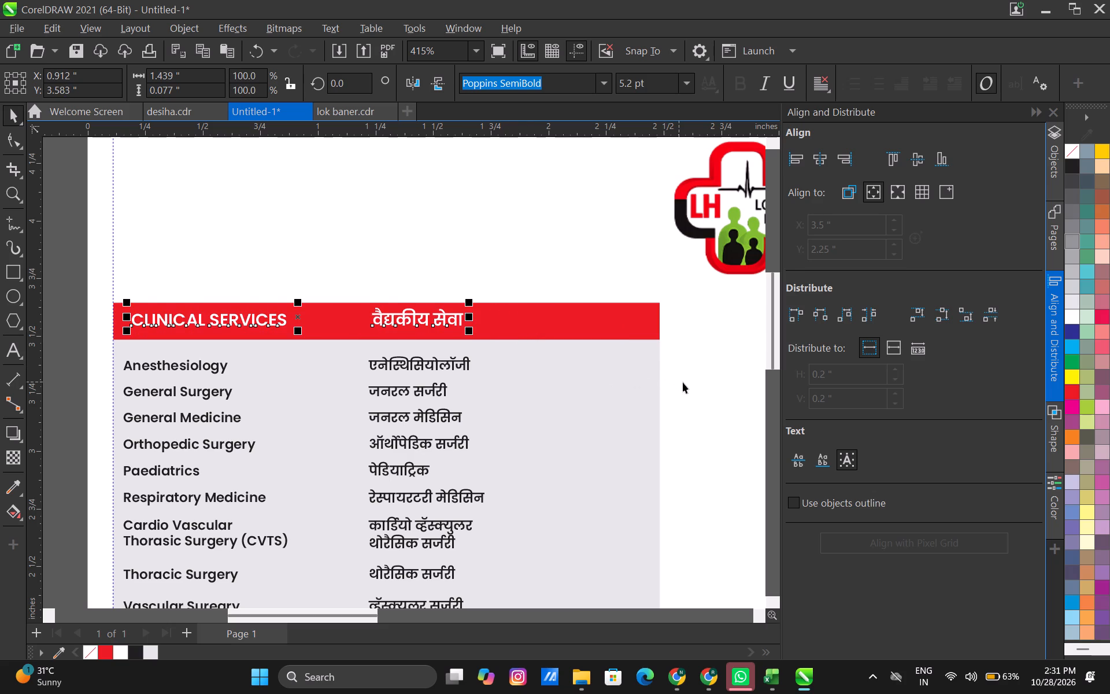
Nudge both heading texts down 0.02 inch and left 0.01 inch within the red bar.
{"action": "key", "text": "Down"}
{"action": "key", "text": "Down"}
{"action": "key", "text": "Left"}
{"action": "left_click", "coordinate": [673, 368]}
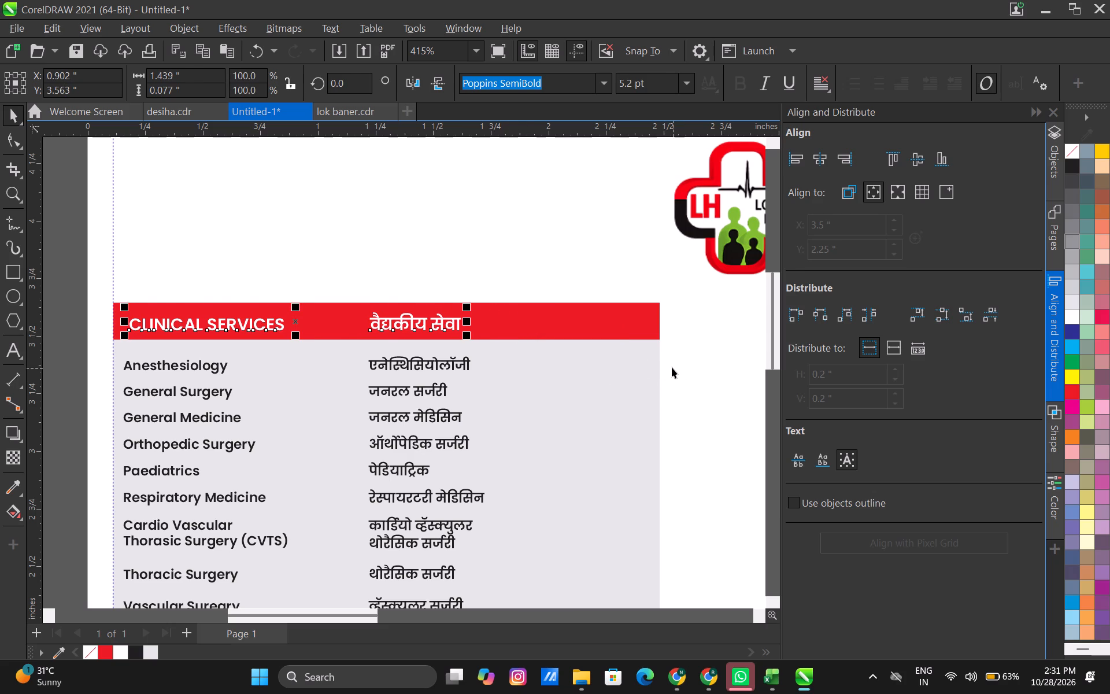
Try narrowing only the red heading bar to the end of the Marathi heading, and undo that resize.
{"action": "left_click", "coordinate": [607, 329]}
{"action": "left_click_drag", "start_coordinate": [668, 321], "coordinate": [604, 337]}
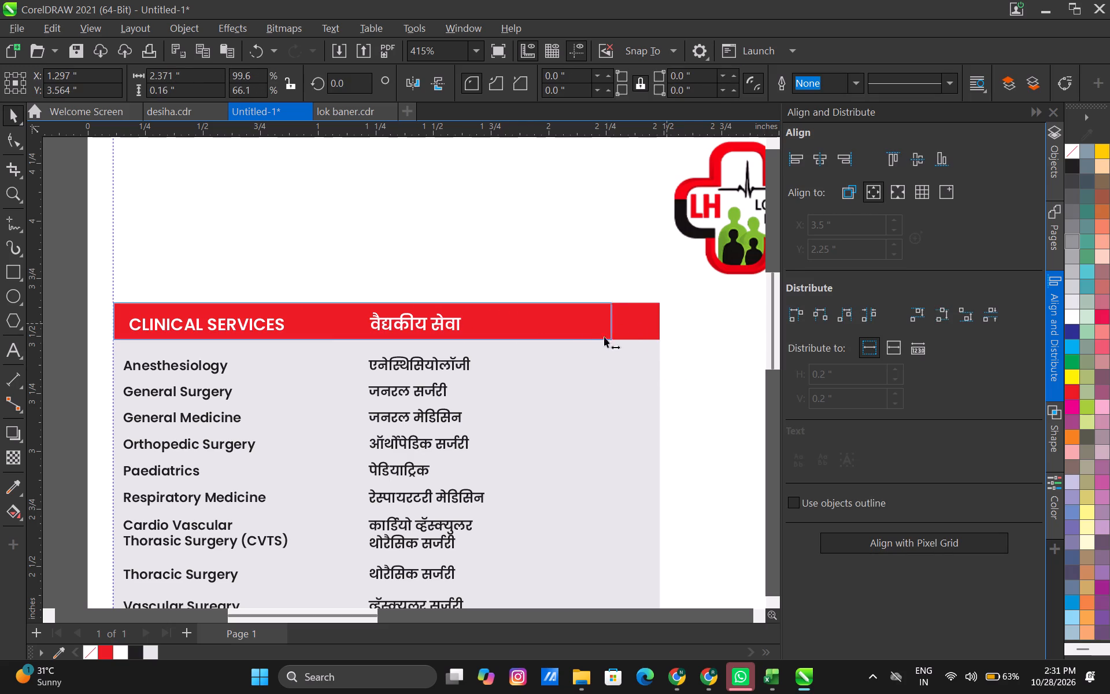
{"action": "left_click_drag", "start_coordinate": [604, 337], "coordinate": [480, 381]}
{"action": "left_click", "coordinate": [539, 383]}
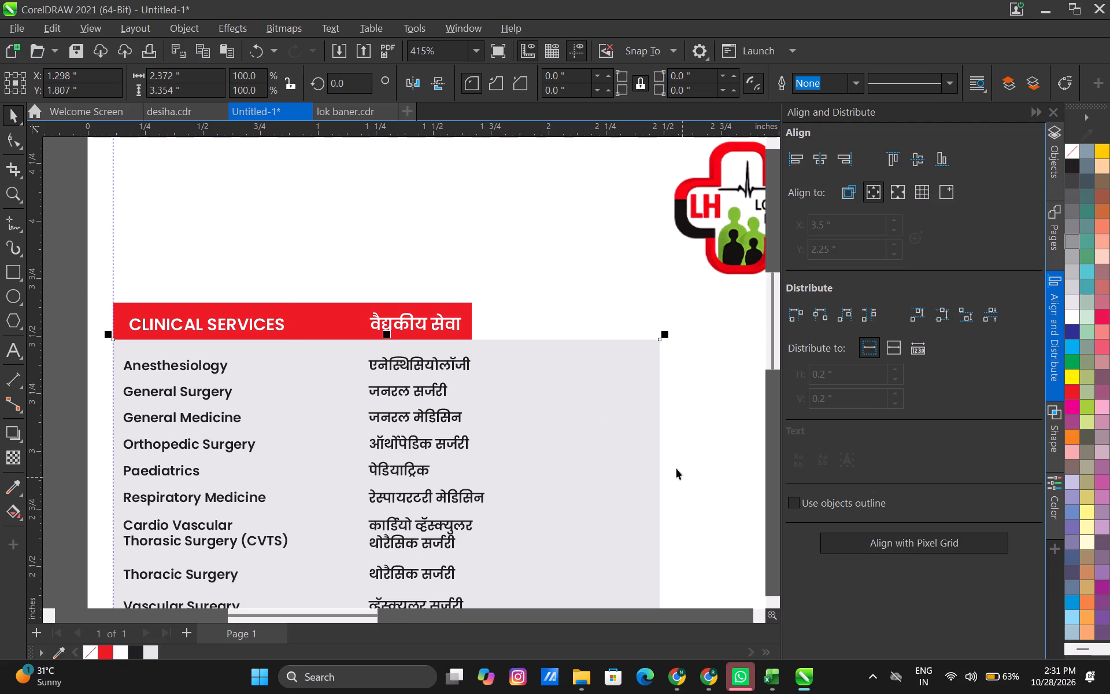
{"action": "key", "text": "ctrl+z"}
Narrow the red heading bar and the grey panel together from their right edge to about 1.83 inches wide.
{"action": "scroll", "coordinate": [674, 456], "scroll_direction": "down", "scroll_amount": 5}
{"action": "left_click", "coordinate": [655, 473], "text": "shift"}
{"action": "middle_click_drag", "start_coordinate": [654, 467], "coordinate": [641, 398]}
{"action": "scroll", "coordinate": [641, 398], "scroll_direction": "up", "scroll_amount": 1}
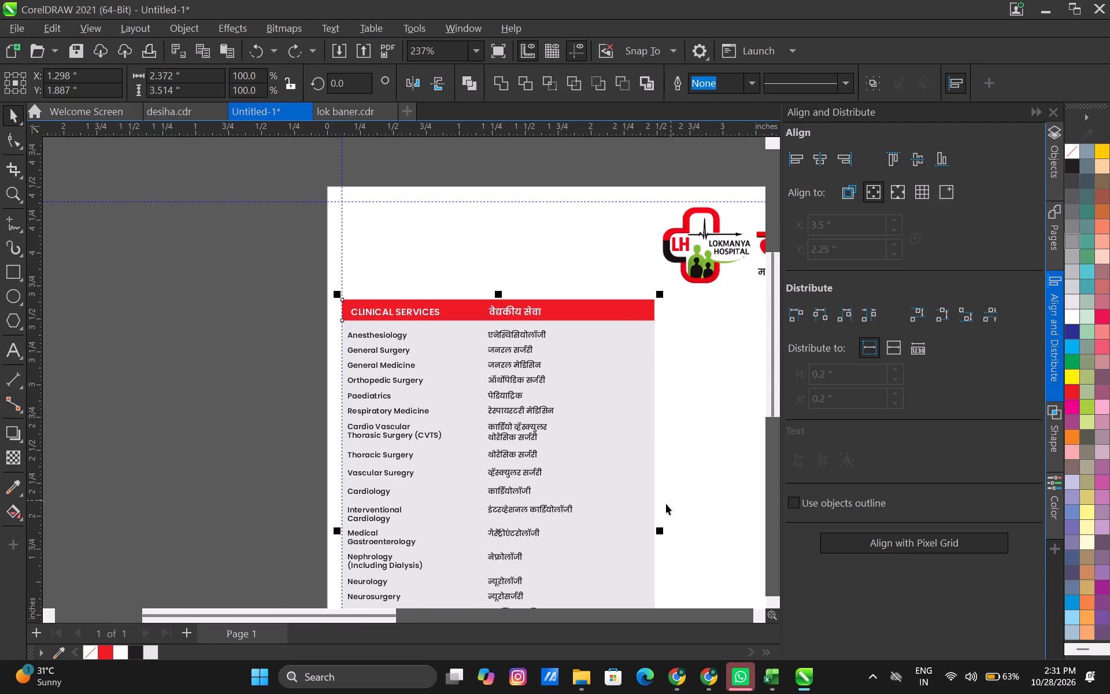
{"action": "left_click_drag", "start_coordinate": [661, 527], "coordinate": [590, 563]}
{"action": "left_click", "coordinate": [653, 405]}
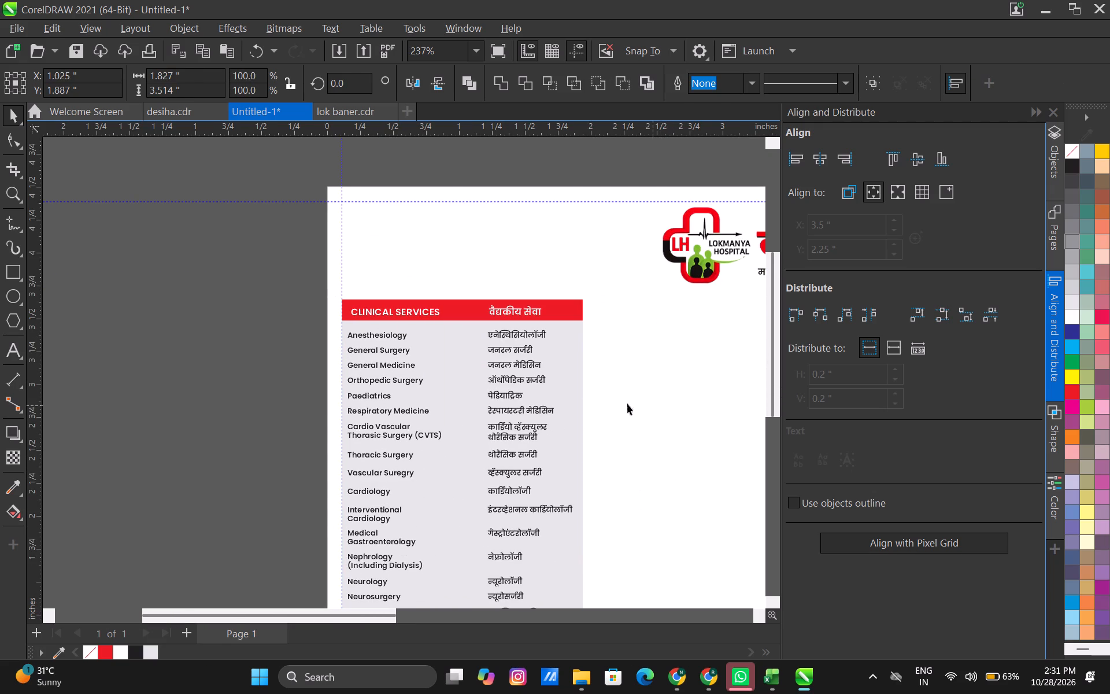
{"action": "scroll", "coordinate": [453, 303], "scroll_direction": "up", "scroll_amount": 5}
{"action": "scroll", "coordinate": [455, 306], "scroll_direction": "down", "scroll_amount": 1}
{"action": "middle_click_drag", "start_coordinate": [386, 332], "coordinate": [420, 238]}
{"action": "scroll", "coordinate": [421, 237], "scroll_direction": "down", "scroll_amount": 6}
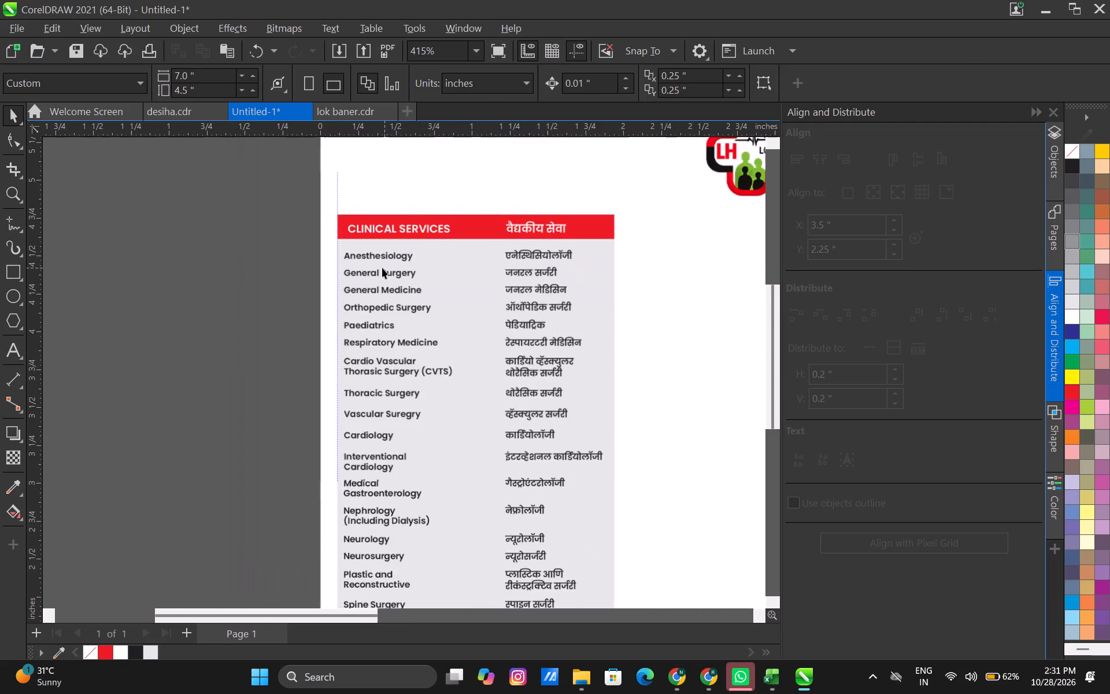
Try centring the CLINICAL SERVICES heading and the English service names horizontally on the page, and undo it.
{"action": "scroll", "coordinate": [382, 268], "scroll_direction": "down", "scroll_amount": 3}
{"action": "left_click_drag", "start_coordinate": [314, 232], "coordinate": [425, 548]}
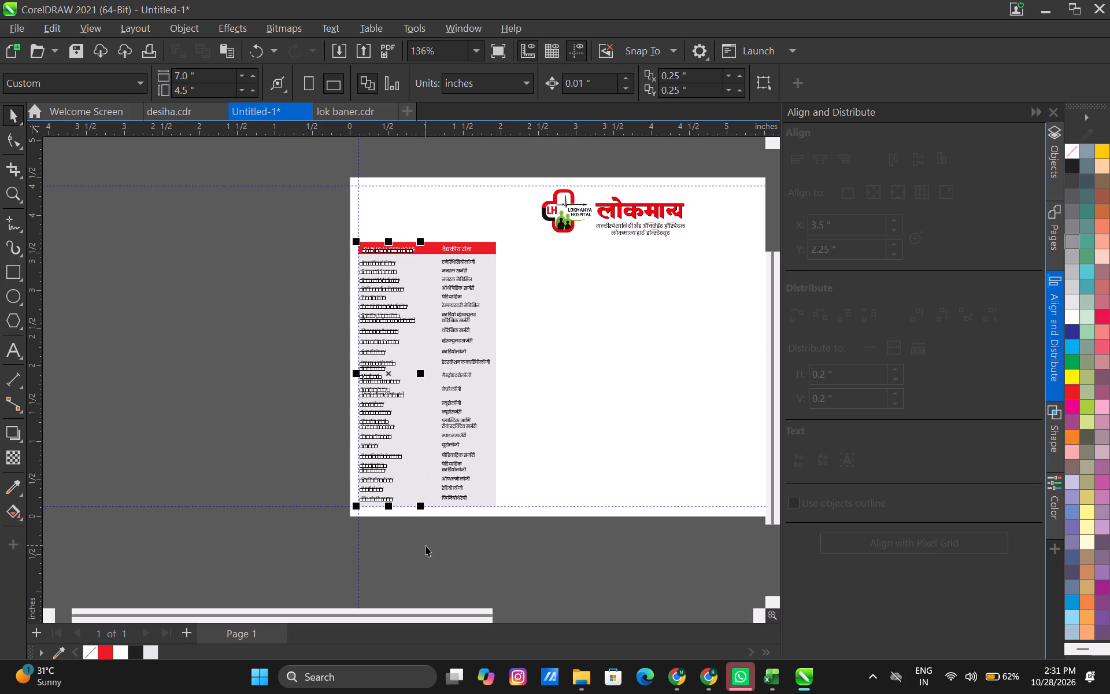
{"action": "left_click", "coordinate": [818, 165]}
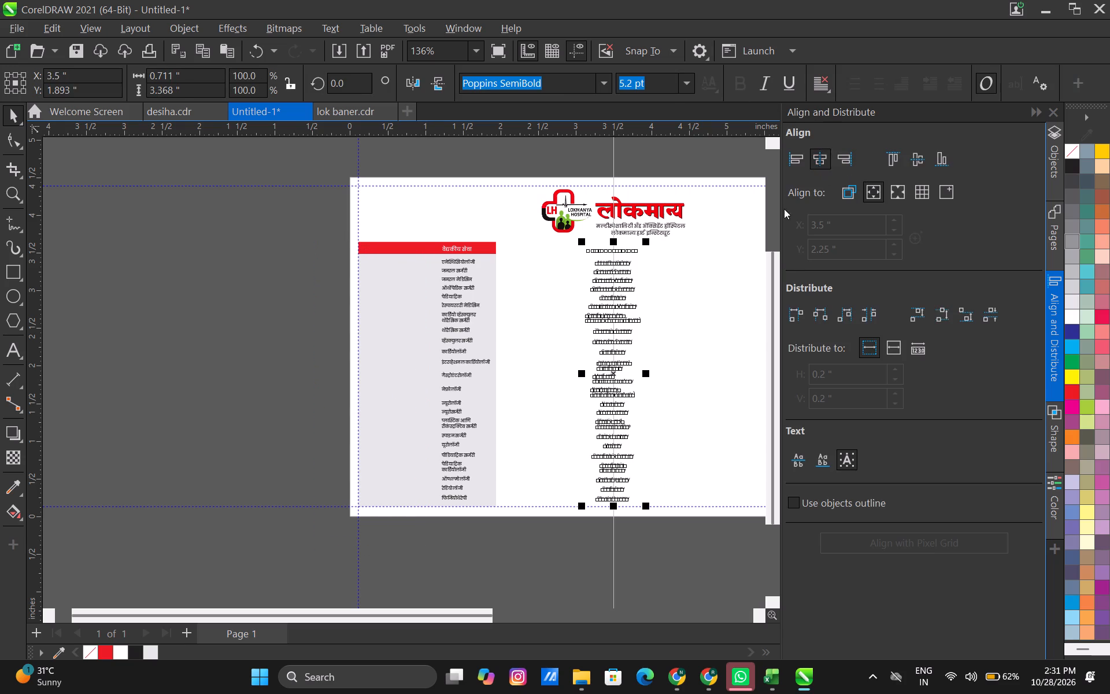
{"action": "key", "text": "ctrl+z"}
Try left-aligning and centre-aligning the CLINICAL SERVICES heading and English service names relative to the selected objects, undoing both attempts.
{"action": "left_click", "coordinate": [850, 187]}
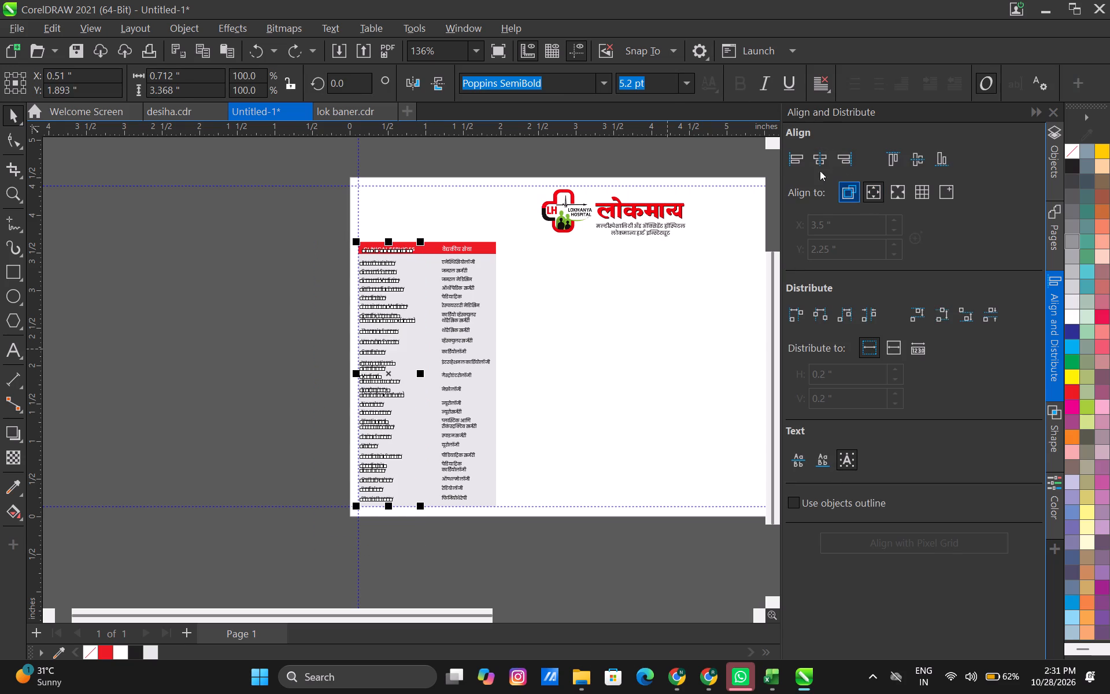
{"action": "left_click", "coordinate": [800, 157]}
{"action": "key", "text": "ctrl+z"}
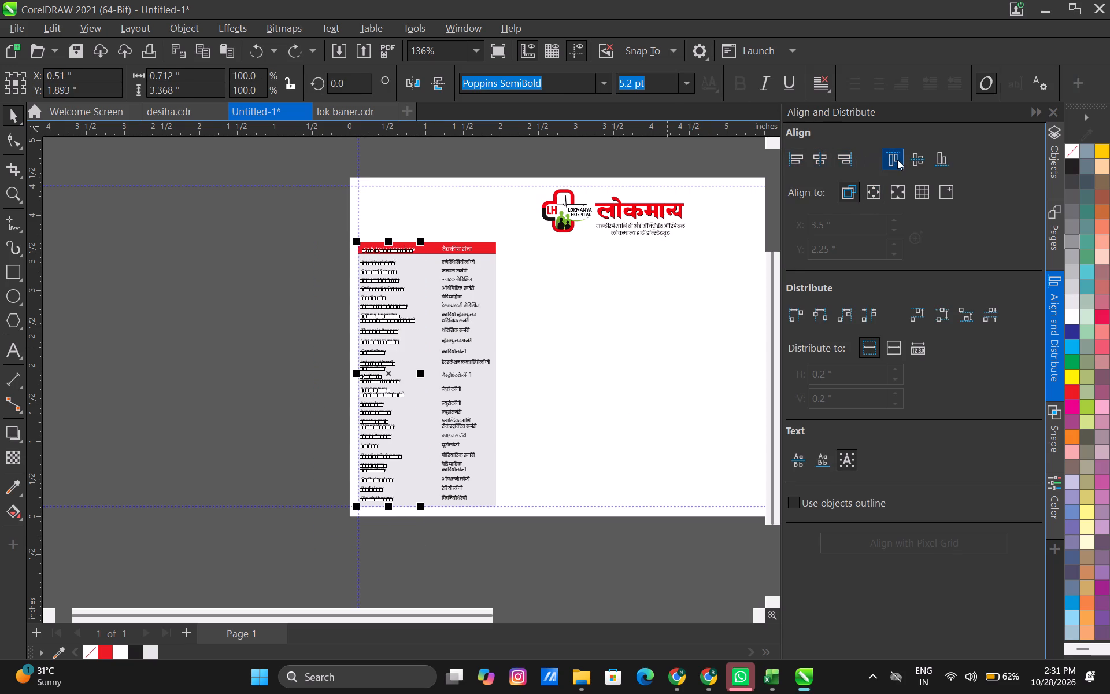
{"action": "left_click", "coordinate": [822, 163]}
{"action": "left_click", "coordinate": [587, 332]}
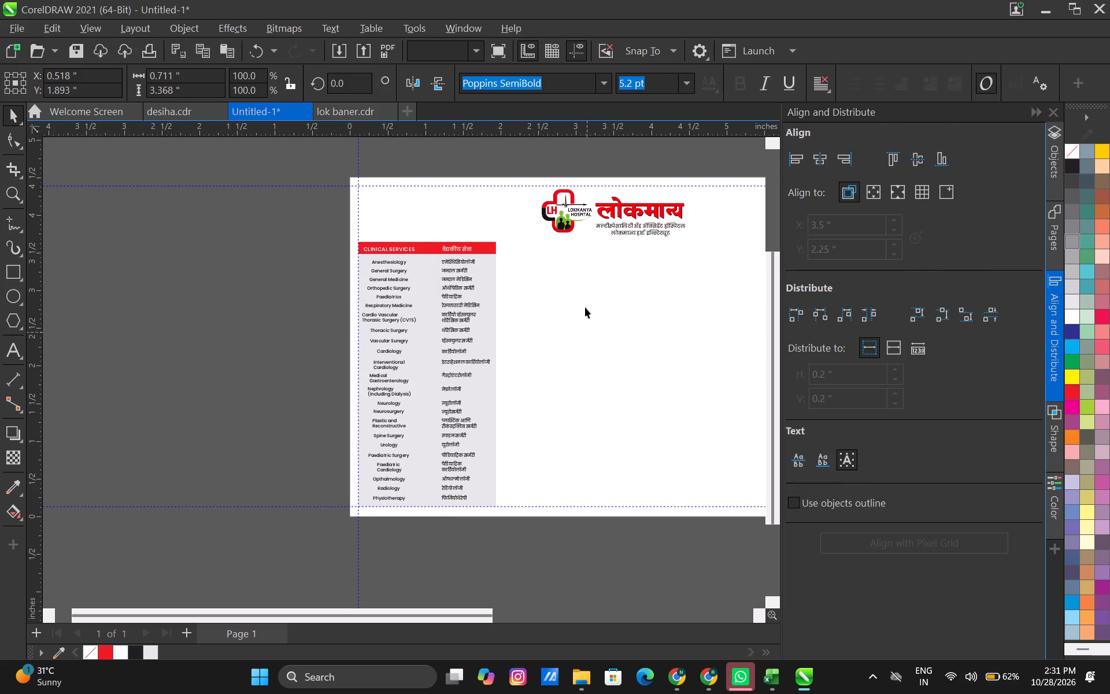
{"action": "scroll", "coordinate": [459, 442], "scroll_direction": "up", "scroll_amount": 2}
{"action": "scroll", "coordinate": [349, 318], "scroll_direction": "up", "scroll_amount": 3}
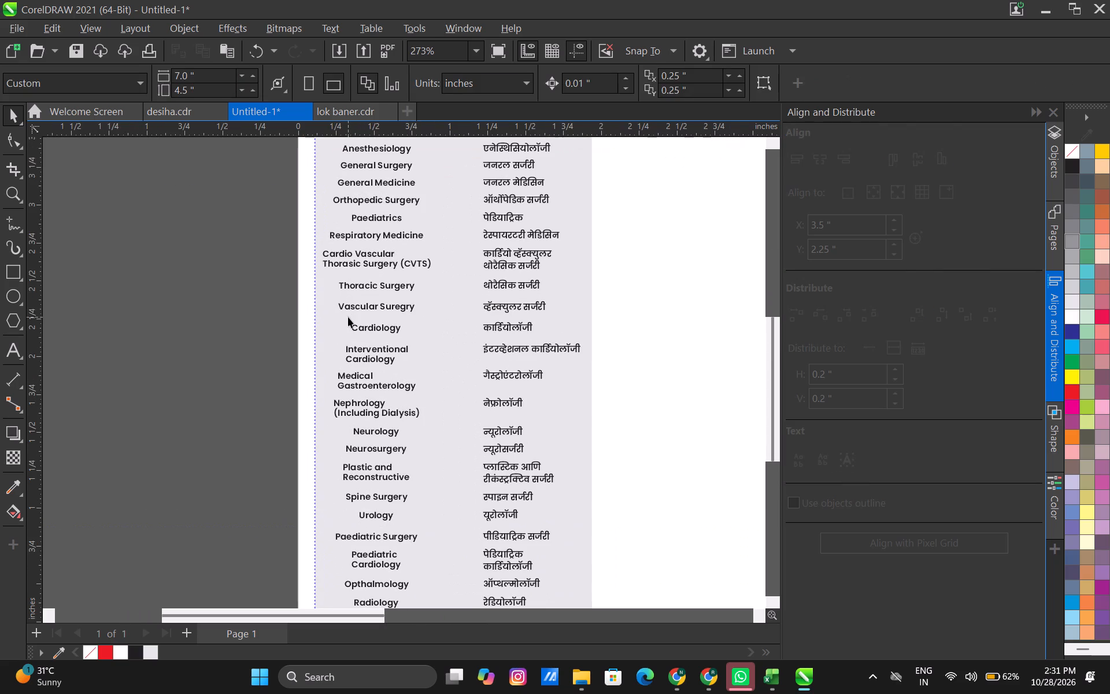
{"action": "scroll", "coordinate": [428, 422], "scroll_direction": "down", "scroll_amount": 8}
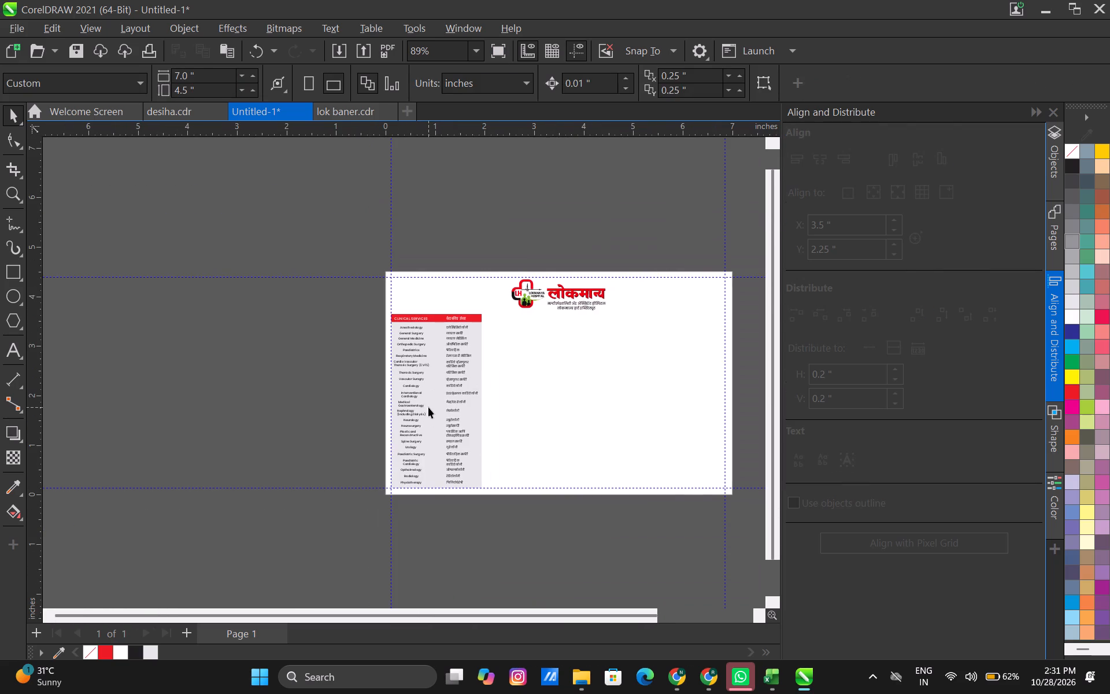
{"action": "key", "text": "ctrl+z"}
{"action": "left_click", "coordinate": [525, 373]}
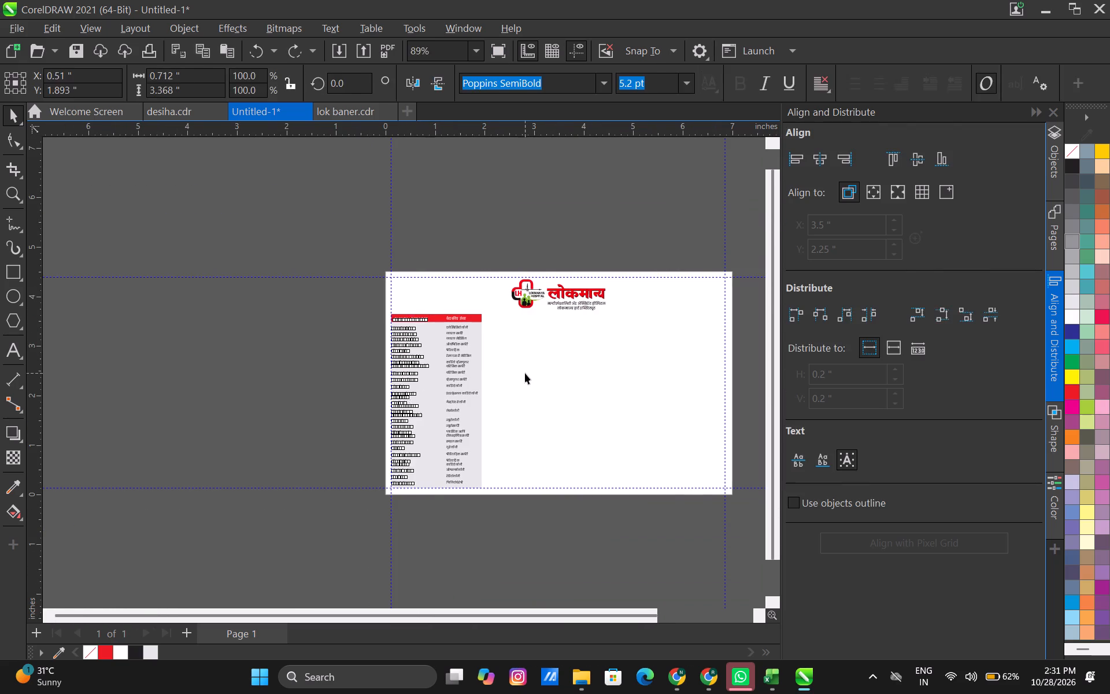
Examine the bilingual headings and the upper rows of the clinical services list for alignment and spacing.
{"action": "scroll", "coordinate": [431, 349], "scroll_direction": "up", "scroll_amount": 6}
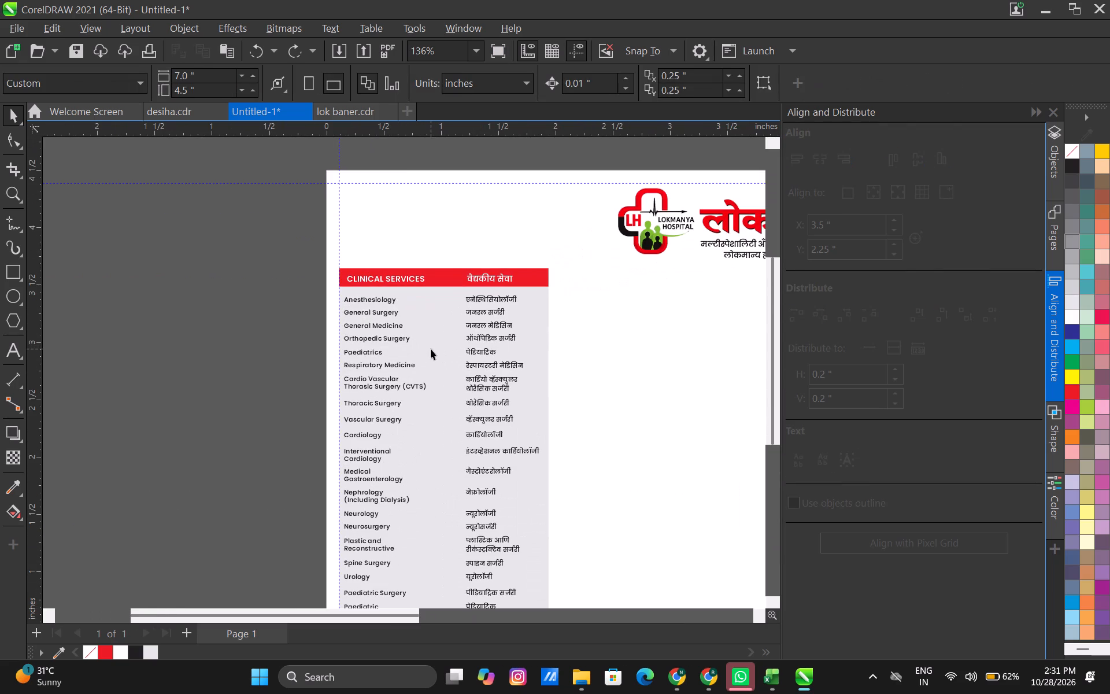
{"action": "scroll", "coordinate": [433, 346], "scroll_direction": "up", "scroll_amount": 11}
{"action": "scroll", "coordinate": [372, 308], "scroll_direction": "down", "scroll_amount": 4}
{"action": "middle_click_drag", "start_coordinate": [366, 306], "coordinate": [268, 417]}
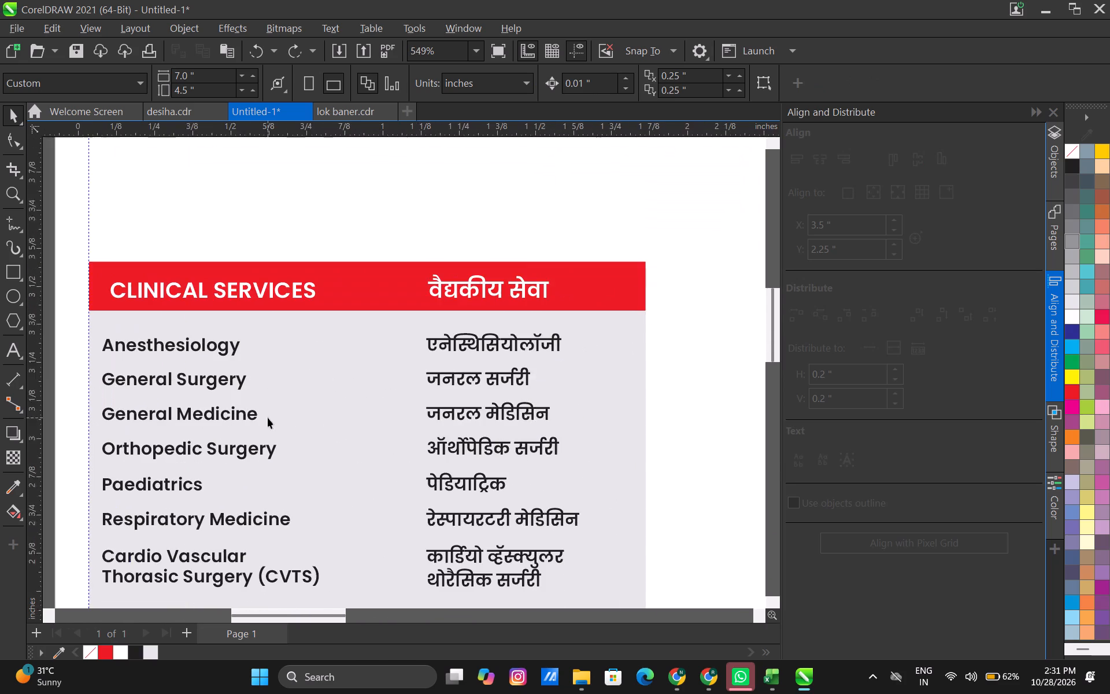
{"action": "scroll", "coordinate": [240, 388], "scroll_direction": "up", "scroll_amount": 3}
{"action": "middle_click_drag", "start_coordinate": [186, 382], "coordinate": [316, 363]}
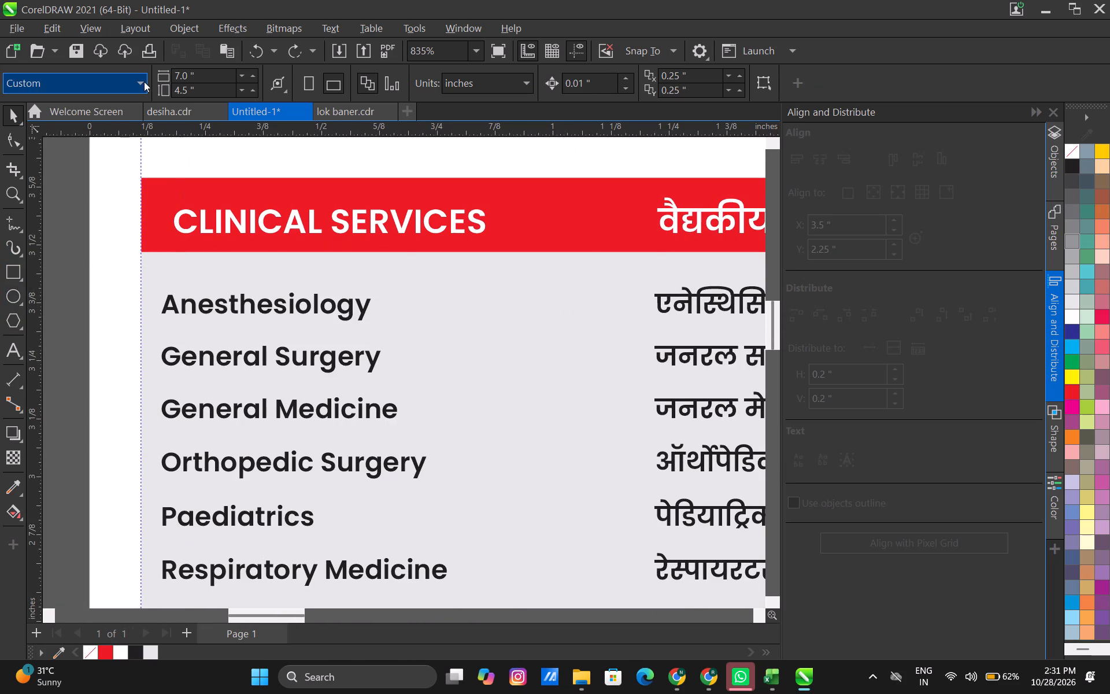
{"action": "scroll", "coordinate": [152, 121], "scroll_direction": "down", "scroll_amount": 3}
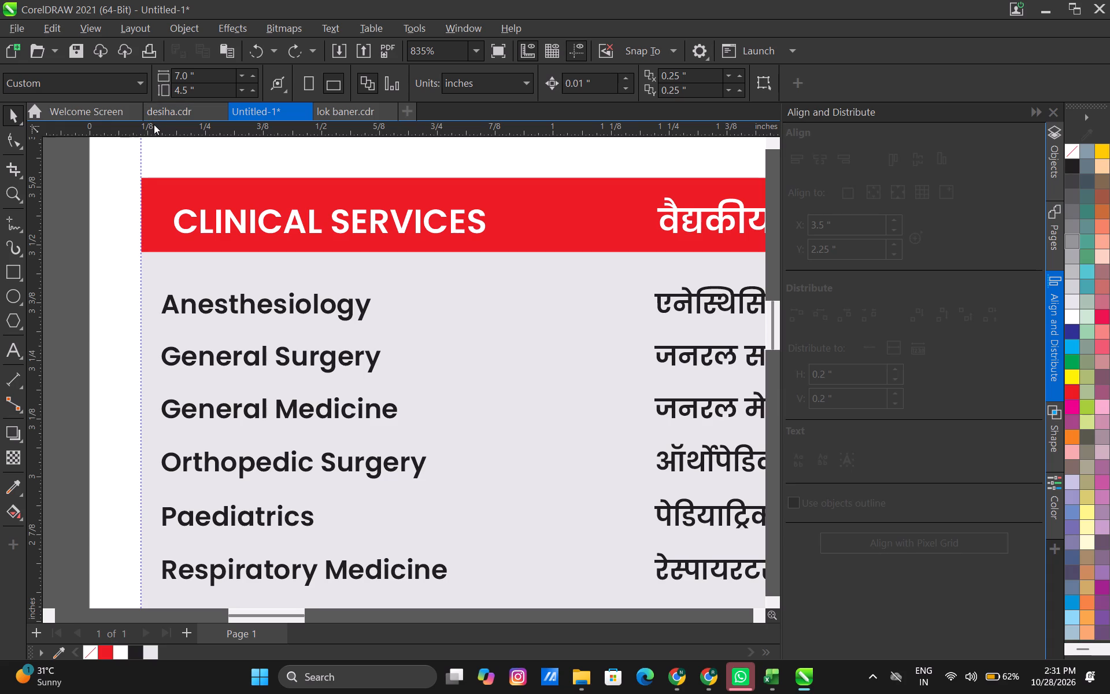
{"action": "scroll", "coordinate": [154, 124], "scroll_direction": "down", "scroll_amount": 18}
{"action": "scroll", "coordinate": [229, 218], "scroll_direction": "up", "scroll_amount": 6}
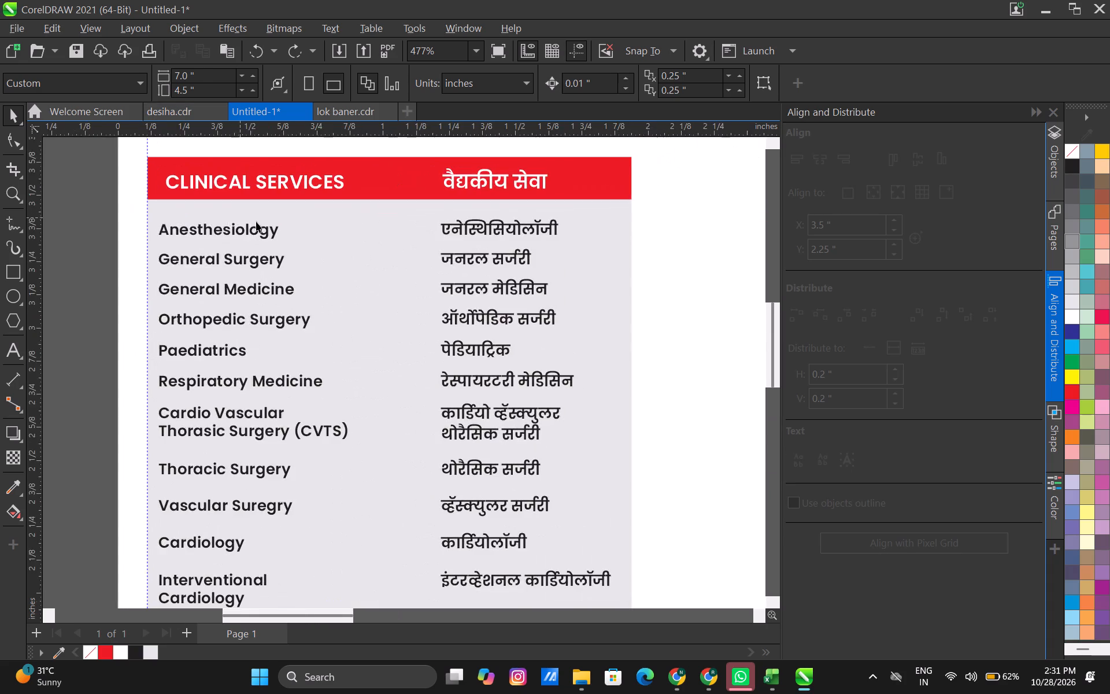
{"action": "scroll", "coordinate": [285, 228], "scroll_direction": "up", "scroll_amount": 2}
{"action": "scroll", "coordinate": [285, 228], "scroll_direction": "down", "scroll_amount": 5}
{"action": "scroll", "coordinate": [282, 235], "scroll_direction": "up", "scroll_amount": 4}
Start saving the drawing in CDR format and name the file lokmanya.
{"action": "key", "text": "ctrl+s"}
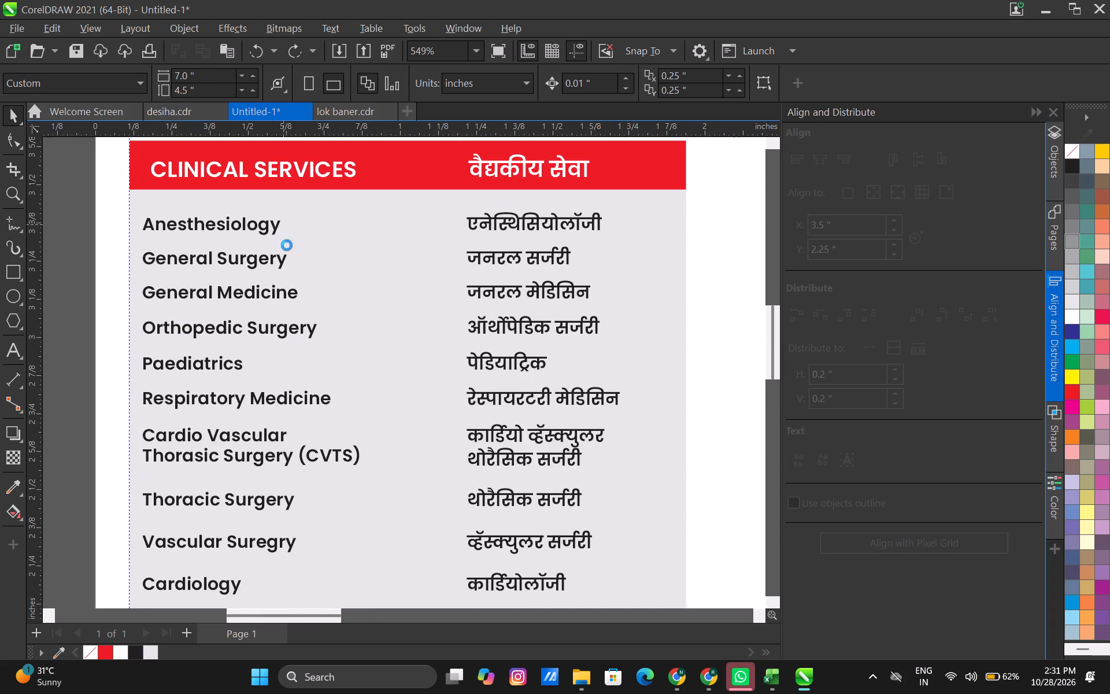
{"action": "scroll", "coordinate": [288, 264], "scroll_direction": "down", "scroll_amount": 5}
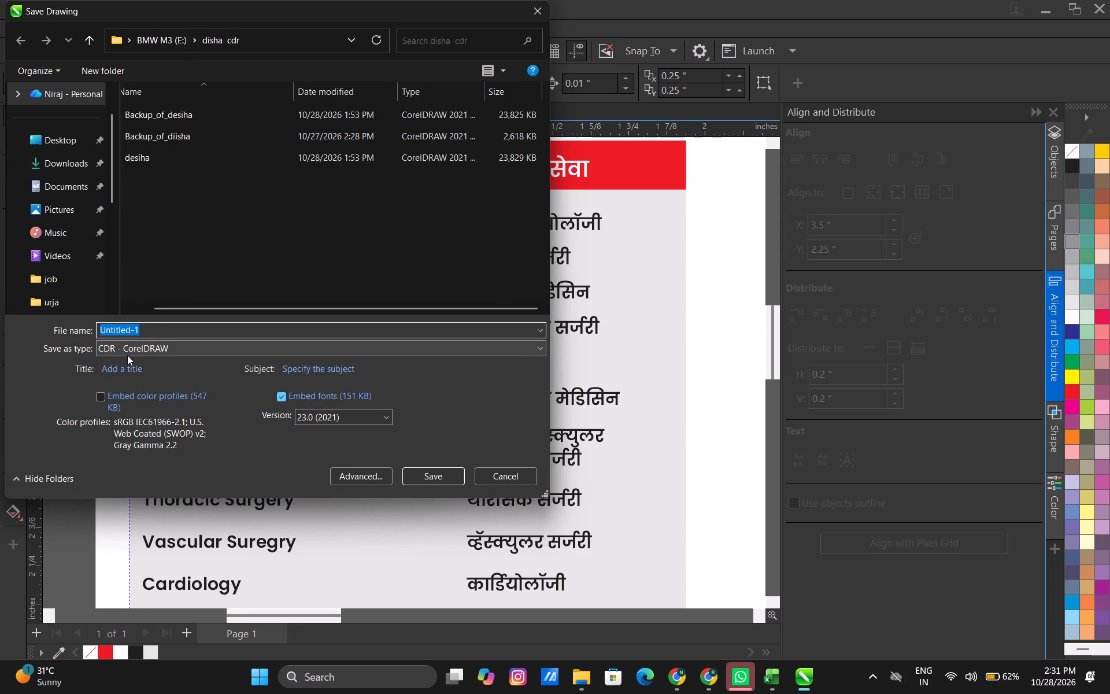
{"action": "left_click", "coordinate": [171, 154]}
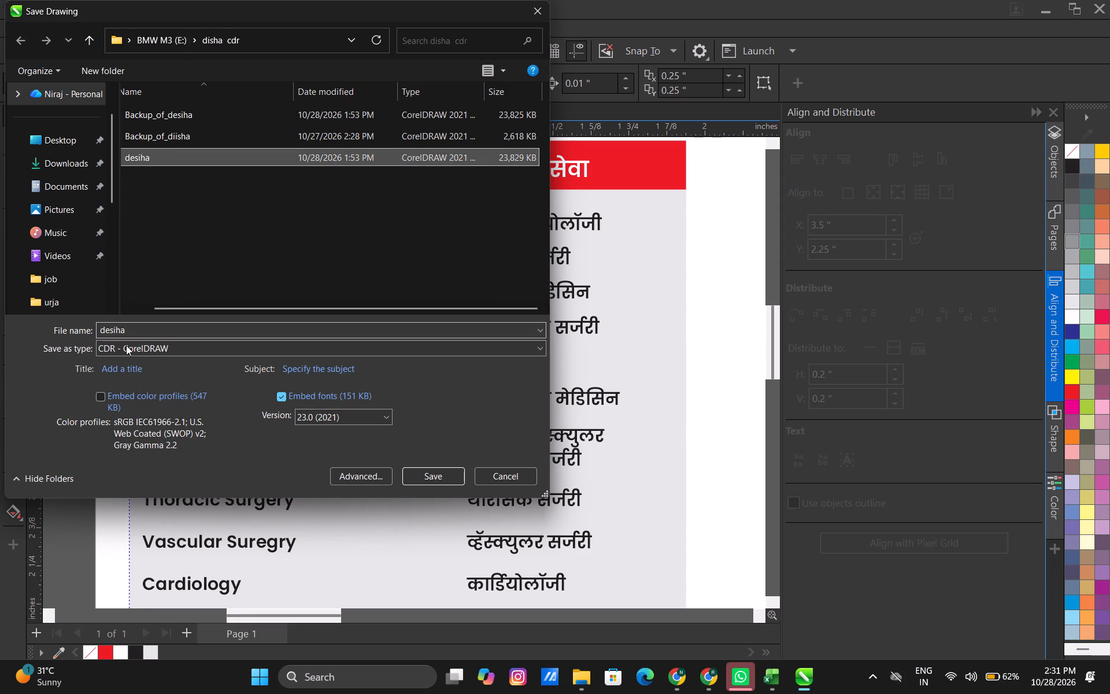
{"action": "left_click", "coordinate": [122, 335]}
{"action": "type", "text": "lok"}
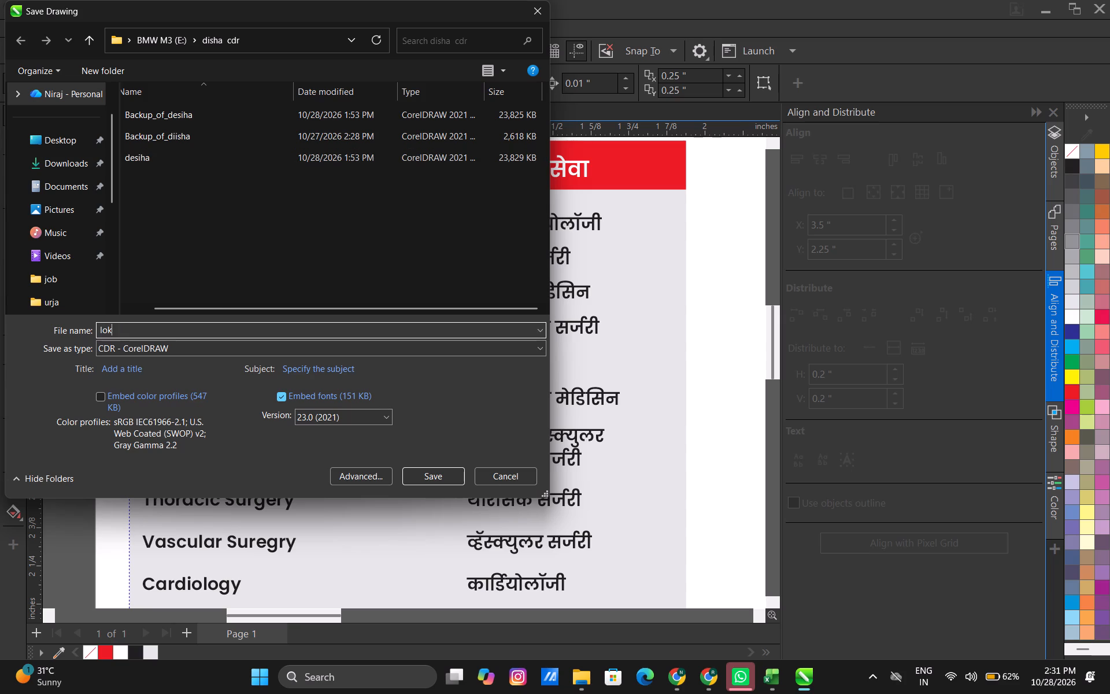
{"action": "type", "text": "manya"}
{"action": "key", "text": "space"}
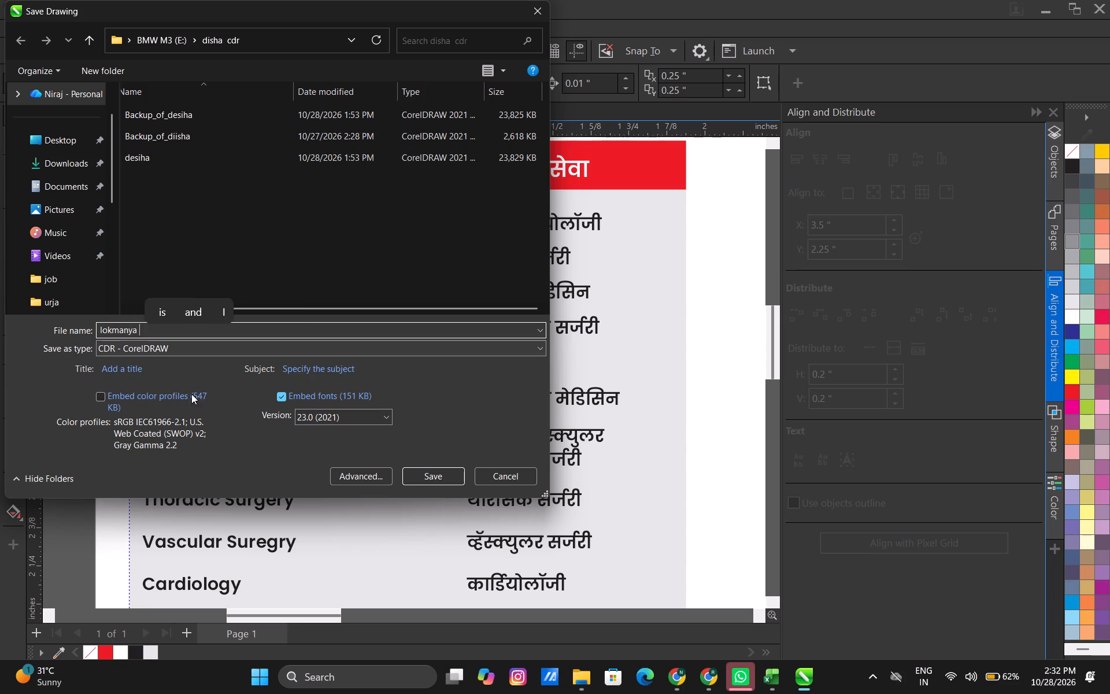
{"action": "key", "text": "BackSpace"}
{"action": "key", "text": "BackSpace"}
{"action": "key", "text": "BackSpace"}
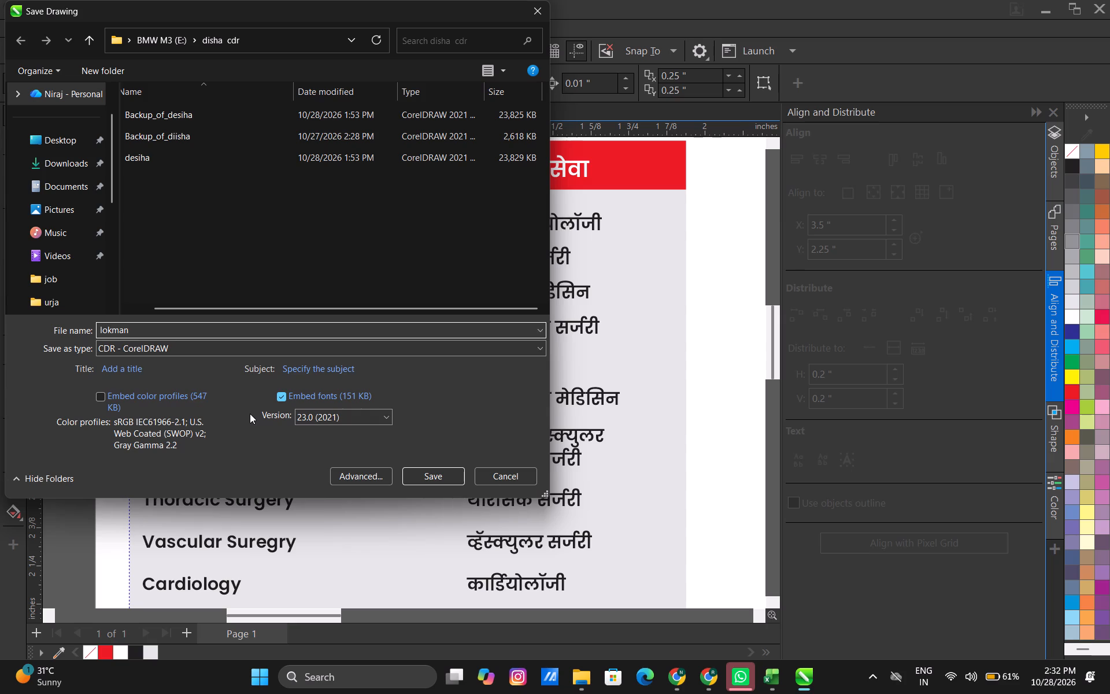
{"action": "type", "text": "ya"}
Choose the corel and logo folder on drive BMW M3 (E:) and save the lokmanya drawing there.
{"action": "left_click", "coordinate": [161, 42]}
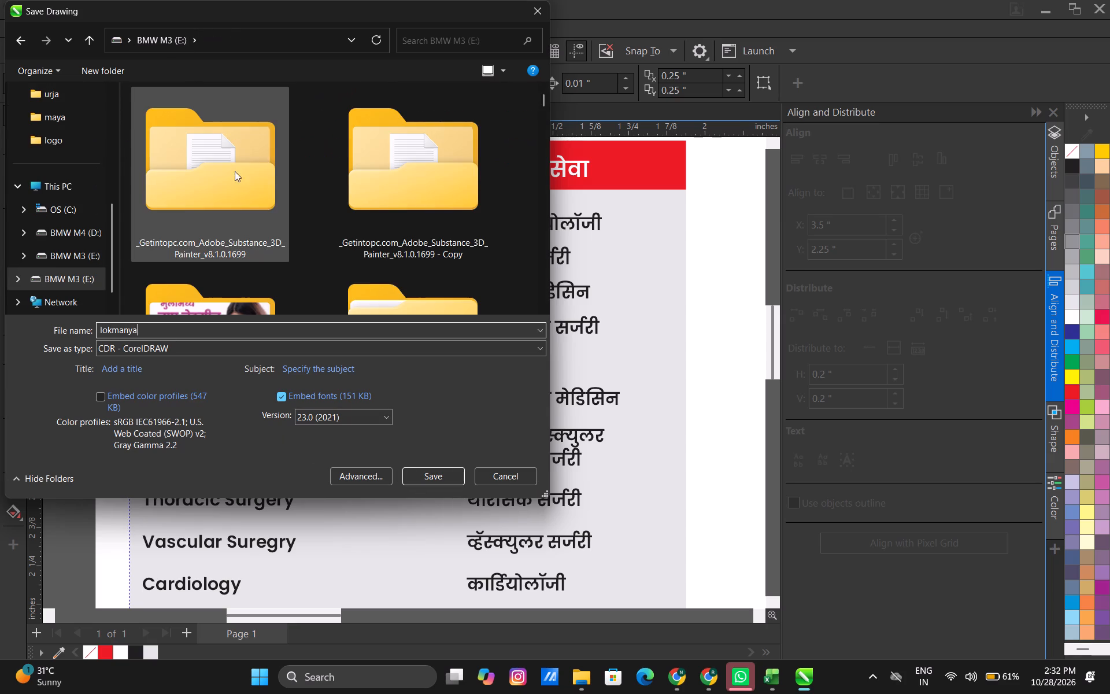
{"action": "left_click", "coordinate": [239, 182]}
{"action": "key", "text": "c"}
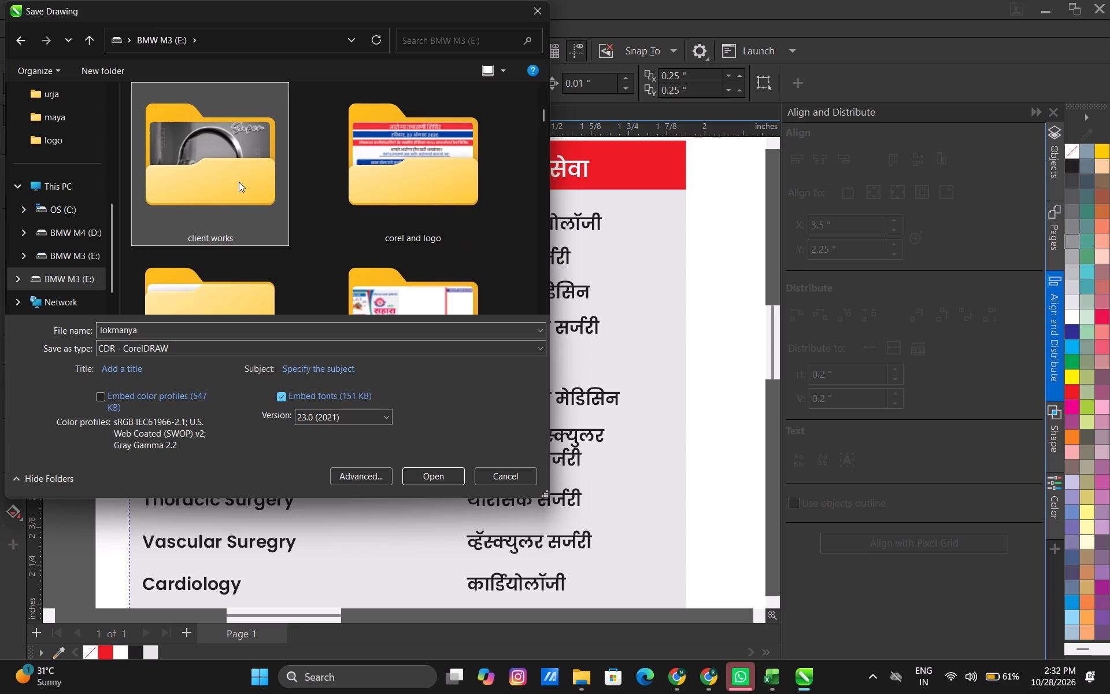
{"action": "key", "text": "c"}
{"action": "double_click", "coordinate": [397, 206]}
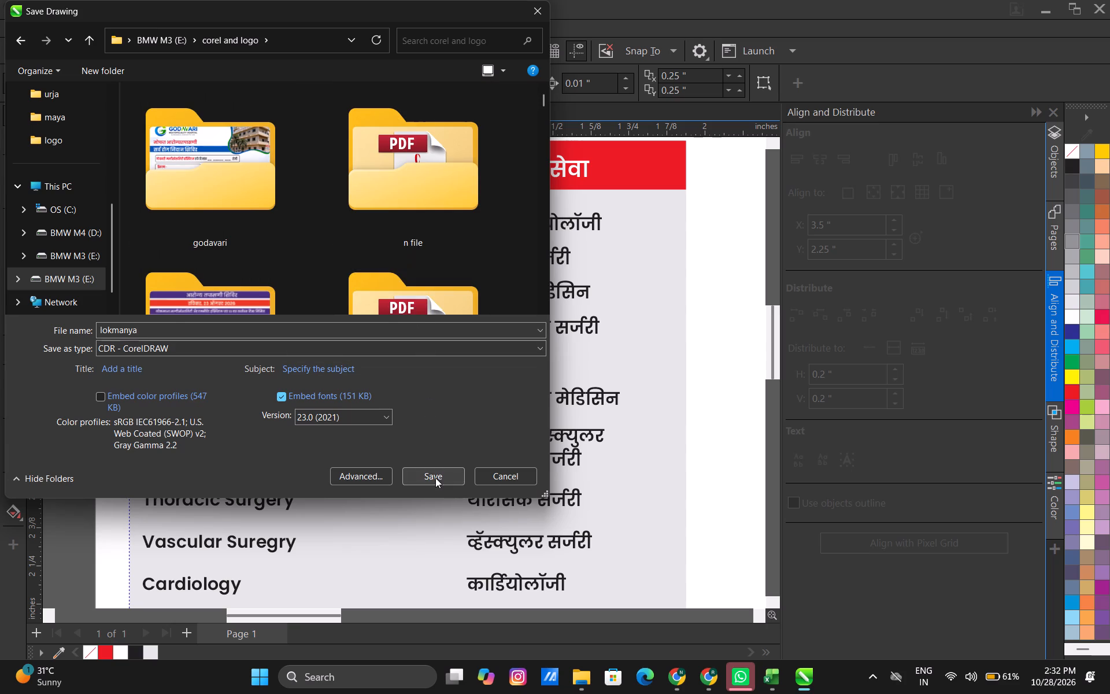
{"action": "left_click", "coordinate": [435, 478]}
Add a black 0.5 pt outline to the grey panel behind the clinical services list.
{"action": "scroll", "coordinate": [349, 278], "scroll_direction": "down", "scroll_amount": 7}
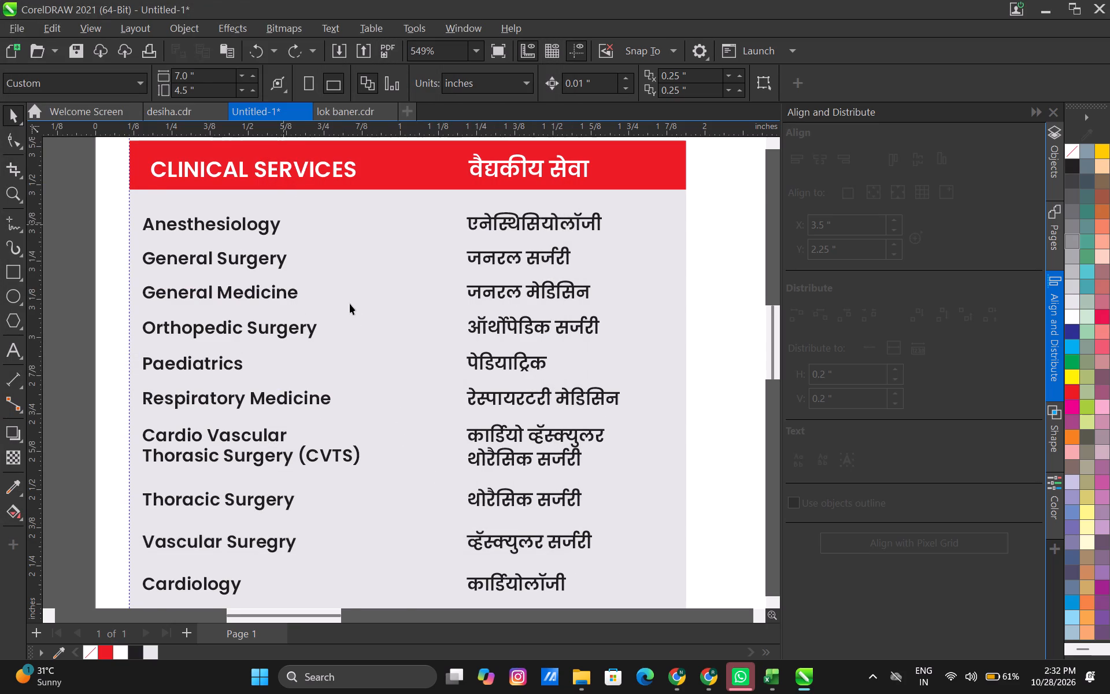
{"action": "scroll", "coordinate": [350, 304], "scroll_direction": "down", "scroll_amount": 10}
{"action": "scroll", "coordinate": [353, 328], "scroll_direction": "up", "scroll_amount": 9}
{"action": "scroll", "coordinate": [340, 332], "scroll_direction": "down", "scroll_amount": 3}
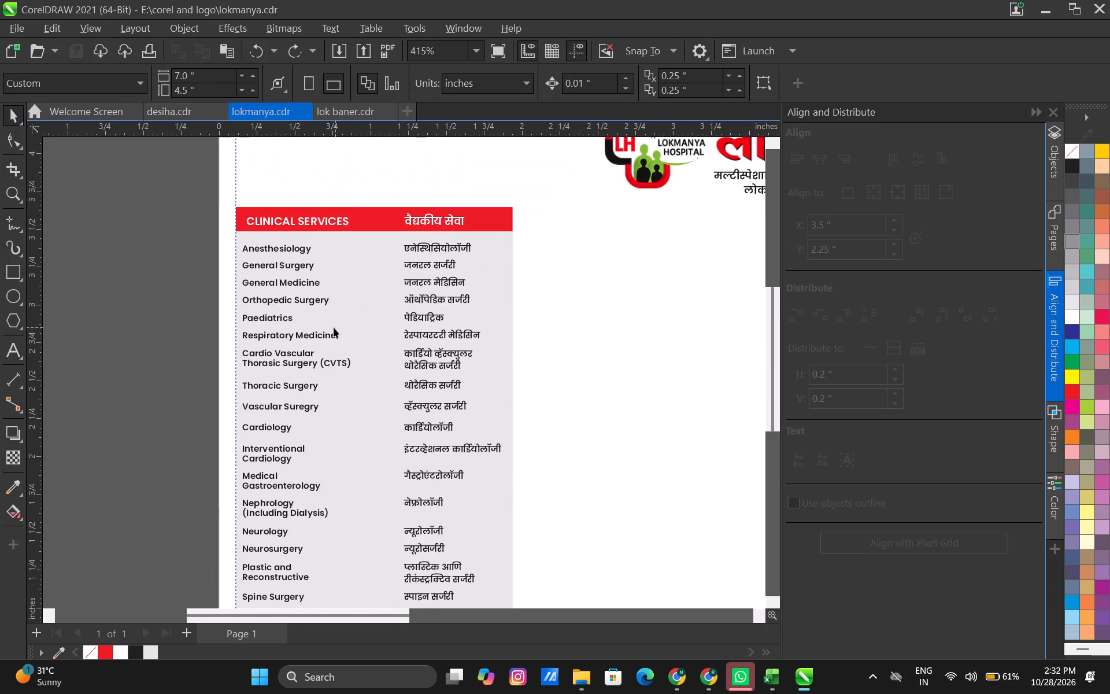
{"action": "middle_click_drag", "start_coordinate": [330, 323], "coordinate": [317, 392]}
{"action": "scroll", "coordinate": [310, 383], "scroll_direction": "up", "scroll_amount": 4}
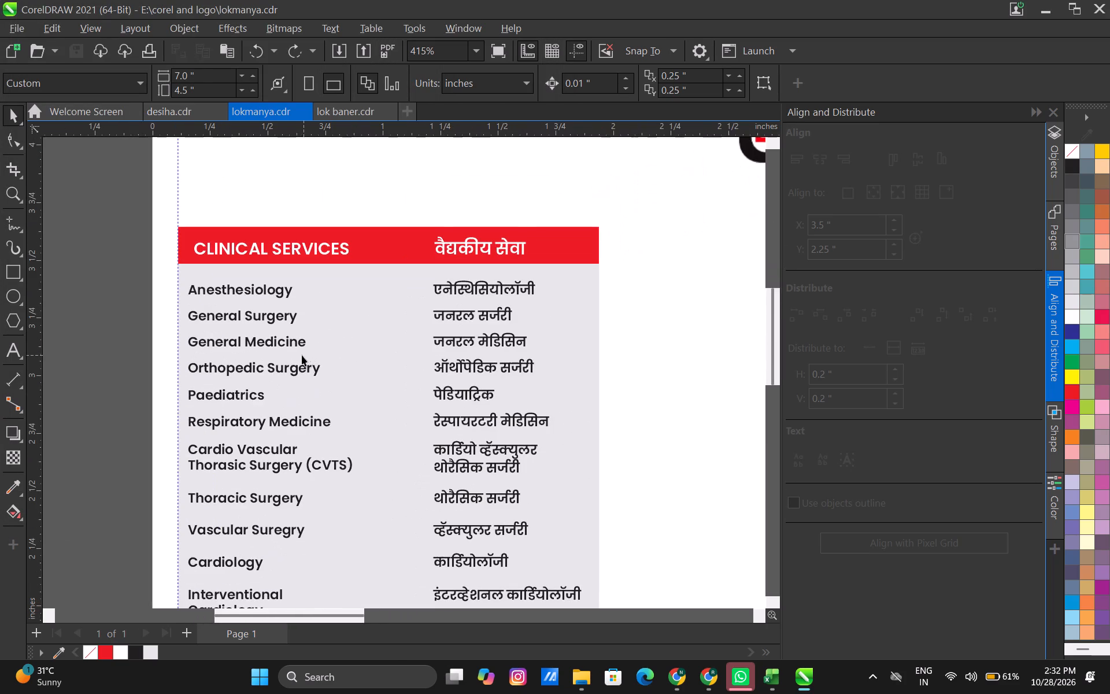
{"action": "scroll", "coordinate": [283, 326], "scroll_direction": "up", "scroll_amount": 5}
{"action": "scroll", "coordinate": [288, 349], "scroll_direction": "down", "scroll_amount": 4}
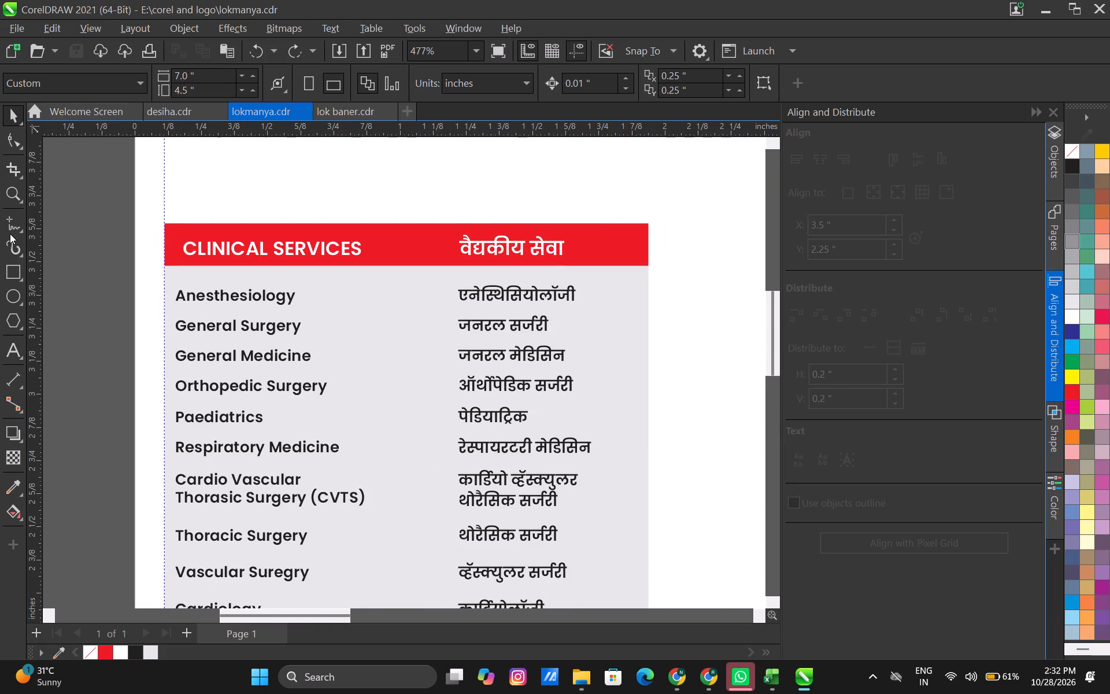
{"action": "left_click", "coordinate": [398, 307]}
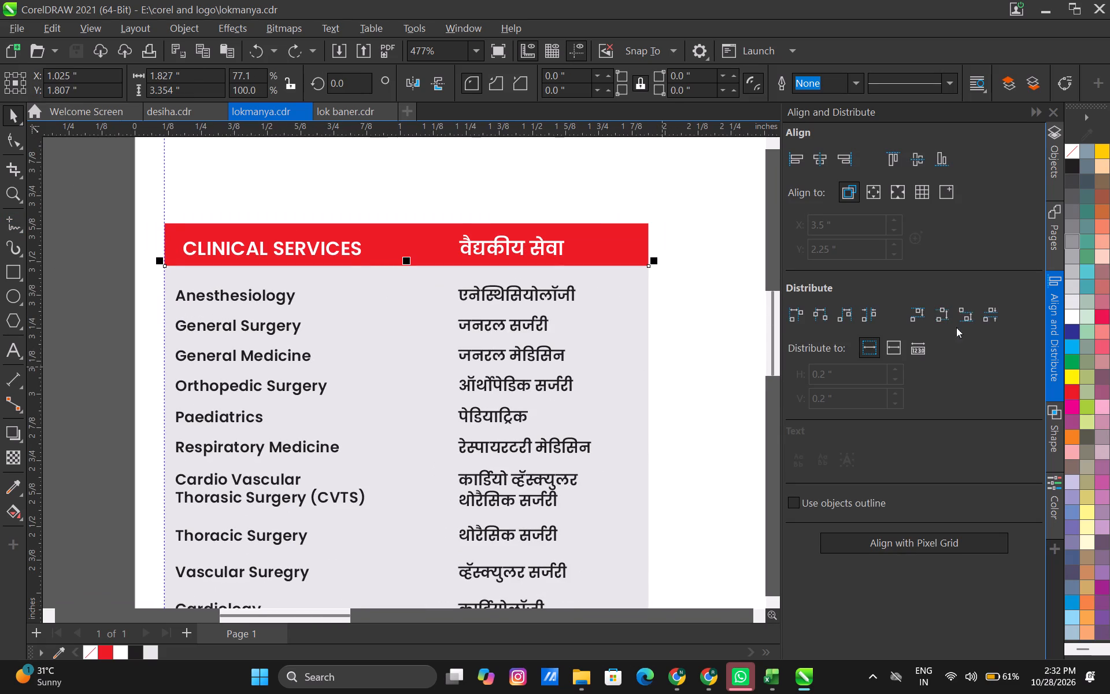
{"action": "right_click", "coordinate": [1067, 163]}
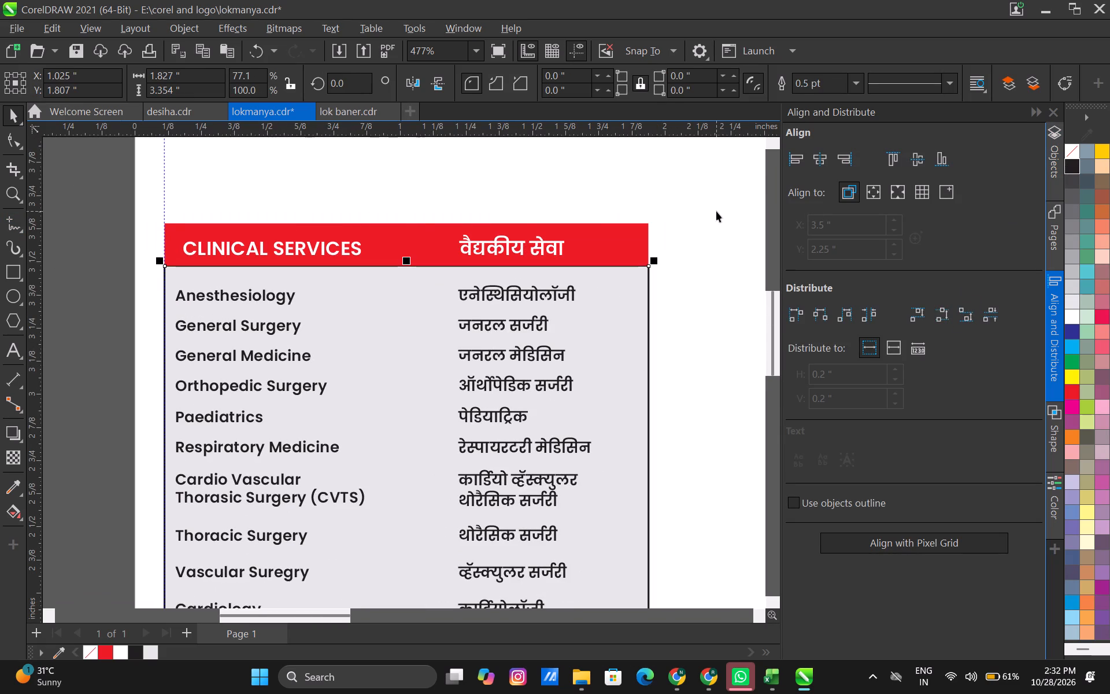
{"action": "left_click", "coordinate": [716, 211]}
Apply a uniform transparency of 53 to the outlined grey panel behind the service names.
{"action": "scroll", "coordinate": [715, 212], "scroll_direction": "down", "scroll_amount": 5}
{"action": "scroll", "coordinate": [615, 305], "scroll_direction": "down", "scroll_amount": 4}
{"action": "middle_click_drag", "start_coordinate": [597, 305], "coordinate": [551, 244]}
{"action": "scroll", "coordinate": [540, 303], "scroll_direction": "up", "scroll_amount": 4}
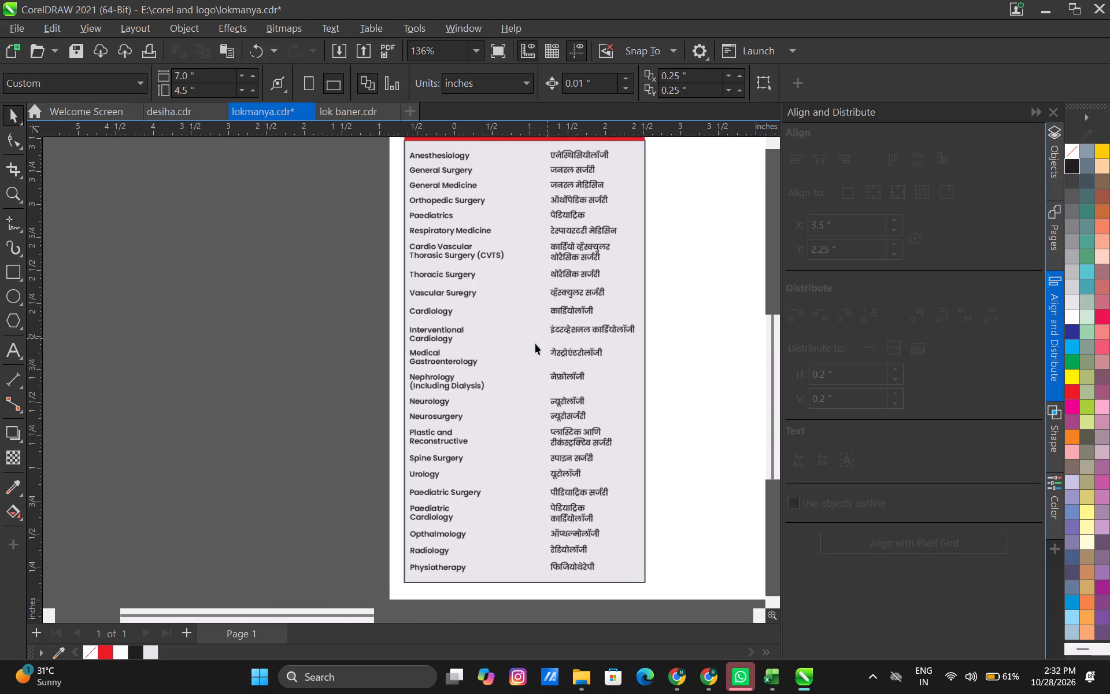
{"action": "left_click", "coordinate": [534, 345]}
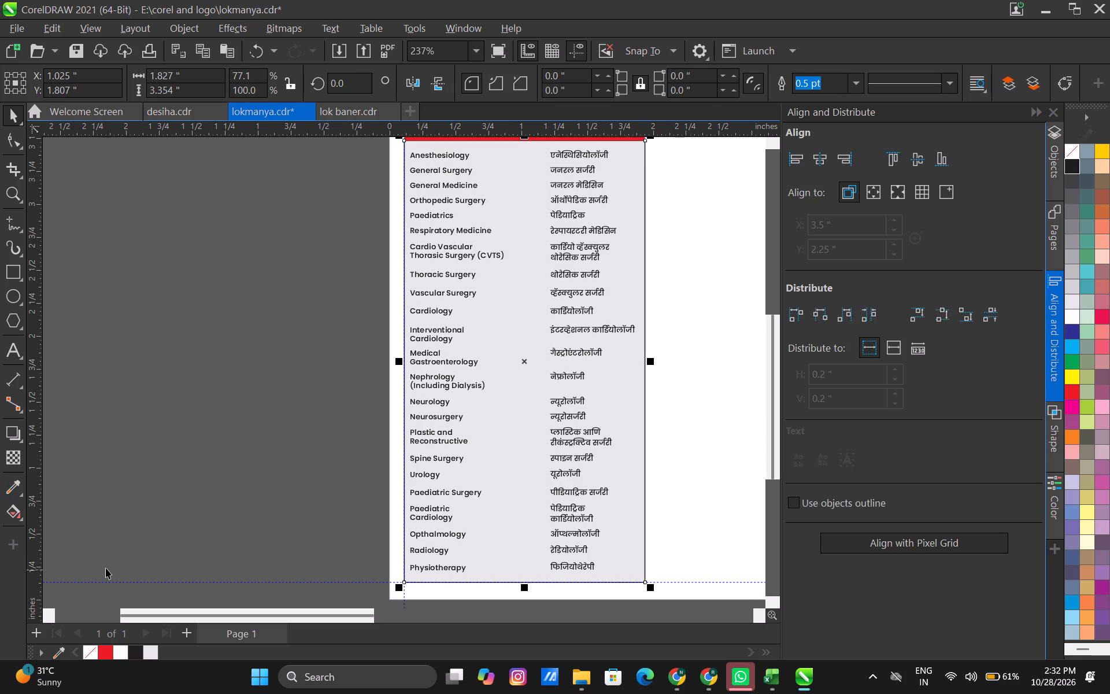
{"action": "left_click", "coordinate": [10, 464]}
{"action": "middle_click_drag", "start_coordinate": [502, 511], "coordinate": [497, 455]}
{"action": "scroll", "coordinate": [517, 556], "scroll_direction": "up", "scroll_amount": 2}
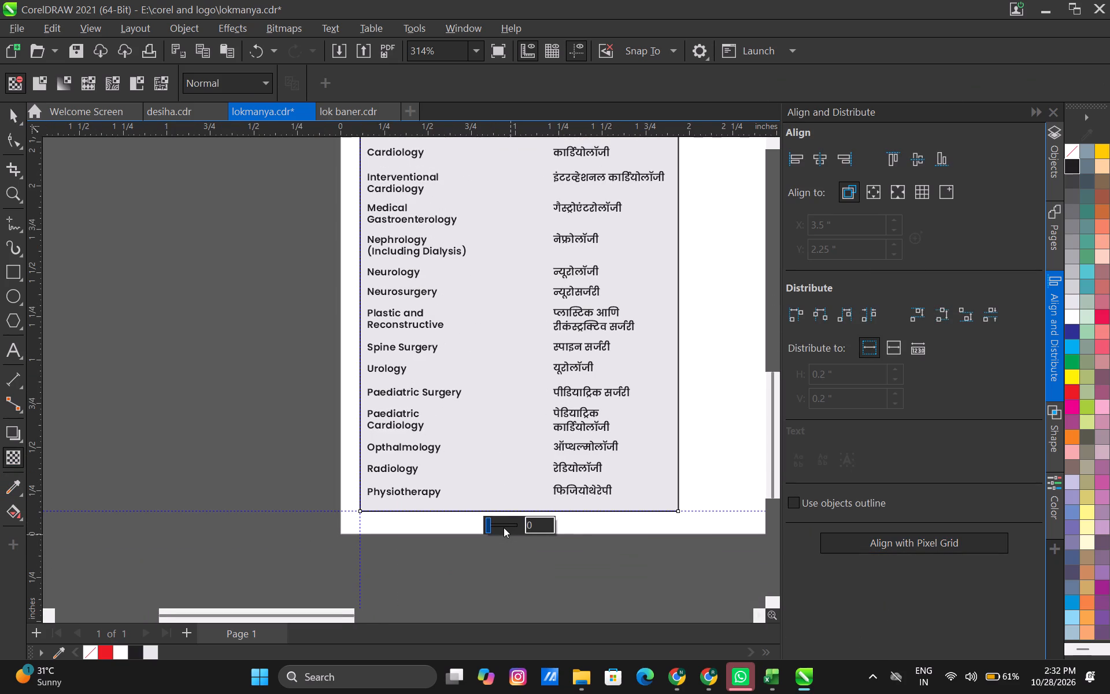
{"action": "left_click", "coordinate": [504, 527]}
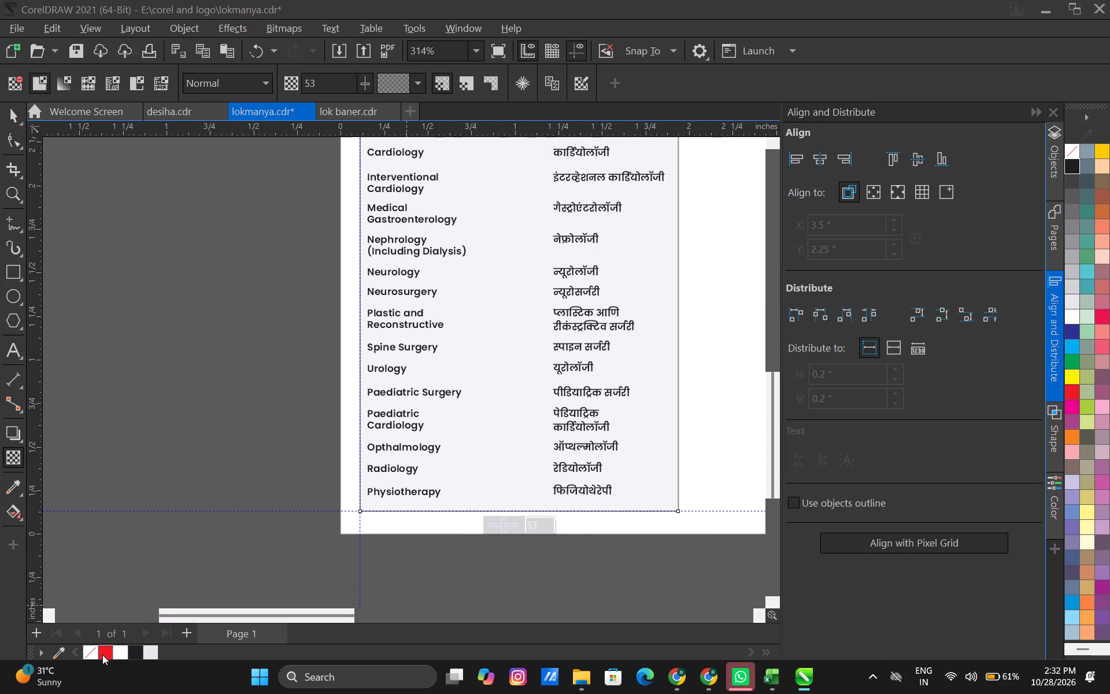
Fill the semi-transparent services panel with the document's red colour.
{"action": "left_click", "coordinate": [102, 655]}
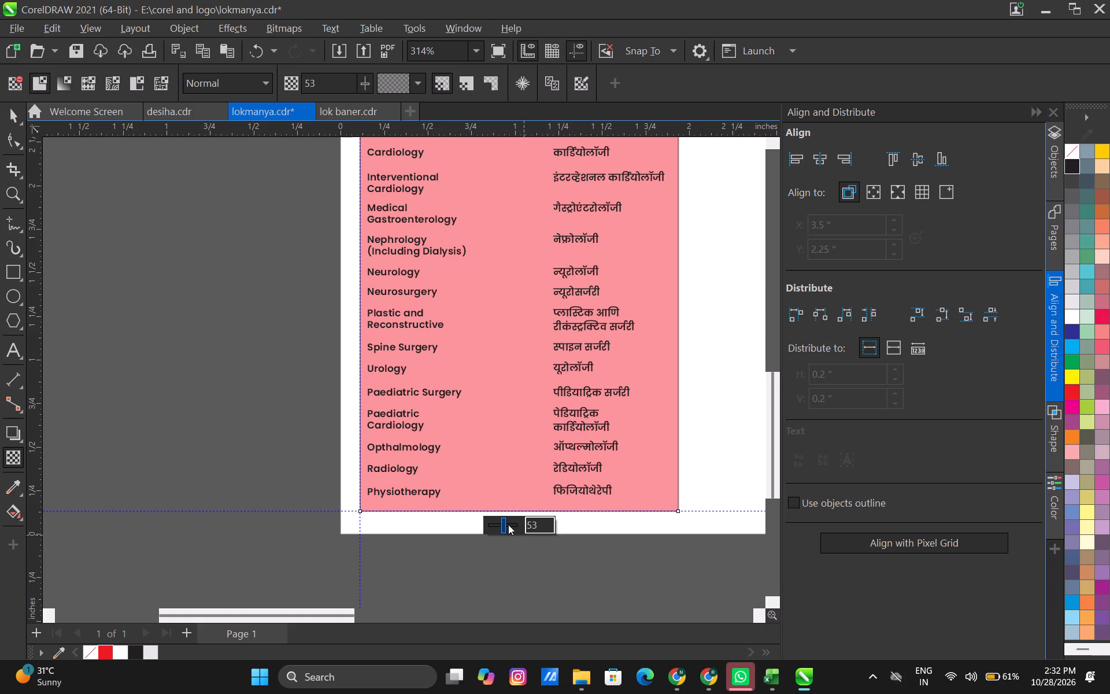
Increase the red services panel's uniform transparency to 94.
{"action": "left_click", "coordinate": [512, 526]}
{"action": "left_click", "coordinate": [515, 526]}
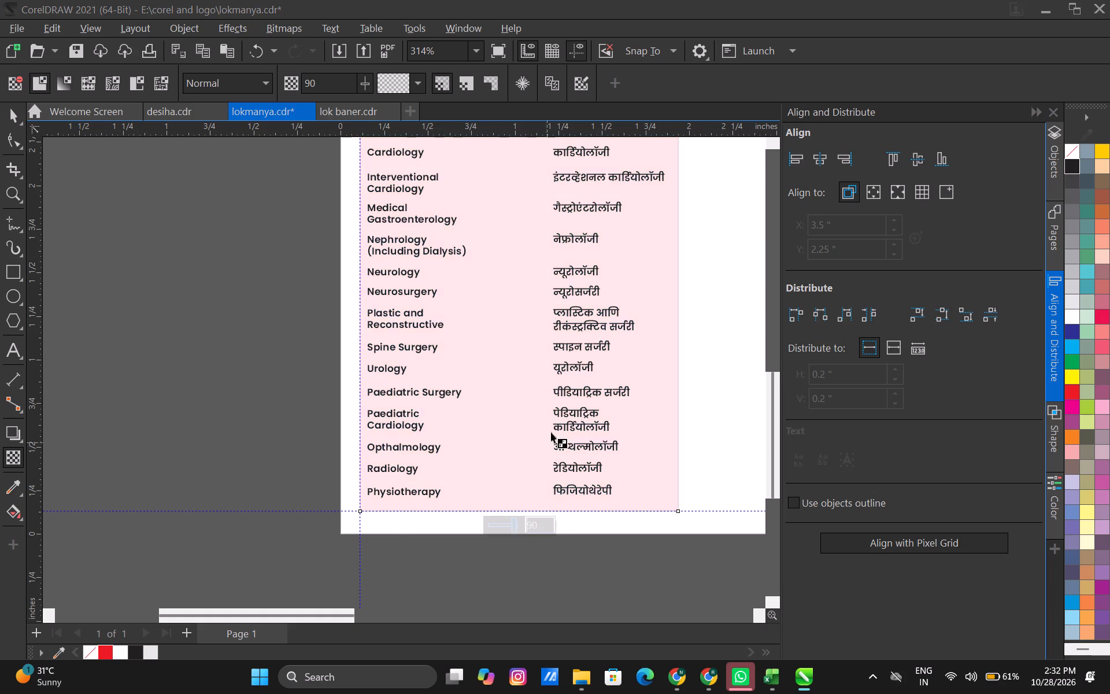
{"action": "scroll", "coordinate": [552, 420], "scroll_direction": "down", "scroll_amount": 3}
{"action": "scroll", "coordinate": [552, 420], "scroll_direction": "up", "scroll_amount": 1}
{"action": "middle_click_drag", "start_coordinate": [579, 353], "coordinate": [497, 398]}
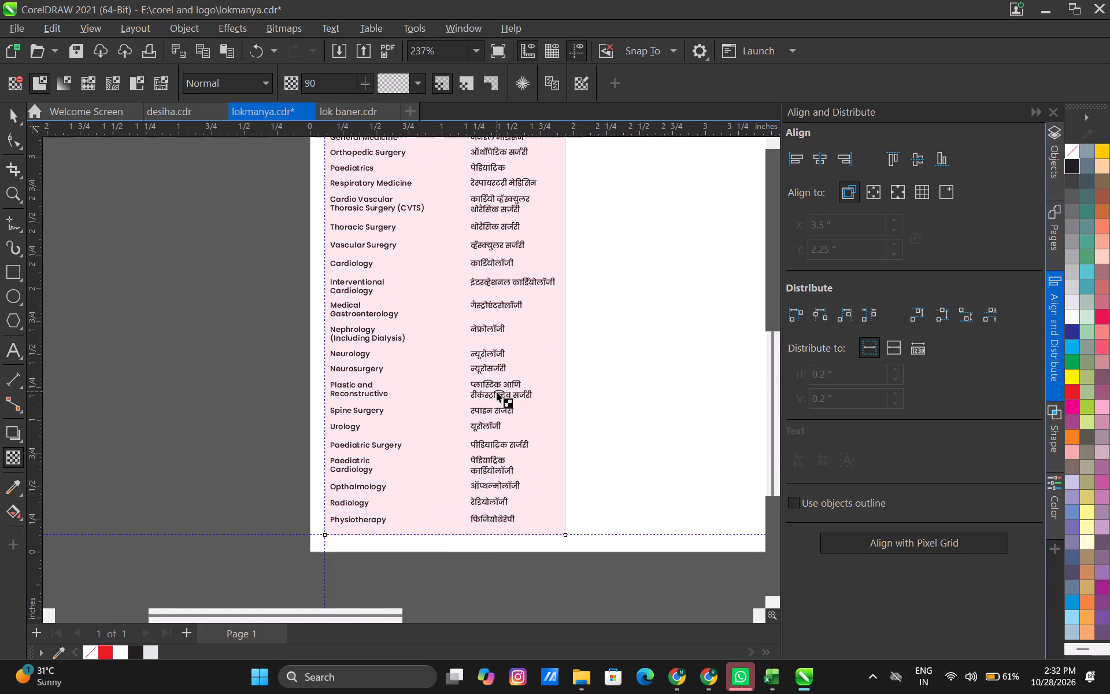
{"action": "scroll", "coordinate": [478, 538], "scroll_direction": "up", "scroll_amount": 8}
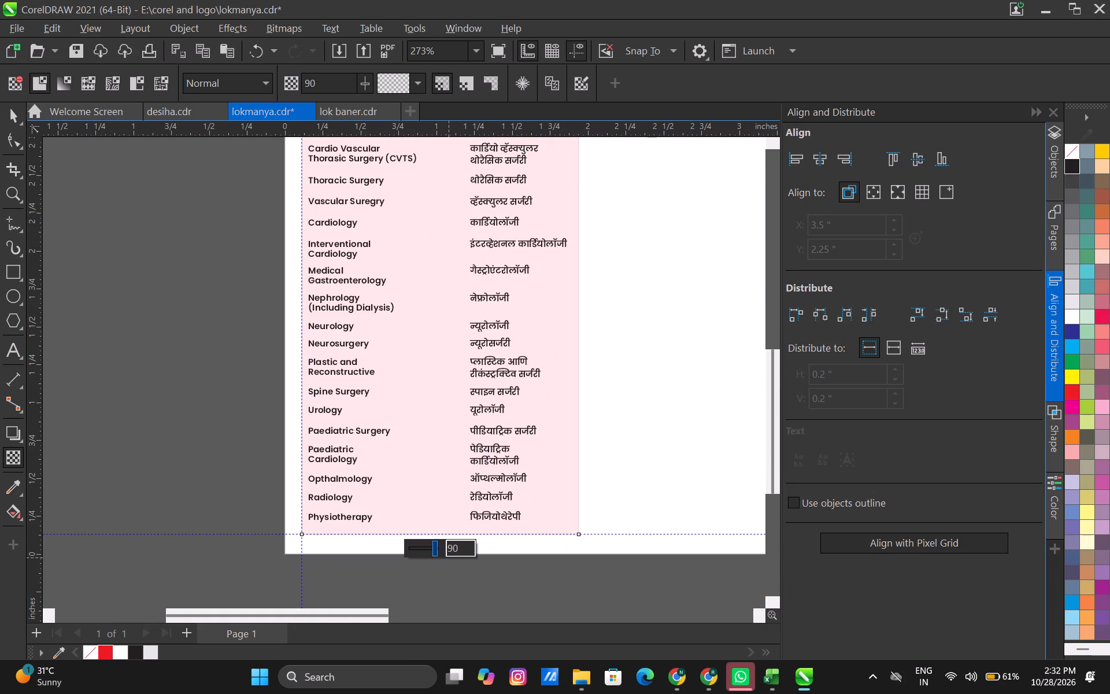
{"action": "left_click", "coordinate": [458, 550]}
{"action": "key", "text": "BackSpace"}
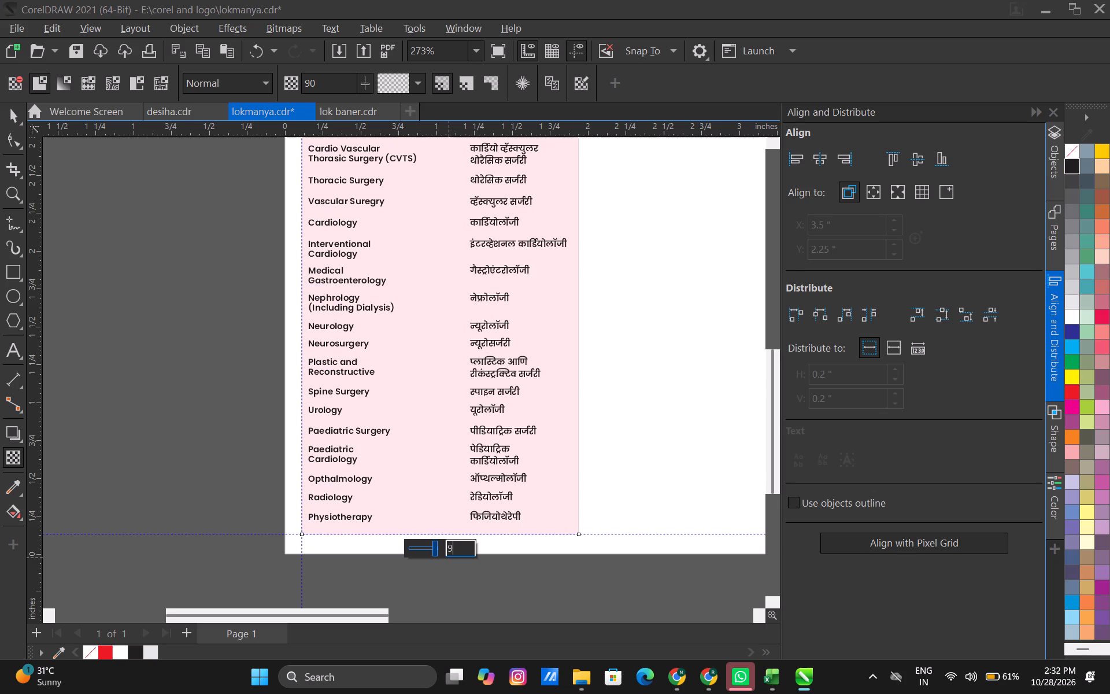
{"action": "key", "text": "4"}
{"action": "key", "text": "Return"}
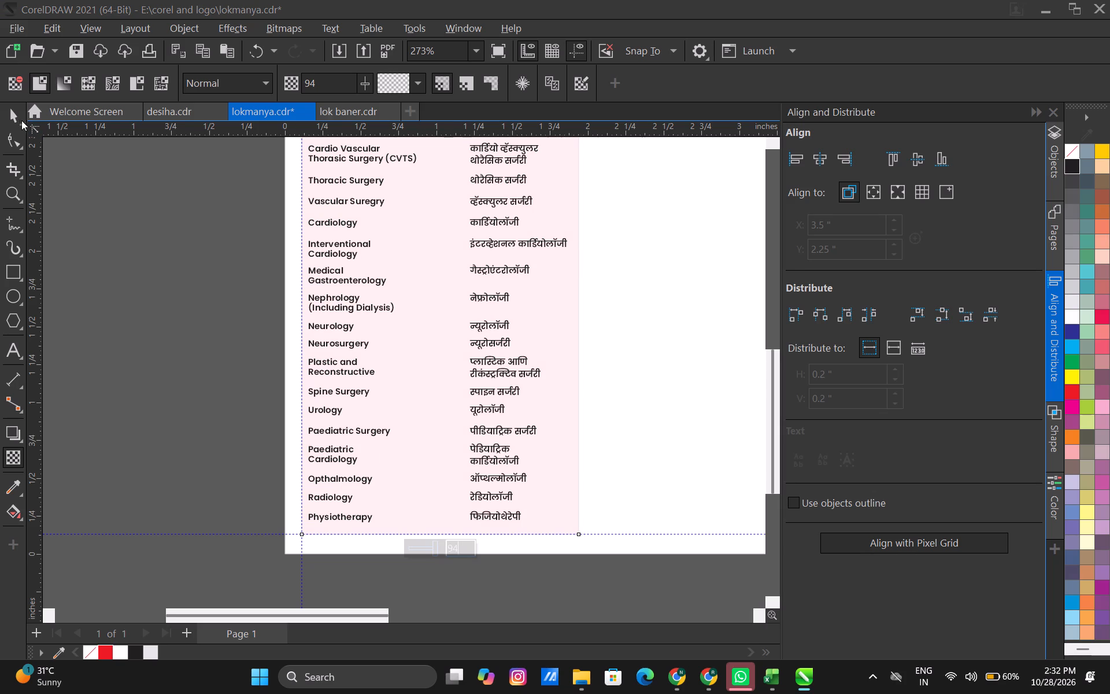
{"action": "left_click", "coordinate": [18, 120]}
{"action": "left_click", "coordinate": [110, 274]}
Draw a straight horizontal 0.5 pt divider about 1.827 inches long across the panel between the Anesthesiology and General Surgery rows.
{"action": "middle_click_drag", "start_coordinate": [334, 319], "coordinate": [259, 604]}
{"action": "scroll", "coordinate": [281, 566], "scroll_direction": "up", "scroll_amount": 4}
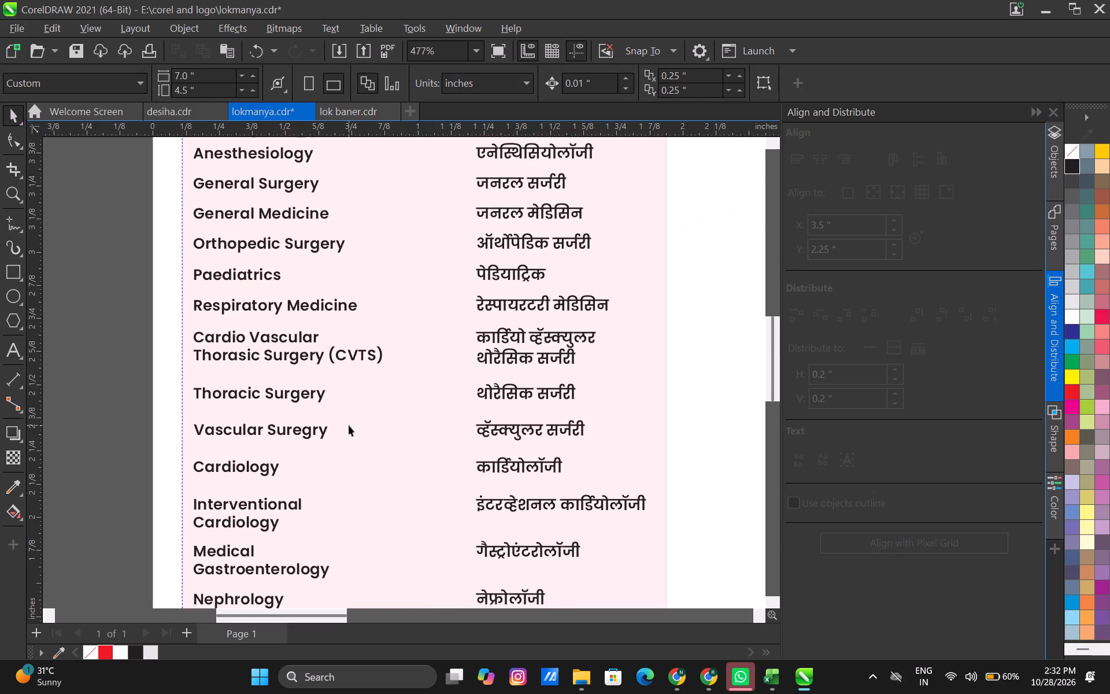
{"action": "scroll", "coordinate": [363, 297], "scroll_direction": "up", "scroll_amount": 1}
{"action": "middle_click_drag", "start_coordinate": [363, 297], "coordinate": [299, 497]}
{"action": "left_click", "coordinate": [356, 380]}
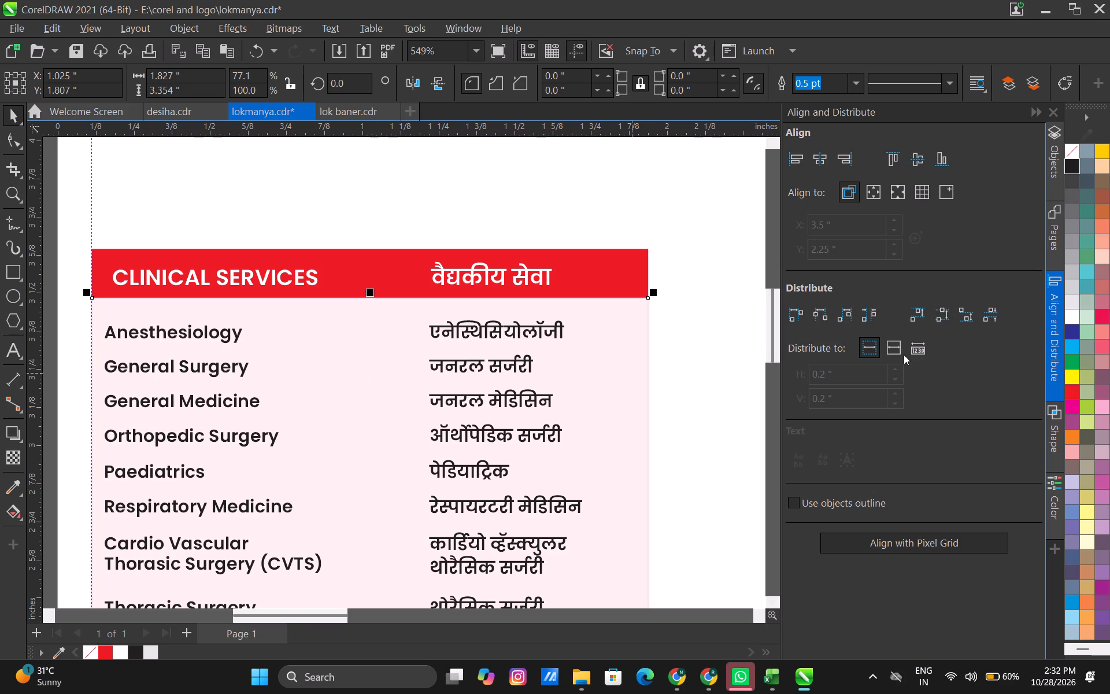
{"action": "left_click", "coordinate": [700, 339]}
{"action": "scroll", "coordinate": [145, 372], "scroll_direction": "up", "scroll_amount": 2}
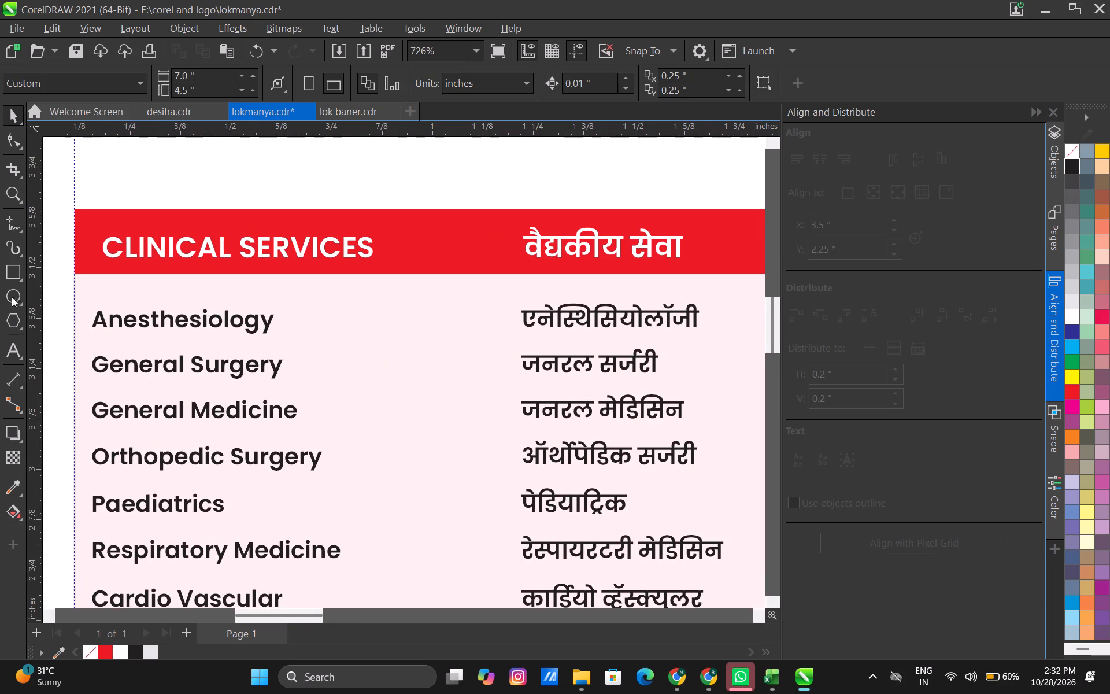
{"action": "left_click", "coordinate": [10, 227]}
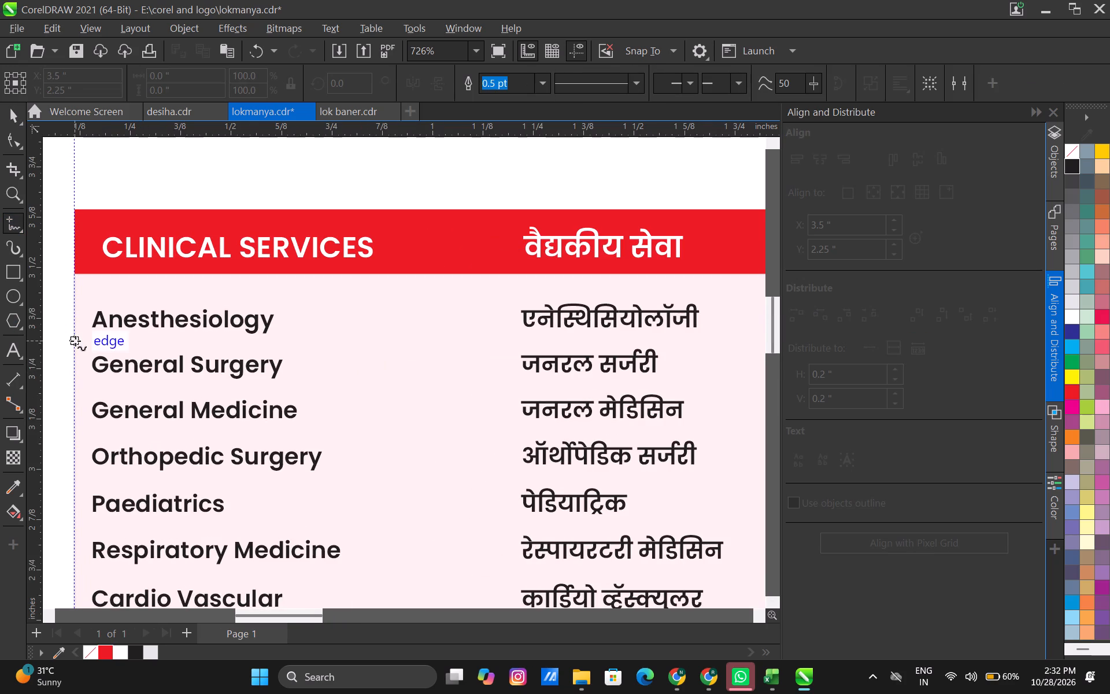
{"action": "left_click", "coordinate": [74, 339]}
{"action": "middle_click_drag", "start_coordinate": [542, 378], "coordinate": [386, 379]}
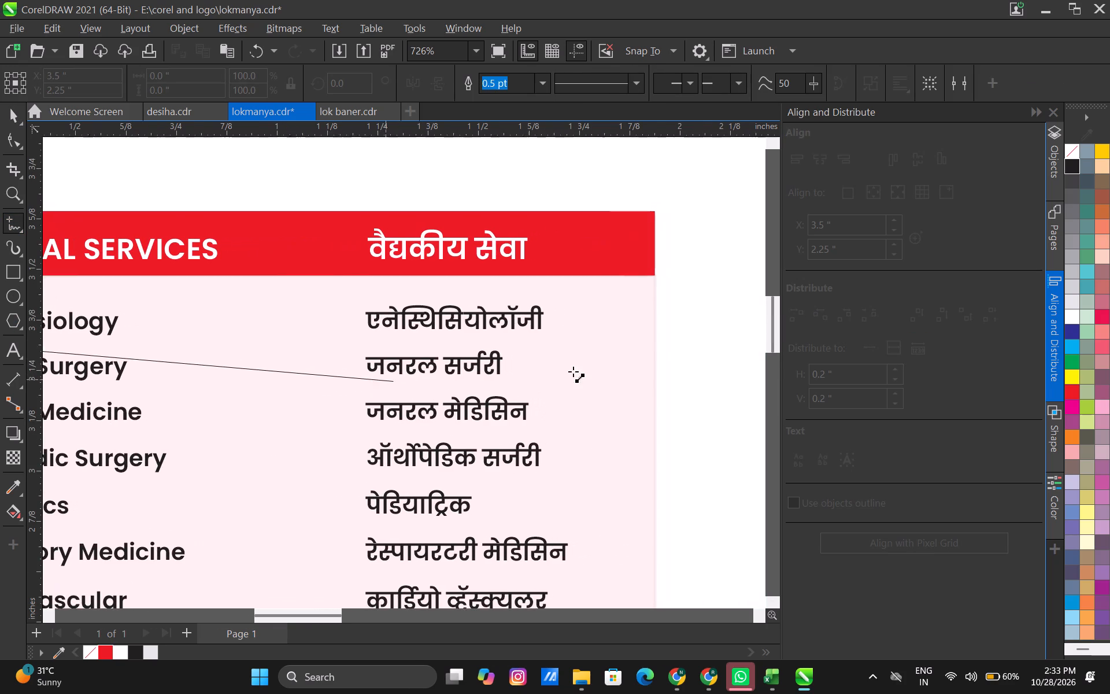
{"action": "left_click", "coordinate": [657, 348], "text": "shift"}
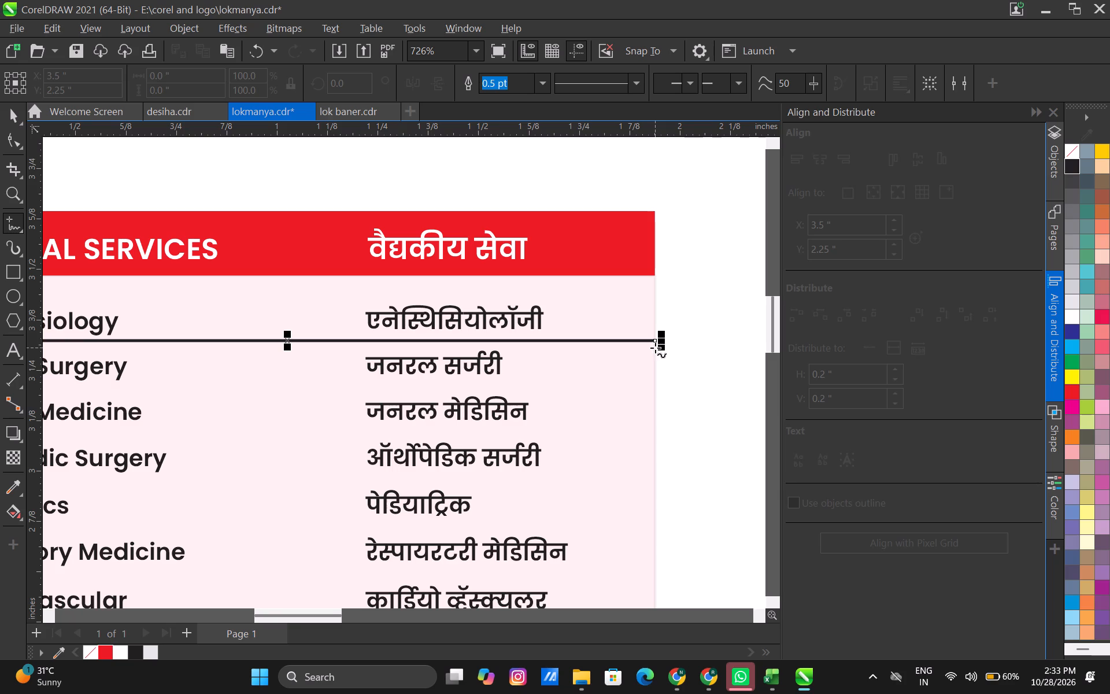
{"action": "left_click", "coordinate": [14, 121]}
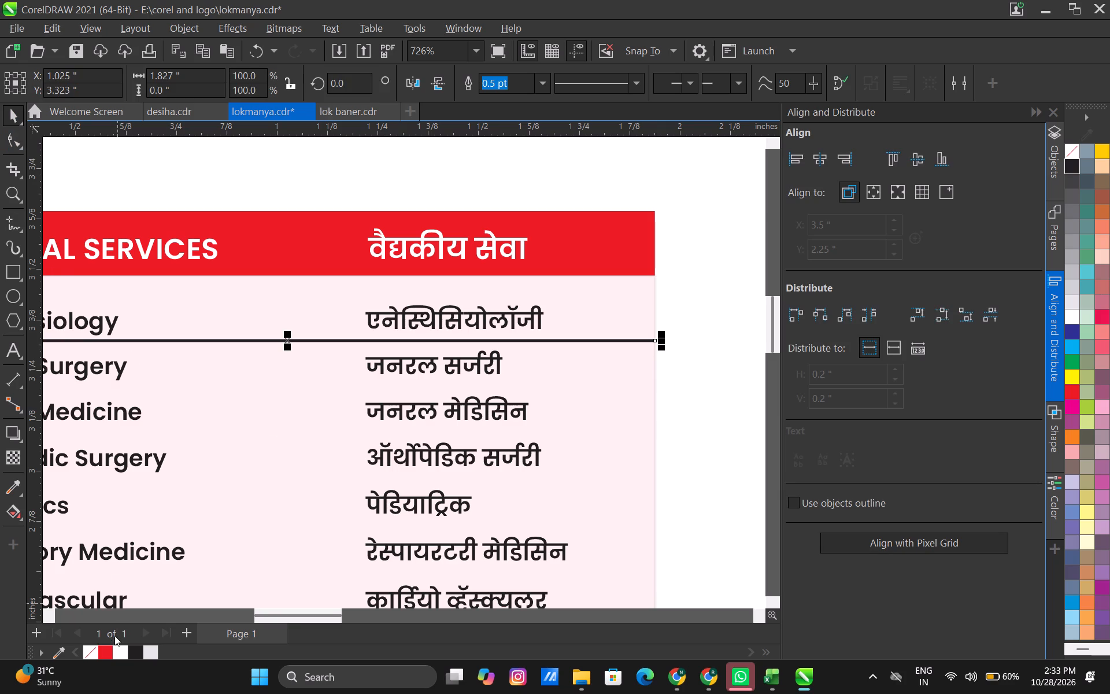
Recolour the divider line's outline, trying the document's red before settling on dark blue.
{"action": "right_click", "coordinate": [105, 650]}
{"action": "scroll", "coordinate": [464, 324], "scroll_direction": "down", "scroll_amount": 4}
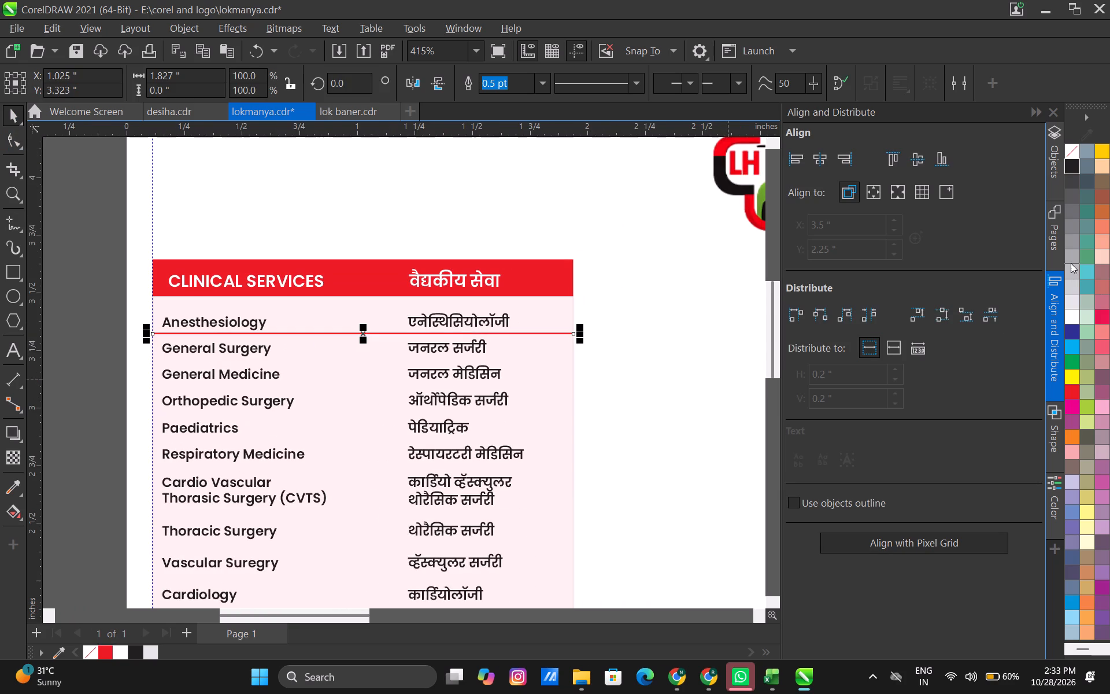
{"action": "right_click", "coordinate": [1074, 329]}
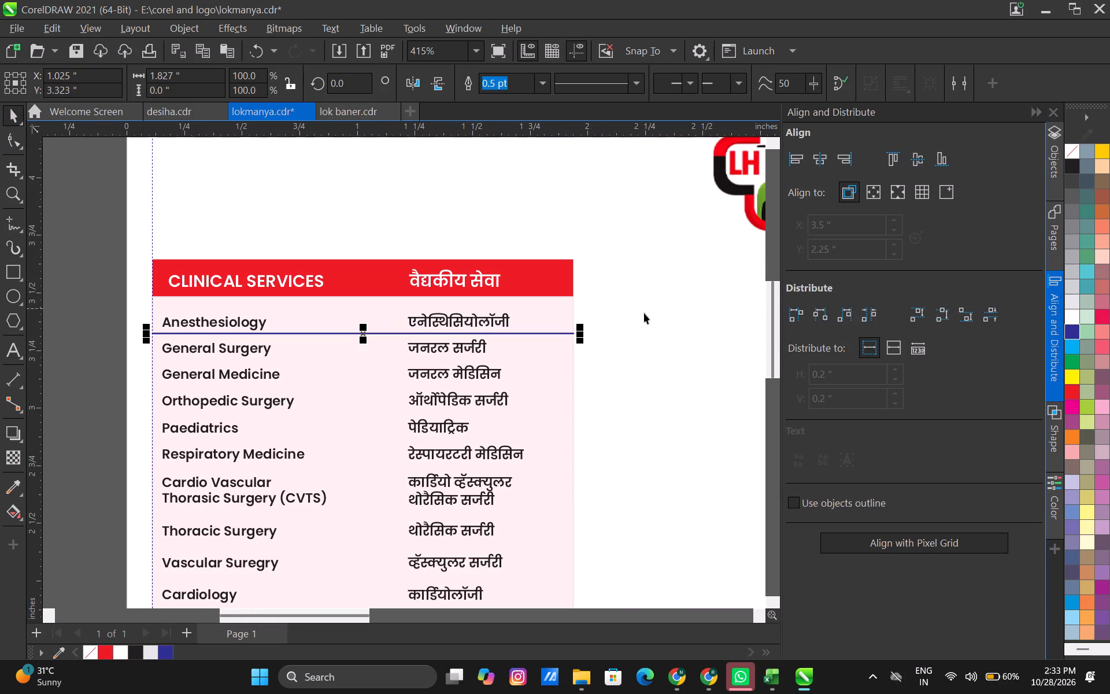
{"action": "left_click", "coordinate": [649, 319]}
Copy the blue divider straight down to Y 3.203 inches, between the General Surgery and General Medicine rows.
{"action": "scroll", "coordinate": [439, 385], "scroll_direction": "down", "scroll_amount": 9}
{"action": "scroll", "coordinate": [432, 382], "scroll_direction": "up", "scroll_amount": 8}
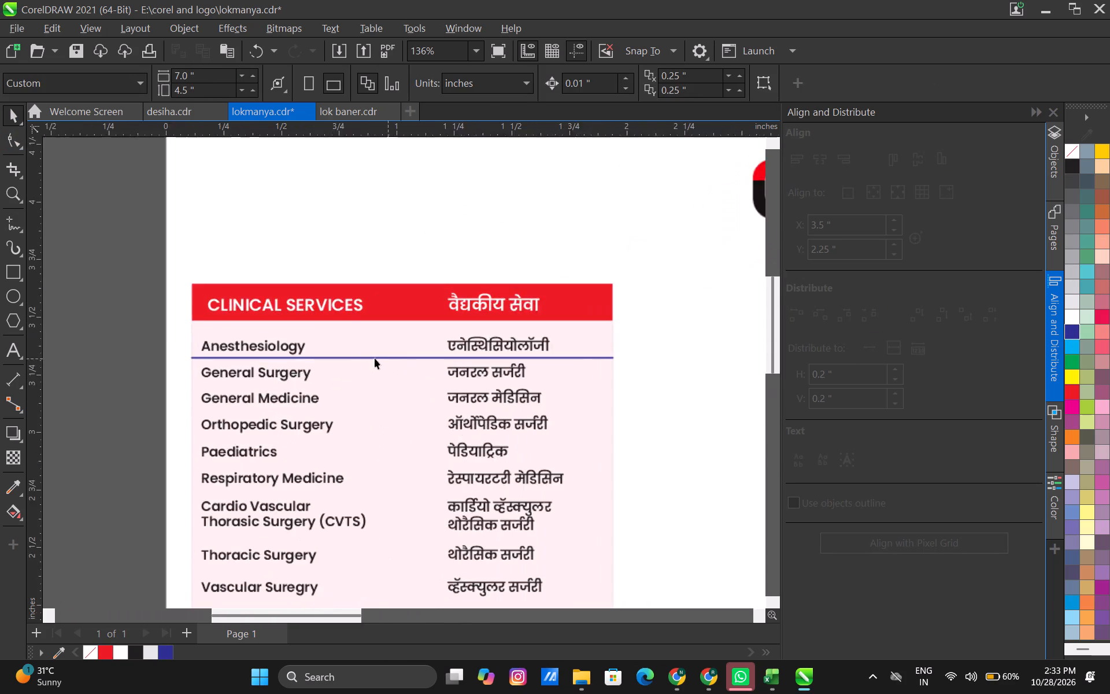
{"action": "scroll", "coordinate": [375, 358], "scroll_direction": "up", "scroll_amount": 3}
{"action": "left_click", "coordinate": [347, 364]}
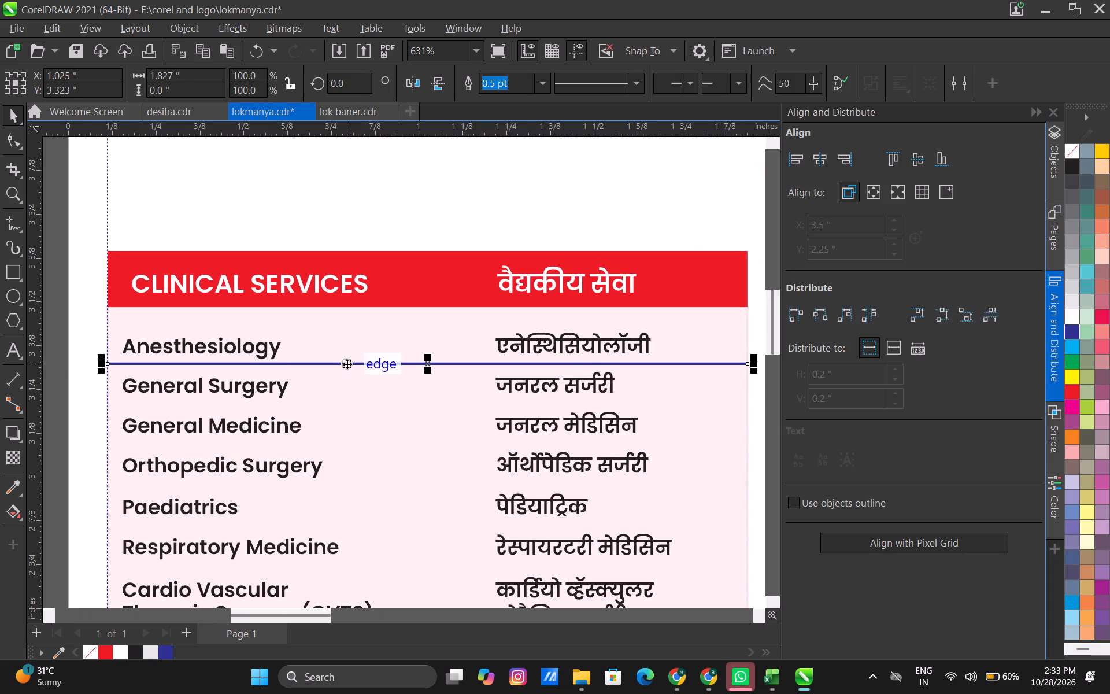
{"action": "middle_click_drag", "start_coordinate": [347, 364], "coordinate": [354, 297]}
{"action": "scroll", "coordinate": [354, 297], "scroll_direction": "up", "scroll_amount": 2}
{"action": "left_click_drag", "start_coordinate": [354, 297], "coordinate": [356, 330]}
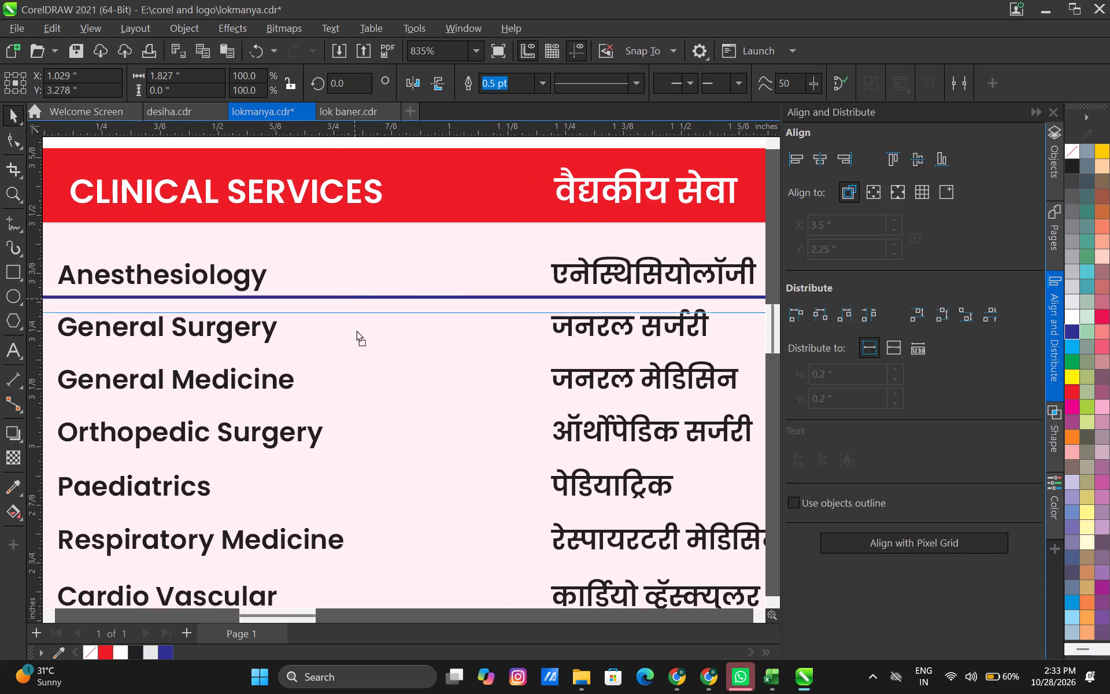
{"action": "left_click_drag", "start_coordinate": [356, 330], "coordinate": [356, 357]}
{"action": "right_click", "coordinate": [356, 357], "text": "shift"}
{"action": "key", "text": "Up"}
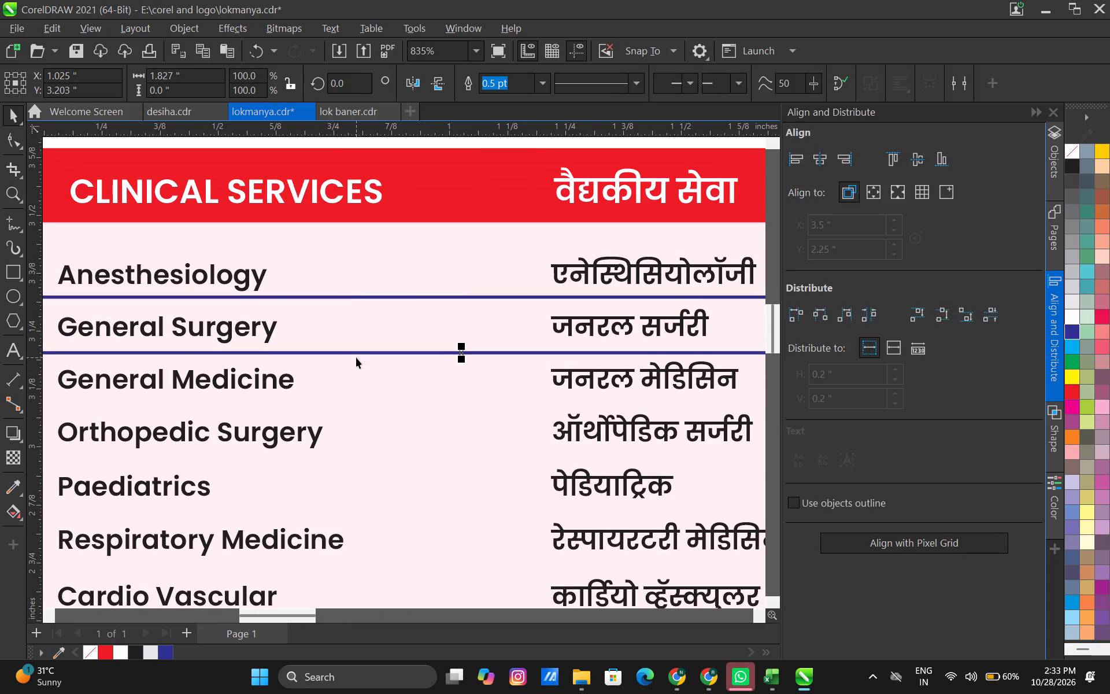
{"action": "key", "text": "Up"}
{"action": "key", "text": "Down"}
Place another copy of the divider below the General Medicine row at Y 3.094 inches.
{"action": "scroll", "coordinate": [356, 357], "scroll_direction": "down", "scroll_amount": 5}
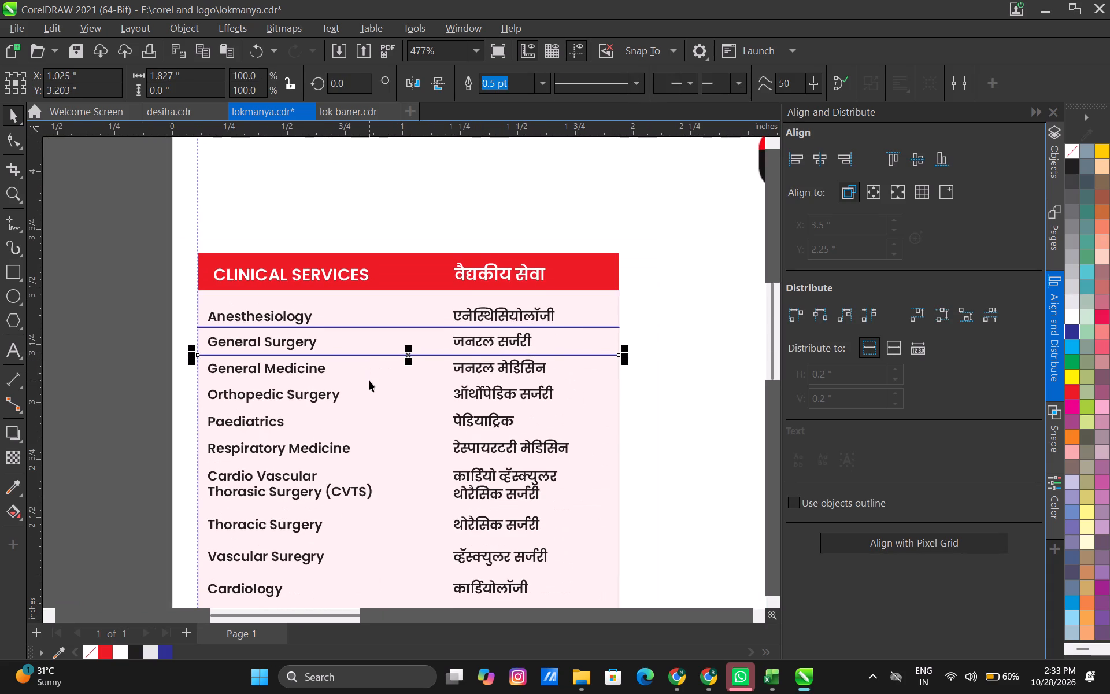
{"action": "middle_click_drag", "start_coordinate": [369, 381], "coordinate": [360, 339]}
{"action": "scroll", "coordinate": [360, 339], "scroll_direction": "up", "scroll_amount": 4}
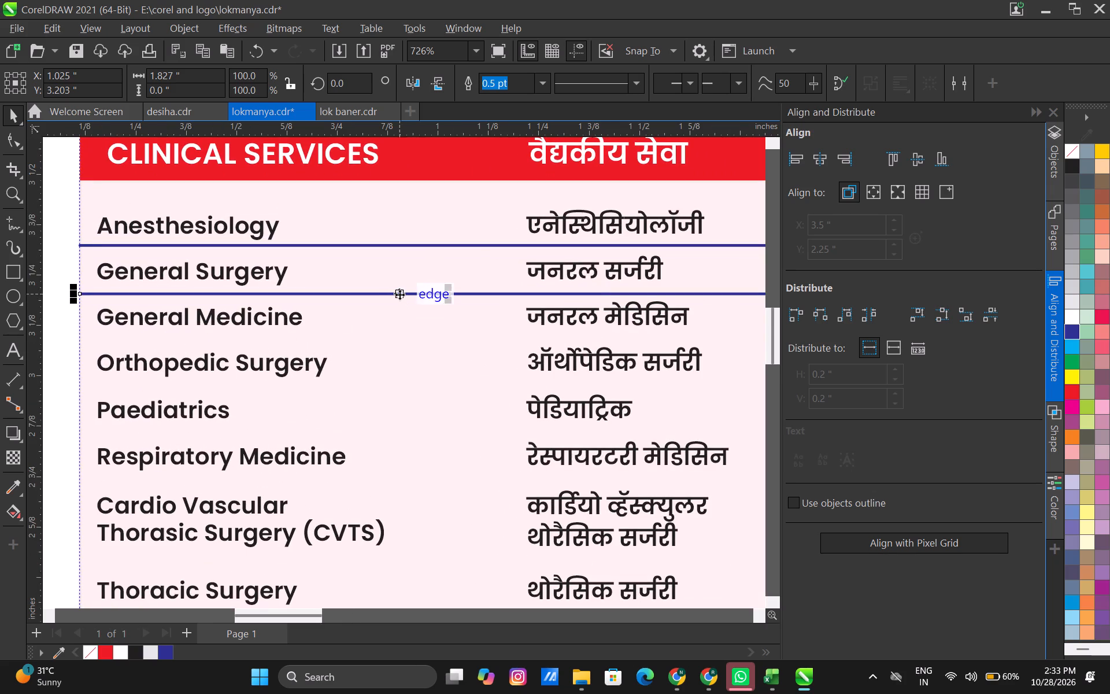
{"action": "left_click_drag", "start_coordinate": [399, 294], "coordinate": [404, 338]}
{"action": "right_click", "coordinate": [404, 338], "text": "shift"}
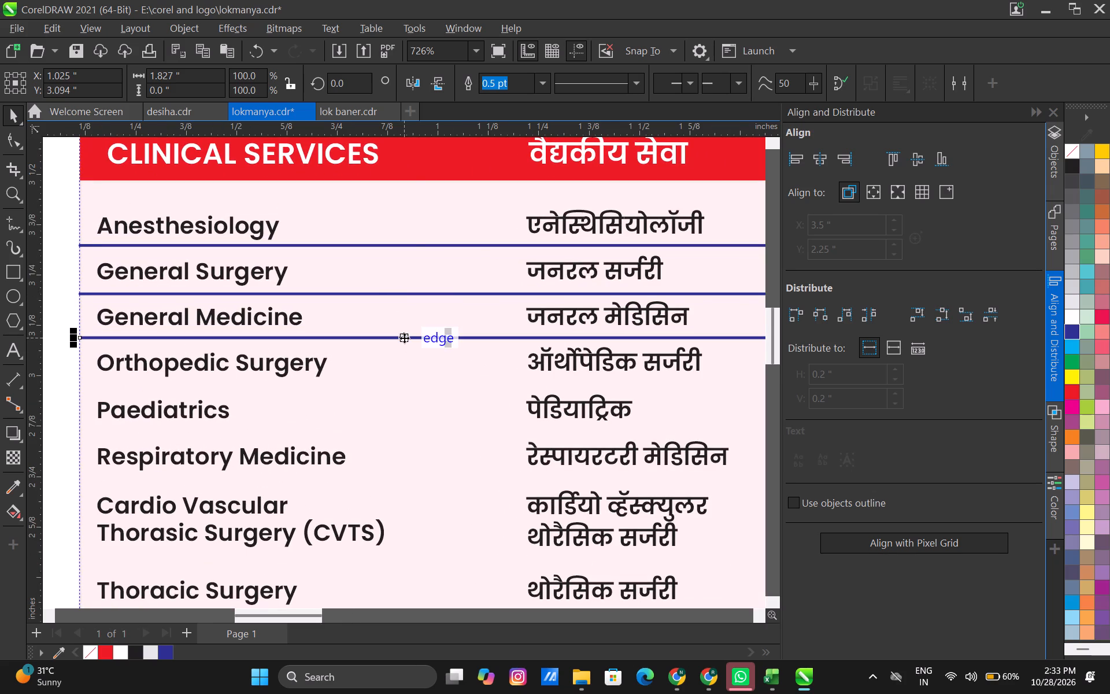
Repeat the divider copy at the same spacing down the panel to just below the Neurology row, at Y 1.46 inches.
{"action": "key", "text": "ctrl+d"}
{"action": "key", "text": "ctrl+d"}
{"action": "key", "text": "ctrl+d"}
{"action": "key", "text": "ctrl+d"}
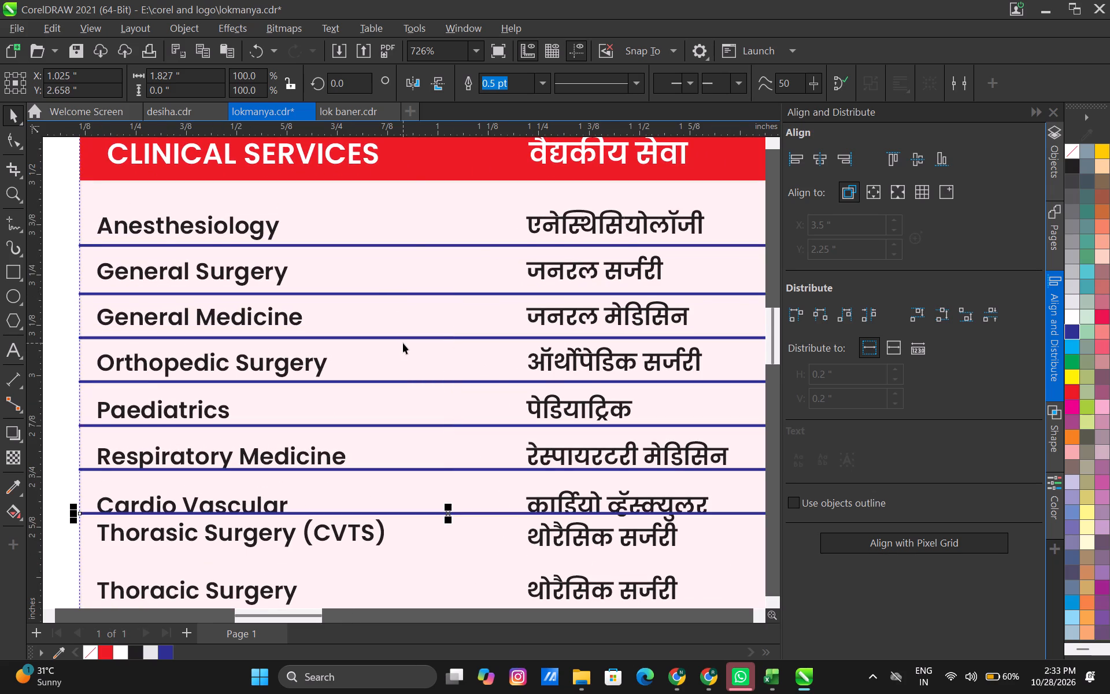
{"action": "key", "text": "ctrl+d"}
{"action": "key", "text": "ctrl+d"}
{"action": "scroll", "coordinate": [403, 343], "scroll_direction": "down", "scroll_amount": 5}
{"action": "scroll", "coordinate": [403, 344], "scroll_direction": "down", "scroll_amount": 4, "text": "ctrl"}
{"action": "key", "text": "ctrl+d"}
{"action": "key", "text": "ctrl+d"}
{"action": "key", "text": "ctrl+d"}
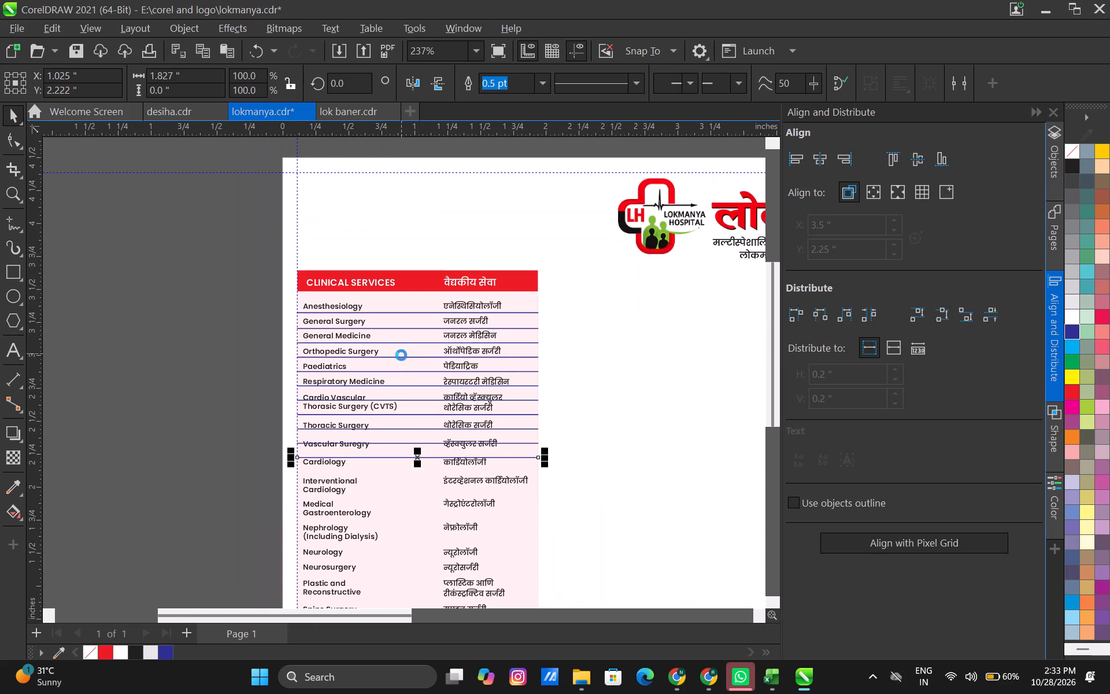
{"action": "key", "text": "ctrl+d"}
{"action": "key", "text": "ctrl+d"}
{"action": "key", "text": "ctrl+d"}
{"action": "key", "text": "ctrl+d"}
{"action": "key", "text": "ctrl+d"}
{"action": "key", "text": "ctrl+d"}
Continue the equally spaced divider copies down to the Physiotherapy row at Y 0.261 inches, undoing the extra one.
{"action": "middle_click_drag", "start_coordinate": [429, 503], "coordinate": [446, 333]}
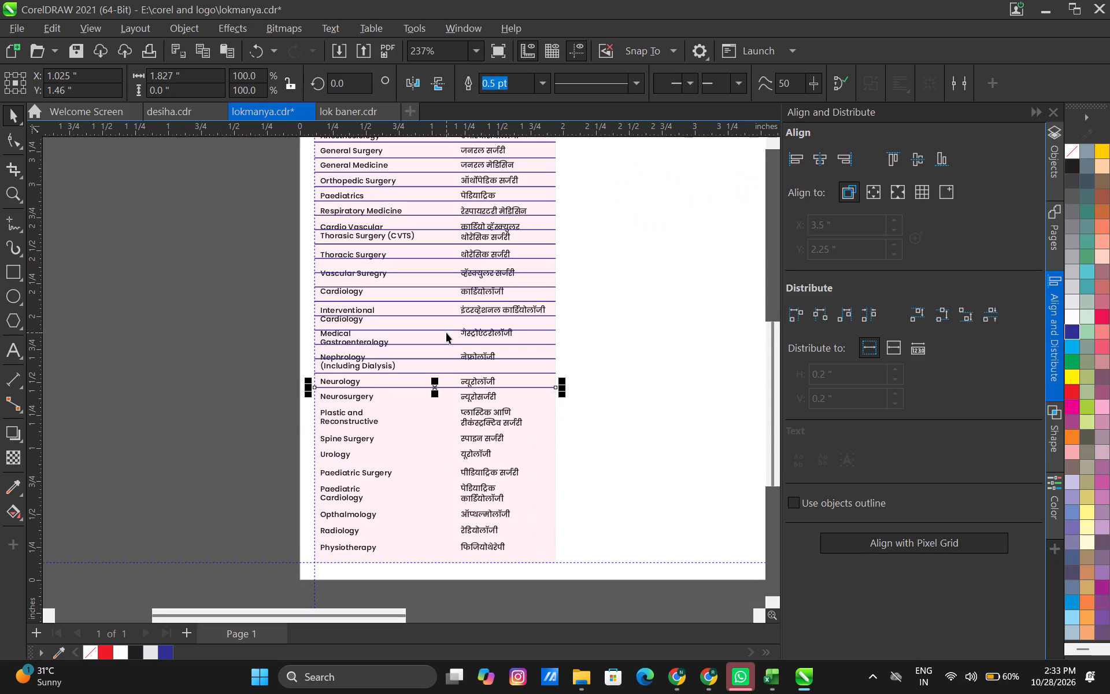
{"action": "key", "text": "ctrl+d"}
{"action": "key", "text": "ctrl+d"}
{"action": "key", "text": "ctrl+d"}
{"action": "key", "text": "ctrl+d"}
{"action": "key", "text": "ctrl+d"}
{"action": "key", "text": "ctrl+d"}
{"action": "key", "text": "ctrl+d"}
{"action": "key", "text": "ctrl+d"}
{"action": "key", "text": "ctrl+d"}
{"action": "key", "text": "ctrl+d"}
{"action": "key", "text": "ctrl+d"}
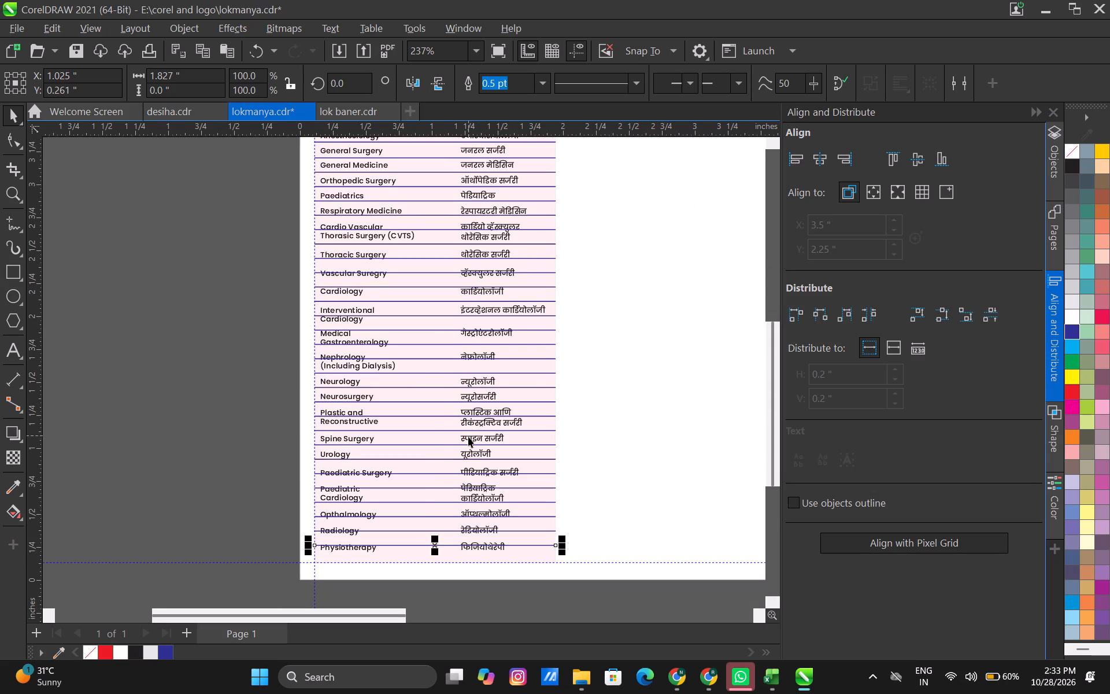
{"action": "key", "text": "ctrl+d"}
{"action": "key", "text": "ctrl+z"}
Nudge the first divider below Anesthesiology down to Y 3.303 inches.
{"action": "scroll", "coordinate": [421, 360], "scroll_direction": "up", "scroll_amount": 1}
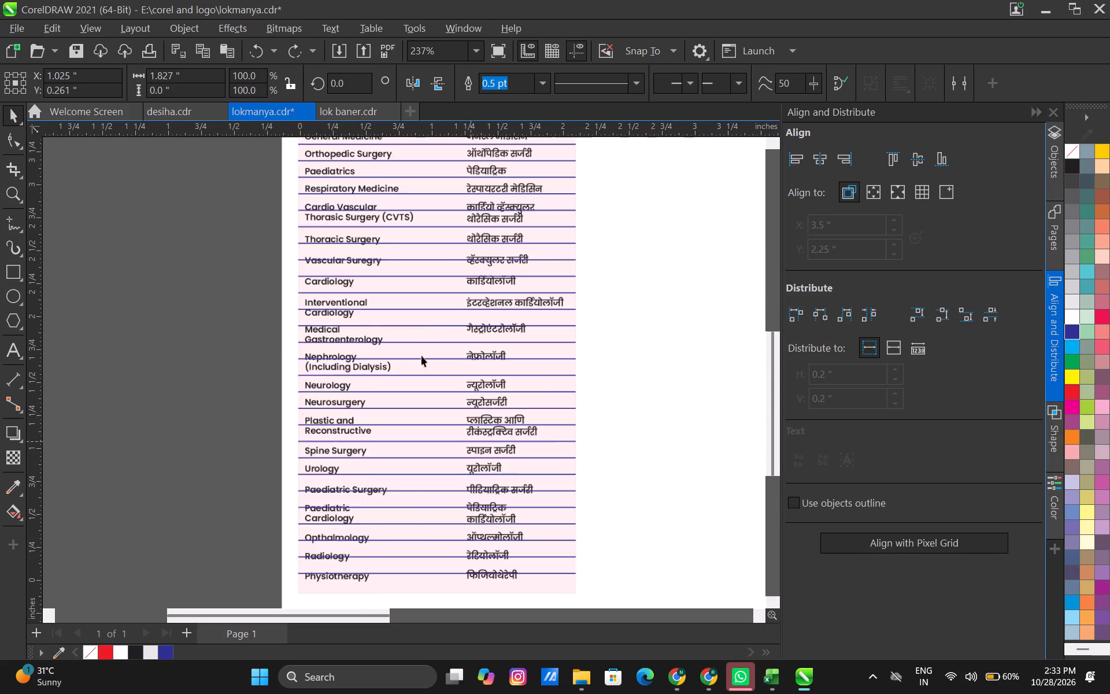
{"action": "scroll", "coordinate": [421, 356], "scroll_direction": "up", "scroll_amount": 1}
{"action": "middle_click_drag", "start_coordinate": [423, 319], "coordinate": [386, 670]}
{"action": "scroll", "coordinate": [370, 438], "scroll_direction": "up", "scroll_amount": 7}
{"action": "middle_click", "coordinate": [350, 403]}
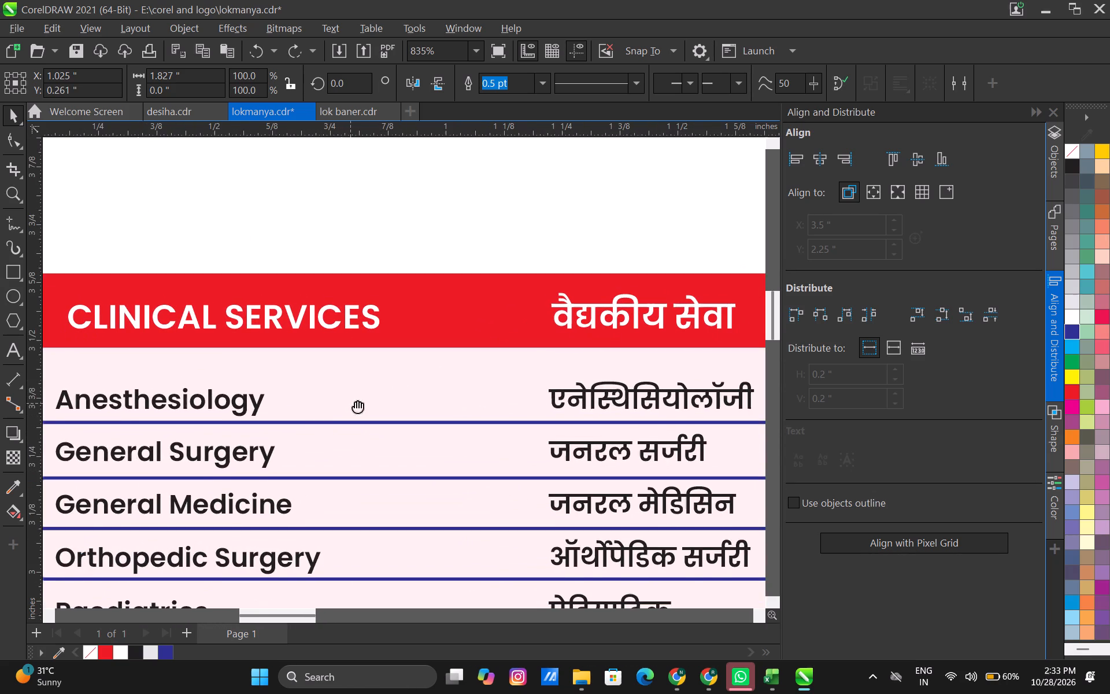
{"action": "scroll", "coordinate": [294, 408], "scroll_direction": "down", "scroll_amount": 2}
{"action": "scroll", "coordinate": [289, 412], "scroll_direction": "up", "scroll_amount": 2}
{"action": "left_click", "coordinate": [302, 419]}
{"action": "key", "text": "Down"}
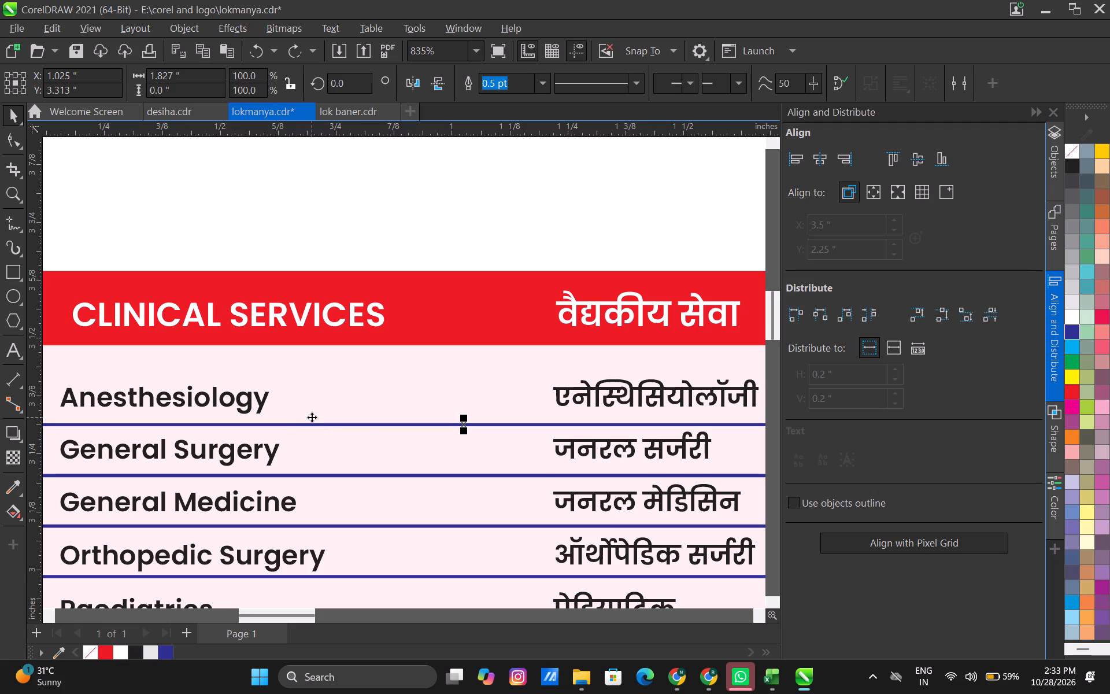
{"action": "key", "text": "Down"}
Nudge the General Surgery label and its Marathi translation down together by 0.02 inch.
{"action": "middle_click_drag", "start_coordinate": [335, 455], "coordinate": [331, 392]}
{"action": "left_click", "coordinate": [201, 379]}
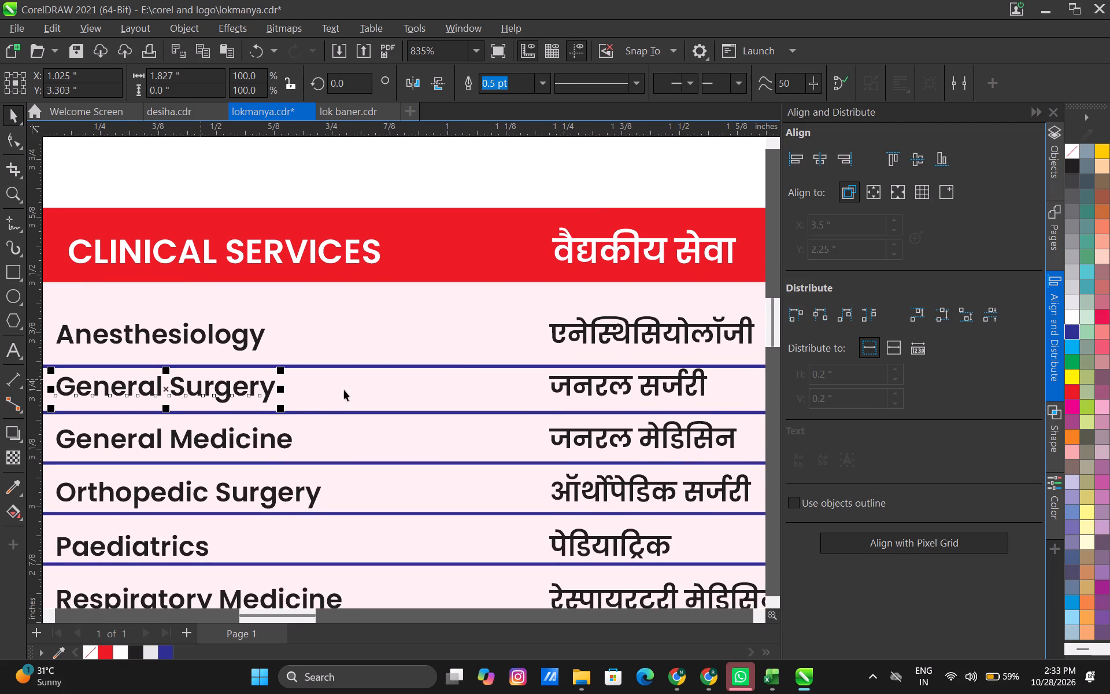
{"action": "left_click", "coordinate": [646, 387], "text": "shift"}
{"action": "key", "text": "Down"}
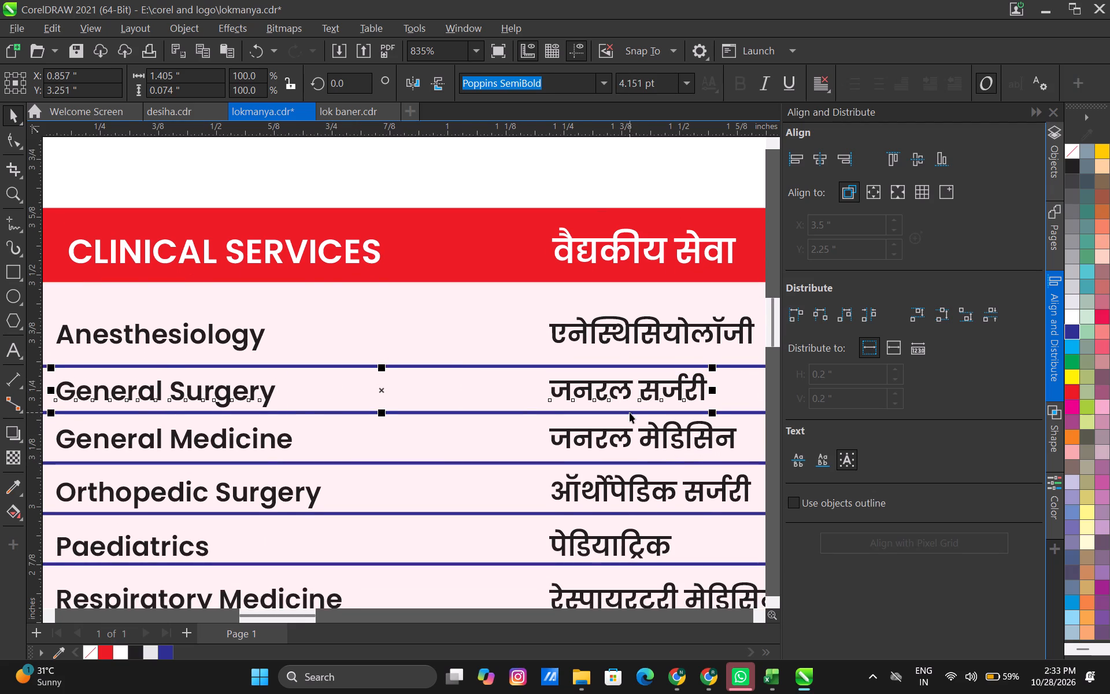
{"action": "key", "text": "Down"}
Move the divider below General Surgery down to Y 3.173 inches.
{"action": "left_click", "coordinate": [630, 412]}
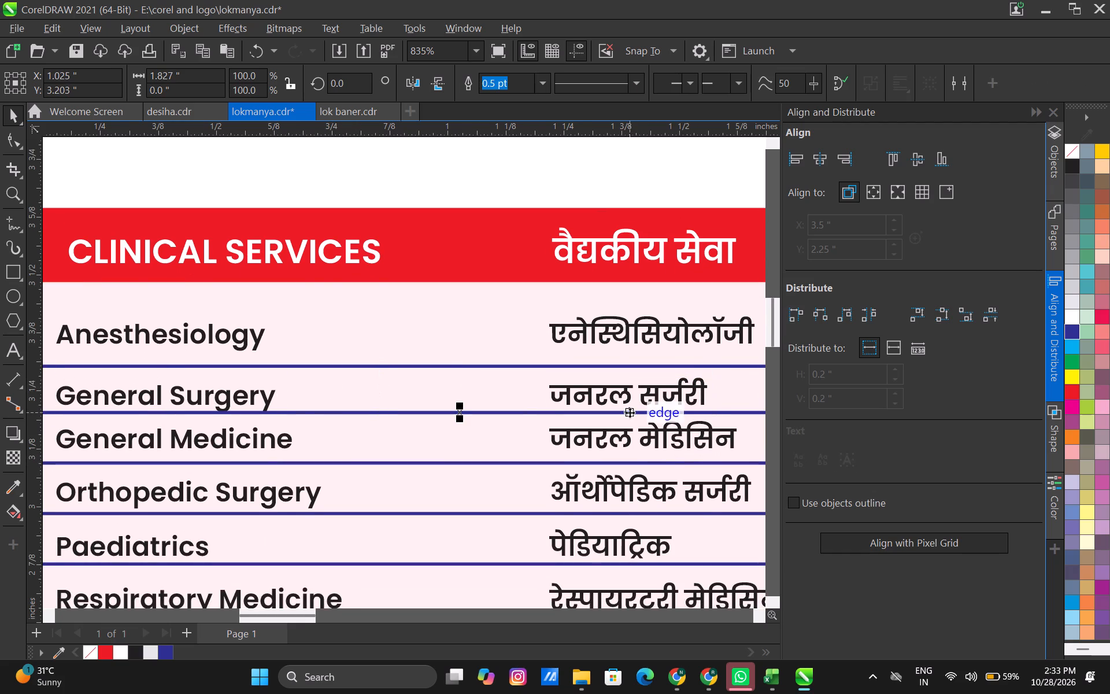
{"action": "key", "text": "Down"}
{"action": "key", "text": "Down"}
{"action": "key", "text": "Down"}
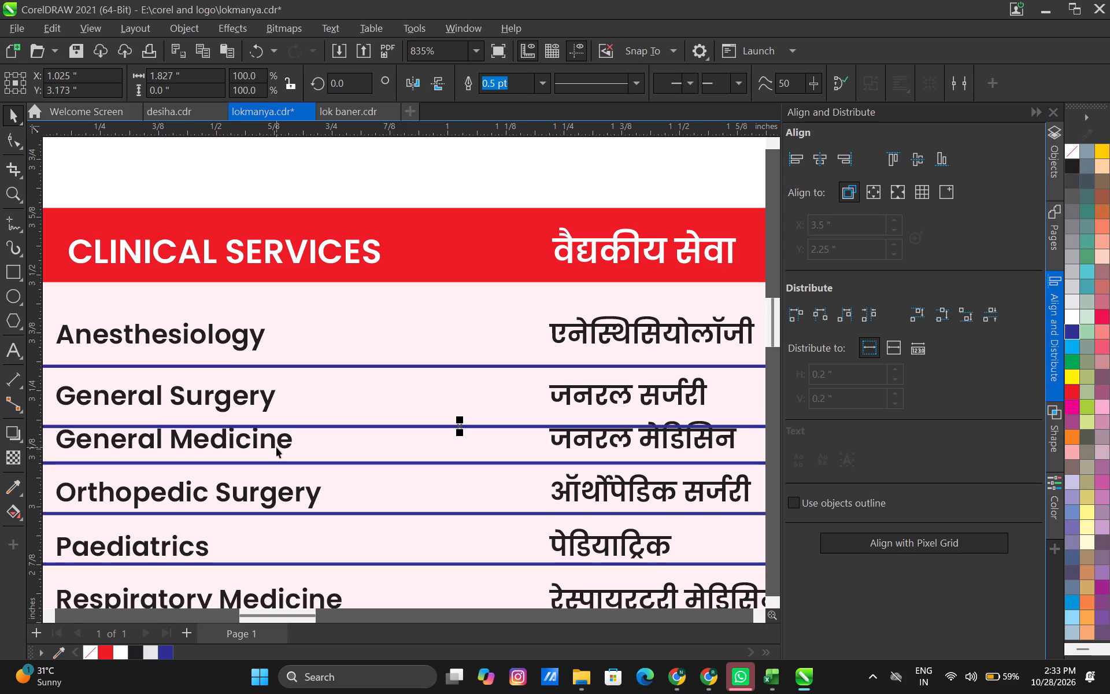
Nudge the Physiotherapy label and its Marathi translation down together to Y 0.197 inches, clear of the last divider.
{"action": "scroll", "coordinate": [276, 447], "scroll_direction": "down", "scroll_amount": 11}
{"action": "middle_click_drag", "start_coordinate": [357, 244], "coordinate": [375, 140]}
{"action": "middle_click_drag", "start_coordinate": [382, 383], "coordinate": [391, 307]}
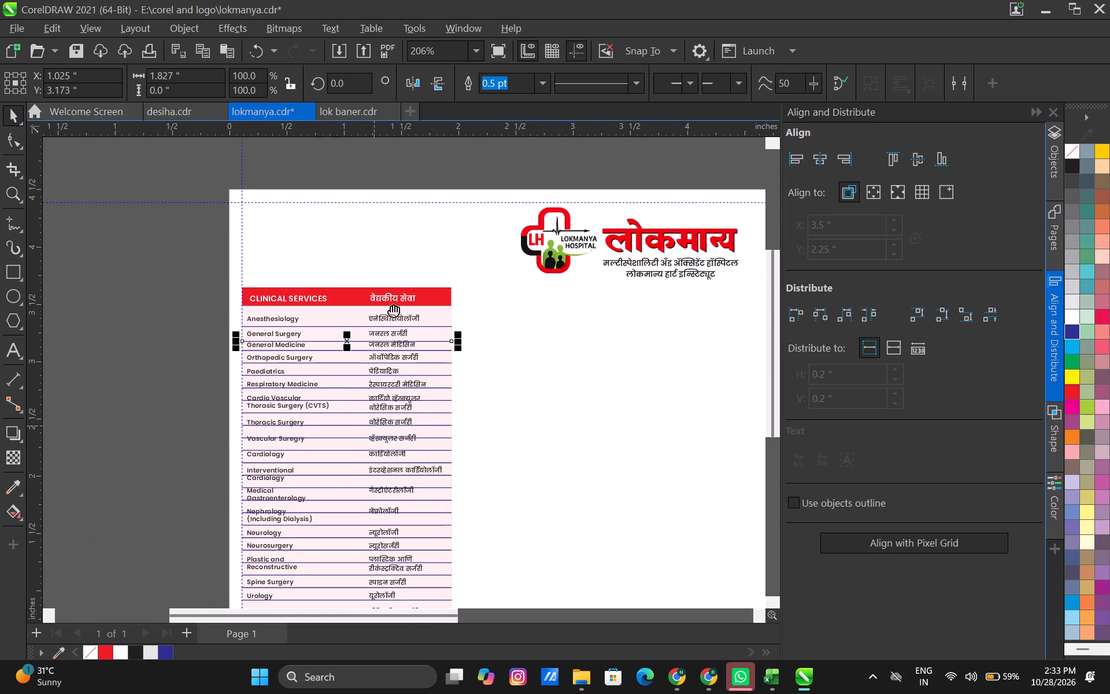
{"action": "middle_click_drag", "start_coordinate": [391, 307], "coordinate": [419, 87]}
{"action": "scroll", "coordinate": [350, 316], "scroll_direction": "up", "scroll_amount": 8}
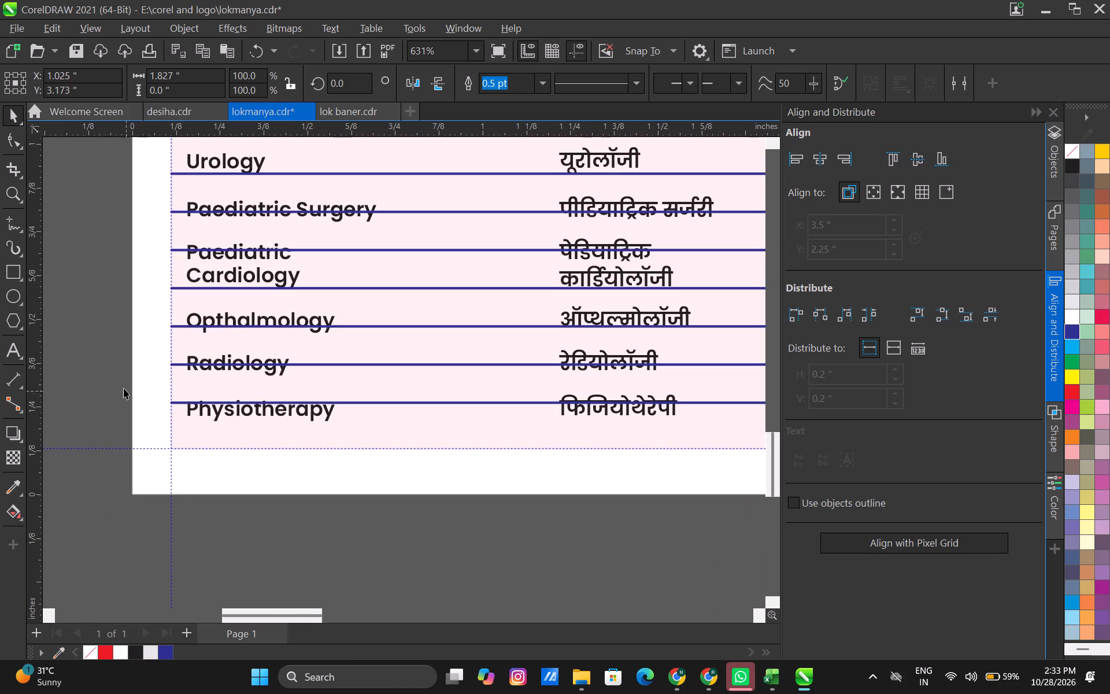
{"action": "left_click", "coordinate": [198, 409]}
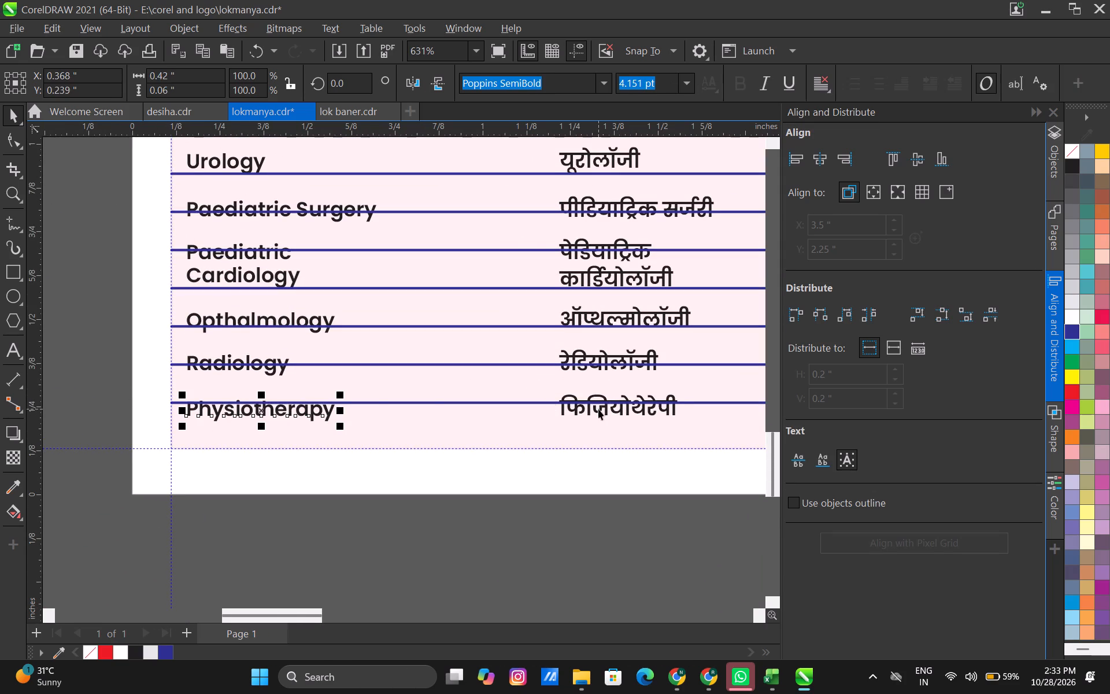
{"action": "left_click", "coordinate": [598, 409], "text": "shift"}
{"action": "key", "text": "Down"}
{"action": "key", "text": "Down"}
{"action": "key", "text": "Down"}
{"action": "key", "text": "Down"}
{"action": "key", "text": "Down"}
{"action": "key", "text": "Down"}
{"action": "key", "text": "Up"}
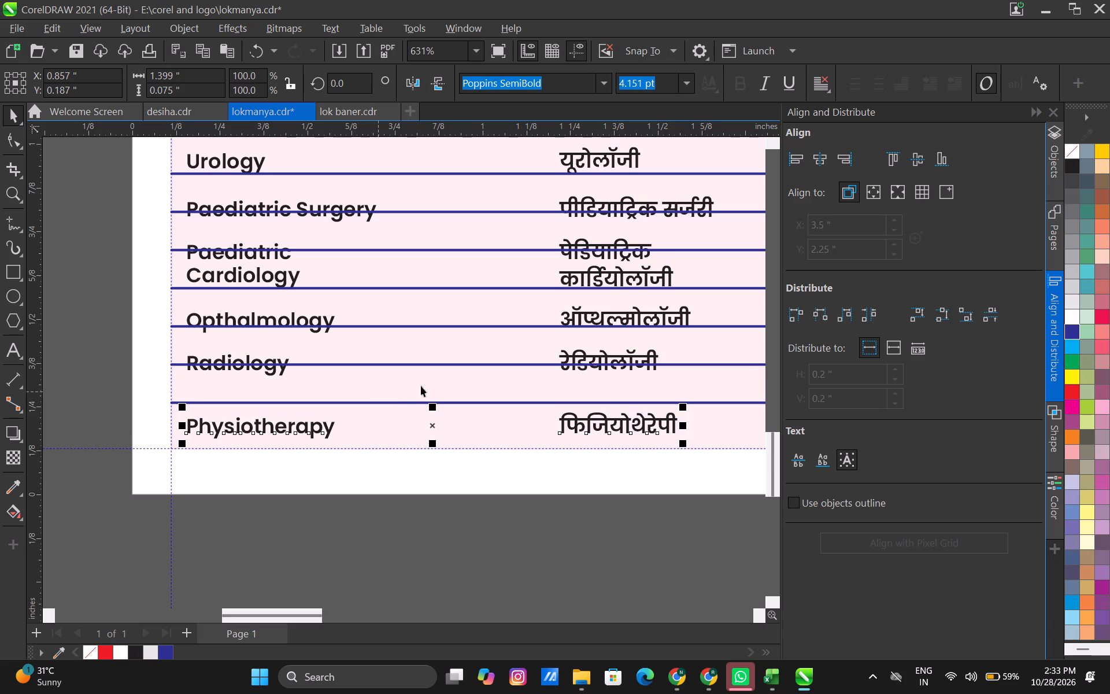
Nudge the divider above the Physiotherapy row down to Y 0.251 inches.
{"action": "middle_click_drag", "start_coordinate": [421, 385], "coordinate": [399, 410]}
{"action": "left_click", "coordinate": [448, 430]}
{"action": "key", "text": "Down"}
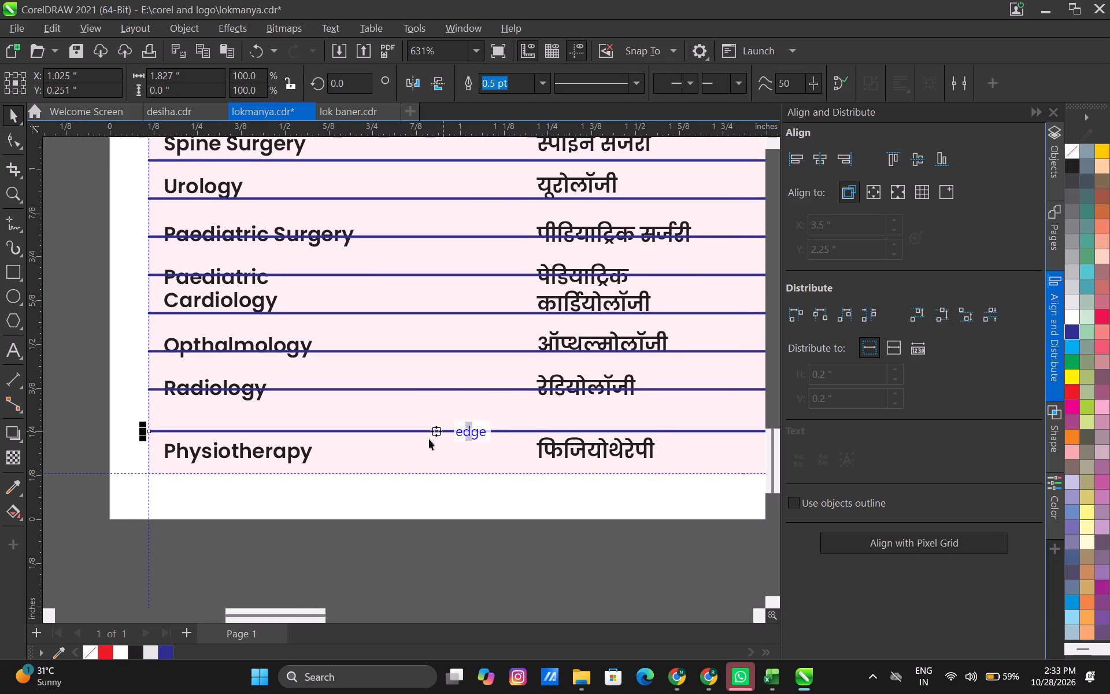
Nudge the Physiotherapy label and its Marathi translation down together by another 0.01 inch.
{"action": "left_click", "coordinate": [551, 449]}
{"action": "left_click", "coordinate": [283, 457], "text": "shift"}
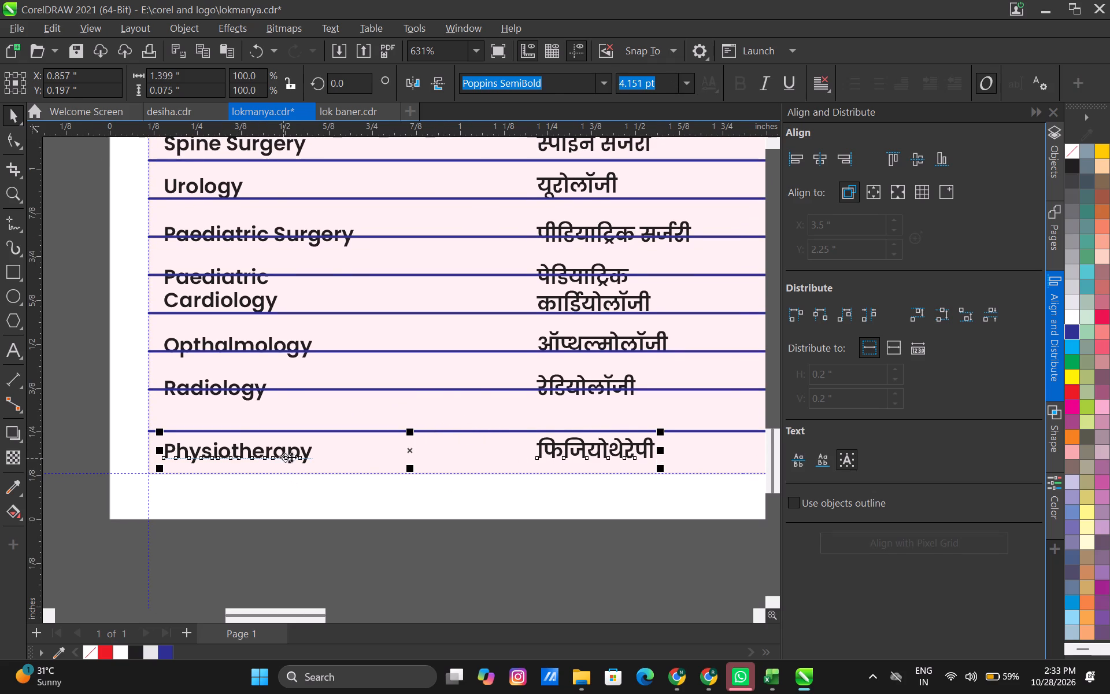
{"action": "key", "text": "Down"}
Nudge the Radiology label and its Marathi translation down together by 0.06 inch, between the two dividers above Physiotherapy.
{"action": "middle_click_drag", "start_coordinate": [397, 444], "coordinate": [369, 493]}
{"action": "left_click", "coordinate": [216, 444]}
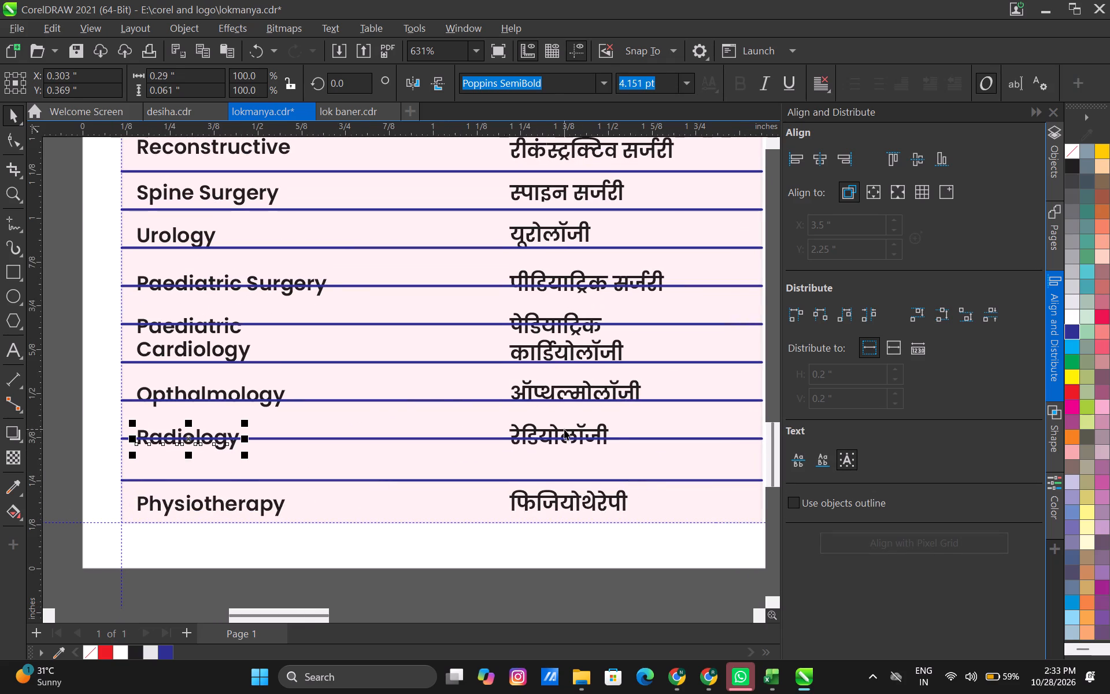
{"action": "left_click", "coordinate": [564, 429], "text": "shift"}
{"action": "key", "text": "Down"}
{"action": "key", "text": "Down"}
{"action": "key", "text": "Down"}
{"action": "key", "text": "Down"}
{"action": "key", "text": "Down"}
{"action": "key", "text": "Down"}
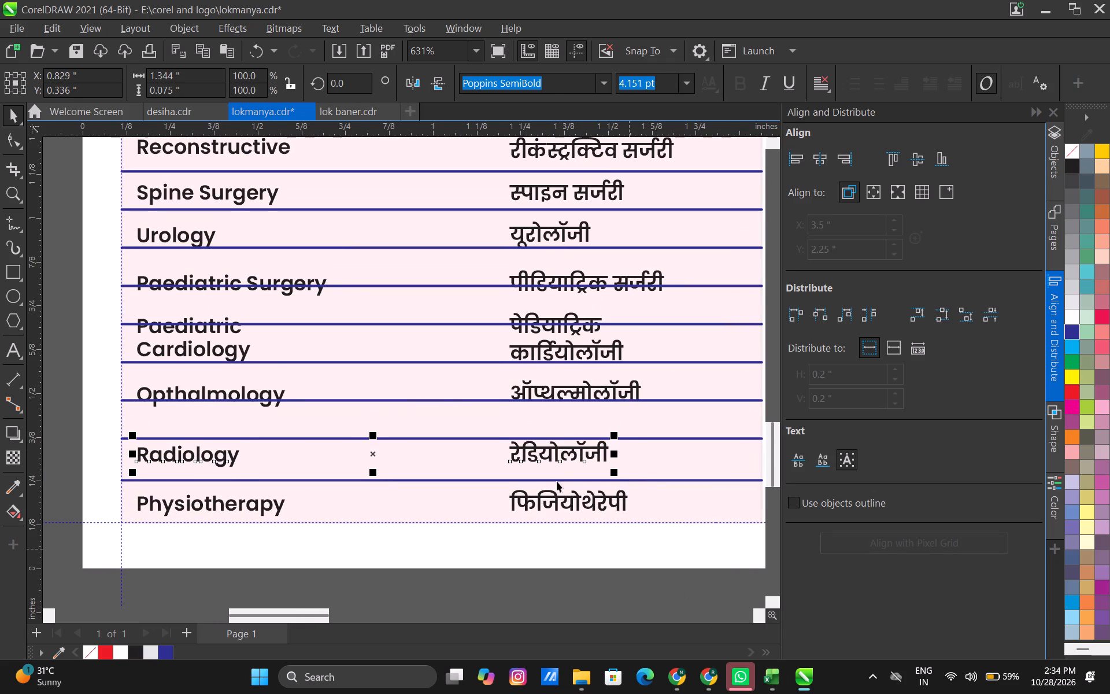
Nudge the Opthalmology label and its Marathi translation down together to Y 0.429 inches, into the space above Radiology.
{"action": "middle_click_drag", "start_coordinate": [510, 379], "coordinate": [494, 416]}
{"action": "left_click", "coordinate": [502, 424]}
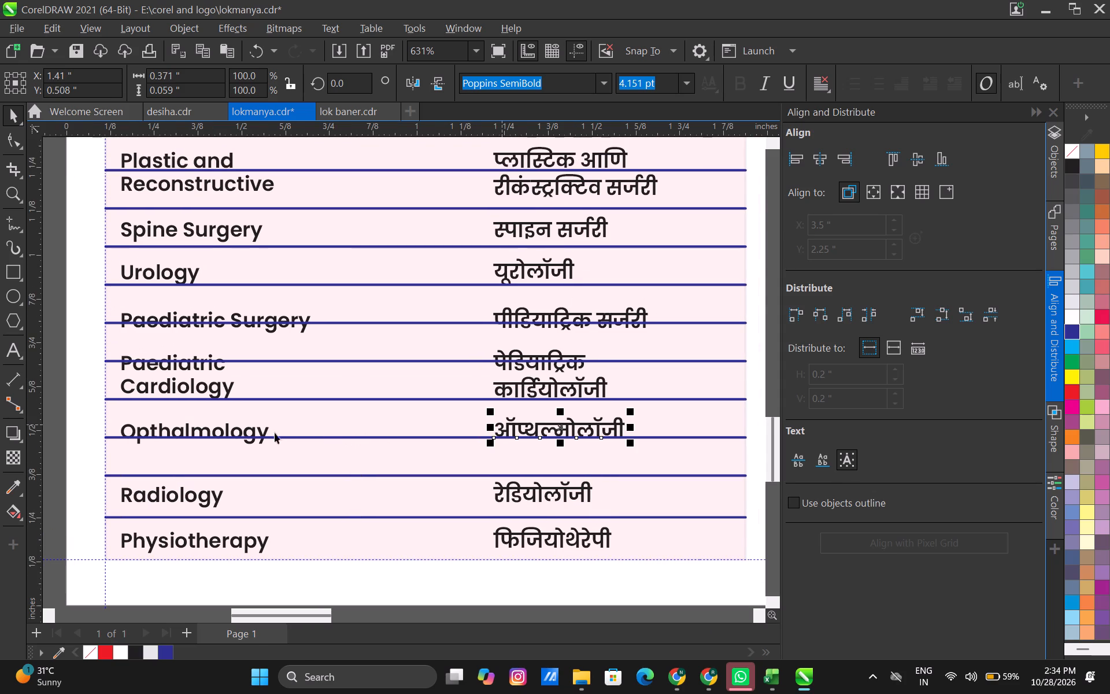
{"action": "left_click", "coordinate": [259, 430], "text": "shift"}
{"action": "key", "text": "Down"}
{"action": "key", "text": "Down"}
{"action": "key", "text": "Down"}
{"action": "key", "text": "Down"}
{"action": "key", "text": "Down"}
{"action": "key", "text": "Down"}
{"action": "key", "text": "Down"}
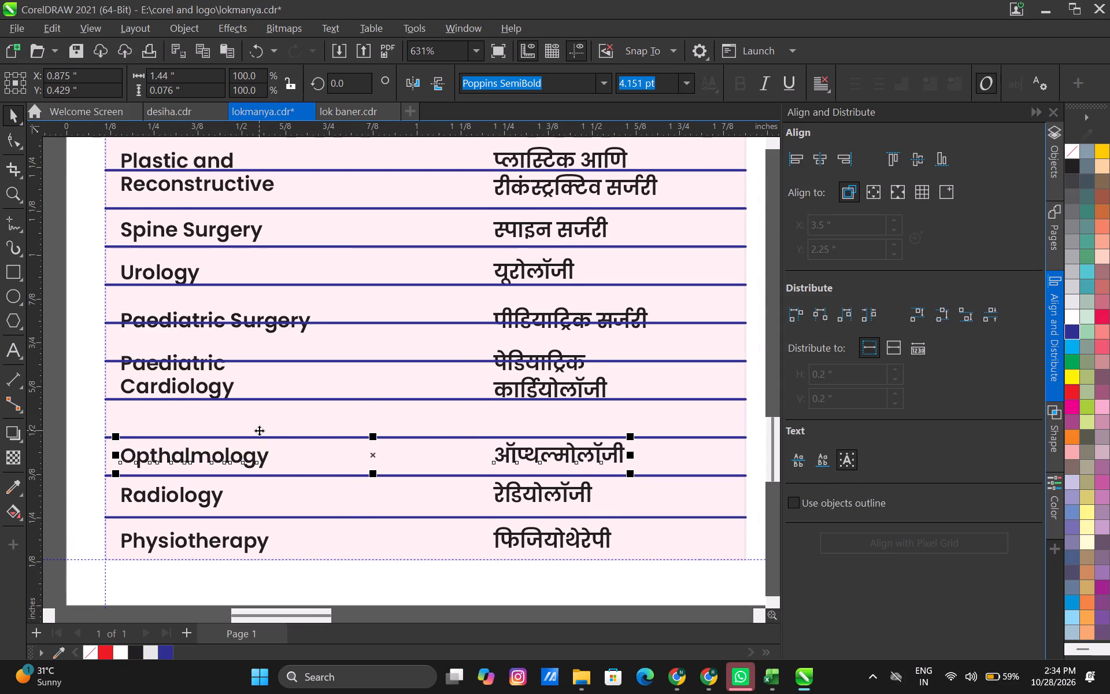
Delete the divider immediately below the two-line Paediatric Cardiology label.
{"action": "middle_click_drag", "start_coordinate": [508, 359], "coordinate": [505, 405]}
{"action": "left_click", "coordinate": [208, 431]}
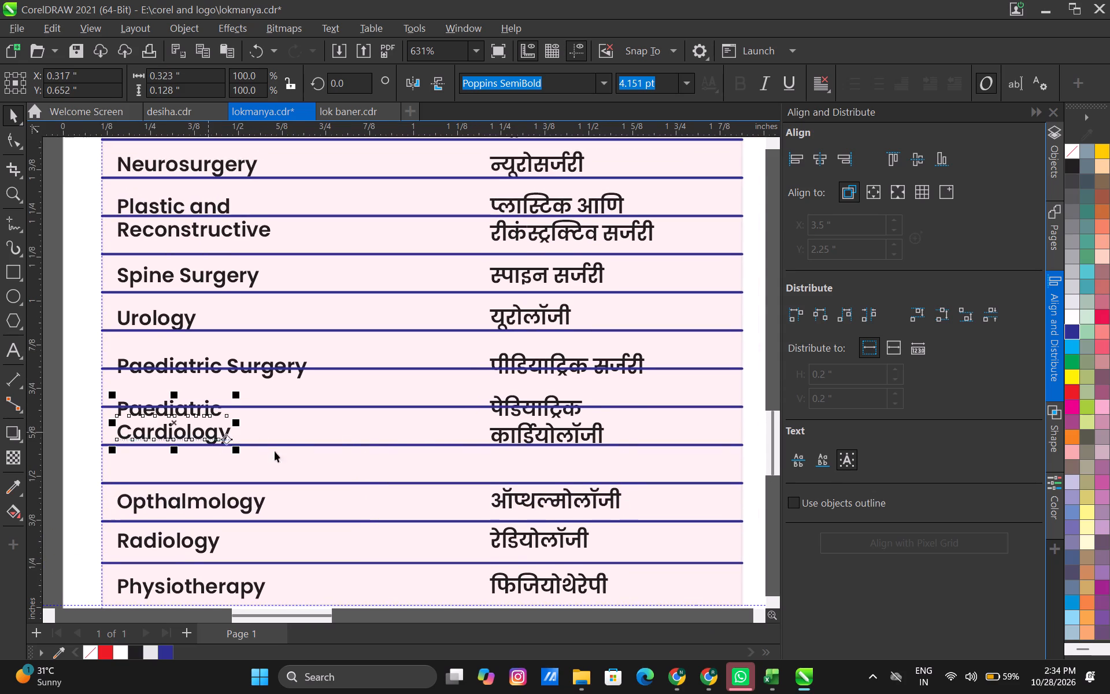
{"action": "left_click", "coordinate": [291, 444]}
{"action": "key", "text": "Delete"}
Nudge the Paediatric Cardiology label and its Marathi translation down together to Y 0.6 inches, within the double-height row.
{"action": "left_click", "coordinate": [202, 437]}
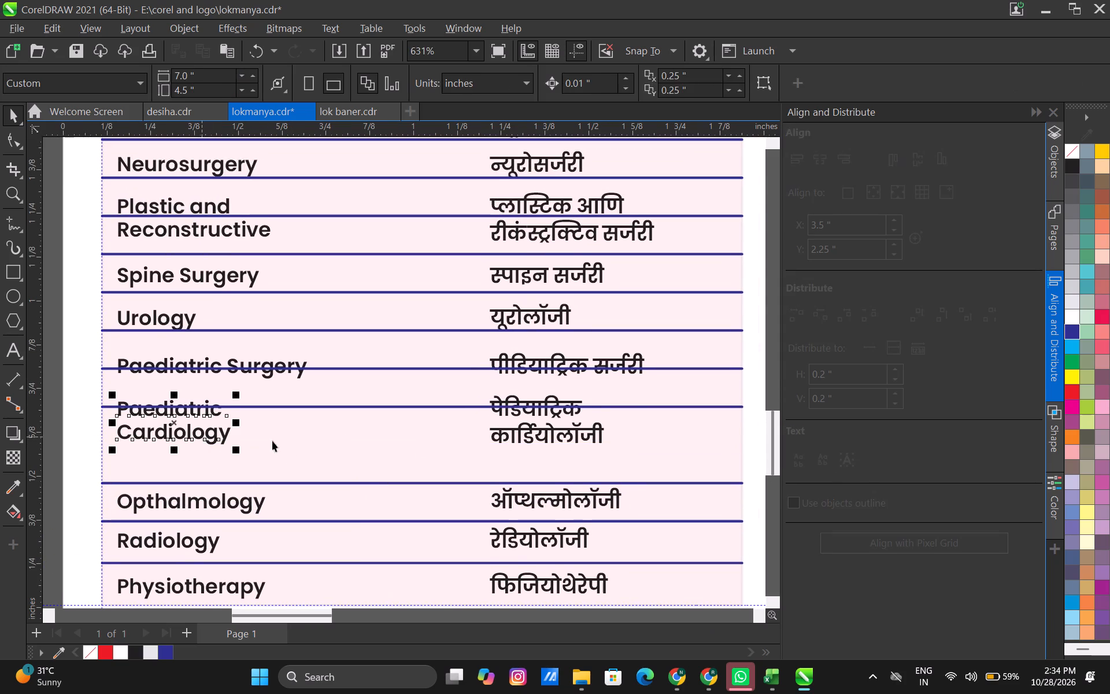
{"action": "left_click", "coordinate": [508, 439], "text": "shift"}
{"action": "key", "text": "Down"}
{"action": "key", "text": "Down"}
{"action": "key", "text": "Down"}
{"action": "key", "text": "Down"}
{"action": "key", "text": "Down"}
{"action": "key", "text": "Down"}
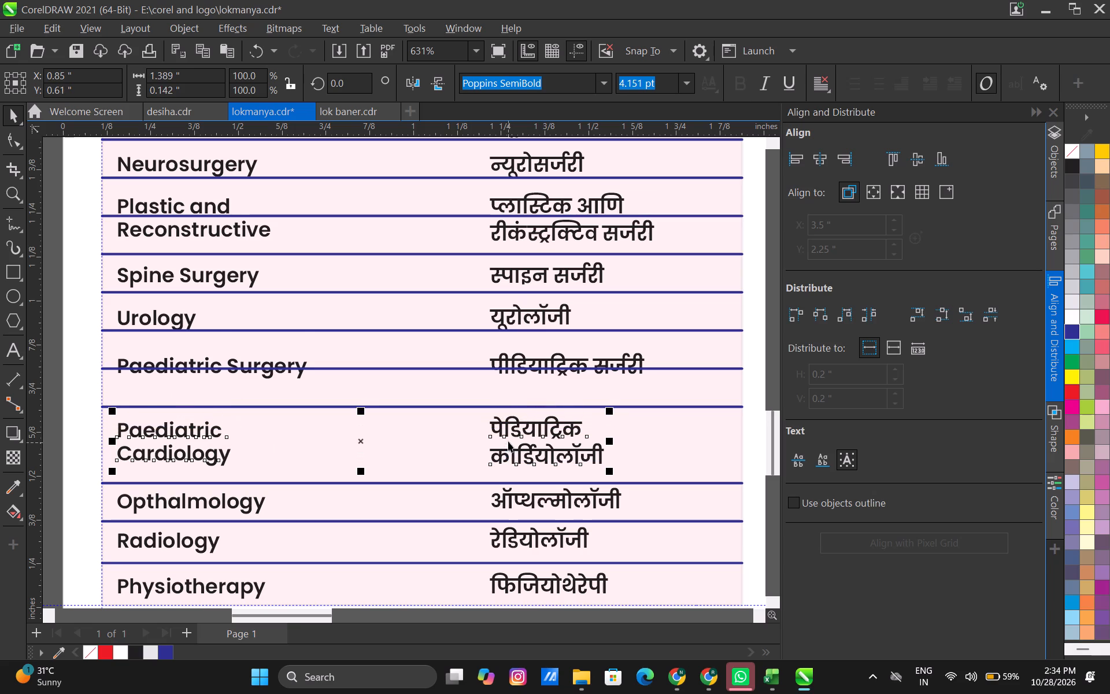
Nudge the Paediatric Surgery label and its Marathi translation down together to Y 0.754 inches, below the divider crossing them.
{"action": "middle_click_drag", "start_coordinate": [448, 394], "coordinate": [432, 458]}
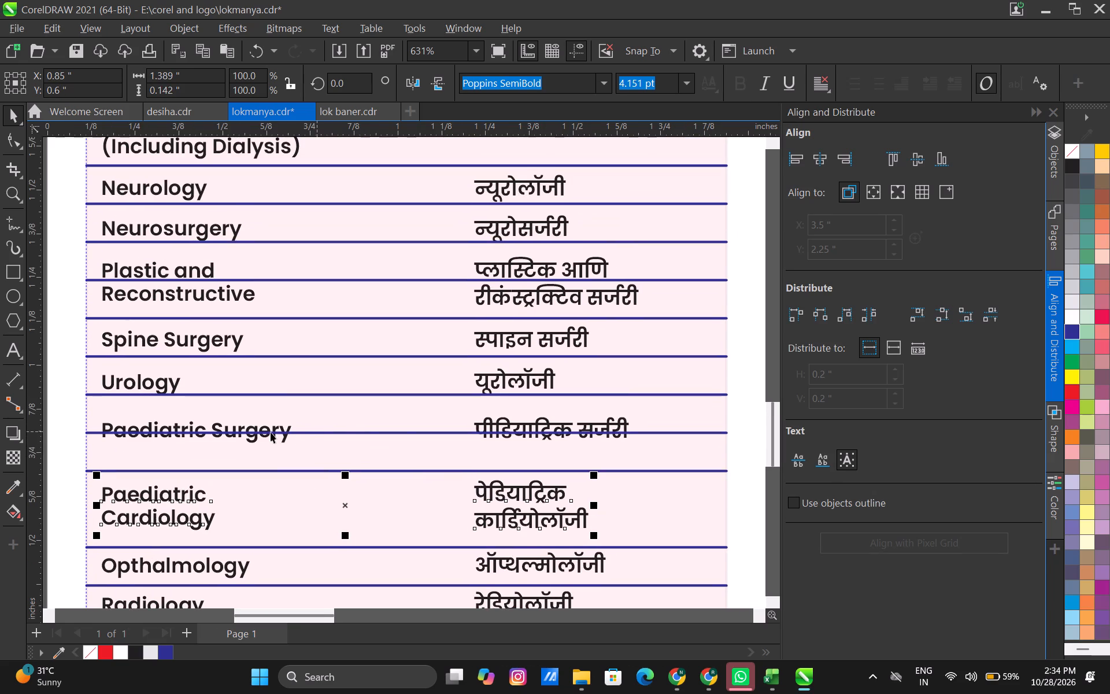
{"action": "left_click", "coordinate": [316, 431]}
{"action": "left_click", "coordinate": [255, 428]}
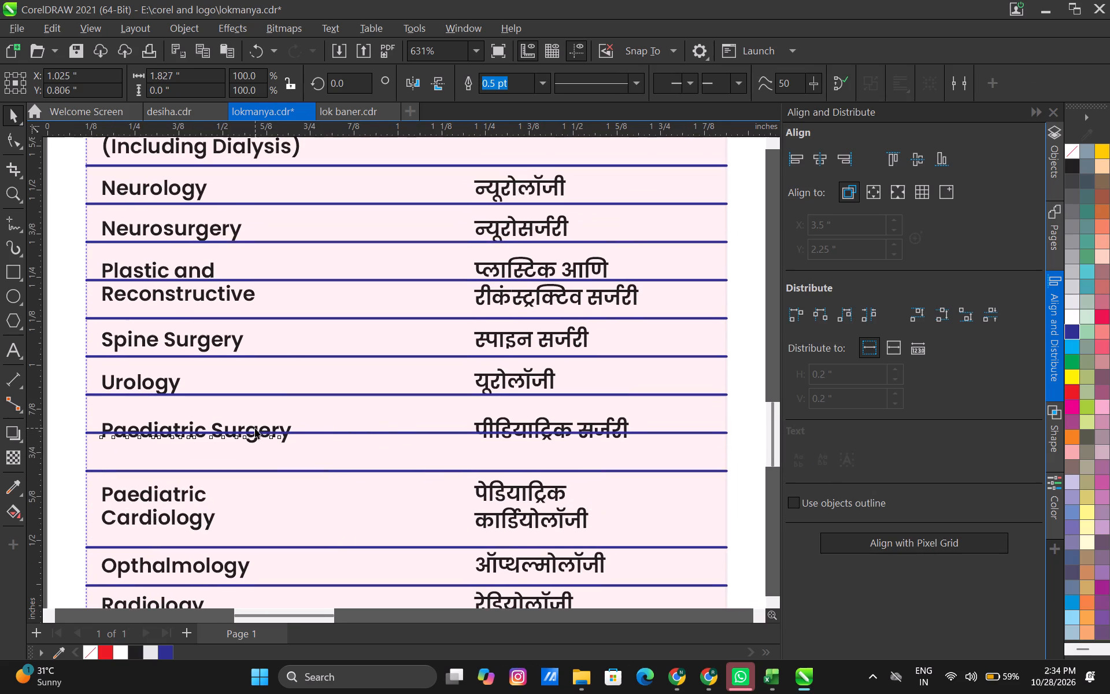
{"action": "left_click", "coordinate": [518, 424], "text": "shift"}
{"action": "key", "text": "Down"}
{"action": "key", "text": "Down"}
{"action": "key", "text": "Down"}
{"action": "key", "text": "Down"}
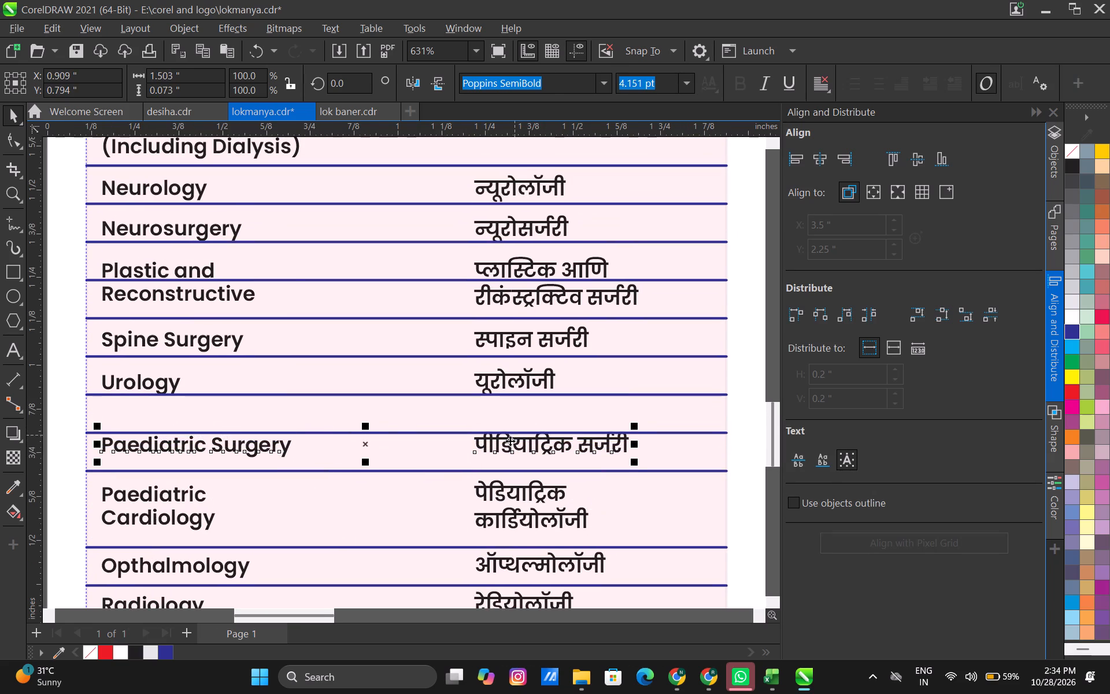
{"action": "key", "text": "Down"}
{"action": "key", "text": "Down"}
Nudge the Urology label and its Marathi translation down together to Y 0.862 inches, into the space above Paediatric Surgery.
{"action": "middle_click_drag", "start_coordinate": [446, 411], "coordinate": [446, 452]}
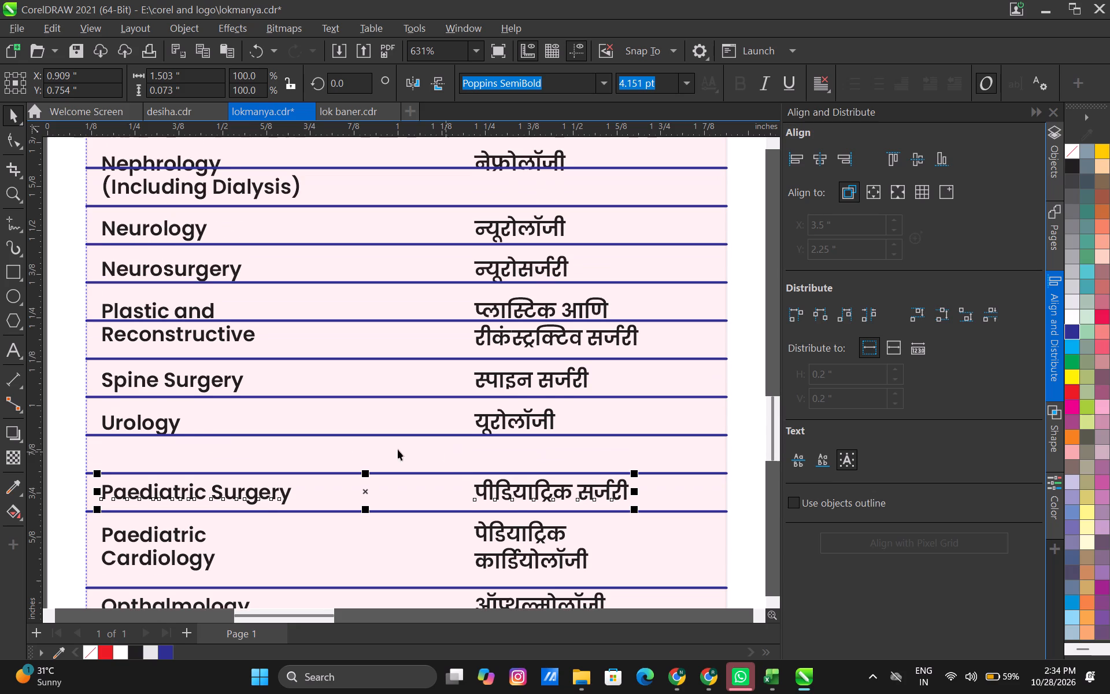
{"action": "left_click", "coordinate": [174, 427]}
{"action": "left_click", "coordinate": [491, 423], "text": "shift"}
{"action": "key", "text": "Down"}
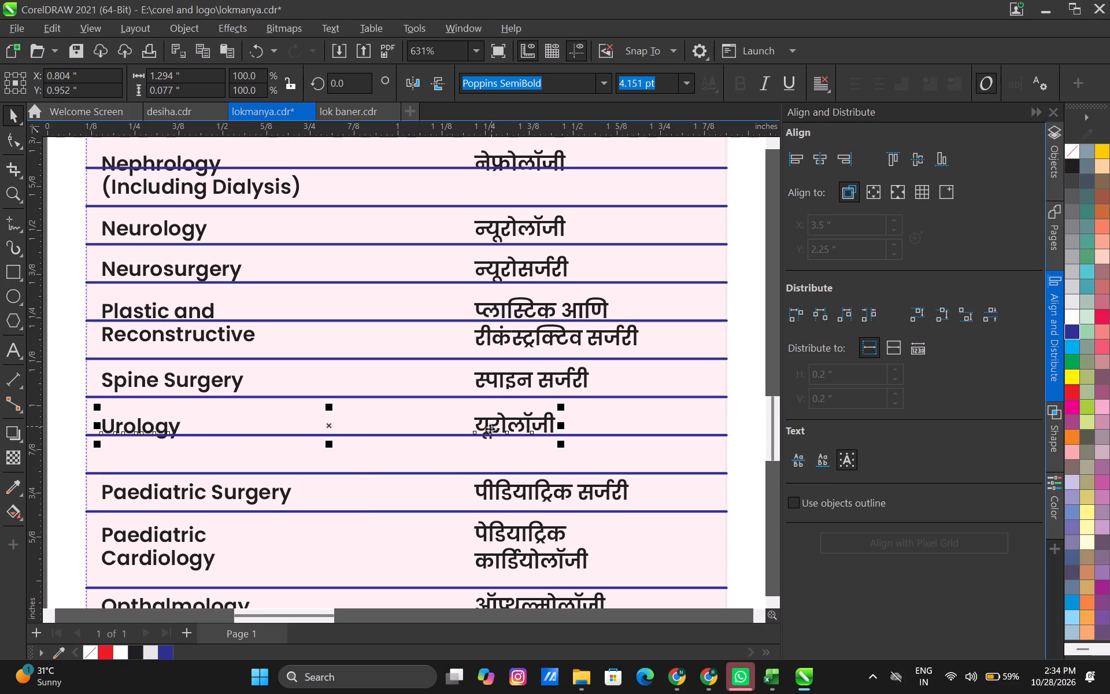
{"action": "key", "text": "Down"}
{"action": "key", "text": "Down"}
{"action": "key", "text": "Down"}
{"action": "key", "text": "Down"}
{"action": "key", "text": "Down"}
{"action": "key", "text": "Down"}
{"action": "key", "text": "Down"}
{"action": "key", "text": "Down"}
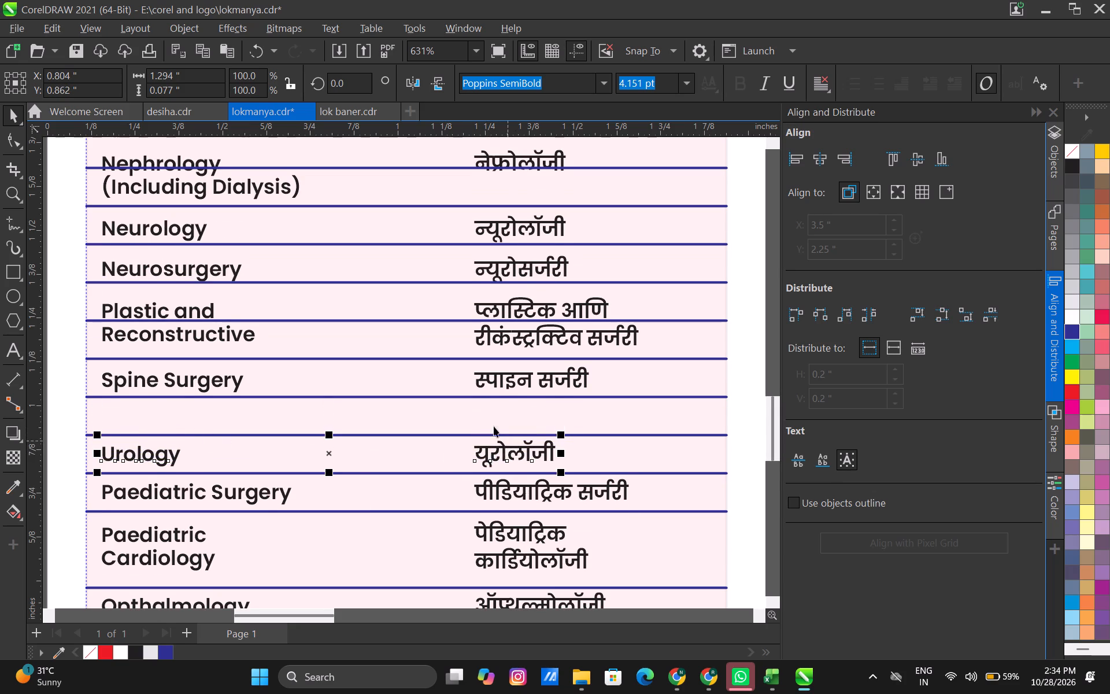
Nudge the Spine Surgery label and its Marathi translation down together by 0.1 inch, into the space above Urology.
{"action": "middle_click_drag", "start_coordinate": [484, 401], "coordinate": [487, 447]}
{"action": "left_click", "coordinate": [224, 430]}
{"action": "left_click", "coordinate": [539, 428], "text": "shift"}
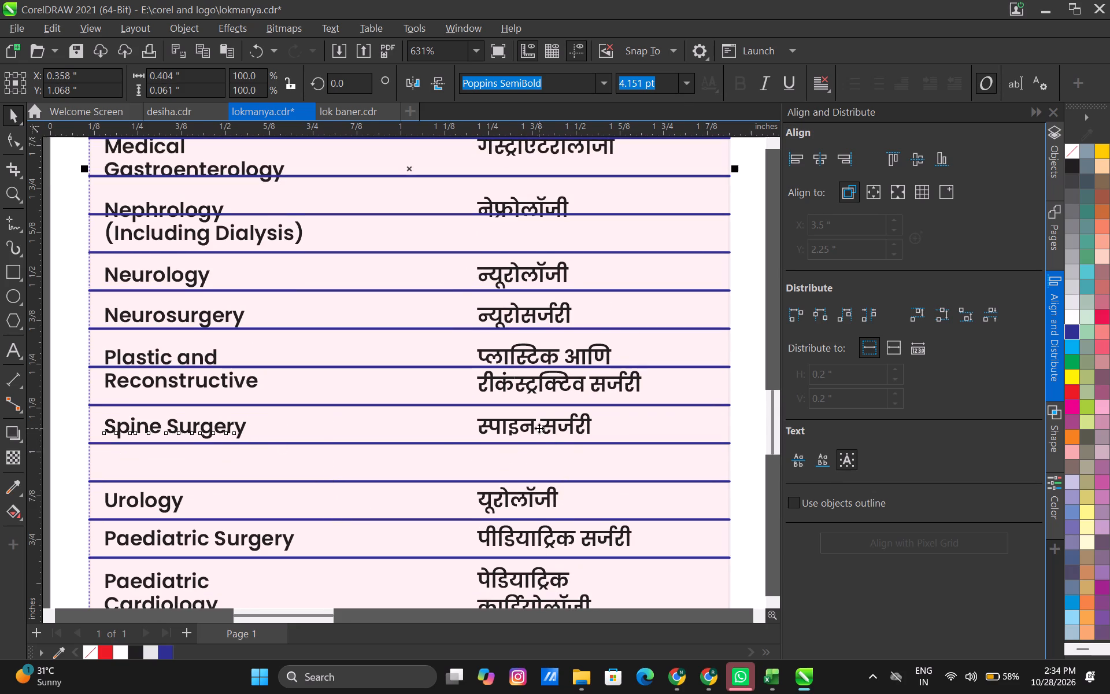
{"action": "left_click", "coordinate": [547, 427]}
{"action": "left_click", "coordinate": [224, 433], "text": "shift"}
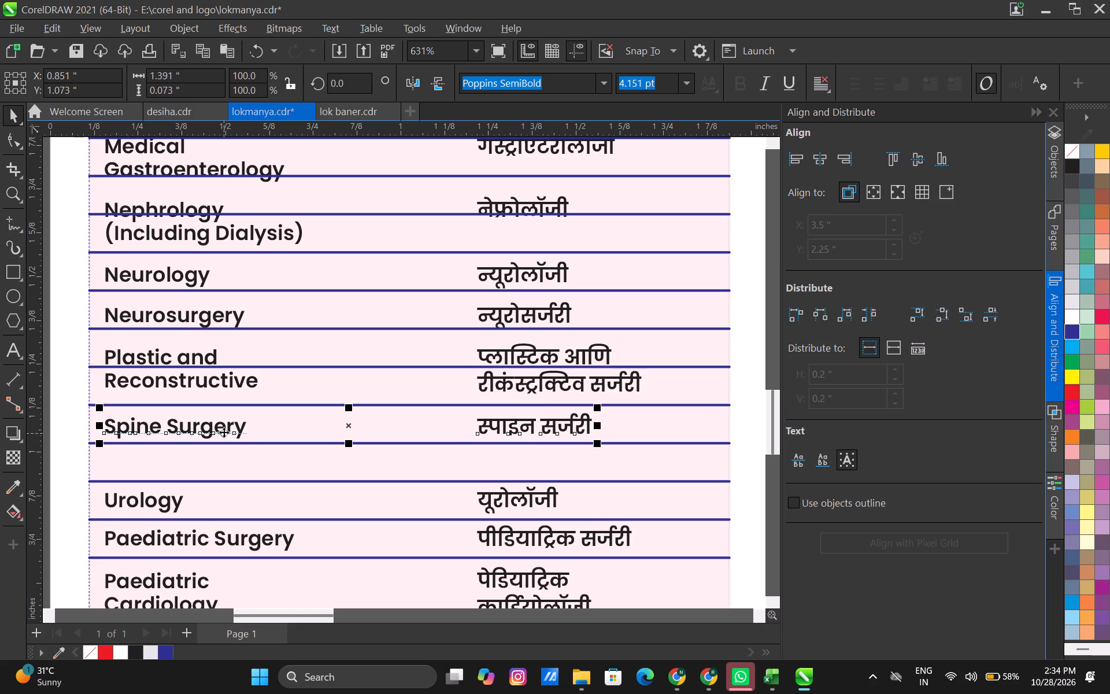
{"action": "key", "text": "Down"}
{"action": "key", "text": "Down"}
{"action": "key", "text": "Down"}
{"action": "key", "text": "Down"}
{"action": "key", "text": "Down"}
{"action": "key", "text": "Down"}
{"action": "key", "text": "Down"}
{"action": "key", "text": "Down"}
{"action": "key", "text": "Down"}
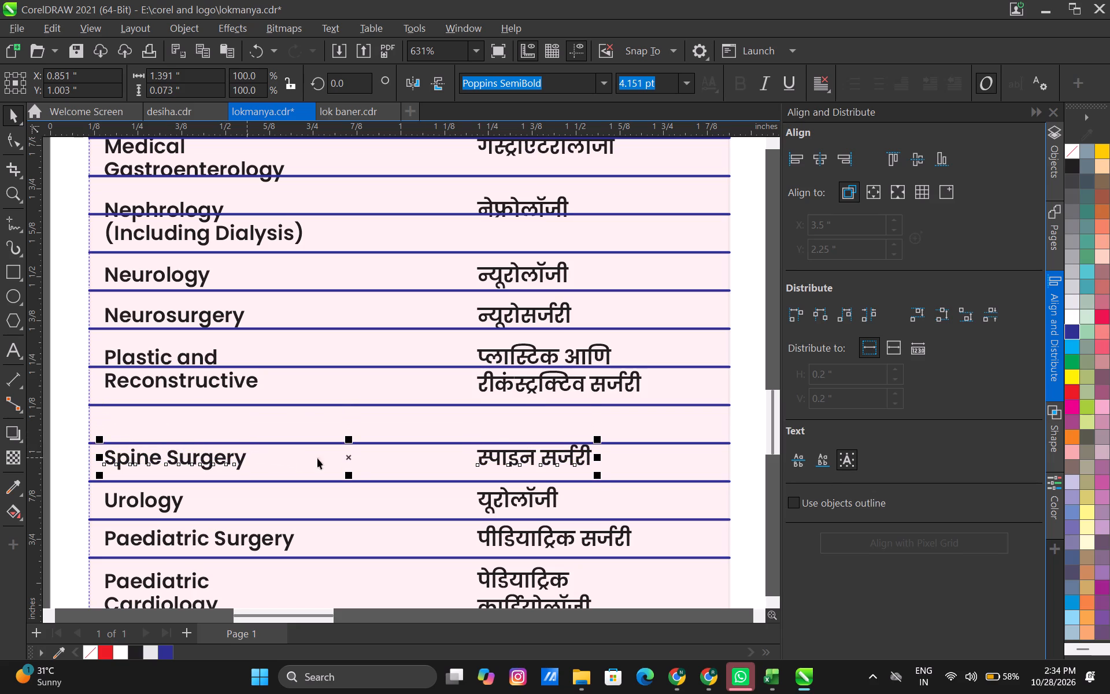
{"action": "key", "text": "Down"}
Delete the divider immediately below the Plastic and Reconstructive label.
{"action": "left_click", "coordinate": [309, 405]}
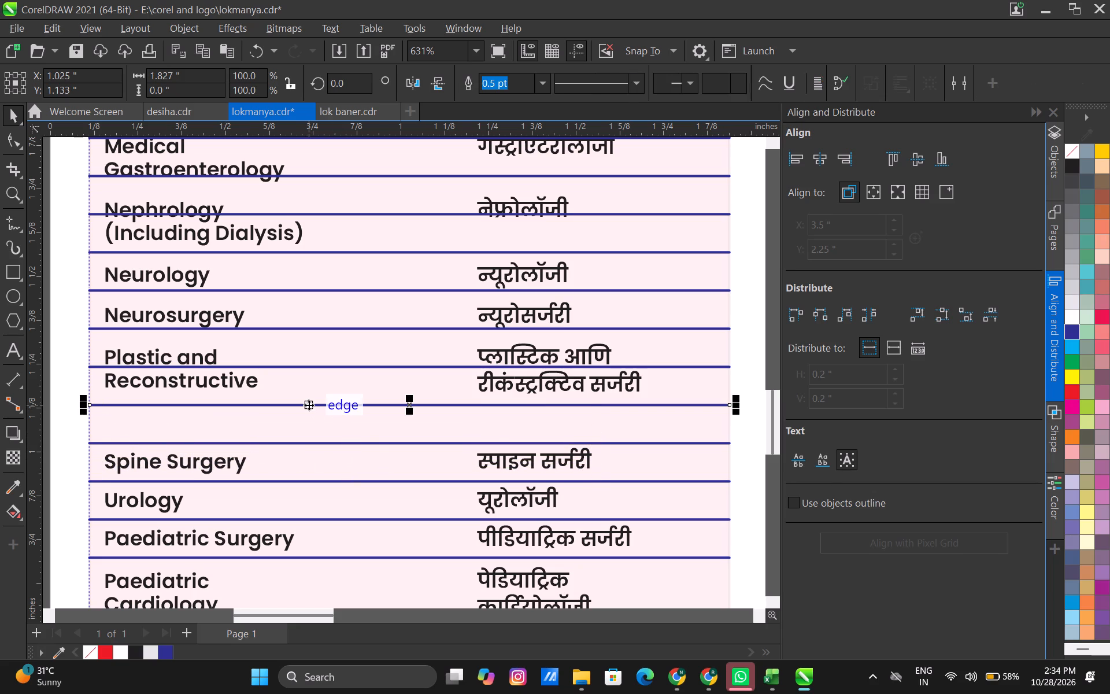
{"action": "key", "text": "Delete"}
Nudge the Plastic and Reconstructive label and its Marathi translation down together to Y 1.137 inches, within the double-height row.
{"action": "left_click", "coordinate": [205, 377]}
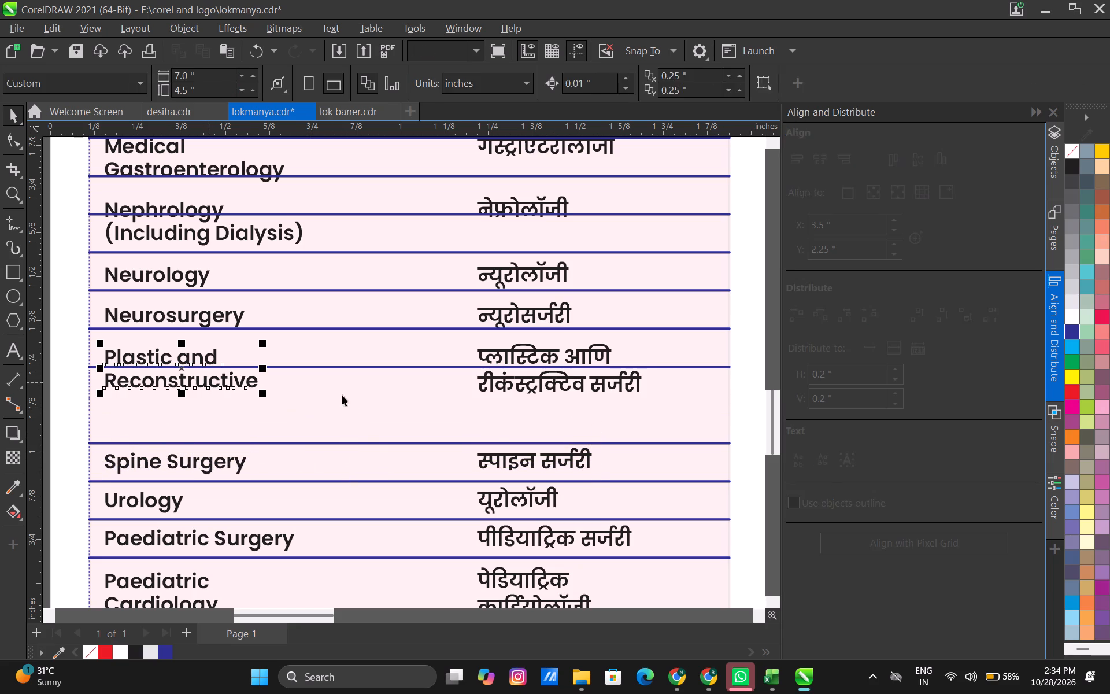
{"action": "left_click", "coordinate": [517, 382], "text": "shift"}
{"action": "key", "text": "Down"}
{"action": "key", "text": "Down"}
{"action": "key", "text": "Down"}
{"action": "key", "text": "Down"}
{"action": "key", "text": "Down"}
{"action": "key", "text": "Down"}
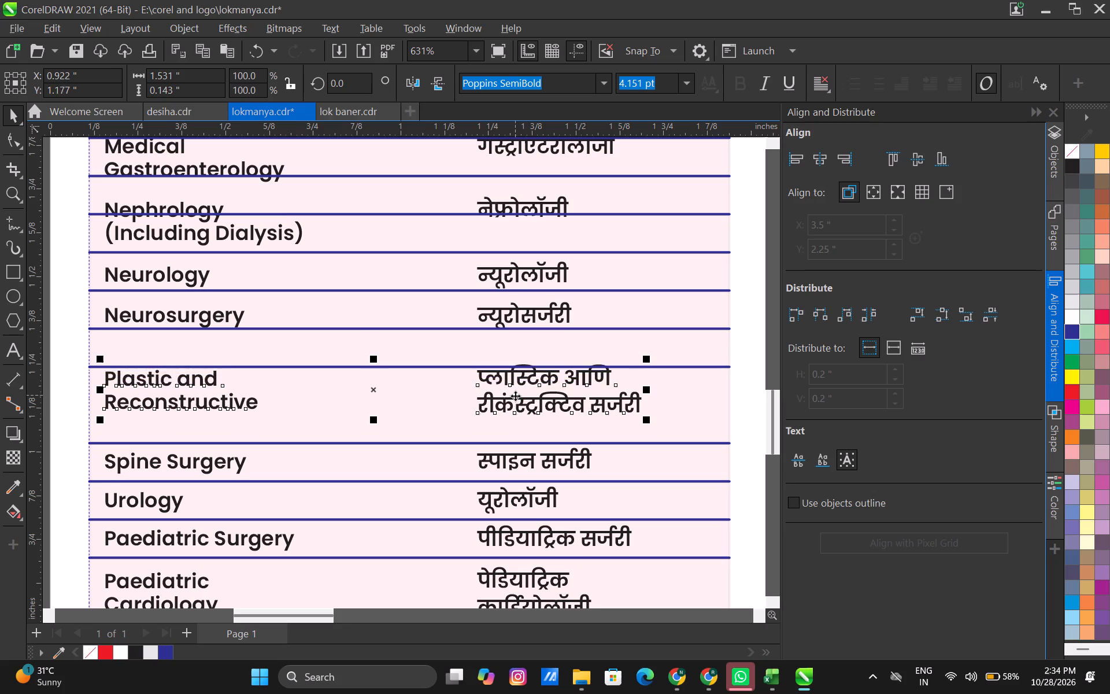
{"action": "key", "text": "Down"}
{"action": "key", "text": "Down"}
{"action": "key", "text": "Down"}
{"action": "key", "text": "Down"}
Nudge the Neurosurgery label and its Marathi translation down together by 0.09 inch, into the space above Plastic and Reconstructive.
{"action": "middle_click_drag", "start_coordinate": [429, 375], "coordinate": [438, 469]}
{"action": "left_click", "coordinate": [242, 414]}
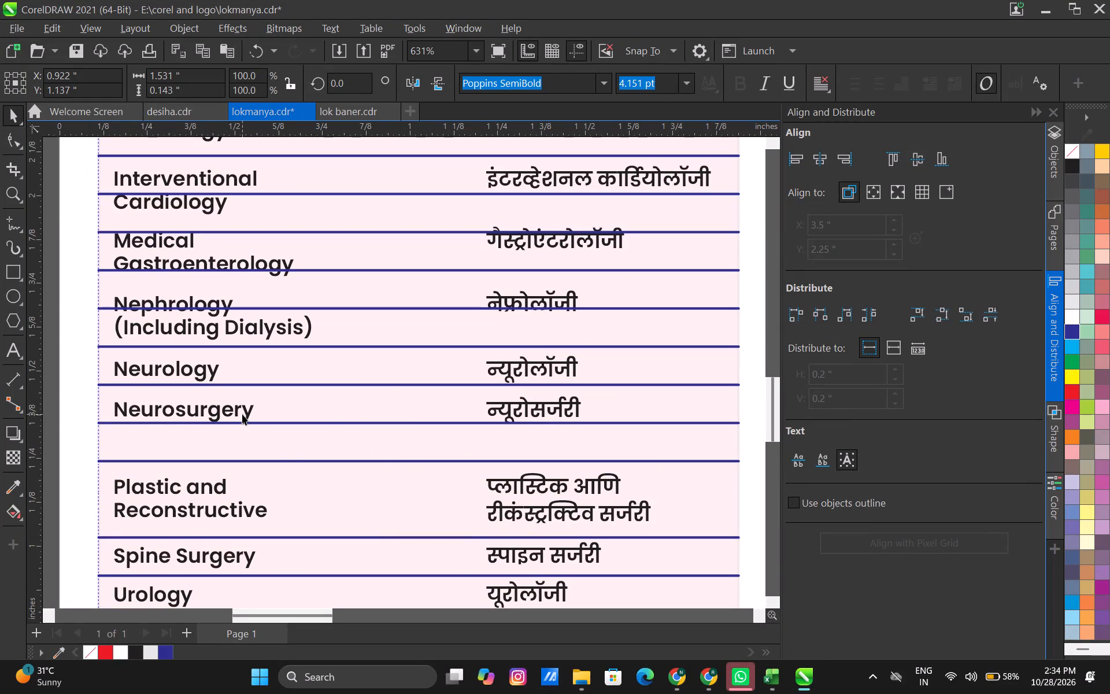
{"action": "left_click", "coordinate": [249, 414]}
{"action": "left_click", "coordinate": [523, 413], "text": "shift"}
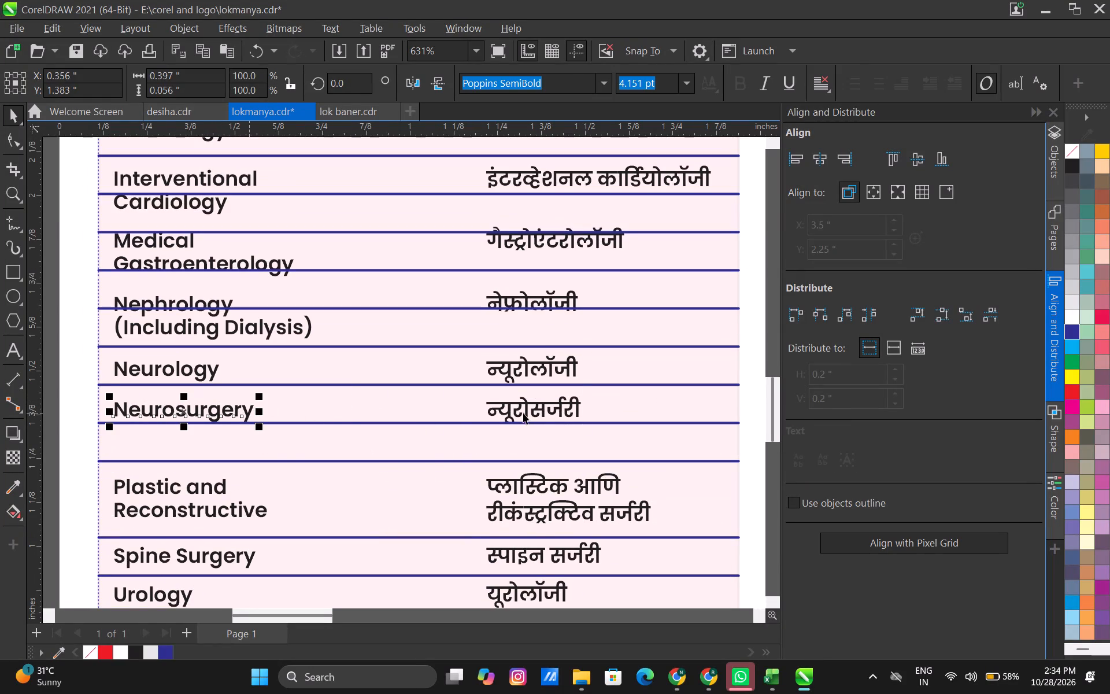
{"action": "key", "text": "Down"}
{"action": "key", "text": "Down"}
{"action": "key", "text": "Down"}
{"action": "key", "text": "Down"}
{"action": "key", "text": "Down"}
{"action": "key", "text": "Down"}
{"action": "key", "text": "Down"}
{"action": "key", "text": "Down"}
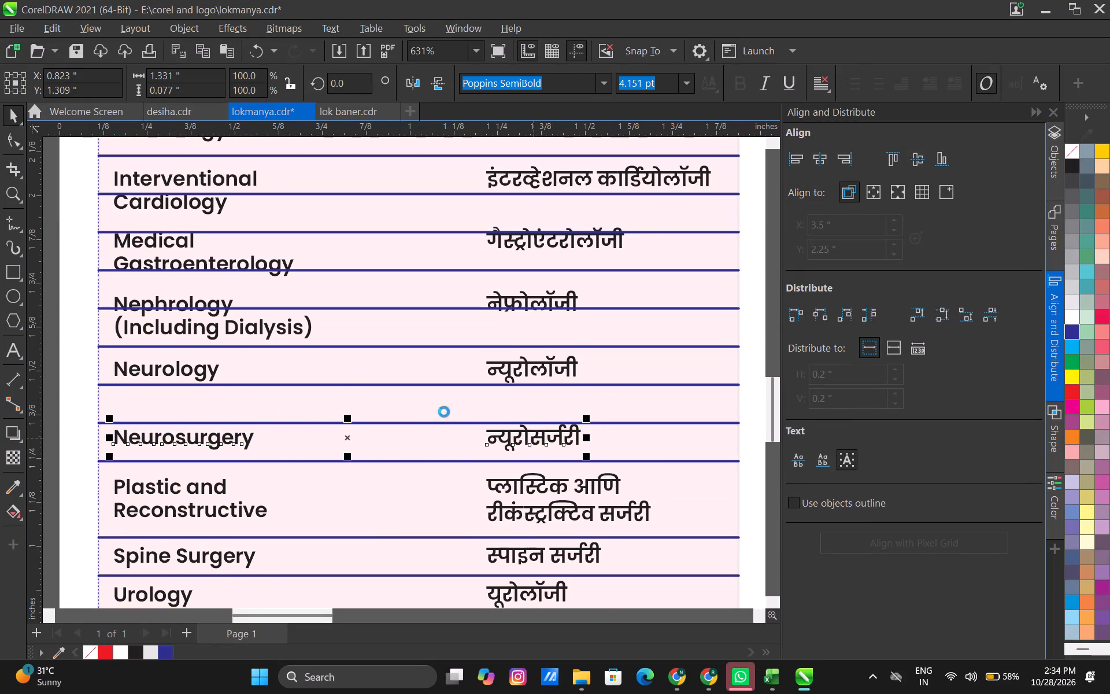
{"action": "key", "text": "Down"}
Nudge the Neurology label and its Marathi translation down together to Y 1.403 inches, into the space above Neurosurgery.
{"action": "middle_click_drag", "start_coordinate": [444, 412], "coordinate": [456, 474]}
{"action": "scroll", "coordinate": [286, 439], "scroll_direction": "up", "scroll_amount": 1}
{"action": "left_click", "coordinate": [214, 431]}
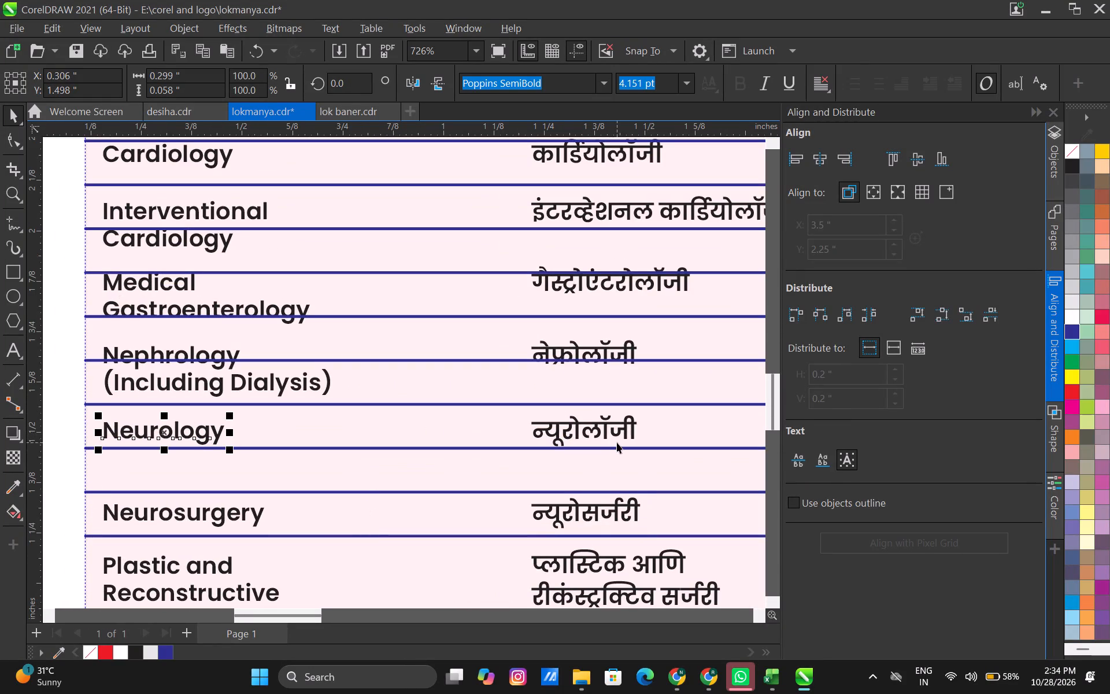
{"action": "left_click", "coordinate": [602, 434], "text": "shift"}
{"action": "key", "text": "Down"}
{"action": "key", "text": "Down"}
{"action": "key", "text": "Down"}
{"action": "key", "text": "Down"}
{"action": "key", "text": "Down"}
{"action": "key", "text": "Down"}
{"action": "key", "text": "Down"}
{"action": "key", "text": "Down"}
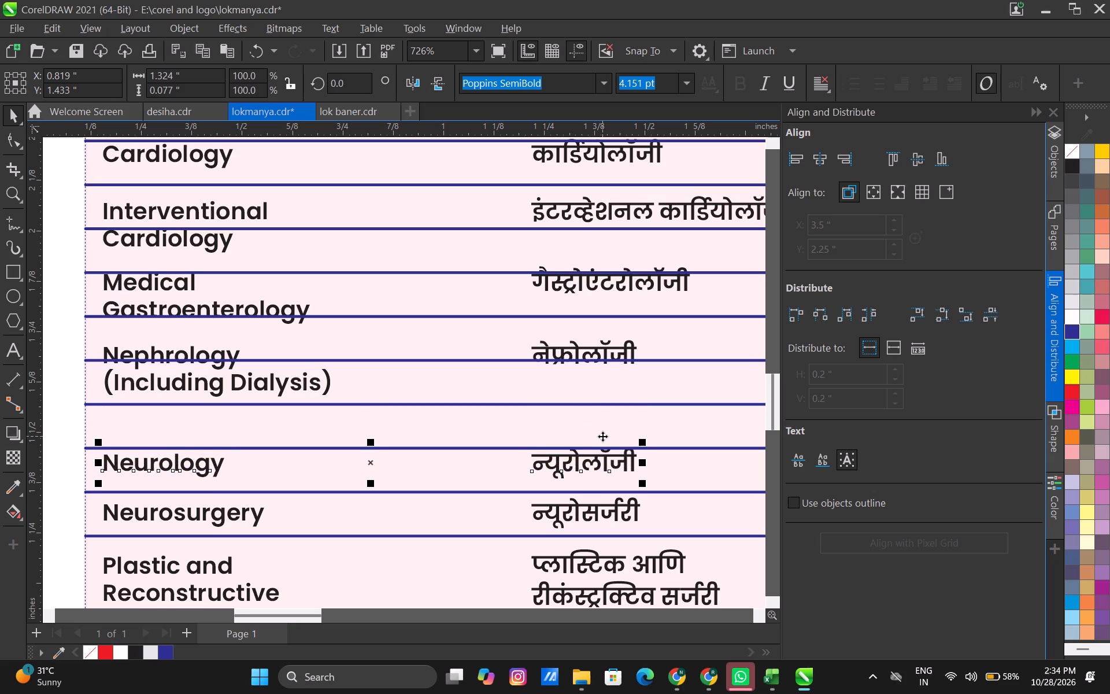
{"action": "key", "text": "Down"}
{"action": "key", "text": "Down"}
Nudge the Nephrology (Including Dialysis) label and its Marathi translation down together to Y 1.548 inches, above the Neurology row.
{"action": "middle_click_drag", "start_coordinate": [476, 375], "coordinate": [531, 427]}
{"action": "scroll", "coordinate": [594, 414], "scroll_direction": "up", "scroll_amount": 2}
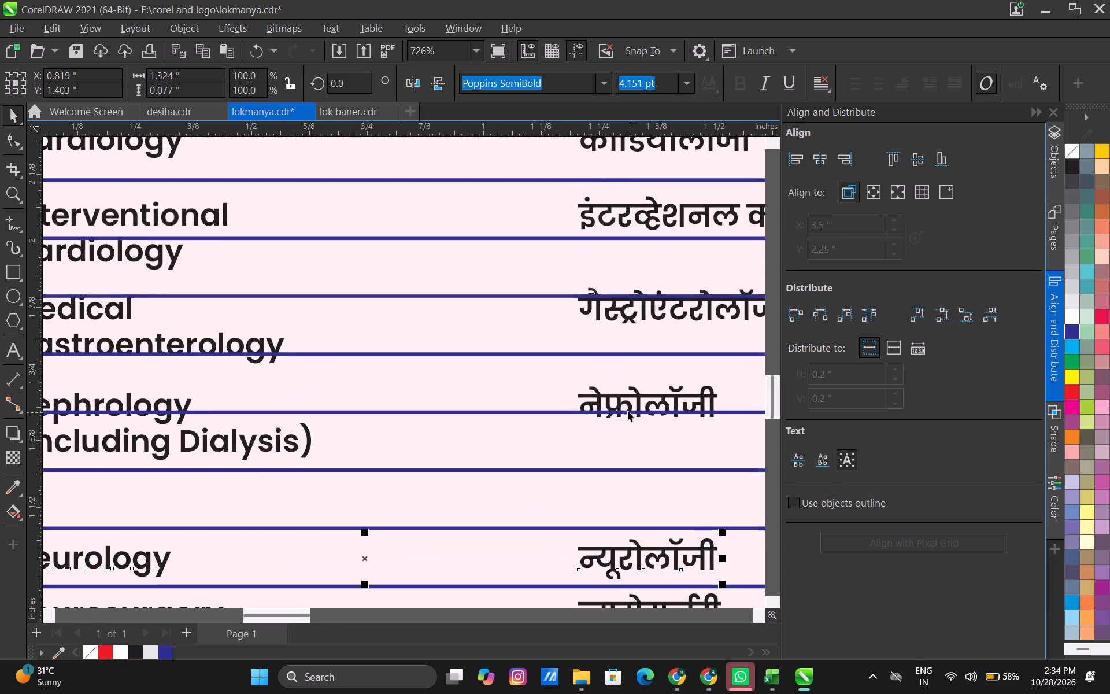
{"action": "left_click", "coordinate": [620, 401]}
{"action": "scroll", "coordinate": [242, 472], "scroll_direction": "down", "scroll_amount": 4}
{"action": "left_click", "coordinate": [247, 457], "text": "shift"}
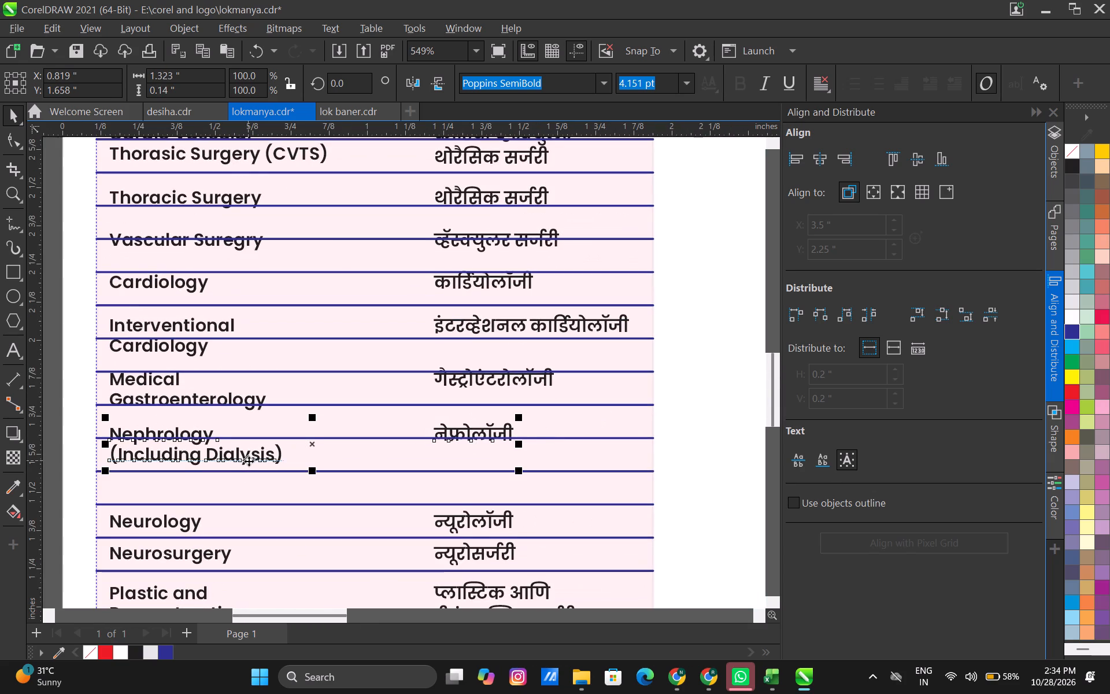
{"action": "key", "text": "Down"}
{"action": "key", "text": "Down"}
{"action": "key", "text": "Down"}
{"action": "key", "text": "Down"}
{"action": "key", "text": "Down"}
{"action": "key", "text": "Down"}
{"action": "key", "text": "Down"}
{"action": "key", "text": "Down"}
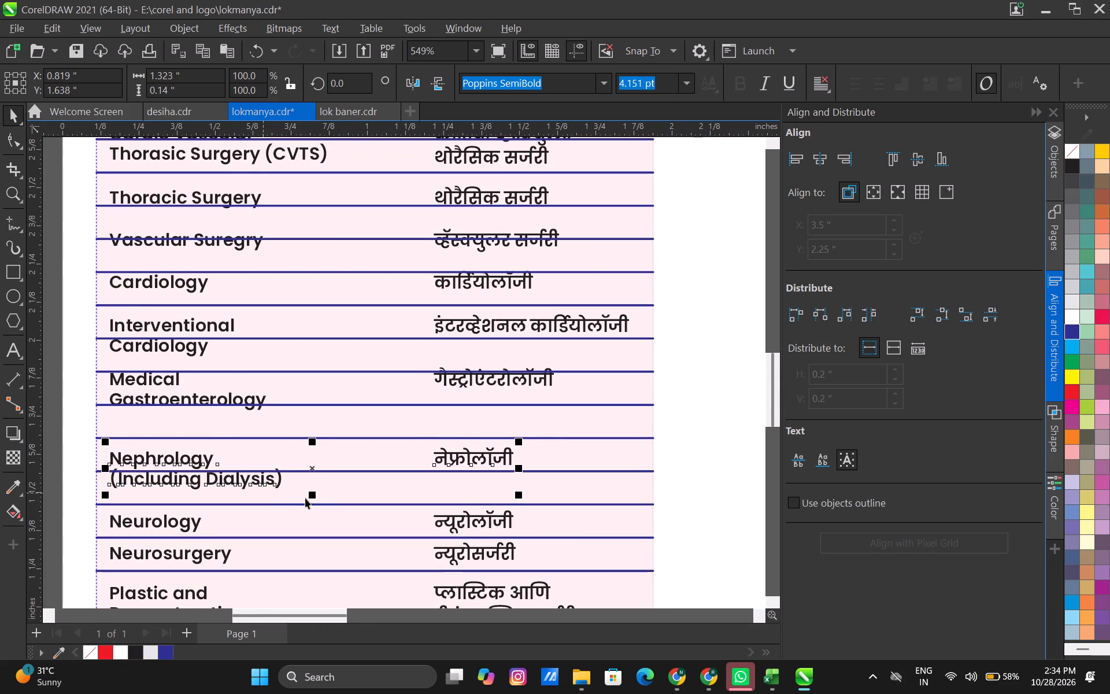
{"action": "key", "text": "Down"}
{"action": "key", "text": "Down"}
{"action": "key", "text": "Down"}
Delete the divider that cuts through the Nephrology (Including Dialysis) row.
{"action": "left_click", "coordinate": [573, 470]}
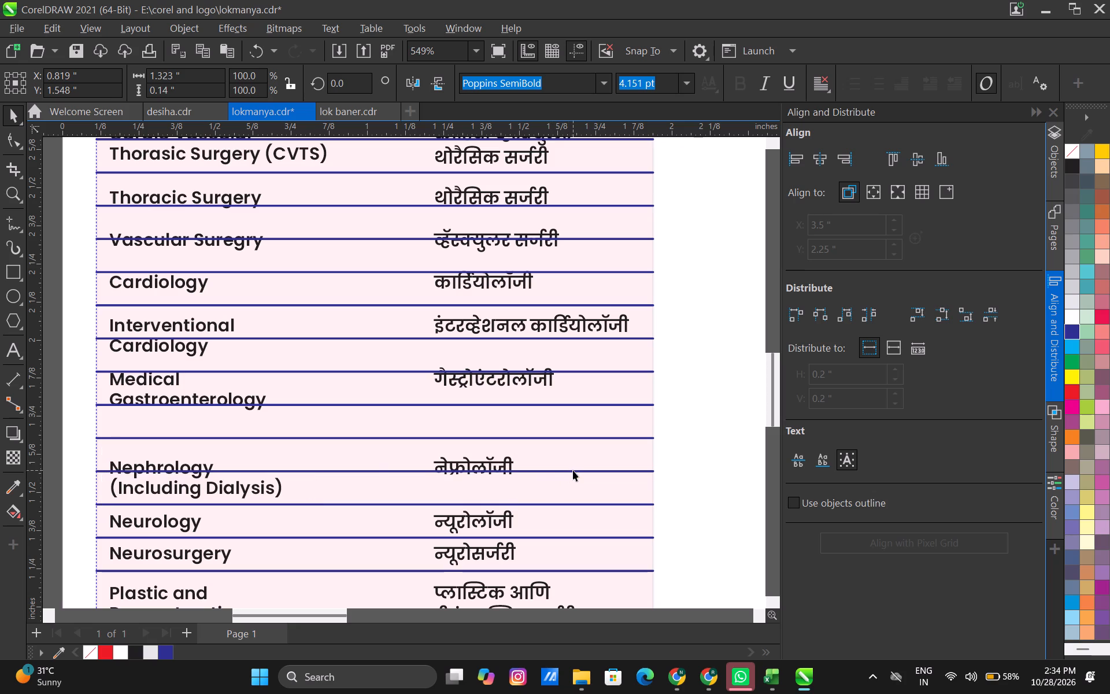
{"action": "key", "text": "Delete"}
Nudge the divider above the Nephrology (Including Dialysis) row down to Y 1.638 inches.
{"action": "scroll", "coordinate": [456, 438], "scroll_direction": "up", "scroll_amount": 1}
{"action": "left_click", "coordinate": [456, 437]}
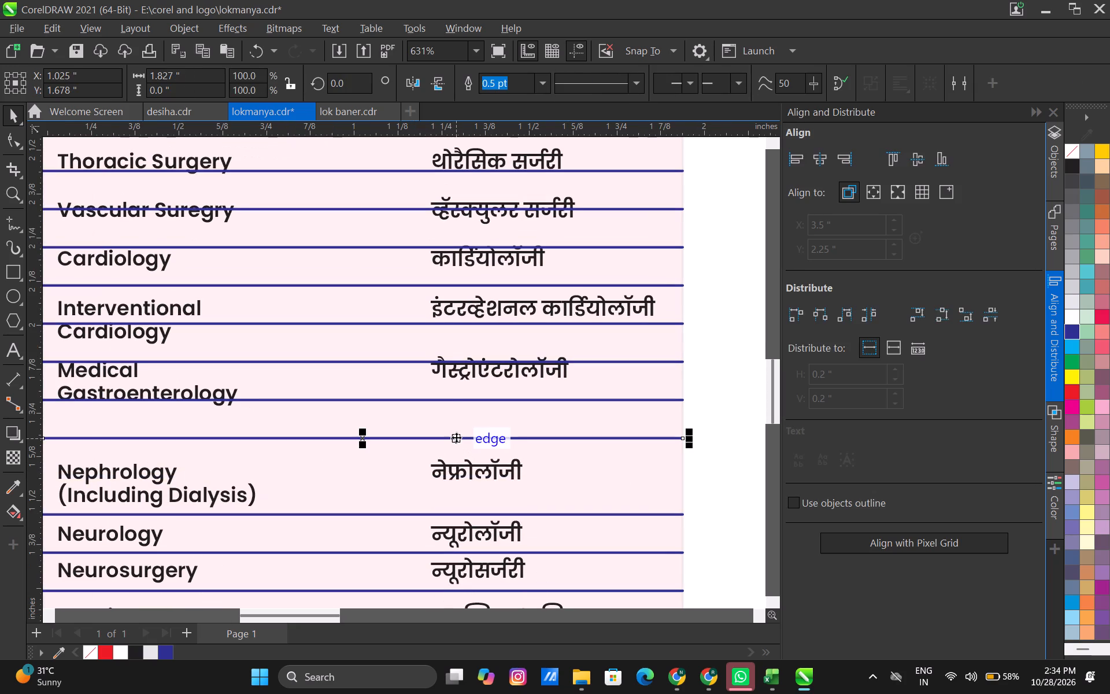
{"action": "key", "text": "Down"}
{"action": "key", "text": "Down"}
{"action": "key", "text": "Down"}
{"action": "scroll", "coordinate": [456, 437], "scroll_direction": "down", "scroll_amount": 2}
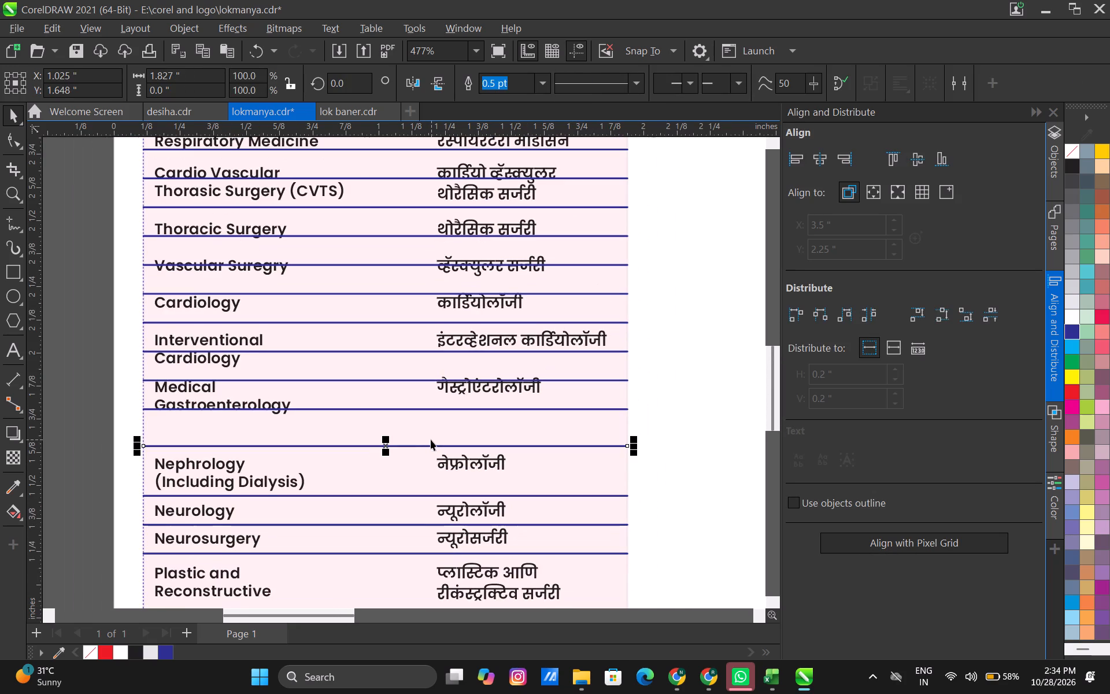
{"action": "key", "text": "Down"}
Nudge the Medical Gastroenterology label and its Marathi translation down together to Y 1.73 inches, just above the Nephrology row's divider.
{"action": "middle_click_drag", "start_coordinate": [448, 423], "coordinate": [448, 444]}
{"action": "scroll", "coordinate": [448, 444], "scroll_direction": "up", "scroll_amount": 2}
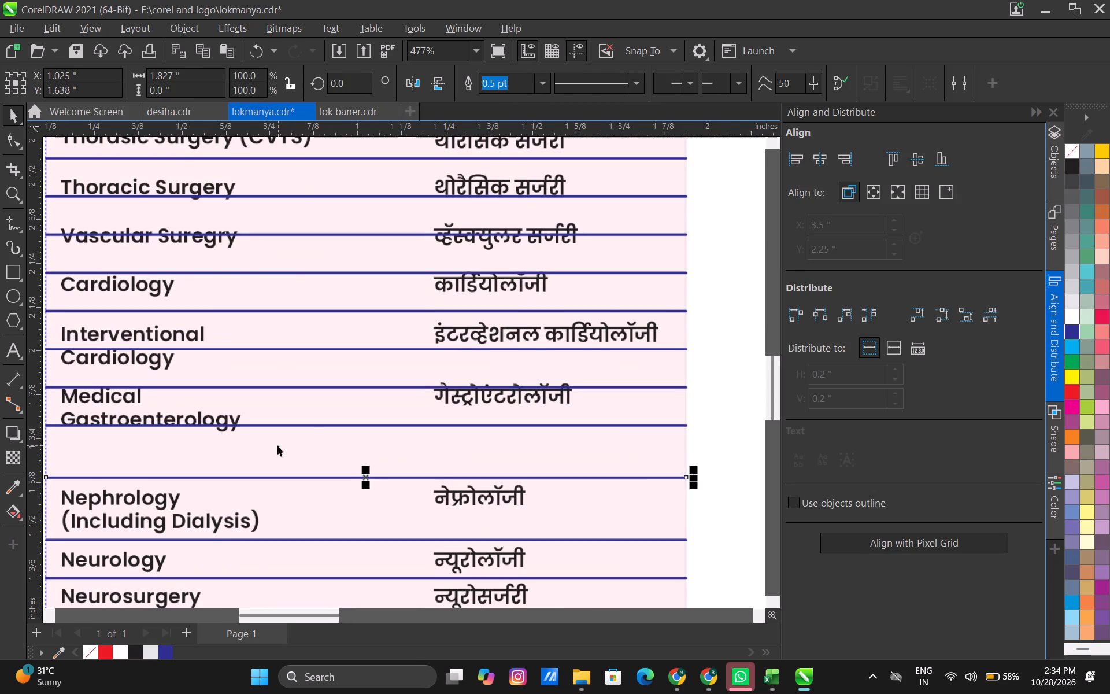
{"action": "left_click", "coordinate": [239, 418]}
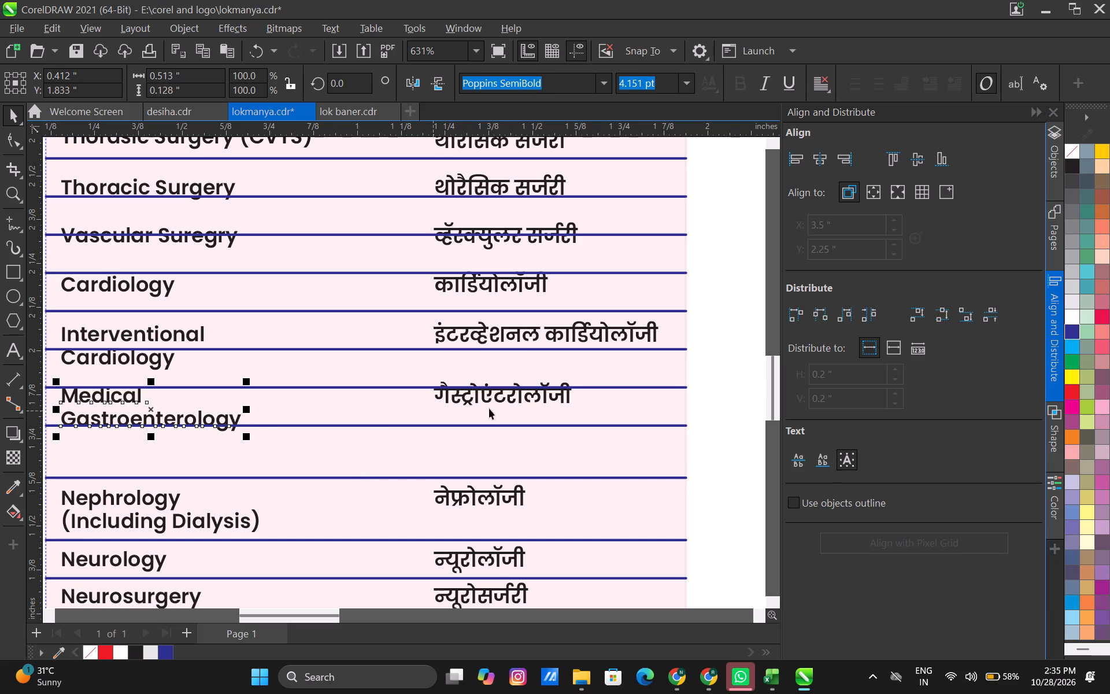
{"action": "left_click", "coordinate": [483, 397], "text": "shift"}
{"action": "key", "text": "Down"}
{"action": "key", "text": "Down"}
{"action": "key", "text": "Down"}
{"action": "key", "text": "Down"}
{"action": "key", "text": "Down"}
{"action": "key", "text": "Down"}
{"action": "key", "text": "Down"}
{"action": "key", "text": "Down"}
{"action": "key", "text": "Down"}
{"action": "key", "text": "Down"}
{"action": "key", "text": "Down"}
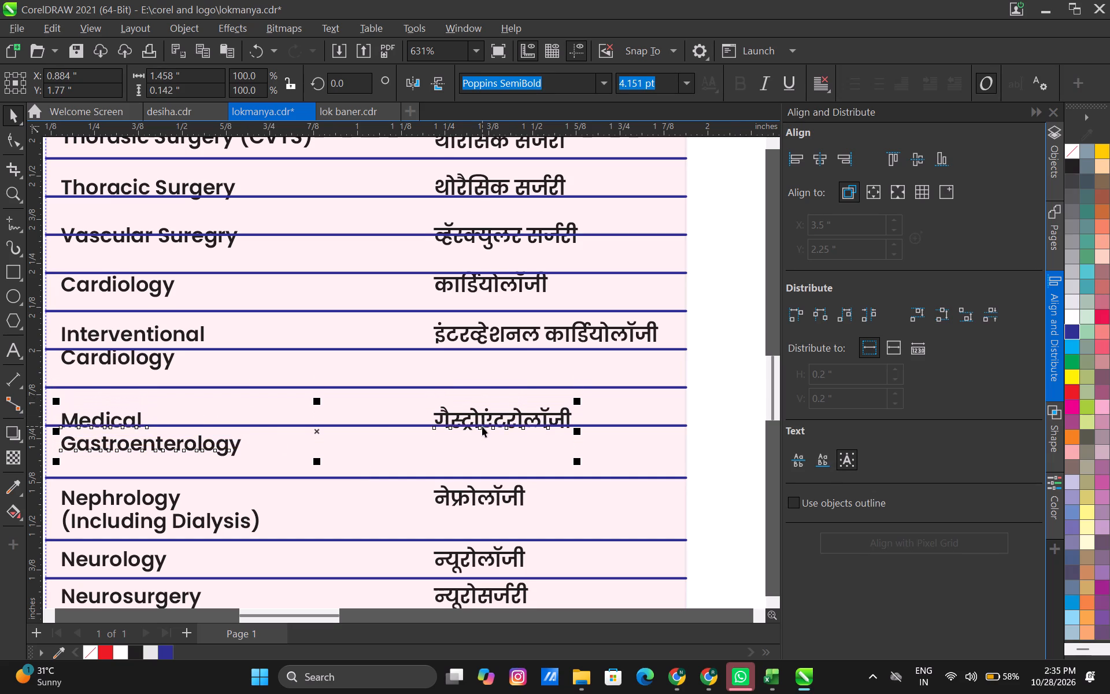
{"action": "key", "text": "Down"}
{"action": "key", "text": "Down"}
{"action": "key", "text": "Down"}
{"action": "key", "text": "Down"}
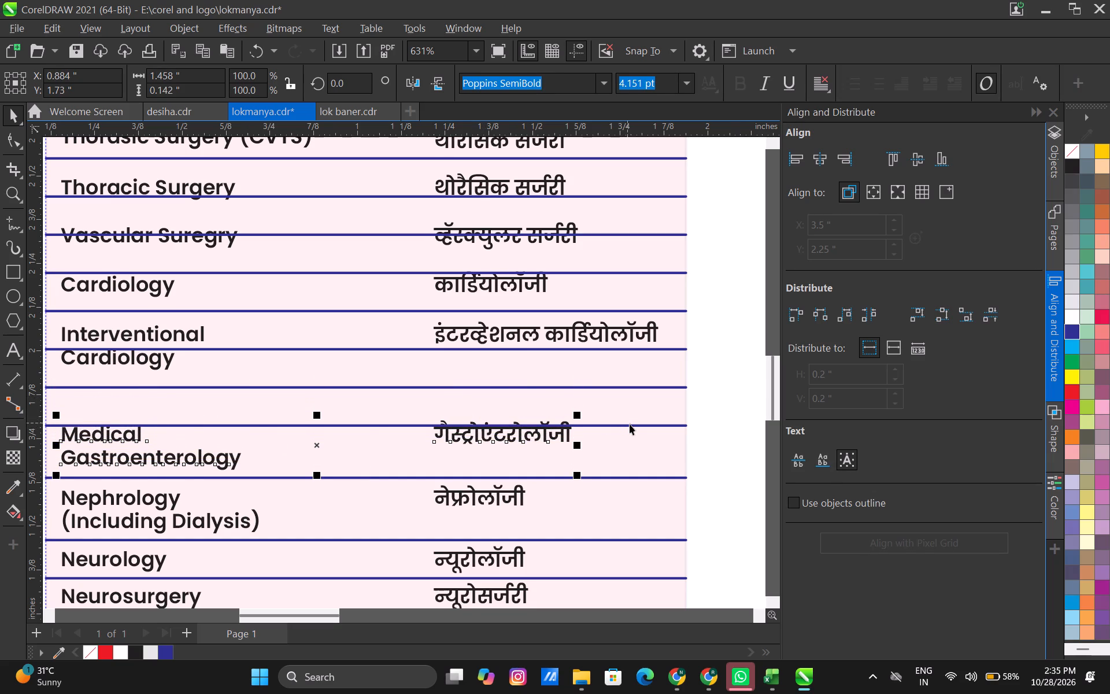
Delete the divider that cuts through the Medical Gastroenterology row.
{"action": "left_click", "coordinate": [630, 424]}
{"action": "key", "text": "Delete"}
Nudge the divider above the Medical Gastroenterology row down by 0.07 inch, closer to the label.
{"action": "left_click", "coordinate": [568, 386]}
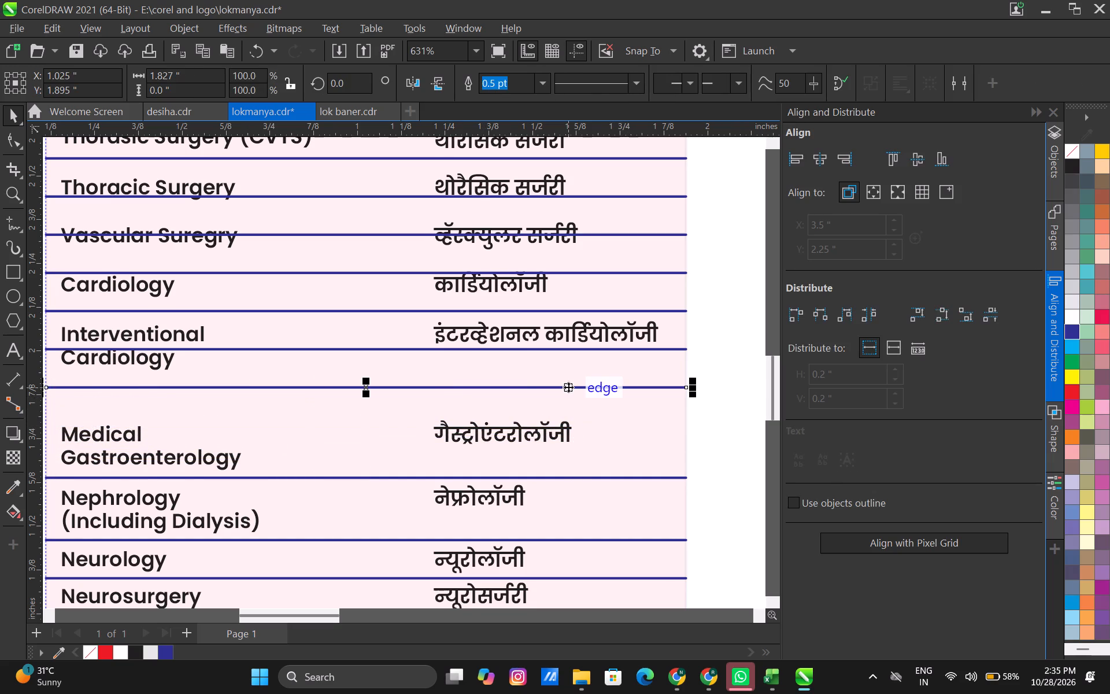
{"action": "key", "text": "Down"}
{"action": "key", "text": "Down"}
{"action": "key", "text": "Down"}
{"action": "key", "text": "Down"}
{"action": "key", "text": "Down"}
{"action": "key", "text": "Down"}
{"action": "key", "text": "Down"}
Nudge the Interventional Cardiology label and its Marathi translation down together to Y 1.915 inches, between the two dividers above Medical Gastroenterology.
{"action": "middle_click_drag", "start_coordinate": [435, 398], "coordinate": [452, 483]}
{"action": "left_click", "coordinate": [162, 444]}
{"action": "left_click", "coordinate": [485, 413], "text": "shift"}
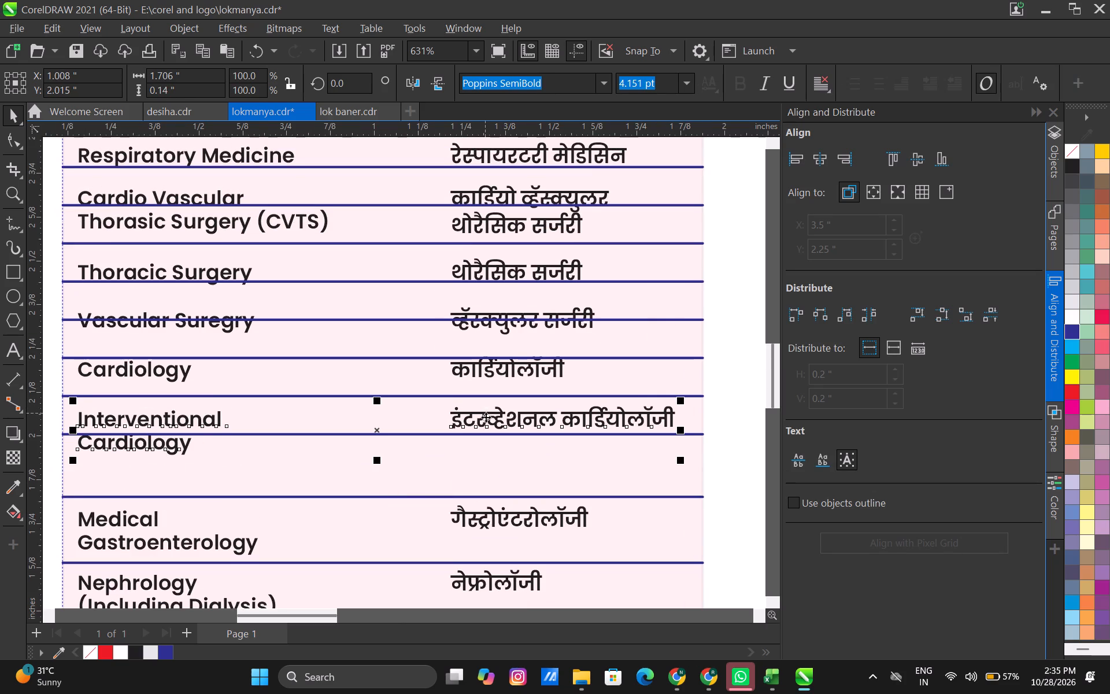
{"action": "key", "text": "Down"}
{"action": "key", "text": "Down"}
{"action": "key", "text": "Down"}
{"action": "key", "text": "Down"}
{"action": "key", "text": "Down"}
{"action": "key", "text": "Down"}
{"action": "key", "text": "Down"}
{"action": "key", "text": "Down"}
{"action": "key", "text": "Down"}
{"action": "key", "text": "Down"}
{"action": "key", "text": "Down"}
{"action": "key", "text": "Down"}
{"action": "key", "text": "Down"}
{"action": "key", "text": "Down"}
{"action": "key", "text": "Down"}
{"action": "key", "text": "Up"}
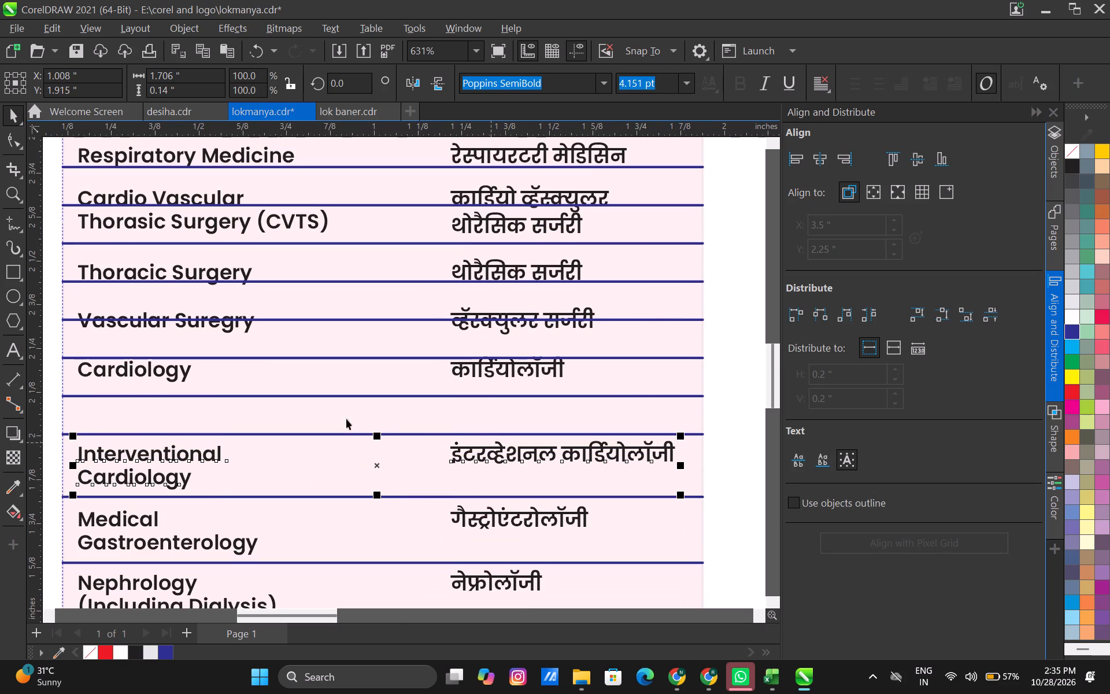
Nudge the Cardiology label and its Marathi translation down together to Y 2.06 inches, into the space above Interventional Cardiology.
{"action": "left_click", "coordinate": [167, 369]}
{"action": "left_click", "coordinate": [479, 371], "text": "shift"}
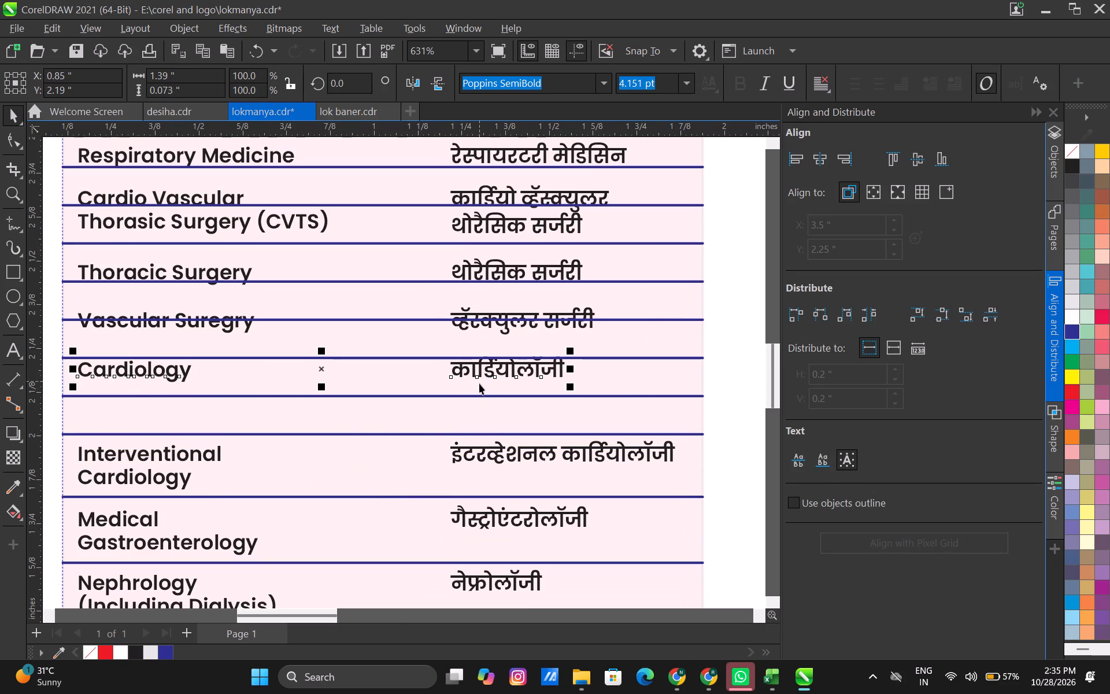
{"action": "key", "text": "Down"}
{"action": "key", "text": "Down"}
{"action": "key", "text": "Down"}
{"action": "key", "text": "Down"}
{"action": "key", "text": "Down"}
{"action": "key", "text": "Down"}
{"action": "key", "text": "Down"}
{"action": "key", "text": "Down"}
{"action": "key", "text": "Down"}
{"action": "key", "text": "Down"}
{"action": "key", "text": "Down"}
{"action": "key", "text": "Down"}
{"action": "key", "text": "Down"}
{"action": "key", "text": "Down"}
{"action": "key", "text": "Down"}
{"action": "key", "text": "Down"}
{"action": "key", "text": "Down"}
{"action": "key", "text": "Down"}
{"action": "key", "text": "Down"}
{"action": "key", "text": "Down"}
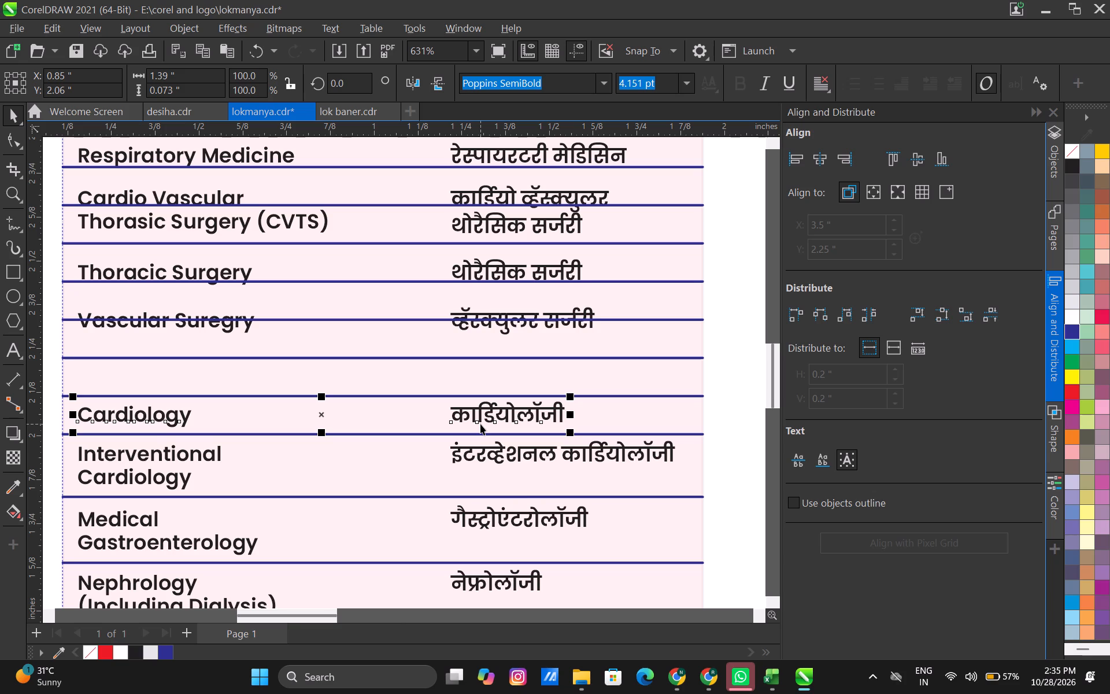
Nudge the Vascular Suregry label and its Marathi translation down together to Y 2.167 inches, into the space above Cardiology.
{"action": "scroll", "coordinate": [396, 404], "scroll_direction": "down", "scroll_amount": 2}
{"action": "middle_click_drag", "start_coordinate": [392, 398], "coordinate": [388, 445]}
{"action": "scroll", "coordinate": [388, 445], "scroll_direction": "up", "scroll_amount": 3}
{"action": "left_click", "coordinate": [217, 366]}
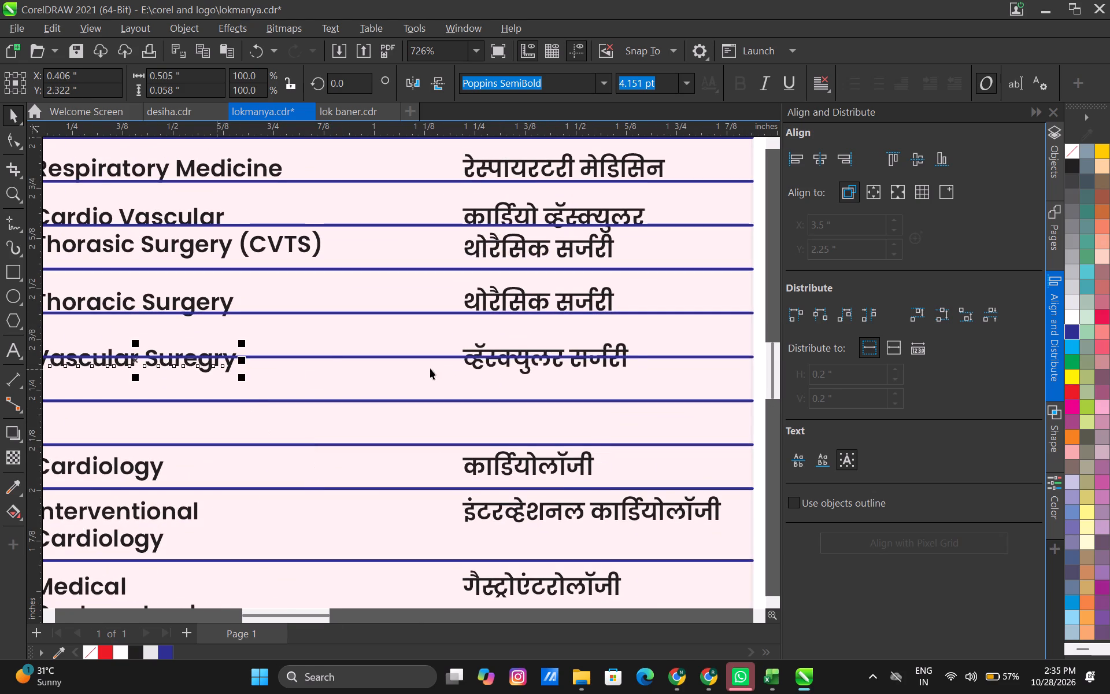
{"action": "left_click", "coordinate": [473, 363], "text": "shift"}
{"action": "key", "text": "Down"}
{"action": "key", "text": "Down"}
{"action": "key", "text": "Down"}
{"action": "key", "text": "Down"}
{"action": "key", "text": "Down"}
{"action": "key", "text": "Down"}
{"action": "key", "text": "Down"}
{"action": "key", "text": "Down"}
{"action": "key", "text": "Down"}
{"action": "key", "text": "Down"}
{"action": "key", "text": "Down"}
{"action": "key", "text": "Down"}
{"action": "key", "text": "Down"}
{"action": "key", "text": "Down"}
{"action": "key", "text": "Down"}
{"action": "key", "text": "Down"}
{"action": "key", "text": "Down"}
{"action": "key", "text": "Down"}
{"action": "key", "text": "Down"}
{"action": "key", "text": "Down"}
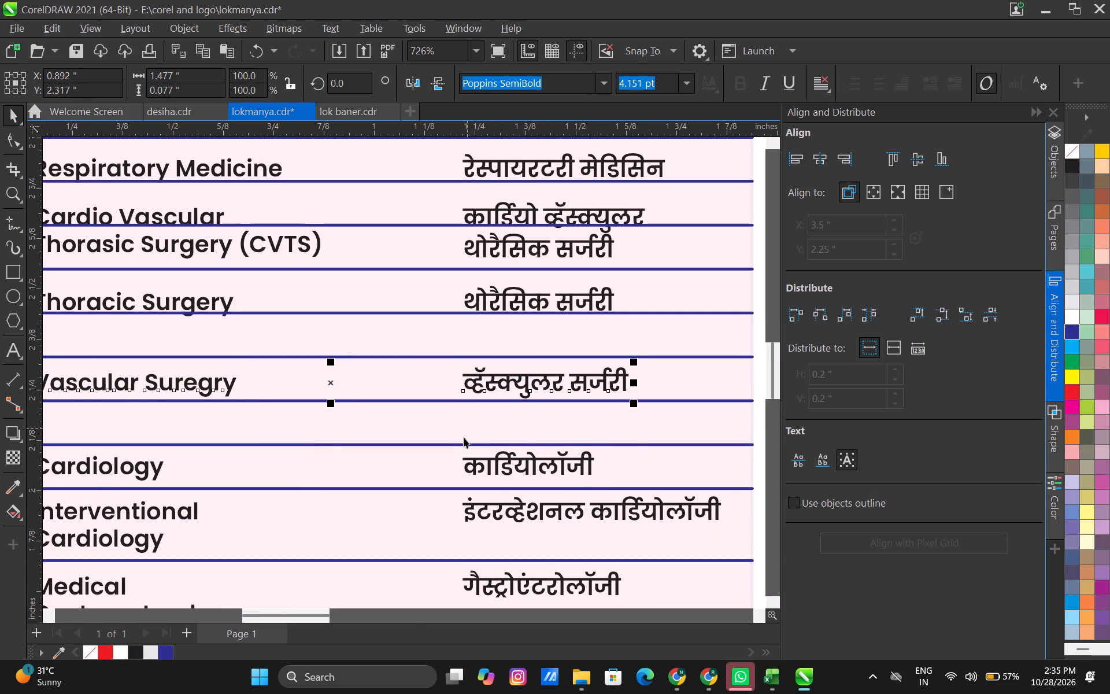
Nudge the Thoracic Surgery label and its Marathi translation down together to Y 2.389 inches, between the two dividers below their current row.
{"action": "middle_click_drag", "start_coordinate": [391, 387], "coordinate": [433, 455]}
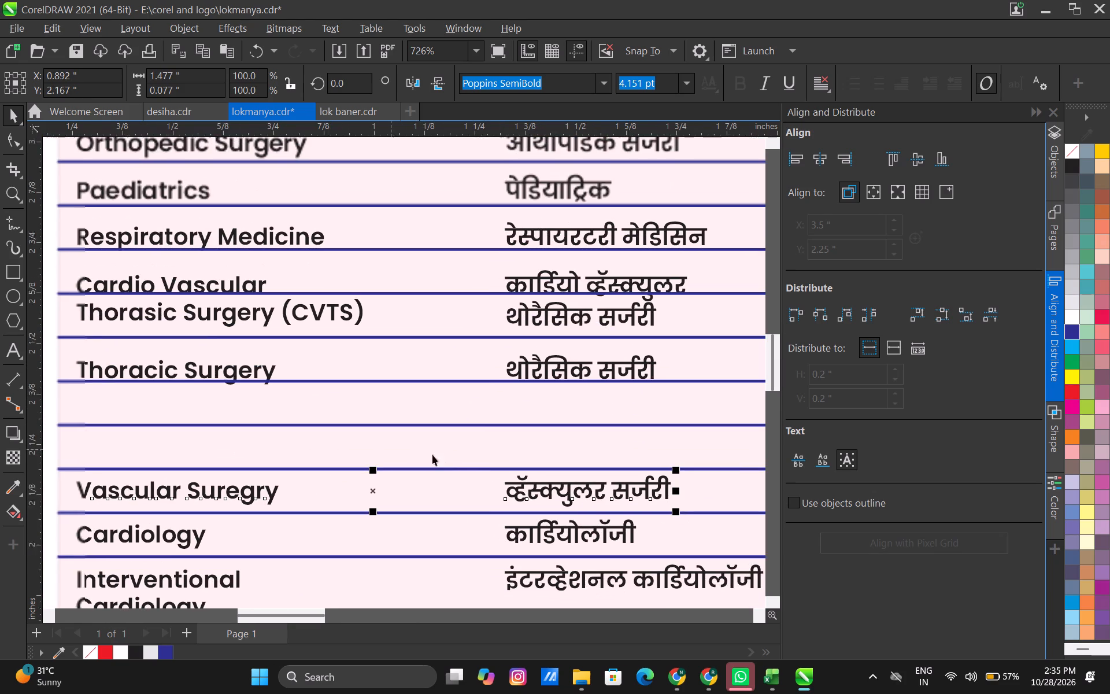
{"action": "left_click", "coordinate": [232, 367]}
{"action": "left_click", "coordinate": [535, 367], "text": "shift"}
{"action": "key", "text": "Down"}
{"action": "key", "text": "Down"}
{"action": "key", "text": "Down"}
{"action": "key", "text": "Down"}
{"action": "key", "text": "Down"}
{"action": "key", "text": "Down"}
{"action": "key", "text": "Down"}
{"action": "key", "text": "Down"}
{"action": "key", "text": "Down"}
{"action": "key", "text": "Down"}
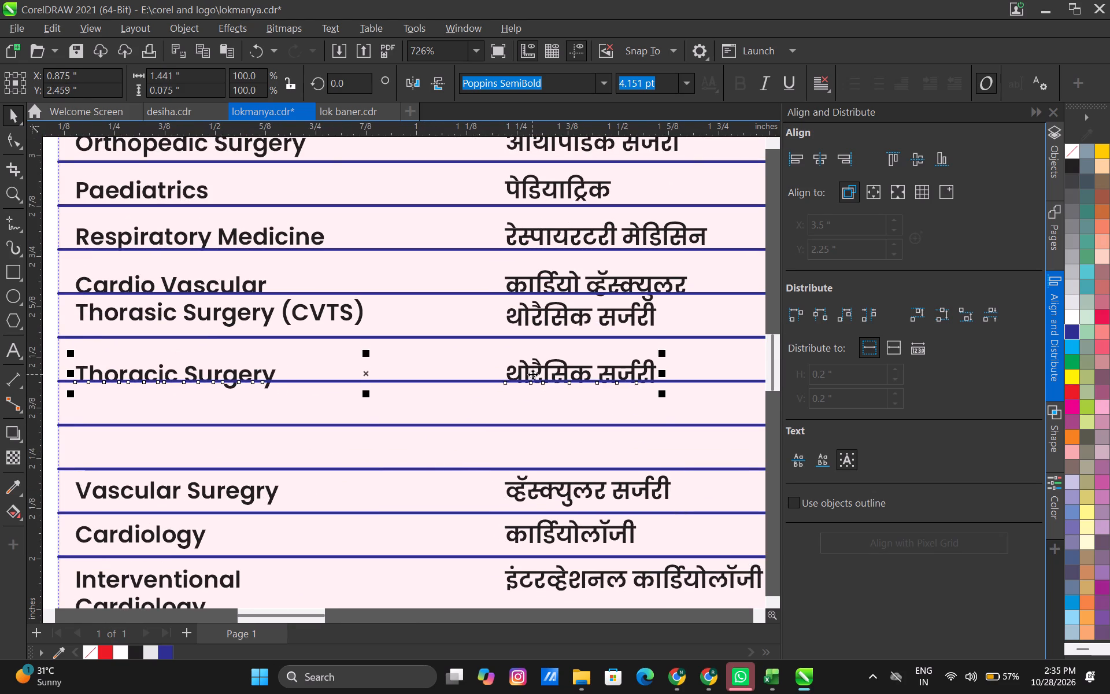
{"action": "key", "text": "Down"}
{"action": "key", "text": "Down"}
{"action": "key", "text": "Up"}
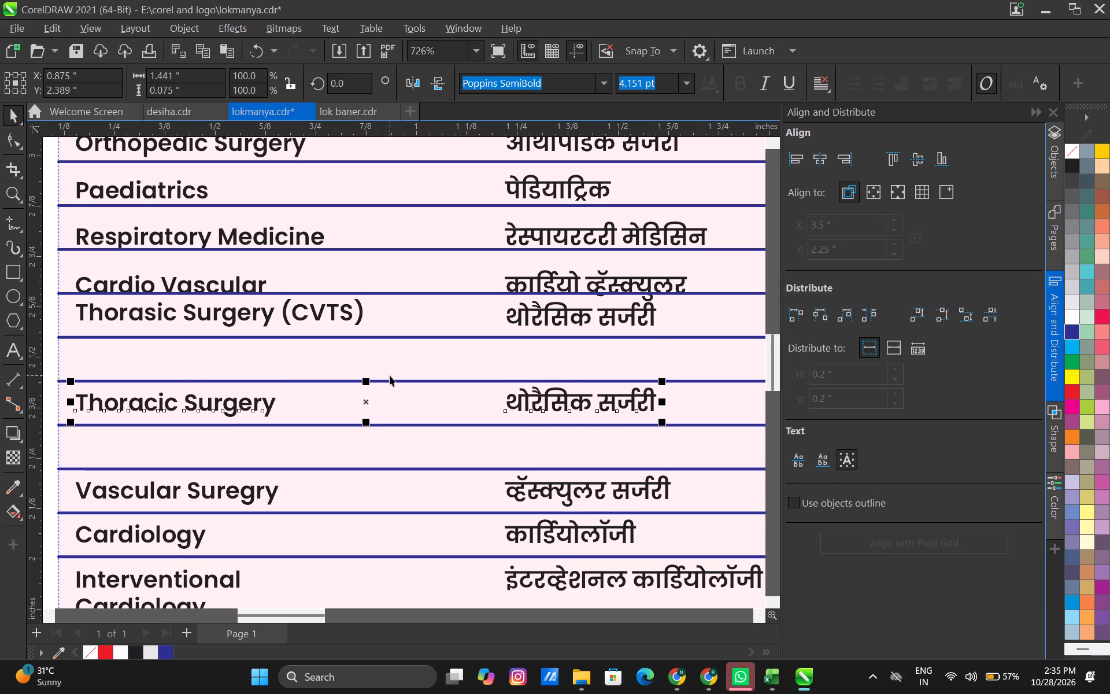
Nudge the Cardio Vascular Thorasic Surgery (CVTS) label and its Marathi translation down together to Y 2.545 inches, above the Thoracic Surgery row.
{"action": "middle_click_drag", "start_coordinate": [390, 375], "coordinate": [393, 452]}
{"action": "left_click", "coordinate": [313, 394]}
{"action": "left_click", "coordinate": [366, 388]}
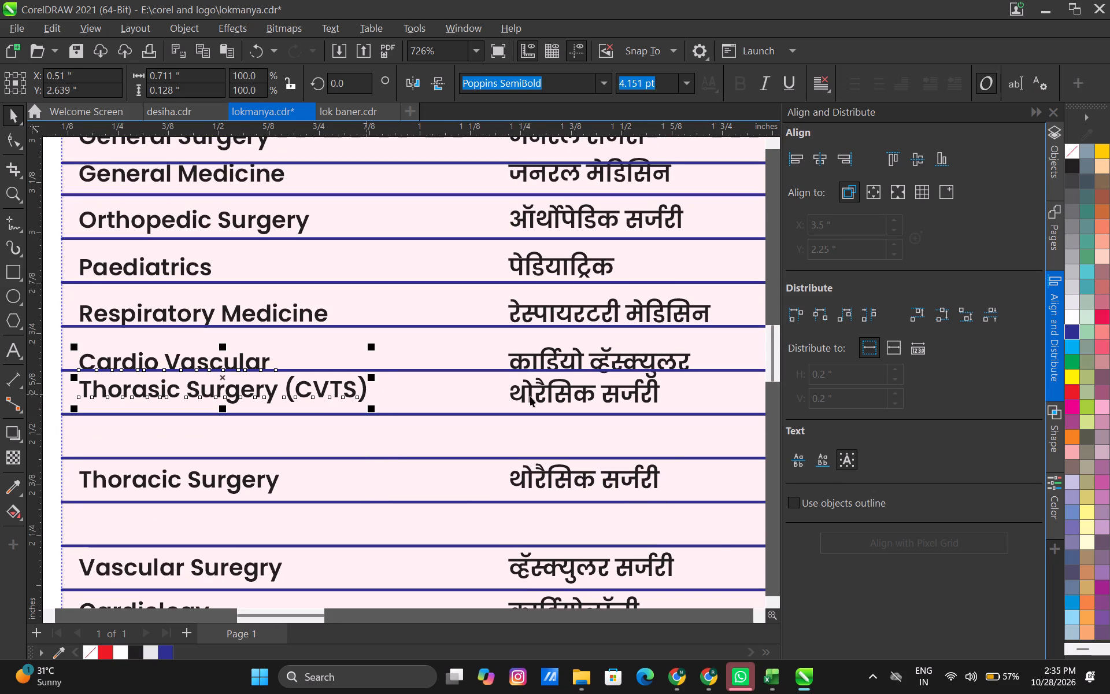
{"action": "left_click", "coordinate": [530, 396], "text": "shift"}
{"action": "key", "text": "Down"}
{"action": "key", "text": "Down"}
{"action": "key", "text": "Down"}
{"action": "key", "text": "Down"}
{"action": "key", "text": "Down"}
{"action": "key", "text": "Down"}
{"action": "key", "text": "Down"}
{"action": "key", "text": "Down"}
{"action": "key", "text": "Down"}
{"action": "key", "text": "Down"}
{"action": "key", "text": "Down"}
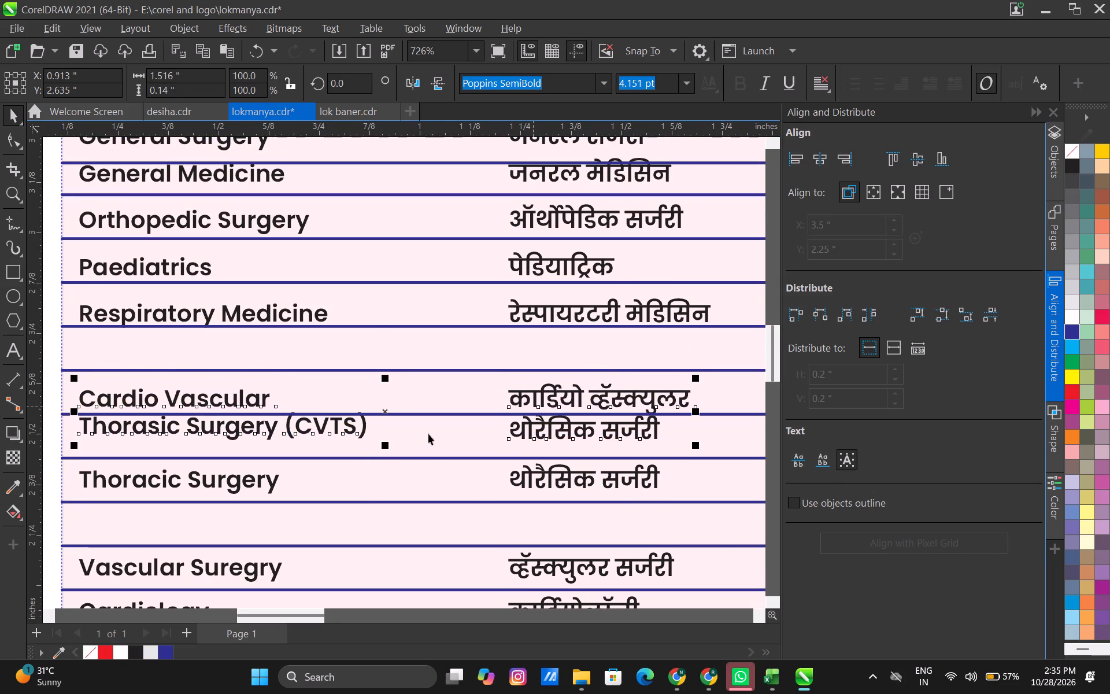
Delete the divider that cuts through the Cardio Vascular Thorasic Surgery (CVTS) row.
{"action": "left_click", "coordinate": [457, 414]}
{"action": "key", "text": "Delete"}
Nudge the Cardio Vascular Thorasic Surgery (CVTS) label and its Marathi translation up together by 0.01 inch.
{"action": "scroll", "coordinate": [453, 415], "scroll_direction": "down", "scroll_amount": 1}
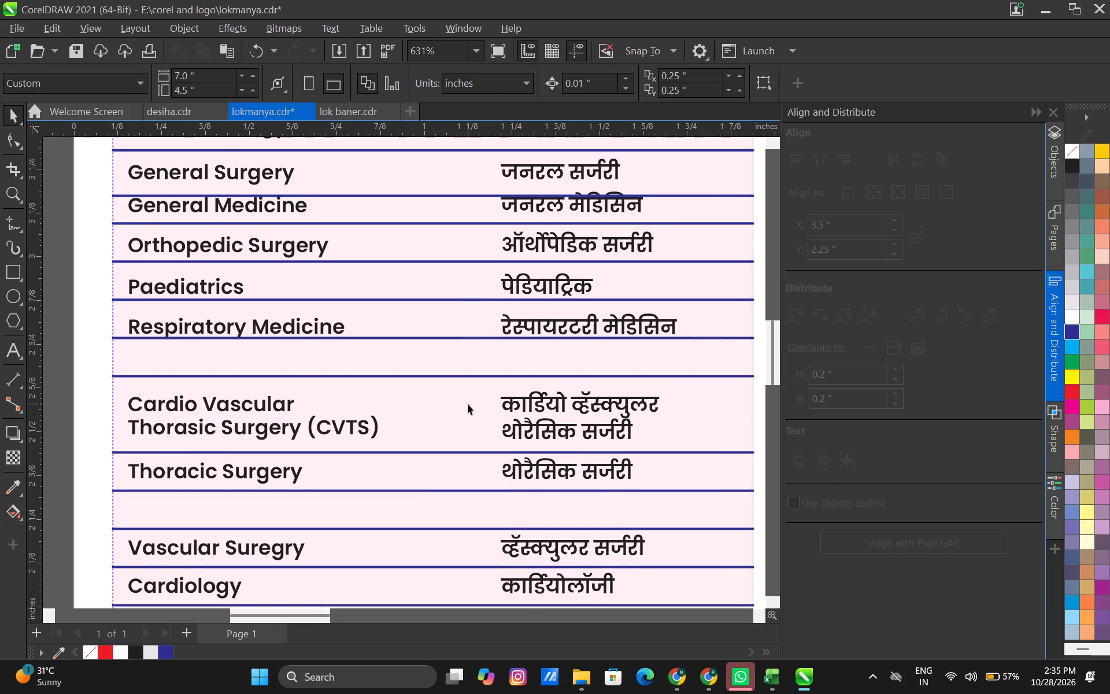
{"action": "middle_click_drag", "start_coordinate": [468, 404], "coordinate": [467, 420]}
{"action": "left_click", "coordinate": [366, 442]}
{"action": "left_click", "coordinate": [517, 442], "text": "shift"}
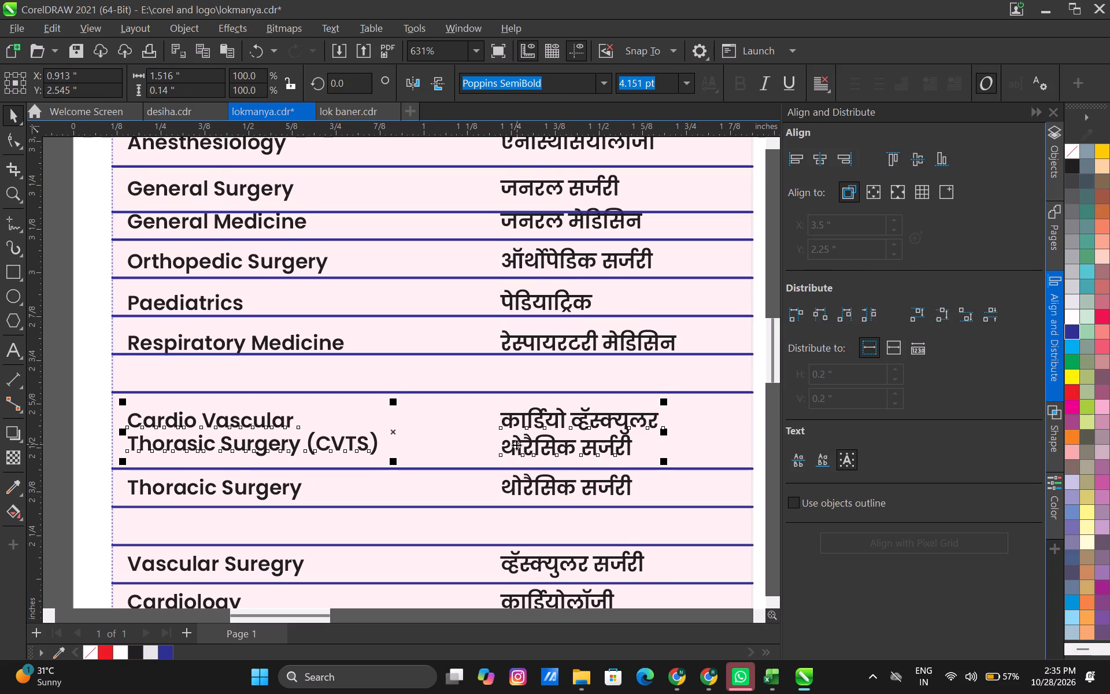
{"action": "key", "text": "Up"}
Nudge the divider above the Cardio Vascular Thorasic Surgery (CVTS) row down to Y 2.638 inches.
{"action": "middle_click_drag", "start_coordinate": [482, 391], "coordinate": [471, 416]}
{"action": "left_click", "coordinate": [399, 418]}
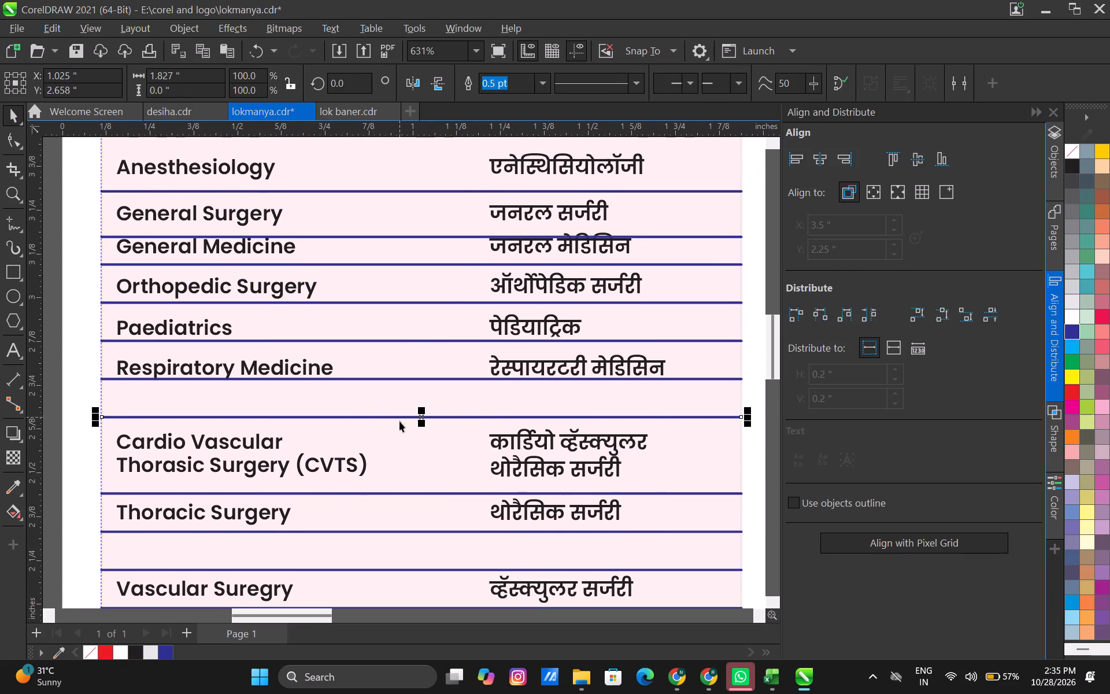
{"action": "key", "text": "Down"}
{"action": "key", "text": "Down"}
Nudge the Respiratory Medicine label and its Marathi translation down together to Y 2.701 inches, into the space above the CVTS row.
{"action": "left_click", "coordinate": [320, 367]}
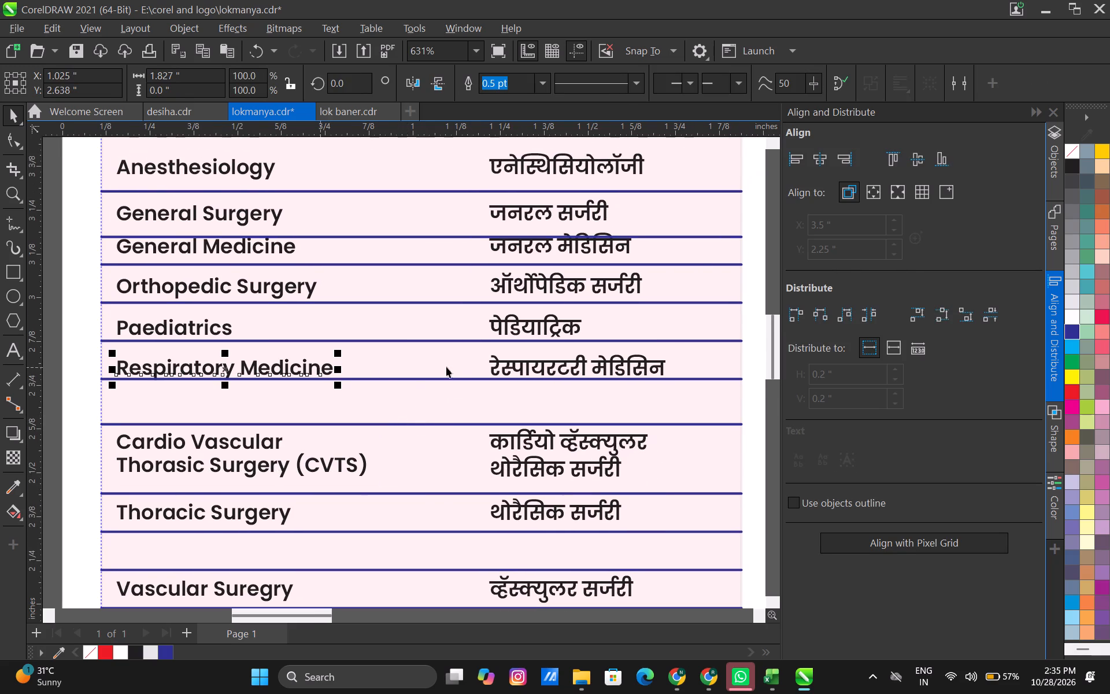
{"action": "left_click", "coordinate": [499, 364], "text": "shift"}
{"action": "key", "text": "Down"}
{"action": "key", "text": "Down"}
{"action": "key", "text": "Down"}
{"action": "key", "text": "Down"}
{"action": "key", "text": "Down"}
{"action": "key", "text": "Down"}
{"action": "key", "text": "Down"}
{"action": "key", "text": "Down"}
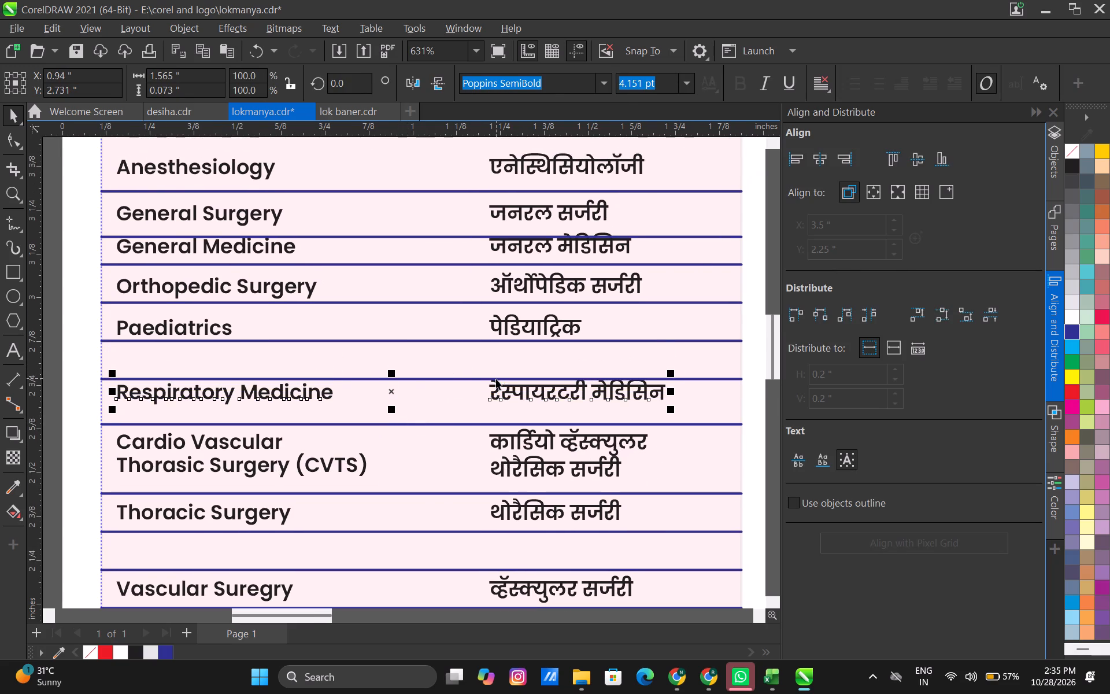
{"action": "key", "text": "Down"}
{"action": "key", "text": "Down"}
{"action": "key", "text": "Down"}
{"action": "middle_click_drag", "start_coordinate": [453, 378], "coordinate": [443, 419]}
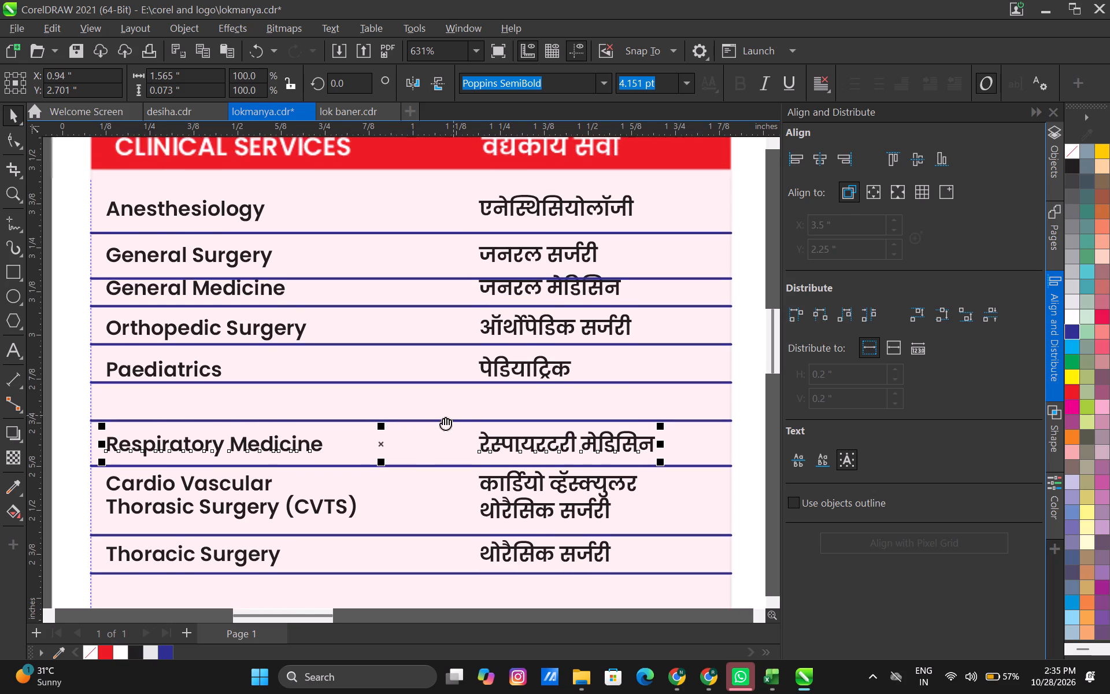
Nudge the Paediatrics label and its Marathi translation down together to Y 2.82 inches, into the space above Respiratory Medicine.
{"action": "middle_click_drag", "start_coordinate": [443, 419], "coordinate": [443, 420]}
{"action": "left_click", "coordinate": [175, 371]}
{"action": "left_click", "coordinate": [508, 359], "text": "shift"}
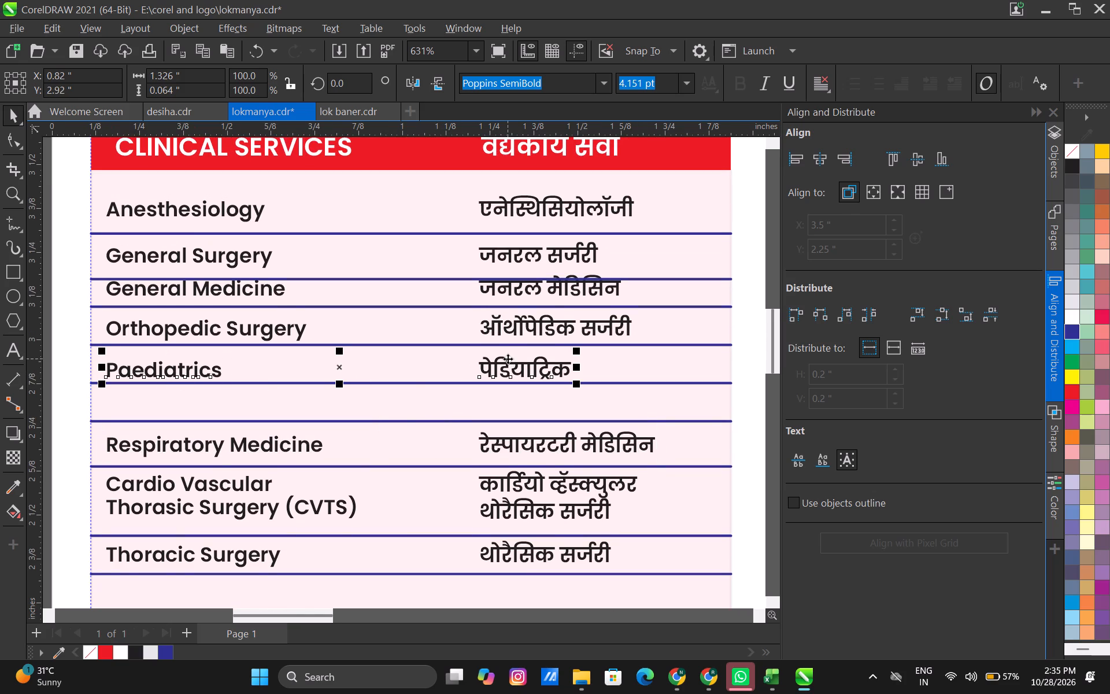
{"action": "key", "text": "Down"}
{"action": "key", "text": "Down"}
{"action": "key", "text": "Down"}
{"action": "key", "text": "Down"}
{"action": "key", "text": "Down"}
{"action": "key", "text": "Down"}
{"action": "key", "text": "Down"}
{"action": "key", "text": "Down"}
{"action": "key", "text": "Down"}
{"action": "key", "text": "Down"}
{"action": "key", "text": "Down"}
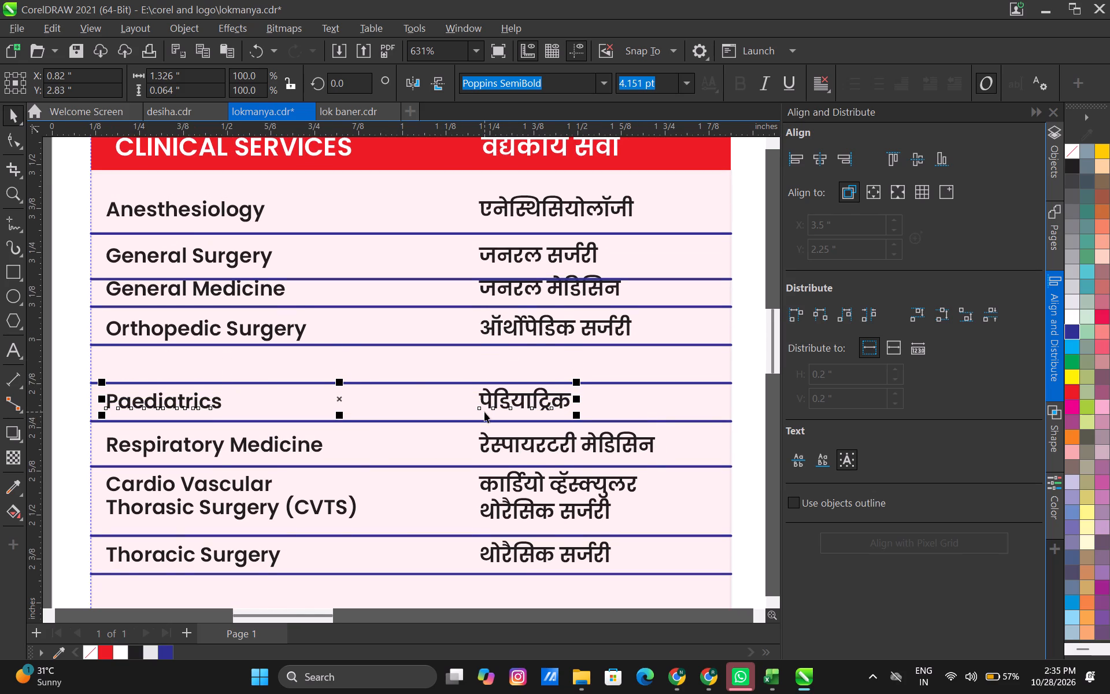
{"action": "key", "text": "Down"}
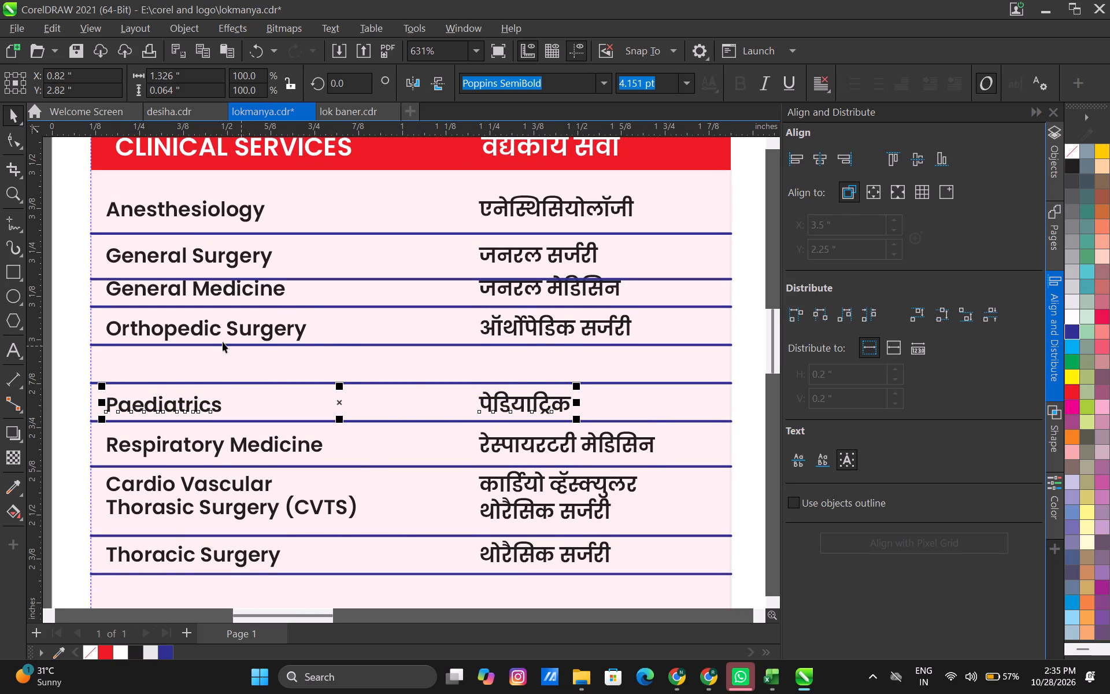
Nudge the Orthopedic Surgery label and its Marathi translation down together to Y 2.933 inches, into the space above Paediatrics.
{"action": "left_click", "coordinate": [208, 330]}
{"action": "left_click", "coordinate": [513, 323], "text": "shift"}
{"action": "key", "text": "Down"}
{"action": "key", "text": "Down"}
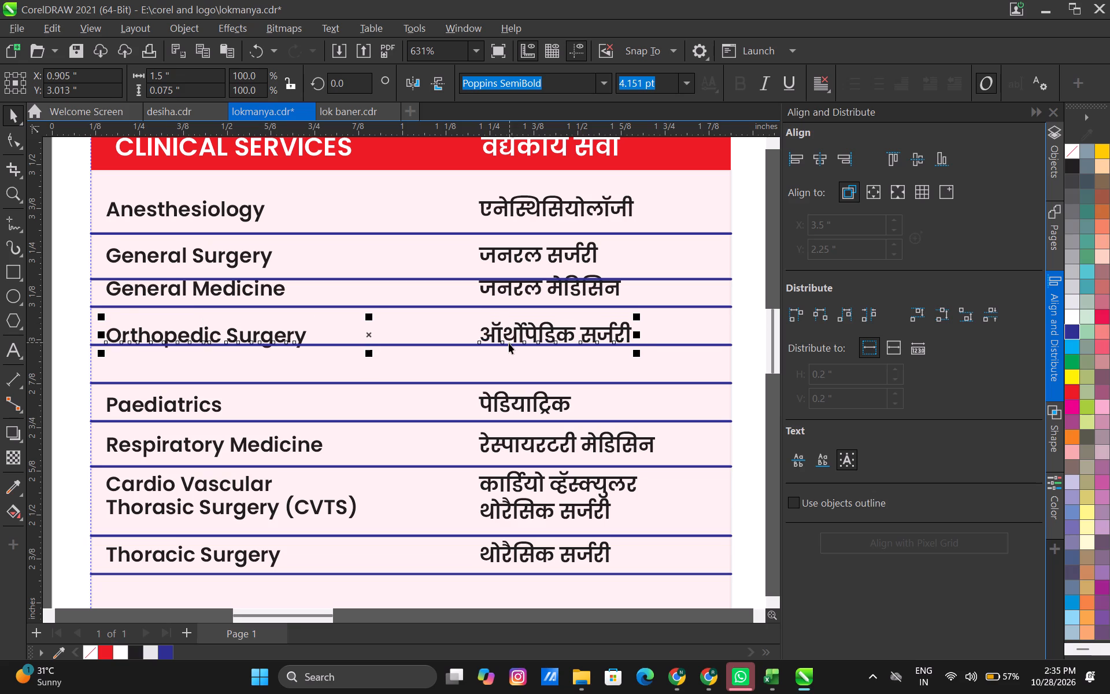
{"action": "key", "text": "Down"}
{"action": "key", "text": "Down"}
{"action": "key", "text": "Down"}
{"action": "key", "text": "Down"}
{"action": "key", "text": "Down"}
{"action": "key", "text": "Down"}
{"action": "key", "text": "Down"}
{"action": "key", "text": "Down"}
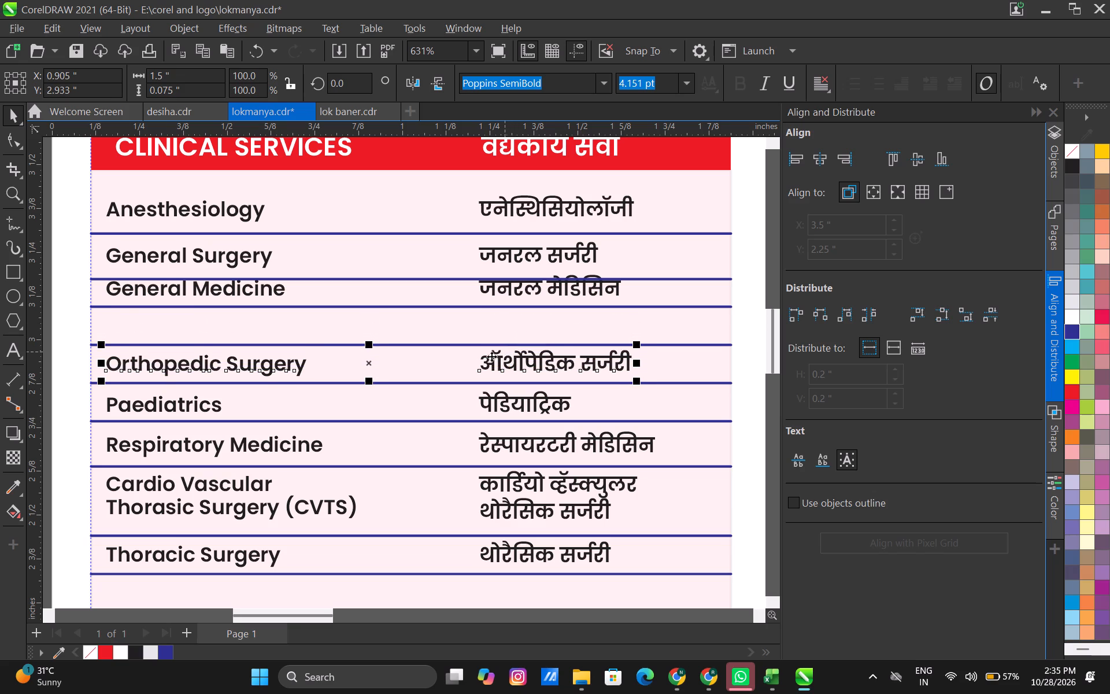
{"action": "key", "text": "Down"}
{"action": "key", "text": "Up"}
Nudge the General Medicine label and its Marathi translation down together to Y 3.045 inches, into the space above Orthopedic Surgery.
{"action": "left_click", "coordinate": [251, 287]}
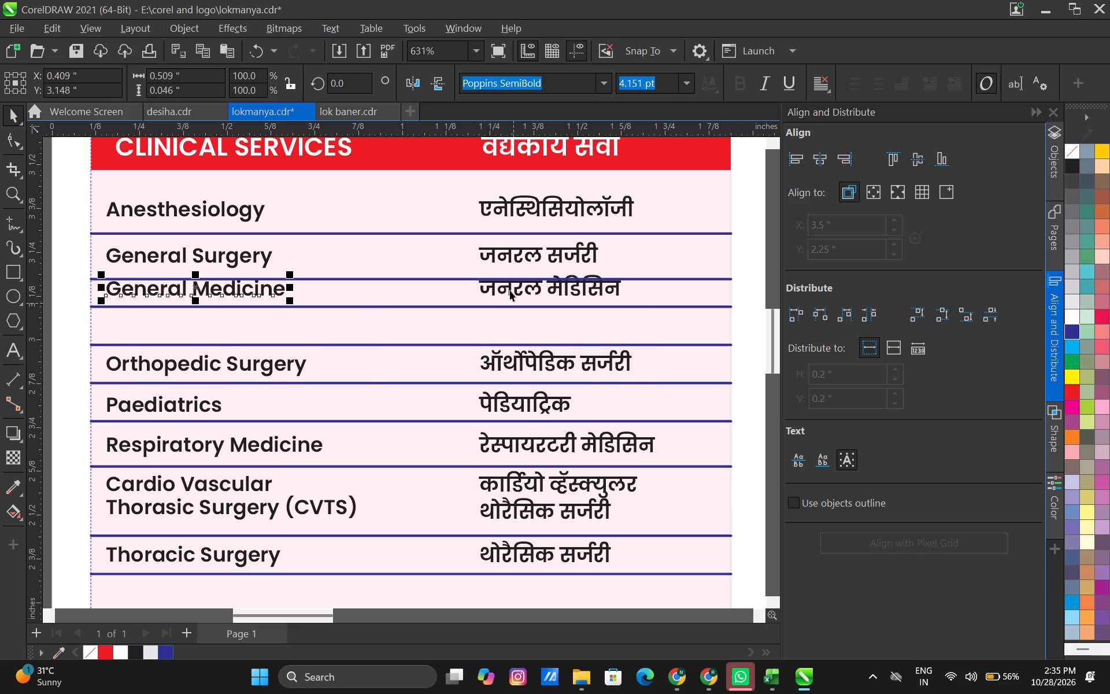
{"action": "left_click", "coordinate": [510, 290], "text": "shift"}
{"action": "key", "text": "Down"}
{"action": "key", "text": "Down"}
{"action": "key", "text": "Down"}
{"action": "key", "text": "Down"}
{"action": "key", "text": "Down"}
{"action": "key", "text": "Down"}
{"action": "key", "text": "Down"}
{"action": "key", "text": "Down"}
{"action": "key", "text": "Down"}
{"action": "key", "text": "Down"}
{"action": "key", "text": "Down"}
{"action": "key", "text": "Down"}
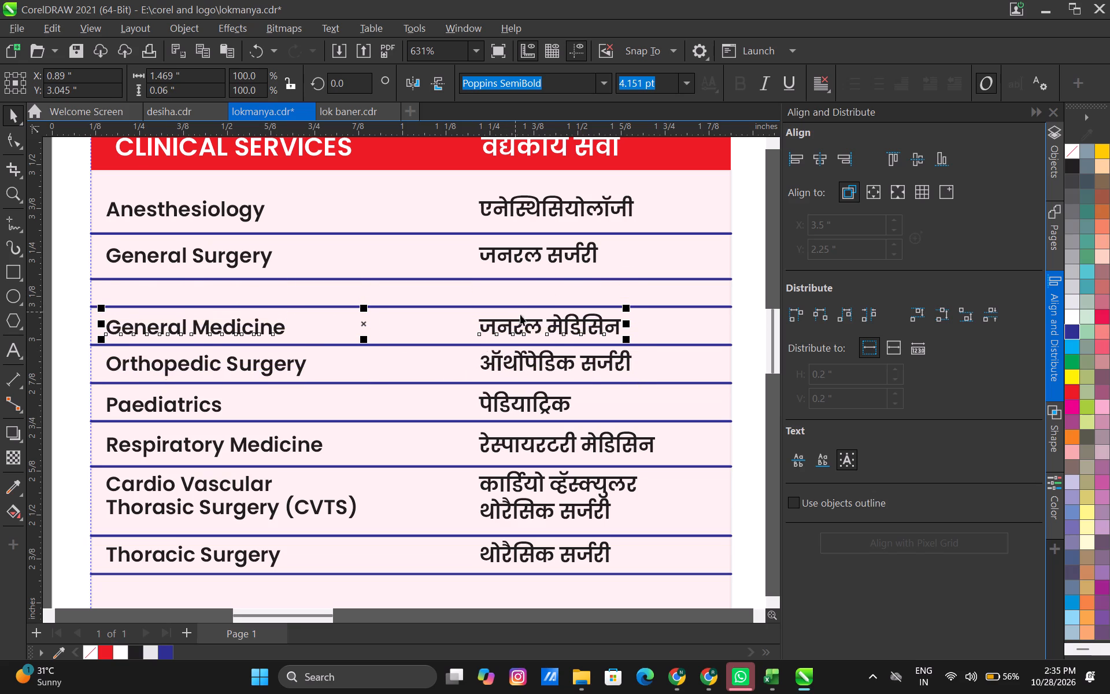
Nudge the General Surgery label and its Marathi translation down together to Y 3.141 inches, into the space above General Medicine.
{"action": "left_click", "coordinate": [242, 251]}
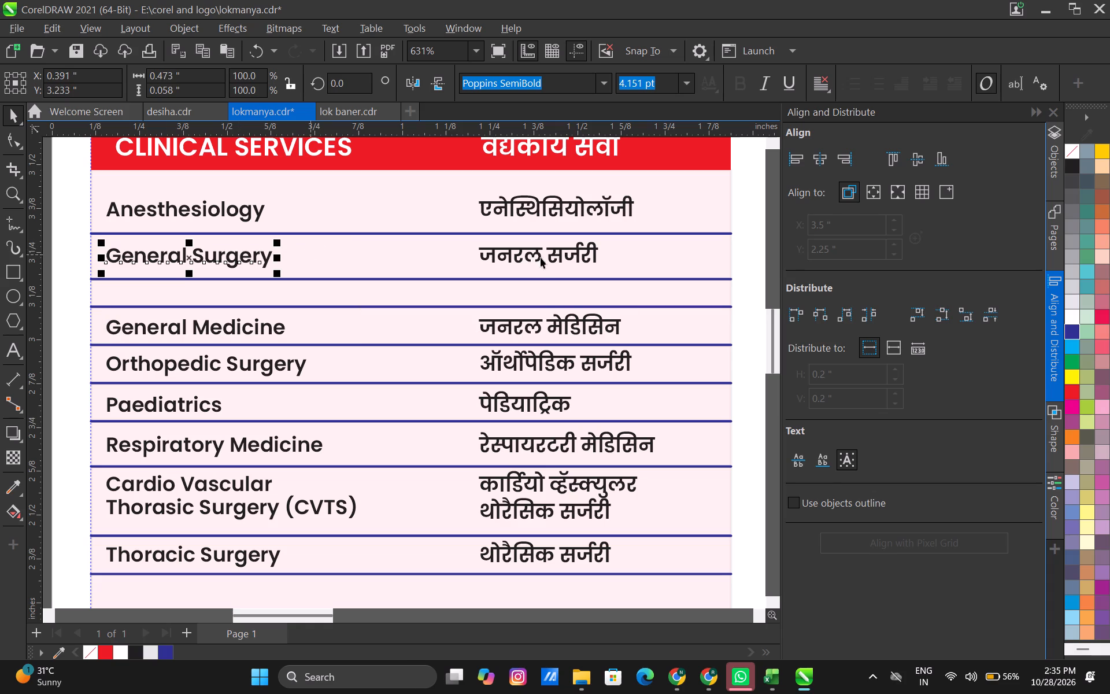
{"action": "left_click", "coordinate": [551, 249], "text": "shift"}
{"action": "key", "text": "Down"}
{"action": "key", "text": "Down"}
{"action": "key", "text": "Down"}
{"action": "key", "text": "Down"}
{"action": "key", "text": "Down"}
{"action": "key", "text": "Down"}
{"action": "key", "text": "Down"}
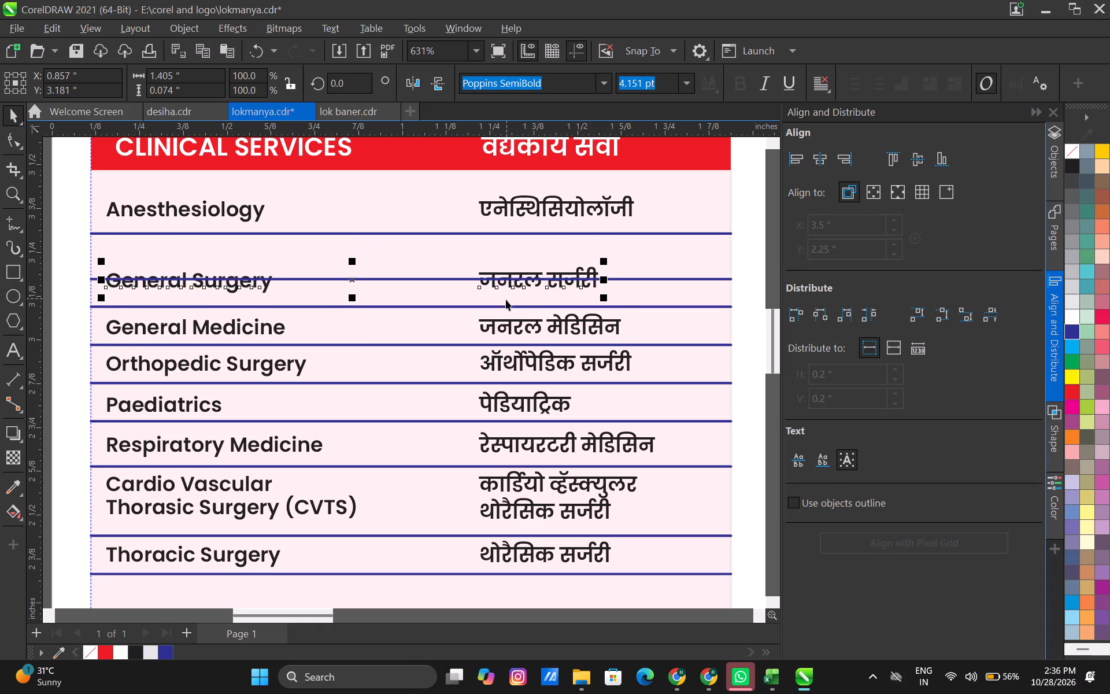
{"action": "key", "text": "Down"}
{"action": "key", "text": "Down"}
{"action": "key", "text": "Down"}
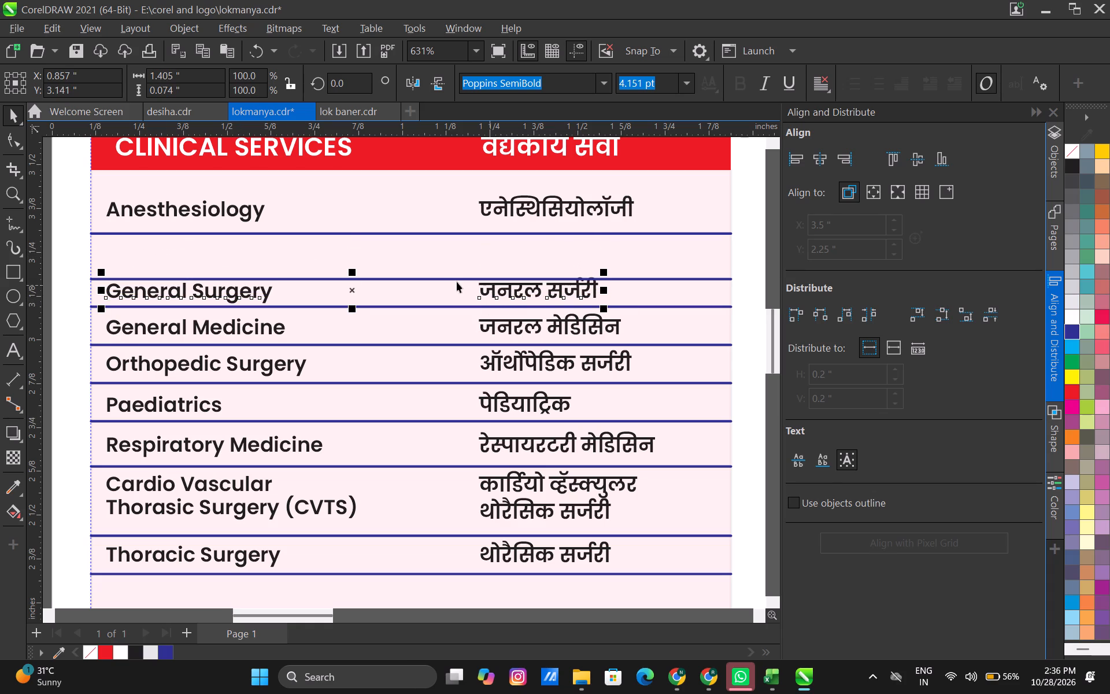
Nudge the divider above the General Surgery row up to Y 3.193 inches.
{"action": "left_click", "coordinate": [452, 278]}
{"action": "key", "text": "Up"}
{"action": "key", "text": "Up"}
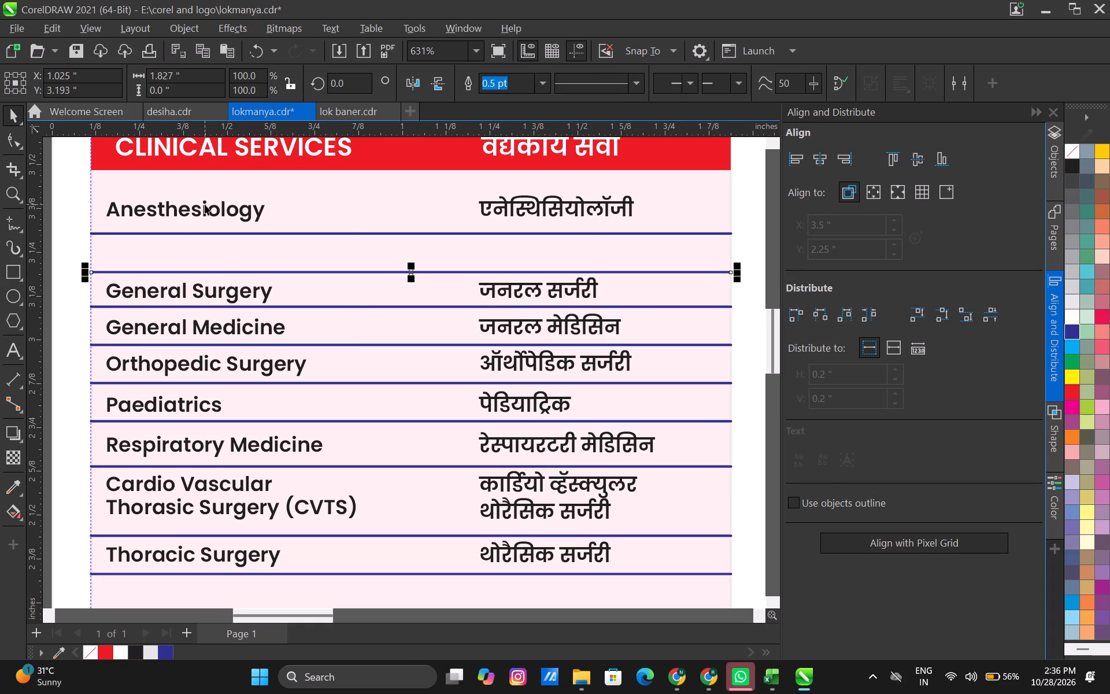
Nudge the Anesthesiology label and its Marathi translation down together to Y 3.243 inches, into the space above General Surgery.
{"action": "left_click", "coordinate": [205, 204]}
{"action": "left_click", "coordinate": [513, 202], "text": "shift"}
{"action": "key", "text": "Down"}
{"action": "key", "text": "Down"}
{"action": "key", "text": "Down"}
{"action": "key", "text": "Down"}
{"action": "key", "text": "Down"}
{"action": "key", "text": "Down"}
{"action": "key", "text": "Down"}
{"action": "key", "text": "Down"}
{"action": "key", "text": "Down"}
{"action": "key", "text": "Down"}
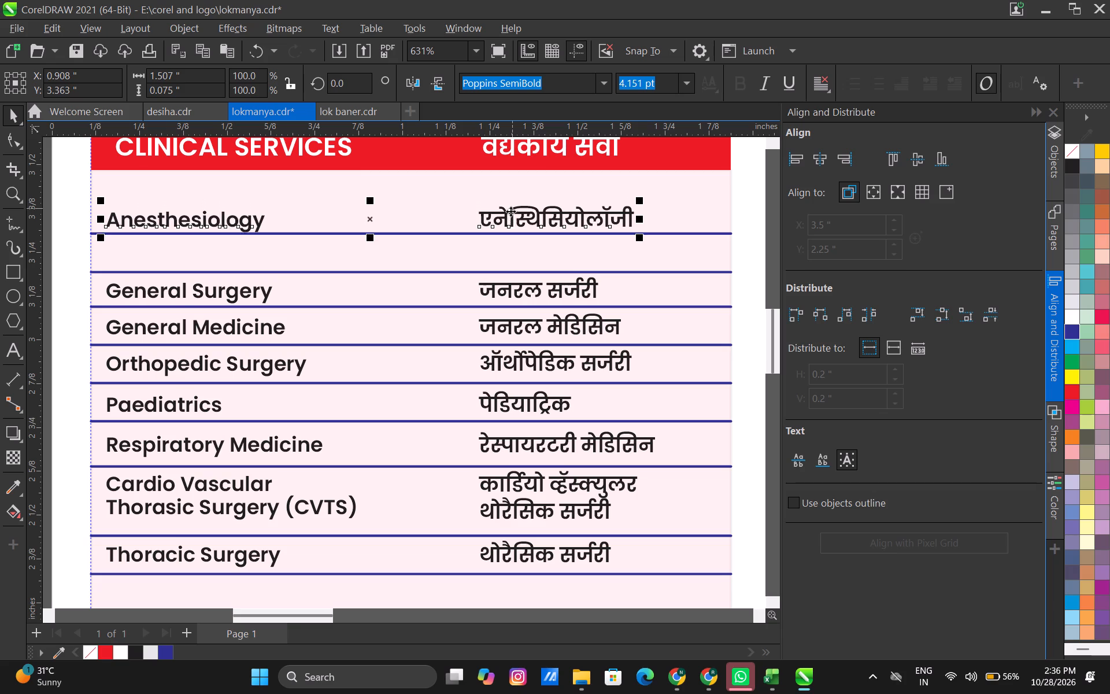
{"action": "key", "text": "Down"}
{"action": "key", "text": "Down"}
{"action": "key", "text": "Down"}
{"action": "key", "text": "Down"}
{"action": "key", "text": "Down"}
Delete the divider above the Anesthesiology row.
{"action": "left_click", "coordinate": [458, 234]}
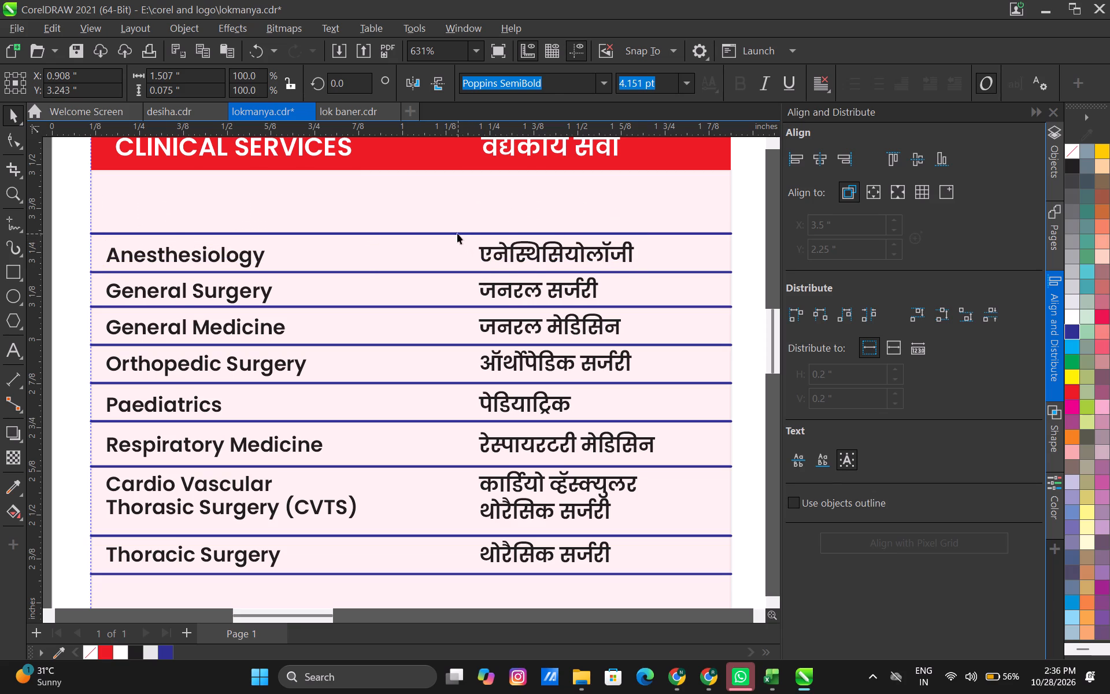
{"action": "key", "text": "Delete"}
Move all service rows and dividers up together to Y 1.865 inches, just under the red CLINICAL SERVICES header.
{"action": "scroll", "coordinate": [455, 234], "scroll_direction": "down", "scroll_amount": 6}
{"action": "scroll", "coordinate": [346, 199], "scroll_direction": "down", "scroll_amount": 5}
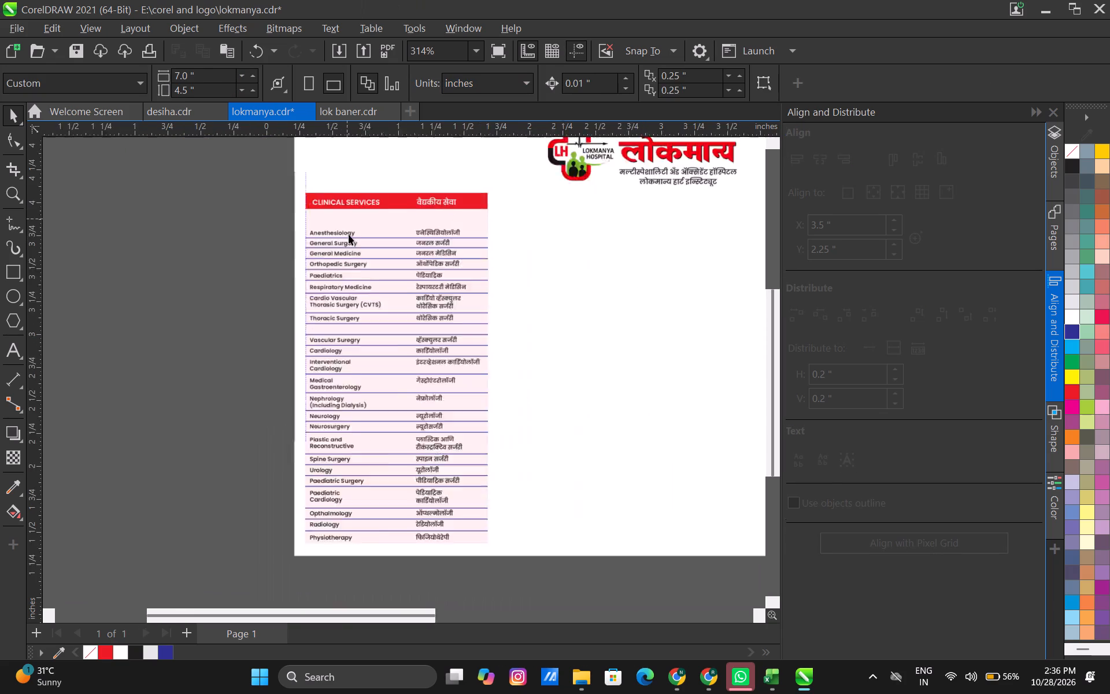
{"action": "scroll", "coordinate": [349, 234], "scroll_direction": "down", "scroll_amount": 1}
{"action": "left_click_drag", "start_coordinate": [274, 219], "coordinate": [447, 433]}
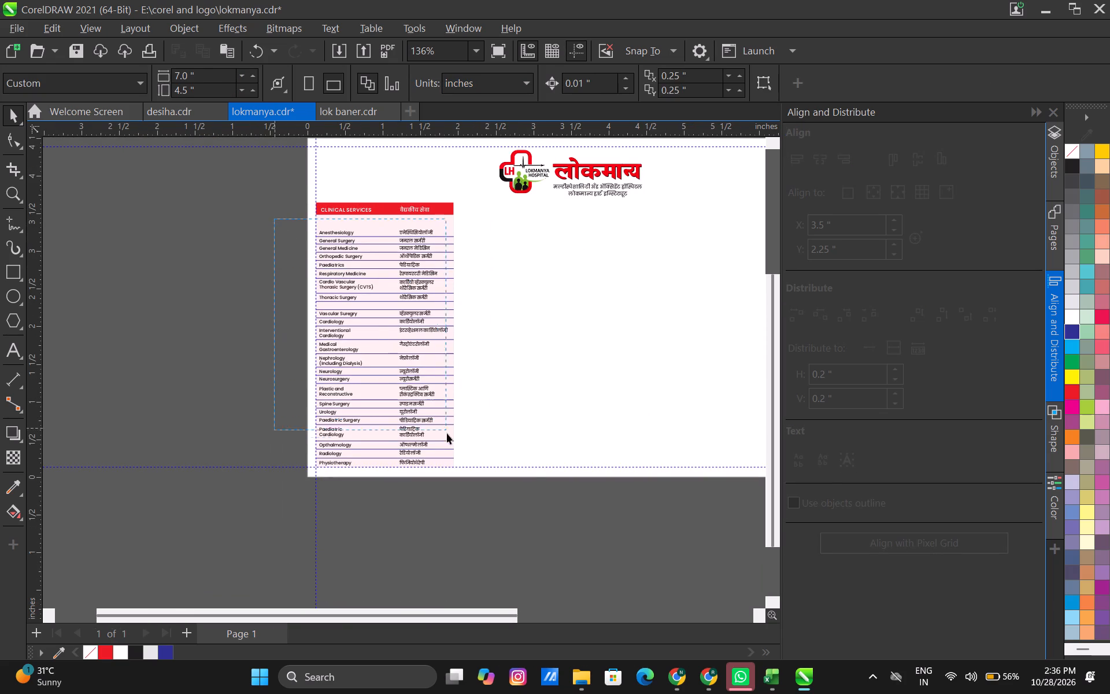
{"action": "left_click_drag", "start_coordinate": [447, 433], "coordinate": [472, 470]}
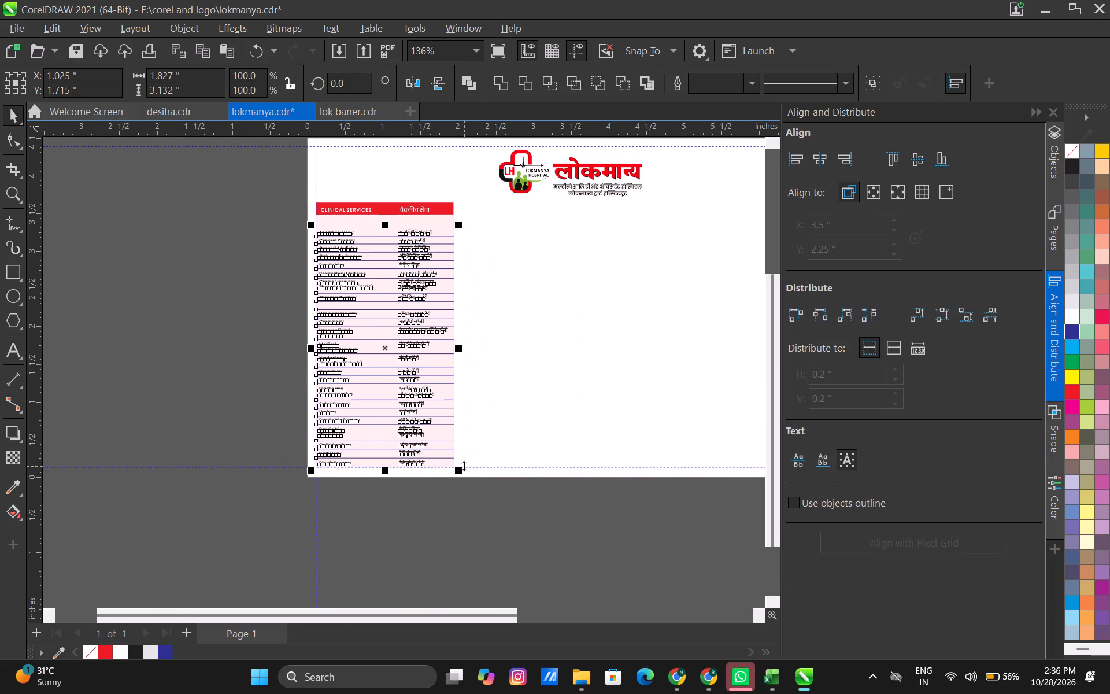
{"action": "key", "text": "Up"}
{"action": "key", "text": "Up"}
{"action": "key", "text": "Up"}
{"action": "key", "text": "Up"}
{"action": "key", "text": "Up"}
{"action": "key", "text": "Up"}
{"action": "key", "text": "Up"}
{"action": "key", "text": "Up"}
{"action": "key", "text": "Up"}
{"action": "key", "text": "Up"}
{"action": "key", "text": "Up"}
{"action": "key", "text": "Up"}
{"action": "key", "text": "Up"}
{"action": "key", "text": "Up"}
{"action": "key", "text": "Up"}
{"action": "key", "text": "Up"}
{"action": "key", "text": "Up"}
{"action": "key", "text": "Up"}
{"action": "key", "text": "Up"}
{"action": "key", "text": "Up"}
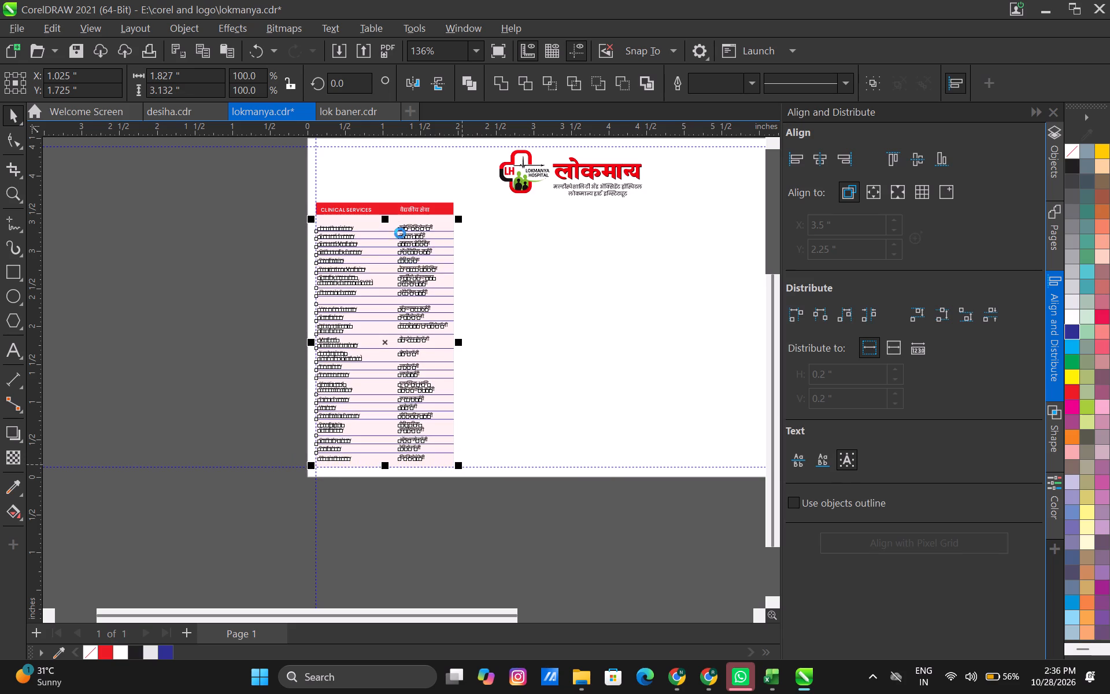
{"action": "scroll", "coordinate": [398, 227], "scroll_direction": "up", "scroll_amount": 16}
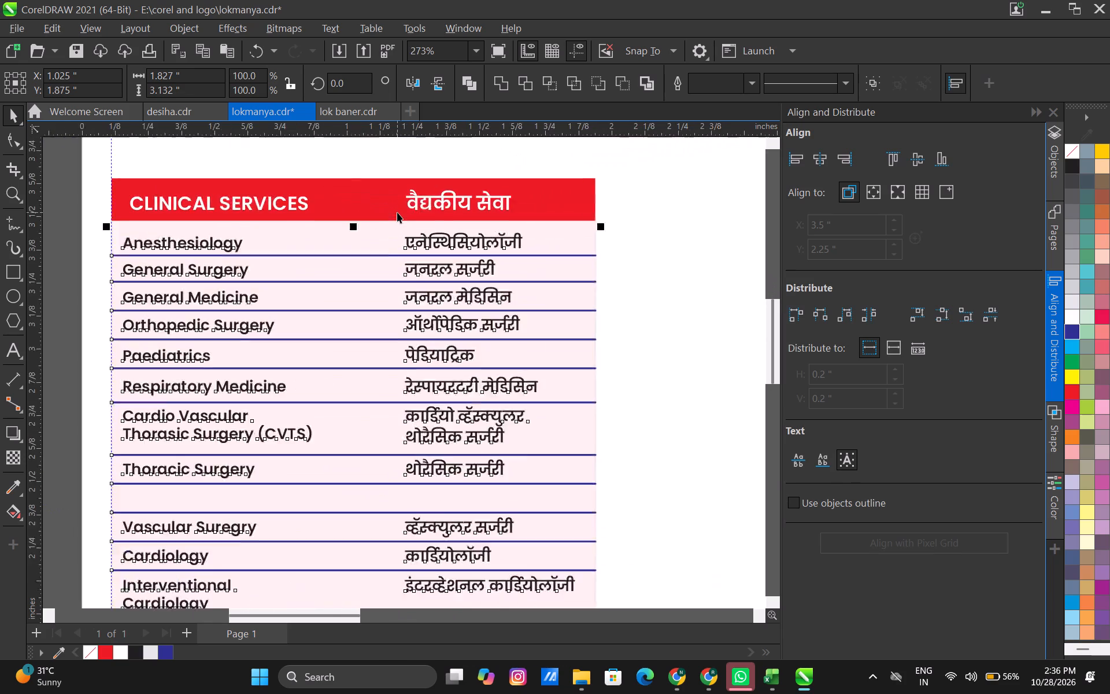
{"action": "scroll", "coordinate": [397, 212], "scroll_direction": "up", "scroll_amount": 1}
{"action": "key", "text": "Down"}
Shorten the pale pink background rectangle from its bottom edge to a height of 3.213 inches, ending just below the Physiotherapy row.
{"action": "scroll", "coordinate": [528, 346], "scroll_direction": "down", "scroll_amount": 10}
{"action": "middle_click_drag", "start_coordinate": [527, 410], "coordinate": [523, 407]}
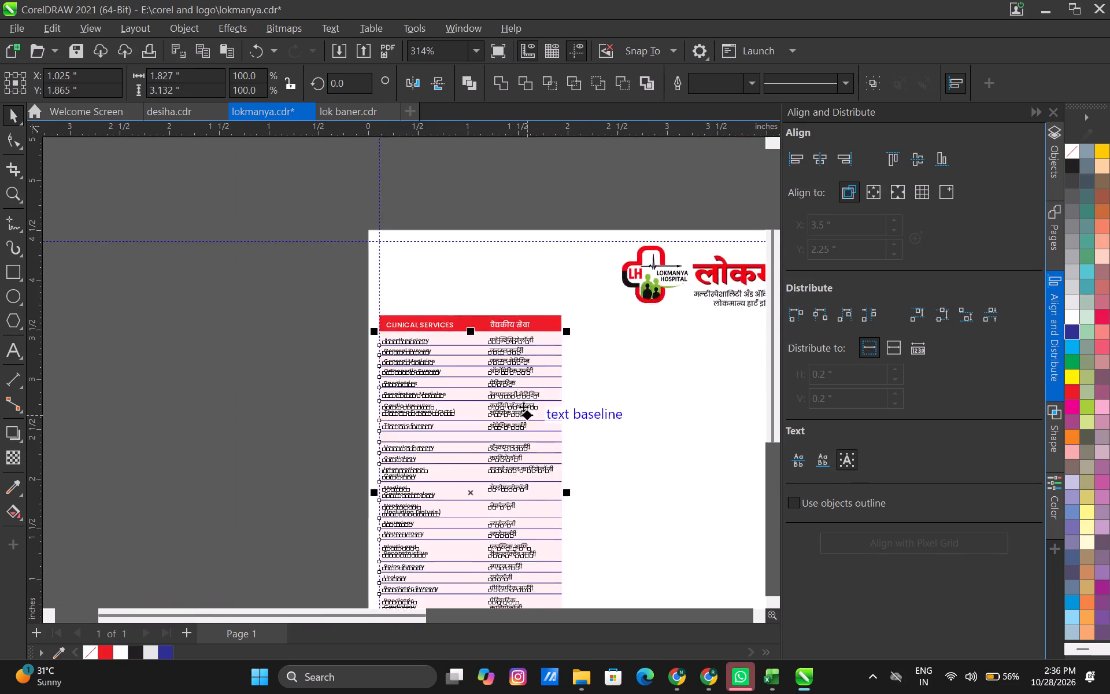
{"action": "middle_click_drag", "start_coordinate": [523, 407], "coordinate": [479, 168]}
{"action": "scroll", "coordinate": [459, 372], "scroll_direction": "up", "scroll_amount": 9}
{"action": "left_click", "coordinate": [435, 452]}
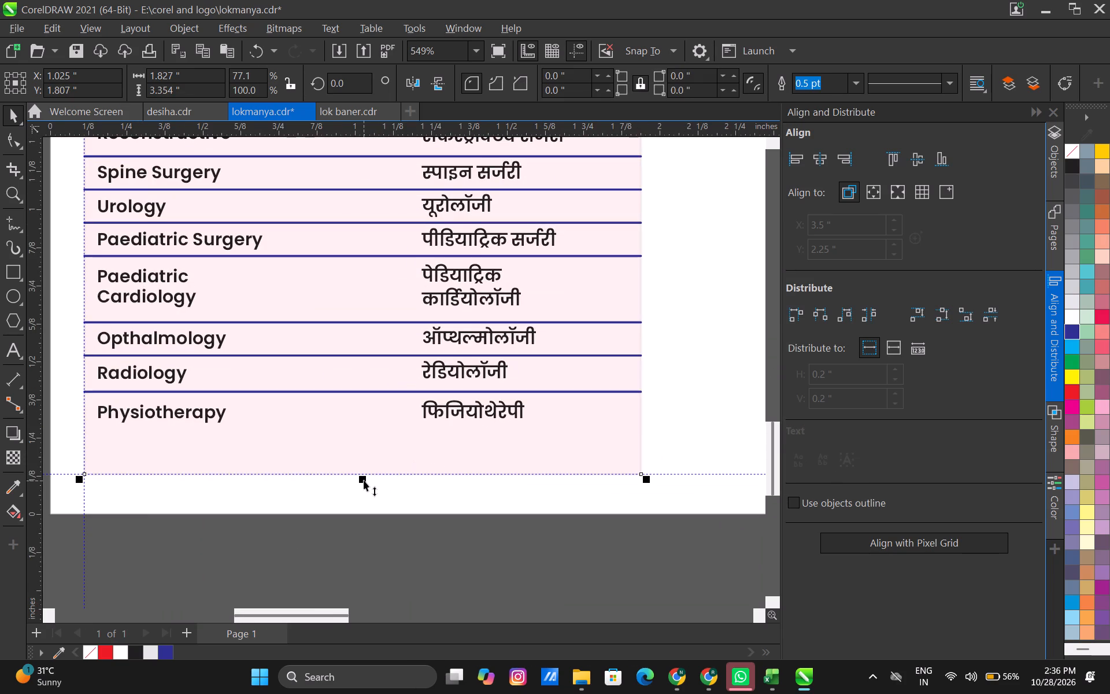
{"action": "left_click_drag", "start_coordinate": [364, 480], "coordinate": [347, 437]}
{"action": "scroll", "coordinate": [346, 437], "scroll_direction": "down", "scroll_amount": 9}
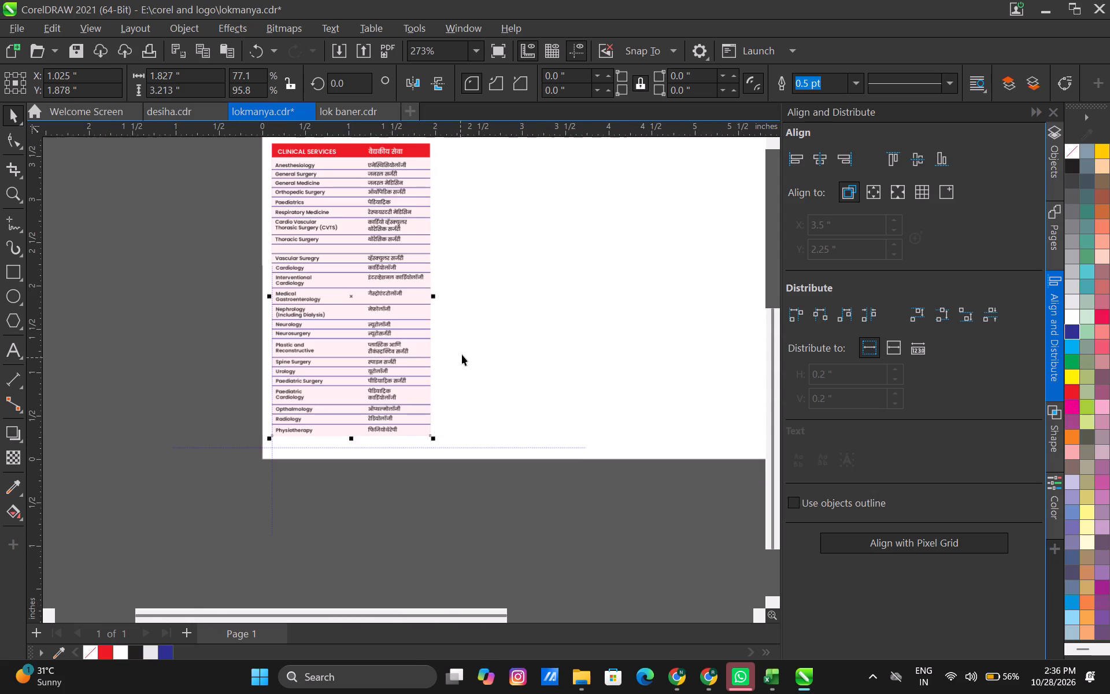
{"action": "left_click", "coordinate": [462, 355]}
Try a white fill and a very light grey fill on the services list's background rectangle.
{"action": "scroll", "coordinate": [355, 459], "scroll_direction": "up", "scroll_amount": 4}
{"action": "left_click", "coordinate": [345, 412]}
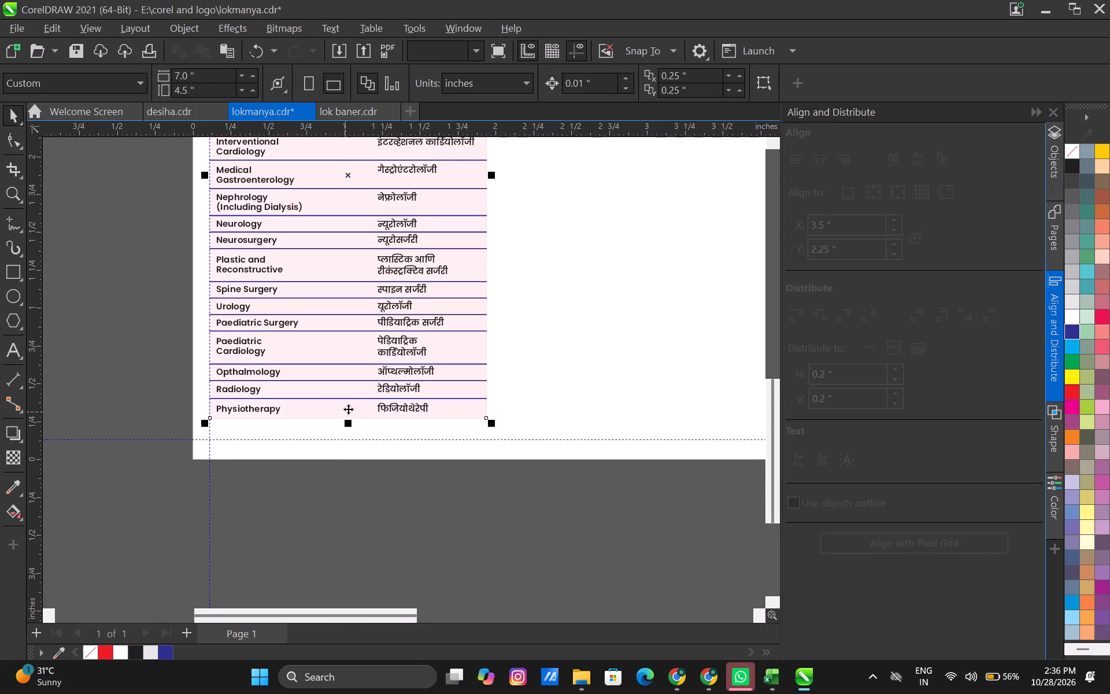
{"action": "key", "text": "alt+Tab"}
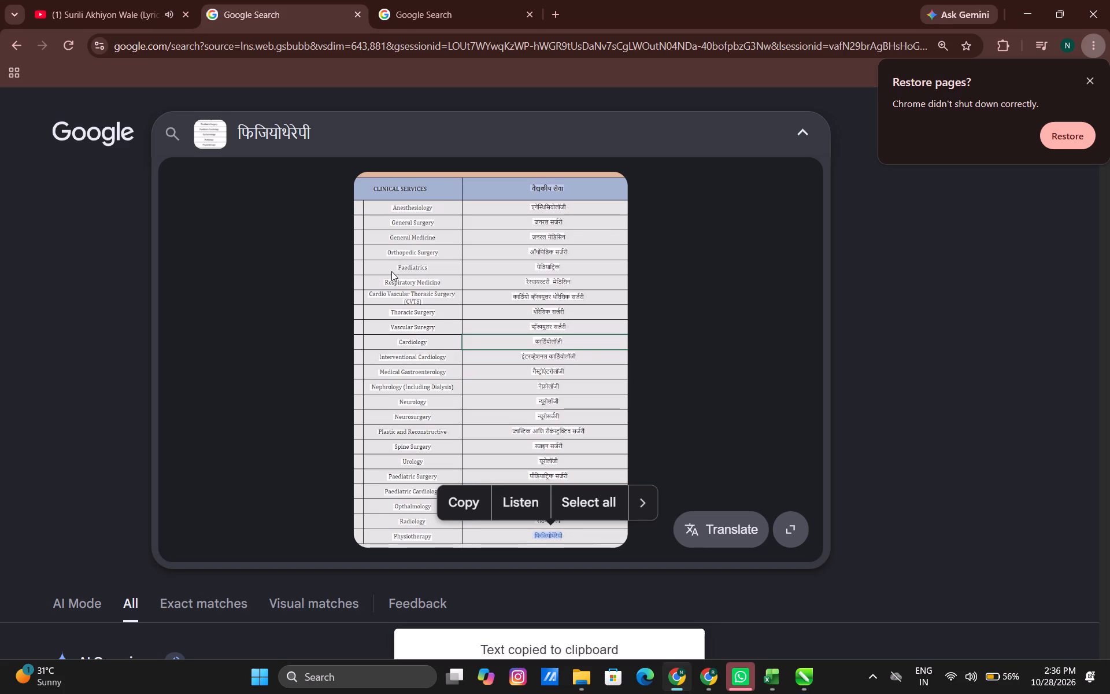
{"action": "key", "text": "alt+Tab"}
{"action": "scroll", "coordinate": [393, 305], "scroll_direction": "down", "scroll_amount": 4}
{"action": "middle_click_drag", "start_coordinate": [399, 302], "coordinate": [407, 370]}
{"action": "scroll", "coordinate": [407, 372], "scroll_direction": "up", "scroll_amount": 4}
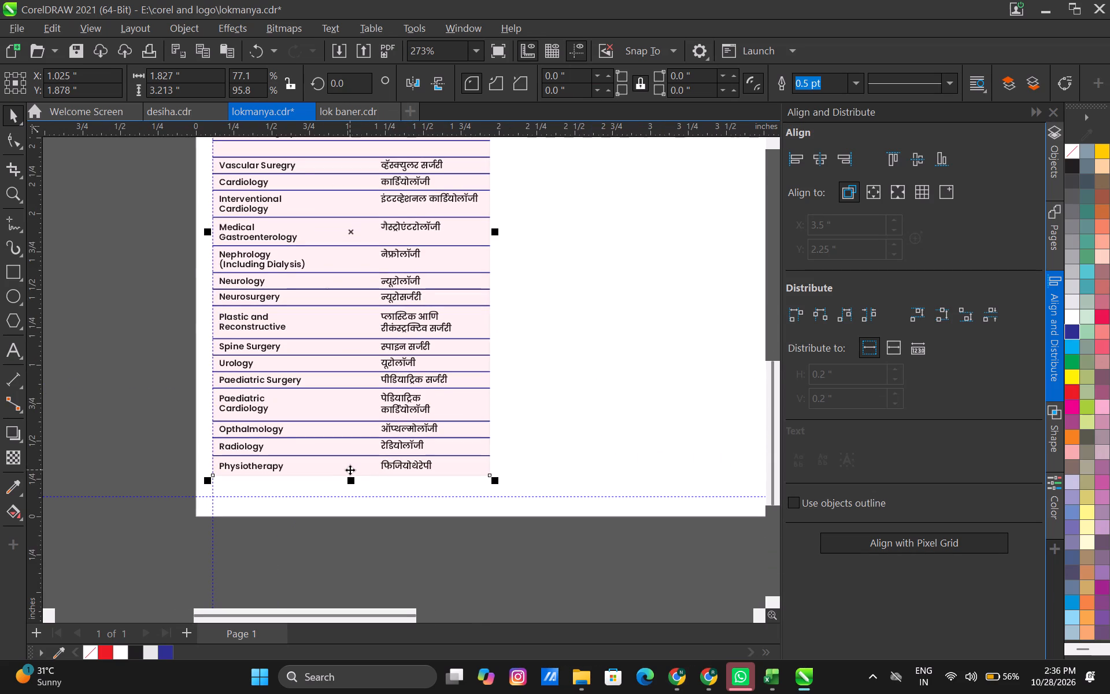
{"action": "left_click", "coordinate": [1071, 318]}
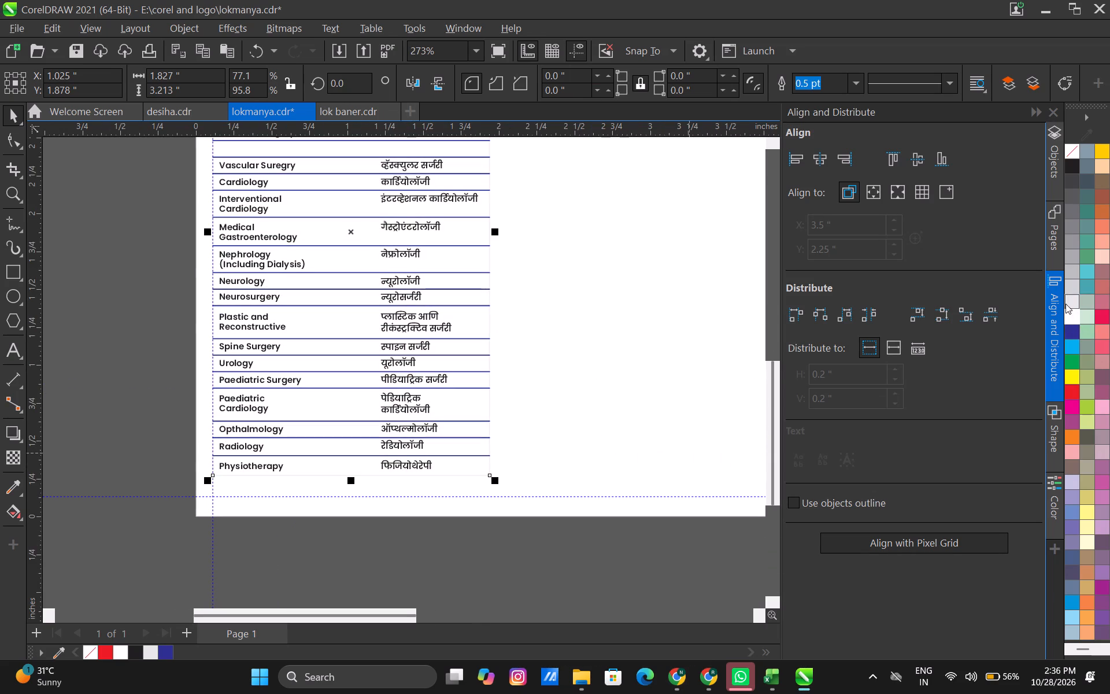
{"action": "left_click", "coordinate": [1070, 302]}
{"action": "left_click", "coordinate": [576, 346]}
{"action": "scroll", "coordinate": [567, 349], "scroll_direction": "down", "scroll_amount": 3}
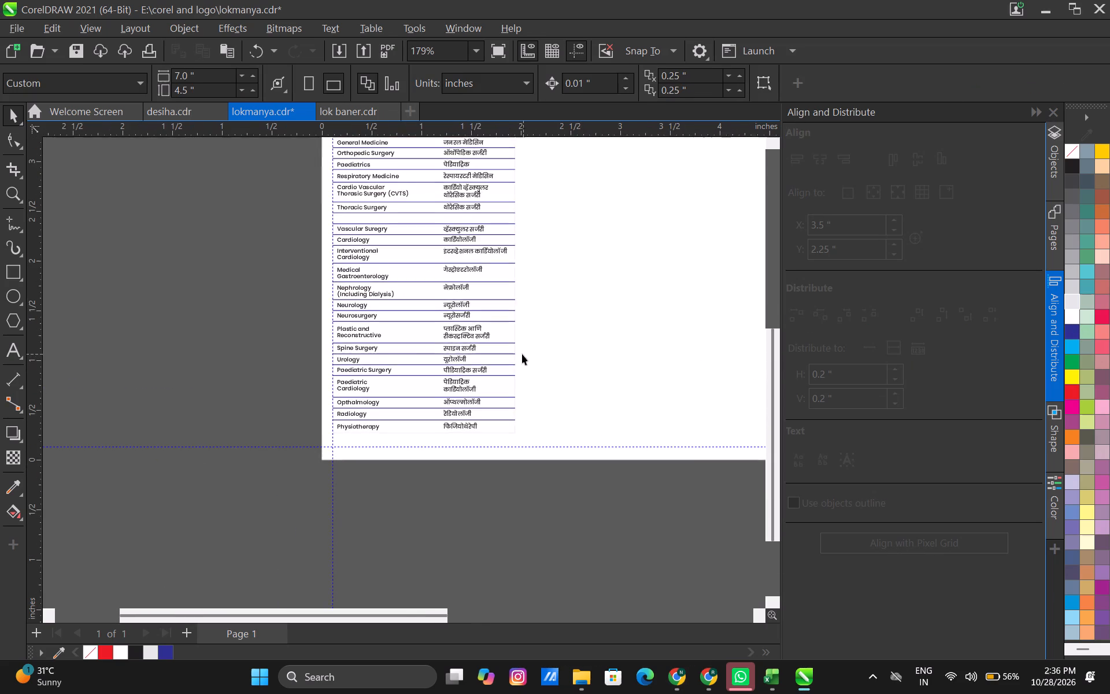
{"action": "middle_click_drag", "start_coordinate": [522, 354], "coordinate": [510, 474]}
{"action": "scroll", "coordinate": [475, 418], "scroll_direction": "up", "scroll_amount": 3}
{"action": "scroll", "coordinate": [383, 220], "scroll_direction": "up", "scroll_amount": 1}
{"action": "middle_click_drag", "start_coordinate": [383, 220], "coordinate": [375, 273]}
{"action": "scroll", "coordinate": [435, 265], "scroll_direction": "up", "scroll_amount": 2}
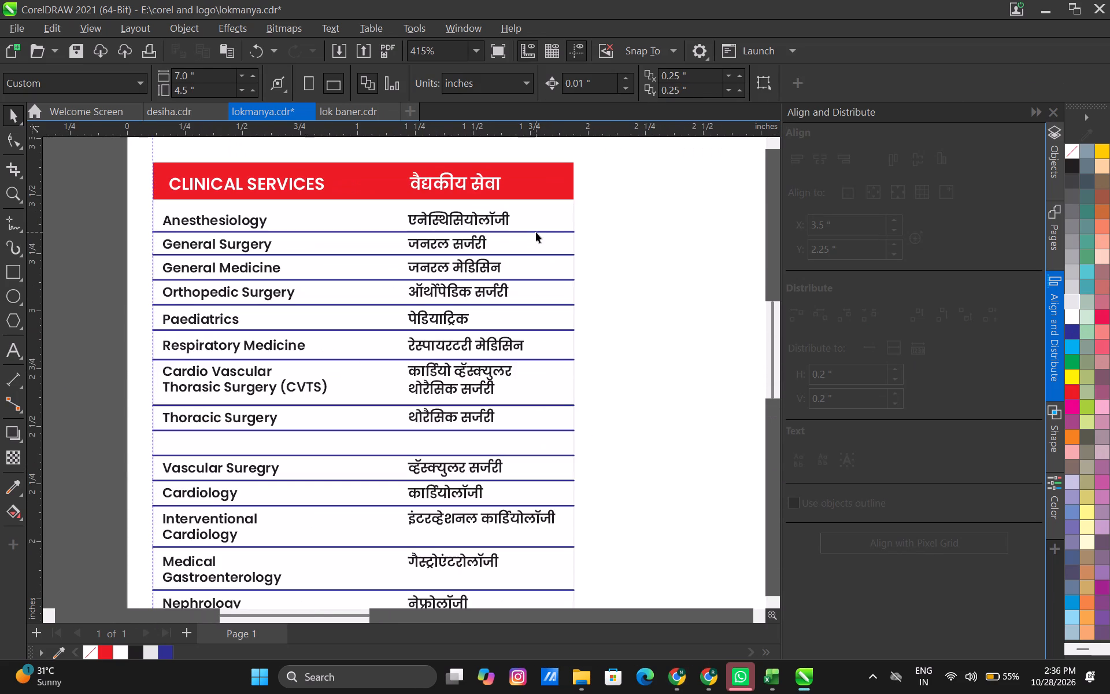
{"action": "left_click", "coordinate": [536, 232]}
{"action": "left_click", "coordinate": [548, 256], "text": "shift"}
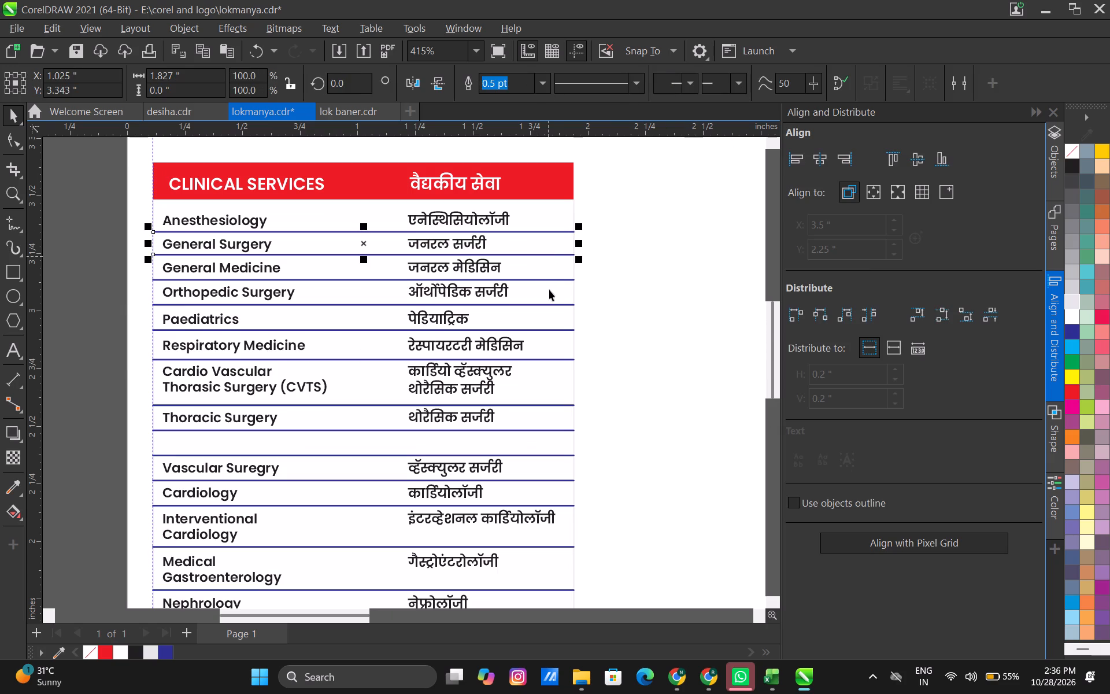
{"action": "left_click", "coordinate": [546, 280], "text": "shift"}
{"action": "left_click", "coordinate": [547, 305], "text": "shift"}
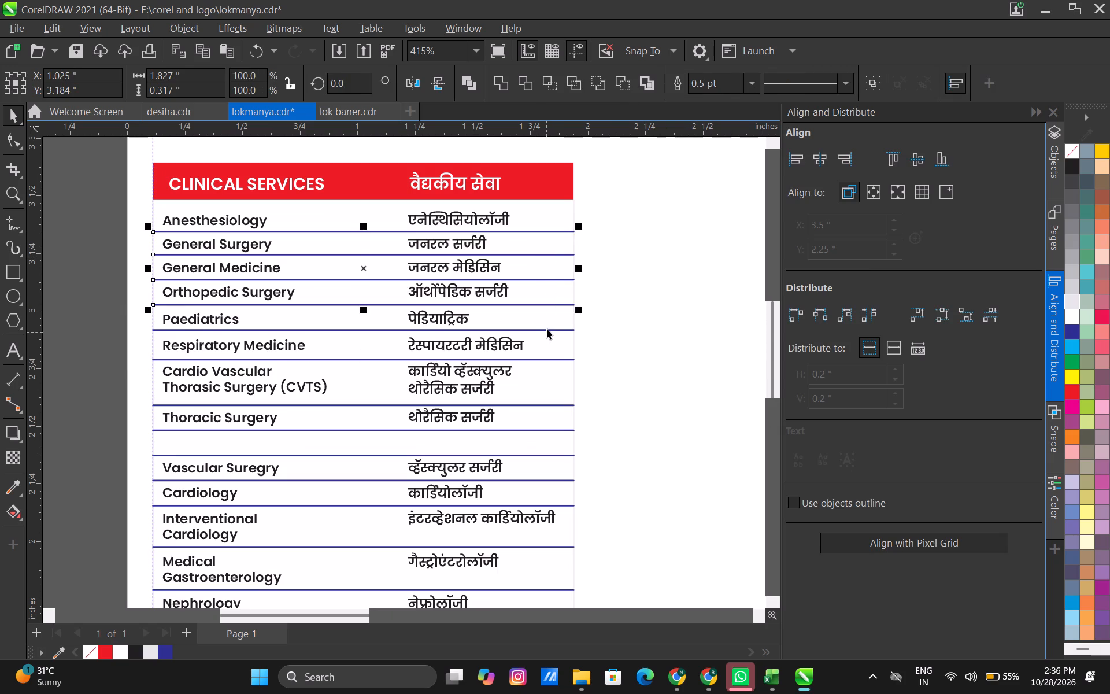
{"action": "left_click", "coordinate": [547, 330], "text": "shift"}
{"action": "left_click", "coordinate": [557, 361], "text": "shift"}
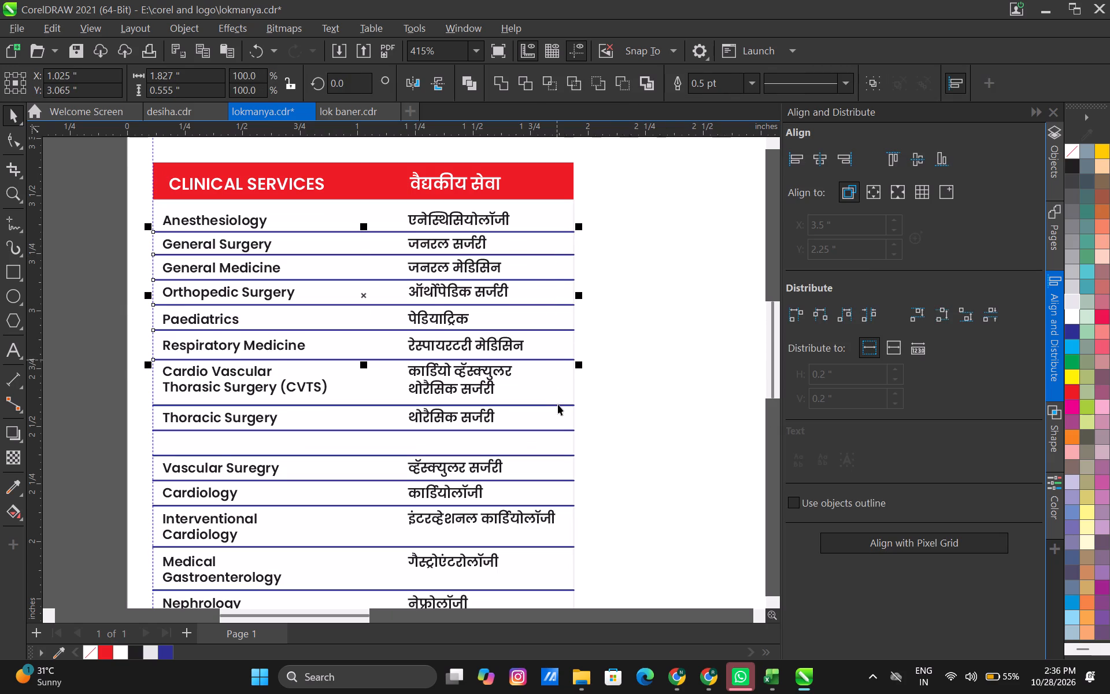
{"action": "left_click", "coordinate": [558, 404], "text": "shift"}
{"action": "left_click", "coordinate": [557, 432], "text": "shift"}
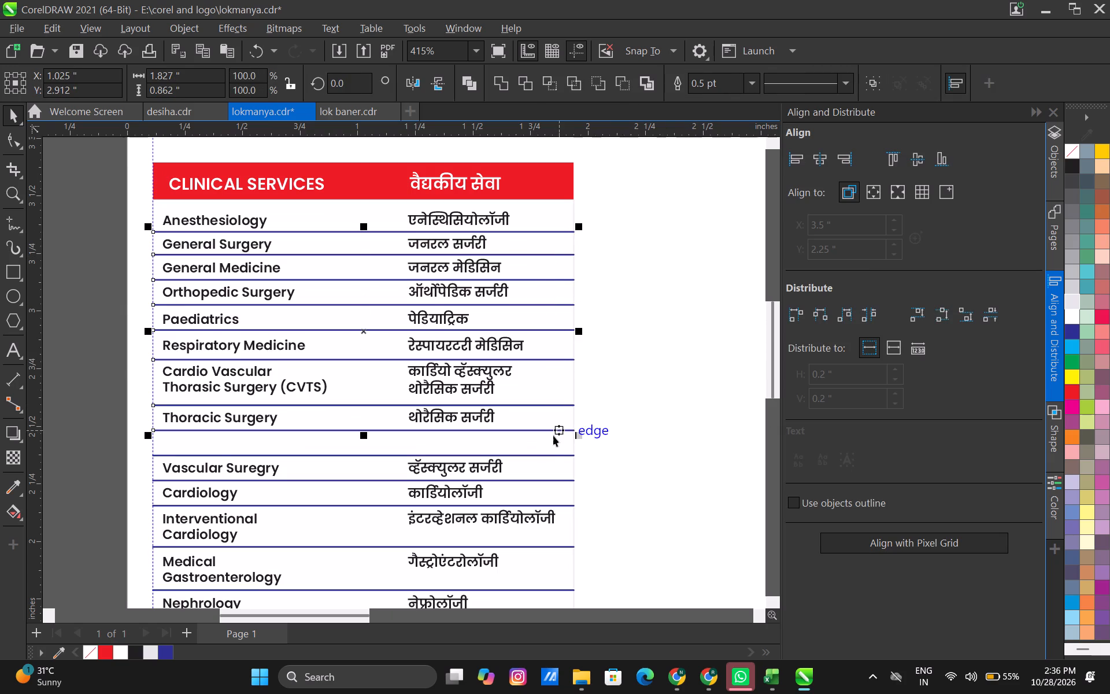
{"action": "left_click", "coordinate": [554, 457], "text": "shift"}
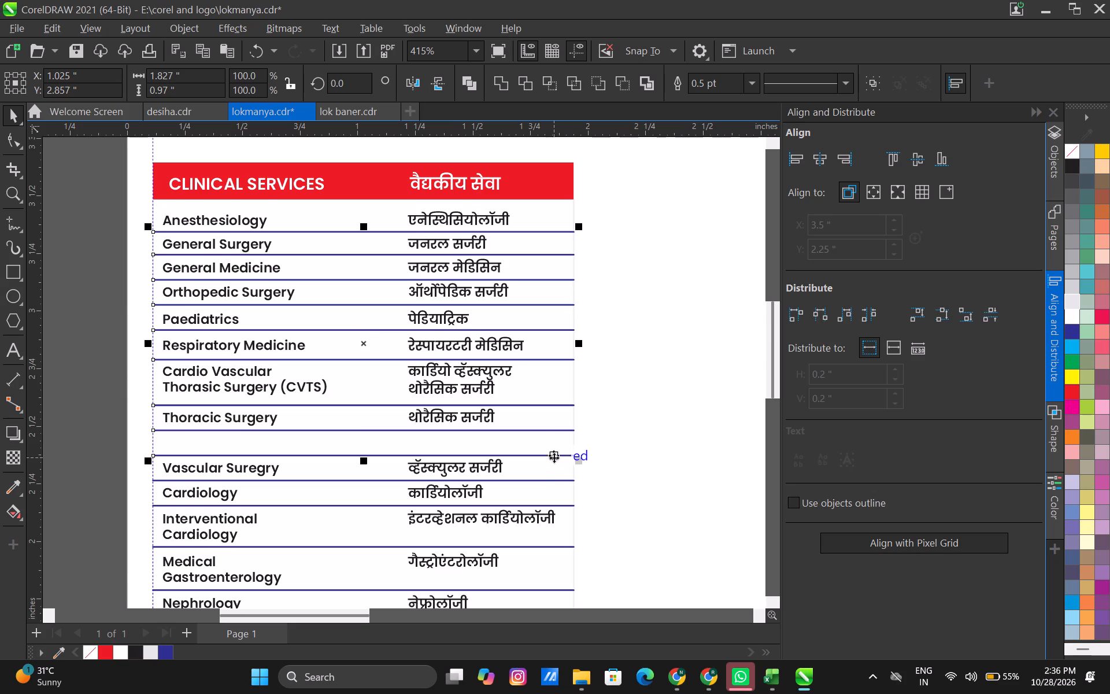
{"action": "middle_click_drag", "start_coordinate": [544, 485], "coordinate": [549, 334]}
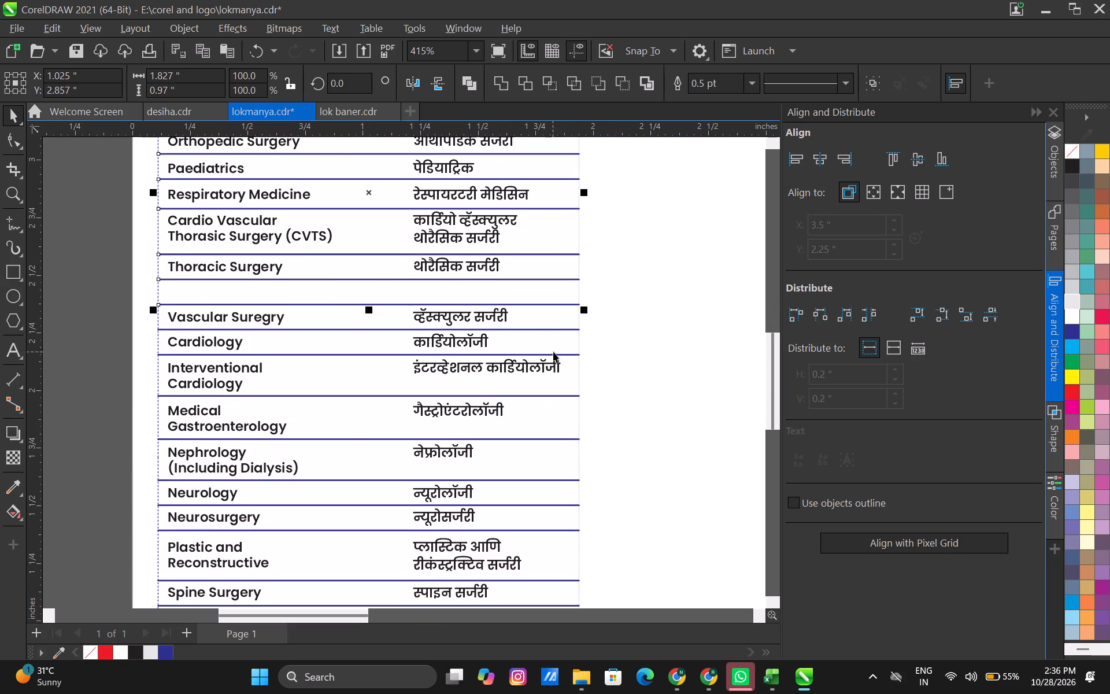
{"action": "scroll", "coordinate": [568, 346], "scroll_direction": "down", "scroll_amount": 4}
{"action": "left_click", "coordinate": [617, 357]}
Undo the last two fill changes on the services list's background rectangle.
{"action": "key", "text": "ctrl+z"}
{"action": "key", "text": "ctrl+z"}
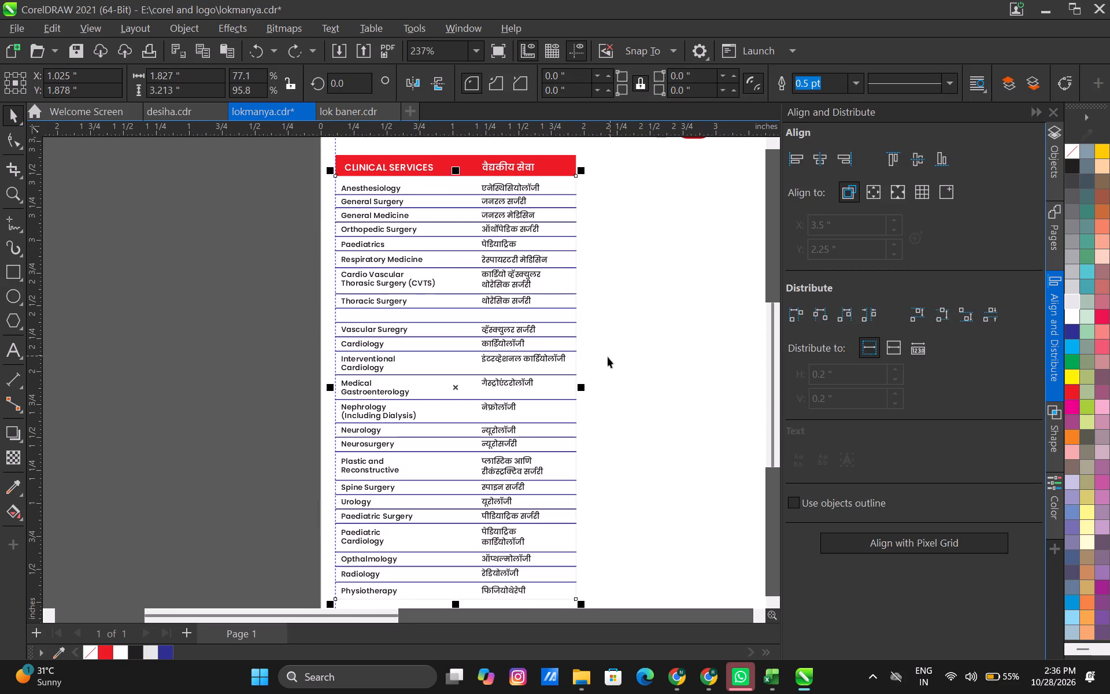
Undo the shortening of the pink background rectangle and the series of upward moves of the service rows and dividers.
{"action": "key", "text": "ctrl+z"}
{"action": "key", "text": "ctrl+z"}
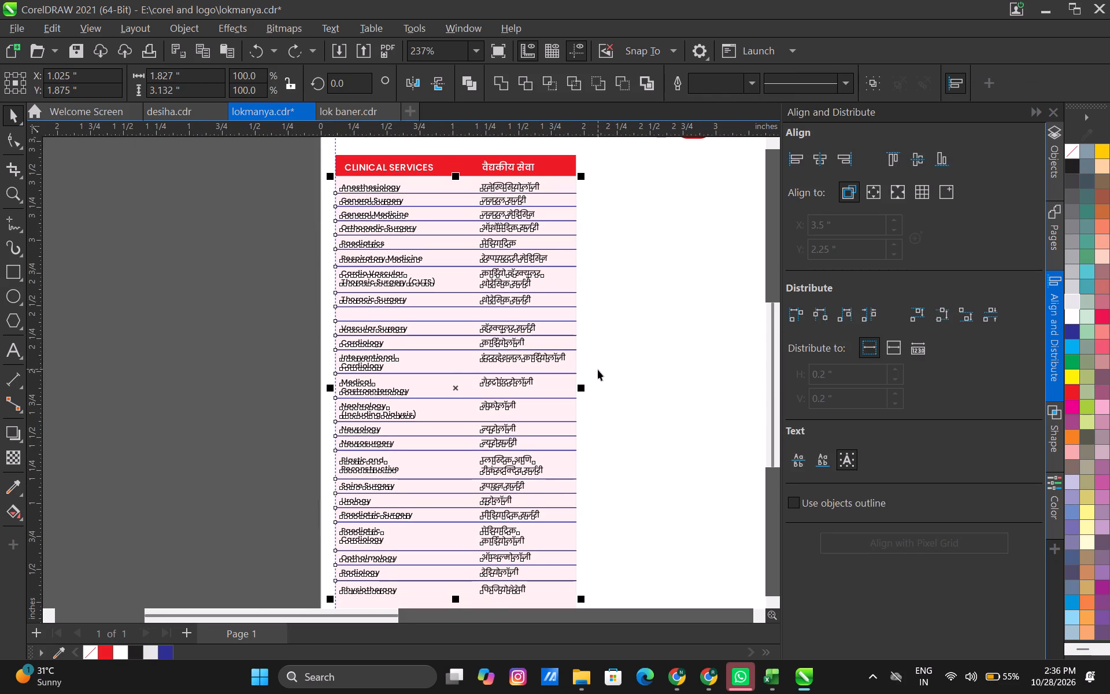
{"action": "key", "text": "ctrl+z"}
{"action": "key", "text": "ctrl+z"}
{"action": "key", "text": "ctrl+z"}
{"action": "key", "text": "ctrl+z"}
{"action": "key", "text": "ctrl+z"}
{"action": "key", "text": "ctrl+z"}
{"action": "key", "text": "ctrl+z"}
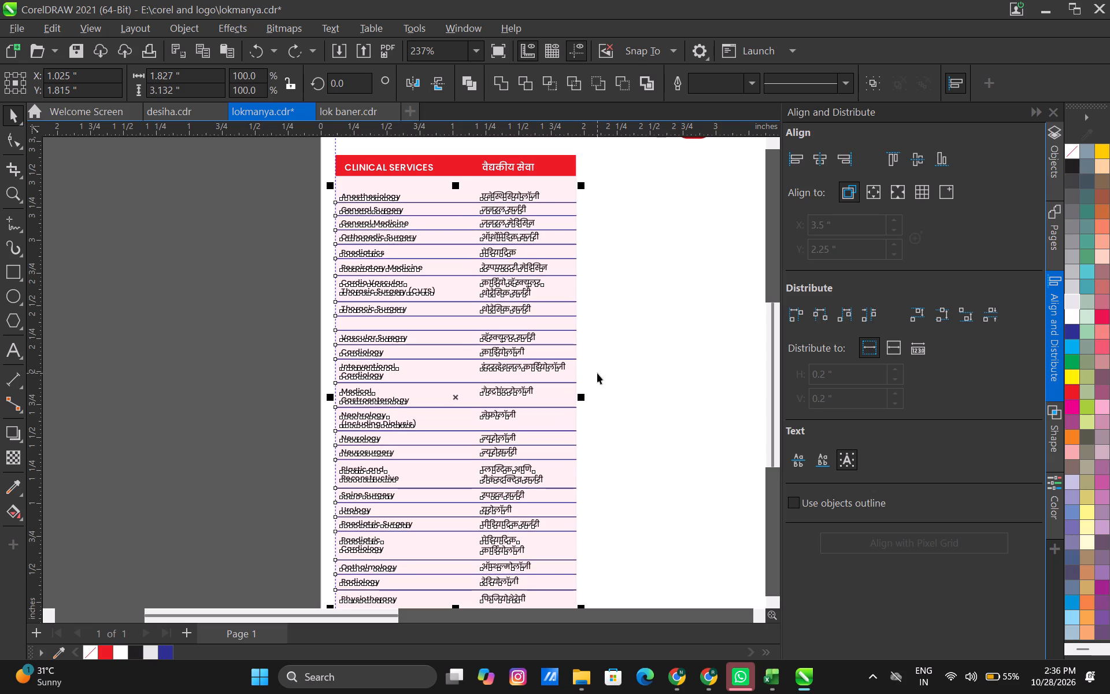
{"action": "key", "text": "ctrl+z"}
{"action": "key", "text": "ctrl+z"}
{"action": "key", "text": "ctrl+z"}
{"action": "key", "text": "ctrl+z"}
{"action": "key", "text": "ctrl+z"}
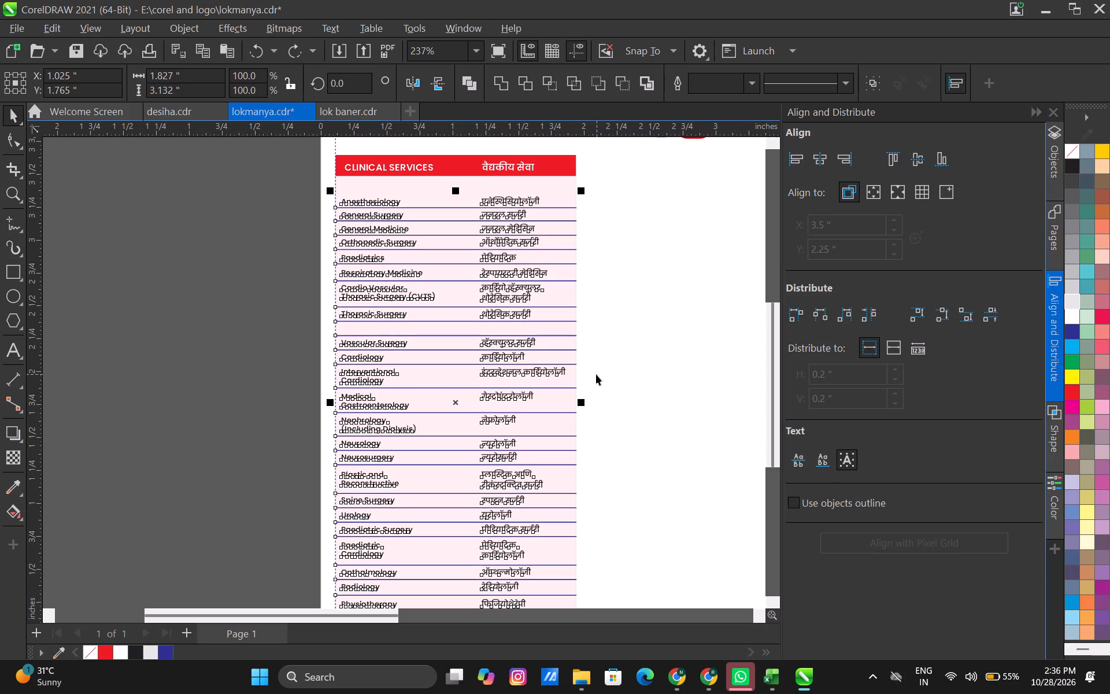
{"action": "key", "text": "ctrl+z"}
{"action": "key", "text": "ctrl+z"}
{"action": "key", "text": "ctrl+z"}
{"action": "key", "text": "ctrl+z"}
{"action": "key", "text": "ctrl+z"}
{"action": "key", "text": "ctrl+z"}
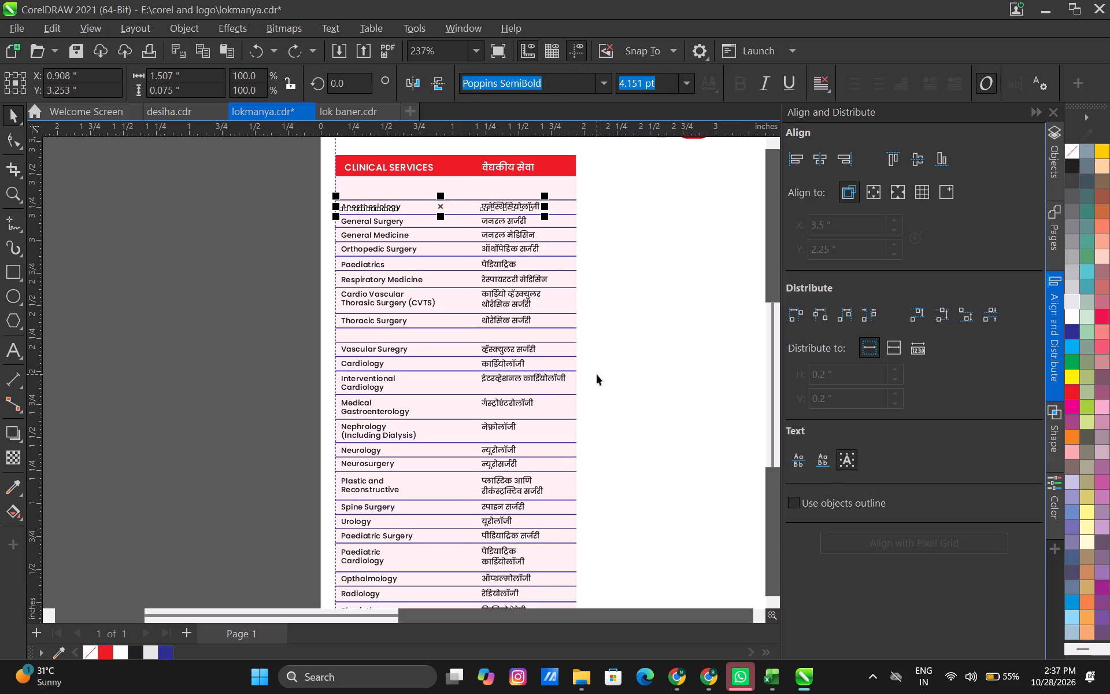
Redo the upward moves of the service rows and dividers until the Anesthesiology row sits a small gap below the red header.
{"action": "key", "text": "ctrl+shift+z"}
{"action": "key", "text": "ctrl+shift+z"}
{"action": "key", "text": "ctrl+shift+z"}
{"action": "key", "text": "ctrl+shift+z"}
{"action": "key", "text": "ctrl+shift+z"}
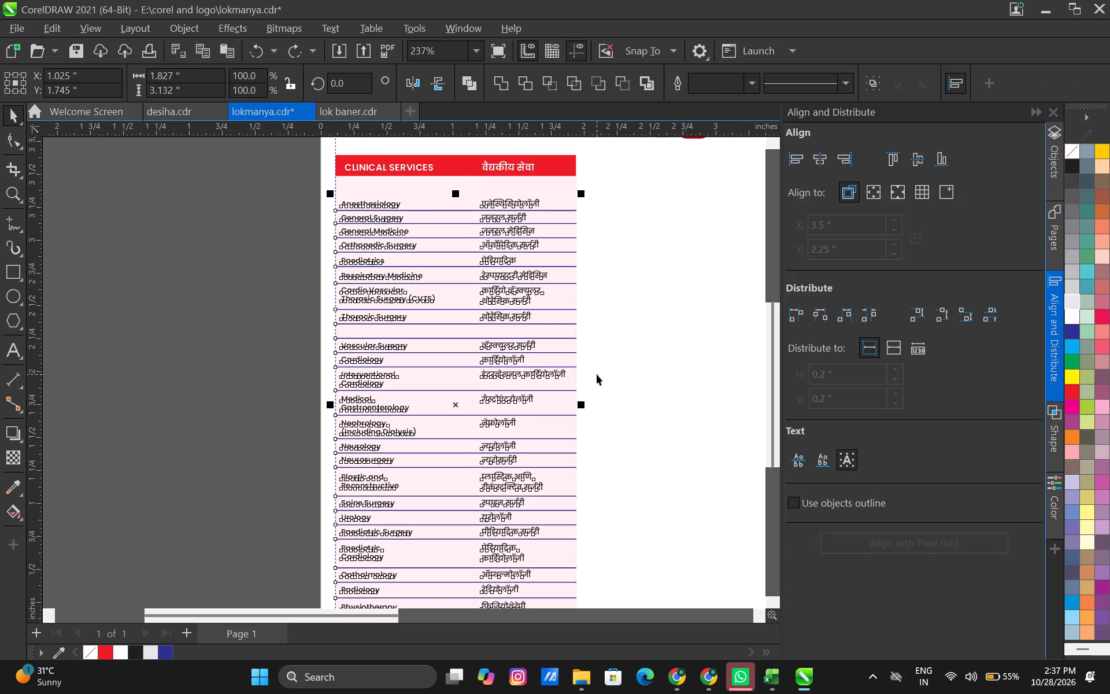
{"action": "key", "text": "ctrl+shift+z"}
{"action": "key", "text": "ctrl+shift+z"}
{"action": "key", "text": "ctrl+shift+z"}
{"action": "key", "text": "ctrl+shift+z"}
{"action": "key", "text": "ctrl+shift+z"}
{"action": "key", "text": "ctrl+shift+z"}
{"action": "key", "text": "ctrl+shift+z"}
{"action": "key", "text": "ctrl+shift+z"}
{"action": "key", "text": "ctrl+shift+z"}
{"action": "key", "text": "ctrl+shift+z"}
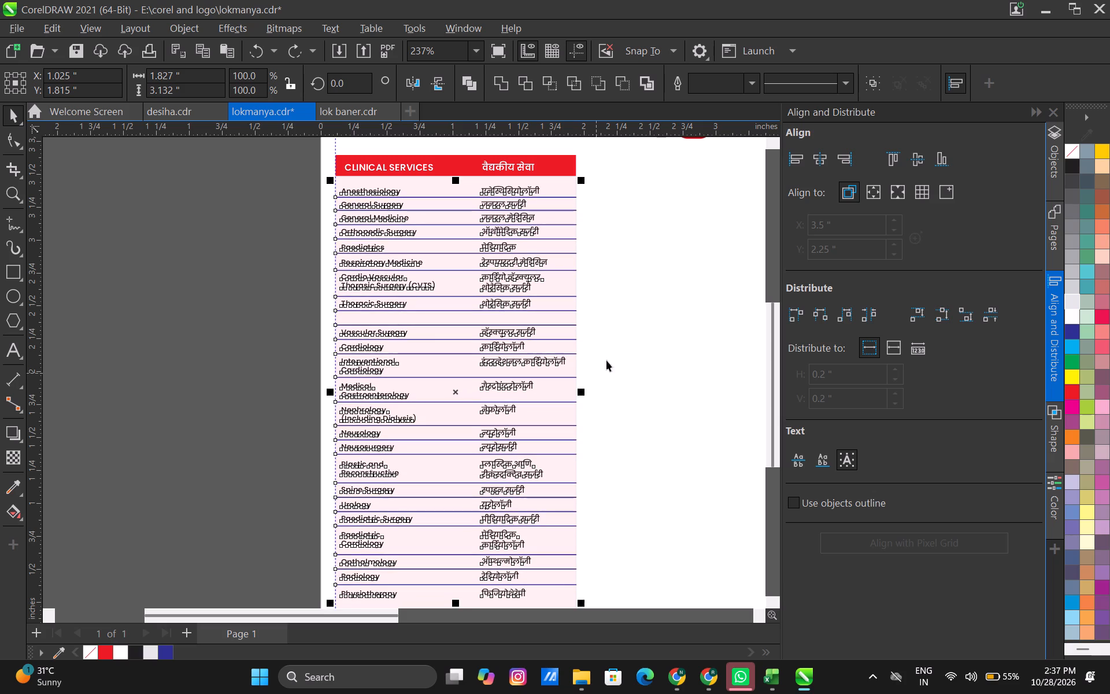
Delete the extra blue divider in the empty row between Thoracic Surgery and Vascular Surgery.
{"action": "left_click", "coordinate": [613, 344]}
{"action": "scroll", "coordinate": [422, 307], "scroll_direction": "up", "scroll_amount": 2}
{"action": "left_click", "coordinate": [436, 312]}
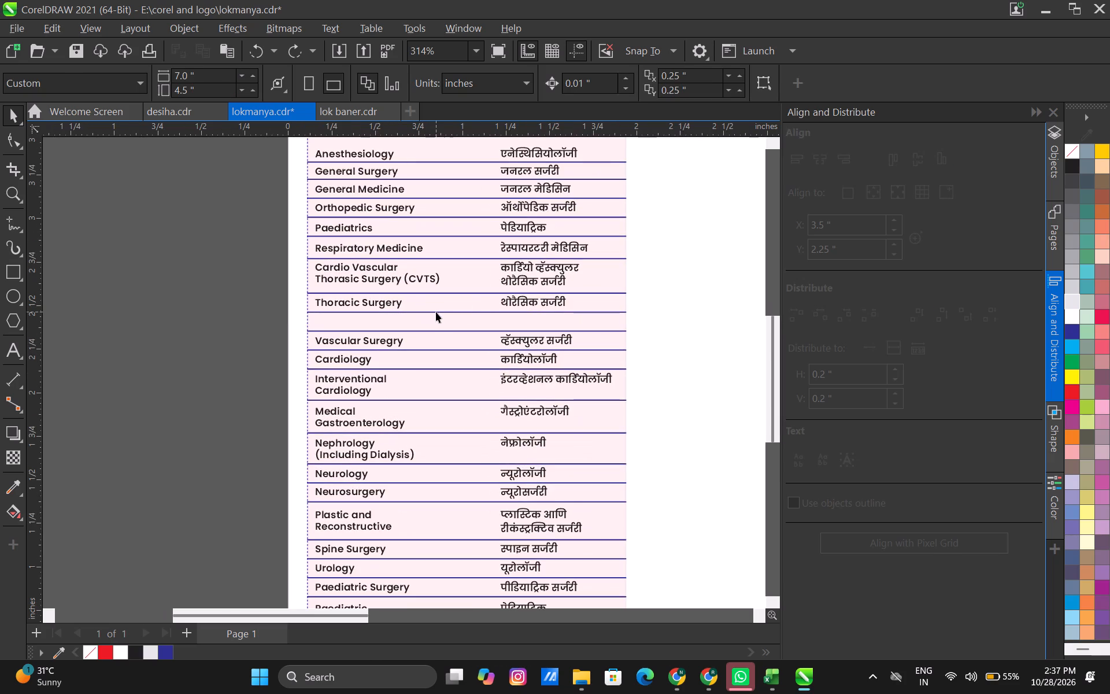
{"action": "key", "text": "Delete"}
Move the rows and dividers from Vascular Surgery to Physiotherapy up together to Y 1.416 inches, closing the gap below Thoracic Surgery.
{"action": "scroll", "coordinate": [366, 359], "scroll_direction": "down", "scroll_amount": 3}
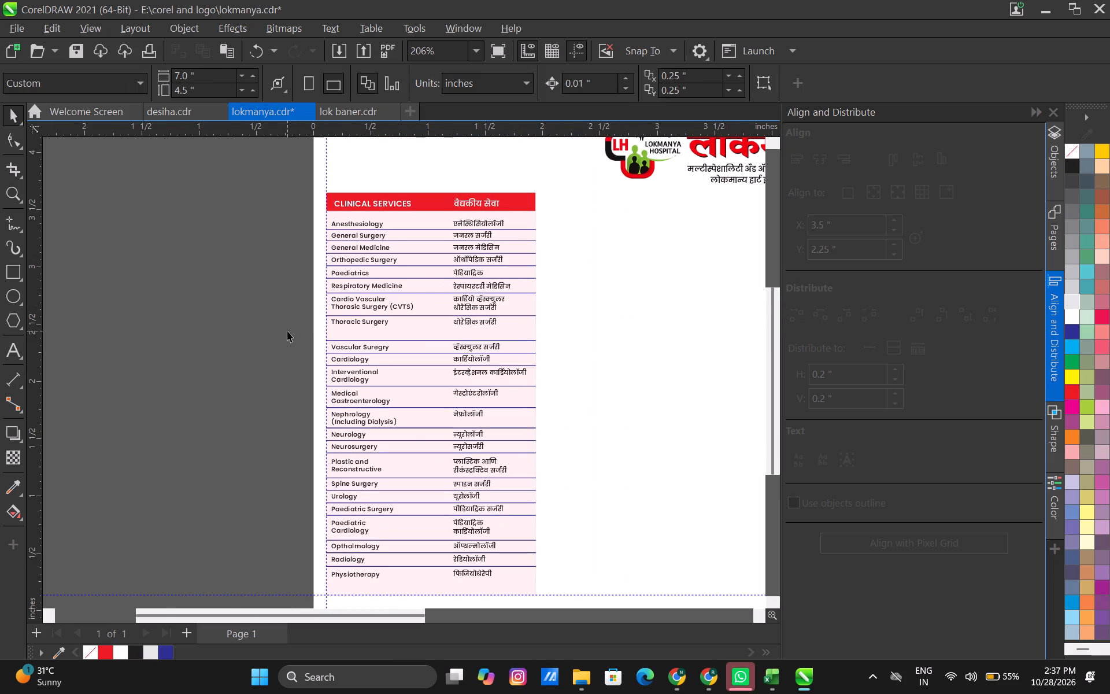
{"action": "left_click_drag", "start_coordinate": [287, 331], "coordinate": [572, 582]}
{"action": "key", "text": "Up"}
{"action": "key", "text": "Up"}
{"action": "key", "text": "Up"}
{"action": "key", "text": "Up"}
{"action": "key", "text": "Up"}
{"action": "key", "text": "Up"}
{"action": "key", "text": "Up"}
{"action": "key", "text": "Up"}
{"action": "key", "text": "Up"}
{"action": "key", "text": "Up"}
{"action": "key", "text": "Up"}
{"action": "key", "text": "Up"}
{"action": "key", "text": "Up"}
{"action": "key", "text": "Up"}
{"action": "key", "text": "Up"}
{"action": "key", "text": "Up"}
{"action": "key", "text": "Up"}
{"action": "key", "text": "Up"}
{"action": "key", "text": "Up"}
{"action": "key", "text": "Up"}
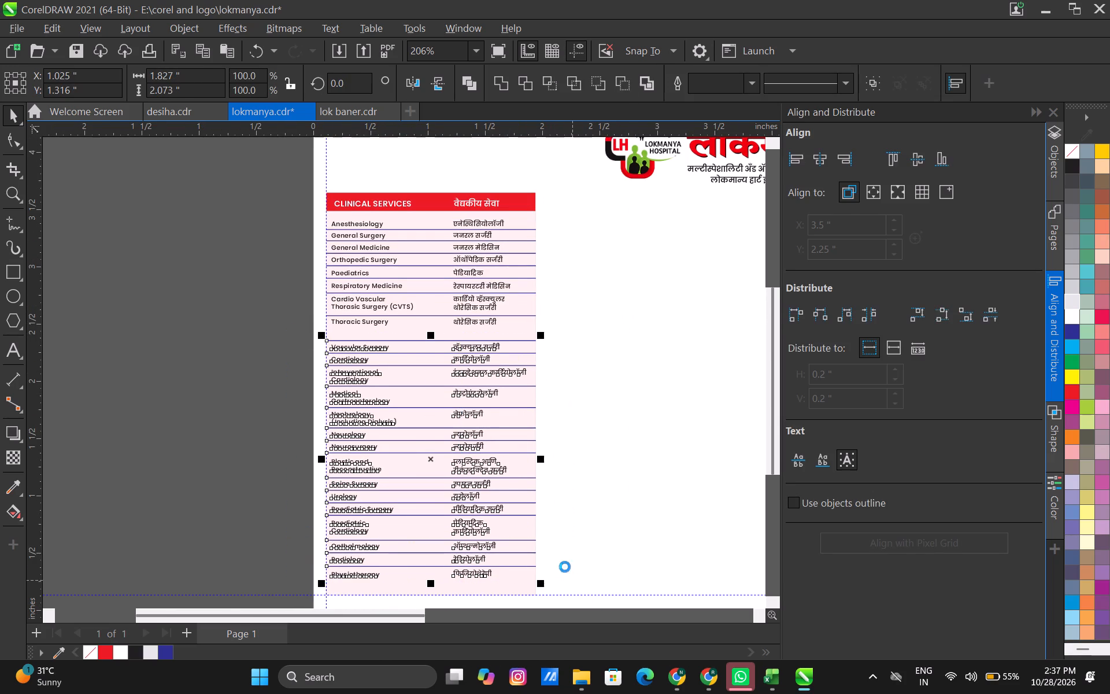
{"action": "key", "text": "Up"}
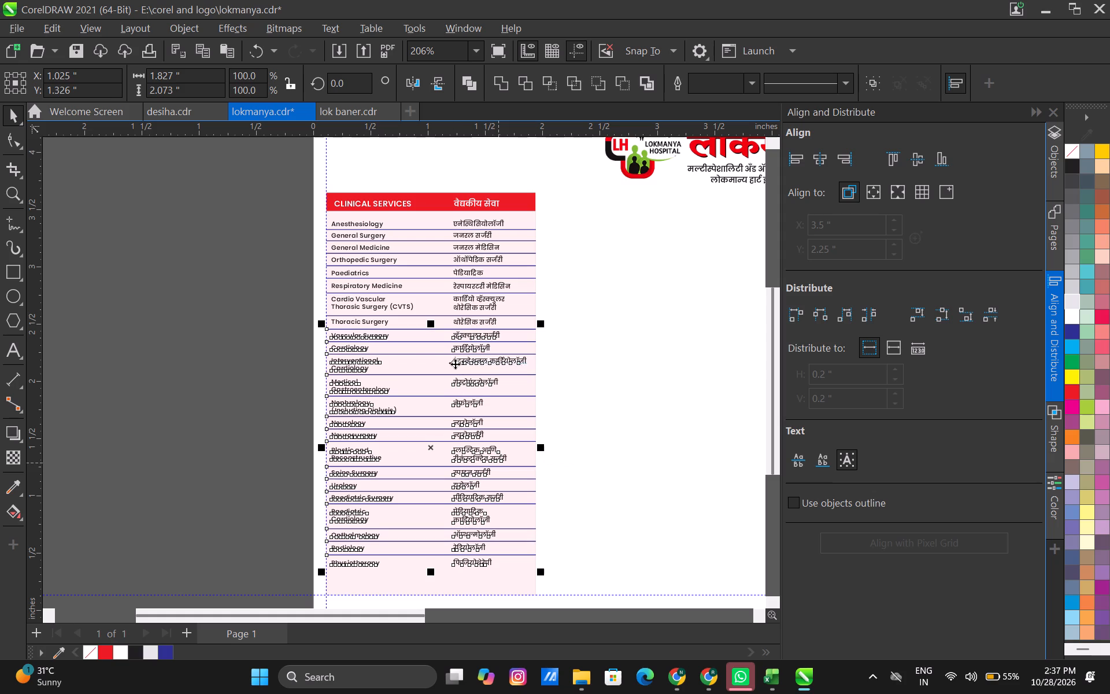
{"action": "key", "text": "Down"}
{"action": "key", "text": "Up"}
{"action": "scroll", "coordinate": [401, 363], "scroll_direction": "down", "scroll_amount": 3}
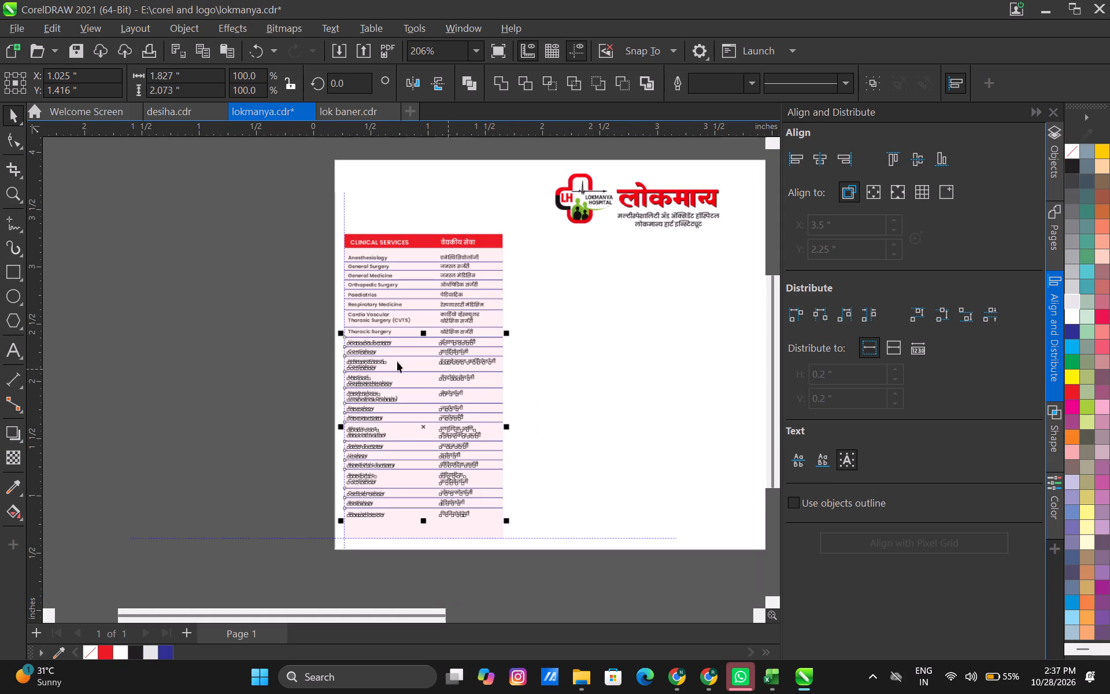
Shorten the pale pink background rectangle from its bottom edge to a height of 3.146 inches, ending just below Physiotherapy.
{"action": "left_click", "coordinate": [302, 344]}
{"action": "scroll", "coordinate": [434, 539], "scroll_direction": "up", "scroll_amount": 5}
{"action": "left_click", "coordinate": [409, 525]}
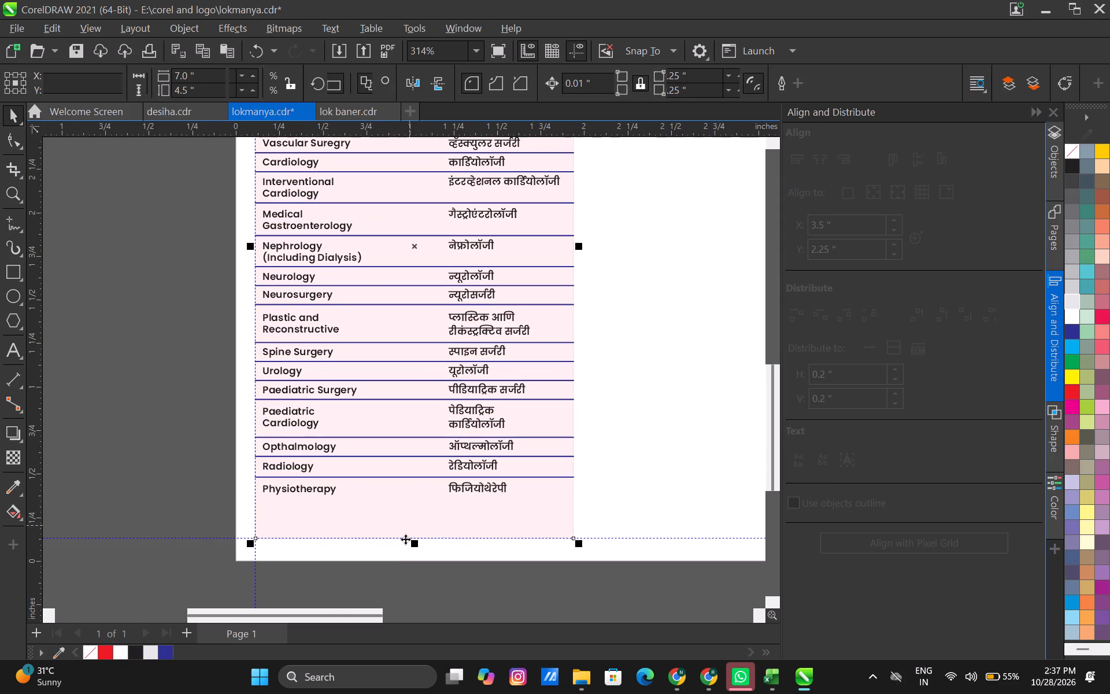
{"action": "left_click_drag", "start_coordinate": [411, 545], "coordinate": [394, 508]}
{"action": "scroll", "coordinate": [393, 509], "scroll_direction": "down", "scroll_amount": 2}
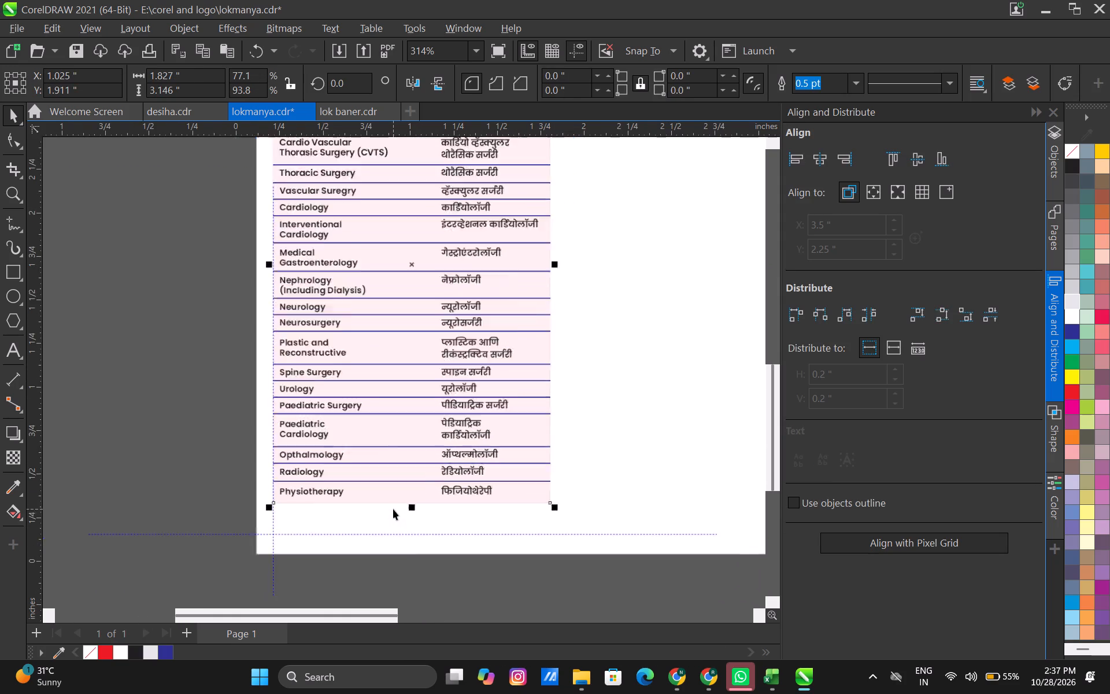
Fill the services list's background rectangle with very light grey.
{"action": "scroll", "coordinate": [393, 509], "scroll_direction": "down", "scroll_amount": 6}
{"action": "left_click", "coordinate": [1070, 300]}
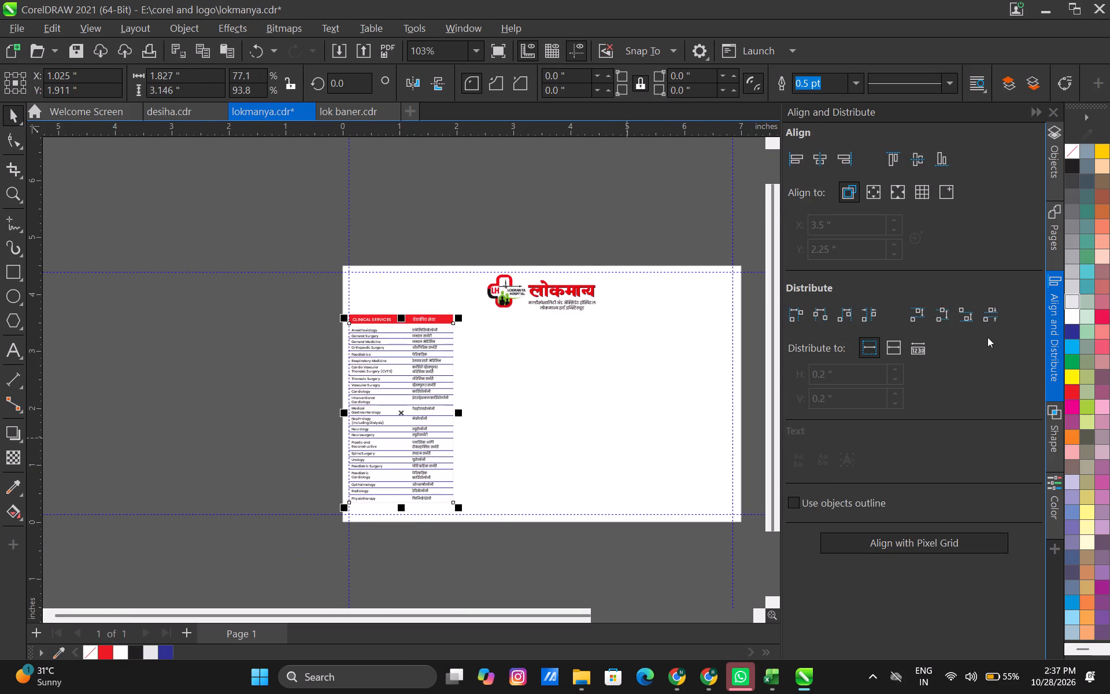
{"action": "scroll", "coordinate": [519, 477], "scroll_direction": "up", "scroll_amount": 3}
{"action": "left_click", "coordinate": [501, 436]}
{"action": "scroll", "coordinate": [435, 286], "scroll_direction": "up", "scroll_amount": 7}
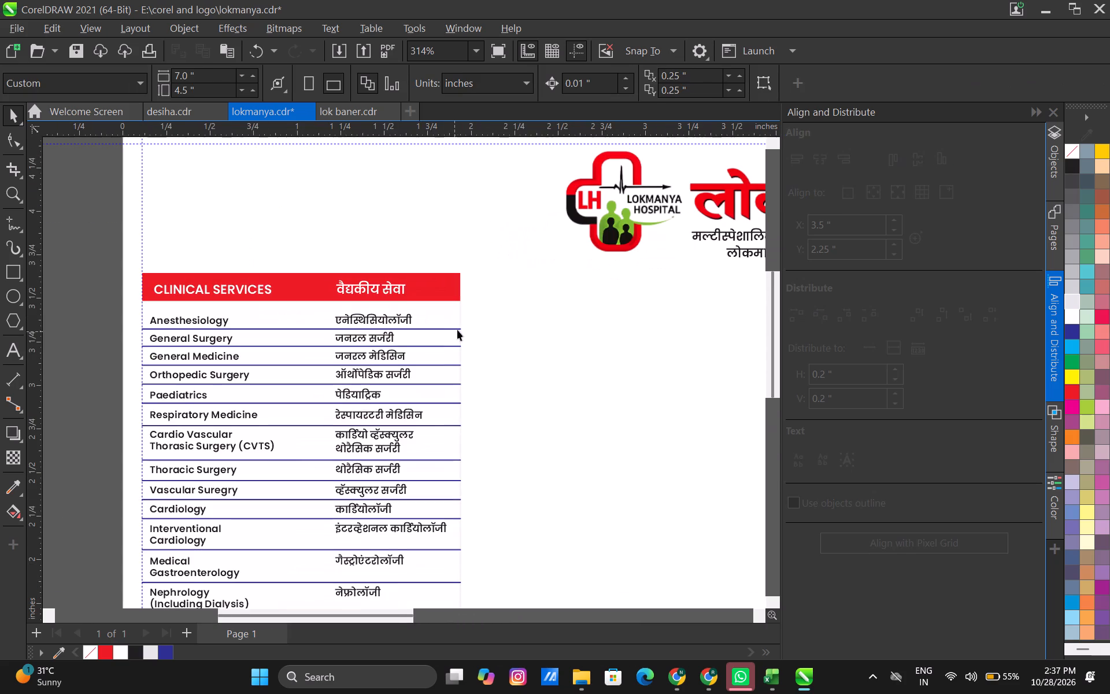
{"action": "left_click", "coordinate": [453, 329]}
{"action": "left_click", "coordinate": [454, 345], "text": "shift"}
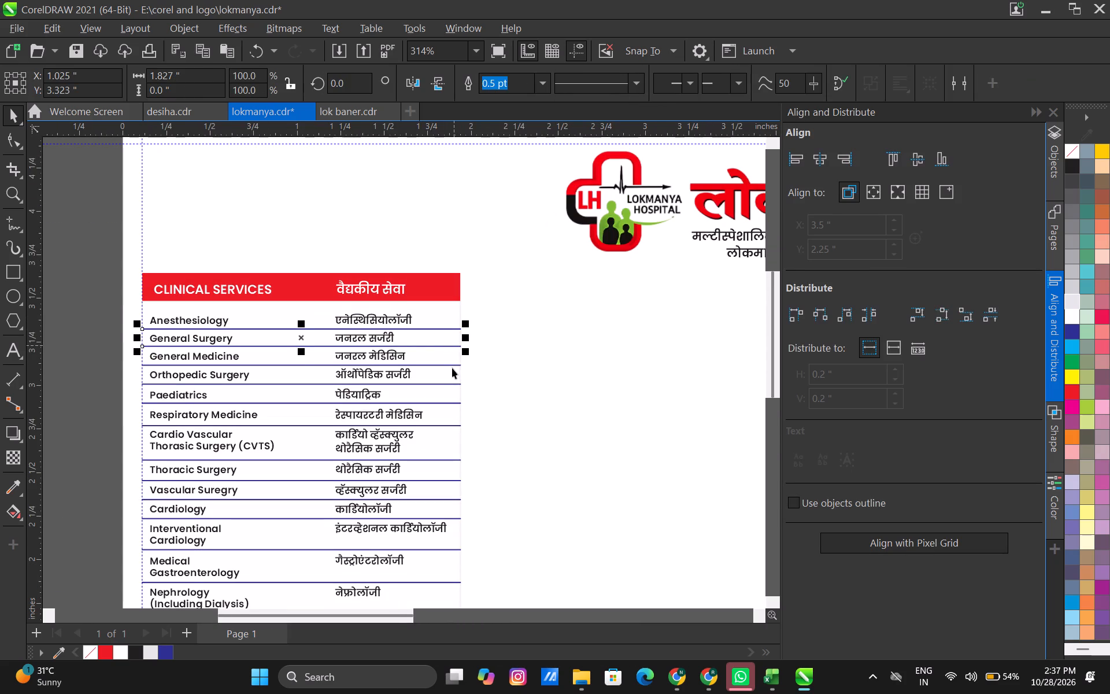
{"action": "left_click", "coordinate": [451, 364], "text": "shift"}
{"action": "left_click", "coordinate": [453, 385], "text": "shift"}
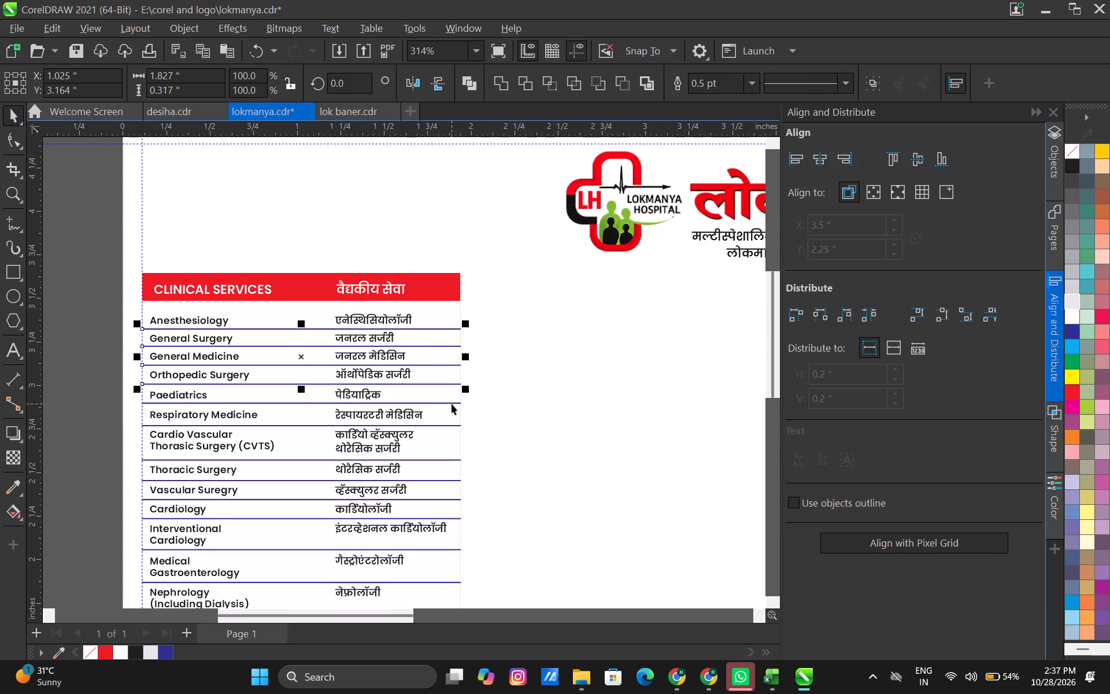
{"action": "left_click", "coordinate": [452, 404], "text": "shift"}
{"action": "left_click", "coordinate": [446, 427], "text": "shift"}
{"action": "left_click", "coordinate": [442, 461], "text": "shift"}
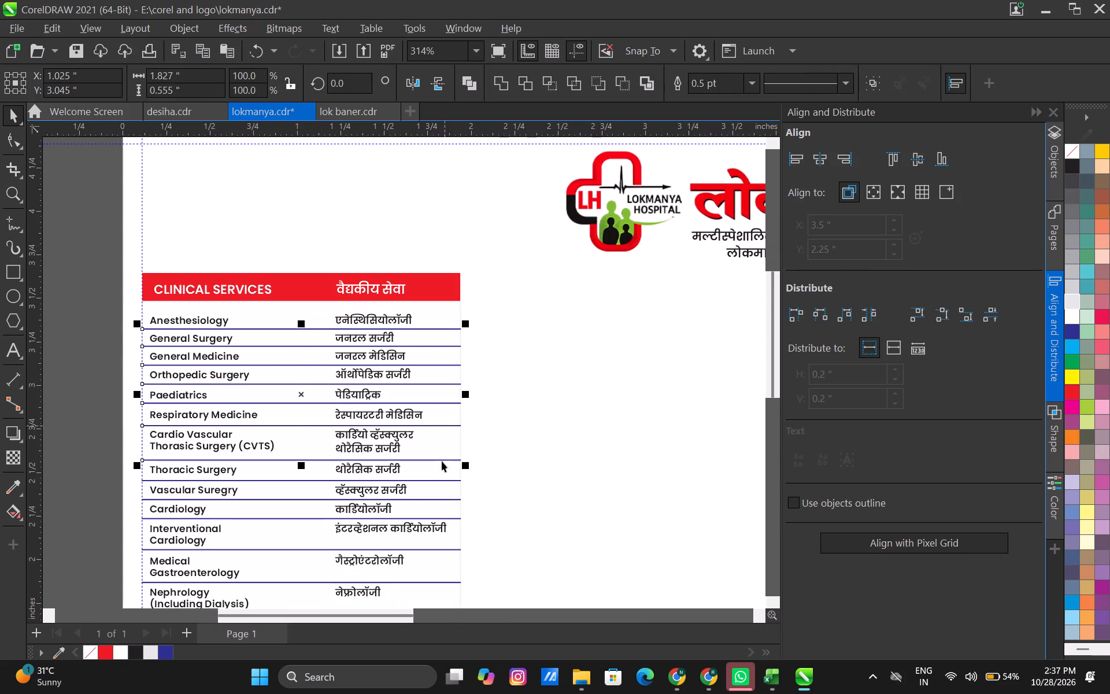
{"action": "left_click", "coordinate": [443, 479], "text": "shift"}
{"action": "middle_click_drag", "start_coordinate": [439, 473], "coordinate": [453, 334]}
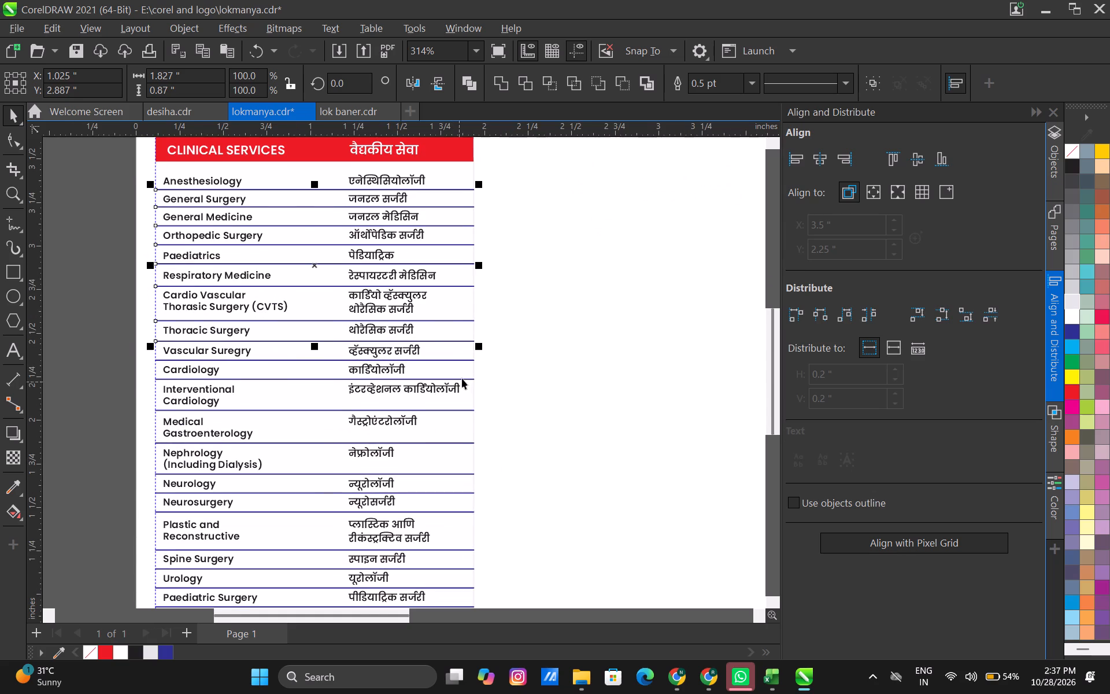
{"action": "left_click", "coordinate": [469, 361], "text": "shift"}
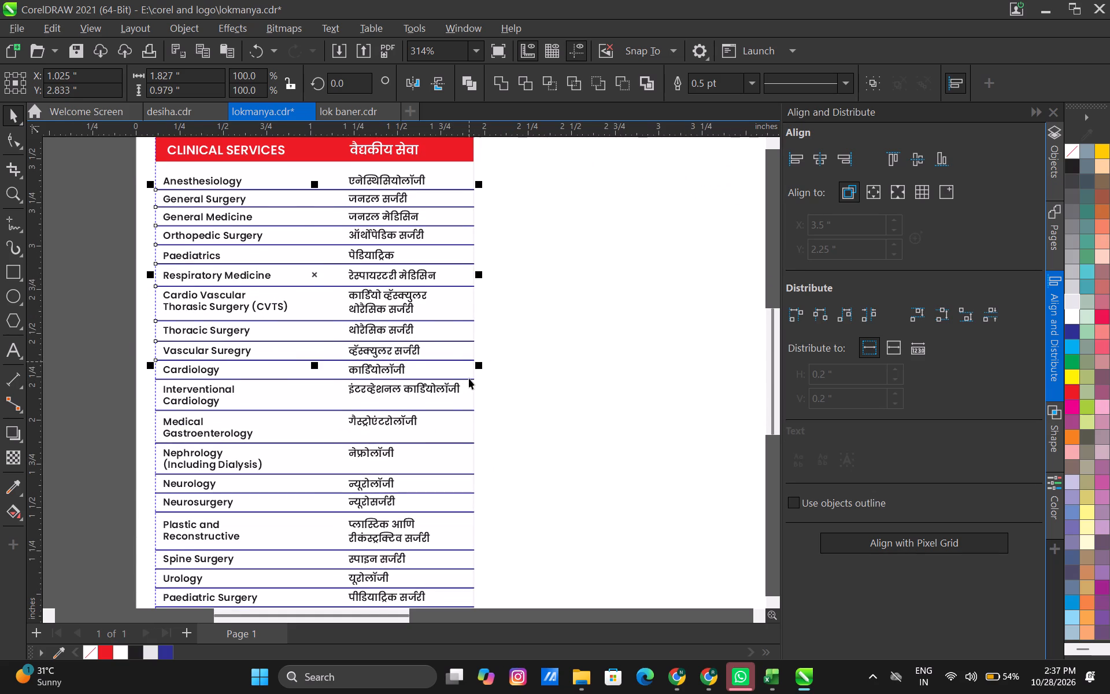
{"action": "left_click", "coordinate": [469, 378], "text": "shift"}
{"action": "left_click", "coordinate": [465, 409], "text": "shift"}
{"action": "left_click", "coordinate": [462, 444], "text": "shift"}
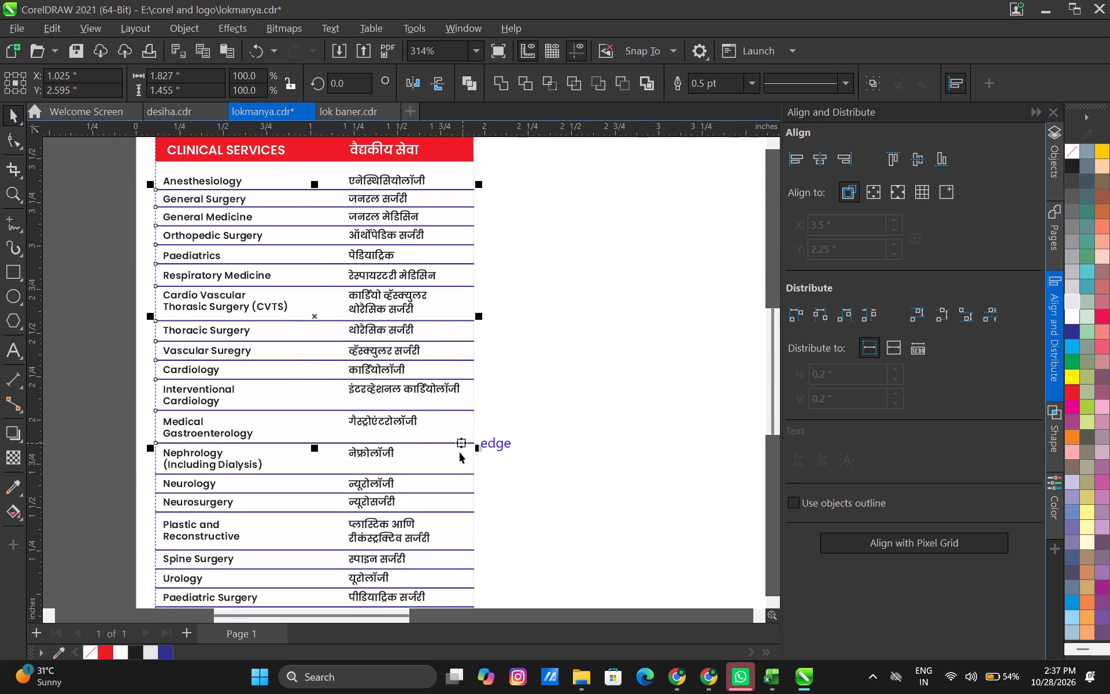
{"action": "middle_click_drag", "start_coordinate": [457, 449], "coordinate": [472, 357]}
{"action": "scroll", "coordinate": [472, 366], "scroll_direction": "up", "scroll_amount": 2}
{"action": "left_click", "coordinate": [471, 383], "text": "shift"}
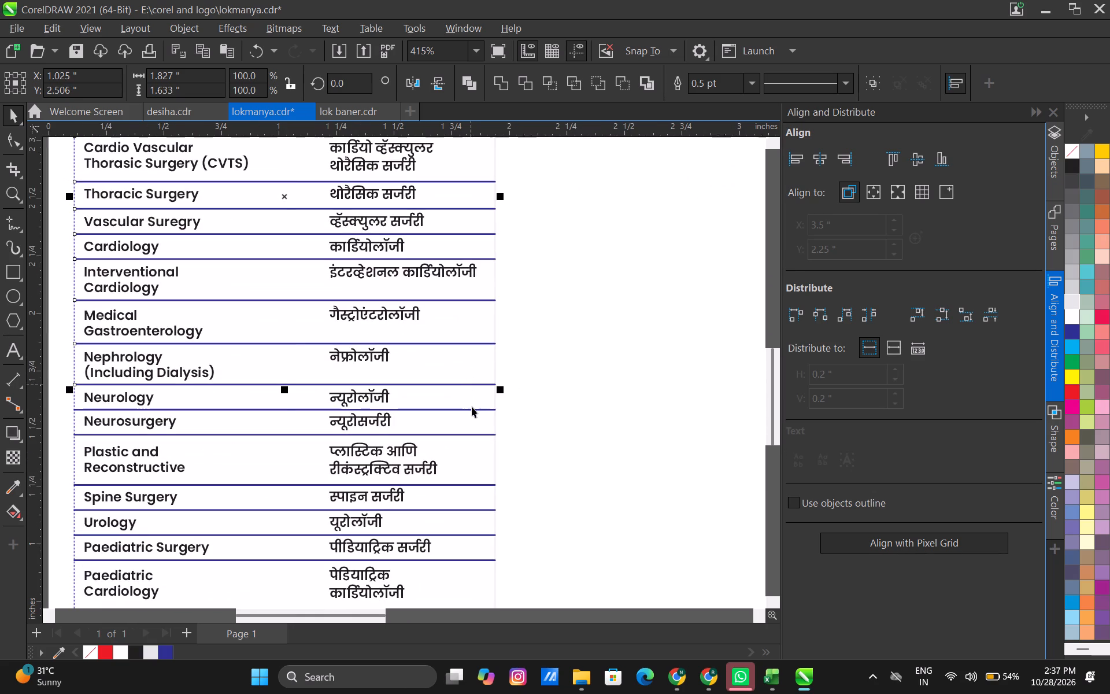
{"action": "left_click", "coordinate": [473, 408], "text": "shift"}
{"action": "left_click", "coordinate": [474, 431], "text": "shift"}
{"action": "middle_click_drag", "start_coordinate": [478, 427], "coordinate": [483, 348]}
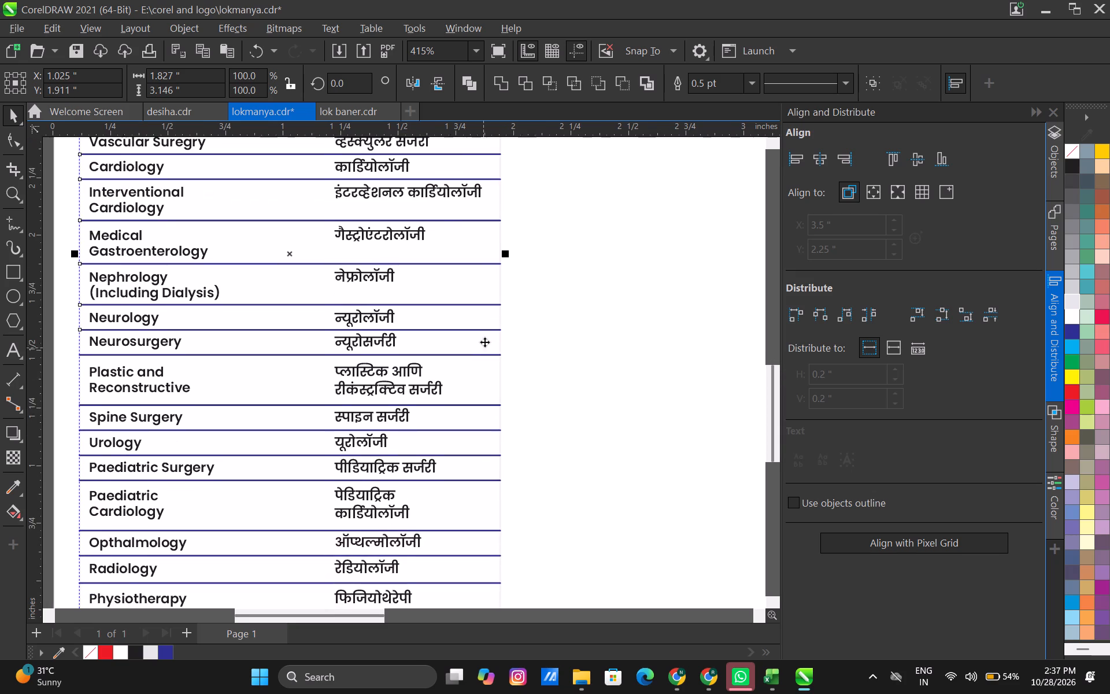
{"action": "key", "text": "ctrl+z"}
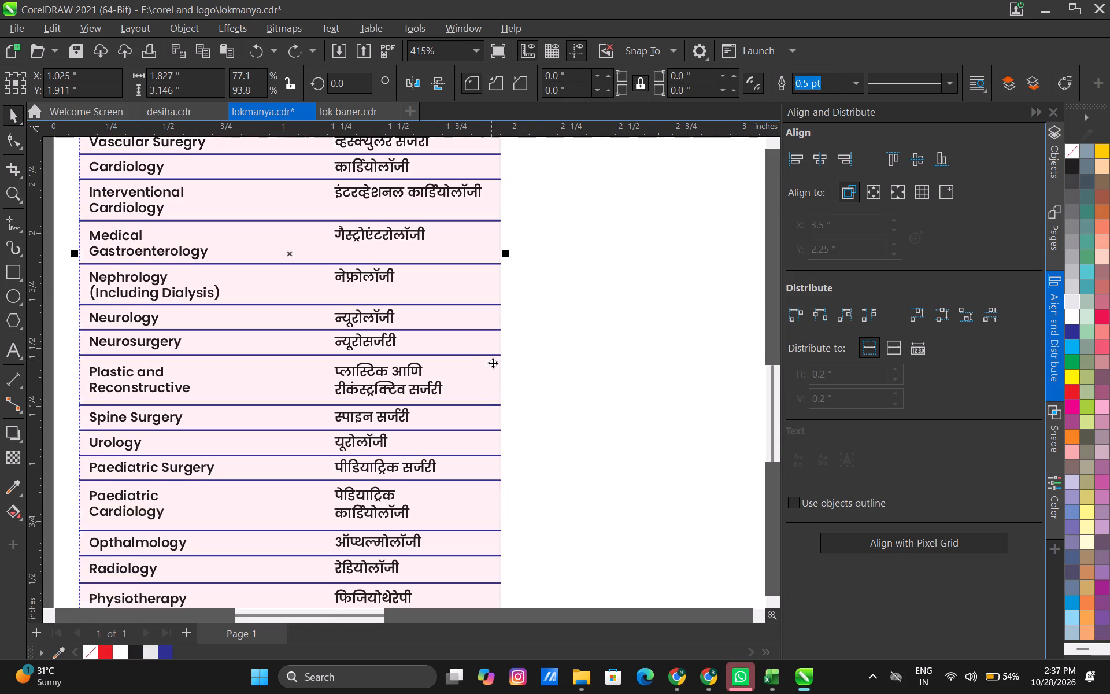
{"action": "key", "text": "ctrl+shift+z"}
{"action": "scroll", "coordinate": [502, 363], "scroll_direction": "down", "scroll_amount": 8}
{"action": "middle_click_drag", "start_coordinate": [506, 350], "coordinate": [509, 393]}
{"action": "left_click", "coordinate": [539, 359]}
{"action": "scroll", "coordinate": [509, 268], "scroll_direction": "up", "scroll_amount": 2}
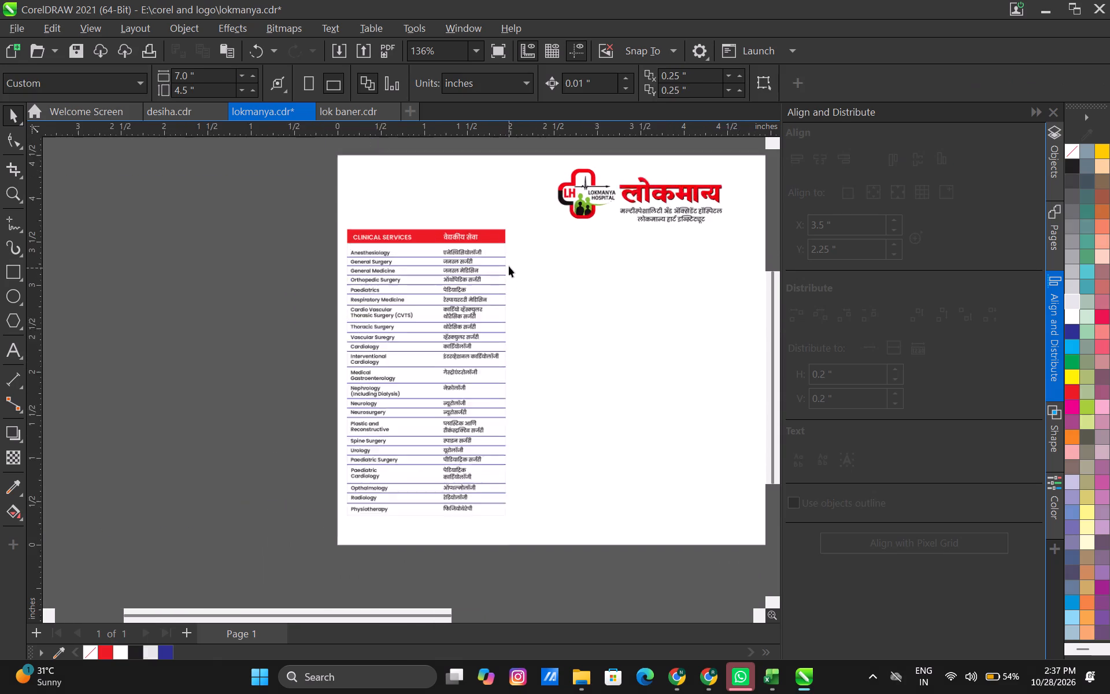
Select all the blue divider curves of the services list together among the objects of Layer 1.
{"action": "scroll", "coordinate": [497, 254], "scroll_direction": "up", "scroll_amount": 6}
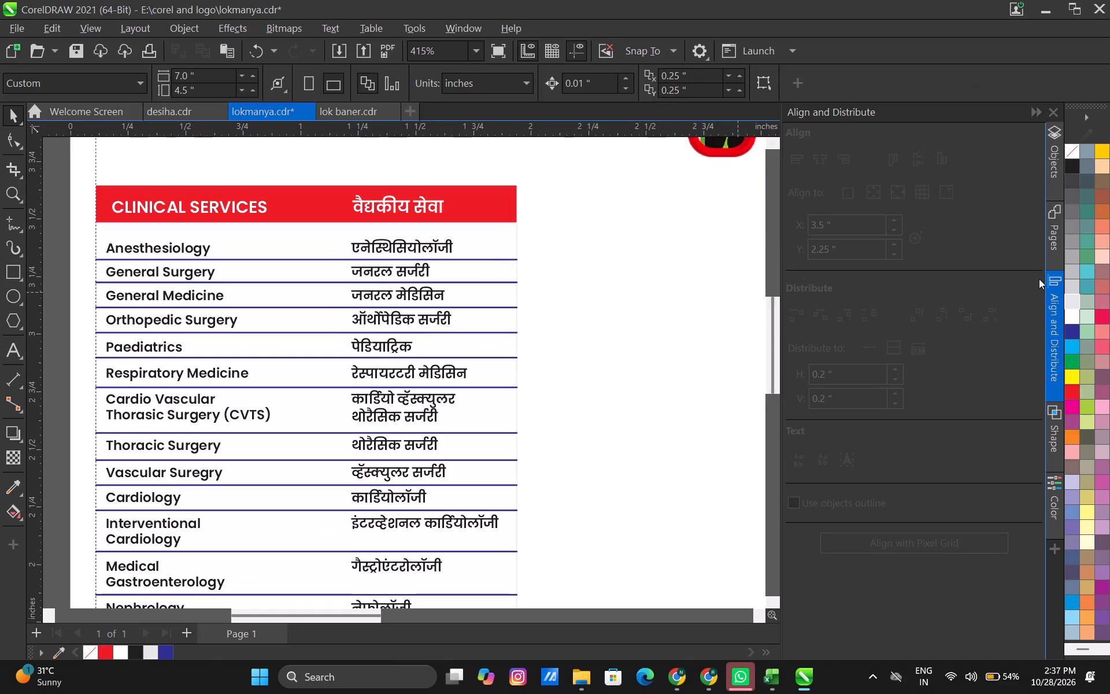
{"action": "left_click", "coordinate": [1046, 175]}
{"action": "scroll", "coordinate": [907, 265], "scroll_direction": "up", "scroll_amount": 17}
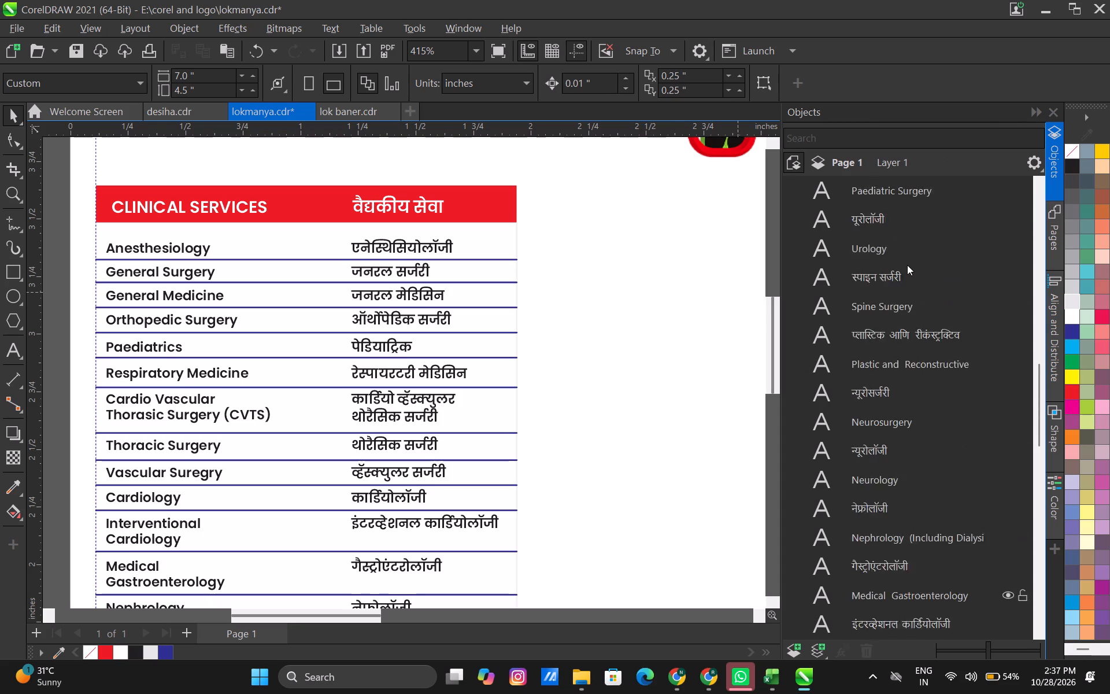
{"action": "scroll", "coordinate": [907, 265], "scroll_direction": "up", "scroll_amount": 20}
{"action": "scroll", "coordinate": [907, 265], "scroll_direction": "up", "scroll_amount": 15}
{"action": "left_click", "coordinate": [893, 266]}
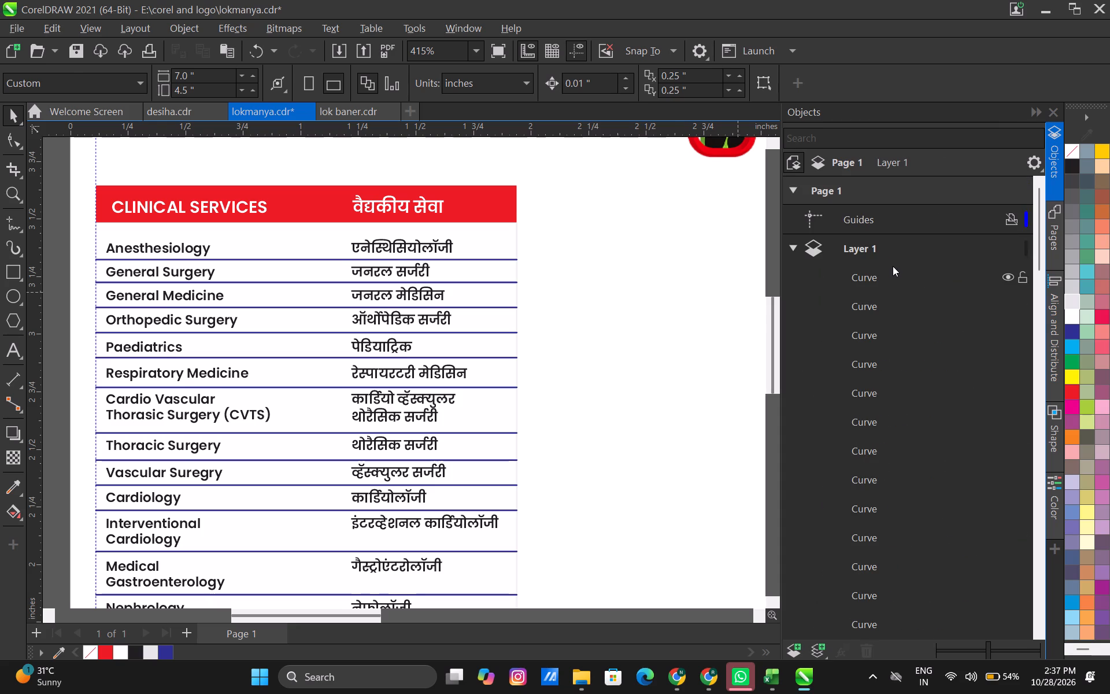
{"action": "left_click", "coordinate": [893, 274]}
{"action": "scroll", "coordinate": [893, 274], "scroll_direction": "down", "scroll_amount": 14}
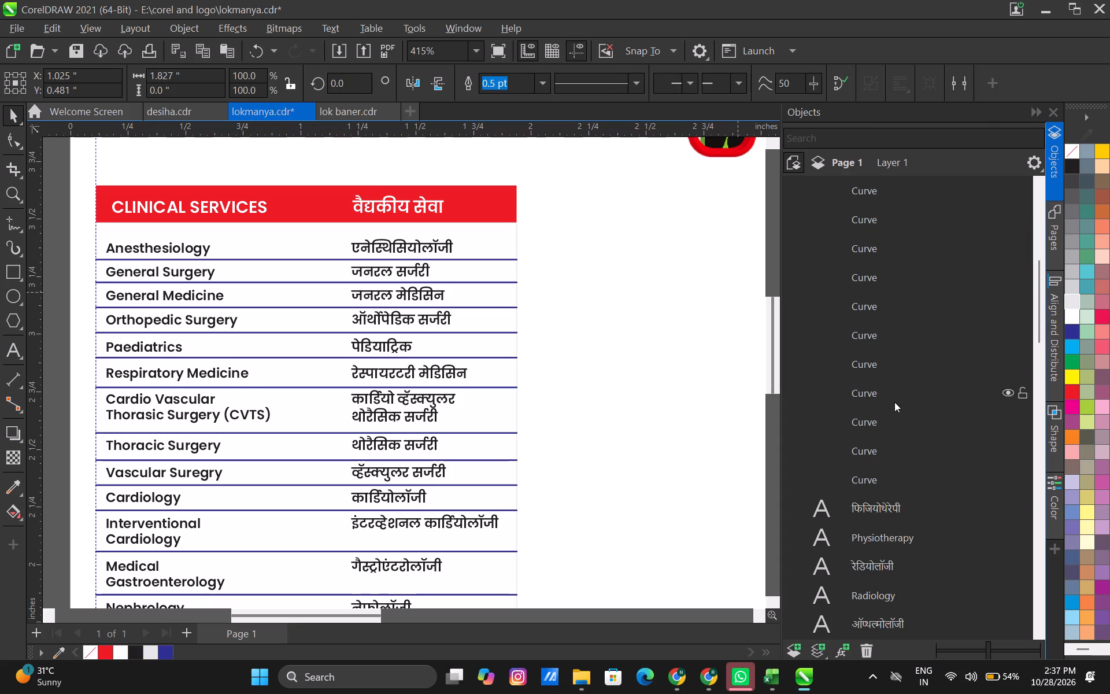
{"action": "left_click", "coordinate": [878, 476], "text": "shift"}
{"action": "scroll", "coordinate": [501, 349], "scroll_direction": "down", "scroll_amount": 5}
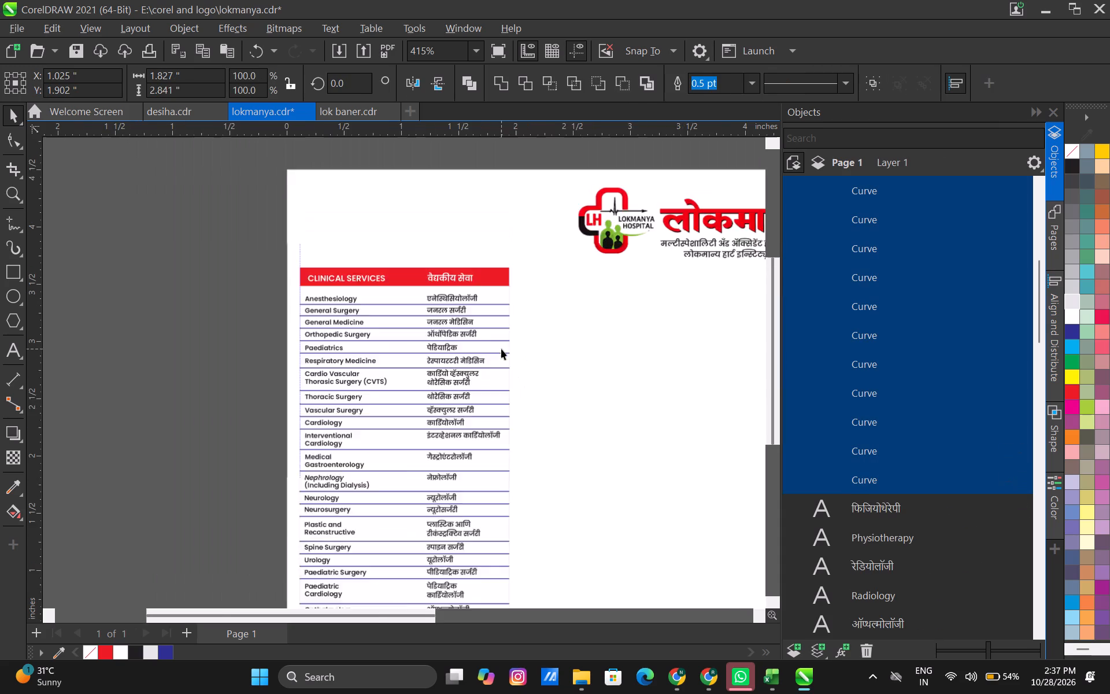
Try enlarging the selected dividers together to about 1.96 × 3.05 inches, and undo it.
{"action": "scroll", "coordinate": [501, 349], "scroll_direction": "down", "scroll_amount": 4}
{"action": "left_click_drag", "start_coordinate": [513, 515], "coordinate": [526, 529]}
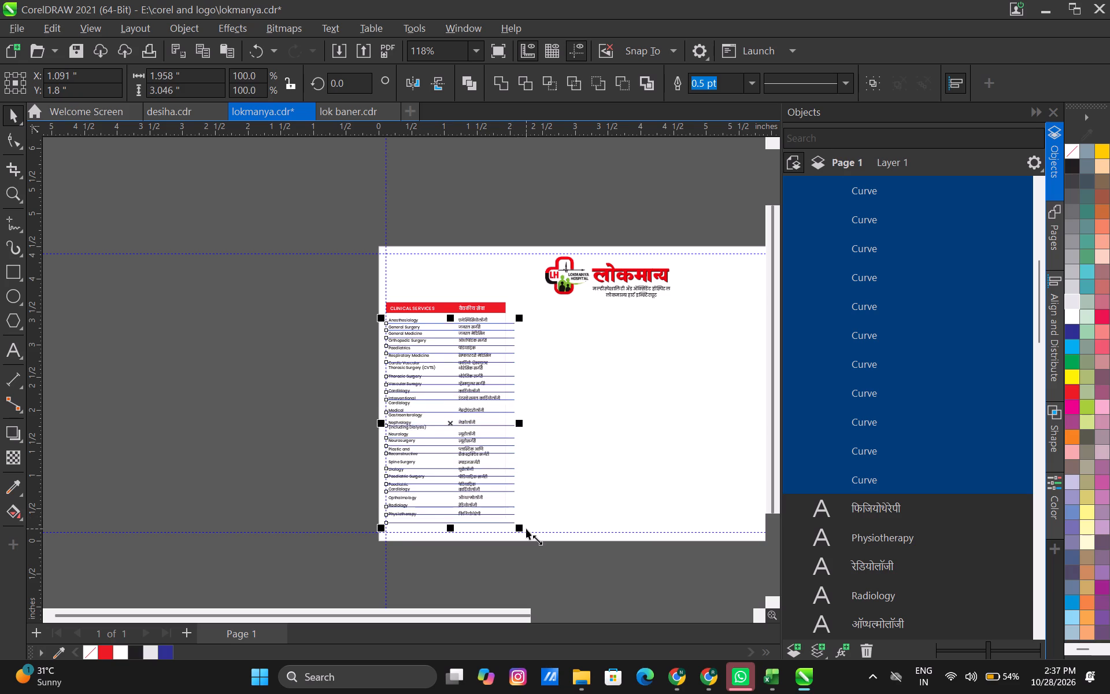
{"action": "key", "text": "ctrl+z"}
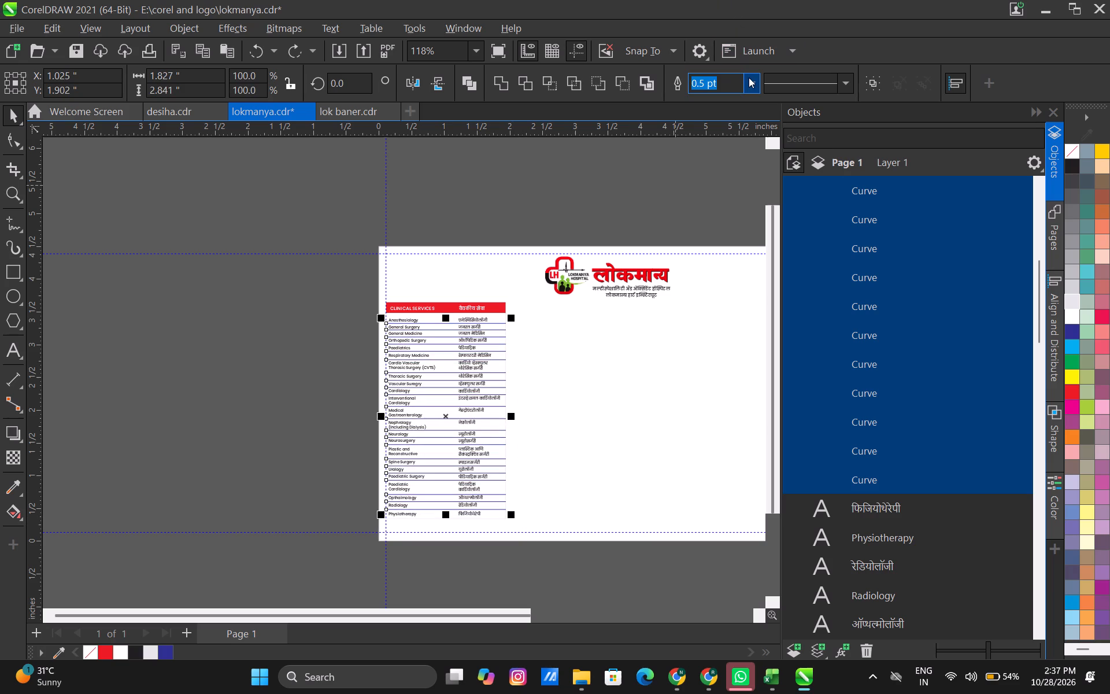
Set the selected divider curves to a 0.4 pt black outline and save the document.
{"action": "left_click", "coordinate": [749, 77]}
{"action": "left_click", "coordinate": [704, 81]}
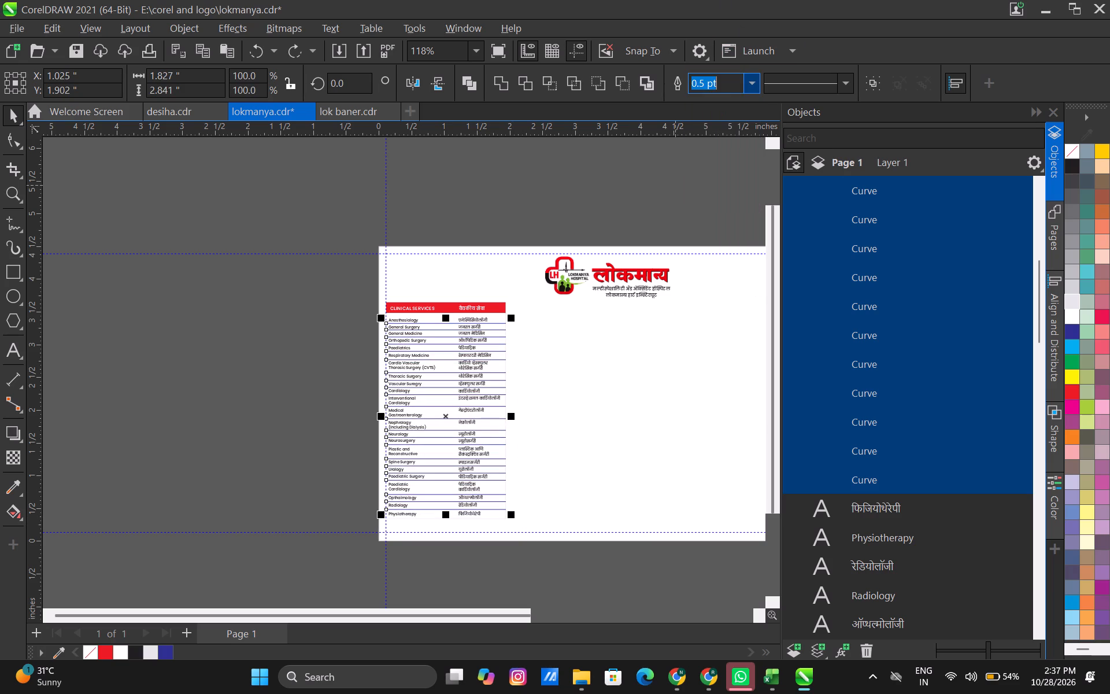
{"action": "left_click", "coordinate": [704, 86]}
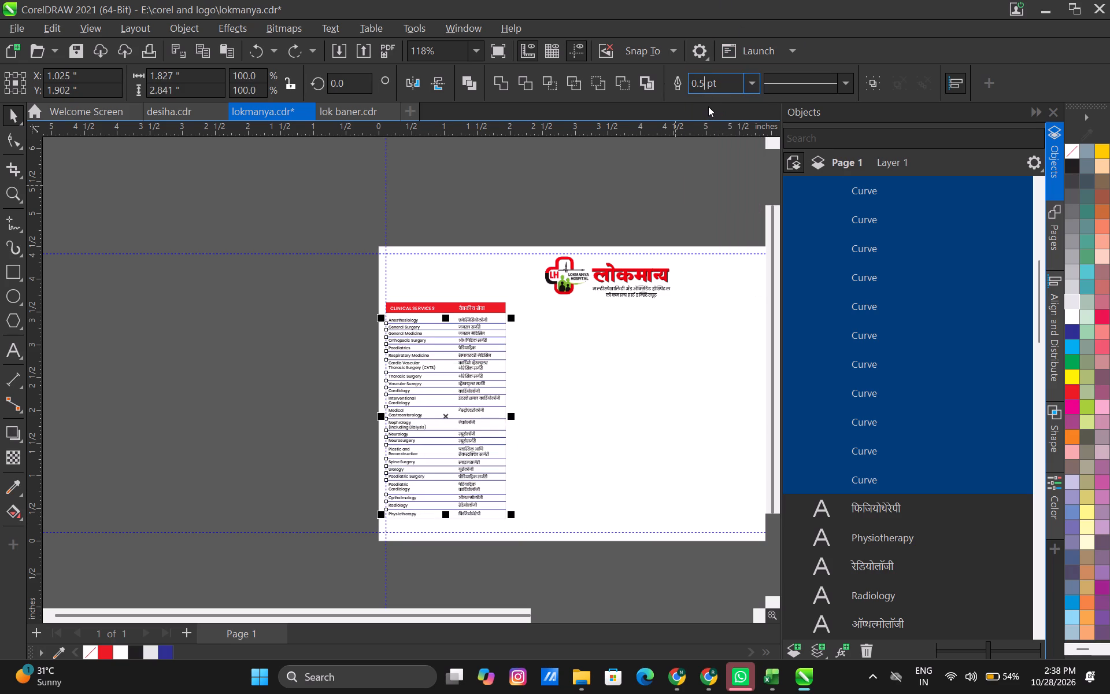
{"action": "key", "text": "BackSpace"}
{"action": "key", "text": "4"}
{"action": "right_click", "coordinate": [1067, 161]}
{"action": "scroll", "coordinate": [497, 315], "scroll_direction": "up", "scroll_amount": 6}
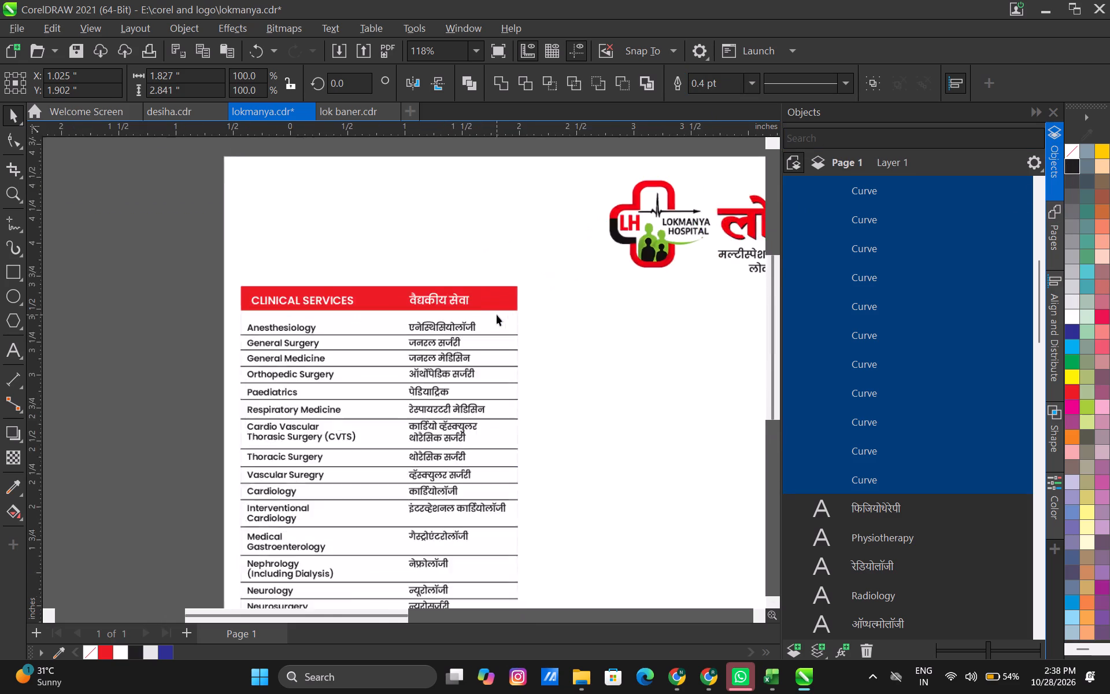
{"action": "scroll", "coordinate": [497, 315], "scroll_direction": "up", "scroll_amount": 5}
{"action": "left_click", "coordinate": [580, 404]}
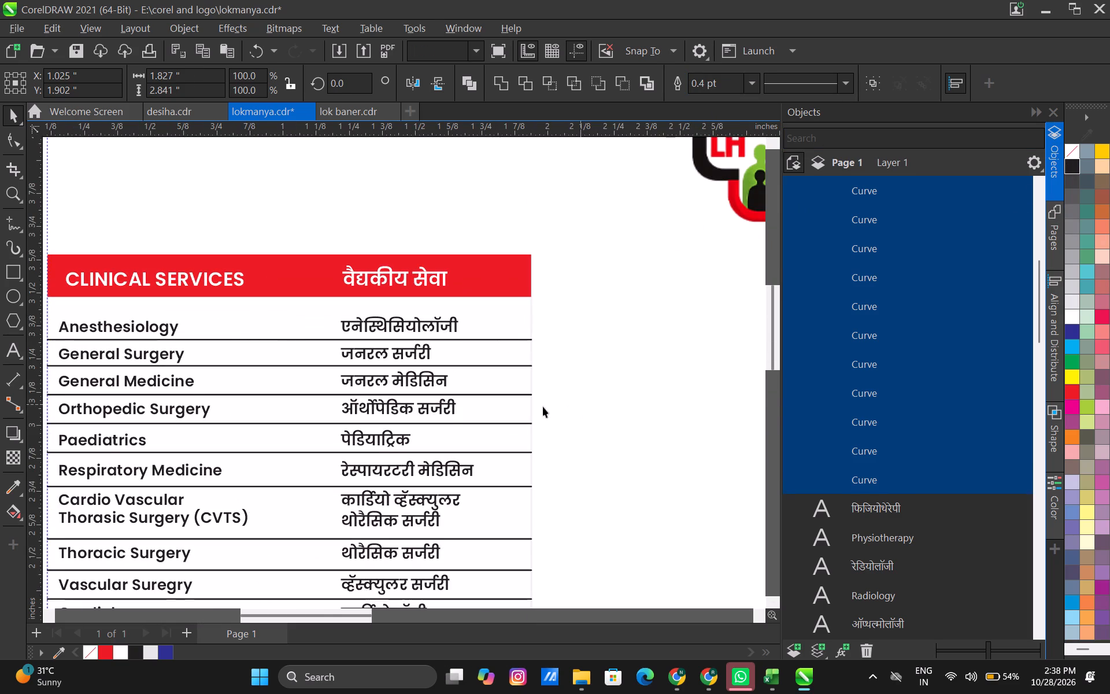
{"action": "scroll", "coordinate": [480, 399], "scroll_direction": "down", "scroll_amount": 9}
{"action": "middle_click_drag", "start_coordinate": [477, 427], "coordinate": [486, 301]}
{"action": "left_click", "coordinate": [575, 435]}
{"action": "key", "text": "ctrl+s"}
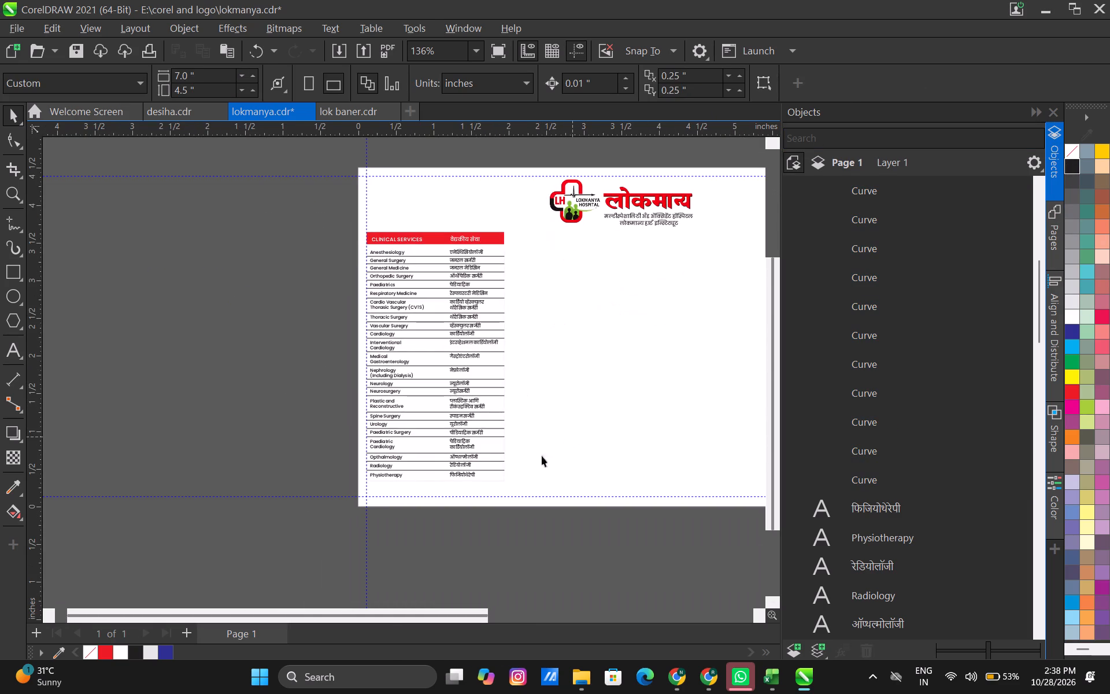
Duplicate the services list's background rectangle in place and reduce the copy's transparency to 0.
{"action": "scroll", "coordinate": [501, 475], "scroll_direction": "up", "scroll_amount": 7}
{"action": "left_click", "coordinate": [497, 483]}
{"action": "scroll", "coordinate": [917, 555], "scroll_direction": "down", "scroll_amount": 5}
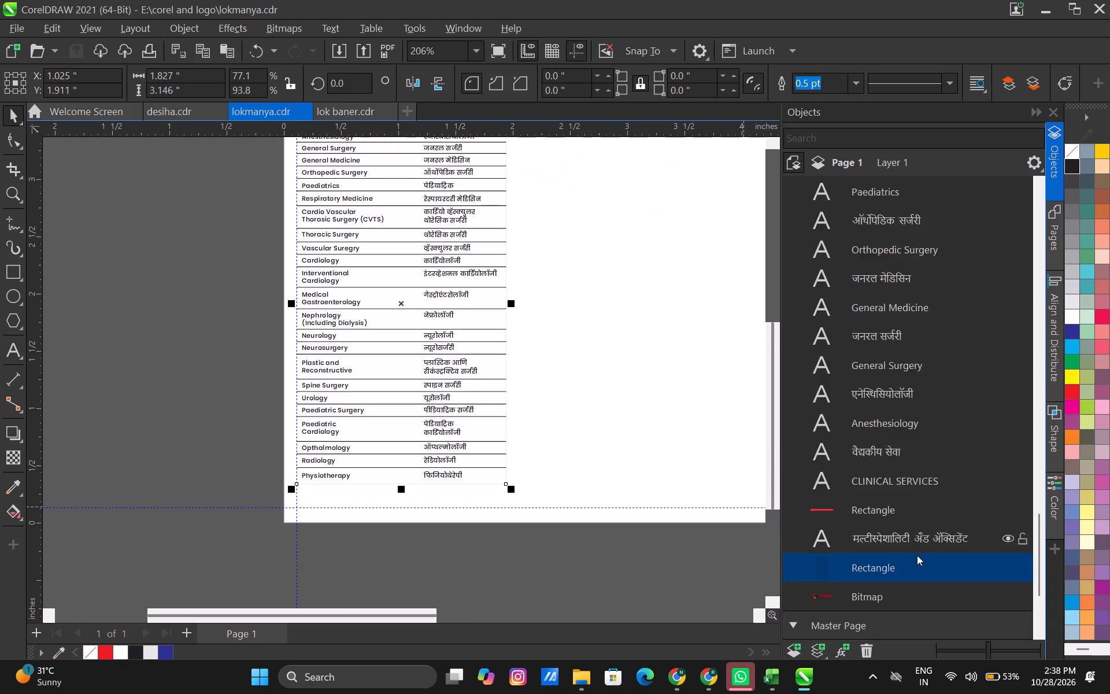
{"action": "key", "text": "ctrl+c"}
{"action": "key", "text": "ctrl+v"}
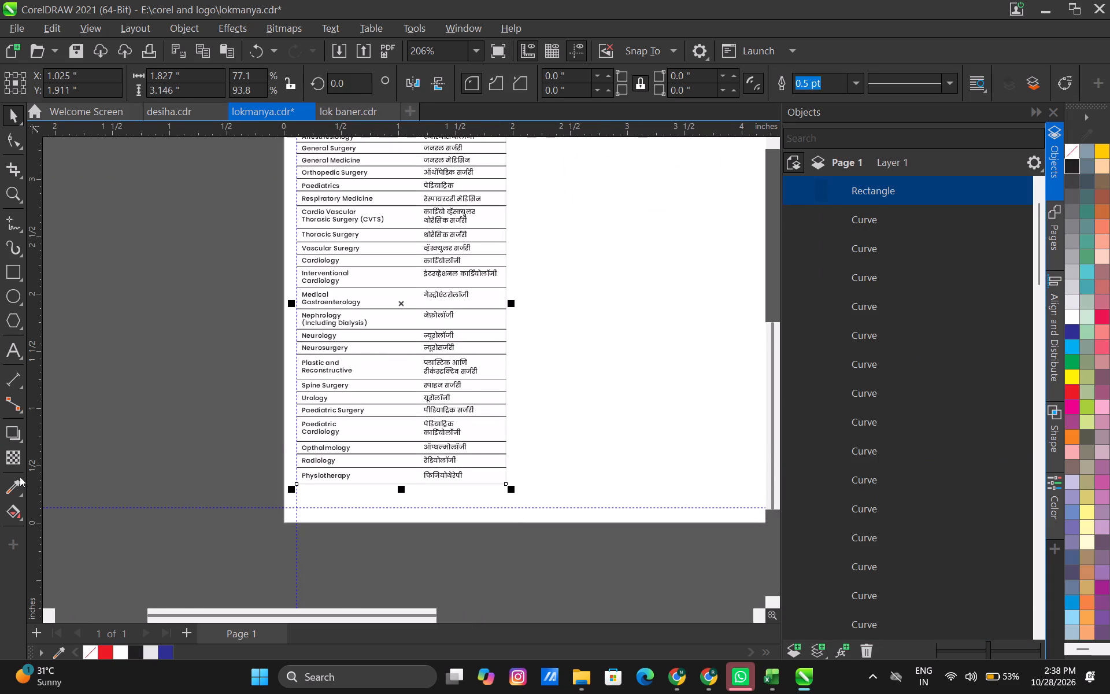
{"action": "left_click", "coordinate": [17, 462]}
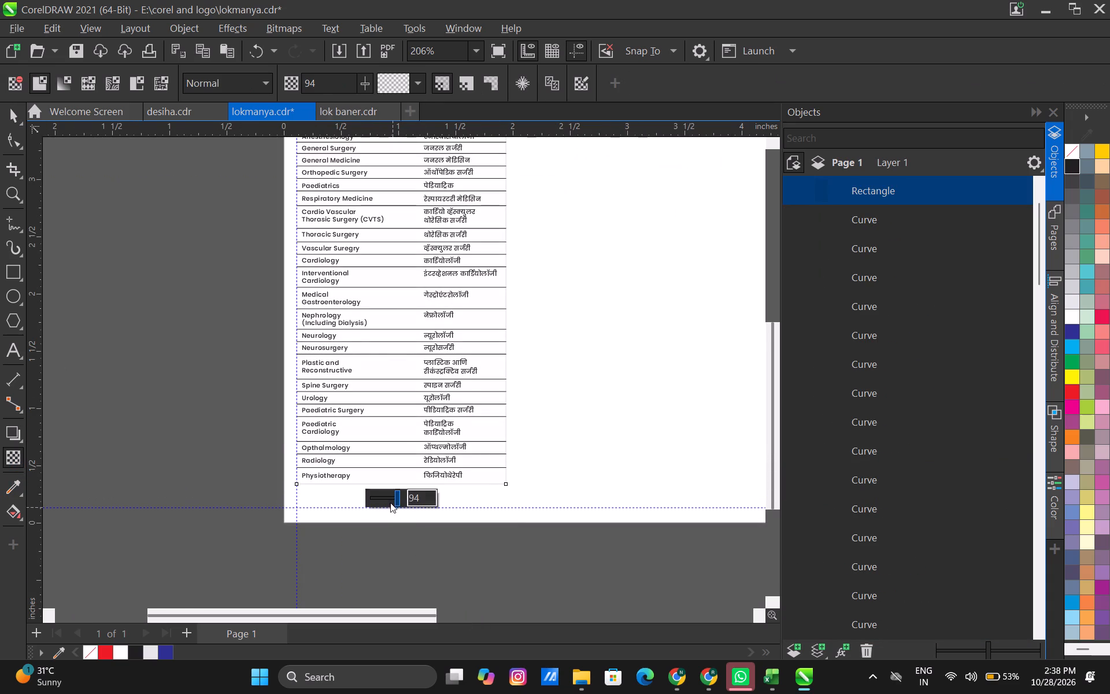
{"action": "left_click_drag", "start_coordinate": [394, 497], "coordinate": [330, 494]}
{"action": "left_click", "coordinate": [376, 499]}
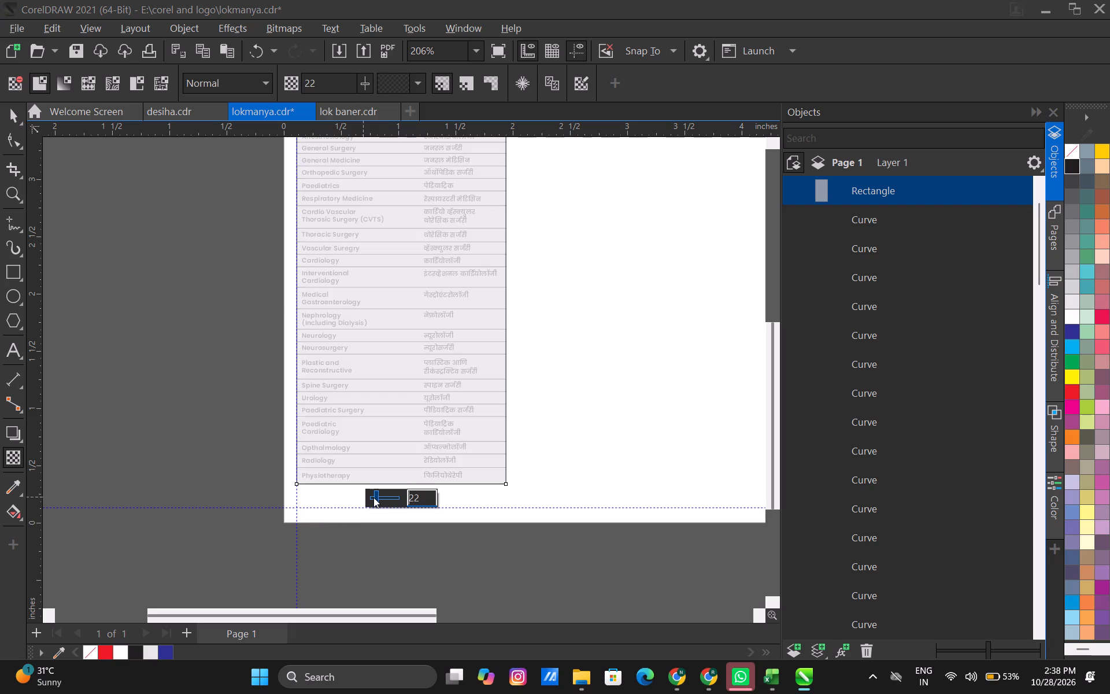
{"action": "double_click", "coordinate": [373, 497]}
{"action": "left_click_drag", "start_coordinate": [371, 496], "coordinate": [362, 496]}
{"action": "left_click", "coordinate": [14, 112]}
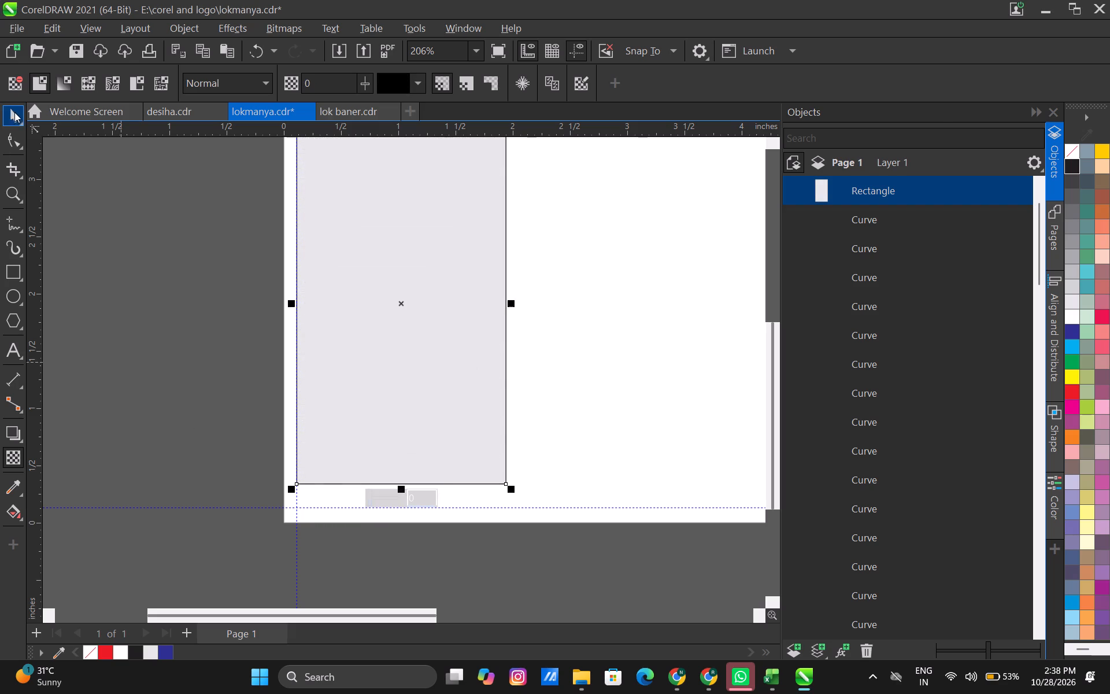
Move the opaque rectangle copy down the stacking order, below the original background rectangle and just above the Bitmap.
{"action": "left_click_drag", "start_coordinate": [912, 189], "coordinate": [917, 563]}
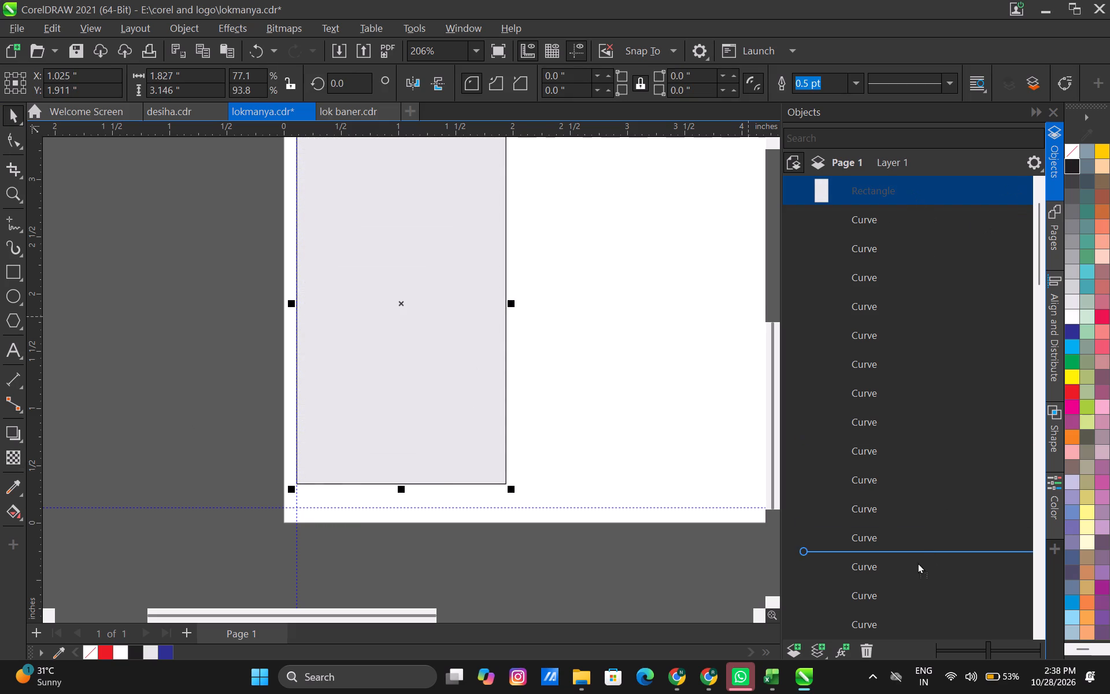
{"action": "left_click_drag", "start_coordinate": [917, 563], "coordinate": [900, 624]}
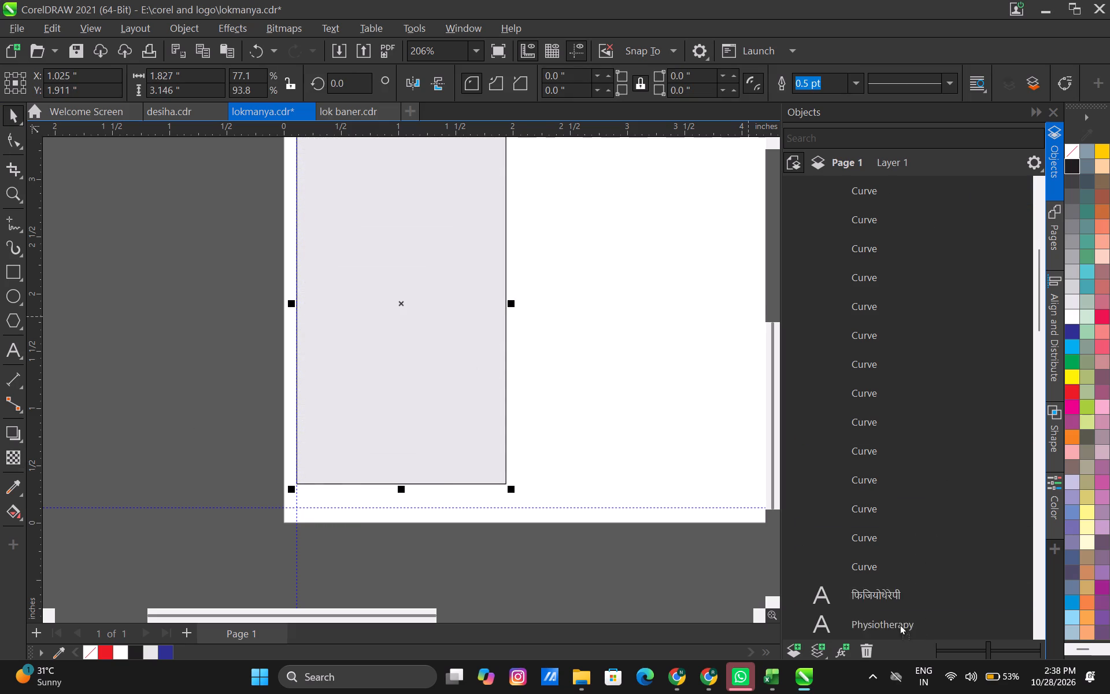
{"action": "left_click_drag", "start_coordinate": [900, 624], "coordinate": [891, 619]}
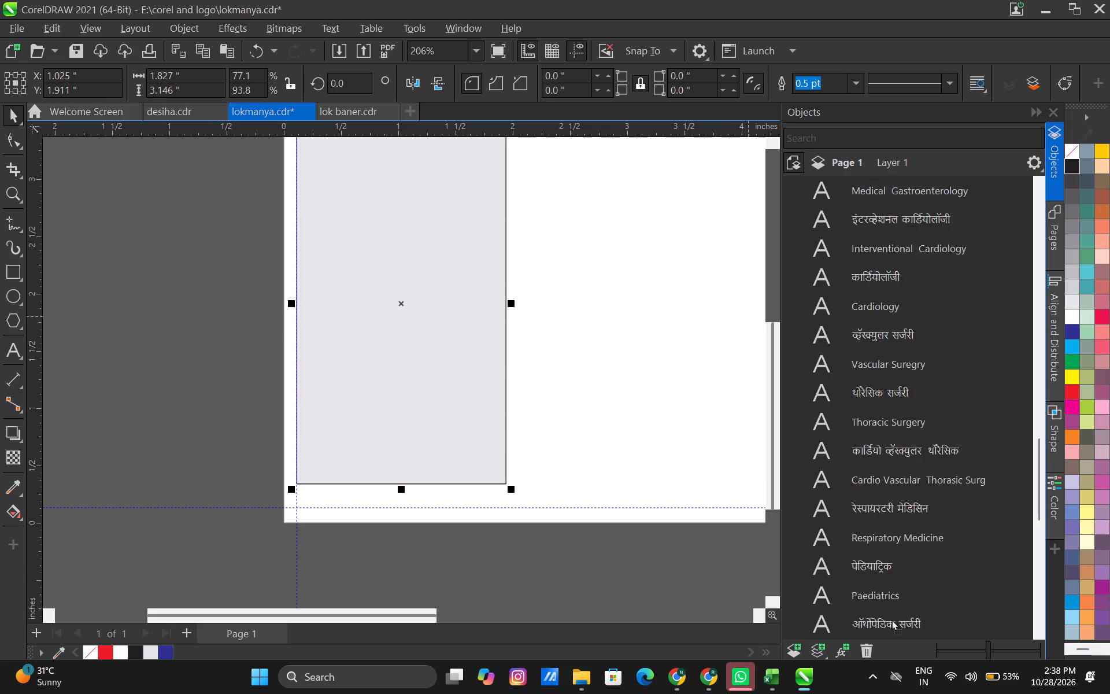
{"action": "left_click_drag", "start_coordinate": [891, 619], "coordinate": [857, 381]}
{"action": "middle_click_drag", "start_coordinate": [479, 370], "coordinate": [500, 448]}
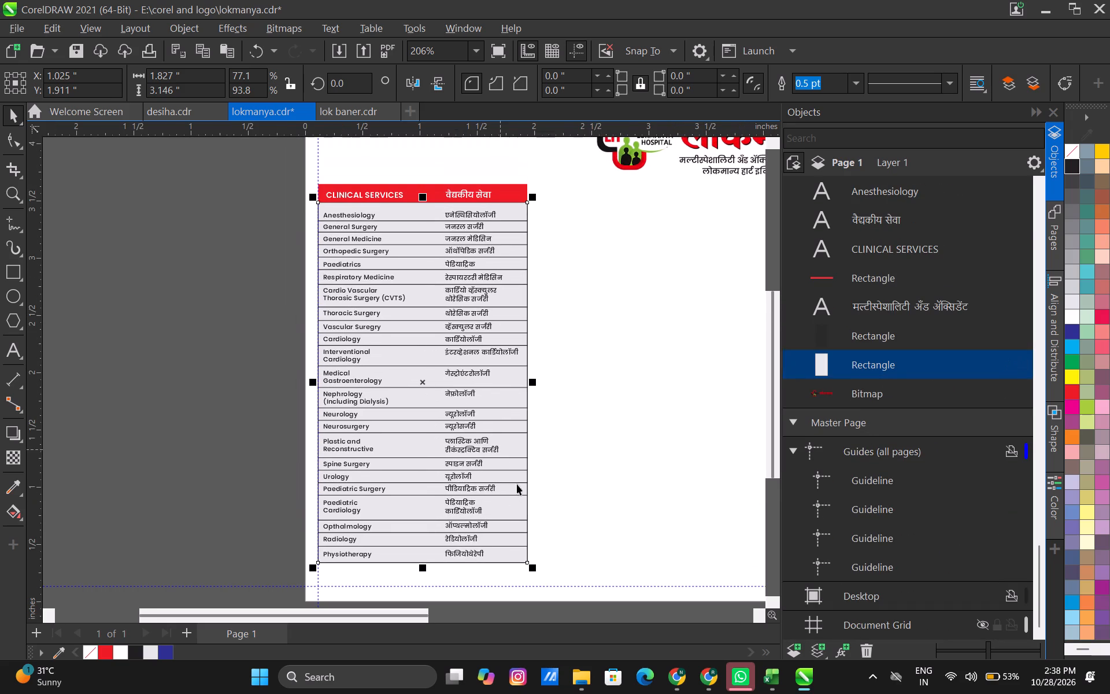
Remove the duplicate rectangle's fill and give it a black outline as a border around the services list.
{"action": "right_click", "coordinate": [1068, 153]}
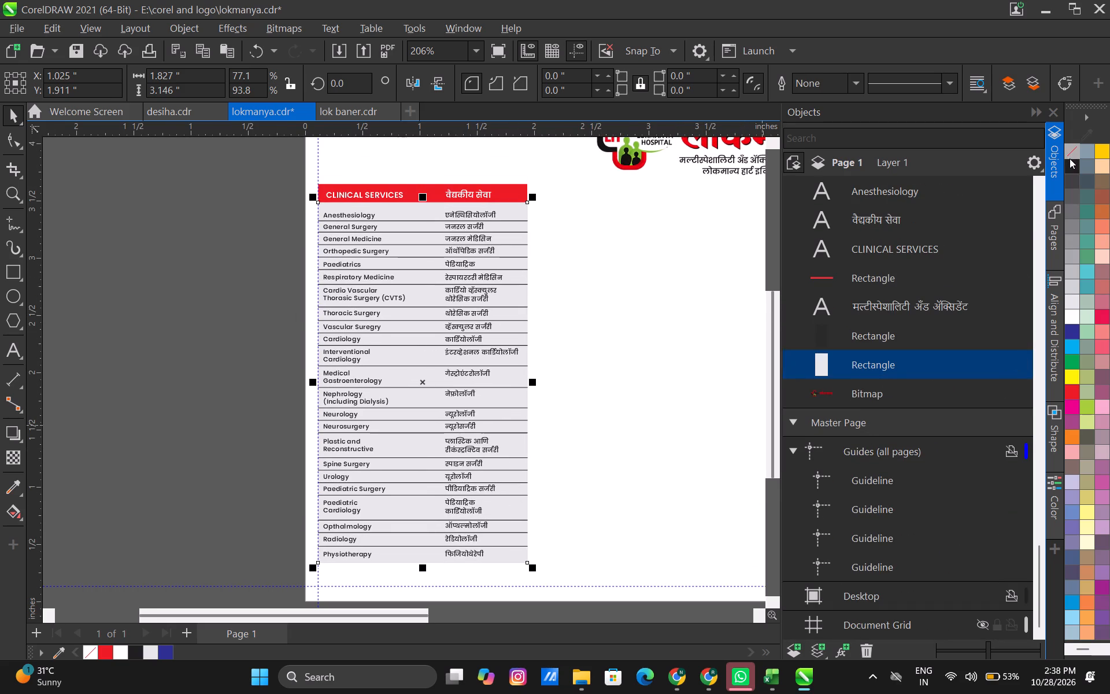
{"action": "left_click", "coordinate": [1072, 165]}
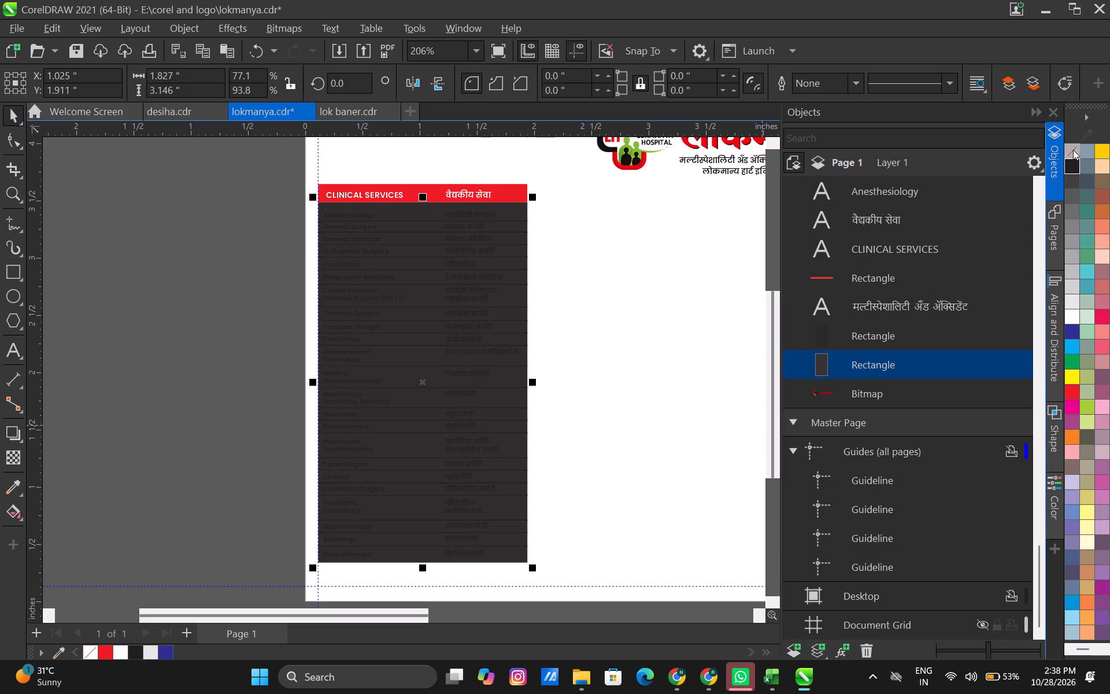
{"action": "left_click", "coordinate": [1073, 150]}
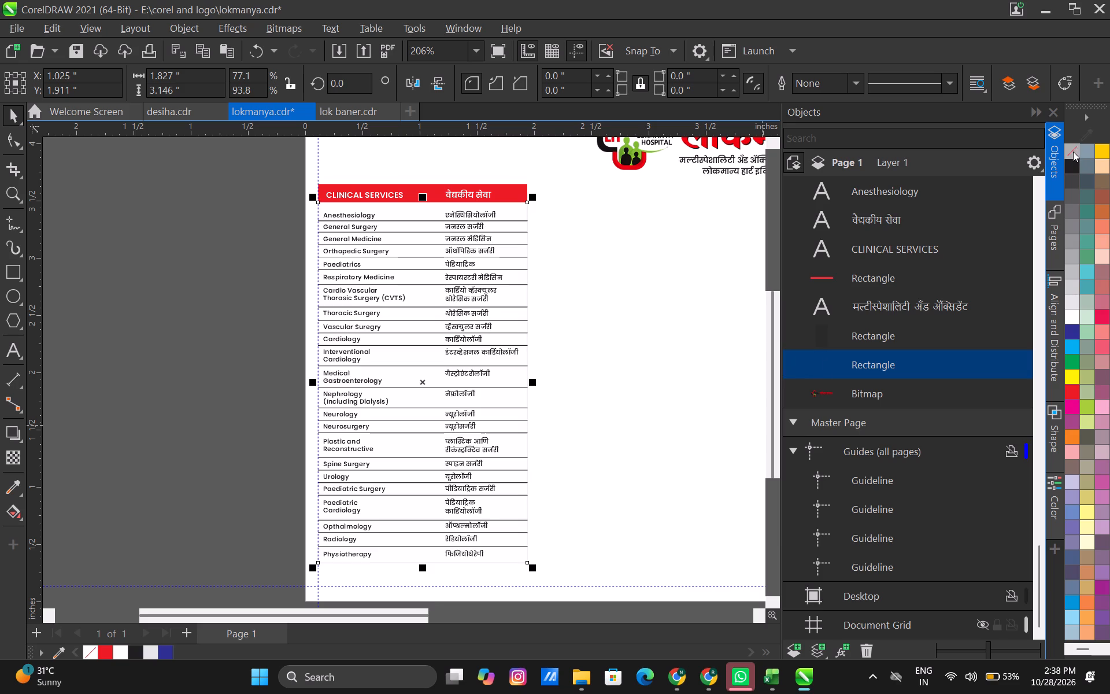
{"action": "right_click", "coordinate": [1069, 161]}
{"action": "left_click", "coordinate": [612, 511]}
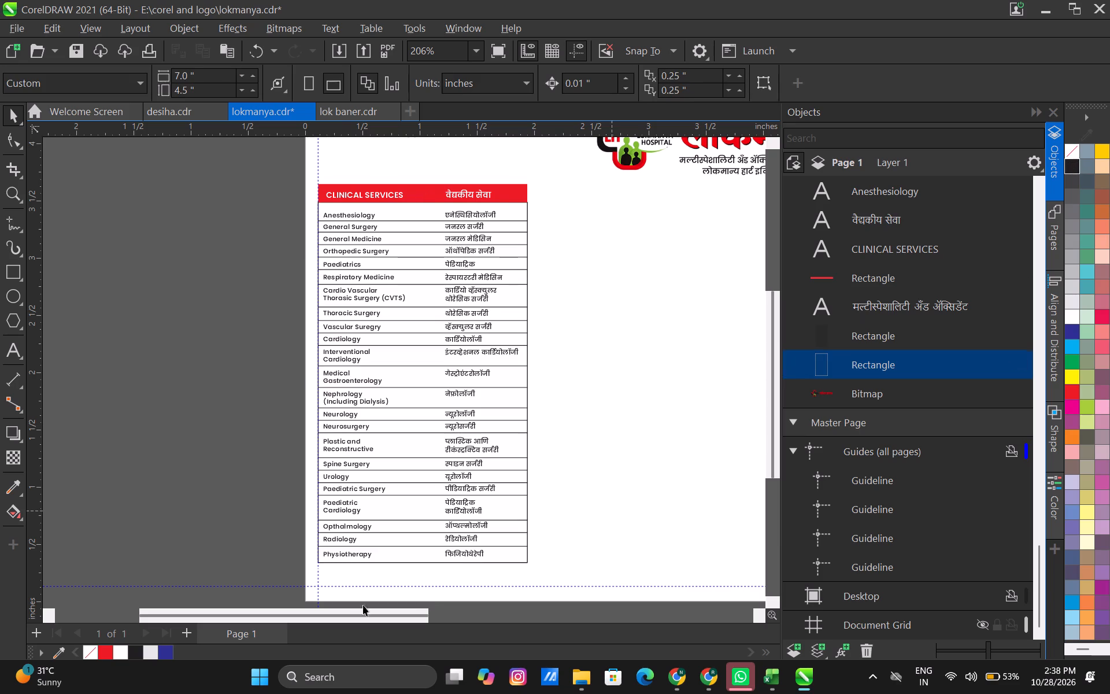
Give the red CLINICAL SERVICES header rectangle a black outline and save the document.
{"action": "scroll", "coordinate": [356, 463], "scroll_direction": "down", "scroll_amount": 2}
{"action": "scroll", "coordinate": [375, 294], "scroll_direction": "up", "scroll_amount": 6}
{"action": "middle_click_drag", "start_coordinate": [419, 270], "coordinate": [416, 326]}
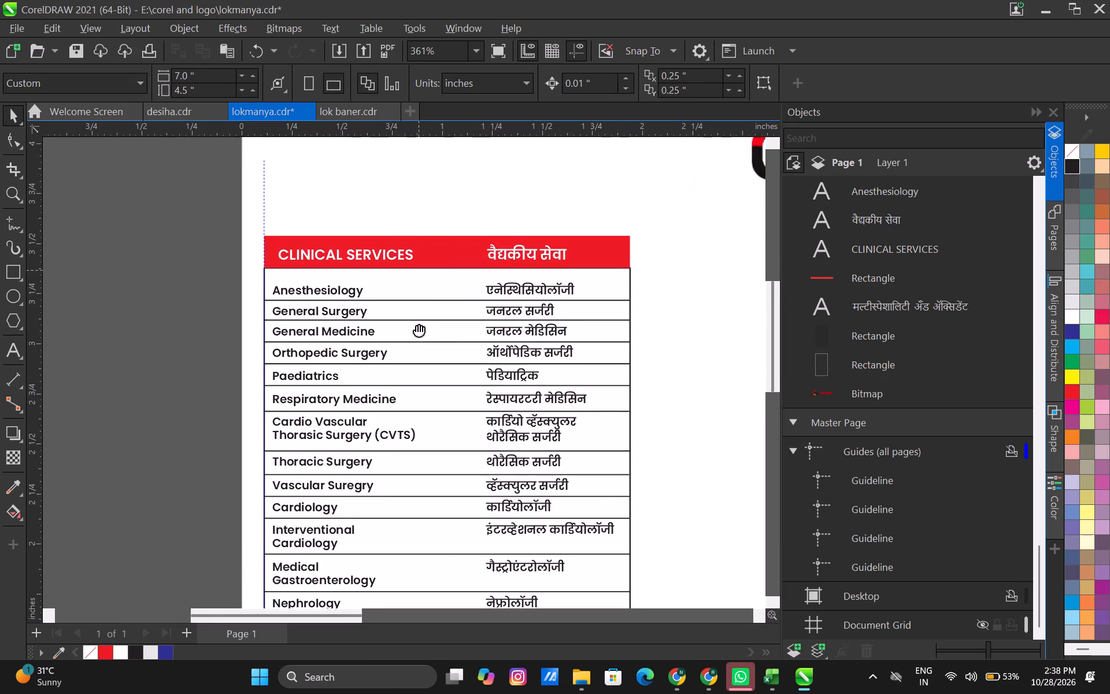
{"action": "middle_click_drag", "start_coordinate": [416, 326], "coordinate": [416, 333]}
{"action": "scroll", "coordinate": [416, 340], "scroll_direction": "up", "scroll_amount": 3}
{"action": "left_click", "coordinate": [460, 275]}
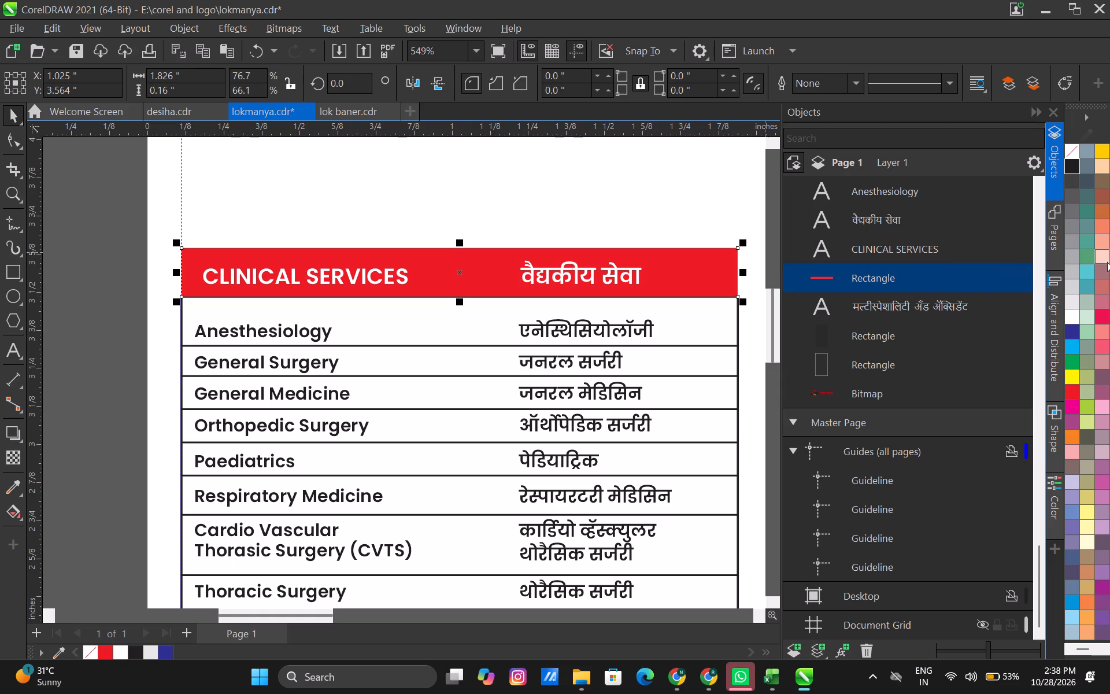
{"action": "right_click", "coordinate": [1071, 305]}
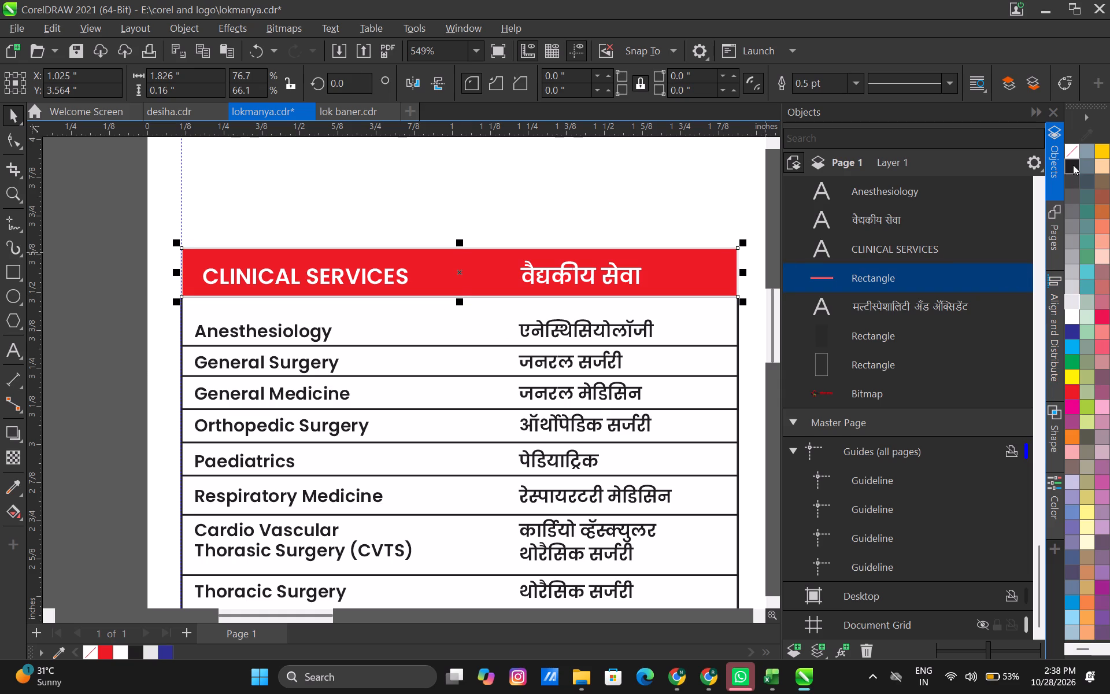
{"action": "right_click", "coordinate": [1074, 167]}
{"action": "left_click", "coordinate": [631, 175]}
{"action": "scroll", "coordinate": [632, 179], "scroll_direction": "down", "scroll_amount": 8}
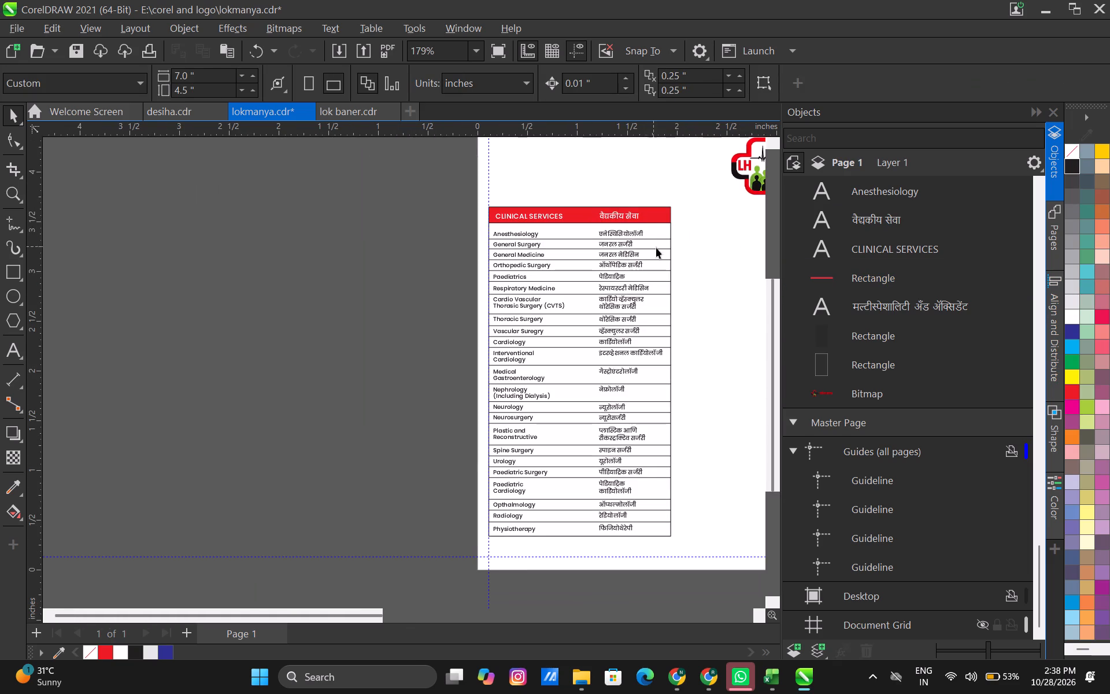
{"action": "middle_click_drag", "start_coordinate": [658, 249], "coordinate": [597, 234]}
{"action": "left_click", "coordinate": [704, 372]}
{"action": "scroll", "coordinate": [647, 359], "scroll_direction": "down", "scroll_amount": 2}
{"action": "middle_click_drag", "start_coordinate": [640, 357], "coordinate": [569, 385]}
{"action": "scroll", "coordinate": [559, 392], "scroll_direction": "up", "scroll_amount": 2}
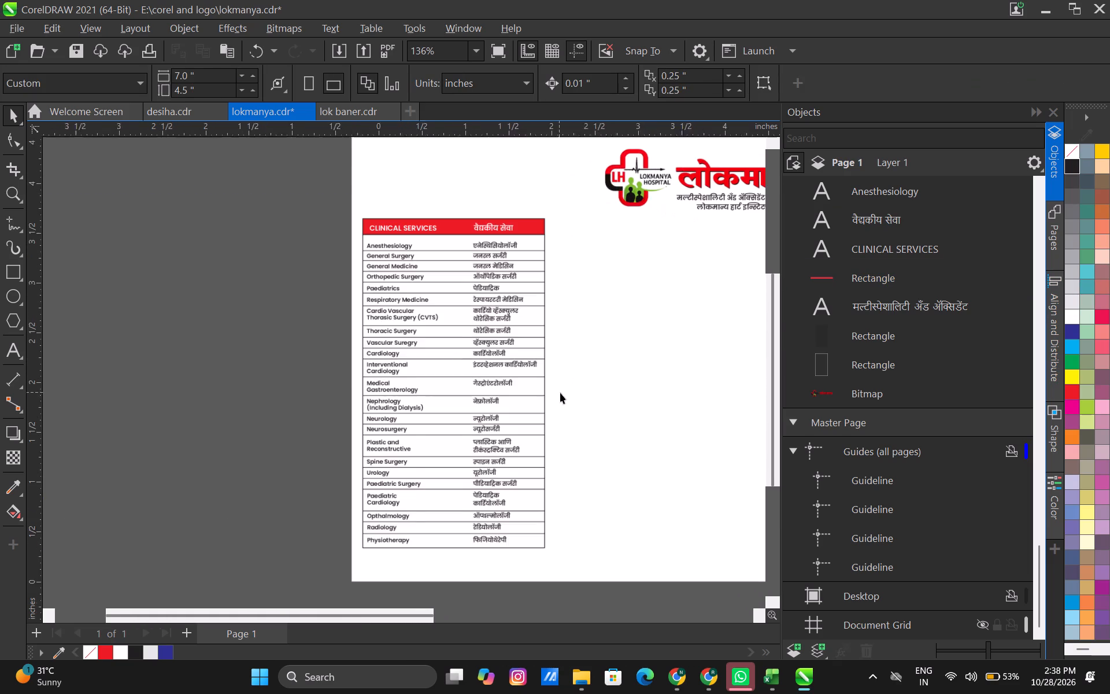
{"action": "key", "text": "ctrl+s"}
Nudge the Marathi labels for Medical Gastroenterology, Nephrology and Interventional Cardiology down to centre them in their rows, and save.
{"action": "scroll", "coordinate": [540, 346], "scroll_direction": "down", "scroll_amount": 3}
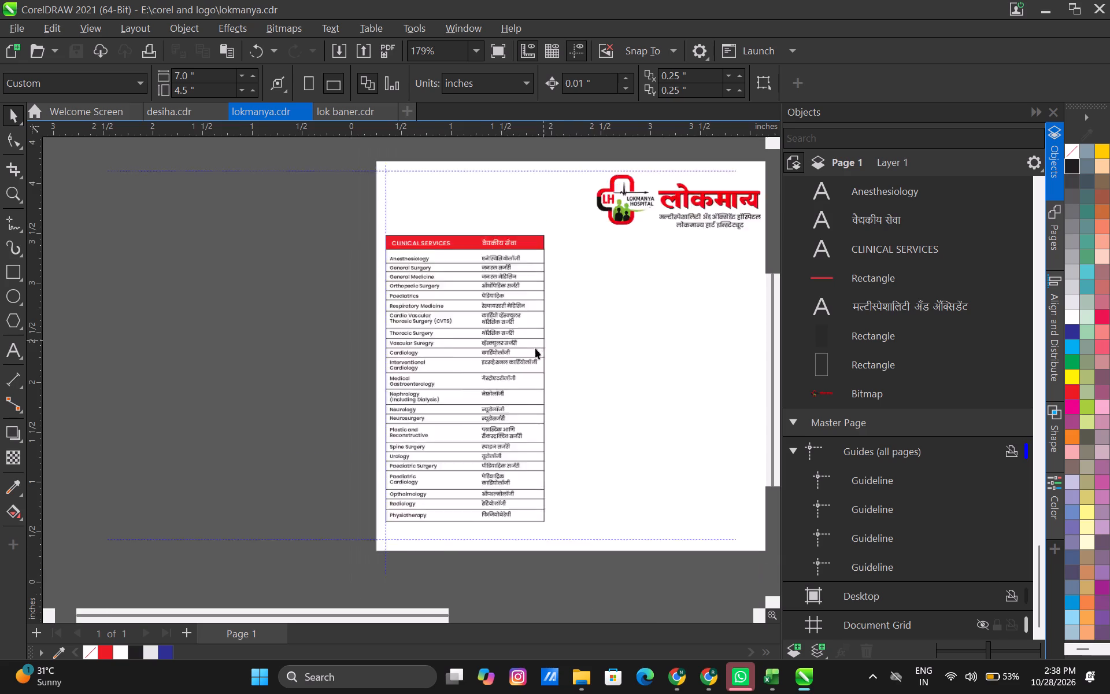
{"action": "scroll", "coordinate": [535, 348], "scroll_direction": "down", "scroll_amount": 2}
{"action": "middle_click_drag", "start_coordinate": [515, 340], "coordinate": [467, 329]}
{"action": "scroll", "coordinate": [466, 333], "scroll_direction": "up", "scroll_amount": 9}
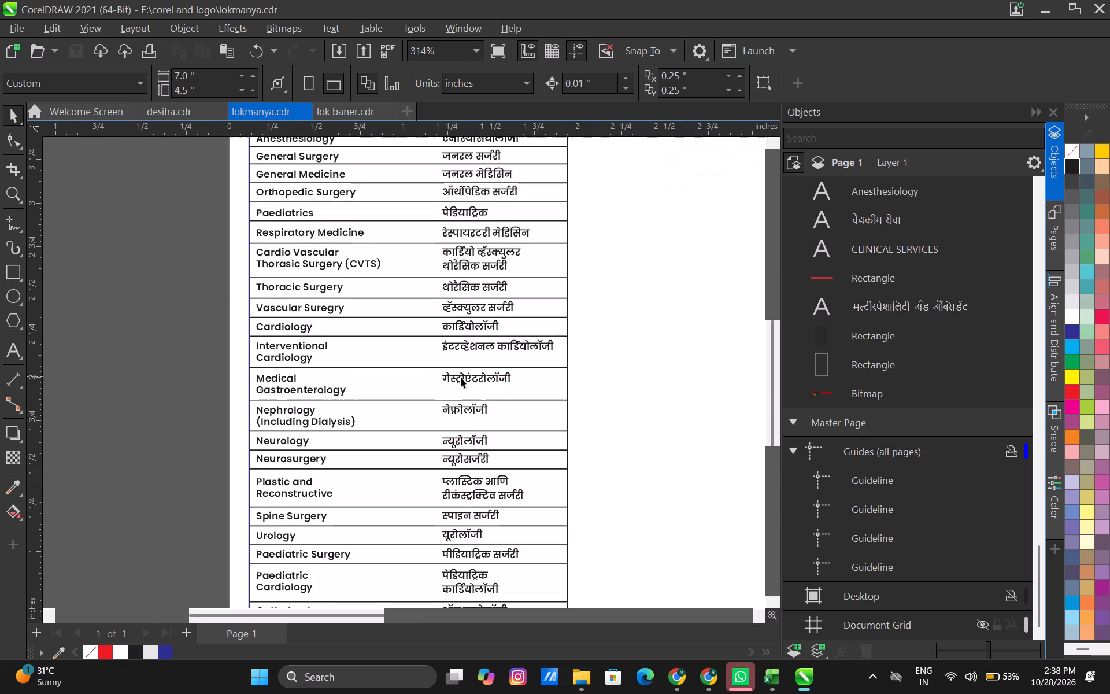
{"action": "left_click", "coordinate": [462, 377]}
{"action": "key", "text": "Down"}
{"action": "key", "text": "Down"}
{"action": "key", "text": "Down"}
{"action": "left_click", "coordinate": [471, 409]}
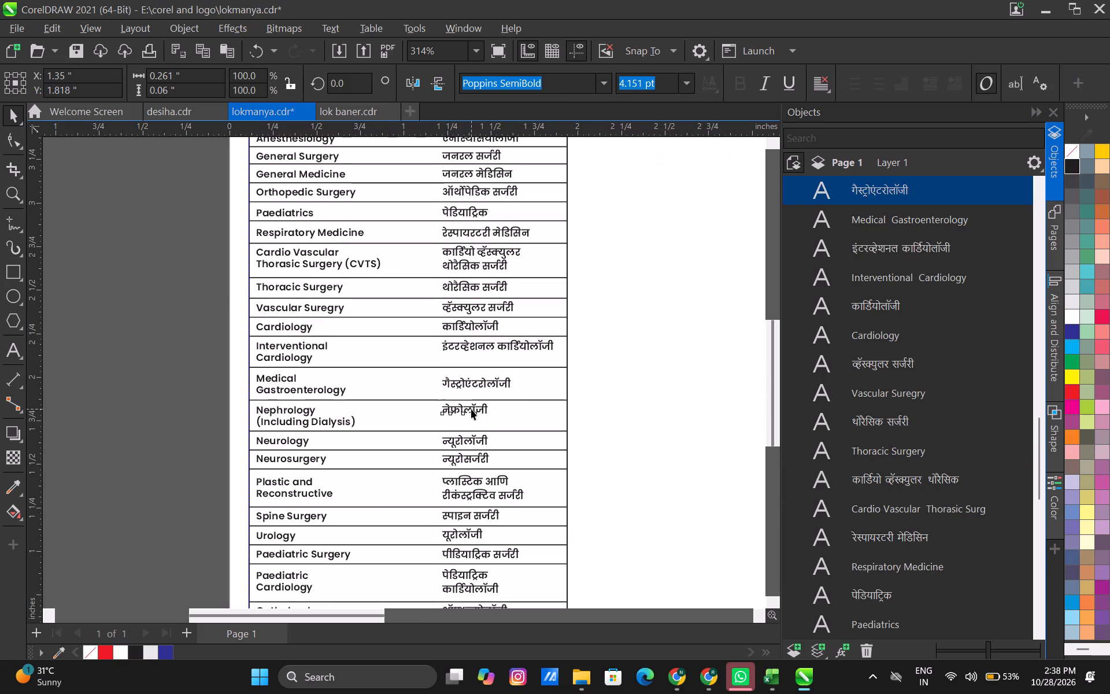
{"action": "key", "text": "Down"}
{"action": "key", "text": "Down"}
{"action": "key", "text": "Down"}
{"action": "key", "text": "Down"}
{"action": "left_click", "coordinate": [469, 344]}
{"action": "key", "text": "Down"}
{"action": "key", "text": "Down"}
{"action": "key", "text": "Down"}
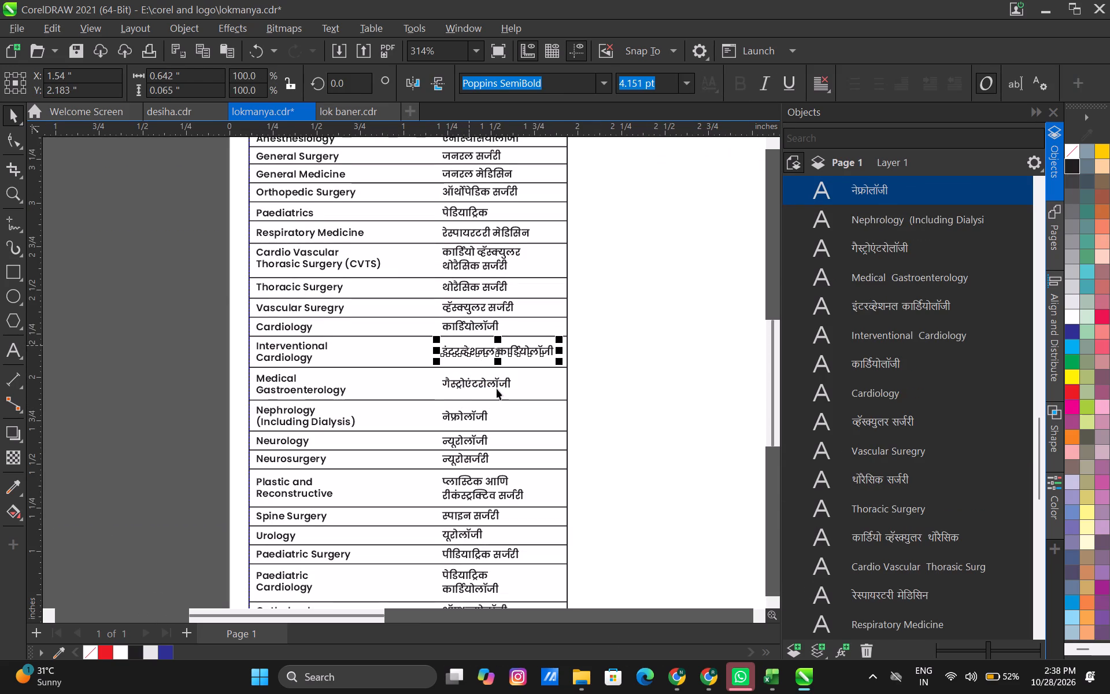
{"action": "scroll", "coordinate": [597, 440], "scroll_direction": "down", "scroll_amount": 1}
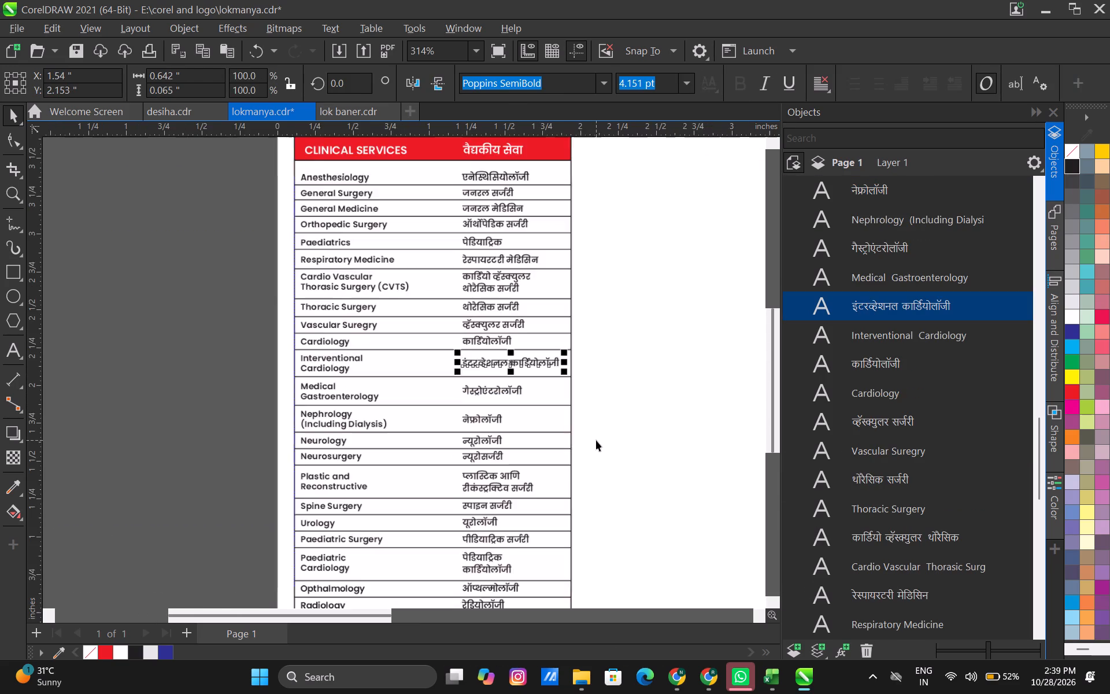
{"action": "middle_click_drag", "start_coordinate": [591, 437], "coordinate": [565, 405]}
{"action": "left_click", "coordinate": [565, 404]}
{"action": "key", "text": "ctrl+s"}
Select the whole services table with its header and nudge it up to a centre Y of 2.031 inches.
{"action": "scroll", "coordinate": [485, 368], "scroll_direction": "down", "scroll_amount": 6}
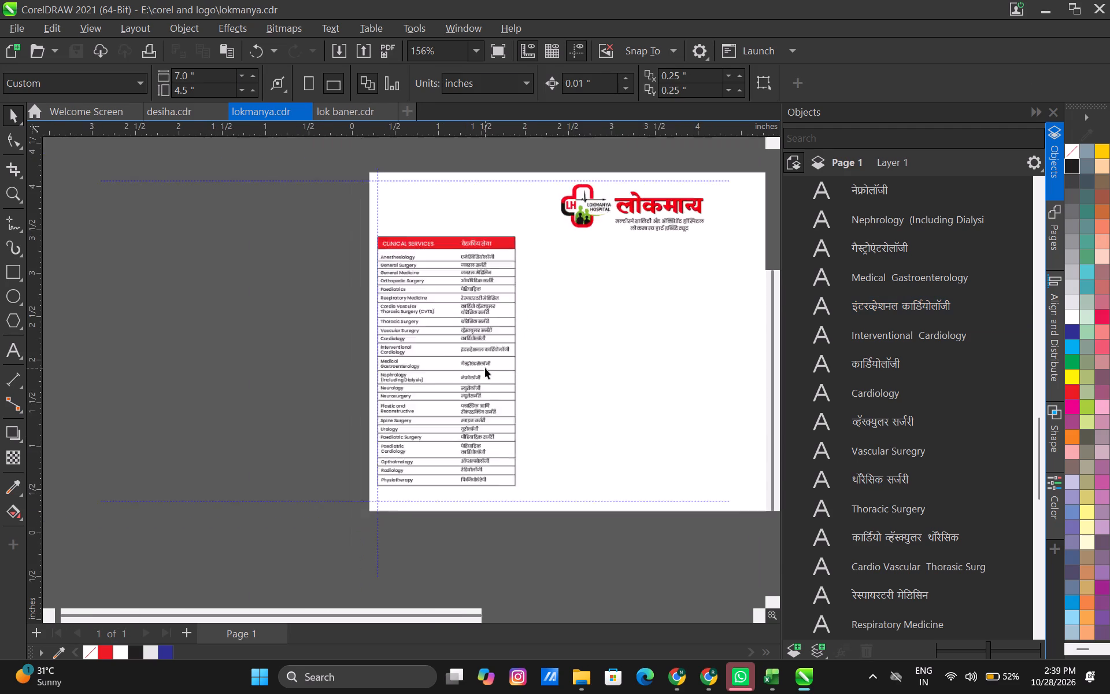
{"action": "scroll", "coordinate": [485, 368], "scroll_direction": "down", "scroll_amount": 1}
{"action": "scroll", "coordinate": [490, 391], "scroll_direction": "up", "scroll_amount": 1}
{"action": "left_click_drag", "start_coordinate": [338, 249], "coordinate": [532, 415]}
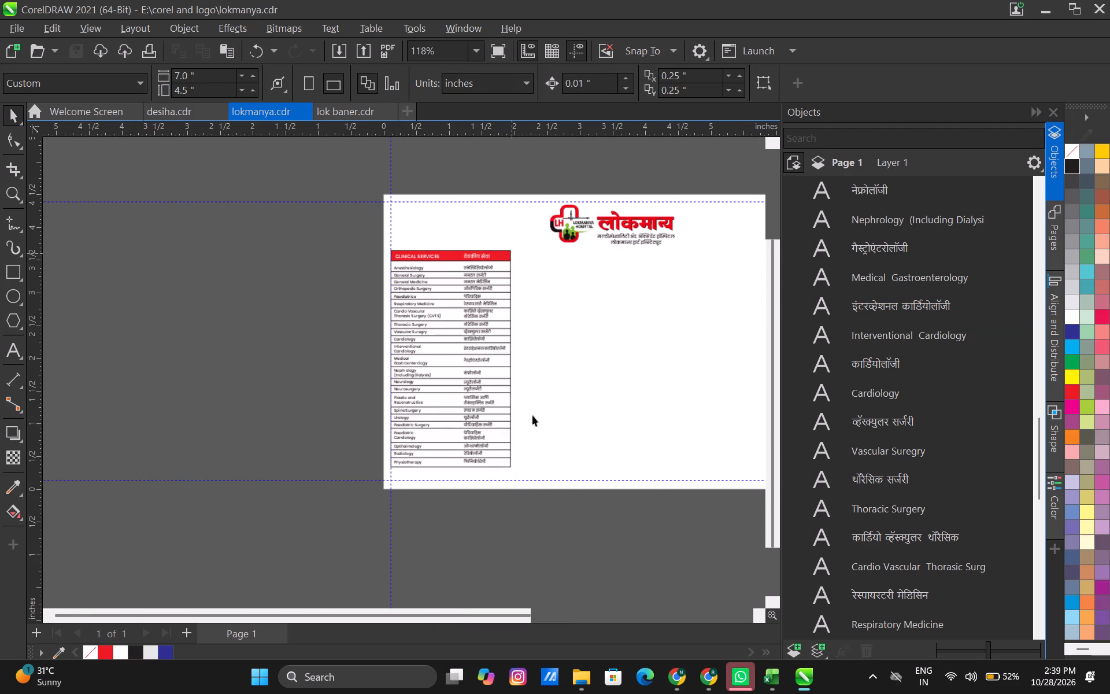
{"action": "left_click_drag", "start_coordinate": [532, 415], "coordinate": [553, 480]}
{"action": "key", "text": "Up"}
{"action": "key", "text": "Up"}
{"action": "key", "text": "Up"}
{"action": "key", "text": "Up"}
{"action": "key", "text": "Up"}
{"action": "key", "text": "Up"}
{"action": "key", "text": "Up"}
{"action": "key", "text": "Up"}
{"action": "key", "text": "Up"}
{"action": "key", "text": "Up"}
{"action": "key", "text": "Up"}
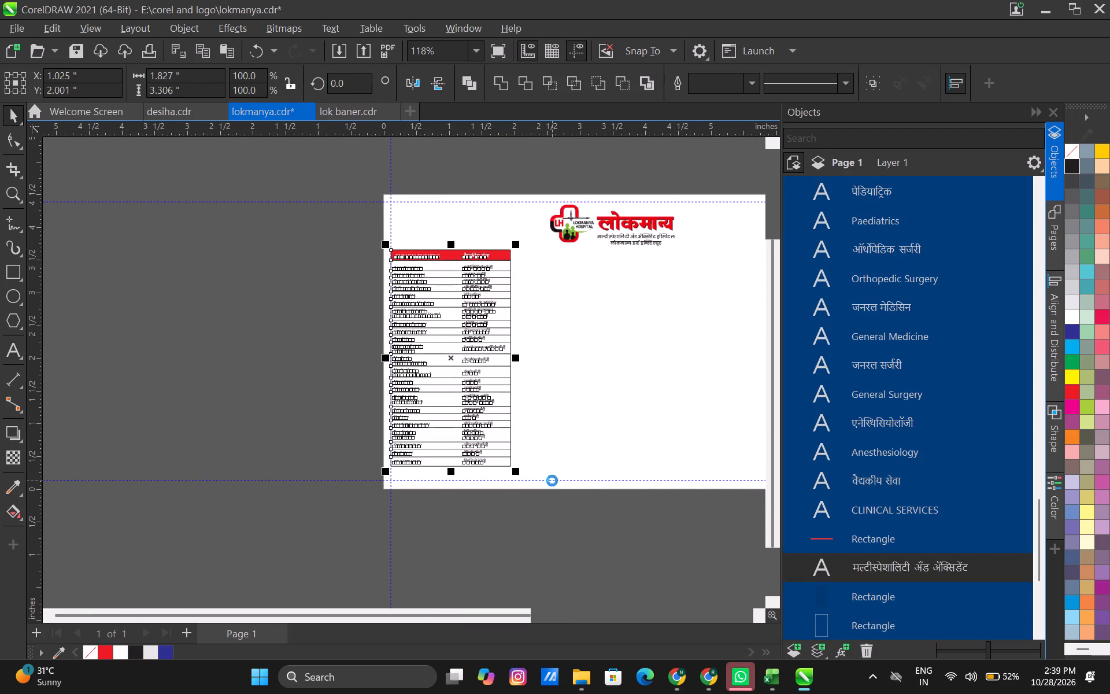
{"action": "key", "text": "Down"}
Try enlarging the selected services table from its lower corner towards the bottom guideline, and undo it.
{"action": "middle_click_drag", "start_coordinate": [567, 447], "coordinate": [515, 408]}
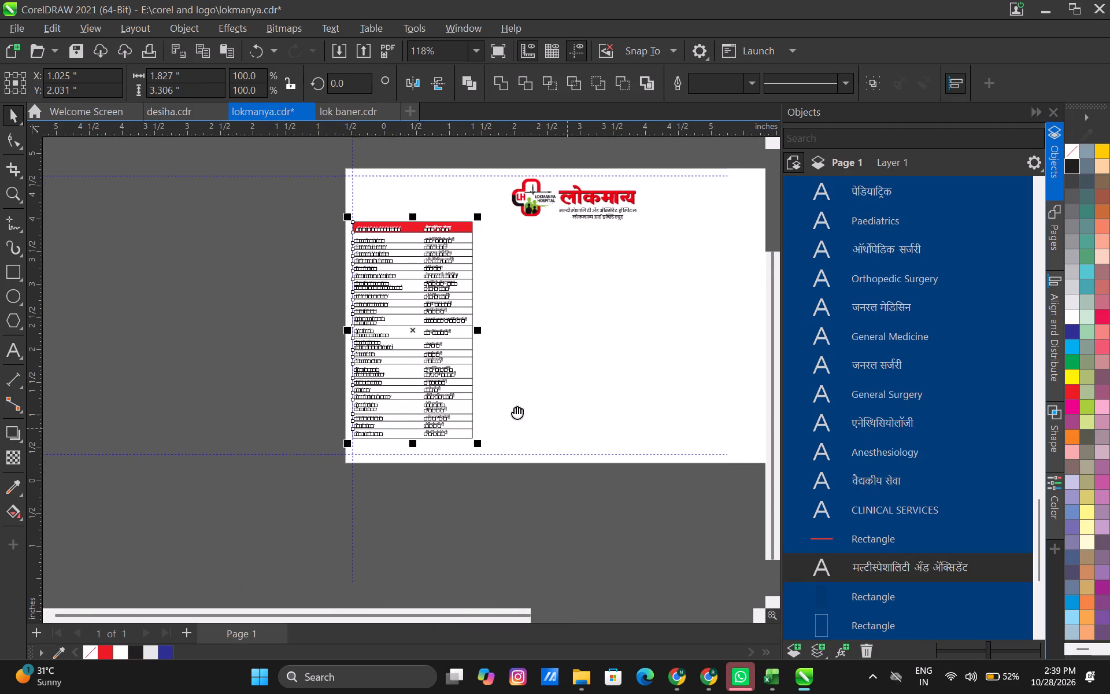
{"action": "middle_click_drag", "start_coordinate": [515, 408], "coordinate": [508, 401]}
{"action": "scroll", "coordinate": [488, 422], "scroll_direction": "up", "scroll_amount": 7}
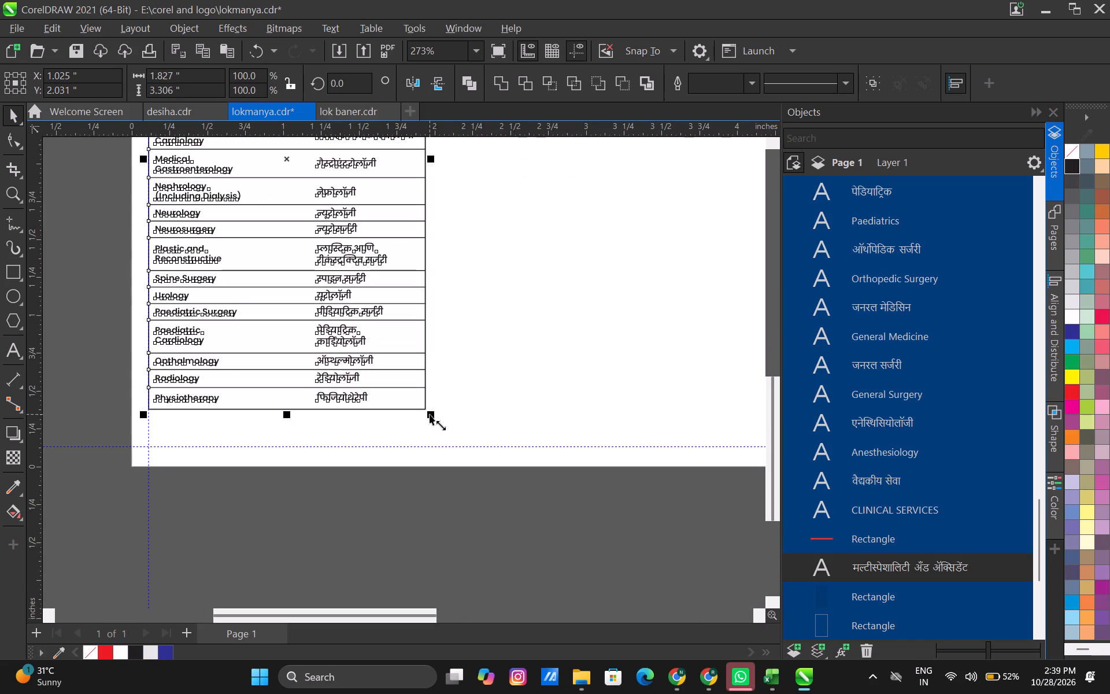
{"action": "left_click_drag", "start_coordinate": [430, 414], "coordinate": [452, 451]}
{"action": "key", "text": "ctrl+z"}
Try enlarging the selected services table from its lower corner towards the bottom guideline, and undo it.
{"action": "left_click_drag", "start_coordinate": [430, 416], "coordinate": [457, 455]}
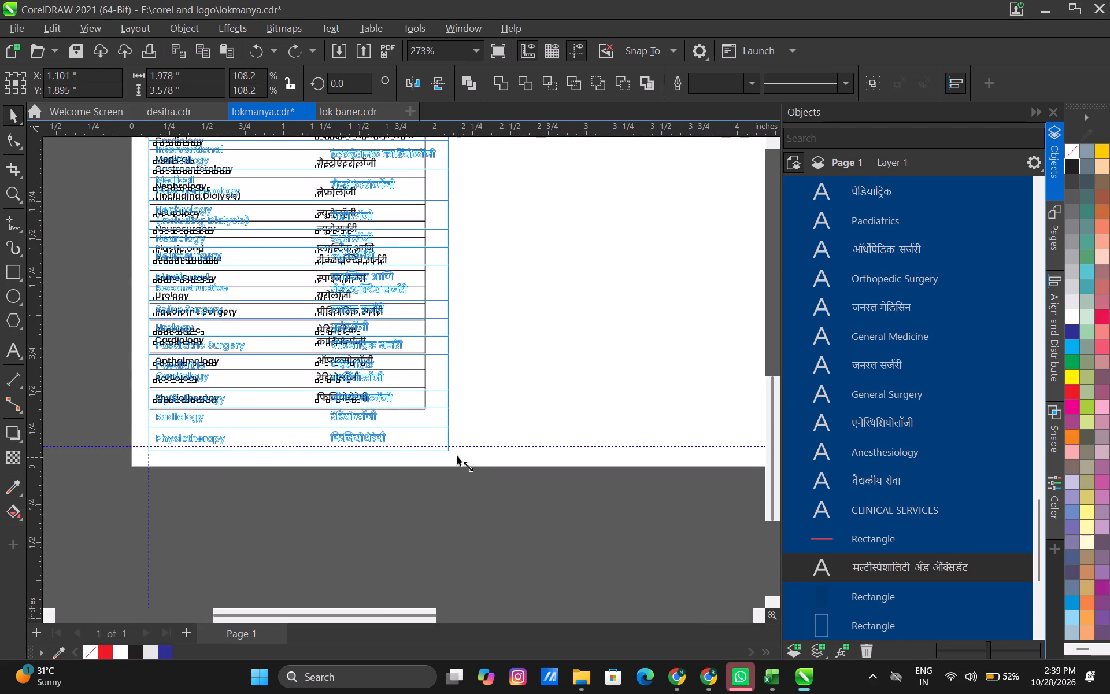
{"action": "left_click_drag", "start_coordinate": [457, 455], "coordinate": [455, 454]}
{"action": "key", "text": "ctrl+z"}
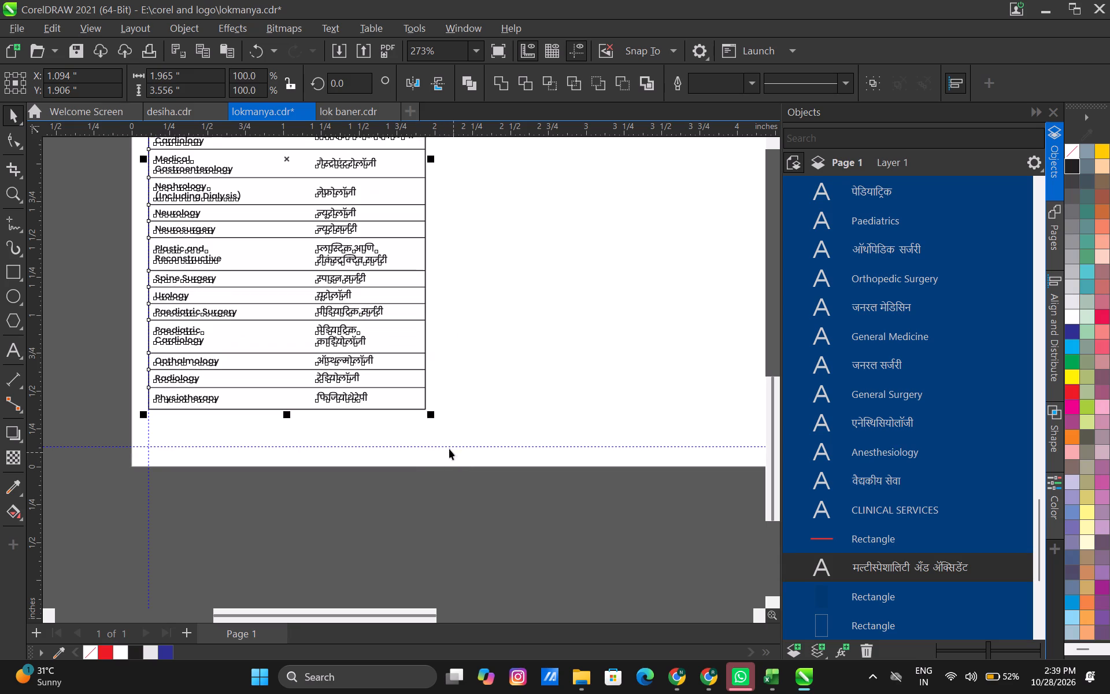
Enlarge the services table proportionally from its lower corner to about 1.961 × 3.548 inches, reaching the bottom guideline.
{"action": "left_click_drag", "start_coordinate": [436, 419], "coordinate": [461, 453]}
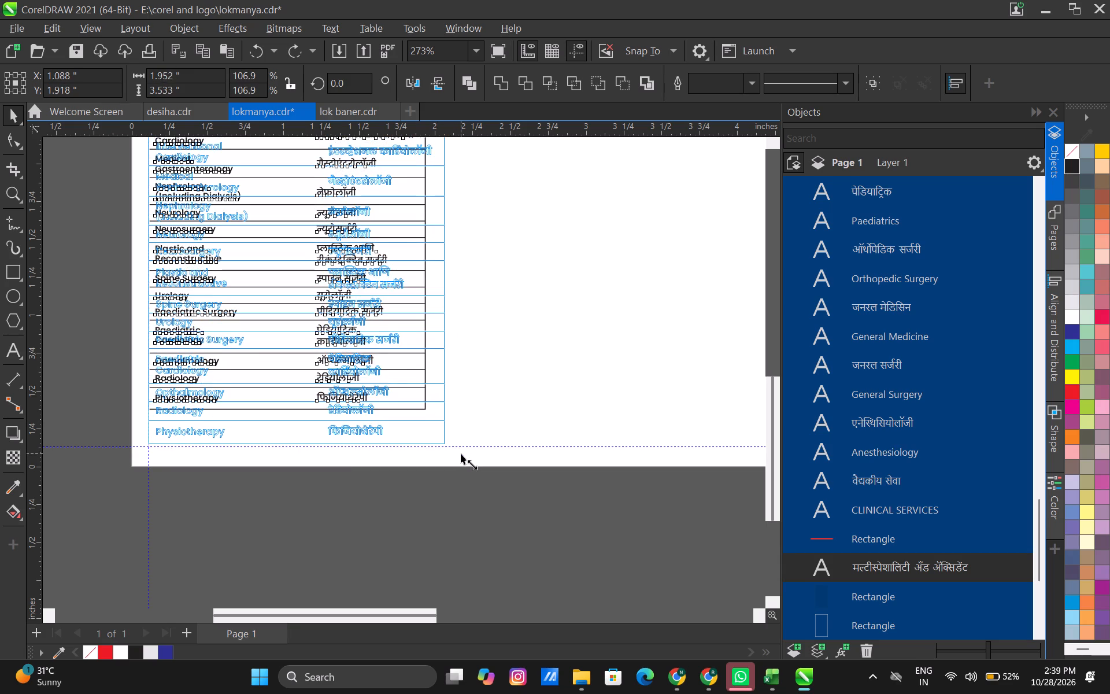
{"action": "left_click_drag", "start_coordinate": [461, 453], "coordinate": [462, 456]}
{"action": "scroll", "coordinate": [462, 404], "scroll_direction": "down", "scroll_amount": 10}
{"action": "middle_click_drag", "start_coordinate": [473, 395], "coordinate": [463, 407]}
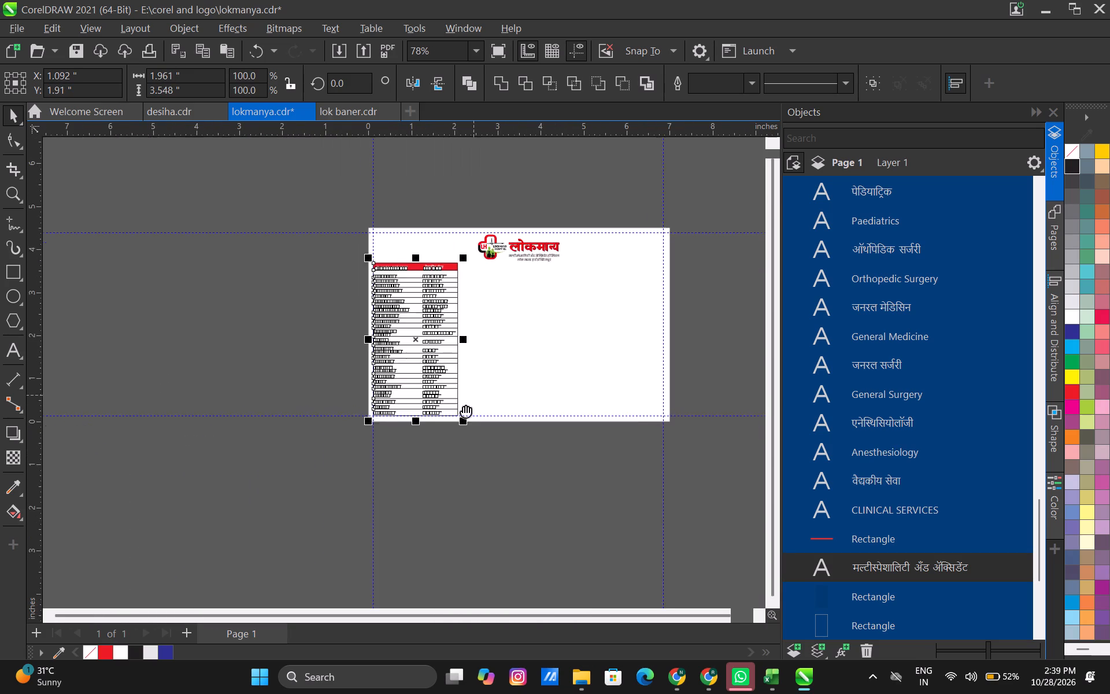
{"action": "middle_click_drag", "start_coordinate": [463, 407], "coordinate": [430, 452]}
{"action": "left_click", "coordinate": [454, 394]}
{"action": "scroll", "coordinate": [428, 429], "scroll_direction": "up", "scroll_amount": 4}
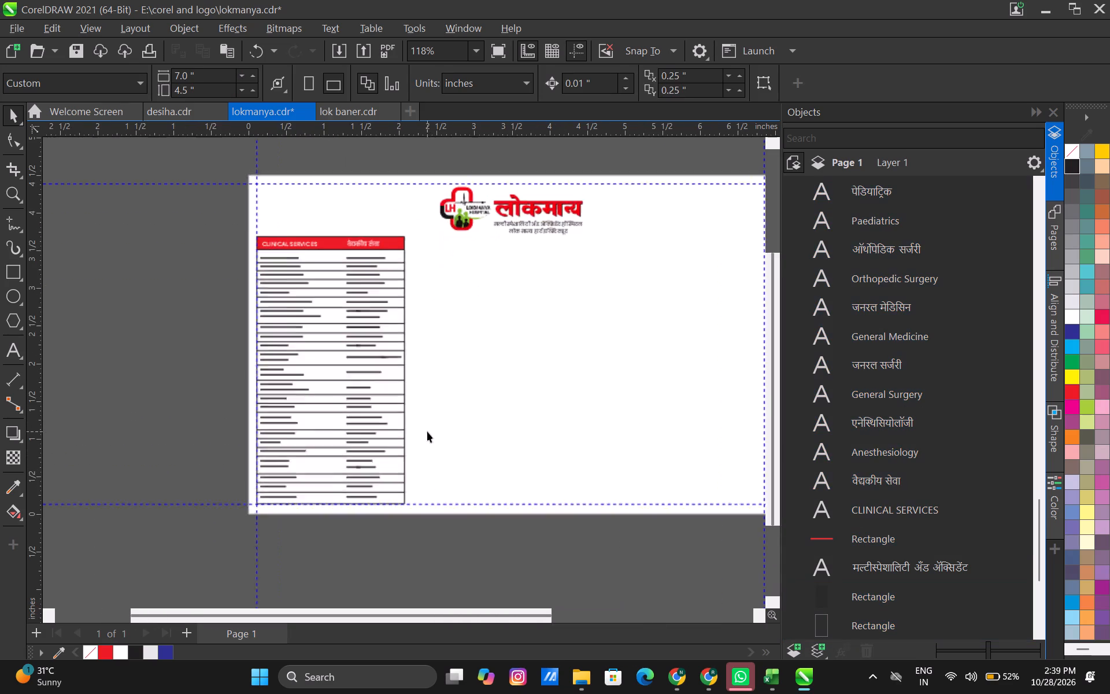
{"action": "scroll", "coordinate": [439, 427], "scroll_direction": "down", "scroll_amount": 1}
{"action": "scroll", "coordinate": [495, 361], "scroll_direction": "up", "scroll_amount": 1}
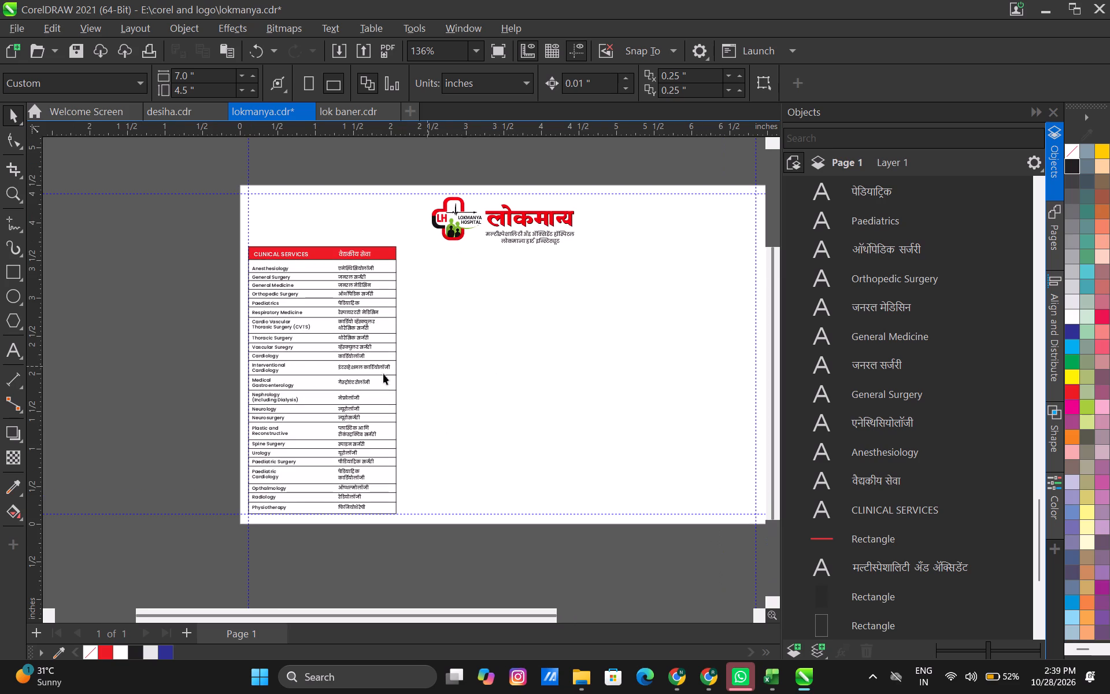
Select the whole services table, shrink it proportionally from its upper corner to about 1.866 × 3.376 inches, and save the document.
{"action": "left_click_drag", "start_coordinate": [229, 246], "coordinate": [472, 549]}
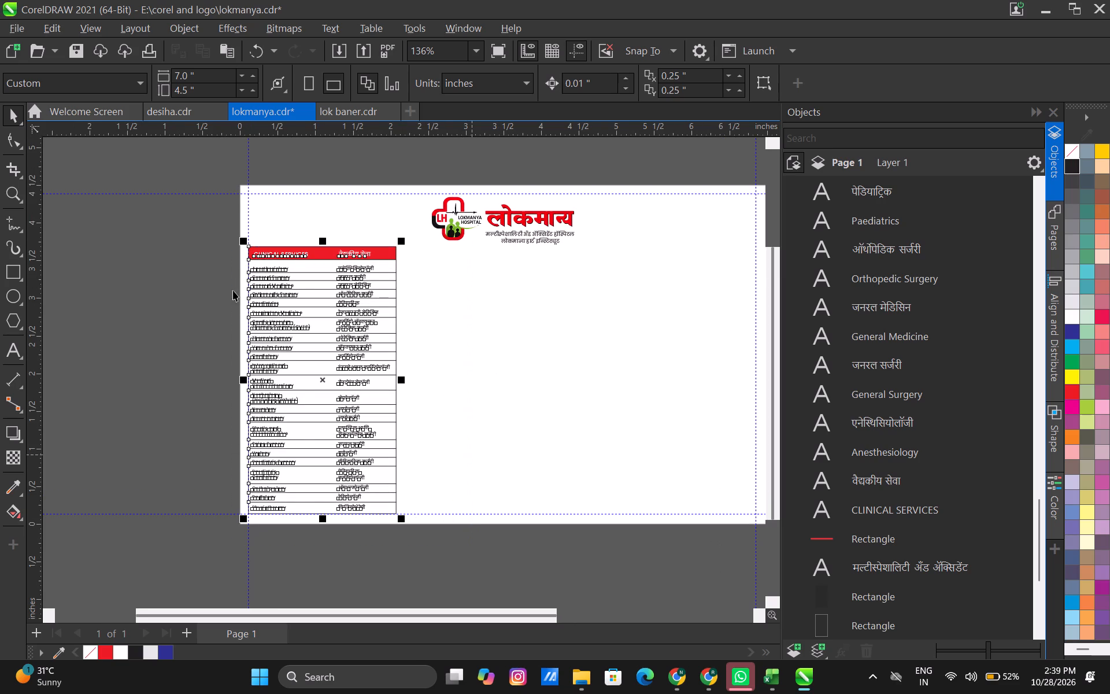
{"action": "left_click_drag", "start_coordinate": [213, 234], "coordinate": [444, 572]}
{"action": "scroll", "coordinate": [383, 373], "scroll_direction": "up", "scroll_amount": 3}
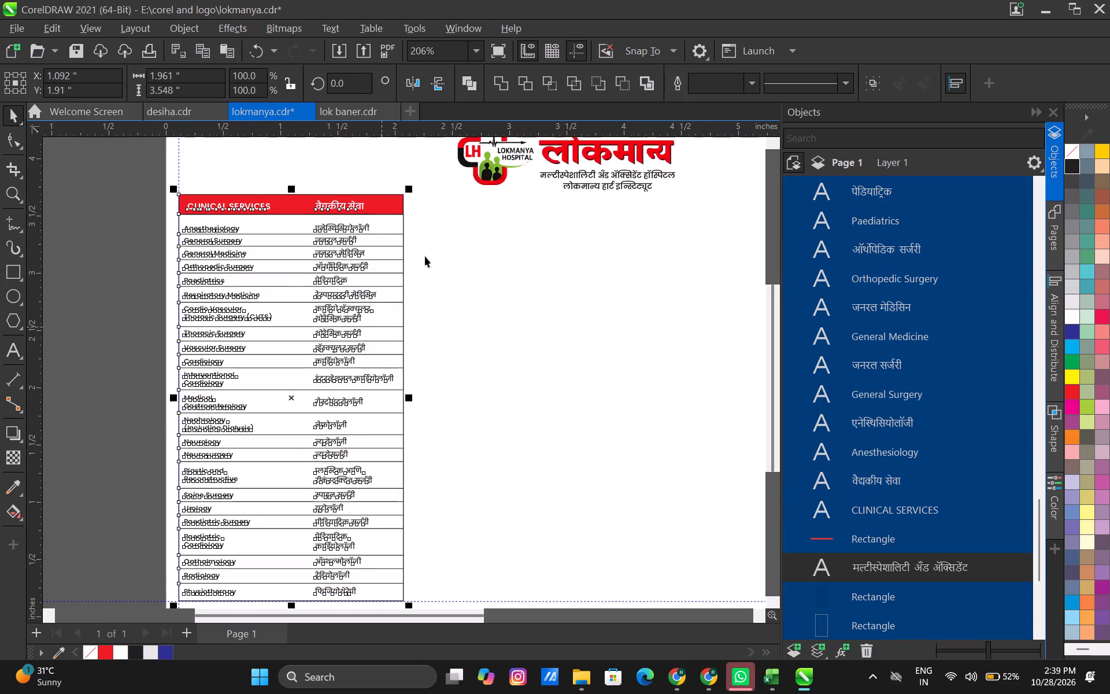
{"action": "scroll", "coordinate": [425, 260], "scroll_direction": "up", "scroll_amount": 2}
{"action": "middle_click_drag", "start_coordinate": [422, 259], "coordinate": [418, 328]}
{"action": "left_click_drag", "start_coordinate": [400, 241], "coordinate": [387, 266]}
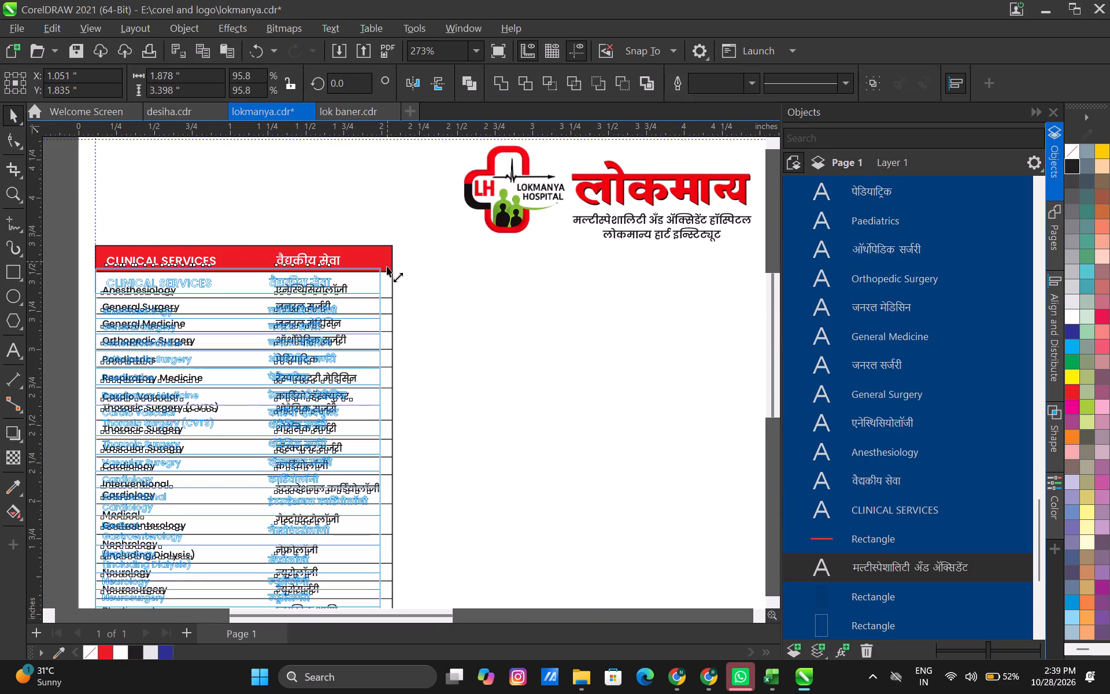
{"action": "left_click_drag", "start_coordinate": [387, 266], "coordinate": [387, 268]}
{"action": "scroll", "coordinate": [419, 359], "scroll_direction": "down", "scroll_amount": 3}
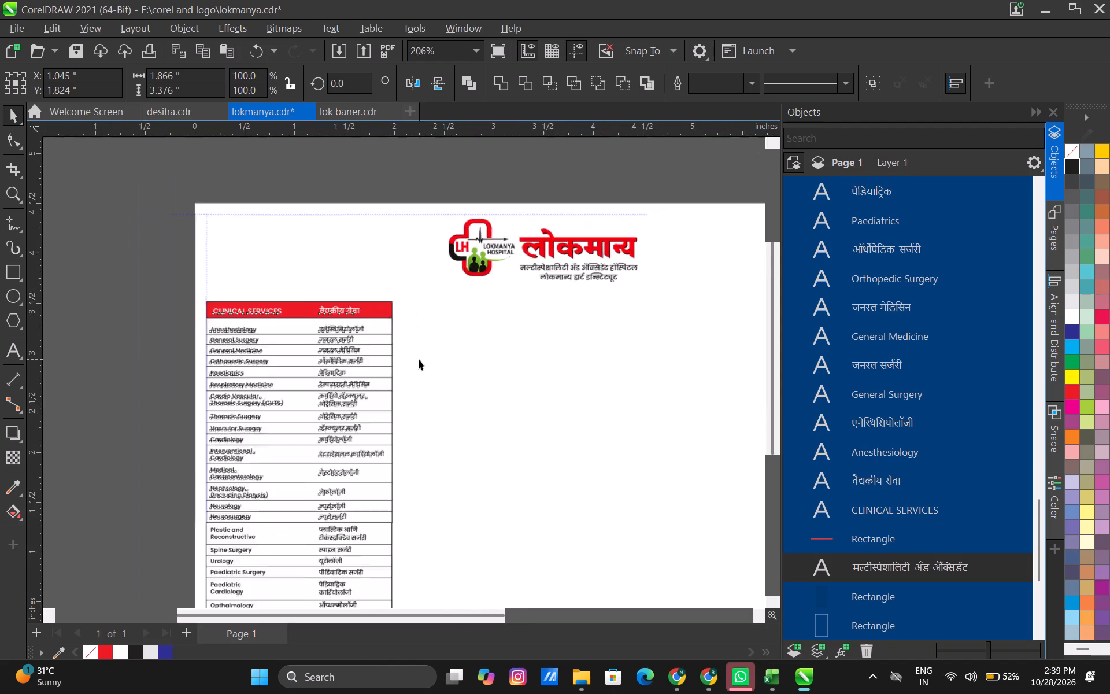
{"action": "scroll", "coordinate": [419, 359], "scroll_direction": "down", "scroll_amount": 5}
{"action": "middle_click_drag", "start_coordinate": [472, 358], "coordinate": [409, 356]}
{"action": "left_click", "coordinate": [411, 436]}
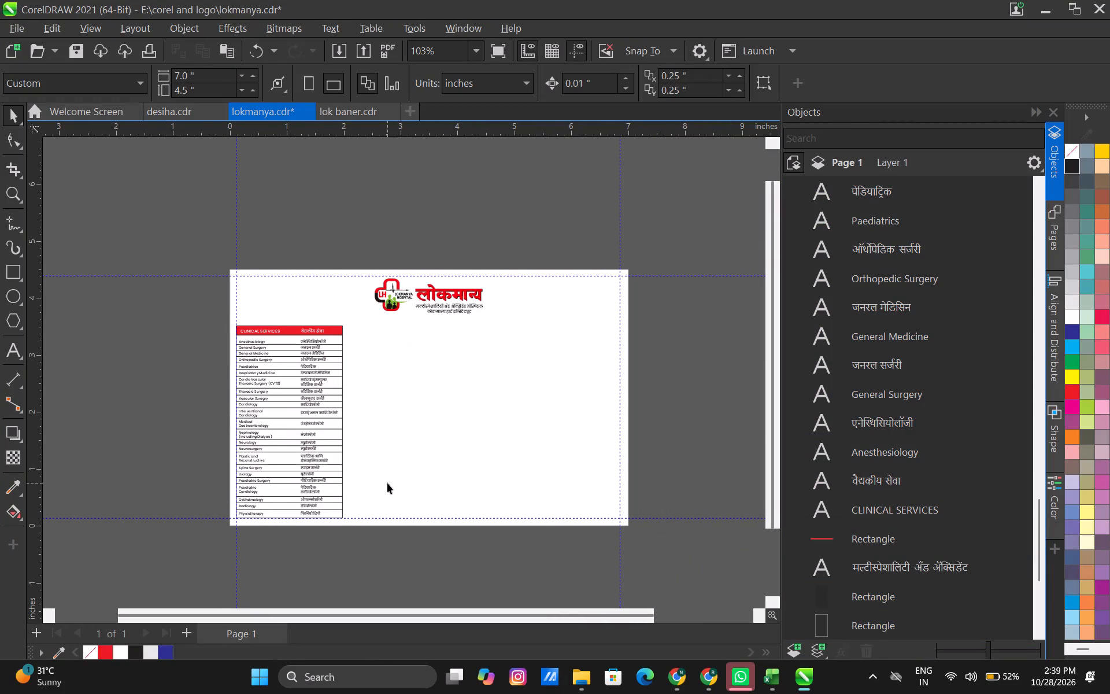
{"action": "key", "text": "ctrl+s"}
Switch to the SCOPE OF SERVICES workbook in Excel and snip the IN HOUSE DIAGNOSTIC SERVICES columns in English and Marathi.
{"action": "middle_click_drag", "start_coordinate": [368, 477], "coordinate": [350, 445]}
{"action": "scroll", "coordinate": [364, 472], "scroll_direction": "up", "scroll_amount": 5}
{"action": "key", "text": "alt+Tab"}
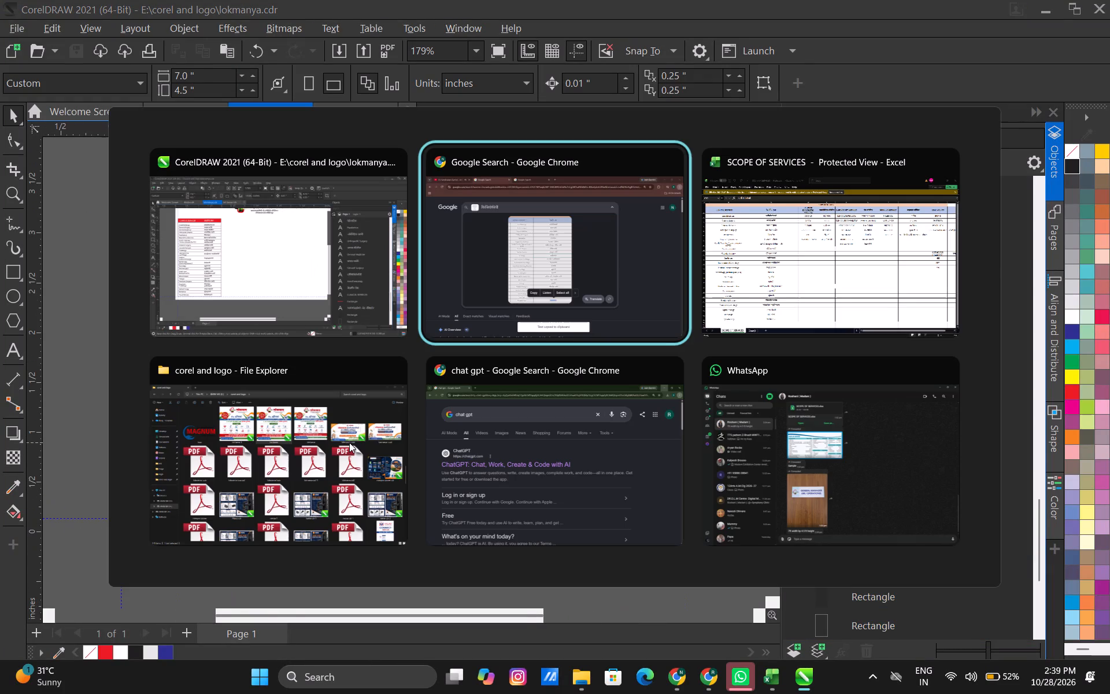
{"action": "key", "text": "alt+Tab"}
{"action": "scroll", "coordinate": [488, 368], "scroll_direction": "up", "scroll_amount": 1}
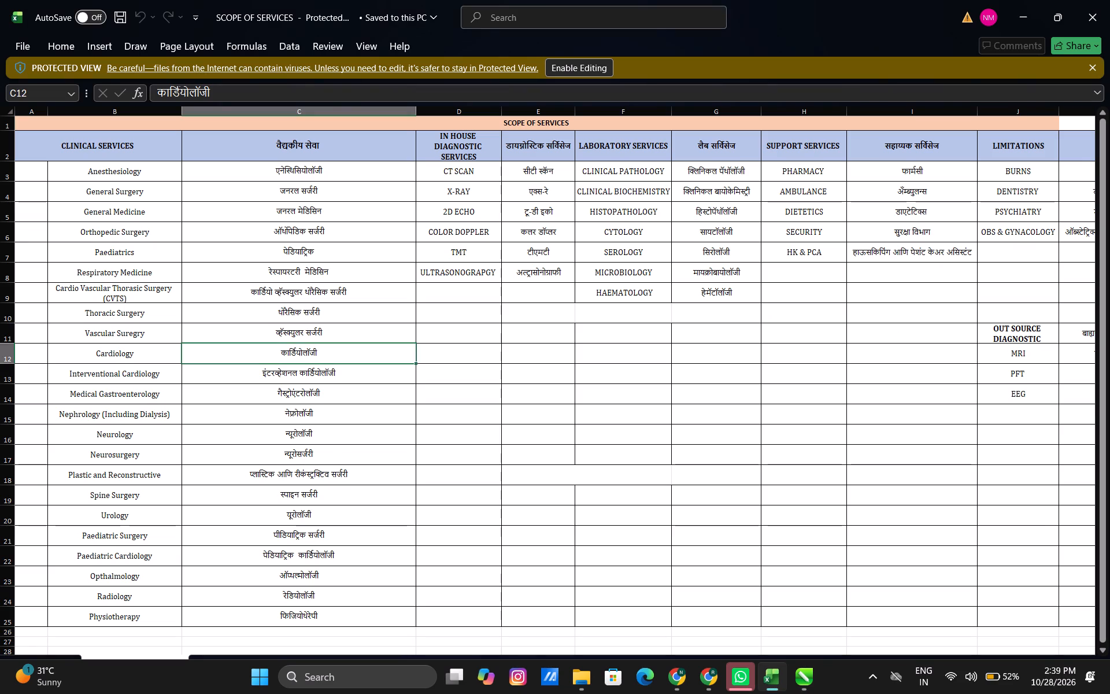
{"action": "scroll", "coordinate": [480, 379], "scroll_direction": "up", "scroll_amount": 2, "text": "ctrl"}
{"action": "scroll", "coordinate": [480, 379], "scroll_direction": "up", "scroll_amount": 10}
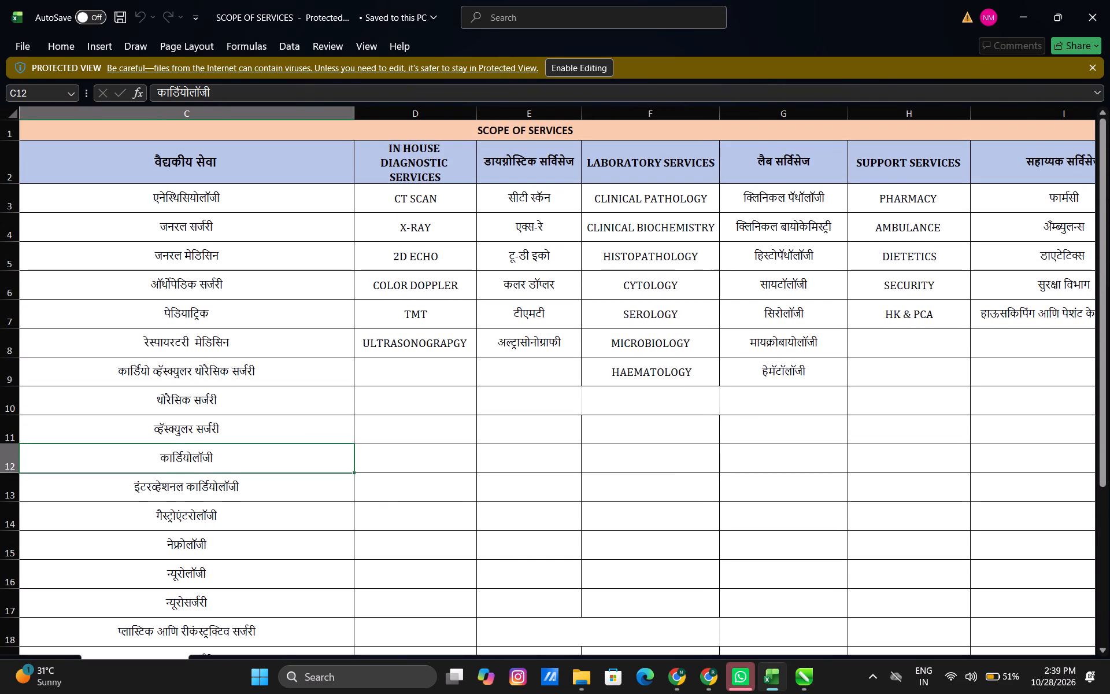
{"action": "key", "text": "shift+super+s"}
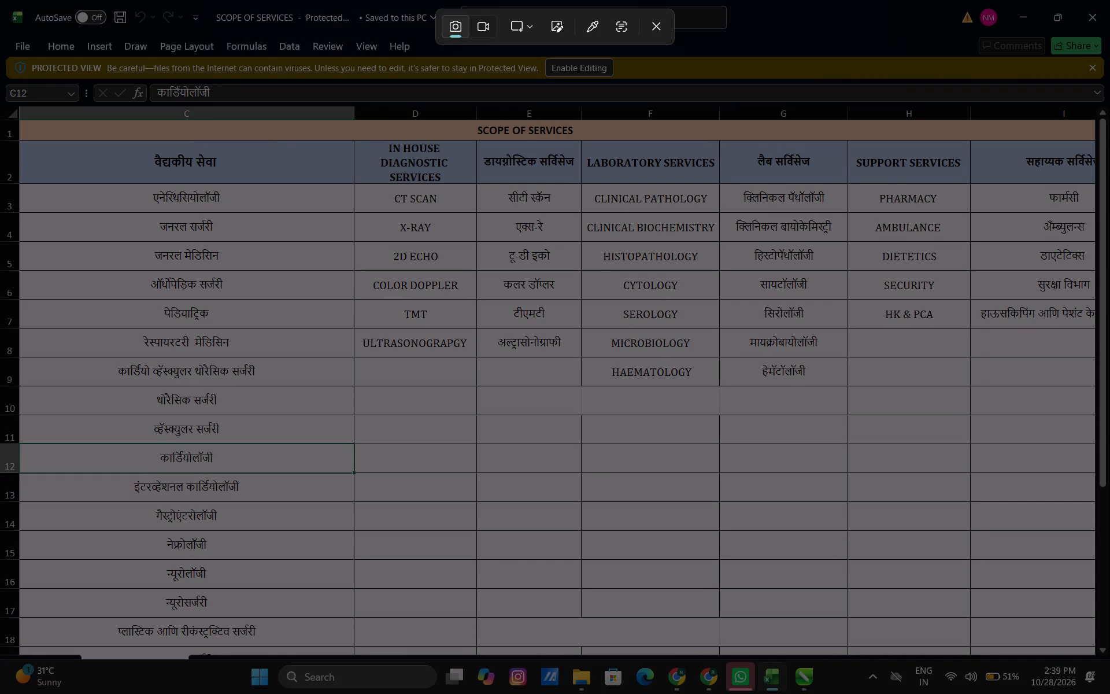
{"action": "left_click_drag", "start_coordinate": [358, 135], "coordinate": [578, 389]}
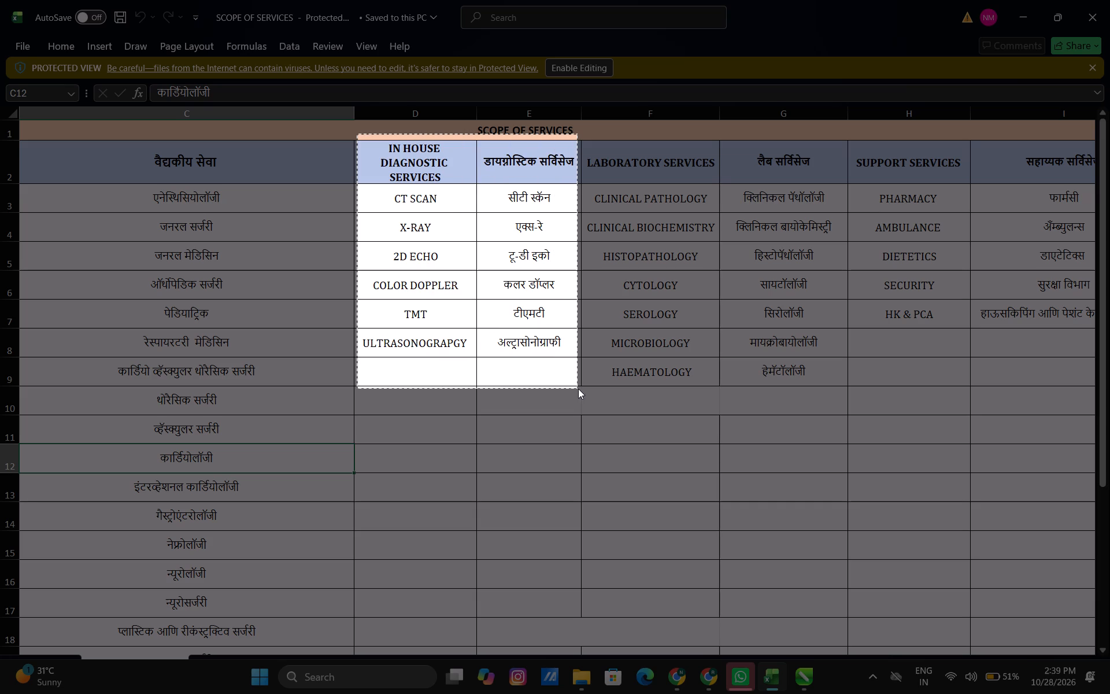
{"action": "left_click_drag", "start_coordinate": [578, 389], "coordinate": [580, 390]}
Open Google Lens image search in a new Chrome tab and submit the snipped diagnostic services table.
{"action": "key", "text": "alt+Tab"}
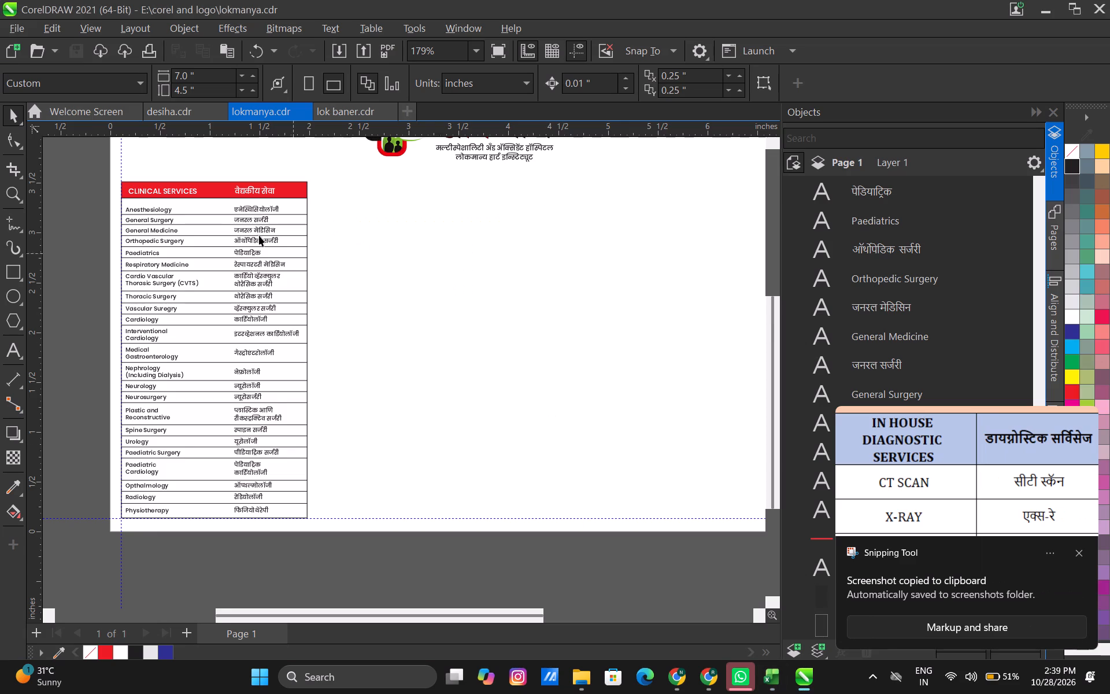
{"action": "scroll", "coordinate": [240, 230], "scroll_direction": "up", "scroll_amount": 3}
{"action": "scroll", "coordinate": [310, 294], "scroll_direction": "down", "scroll_amount": 4}
{"action": "key", "text": "alt+Tab"}
{"action": "key", "text": "alt+Tab"}
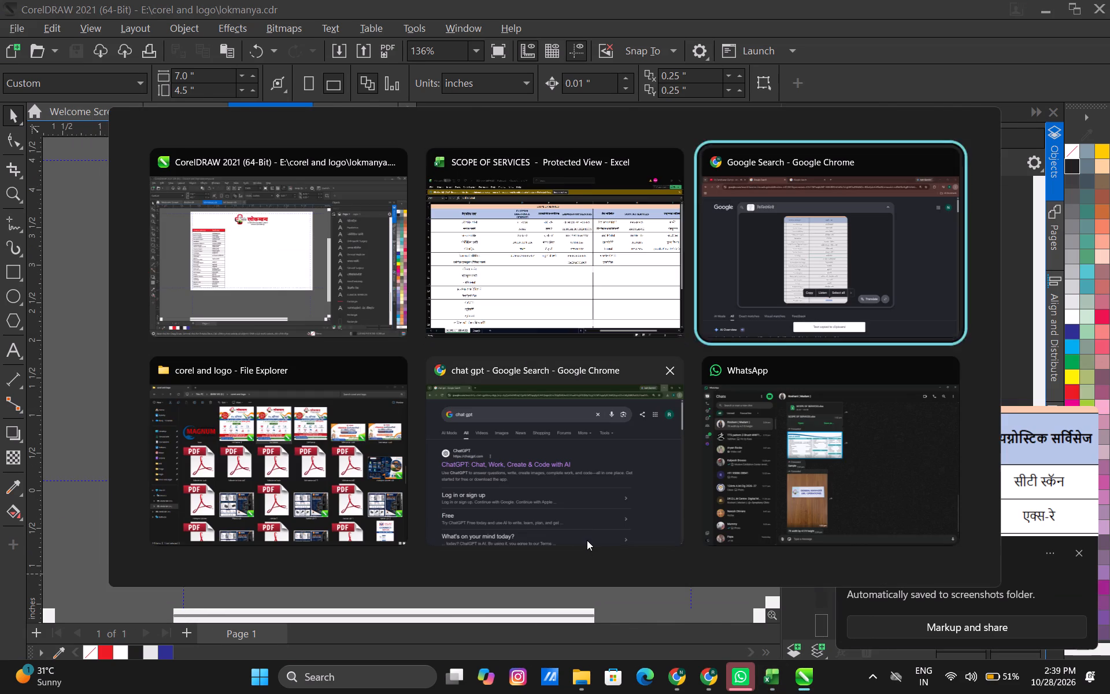
{"action": "left_click", "coordinate": [558, 12]}
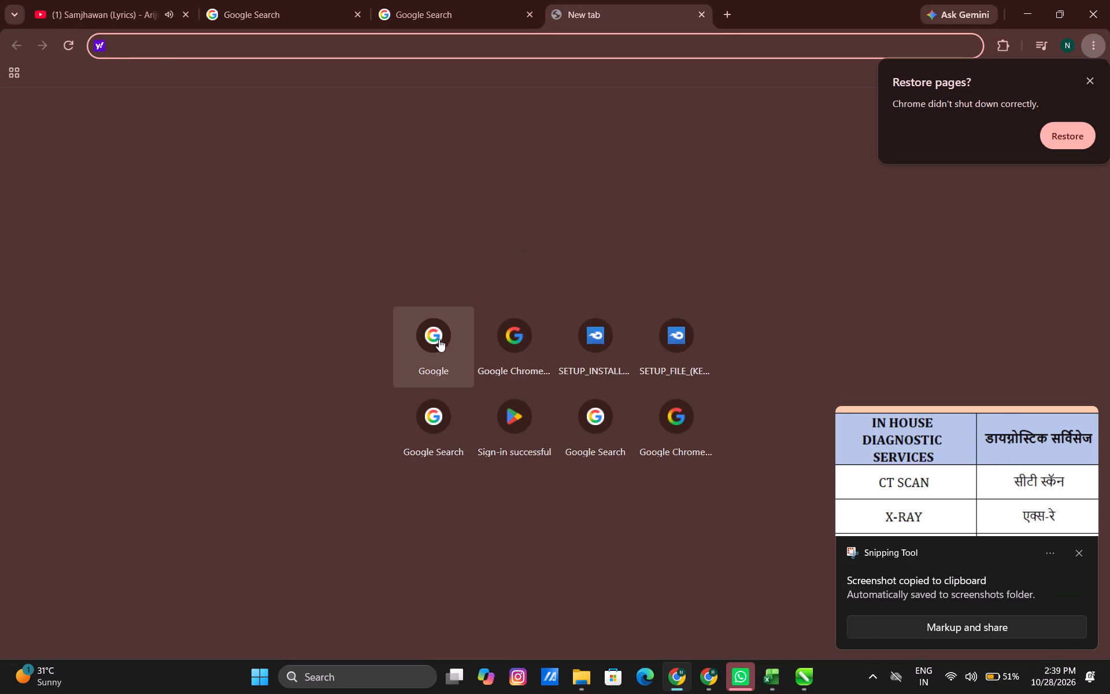
{"action": "left_click", "coordinate": [439, 339]}
{"action": "left_click", "coordinate": [739, 294]}
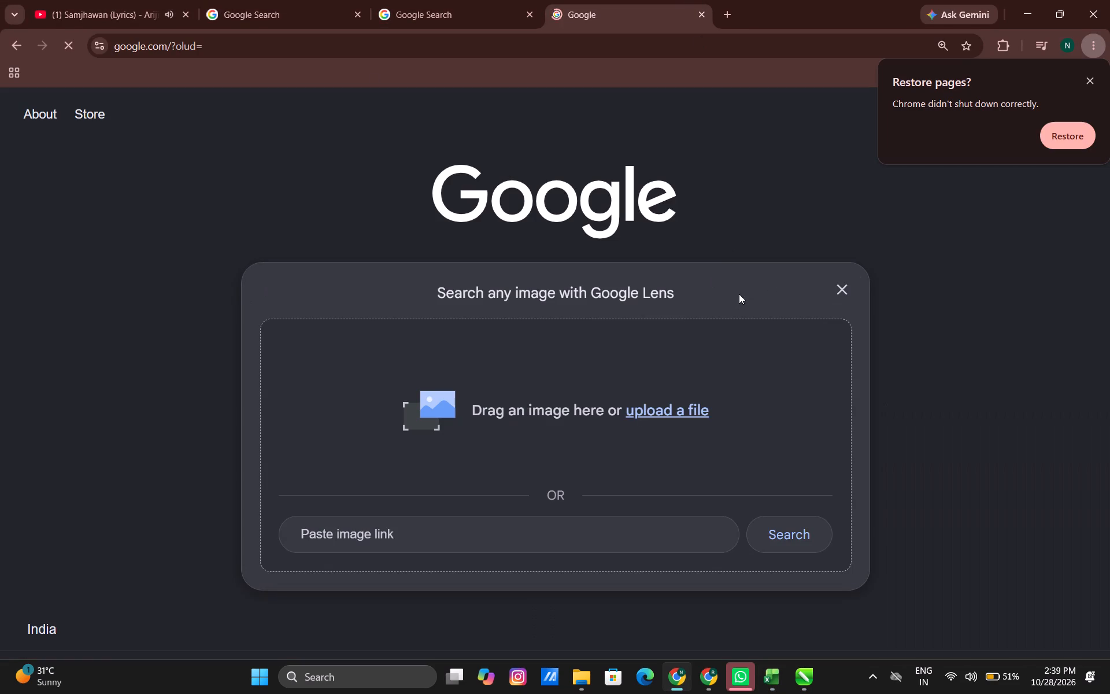
{"action": "key", "text": "ctrl+v"}
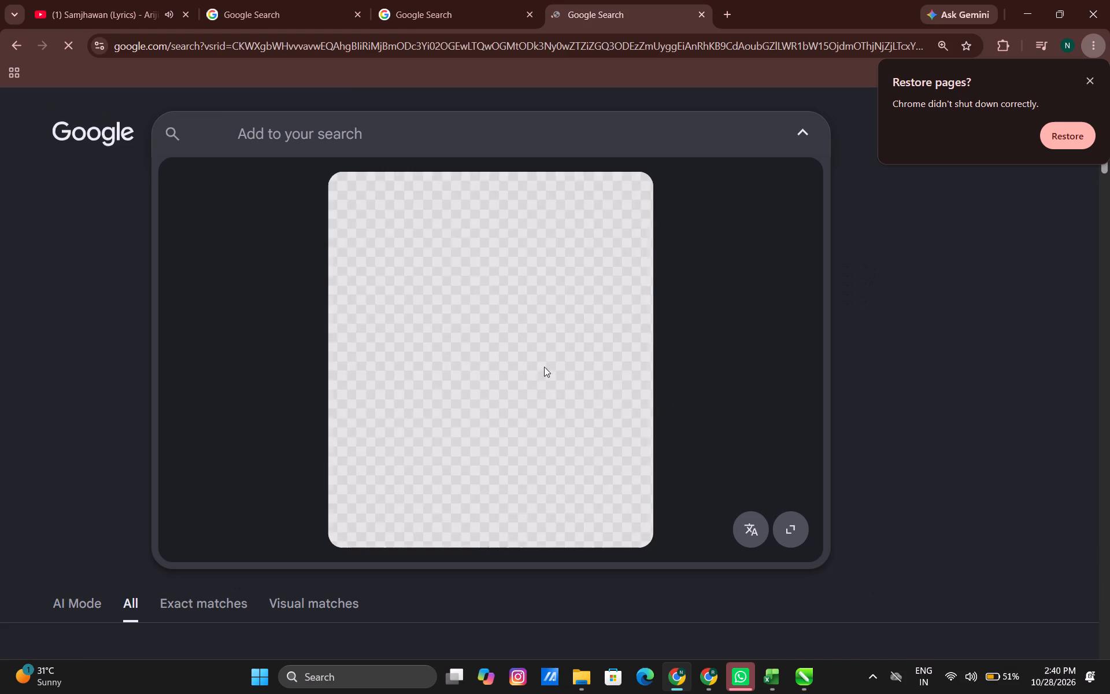
Select and copy the heading text IN HOUSE DIAGNOSTIC SERVICES from the recognised image.
{"action": "double_click", "coordinate": [386, 194]}
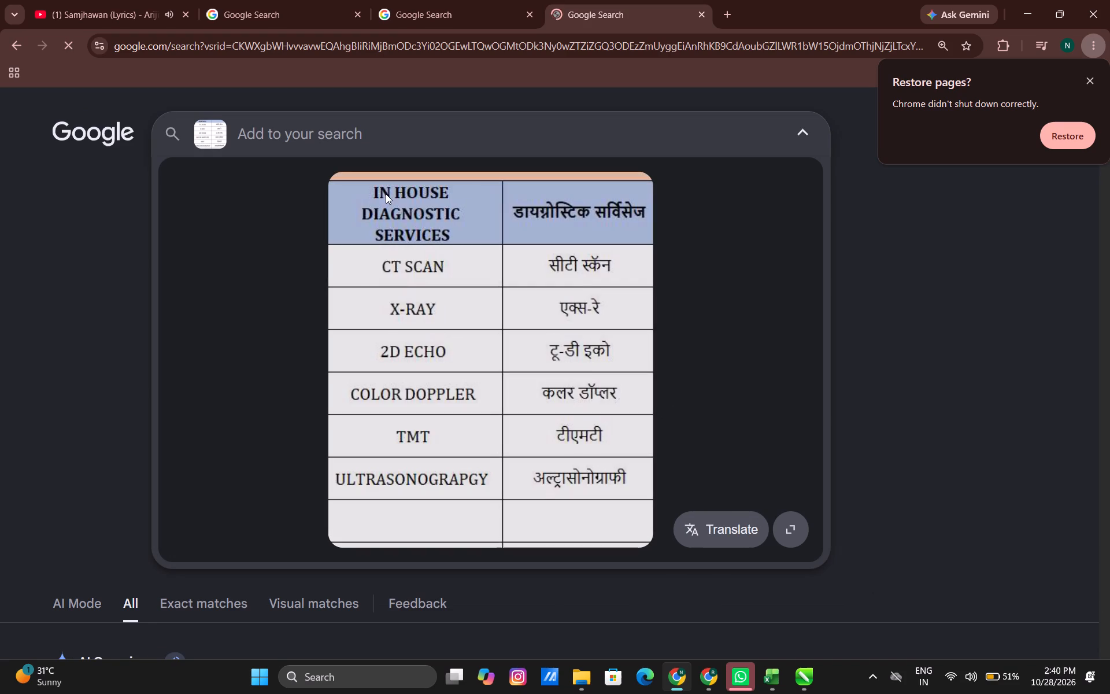
{"action": "triple_click", "coordinate": [378, 195]}
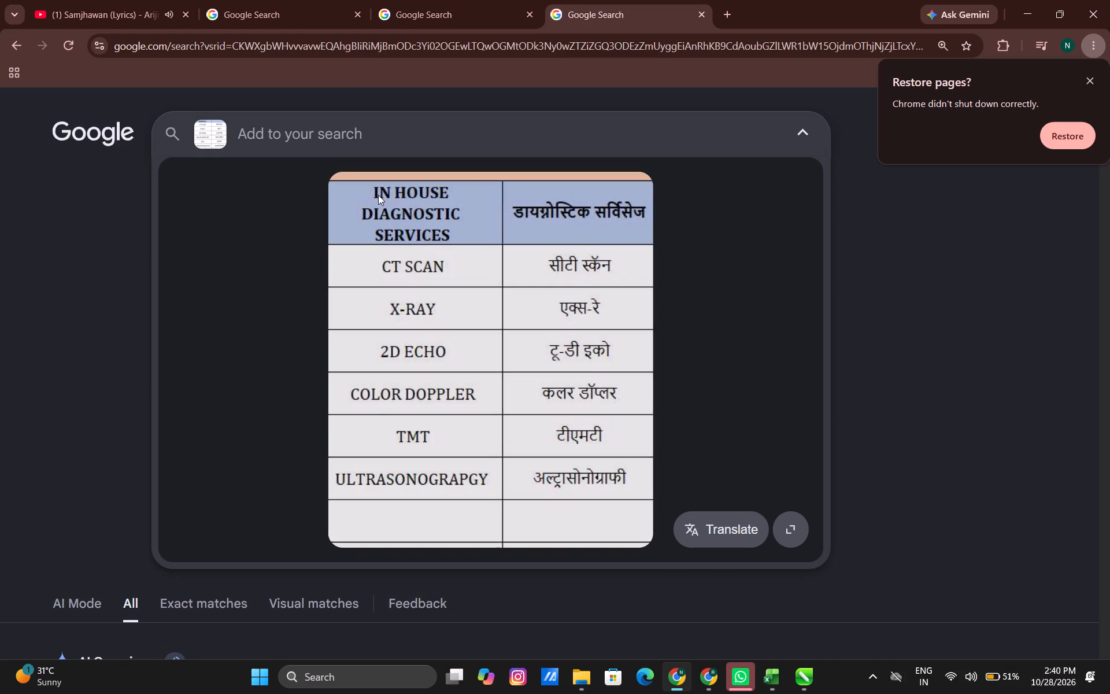
{"action": "double_click", "coordinate": [378, 198]}
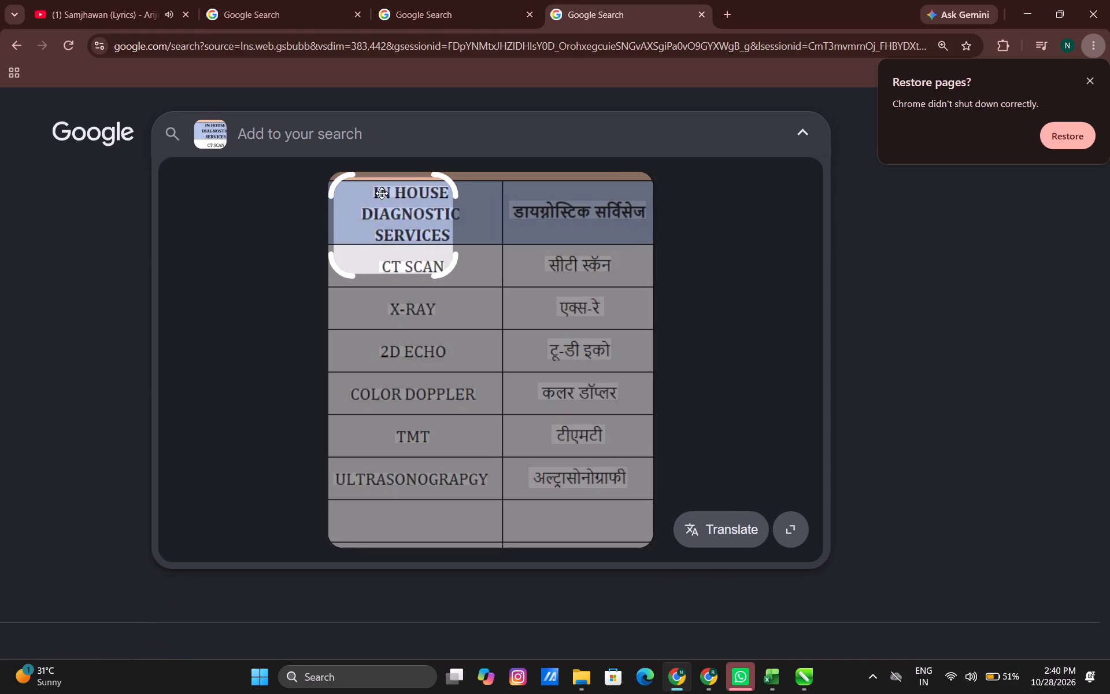
{"action": "triple_click", "coordinate": [382, 193]}
{"action": "double_click", "coordinate": [383, 194]}
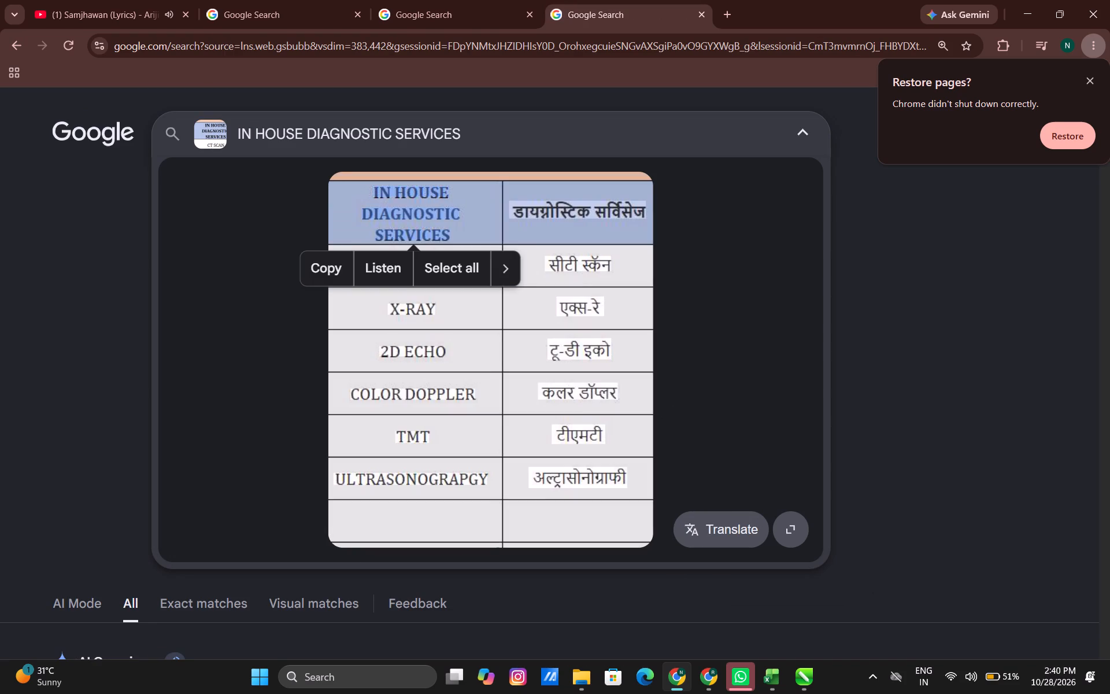
{"action": "left_click", "coordinate": [334, 263]}
Back in CorelDRAW, duplicate the whole clinical services table beside the original, centred at about X 3.019 inches.
{"action": "key", "text": "alt+Tab"}
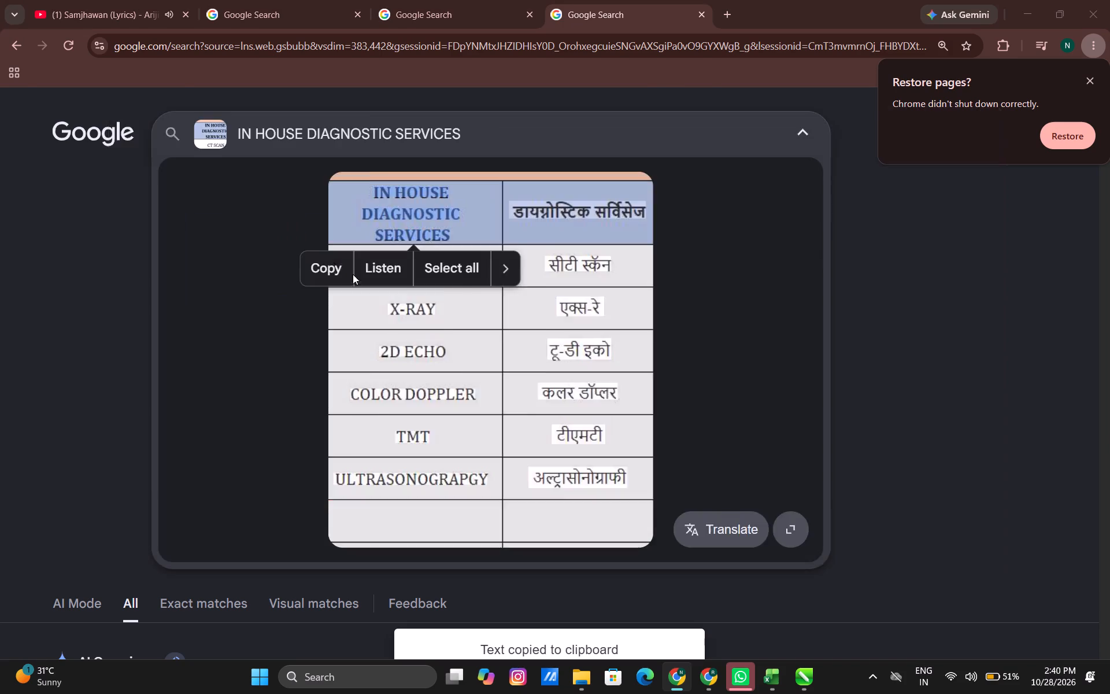
{"action": "left_click_drag", "start_coordinate": [142, 222], "coordinate": [371, 530]}
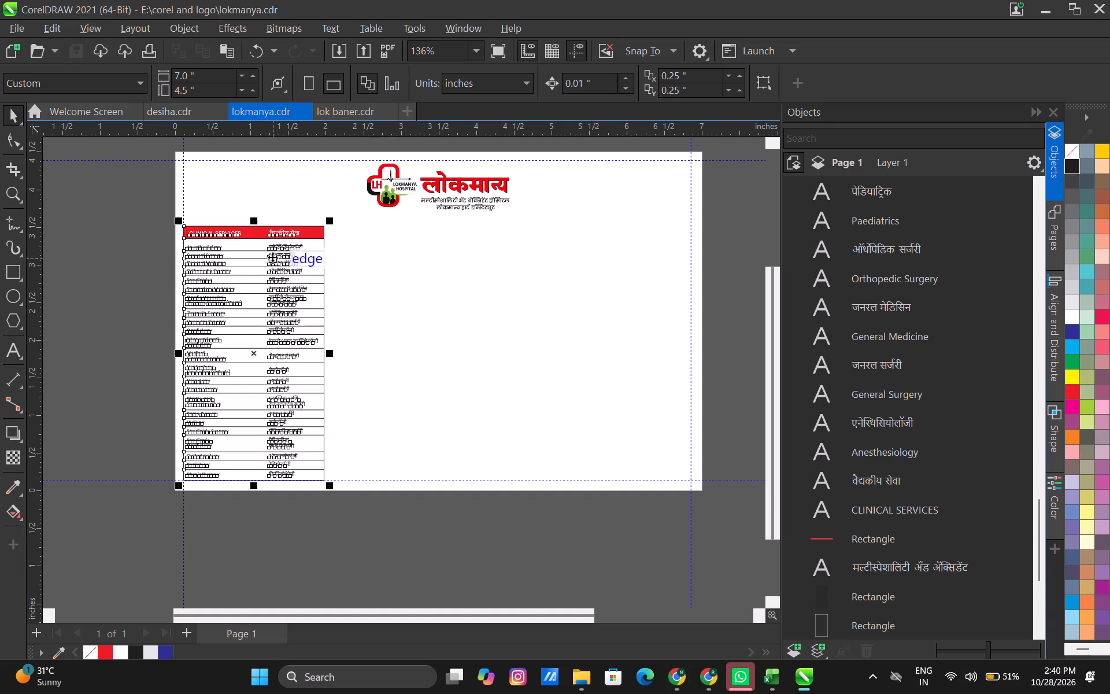
{"action": "left_click_drag", "start_coordinate": [256, 229], "coordinate": [402, 241]}
{"action": "right_click", "coordinate": [402, 241], "text": "shift"}
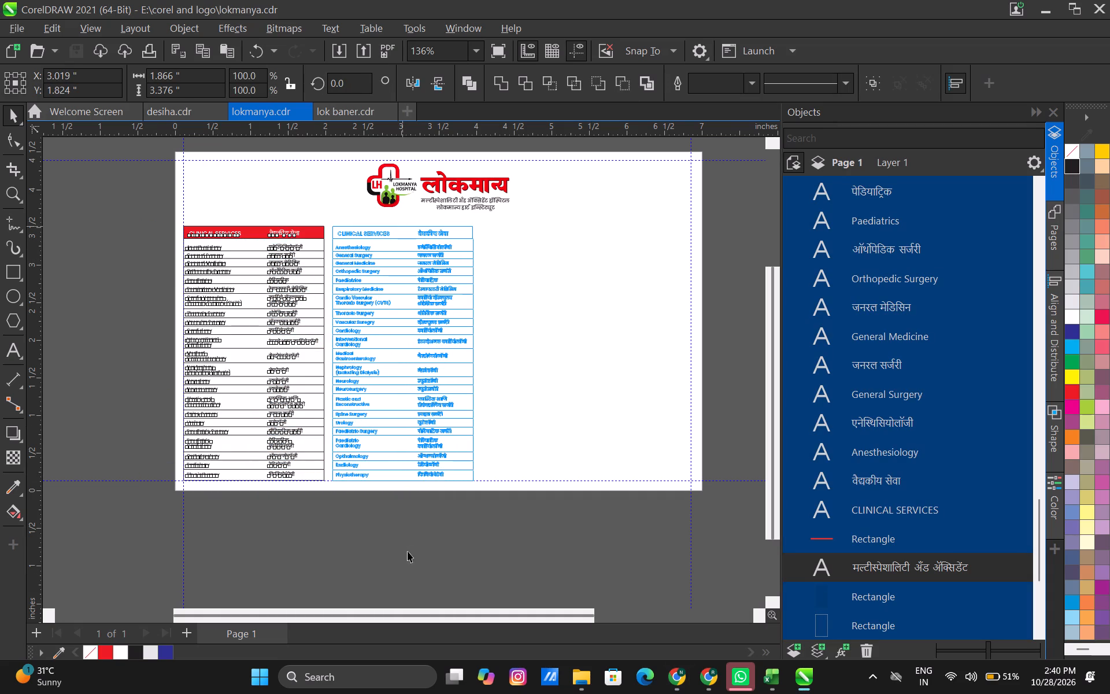
{"action": "left_click", "coordinate": [405, 549]}
Replace the duplicated table's CLINICAL SERVICES heading with the copied text IN HOUSE DIAGNOSTIC SERVICES.
{"action": "scroll", "coordinate": [357, 278], "scroll_direction": "up", "scroll_amount": 6}
{"action": "middle_click_drag", "start_coordinate": [369, 259], "coordinate": [287, 467]}
{"action": "scroll", "coordinate": [337, 257], "scroll_direction": "up", "scroll_amount": 2}
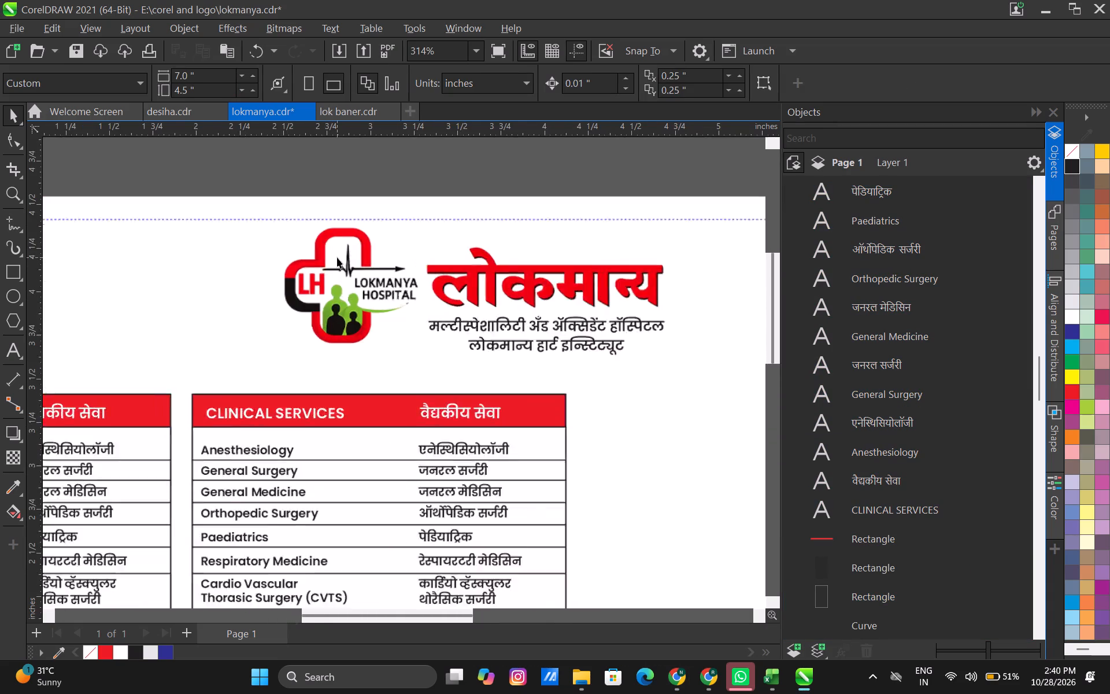
{"action": "scroll", "coordinate": [337, 257], "scroll_direction": "up", "scroll_amount": 1}
{"action": "double_click", "coordinate": [267, 466]}
{"action": "key", "text": "ctrl+a"}
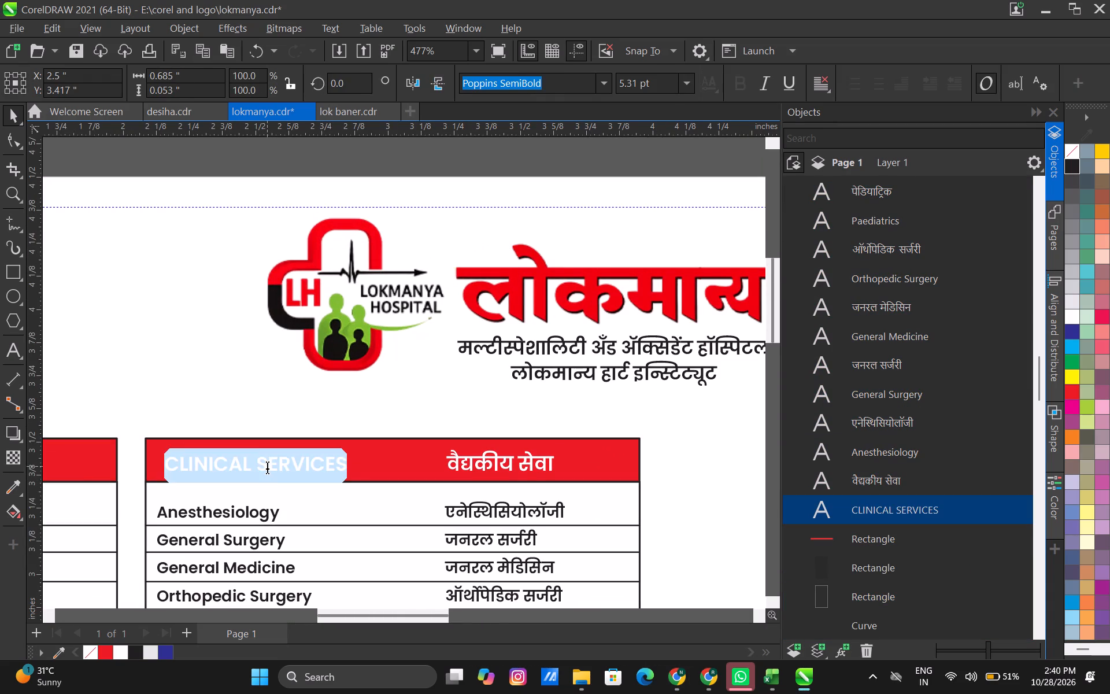
{"action": "key", "text": "ctrl+v"}
{"action": "left_click", "coordinate": [10, 117]}
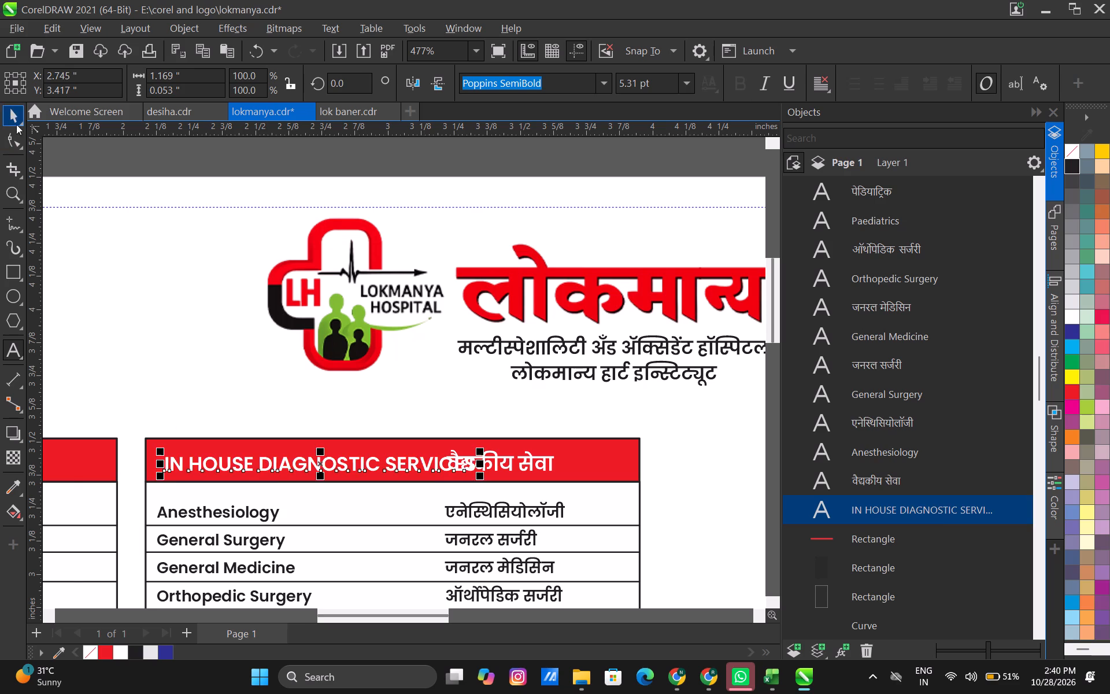
{"action": "scroll", "coordinate": [275, 383], "scroll_direction": "down", "scroll_amount": 5}
{"action": "scroll", "coordinate": [491, 503], "scroll_direction": "down", "scroll_amount": 4}
{"action": "left_click", "coordinate": [491, 453]}
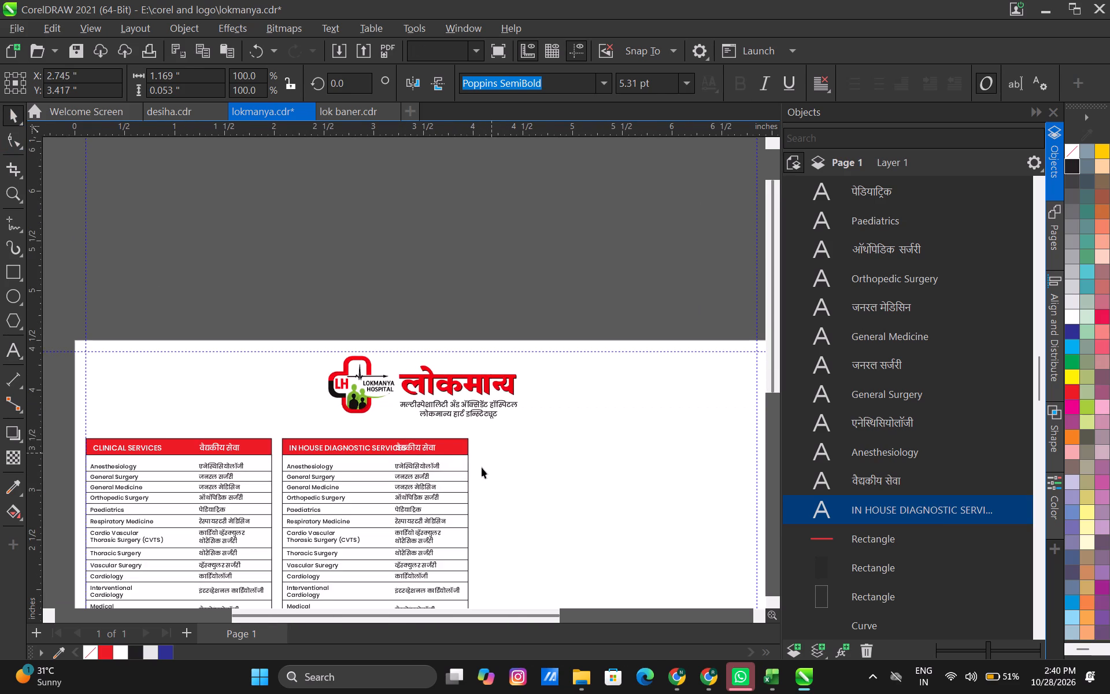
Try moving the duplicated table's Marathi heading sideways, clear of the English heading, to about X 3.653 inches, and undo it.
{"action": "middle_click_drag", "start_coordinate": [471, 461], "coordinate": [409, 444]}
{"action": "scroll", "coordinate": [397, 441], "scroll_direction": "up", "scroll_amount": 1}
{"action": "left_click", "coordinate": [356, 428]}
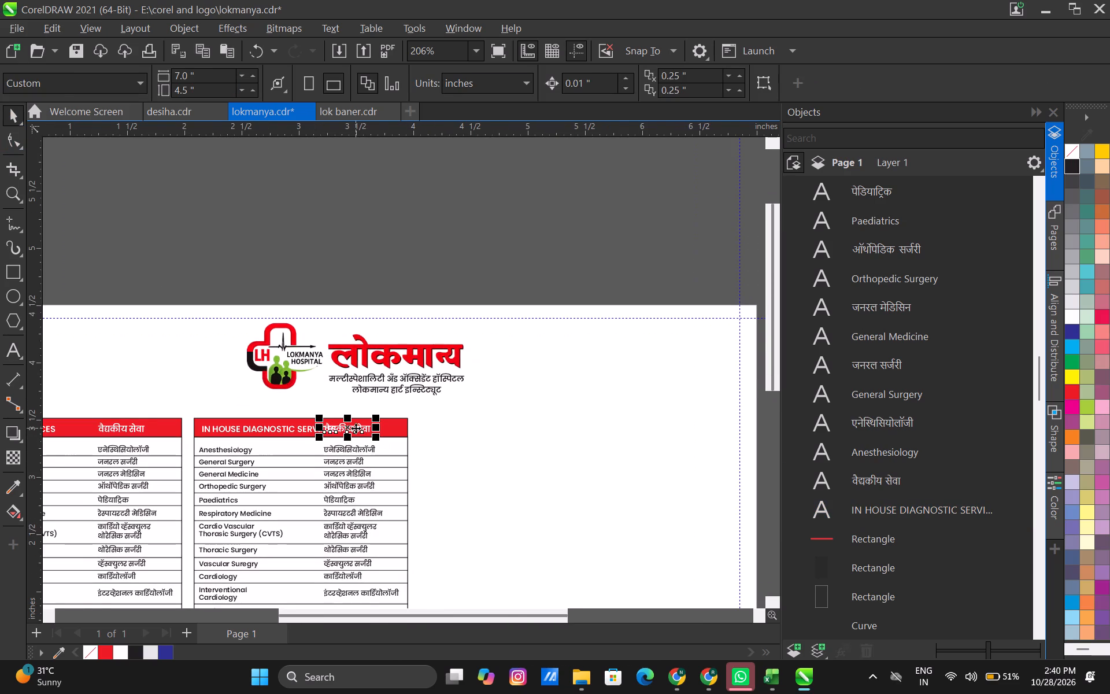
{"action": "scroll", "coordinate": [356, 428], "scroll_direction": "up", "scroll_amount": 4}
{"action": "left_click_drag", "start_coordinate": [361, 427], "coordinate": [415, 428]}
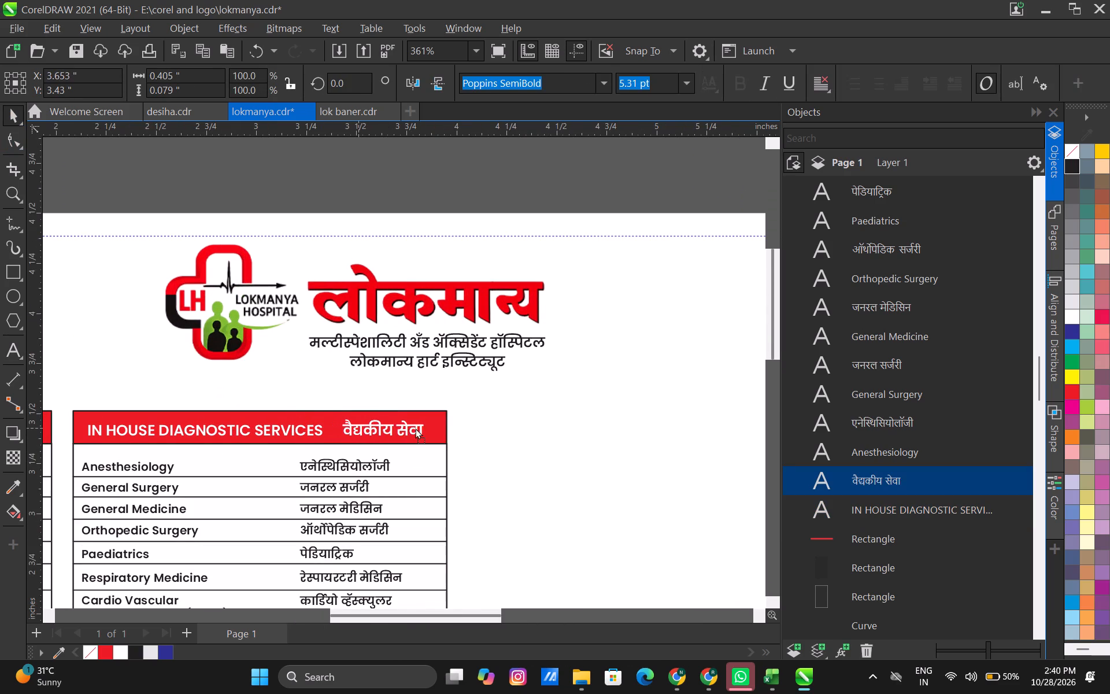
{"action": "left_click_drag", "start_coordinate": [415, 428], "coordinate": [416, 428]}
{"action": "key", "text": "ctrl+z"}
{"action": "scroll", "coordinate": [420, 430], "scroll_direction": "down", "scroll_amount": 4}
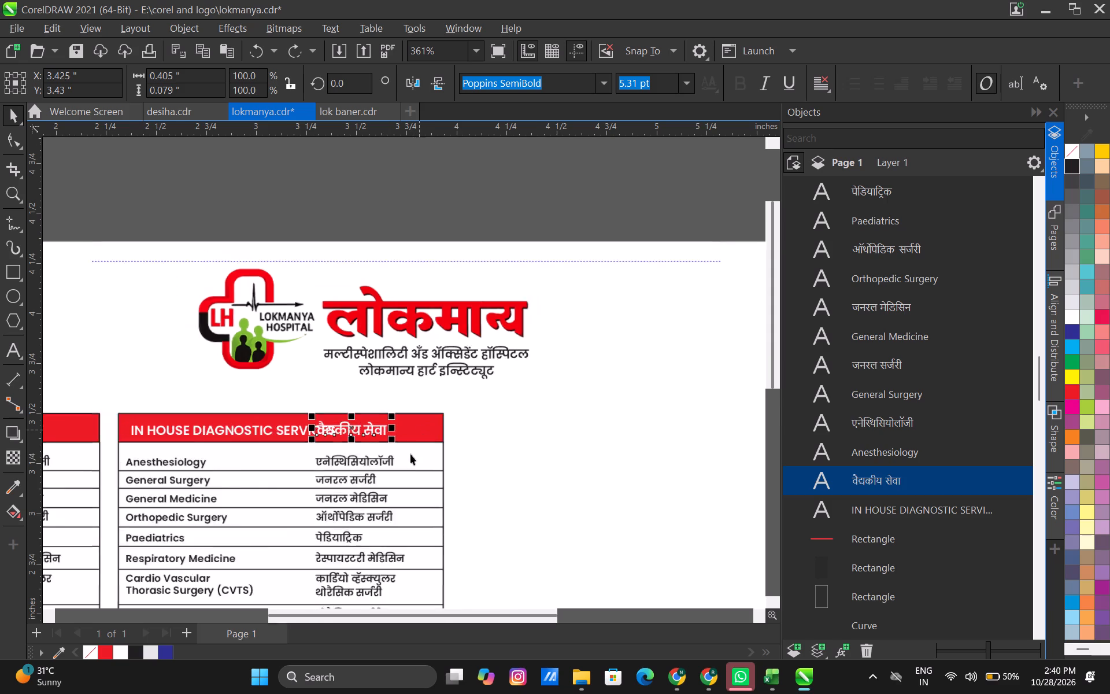
Select the Marathi heading and all Marathi entries in the diagnostic services table and shift them sideways to about X 3.984 inches.
{"action": "scroll", "coordinate": [410, 454], "scroll_direction": "down", "scroll_amount": 6}
{"action": "middle_click_drag", "start_coordinate": [402, 470], "coordinate": [406, 310]}
{"action": "left_click", "coordinate": [444, 537]}
{"action": "left_click_drag", "start_coordinate": [477, 529], "coordinate": [386, 290]}
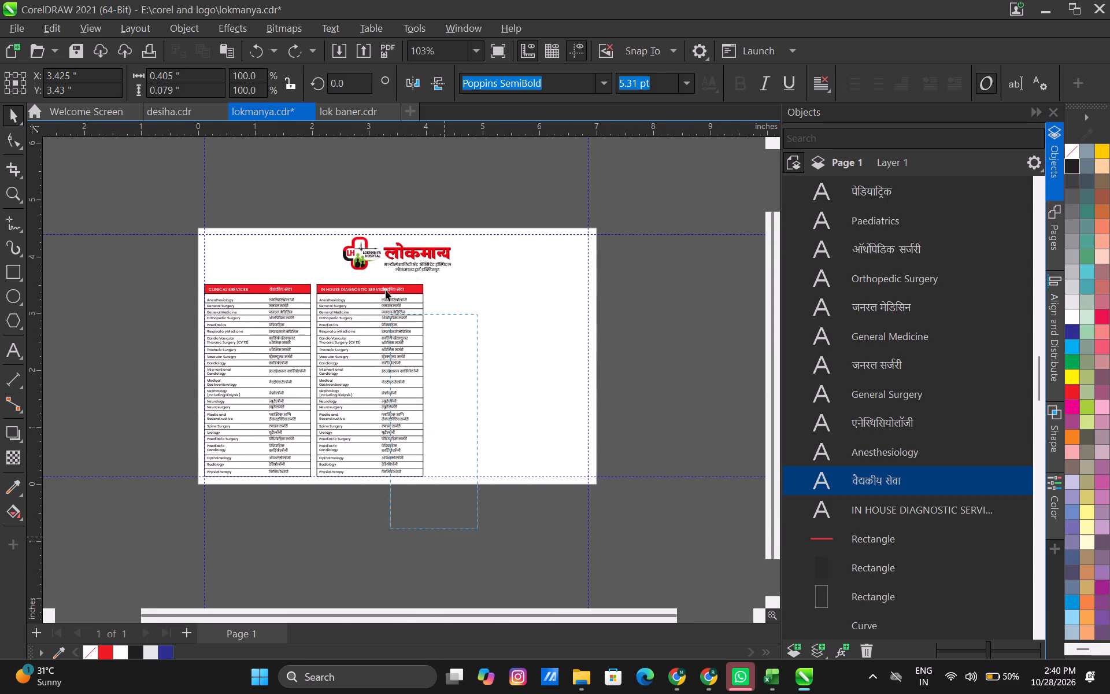
{"action": "left_click_drag", "start_coordinate": [386, 290], "coordinate": [375, 264]}
{"action": "key", "text": "Right"}
{"action": "key", "text": "Right"}
{"action": "key", "text": "Right"}
{"action": "key", "text": "Right"}
{"action": "key", "text": "Right"}
{"action": "key", "text": "Right"}
{"action": "key", "text": "Right"}
{"action": "key", "text": "Right"}
{"action": "key", "text": "Right"}
{"action": "key", "text": "Right"}
{"action": "key", "text": "Right"}
{"action": "key", "text": "Right"}
{"action": "key", "text": "Right"}
{"action": "key", "text": "Right"}
{"action": "key", "text": "Right"}
{"action": "key", "text": "Right"}
{"action": "key", "text": "Right"}
{"action": "key", "text": "Right"}
{"action": "key", "text": "Right"}
{"action": "key", "text": "Right"}
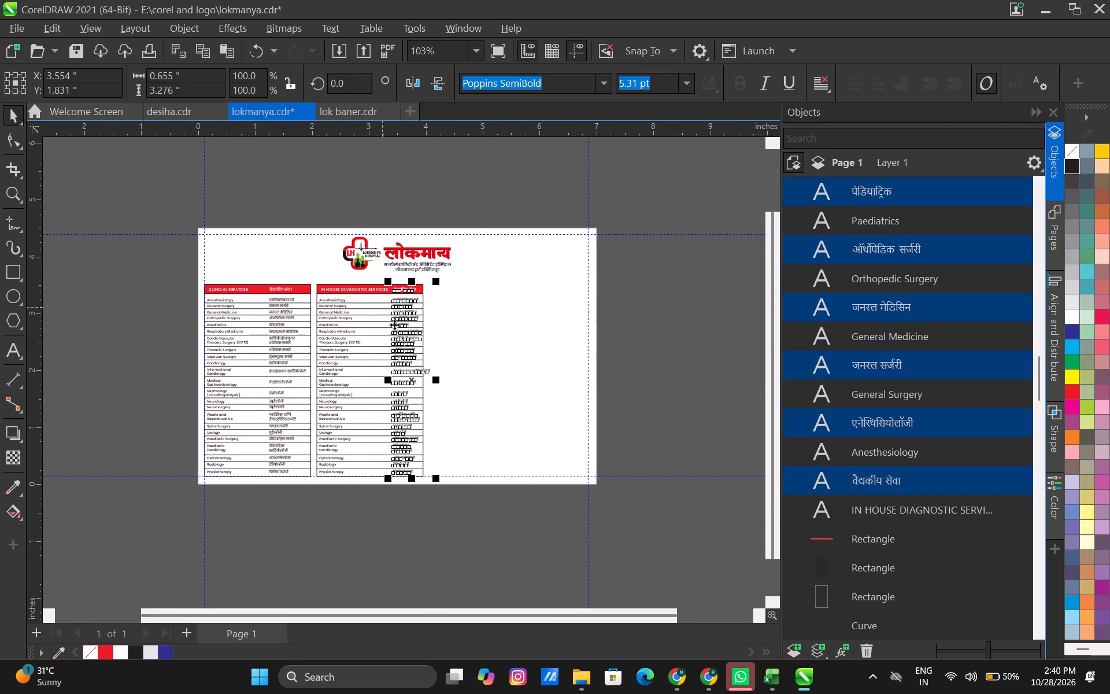
{"action": "scroll", "coordinate": [374, 315], "scroll_direction": "up", "scroll_amount": 4}
{"action": "key", "text": "Right"}
{"action": "key", "text": "Right"}
{"action": "key", "text": "Right"}
{"action": "key", "text": "Right"}
{"action": "key", "text": "Right"}
{"action": "key", "text": "Right"}
{"action": "key", "text": "Right"}
{"action": "key", "text": "Right"}
{"action": "key", "text": "Right"}
{"action": "key", "text": "Right"}
{"action": "key", "text": "Right"}
{"action": "key", "text": "Right"}
{"action": "key", "text": "Right"}
{"action": "key", "text": "Right"}
{"action": "key", "text": "Right"}
{"action": "key", "text": "Right"}
{"action": "key", "text": "Right"}
{"action": "key", "text": "Right"}
{"action": "key", "text": "Right"}
{"action": "key", "text": "Right"}
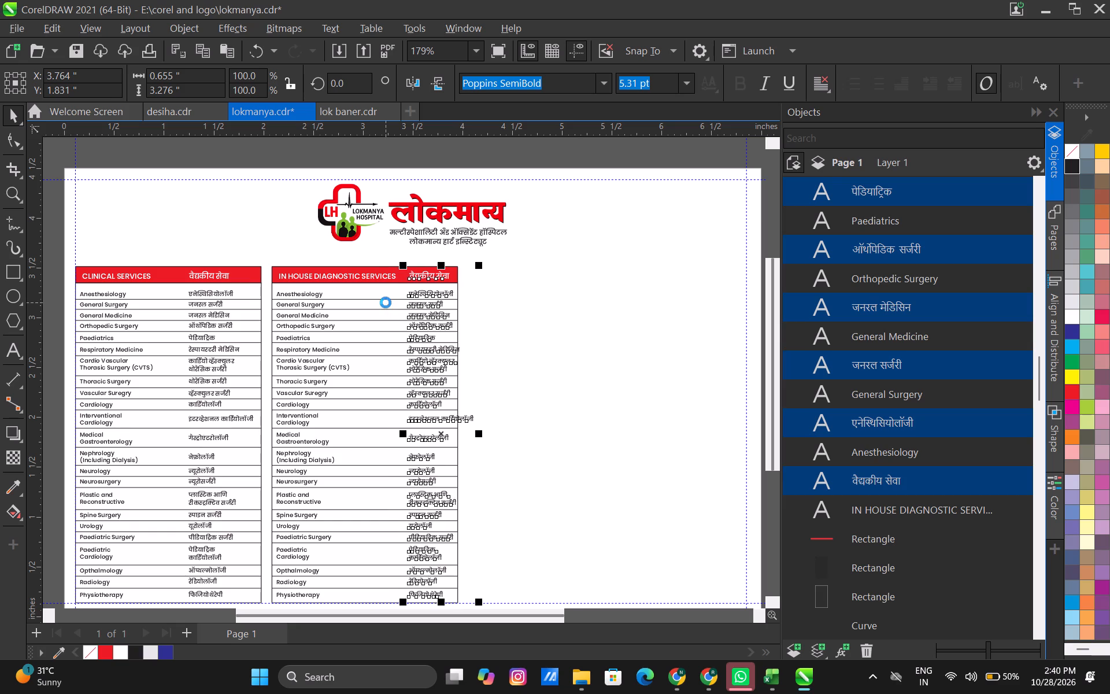
{"action": "scroll", "coordinate": [402, 298], "scroll_direction": "up", "scroll_amount": 1}
{"action": "scroll", "coordinate": [402, 298], "scroll_direction": "down", "scroll_amount": 1}
{"action": "scroll", "coordinate": [402, 298], "scroll_direction": "up", "scroll_amount": 1}
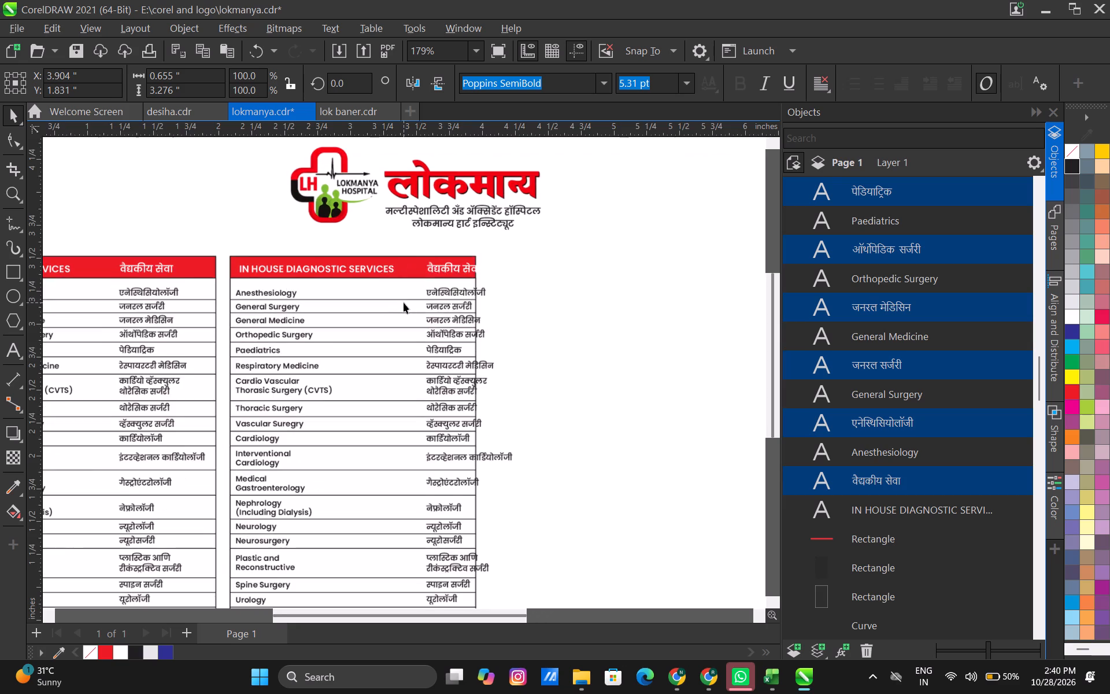
{"action": "key", "text": "Right"}
{"action": "key", "text": "Right"}
{"action": "key", "text": "Right"}
{"action": "key", "text": "Right"}
{"action": "key", "text": "Right"}
{"action": "key", "text": "Right"}
{"action": "key", "text": "Right"}
{"action": "key", "text": "Right"}
{"action": "key", "text": "Right"}
{"action": "key", "text": "Right"}
{"action": "key", "text": "Right"}
{"action": "key", "text": "Right"}
{"action": "key", "text": "Right"}
{"action": "key", "text": "Right"}
{"action": "key", "text": "Right"}
{"action": "key", "text": "Right"}
{"action": "key", "text": "Right"}
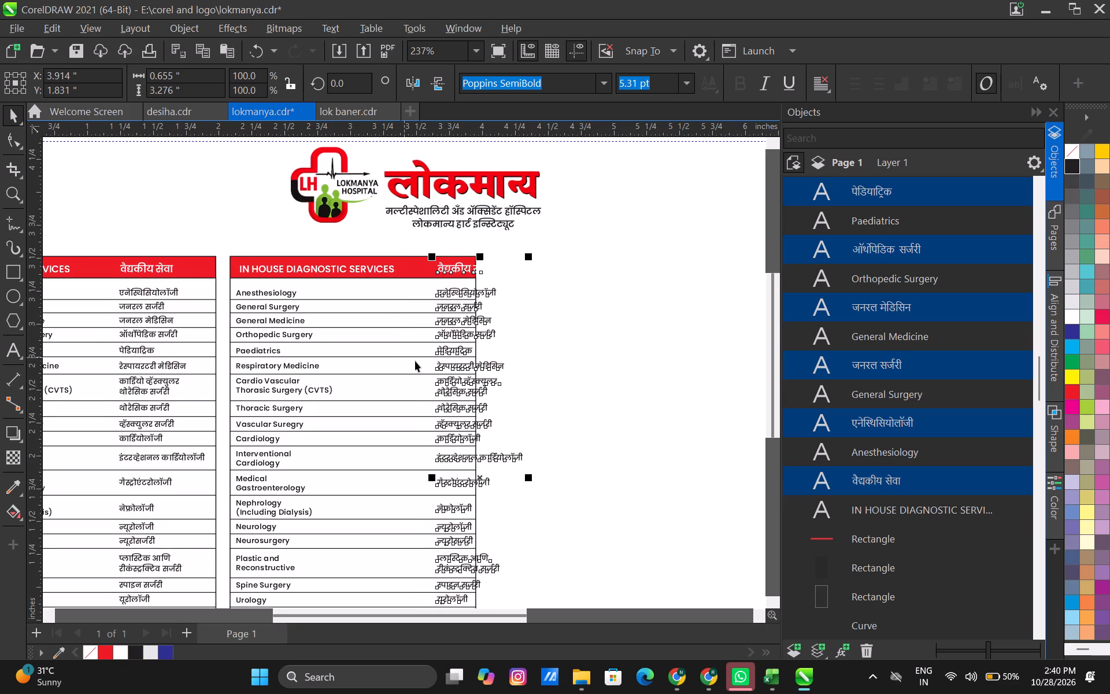
{"action": "scroll", "coordinate": [415, 361], "scroll_direction": "down", "scroll_amount": 3}
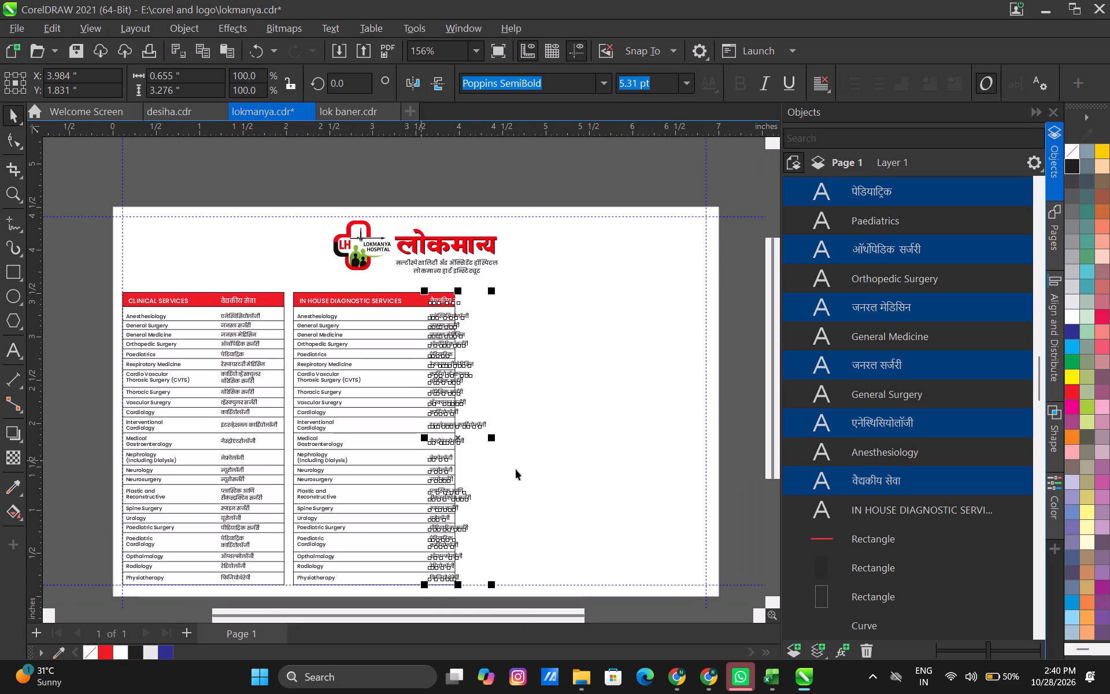
Widen the diagnostic table's red heading bar and body rectangle together to about 2.292 inches, keeping their inner edge fixed.
{"action": "left_click", "coordinate": [517, 469]}
{"action": "left_click", "coordinate": [413, 423]}
{"action": "left_click", "coordinate": [513, 409]}
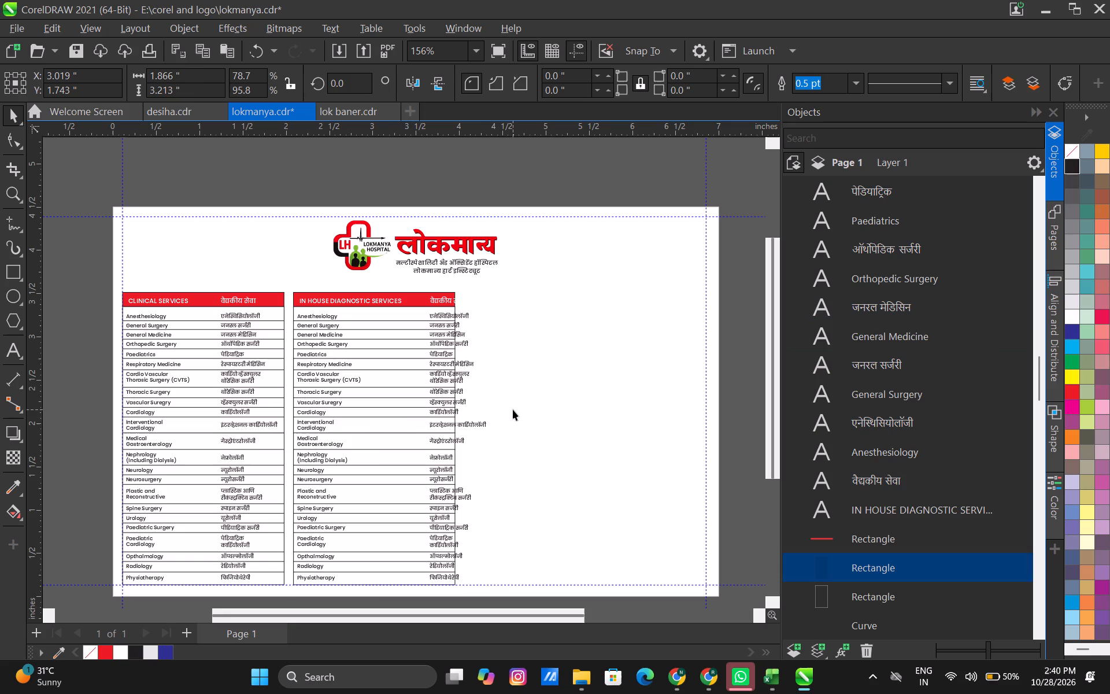
{"action": "scroll", "coordinate": [419, 282], "scroll_direction": "up", "scroll_amount": 9}
{"action": "left_click", "coordinate": [428, 319]}
{"action": "left_click", "coordinate": [407, 382], "text": "shift"}
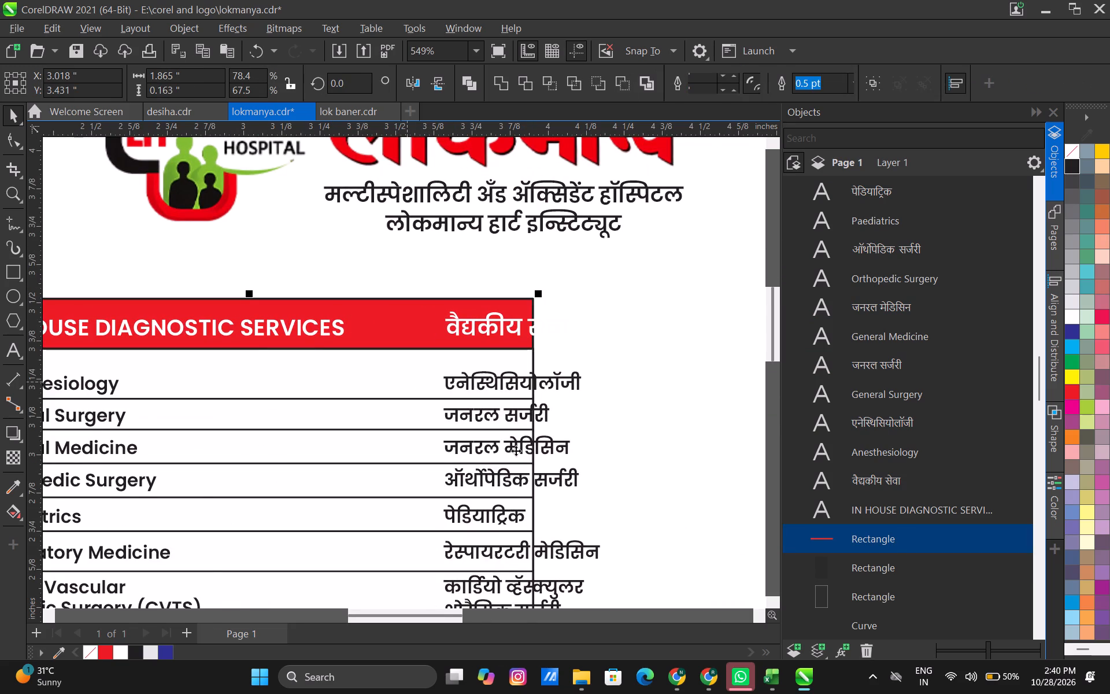
{"action": "scroll", "coordinate": [545, 462], "scroll_direction": "down", "scroll_amount": 9}
{"action": "middle_click_drag", "start_coordinate": [543, 470], "coordinate": [494, 252]}
{"action": "scroll", "coordinate": [494, 335], "scroll_direction": "up", "scroll_amount": 5}
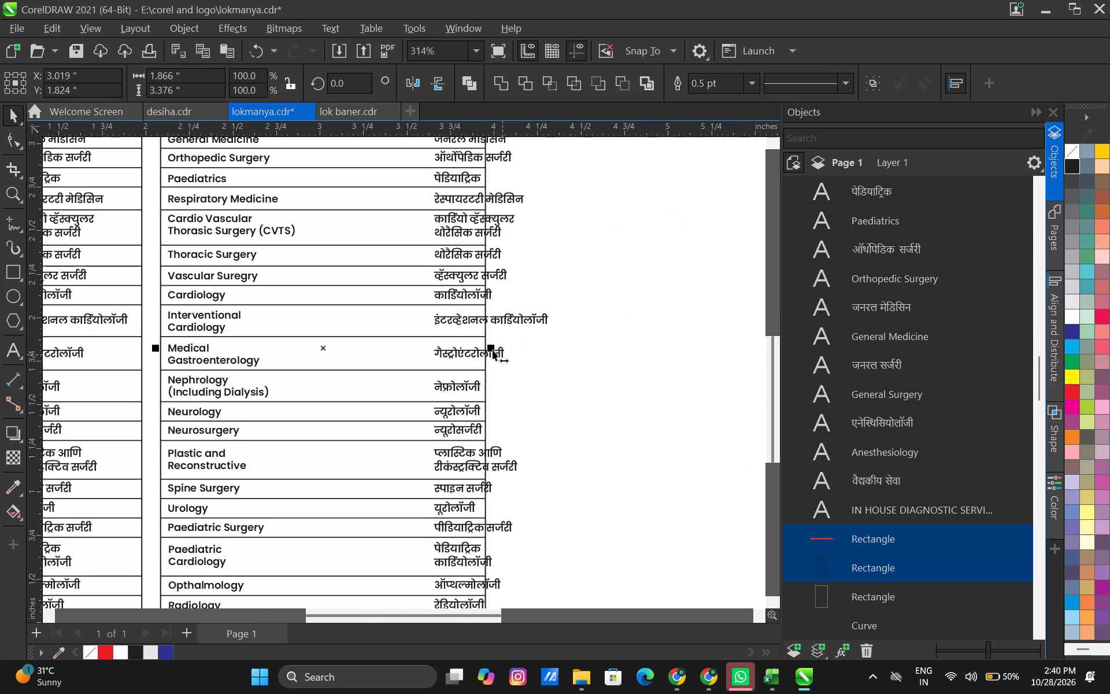
{"action": "left_click_drag", "start_coordinate": [489, 345], "coordinate": [563, 427]}
{"action": "scroll", "coordinate": [560, 408], "scroll_direction": "up", "scroll_amount": 1}
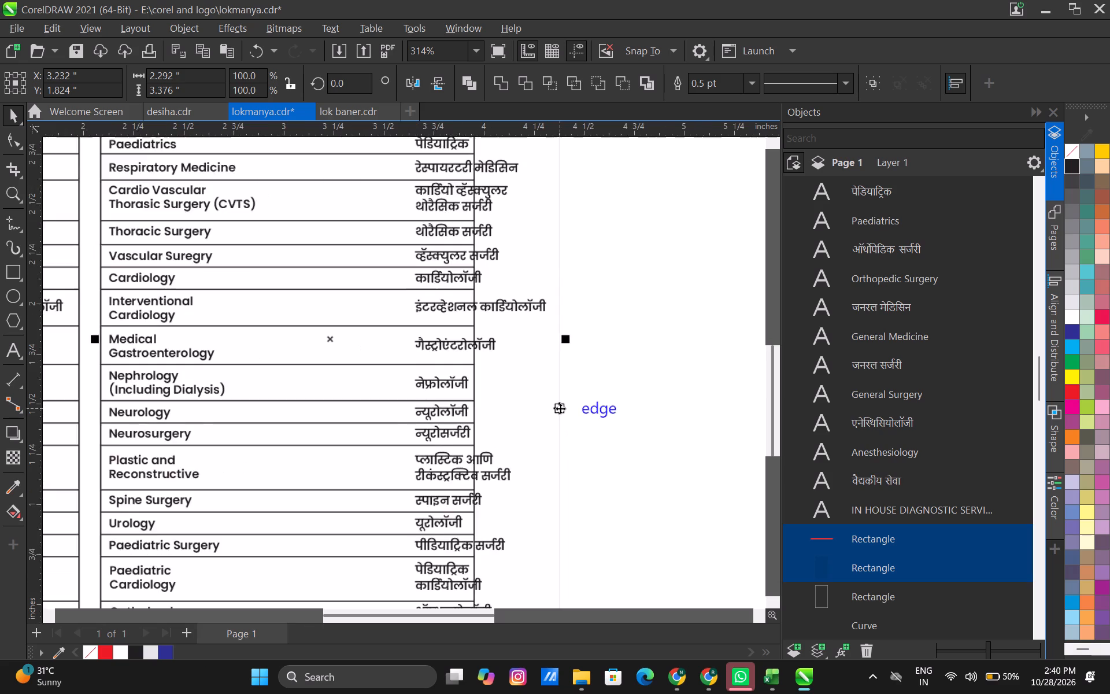
{"action": "scroll", "coordinate": [560, 409], "scroll_direction": "down", "scroll_amount": 4}
{"action": "scroll", "coordinate": [523, 497], "scroll_direction": "up", "scroll_amount": 4}
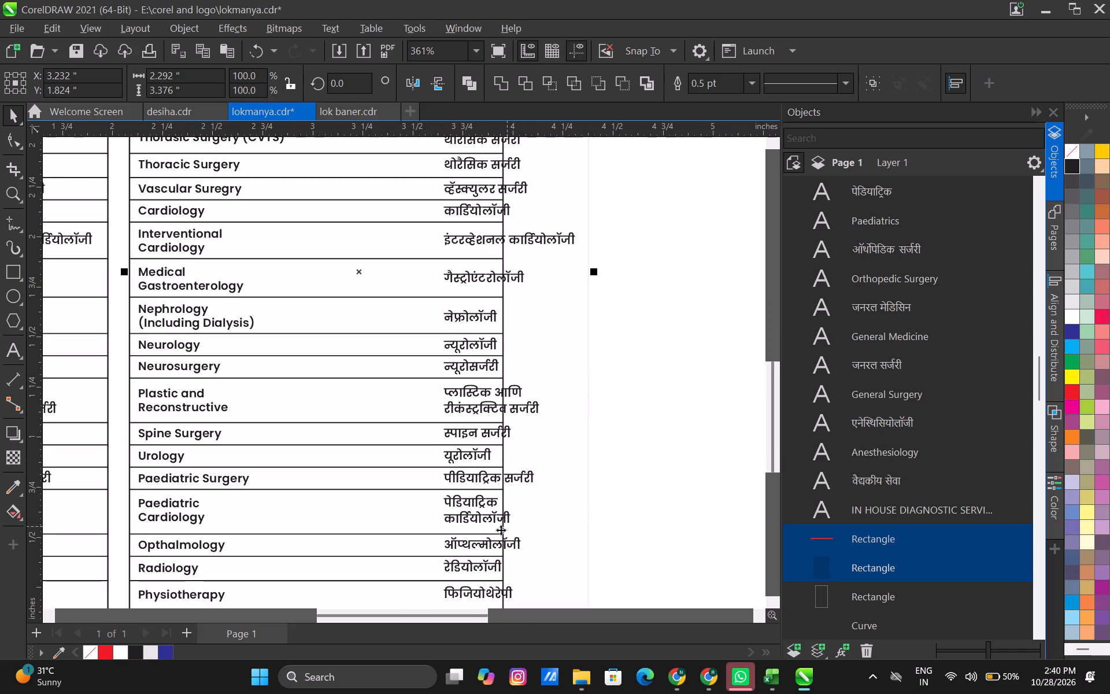
Stretch the diagnostic table's remaining outline rectangle to the edge of the widened body, about 2.292 inches wide.
{"action": "left_click", "coordinate": [504, 532]}
{"action": "scroll", "coordinate": [611, 346], "scroll_direction": "down", "scroll_amount": 1}
{"action": "left_click", "coordinate": [630, 331]}
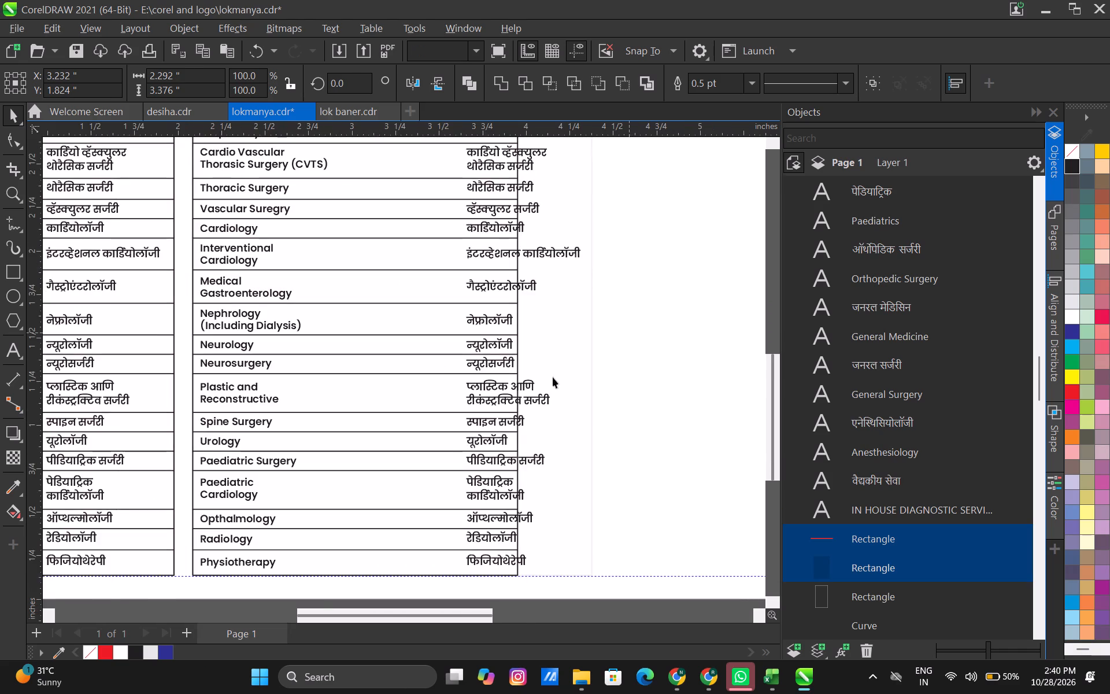
{"action": "scroll", "coordinate": [501, 322], "scroll_direction": "up", "scroll_amount": 3}
{"action": "left_click", "coordinate": [527, 313]}
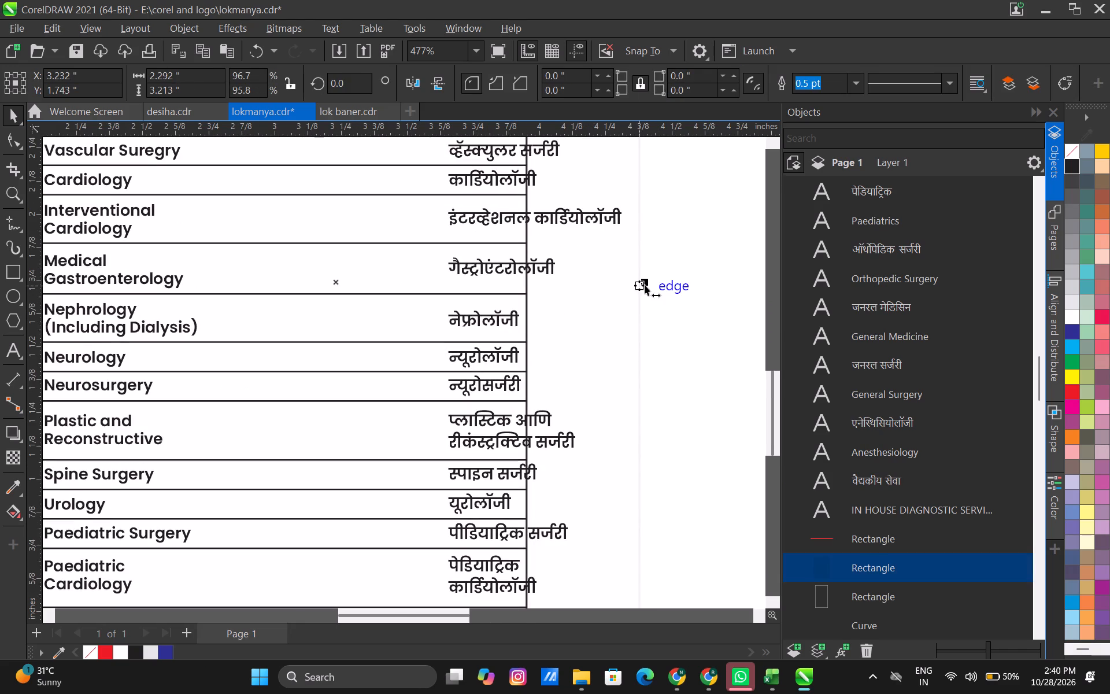
{"action": "scroll", "coordinate": [636, 302], "scroll_direction": "down", "scroll_amount": 5}
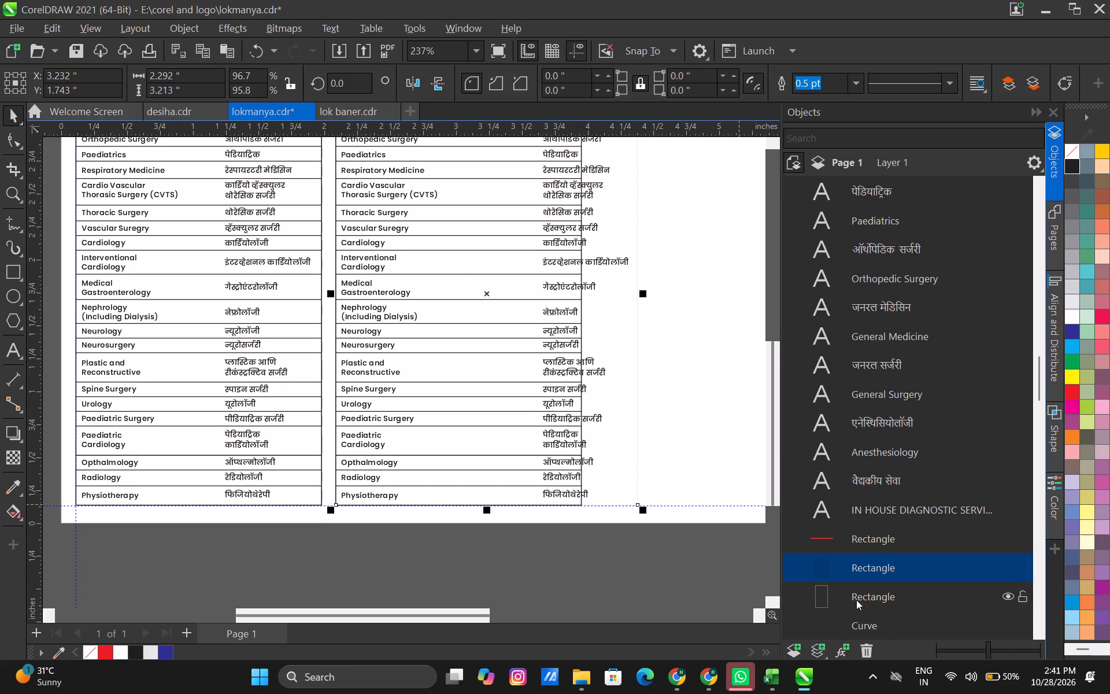
{"action": "left_click", "coordinate": [854, 595]}
{"action": "left_click_drag", "start_coordinate": [586, 296], "coordinate": [643, 363]}
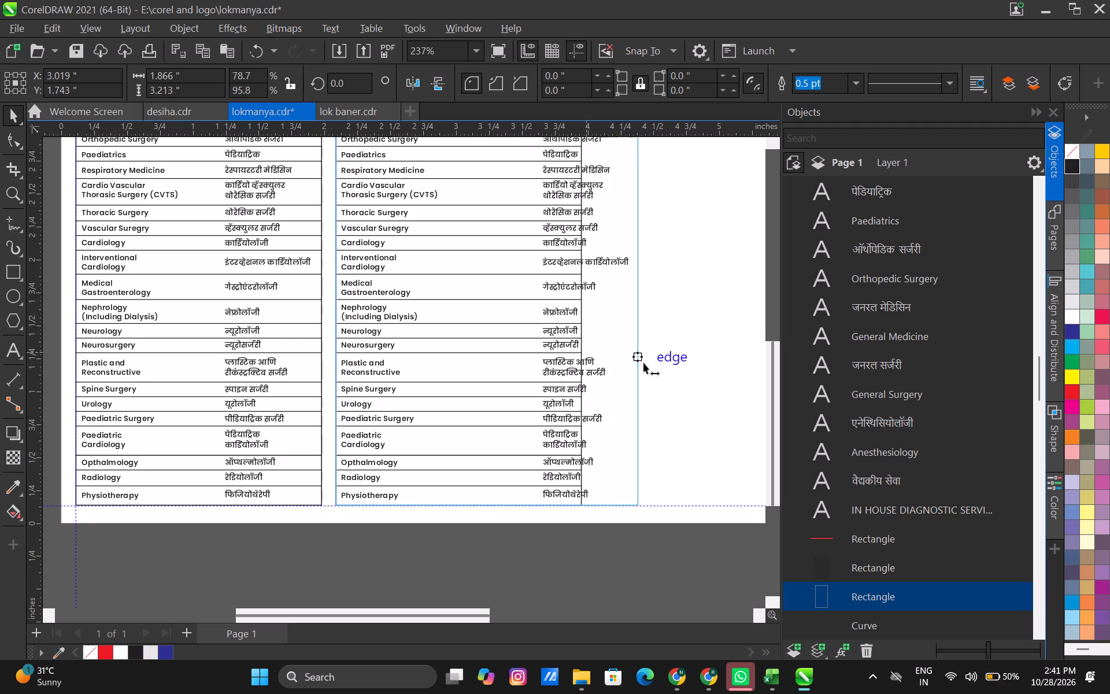
{"action": "left_click_drag", "start_coordinate": [643, 363], "coordinate": [643, 374]}
{"action": "scroll", "coordinate": [637, 379], "scroll_direction": "down", "scroll_amount": 4}
{"action": "middle_click_drag", "start_coordinate": [631, 366], "coordinate": [577, 451]}
{"action": "scroll", "coordinate": [575, 363], "scroll_direction": "up", "scroll_amount": 2}
{"action": "scroll", "coordinate": [615, 311], "scroll_direction": "down", "scroll_amount": 5}
{"action": "left_click", "coordinate": [651, 353]}
{"action": "scroll", "coordinate": [535, 246], "scroll_direction": "up", "scroll_amount": 3}
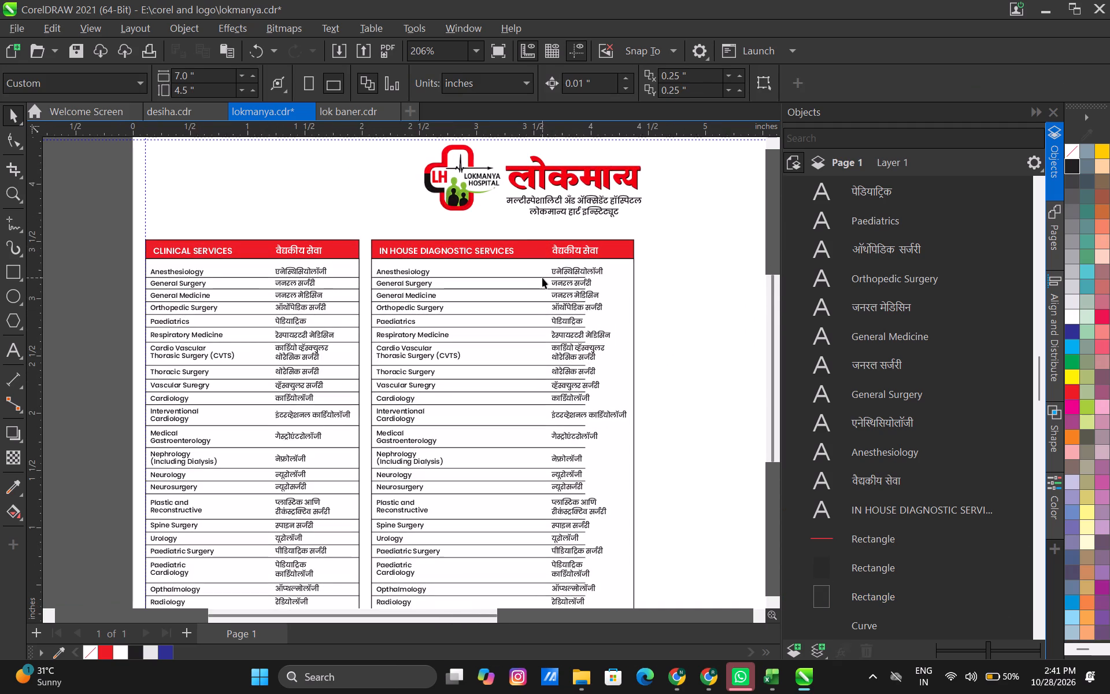
Compare the diagnostic services list in the browser's recognised image with the duplicated table in CorelDRAW.
{"action": "key", "text": "alt+Tab"}
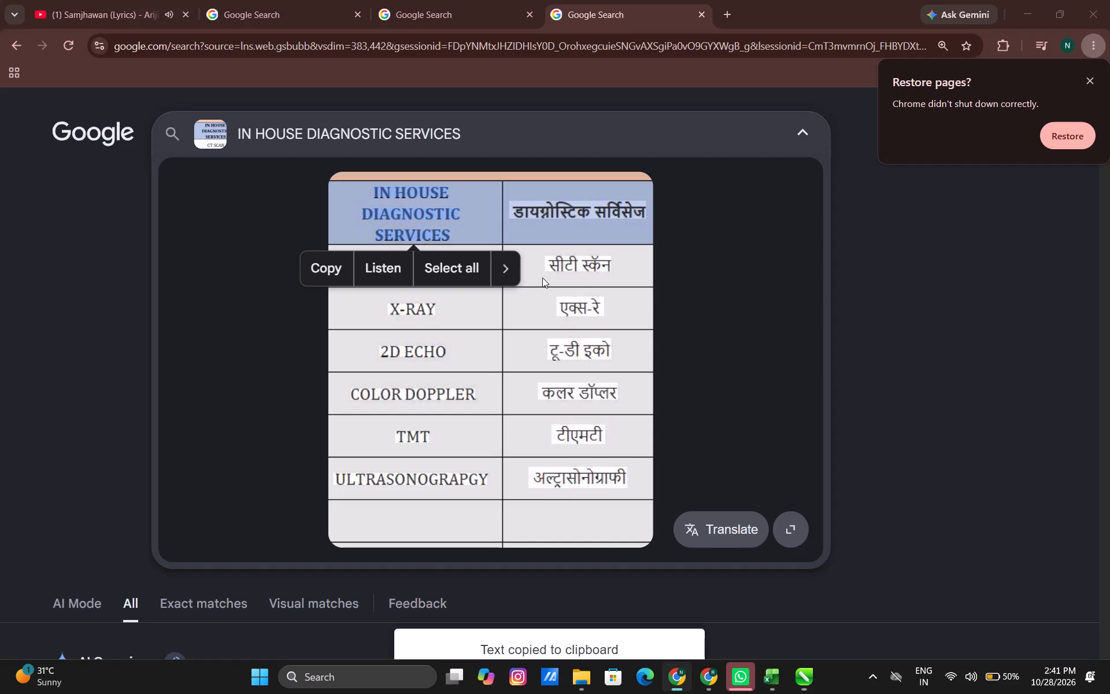
{"action": "key", "text": "alt+Tab"}
{"action": "scroll", "coordinate": [547, 310], "scroll_direction": "down", "scroll_amount": 4}
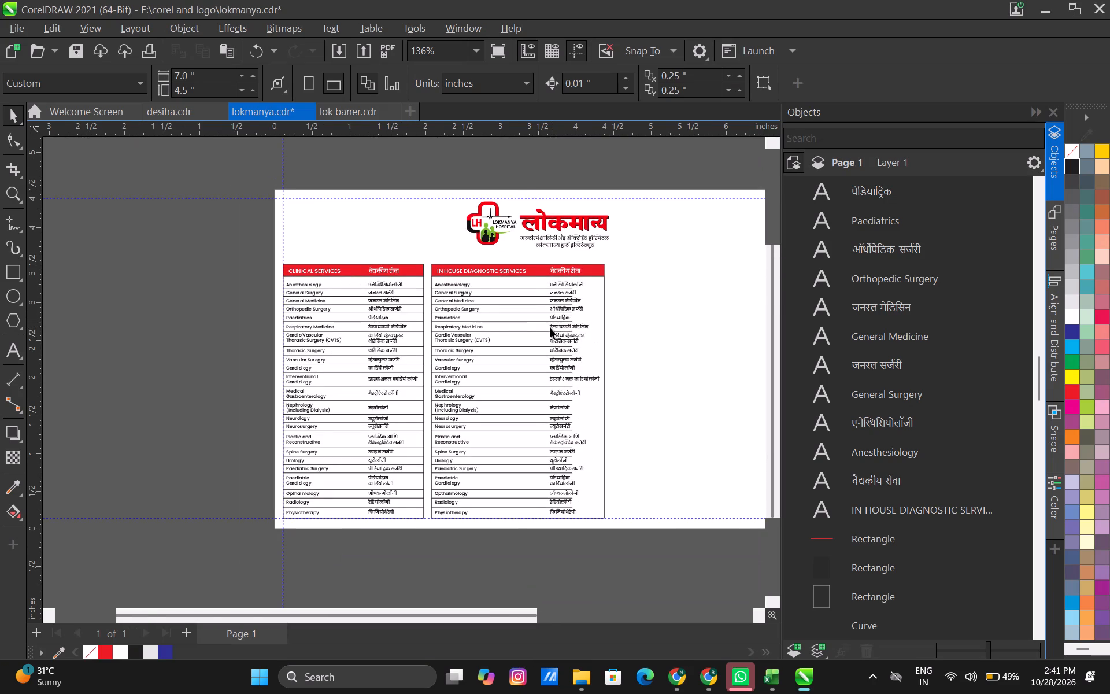
{"action": "middle_click_drag", "start_coordinate": [539, 320], "coordinate": [481, 315]}
{"action": "scroll", "coordinate": [485, 281], "scroll_direction": "up", "scroll_amount": 2}
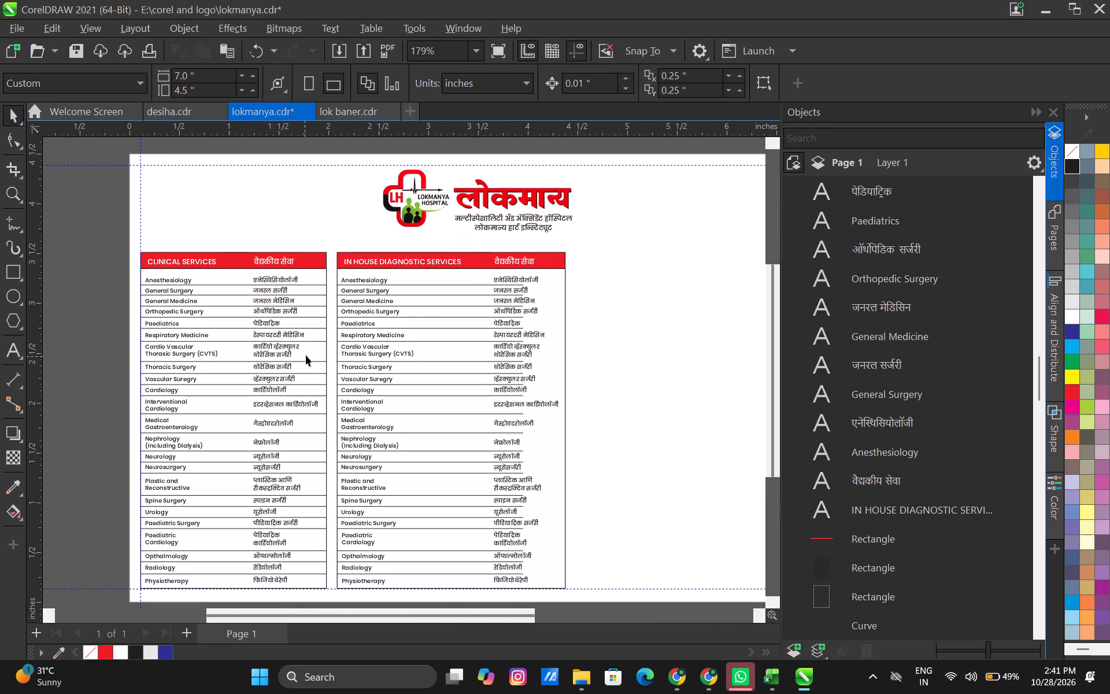
{"action": "middle_click_drag", "start_coordinate": [470, 364], "coordinate": [406, 331]}
{"action": "scroll", "coordinate": [406, 331], "scroll_direction": "up", "scroll_amount": 1}
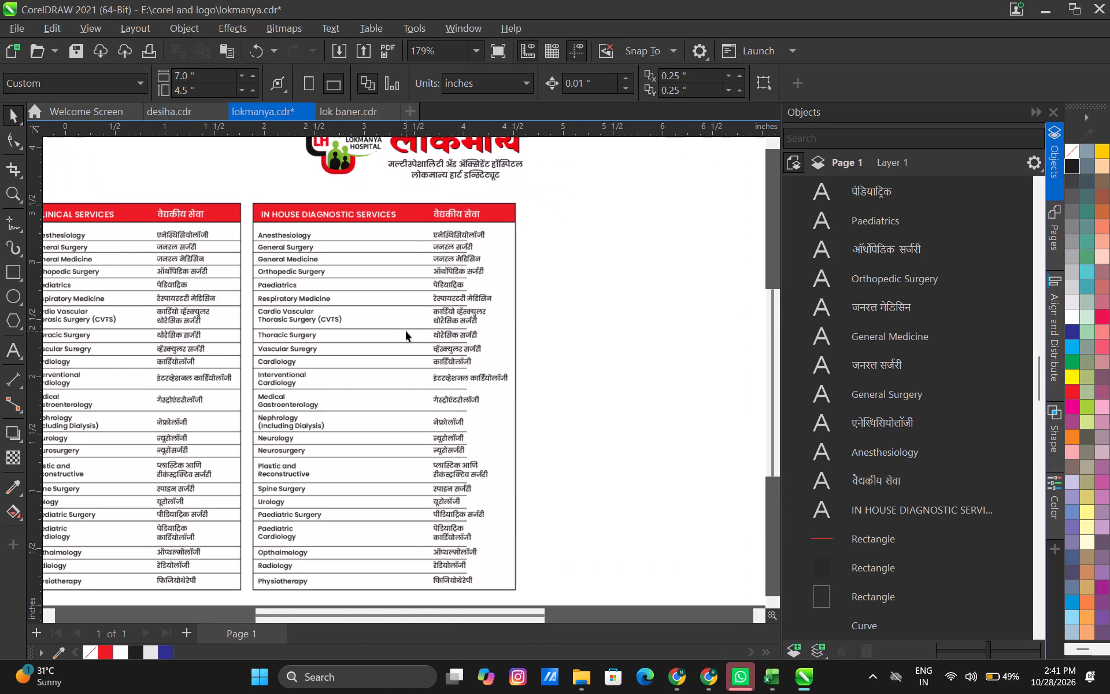
{"action": "scroll", "coordinate": [390, 248], "scroll_direction": "down", "scroll_amount": 2}
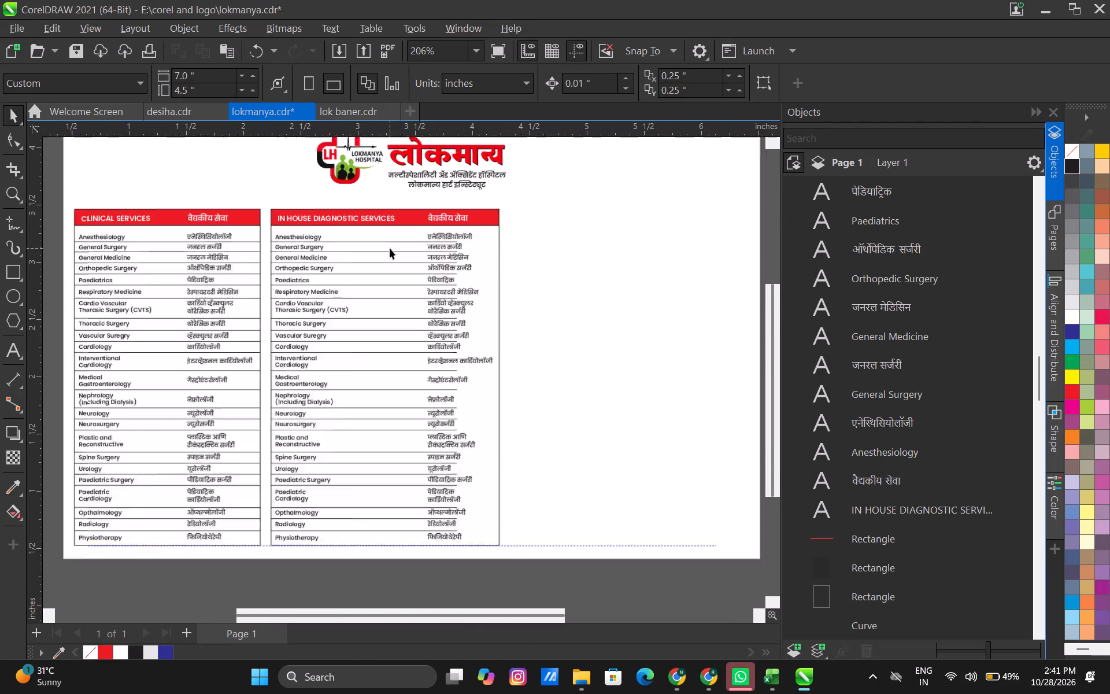
{"action": "scroll", "coordinate": [390, 248], "scroll_direction": "down", "scroll_amount": 1}
{"action": "scroll", "coordinate": [367, 234], "scroll_direction": "up", "scroll_amount": 1}
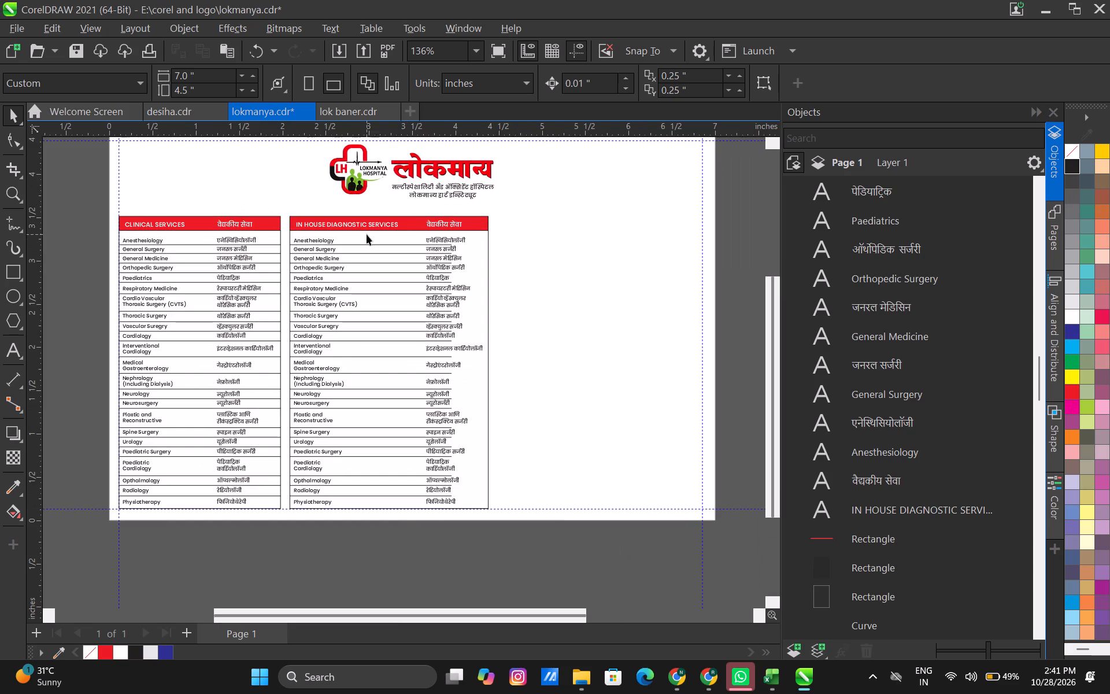
{"action": "key", "text": "alt+Tab"}
{"action": "key", "text": "alt+Tab"}
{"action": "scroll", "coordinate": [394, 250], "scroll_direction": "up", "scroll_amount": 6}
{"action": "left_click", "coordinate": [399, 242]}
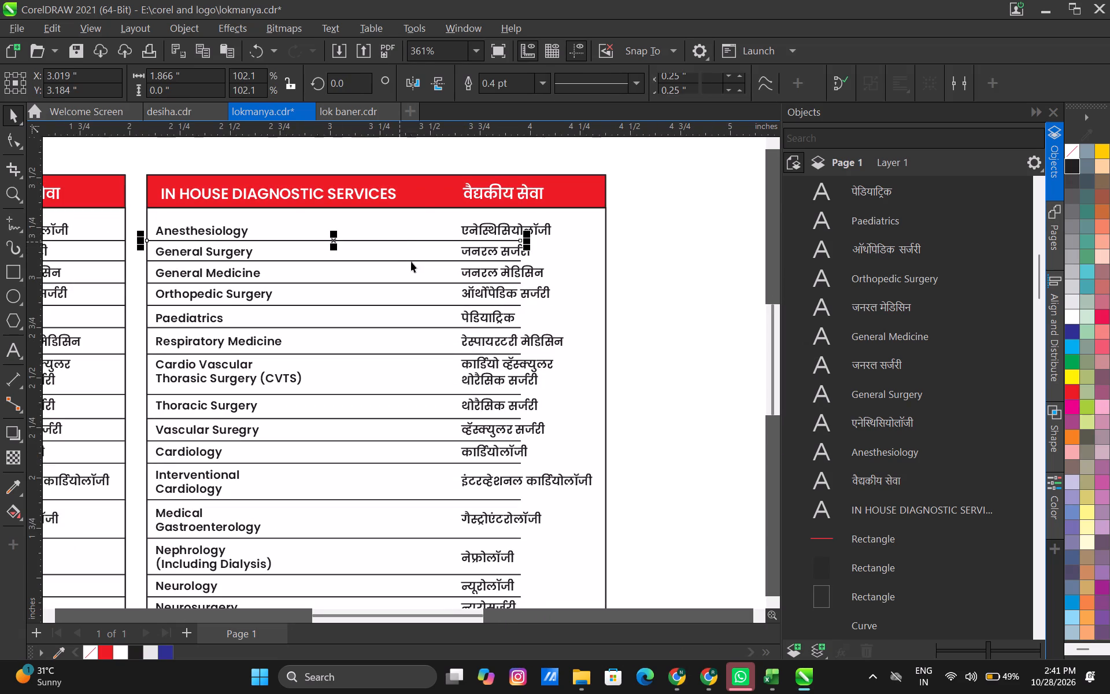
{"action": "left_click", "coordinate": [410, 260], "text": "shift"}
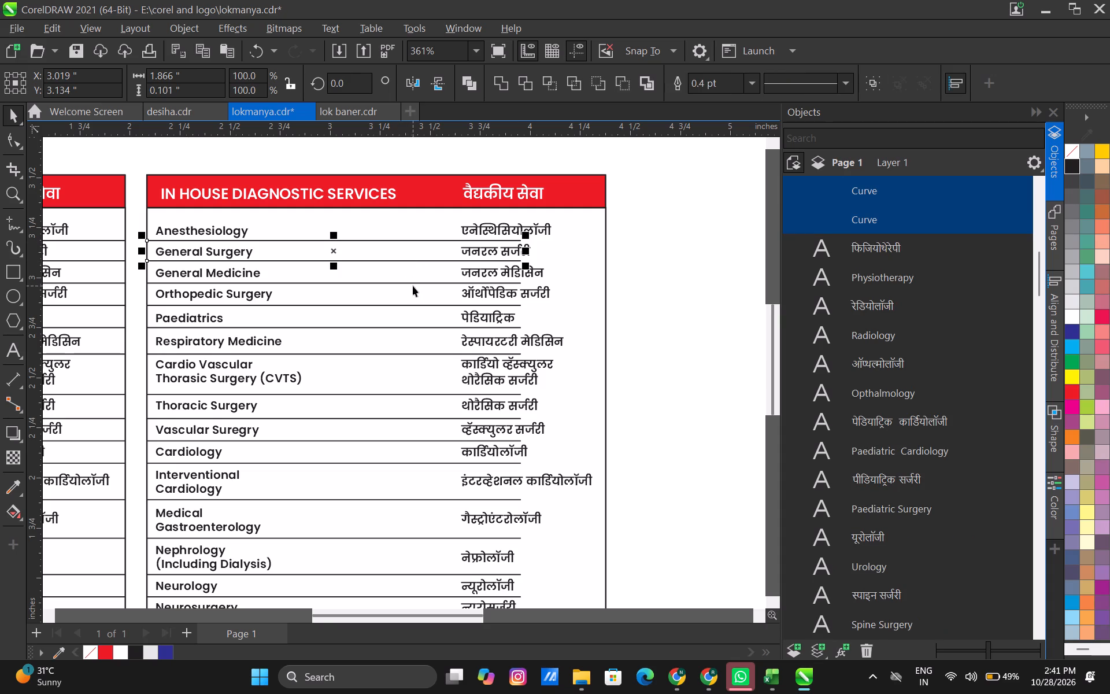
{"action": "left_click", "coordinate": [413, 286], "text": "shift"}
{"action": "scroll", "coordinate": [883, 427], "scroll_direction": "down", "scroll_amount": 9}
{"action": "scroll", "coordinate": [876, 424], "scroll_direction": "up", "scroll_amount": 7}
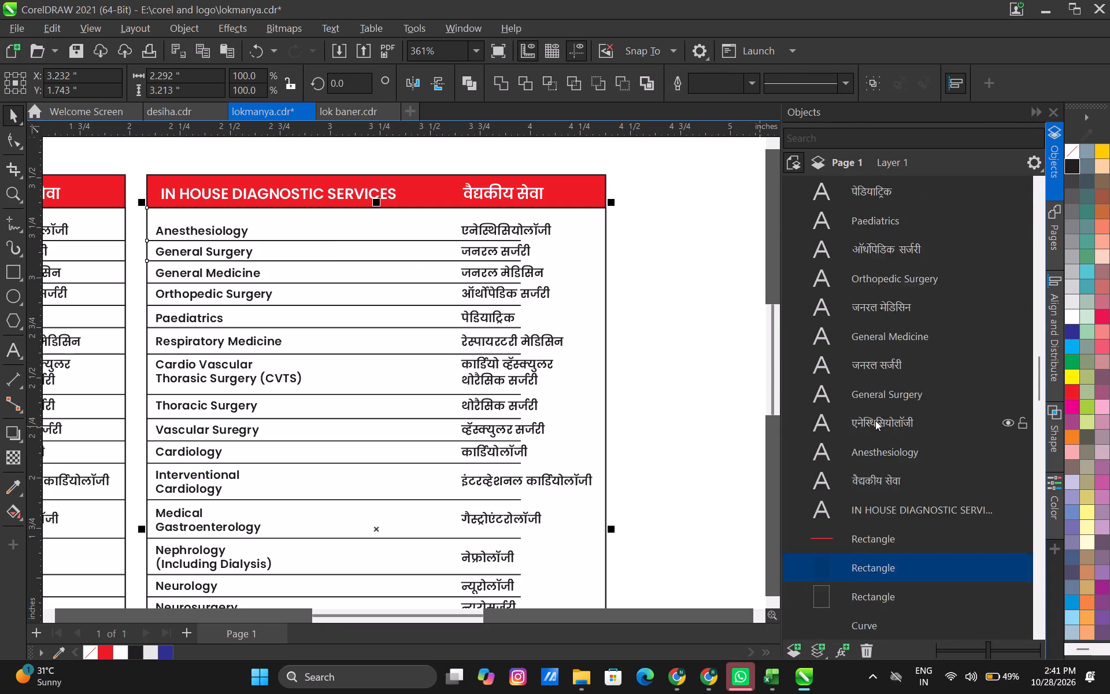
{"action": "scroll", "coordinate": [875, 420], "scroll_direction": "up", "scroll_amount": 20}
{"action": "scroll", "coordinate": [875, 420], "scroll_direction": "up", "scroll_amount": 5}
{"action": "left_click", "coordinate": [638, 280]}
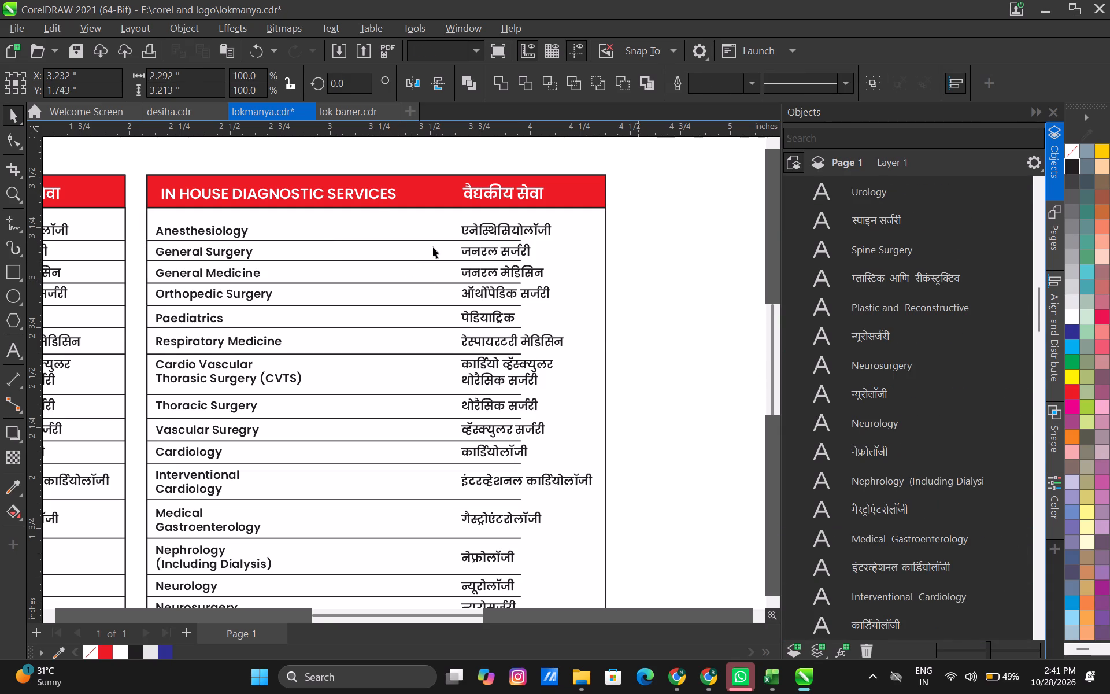
Select all row divider lines of the diagnostic services table and stretch them to the outline's far edge, about 2.292 inches wide.
{"action": "left_click", "coordinate": [428, 240]}
{"action": "scroll", "coordinate": [875, 316], "scroll_direction": "up", "scroll_amount": 11}
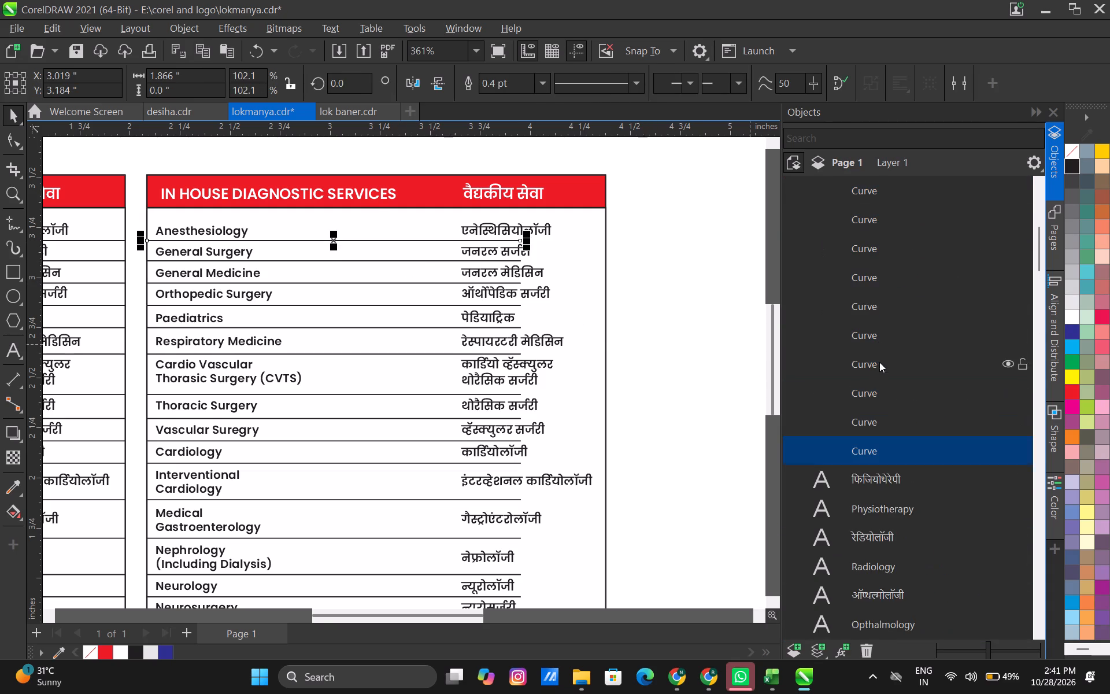
{"action": "scroll", "coordinate": [879, 362], "scroll_direction": "up", "scroll_amount": 16}
{"action": "left_click", "coordinate": [855, 271], "text": "shift"}
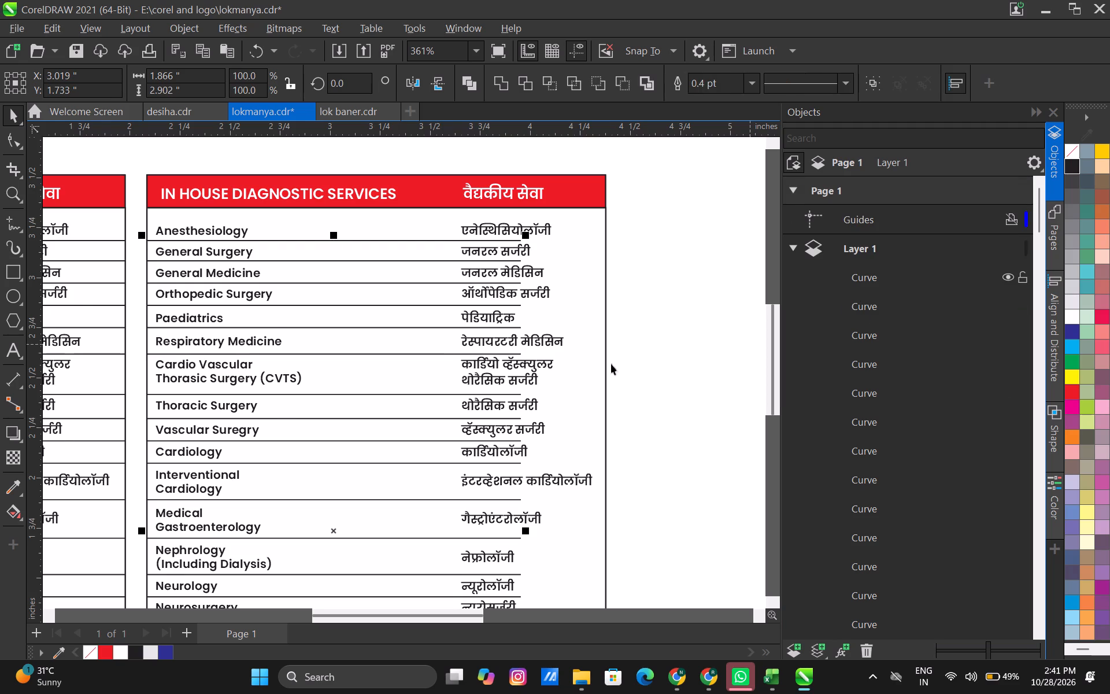
{"action": "scroll", "coordinate": [525, 386], "scroll_direction": "down", "scroll_amount": 8}
{"action": "middle_click_drag", "start_coordinate": [534, 408], "coordinate": [476, 326]}
{"action": "scroll", "coordinate": [478, 332], "scroll_direction": "up", "scroll_amount": 10}
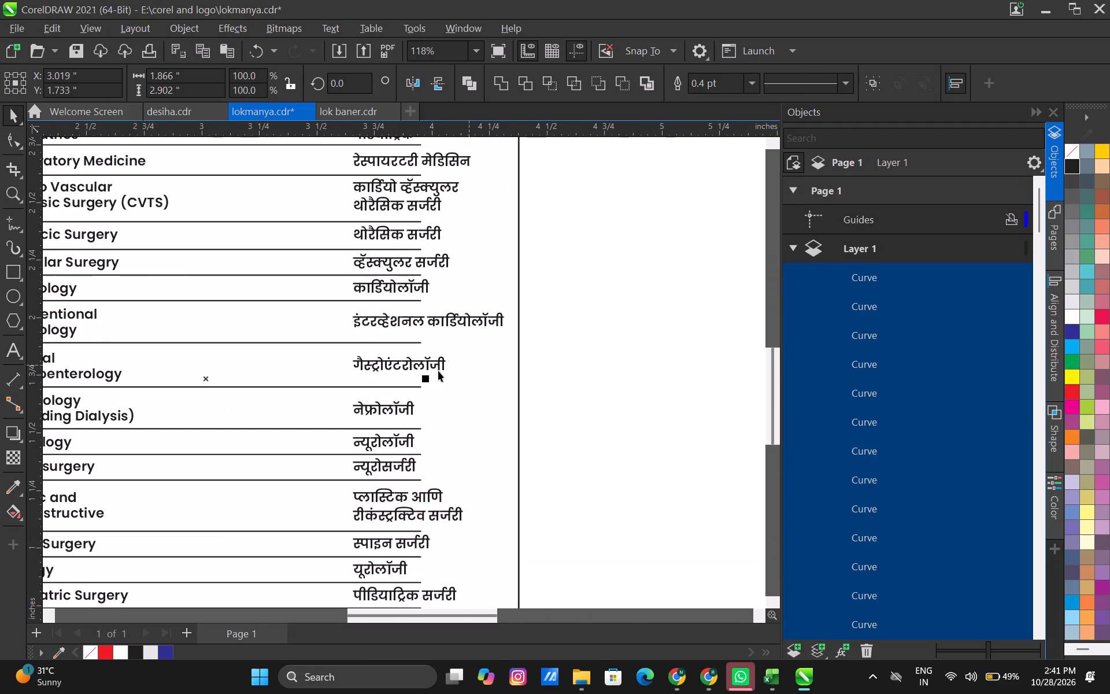
{"action": "left_click_drag", "start_coordinate": [428, 380], "coordinate": [525, 408]}
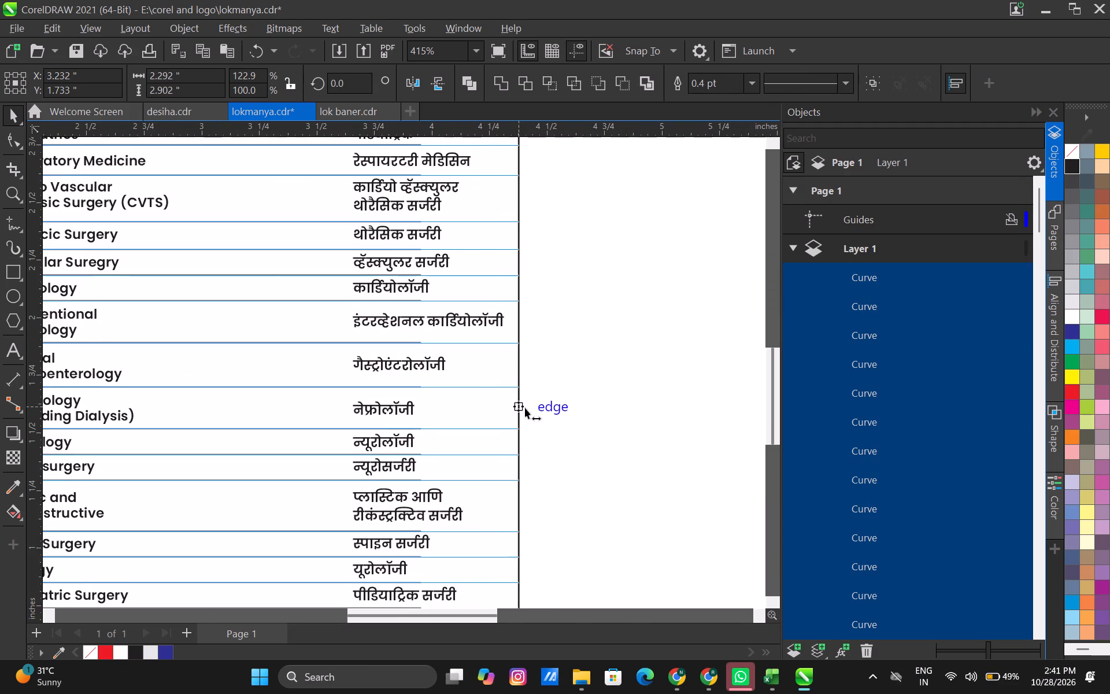
{"action": "left_click_drag", "start_coordinate": [525, 408], "coordinate": [526, 408]}
{"action": "left_click", "coordinate": [569, 401]}
{"action": "scroll", "coordinate": [546, 379], "scroll_direction": "down", "scroll_amount": 10}
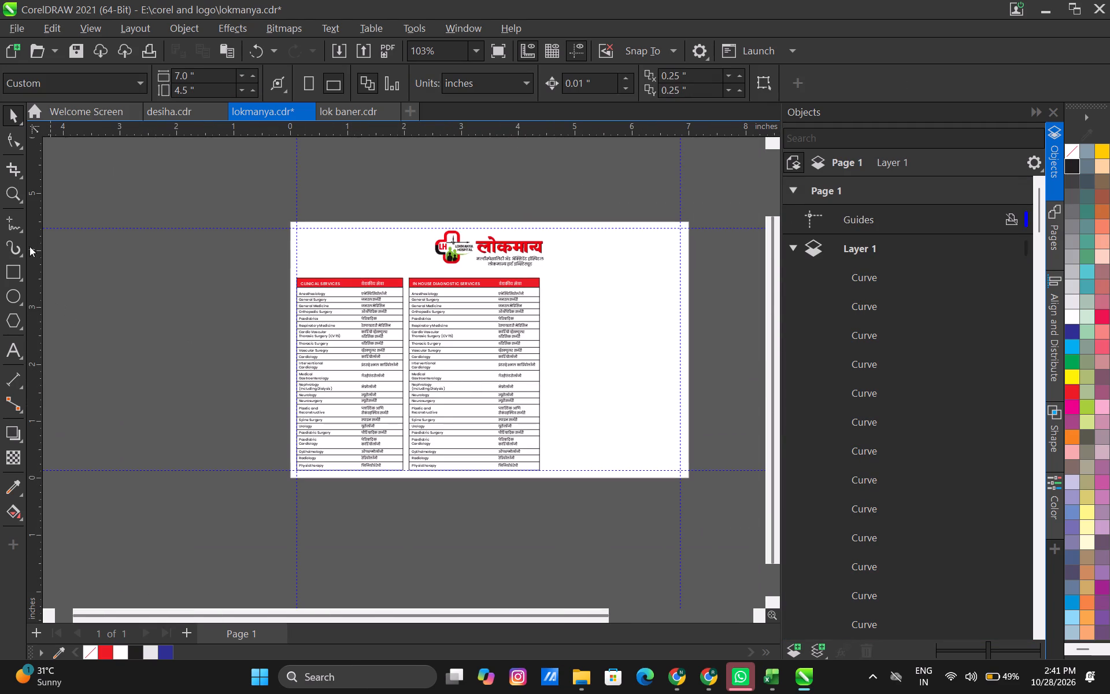
Draw a straight vertical Freehand line at about X 1 inch between the clinical table's columns, from the red heading to the table bottom.
{"action": "left_click", "coordinate": [21, 230]}
{"action": "scroll", "coordinate": [301, 279], "scroll_direction": "up", "scroll_amount": 7}
{"action": "left_click", "coordinate": [83, 223]}
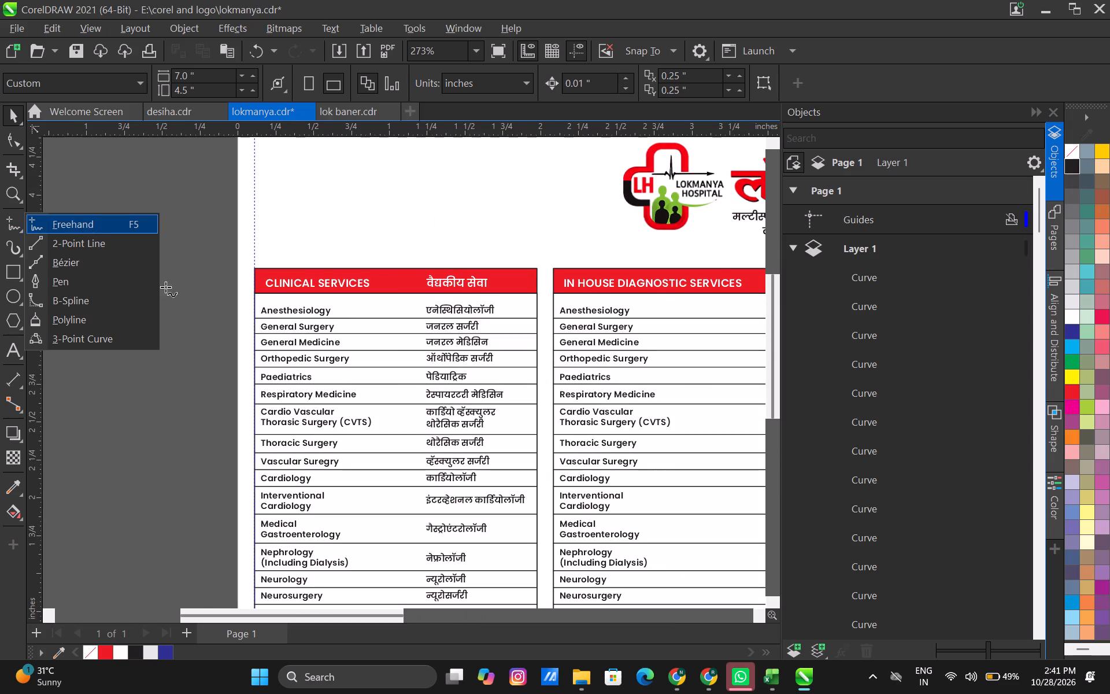
{"action": "left_click", "coordinate": [390, 296]}
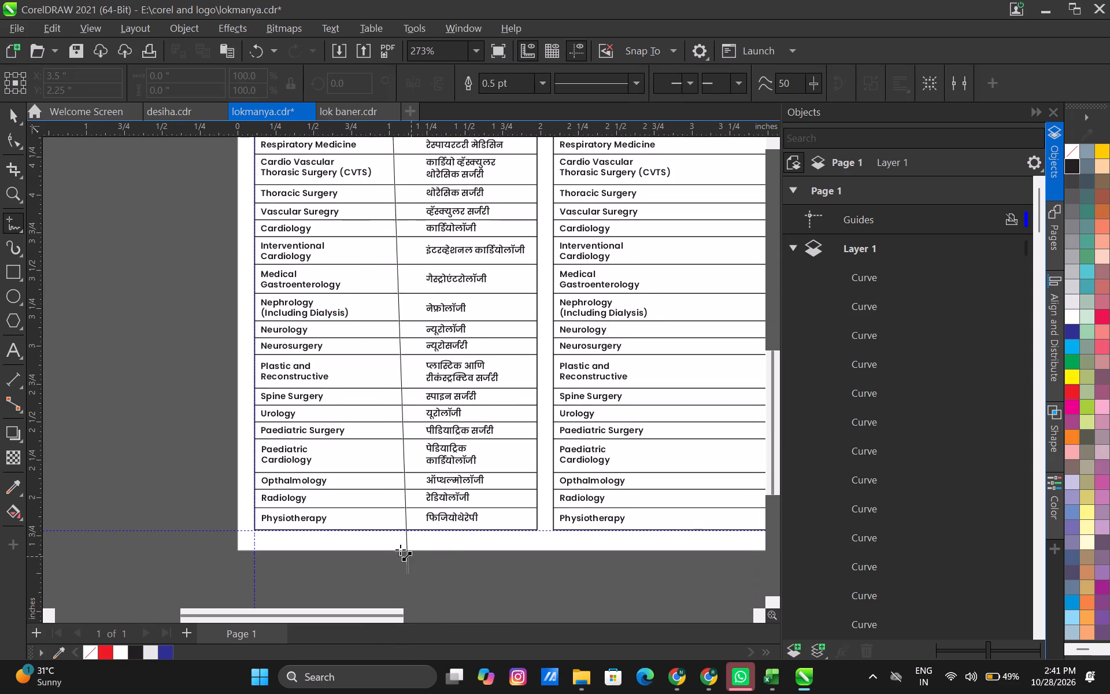
{"action": "left_click", "coordinate": [388, 531], "text": "shift"}
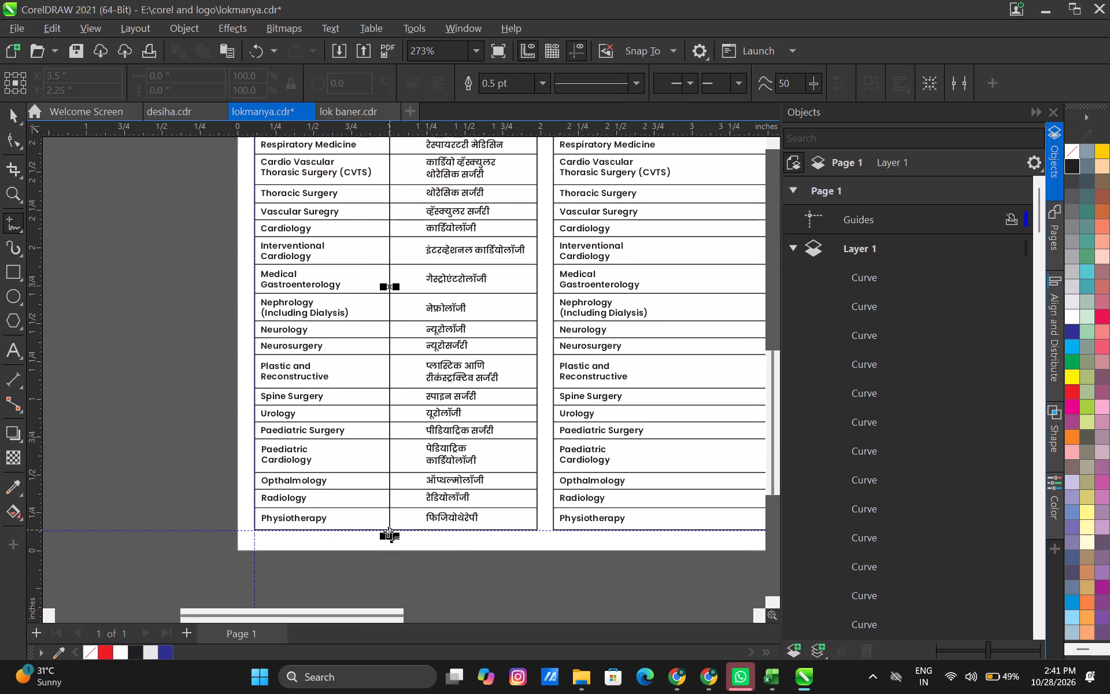
Copy the clinical table's vertical column divider into the diagnostic table between its English and Marathi columns, at about X 3.471 inches.
{"action": "left_click", "coordinate": [12, 120]}
{"action": "scroll", "coordinate": [371, 287], "scroll_direction": "down", "scroll_amount": 5}
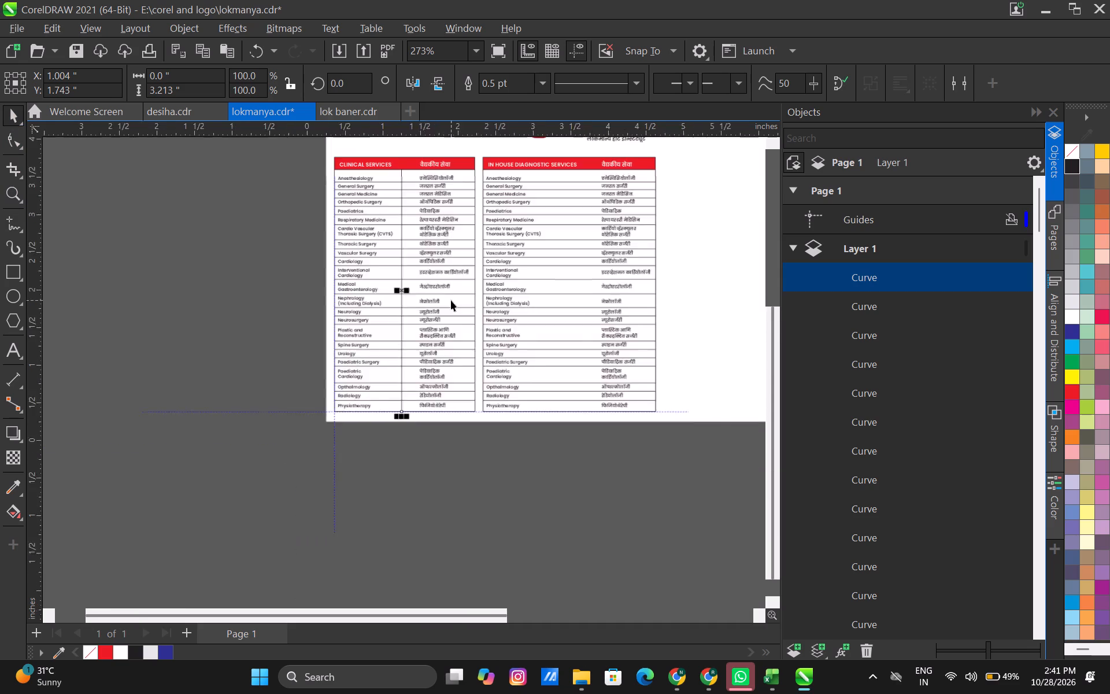
{"action": "middle_click_drag", "start_coordinate": [451, 300], "coordinate": [387, 345]}
{"action": "left_click", "coordinate": [414, 473]}
{"action": "middle_click_drag", "start_coordinate": [352, 378], "coordinate": [296, 407]}
{"action": "scroll", "coordinate": [294, 408], "scroll_direction": "up", "scroll_amount": 2}
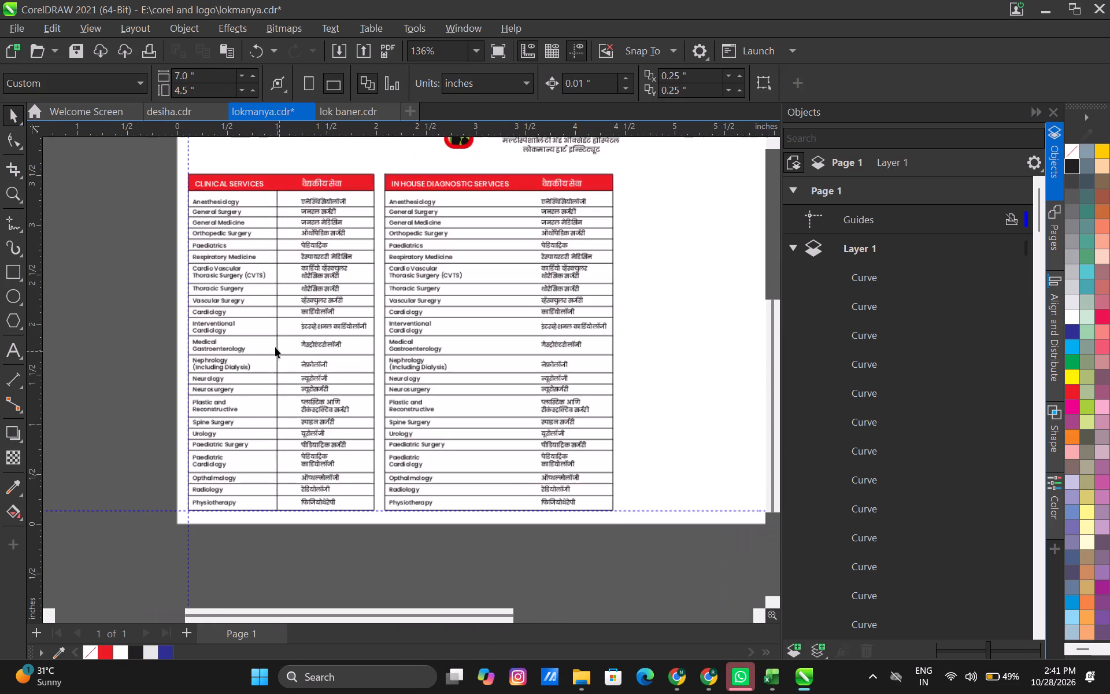
{"action": "left_click", "coordinate": [278, 345]}
{"action": "left_click_drag", "start_coordinate": [276, 343], "coordinate": [483, 357]}
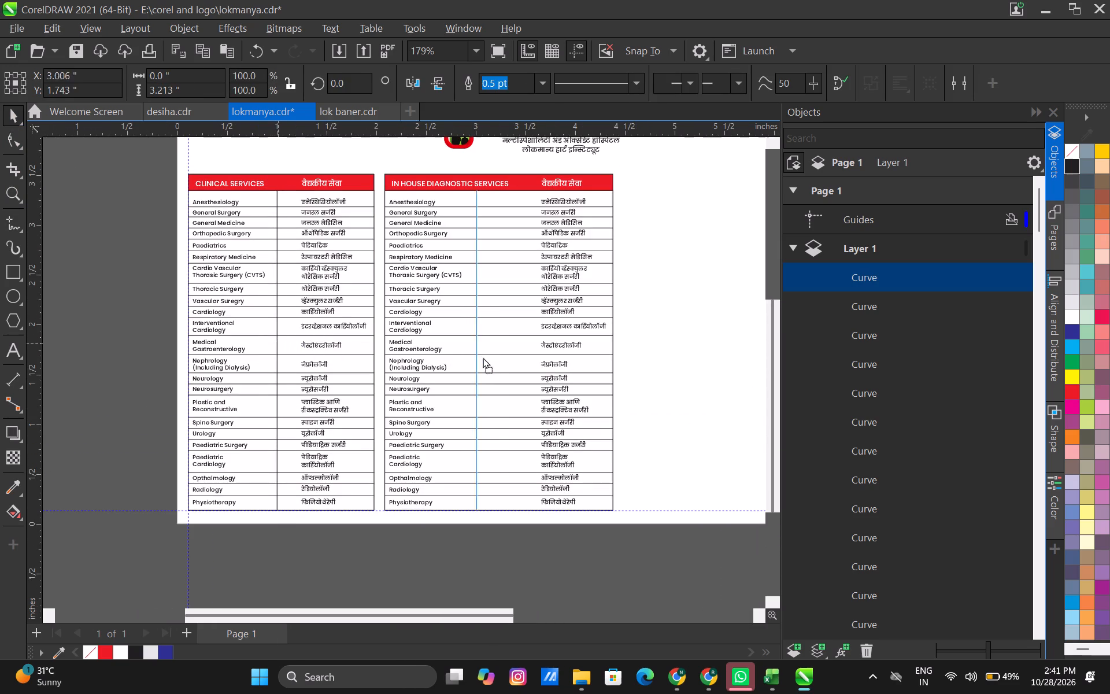
{"action": "left_click_drag", "start_coordinate": [483, 357], "coordinate": [523, 381]}
{"action": "right_click", "coordinate": [523, 380], "text": "shift"}
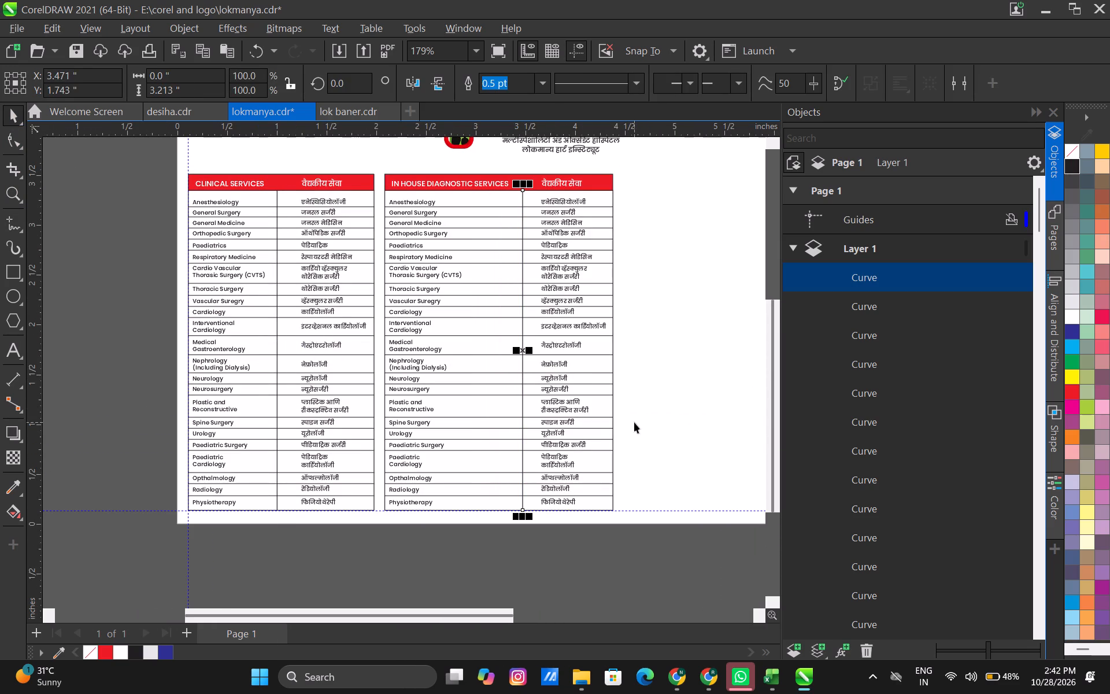
{"action": "left_click", "coordinate": [646, 362]}
{"action": "scroll", "coordinate": [624, 359], "scroll_direction": "down", "scroll_amount": 3}
{"action": "middle_click_drag", "start_coordinate": [624, 360], "coordinate": [508, 396]}
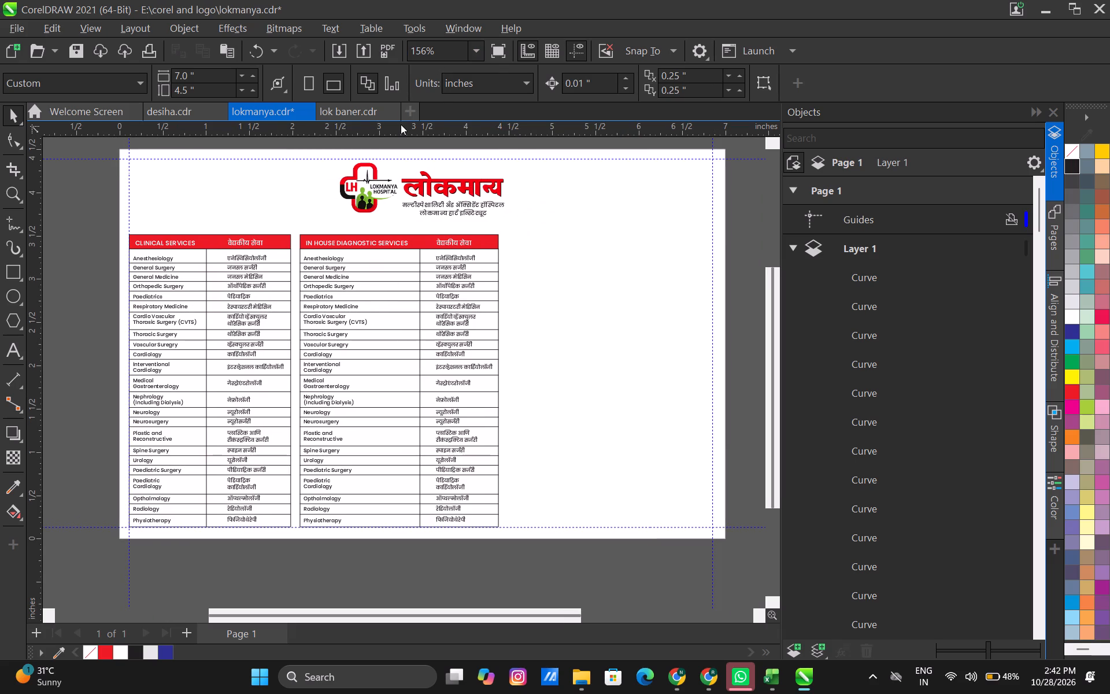
Replace the diagnostic table's Marathi heading with डायग्नोस्टिक सर्विसेज copied from the browser's recognised image, and nudge it 0.01 inch left.
{"action": "scroll", "coordinate": [421, 237], "scroll_direction": "down", "scroll_amount": 2}
{"action": "scroll", "coordinate": [434, 324], "scroll_direction": "up", "scroll_amount": 2}
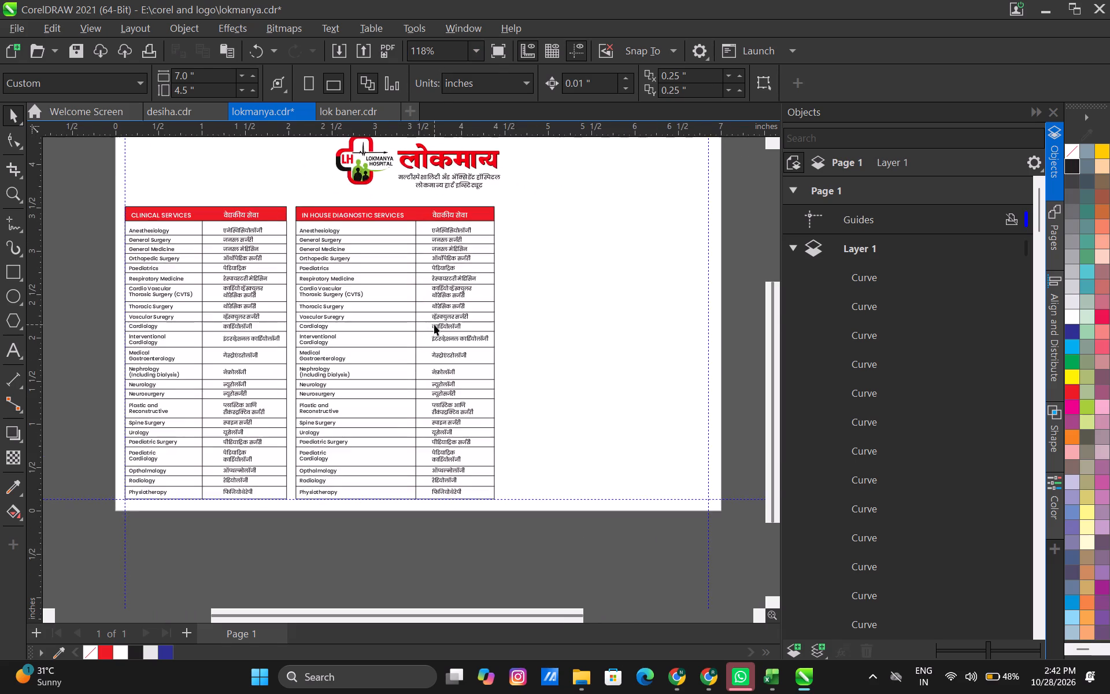
{"action": "key", "text": "alt+Tab"}
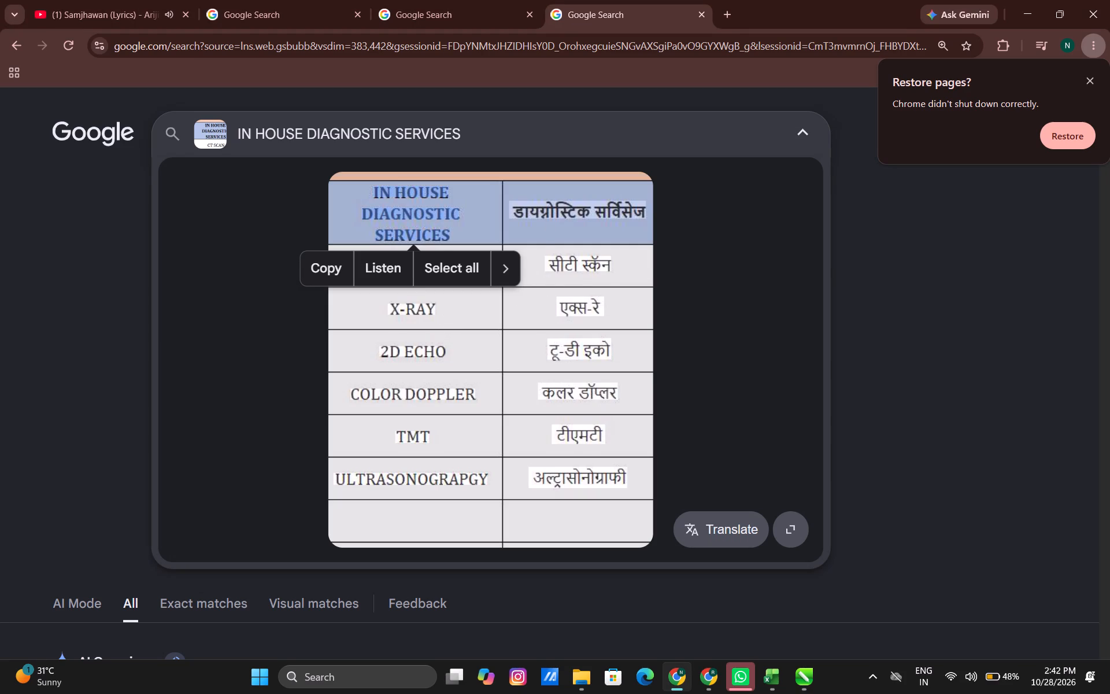
{"action": "left_click", "coordinate": [546, 209]}
{"action": "left_click", "coordinate": [546, 209]}
{"action": "left_click", "coordinate": [501, 245]}
{"action": "key", "text": "alt+Tab"}
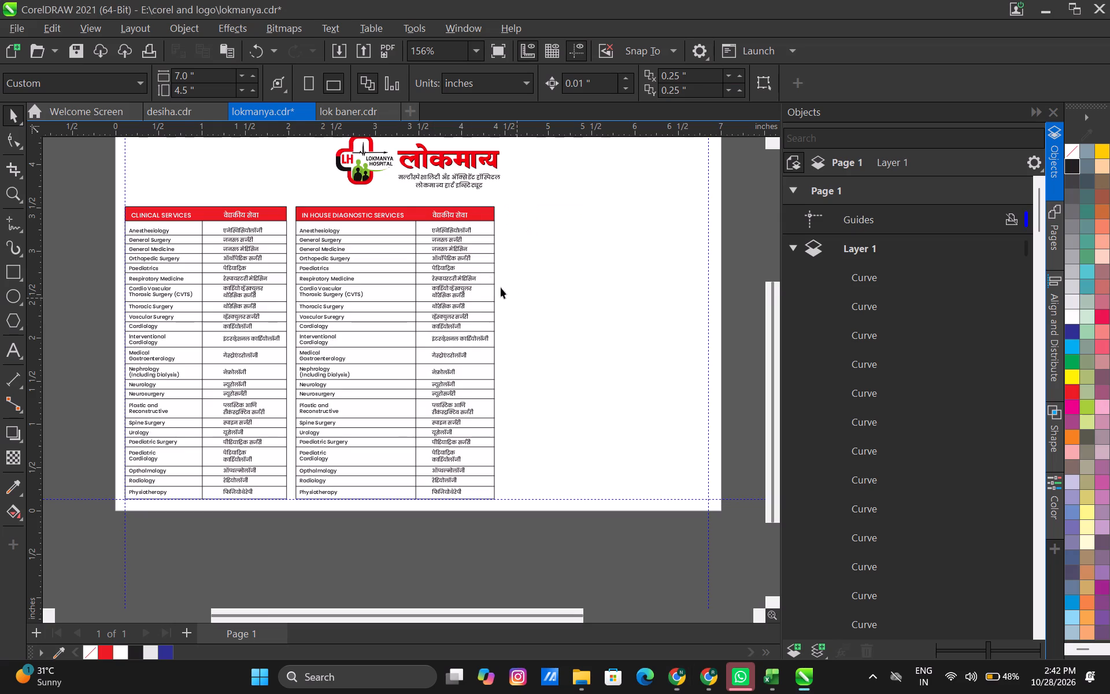
{"action": "scroll", "coordinate": [472, 216], "scroll_direction": "up", "scroll_amount": 6}
{"action": "double_click", "coordinate": [439, 224]}
{"action": "key", "text": "ctrl+a"}
{"action": "key", "text": "ctrl+v"}
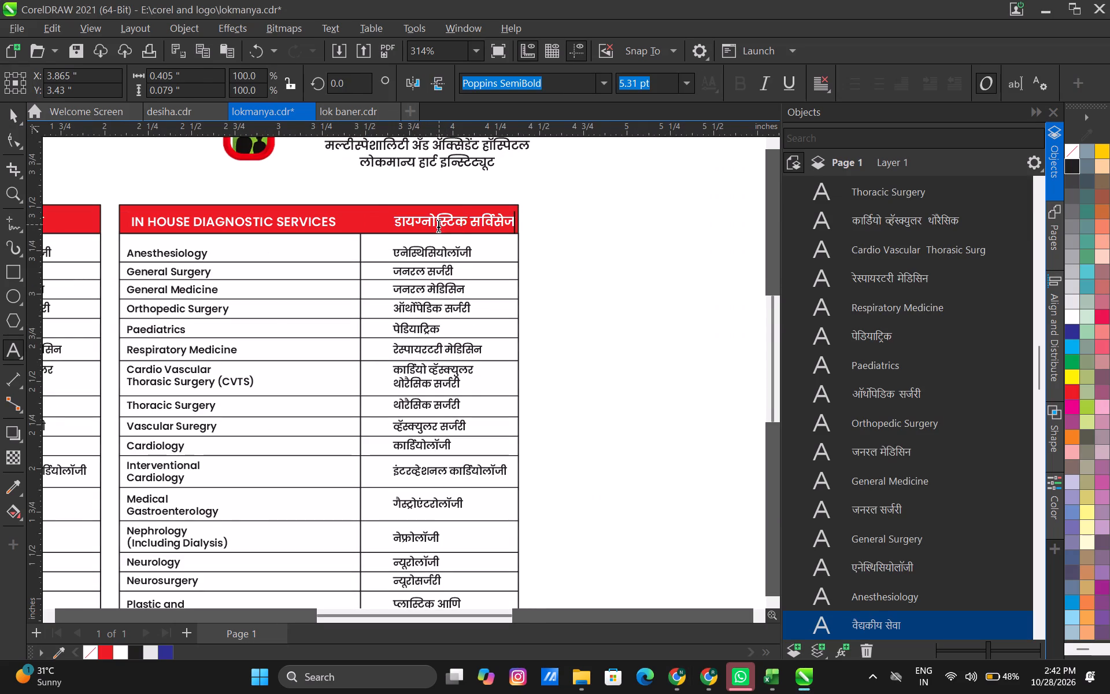
{"action": "left_click", "coordinate": [18, 116]}
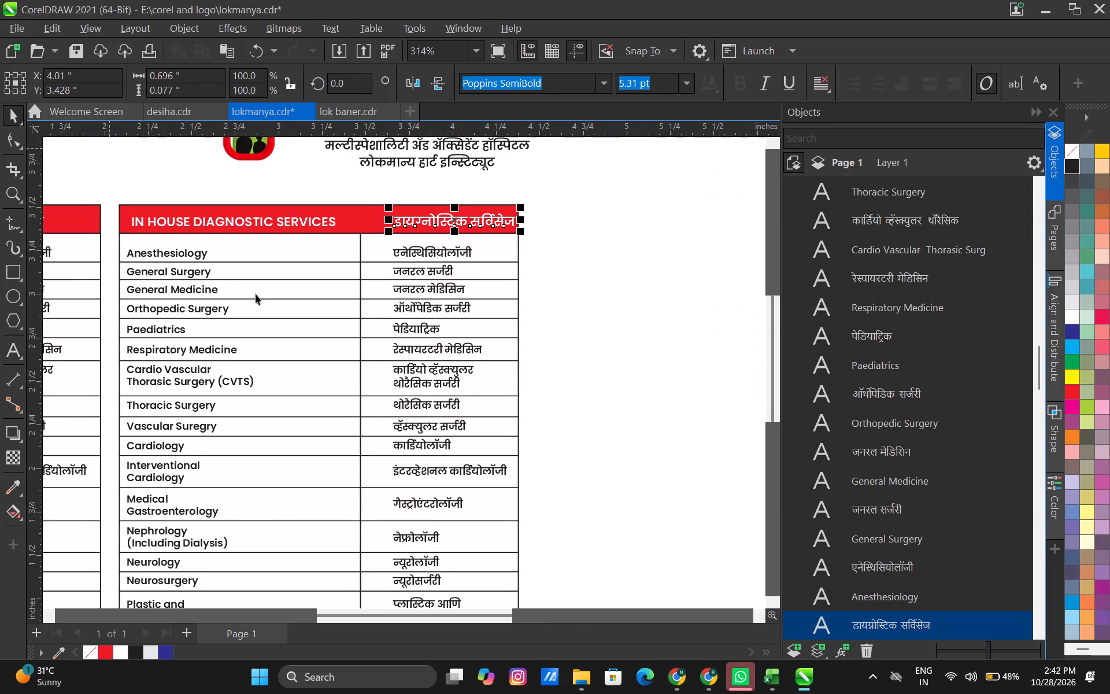
{"action": "key", "text": "Left"}
{"action": "scroll", "coordinate": [520, 244], "scroll_direction": "up", "scroll_amount": 4}
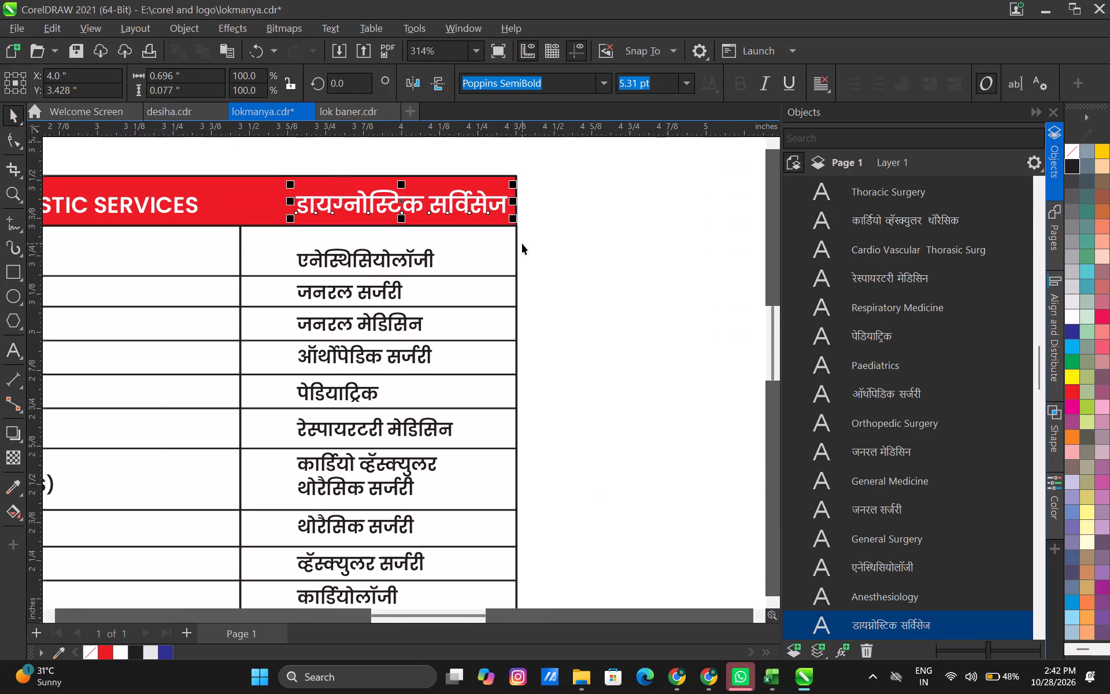
{"action": "left_click", "coordinate": [540, 223]}
{"action": "scroll", "coordinate": [536, 245], "scroll_direction": "down", "scroll_amount": 9}
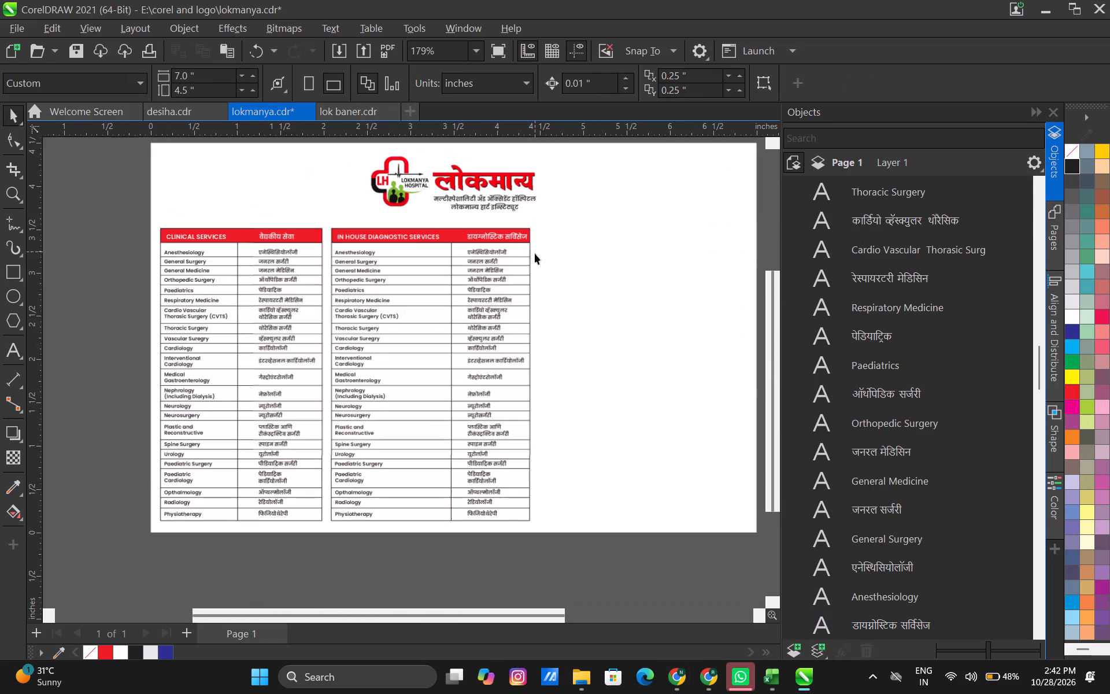
Replace Anesthesiology in the diagnostic table's English column with CT SCAN copied from the browser image.
{"action": "key", "text": "alt+Tab"}
{"action": "left_click", "coordinate": [415, 263]}
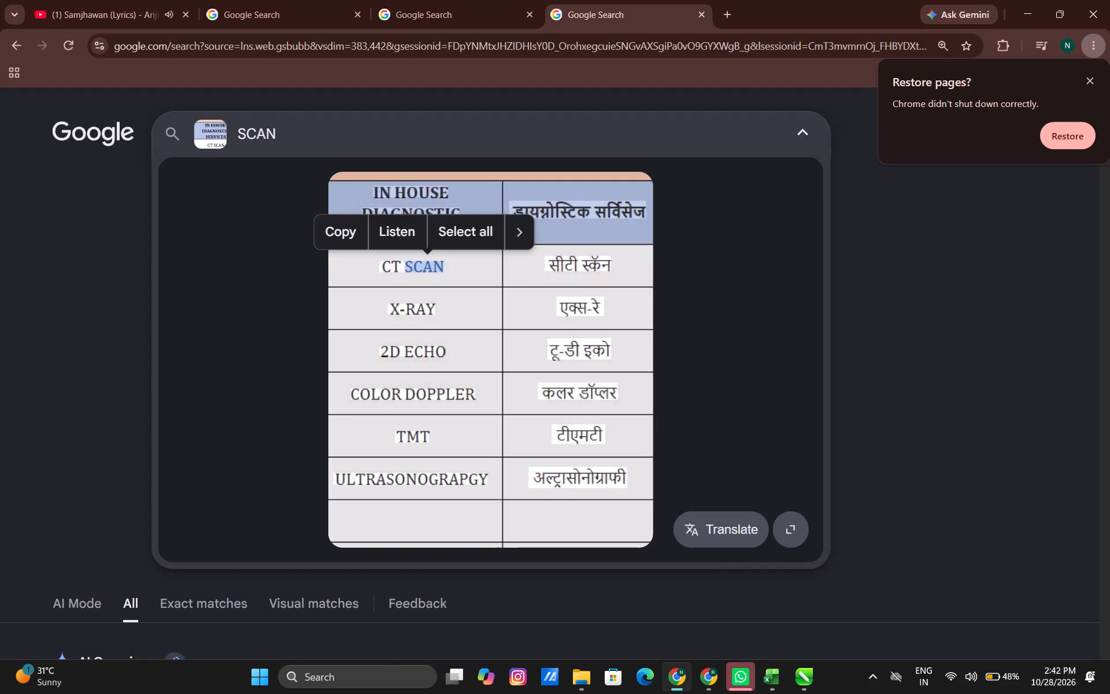
{"action": "double_click", "coordinate": [393, 263]}
{"action": "left_click", "coordinate": [333, 235]}
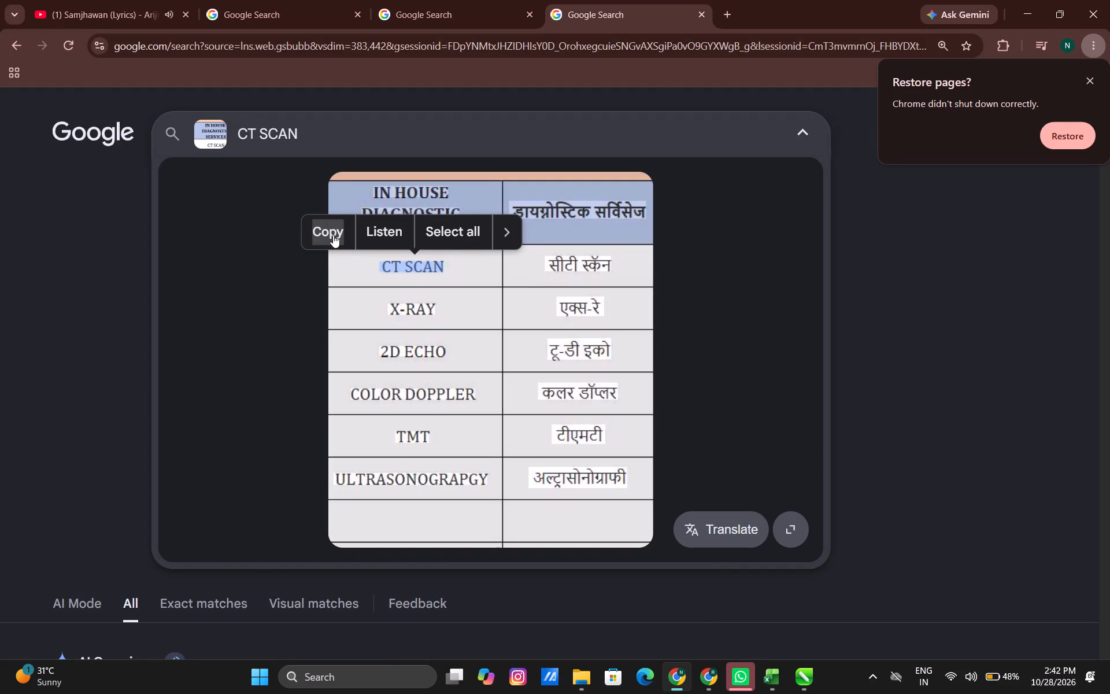
{"action": "key", "text": "alt+Tab"}
{"action": "scroll", "coordinate": [370, 283], "scroll_direction": "up", "scroll_amount": 7}
{"action": "double_click", "coordinate": [356, 235]}
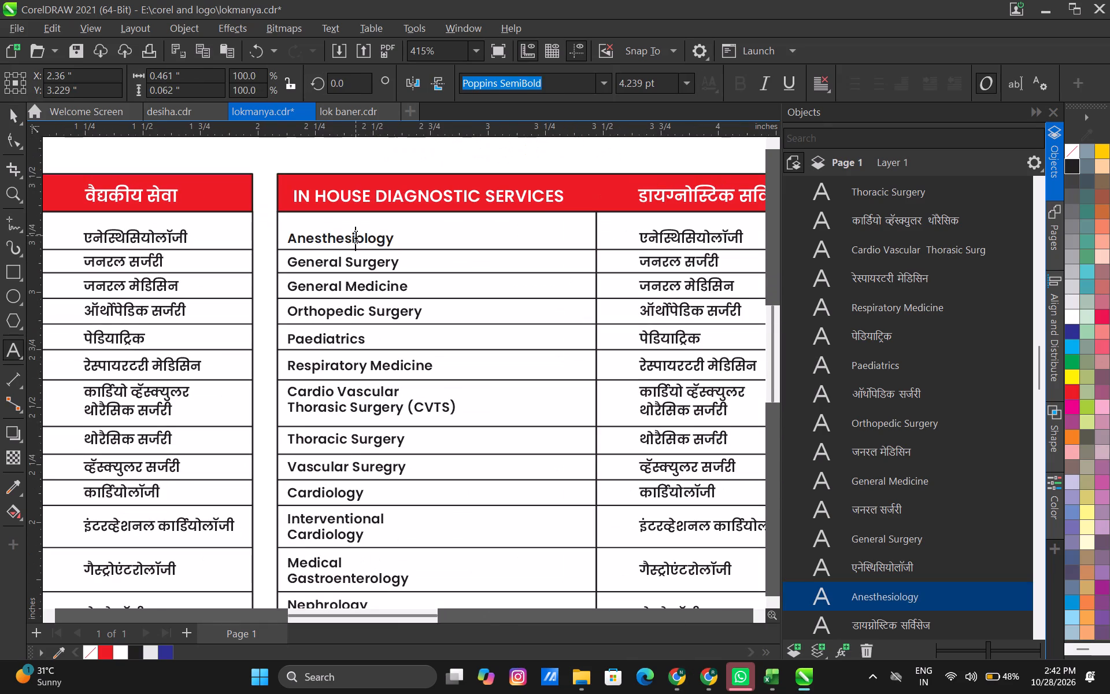
{"action": "key", "text": "ctrl+a"}
{"action": "key", "text": "ctrl+v"}
{"action": "left_click", "coordinate": [10, 116]}
Replace General Surgery in the diagnostic table's English column with X-RAY copied from the browser image.
{"action": "key", "text": "alt+Tab"}
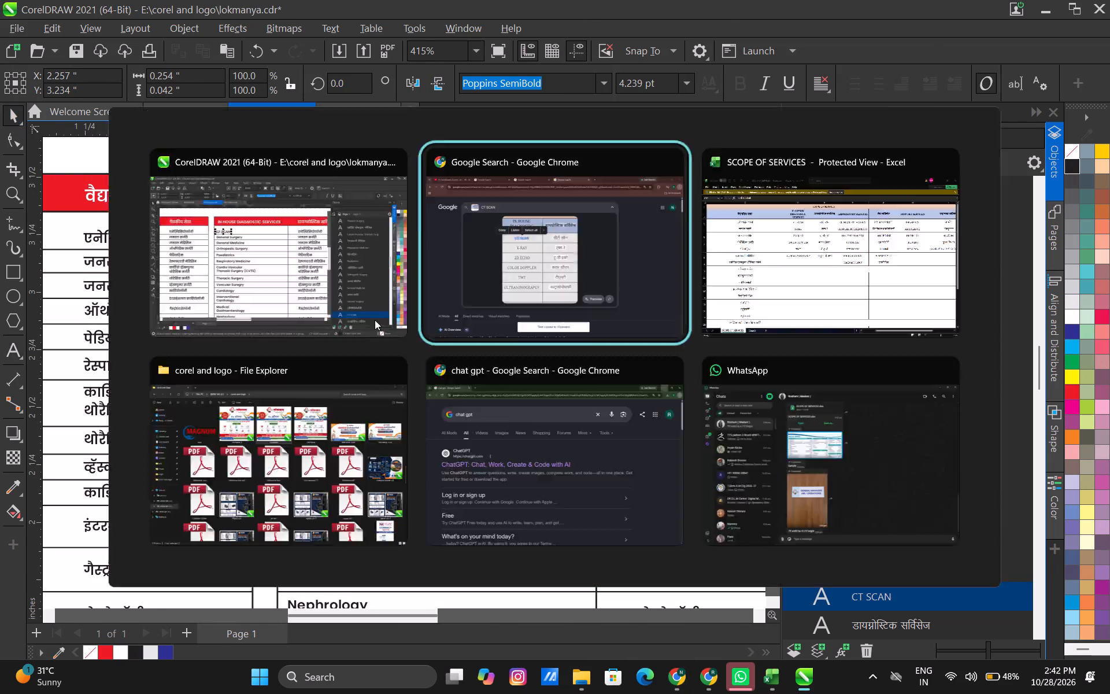
{"action": "double_click", "coordinate": [412, 307]}
{"action": "left_click", "coordinate": [327, 278]}
{"action": "key", "text": "alt+Tab"}
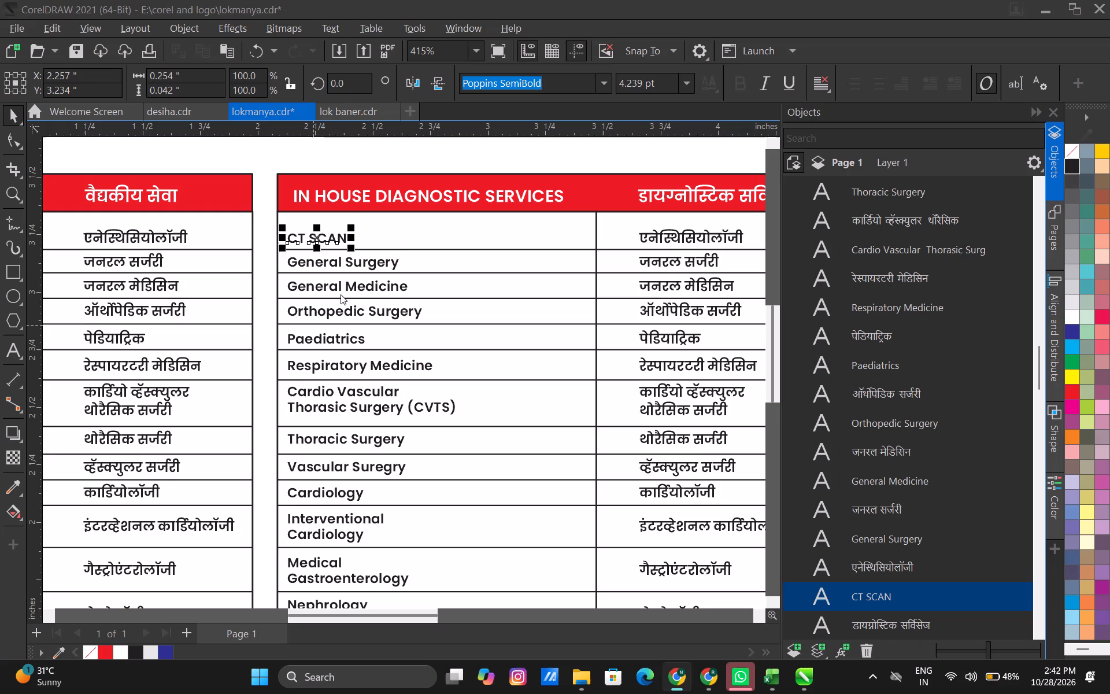
{"action": "double_click", "coordinate": [343, 267]}
{"action": "key", "text": "ctrl+a"}
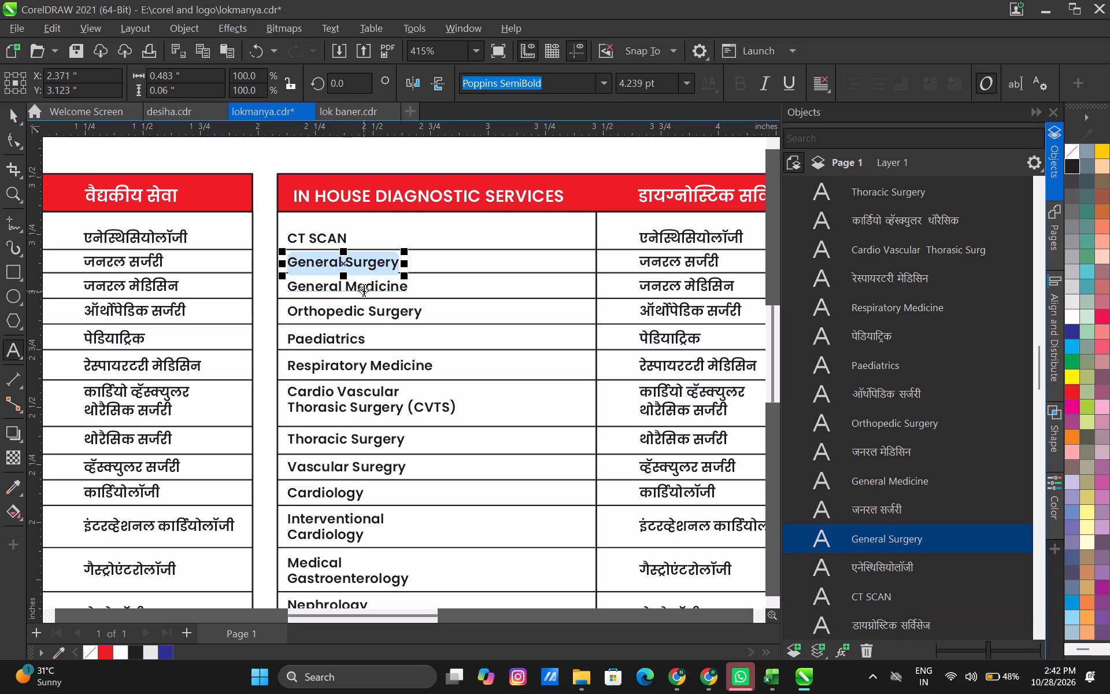
{"action": "key", "text": "ctrl+v"}
{"action": "left_click", "coordinate": [9, 112]}
Replace General Medicine in the diagnostic table's English column with 2D ECHO copied from the browser image.
{"action": "key", "text": "alt+Tab"}
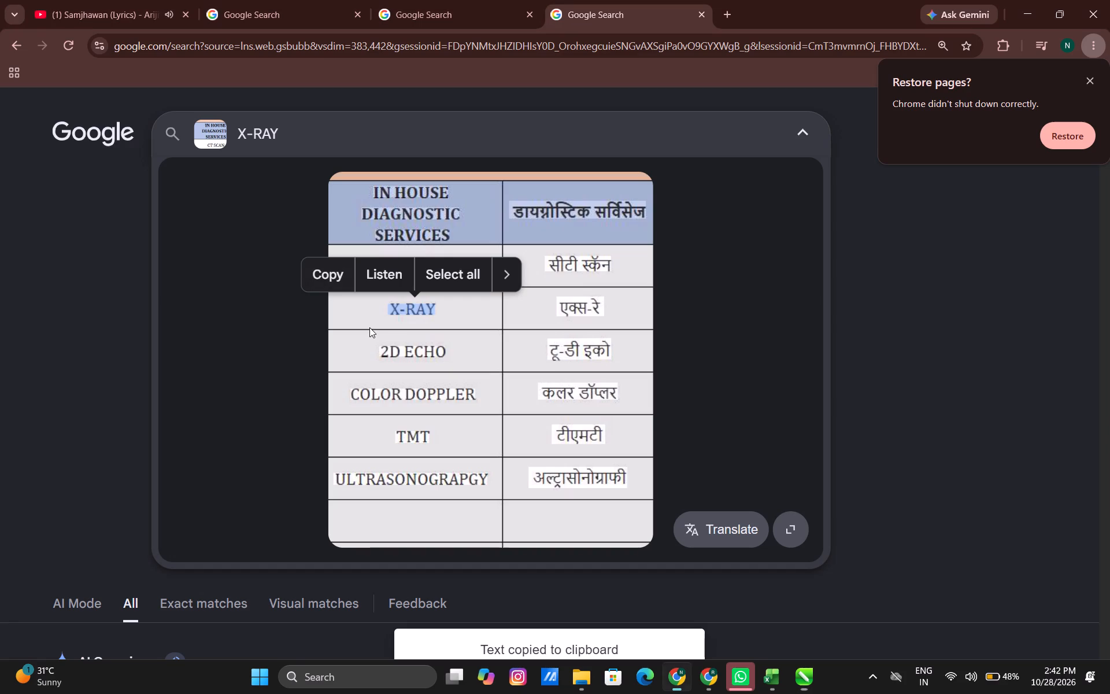
{"action": "double_click", "coordinate": [397, 348]}
{"action": "left_click", "coordinate": [330, 323]}
{"action": "key", "text": "alt+Tab"}
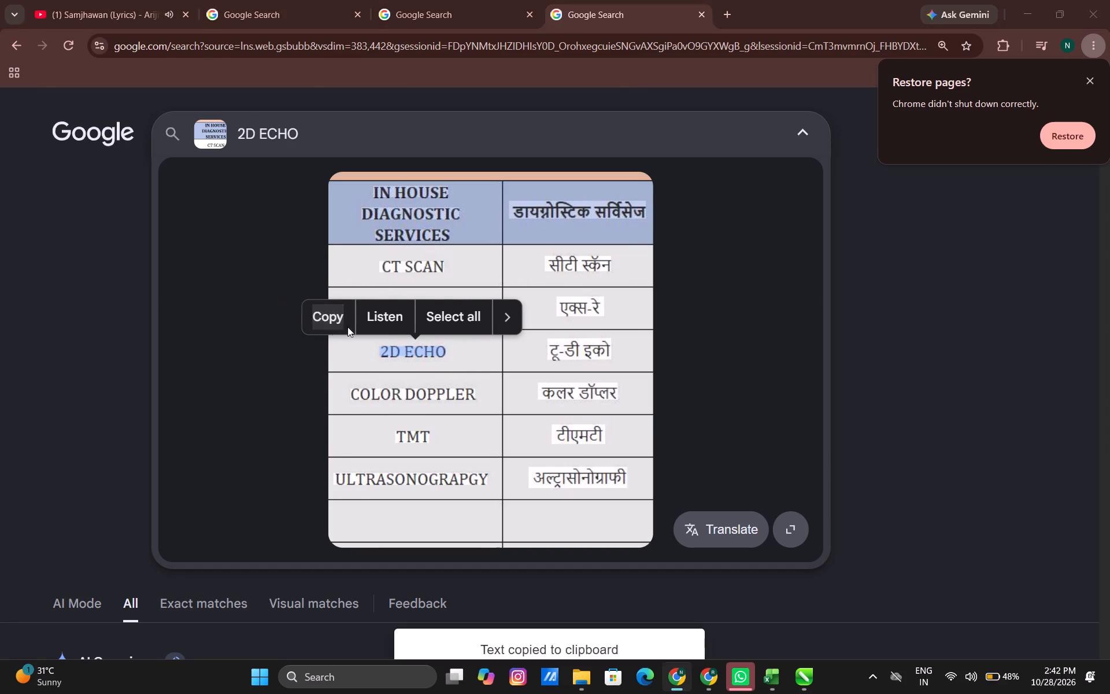
{"action": "double_click", "coordinate": [349, 285]}
{"action": "key", "text": "ctrl+a"}
{"action": "key", "text": "ctrl+v"}
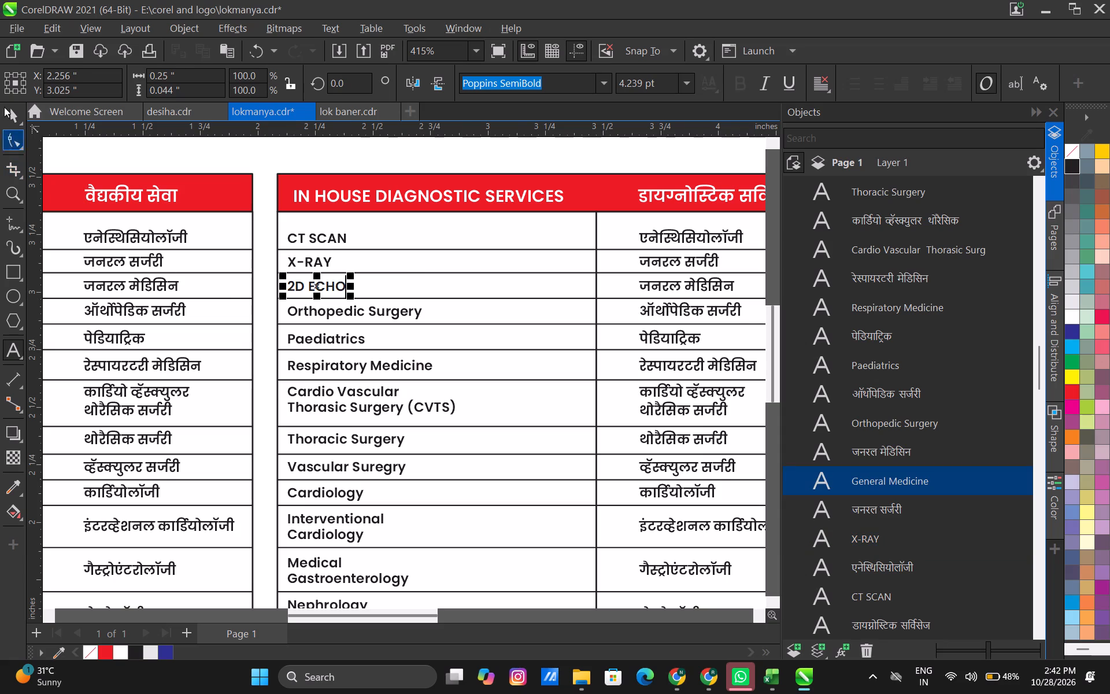
{"action": "left_click", "coordinate": [9, 106]}
Replace Orthopedic Surgery in the diagnostic table's English column with COLOR DOPPLER copied from the browser image.
{"action": "key", "text": "alt+Tab"}
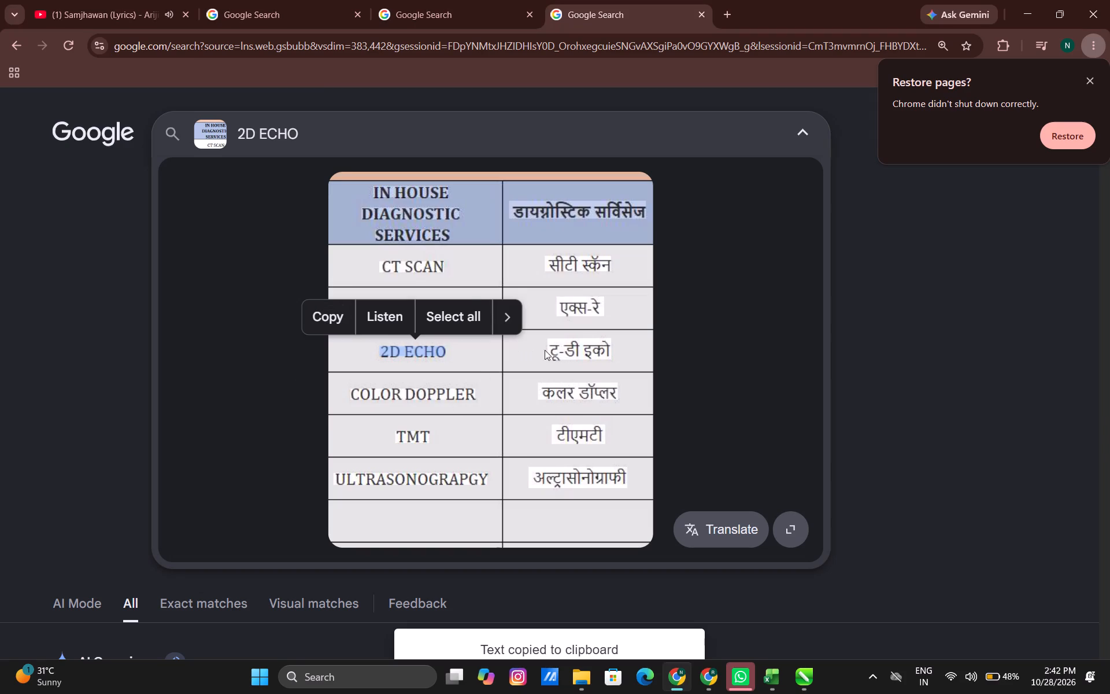
{"action": "double_click", "coordinate": [566, 348]}
{"action": "double_click", "coordinate": [441, 392]}
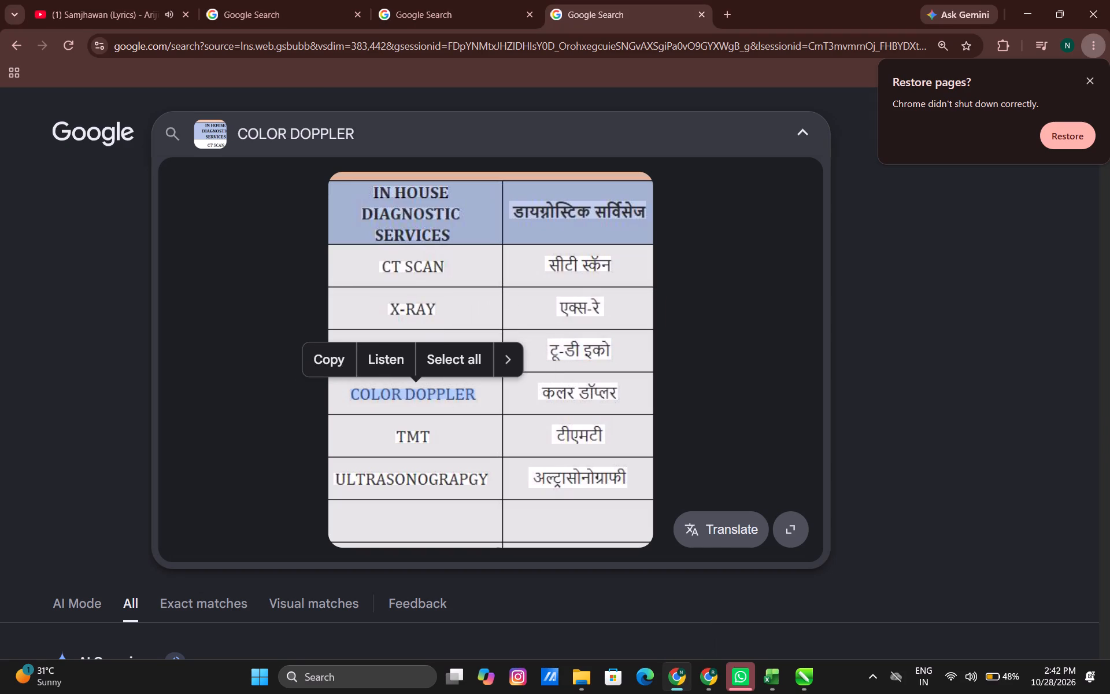
{"action": "left_click", "coordinate": [323, 364]}
{"action": "key", "text": "alt+Tab"}
{"action": "double_click", "coordinate": [335, 317]}
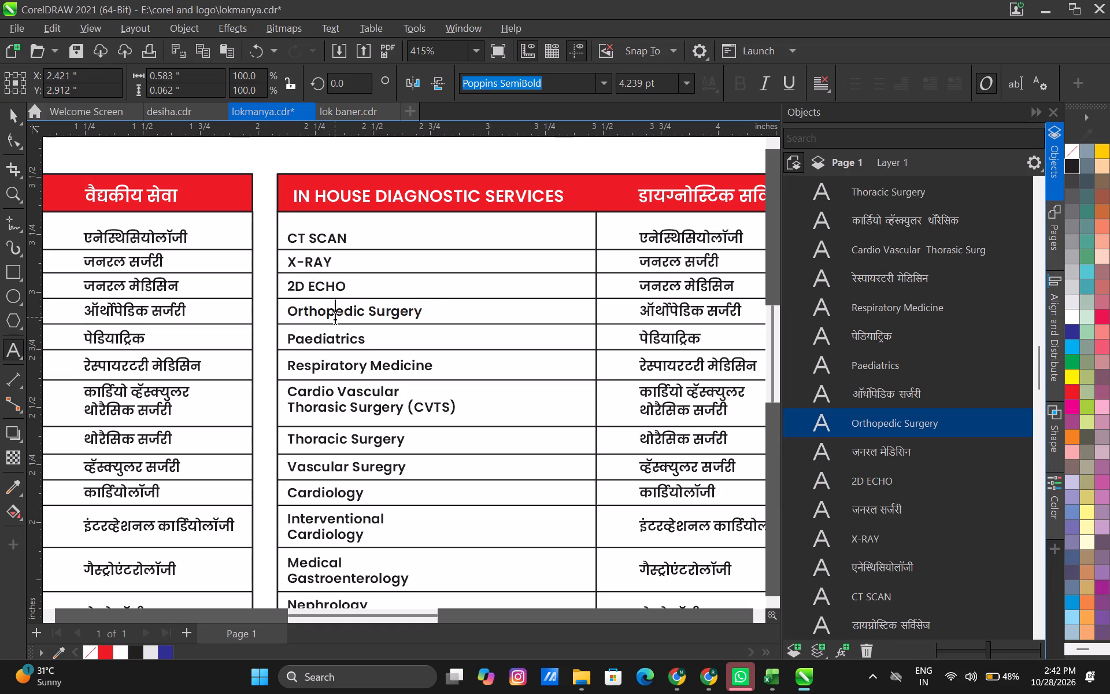
{"action": "key", "text": "ctrl+a"}
{"action": "key", "text": "ctrl+v"}
{"action": "left_click", "coordinate": [10, 123]}
Replace Paediatrics in the diagnostic table's English column with TMT copied from the browser image.
{"action": "key", "text": "alt+Tab"}
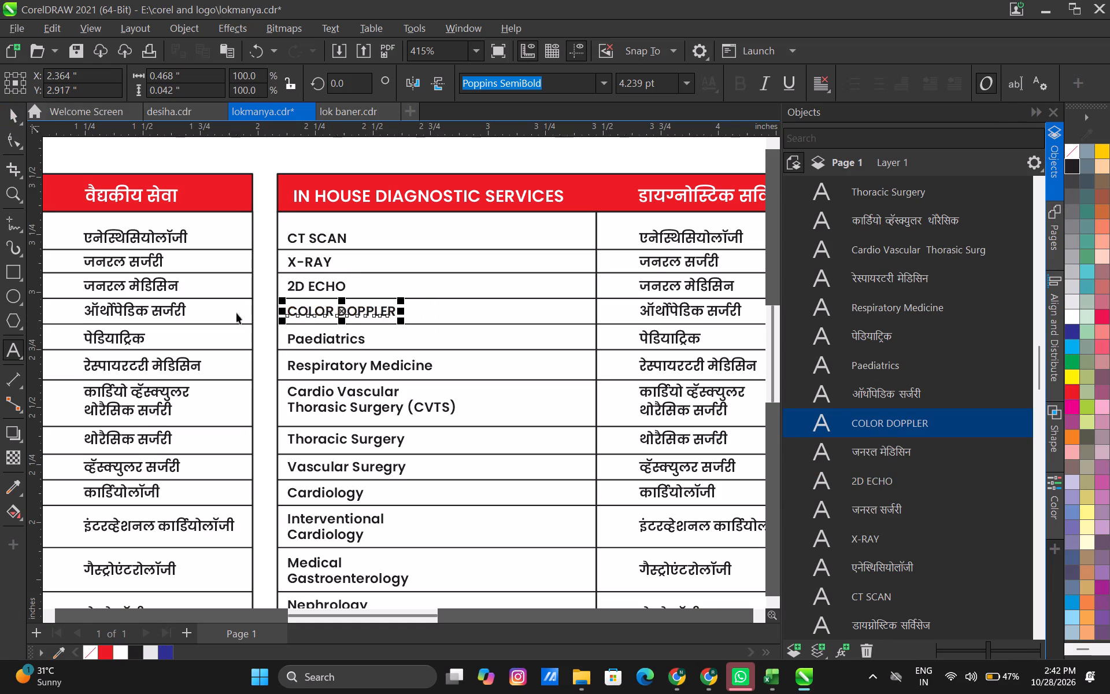
{"action": "double_click", "coordinate": [415, 435]}
{"action": "left_click", "coordinate": [340, 404]}
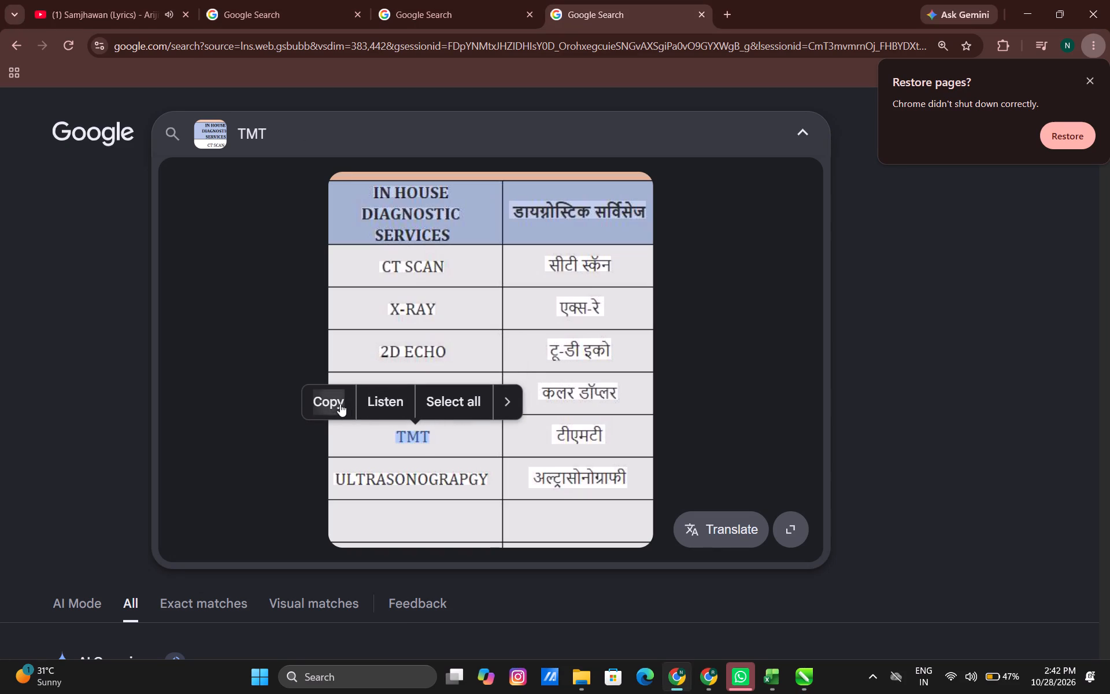
{"action": "key", "text": "alt+Tab"}
{"action": "double_click", "coordinate": [347, 344]}
{"action": "key", "text": "ctrl+a"}
{"action": "key", "text": "ctrl+v"}
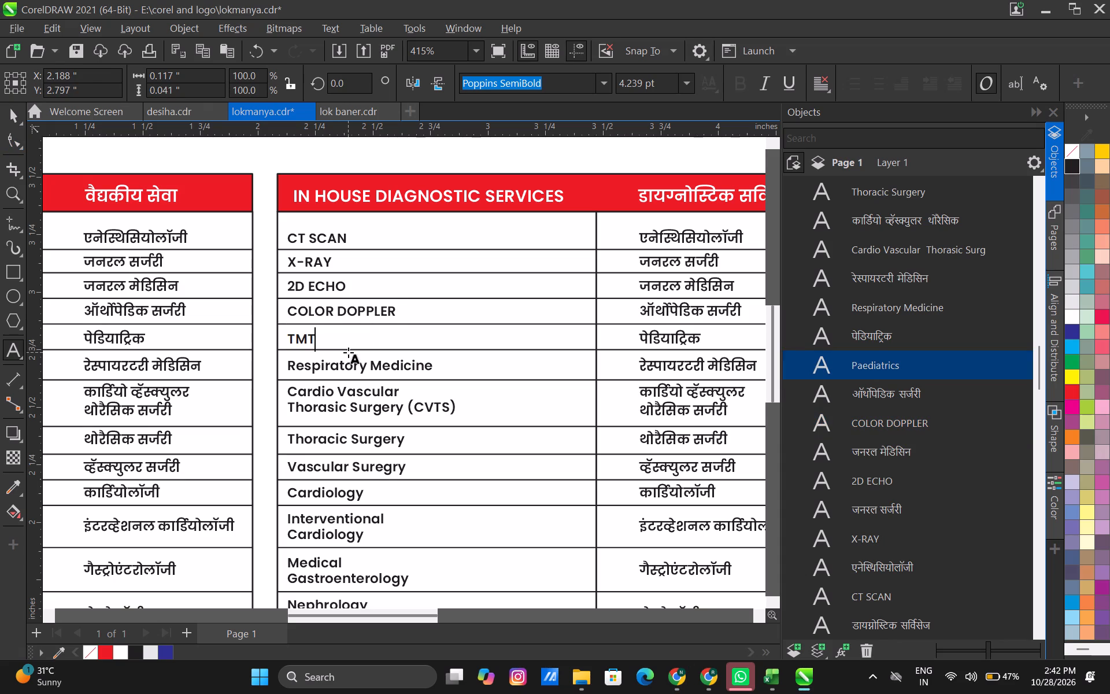
{"action": "left_click", "coordinate": [17, 121]}
Replace Respiratory Medicine in the diagnostic table's English column with ULTRASONOGRAPGY copied from the browser image.
{"action": "key", "text": "alt+Tab"}
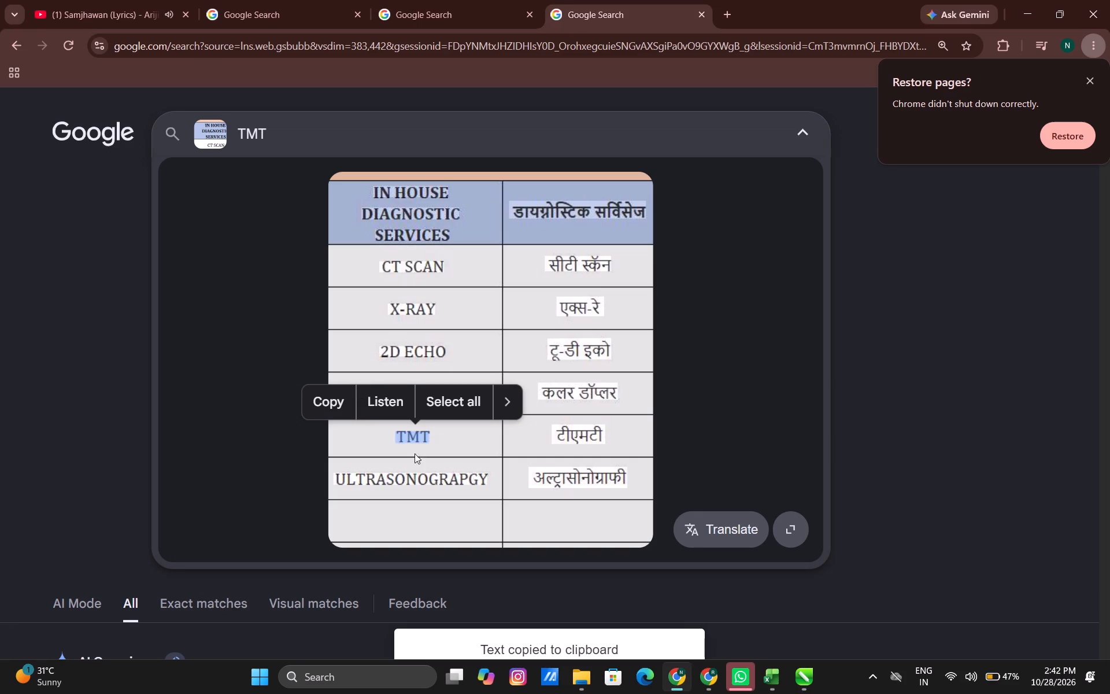
{"action": "double_click", "coordinate": [411, 478]}
{"action": "left_click", "coordinate": [335, 437]}
{"action": "key", "text": "alt+Tab"}
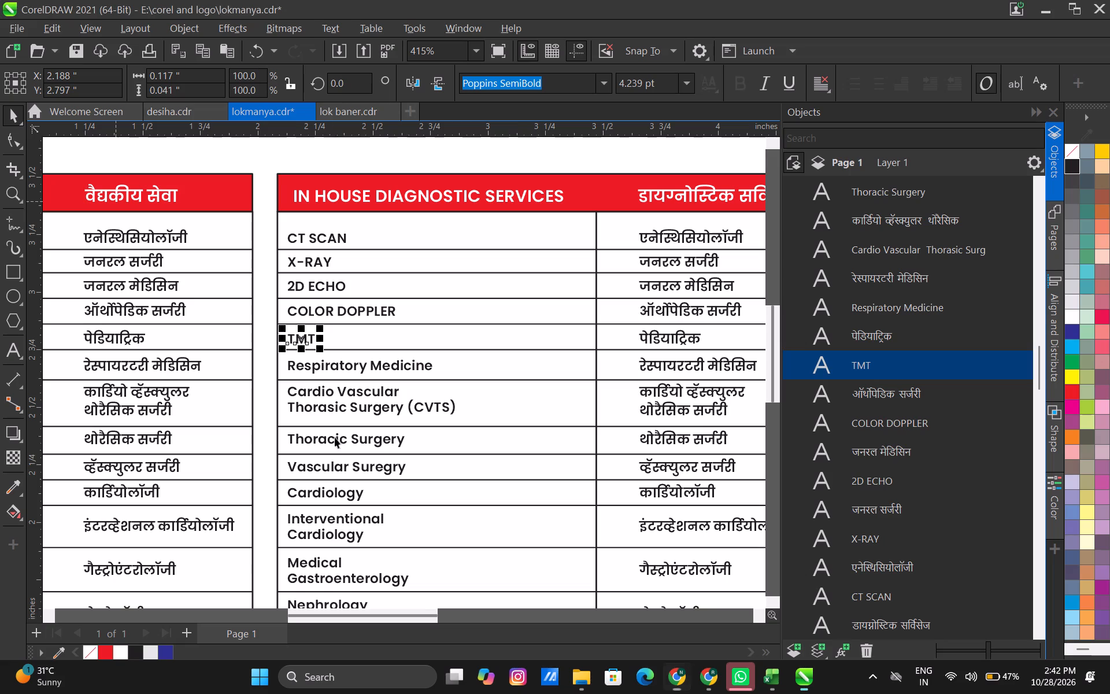
{"action": "double_click", "coordinate": [334, 365]}
{"action": "key", "text": "ctrl+a"}
{"action": "key", "text": "ctrl+v"}
{"action": "scroll", "coordinate": [358, 403], "scroll_direction": "down", "scroll_amount": 1}
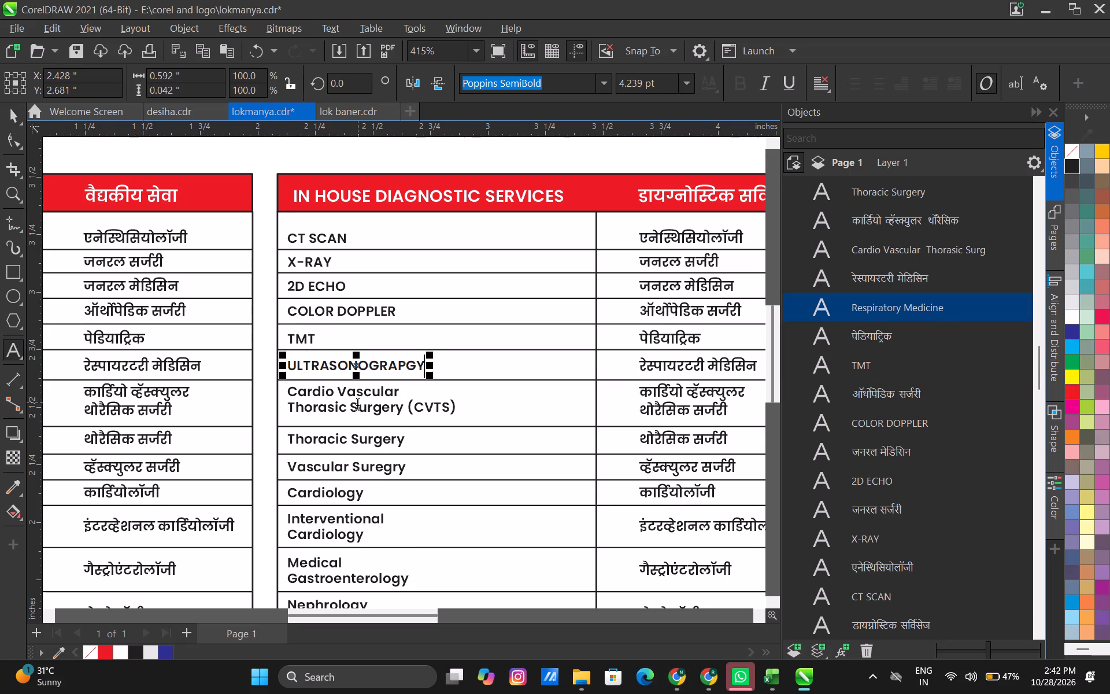
{"action": "scroll", "coordinate": [357, 403], "scroll_direction": "down", "scroll_amount": 1}
{"action": "middle_click_drag", "start_coordinate": [342, 406], "coordinate": [313, 330]}
{"action": "left_click", "coordinate": [9, 122]}
Delete the diagnostic table's unused rows below ULTRASONOGRAPGY, from Cardio Vascular to Physiotherapy, with both languages' texts and the row dividers.
{"action": "scroll", "coordinate": [201, 263], "scroll_direction": "down", "scroll_amount": 1}
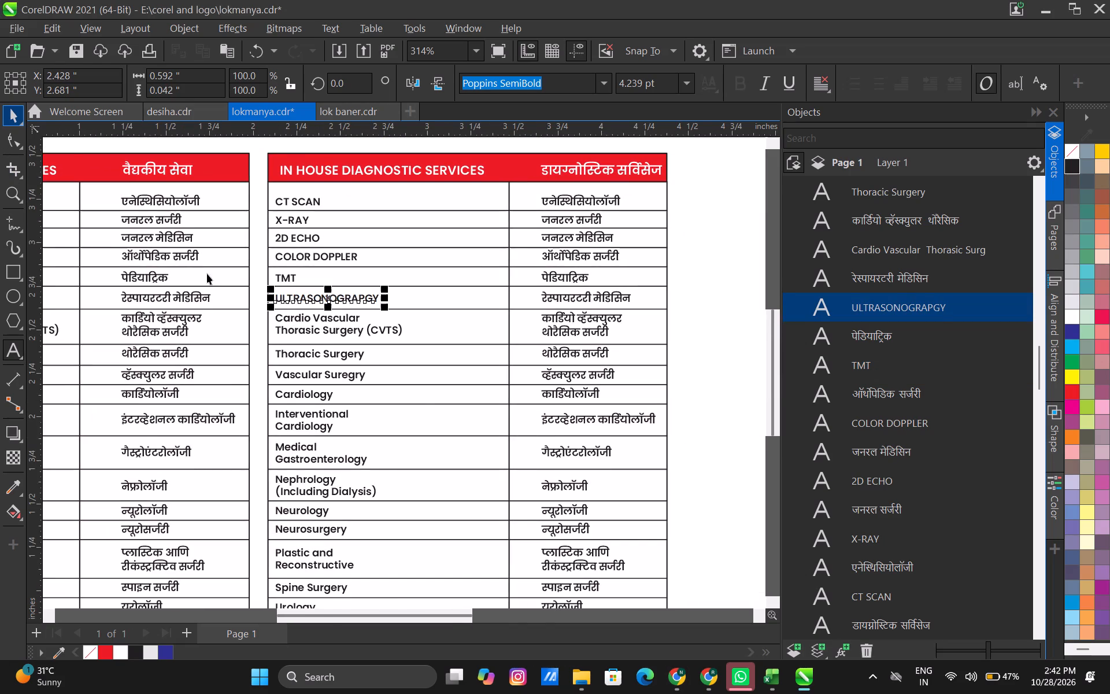
{"action": "scroll", "coordinate": [207, 274], "scroll_direction": "down", "scroll_amount": 2}
{"action": "left_click", "coordinate": [527, 302]}
{"action": "left_click_drag", "start_coordinate": [530, 299], "coordinate": [365, 439]}
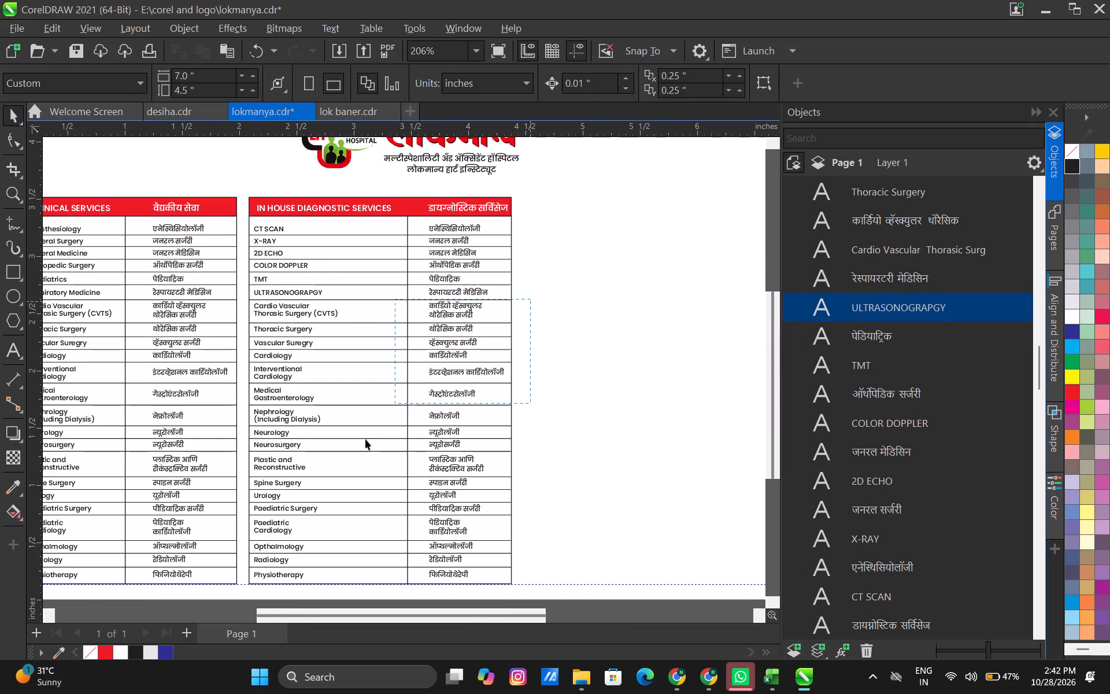
{"action": "left_click_drag", "start_coordinate": [365, 439], "coordinate": [248, 553]}
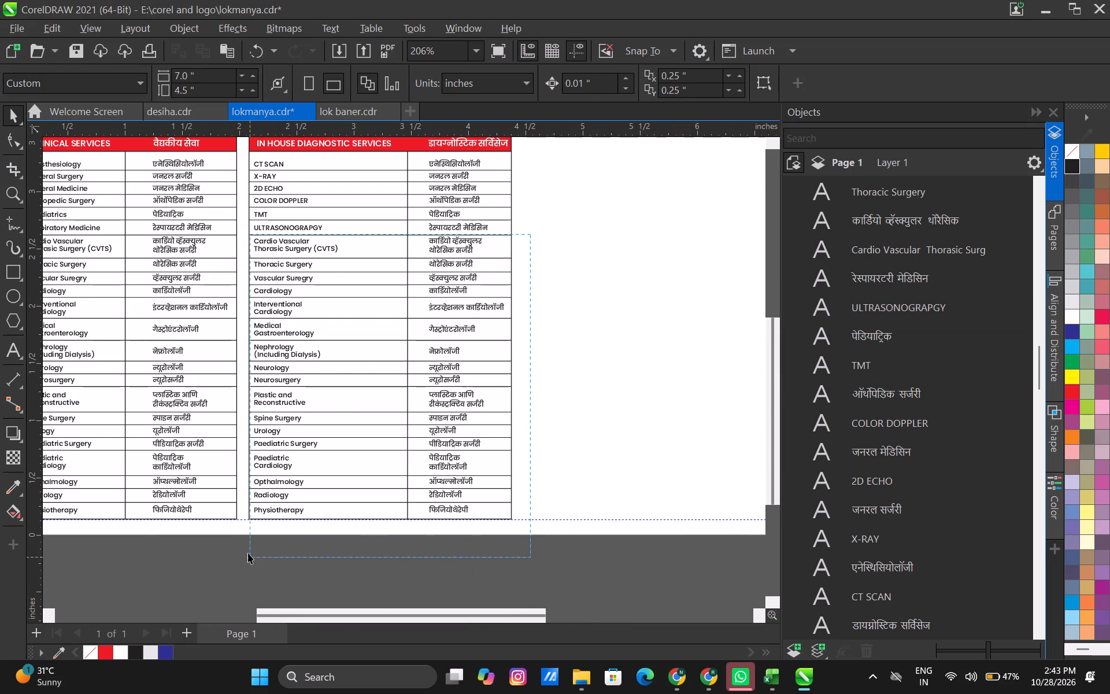
{"action": "left_click_drag", "start_coordinate": [248, 553], "coordinate": [240, 545]}
{"action": "key", "text": "Delete"}
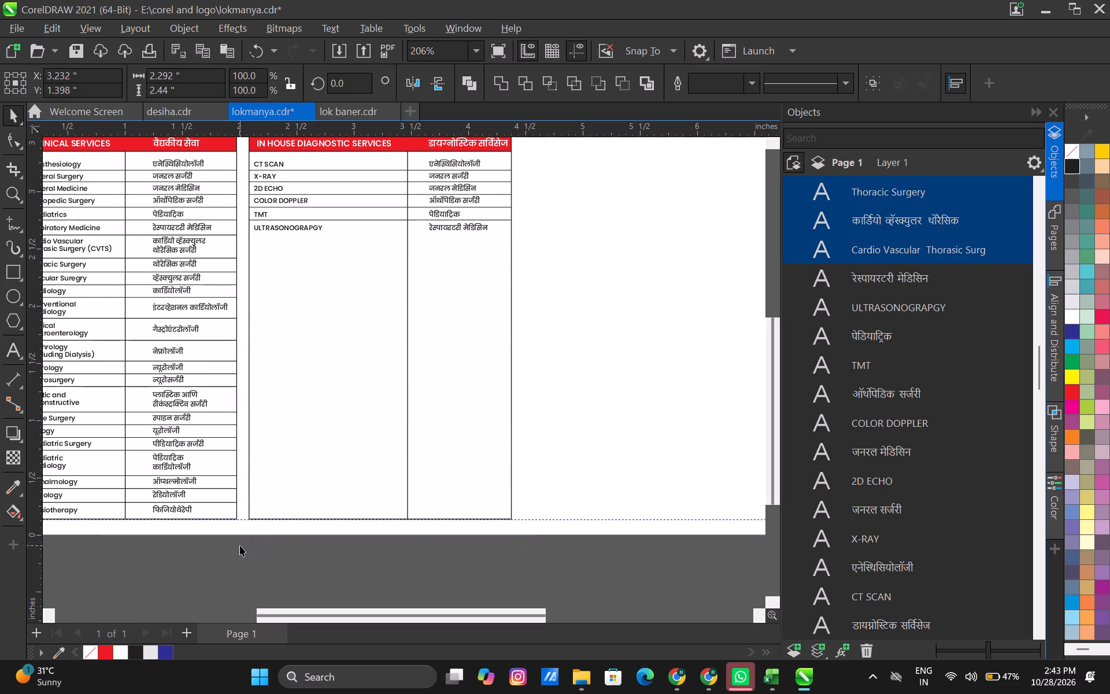
Shorten the diagnostic table's column divider and outer frame to about 0.73 inch high, ending just below the ULTRASONOGRAPGY row.
{"action": "left_click", "coordinate": [337, 385]}
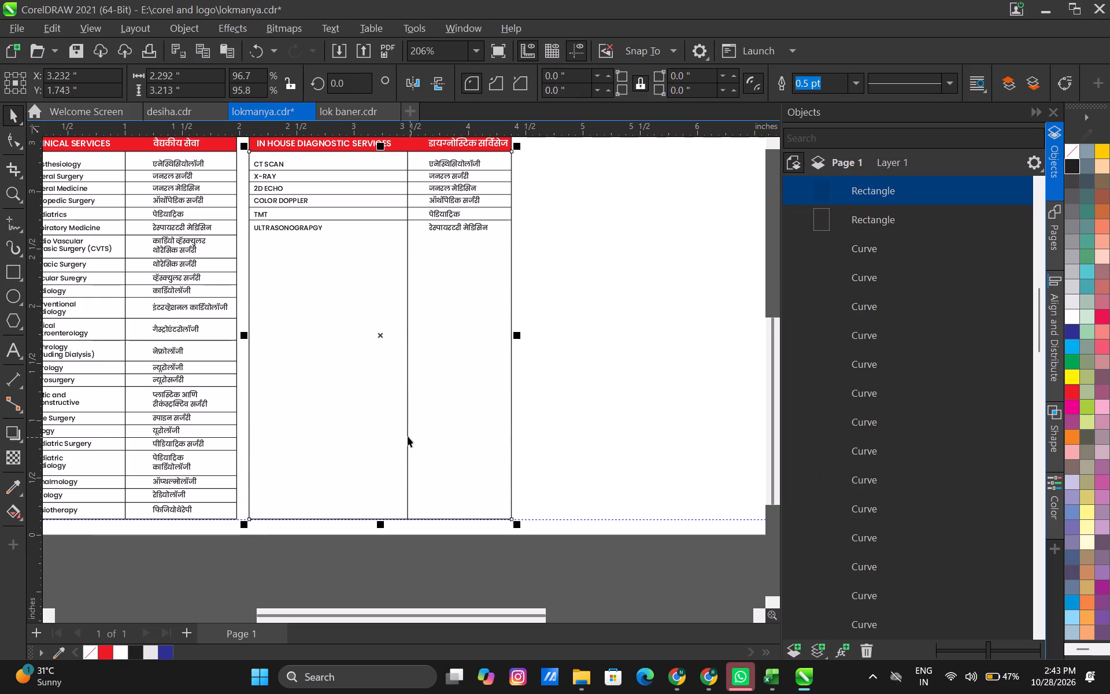
{"action": "left_click", "coordinate": [407, 437], "text": "shift"}
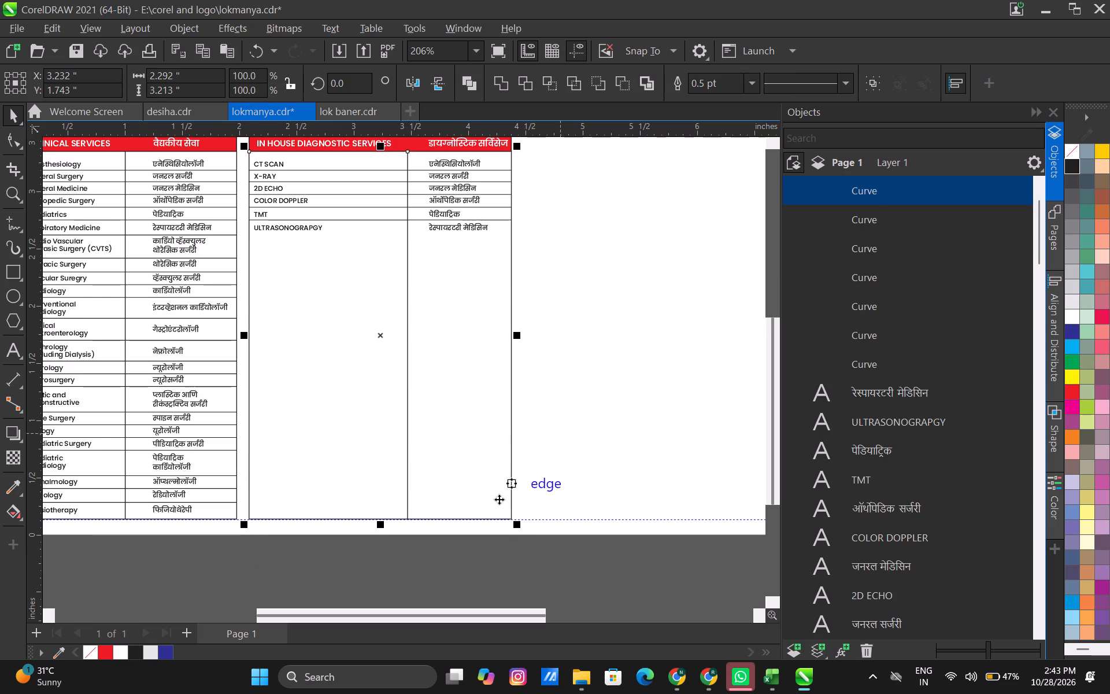
{"action": "left_click_drag", "start_coordinate": [382, 525], "coordinate": [343, 243]}
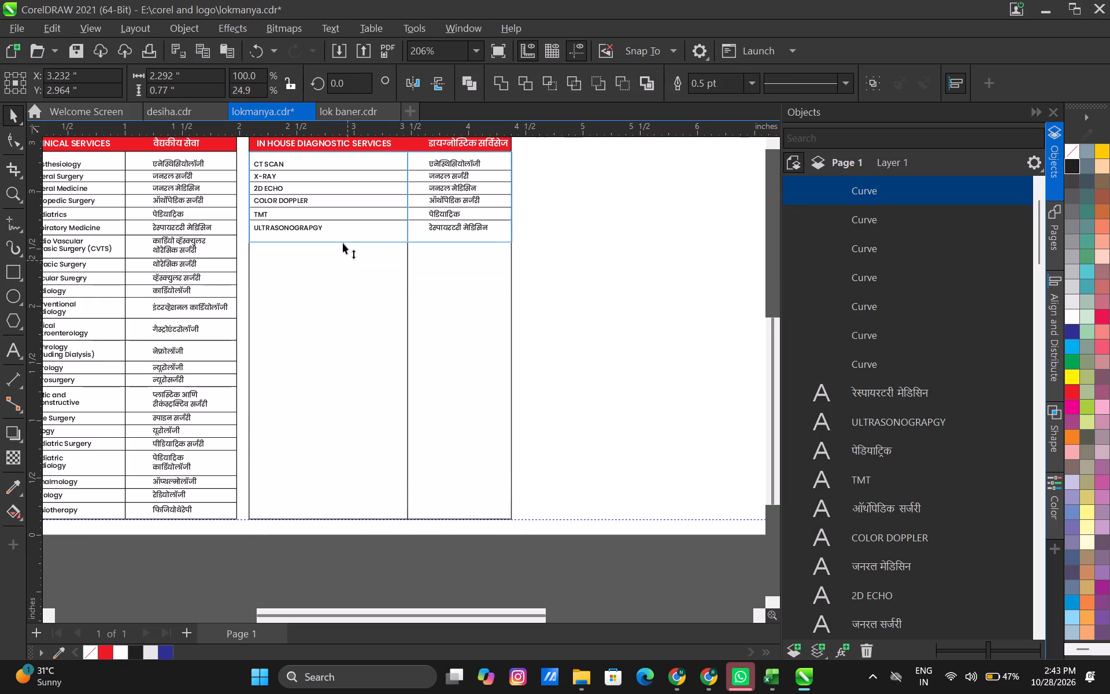
{"action": "left_click_drag", "start_coordinate": [343, 243], "coordinate": [342, 240]}
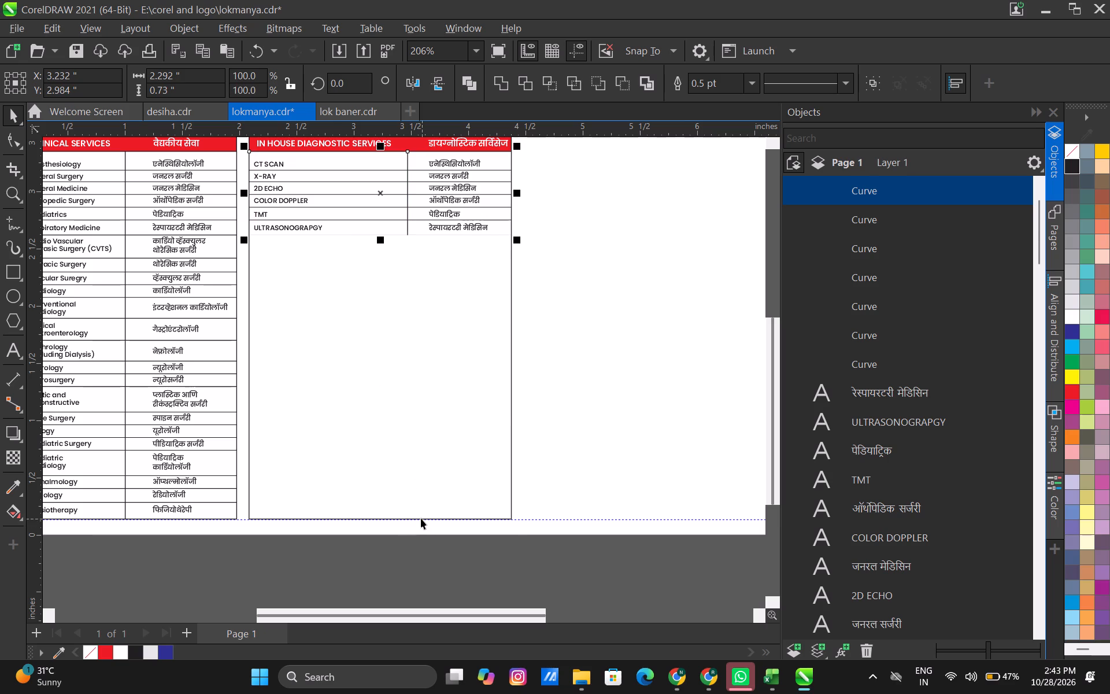
{"action": "left_click", "coordinate": [421, 518]}
{"action": "left_click_drag", "start_coordinate": [380, 525], "coordinate": [347, 238]}
{"action": "left_click", "coordinate": [365, 286]}
Replace the Marathi text beside CT SCAN in the diagnostic table with सीटी स्कॅन copied from the browser image.
{"action": "middle_click_drag", "start_coordinate": [365, 246], "coordinate": [374, 426]}
{"action": "scroll", "coordinate": [373, 445], "scroll_direction": "up", "scroll_amount": 7}
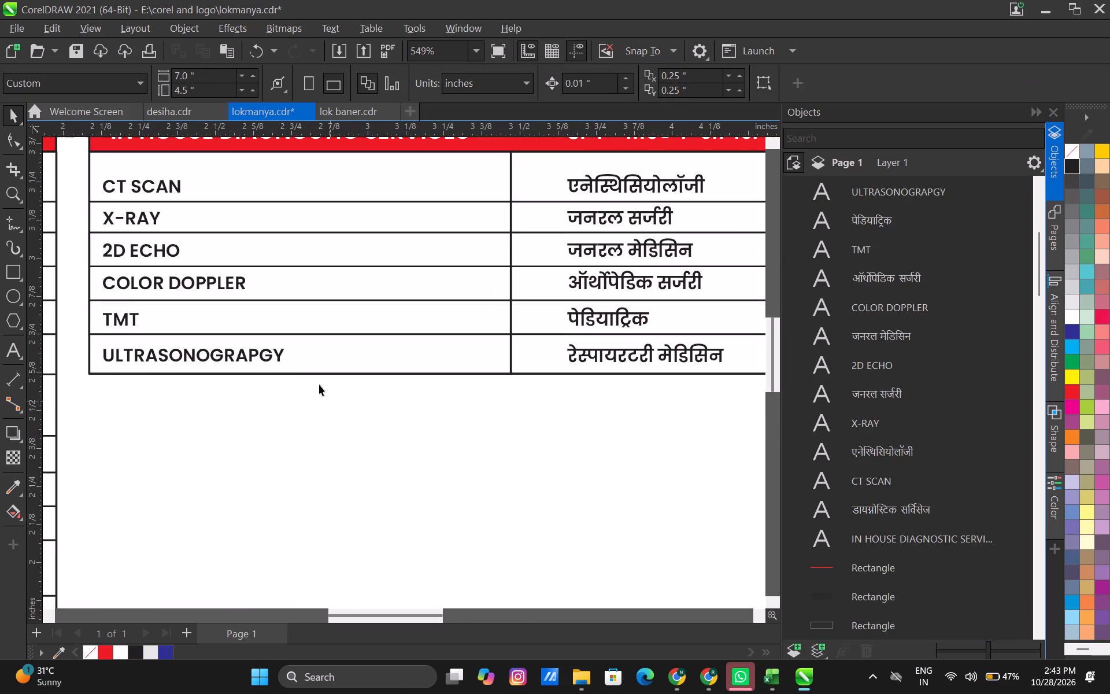
{"action": "middle_click_drag", "start_coordinate": [301, 377], "coordinate": [363, 470]}
{"action": "key", "text": "alt+Tab"}
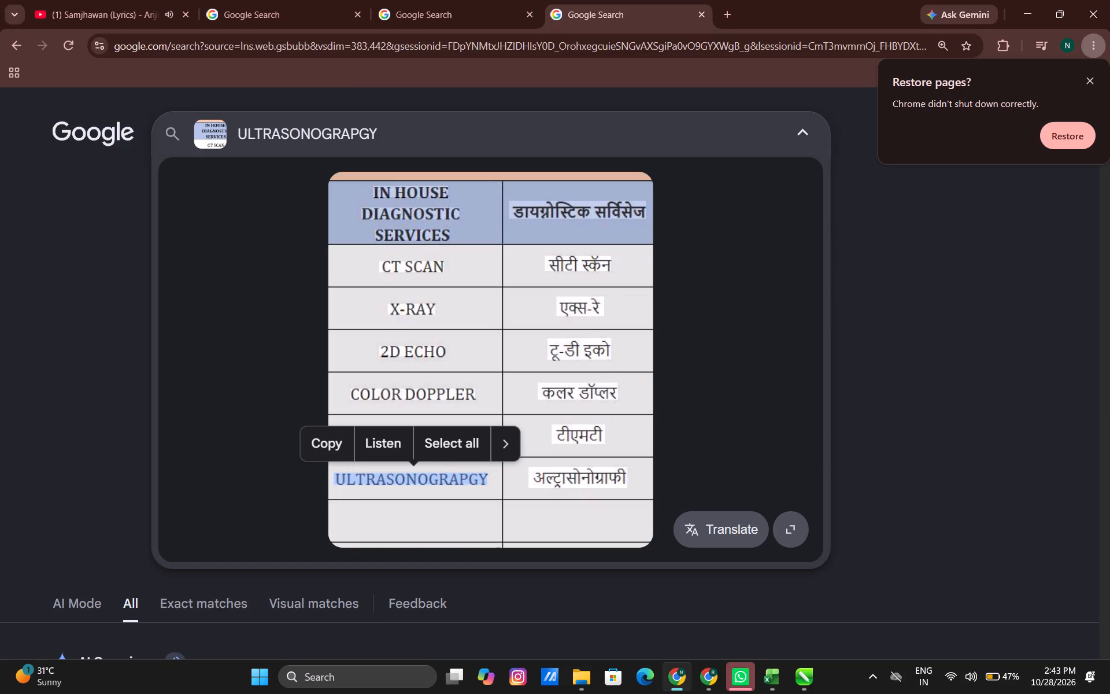
{"action": "double_click", "coordinate": [577, 265]}
{"action": "left_click", "coordinate": [508, 228]}
{"action": "key", "text": "alt+Tab"}
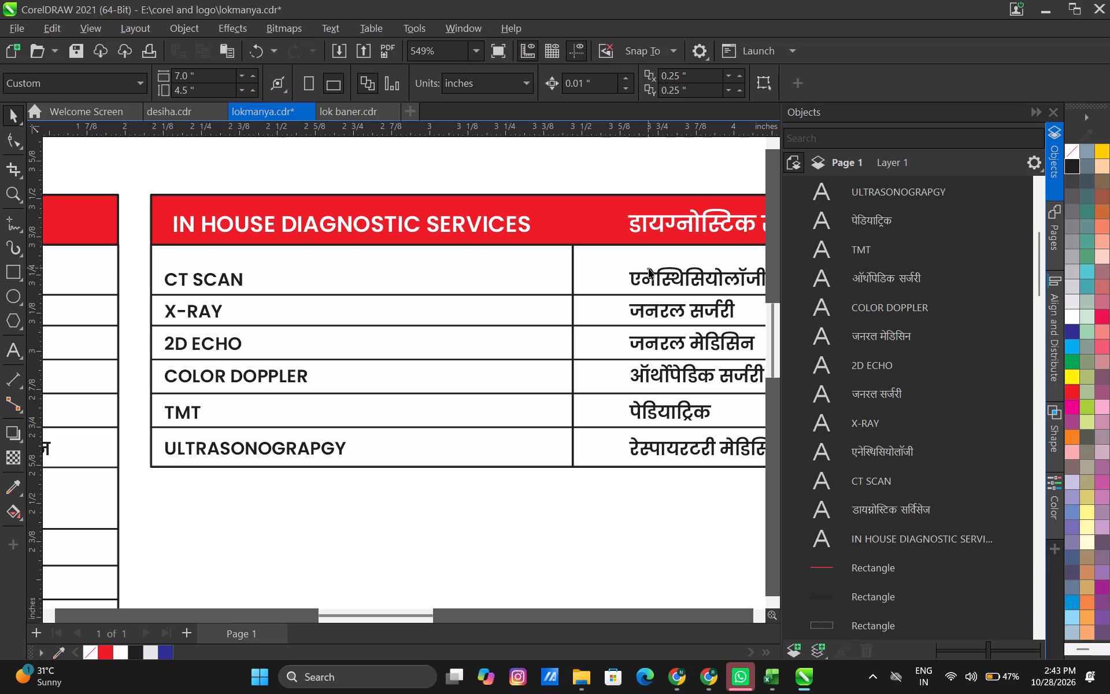
{"action": "double_click", "coordinate": [654, 279]}
{"action": "key", "text": "ctrl+a"}
{"action": "key", "text": "ctrl+v"}
Replace the Marathi text beside X-RAY in the diagnostic table with एक्स-रे copied from the browser image.
{"action": "key", "text": "alt+Tab"}
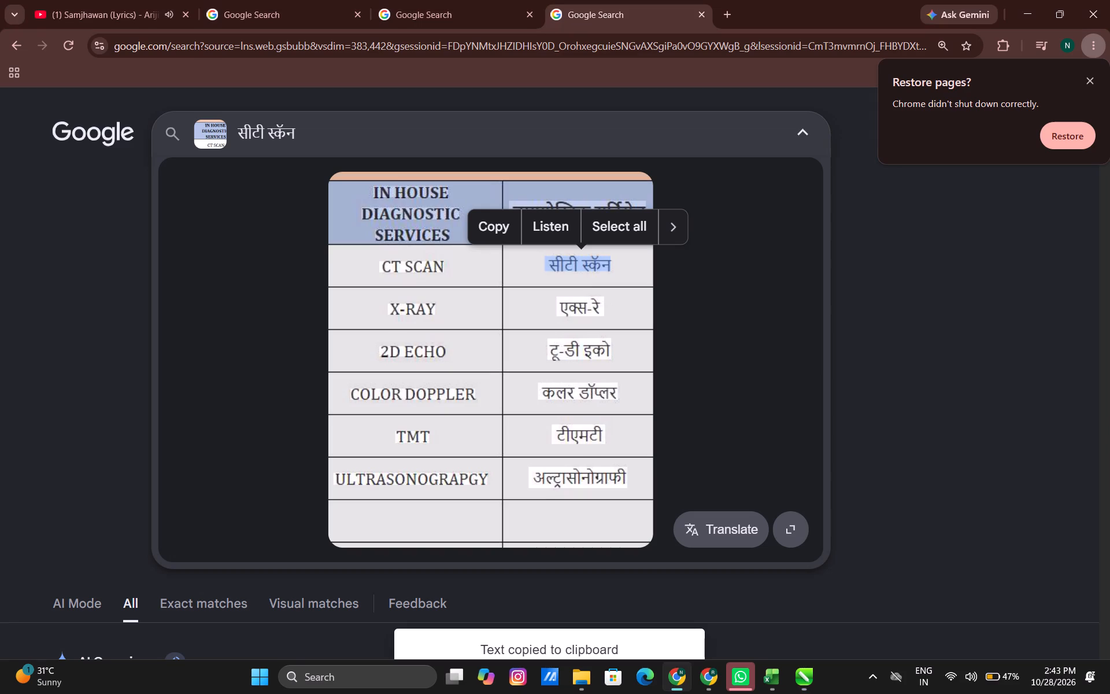
{"action": "double_click", "coordinate": [575, 306]}
{"action": "left_click", "coordinate": [513, 274]}
{"action": "key", "text": "alt+Tab"}
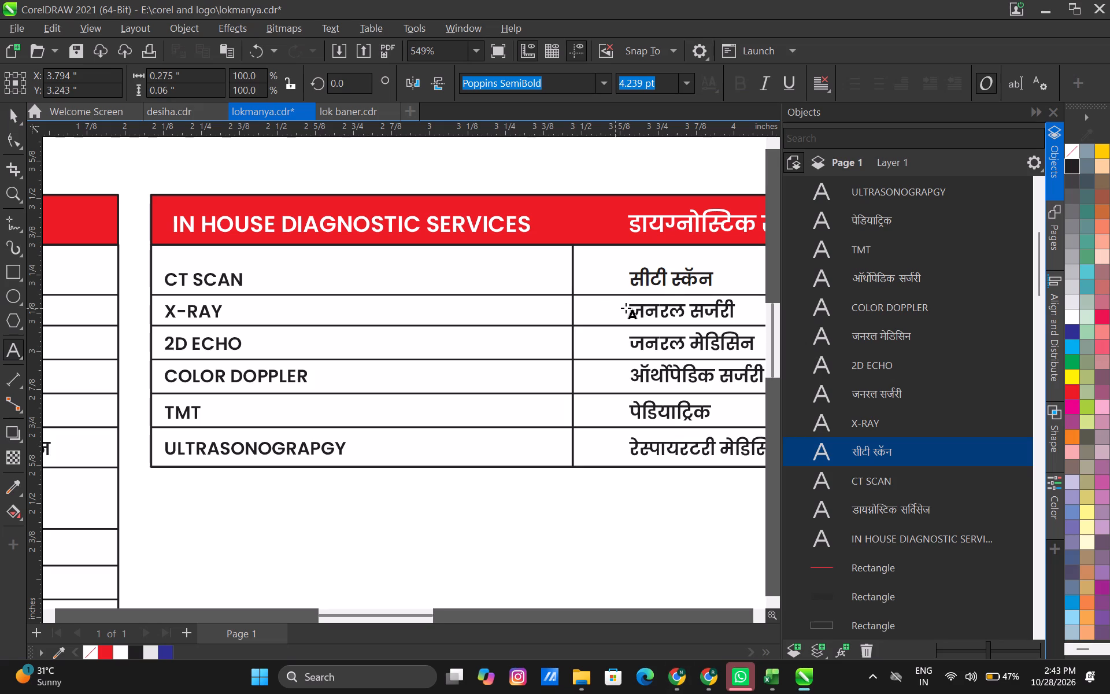
{"action": "double_click", "coordinate": [634, 310]}
{"action": "key", "text": "ctrl+a"}
{"action": "key", "text": "ctrl+v"}
Replace the Marathi text beside 2D ECHO in the diagnostic table with टू-डी इको copied from the browser image.
{"action": "key", "text": "alt+Tab"}
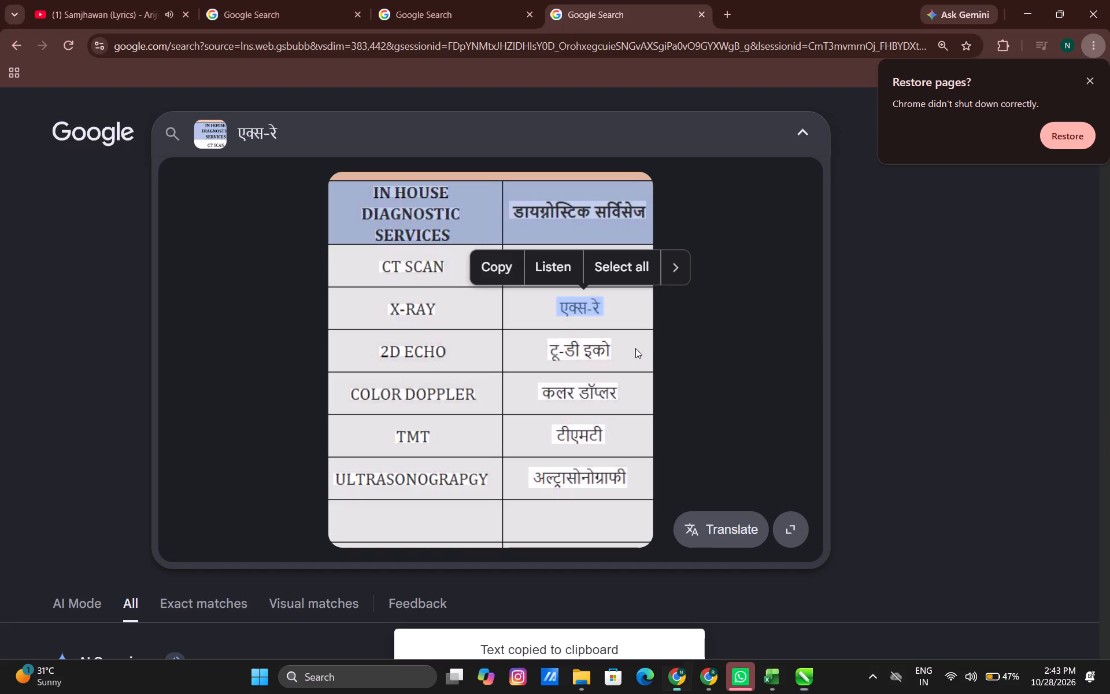
{"action": "double_click", "coordinate": [569, 353]}
{"action": "left_click", "coordinate": [512, 309]}
{"action": "key", "text": "alt+Tab"}
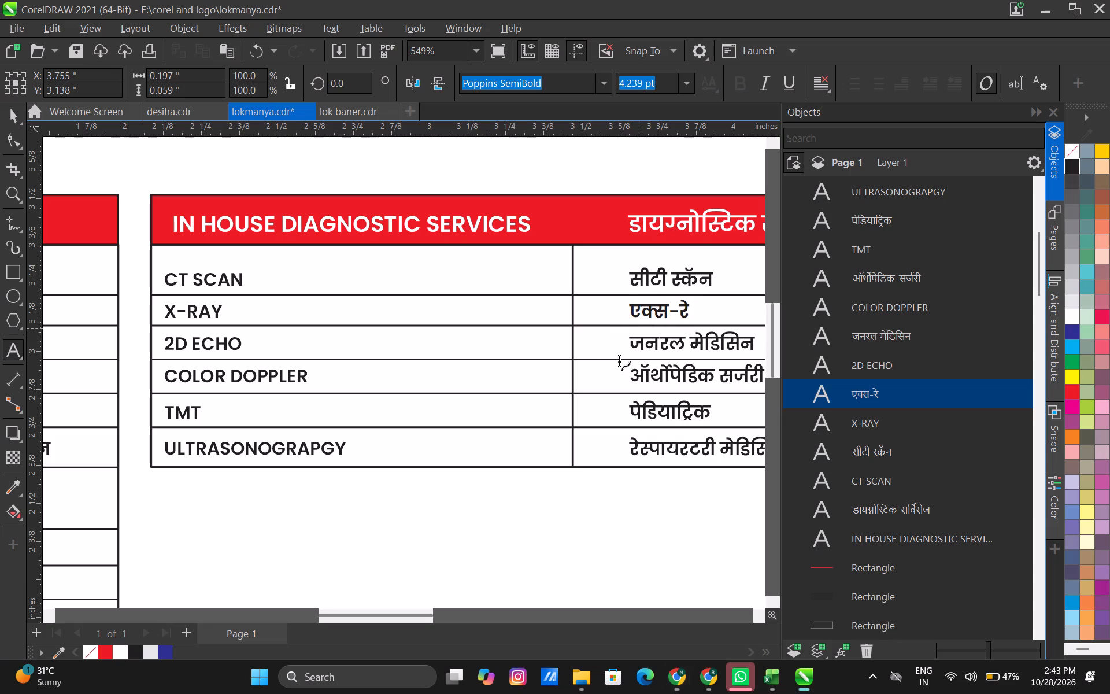
{"action": "double_click", "coordinate": [639, 346]}
{"action": "key", "text": "ctrl+a"}
{"action": "key", "text": "ctrl+v"}
Replace the Marathi text beside COLOR DOPPLER in the diagnostic table with कलर डॉप्लर copied from the browser image.
{"action": "key", "text": "alt+Tab"}
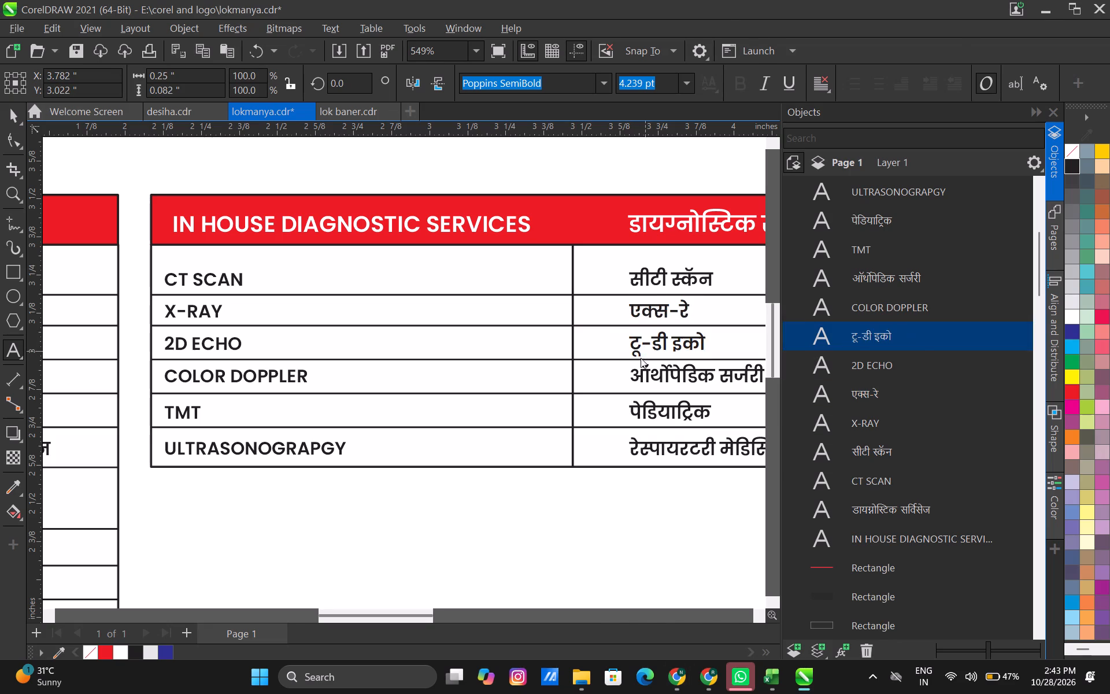
{"action": "double_click", "coordinate": [557, 393]}
{"action": "left_click", "coordinate": [498, 355]}
{"action": "key", "text": "alt+Tab"}
{"action": "double_click", "coordinate": [648, 380]}
{"action": "key", "text": "ctrl+a"}
{"action": "key", "text": "ctrl+v"}
Replace the Marathi text beside TMT in the diagnostic table with टीएमटी copied from the browser image.
{"action": "key", "text": "alt+Tab"}
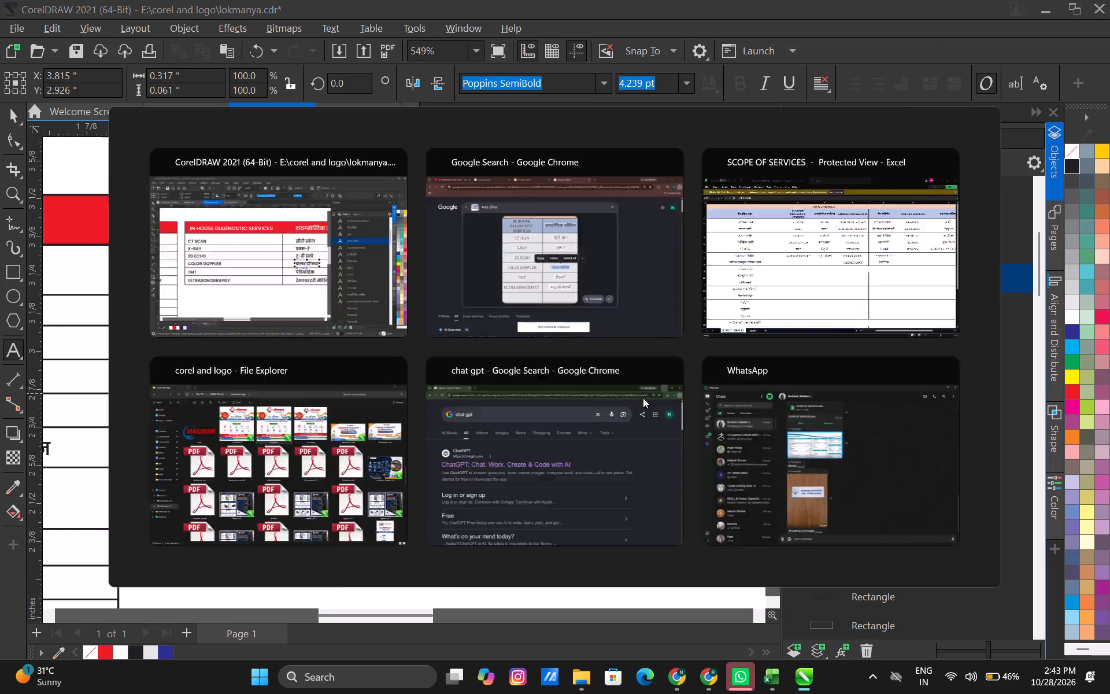
{"action": "double_click", "coordinate": [560, 436]}
{"action": "left_click", "coordinate": [487, 407]}
{"action": "key", "text": "alt+Tab"}
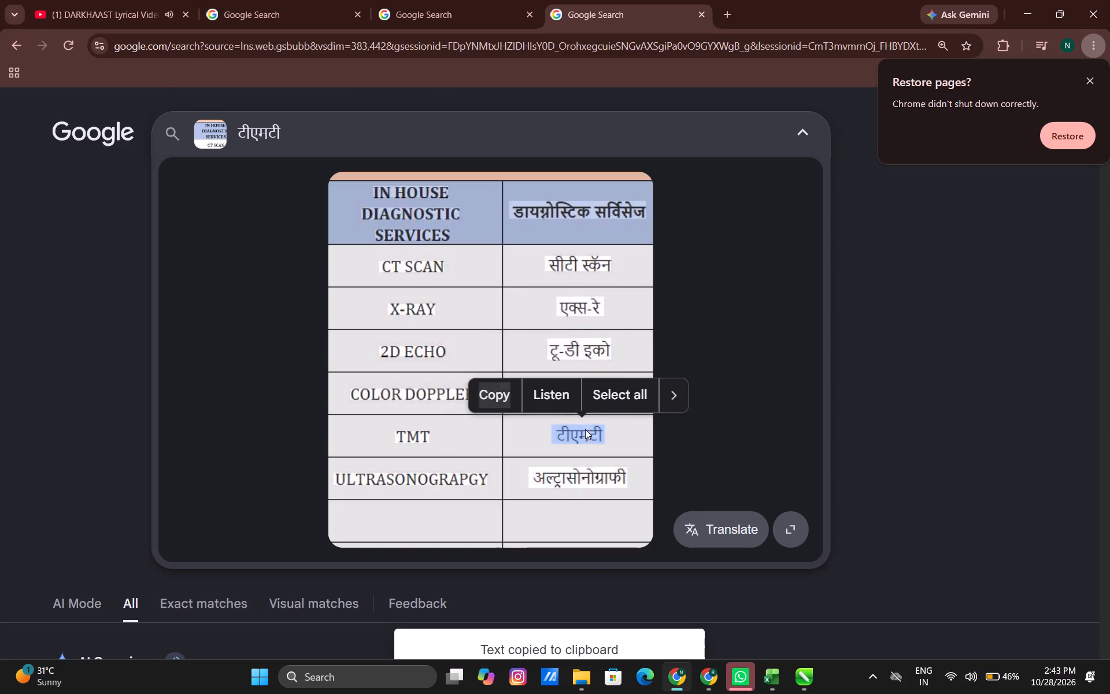
{"action": "left_click", "coordinate": [671, 412]}
{"action": "key", "text": "ctrl+a"}
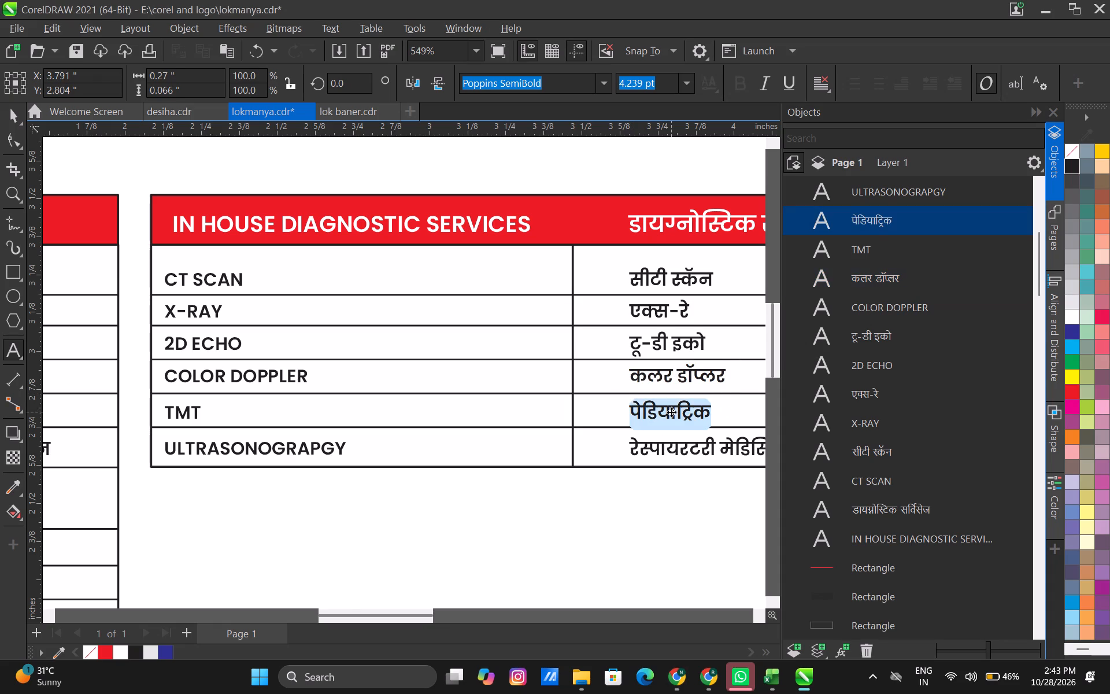
{"action": "key", "text": "ctrl+v"}
Replace the Marathi text beside ULTRASONOGRAPGY in the diagnostic table with अल्ट्रासोनोग्राफी copied from the browser image.
{"action": "key", "text": "alt+Tab"}
{"action": "double_click", "coordinate": [602, 480]}
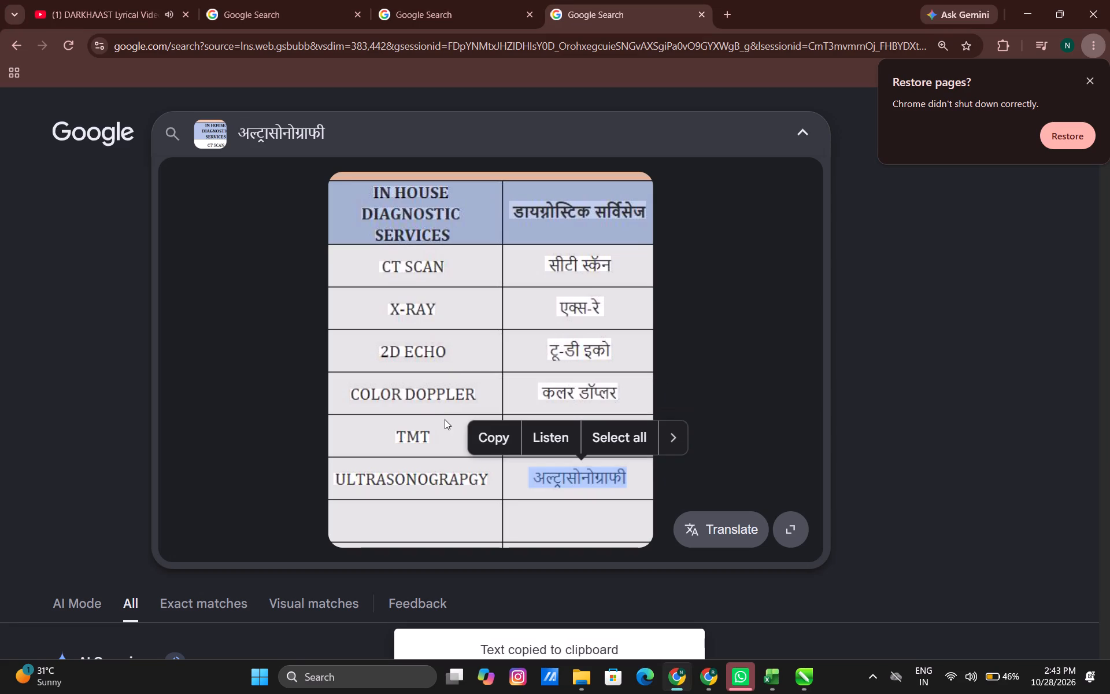
{"action": "left_click", "coordinate": [482, 438]}
{"action": "key", "text": "alt+Tab"}
{"action": "left_click", "coordinate": [655, 451]}
{"action": "key", "text": "ctrl+a"}
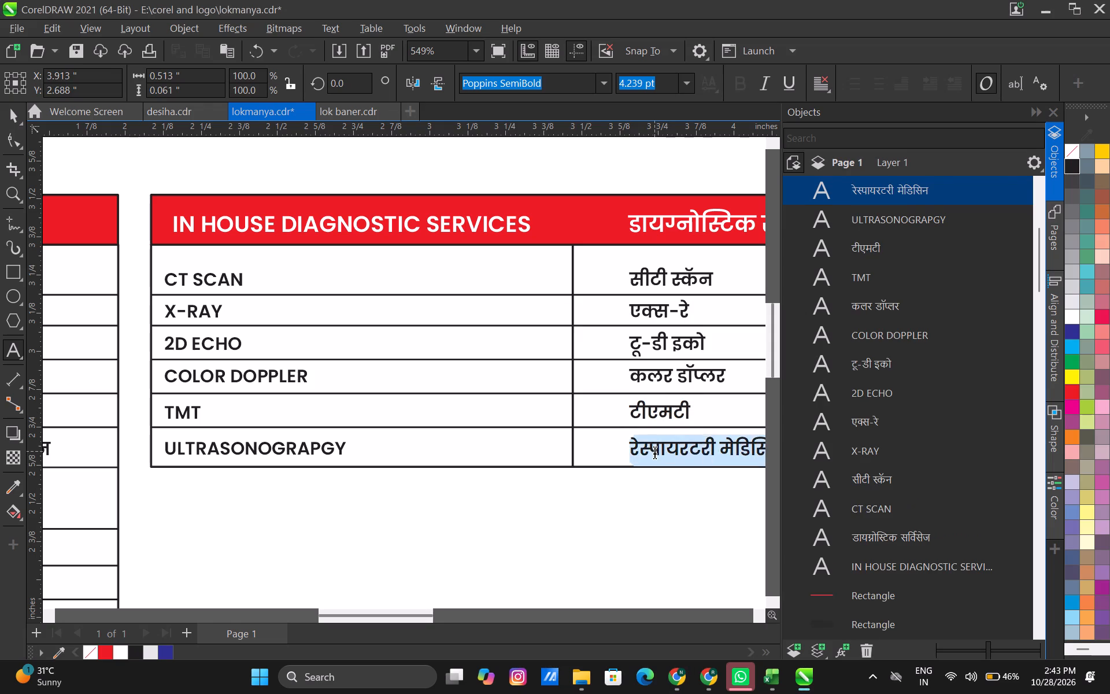
{"action": "key", "text": "ctrl+v"}
{"action": "left_click", "coordinate": [17, 113]}
Check the finished diagnostic services table beside the clinical services table and save the lokmanya.cdr drawing.
{"action": "scroll", "coordinate": [560, 388], "scroll_direction": "down", "scroll_amount": 4}
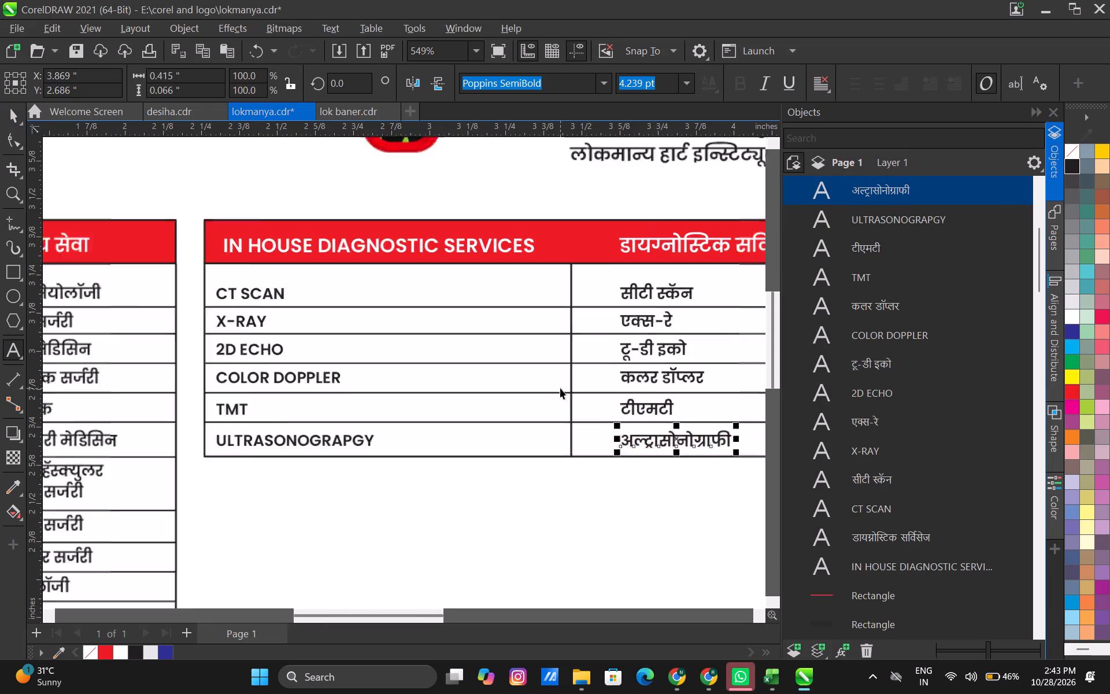
{"action": "scroll", "coordinate": [560, 388], "scroll_direction": "down", "scroll_amount": 7}
{"action": "left_click", "coordinate": [545, 486]}
{"action": "scroll", "coordinate": [552, 432], "scroll_direction": "down", "scroll_amount": 4}
{"action": "middle_click_drag", "start_coordinate": [551, 427], "coordinate": [506, 369]}
{"action": "scroll", "coordinate": [520, 418], "scroll_direction": "up", "scroll_amount": 4}
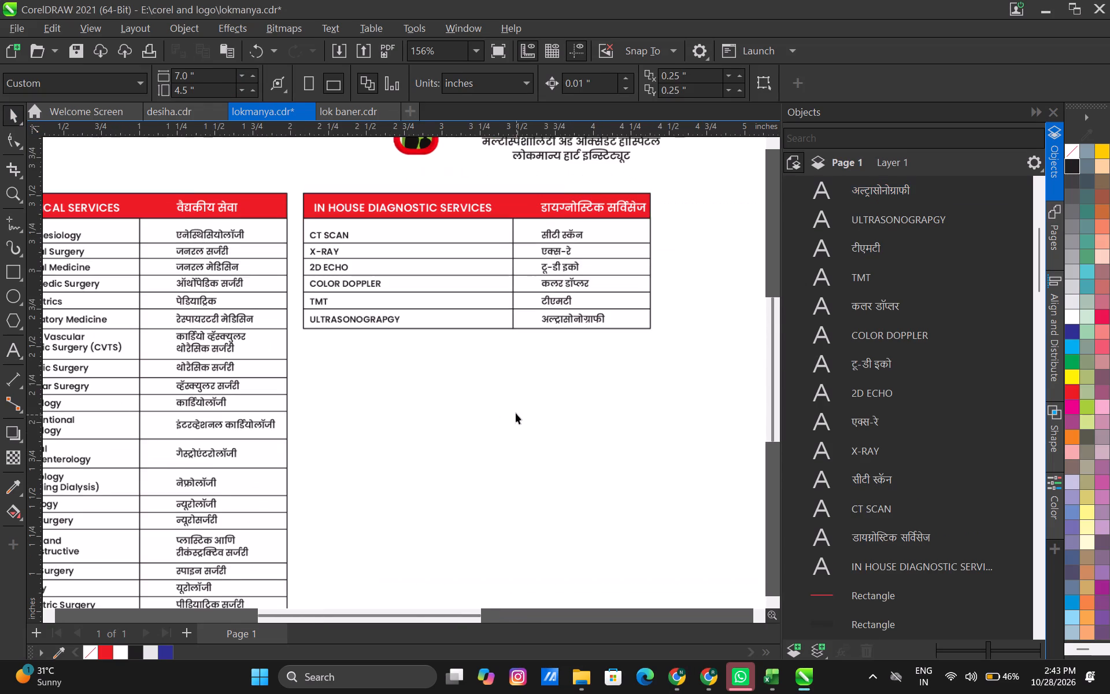
{"action": "key", "text": "ctrl+s"}
Switch to the SCOPE OF SERVICES workbook in Excel and examine its service columns.
{"action": "key", "text": "alt+Tab"}
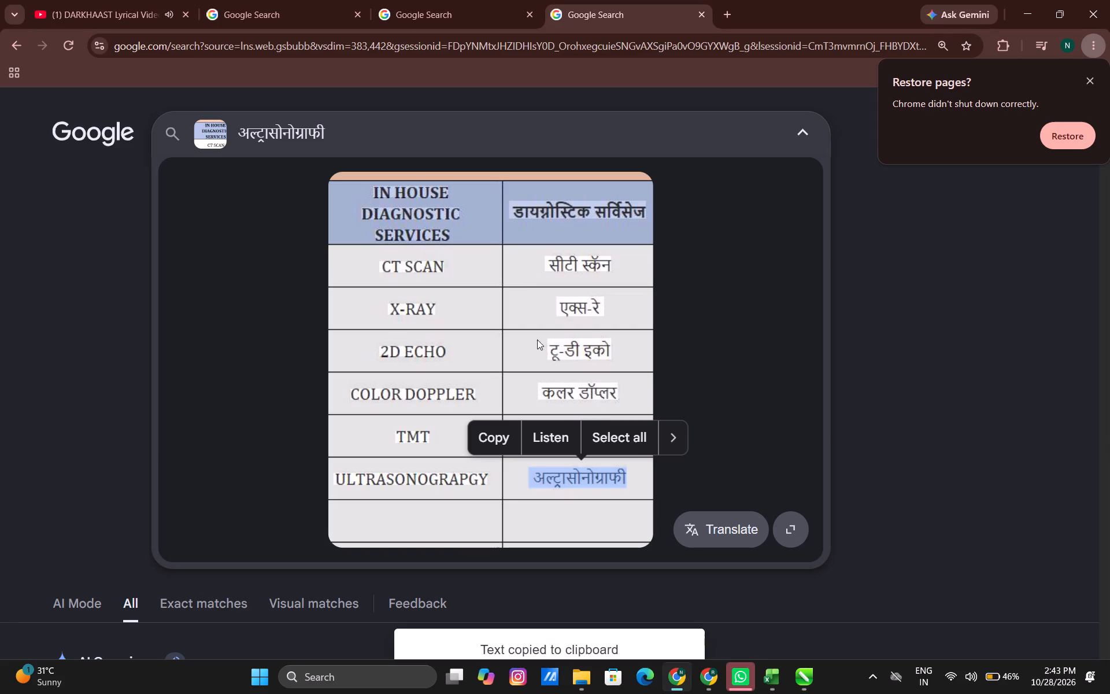
{"action": "key", "text": "alt+Tab"}
{"action": "key", "text": "alt+Tab"}
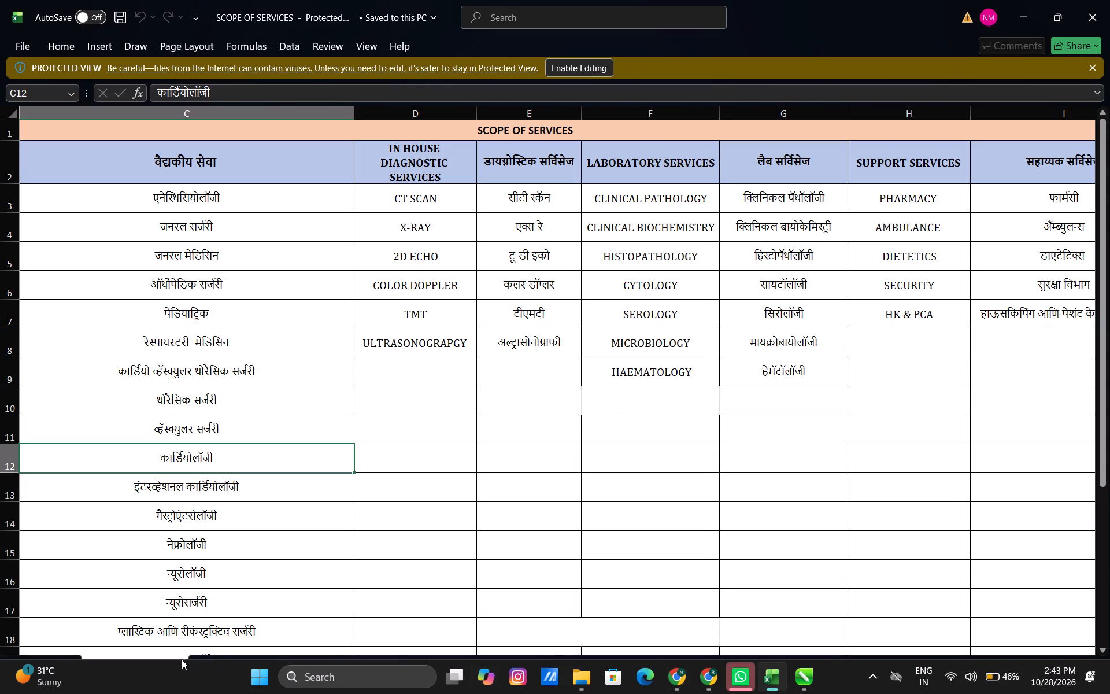
Minimise the Excel, Chrome and CorelDRAW windows.
{"action": "left_click", "coordinate": [1025, 9]}
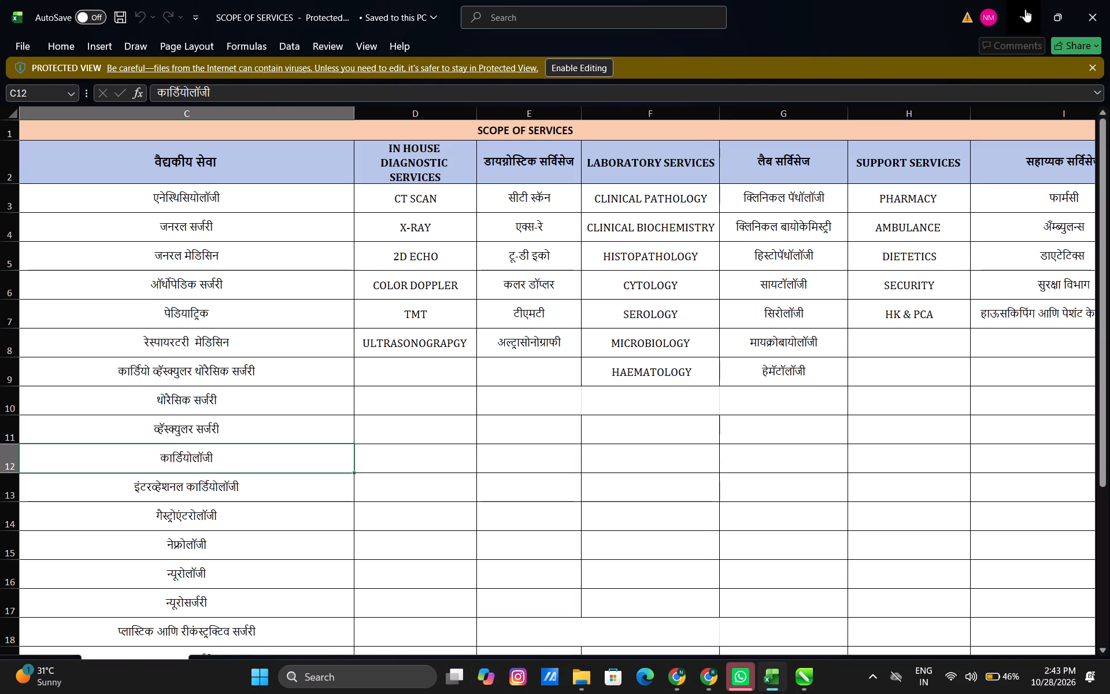
{"action": "left_click", "coordinate": [1025, 9]}
{"action": "left_click", "coordinate": [1043, 7]}
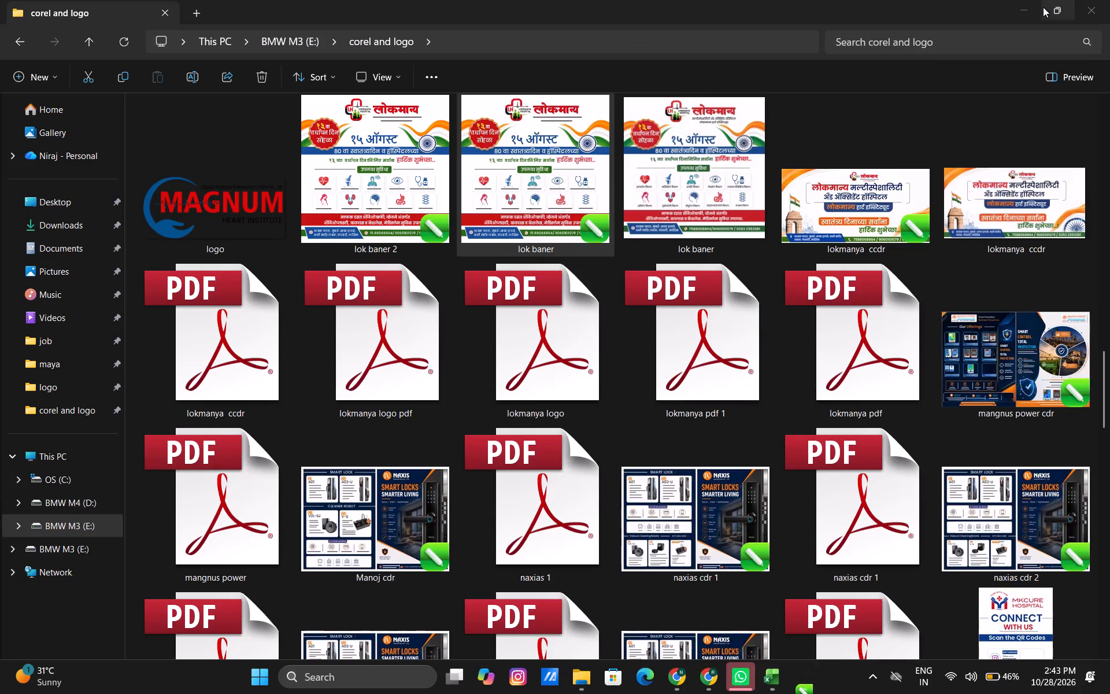
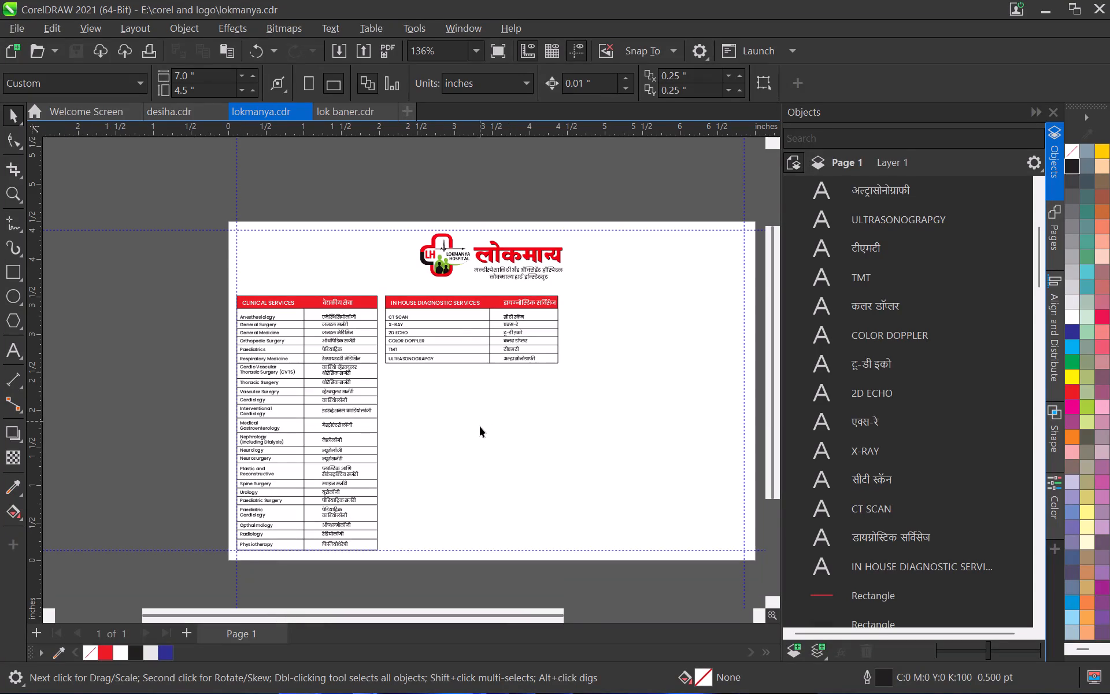
Save the lokmanya.cdr document.
{"action": "middle_click_drag", "start_coordinate": [476, 429], "coordinate": [447, 478]}
{"action": "scroll", "coordinate": [442, 473], "scroll_direction": "up", "scroll_amount": 6}
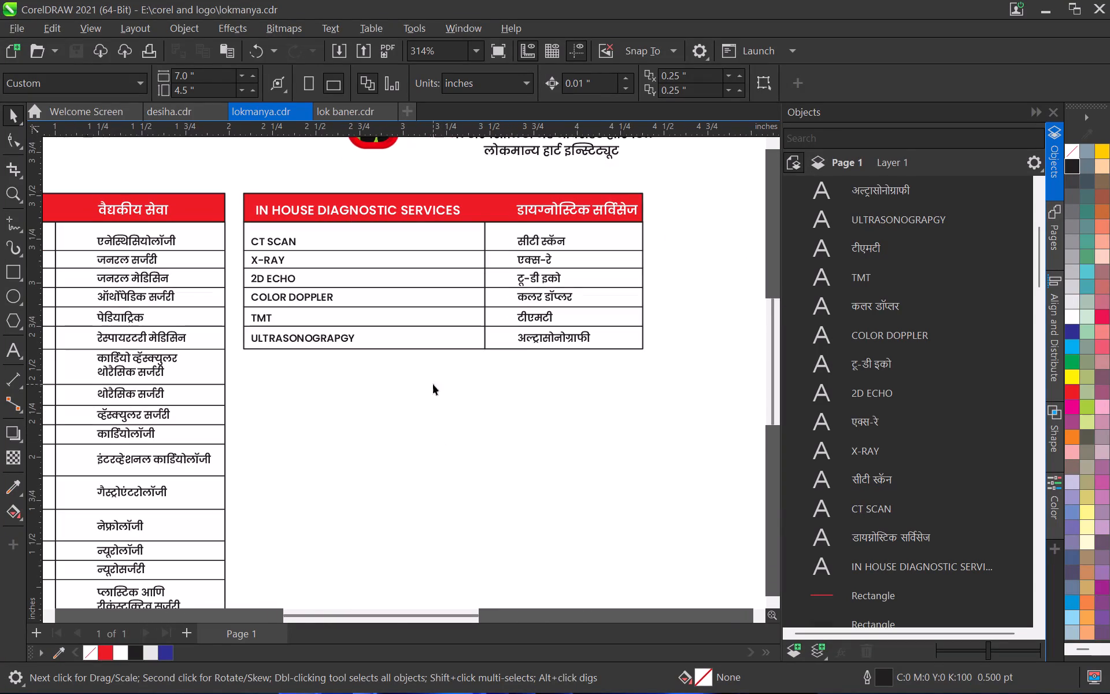
{"action": "scroll", "coordinate": [249, 198], "scroll_direction": "up", "scroll_amount": 4}
{"action": "scroll", "coordinate": [249, 198], "scroll_direction": "down", "scroll_amount": 9}
{"action": "key", "text": "ctrl+s"}
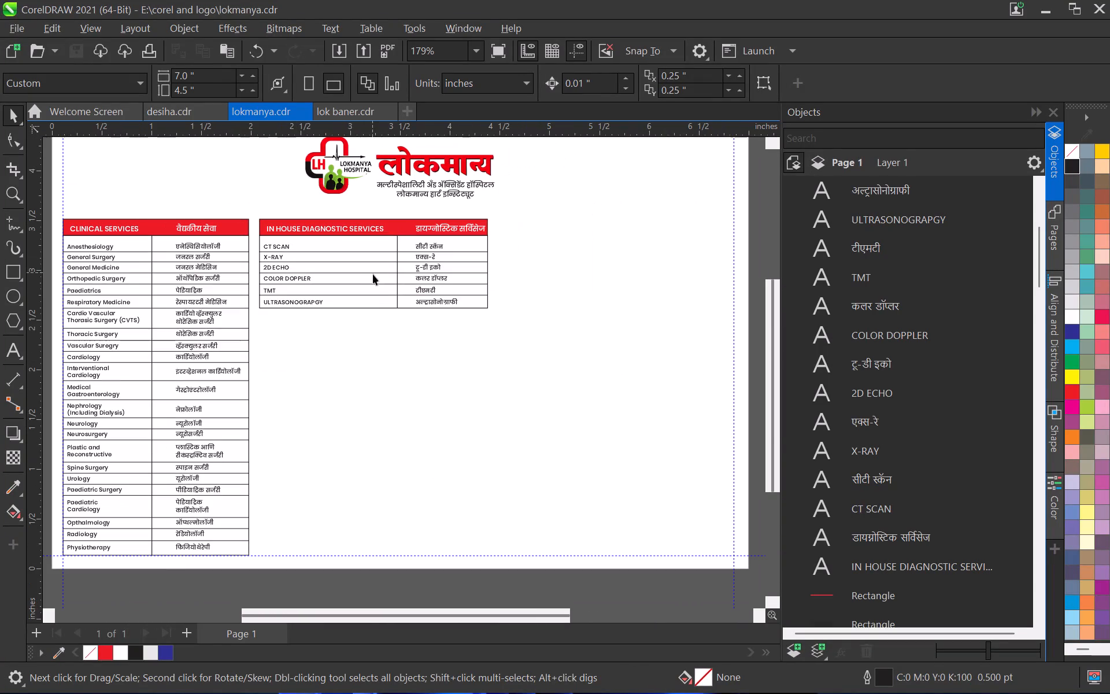
Switch to the SCOPE OF SERVICES workbook in Excel and capture a screenshot of the LABORATORY SERVICES and लैब सर्विसेज columns.
{"action": "key", "text": "alt+Tab"}
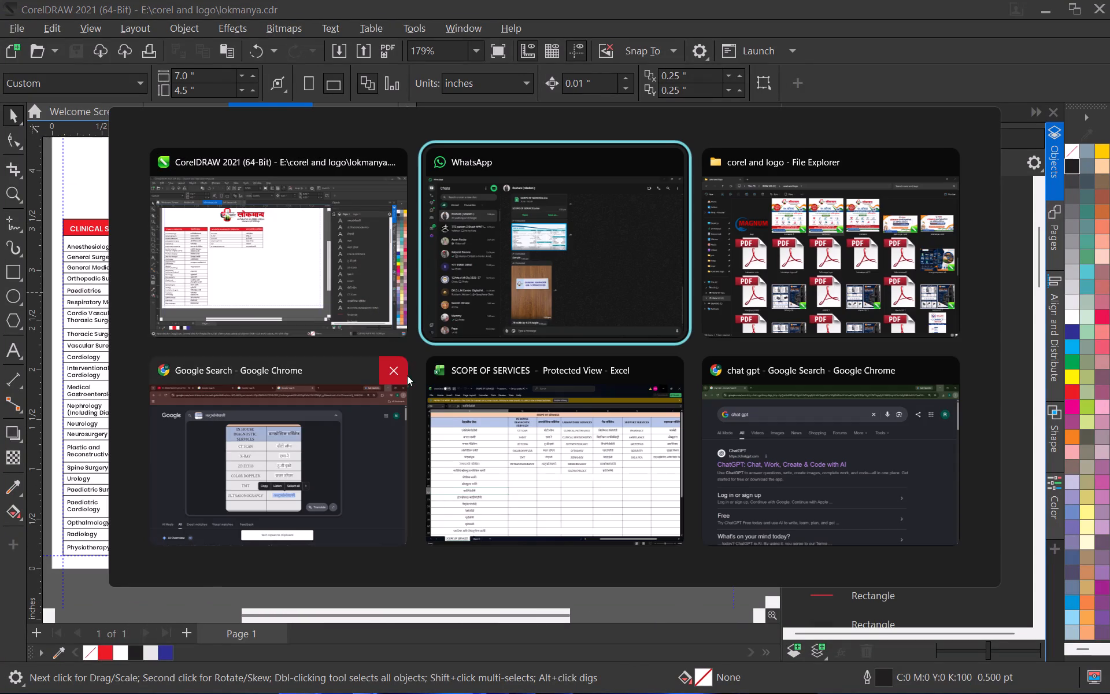
{"action": "left_click", "coordinate": [617, 460], "text": "alt"}
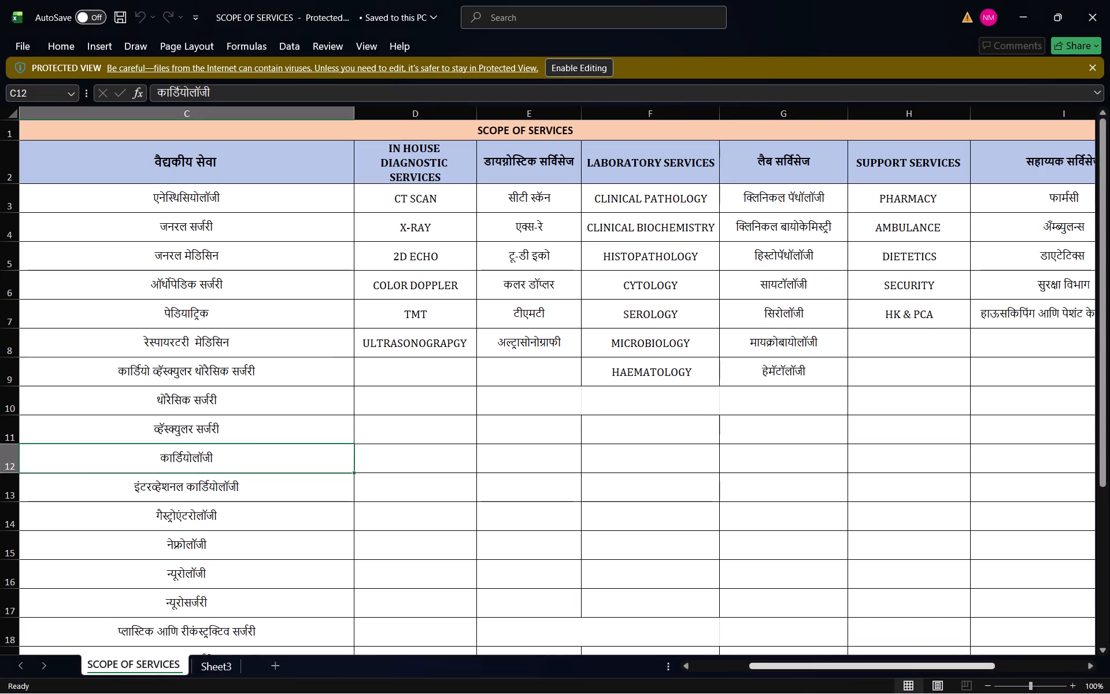
{"action": "key", "text": "shift+super+s"}
{"action": "left_click_drag", "start_coordinate": [582, 142], "coordinate": [816, 387]}
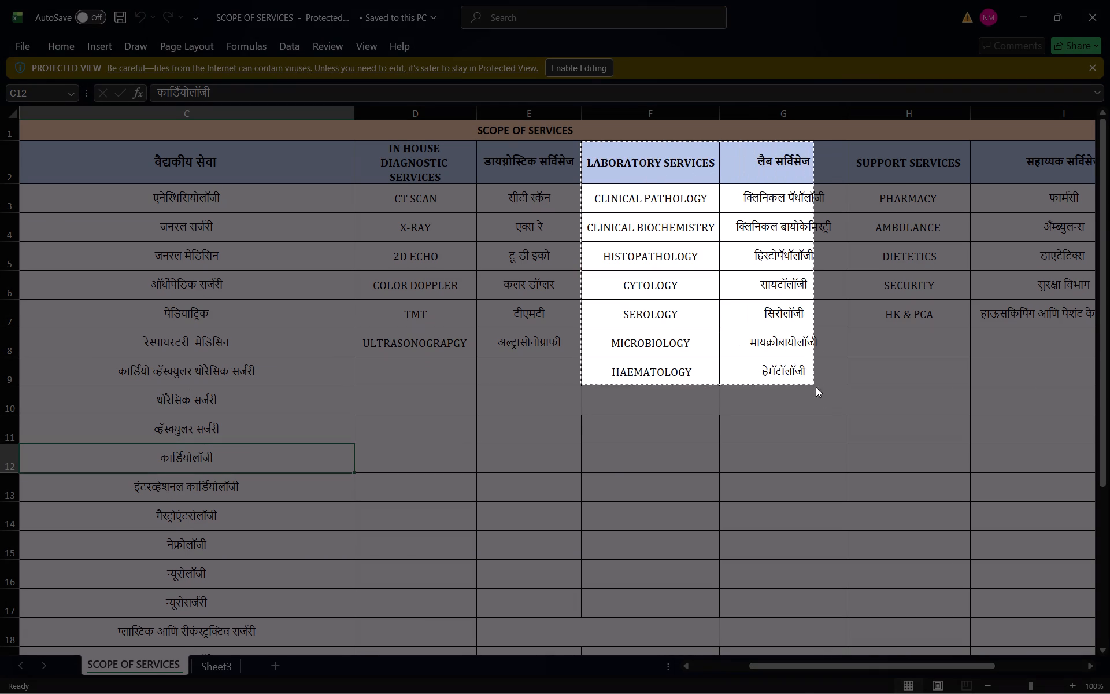
{"action": "left_click_drag", "start_coordinate": [816, 387], "coordinate": [844, 414]}
Return to CorelDRAW and duplicate the whole IN HOUSE DIAGNOSTIC SERVICES table beside the original, just inside the page's outer margin guide.
{"action": "key", "text": "alt+Tab"}
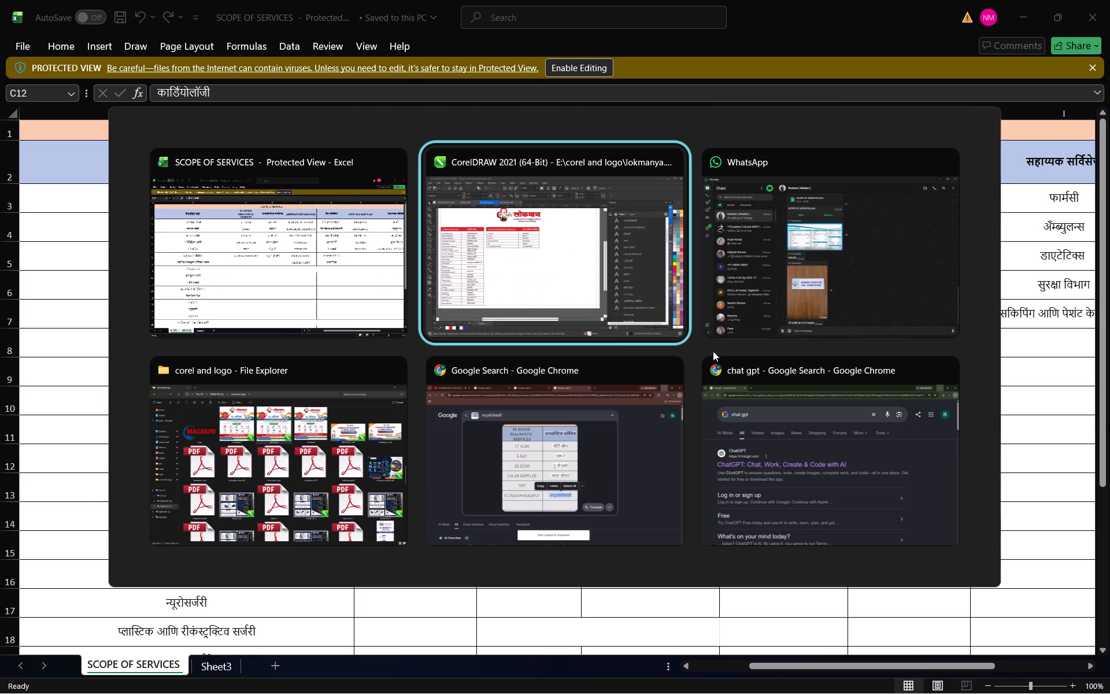
{"action": "scroll", "coordinate": [561, 325], "scroll_direction": "down", "scroll_amount": 8}
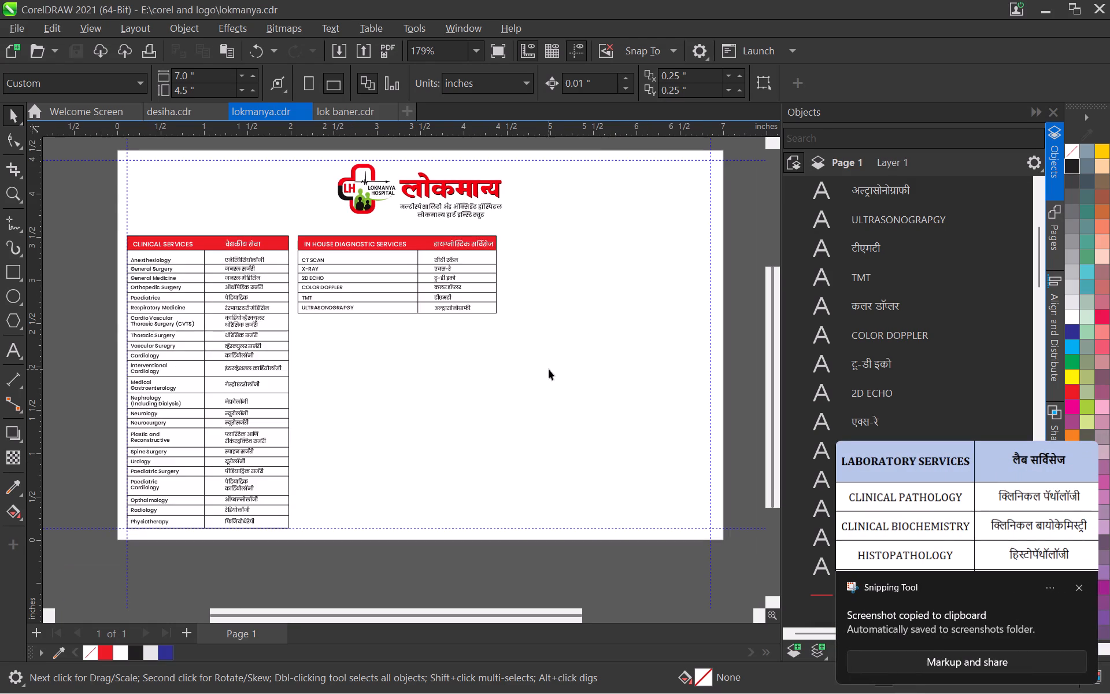
{"action": "left_click", "coordinate": [549, 369]}
{"action": "scroll", "coordinate": [552, 299], "scroll_direction": "up", "scroll_amount": 3}
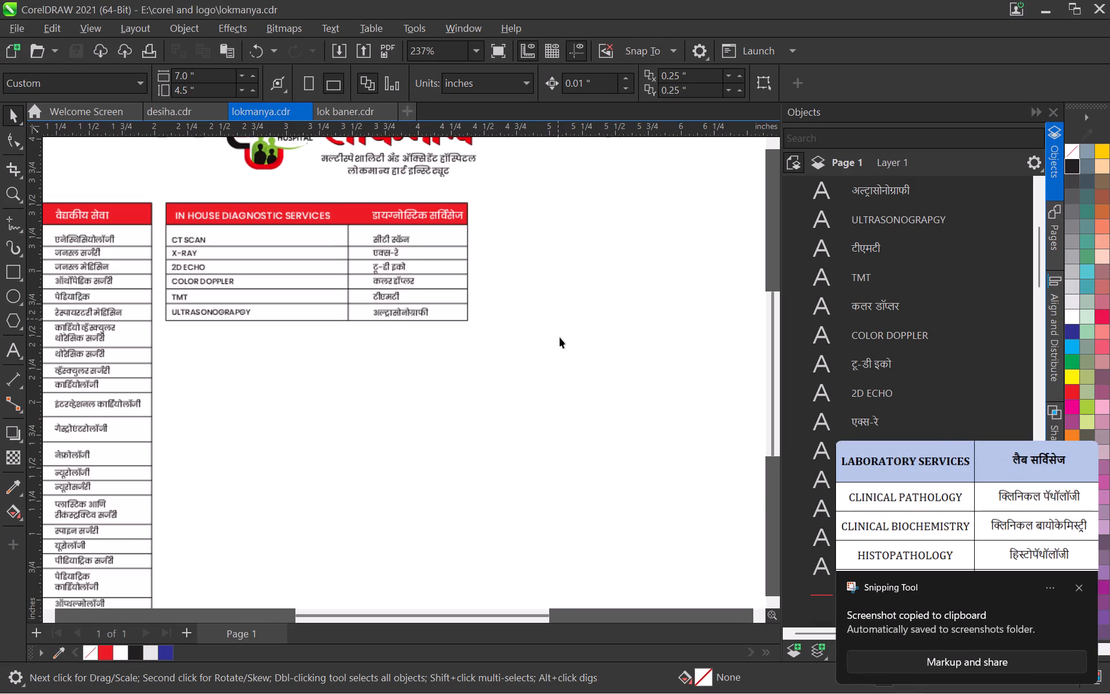
{"action": "left_click_drag", "start_coordinate": [569, 364], "coordinate": [156, 194]}
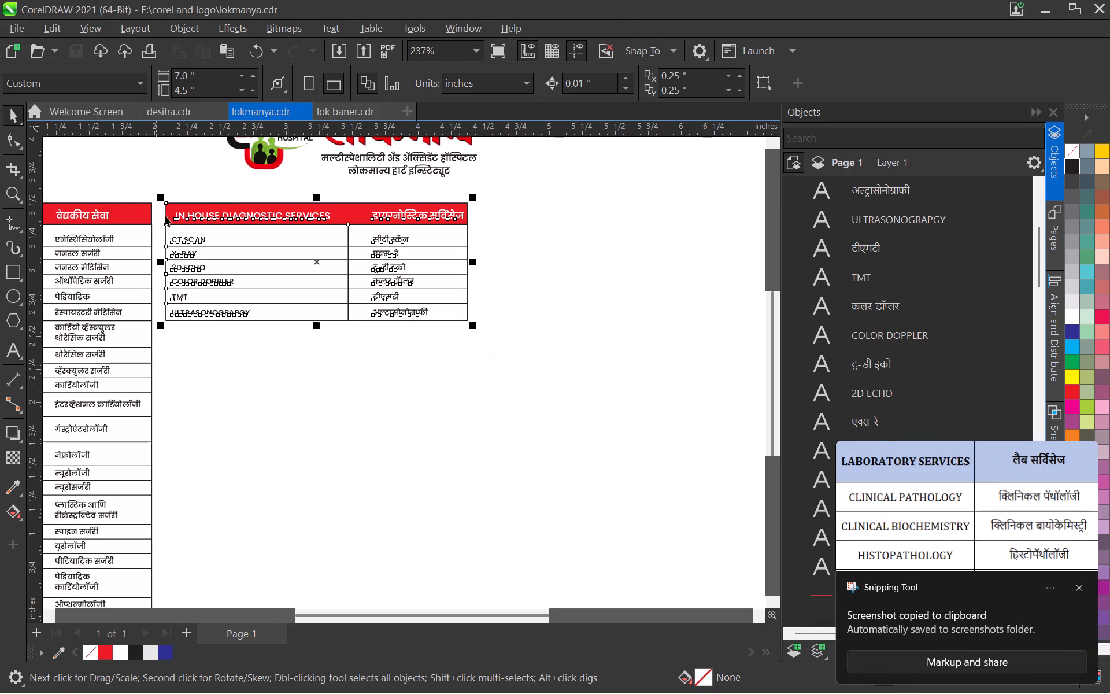
{"action": "scroll", "coordinate": [188, 218], "scroll_direction": "down", "scroll_amount": 2}
{"action": "left_click_drag", "start_coordinate": [191, 215], "coordinate": [428, 232]}
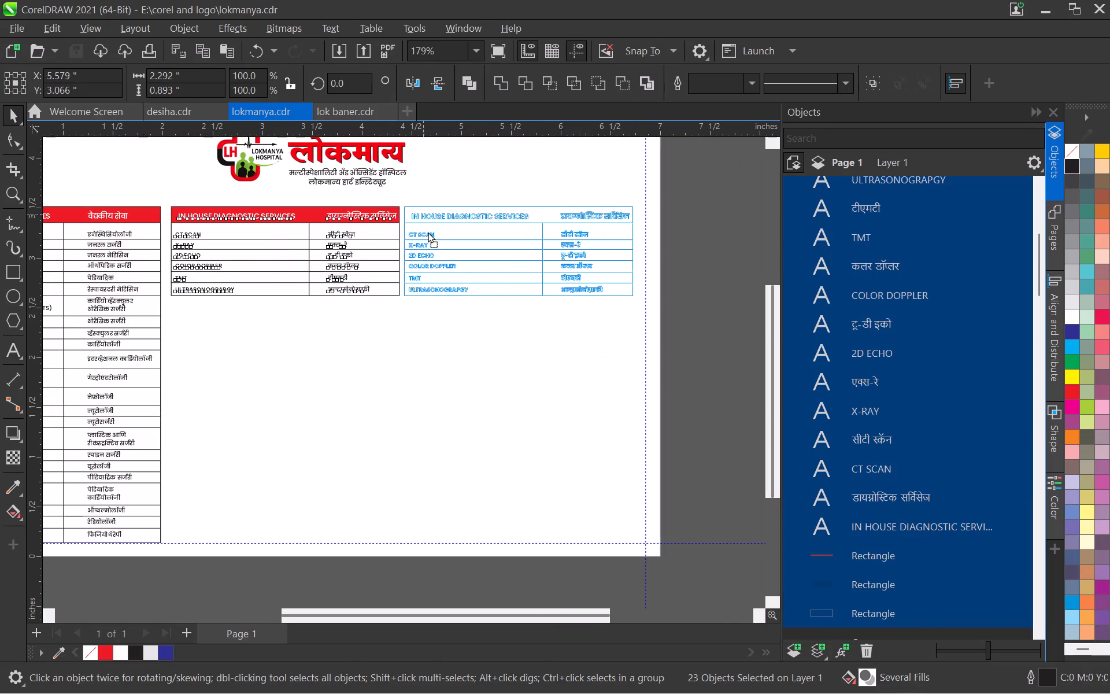
{"action": "left_click_drag", "start_coordinate": [428, 232], "coordinate": [426, 231]}
{"action": "right_click", "coordinate": [426, 231], "text": "shift"}
{"action": "left_click", "coordinate": [489, 339]}
{"action": "middle_click_drag", "start_coordinate": [455, 316], "coordinate": [355, 367]}
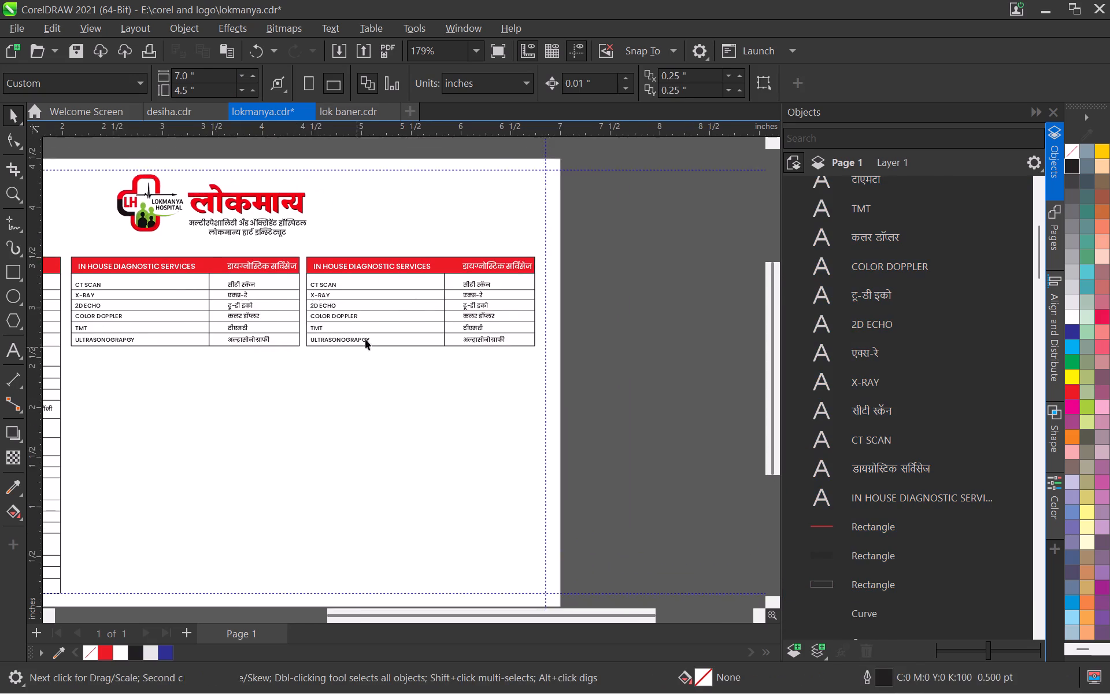
{"action": "scroll", "coordinate": [369, 333], "scroll_direction": "up", "scroll_amount": 2}
Switch to Chrome and run a Google Lens image search on the captured laboratory services screenshot in a new tab.
{"action": "key", "text": "alt+Tab"}
{"action": "key", "text": "alt+Tab"}
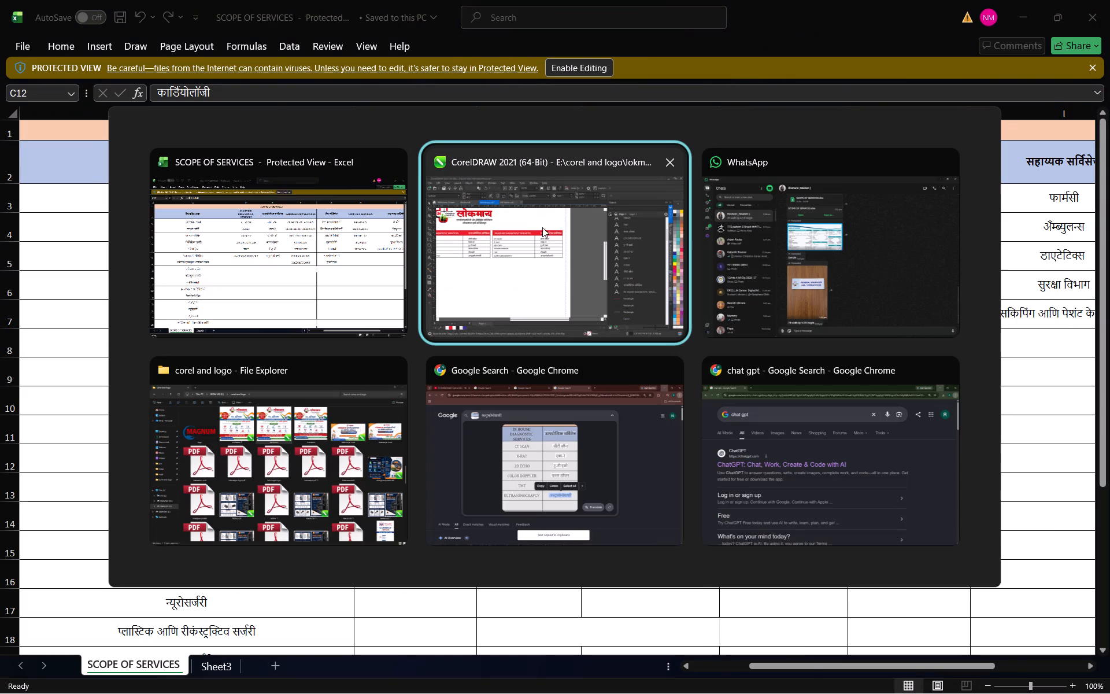
{"action": "left_click", "coordinate": [500, 456], "text": "alt"}
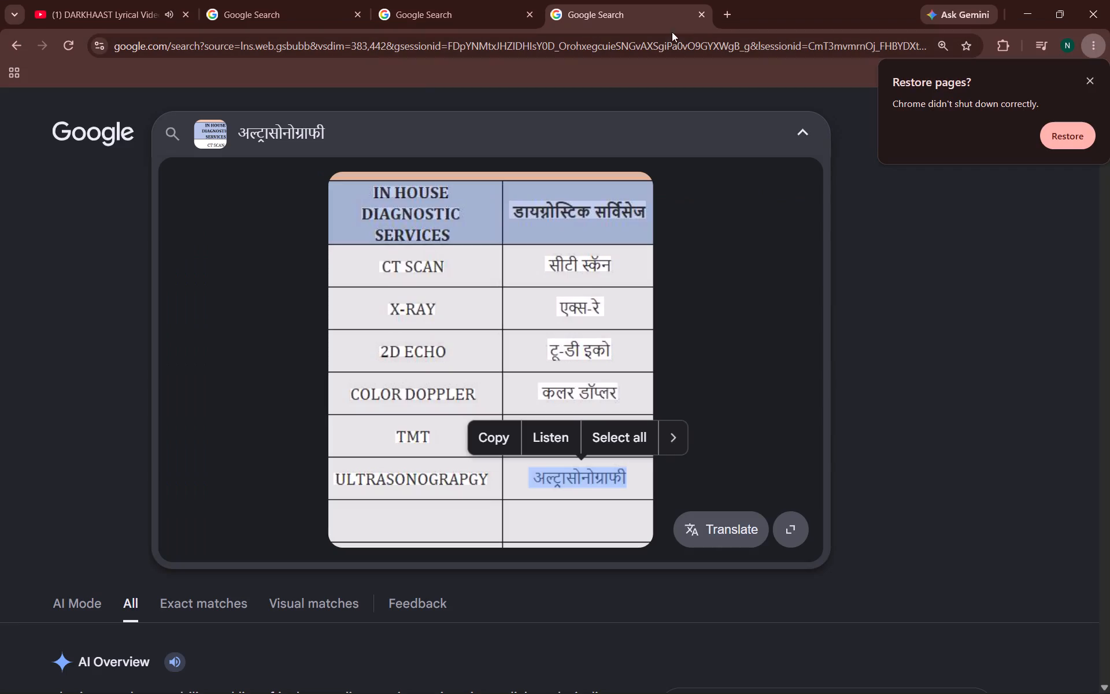
{"action": "left_click", "coordinate": [721, 15]}
{"action": "left_click", "coordinate": [441, 331]}
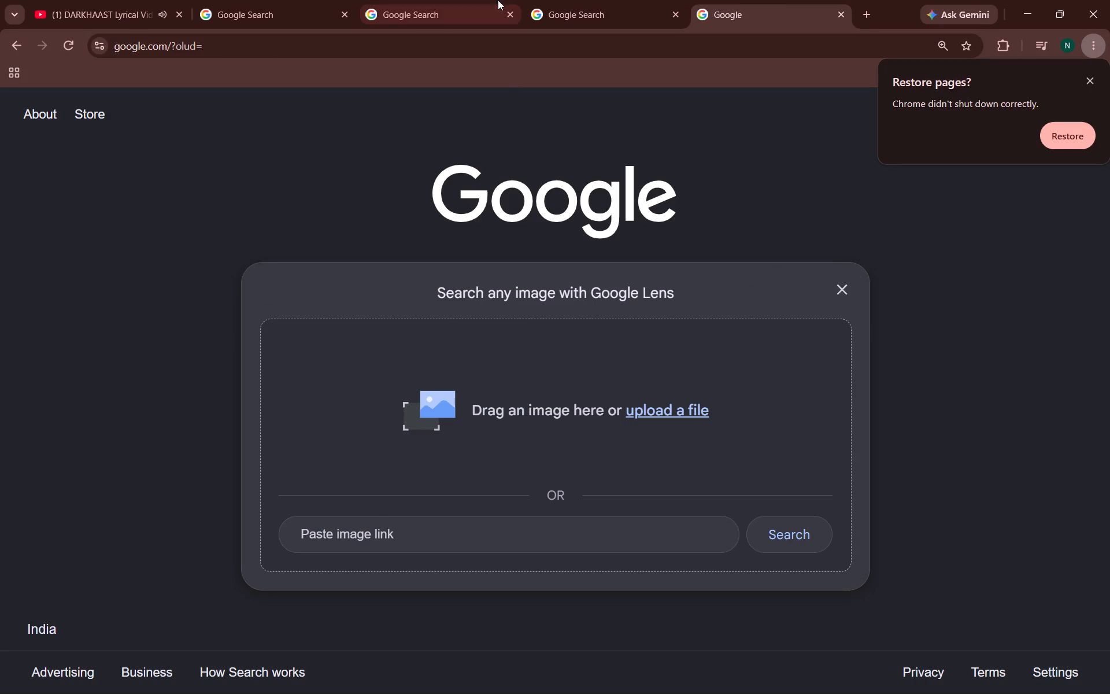
{"action": "key", "text": "ctrl+v"}
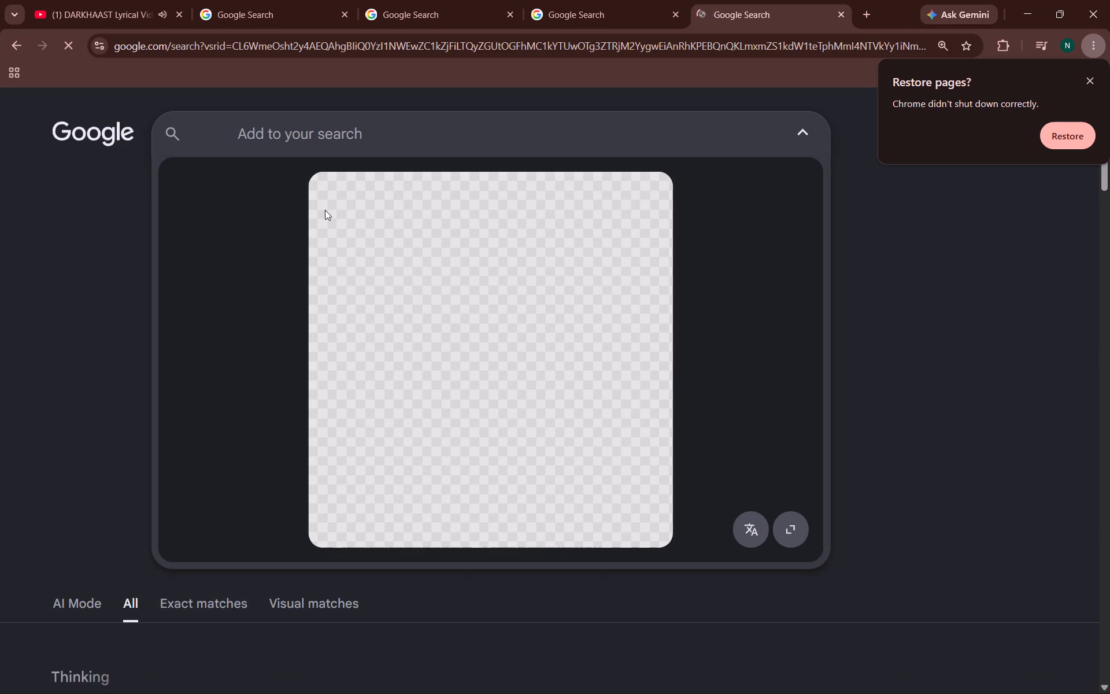
{"action": "key", "text": "alt+Tab"}
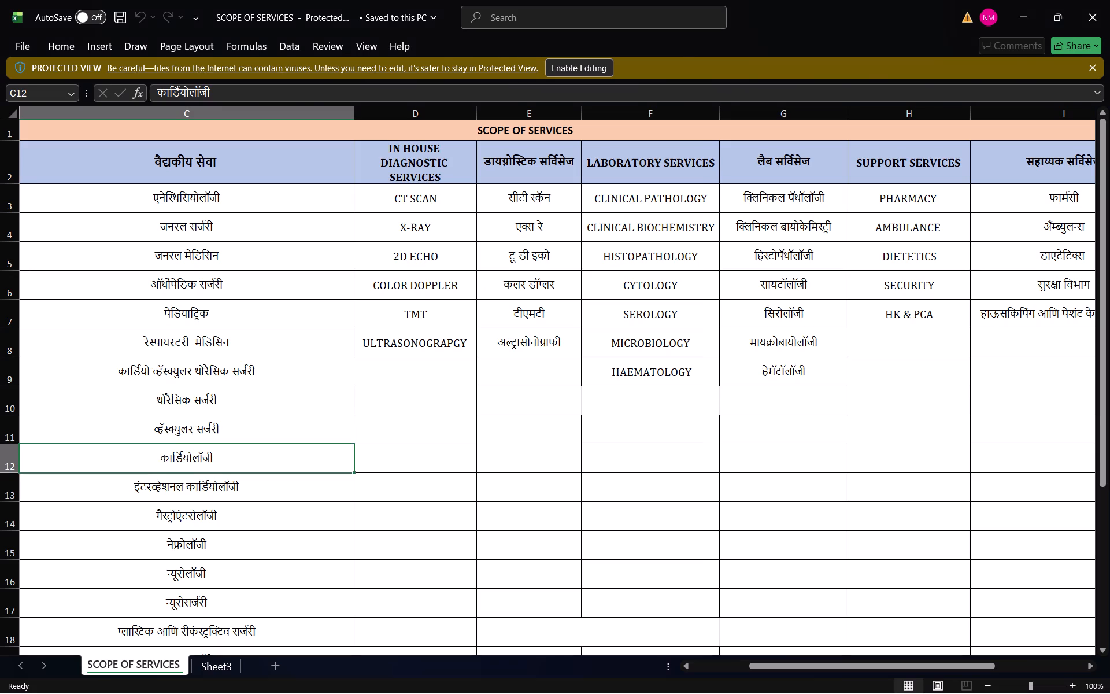
{"action": "key", "text": "alt+Tab"}
Copy LABORATORY SERVICES from the recognised image text and replace the duplicated table's English heading with it in CorelDRAW.
{"action": "double_click", "coordinate": [379, 197]}
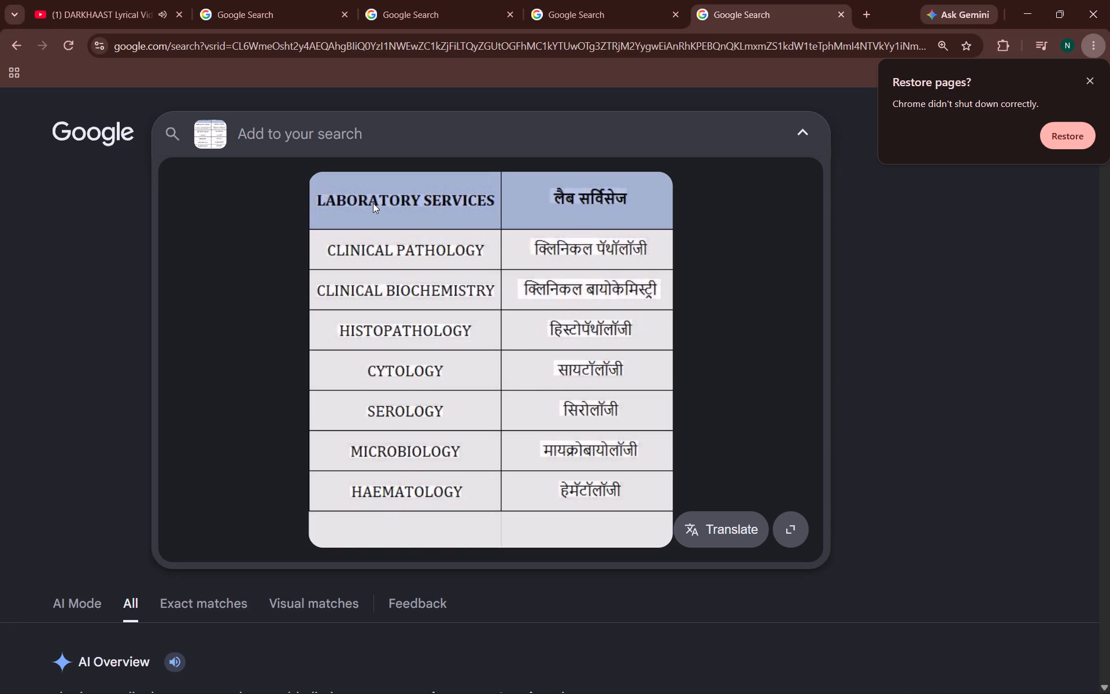
{"action": "double_click", "coordinate": [373, 203]}
{"action": "left_click", "coordinate": [314, 235]}
{"action": "key", "text": "alt+Tab"}
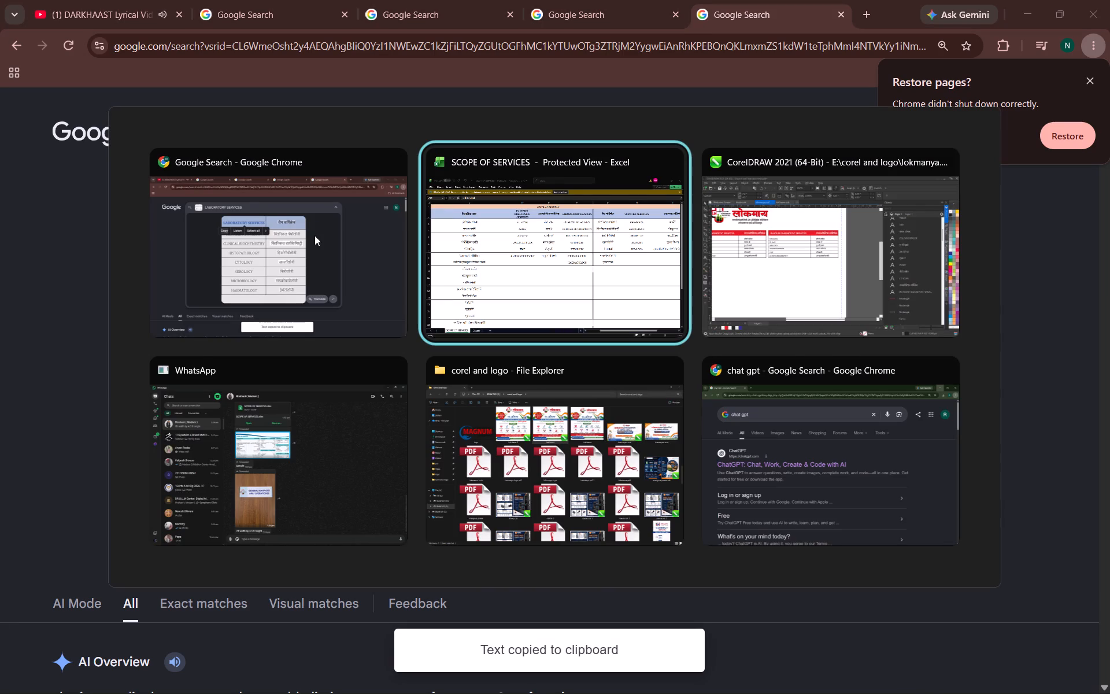
{"action": "key", "text": "alt+Tab"}
{"action": "scroll", "coordinate": [454, 217], "scroll_direction": "up", "scroll_amount": 7}
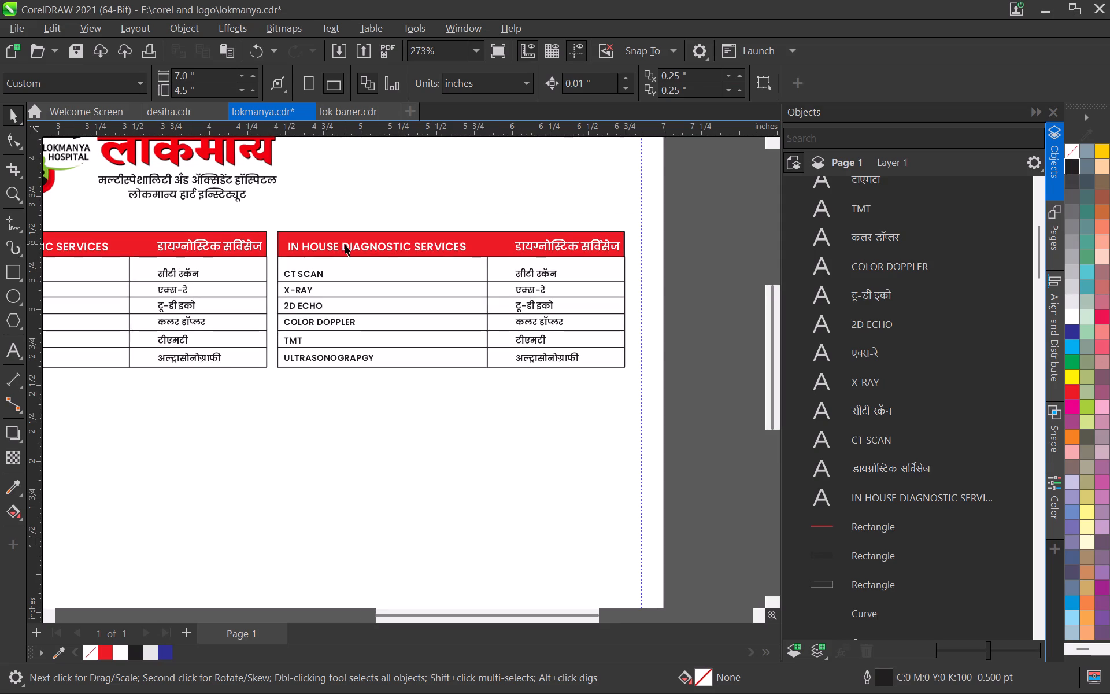
{"action": "double_click", "coordinate": [345, 245]}
{"action": "key", "text": "ctrl+a"}
{"action": "key", "text": "ctrl+v"}
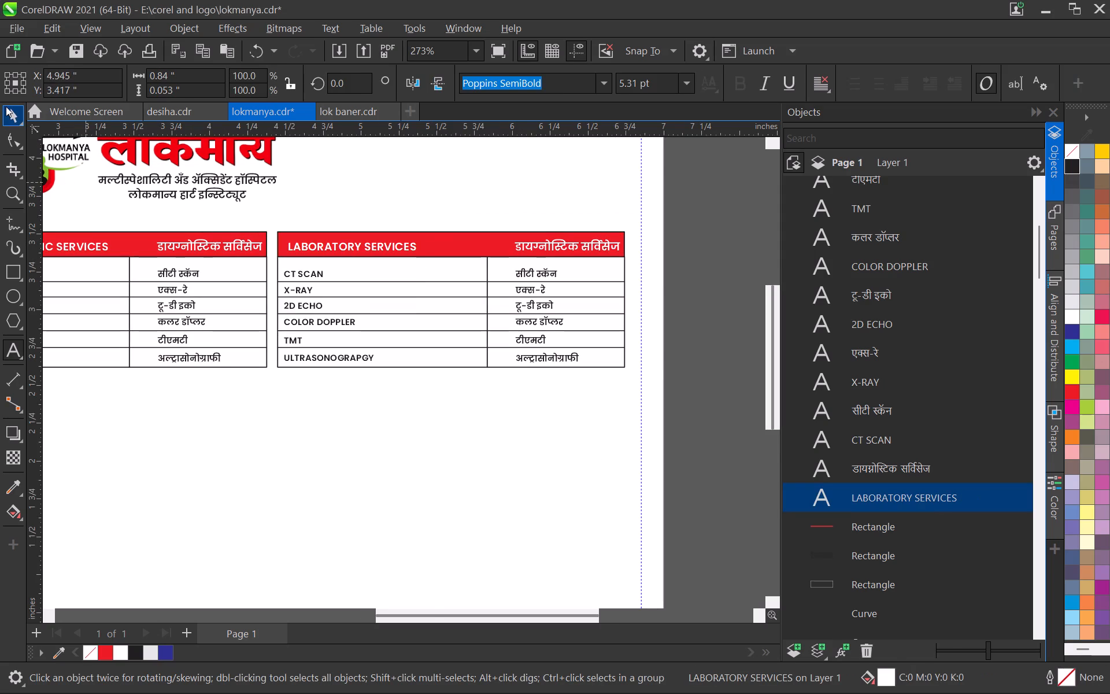
{"action": "left_click", "coordinate": [12, 113]}
Nudge the LABORATORY SERVICES table's vertical column divider left by about 0.23 in, narrowing the English column.
{"action": "scroll", "coordinate": [478, 285], "scroll_direction": "up", "scroll_amount": 4}
{"action": "left_click", "coordinate": [492, 265]}
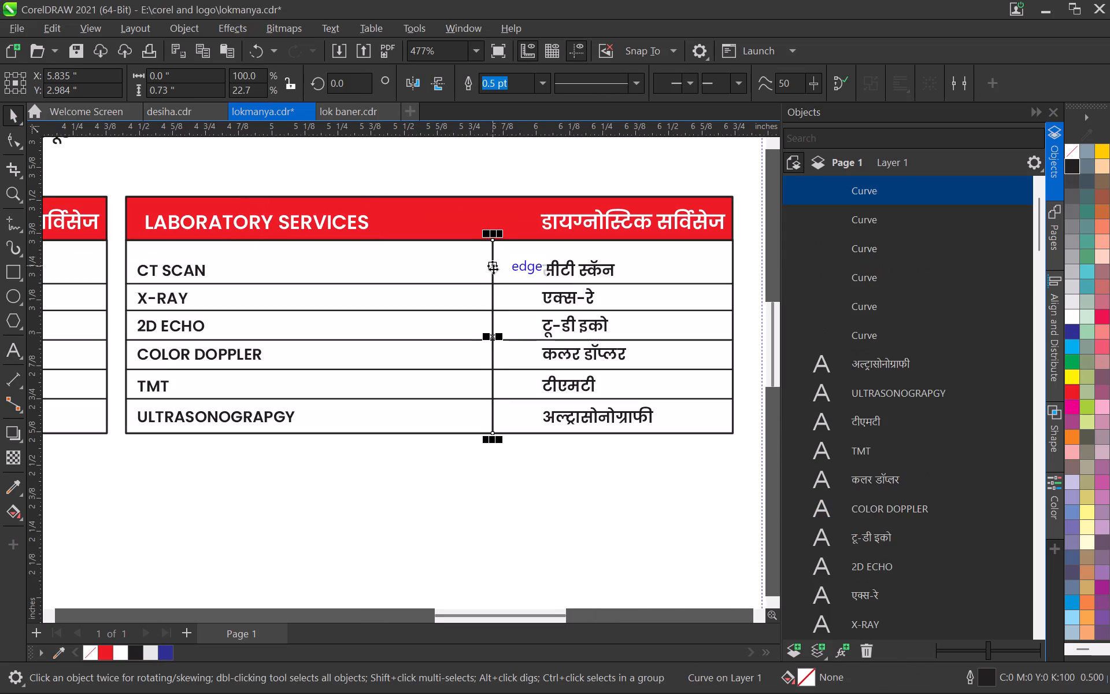
{"action": "key", "text": "Left"}
{"action": "key", "text": "Left"}
{"action": "key", "text": "Left"}
{"action": "key", "text": "Left"}
{"action": "key", "text": "Left"}
{"action": "key", "text": "Left"}
{"action": "key", "text": "Left"}
{"action": "key", "text": "Left"}
{"action": "key", "text": "Left"}
{"action": "key", "text": "Left"}
{"action": "key", "text": "Left"}
{"action": "key", "text": "Left"}
{"action": "key", "text": "Left"}
{"action": "key", "text": "Left"}
{"action": "key", "text": "Left"}
{"action": "key", "text": "Left"}
{"action": "key", "text": "Left"}
{"action": "key", "text": "Left"}
{"action": "key", "text": "Left"}
{"action": "key", "text": "Left"}
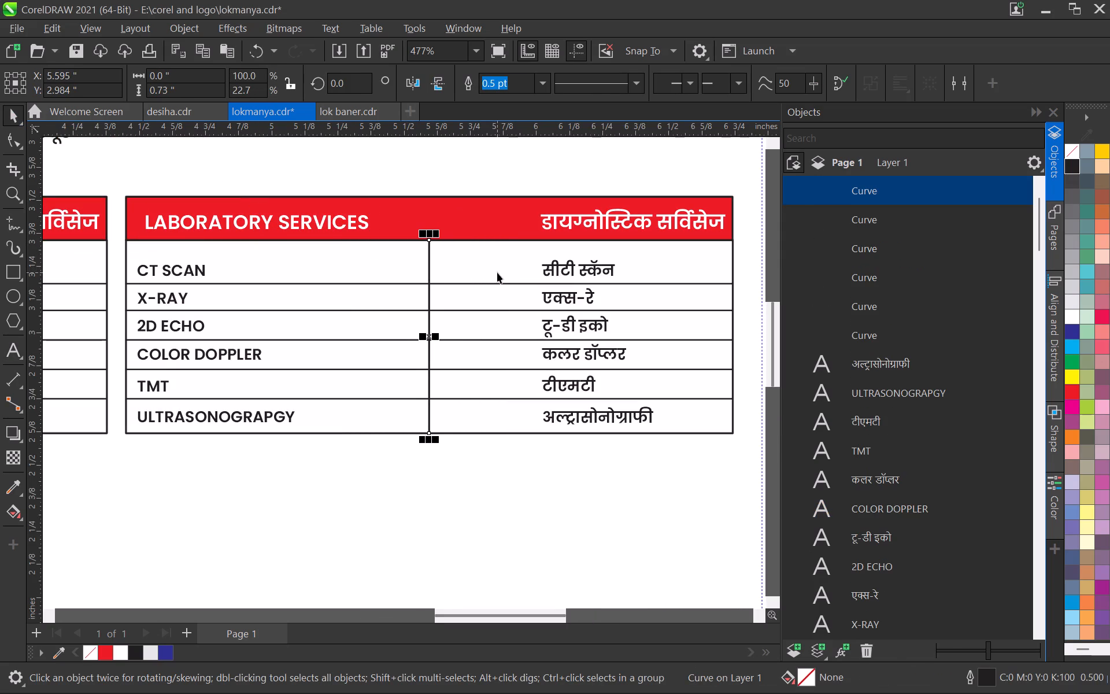
{"action": "key", "text": "Right"}
Nudge the LABORATORY SERVICES table's Marathi heading left to about X 6.145 in, over the widened Marathi column.
{"action": "left_click", "coordinate": [594, 217]}
{"action": "key", "text": "Left"}
{"action": "key", "text": "Left"}
{"action": "key", "text": "Left"}
{"action": "key", "text": "Left"}
{"action": "key", "text": "Left"}
{"action": "key", "text": "Left"}
{"action": "key", "text": "Left"}
{"action": "key", "text": "Left"}
{"action": "key", "text": "Left"}
{"action": "key", "text": "Left"}
{"action": "key", "text": "Left"}
{"action": "key", "text": "Left"}
{"action": "key", "text": "Left"}
{"action": "key", "text": "Left"}
{"action": "key", "text": "Left"}
{"action": "key", "text": "Left"}
{"action": "key", "text": "Left"}
{"action": "key", "text": "Left"}
{"action": "key", "text": "Left"}
{"action": "key", "text": "Left"}
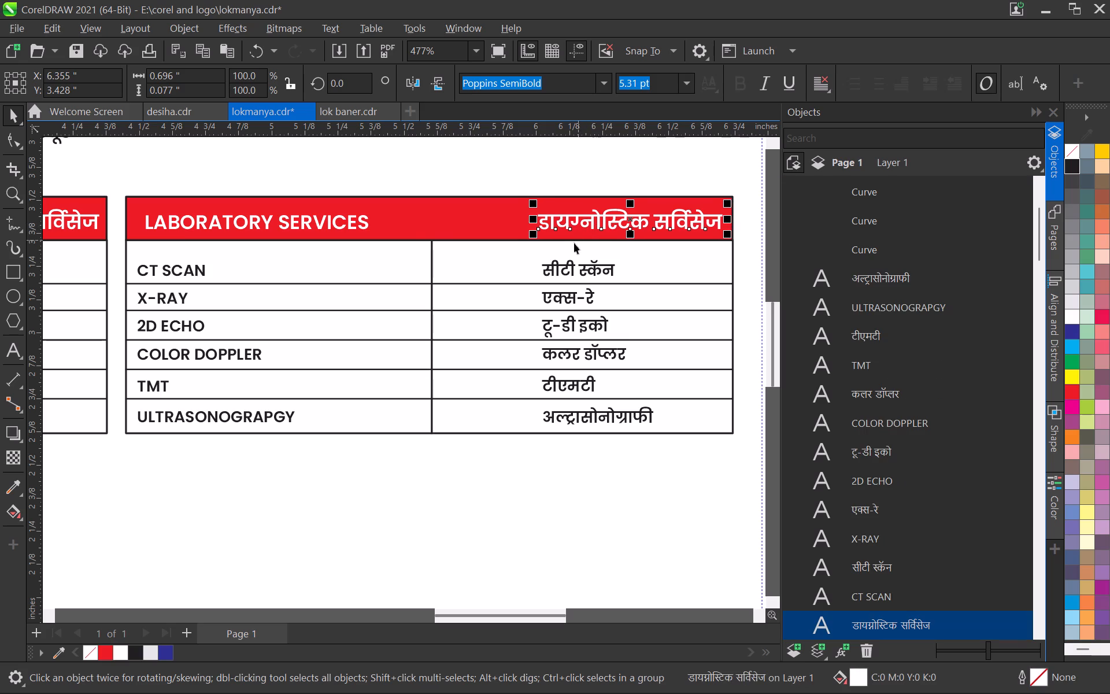
{"action": "key", "text": "Left"}
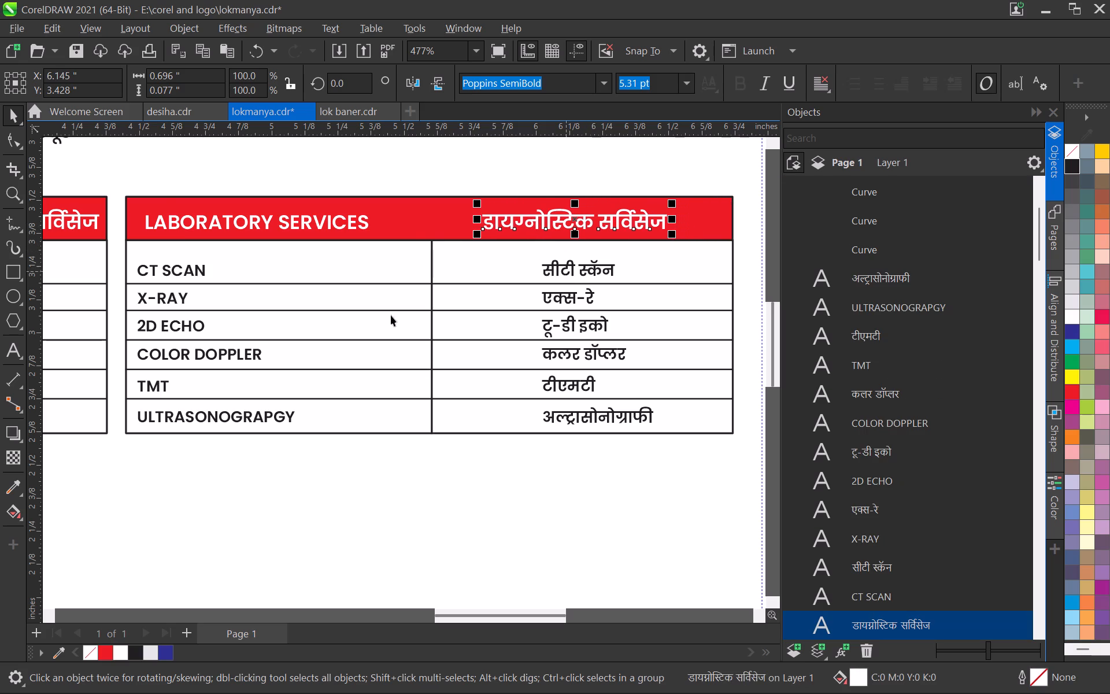
{"action": "scroll", "coordinate": [379, 317], "scroll_direction": "down", "scroll_amount": 2}
{"action": "middle_click_drag", "start_coordinate": [344, 316], "coordinate": [381, 310]}
{"action": "scroll", "coordinate": [387, 315], "scroll_direction": "down", "scroll_amount": 5}
{"action": "left_click", "coordinate": [391, 405]}
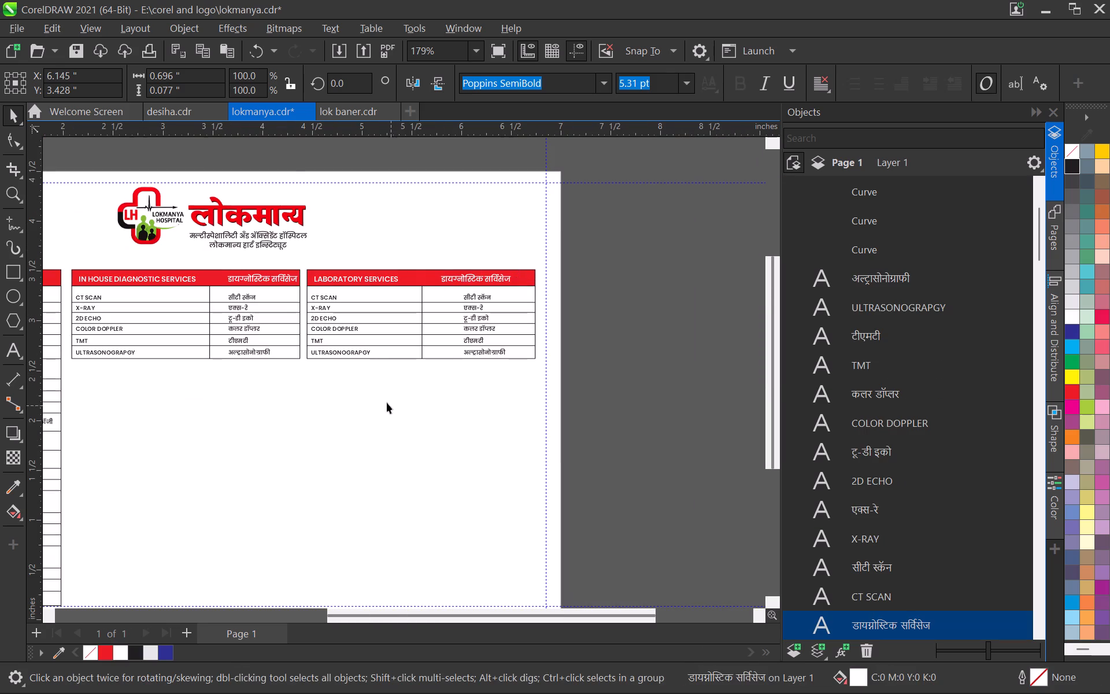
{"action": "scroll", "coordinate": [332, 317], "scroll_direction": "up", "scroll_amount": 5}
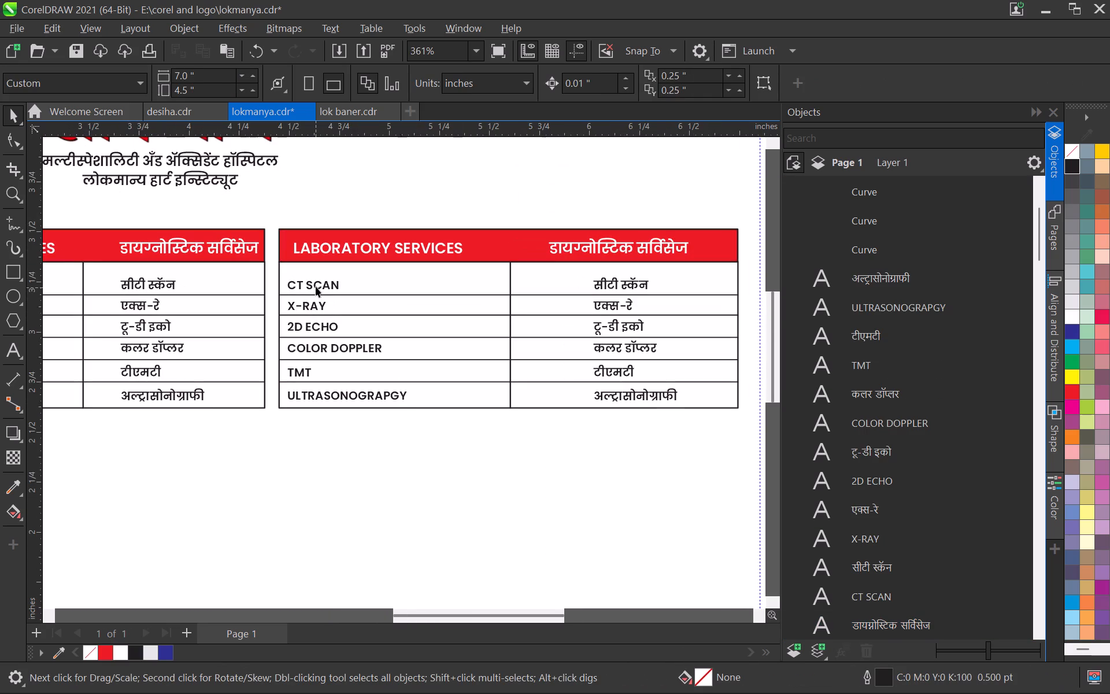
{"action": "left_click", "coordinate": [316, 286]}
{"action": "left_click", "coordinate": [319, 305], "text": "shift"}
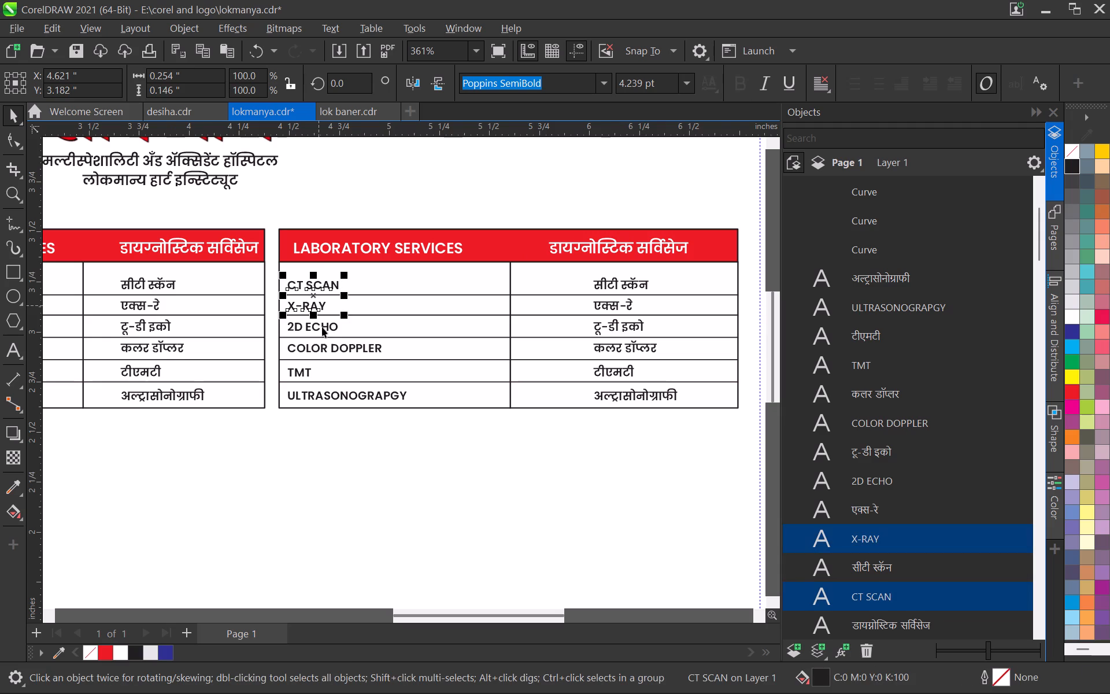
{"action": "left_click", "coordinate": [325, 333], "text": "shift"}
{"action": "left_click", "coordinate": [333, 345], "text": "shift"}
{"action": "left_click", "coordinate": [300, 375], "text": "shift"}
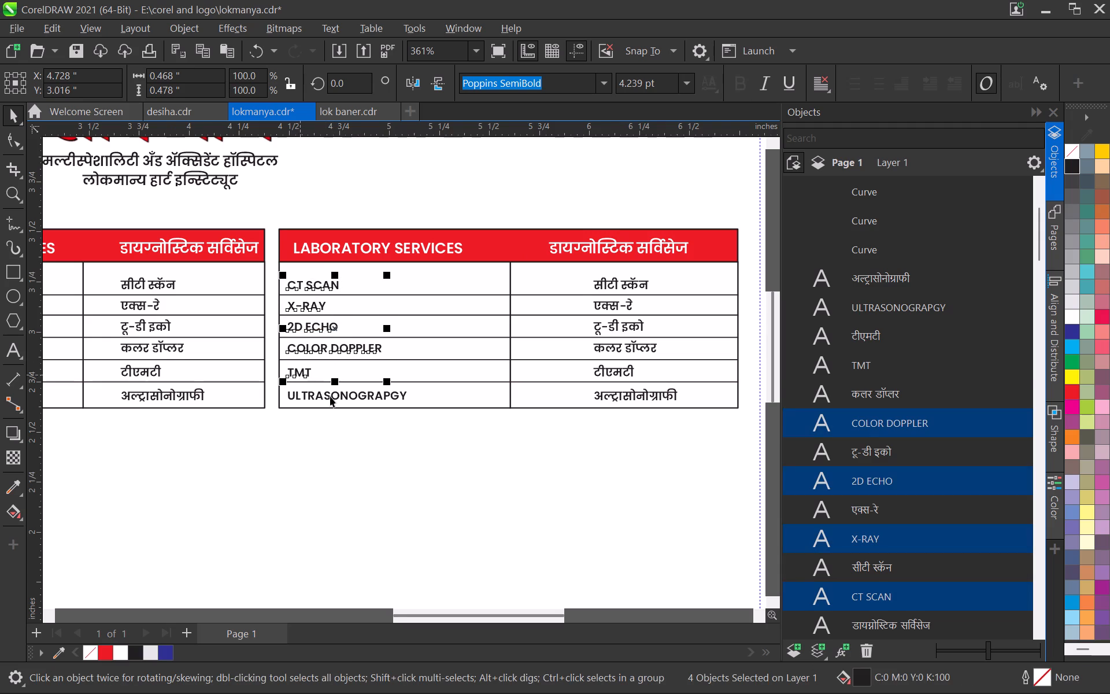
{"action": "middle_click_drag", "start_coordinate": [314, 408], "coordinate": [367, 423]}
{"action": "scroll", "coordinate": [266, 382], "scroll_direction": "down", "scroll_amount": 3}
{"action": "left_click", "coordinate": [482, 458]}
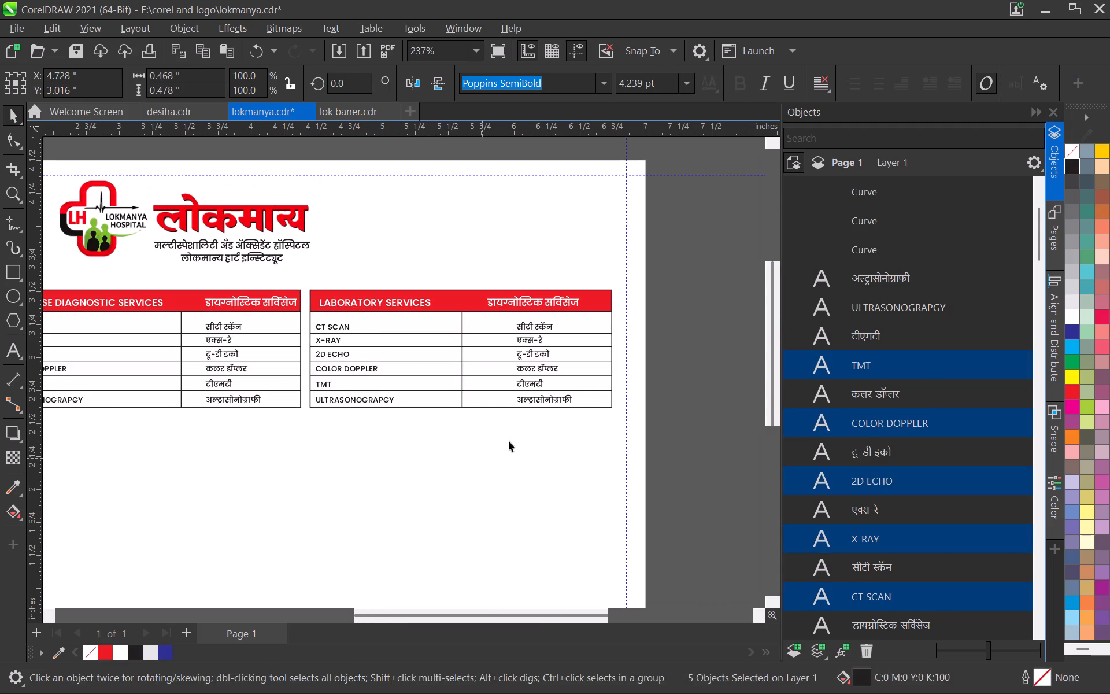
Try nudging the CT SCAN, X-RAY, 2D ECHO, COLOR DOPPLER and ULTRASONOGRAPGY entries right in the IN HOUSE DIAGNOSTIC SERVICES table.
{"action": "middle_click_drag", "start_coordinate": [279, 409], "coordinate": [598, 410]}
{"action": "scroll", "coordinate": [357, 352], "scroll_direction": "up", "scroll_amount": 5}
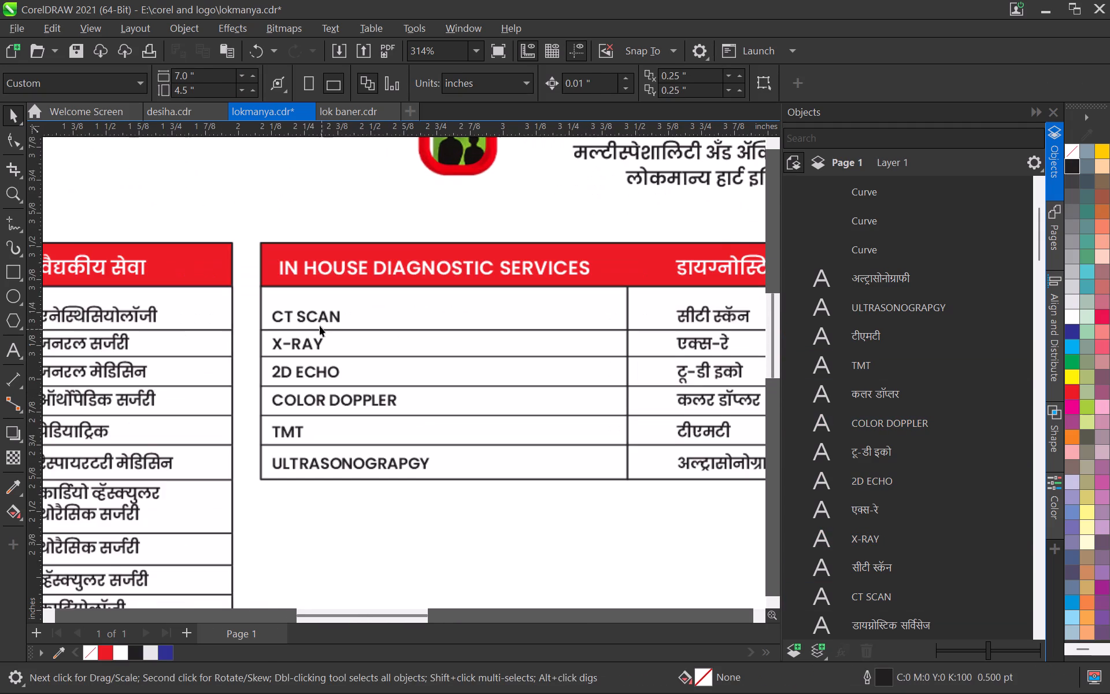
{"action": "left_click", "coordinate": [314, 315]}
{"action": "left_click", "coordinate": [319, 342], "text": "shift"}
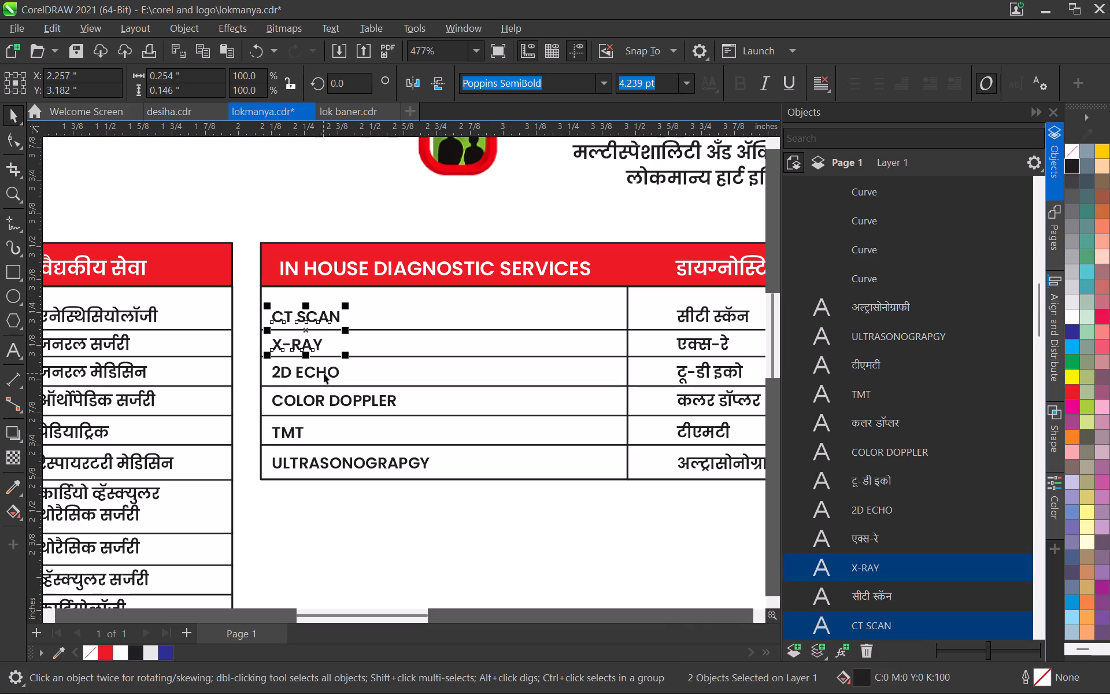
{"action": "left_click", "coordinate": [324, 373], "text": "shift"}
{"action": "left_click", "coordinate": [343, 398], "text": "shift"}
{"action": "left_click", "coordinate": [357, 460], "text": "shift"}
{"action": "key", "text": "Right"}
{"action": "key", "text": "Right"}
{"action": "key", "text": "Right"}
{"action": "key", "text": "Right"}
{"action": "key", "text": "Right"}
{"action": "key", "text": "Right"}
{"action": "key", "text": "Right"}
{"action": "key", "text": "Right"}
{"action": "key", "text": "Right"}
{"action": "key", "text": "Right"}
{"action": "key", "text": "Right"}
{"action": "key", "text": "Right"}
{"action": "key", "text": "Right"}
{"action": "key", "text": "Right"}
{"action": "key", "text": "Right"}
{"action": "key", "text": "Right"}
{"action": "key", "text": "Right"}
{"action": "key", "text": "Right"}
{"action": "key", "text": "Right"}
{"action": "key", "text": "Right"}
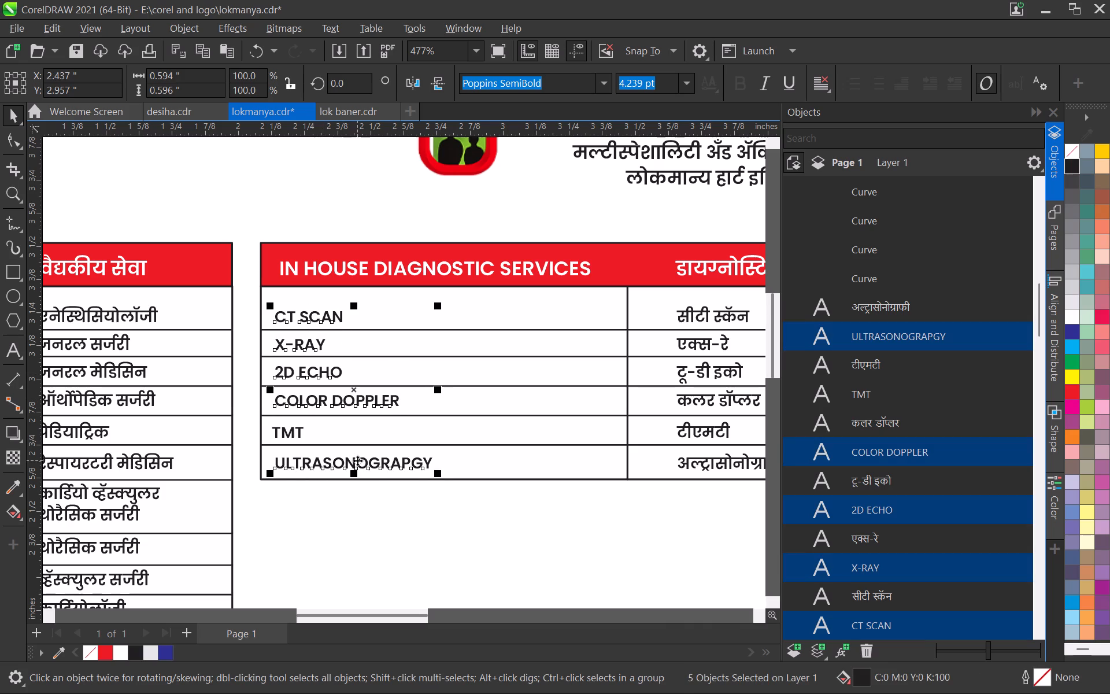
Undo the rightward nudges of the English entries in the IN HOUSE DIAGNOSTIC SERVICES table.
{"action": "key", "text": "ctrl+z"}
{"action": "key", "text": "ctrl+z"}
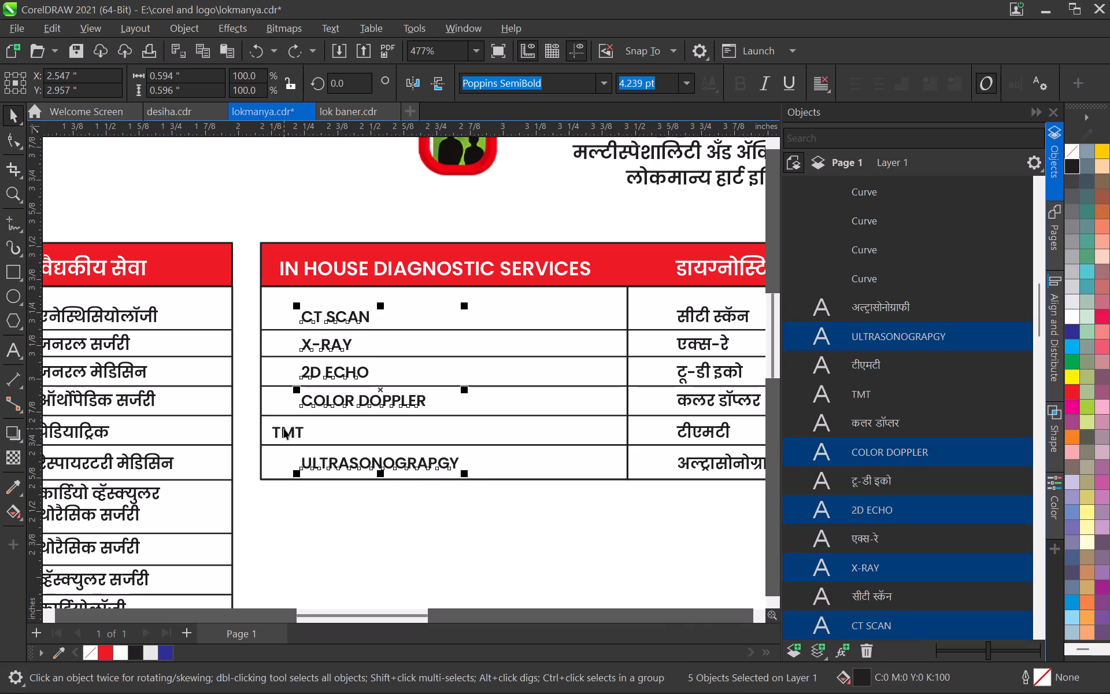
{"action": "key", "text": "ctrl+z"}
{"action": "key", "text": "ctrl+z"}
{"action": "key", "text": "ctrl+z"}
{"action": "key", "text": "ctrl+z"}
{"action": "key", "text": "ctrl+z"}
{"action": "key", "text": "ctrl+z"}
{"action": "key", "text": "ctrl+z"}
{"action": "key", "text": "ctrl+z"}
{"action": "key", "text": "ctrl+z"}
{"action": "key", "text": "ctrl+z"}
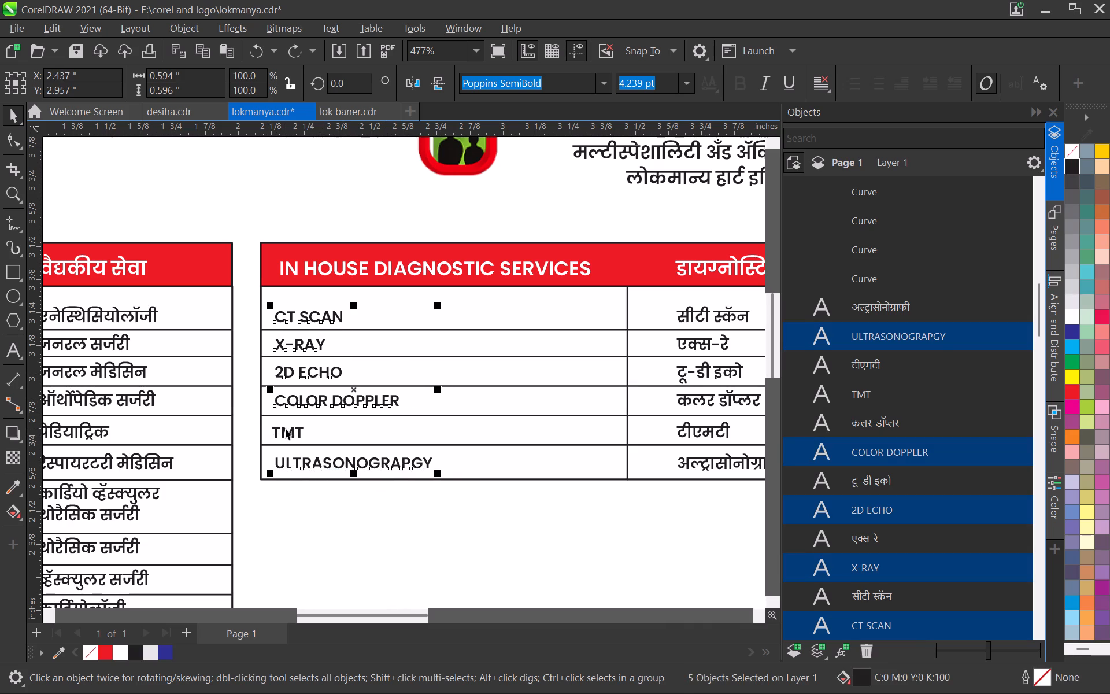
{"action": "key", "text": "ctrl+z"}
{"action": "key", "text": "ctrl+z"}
Nudge all six English entries, CT SCAN through ULTRASONOGRAPGY, right to X 2.657 in within the IN HOUSE DIAGNOSTIC SERVICES table.
{"action": "left_click", "coordinate": [287, 429]}
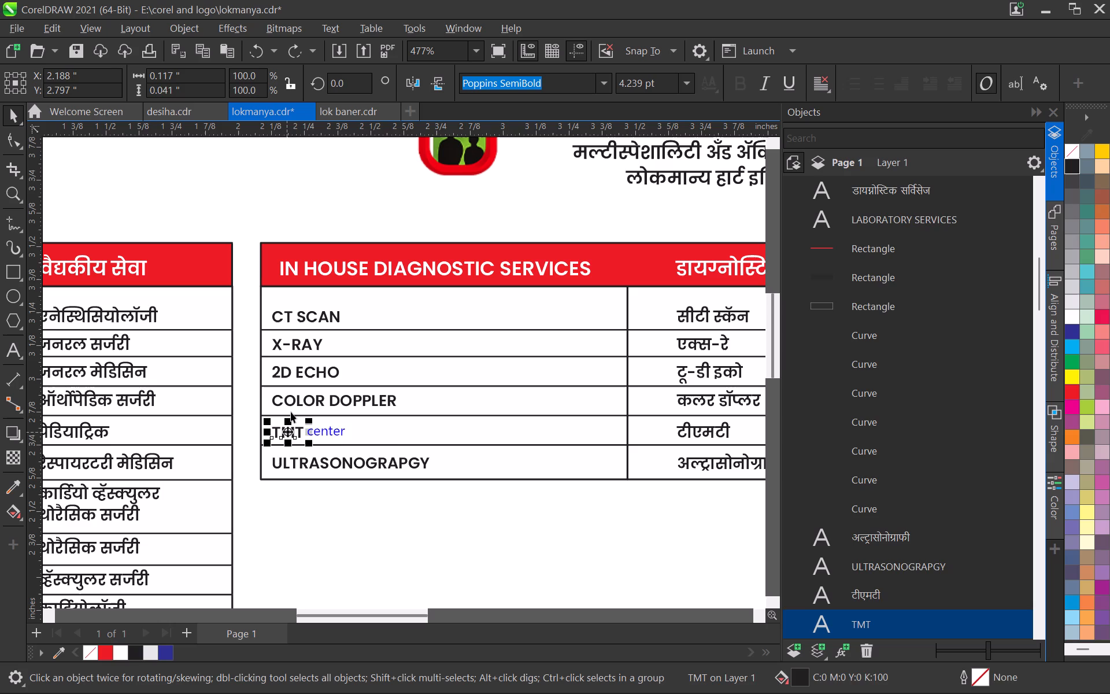
{"action": "left_click", "coordinate": [290, 402], "text": "shift"}
{"action": "left_click", "coordinate": [290, 368], "text": "shift"}
{"action": "left_click", "coordinate": [288, 343], "text": "shift"}
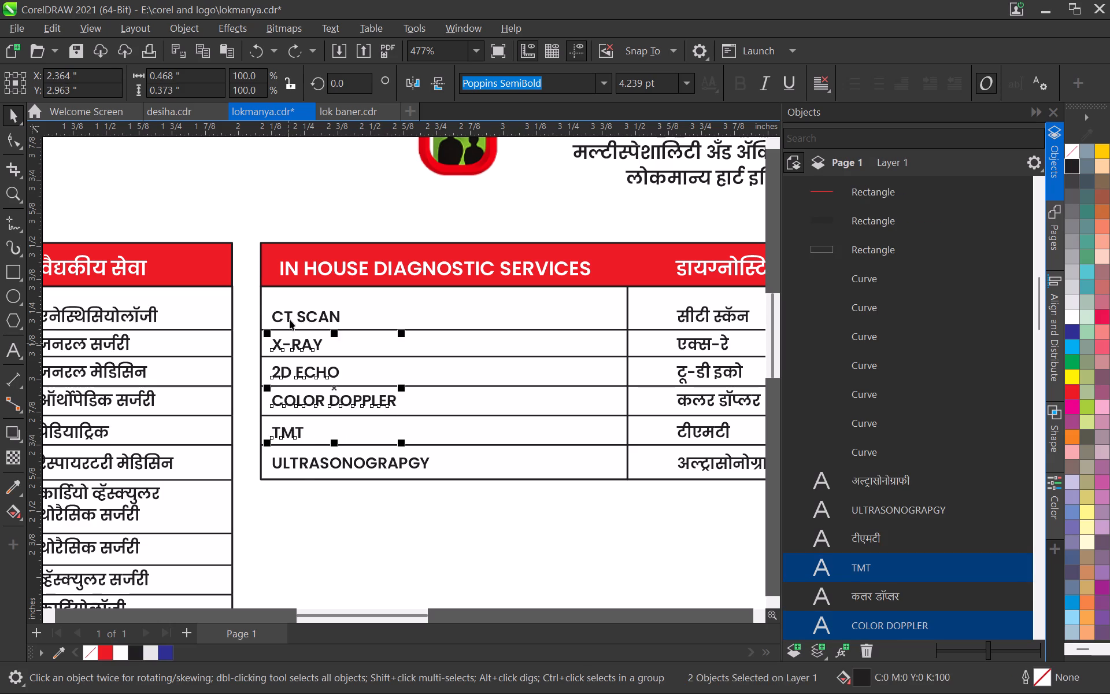
{"action": "left_click", "coordinate": [290, 319], "text": "shift"}
{"action": "left_click", "coordinate": [304, 462], "text": "shift"}
{"action": "key", "text": "Right"}
{"action": "key", "text": "Right"}
{"action": "key", "text": "Right"}
{"action": "key", "text": "Right"}
{"action": "key", "text": "Right"}
{"action": "key", "text": "Right"}
{"action": "key", "text": "Right"}
{"action": "key", "text": "Right"}
{"action": "key", "text": "Right"}
{"action": "key", "text": "Right"}
{"action": "key", "text": "Right"}
{"action": "key", "text": "Right"}
{"action": "key", "text": "Right"}
{"action": "key", "text": "Right"}
{"action": "key", "text": "Right"}
{"action": "key", "text": "Right"}
{"action": "key", "text": "Right"}
{"action": "key", "text": "Right"}
{"action": "key", "text": "Right"}
{"action": "key", "text": "Right"}
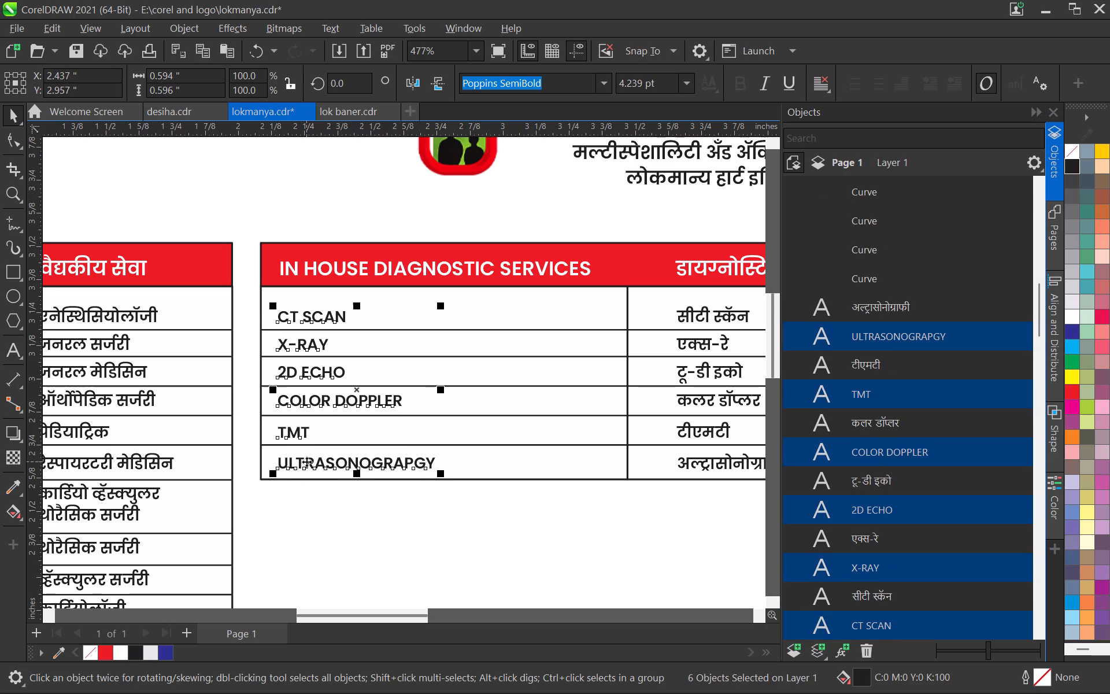
{"action": "left_click", "coordinate": [391, 526]}
Save the services board document.
{"action": "scroll", "coordinate": [392, 497], "scroll_direction": "down", "scroll_amount": 4}
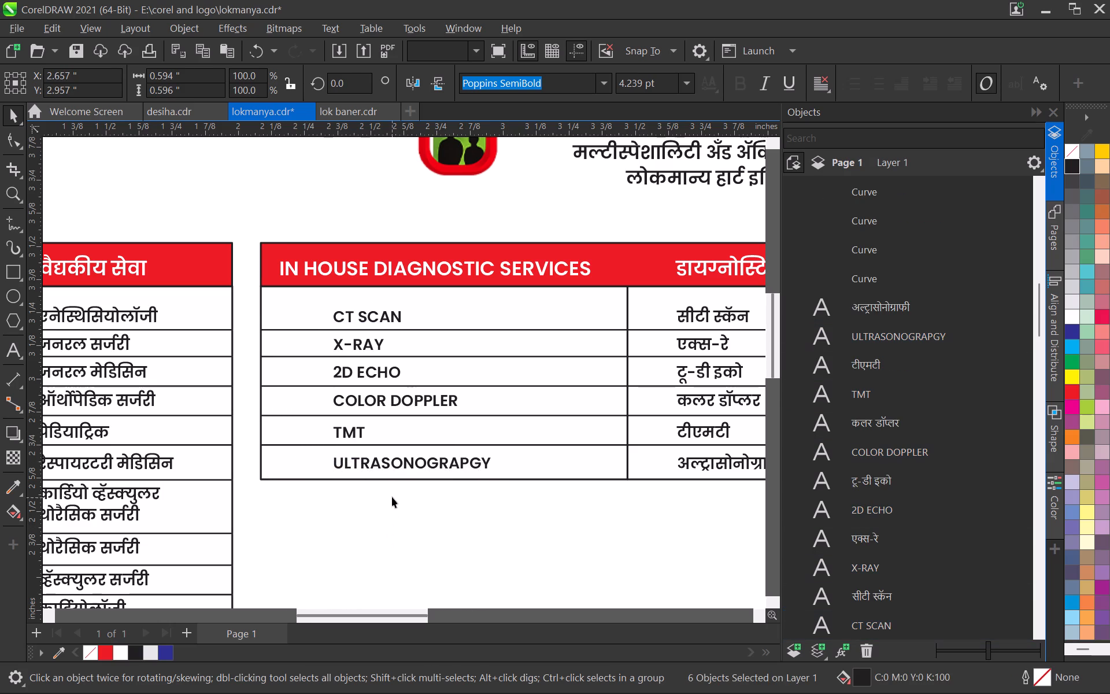
{"action": "scroll", "coordinate": [392, 497], "scroll_direction": "down", "scroll_amount": 11}
{"action": "middle_click_drag", "start_coordinate": [393, 490], "coordinate": [332, 426]}
{"action": "left_click", "coordinate": [369, 485], "text": "ctrl"}
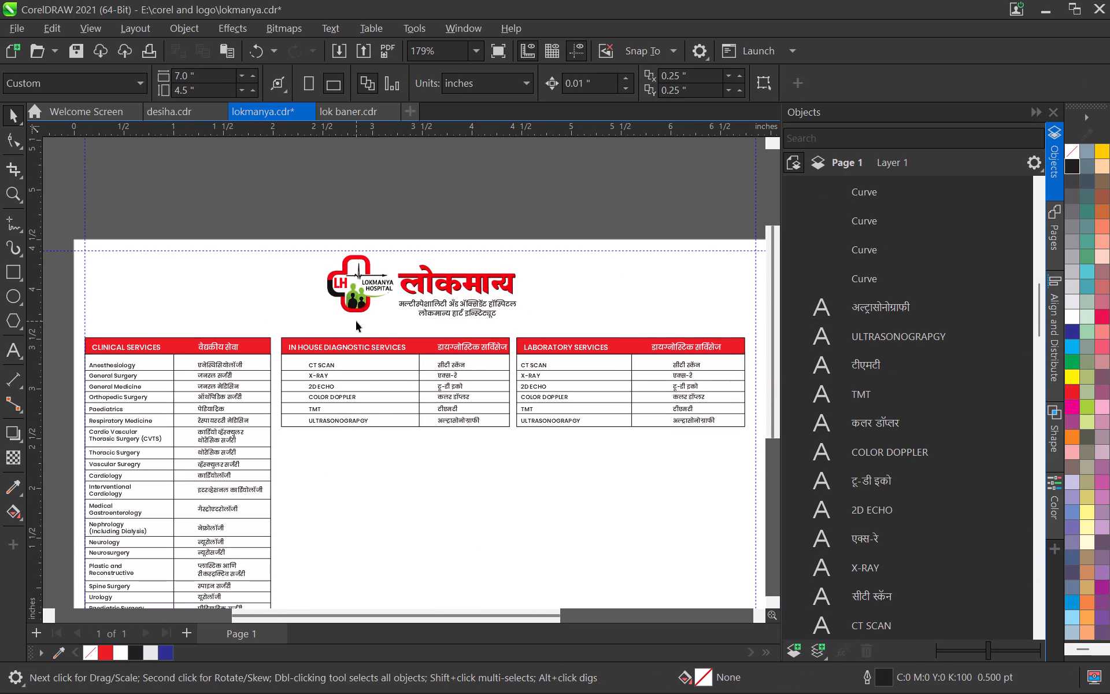
{"action": "key", "text": "ctrl+s"}
Centre-align the six English entries of the IN HOUSE DIAGNOSTIC SERVICES table horizontally with each other.
{"action": "scroll", "coordinate": [366, 437], "scroll_direction": "up", "scroll_amount": 4}
{"action": "left_click_drag", "start_coordinate": [381, 434], "coordinate": [279, 359]}
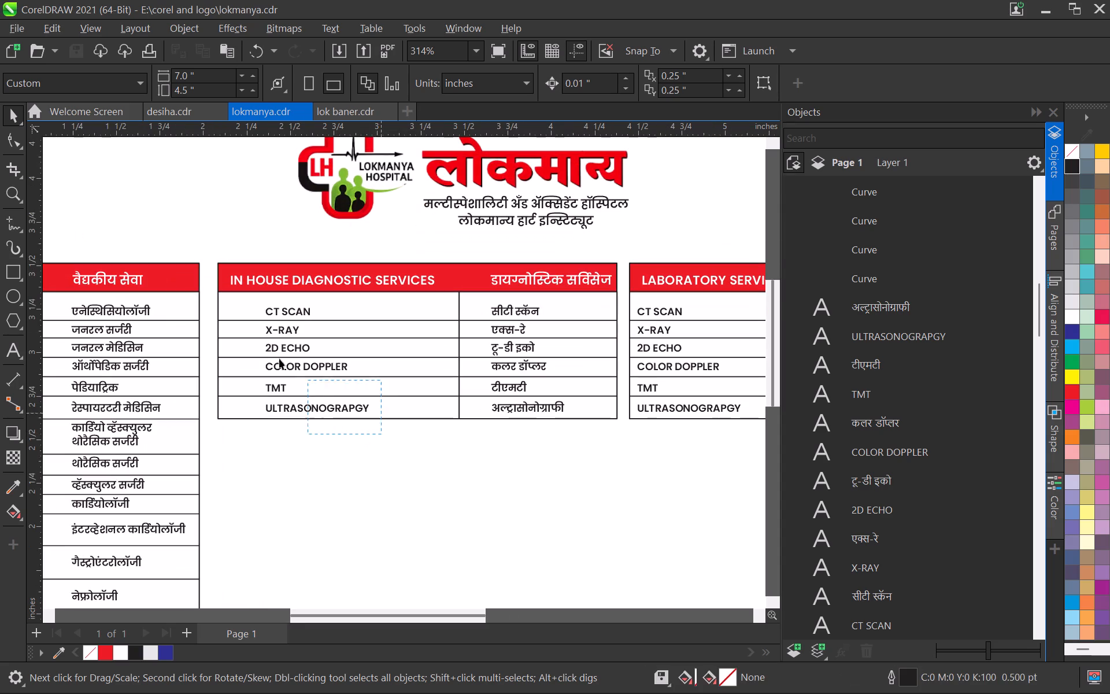
{"action": "left_click_drag", "start_coordinate": [279, 359], "coordinate": [245, 302]}
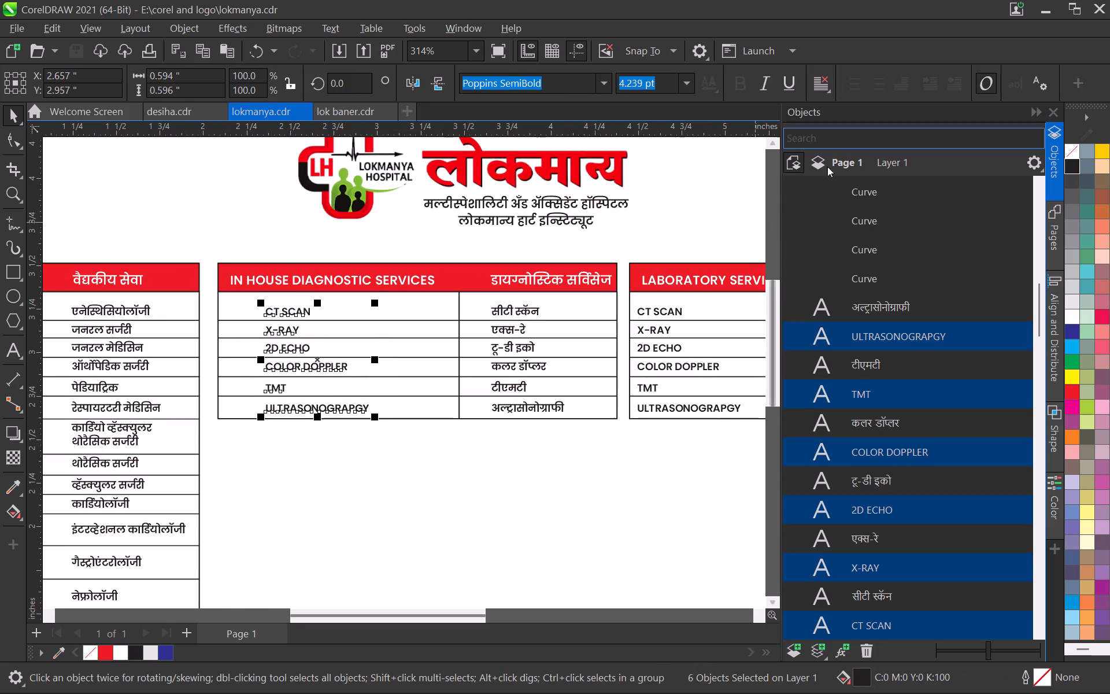
{"action": "left_click", "coordinate": [1060, 293]}
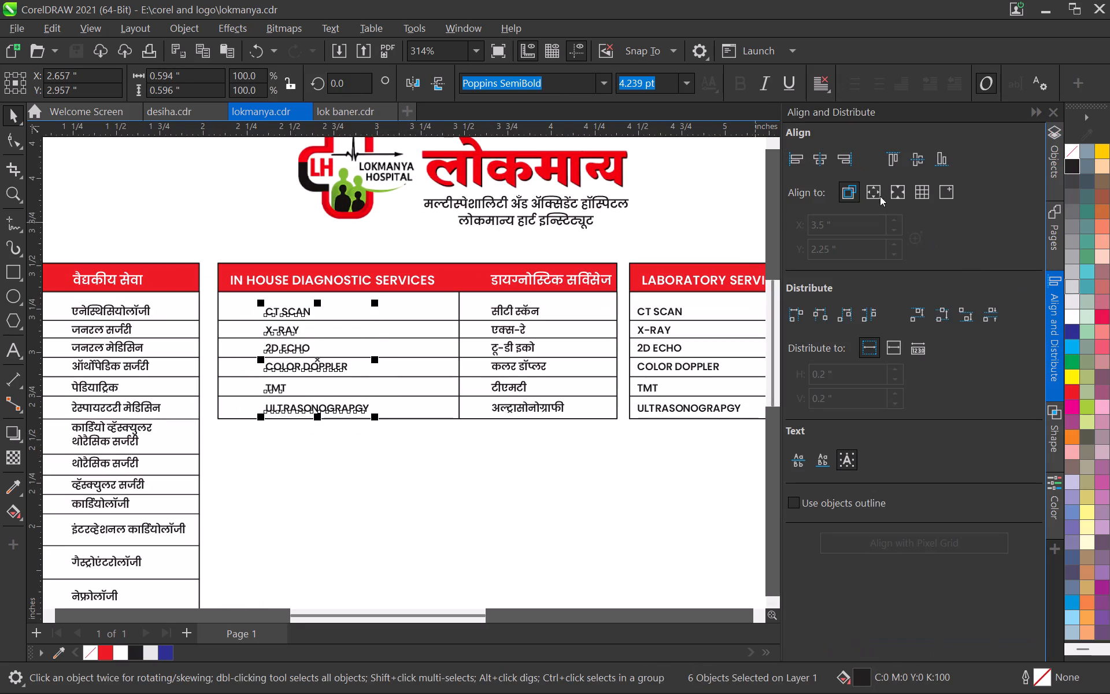
{"action": "left_click", "coordinate": [833, 158]}
{"action": "left_click", "coordinate": [828, 157]}
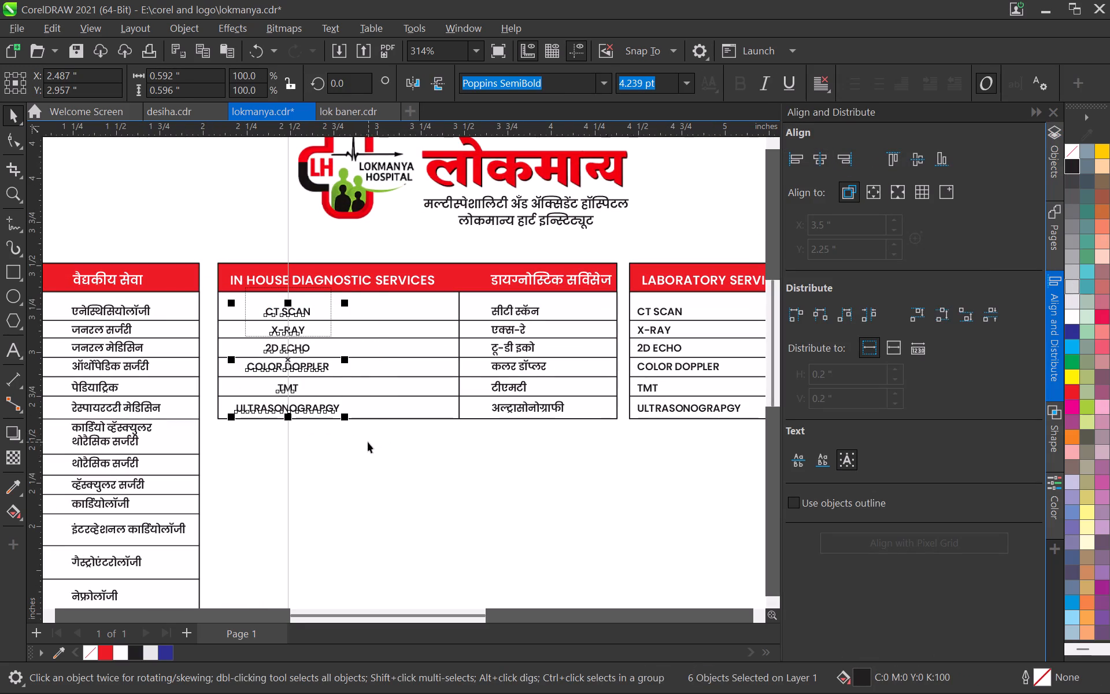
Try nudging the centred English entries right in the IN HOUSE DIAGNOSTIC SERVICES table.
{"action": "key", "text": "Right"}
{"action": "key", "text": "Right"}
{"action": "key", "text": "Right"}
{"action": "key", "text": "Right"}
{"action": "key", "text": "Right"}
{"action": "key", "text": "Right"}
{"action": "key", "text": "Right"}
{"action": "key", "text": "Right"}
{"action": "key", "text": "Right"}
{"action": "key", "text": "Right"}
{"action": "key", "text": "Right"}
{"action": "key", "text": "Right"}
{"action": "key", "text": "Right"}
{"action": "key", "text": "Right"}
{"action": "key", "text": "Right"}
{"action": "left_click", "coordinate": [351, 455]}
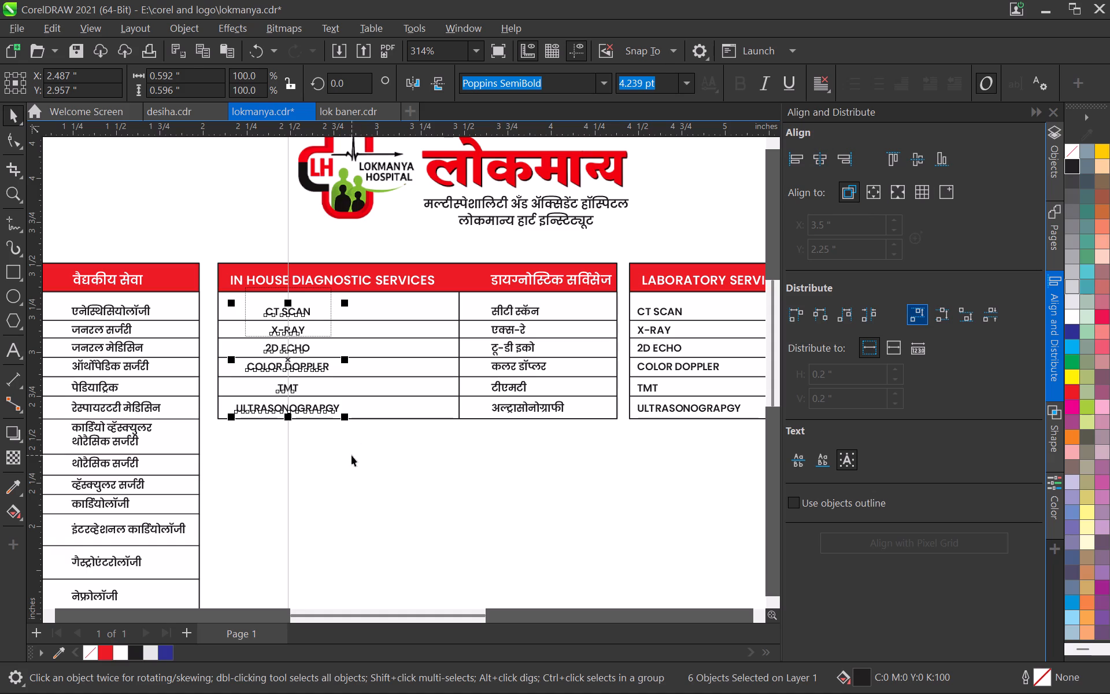
Nudge the six centred English entries right by about 0.2 in, towards the middle of the IN HOUSE DIAGNOSTIC SERVICES table's English column.
{"action": "left_click_drag", "start_coordinate": [375, 466], "coordinate": [230, 298]}
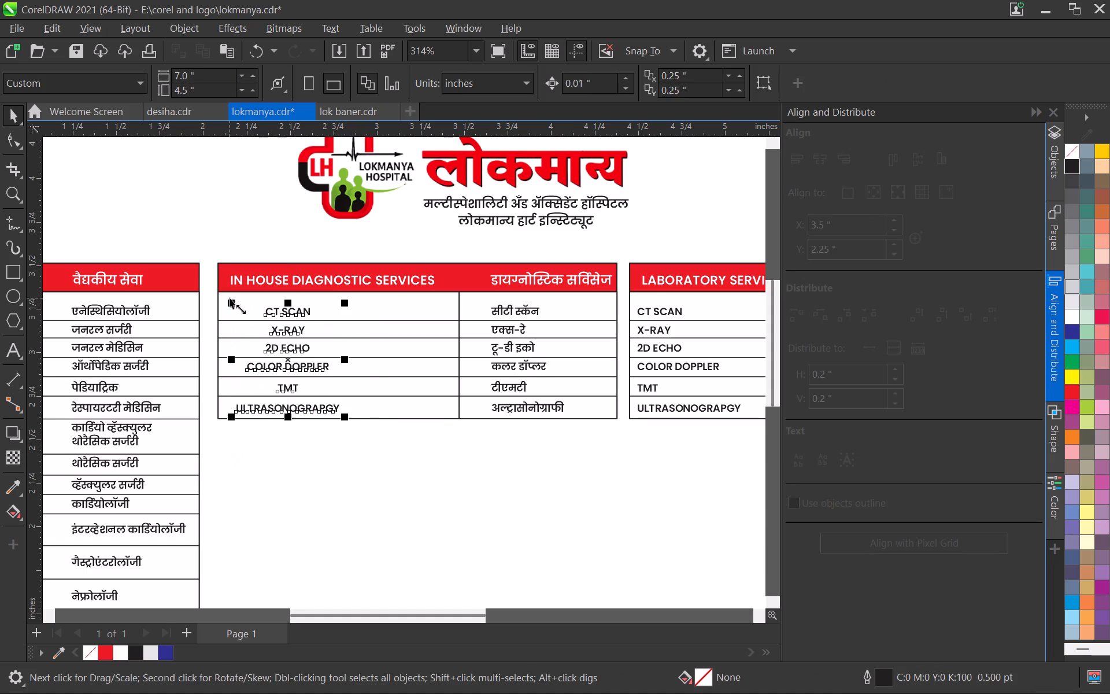
{"action": "key", "text": "Right"}
{"action": "key", "text": "Right"}
{"action": "key", "text": "Right"}
{"action": "key", "text": "Right"}
{"action": "key", "text": "Right"}
{"action": "key", "text": "Right"}
{"action": "key", "text": "Right"}
{"action": "key", "text": "Right"}
{"action": "key", "text": "Right"}
{"action": "key", "text": "Right"}
{"action": "key", "text": "Right"}
{"action": "key", "text": "Right"}
{"action": "key", "text": "Right"}
{"action": "key", "text": "Right"}
{"action": "key", "text": "Right"}
{"action": "key", "text": "Right"}
{"action": "key", "text": "Right"}
{"action": "key", "text": "Right"}
{"action": "key", "text": "Right"}
{"action": "key", "text": "Right"}
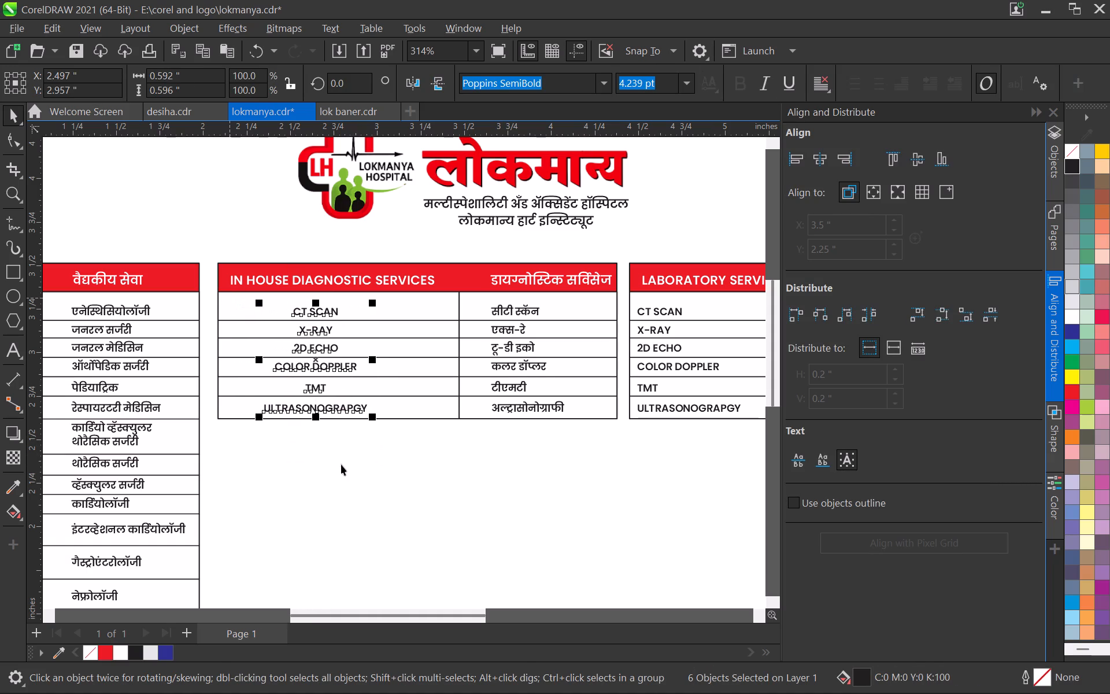
{"action": "left_click", "coordinate": [341, 464]}
Save the document with the centred diagnostic entries.
{"action": "scroll", "coordinate": [387, 416], "scroll_direction": "down", "scroll_amount": 10}
{"action": "scroll", "coordinate": [471, 432], "scroll_direction": "up", "scroll_amount": 1}
{"action": "middle_click_drag", "start_coordinate": [469, 430], "coordinate": [381, 409]}
{"action": "scroll", "coordinate": [382, 407], "scroll_direction": "up", "scroll_amount": 4}
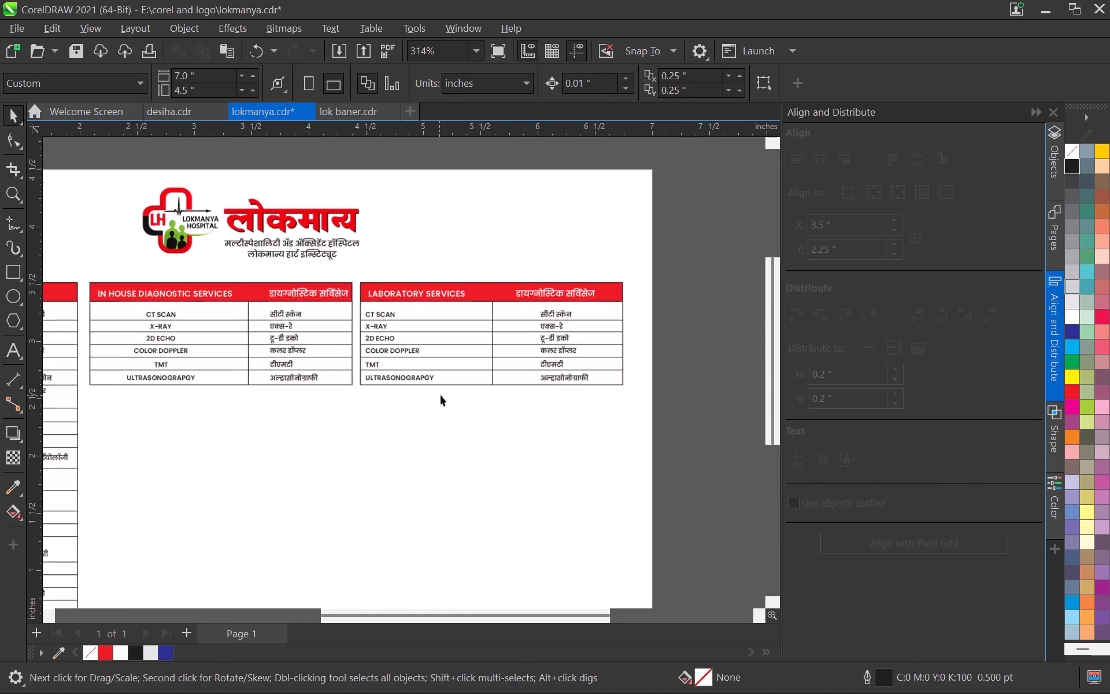
{"action": "key", "text": "ctrl+s"}
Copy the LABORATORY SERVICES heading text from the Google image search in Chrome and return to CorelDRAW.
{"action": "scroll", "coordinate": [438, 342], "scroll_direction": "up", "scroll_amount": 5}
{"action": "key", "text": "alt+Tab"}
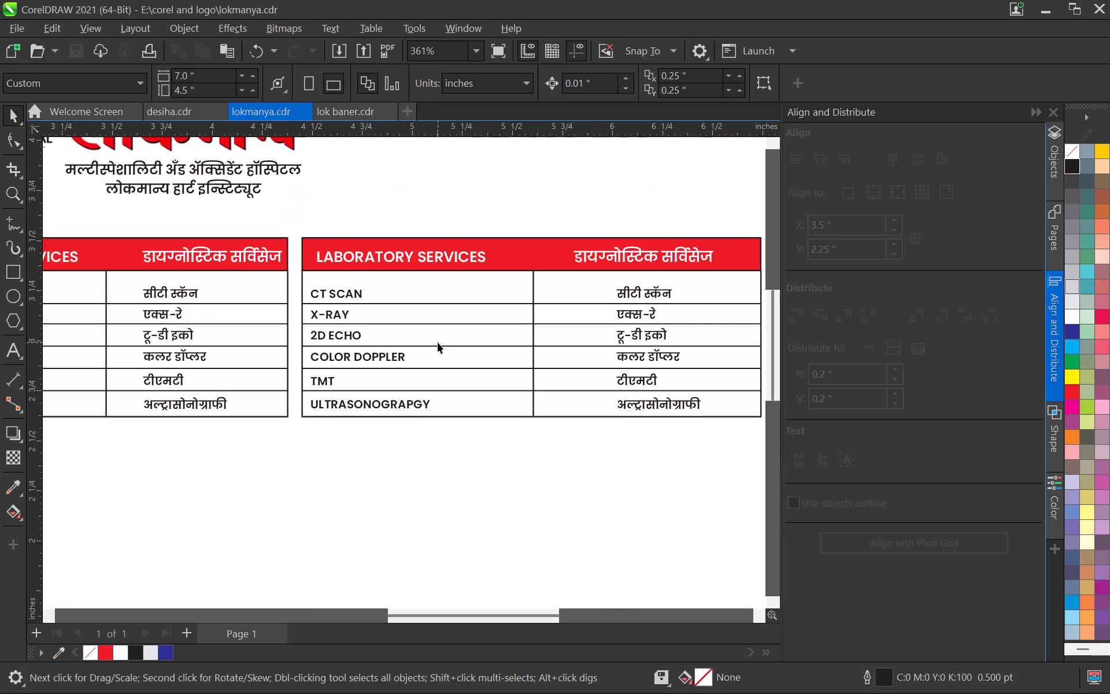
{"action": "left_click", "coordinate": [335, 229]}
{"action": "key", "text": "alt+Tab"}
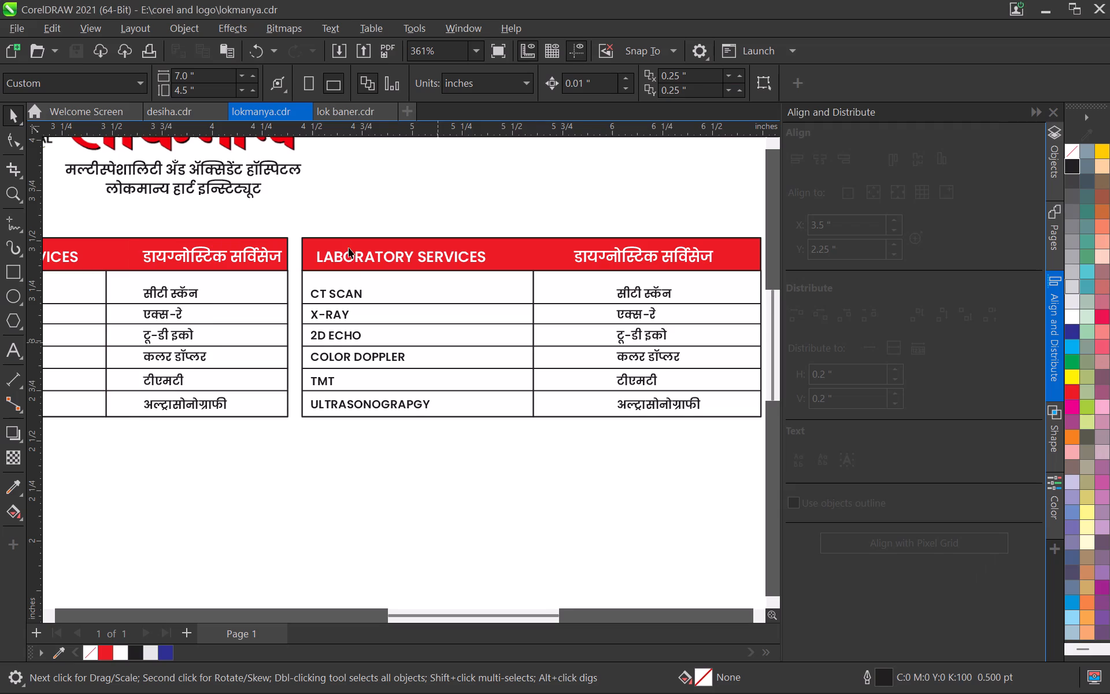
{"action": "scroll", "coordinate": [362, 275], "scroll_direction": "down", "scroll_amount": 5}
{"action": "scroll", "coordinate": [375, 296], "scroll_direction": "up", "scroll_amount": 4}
Copy लैब सर्विसेज from the table image in Chrome and replace the LABORATORY SERVICES table's Marathi heading in CorelDRAW with it.
{"action": "key", "text": "alt+Tab"}
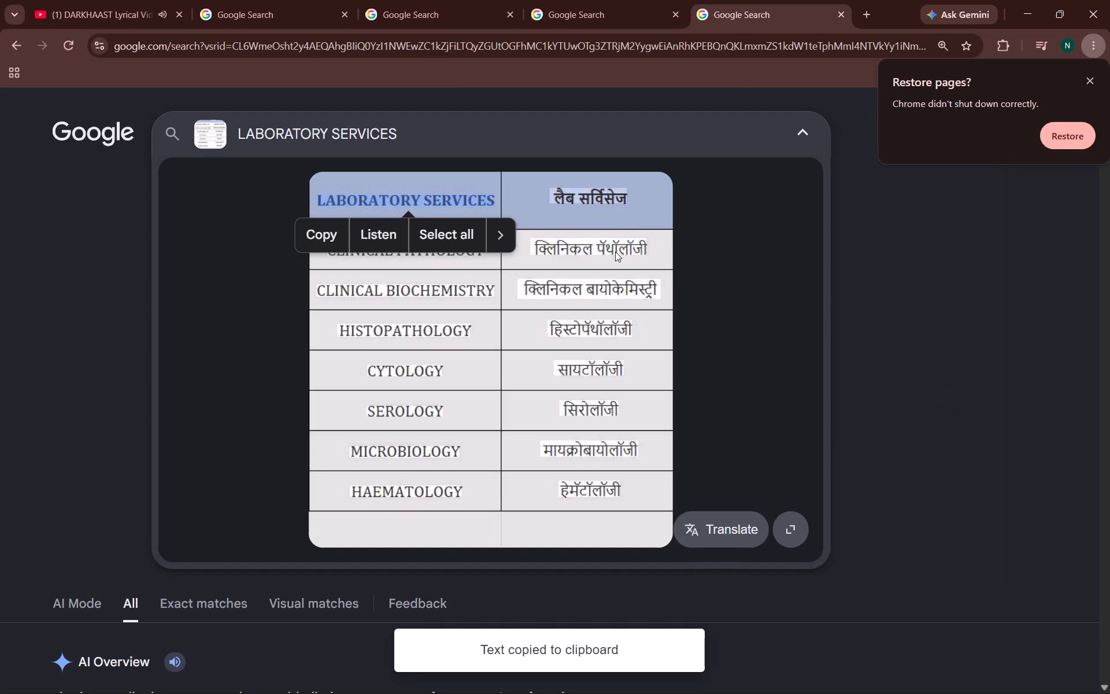
{"action": "double_click", "coordinate": [591, 197]}
{"action": "left_click", "coordinate": [516, 228]}
{"action": "key", "text": "alt+Tab"}
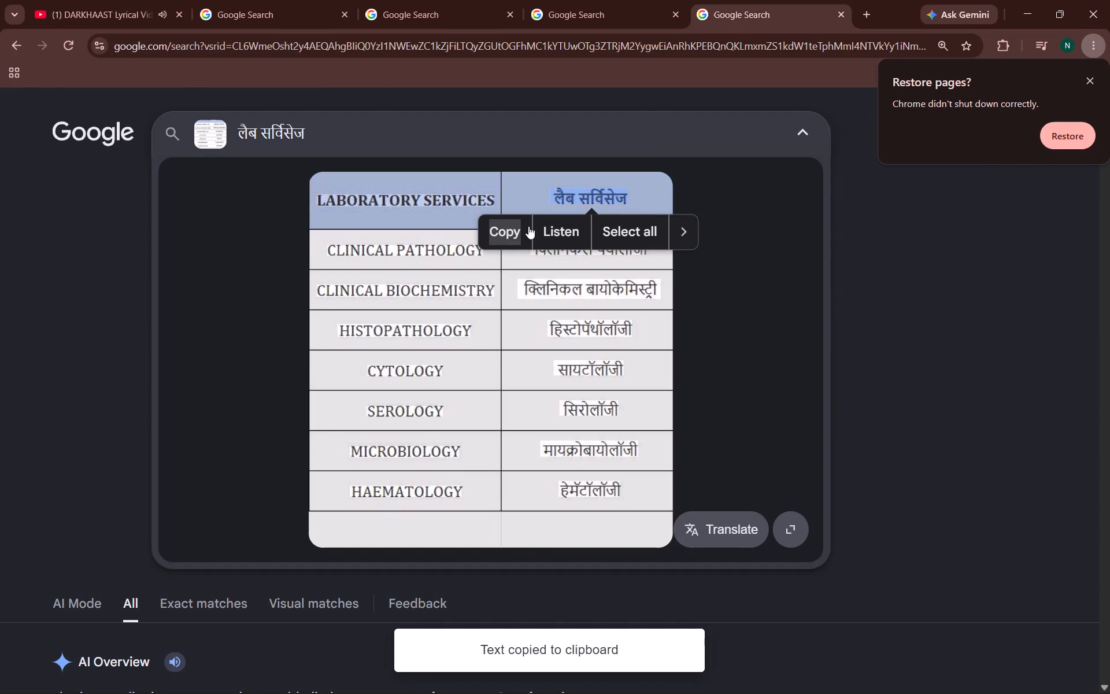
{"action": "double_click", "coordinate": [567, 252]}
{"action": "key", "text": "ctrl+a"}
{"action": "key", "text": "ctrl+v"}
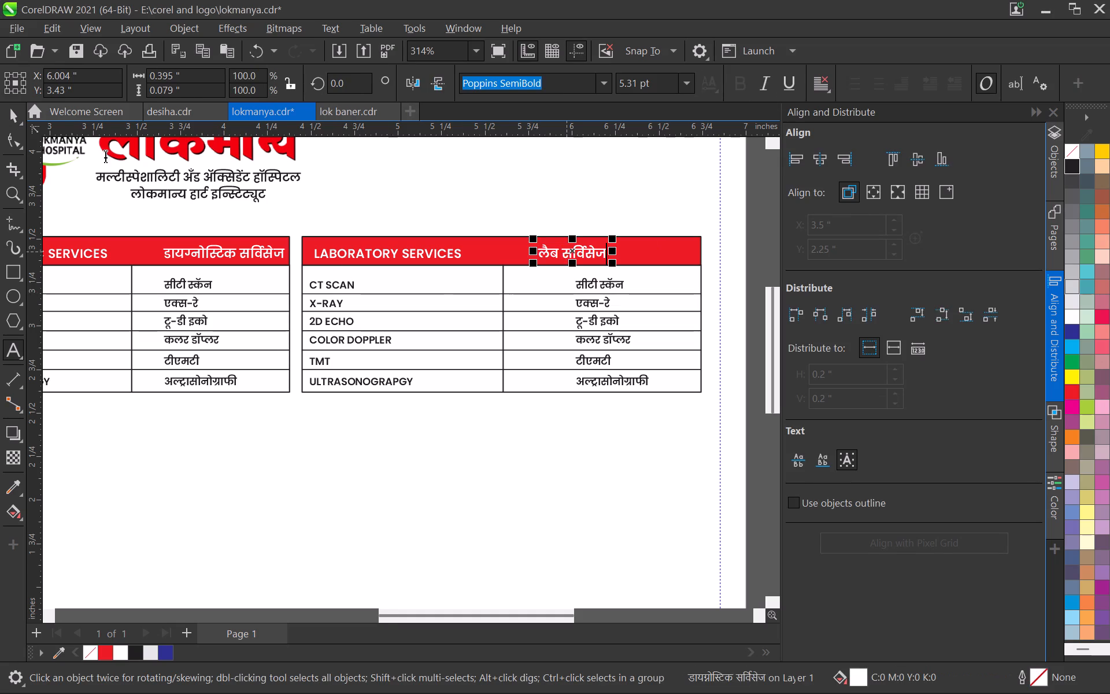
{"action": "left_click", "coordinate": [16, 115]}
Narrow the LABORATORY SERVICES table's header bar, background and body frame rectangles from the Marathi side to 2.0 in wide.
{"action": "middle_click_drag", "start_coordinate": [305, 293], "coordinate": [202, 299]}
{"action": "scroll", "coordinate": [569, 285], "scroll_direction": "up", "scroll_amount": 3}
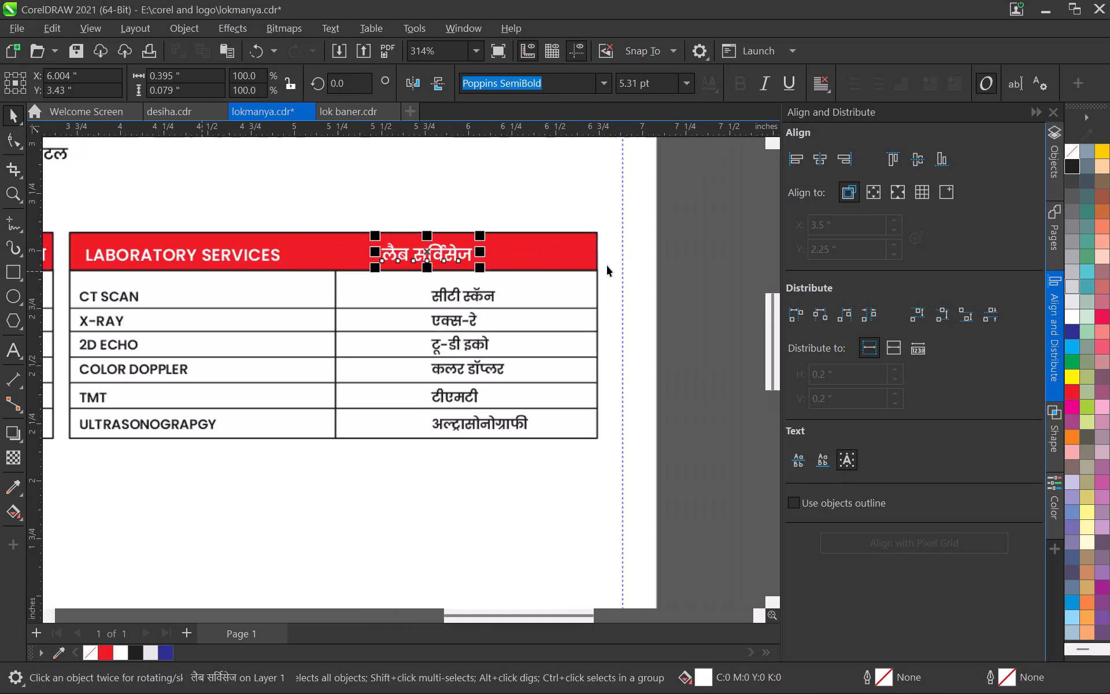
{"action": "scroll", "coordinate": [607, 265], "scroll_direction": "up", "scroll_amount": 3}
{"action": "left_click", "coordinate": [566, 254]}
{"action": "left_click", "coordinate": [565, 291], "text": "shift"}
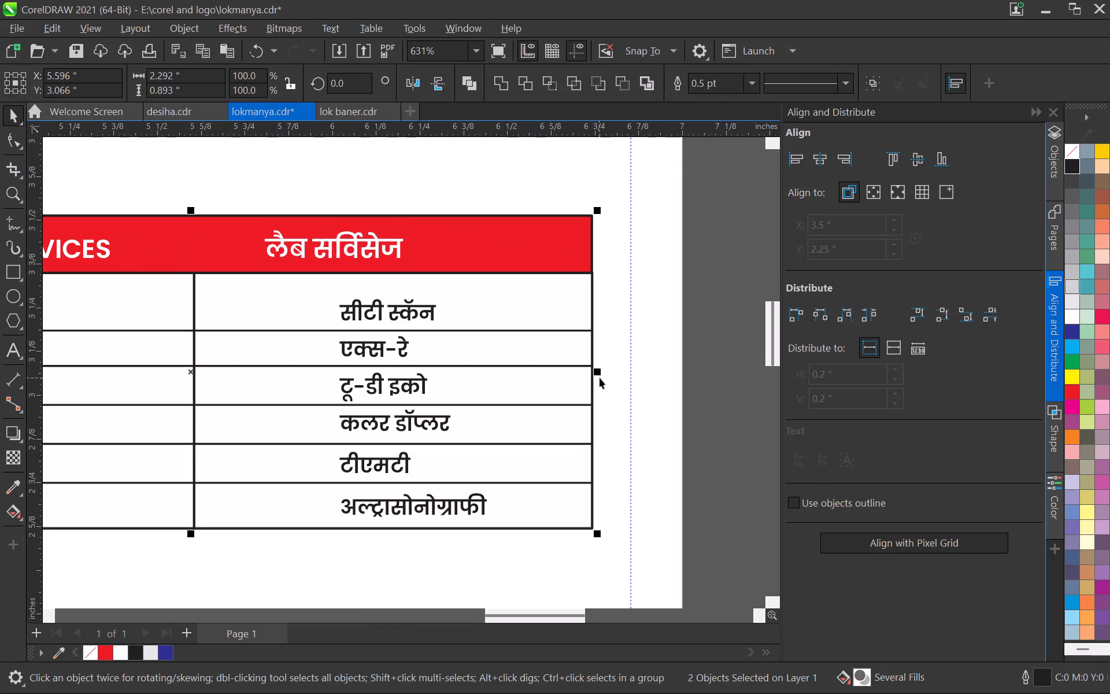
{"action": "left_click_drag", "start_coordinate": [600, 373], "coordinate": [498, 458]}
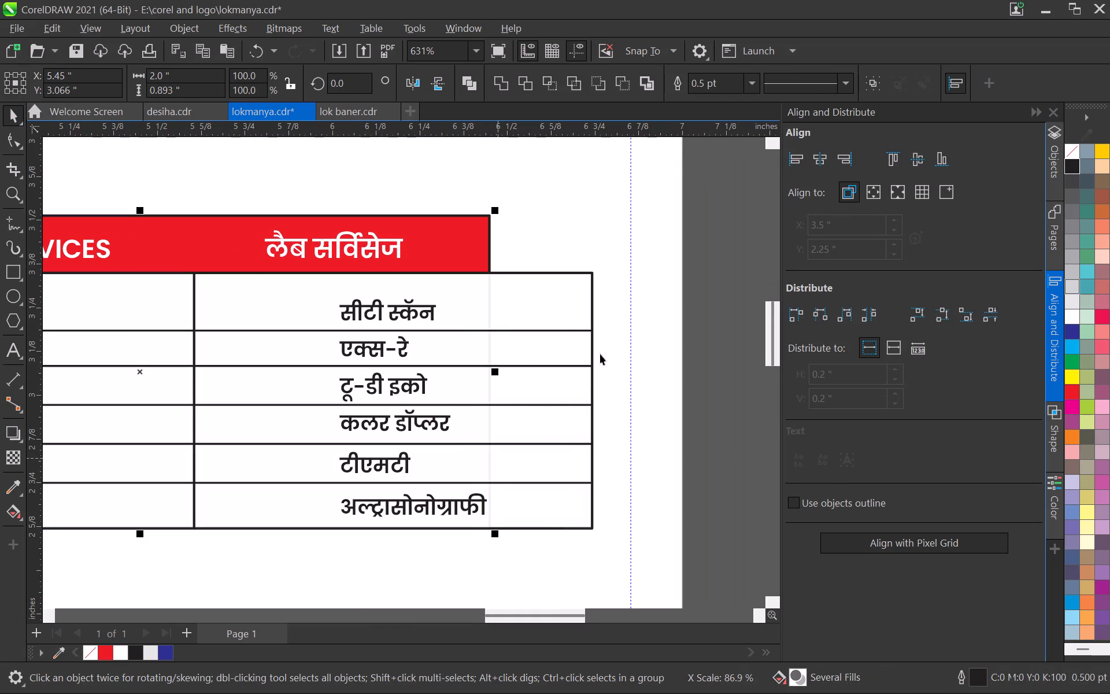
{"action": "left_click", "coordinate": [580, 305]}
{"action": "left_click", "coordinate": [592, 332]}
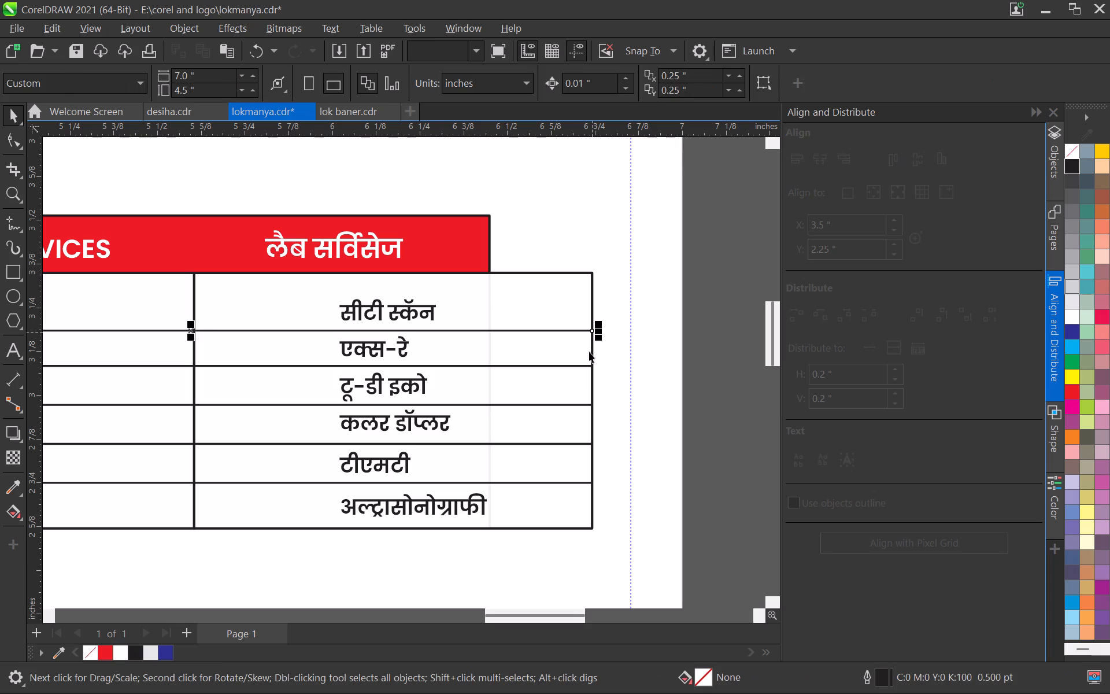
{"action": "left_click", "coordinate": [593, 352]}
{"action": "left_click_drag", "start_coordinate": [600, 404], "coordinate": [535, 415]}
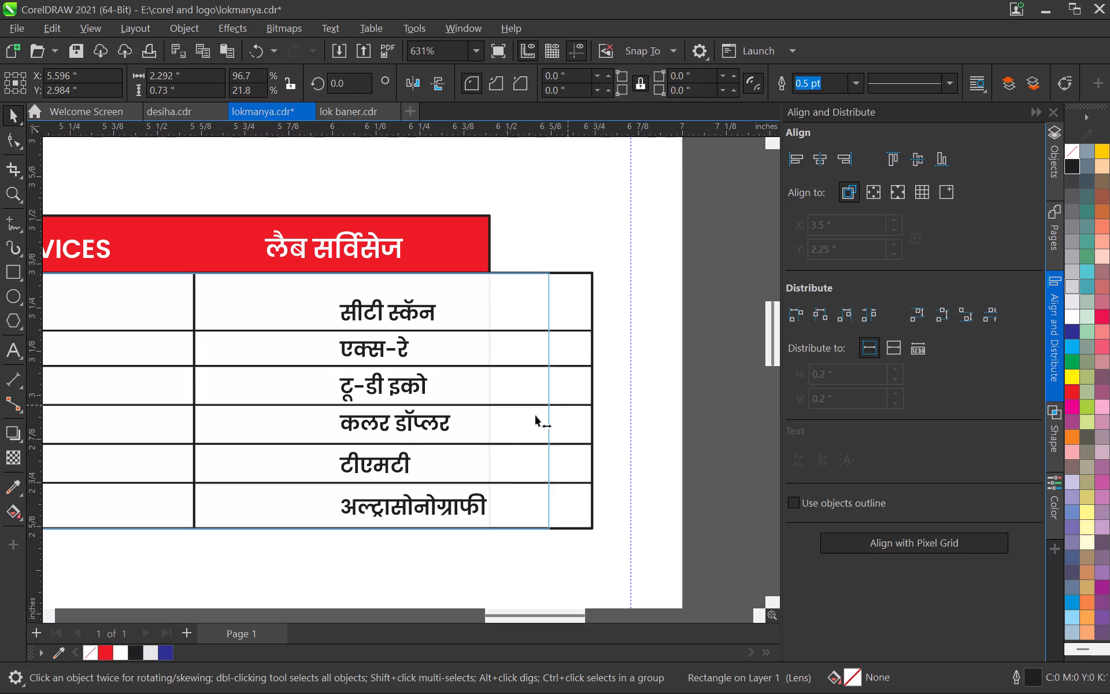
{"action": "left_click_drag", "start_coordinate": [535, 415], "coordinate": [496, 455]}
Shorten the LABORATORY SERVICES table's five horizontal row lines to 2.0 in, ending at the narrowed frame's edge.
{"action": "left_click", "coordinate": [559, 330]}
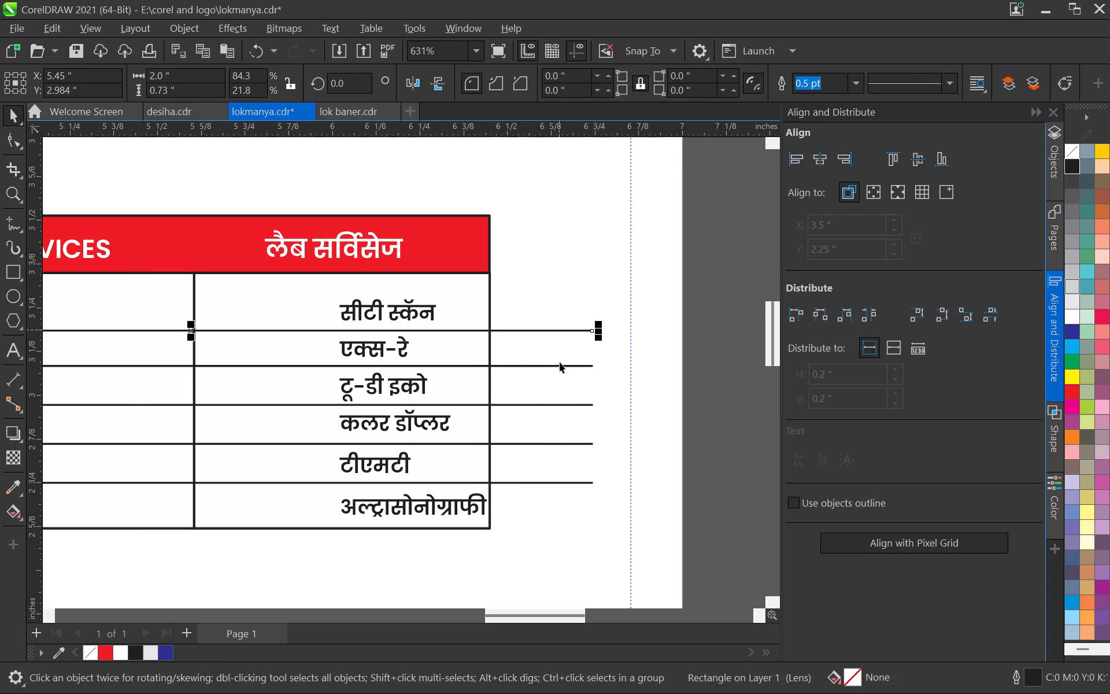
{"action": "left_click", "coordinate": [561, 365], "text": "shift"}
{"action": "left_click", "coordinate": [560, 407], "text": "shift"}
{"action": "left_click", "coordinate": [563, 443], "text": "shift"}
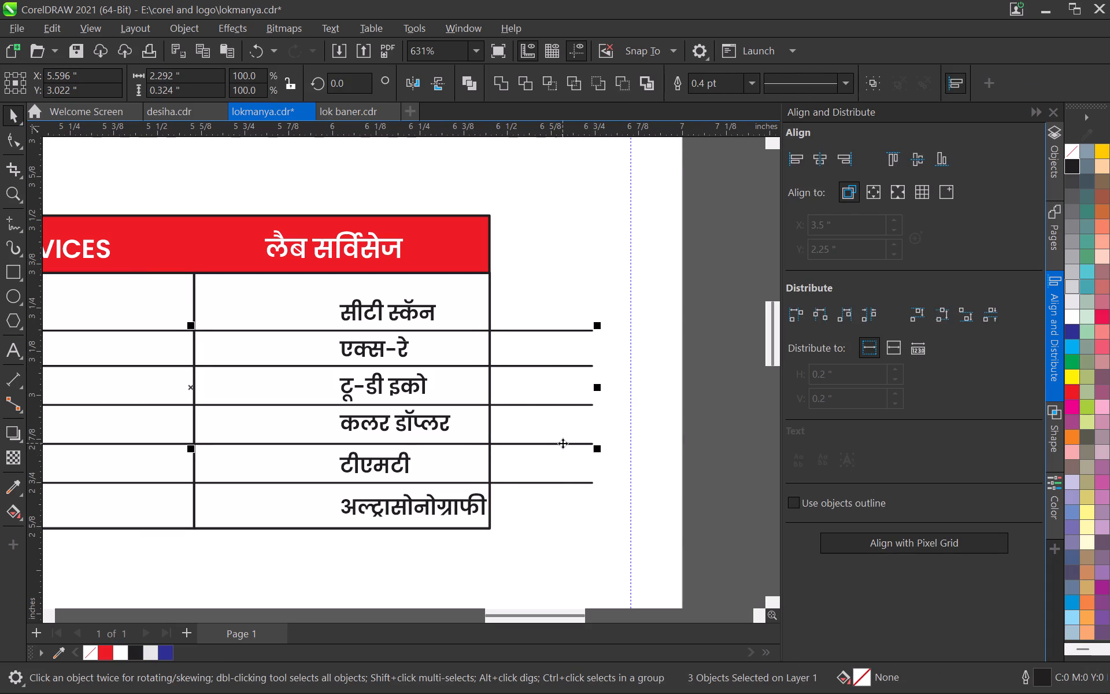
{"action": "left_click", "coordinate": [563, 482], "text": "shift"}
{"action": "left_click_drag", "start_coordinate": [599, 404], "coordinate": [490, 394]}
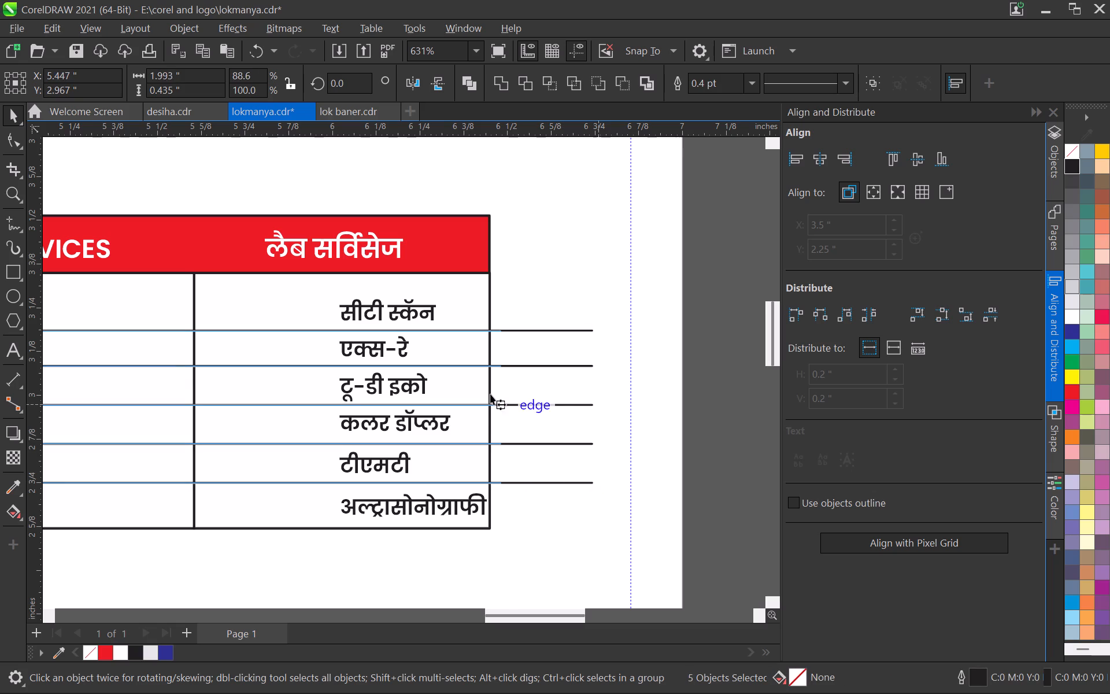
{"action": "left_click_drag", "start_coordinate": [490, 394], "coordinate": [493, 401]}
{"action": "left_click_drag", "start_coordinate": [490, 405], "coordinate": [493, 414]}
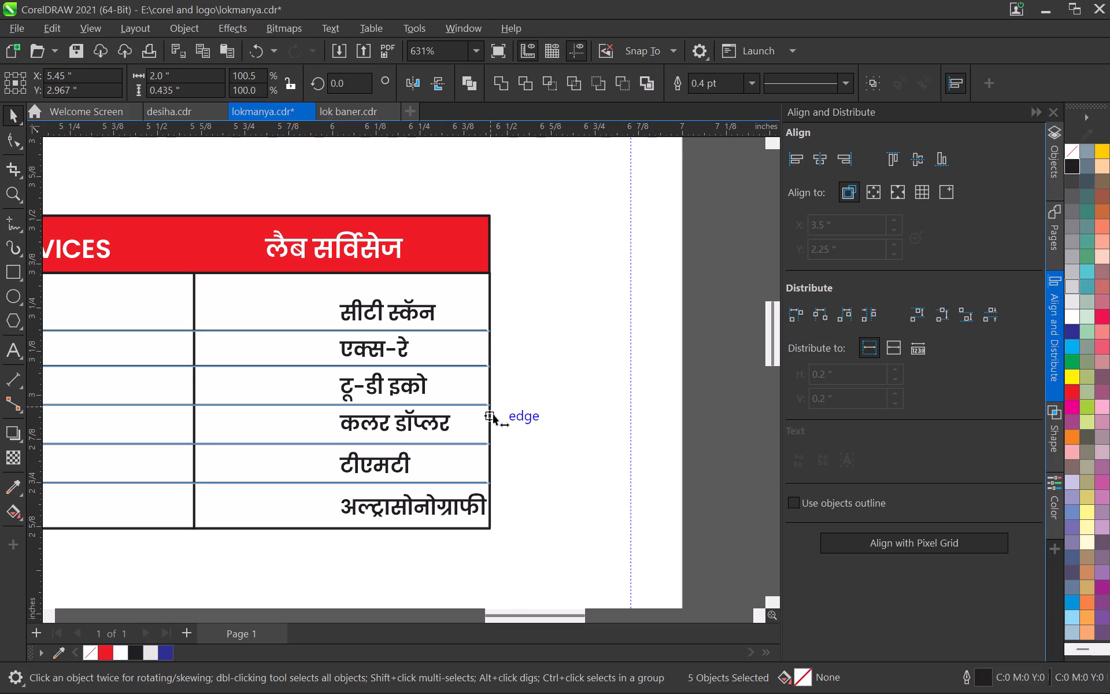
{"action": "left_click_drag", "start_coordinate": [493, 414], "coordinate": [495, 418]}
{"action": "left_click", "coordinate": [523, 383]}
Copy CLINICAL PATHOLOGY from the table image in Chrome and replace CT SCAN in the LABORATORY SERVICES table in CorelDRAW.
{"action": "scroll", "coordinate": [528, 368], "scroll_direction": "down", "scroll_amount": 2}
{"action": "scroll", "coordinate": [528, 368], "scroll_direction": "up", "scroll_amount": 1}
{"action": "scroll", "coordinate": [528, 368], "scroll_direction": "down", "scroll_amount": 7}
{"action": "middle_click_drag", "start_coordinate": [394, 407], "coordinate": [472, 410]}
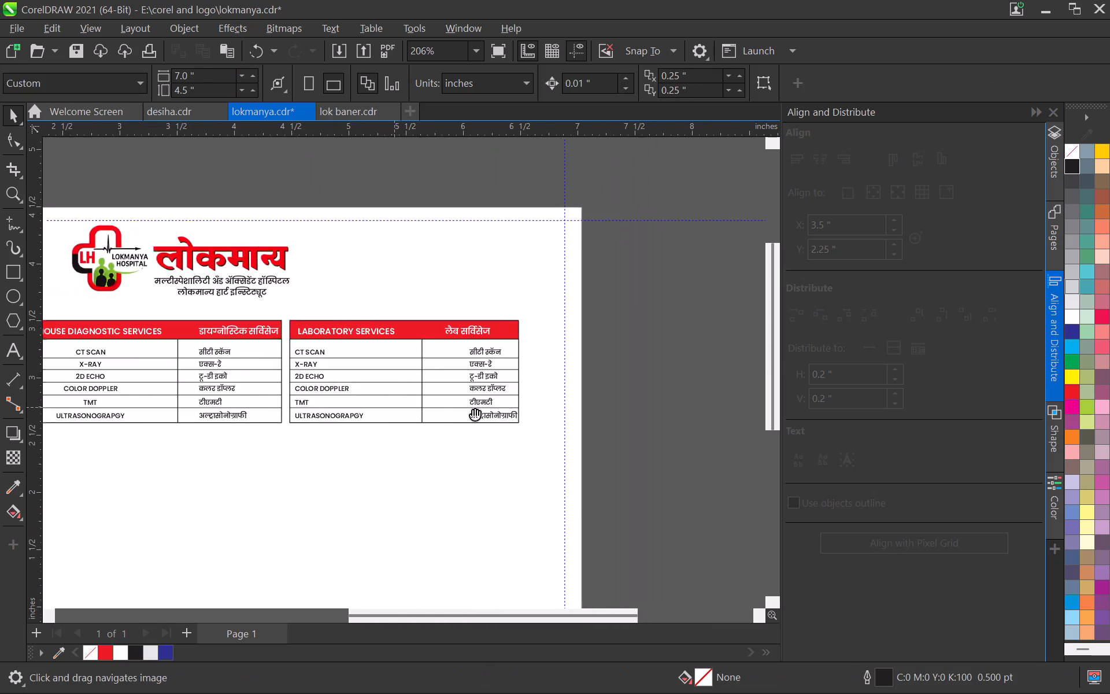
{"action": "middle_click_drag", "start_coordinate": [472, 410], "coordinate": [481, 410]}
{"action": "scroll", "coordinate": [490, 405], "scroll_direction": "up", "scroll_amount": 4}
{"action": "key", "text": "alt+Tab"}
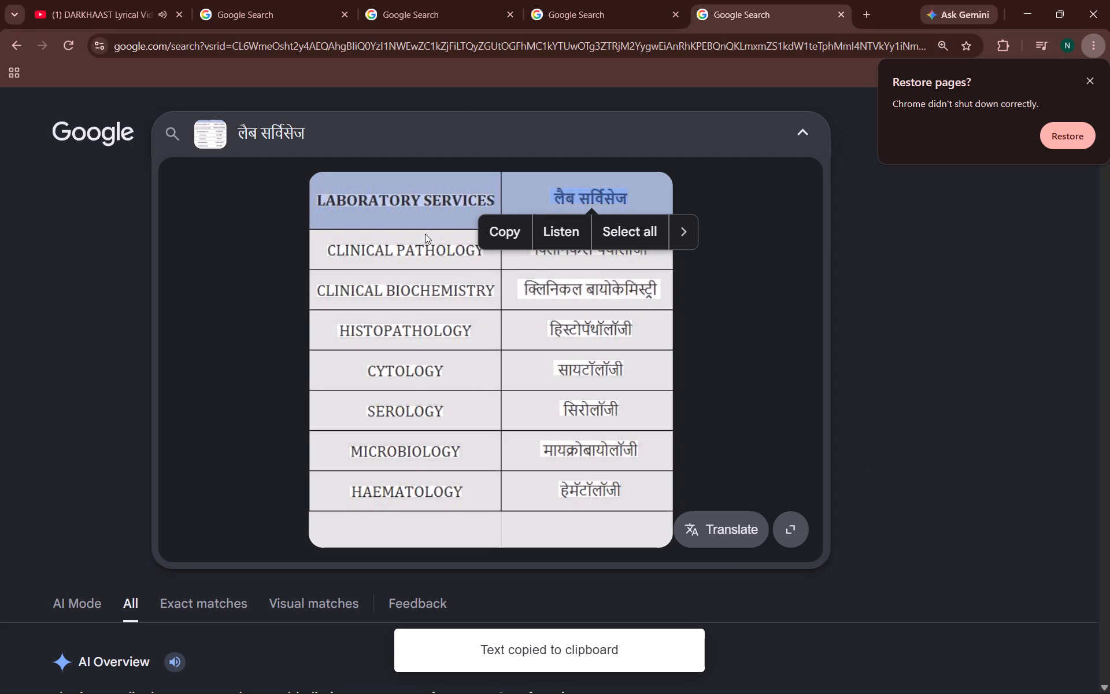
{"action": "double_click", "coordinate": [337, 250]}
{"action": "left_click", "coordinate": [316, 219]}
{"action": "key", "text": "alt+Tab"}
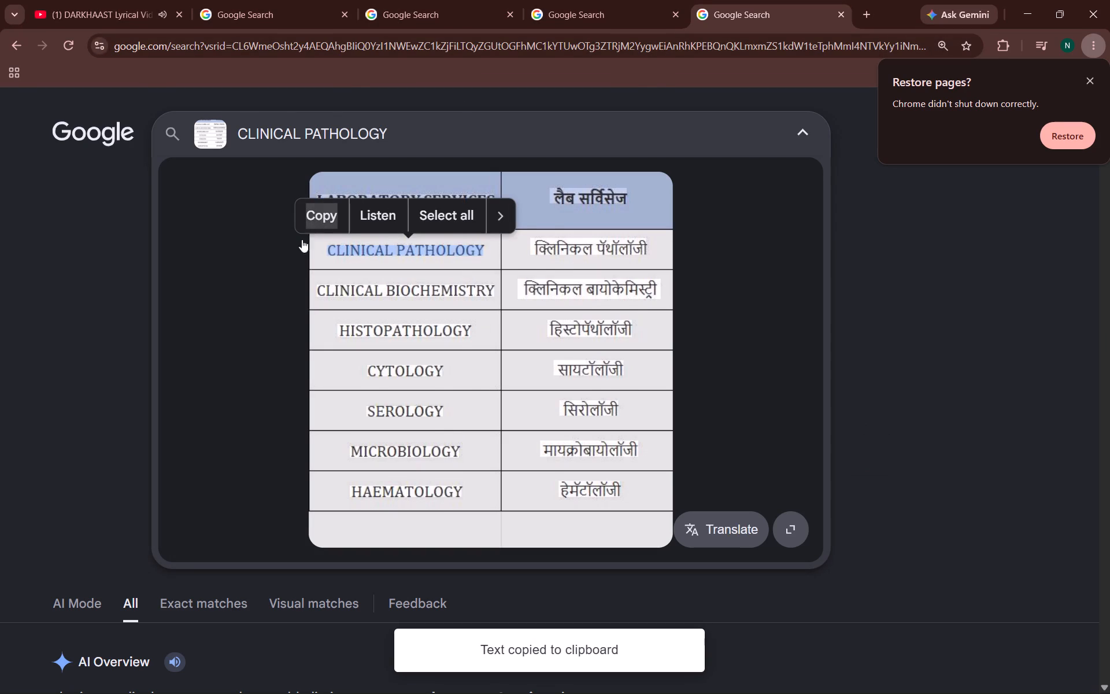
{"action": "double_click", "coordinate": [298, 313]}
{"action": "key", "text": "ctrl+a"}
{"action": "key", "text": "ctrl+v"}
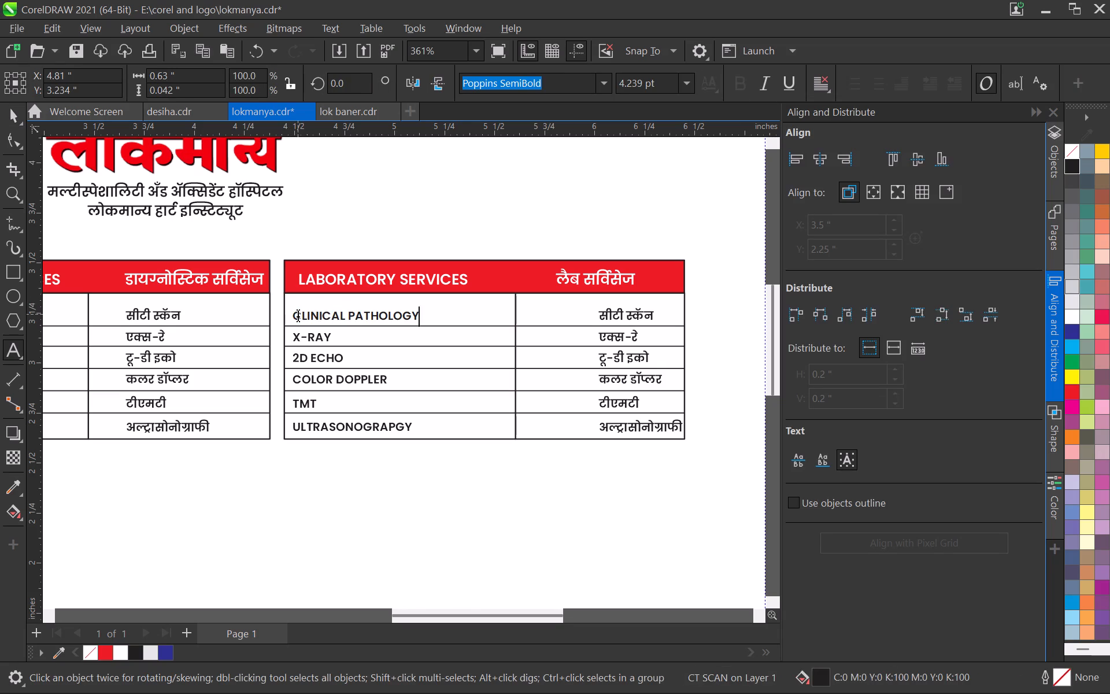
{"action": "left_click", "coordinate": [5, 116]}
Copy CLINICAL BIOCHEMISTRY from the table image in Chrome and replace X-RAY in the LABORATORY SERVICES table in CorelDRAW.
{"action": "key", "text": "alt+Tab"}
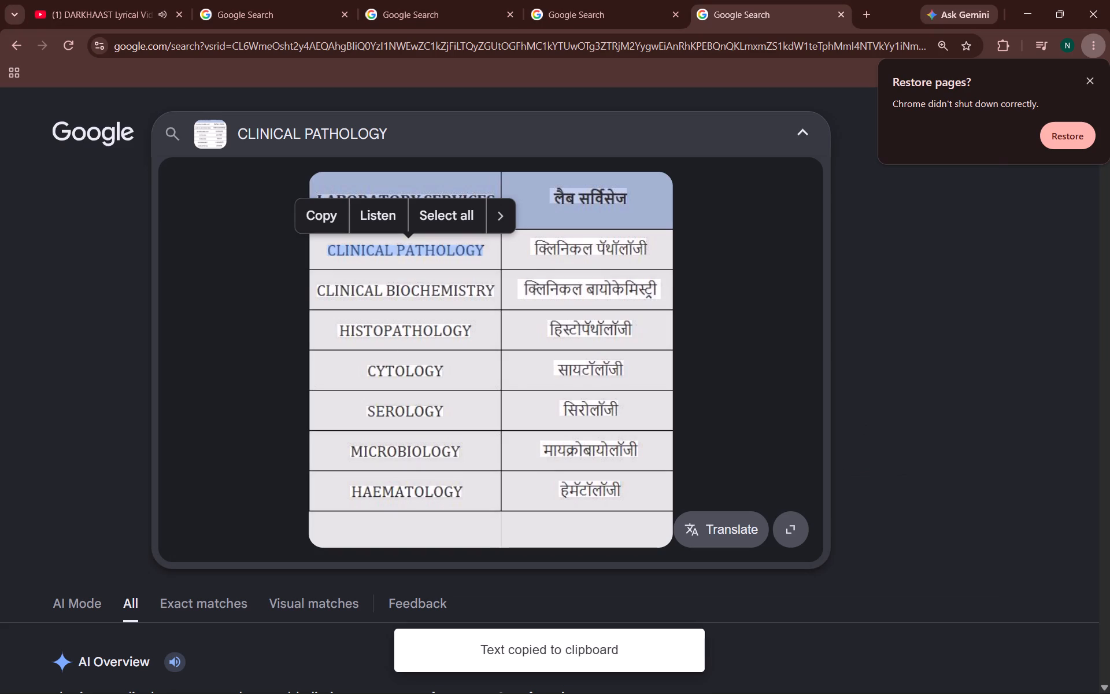
{"action": "triple_click", "coordinate": [389, 290]}
{"action": "double_click", "coordinate": [329, 285]}
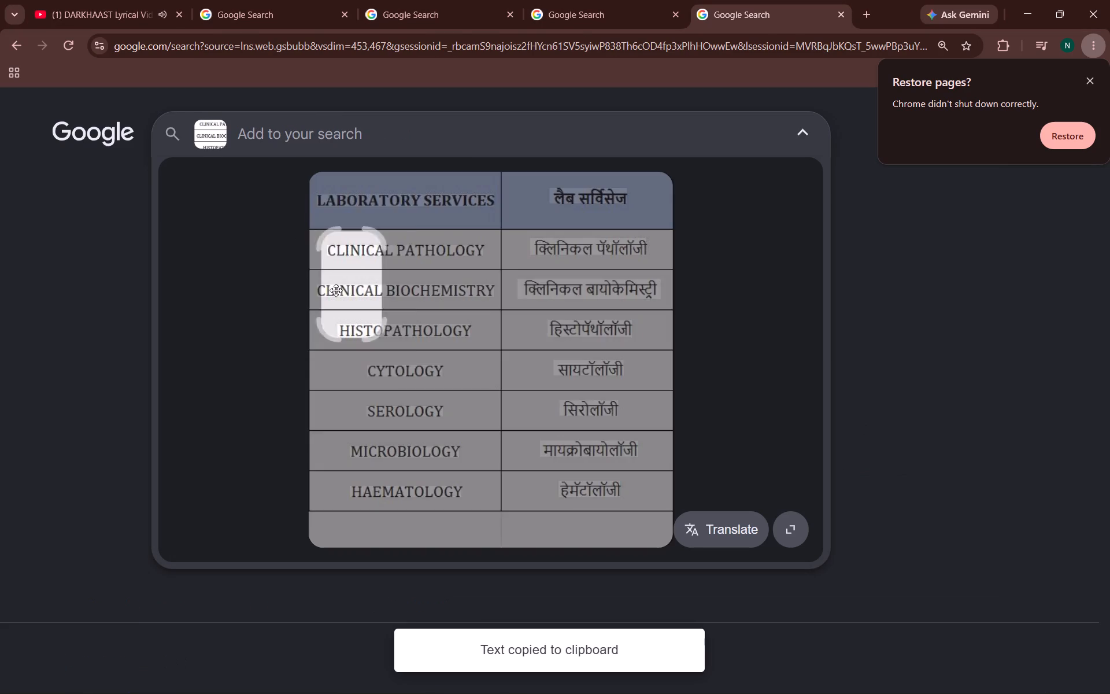
{"action": "double_click", "coordinate": [336, 291]}
{"action": "left_click", "coordinate": [315, 260]}
{"action": "key", "text": "alt+Tab"}
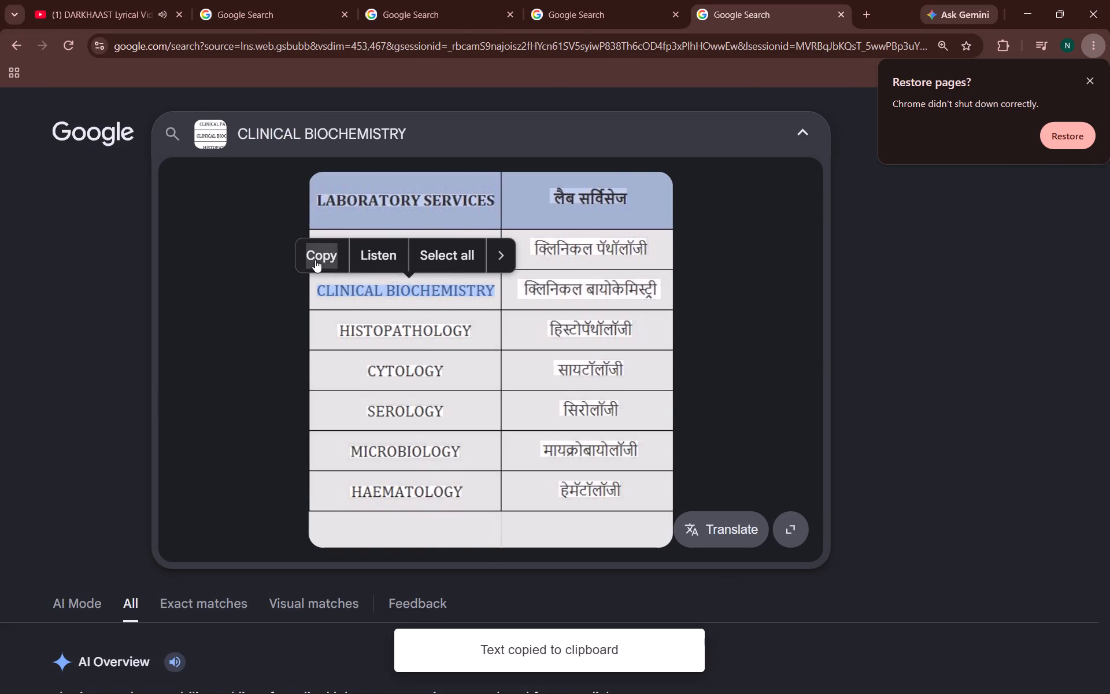
{"action": "double_click", "coordinate": [324, 341]}
{"action": "key", "text": "ctrl+a"}
{"action": "key", "text": "ctrl+v"}
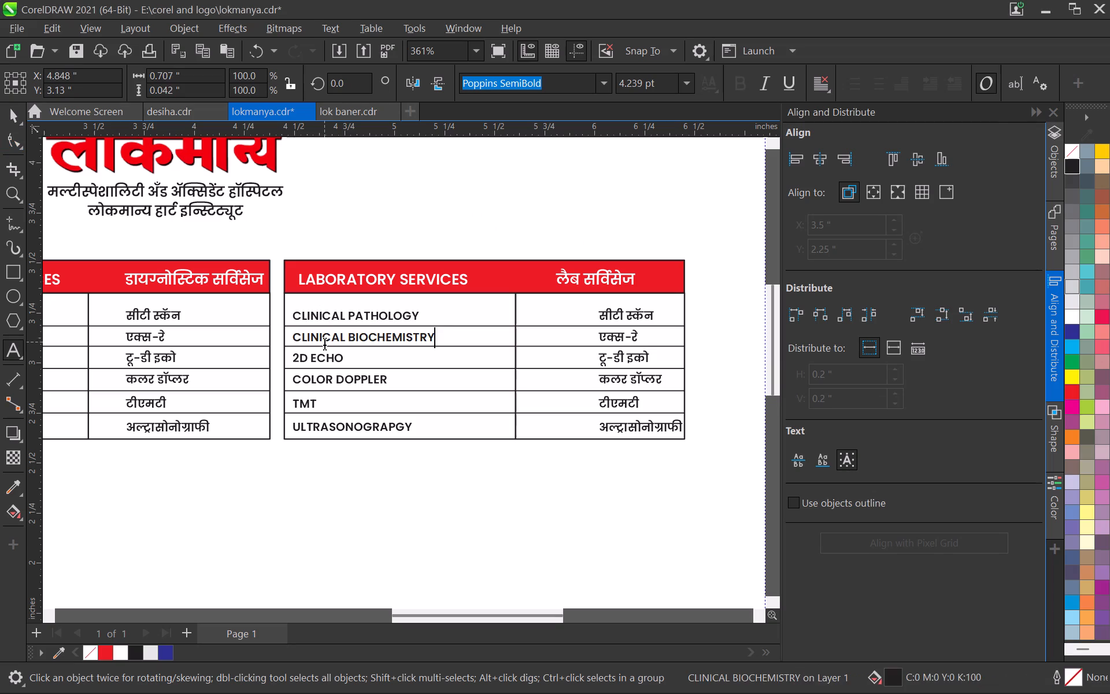
Copy HISTOPATHOLOGY from the table image in Chrome and replace 2D ECHO in the LABORATORY SERVICES table in CorelDRAW.
{"action": "key", "text": "alt+Tab"}
{"action": "double_click", "coordinate": [361, 333]}
{"action": "left_click", "coordinate": [313, 301]}
{"action": "key", "text": "alt+Tab"}
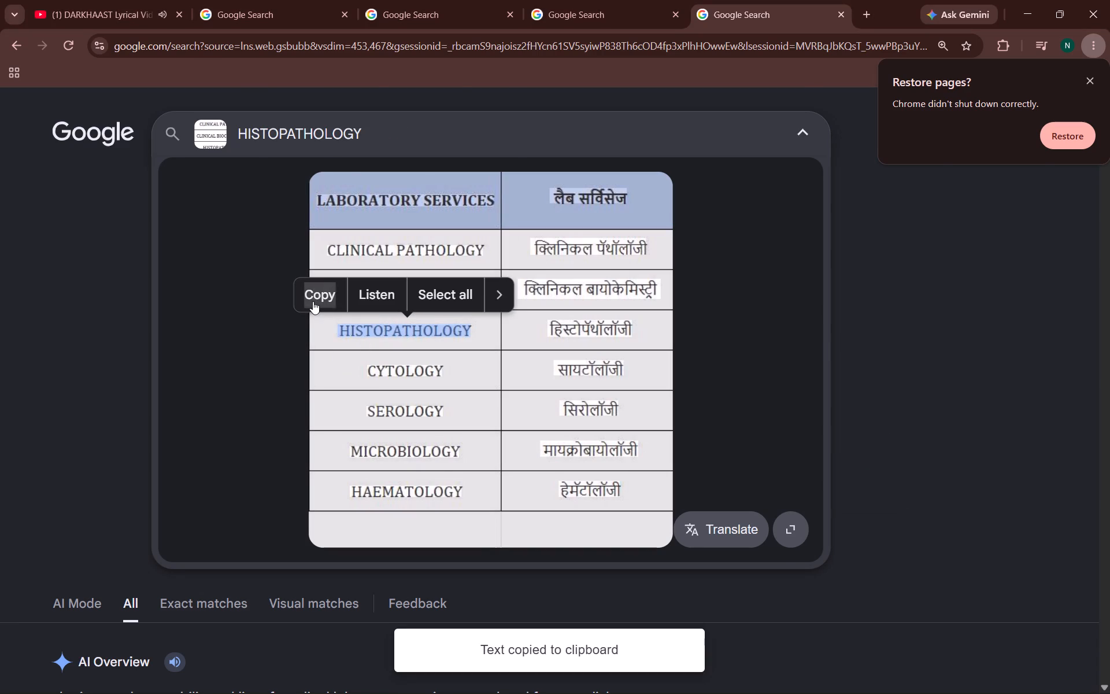
{"action": "left_click", "coordinate": [322, 363]}
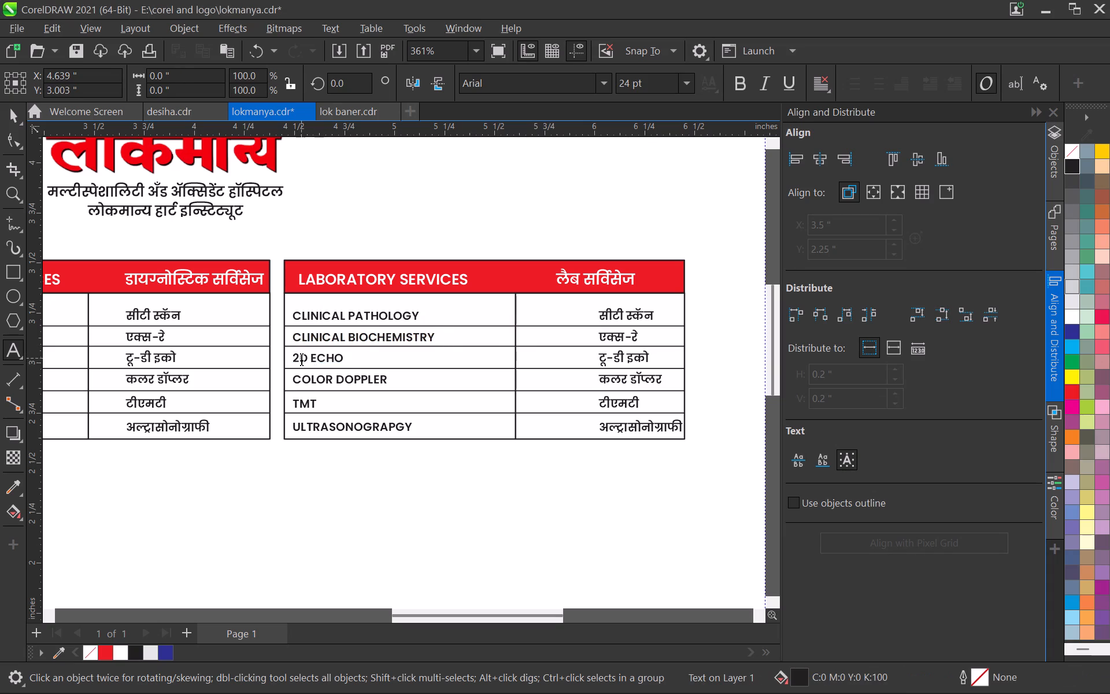
{"action": "double_click", "coordinate": [301, 358]}
{"action": "key", "text": "ctrl+a"}
{"action": "key", "text": "ctrl+v"}
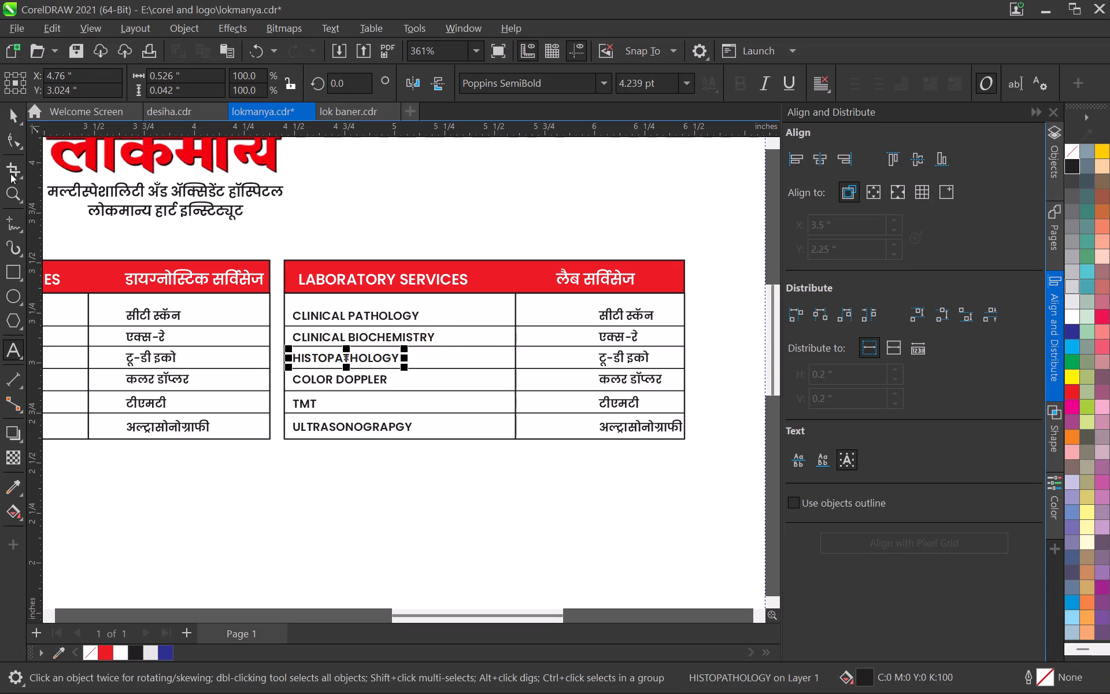
Copy CYTOLOGY from the table image in Chrome and replace COLOR DOPPLER in the LABORATORY SERVICES table in CorelDRAW.
{"action": "key", "text": "alt+Tab"}
{"action": "left_click", "coordinate": [379, 370]}
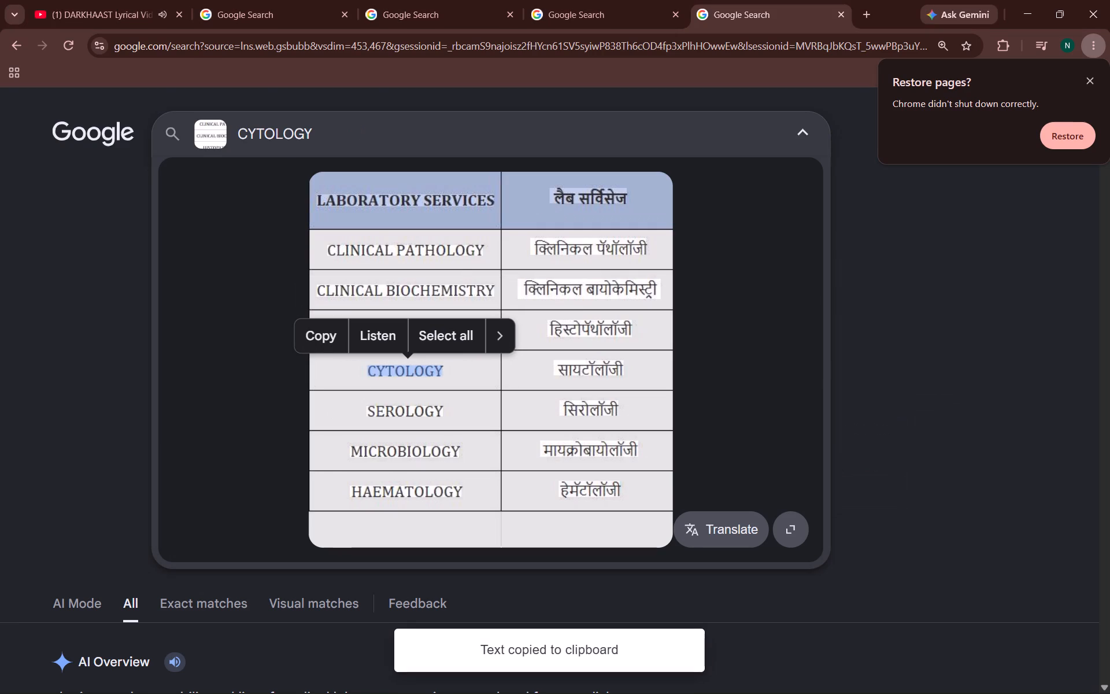
{"action": "left_click", "coordinate": [327, 334]}
{"action": "key", "text": "alt+Tab"}
{"action": "left_click", "coordinate": [326, 382]}
{"action": "key", "text": "ctrl+a"}
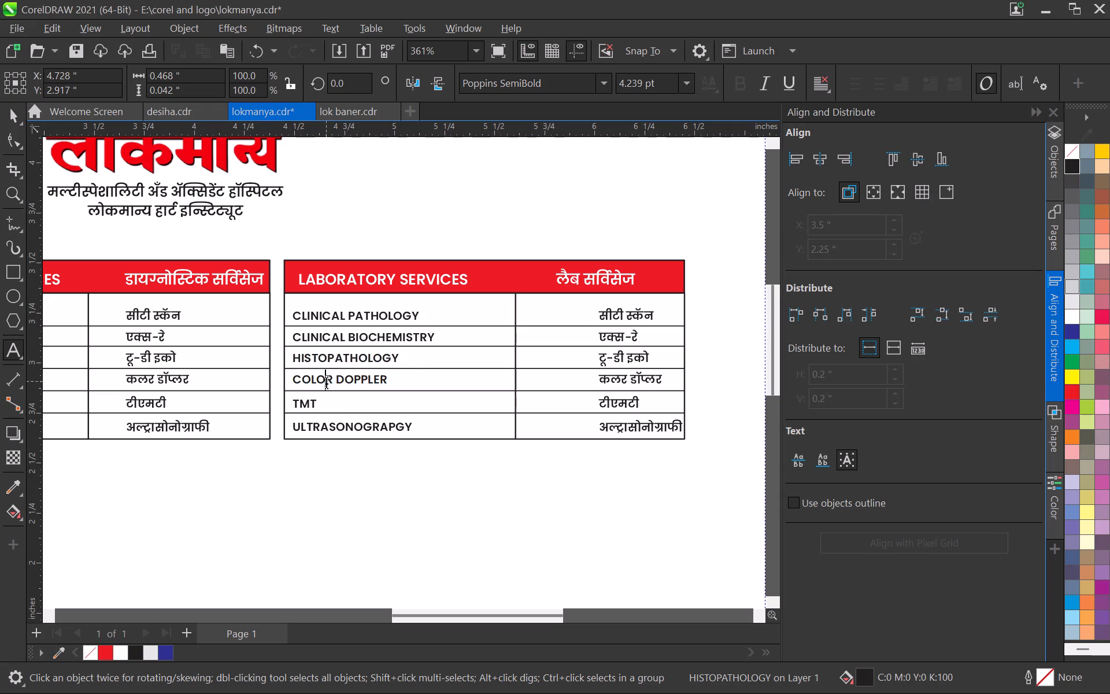
{"action": "key", "text": "ctrl+v"}
Copy SEROLOGY from the table image in Chrome and replace TMT in the LABORATORY SERVICES table in CorelDRAW.
{"action": "key", "text": "alt+Tab"}
{"action": "left_click", "coordinate": [381, 409]}
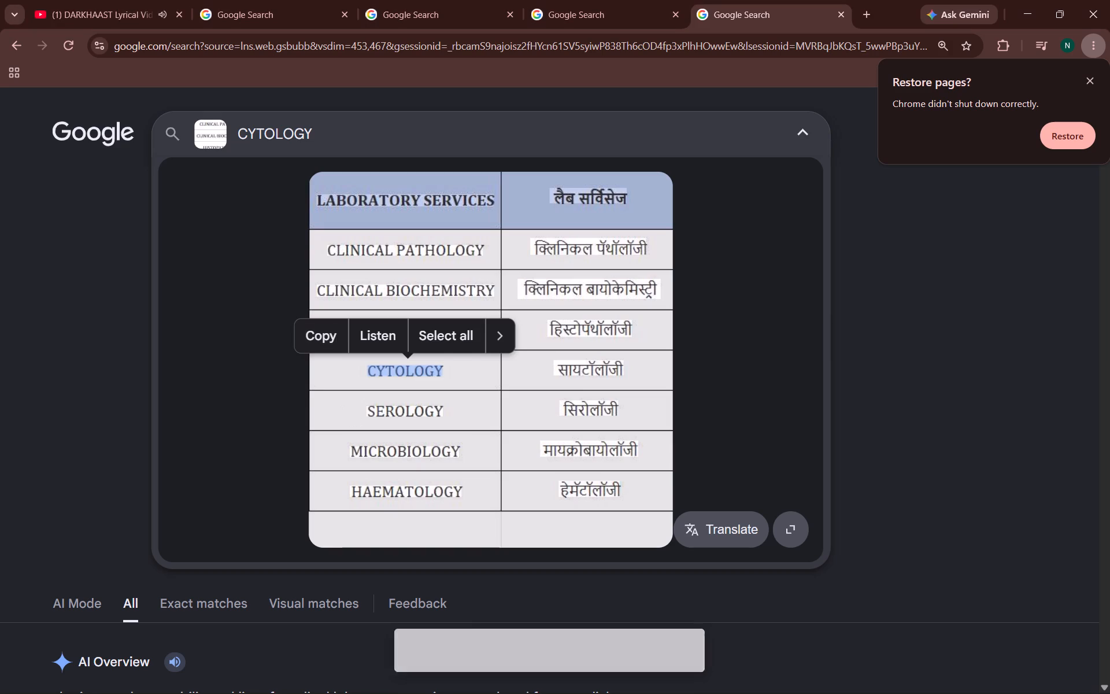
{"action": "left_click", "coordinate": [336, 388]}
{"action": "key", "text": "alt+Tab"}
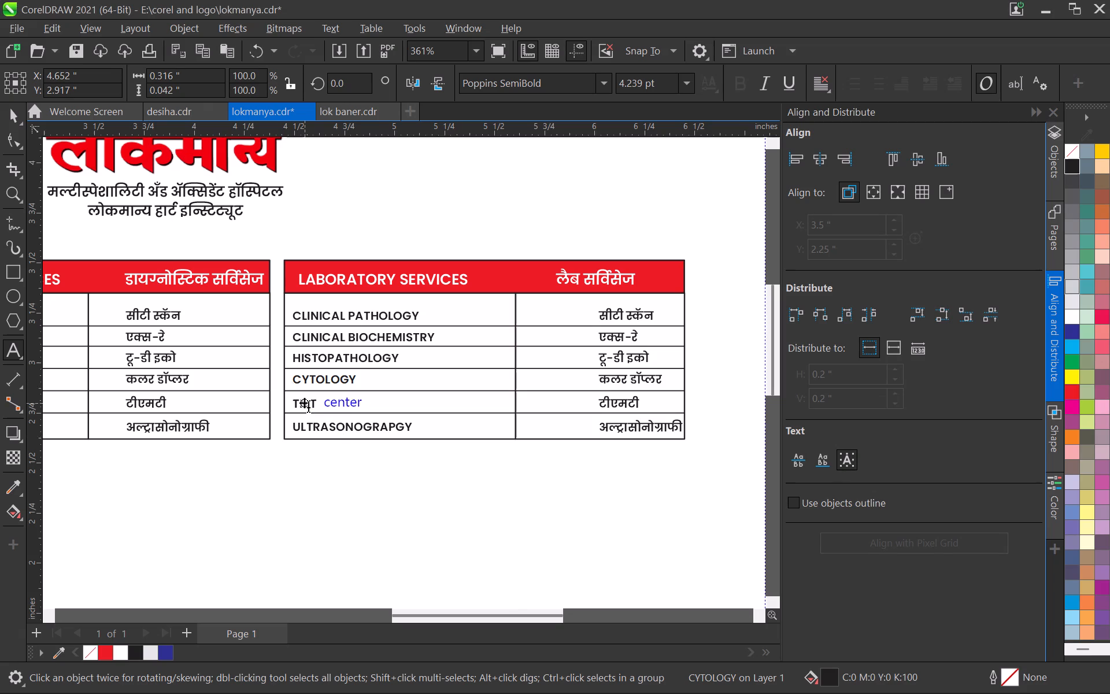
{"action": "left_click", "coordinate": [308, 405]}
{"action": "key", "text": "ctrl+a"}
{"action": "key", "text": "ctrl+a"}
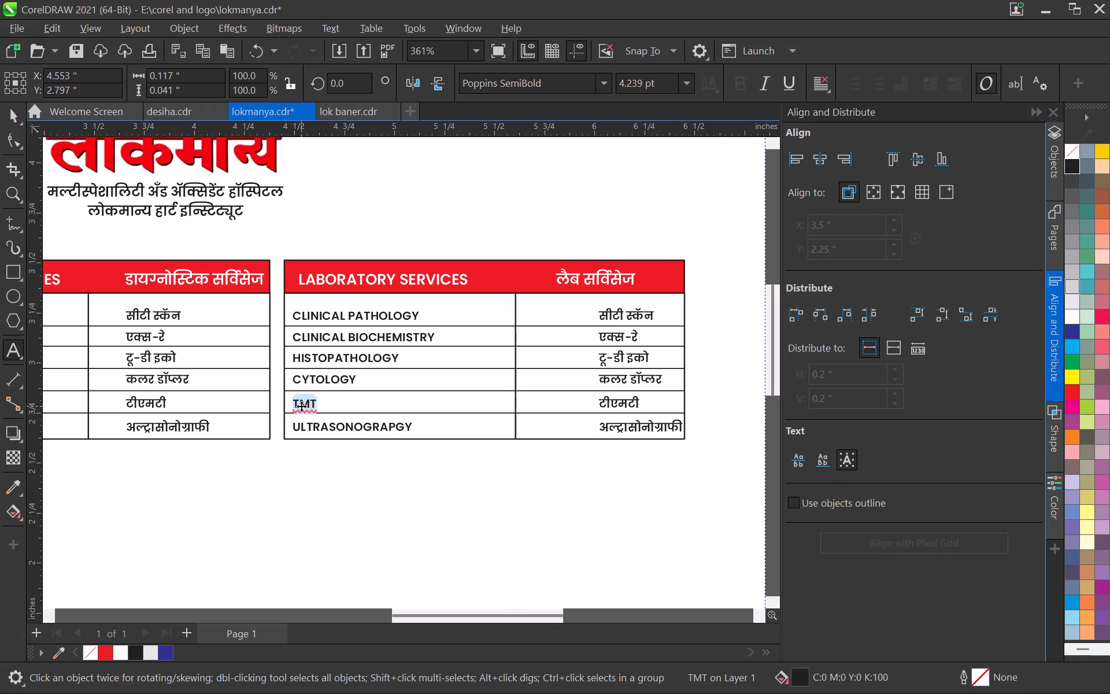
{"action": "key", "text": "ctrl+v"}
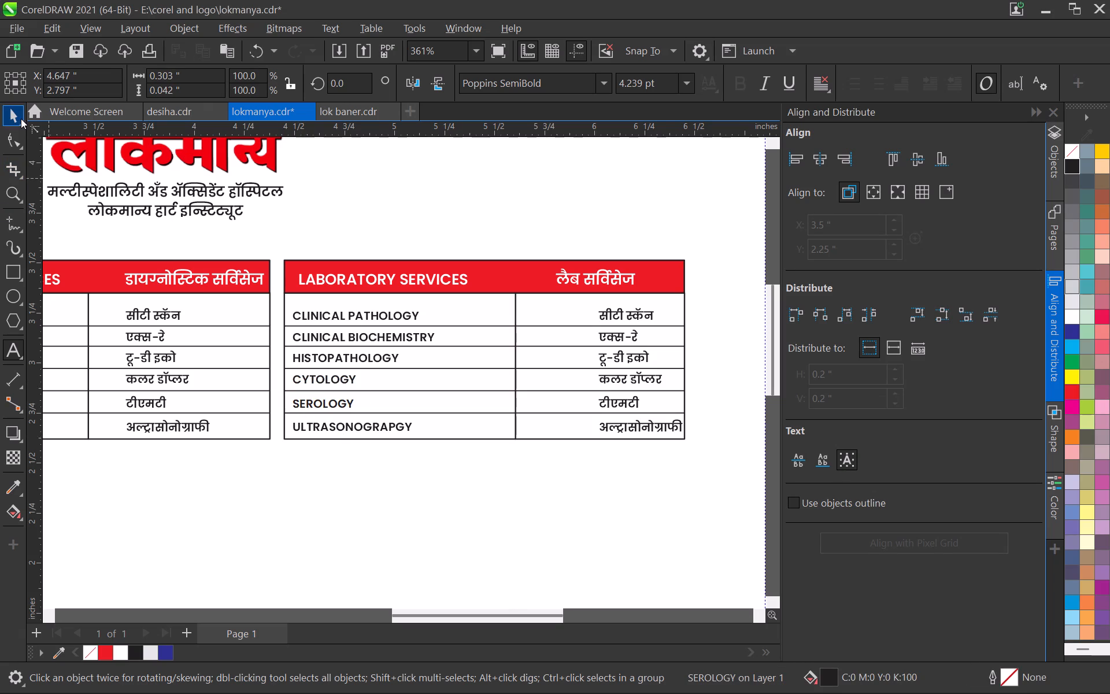
{"action": "left_click", "coordinate": [21, 119]}
Copy MICROBIOLOGY from the table image in Chrome and replace ULTRASONOGRAPGY in the LABORATORY SERVICES table in CorelDRAW.
{"action": "key", "text": "alt+Tab"}
{"action": "left_click", "coordinate": [369, 458]}
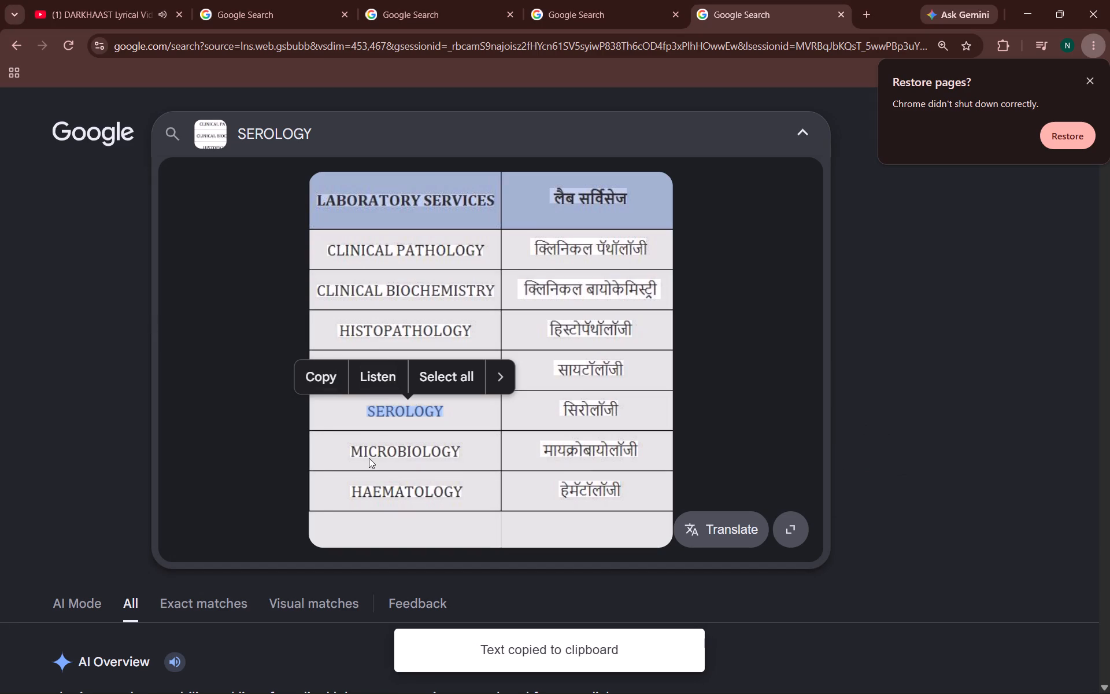
{"action": "left_click", "coordinate": [368, 452]}
{"action": "left_click", "coordinate": [316, 415]}
{"action": "key", "text": "alt+Tab"}
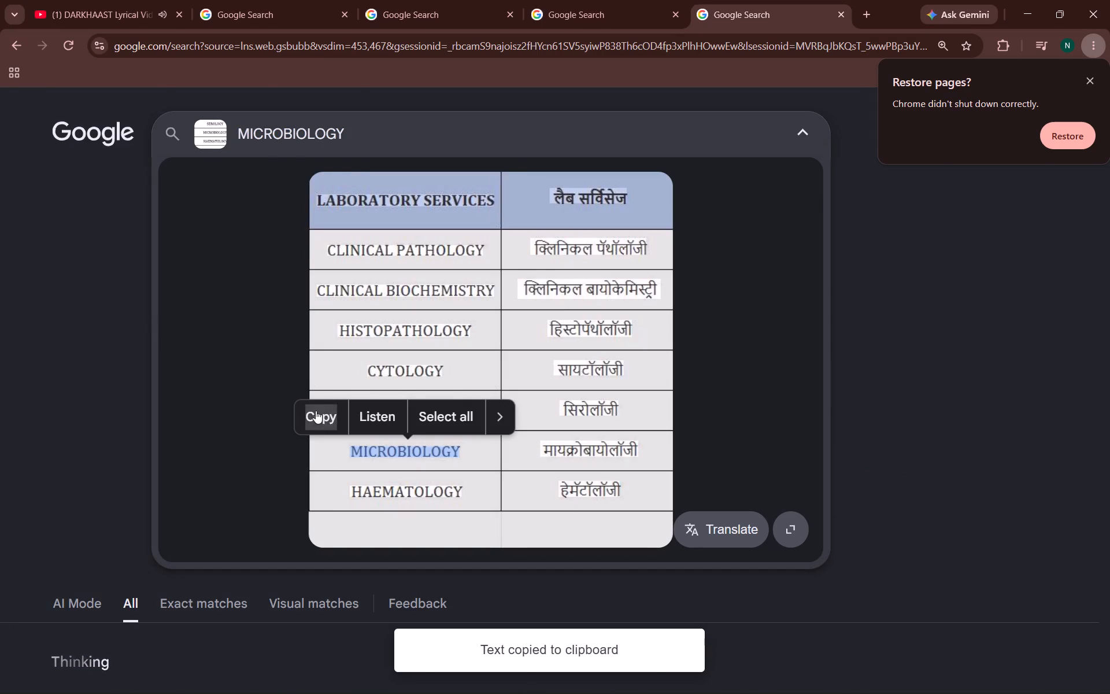
{"action": "scroll", "coordinate": [331, 445], "scroll_direction": "up", "scroll_amount": 3}
{"action": "double_click", "coordinate": [324, 420]}
{"action": "key", "text": "ctrl+a"}
{"action": "key", "text": "ctrl+v"}
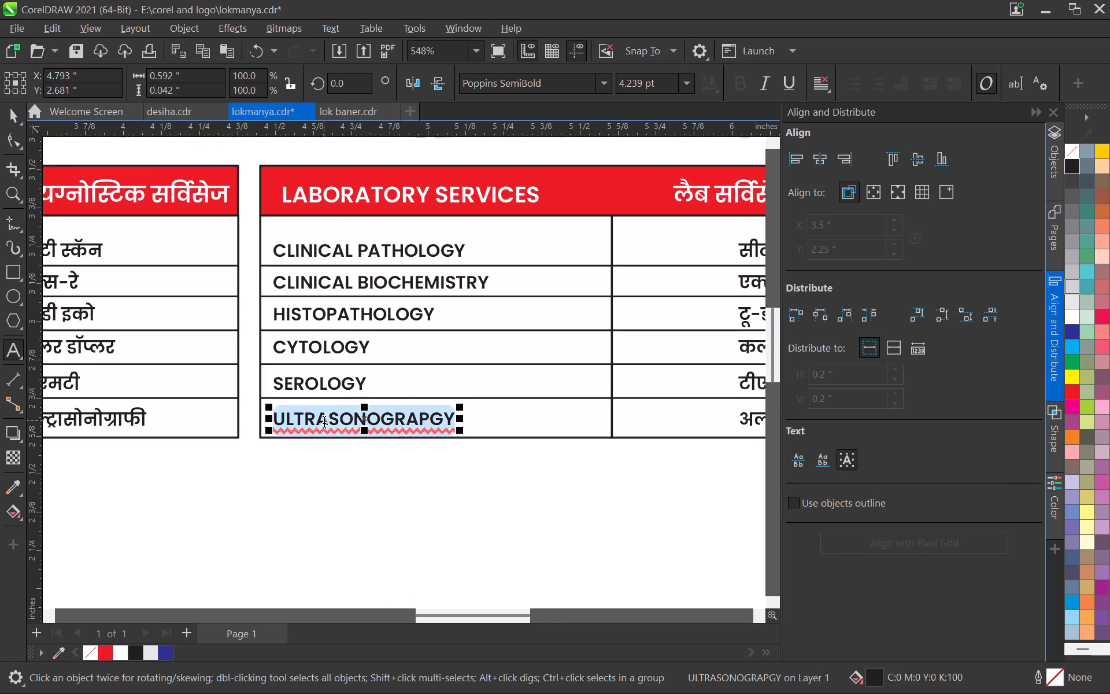
{"action": "left_click", "coordinate": [10, 109]}
Copy HAEMATOLOGY from the table image in Chrome and return to the CorelDRAW layout.
{"action": "scroll", "coordinate": [356, 409], "scroll_direction": "down", "scroll_amount": 4}
{"action": "middle_click_drag", "start_coordinate": [420, 408], "coordinate": [227, 423]}
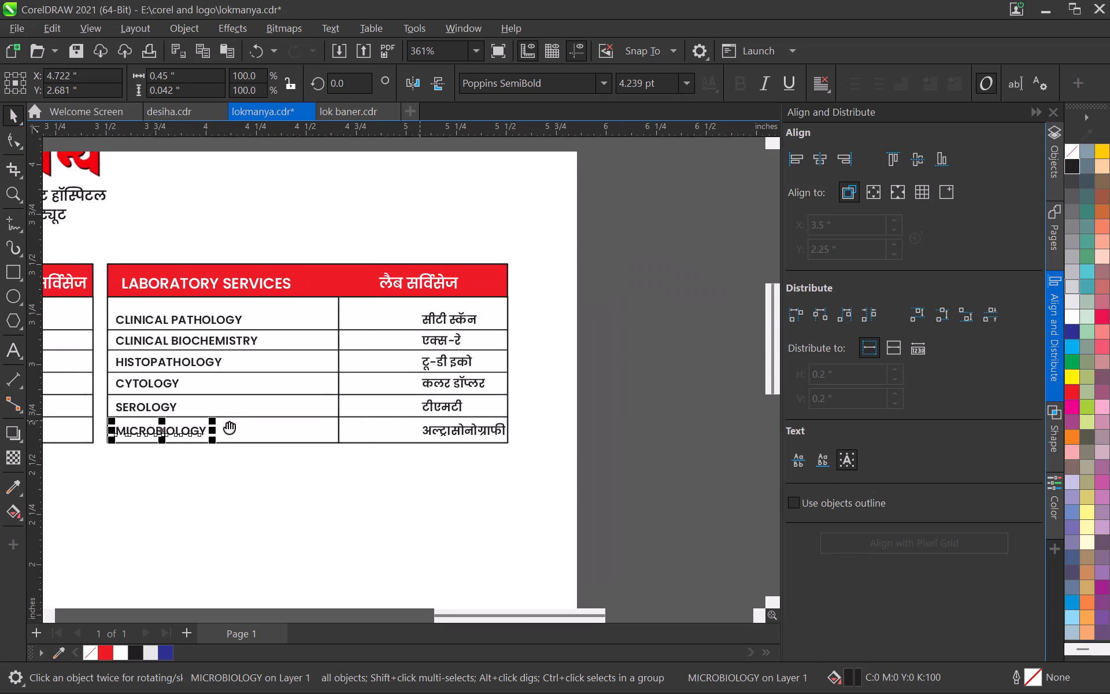
{"action": "middle_click_drag", "start_coordinate": [227, 423], "coordinate": [223, 424]}
{"action": "key", "text": "alt+Tab"}
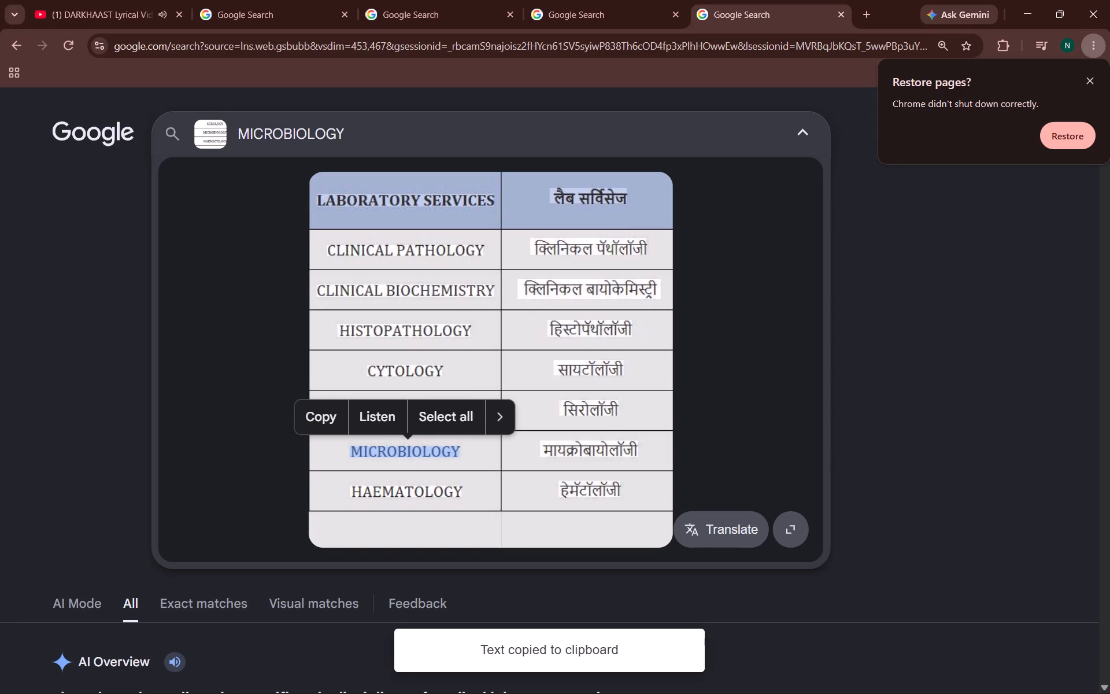
{"action": "left_click", "coordinate": [589, 244]}
{"action": "double_click", "coordinate": [403, 497]}
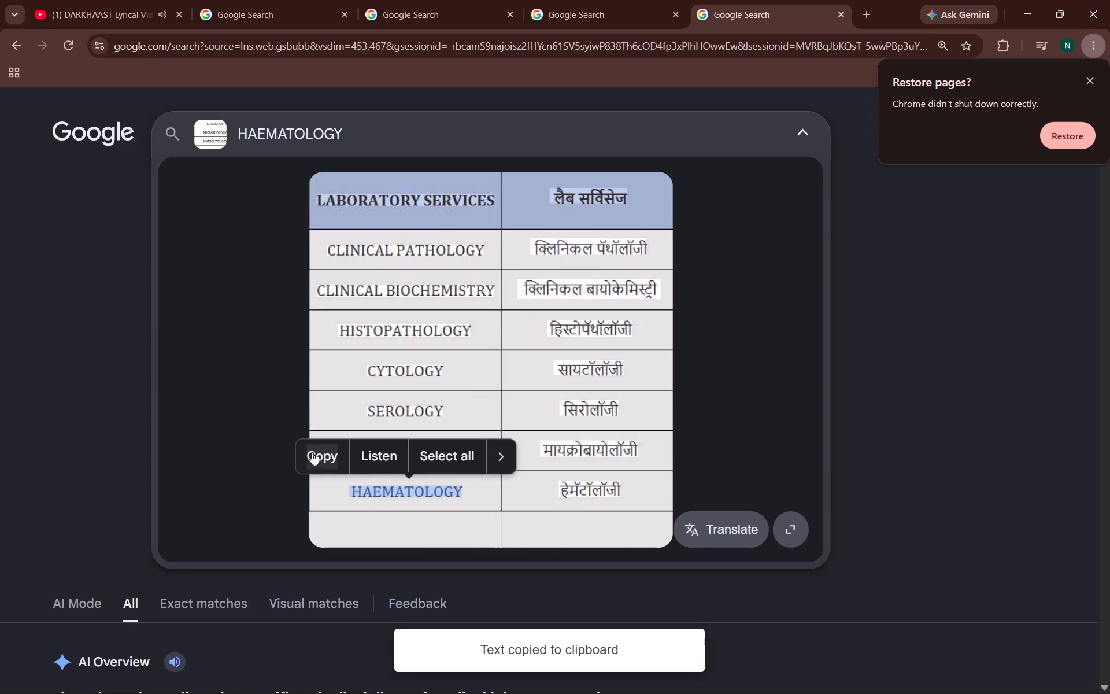
{"action": "left_click", "coordinate": [302, 452]}
{"action": "key", "text": "alt+Tab"}
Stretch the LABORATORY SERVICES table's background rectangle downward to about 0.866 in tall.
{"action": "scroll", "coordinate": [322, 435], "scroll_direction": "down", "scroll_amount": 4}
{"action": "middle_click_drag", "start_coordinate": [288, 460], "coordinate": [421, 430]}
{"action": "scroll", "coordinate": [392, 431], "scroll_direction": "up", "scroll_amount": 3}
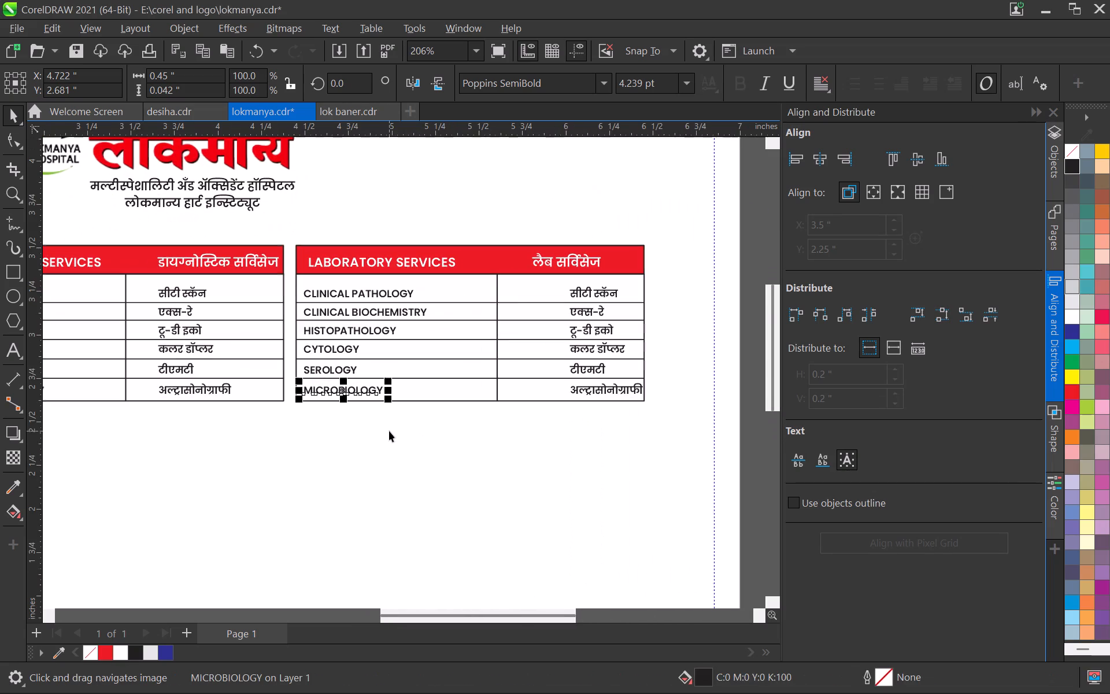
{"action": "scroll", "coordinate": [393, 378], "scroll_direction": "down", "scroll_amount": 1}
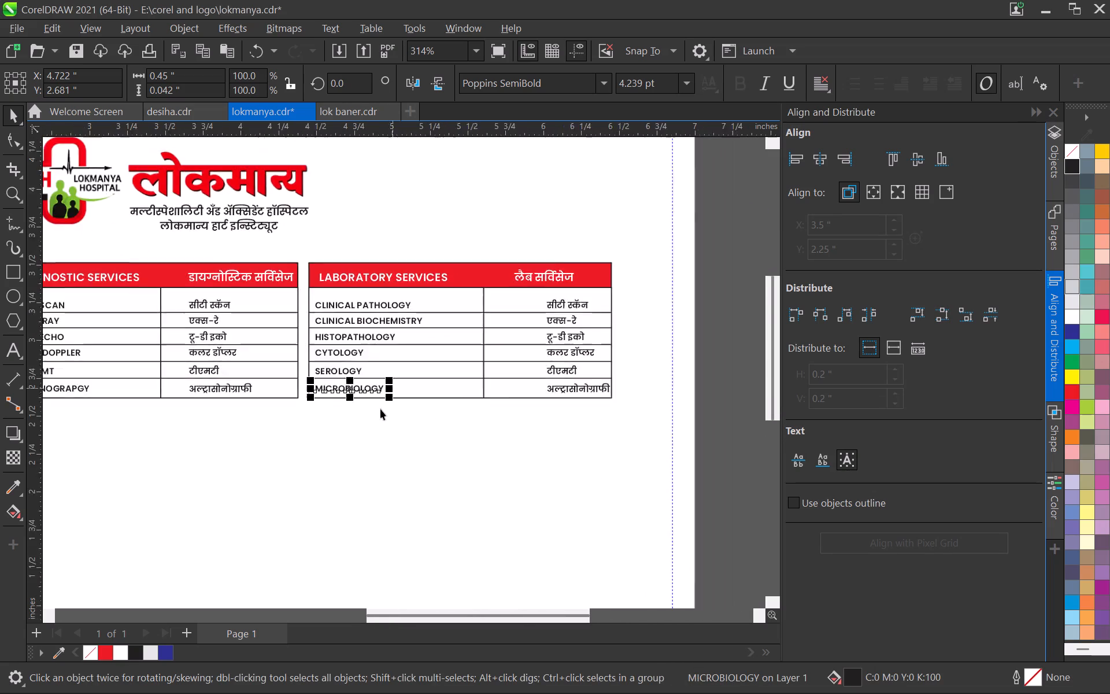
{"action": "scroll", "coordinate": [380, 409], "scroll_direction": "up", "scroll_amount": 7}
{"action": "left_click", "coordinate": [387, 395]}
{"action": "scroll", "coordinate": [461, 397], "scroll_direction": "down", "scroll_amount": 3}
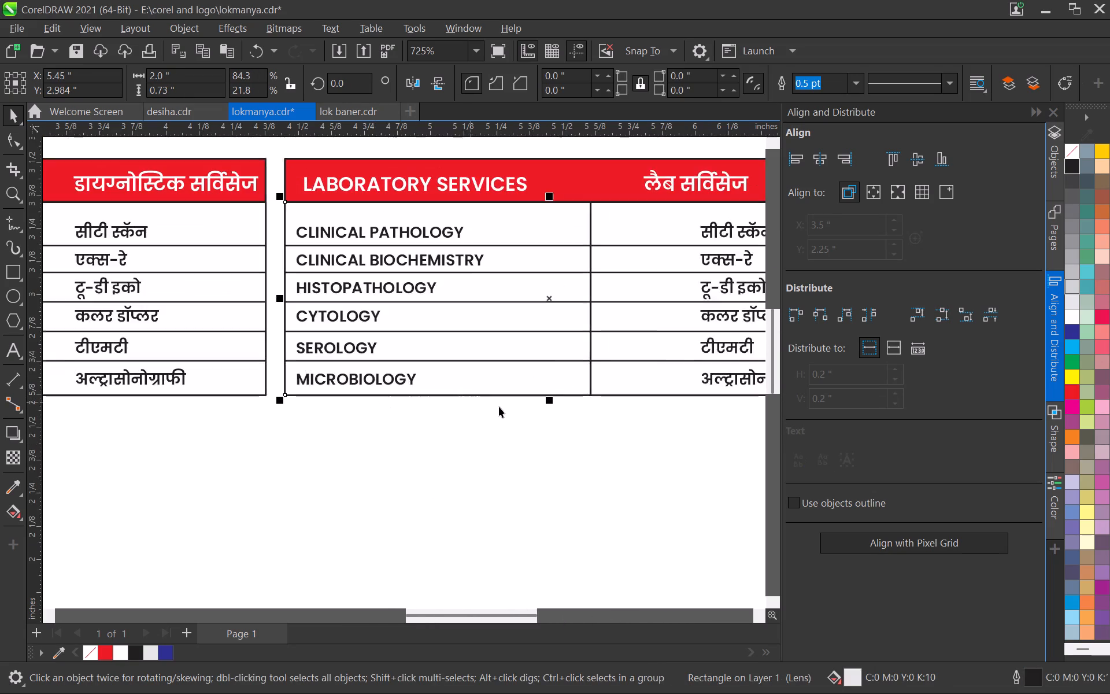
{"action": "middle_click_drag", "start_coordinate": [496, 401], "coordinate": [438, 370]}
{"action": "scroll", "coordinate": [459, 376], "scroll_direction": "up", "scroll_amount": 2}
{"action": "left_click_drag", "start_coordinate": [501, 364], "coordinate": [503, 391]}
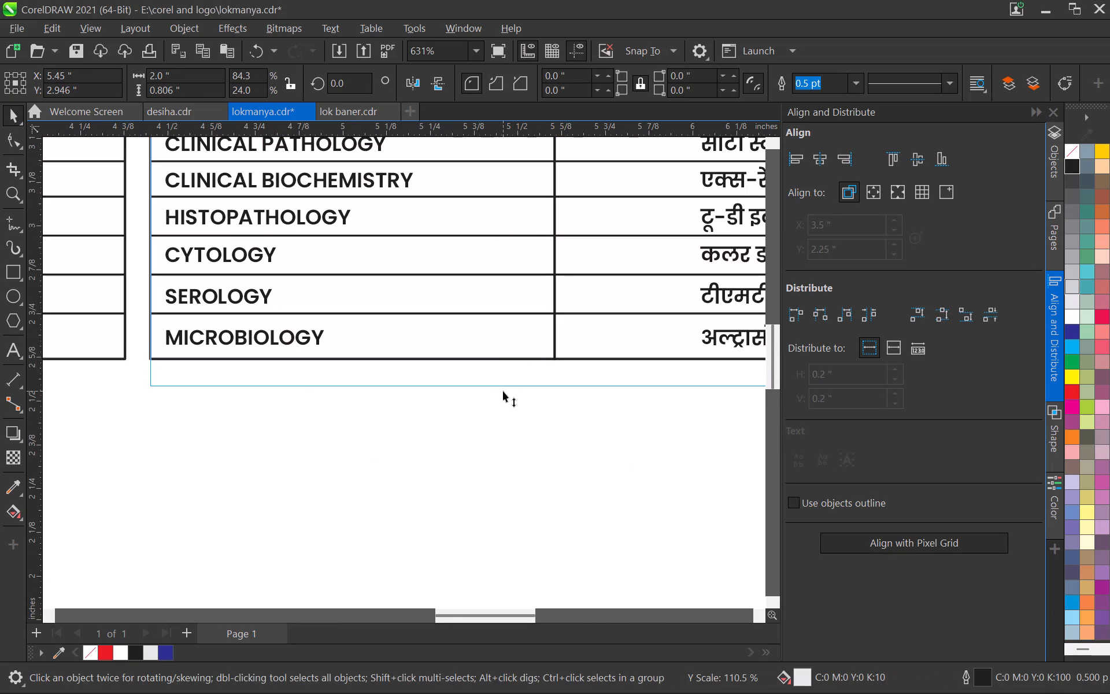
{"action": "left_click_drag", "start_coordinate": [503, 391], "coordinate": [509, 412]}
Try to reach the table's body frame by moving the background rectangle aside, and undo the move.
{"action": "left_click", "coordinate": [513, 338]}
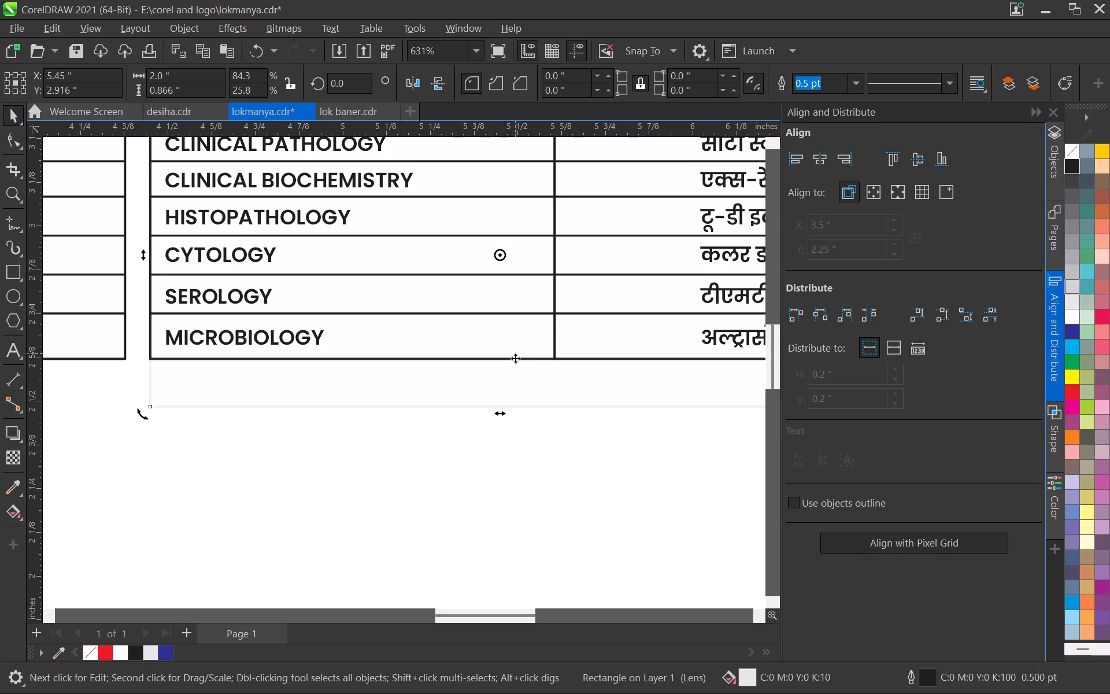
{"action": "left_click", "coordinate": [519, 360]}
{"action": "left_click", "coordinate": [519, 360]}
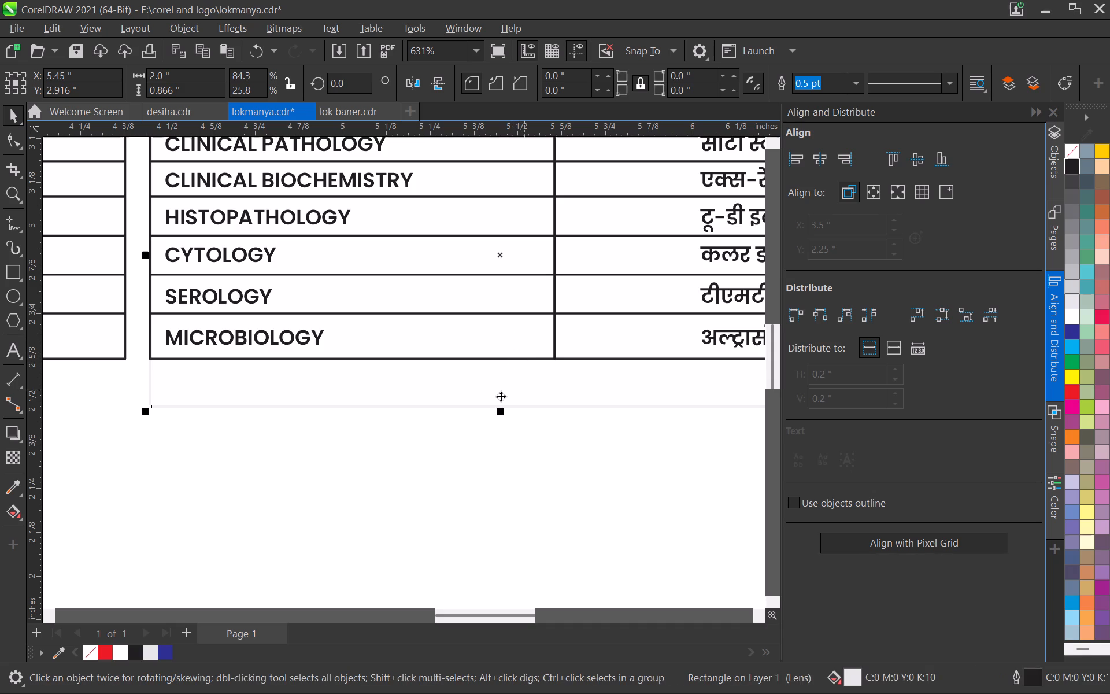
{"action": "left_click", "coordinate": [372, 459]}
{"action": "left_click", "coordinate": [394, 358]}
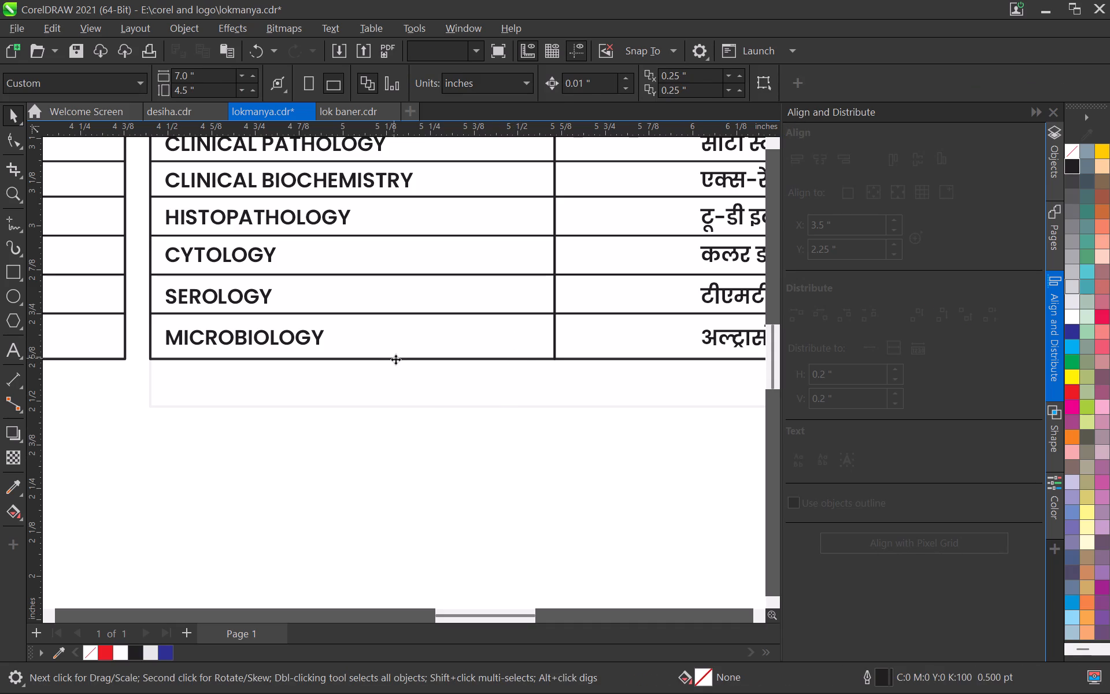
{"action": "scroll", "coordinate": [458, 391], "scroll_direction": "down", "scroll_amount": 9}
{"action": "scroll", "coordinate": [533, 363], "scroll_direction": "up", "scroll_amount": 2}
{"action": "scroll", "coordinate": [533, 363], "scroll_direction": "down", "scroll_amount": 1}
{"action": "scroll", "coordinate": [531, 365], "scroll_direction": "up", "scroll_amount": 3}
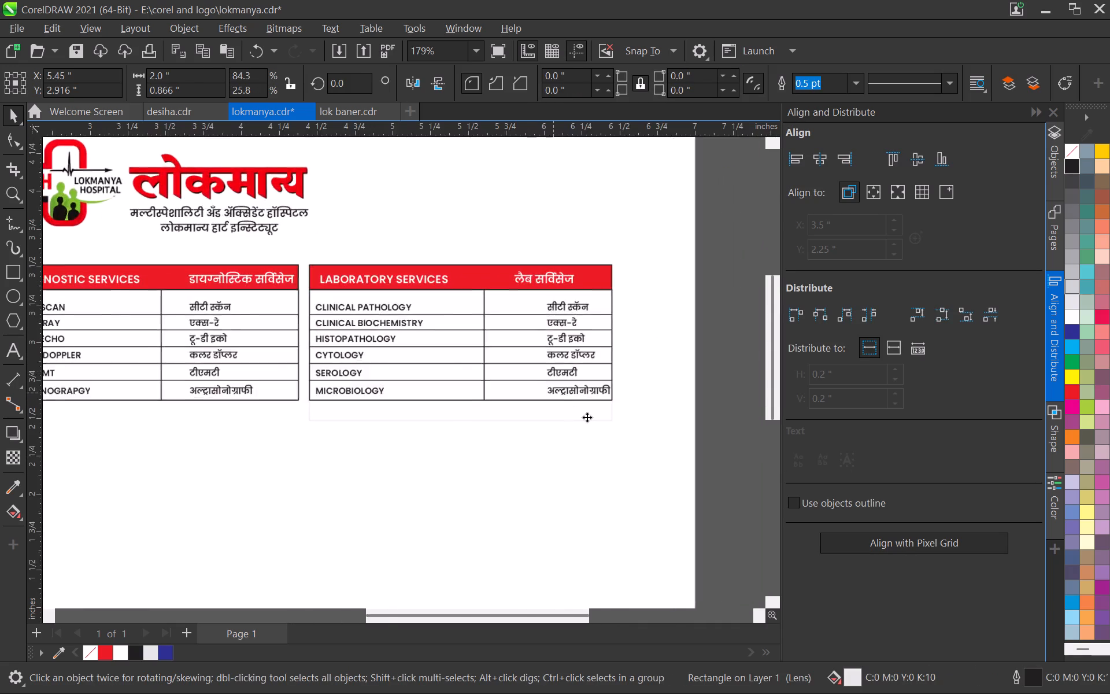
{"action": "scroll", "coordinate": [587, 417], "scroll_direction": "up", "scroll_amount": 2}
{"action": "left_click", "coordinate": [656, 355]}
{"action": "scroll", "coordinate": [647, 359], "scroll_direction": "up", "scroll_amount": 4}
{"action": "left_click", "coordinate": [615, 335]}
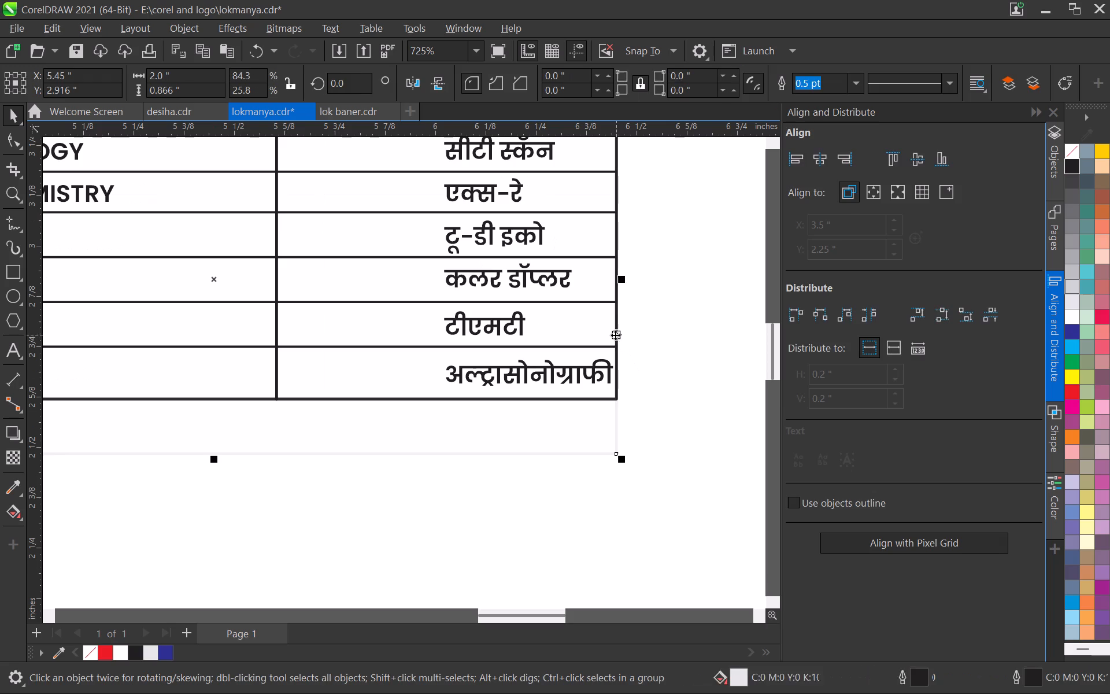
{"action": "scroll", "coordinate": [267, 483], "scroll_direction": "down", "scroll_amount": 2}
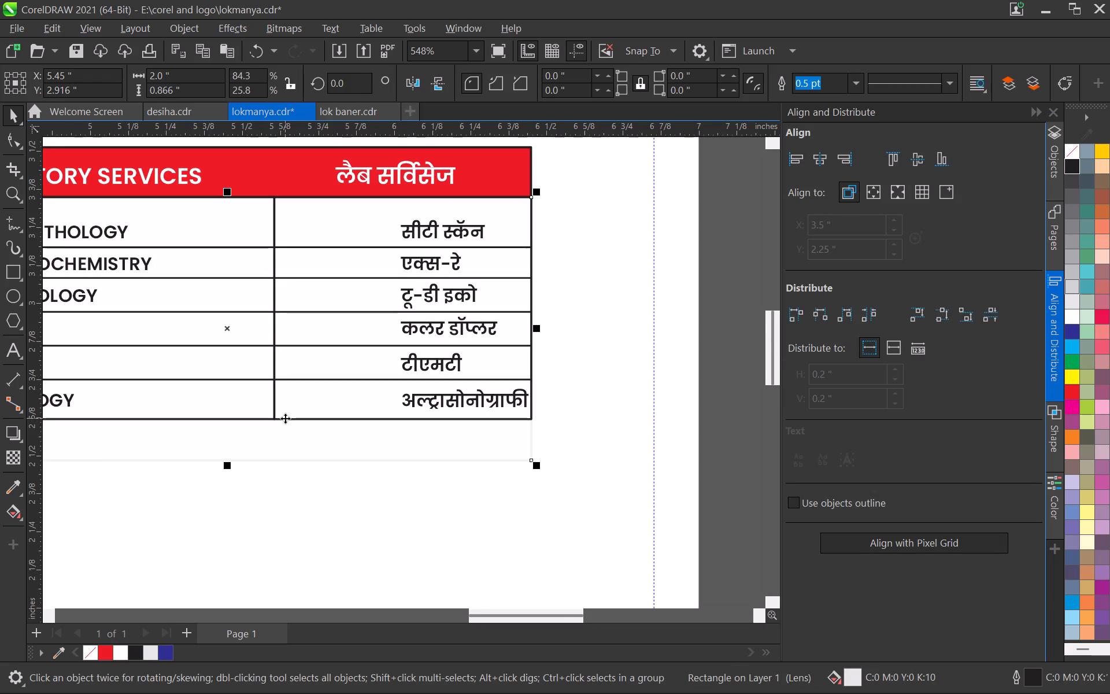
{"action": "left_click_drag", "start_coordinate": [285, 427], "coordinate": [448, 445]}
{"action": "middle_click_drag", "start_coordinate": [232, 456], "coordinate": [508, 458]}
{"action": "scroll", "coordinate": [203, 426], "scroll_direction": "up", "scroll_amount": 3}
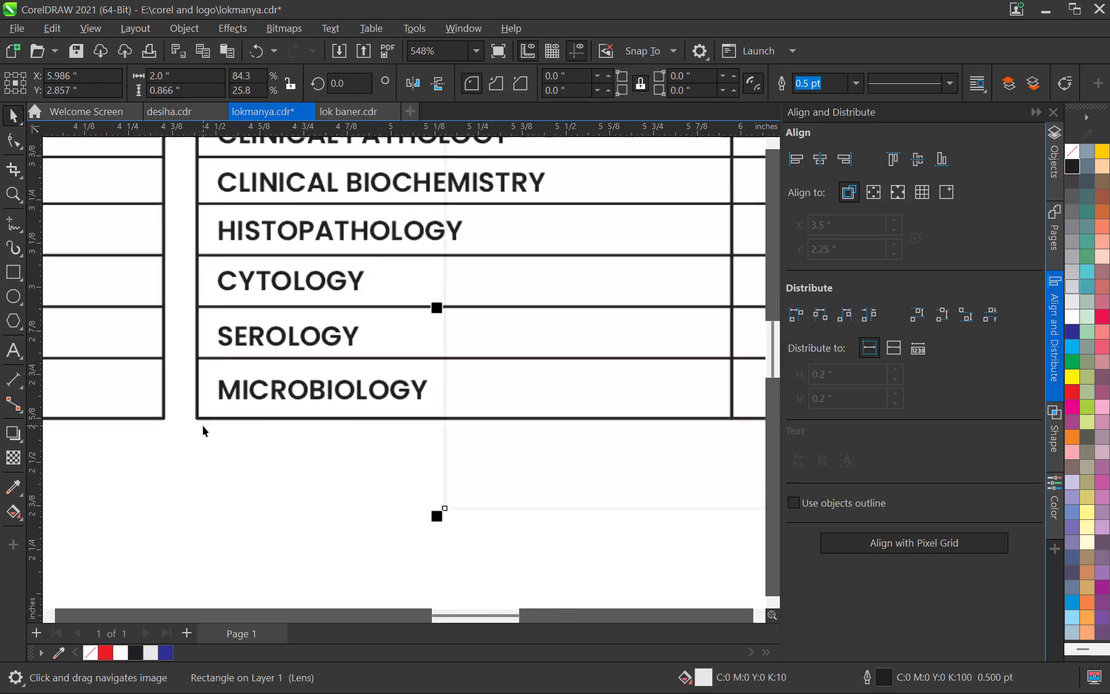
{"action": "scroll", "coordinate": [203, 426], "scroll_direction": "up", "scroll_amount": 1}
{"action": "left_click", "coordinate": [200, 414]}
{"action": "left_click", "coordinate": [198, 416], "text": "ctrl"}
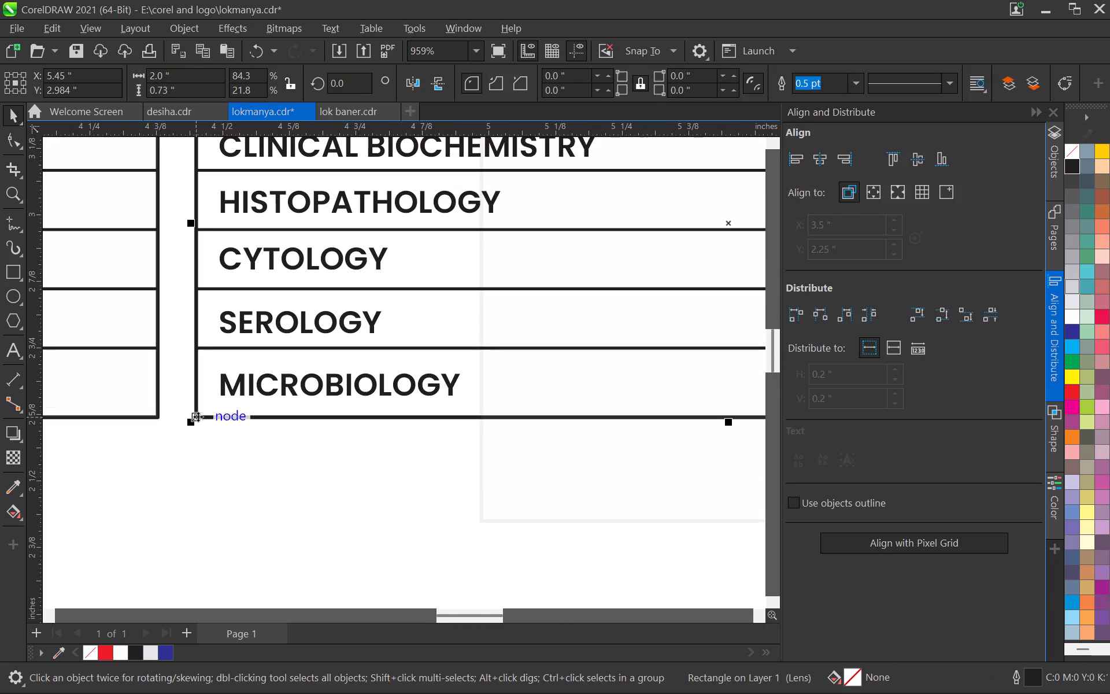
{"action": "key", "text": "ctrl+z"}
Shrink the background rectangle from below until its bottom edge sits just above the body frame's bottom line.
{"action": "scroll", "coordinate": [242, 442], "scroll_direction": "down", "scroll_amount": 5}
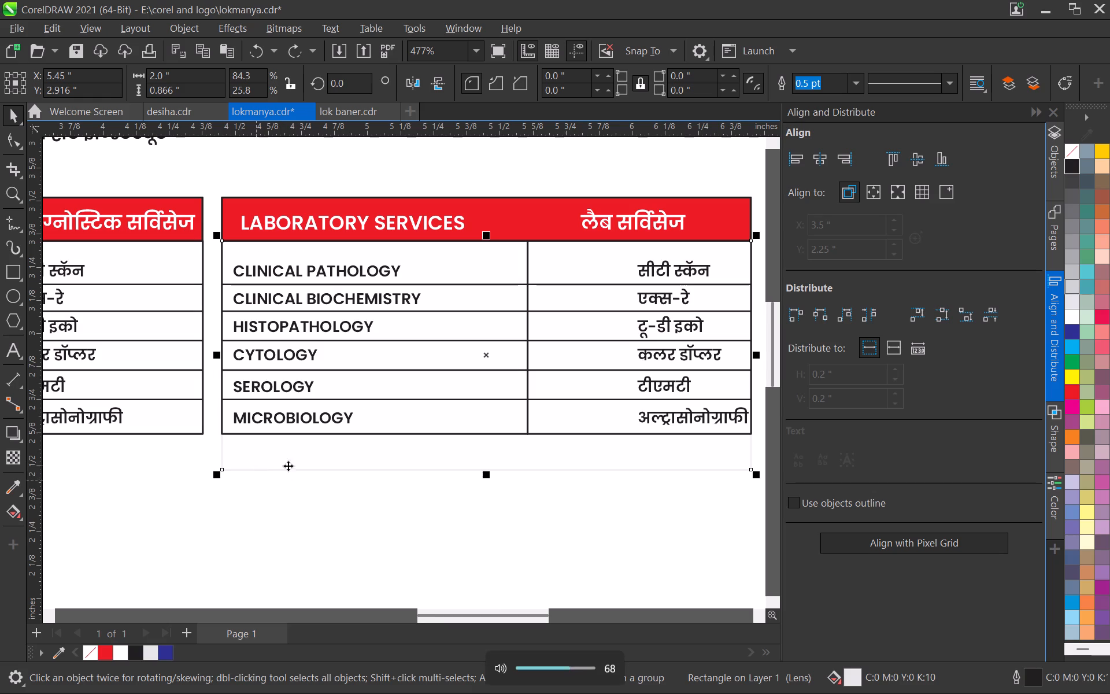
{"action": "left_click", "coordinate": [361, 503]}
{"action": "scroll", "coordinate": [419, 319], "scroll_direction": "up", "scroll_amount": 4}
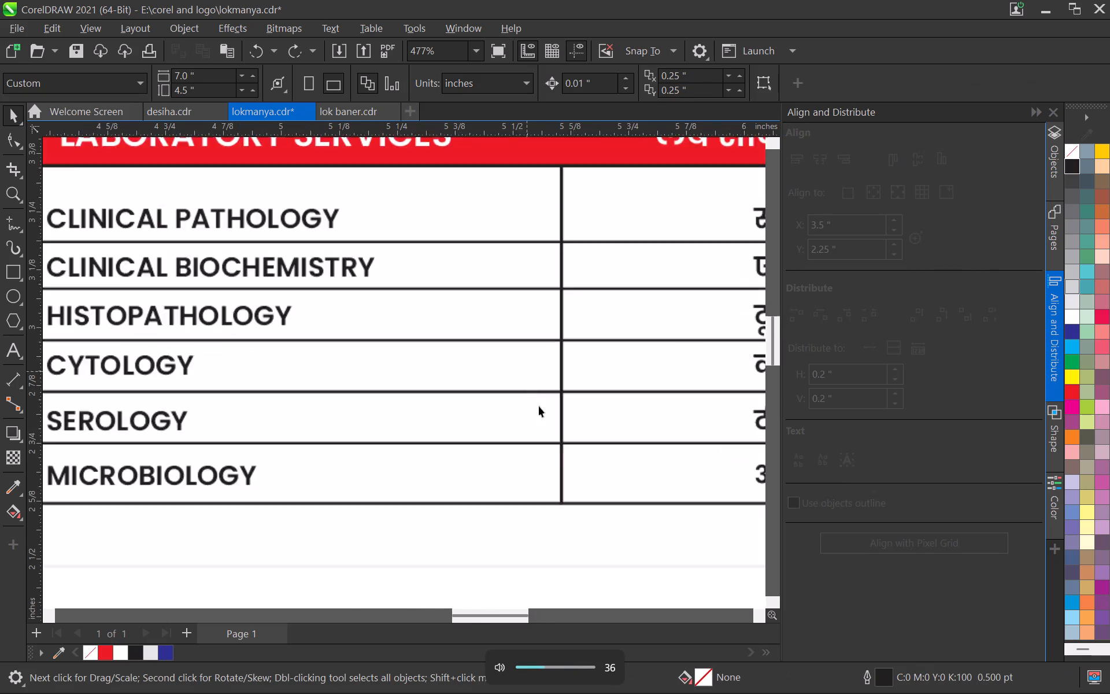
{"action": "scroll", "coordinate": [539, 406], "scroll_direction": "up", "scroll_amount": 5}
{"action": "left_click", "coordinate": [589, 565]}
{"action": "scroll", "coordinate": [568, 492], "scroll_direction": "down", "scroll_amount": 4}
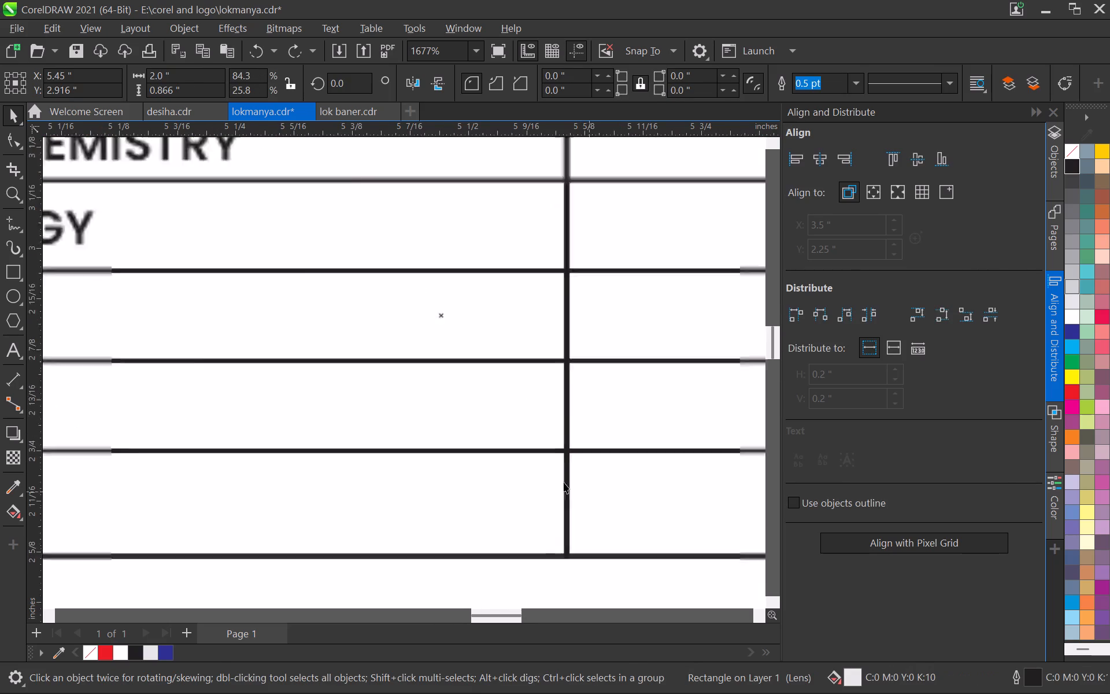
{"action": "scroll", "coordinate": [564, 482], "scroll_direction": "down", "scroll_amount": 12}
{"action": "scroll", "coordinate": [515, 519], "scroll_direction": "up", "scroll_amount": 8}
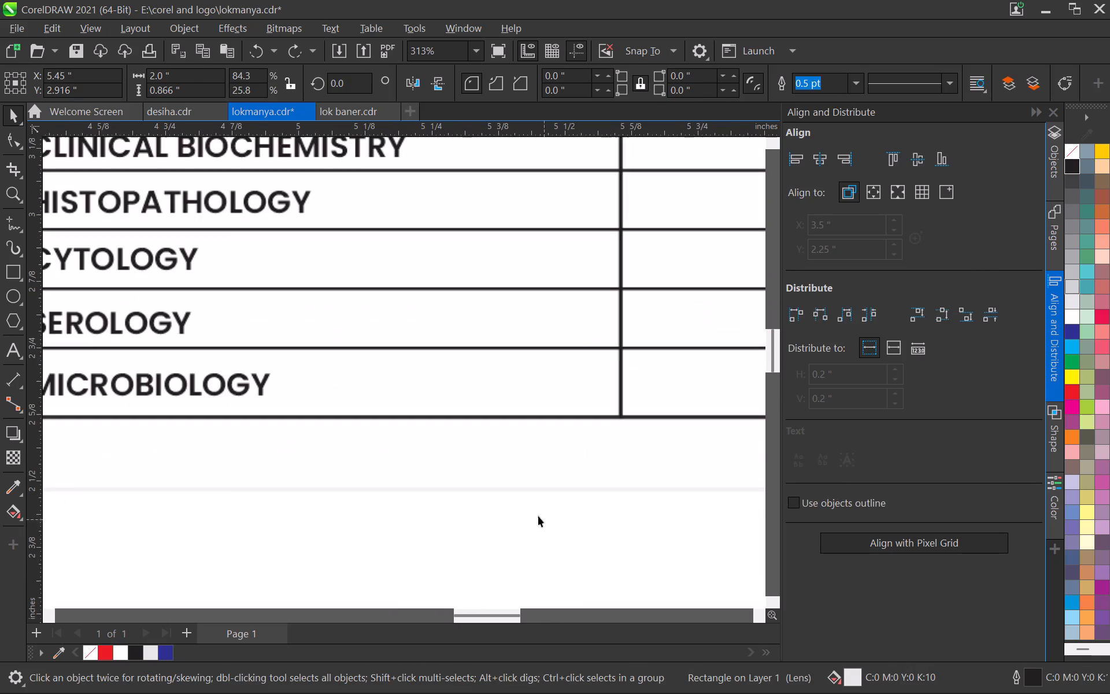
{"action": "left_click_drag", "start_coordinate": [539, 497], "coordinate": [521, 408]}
Stretch the LABORATORY SERVICES table's body frame down to about 0.86 in tall and extend its background rectangle to the same bottom edge.
{"action": "left_click", "coordinate": [526, 418]}
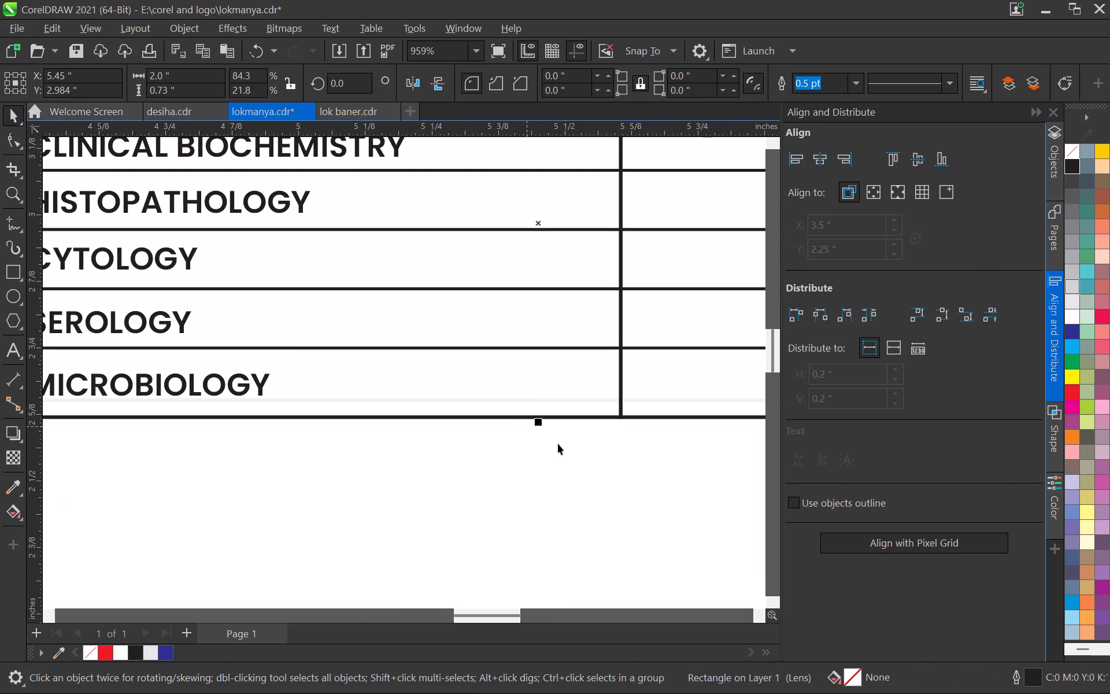
{"action": "left_click_drag", "start_coordinate": [539, 420], "coordinate": [550, 490]}
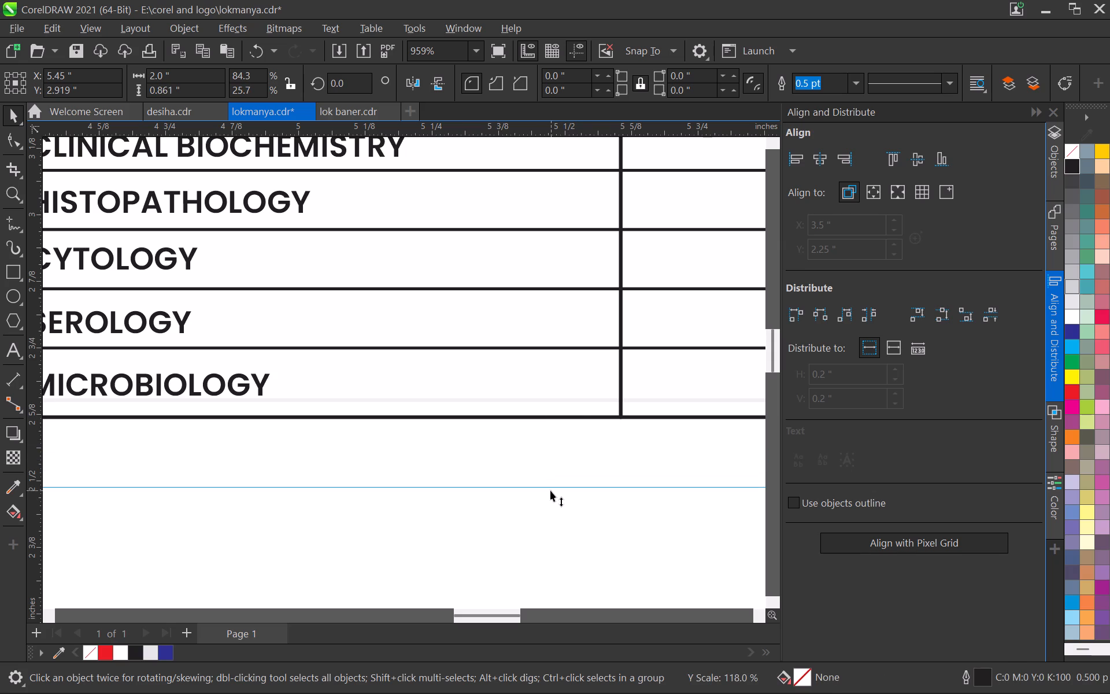
{"action": "left_click_drag", "start_coordinate": [550, 490], "coordinate": [550, 490]}
{"action": "left_click", "coordinate": [513, 371]}
{"action": "left_click_drag", "start_coordinate": [538, 408], "coordinate": [546, 482]}
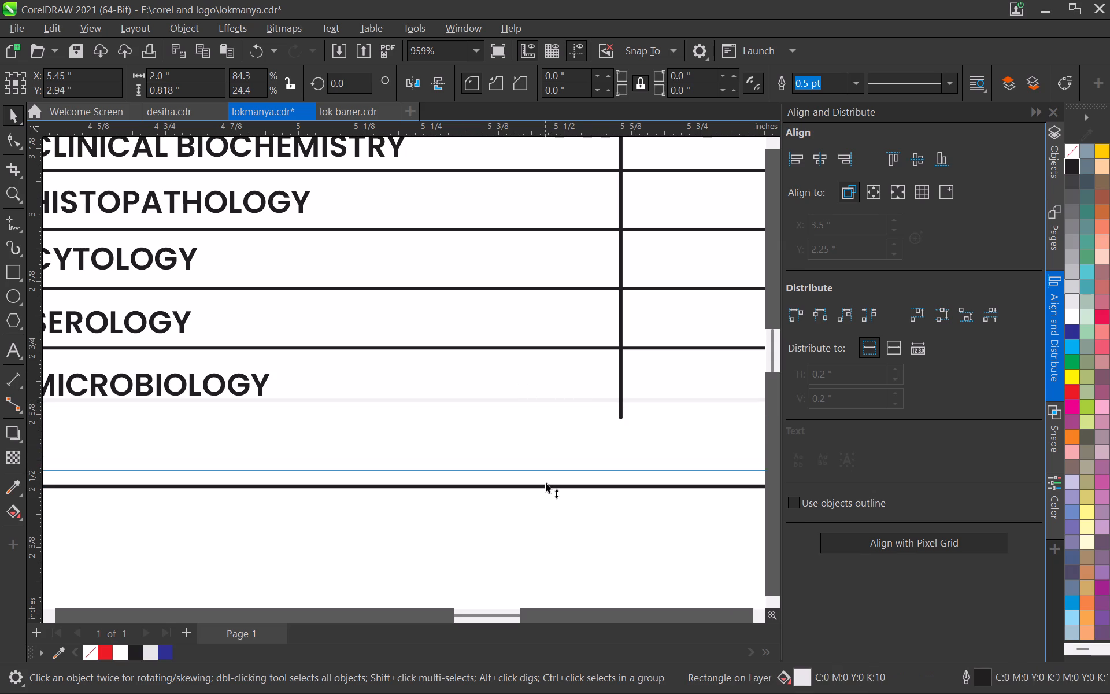
{"action": "left_click_drag", "start_coordinate": [546, 482], "coordinate": [549, 494]}
Extend the LABORATORY SERVICES table's vertical divider down to the frame's bottom edge, making it about 0.86 in long.
{"action": "left_click", "coordinate": [621, 397]}
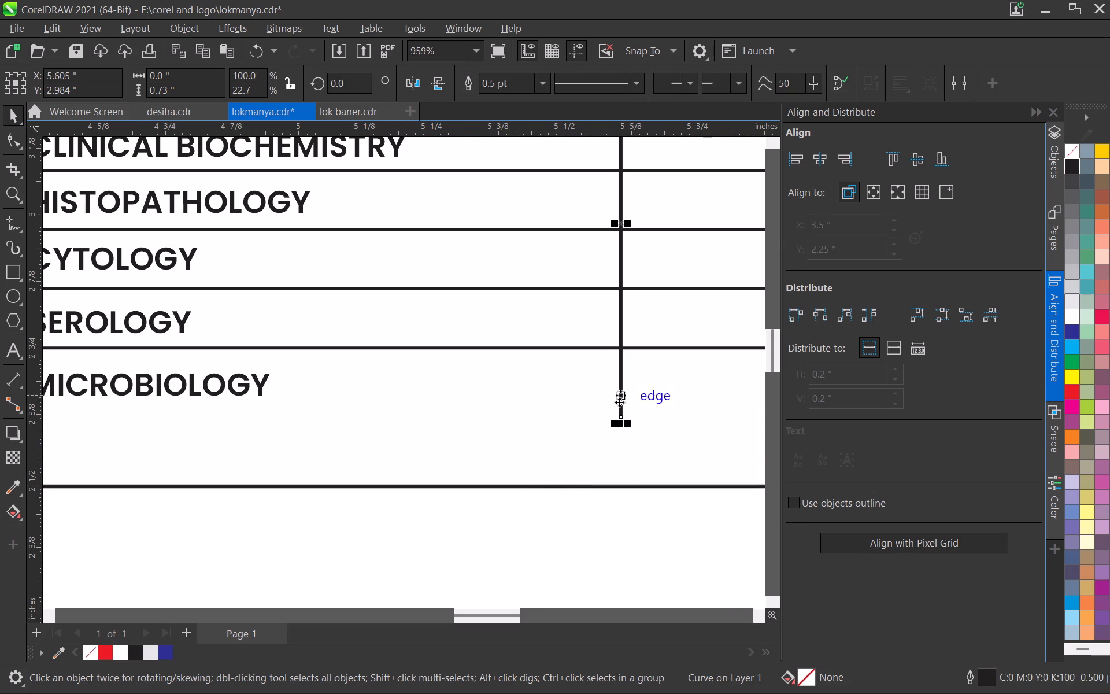
{"action": "left_click_drag", "start_coordinate": [620, 423], "coordinate": [623, 463]}
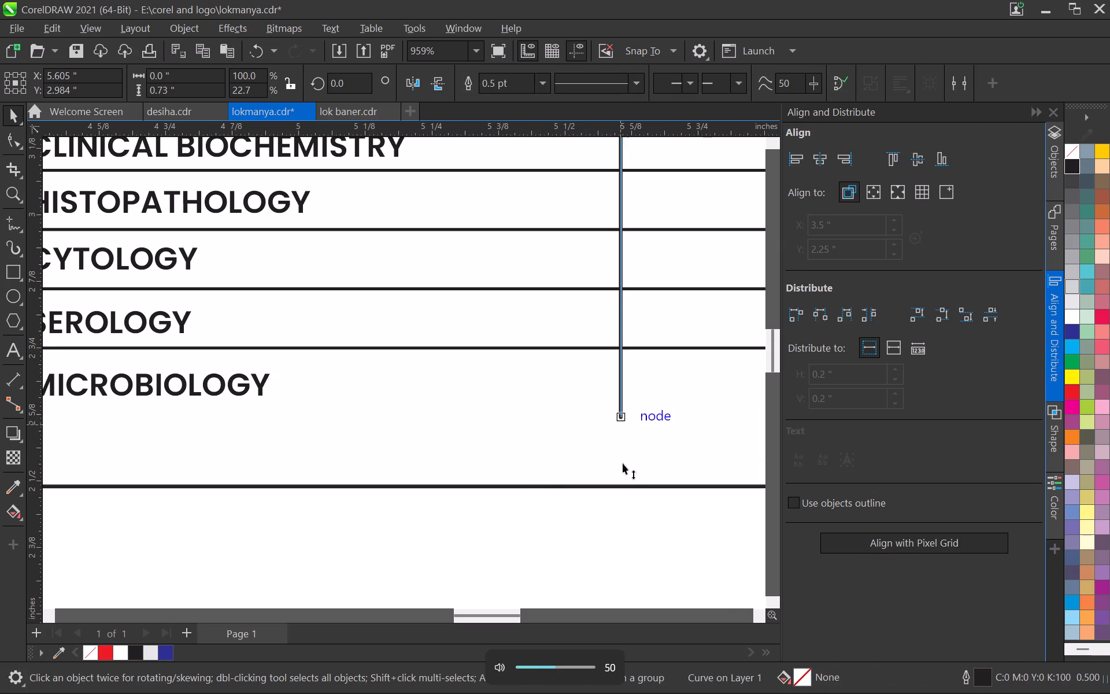
{"action": "left_click_drag", "start_coordinate": [623, 463], "coordinate": [627, 492]}
Duplicate the row line under SEROLOGY to just below MICROBIOLOGY and nudge it up slightly, to about Y 2.624 in.
{"action": "left_click", "coordinate": [493, 348]}
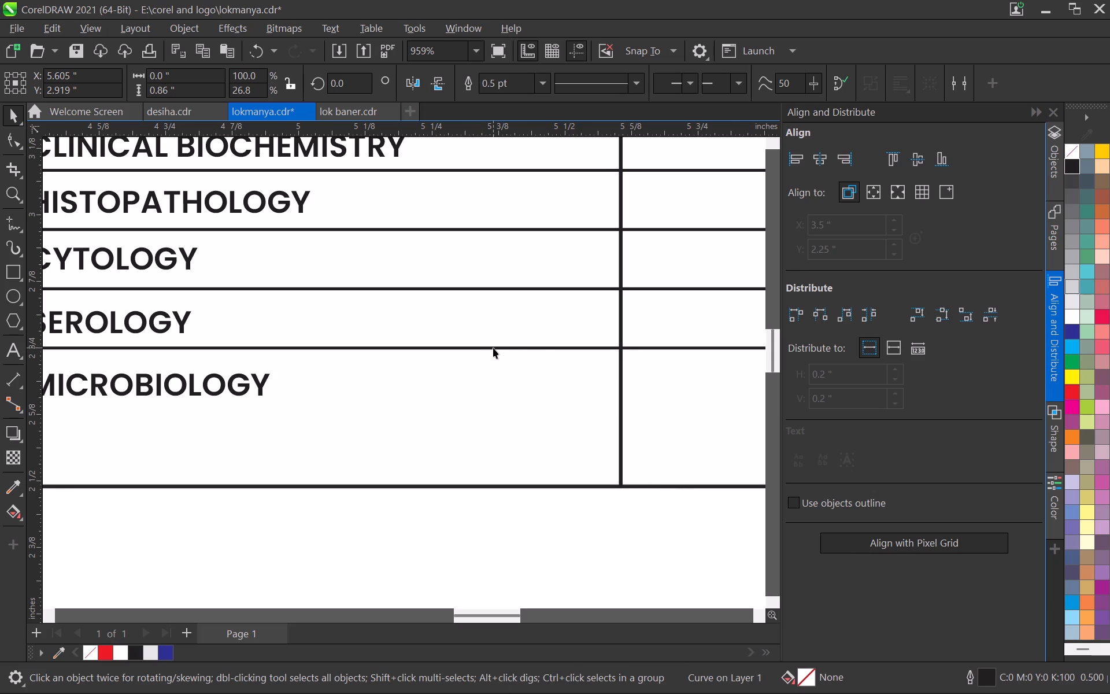
{"action": "left_click_drag", "start_coordinate": [488, 348], "coordinate": [492, 420]}
{"action": "right_click", "coordinate": [492, 420], "text": "shift"}
{"action": "scroll", "coordinate": [482, 396], "scroll_direction": "down", "scroll_amount": 5}
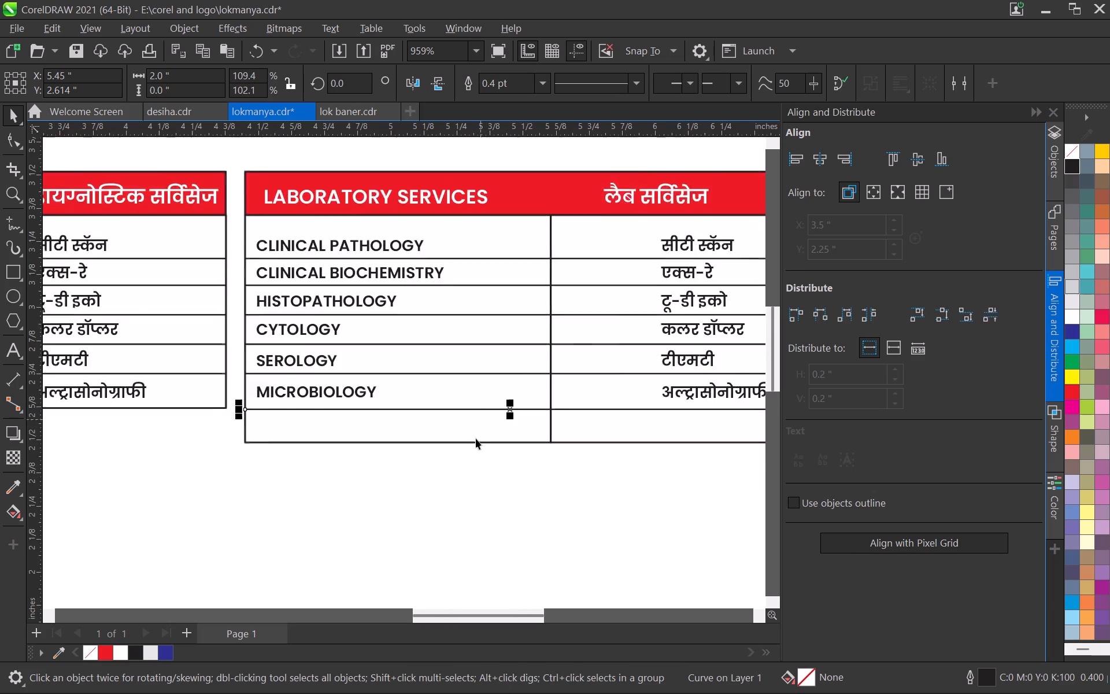
{"action": "scroll", "coordinate": [480, 470], "scroll_direction": "up", "scroll_amount": 3}
{"action": "key", "text": "Up"}
{"action": "left_click", "coordinate": [478, 478]}
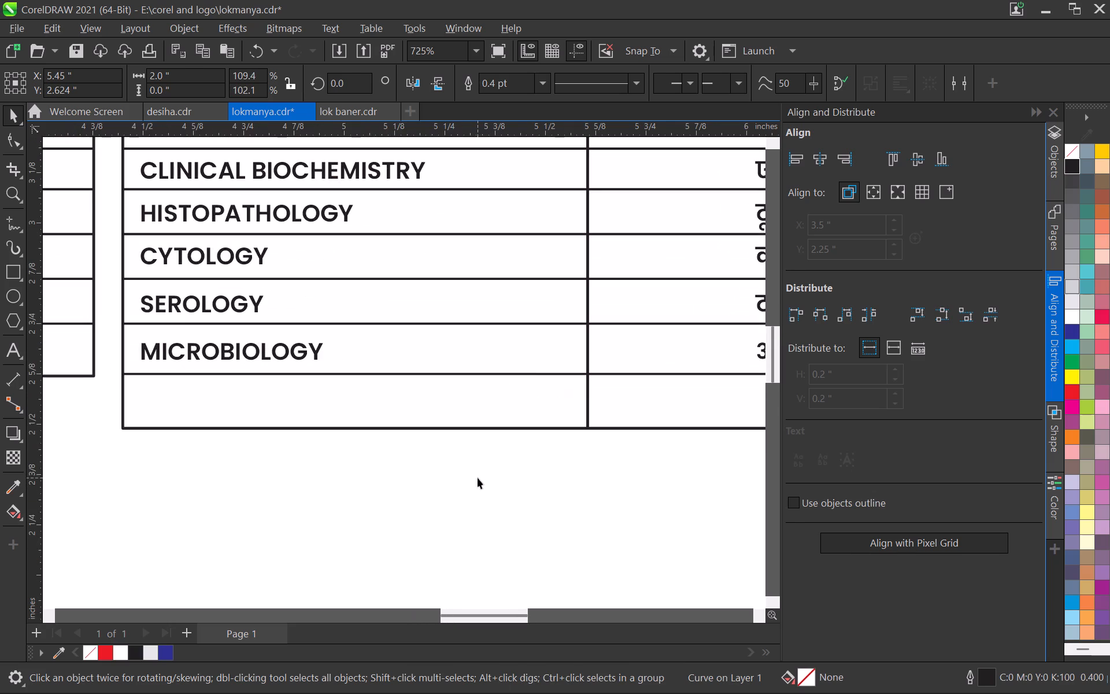
Shift all six Marathi labels in the LABORATORY SERVICES table about 0.2 in left, toward the vertical divider.
{"action": "scroll", "coordinate": [370, 361], "scroll_direction": "down", "scroll_amount": 7}
{"action": "middle_click_drag", "start_coordinate": [413, 381], "coordinate": [393, 424]}
{"action": "scroll", "coordinate": [392, 424], "scroll_direction": "up", "scroll_amount": 3}
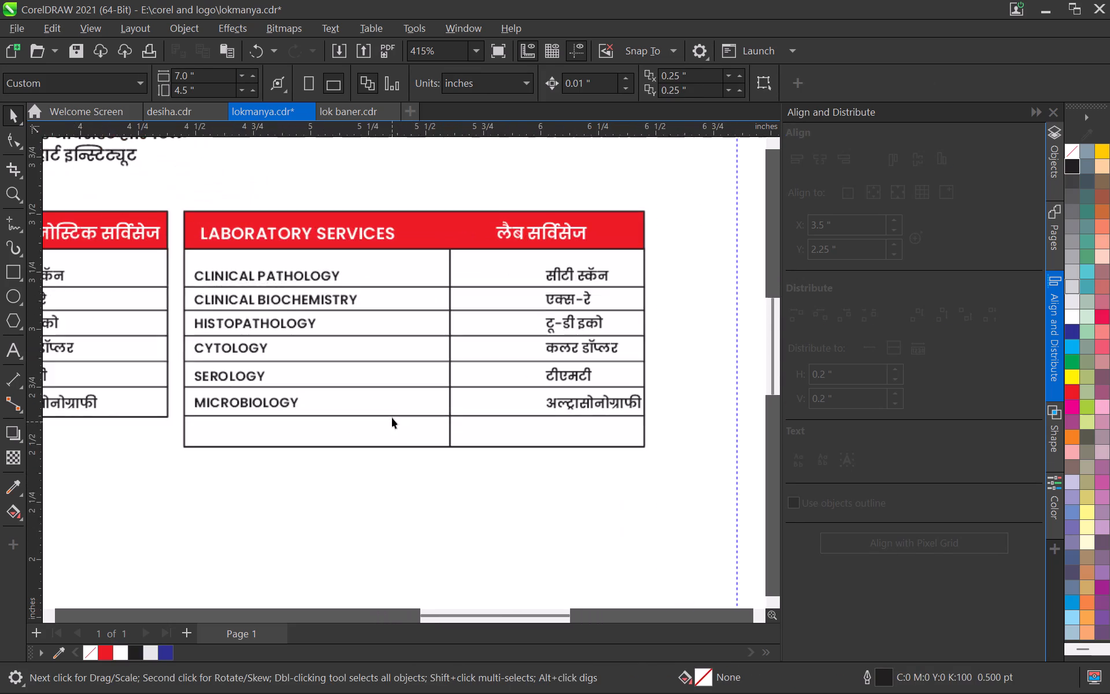
{"action": "scroll", "coordinate": [411, 388], "scroll_direction": "down", "scroll_amount": 1}
{"action": "scroll", "coordinate": [580, 410], "scroll_direction": "up", "scroll_amount": 3}
{"action": "scroll", "coordinate": [452, 396], "scroll_direction": "down", "scroll_amount": 4}
{"action": "middle_click_drag", "start_coordinate": [381, 404], "coordinate": [410, 435]}
{"action": "scroll", "coordinate": [579, 354], "scroll_direction": "up", "scroll_amount": 3}
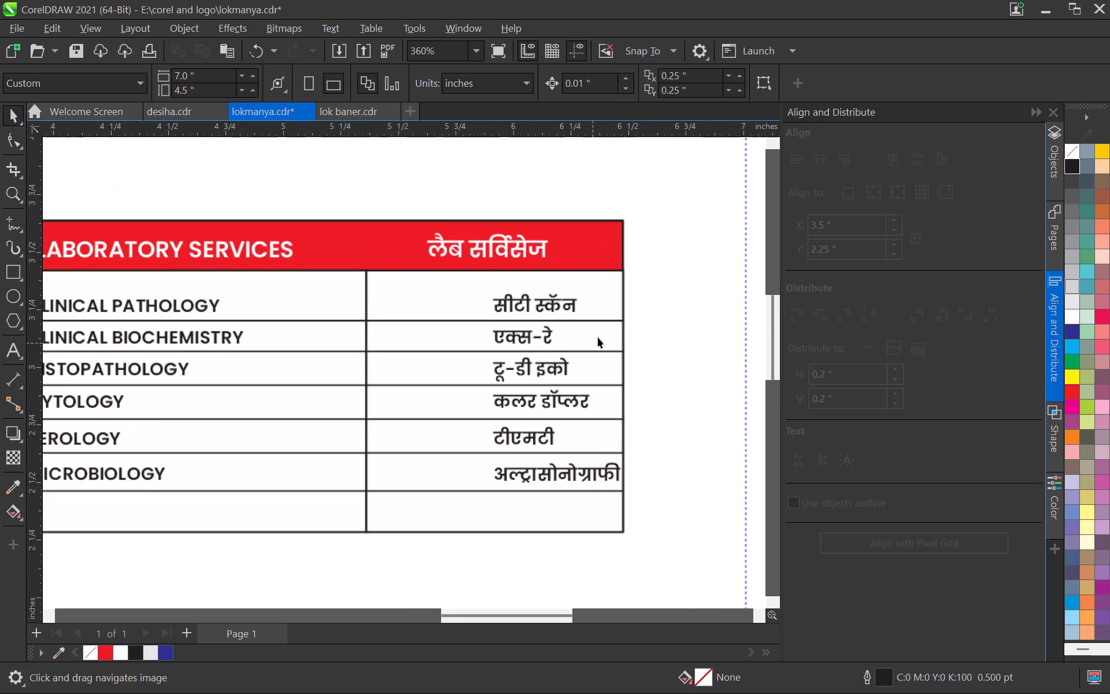
{"action": "left_click", "coordinate": [516, 299]}
{"action": "left_click", "coordinate": [520, 340], "text": "shift"}
{"action": "left_click", "coordinate": [523, 377], "text": "shift"}
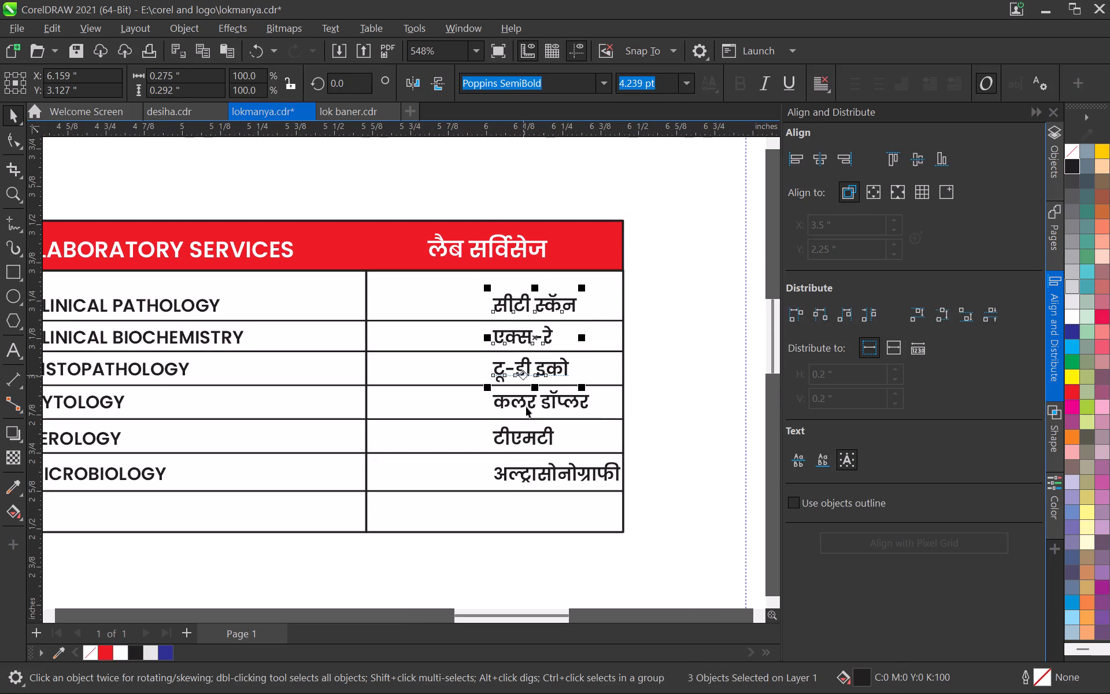
{"action": "left_click", "coordinate": [526, 407], "text": "shift"}
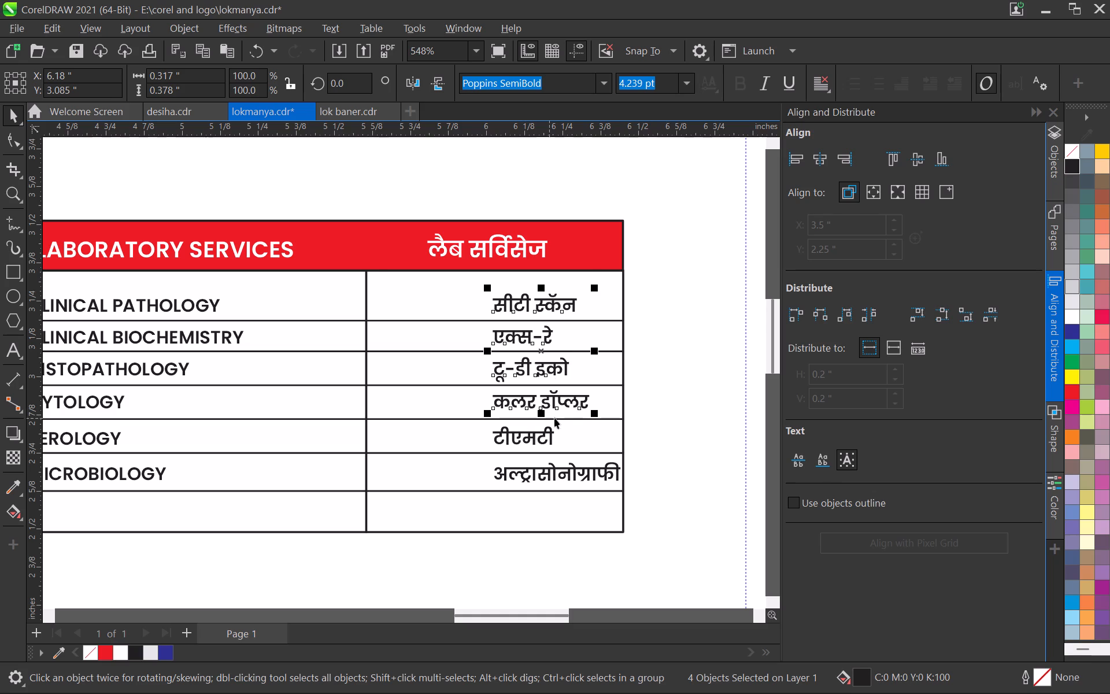
{"action": "scroll", "coordinate": [507, 441], "scroll_direction": "up", "scroll_amount": 7}
{"action": "left_click", "coordinate": [508, 441], "text": "shift"}
{"action": "left_click", "coordinate": [506, 511], "text": "shift"}
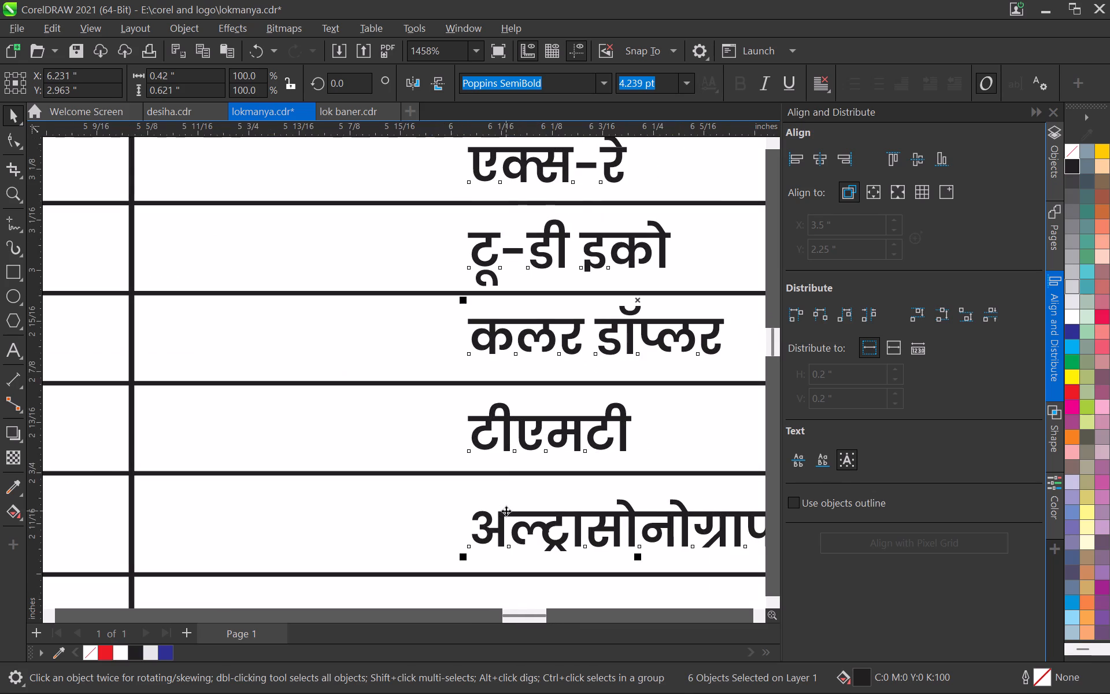
{"action": "scroll", "coordinate": [506, 511], "scroll_direction": "down", "scroll_amount": 8}
{"action": "key", "text": "Left"}
{"action": "key", "text": "Left"}
{"action": "key", "text": "Left"}
{"action": "key", "text": "Left"}
{"action": "key", "text": "Left"}
{"action": "key", "text": "Left"}
{"action": "key", "text": "Left"}
{"action": "key", "text": "Left"}
{"action": "key", "text": "Left"}
{"action": "key", "text": "Left"}
{"action": "key", "text": "Left"}
{"action": "key", "text": "Left"}
{"action": "key", "text": "Left"}
{"action": "key", "text": "Left"}
{"action": "key", "text": "Left"}
{"action": "key", "text": "Left"}
{"action": "key", "text": "Left"}
{"action": "key", "text": "Left"}
{"action": "key", "text": "Left"}
{"action": "key", "text": "Left"}
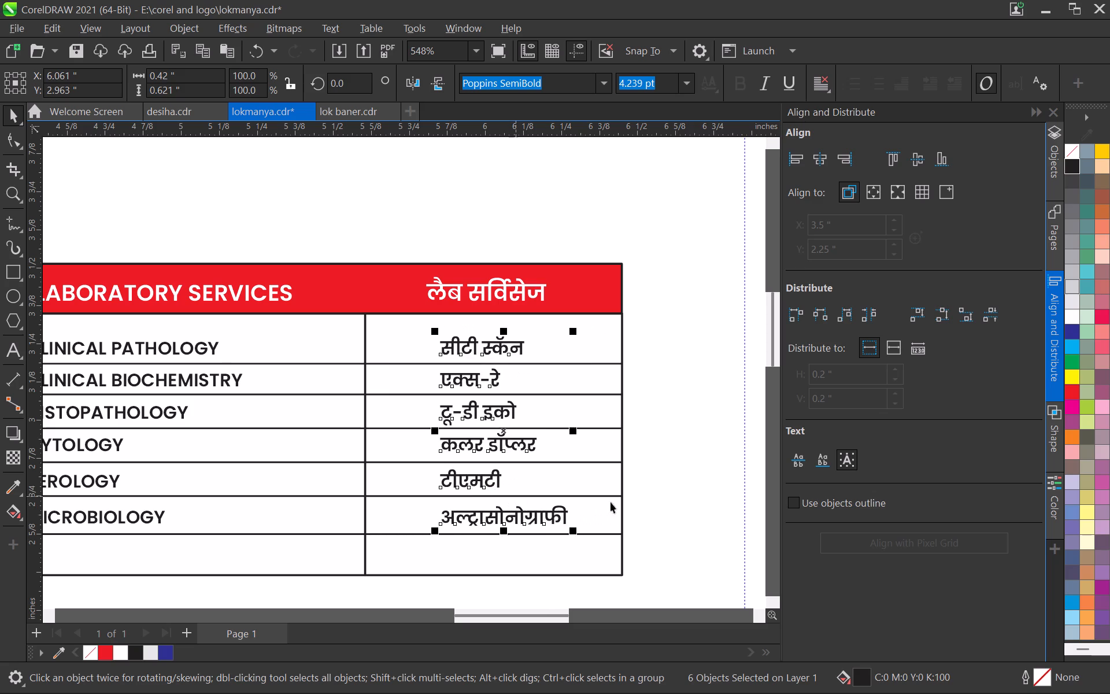
{"action": "key", "text": "Left"}
{"action": "left_click", "coordinate": [649, 425]}
Duplicate the MICROBIOLOGY label straight down into the empty bottom row of the LABORATORY SERVICES table.
{"action": "scroll", "coordinate": [504, 453], "scroll_direction": "down", "scroll_amount": 5}
{"action": "middle_click_drag", "start_coordinate": [399, 463], "coordinate": [438, 418]}
{"action": "scroll", "coordinate": [394, 418], "scroll_direction": "up", "scroll_amount": 4}
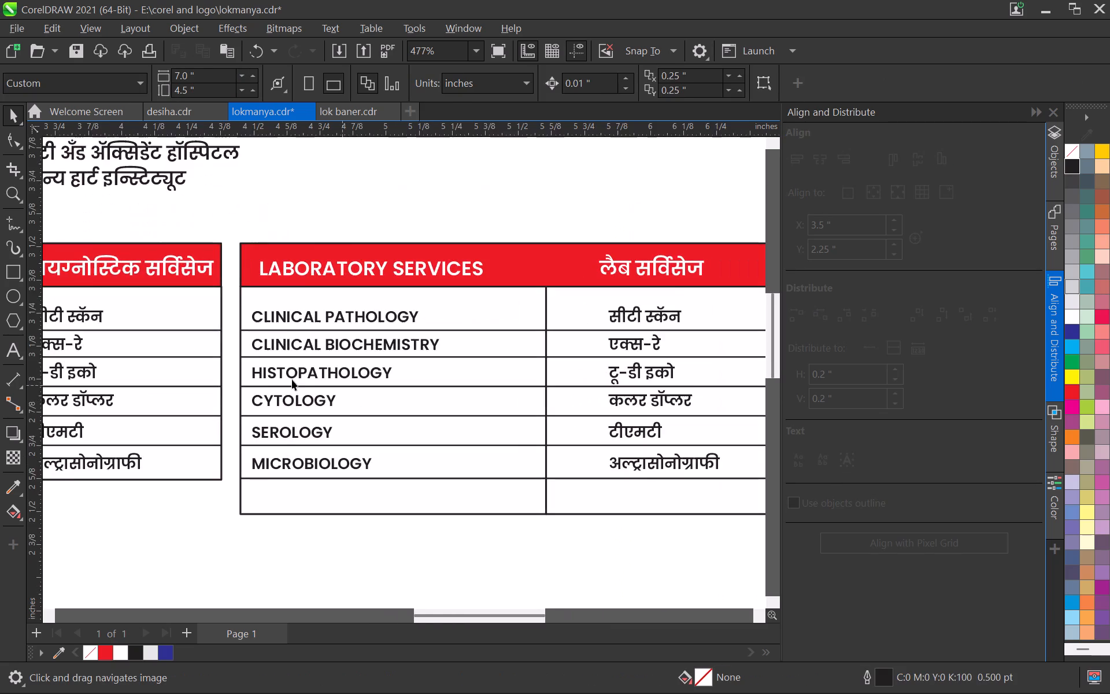
{"action": "scroll", "coordinate": [289, 481], "scroll_direction": "up", "scroll_amount": 2}
{"action": "left_click", "coordinate": [288, 462]}
{"action": "scroll", "coordinate": [287, 463], "scroll_direction": "up", "scroll_amount": 3}
{"action": "left_click_drag", "start_coordinate": [287, 463], "coordinate": [287, 522]}
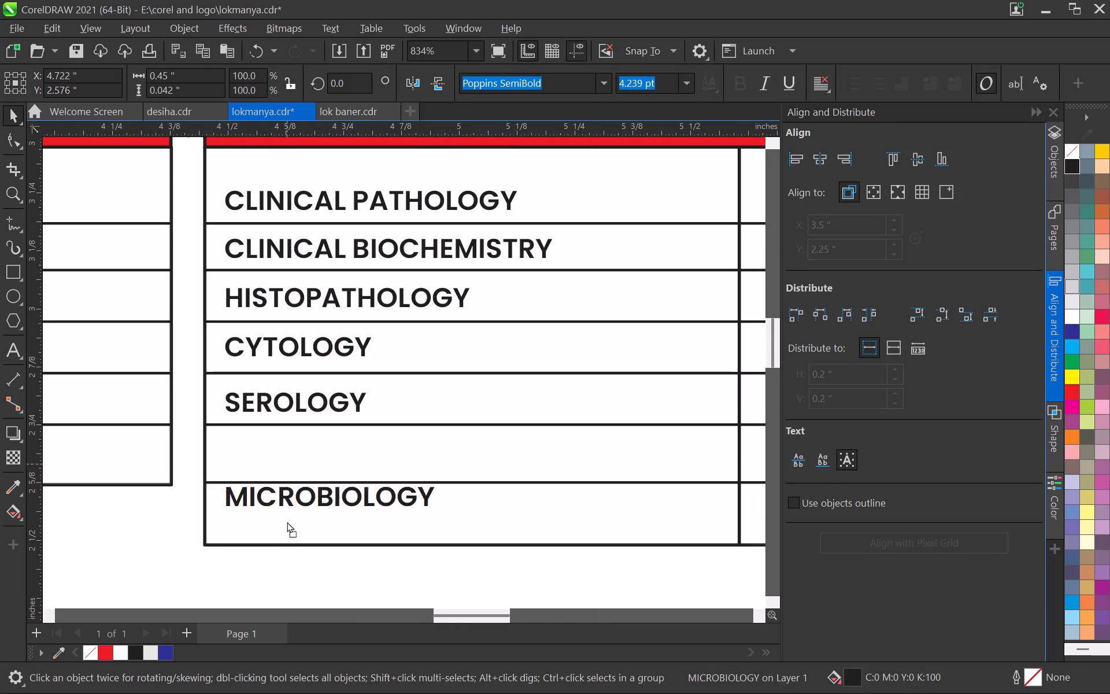
{"action": "left_click_drag", "start_coordinate": [287, 522], "coordinate": [287, 527]}
{"action": "right_click", "coordinate": [287, 527], "text": "shift"}
Replace the duplicated label's text with HAEMATOLOGY copied from Chrome, and nudge it up slightly within the bottom row.
{"action": "key", "text": "alt+Tab"}
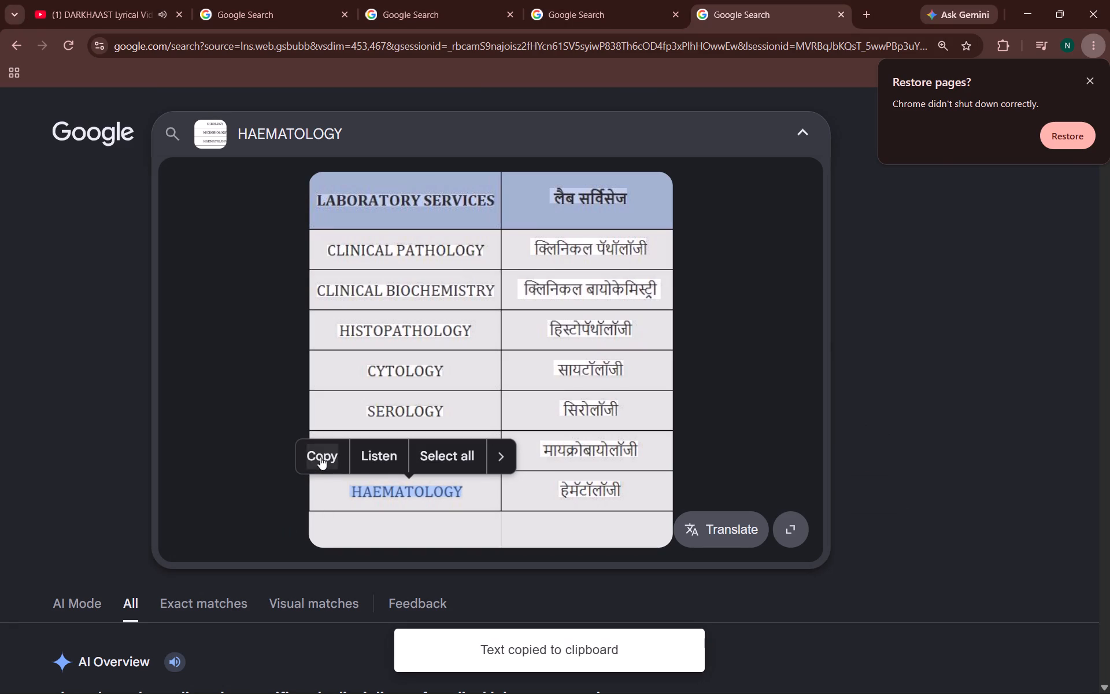
{"action": "left_click", "coordinate": [320, 457]}
{"action": "key", "text": "alt+Tab"}
{"action": "double_click", "coordinate": [291, 528]}
{"action": "key", "text": "ctrl+a"}
{"action": "key", "text": "ctrl+v"}
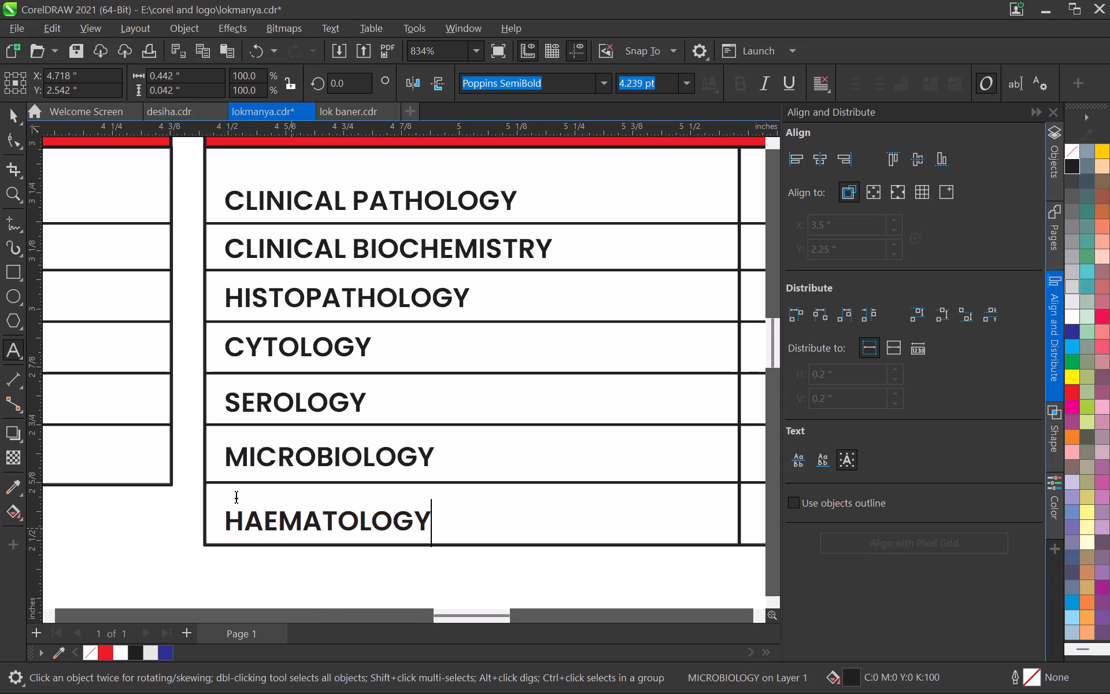
{"action": "left_click", "coordinate": [8, 127]}
{"action": "left_click", "coordinate": [8, 122]}
{"action": "key", "text": "Up"}
{"action": "key", "text": "Up"}
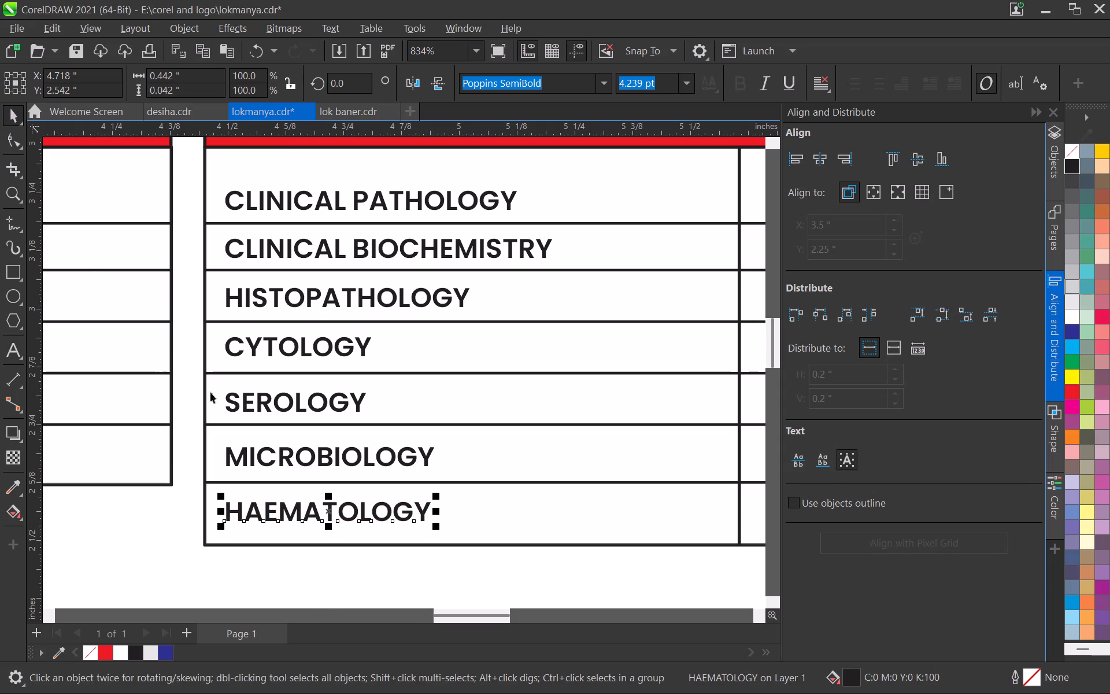
{"action": "key", "text": "Down"}
Save the lokmanya.cdr document.
{"action": "scroll", "coordinate": [328, 454], "scroll_direction": "down", "scroll_amount": 10}
{"action": "left_click", "coordinate": [345, 516]}
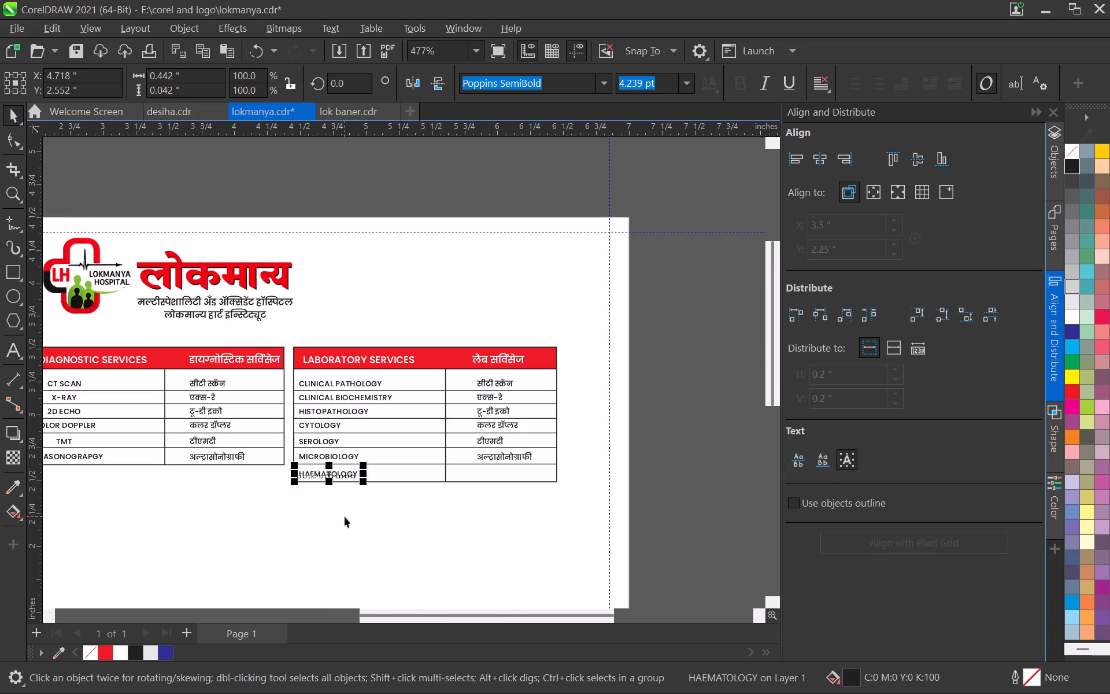
{"action": "key", "text": "ctrl+s"}
Switch to the Google Search window in Chrome that shows the laboratory services source table.
{"action": "key", "text": "alt+Tab"}
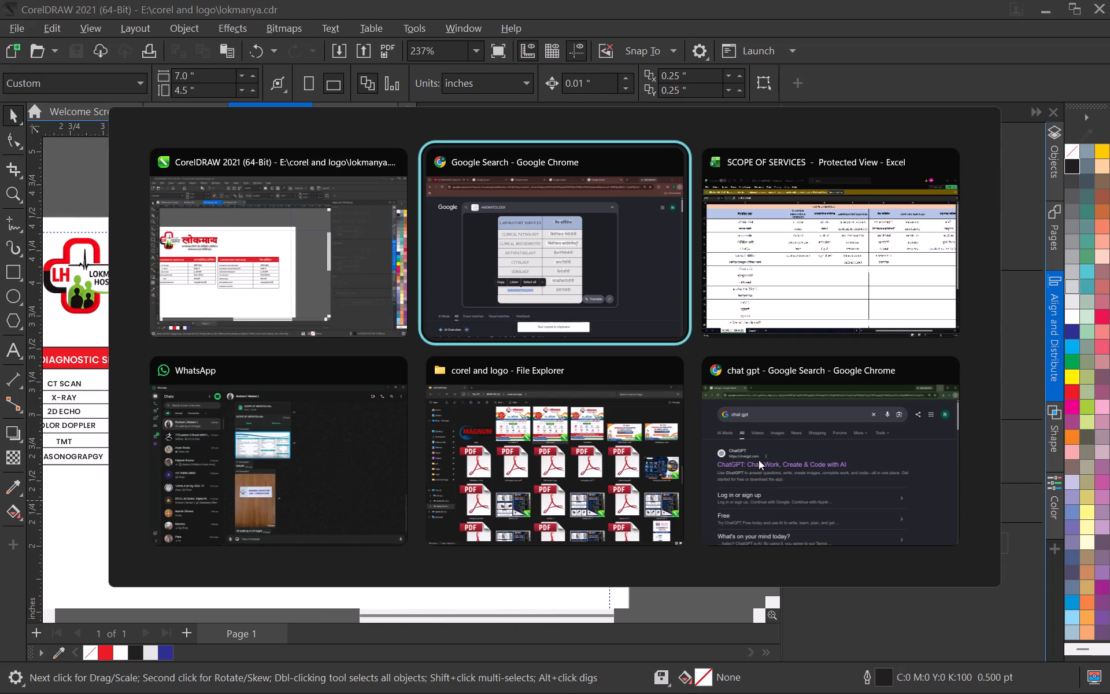
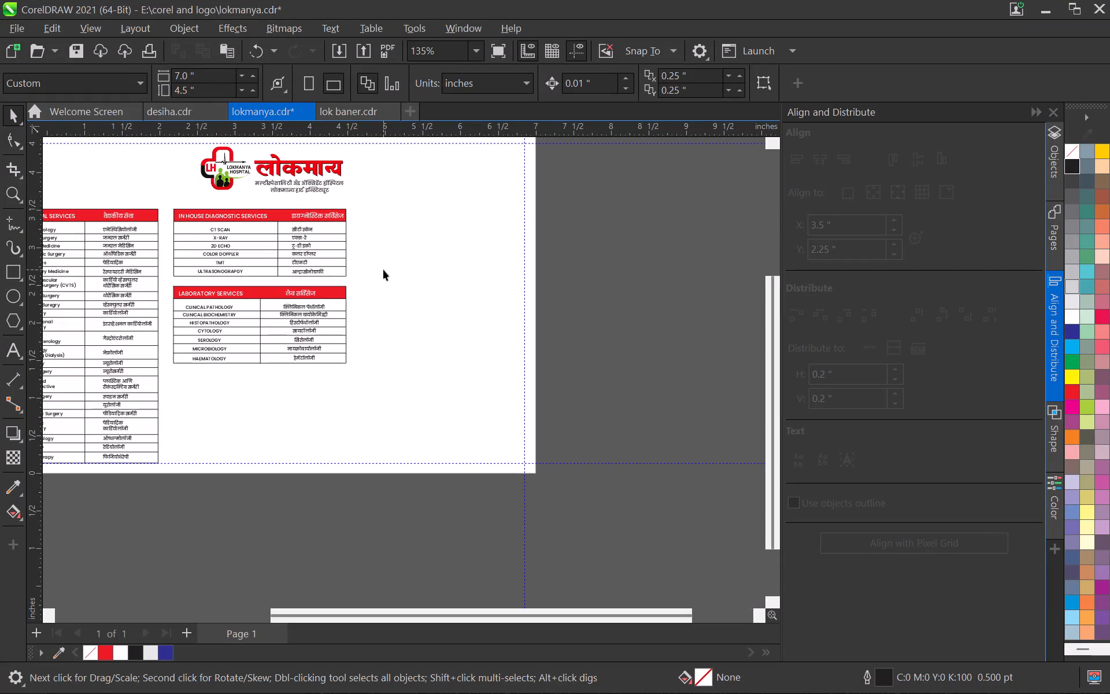
Duplicate the IN HOUSE DIAGNOSTIC SERVICES table into the empty page area to the right, level with the original and against the vertical guideline.
{"action": "left_click_drag", "start_coordinate": [371, 287], "coordinate": [162, 191], "text": "alt"}
{"action": "scroll", "coordinate": [197, 204], "scroll_direction": "up", "scroll_amount": 1, "text": "alt"}
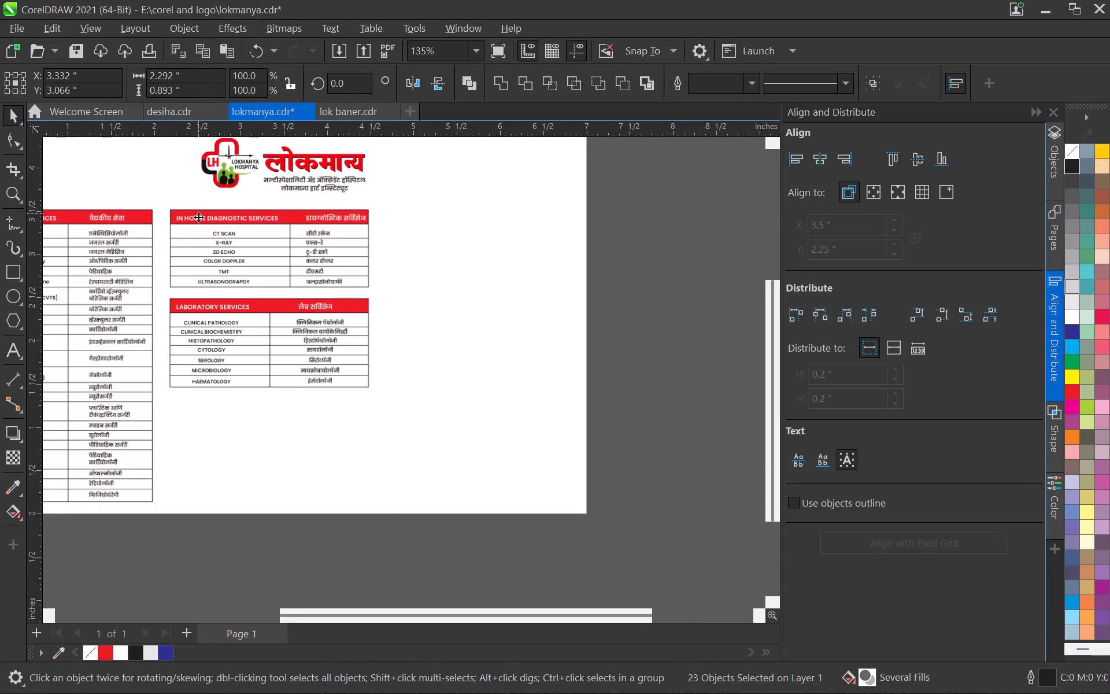
{"action": "left_click_drag", "start_coordinate": [198, 218], "coordinate": [403, 227], "text": "alt"}
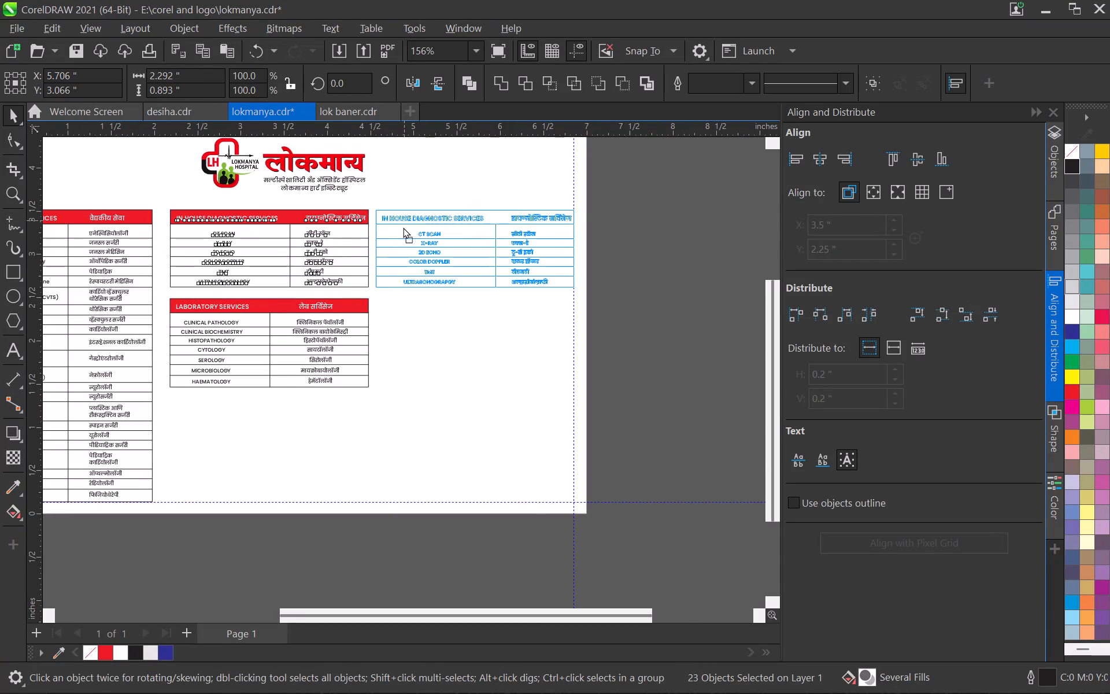
{"action": "left_click_drag", "start_coordinate": [403, 227], "coordinate": [403, 228], "text": "alt"}
{"action": "right_click", "coordinate": [403, 227], "text": "shift"}
{"action": "left_click", "coordinate": [420, 358]}
Nudge the original IN HOUSE DIAGNOSTIC SERVICES table and the LABORATORY SERVICES table slightly left, away from the duplicate.
{"action": "left_click_drag", "start_coordinate": [401, 462], "coordinate": [297, 326]}
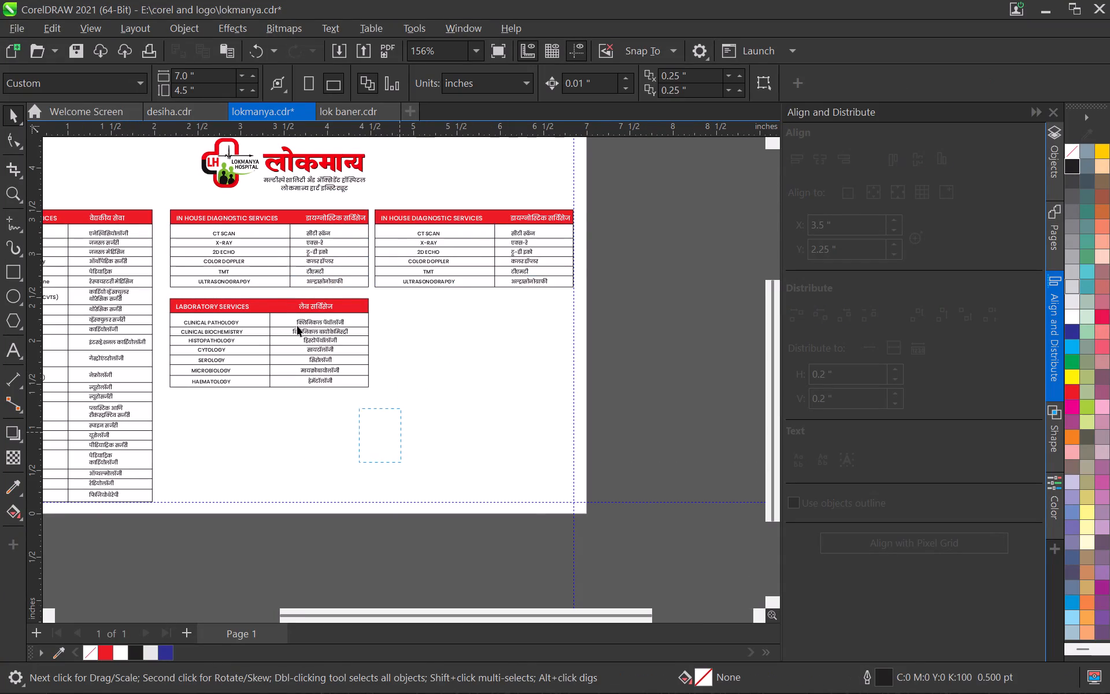
{"action": "left_click_drag", "start_coordinate": [297, 326], "coordinate": [158, 193]}
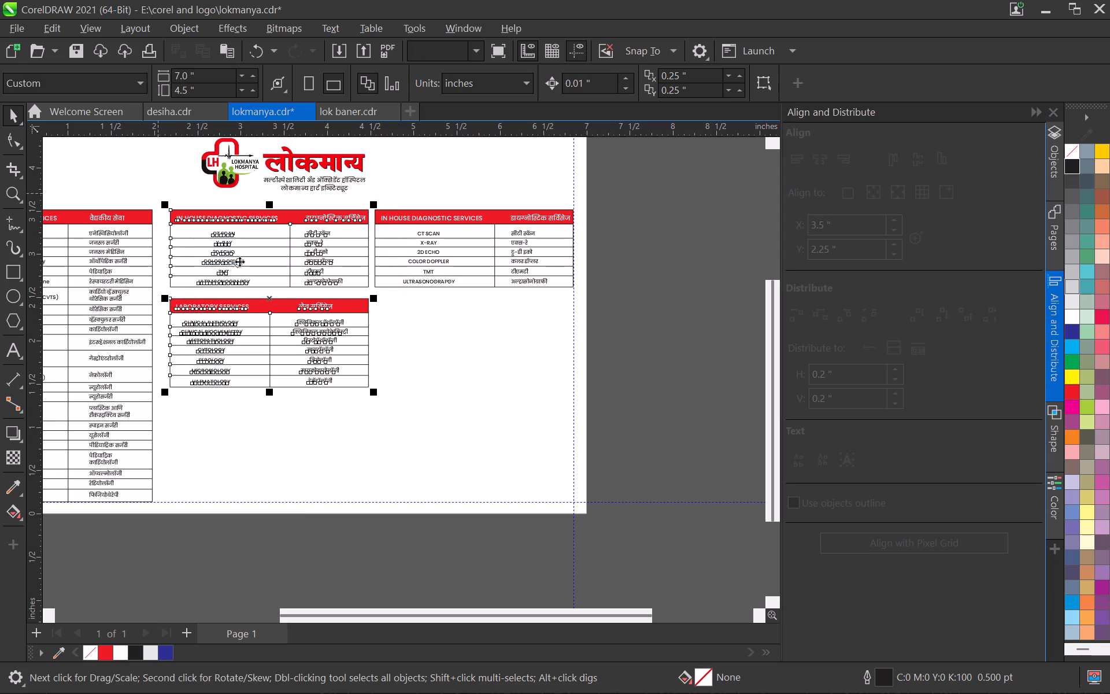
{"action": "key", "text": "Left"}
{"action": "key", "text": "Left"}
{"action": "key", "text": "Left"}
{"action": "key", "text": "Left"}
{"action": "key", "text": "Left"}
{"action": "key", "text": "Left"}
{"action": "left_click", "coordinate": [407, 389]}
Switch to the SCOPE OF SERVICES workbook in Excel and snip the SUPPORT SERVICES and सहाय्यक सर्विसेज columns.
{"action": "scroll", "coordinate": [443, 341], "scroll_direction": "up", "scroll_amount": 3}
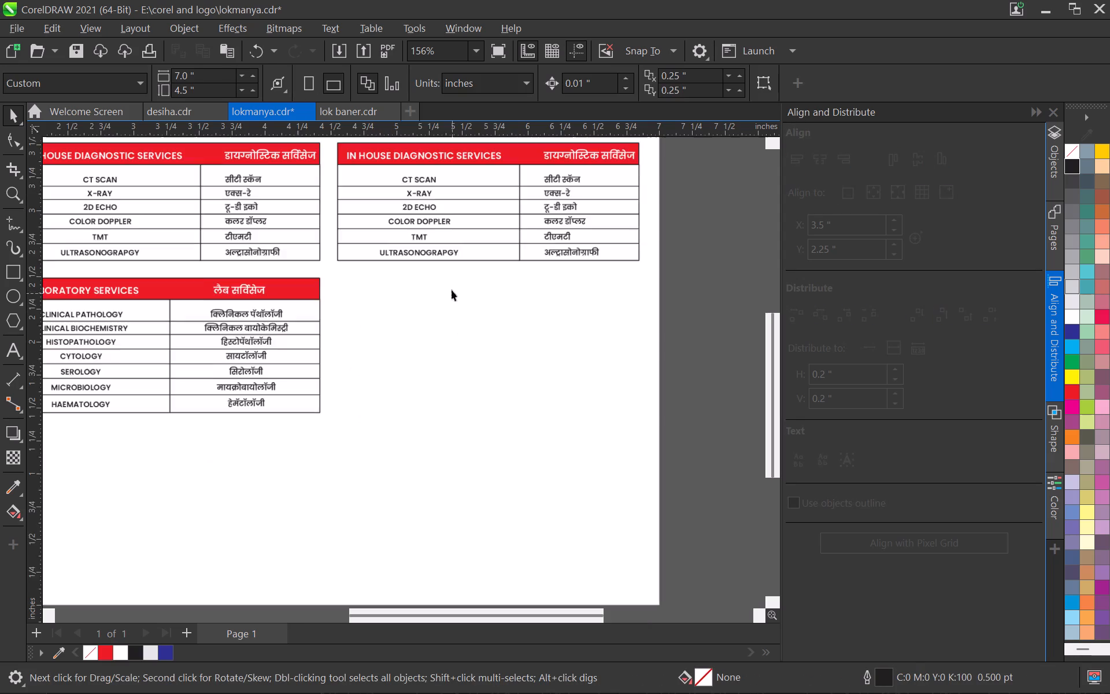
{"action": "middle_click_drag", "start_coordinate": [436, 289], "coordinate": [330, 491]}
{"action": "scroll", "coordinate": [330, 491], "scroll_direction": "up", "scroll_amount": 3}
{"action": "key", "text": "alt+Tab"}
{"action": "key", "text": "alt+Tab"}
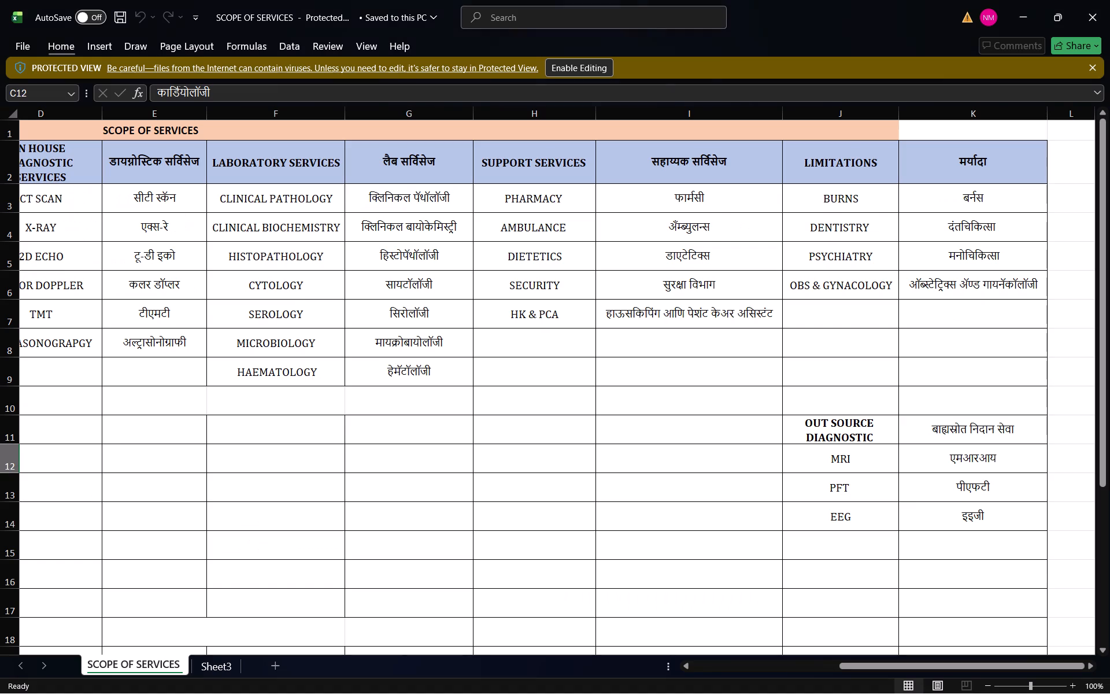
{"action": "key", "text": "shift+super+s"}
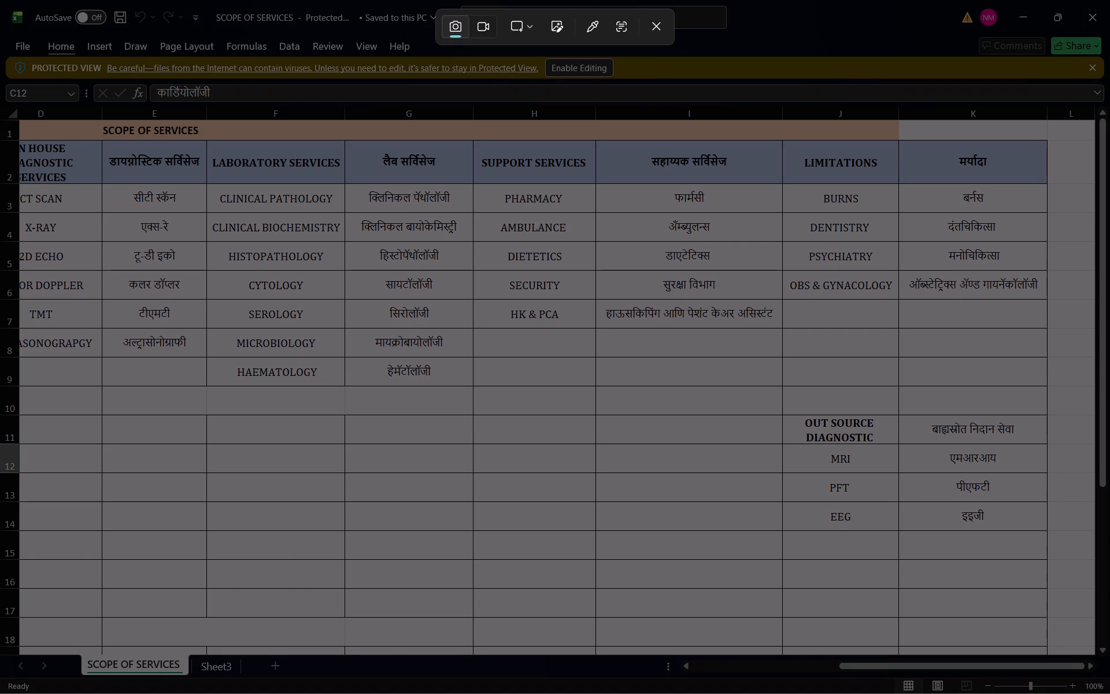
{"action": "left_click_drag", "start_coordinate": [469, 142], "coordinate": [780, 356]}
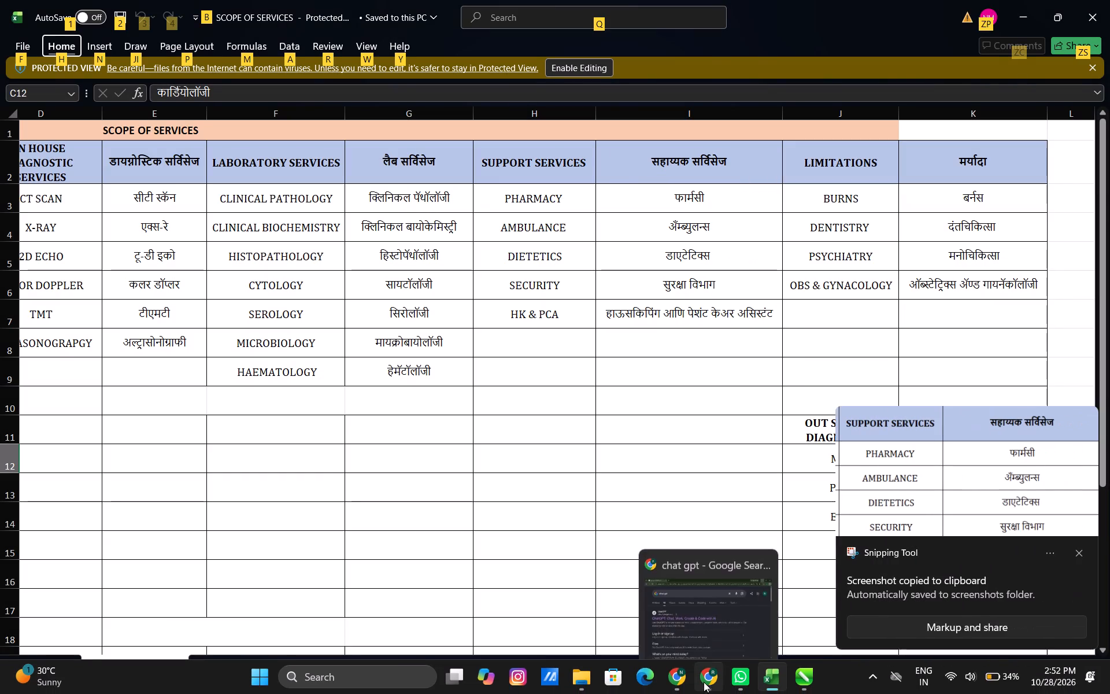
Run a Google Lens image search on the captured support services snip in a new Chrome tab.
{"action": "left_click", "coordinate": [676, 677]}
{"action": "left_click", "coordinate": [861, 8]}
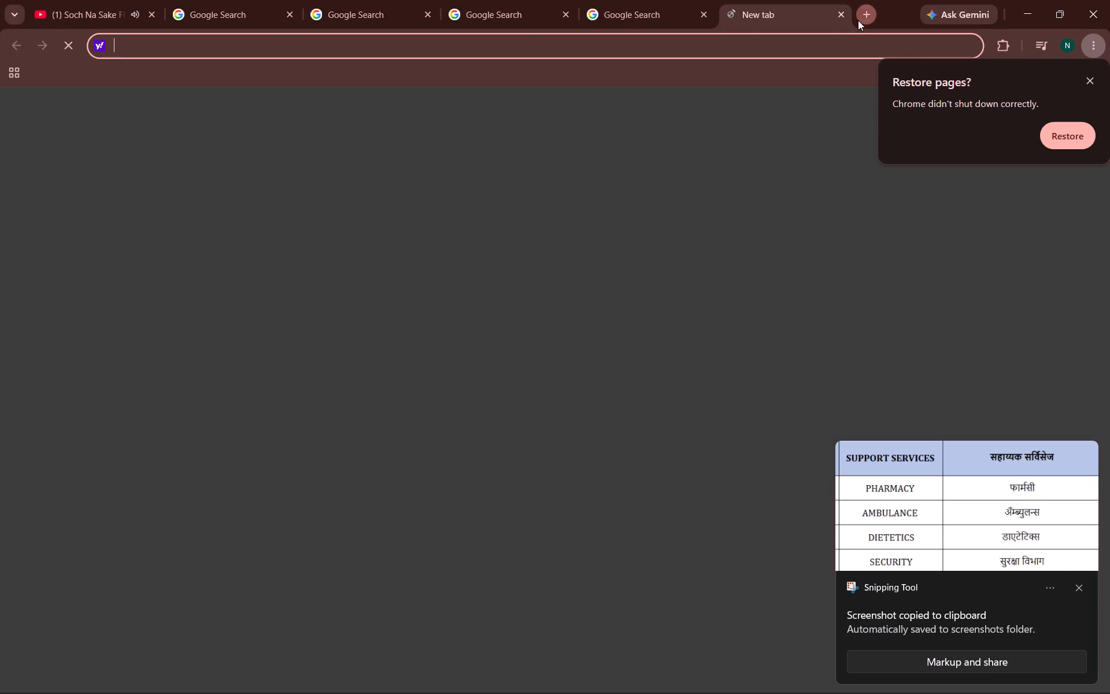
{"action": "left_click", "coordinate": [412, 347]}
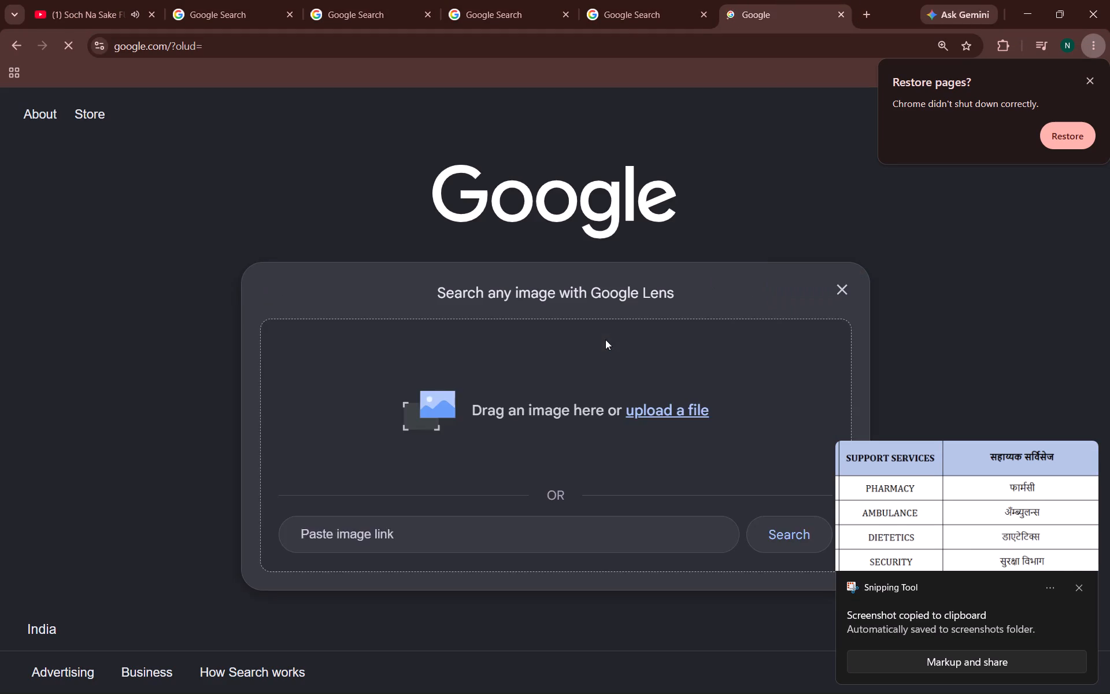
{"action": "key", "text": "ctrl+v"}
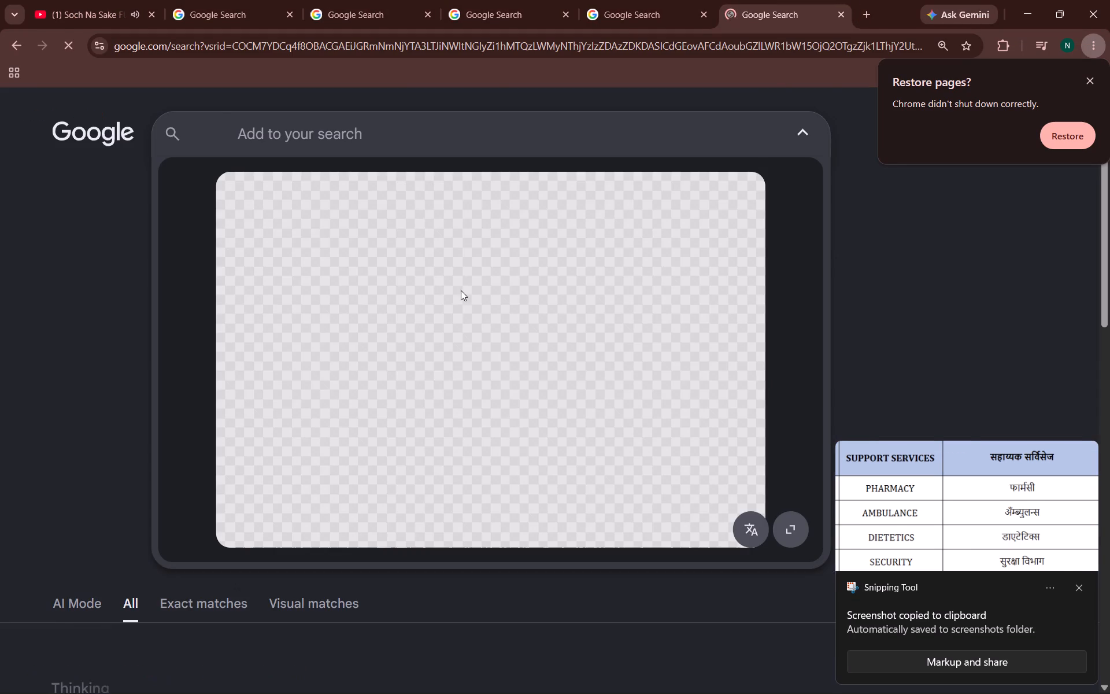
Copy SUPPORT SERVICES from the Lens image and replace the duplicated table's English heading with it in CorelDRAW.
{"action": "double_click", "coordinate": [302, 204]}
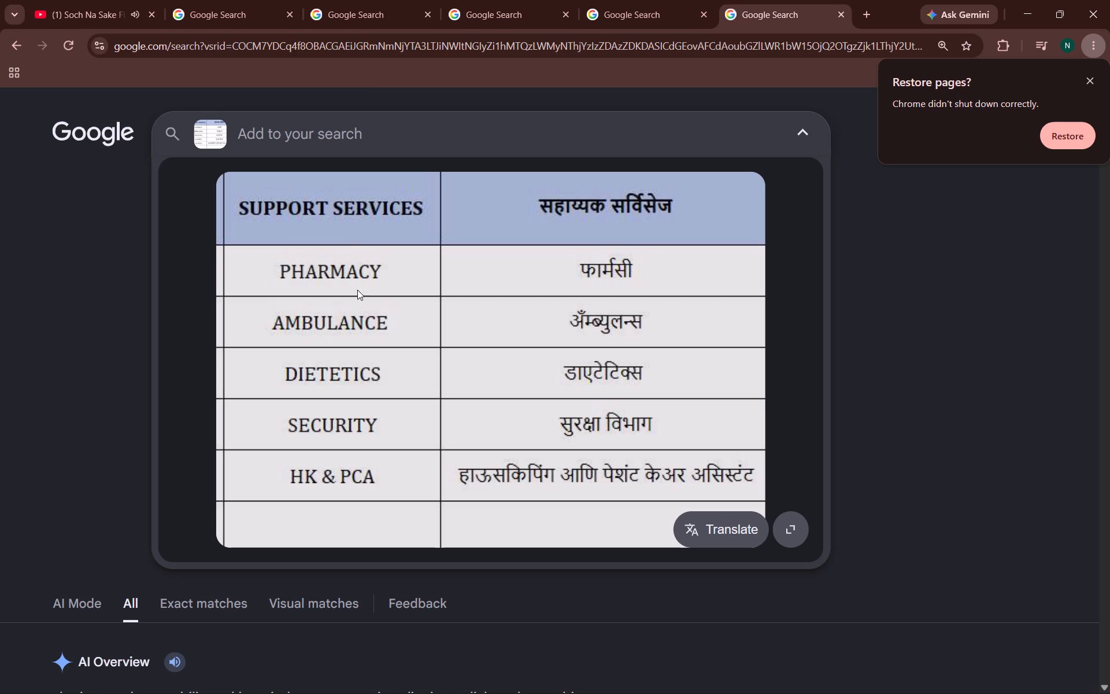
{"action": "double_click", "coordinate": [324, 200]}
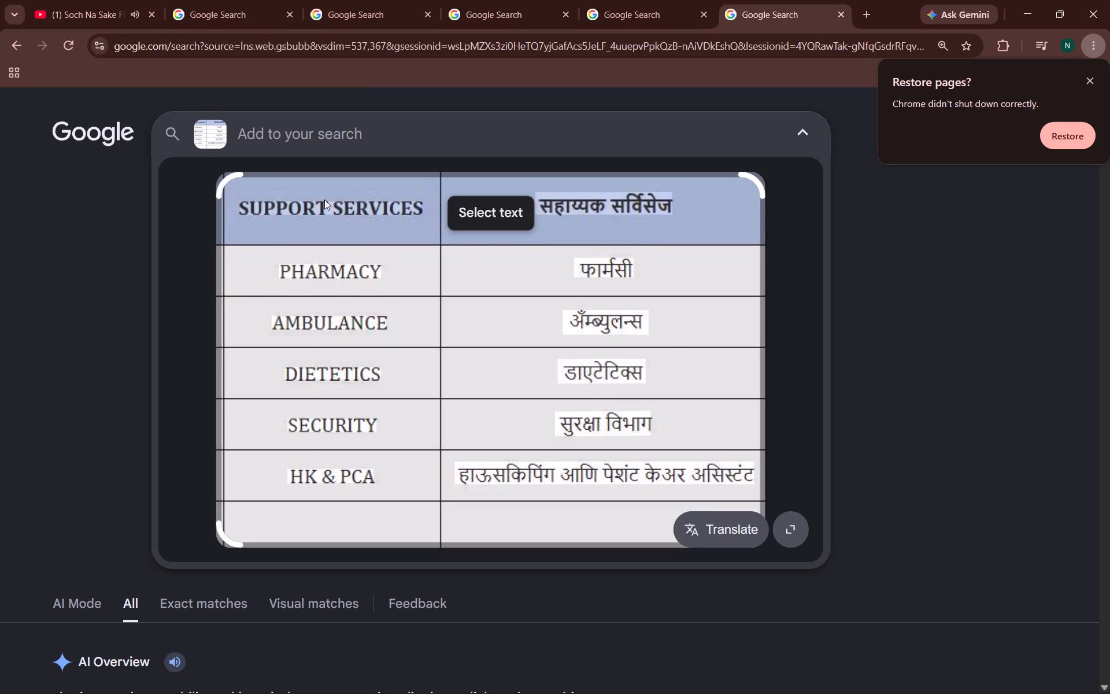
{"action": "double_click", "coordinate": [286, 208]}
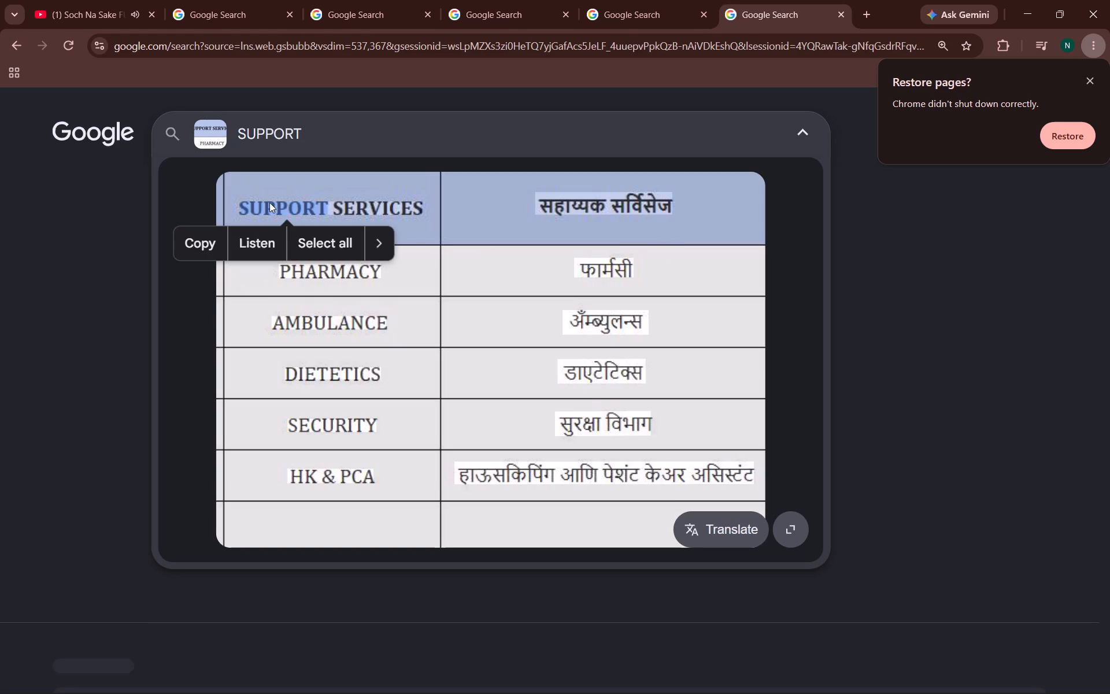
{"action": "double_click", "coordinate": [269, 202]}
{"action": "left_click", "coordinate": [247, 242]}
{"action": "key", "text": "alt+Tab"}
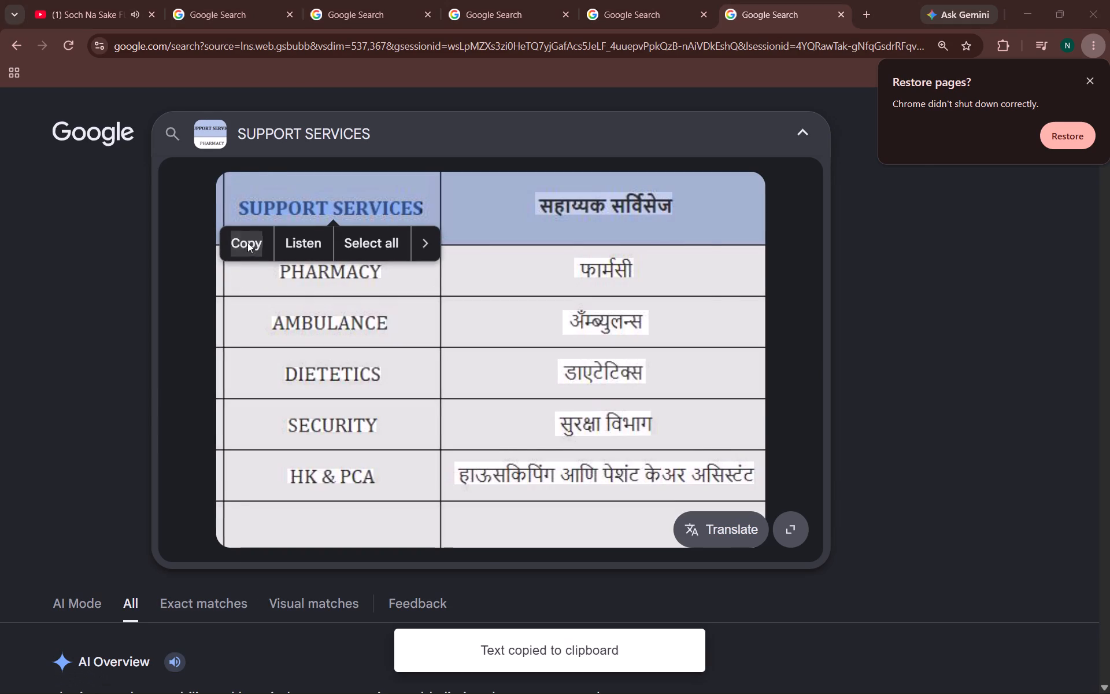
{"action": "key", "text": "alt+Tab"}
{"action": "scroll", "coordinate": [406, 310], "scroll_direction": "up", "scroll_amount": 3}
{"action": "double_click", "coordinate": [375, 312]}
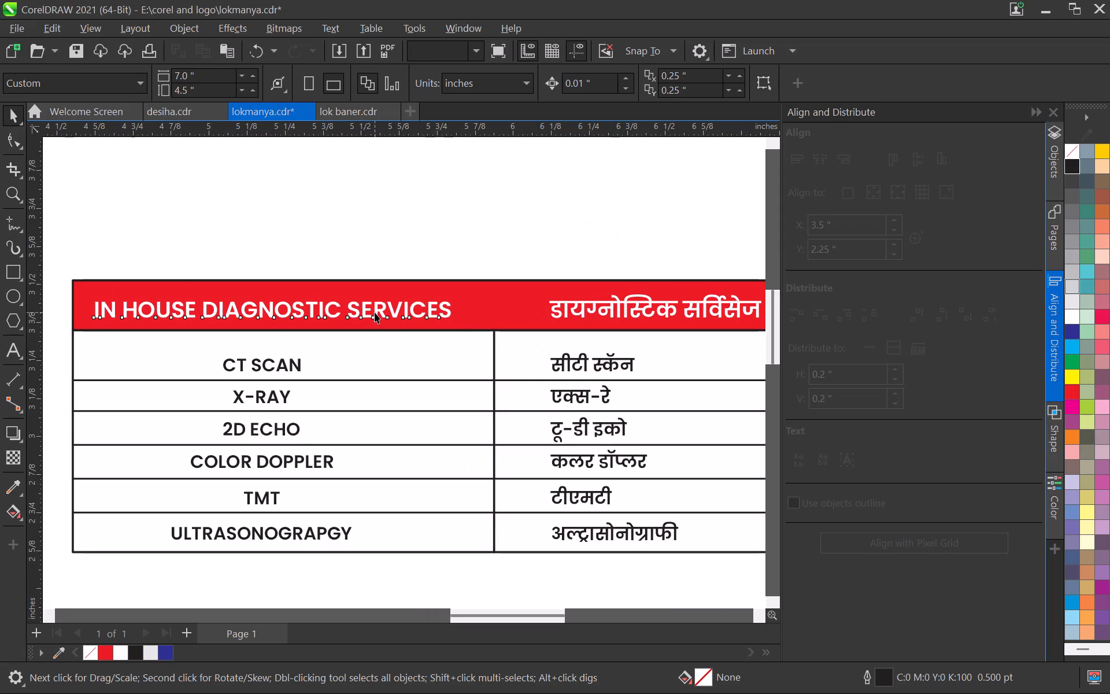
{"action": "key", "text": "ctrl+a"}
{"action": "key", "text": "ctrl+v"}
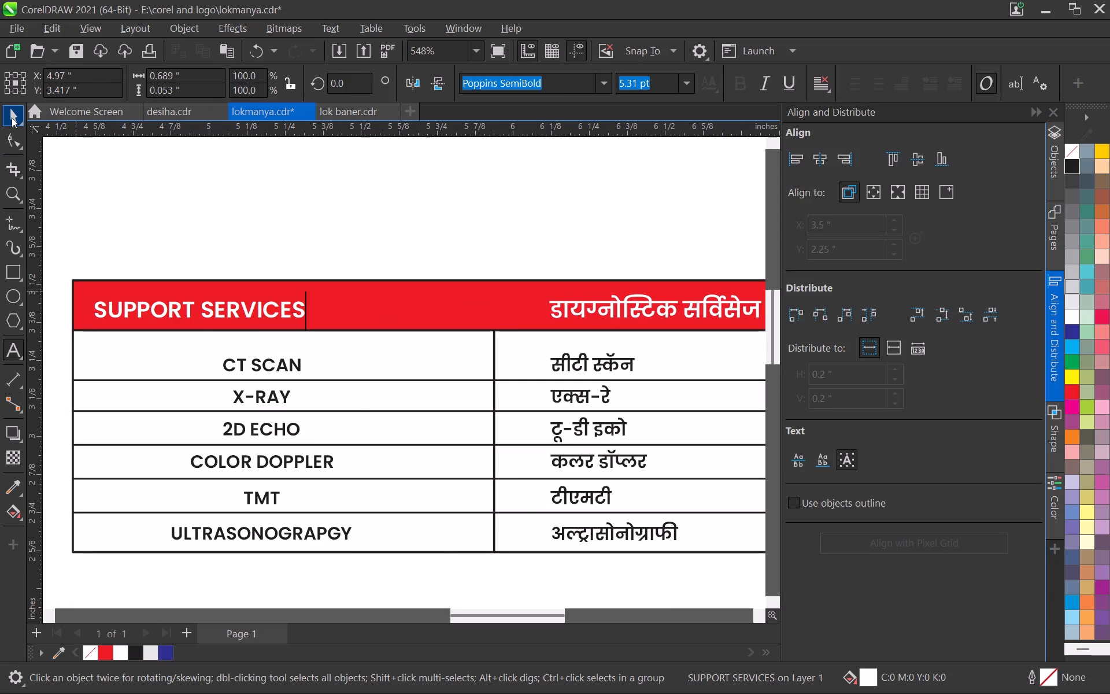
{"action": "left_click", "coordinate": [12, 117]}
Replace the duplicated table's Marathi heading with सहाय्यक सर्विसेज copied from the Lens image in Chrome.
{"action": "key", "text": "alt+Tab"}
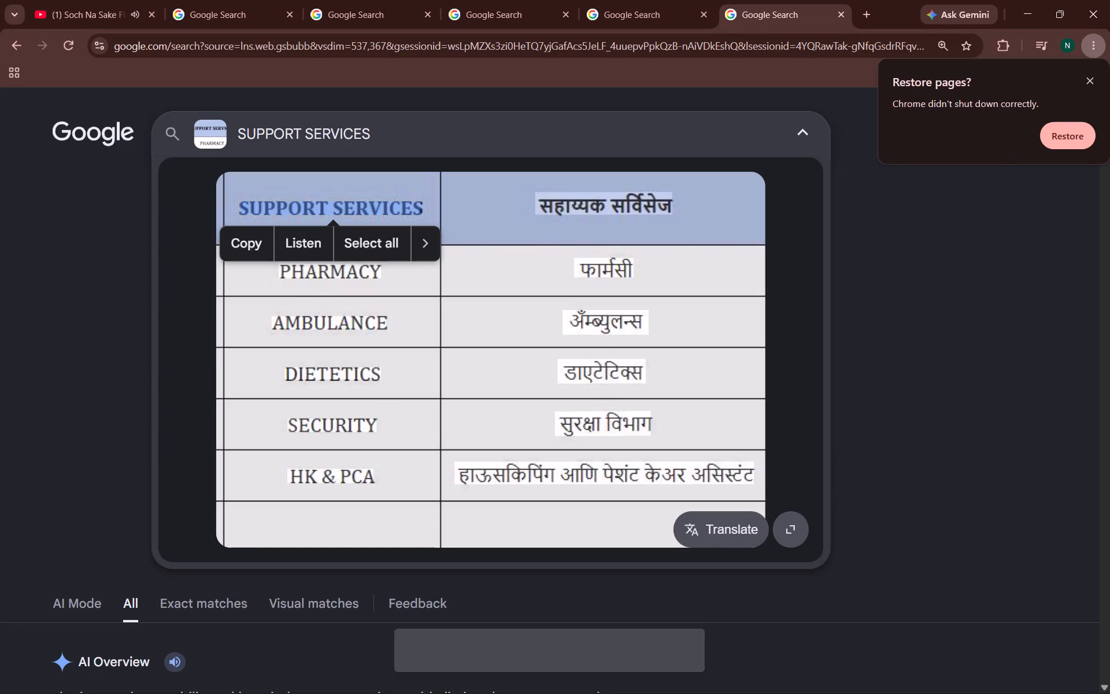
{"action": "double_click", "coordinate": [550, 211]}
{"action": "left_click", "coordinate": [509, 241]}
{"action": "key", "text": "alt+Tab"}
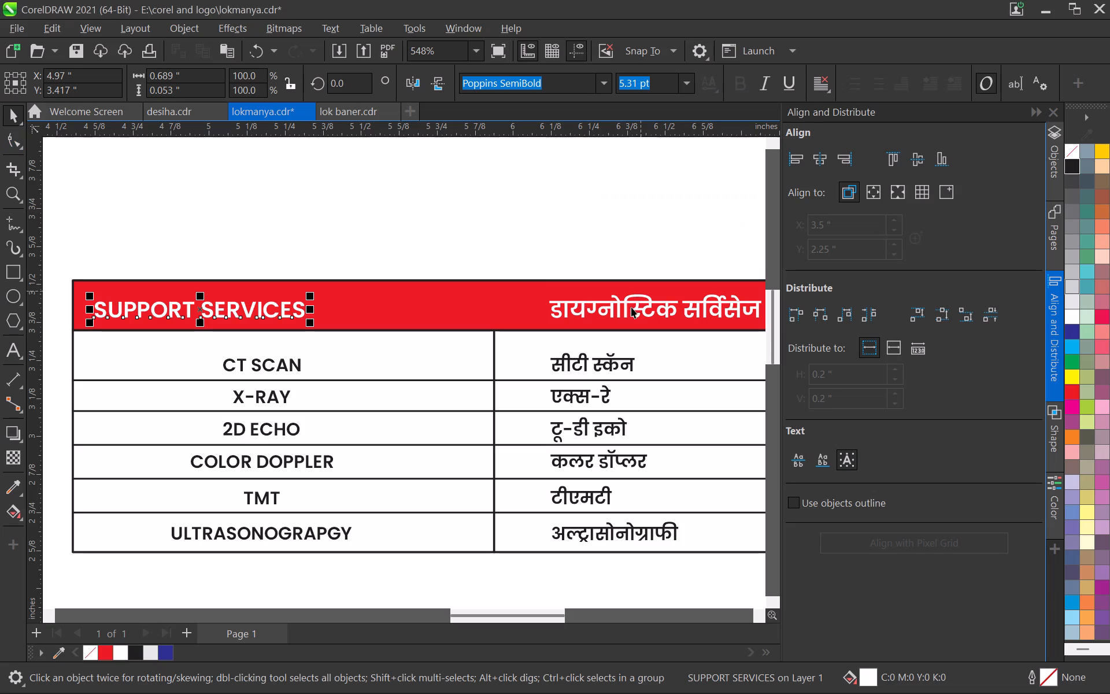
{"action": "double_click", "coordinate": [630, 308]}
{"action": "key", "text": "ctrl+a"}
{"action": "key", "text": "ctrl+v"}
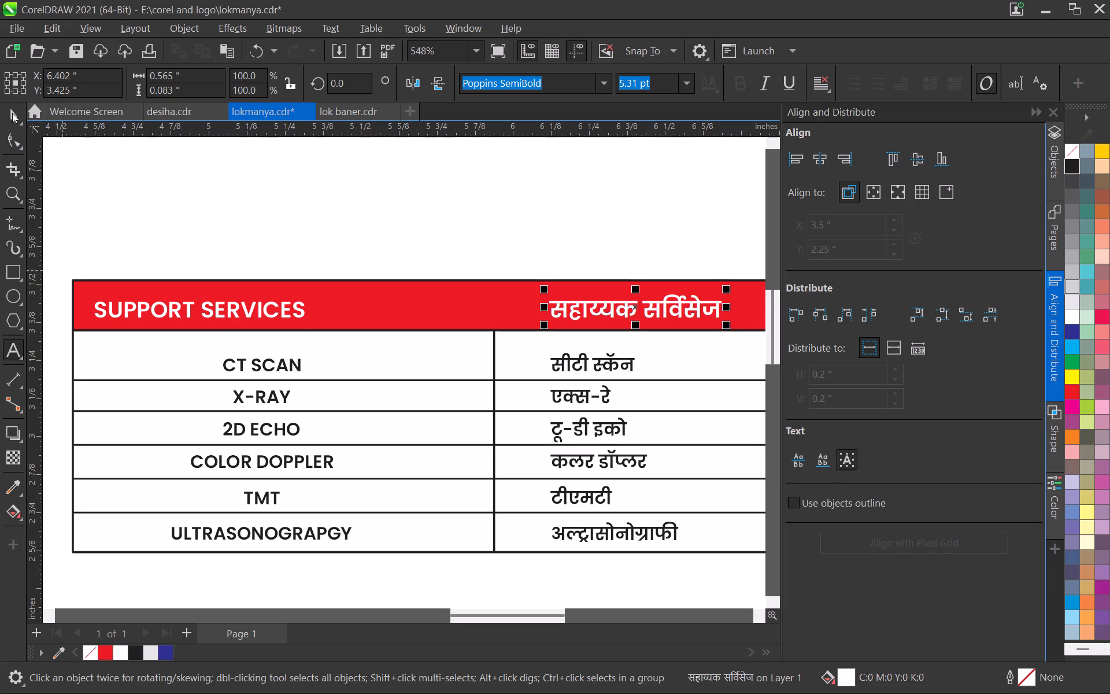
{"action": "left_click", "coordinate": [13, 111]}
Replace the CT SCAN label in the SUPPORT SERVICES table with PHARMACY copied from Chrome.
{"action": "key", "text": "alt+Tab"}
{"action": "left_click", "coordinate": [325, 275]}
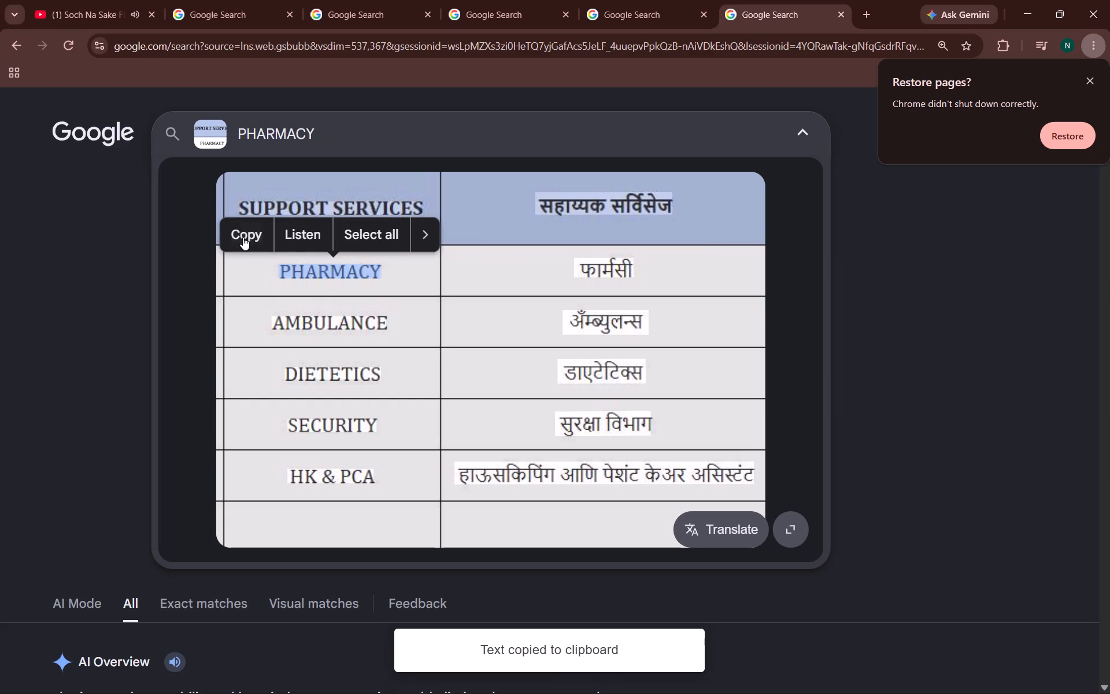
{"action": "left_click", "coordinate": [243, 237]}
{"action": "key", "text": "alt+Tab"}
{"action": "double_click", "coordinate": [289, 360]}
{"action": "key", "text": "ctrl+a"}
{"action": "key", "text": "ctrl+v"}
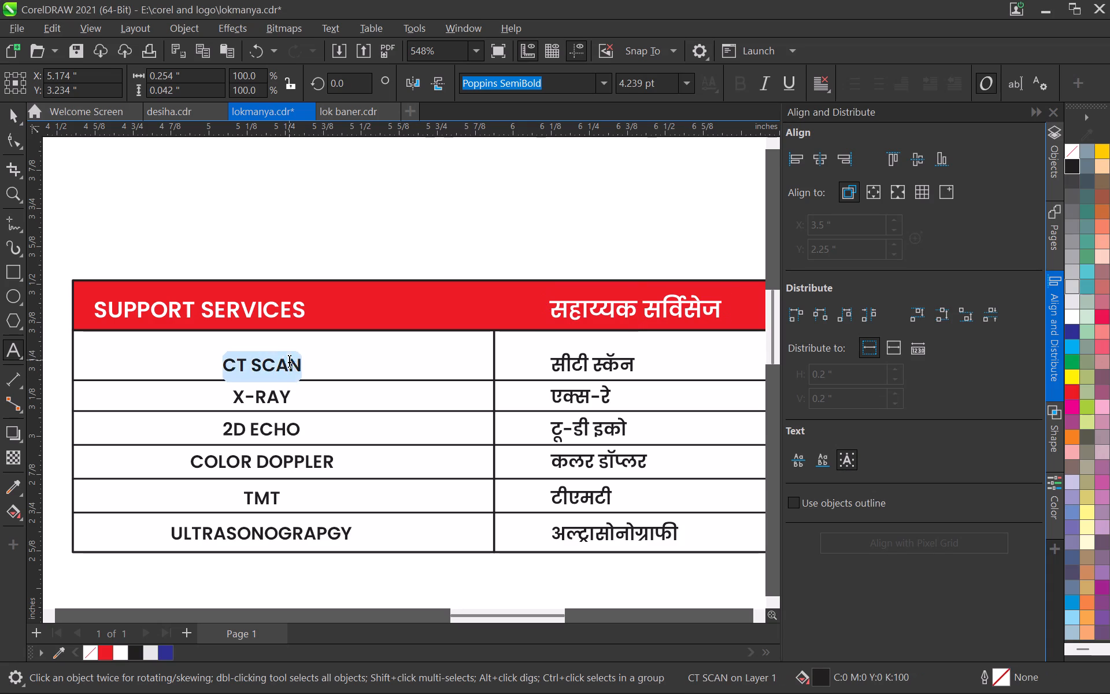
Replace the X-RAY label in the SUPPORT SERVICES table with AMBULANCE copied from Chrome.
{"action": "key", "text": "alt+Tab"}
{"action": "double_click", "coordinate": [330, 321]}
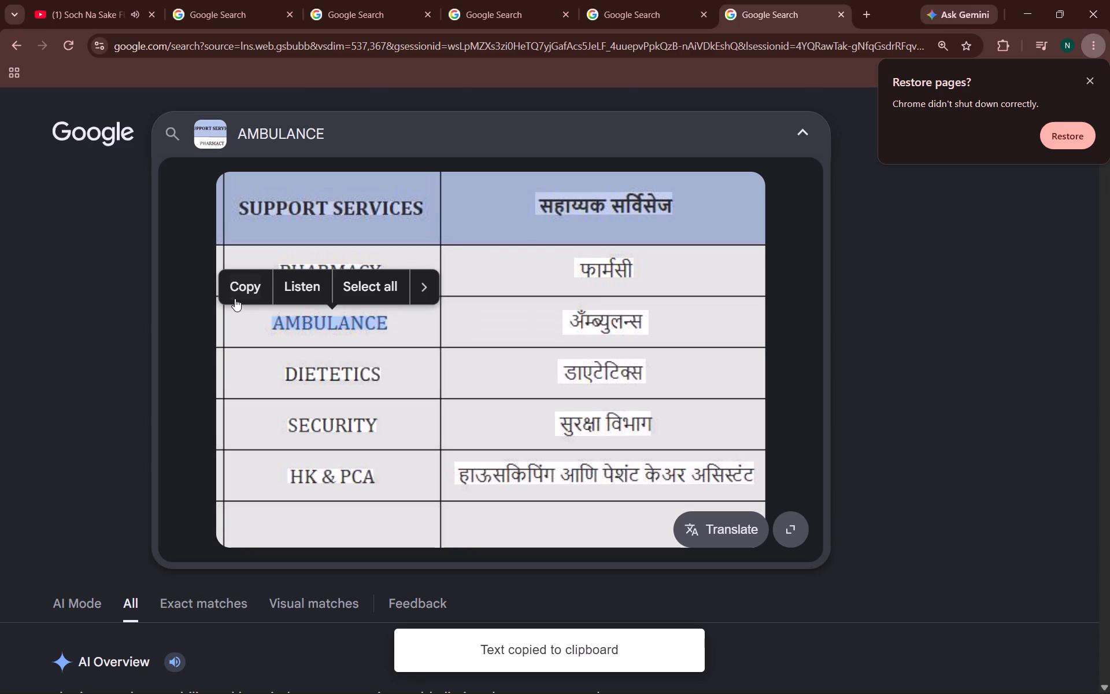
{"action": "left_click", "coordinate": [235, 298]}
{"action": "key", "text": "alt+Tab"}
{"action": "left_click", "coordinate": [267, 397]}
{"action": "key", "text": "ctrl+a"}
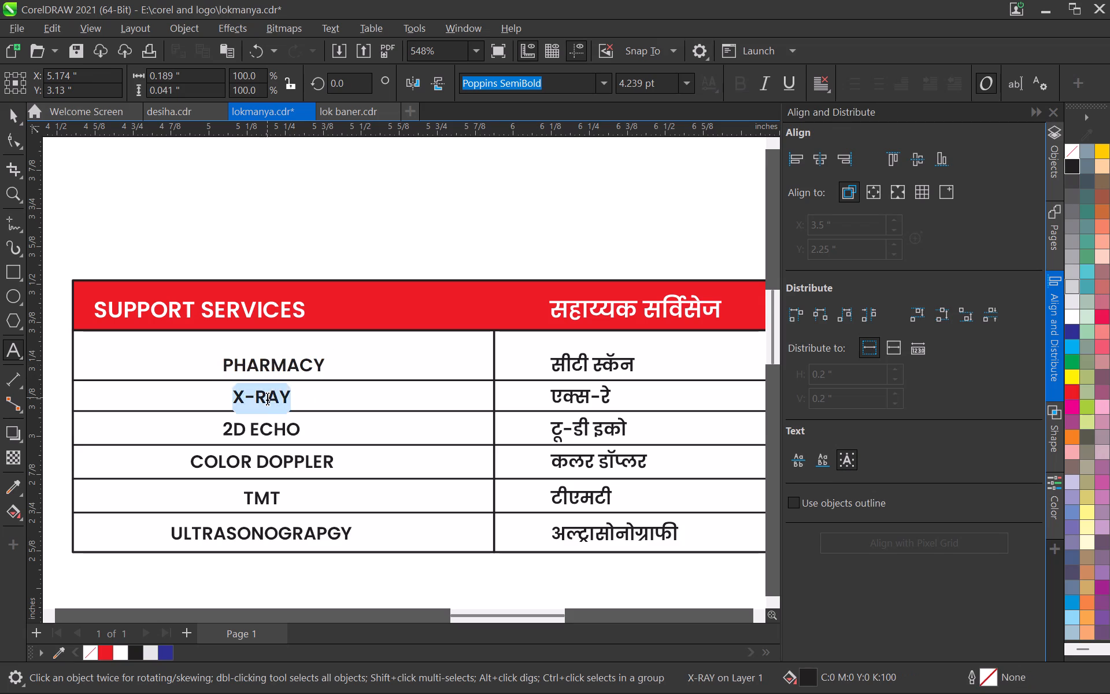
{"action": "key", "text": "ctrl+v"}
{"action": "left_click", "coordinate": [9, 119]}
Replace the 2D ECHO label in the SUPPORT SERVICES table with DIETETICS copied from Chrome.
{"action": "key", "text": "alt+Tab"}
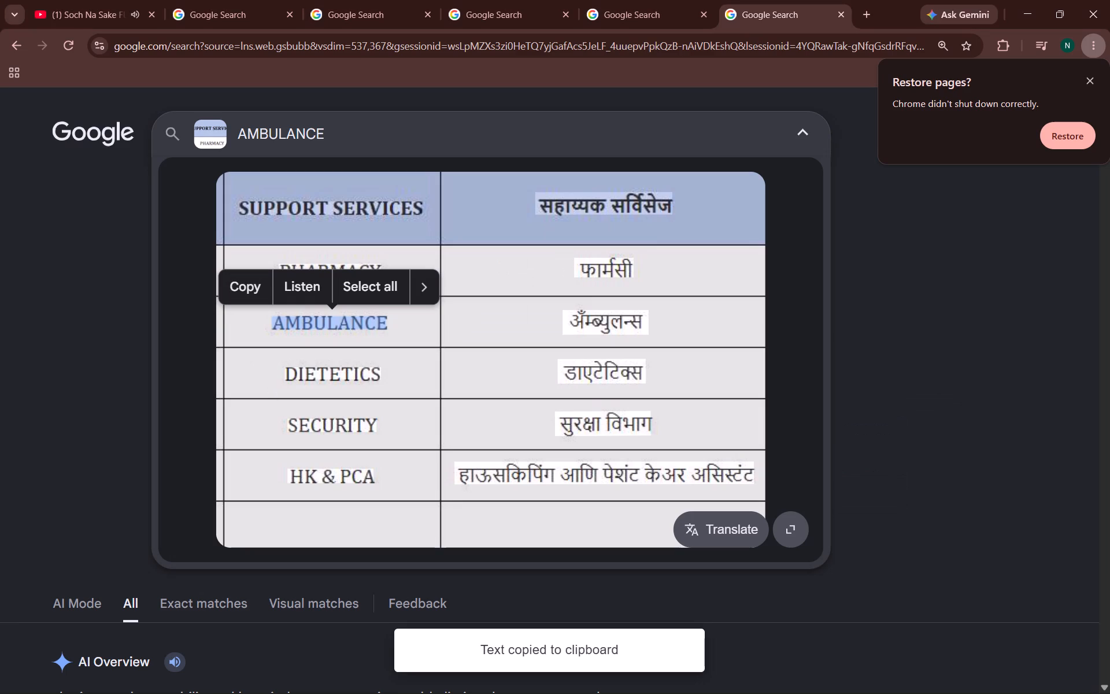
{"action": "left_click", "coordinate": [291, 371]}
{"action": "left_click", "coordinate": [247, 337]}
{"action": "key", "text": "alt+Tab"}
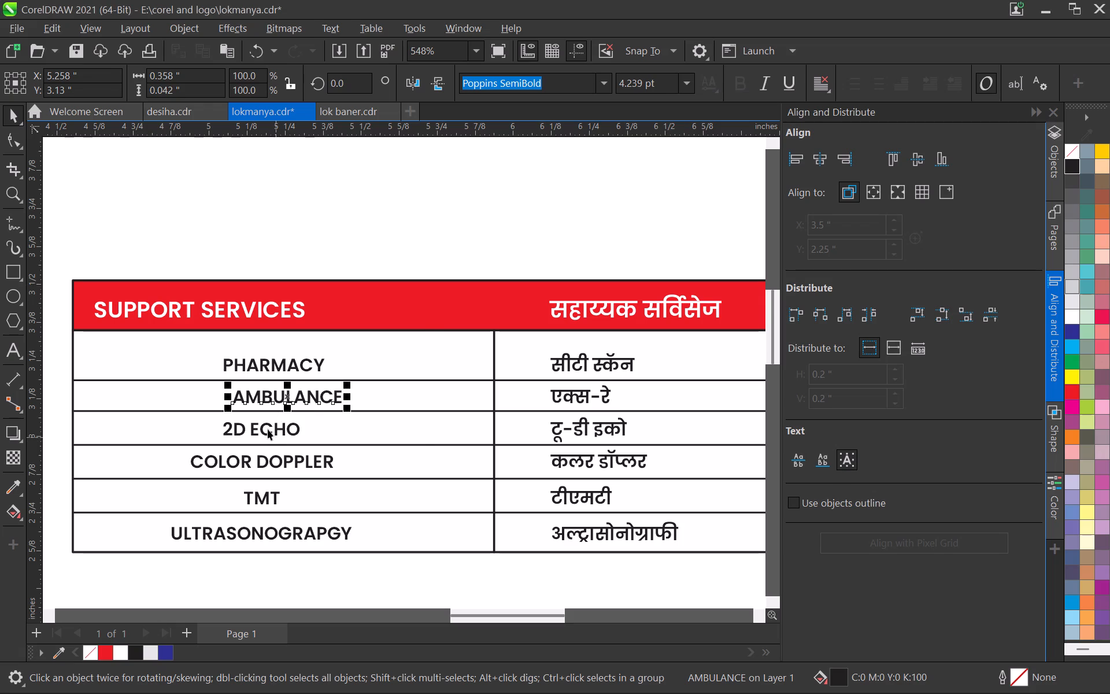
{"action": "double_click", "coordinate": [268, 429]}
{"action": "double_click", "coordinate": [242, 432]}
{"action": "key", "text": "ctrl+a"}
{"action": "key", "text": "ctrl+v"}
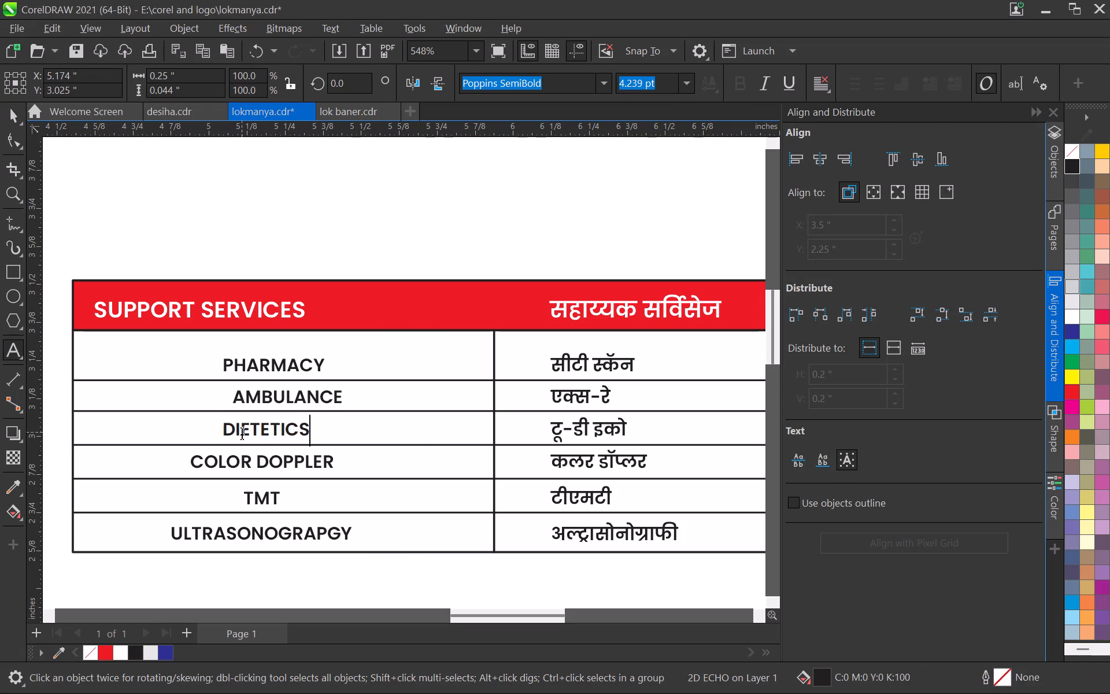
Replace the COLOR DOPPLER label in the SUPPORT SERVICES table with SECURITY copied from Chrome.
{"action": "key", "text": "alt+Tab"}
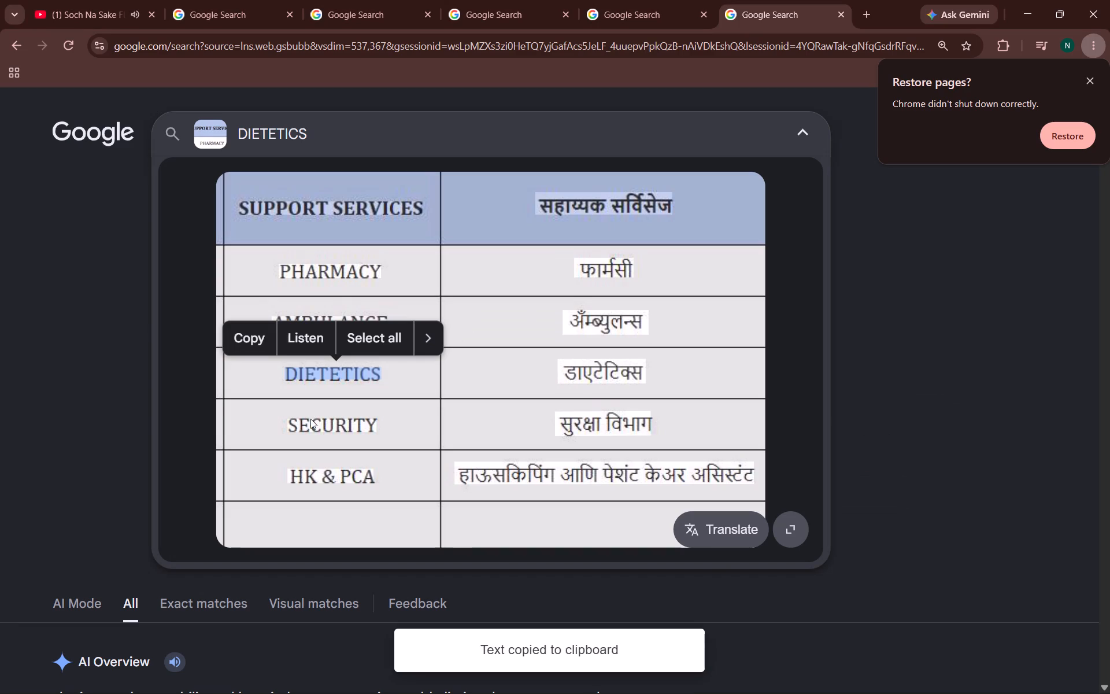
{"action": "left_click", "coordinate": [311, 426]}
{"action": "left_click", "coordinate": [263, 395]}
{"action": "key", "text": "alt+Tab"}
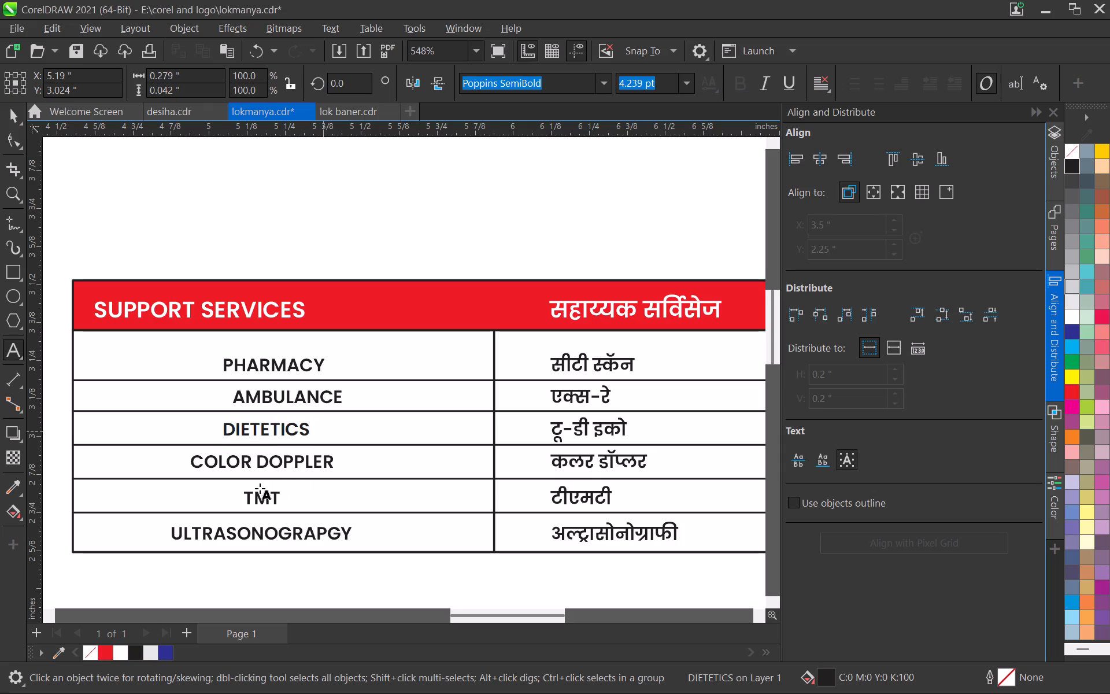
{"action": "left_click", "coordinate": [251, 464]}
{"action": "key", "text": "ctrl+a"}
{"action": "key", "text": "ctrl+v"}
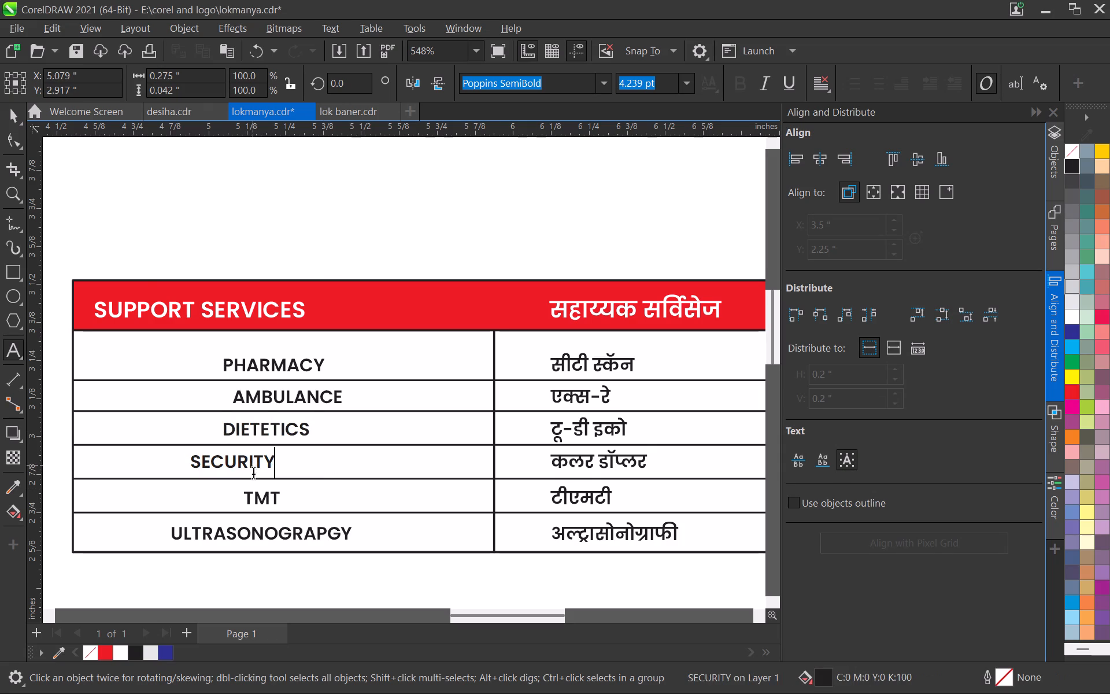
Replace the TMT label in the SUPPORT SERVICES table with HK & PCA copied from Chrome.
{"action": "key", "text": "alt+Tab"}
{"action": "left_click", "coordinate": [296, 478]}
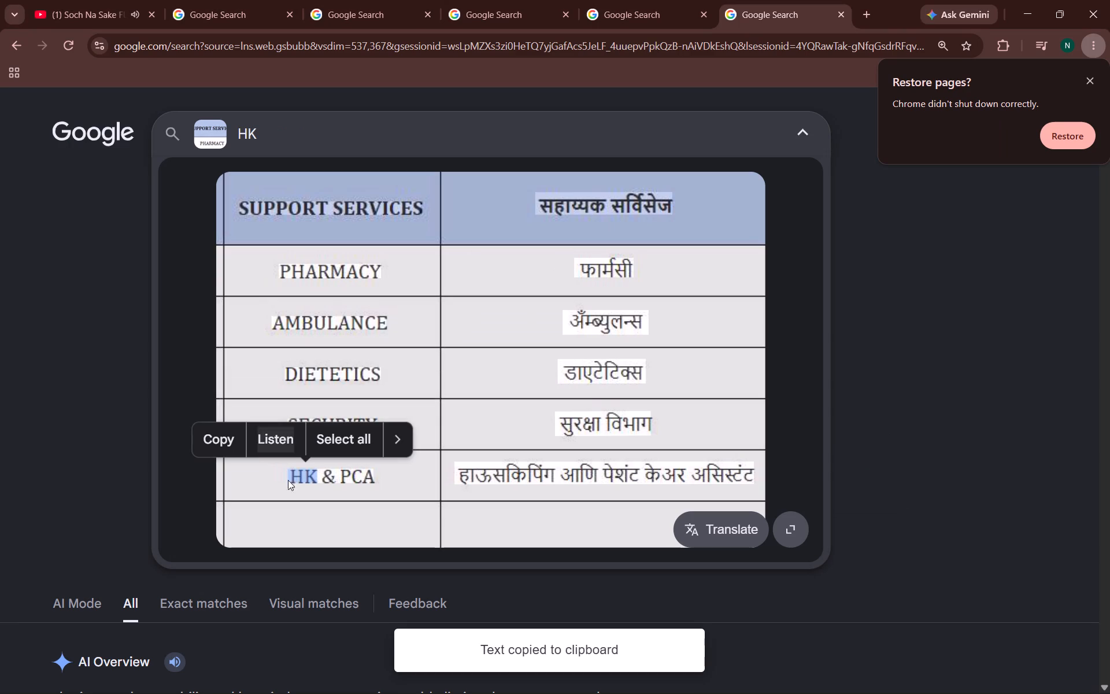
{"action": "double_click", "coordinate": [299, 480]}
{"action": "left_click", "coordinate": [257, 441]}
{"action": "key", "text": "alt+Tab"}
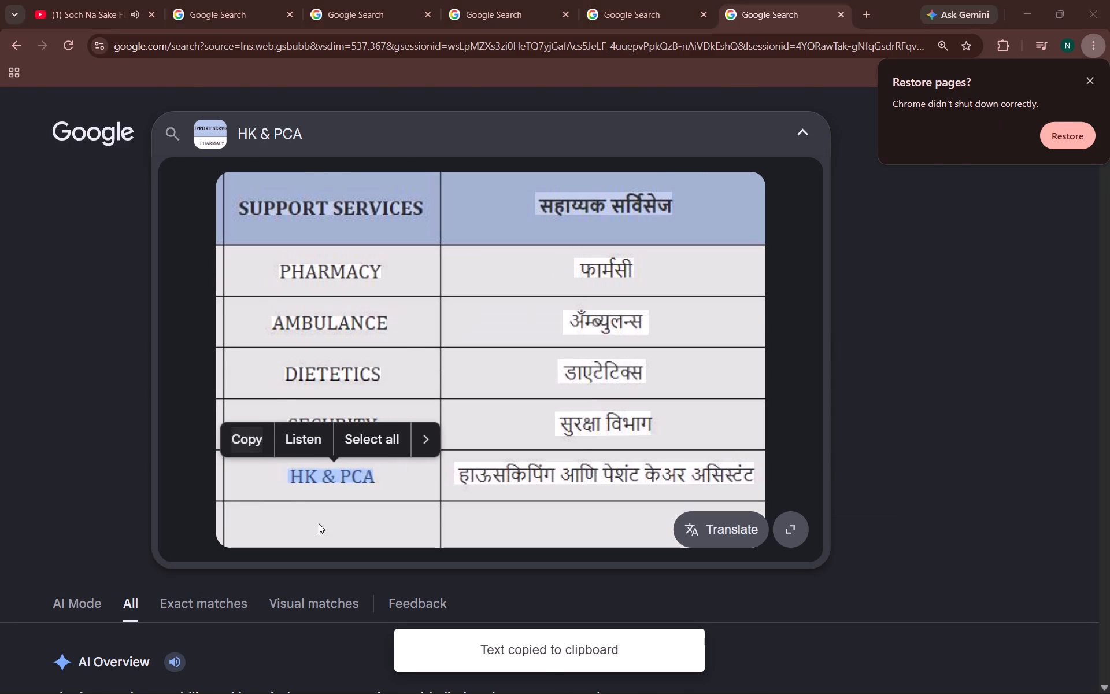
{"action": "left_click", "coordinate": [264, 500]}
{"action": "key", "text": "ctrl+a"}
{"action": "key", "text": "ctrl+v"}
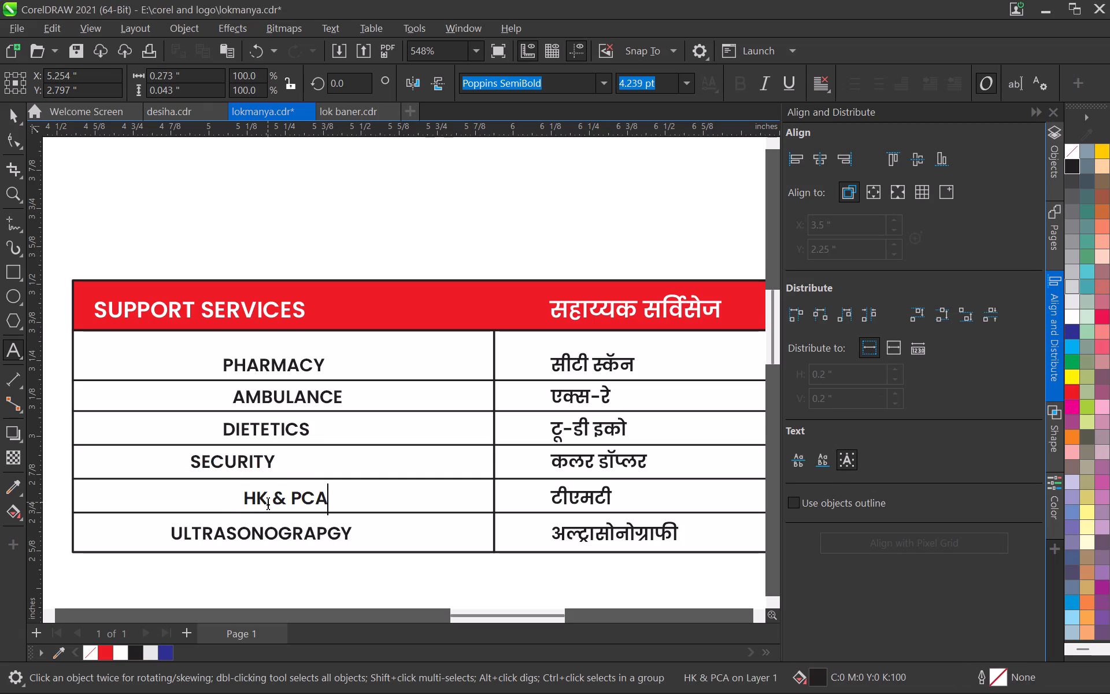
{"action": "left_click", "coordinate": [9, 123]}
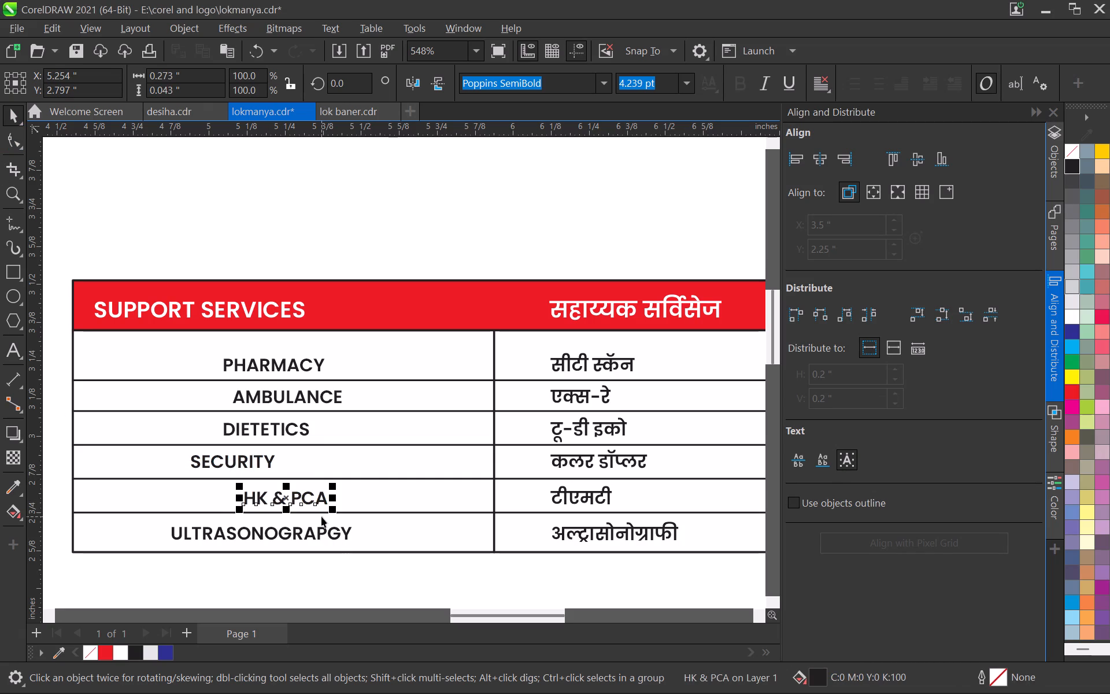
Delete the ULTRASONOGRAPGY label and its Marathi counterpart अल्ट्रासोनोग्राफी from the last row of the SUPPORT SERVICES table.
{"action": "left_click", "coordinate": [331, 532]}
{"action": "key", "text": "Delete"}
{"action": "left_click", "coordinate": [561, 541]}
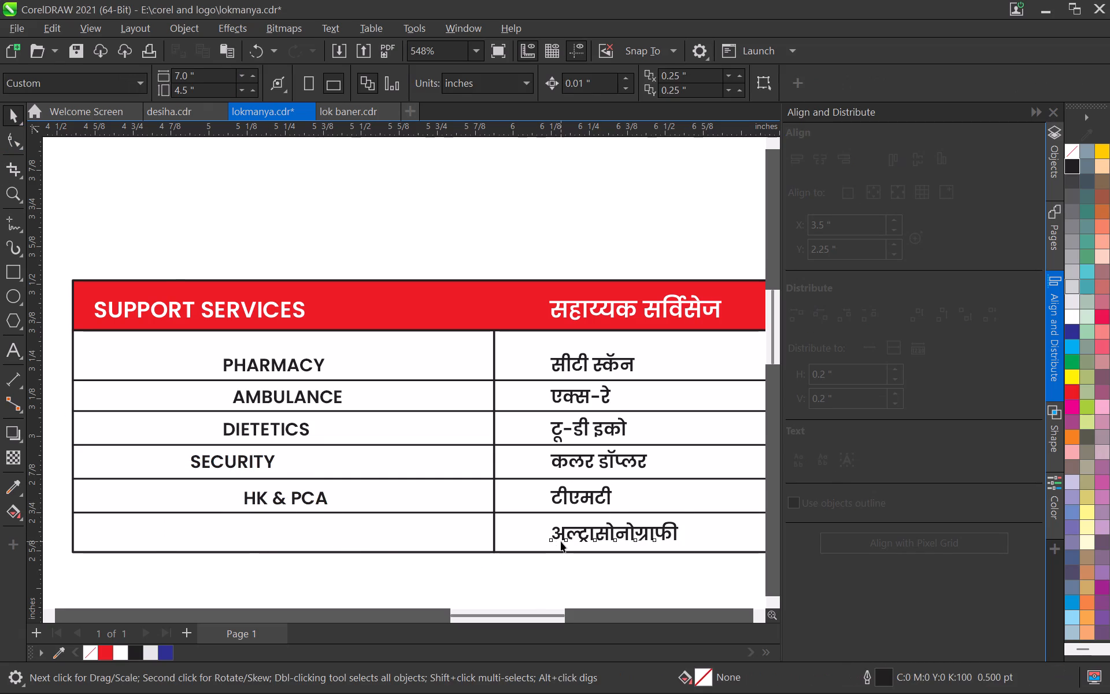
{"action": "key", "text": "Delete"}
Replace the सीटी स्कॅन label in the PHARMACY row with फार्मसी copied from Chrome.
{"action": "scroll", "coordinate": [520, 505], "scroll_direction": "down", "scroll_amount": 4}
{"action": "middle_click_drag", "start_coordinate": [511, 497], "coordinate": [408, 496]}
{"action": "scroll", "coordinate": [476, 504], "scroll_direction": "up", "scroll_amount": 3}
{"action": "key", "text": "alt+Tab"}
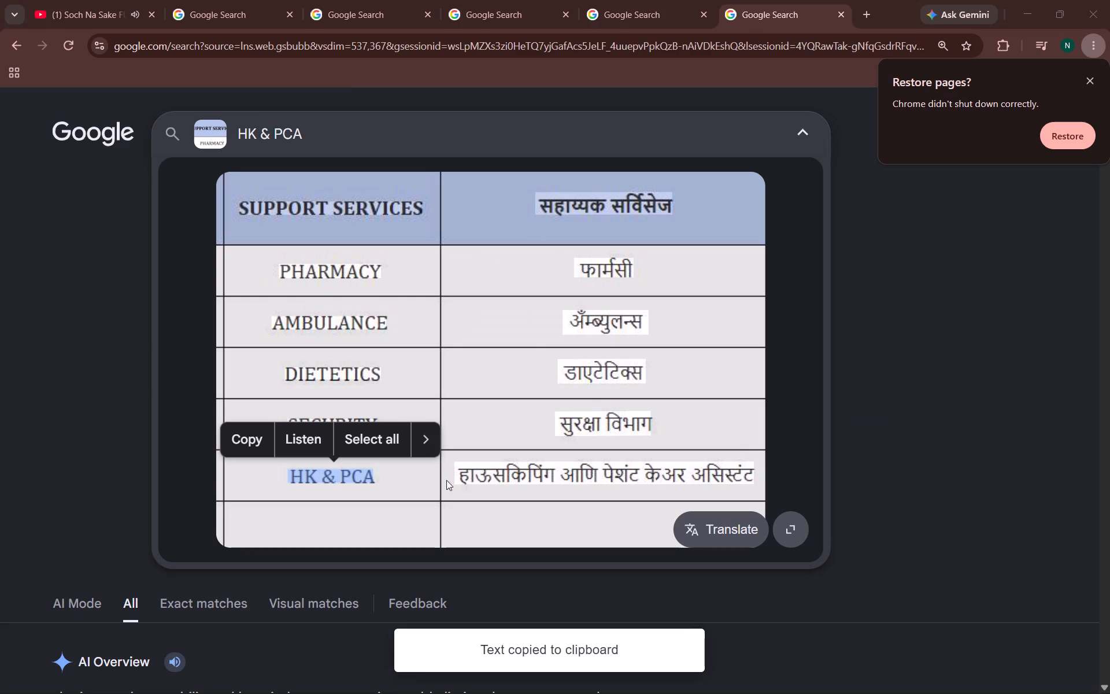
{"action": "left_click", "coordinate": [596, 268]}
{"action": "left_click", "coordinate": [532, 232]}
{"action": "key", "text": "alt+Tab"}
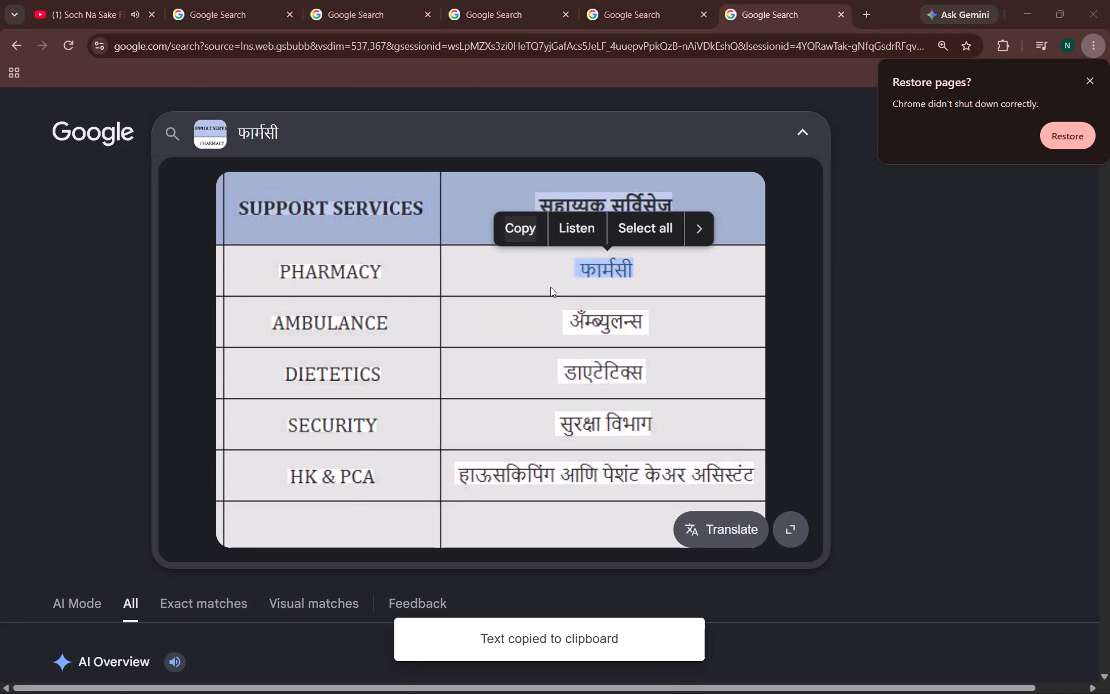
{"action": "double_click", "coordinate": [463, 375]}
{"action": "key", "text": "ctrl+a"}
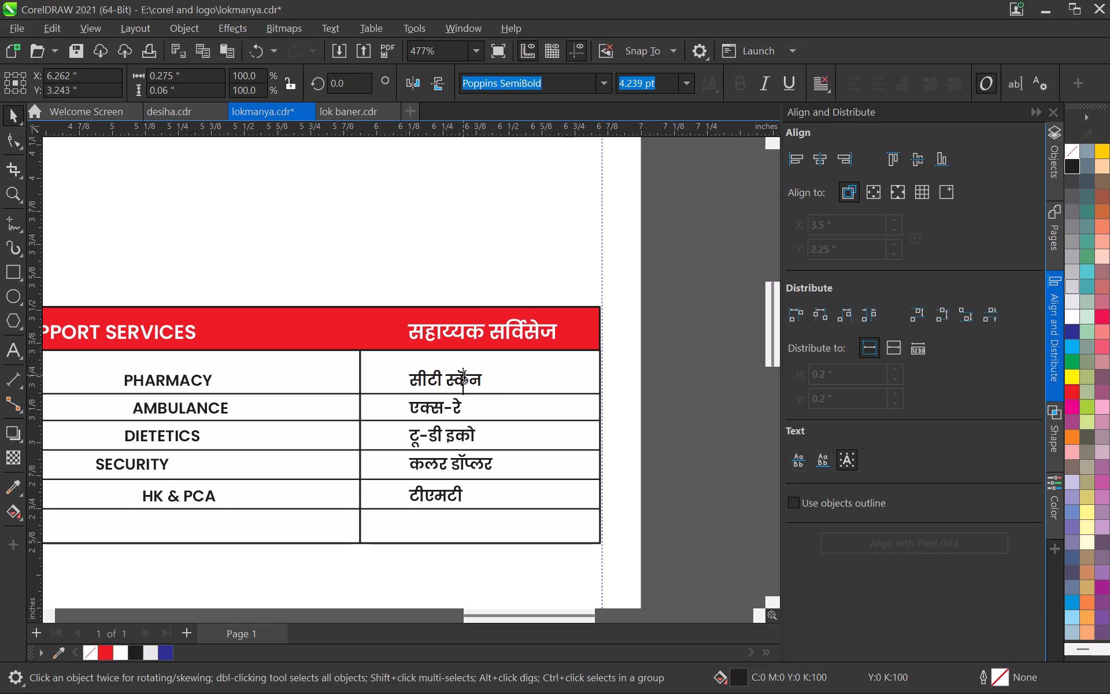
{"action": "key", "text": "ctrl+v"}
Replace the एक्स-रे label in the AMBULANCE row with ॲम्ब्युलन्स copied from Chrome.
{"action": "key", "text": "alt+Tab"}
{"action": "left_click", "coordinate": [573, 318]}
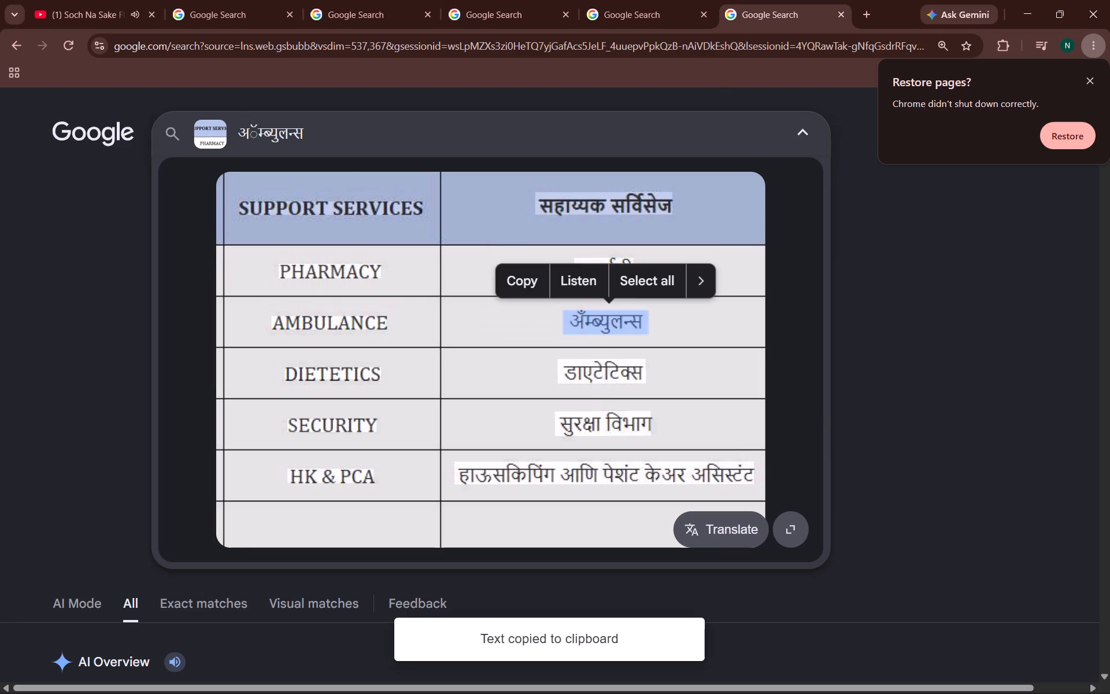
{"action": "left_click", "coordinate": [528, 280]}
{"action": "key", "text": "alt+Tab"}
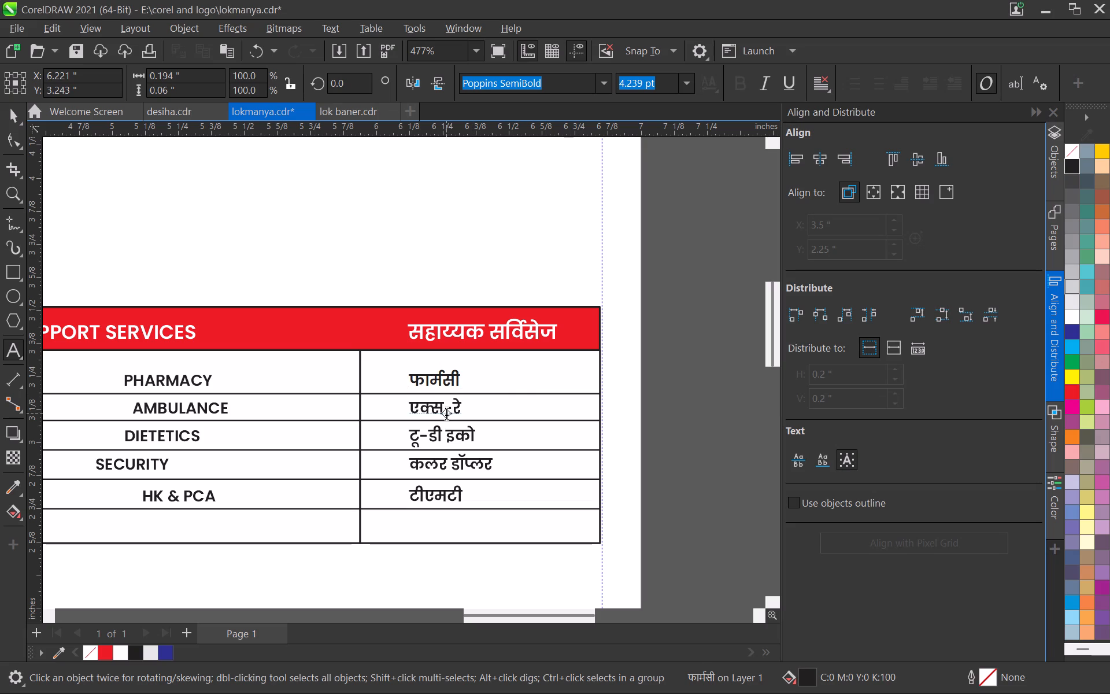
{"action": "left_click", "coordinate": [446, 412]}
{"action": "key", "text": "ctrl+a"}
{"action": "key", "text": "ctrl+v"}
Replace the टू-डी इको label in the DIETETICS row with डाएटेटिक्स copied from Chrome.
{"action": "key", "text": "alt+Tab"}
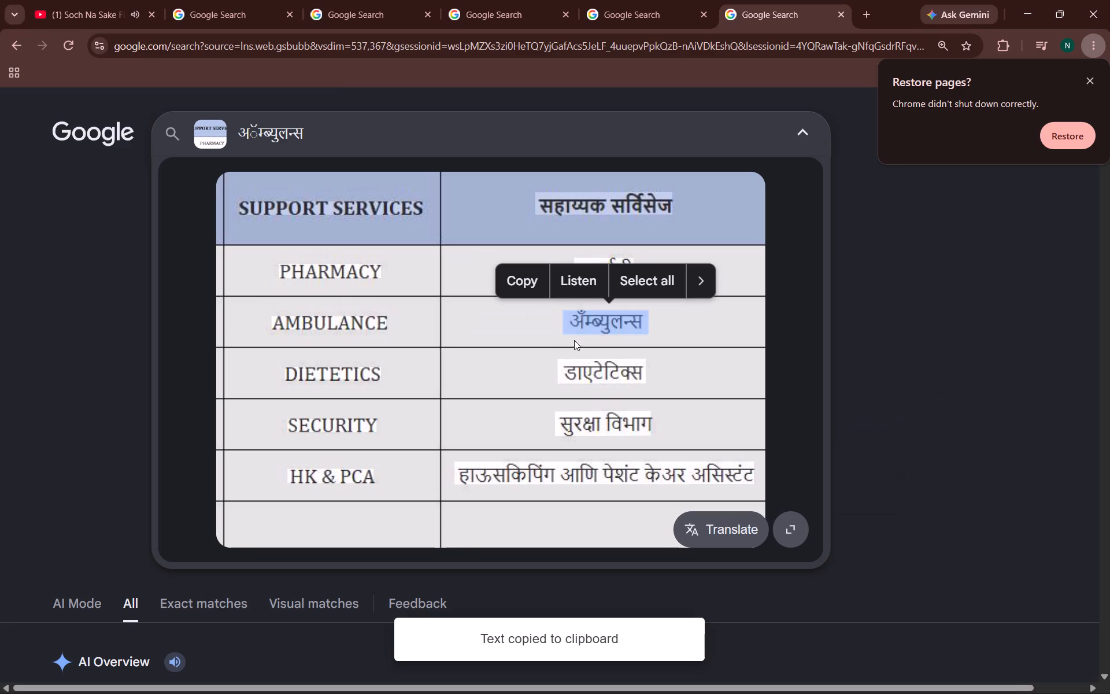
{"action": "left_click", "coordinate": [576, 371]}
{"action": "left_click", "coordinate": [523, 330]}
{"action": "key", "text": "alt+Tab"}
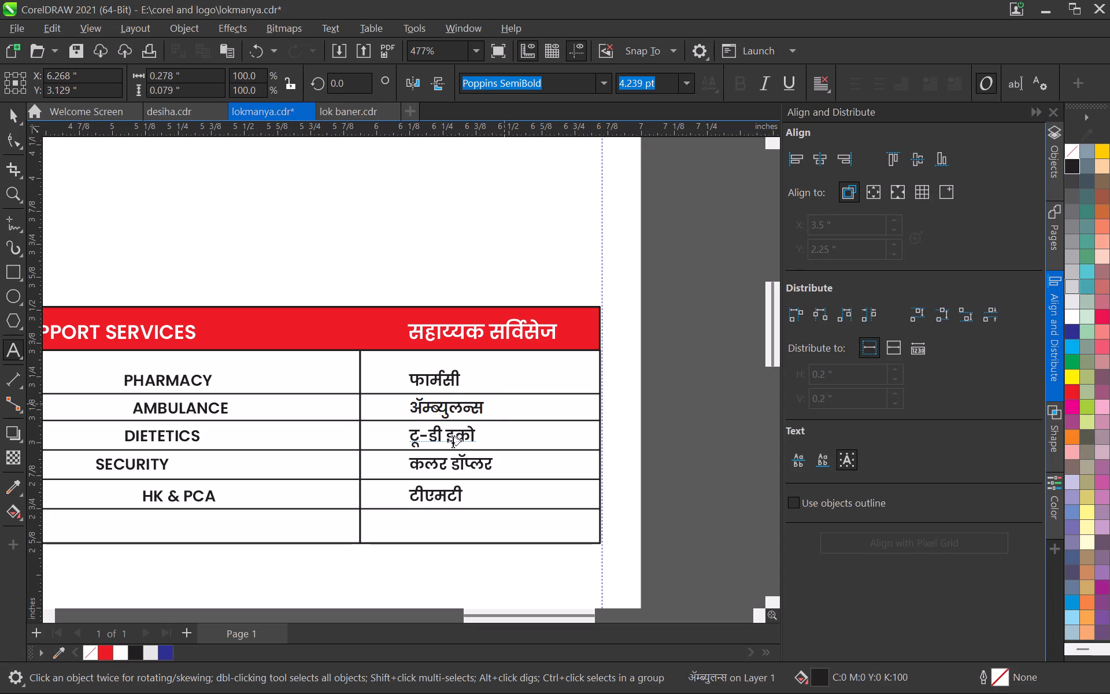
{"action": "left_click", "coordinate": [451, 436]}
{"action": "key", "text": "ctrl+a"}
{"action": "key", "text": "ctrl+v"}
Copy the full Marathi text सुरक्षा विभाग from the SECURITY row of the reference image in Chrome.
{"action": "key", "text": "alt+Tab"}
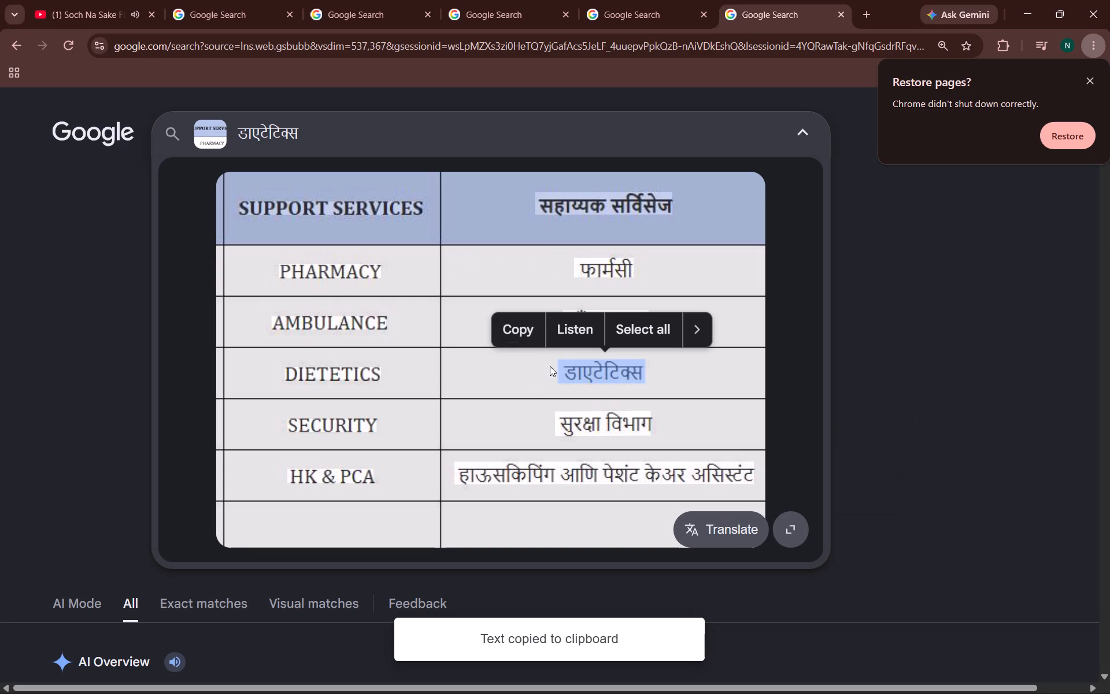
{"action": "left_click", "coordinate": [573, 425]}
{"action": "double_click", "coordinate": [573, 425]}
{"action": "left_click", "coordinate": [573, 425]}
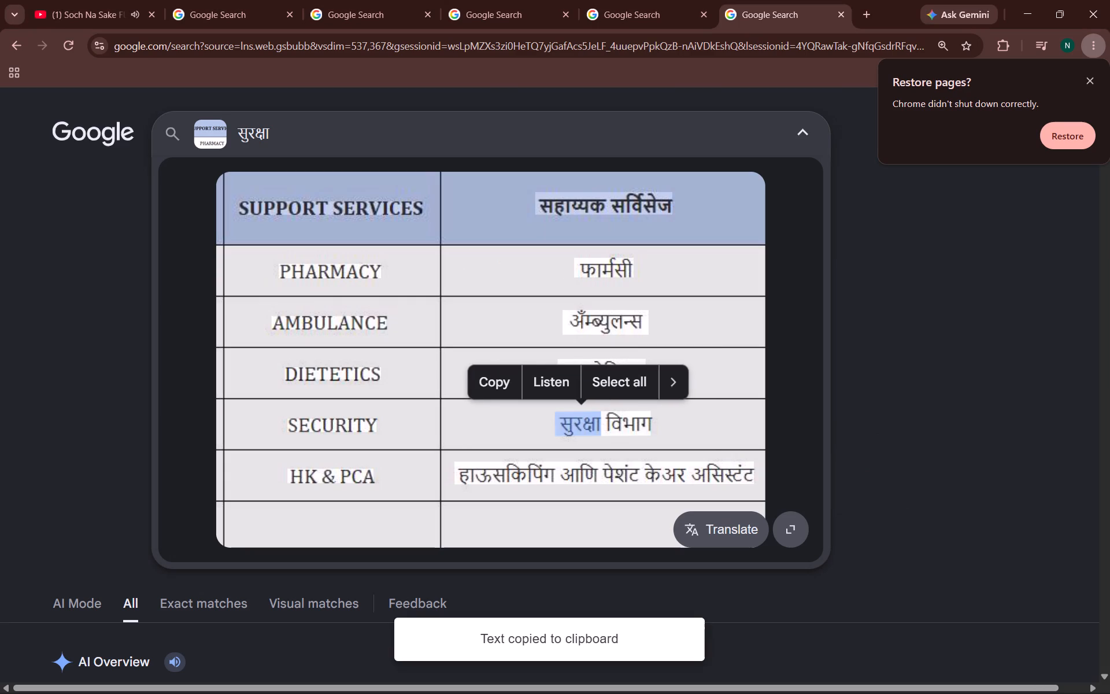
{"action": "left_click", "coordinate": [573, 425]}
{"action": "double_click", "coordinate": [620, 426]}
{"action": "left_click", "coordinate": [520, 383]}
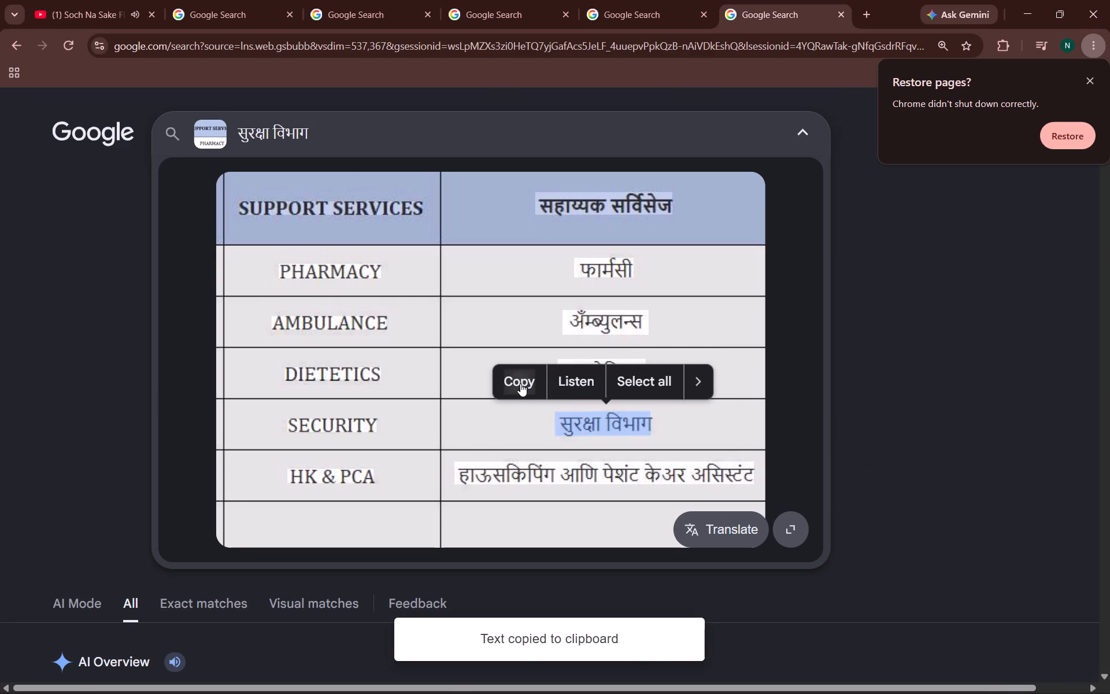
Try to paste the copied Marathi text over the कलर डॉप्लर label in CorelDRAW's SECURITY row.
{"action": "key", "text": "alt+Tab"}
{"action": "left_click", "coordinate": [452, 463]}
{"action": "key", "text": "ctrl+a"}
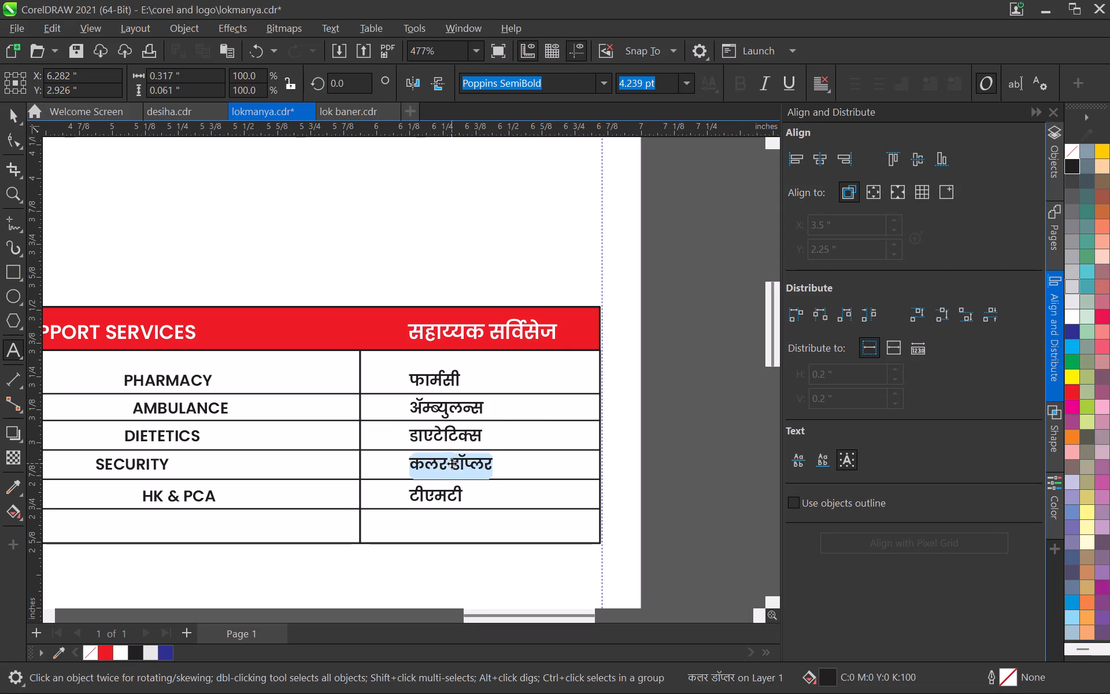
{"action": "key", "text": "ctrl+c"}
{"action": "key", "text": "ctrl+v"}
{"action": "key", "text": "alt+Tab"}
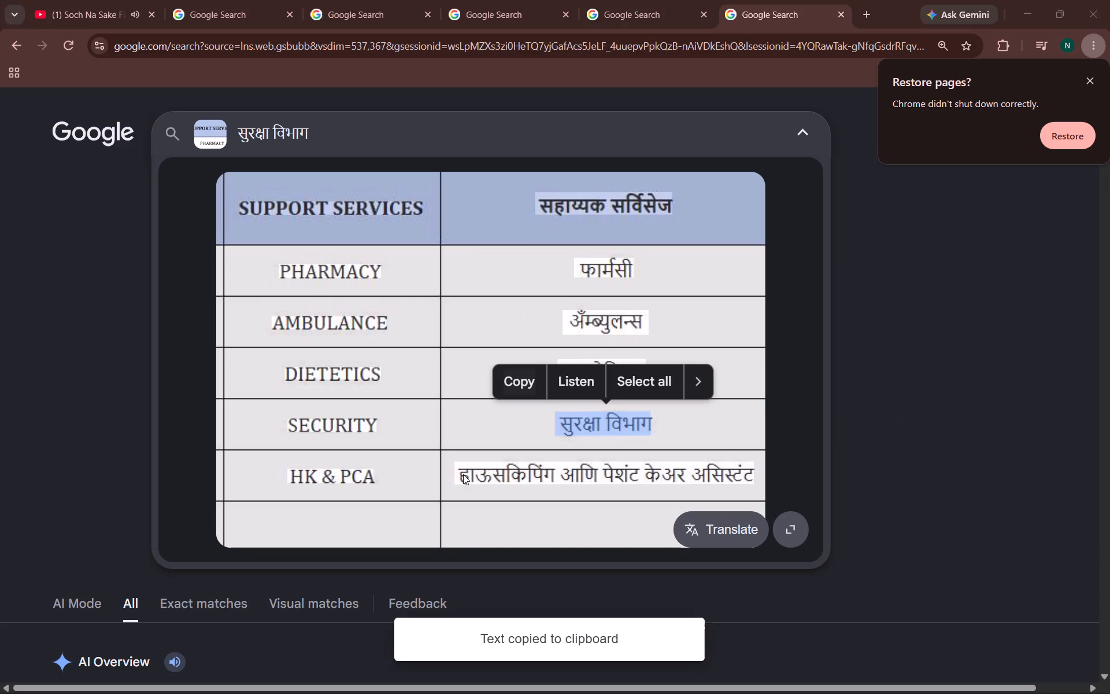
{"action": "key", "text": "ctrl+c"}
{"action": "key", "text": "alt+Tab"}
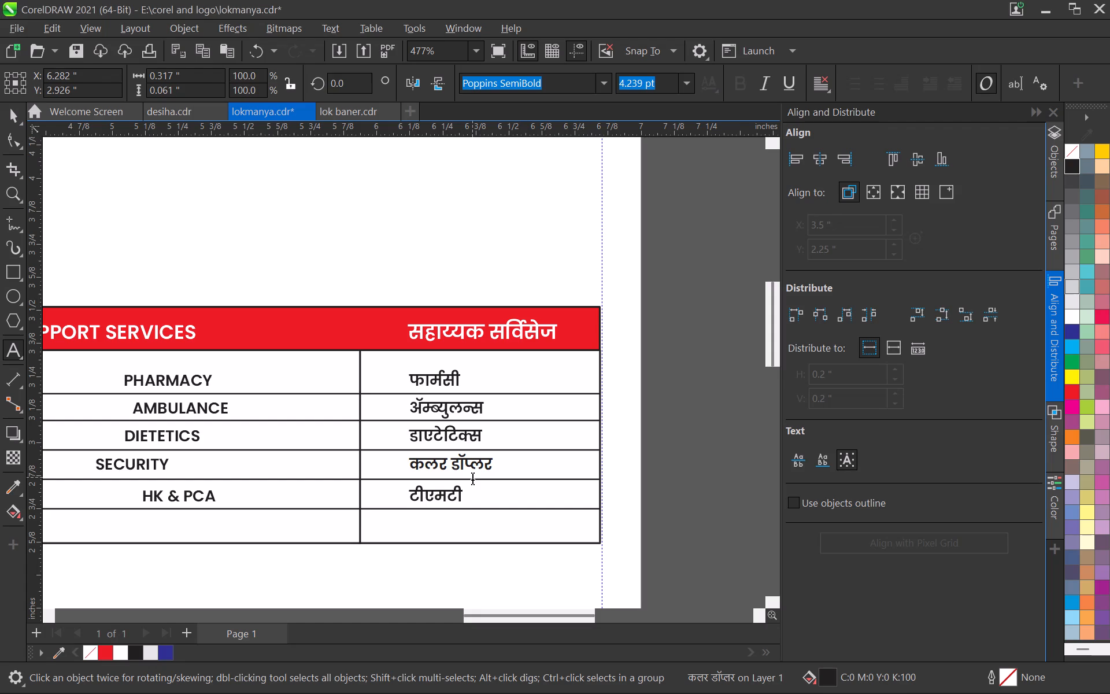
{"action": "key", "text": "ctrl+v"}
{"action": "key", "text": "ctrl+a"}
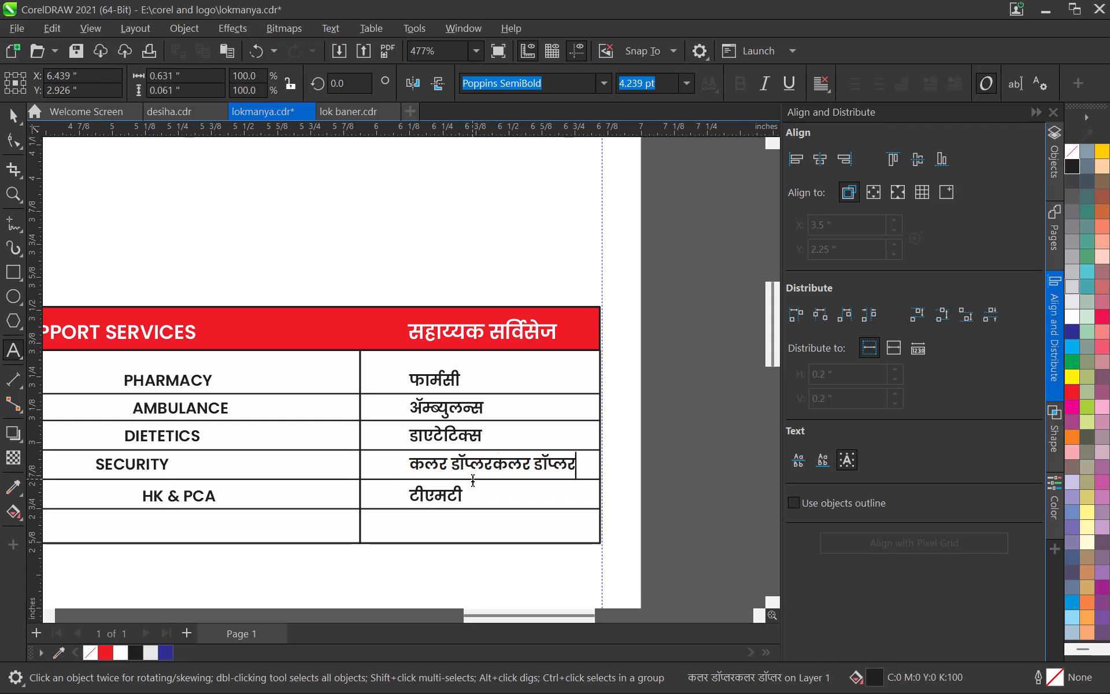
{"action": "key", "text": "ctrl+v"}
Copy सुरक्षा विभाग again from Chrome and replace the कलर डॉप्लर label in the SECURITY row with it.
{"action": "key", "text": "alt+Tab"}
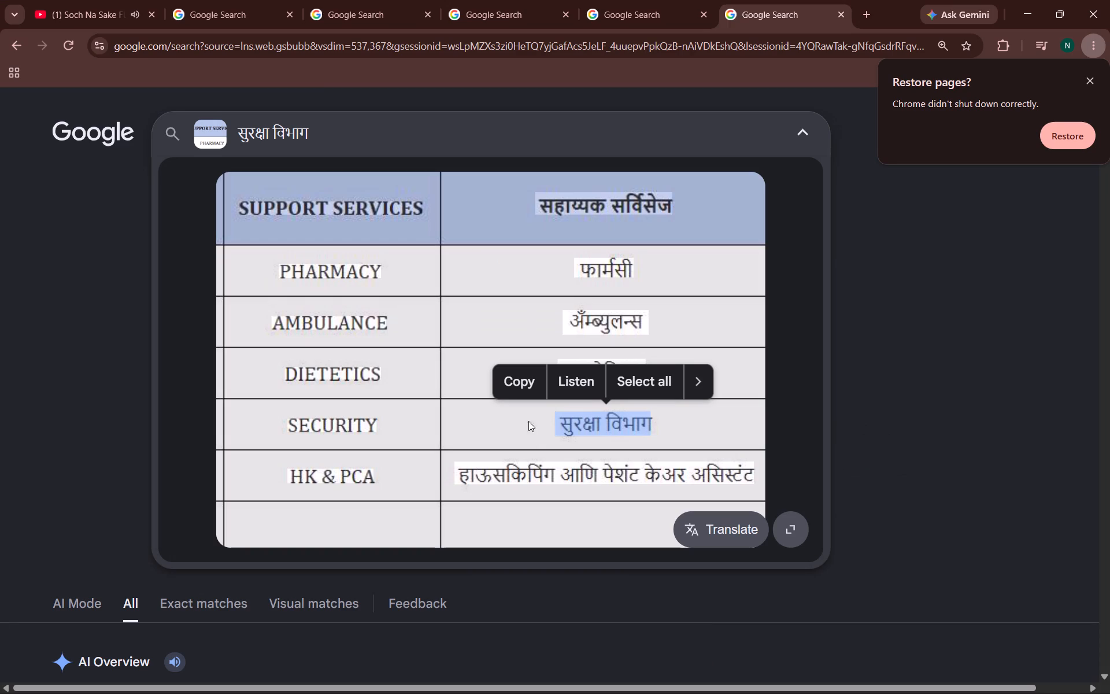
{"action": "left_click", "coordinate": [514, 379]}
{"action": "key", "text": "alt+Tab"}
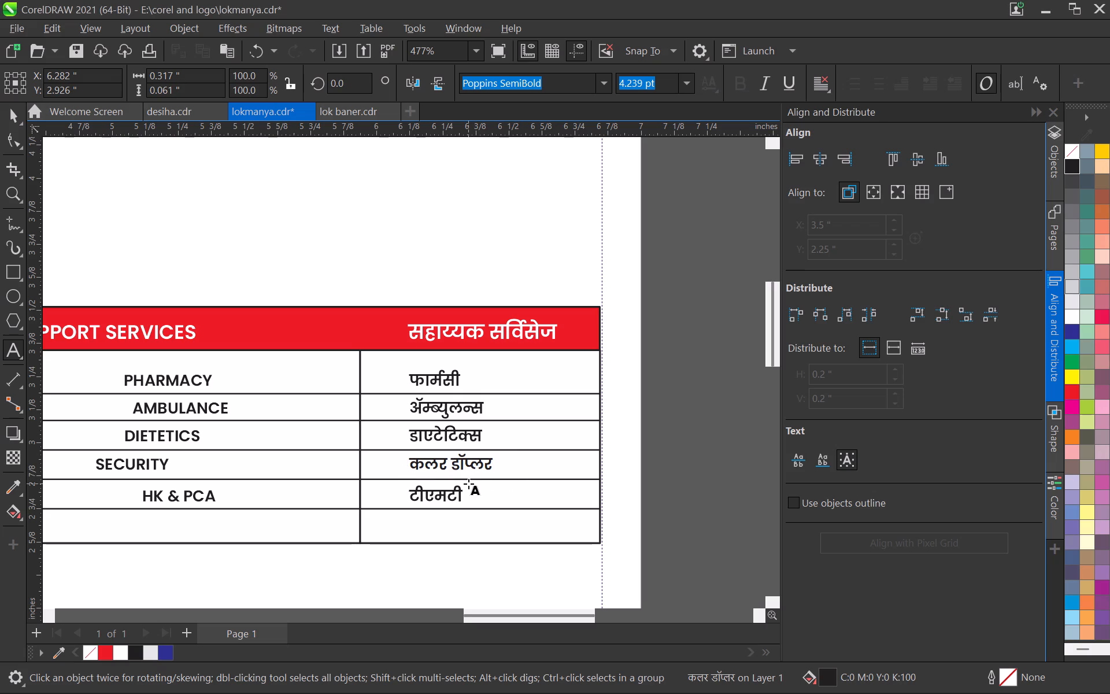
{"action": "key", "text": "ctrl+a"}
{"action": "key", "text": "ctrl+v"}
Replace the टीएमटी label in the HK & PCA row with हाऊसकिपिंग आणि पेशंट केअर असिस्टंट copied from Chrome.
{"action": "key", "text": "alt+Tab"}
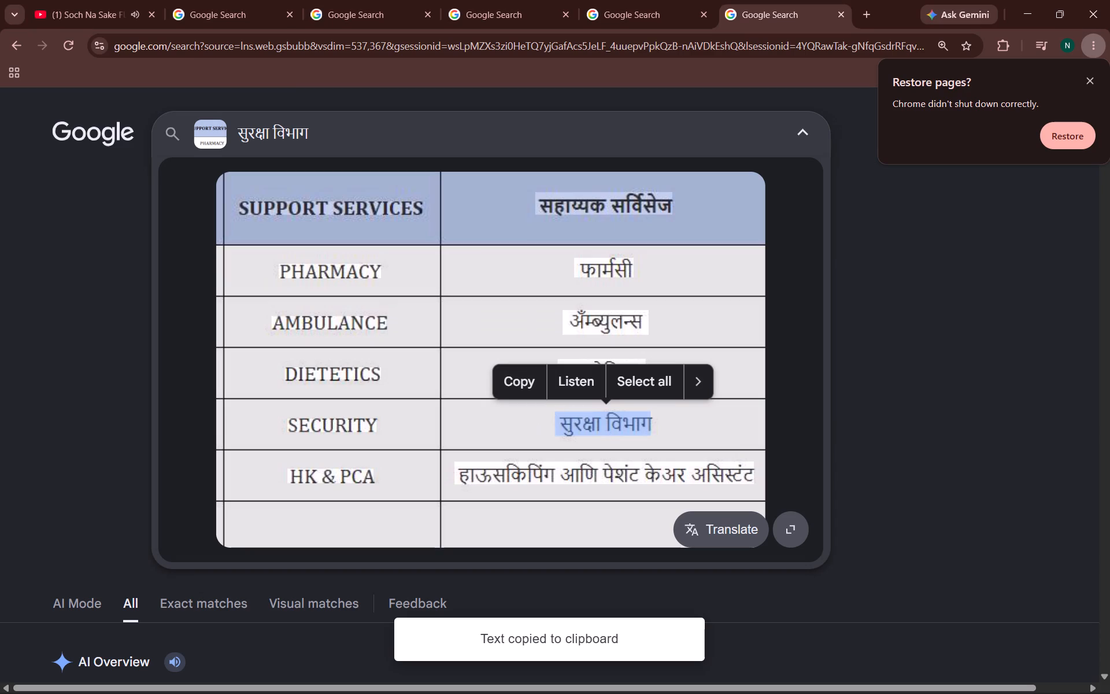
{"action": "double_click", "coordinate": [532, 482]}
{"action": "left_click", "coordinate": [524, 438]}
{"action": "key", "text": "alt+Tab"}
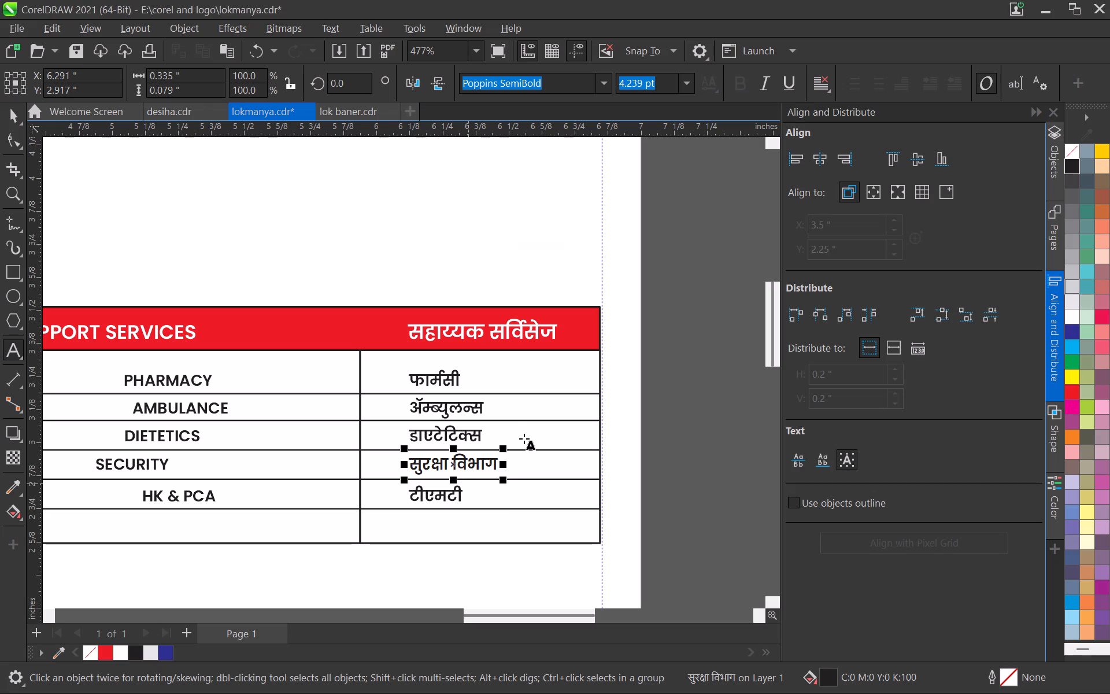
{"action": "left_click", "coordinate": [438, 495]}
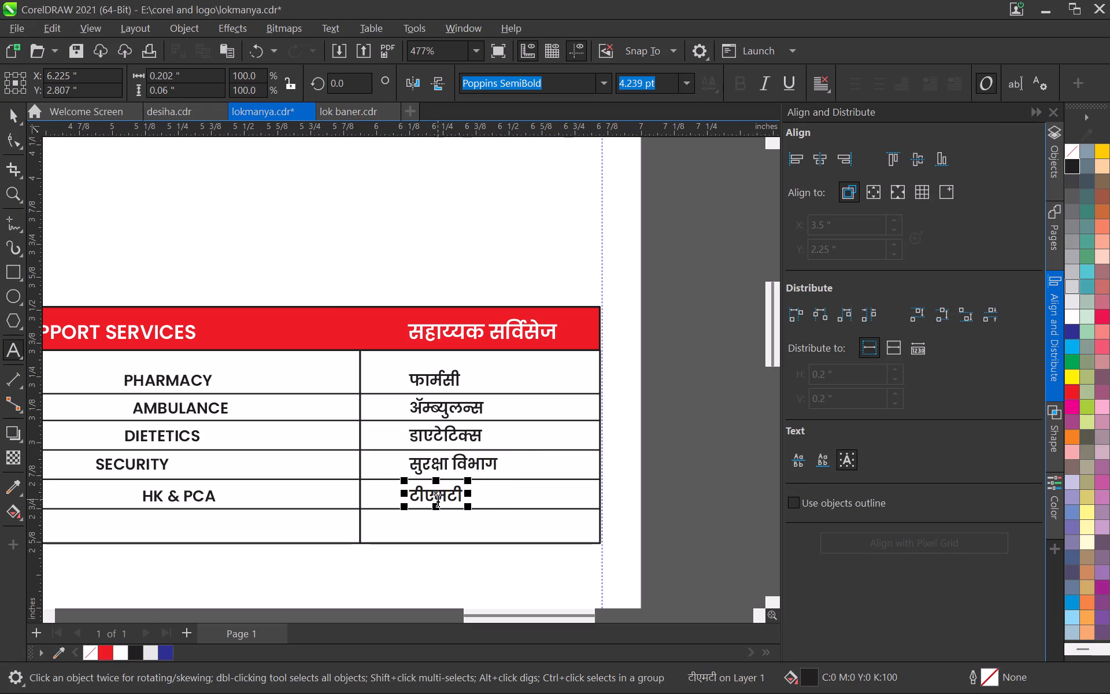
{"action": "key", "text": "ctrl+a"}
{"action": "key", "text": "ctrl+v"}
Break the HK & PCA row's Marathi label into two lines after पेशंट.
{"action": "left_click", "coordinate": [579, 500]}
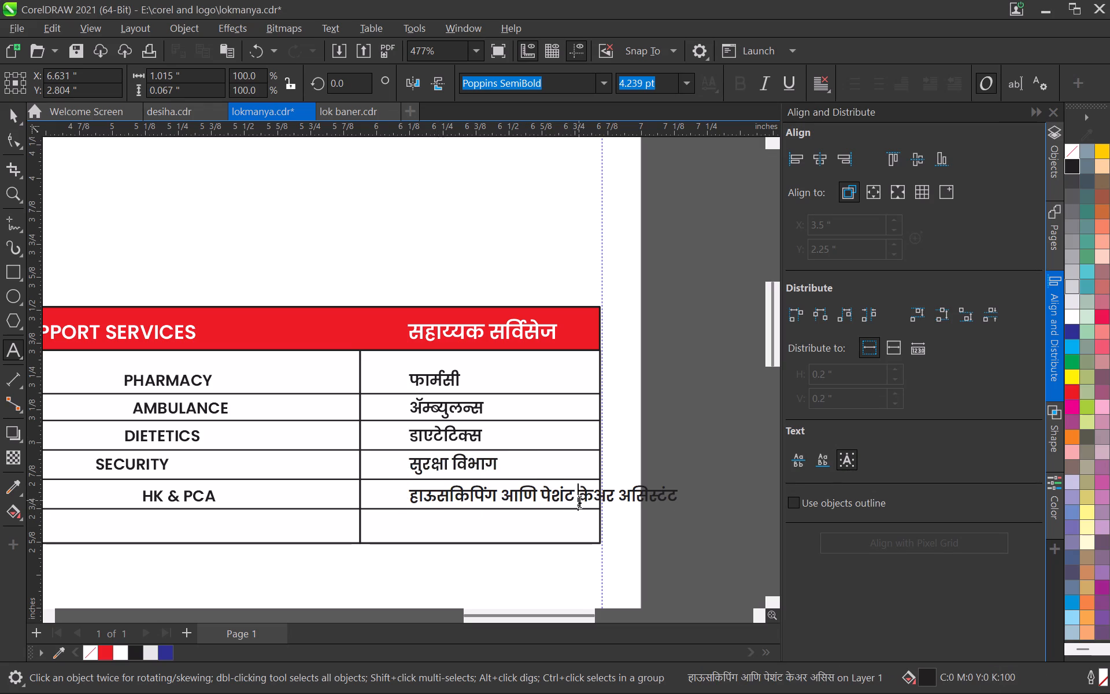
{"action": "key", "text": "Return"}
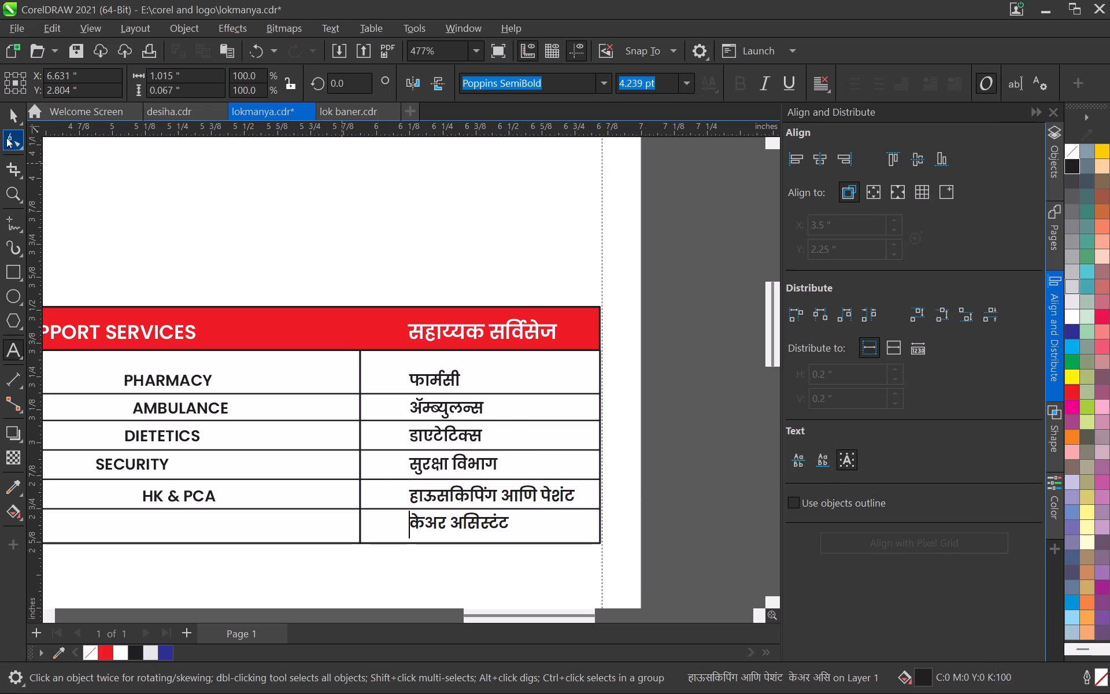
{"action": "left_click", "coordinate": [8, 120]}
Delete the divider line below the HK & PCA row, merging it with the empty last row.
{"action": "middle_click_drag", "start_coordinate": [351, 370], "coordinate": [369, 302]}
{"action": "scroll", "coordinate": [395, 407], "scroll_direction": "up", "scroll_amount": 3}
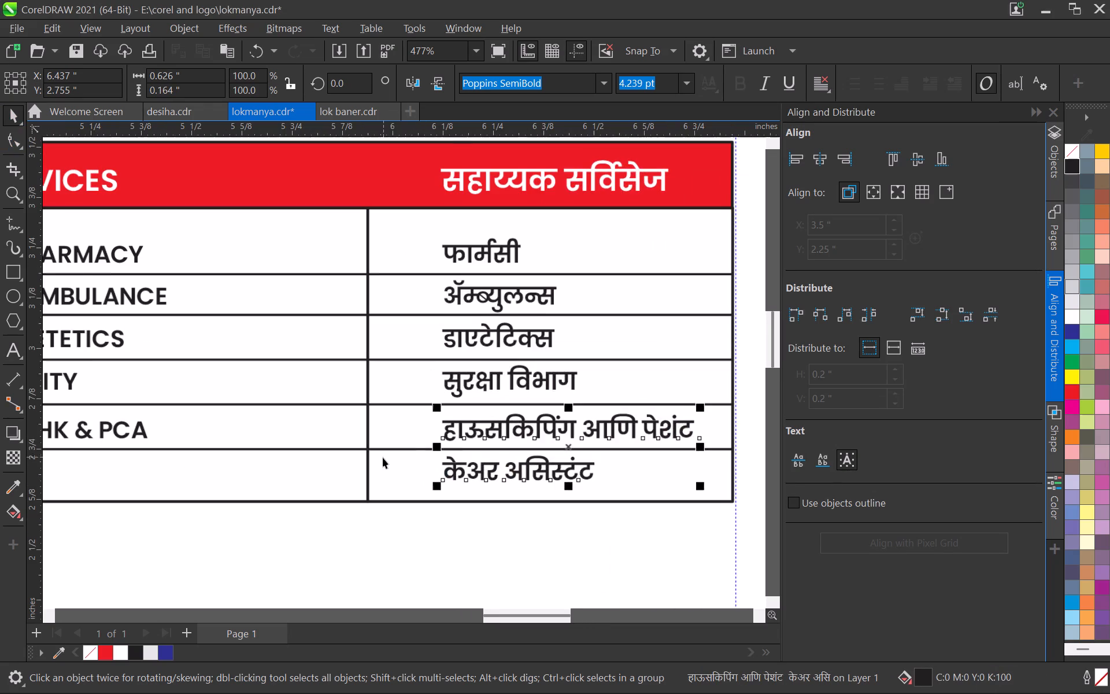
{"action": "left_click", "coordinate": [380, 449]}
{"action": "key", "text": "Delete"}
Align the five English labels from PHARMACY to HK & PCA on a common vertical centre line.
{"action": "scroll", "coordinate": [383, 448], "scroll_direction": "down", "scroll_amount": 3}
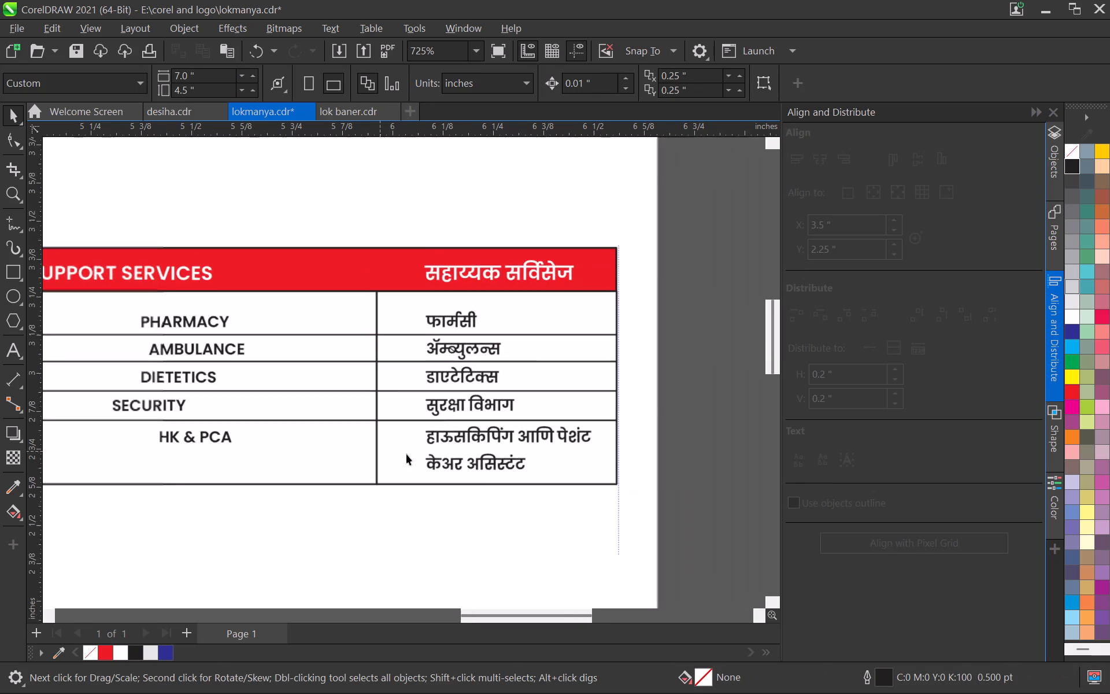
{"action": "scroll", "coordinate": [310, 470], "scroll_direction": "down", "scroll_amount": 2}
{"action": "left_click", "coordinate": [223, 446]}
{"action": "left_click", "coordinate": [186, 420], "text": "shift"}
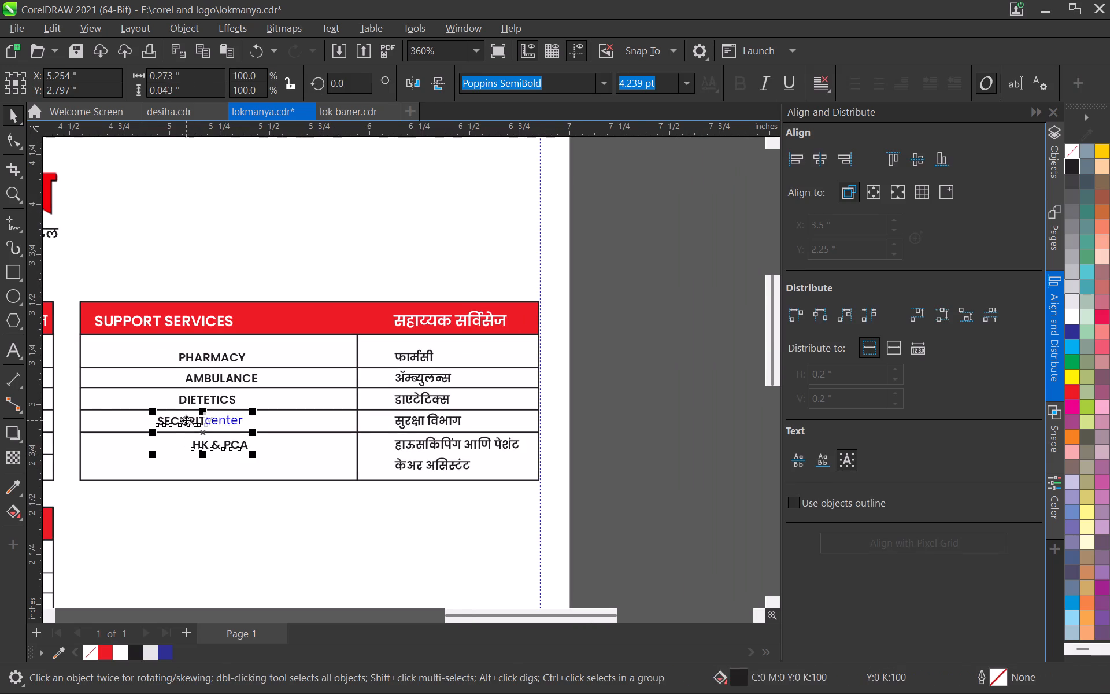
{"action": "left_click", "coordinate": [211, 396], "text": "shift"}
{"action": "left_click", "coordinate": [226, 376], "text": "shift"}
{"action": "left_click", "coordinate": [219, 362], "text": "shift"}
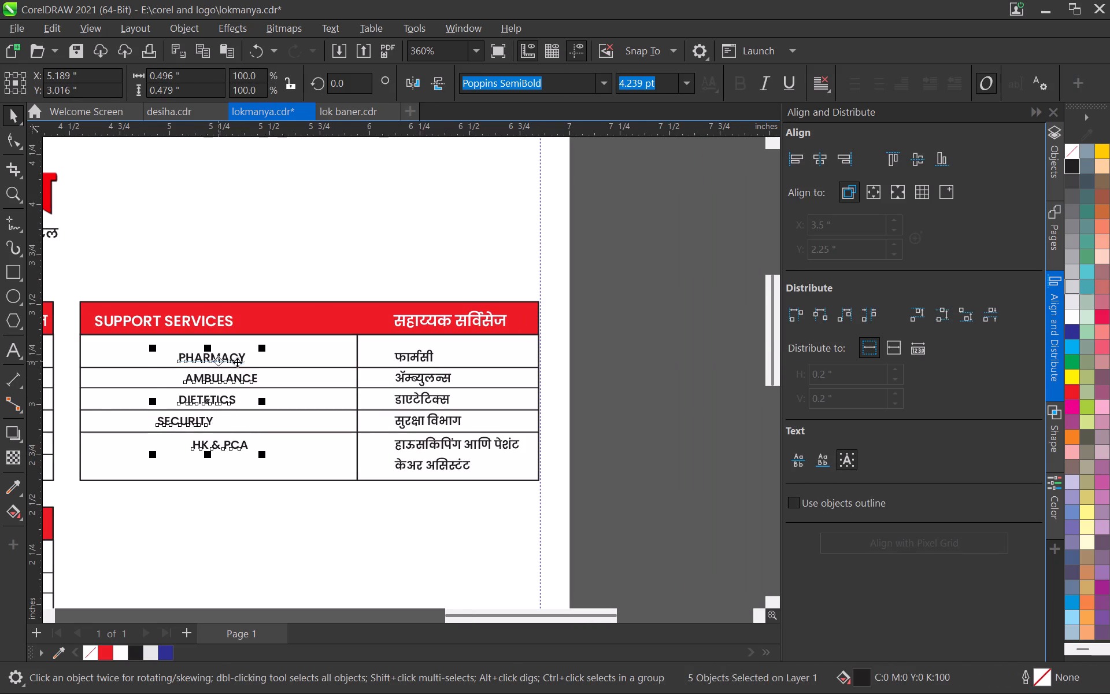
{"action": "left_click", "coordinate": [824, 157]}
Nudge the five centred English labels left as a set to about X 5.154 in within their column.
{"action": "middle_click_drag", "start_coordinate": [413, 350], "coordinate": [549, 320]}
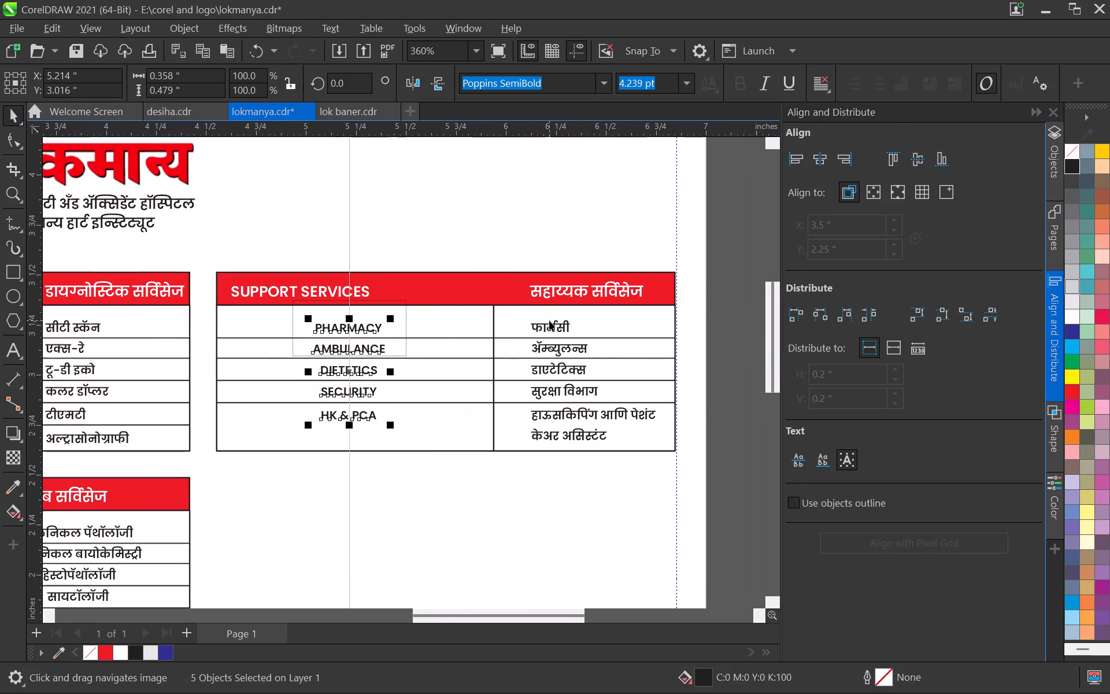
{"action": "key", "text": "Left"}
{"action": "key", "text": "Left"}
{"action": "key", "text": "Left"}
{"action": "key", "text": "Left"}
{"action": "key", "text": "Left"}
{"action": "key", "text": "Left"}
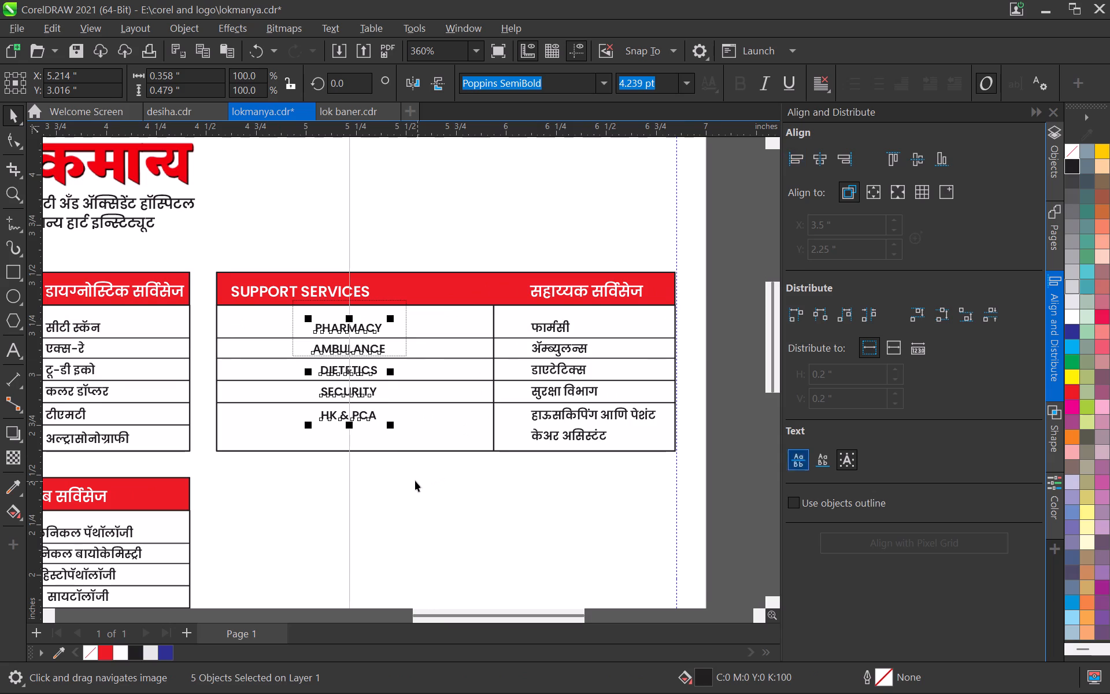
{"action": "left_click", "coordinate": [387, 482]}
{"action": "left_click_drag", "start_coordinate": [427, 489], "coordinate": [295, 315]}
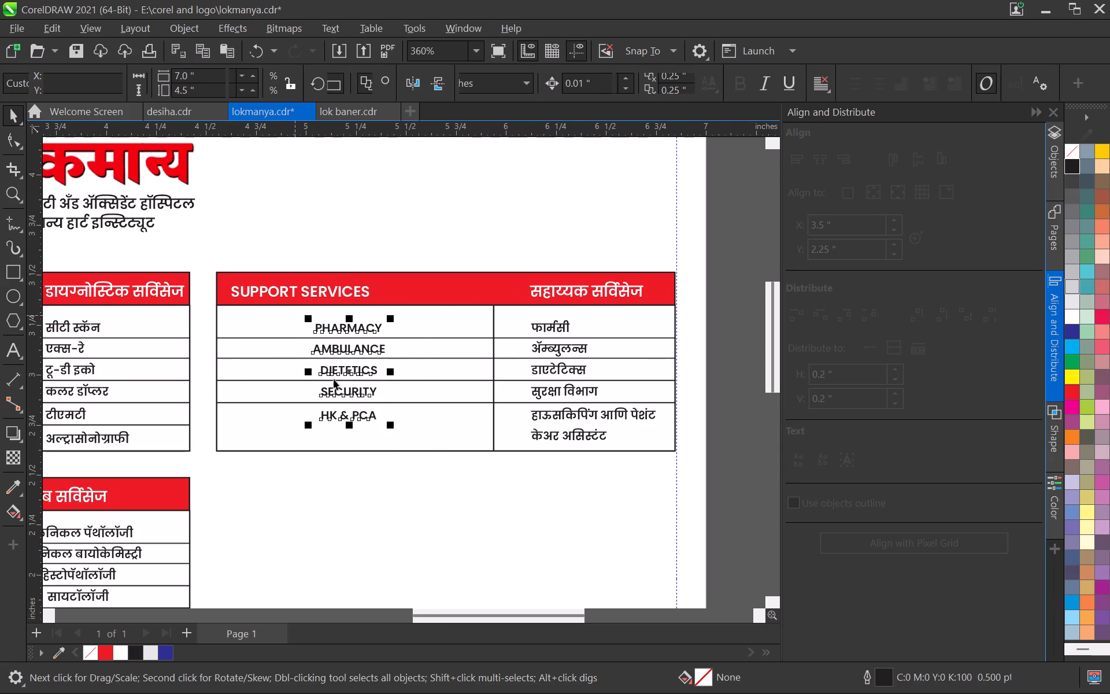
{"action": "key", "text": "Left"}
{"action": "key", "text": "Left"}
{"action": "key", "text": "Left"}
{"action": "key", "text": "Left"}
{"action": "key", "text": "Left"}
{"action": "key", "text": "Left"}
{"action": "key", "text": "Left"}
{"action": "key", "text": "Left"}
{"action": "key", "text": "Left"}
{"action": "key", "text": "Left"}
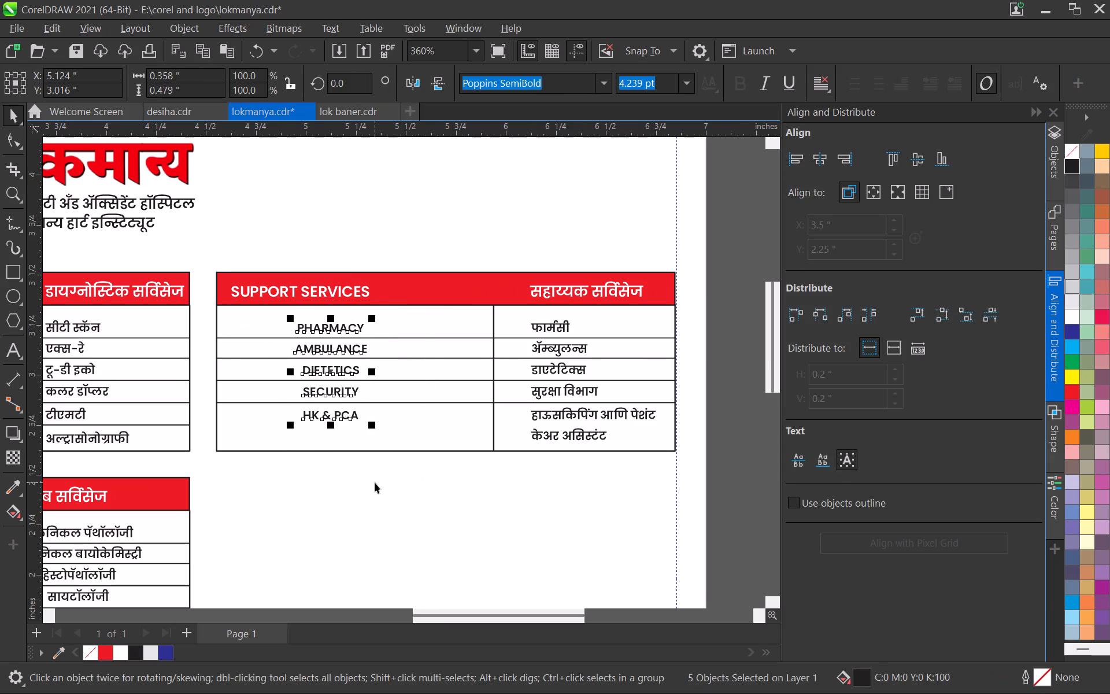
{"action": "key", "text": "Right"}
{"action": "key", "text": "Right"}
{"action": "key", "text": "Right"}
{"action": "left_click", "coordinate": [363, 470]}
Nudge the HK & PCA label down about 0.04 in toward the vertical middle of its taller row.
{"action": "left_click", "coordinate": [346, 414]}
{"action": "key", "text": "Down"}
{"action": "key", "text": "Down"}
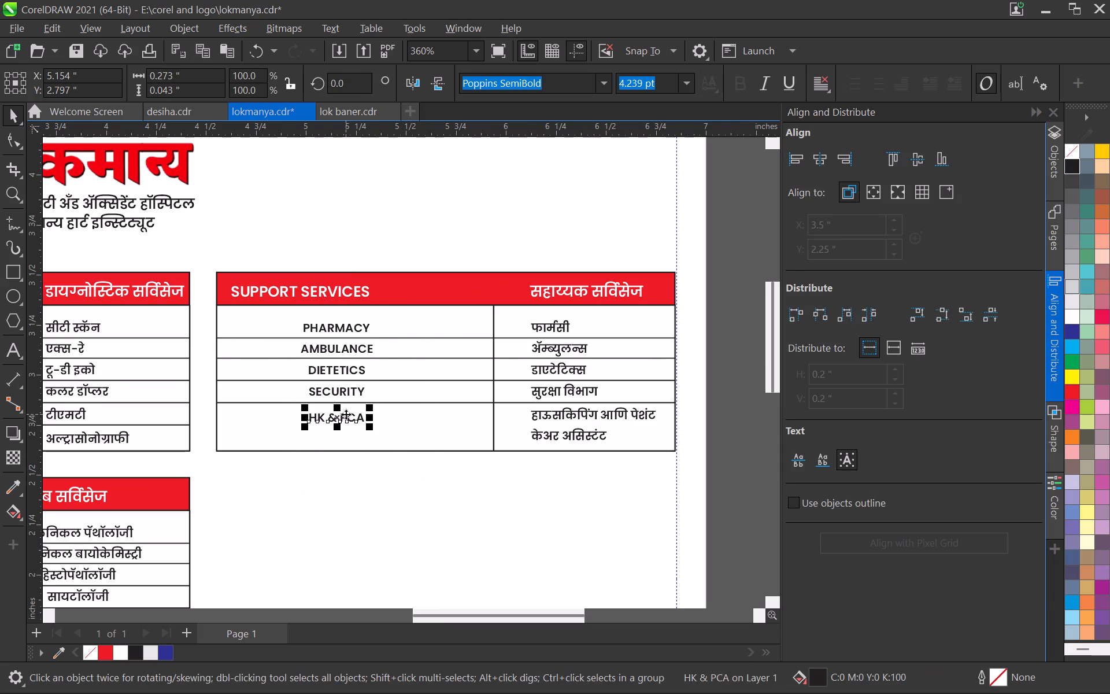
{"action": "key", "text": "Down"}
{"action": "key", "text": "Down"}
{"action": "left_click", "coordinate": [371, 478]}
Nudge the SUPPORT SERVICES heading right about 0.16 in within the red header, toward the centre of the English column.
{"action": "left_click", "coordinate": [330, 288]}
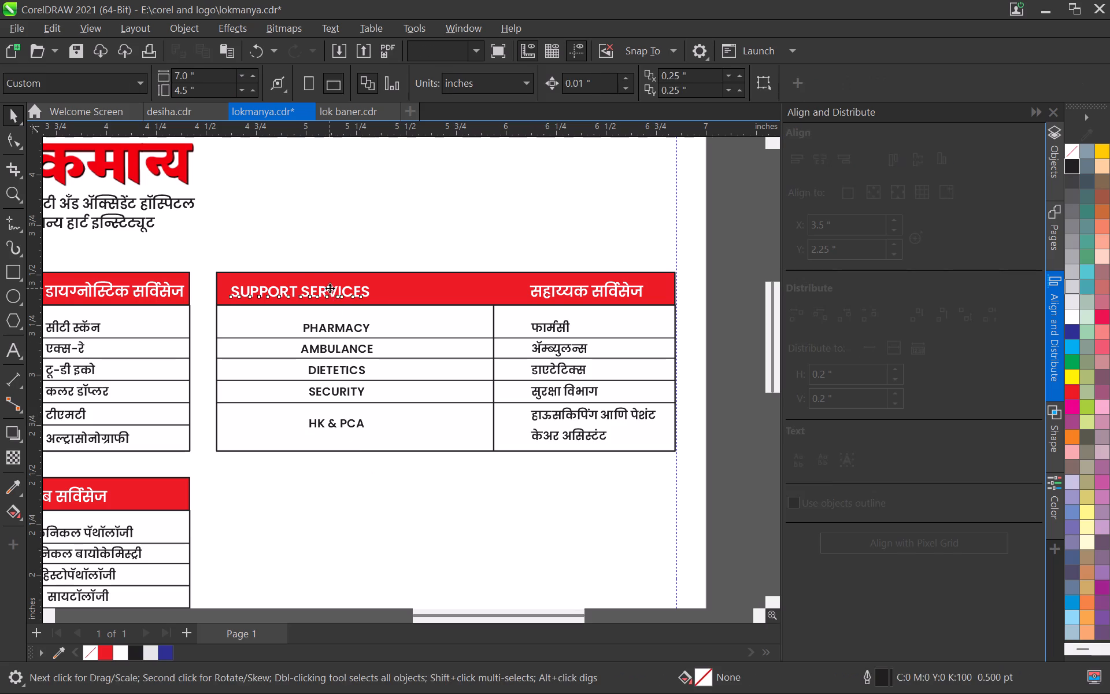
{"action": "key", "text": "Right"}
{"action": "key", "text": "Right"}
{"action": "key", "text": "Right"}
{"action": "key", "text": "Right"}
{"action": "key", "text": "Right"}
{"action": "key", "text": "Right"}
{"action": "key", "text": "Right"}
{"action": "key", "text": "Right"}
{"action": "key", "text": "Right"}
{"action": "key", "text": "Right"}
{"action": "key", "text": "Right"}
{"action": "key", "text": "Right"}
{"action": "key", "text": "Right"}
{"action": "key", "text": "Right"}
{"action": "key", "text": "Right"}
{"action": "key", "text": "Right"}
{"action": "key", "text": "Right"}
{"action": "key", "text": "Right"}
{"action": "key", "text": "Right"}
{"action": "key", "text": "Right"}
Nudge the Marathi heading सहाय्यक सर्विसेज left to about X 6.382 in within the red header.
{"action": "middle_click_drag", "start_coordinate": [494, 339], "coordinate": [369, 339]}
{"action": "left_click", "coordinate": [449, 293]}
{"action": "key", "text": "Left"}
{"action": "key", "text": "Left"}
{"action": "key", "text": "Left"}
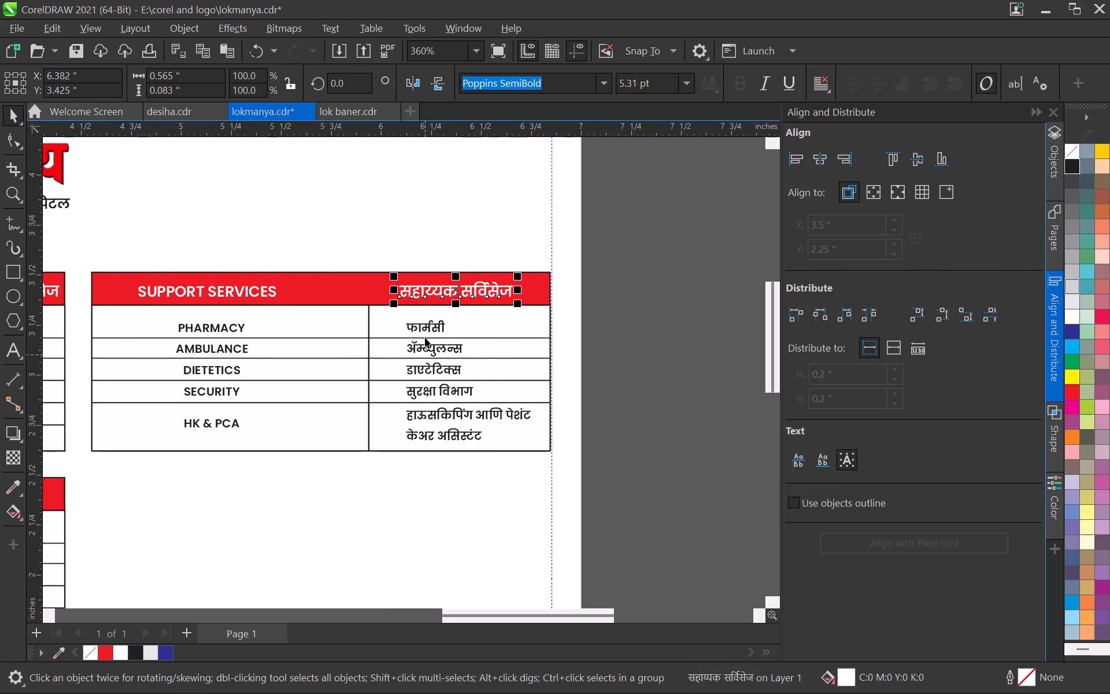
{"action": "scroll", "coordinate": [429, 334], "scroll_direction": "down", "scroll_amount": 5}
{"action": "left_click", "coordinate": [422, 460]}
Save the lokmanya.cdr document with the reworked SUPPORT SERVICES table.
{"action": "scroll", "coordinate": [412, 418], "scroll_direction": "down", "scroll_amount": 3}
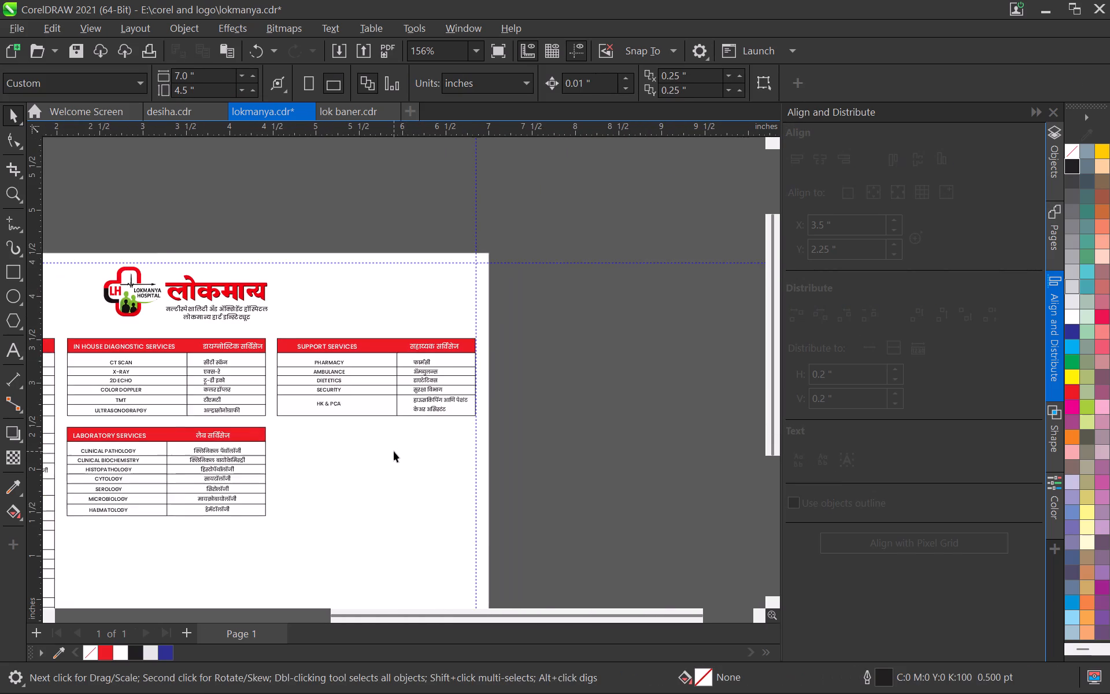
{"action": "middle_click_drag", "start_coordinate": [394, 451], "coordinate": [452, 433]}
{"action": "left_click", "coordinate": [437, 446]}
{"action": "key", "text": "ctrl+s"}
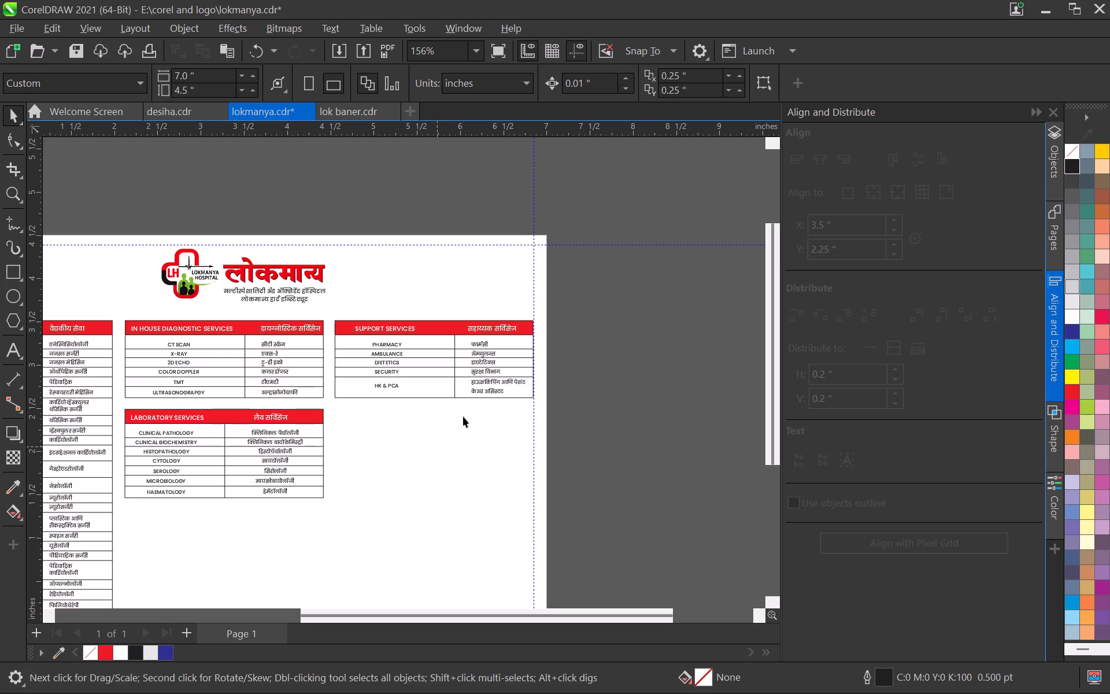
Tighten the line spacing of the two-line Marathi text हाऊसकिपिंग आणि पेशंट केअर असिस्टंट in the HK & PCA row.
{"action": "scroll", "coordinate": [468, 406], "scroll_direction": "up", "scroll_amount": 6}
{"action": "left_click", "coordinate": [480, 381]}
{"action": "left_click", "coordinate": [20, 150]}
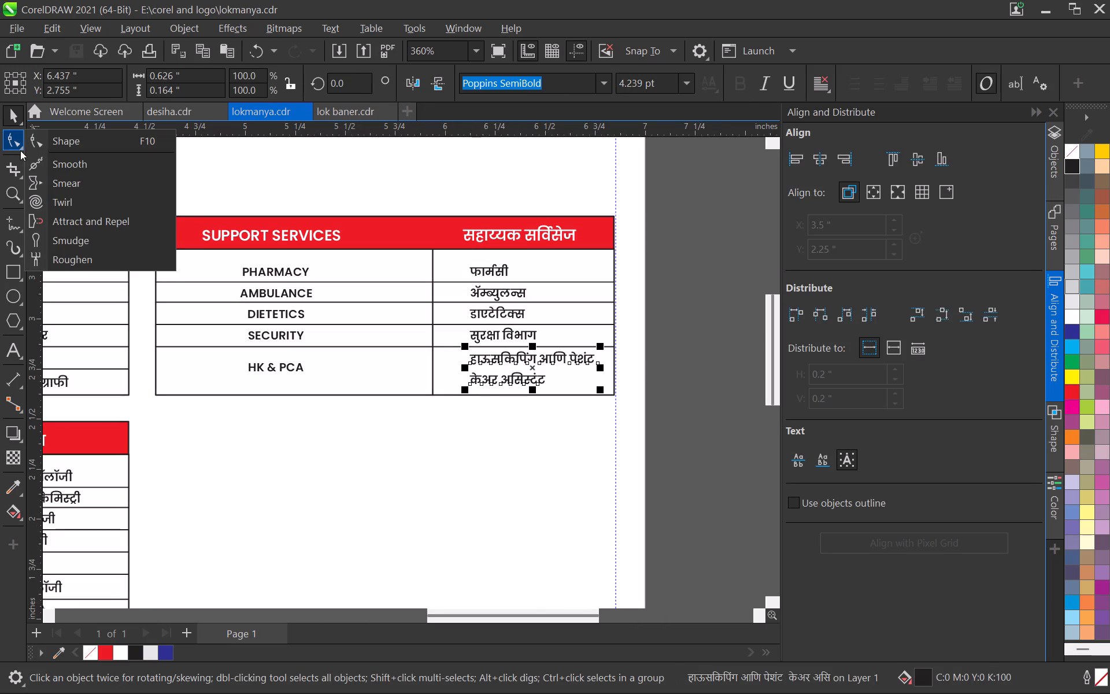
{"action": "left_click", "coordinate": [12, 138]}
{"action": "scroll", "coordinate": [365, 361], "scroll_direction": "up", "scroll_amount": 3}
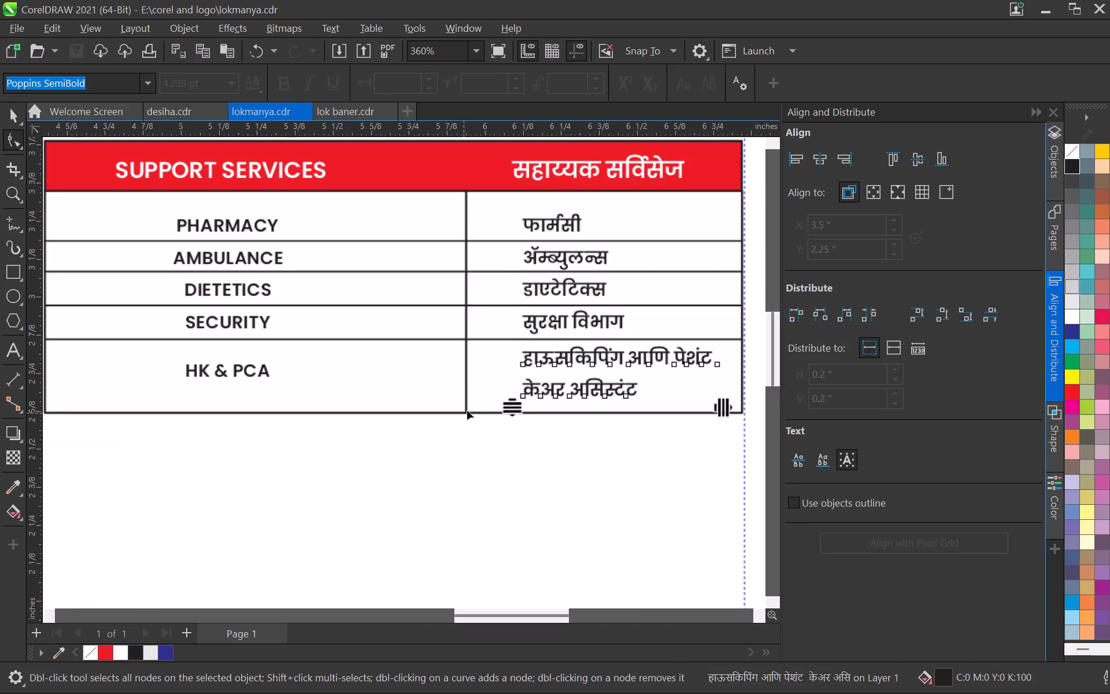
{"action": "left_click_drag", "start_coordinate": [511, 404], "coordinate": [502, 390]}
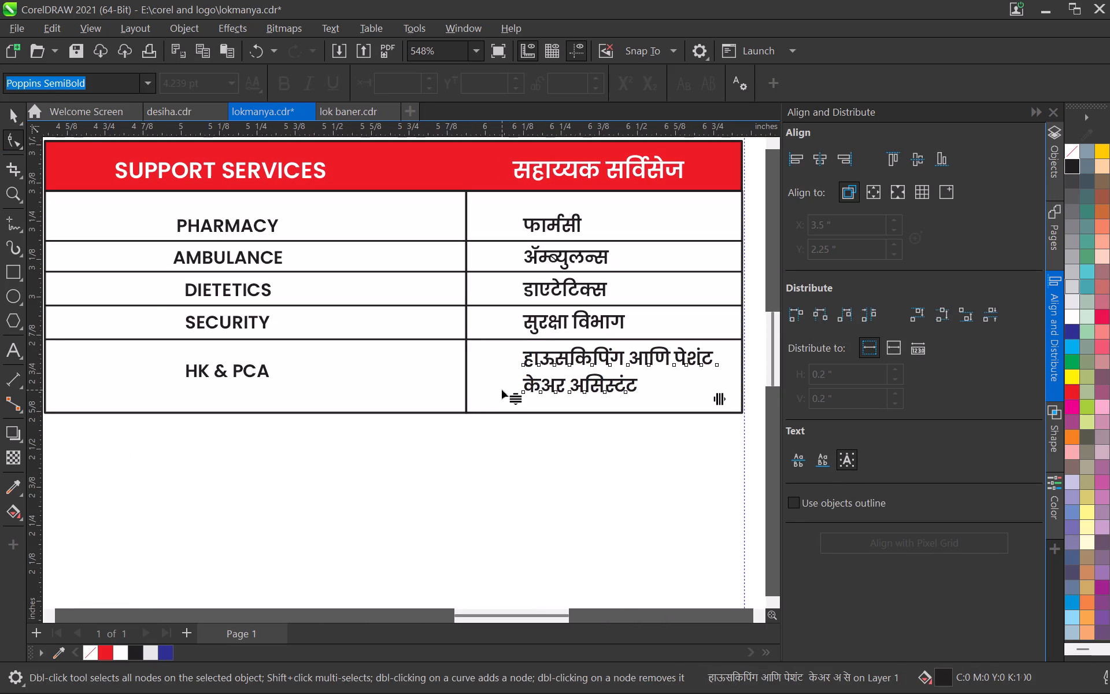
{"action": "left_click", "coordinate": [3, 118]}
Deselect the text and save the lokmanya.cdr document.
{"action": "scroll", "coordinate": [546, 383], "scroll_direction": "down", "scroll_amount": 11}
{"action": "left_click", "coordinate": [481, 433]}
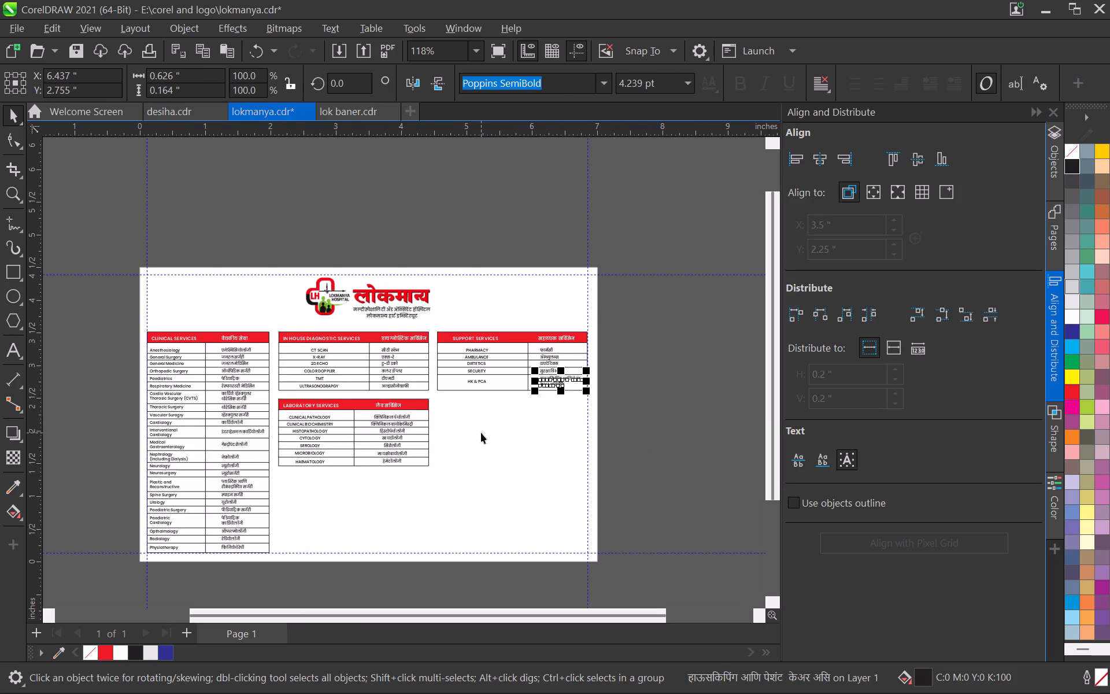
{"action": "middle_click_drag", "start_coordinate": [498, 433], "coordinate": [438, 392]}
{"action": "scroll", "coordinate": [437, 392], "scroll_direction": "up", "scroll_amount": 3}
{"action": "left_click", "coordinate": [430, 426]}
{"action": "key", "text": "ctrl+s"}
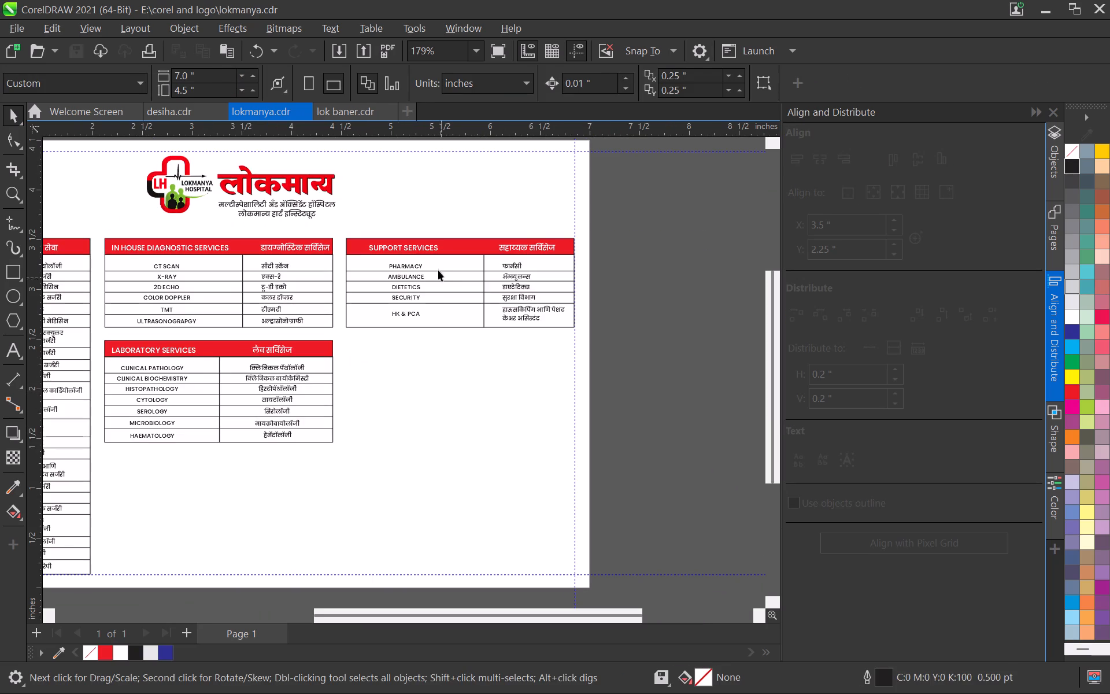
{"action": "scroll", "coordinate": [428, 342], "scroll_direction": "down", "scroll_amount": 5}
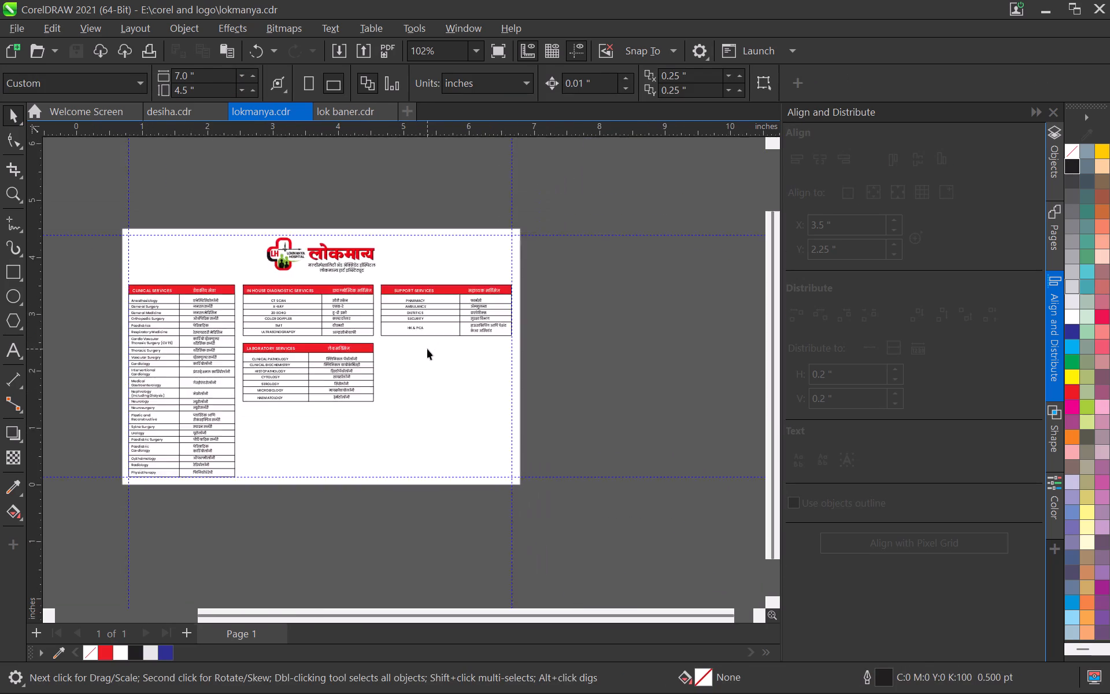
{"action": "scroll", "coordinate": [427, 349], "scroll_direction": "down", "scroll_amount": 3}
{"action": "middle_click_drag", "start_coordinate": [415, 377], "coordinate": [437, 376]}
{"action": "scroll", "coordinate": [423, 394], "scroll_direction": "up", "scroll_amount": 4}
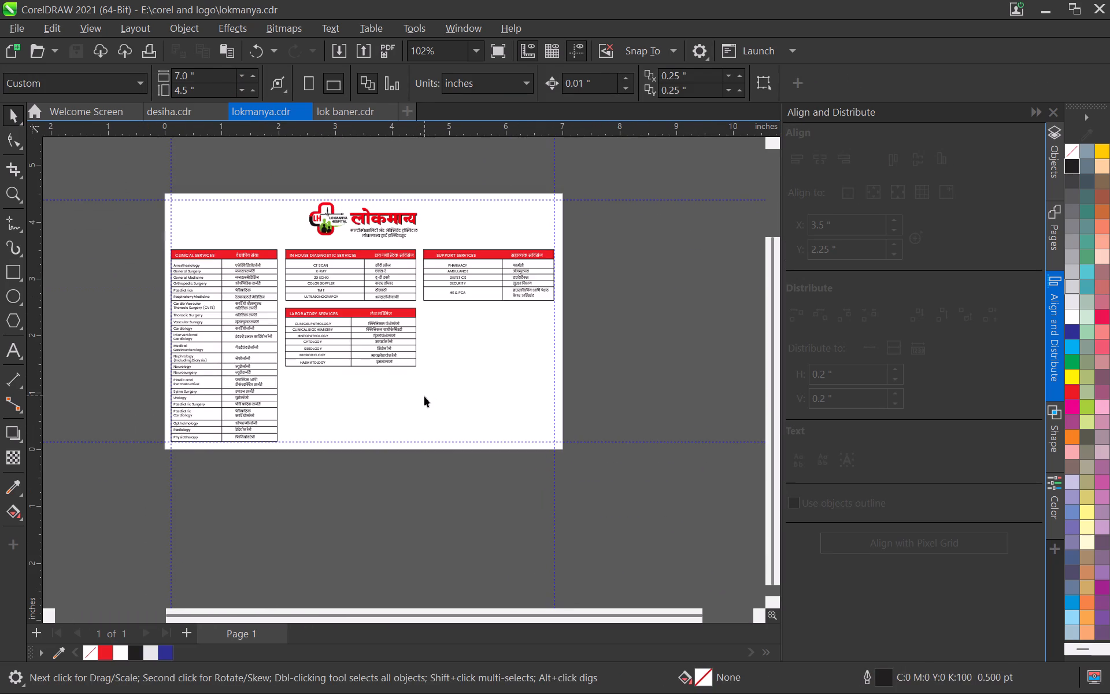
{"action": "key", "text": "ctrl+s"}
Switch to the SCOPE OF SERVICES workbook in Excel and snip the LIMITATIONS and OUT SOURCE DIAGNOSTIC tables with their Marathi column.
{"action": "key", "text": "alt+Tab"}
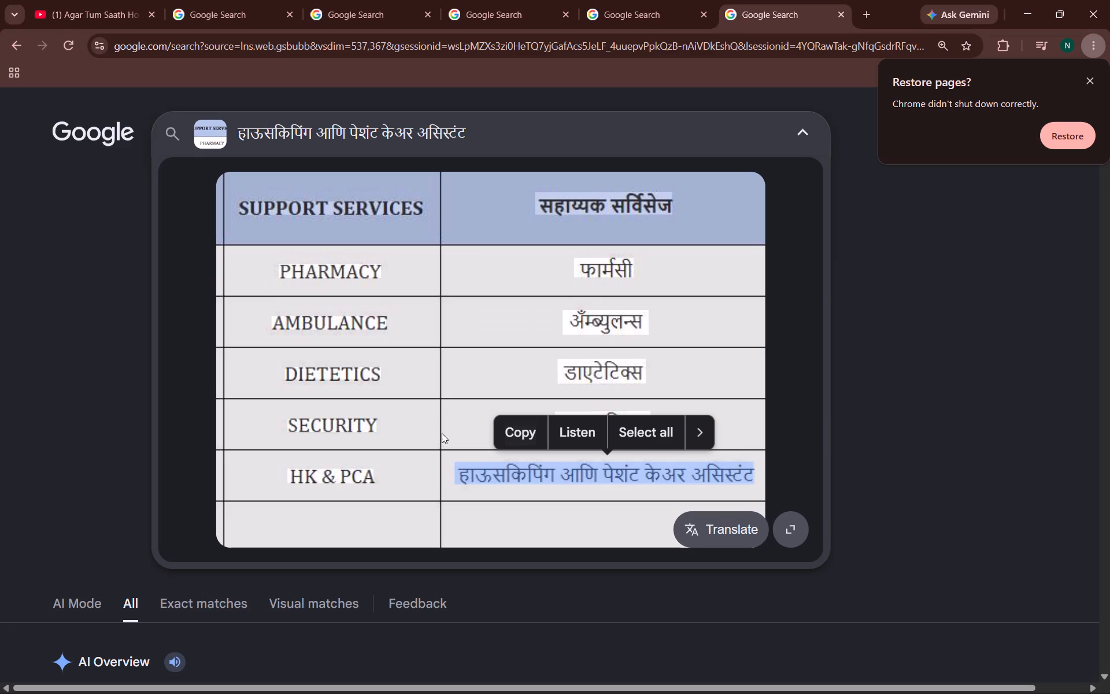
{"action": "key", "text": "alt+Tab"}
{"action": "key", "text": "alt+Tab"}
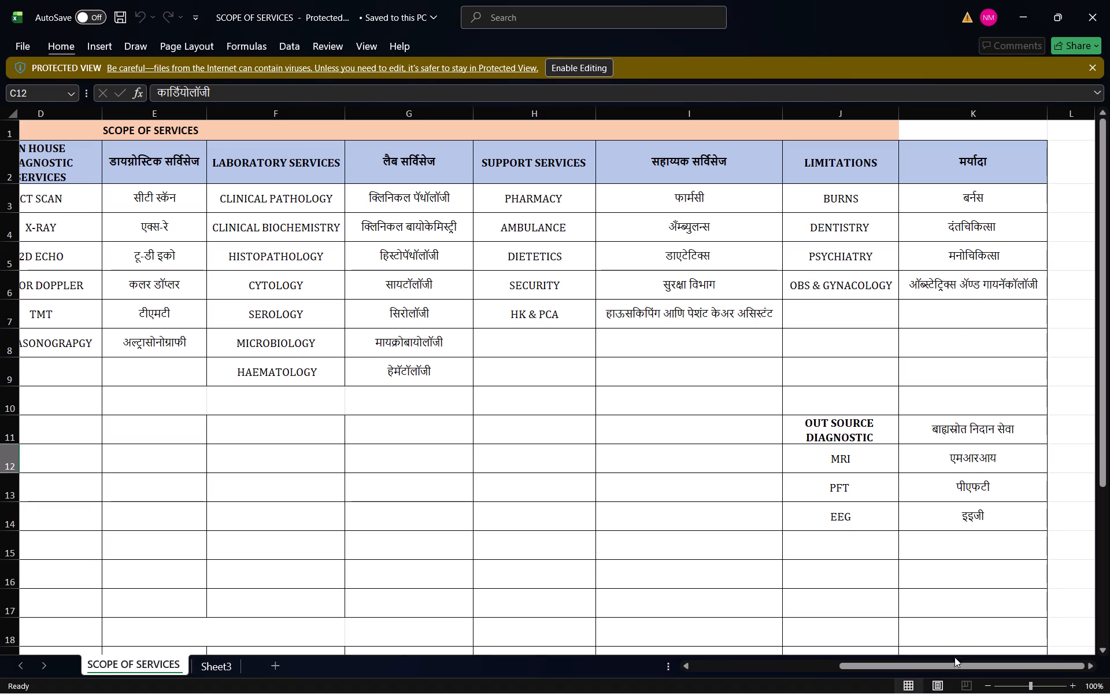
{"action": "left_click_drag", "start_coordinate": [941, 666], "coordinate": [1021, 666]}
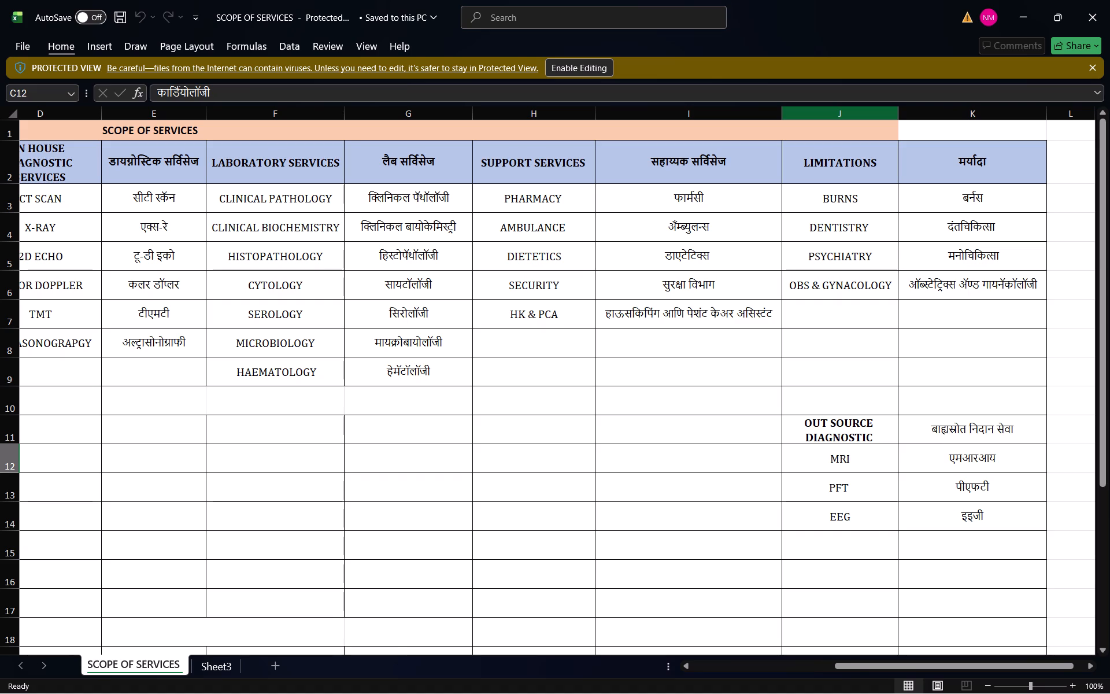
{"action": "scroll", "coordinate": [876, 417], "scroll_direction": "up", "scroll_amount": 2, "text": "ctrl"}
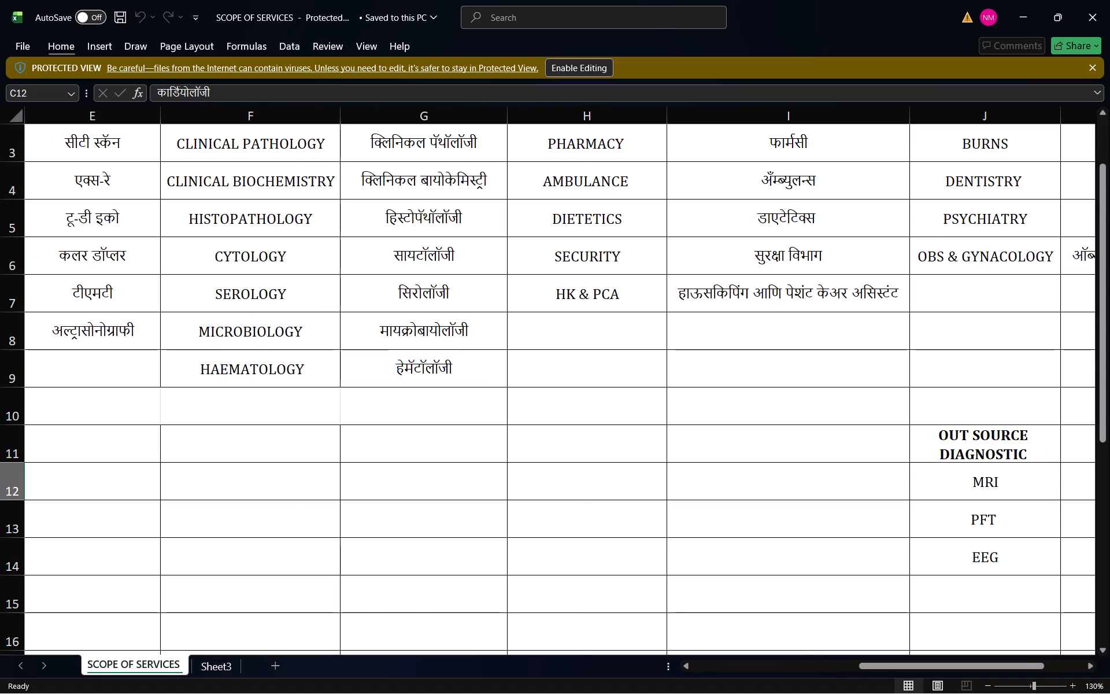
{"action": "scroll", "coordinate": [964, 491], "scroll_direction": "down", "scroll_amount": 2, "text": "ctrl"}
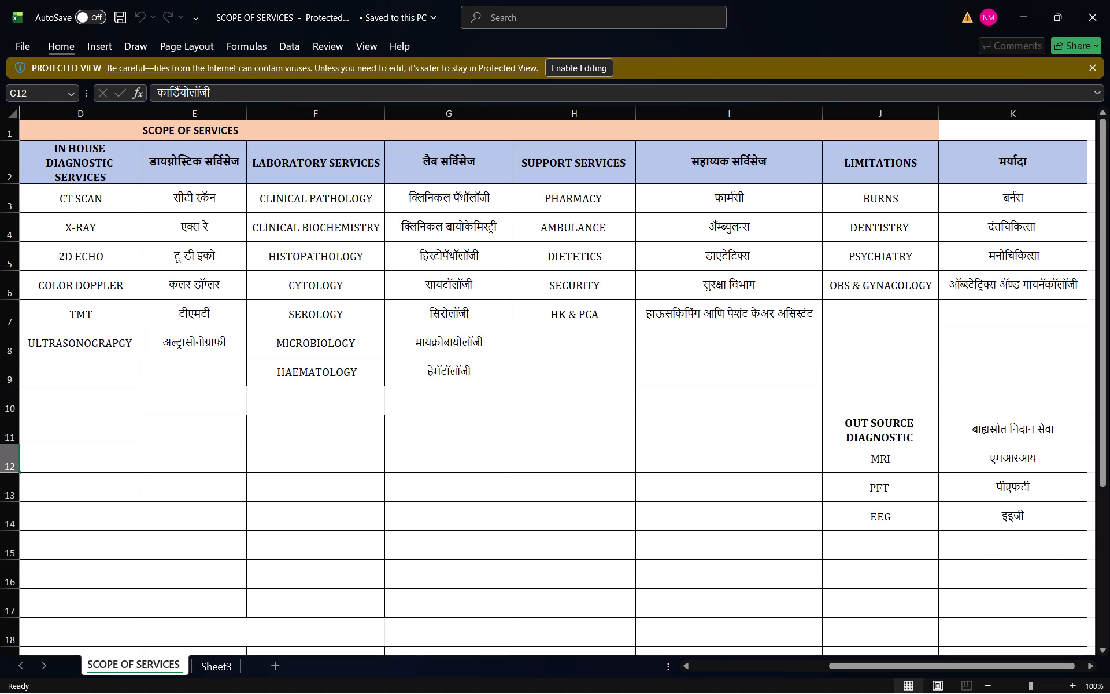
{"action": "key", "text": "shift+super+s"}
{"action": "left_click_drag", "start_coordinate": [822, 140], "coordinate": [1027, 485]}
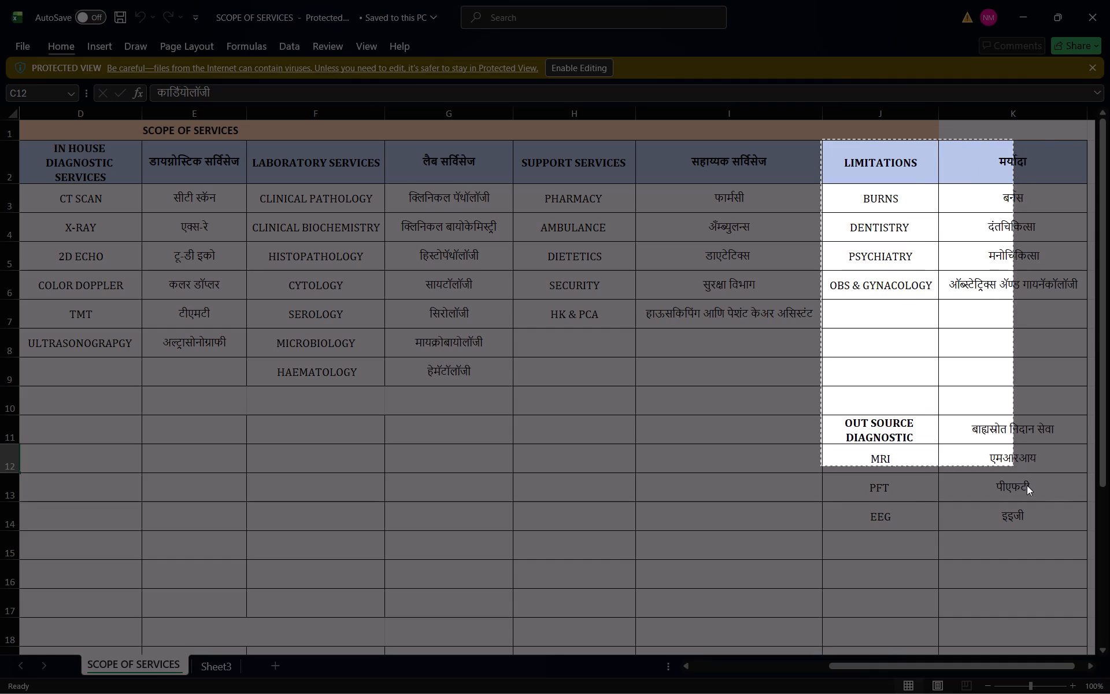
{"action": "left_click_drag", "start_coordinate": [1027, 485], "coordinate": [1084, 568]}
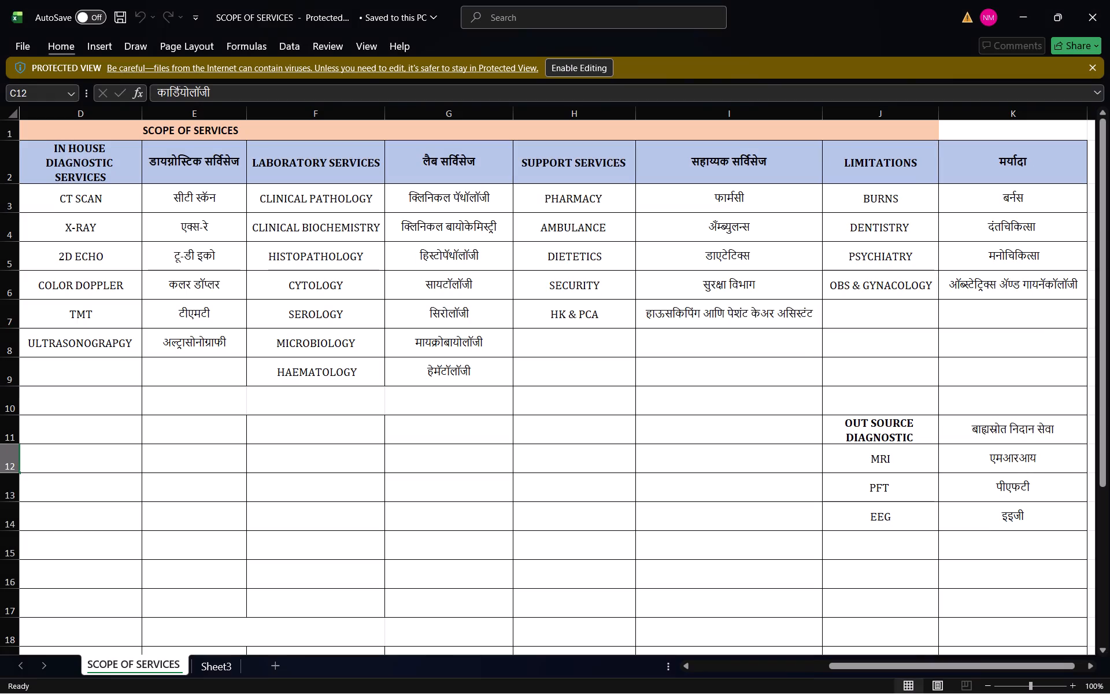
Switch to Chrome and run a Google Lens image search on the snipped tables in a new tab.
{"action": "key", "text": "alt+Tab"}
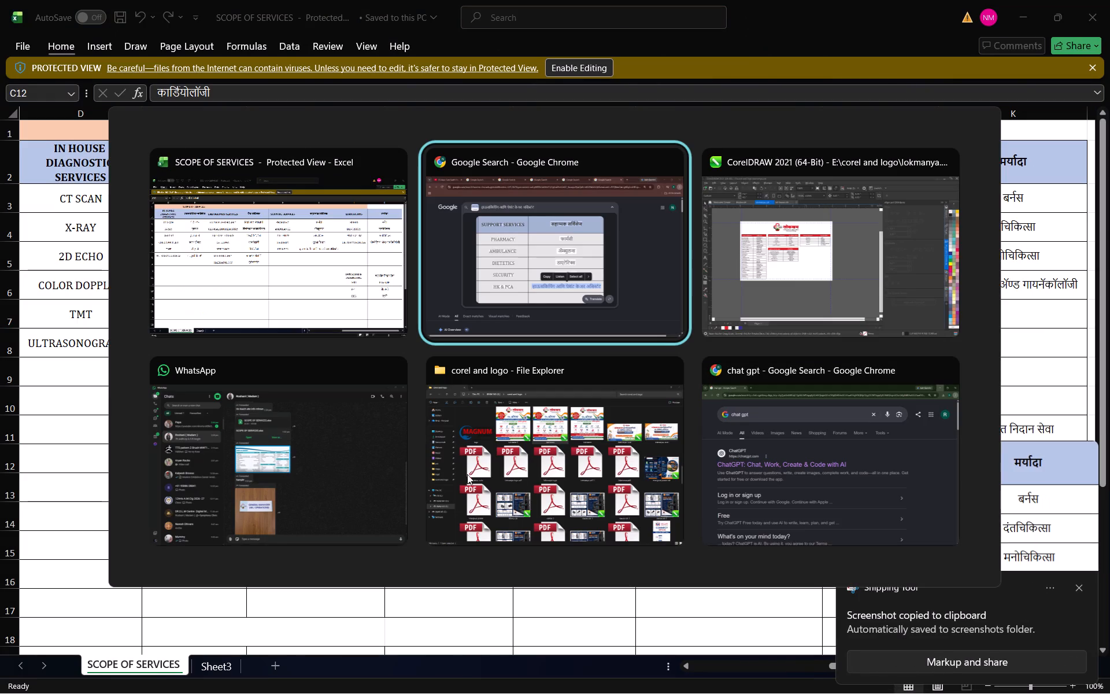
{"action": "left_click", "coordinate": [743, 487], "text": "alt"}
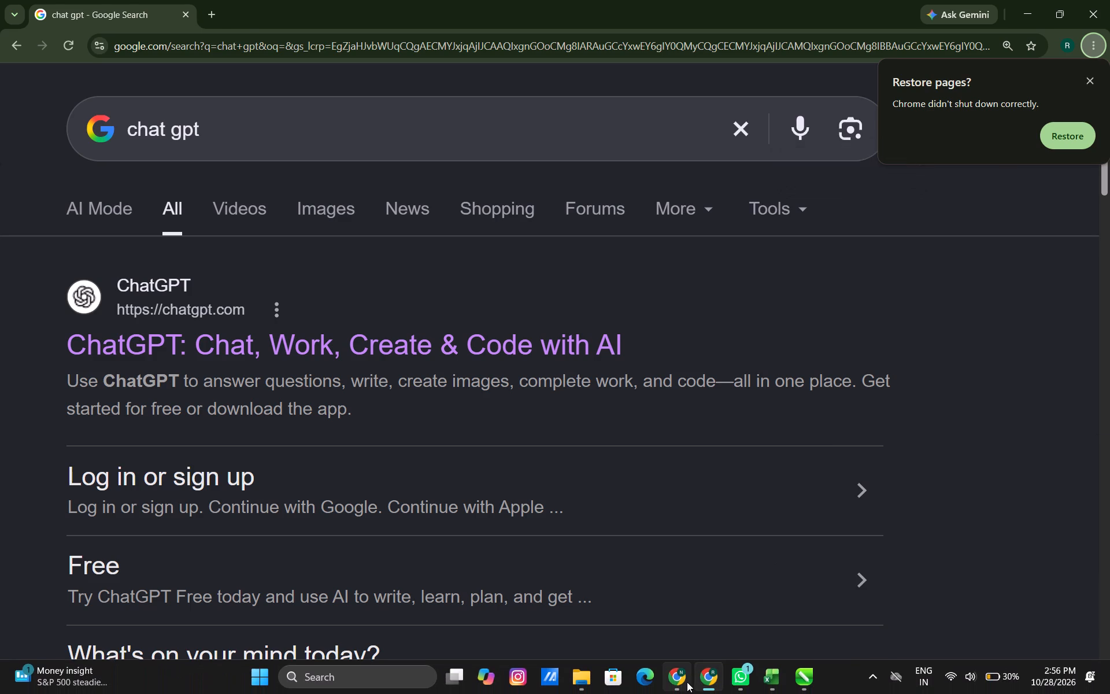
{"action": "left_click", "coordinate": [687, 682]}
{"action": "left_click", "coordinate": [868, 13]}
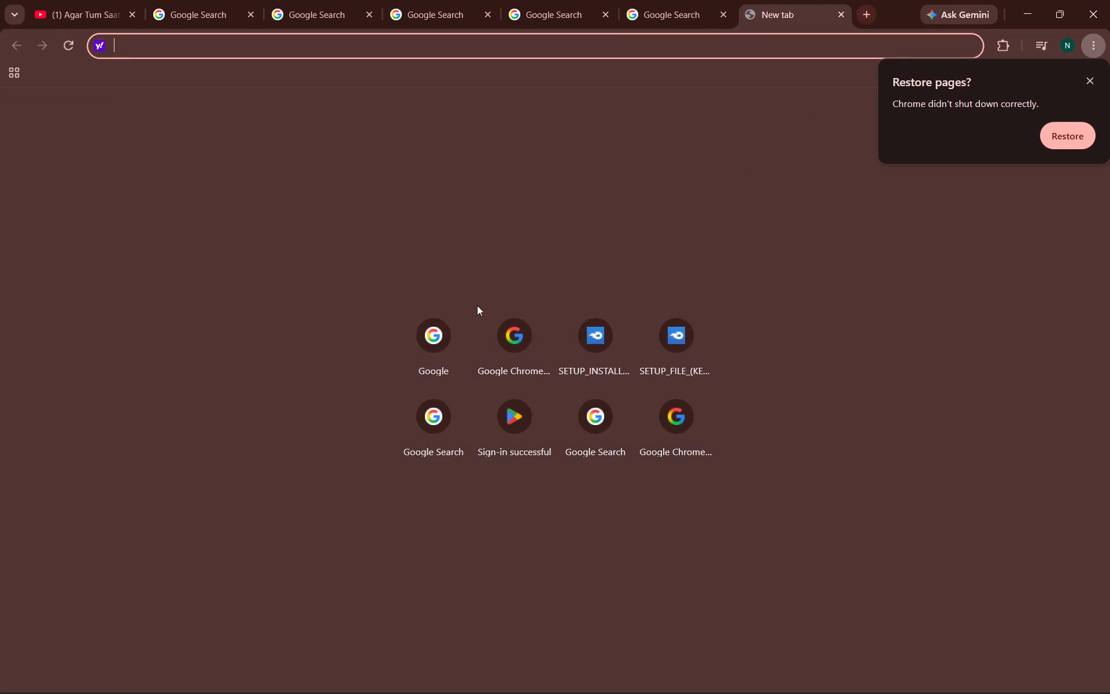
{"action": "left_click", "coordinate": [419, 353]}
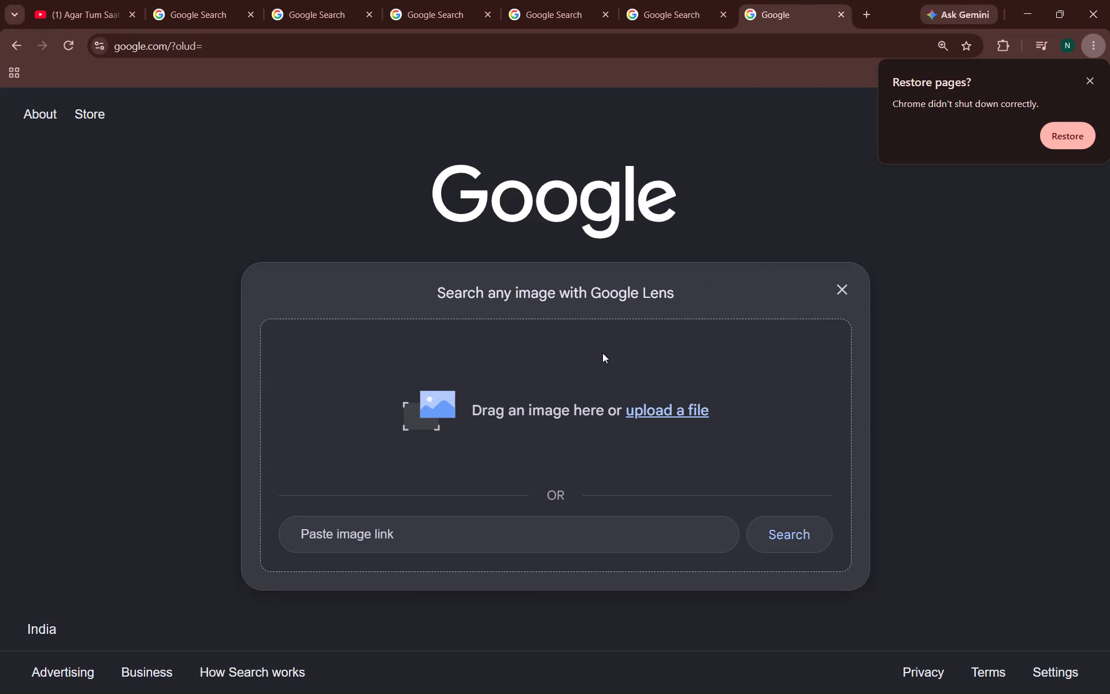
{"action": "key", "text": "ctrl+v"}
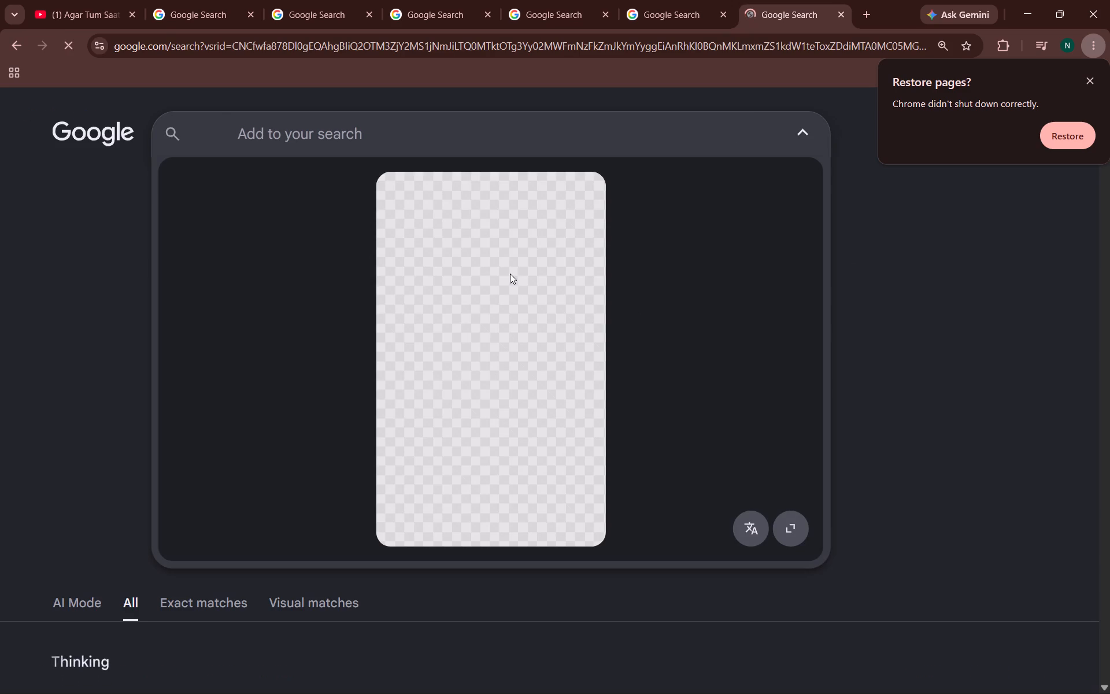
Copy the heading LIMITATIONS from the text in the Lens image.
{"action": "double_click", "coordinate": [438, 186]}
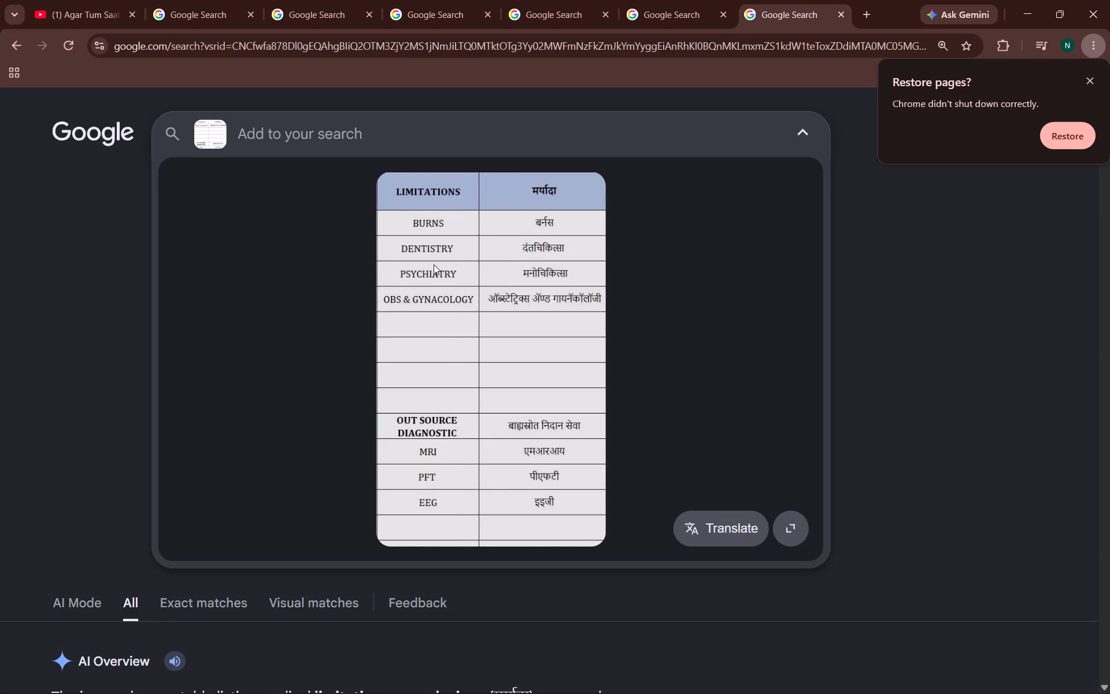
{"action": "double_click", "coordinate": [420, 192]}
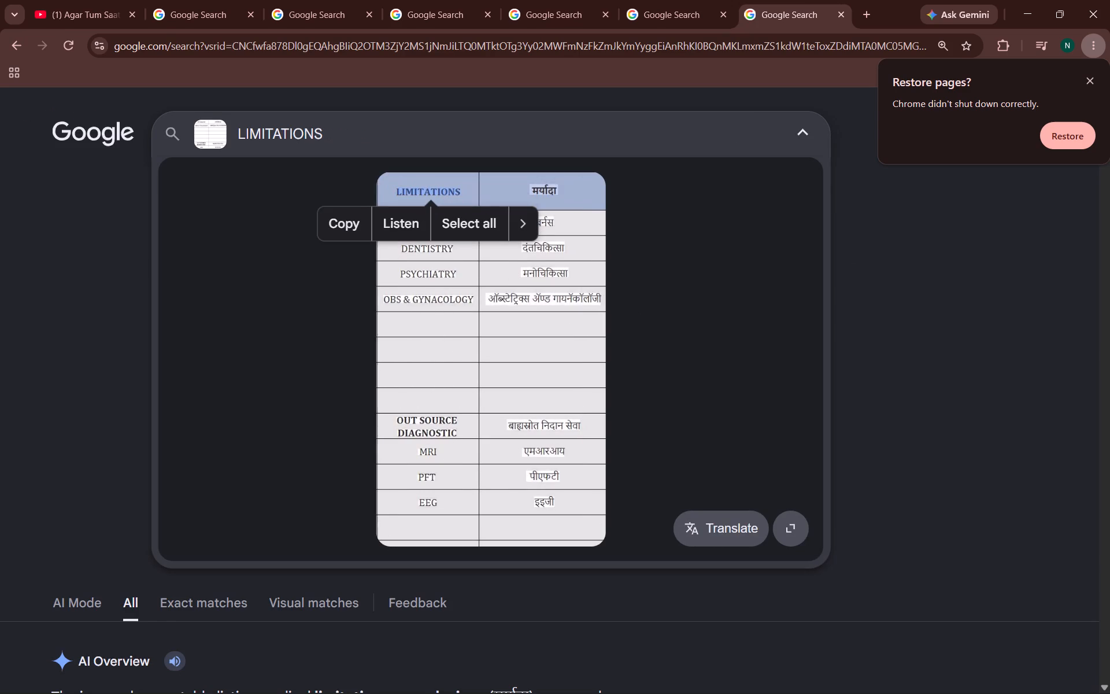
{"action": "left_click", "coordinate": [345, 215]}
In CorelDRAW, duplicate the whole SUPPORT SERVICES table directly below itself at about Y 2.03 in, level with the LABORATORY SERVICES table.
{"action": "key", "text": "alt+Tab"}
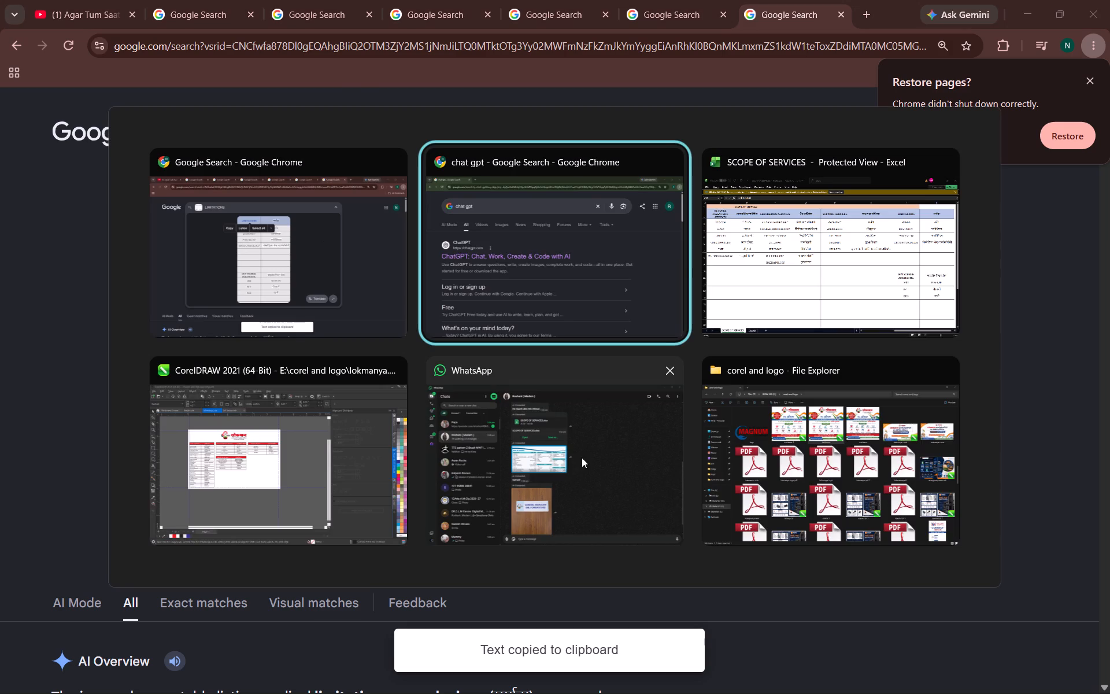
{"action": "left_click", "coordinate": [306, 460], "text": "alt"}
{"action": "scroll", "coordinate": [504, 255], "scroll_direction": "up", "scroll_amount": 7}
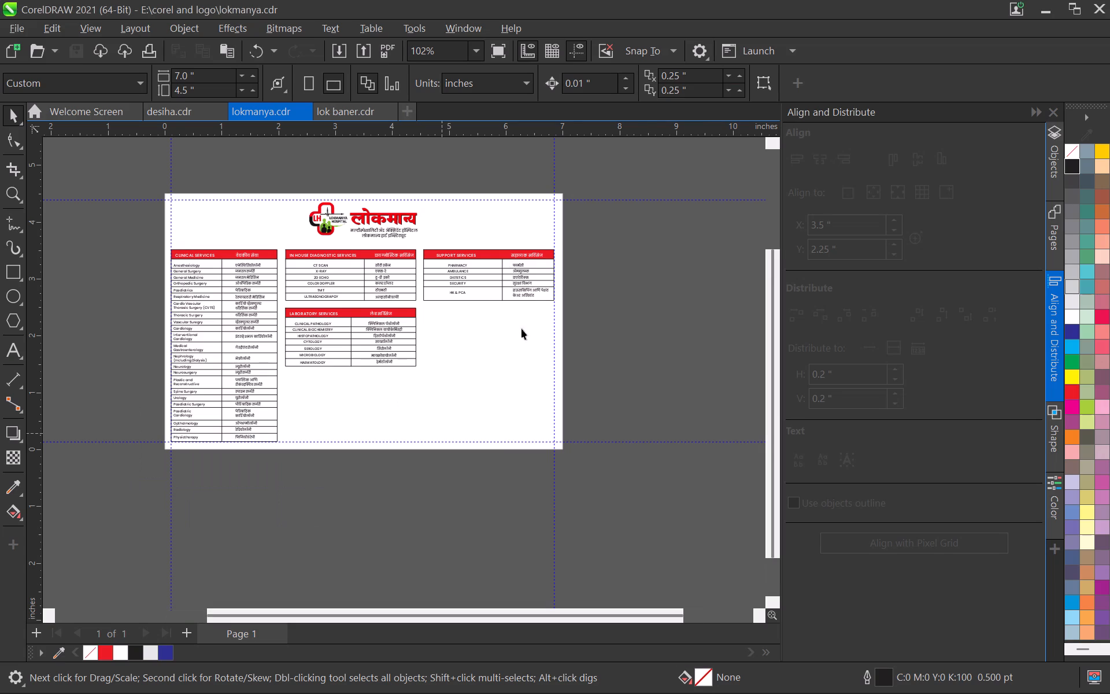
{"action": "left_click", "coordinate": [524, 359]}
{"action": "scroll", "coordinate": [542, 315], "scroll_direction": "up", "scroll_amount": 4}
{"action": "left_click_drag", "start_coordinate": [609, 335], "coordinate": [302, 176]}
{"action": "left_click_drag", "start_coordinate": [353, 203], "coordinate": [353, 312]}
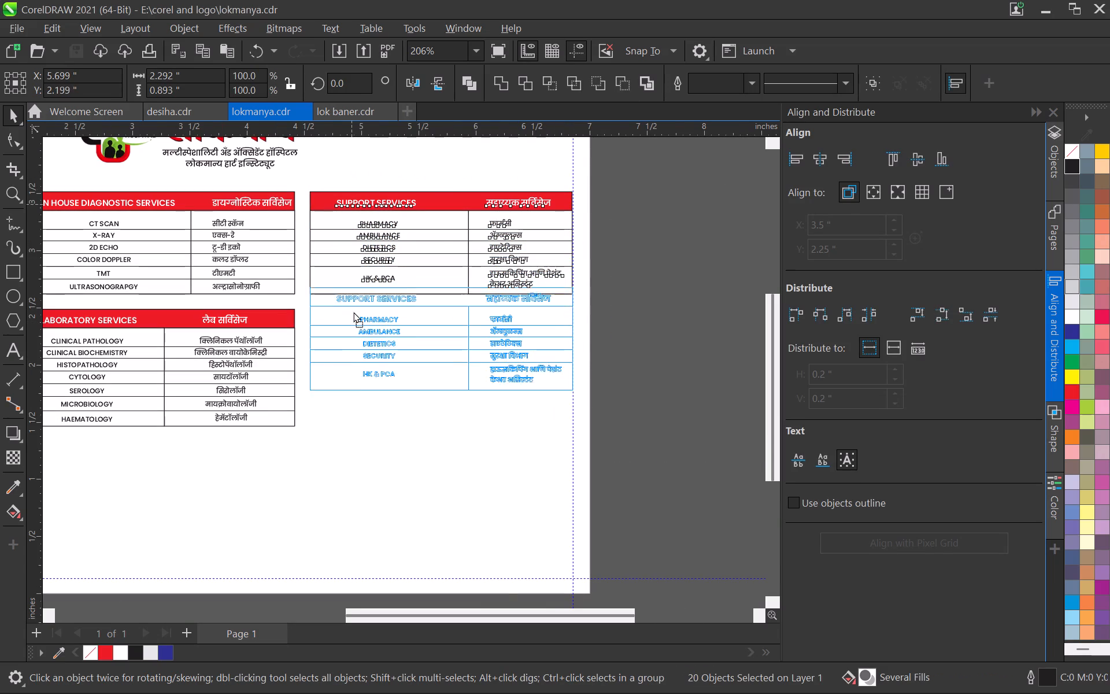
{"action": "left_click_drag", "start_coordinate": [353, 312], "coordinate": [349, 324]}
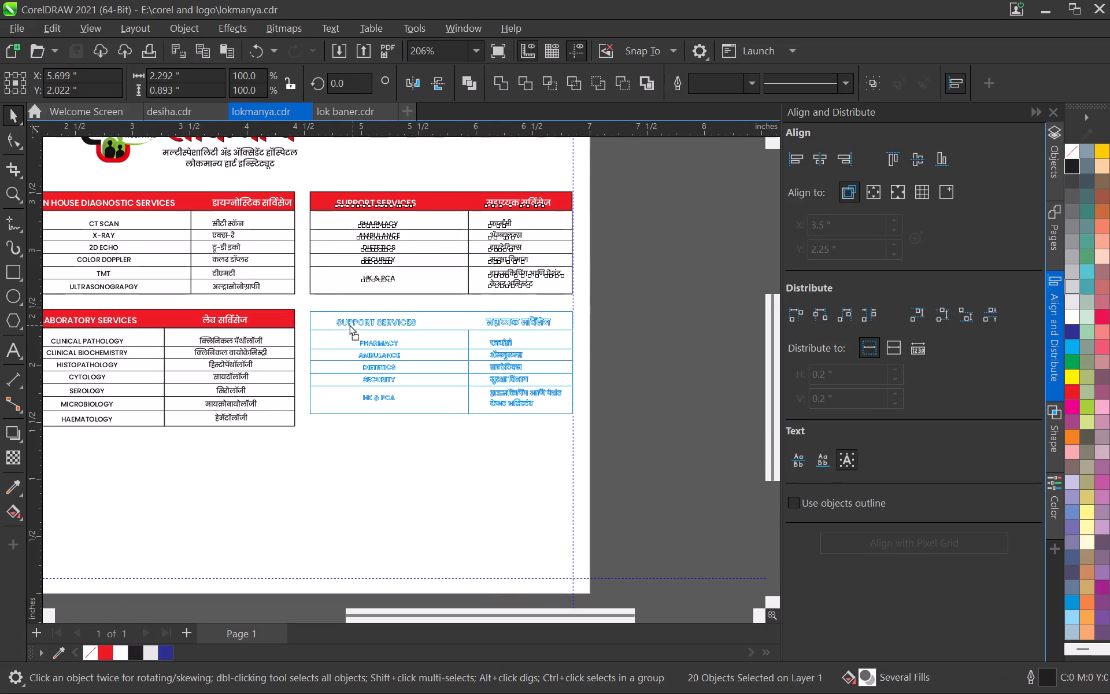
{"action": "left_click_drag", "start_coordinate": [349, 324], "coordinate": [348, 324]}
{"action": "right_click", "coordinate": [348, 324], "text": "shift"}
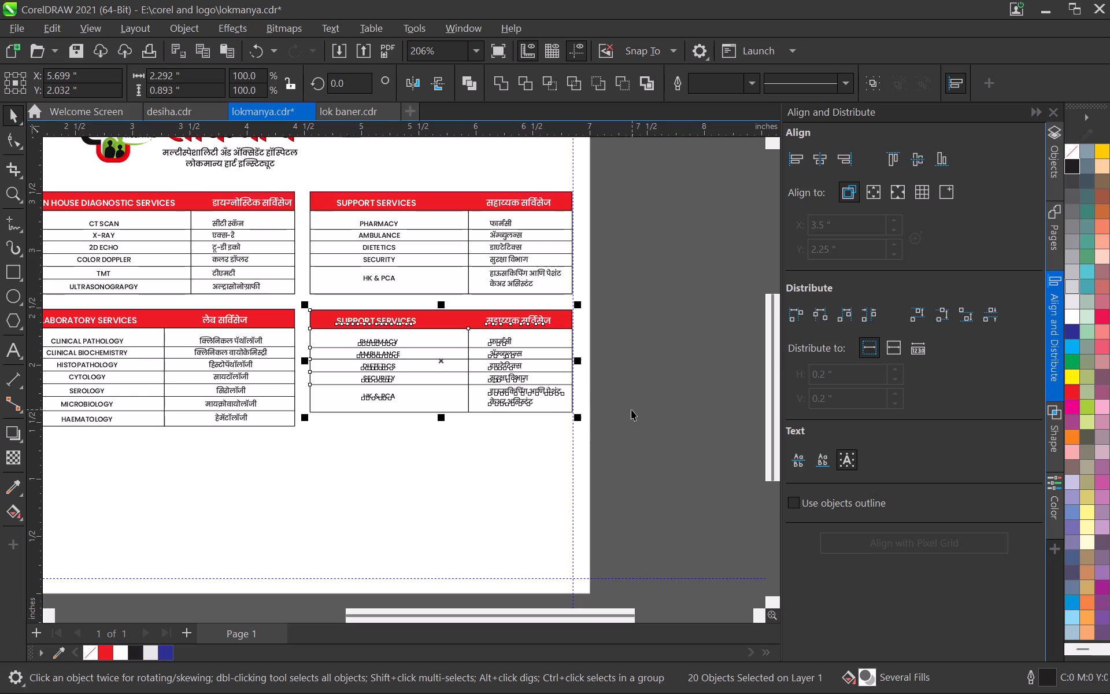
{"action": "key", "text": "Up"}
{"action": "left_click", "coordinate": [631, 409]}
Replace the duplicated table's English heading with LIMITATIONS, copied from the Lens image in Chrome.
{"action": "scroll", "coordinate": [395, 403], "scroll_direction": "up", "scroll_amount": 5}
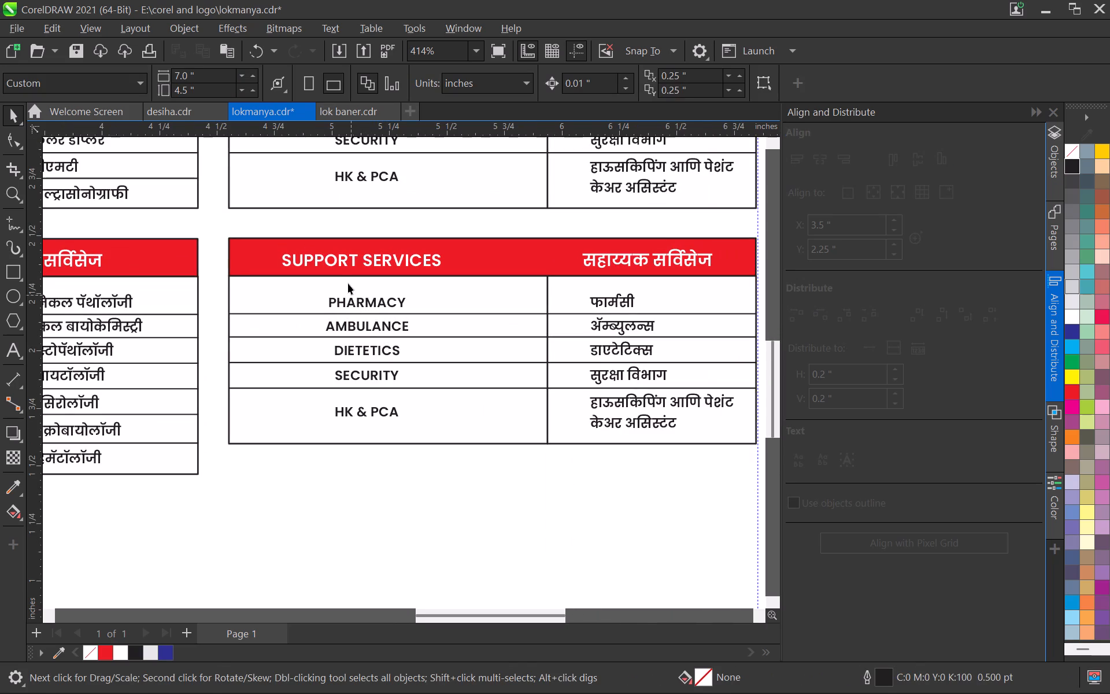
{"action": "key", "text": "alt+Tab"}
{"action": "left_click", "coordinate": [355, 224]}
{"action": "key", "text": "alt+Tab"}
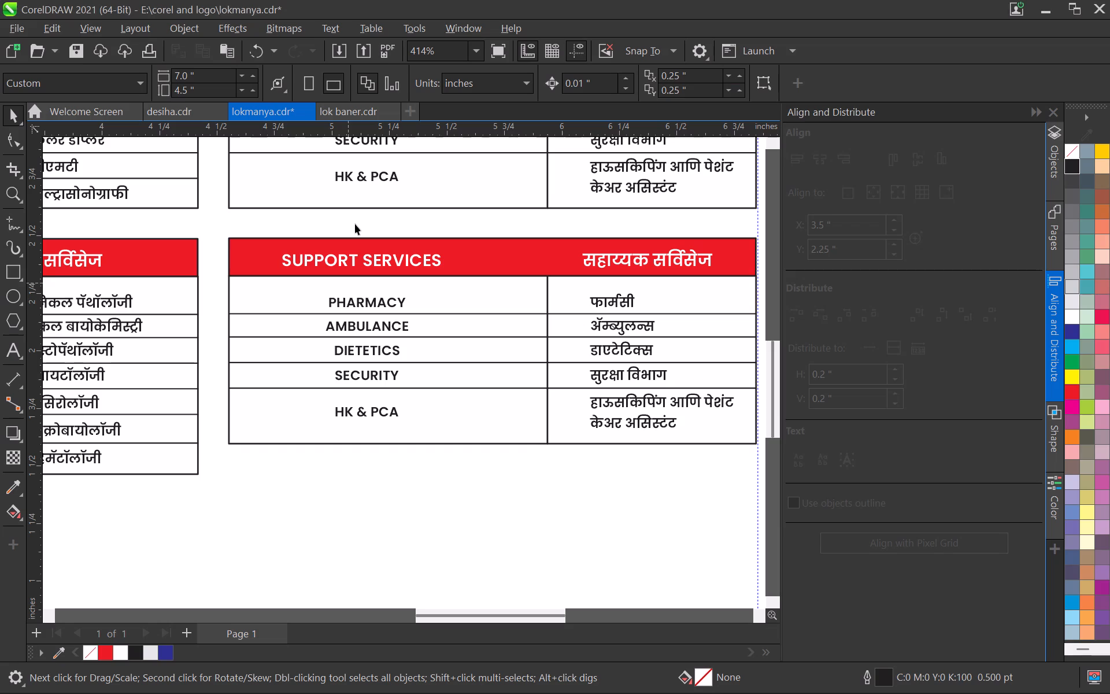
{"action": "double_click", "coordinate": [354, 260]}
{"action": "key", "text": "ctrl+a"}
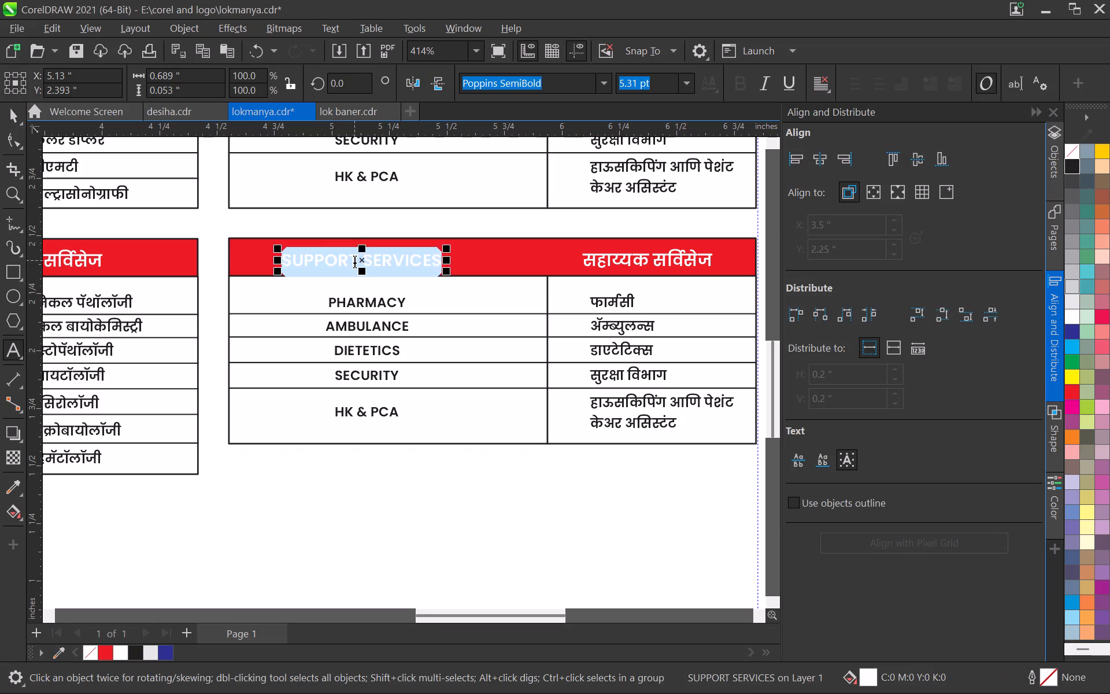
{"action": "key", "text": "ctrl+v"}
{"action": "left_click", "coordinate": [9, 123]}
Replace the duplicated table's Marathi heading with मर्यादा, copied from the Lens image in Chrome.
{"action": "key", "text": "alt+Tab"}
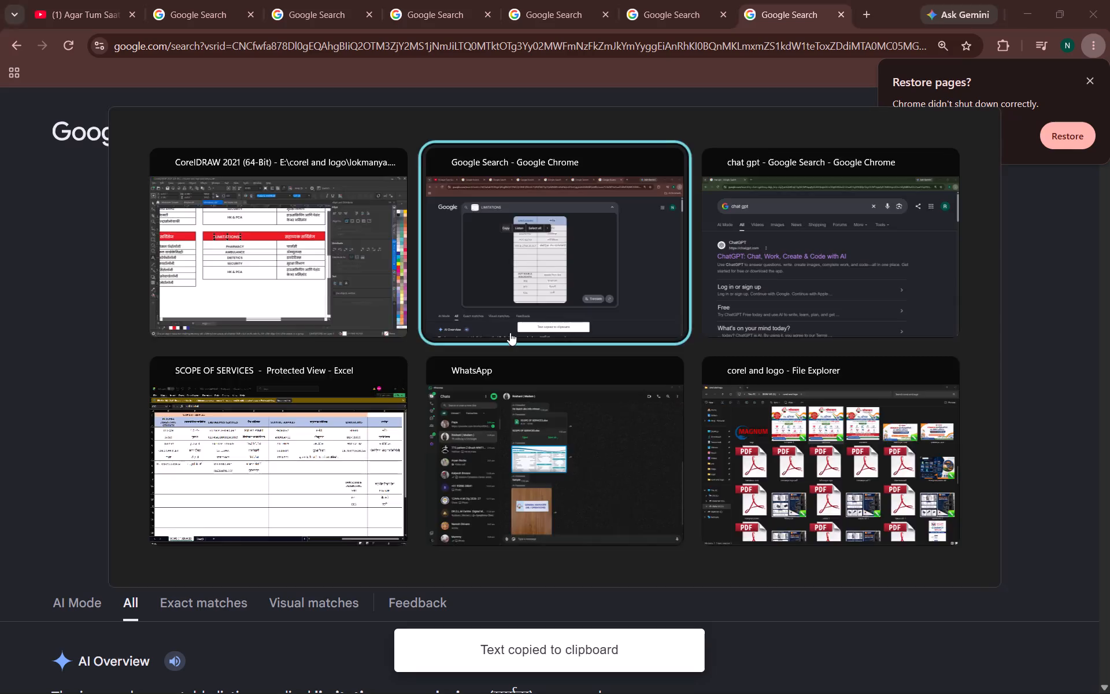
{"action": "left_click", "coordinate": [539, 191]}
{"action": "left_click", "coordinate": [474, 226]}
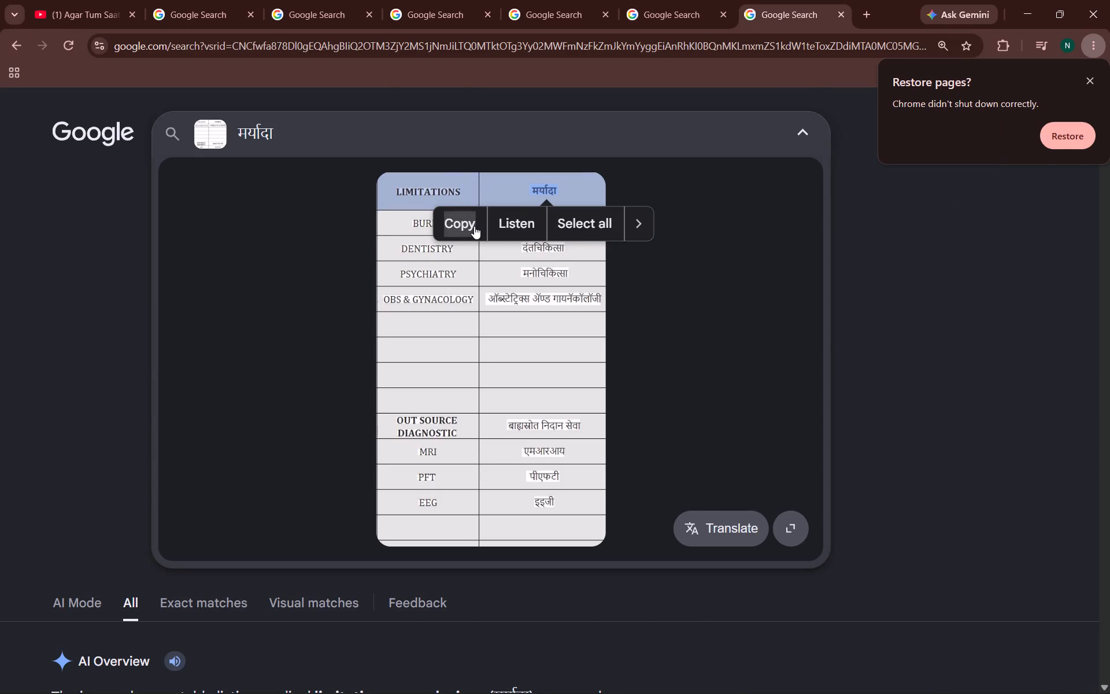
{"action": "key", "text": "alt+Tab"}
{"action": "double_click", "coordinate": [591, 263]}
{"action": "key", "text": "ctrl+a"}
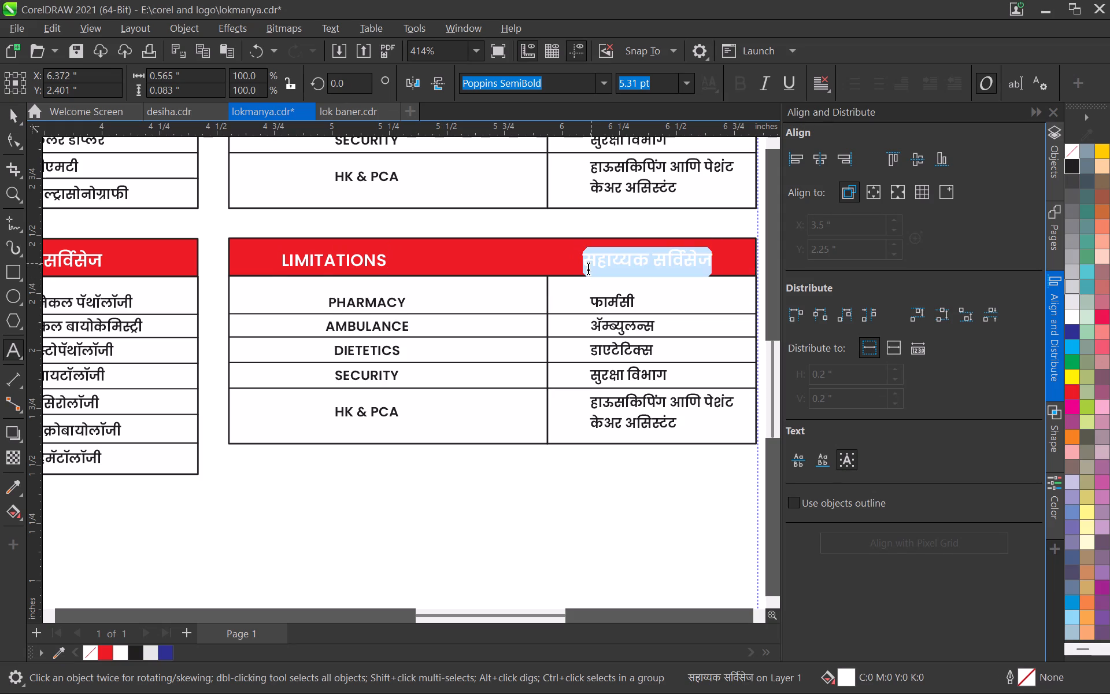
{"action": "key", "text": "ctrl+v"}
{"action": "left_click", "coordinate": [6, 118]}
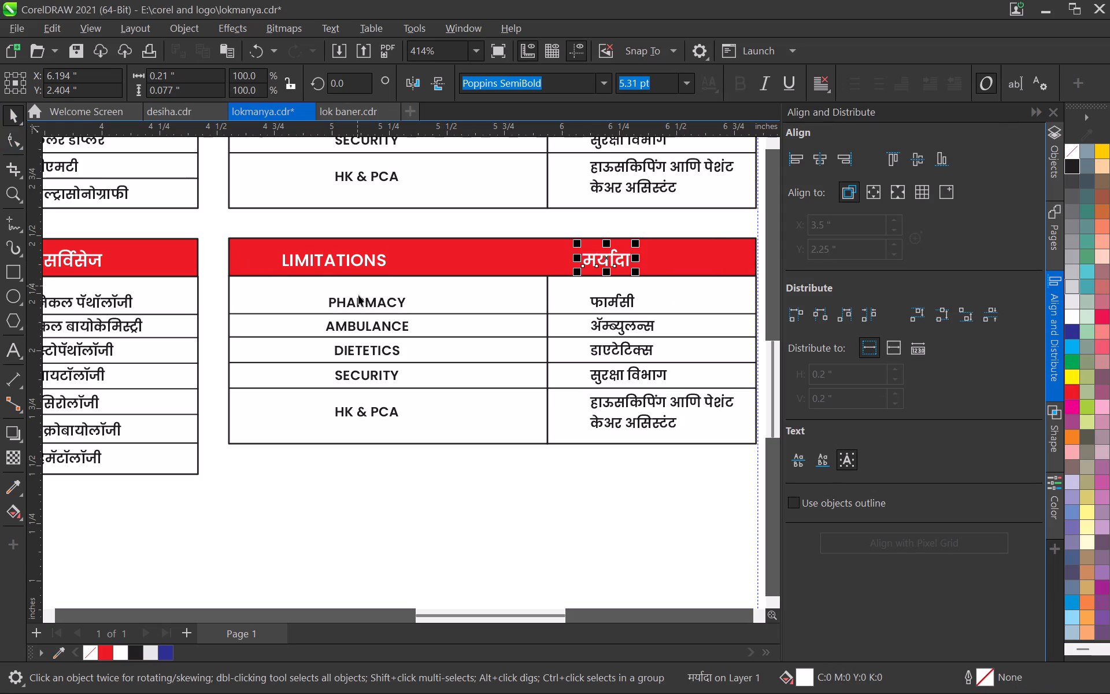
Replace the first English entry under LIMITATIONS with BURNS, copied from the Lens image in Chrome.
{"action": "key", "text": "alt+Tab"}
{"action": "left_click", "coordinate": [420, 223]}
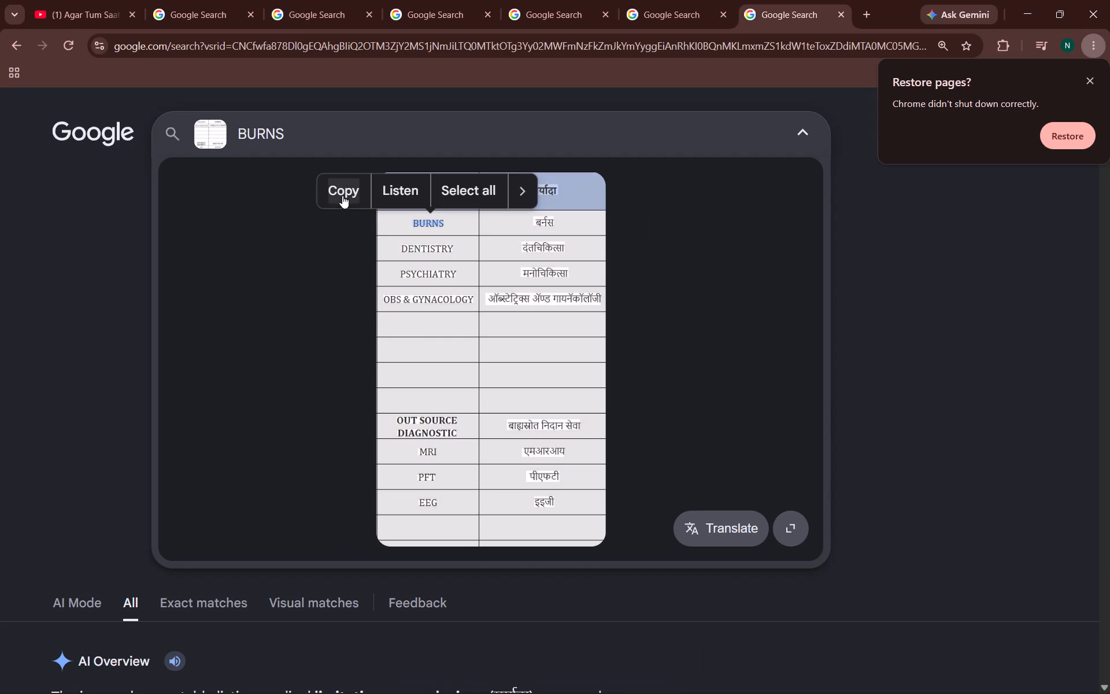
{"action": "left_click", "coordinate": [342, 195]}
{"action": "key", "text": "alt+Tab"}
{"action": "double_click", "coordinate": [385, 297]}
{"action": "double_click", "coordinate": [386, 303]}
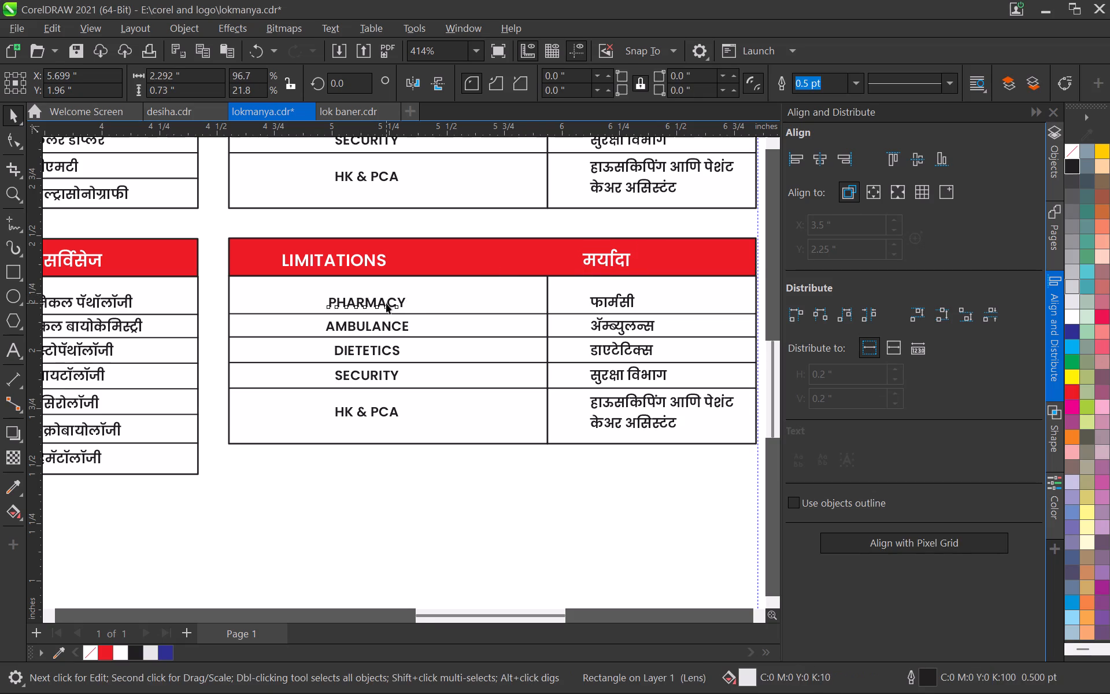
{"action": "key", "text": "ctrl+a"}
{"action": "key", "text": "ctrl+v"}
Replace the second English entry of the LIMITATIONS table with DENTISTRY, copied from the Lens image in Chrome.
{"action": "key", "text": "alt+Tab"}
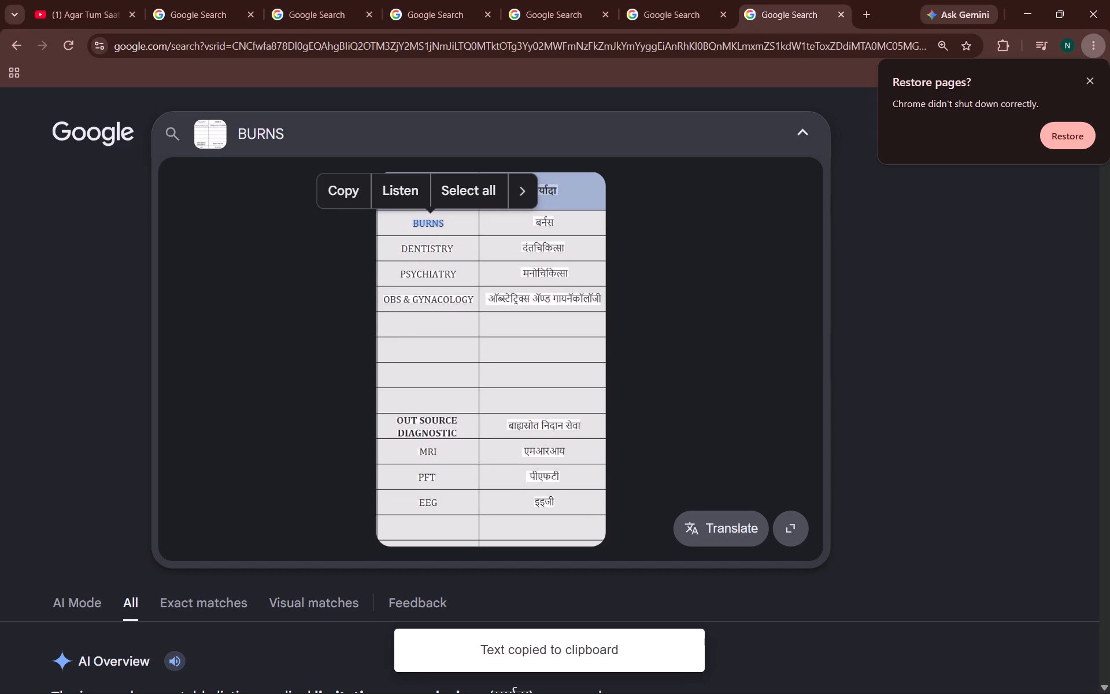
{"action": "left_click", "coordinate": [412, 249]}
{"action": "left_click", "coordinate": [357, 213]}
{"action": "key", "text": "alt+Tab"}
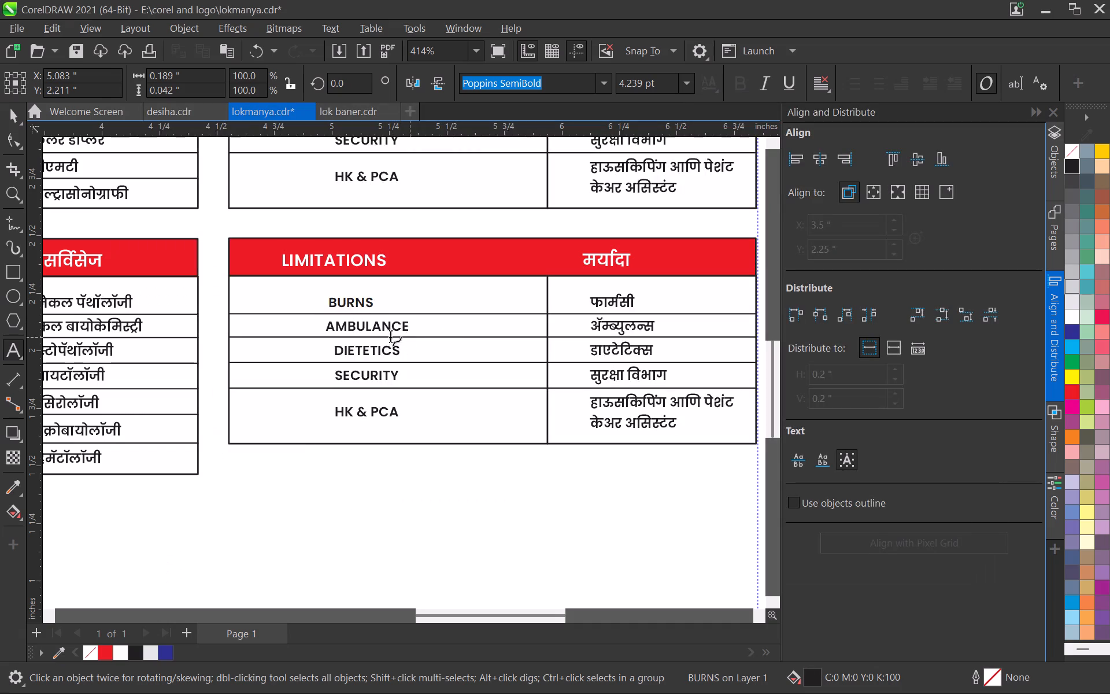
{"action": "left_click", "coordinate": [377, 325]}
{"action": "key", "text": "ctrl+a"}
{"action": "key", "text": "ctrl+v"}
Replace the third English entry of the LIMITATIONS table with PSYCHIATRY, copied from the Lens image in Chrome.
{"action": "key", "text": "alt+Tab"}
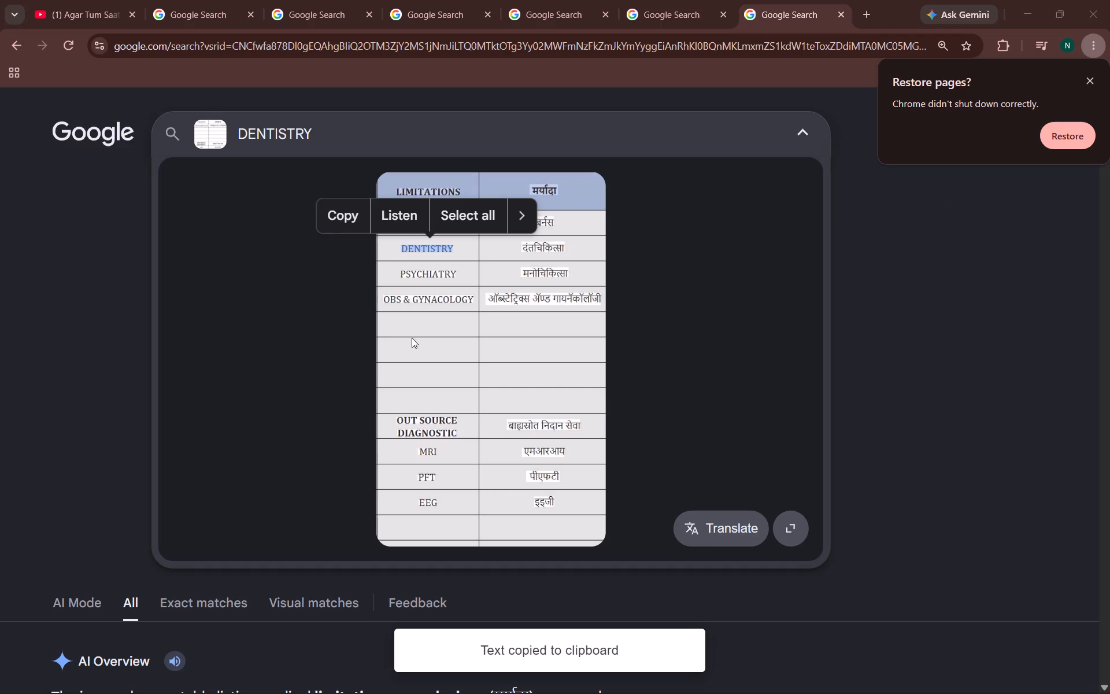
{"action": "left_click", "coordinate": [419, 276]}
{"action": "left_click", "coordinate": [355, 235]}
{"action": "key", "text": "alt+Tab"}
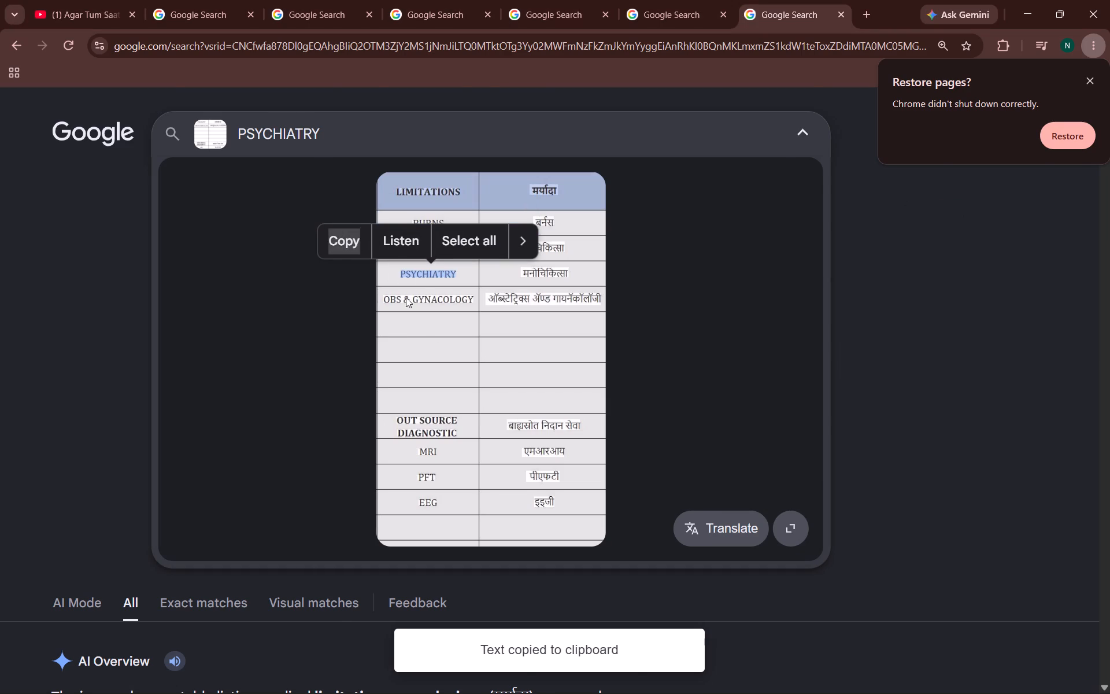
{"action": "left_click", "coordinate": [358, 352]}
{"action": "key", "text": "ctrl+a"}
{"action": "key", "text": "ctrl+v"}
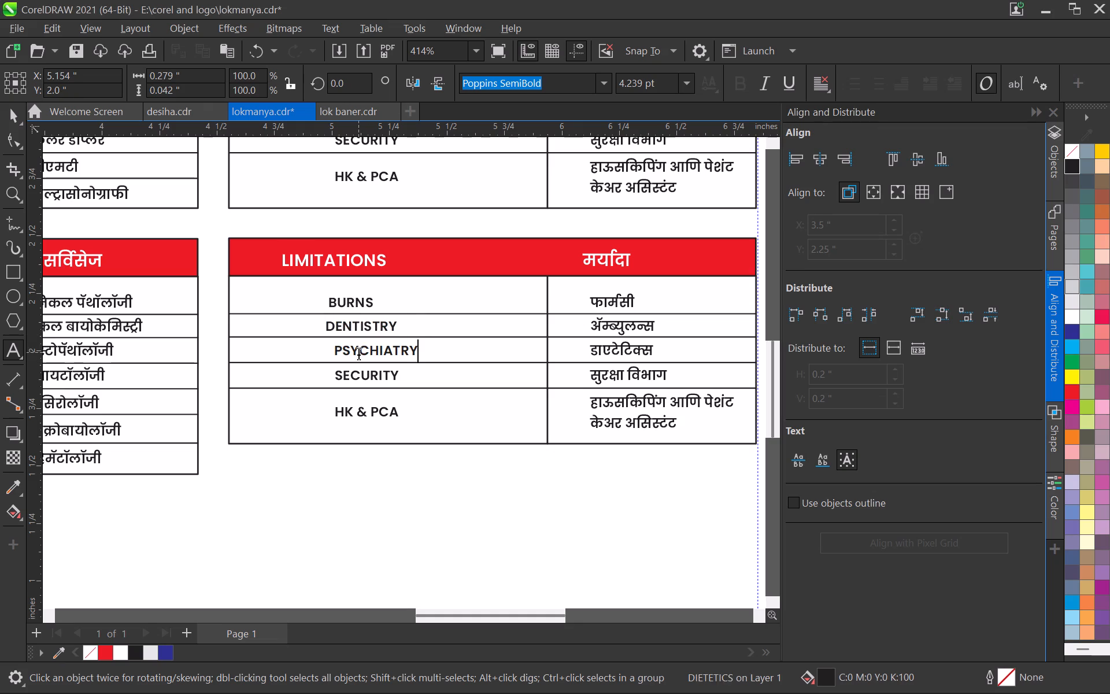
Replace the fourth English entry of the LIMITATIONS table with OBS & GYNACOLOGY, copied from the Lens image in Chrome.
{"action": "key", "text": "alt+Tab"}
{"action": "double_click", "coordinate": [408, 297]}
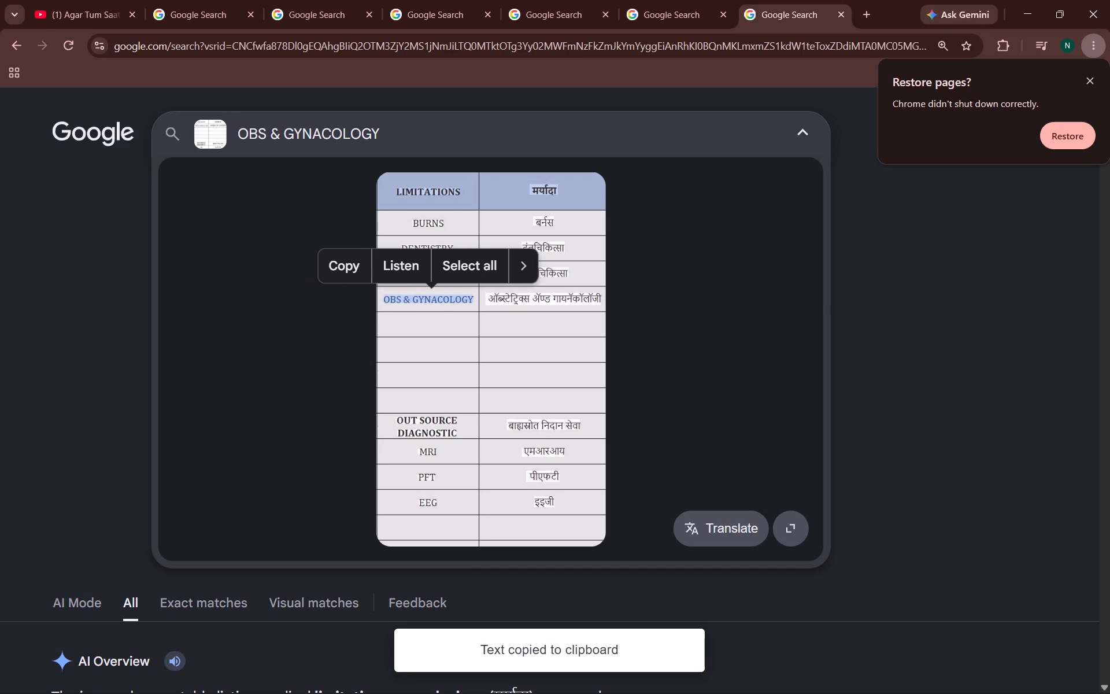
{"action": "left_click", "coordinate": [362, 271]}
{"action": "key", "text": "alt+Tab"}
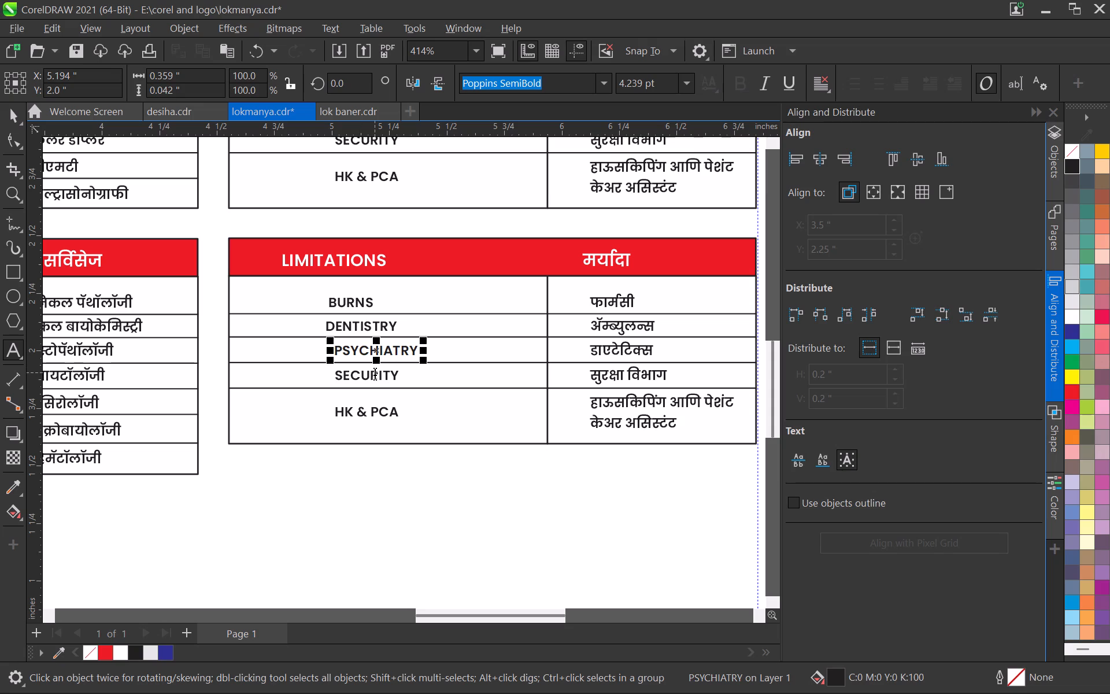
{"action": "left_click", "coordinate": [374, 374]}
{"action": "key", "text": "ctrl+a"}
{"action": "key", "text": "ctrl+v"}
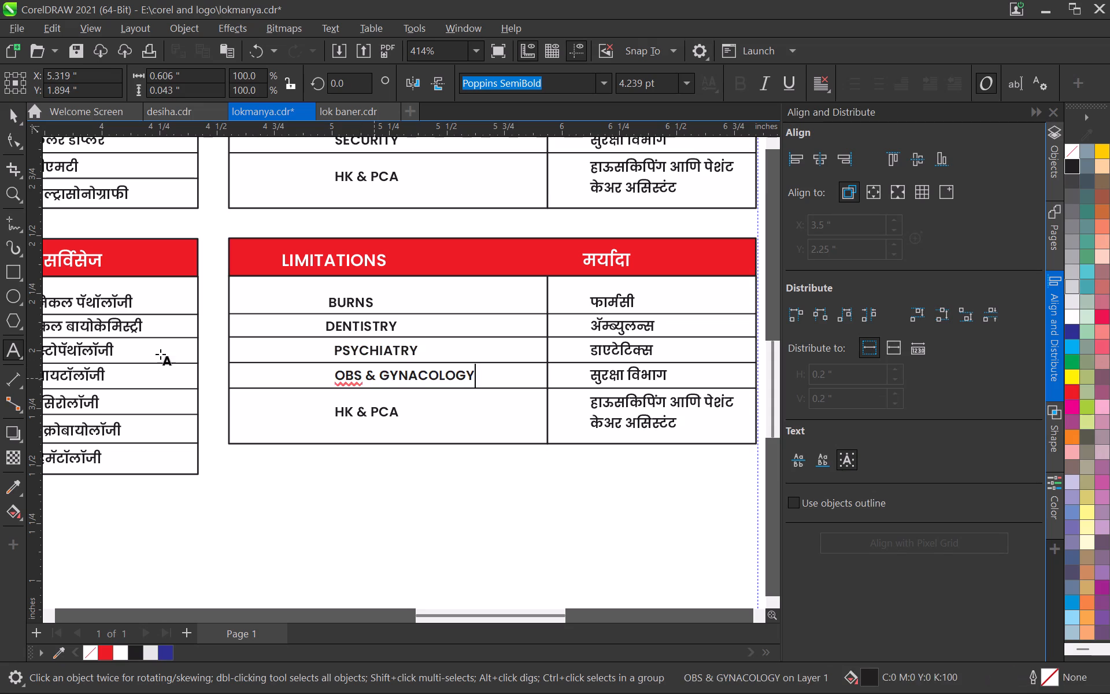
{"action": "left_click", "coordinate": [7, 118]}
Copy the Marathi entry बर्नस from the Lens image in Chrome.
{"action": "key", "text": "alt+Tab"}
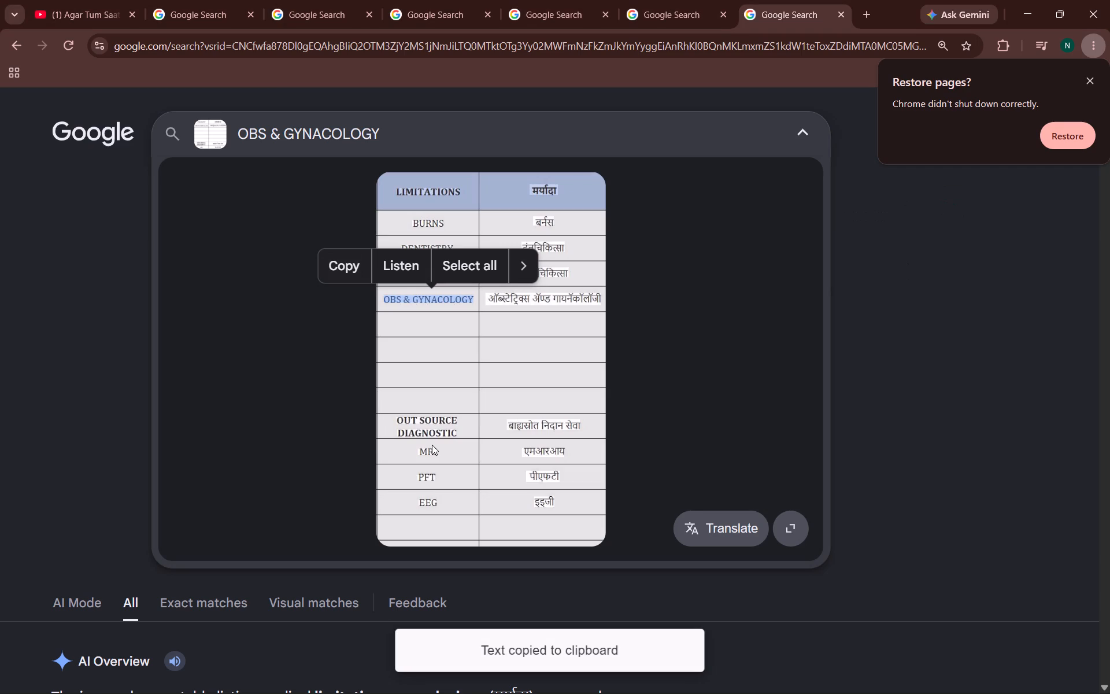
{"action": "left_click", "coordinate": [535, 222]}
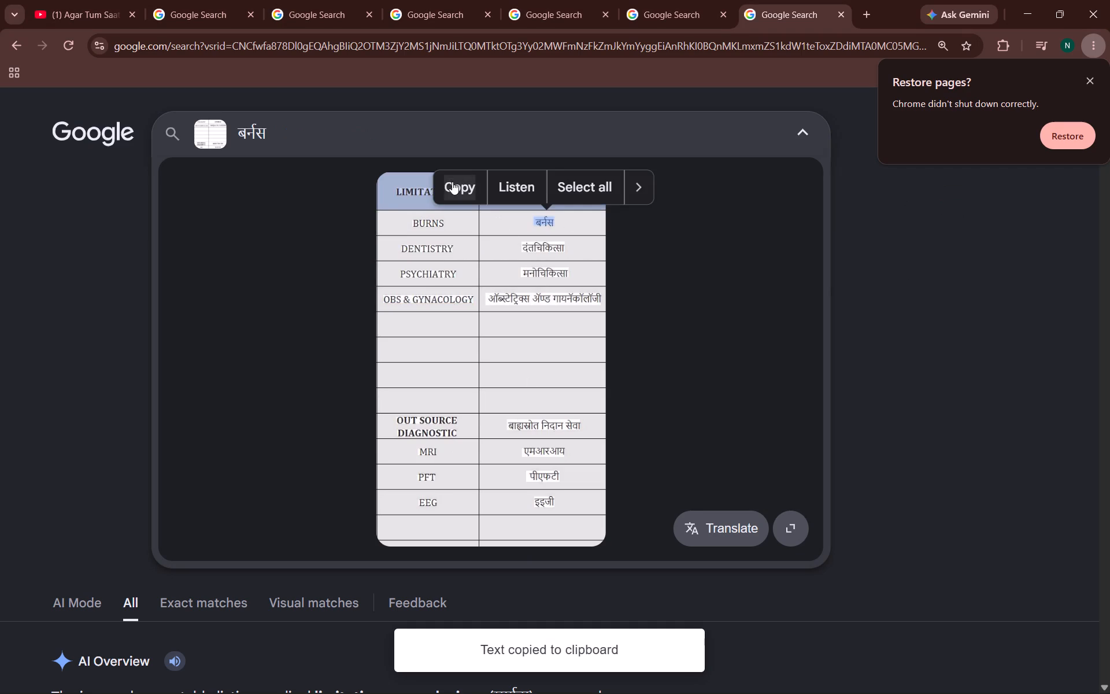
{"action": "left_click", "coordinate": [452, 182]}
In CorelDRAW, delete the English and Marathi HK & PCA texts from the last row of the LIMITATIONS table.
{"action": "key", "text": "alt+Tab"}
{"action": "left_click", "coordinate": [368, 411]}
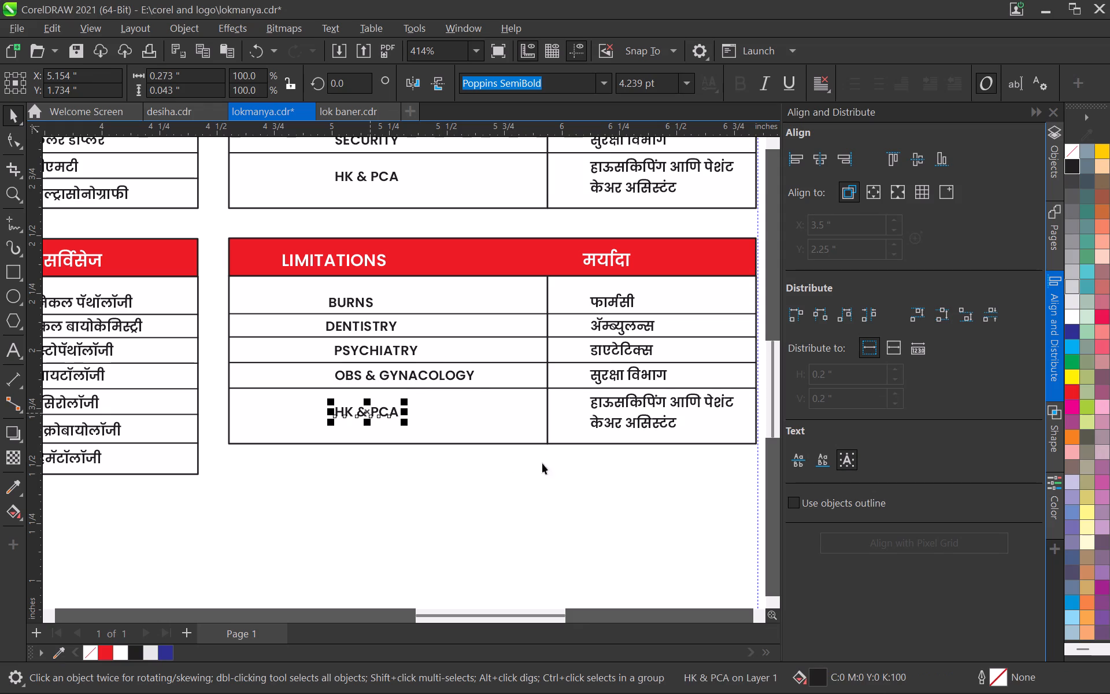
{"action": "key", "text": "Delete"}
{"action": "left_click", "coordinate": [608, 428]}
{"action": "key", "text": "Delete"}
Replace the Marathi text beside BURNS with the copied बर्नस.
{"action": "double_click", "coordinate": [604, 298]}
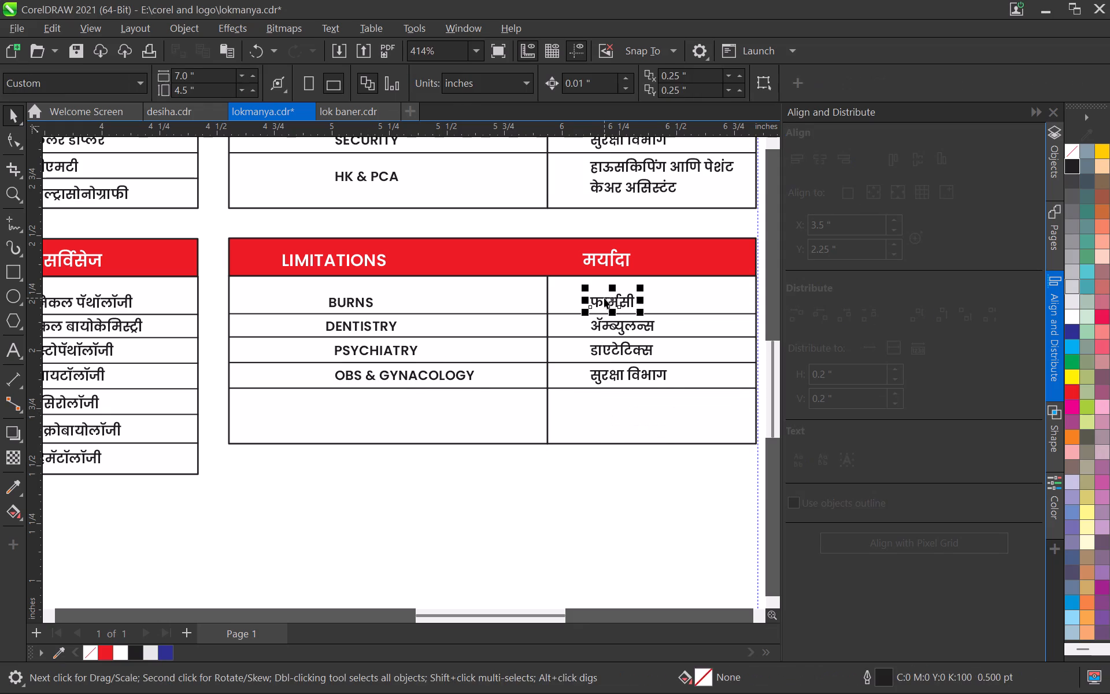
{"action": "key", "text": "ctrl+a"}
{"action": "key", "text": "ctrl+v"}
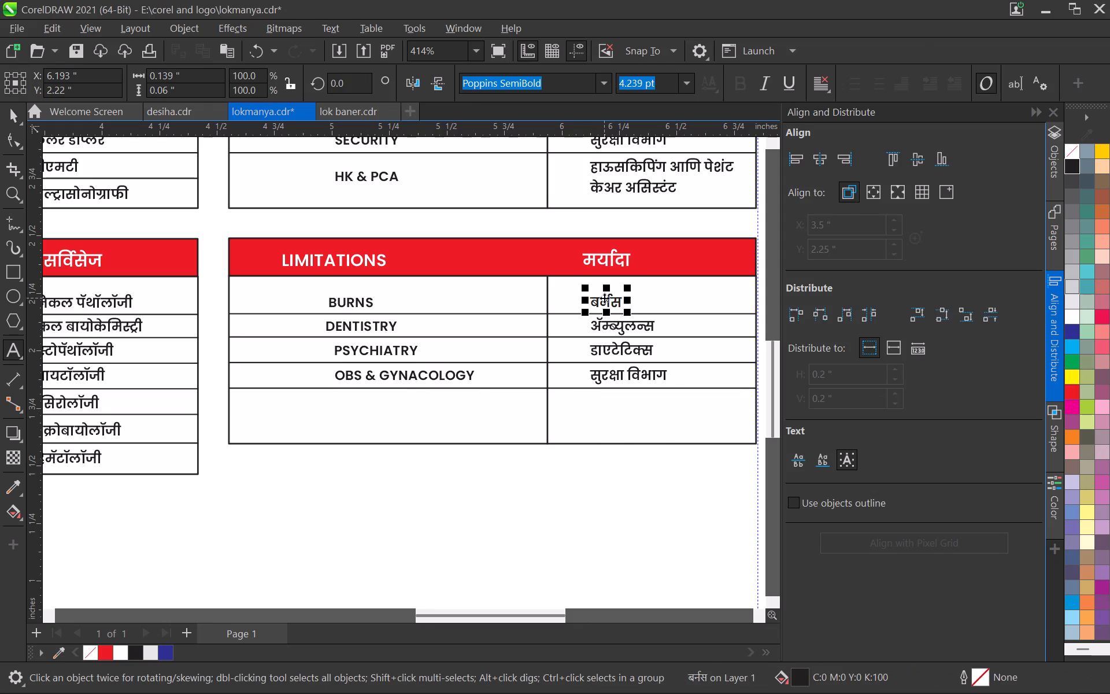
Replace the Marathi text beside DENTISTRY with दंतचिकित्सा, copied from the Lens image in Chrome.
{"action": "key", "text": "alt+Tab"}
{"action": "left_click", "coordinate": [534, 247]}
{"action": "left_click", "coordinate": [468, 213]}
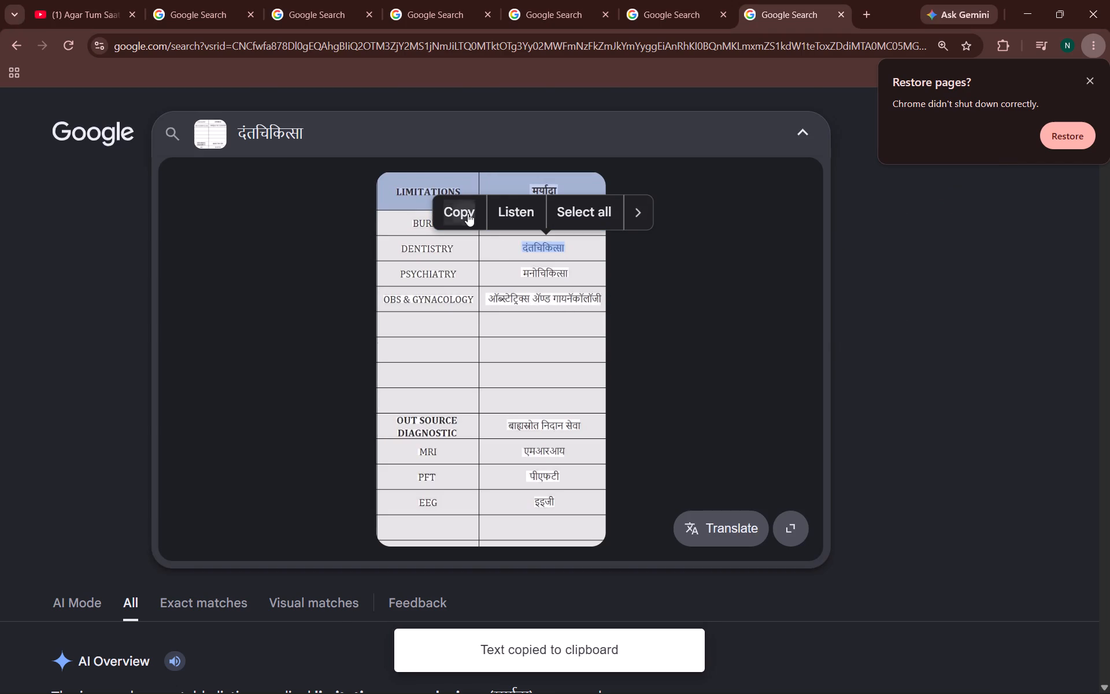
{"action": "key", "text": "alt+Tab"}
{"action": "left_click", "coordinate": [601, 324]}
{"action": "key", "text": "ctrl+a"}
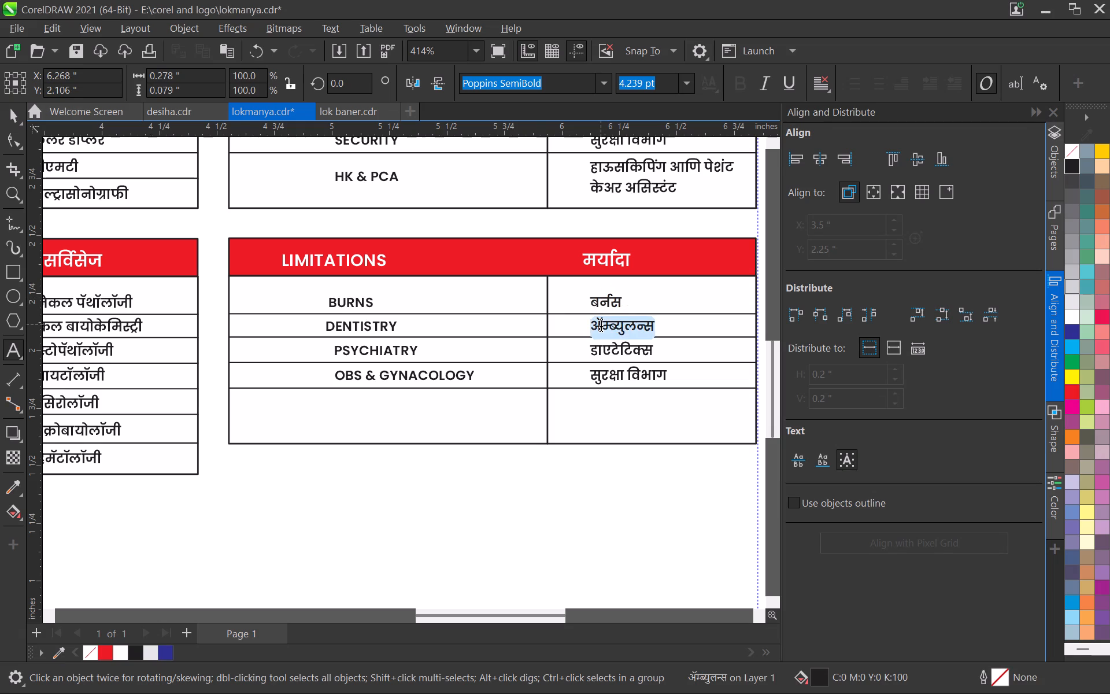
{"action": "key", "text": "ctrl+v"}
Replace the Marathi text beside PSYCHIATRY with मनोचिकित्सा, copied from the Lens image in Chrome.
{"action": "key", "text": "alt+Tab"}
{"action": "left_click", "coordinate": [532, 273]}
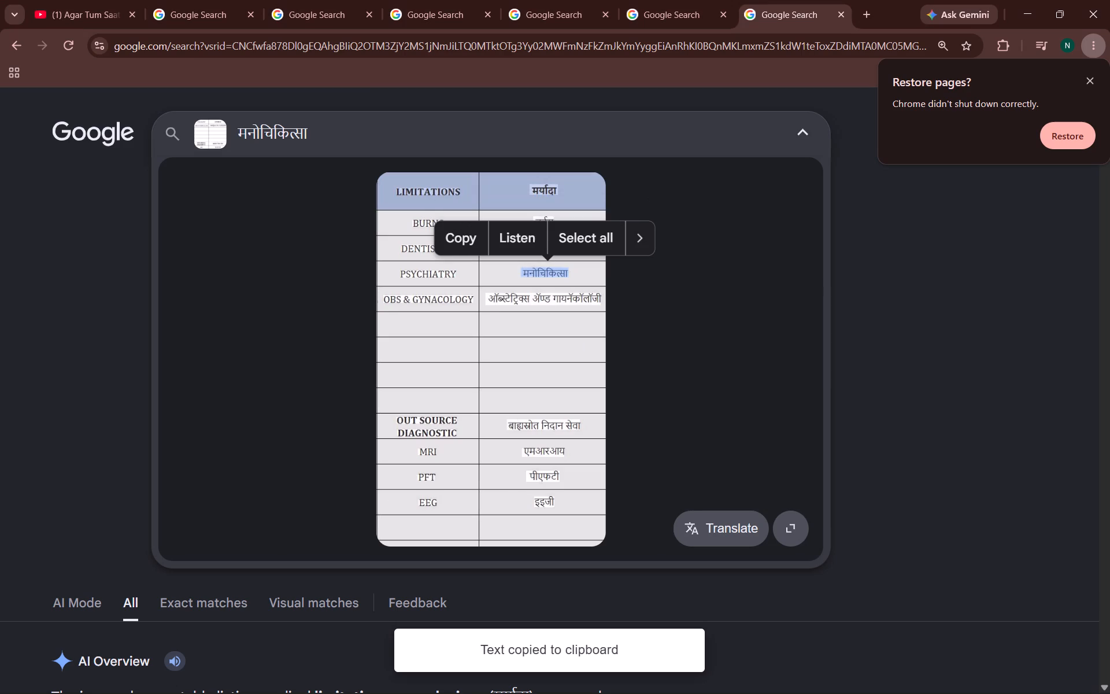
{"action": "left_click", "coordinate": [456, 247]}
{"action": "key", "text": "alt+Tab"}
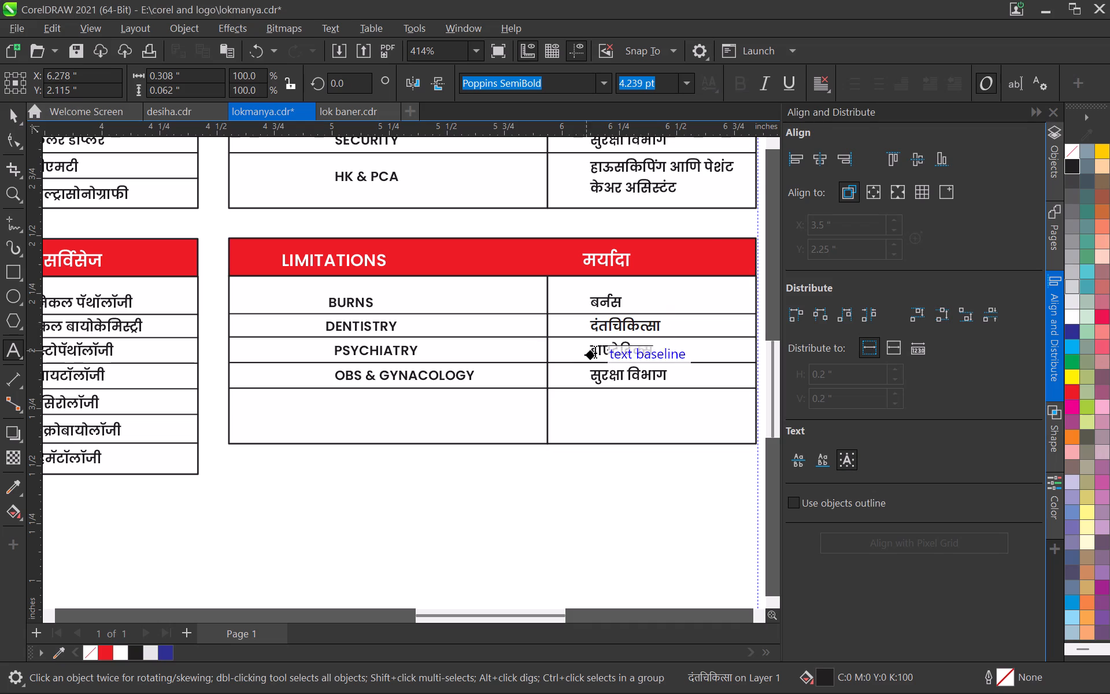
{"action": "left_click", "coordinate": [597, 352]}
{"action": "key", "text": "ctrl+a"}
{"action": "key", "text": "ctrl+v"}
Replace the Marathi text beside OBS & GYNACOLOGY with ऑब्स्टेट्रिक्स ॲण्ड गायनॅकॉलॉजी, copied from the Lens image in Chrome.
{"action": "key", "text": "alt+Tab"}
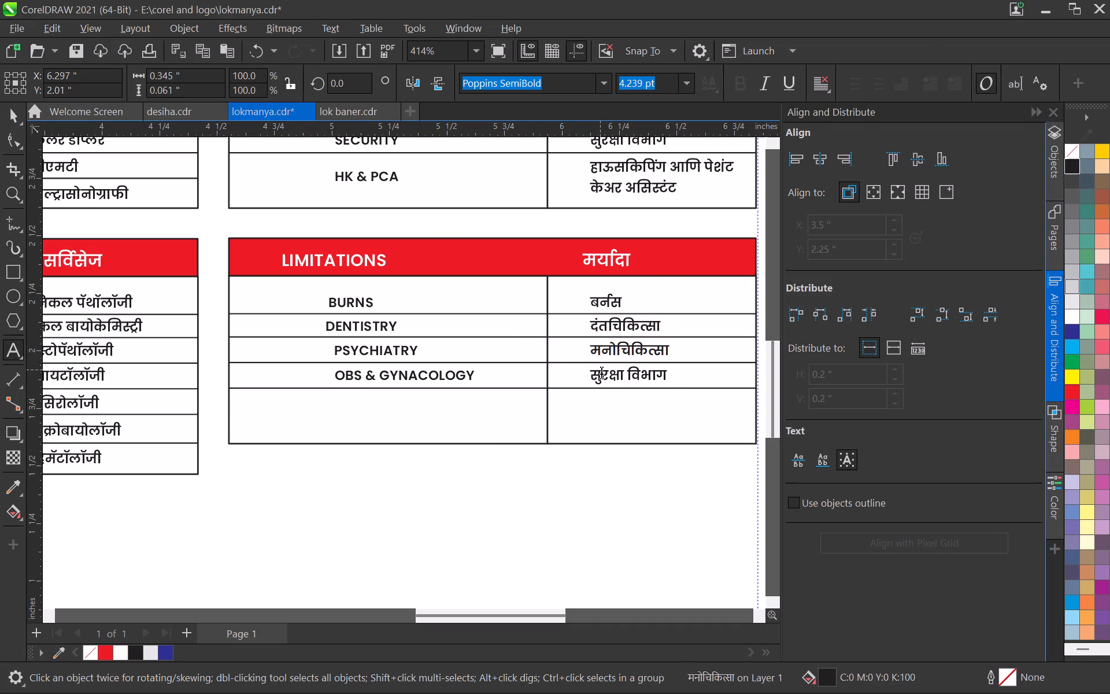
{"action": "left_click", "coordinate": [554, 293]}
{"action": "double_click", "coordinate": [553, 299]}
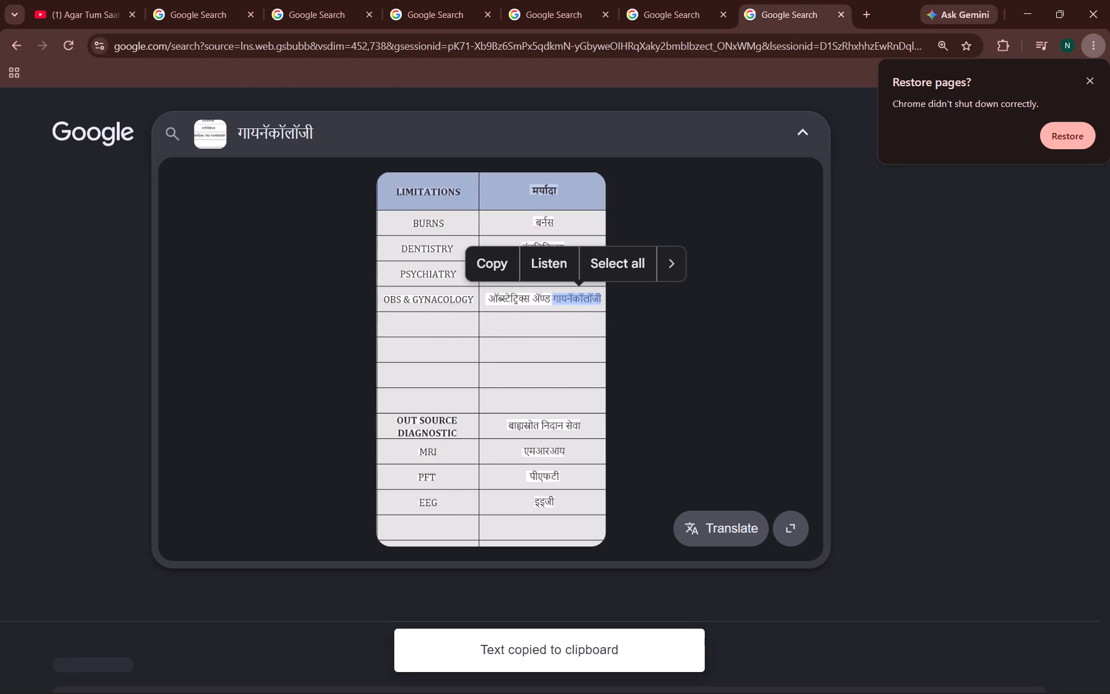
{"action": "left_click", "coordinate": [467, 262]}
{"action": "key", "text": "alt+Tab"}
{"action": "double_click", "coordinate": [600, 380]}
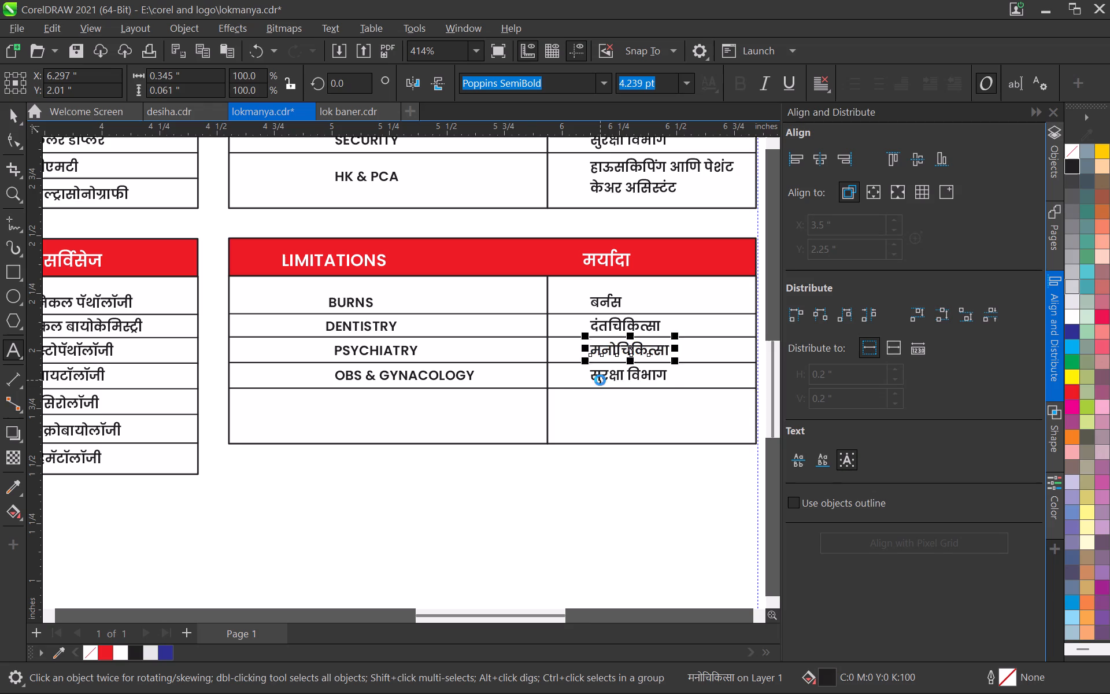
{"action": "key", "text": "ctrl+a"}
{"action": "key", "text": "ctrl+v"}
Break the long Marathi entry beside OBS & GYNACOLOGY into two lines, with गायनॅकॉलॉजी on the second.
{"action": "left_click", "coordinate": [698, 377]}
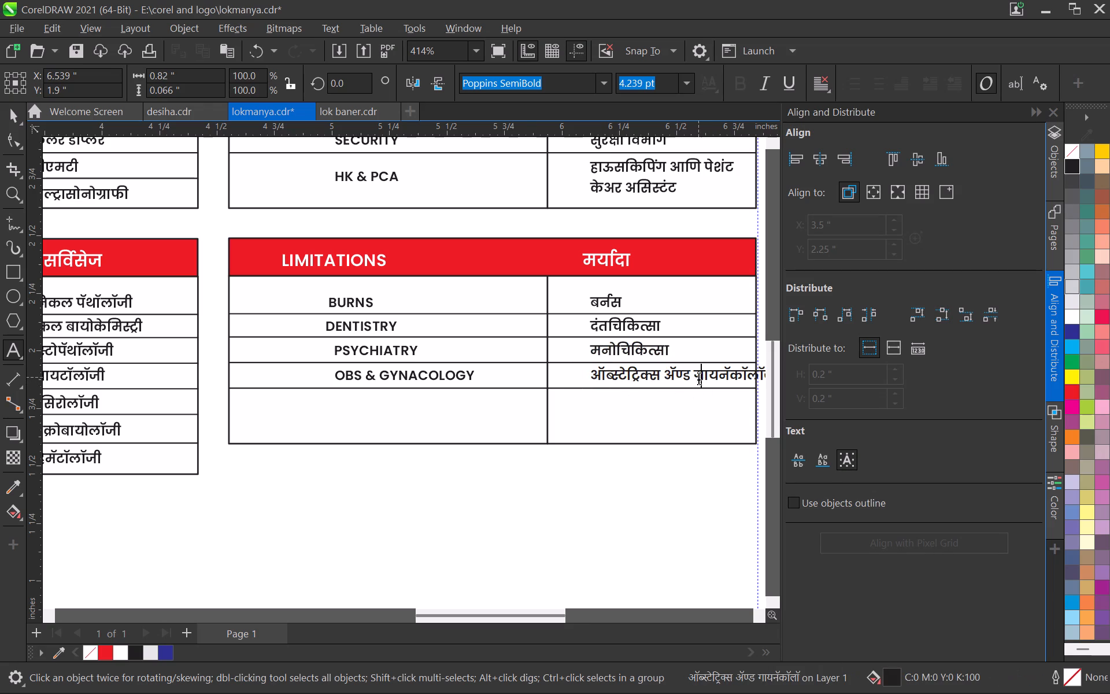
{"action": "key", "text": "Left"}
{"action": "key", "text": "Return"}
{"action": "left_click", "coordinate": [12, 122]}
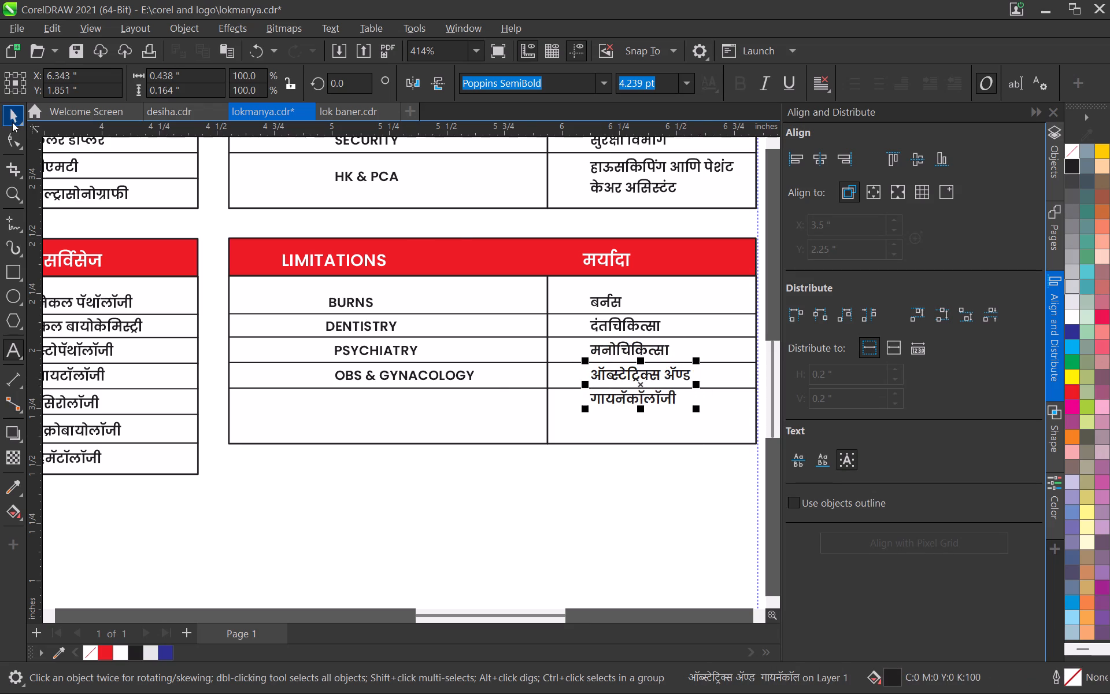
Lower the row line beneath OBS & GYNACOLOGY to just below the second line of its Marathi text.
{"action": "left_click", "coordinate": [497, 389]}
{"action": "key", "text": "Down"}
{"action": "key", "text": "Down"}
{"action": "key", "text": "Down"}
{"action": "key", "text": "Down"}
{"action": "key", "text": "Down"}
{"action": "key", "text": "Down"}
{"action": "key", "text": "Down"}
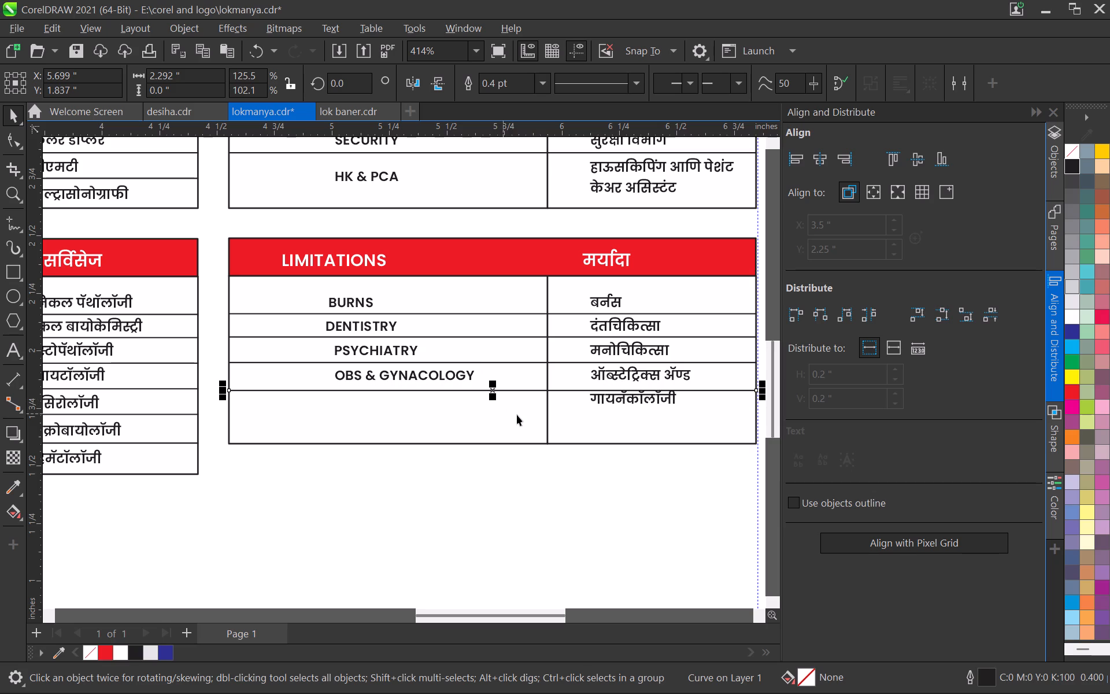
{"action": "key", "text": "Down"}
{"action": "key", "text": "Down"}
{"action": "key", "text": "Down"}
{"action": "key", "text": "Down"}
{"action": "key", "text": "Down"}
{"action": "key", "text": "Down"}
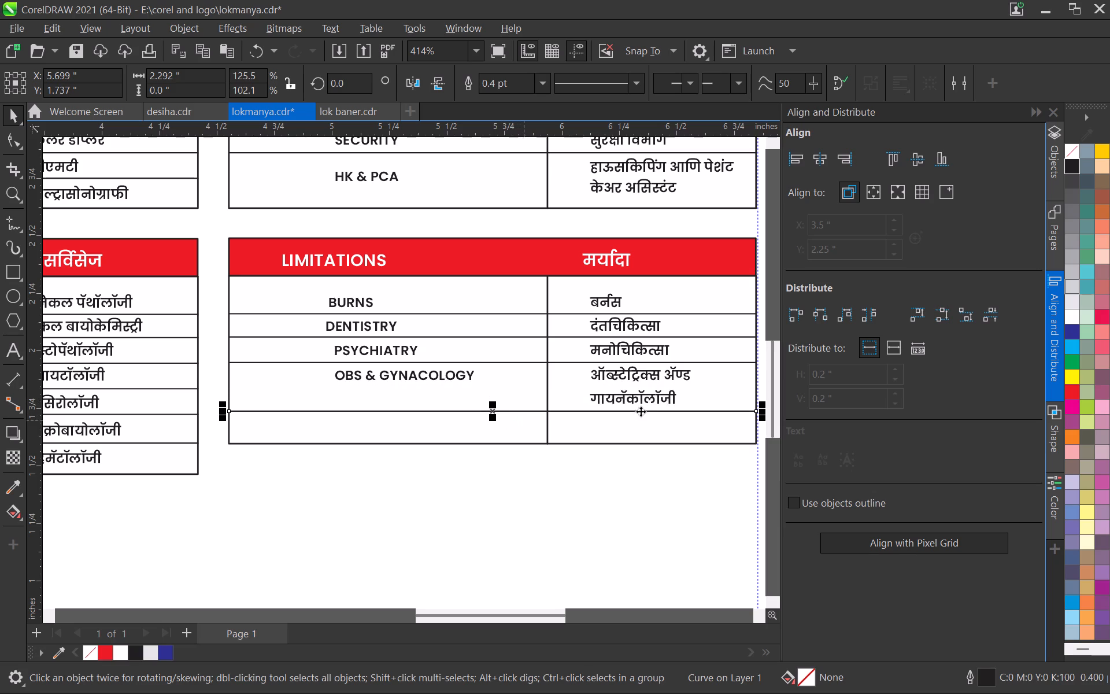
{"action": "key", "text": "Up"}
{"action": "key", "text": "Up"}
{"action": "key", "text": "Up"}
Tighten the line spacing of the two-line Marathi entry beside OBS & GYNACOLOGY so it fits inside its row.
{"action": "left_click", "coordinate": [621, 398]}
{"action": "left_click", "coordinate": [10, 147]}
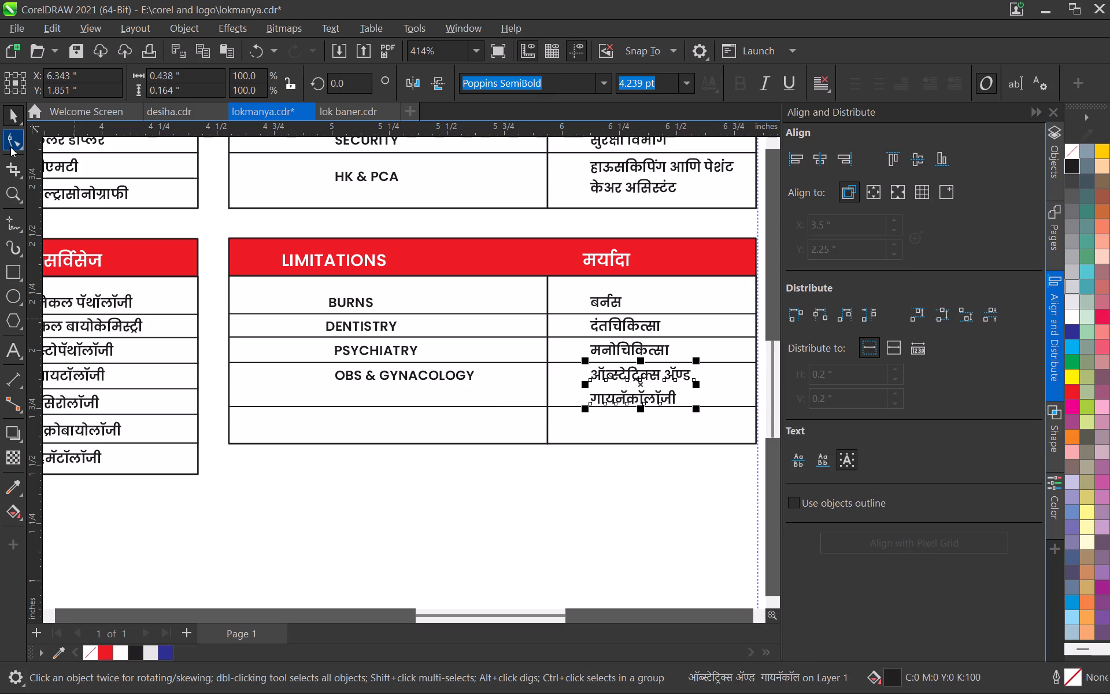
{"action": "left_click_drag", "start_coordinate": [578, 409], "coordinate": [571, 395]}
{"action": "left_click", "coordinate": [17, 121]}
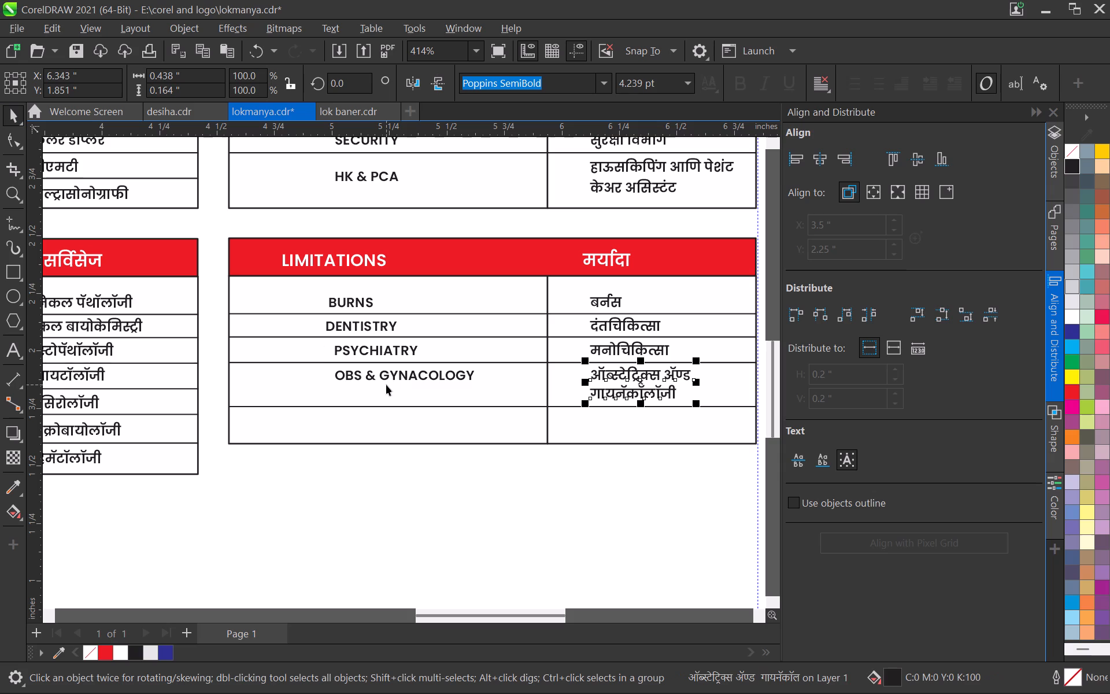
Centre-align the four English entries with the LIMITATIONS heading and shift them together to the middle of the English column.
{"action": "left_click", "coordinate": [383, 376]}
{"action": "left_click", "coordinate": [379, 351], "text": "shift"}
{"action": "left_click", "coordinate": [376, 330], "text": "shift"}
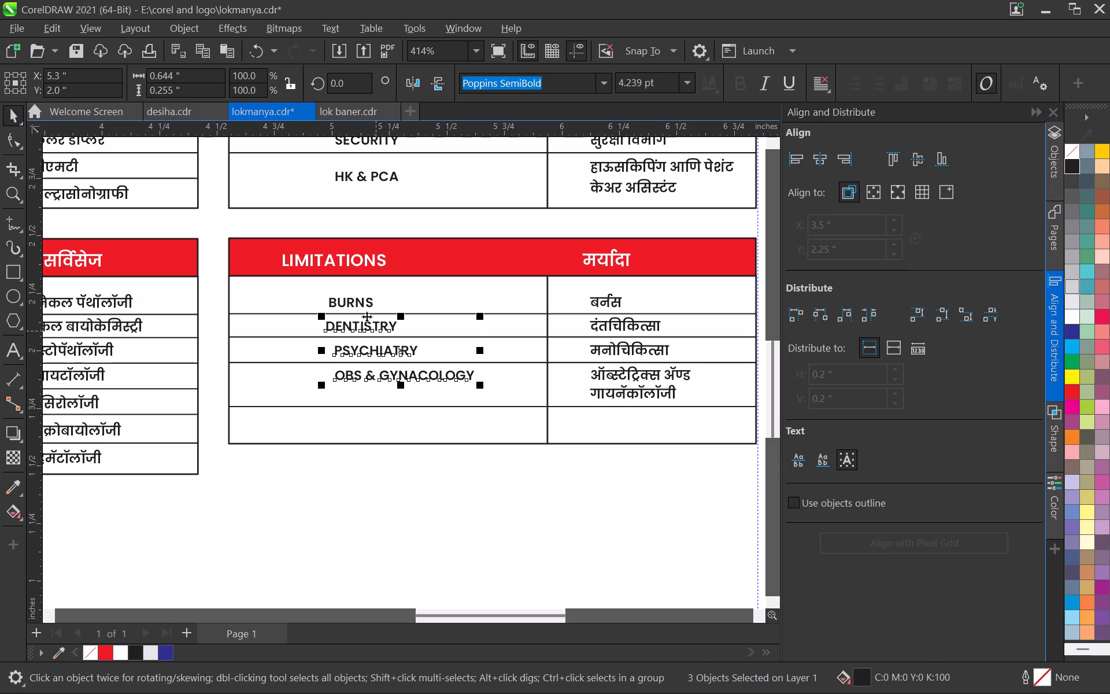
{"action": "left_click", "coordinate": [364, 308], "text": "shift"}
{"action": "left_click", "coordinate": [362, 264], "text": "shift"}
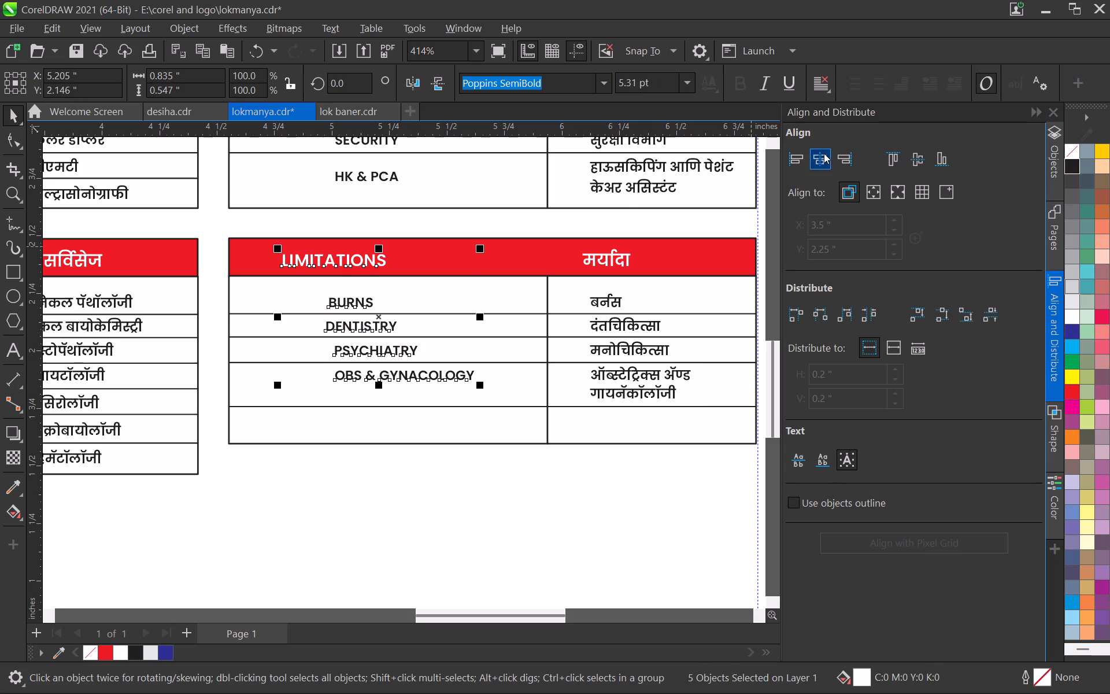
{"action": "left_click", "coordinate": [824, 153]}
{"action": "left_click_drag", "start_coordinate": [343, 259], "coordinate": [373, 258]}
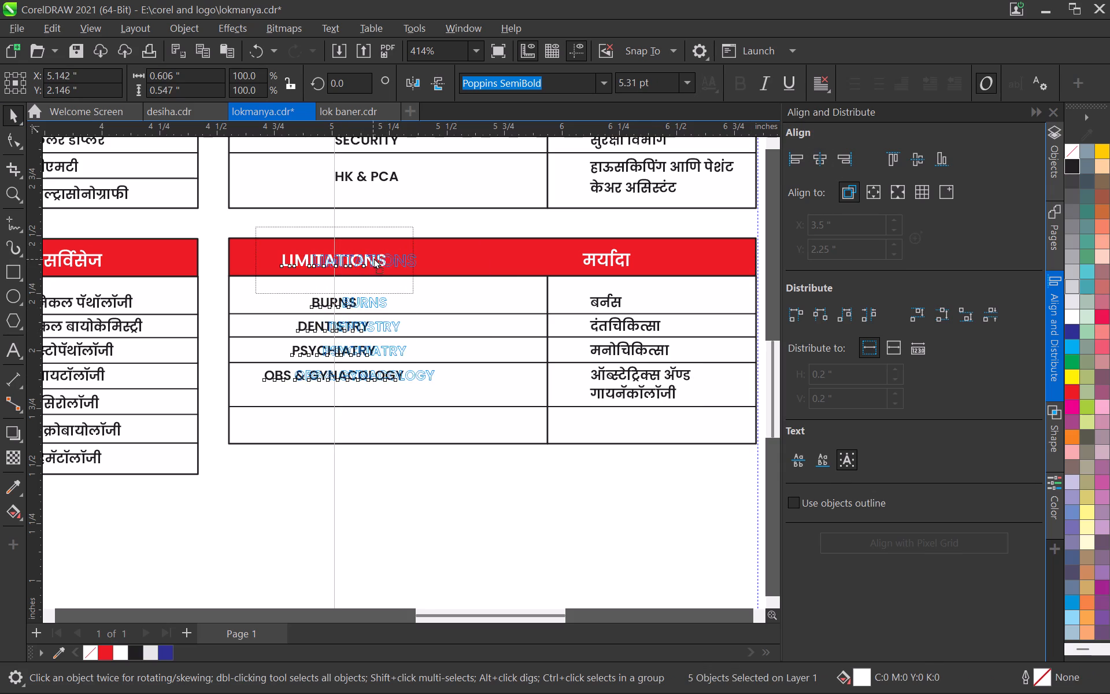
{"action": "left_click_drag", "start_coordinate": [373, 258], "coordinate": [388, 259]}
{"action": "left_click", "coordinate": [406, 484]}
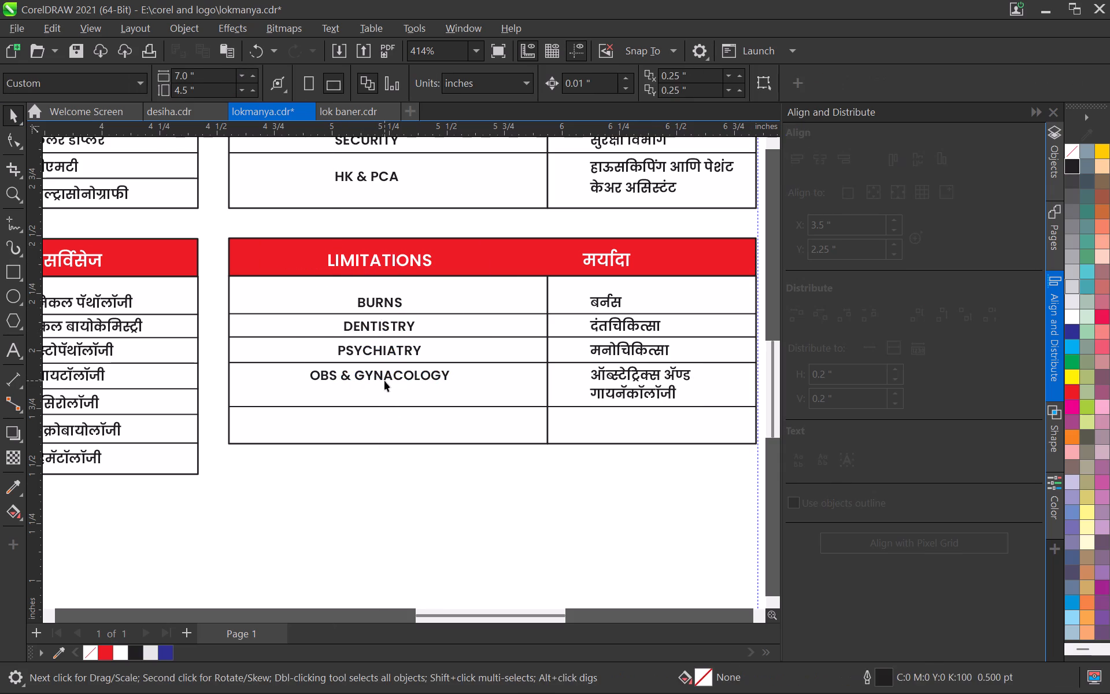
Nudge OBS & GYNACOLOGY down to the vertical middle of its taller row.
{"action": "left_click", "coordinate": [383, 374]}
{"action": "key", "text": "Down"}
{"action": "key", "text": "Down"}
{"action": "key", "text": "Down"}
{"action": "key", "text": "Down"}
{"action": "key", "text": "Down"}
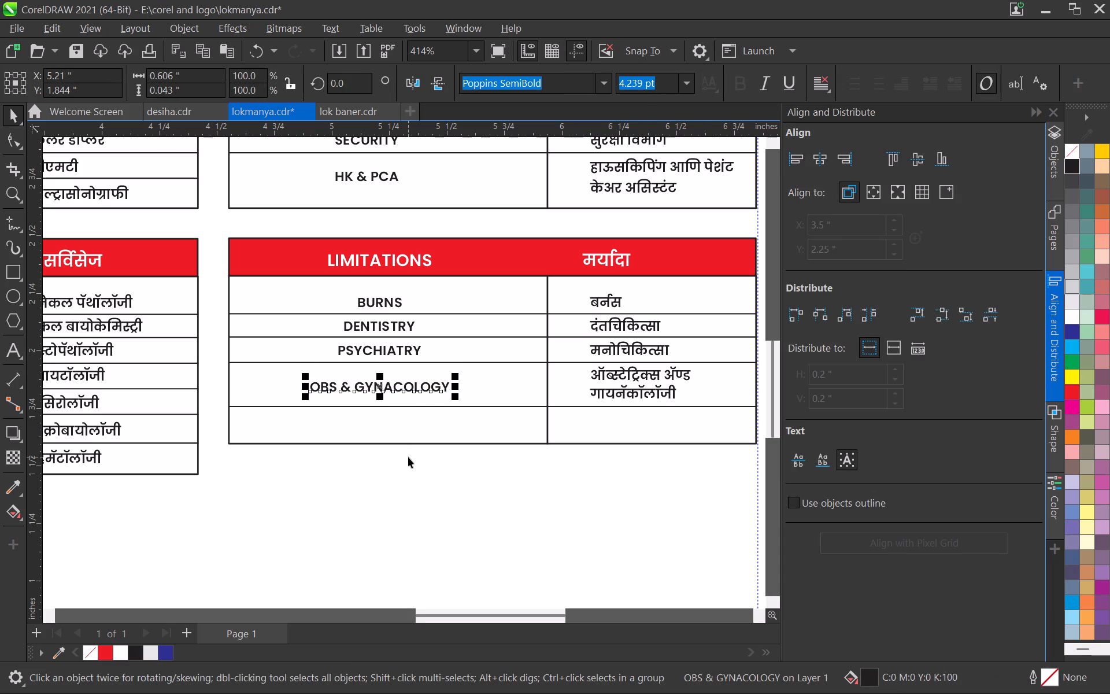
{"action": "key", "text": "Up"}
{"action": "left_click", "coordinate": [408, 457]}
Shift the LIMITATIONS table's column divider left to about X 5.868" to widen the Marathi column.
{"action": "left_click", "coordinate": [549, 381]}
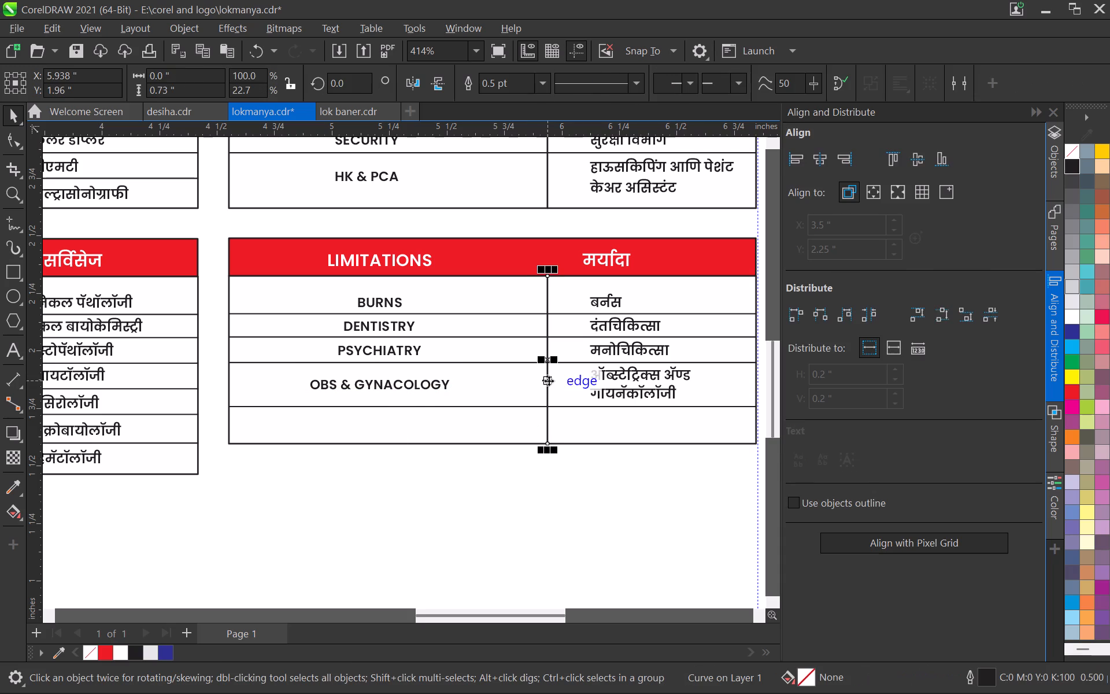
{"action": "key", "text": "Left"}
{"action": "key", "text": "Left"}
{"action": "key", "text": "Left"}
{"action": "key", "text": "Left"}
{"action": "key", "text": "Left"}
{"action": "key", "text": "Left"}
{"action": "key", "text": "Left"}
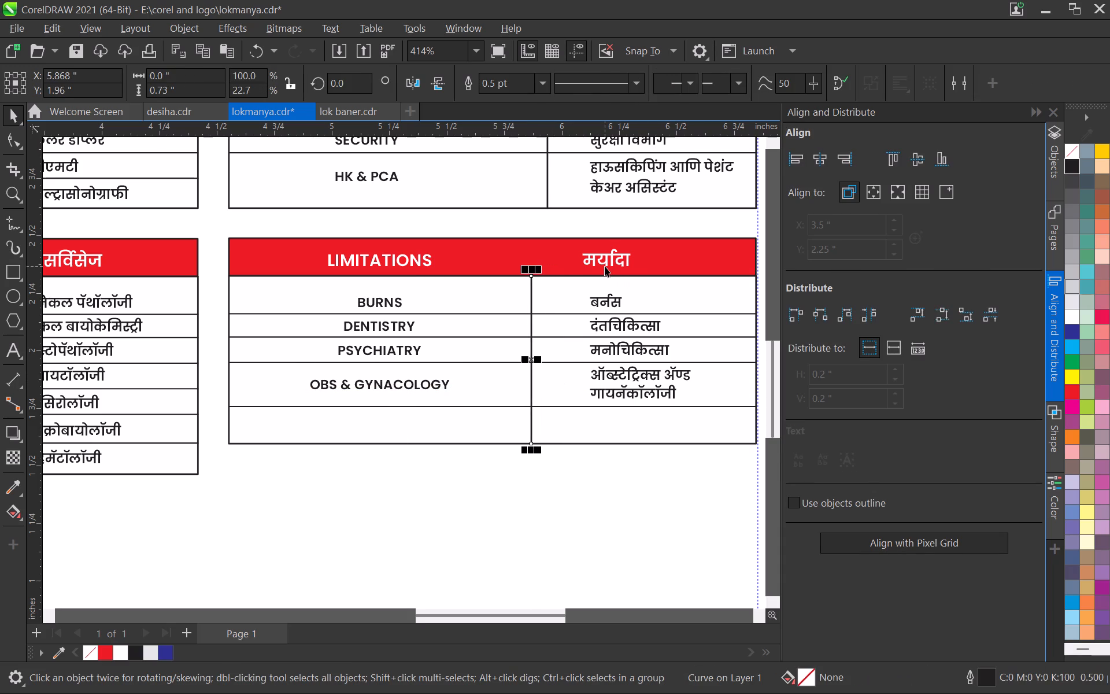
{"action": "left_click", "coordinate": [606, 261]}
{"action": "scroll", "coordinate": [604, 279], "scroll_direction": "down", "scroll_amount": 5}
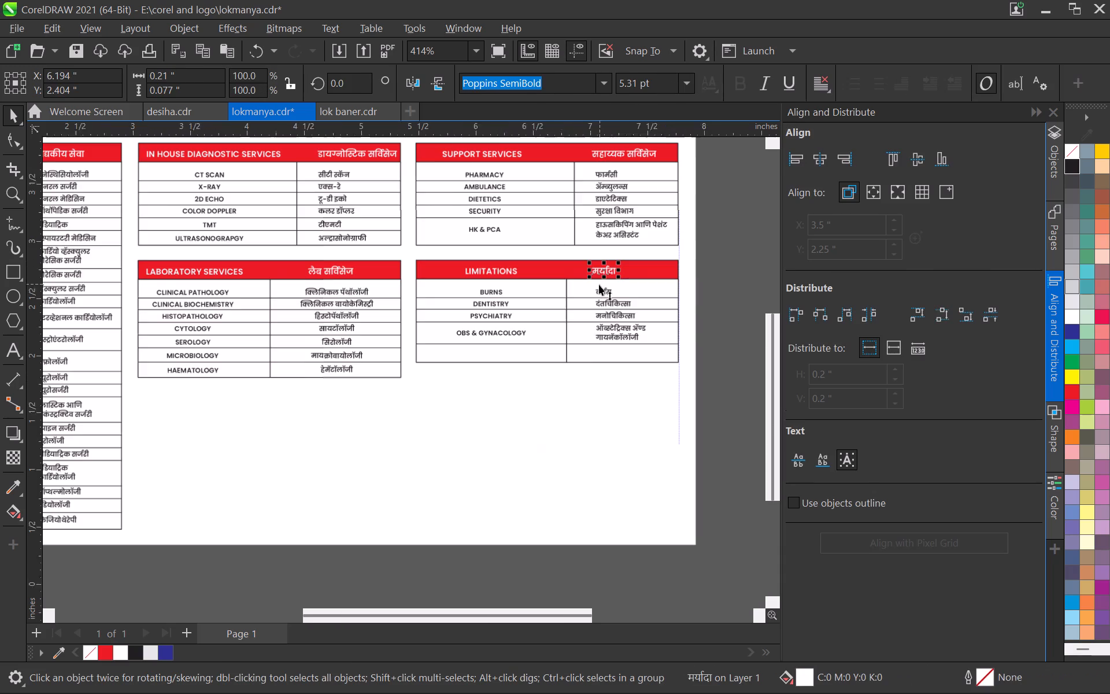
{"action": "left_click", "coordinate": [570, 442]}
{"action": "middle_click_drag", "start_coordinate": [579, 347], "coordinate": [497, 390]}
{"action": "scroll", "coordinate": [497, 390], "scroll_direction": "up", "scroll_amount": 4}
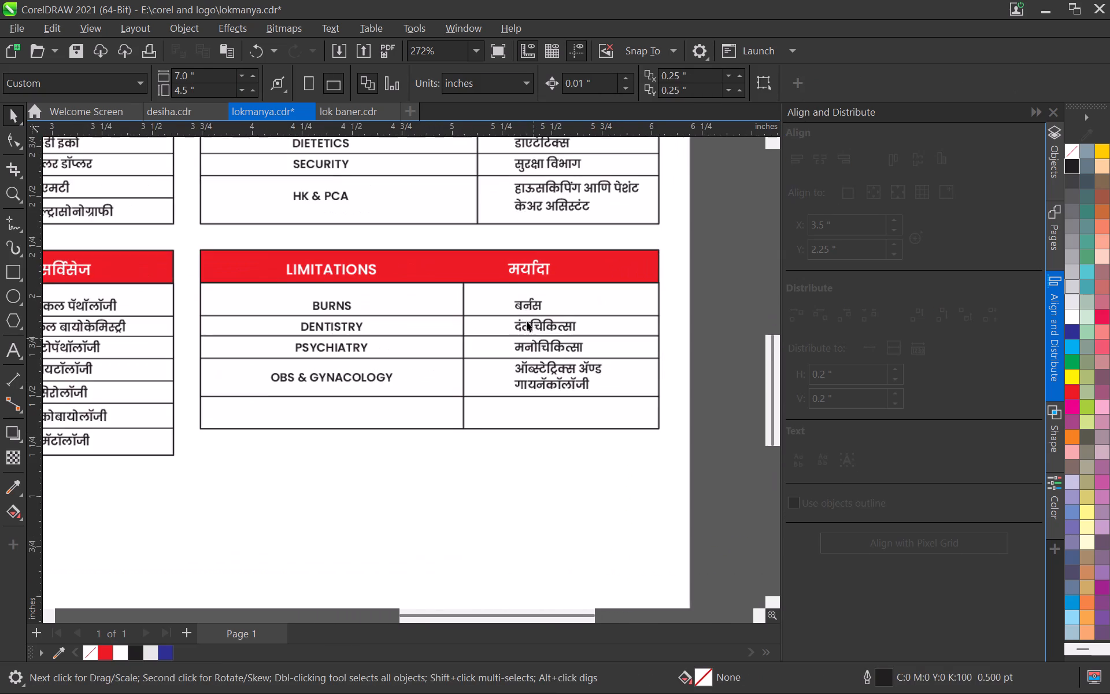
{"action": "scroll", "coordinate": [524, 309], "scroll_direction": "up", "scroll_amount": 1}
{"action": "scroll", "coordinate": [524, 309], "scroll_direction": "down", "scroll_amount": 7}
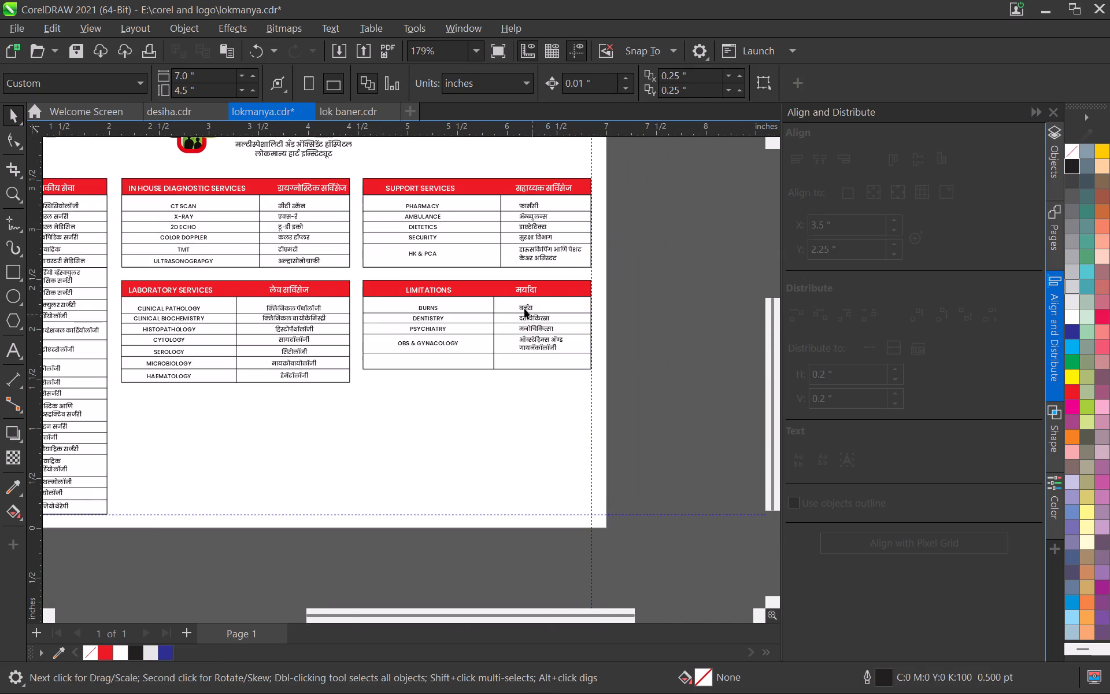
Centre-align the six Marathi entries under IN HOUSE DIAGNOSTIC SERVICES and shift them together to the middle of the Marathi column.
{"action": "middle_click_drag", "start_coordinate": [381, 357], "coordinate": [392, 366]}
{"action": "middle_click_drag", "start_coordinate": [392, 366], "coordinate": [479, 442]}
{"action": "scroll", "coordinate": [445, 414], "scroll_direction": "up", "scroll_amount": 5}
{"action": "left_click", "coordinate": [379, 325]}
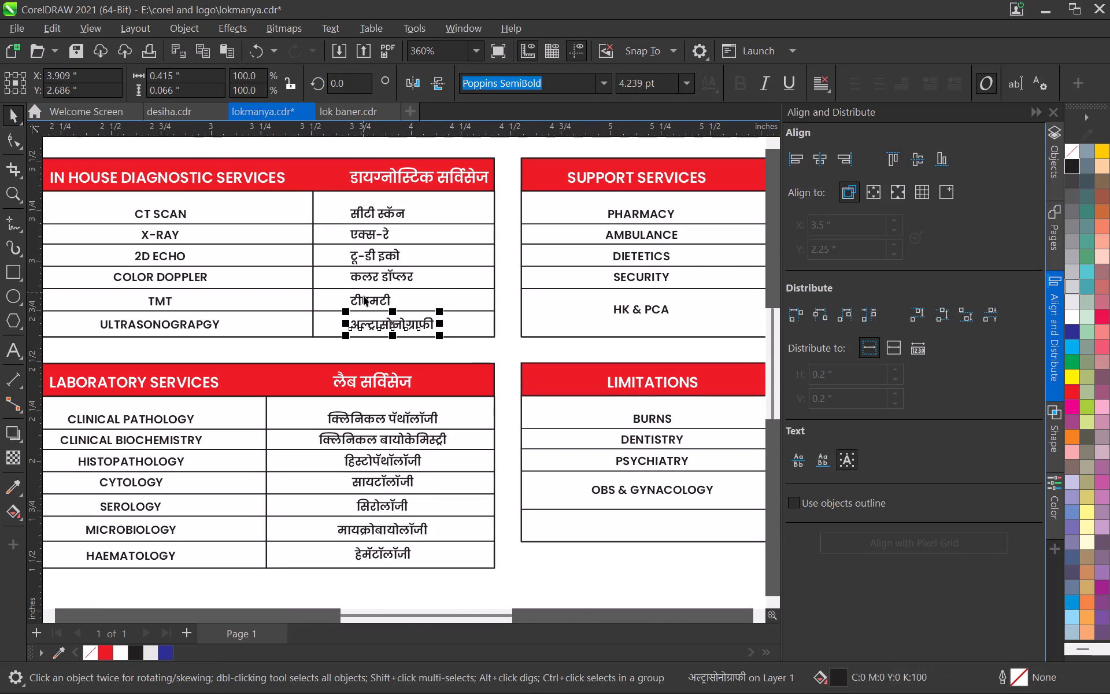
{"action": "left_click", "coordinate": [369, 302], "text": "shift"}
{"action": "left_click", "coordinate": [371, 279], "text": "shift"}
{"action": "left_click", "coordinate": [371, 257], "text": "shift"}
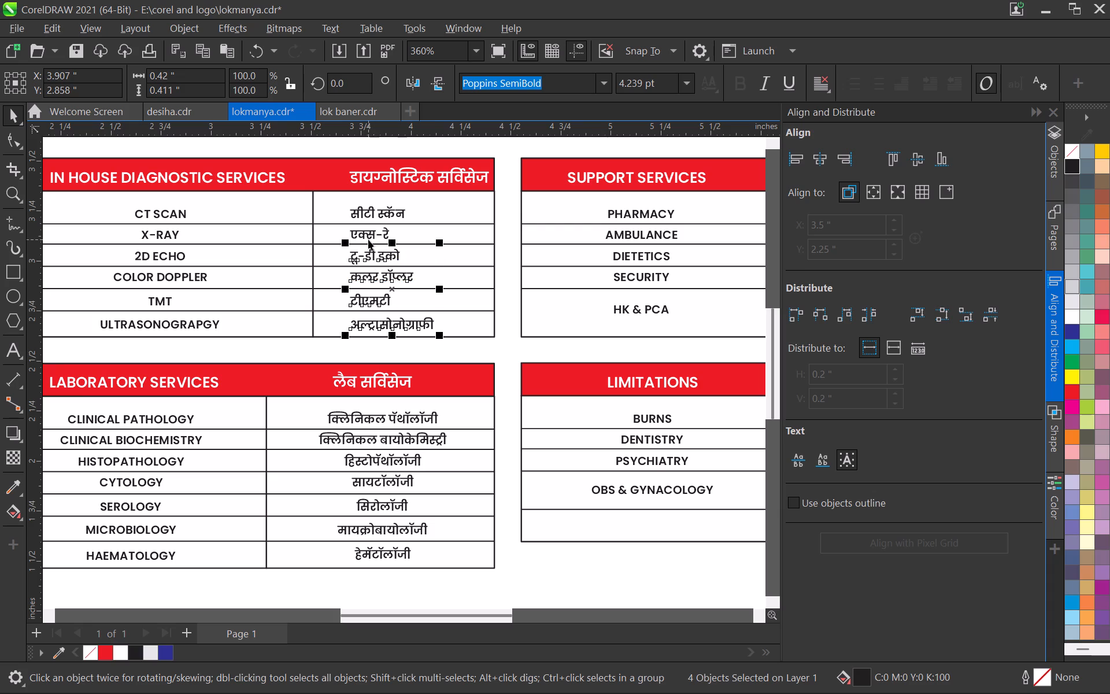
{"action": "left_click", "coordinate": [368, 239], "text": "shift"}
{"action": "left_click", "coordinate": [371, 213], "text": "shift"}
{"action": "left_click", "coordinate": [820, 157]}
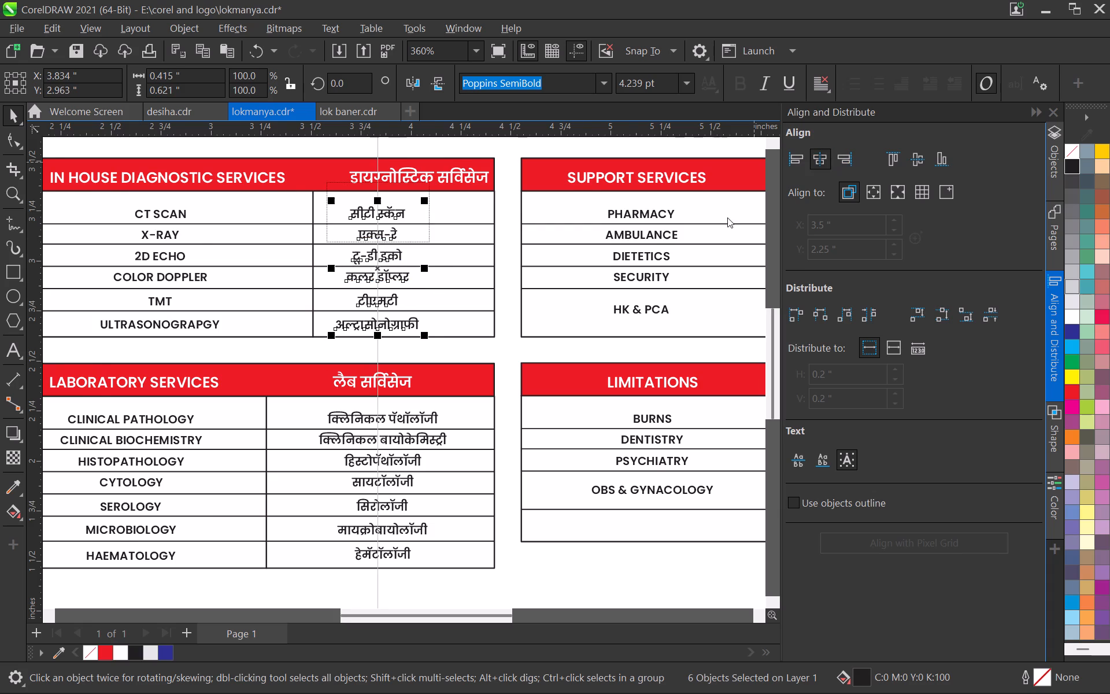
{"action": "scroll", "coordinate": [547, 286], "scroll_direction": "down", "scroll_amount": 1}
{"action": "scroll", "coordinate": [416, 237], "scroll_direction": "up", "scroll_amount": 2}
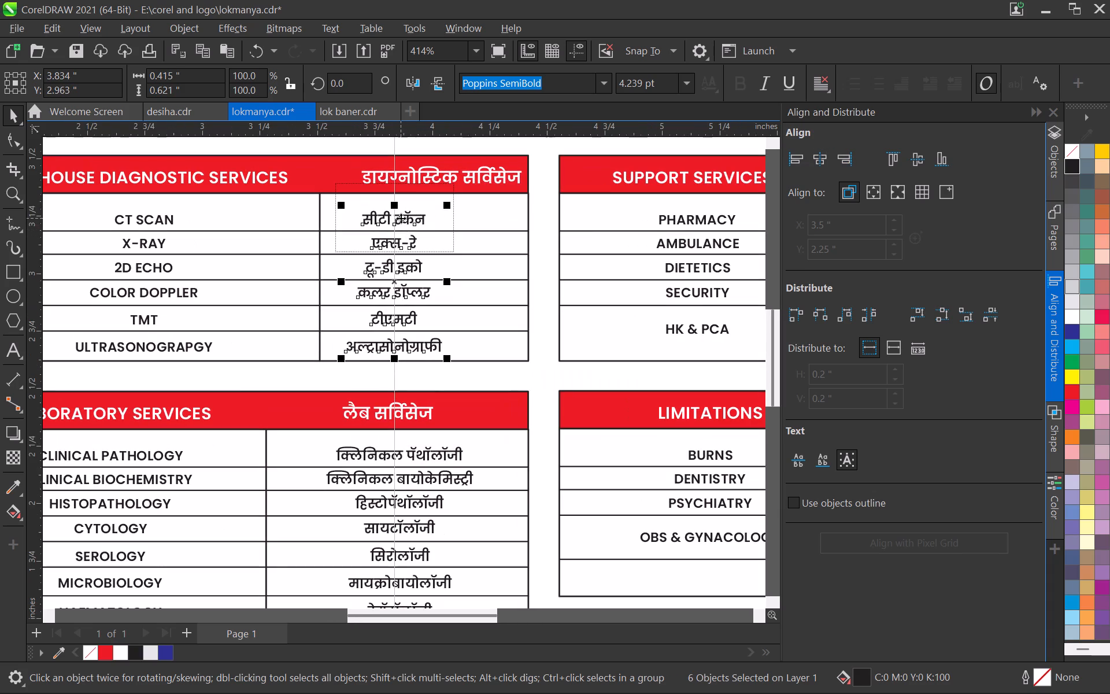
{"action": "left_click_drag", "start_coordinate": [401, 218], "coordinate": [427, 219]}
Nudge the Marathi heading डायग्नोस्टिक सर्विसेज slightly left to sit over its centred entries.
{"action": "left_click", "coordinate": [418, 179]}
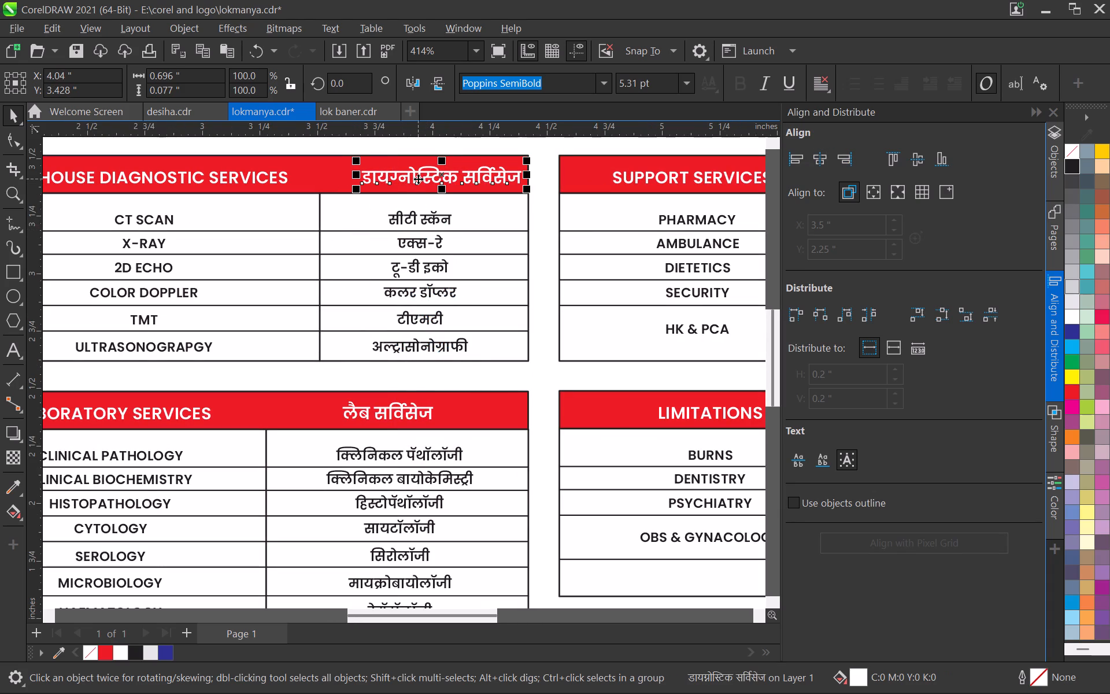
{"action": "key", "text": "Left"}
{"action": "key", "text": "Left"}
{"action": "key", "text": "Left"}
{"action": "key", "text": "Left"}
{"action": "key", "text": "Left"}
{"action": "key", "text": "Left"}
{"action": "key", "text": "Left"}
Centre-align the five Marathi entries in the SUPPORT SERVICES table and shift them together slightly left to the middle of their column.
{"action": "scroll", "coordinate": [484, 252], "scroll_direction": "down", "scroll_amount": 4}
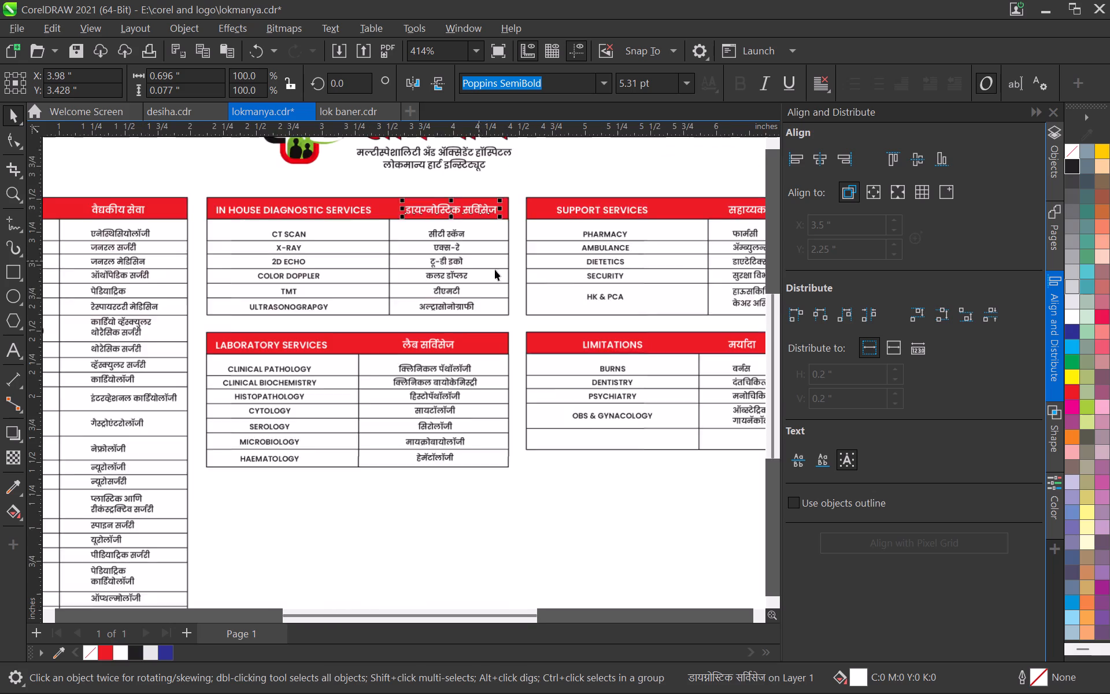
{"action": "middle_click_drag", "start_coordinate": [564, 284], "coordinate": [317, 270]}
{"action": "scroll", "coordinate": [413, 270], "scroll_direction": "up", "scroll_amount": 5}
{"action": "left_click", "coordinate": [520, 202]}
{"action": "left_click", "coordinate": [524, 225], "text": "shift"}
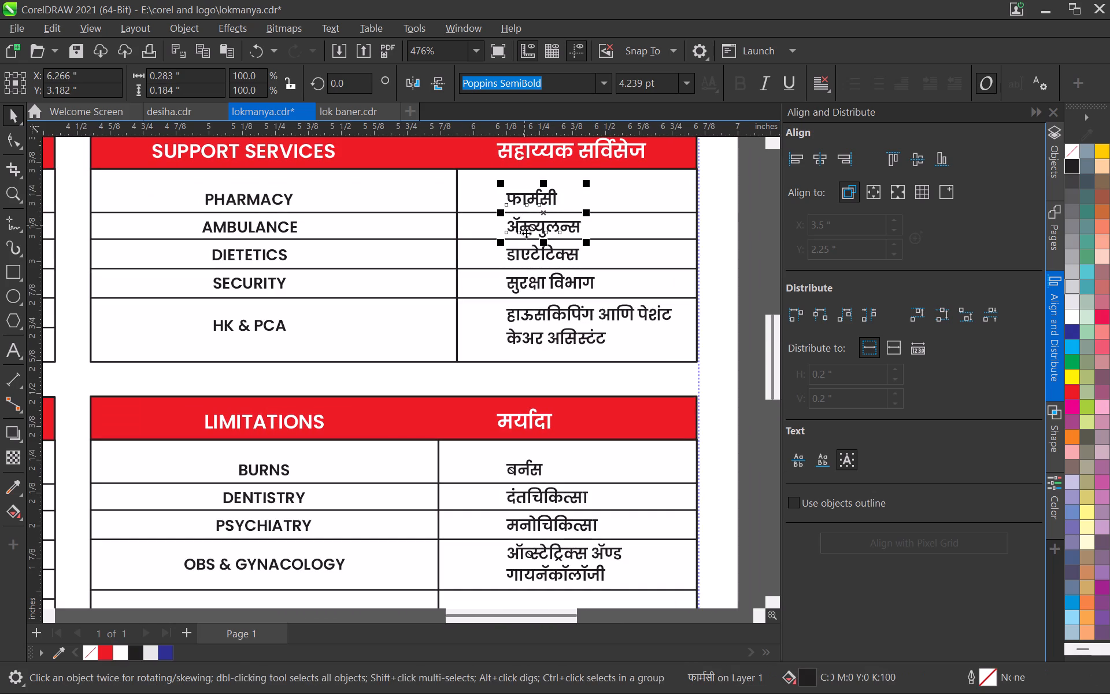
{"action": "left_click", "coordinate": [521, 256], "text": "shift"}
{"action": "left_click", "coordinate": [523, 284], "text": "shift"}
{"action": "left_click", "coordinate": [527, 311], "text": "shift"}
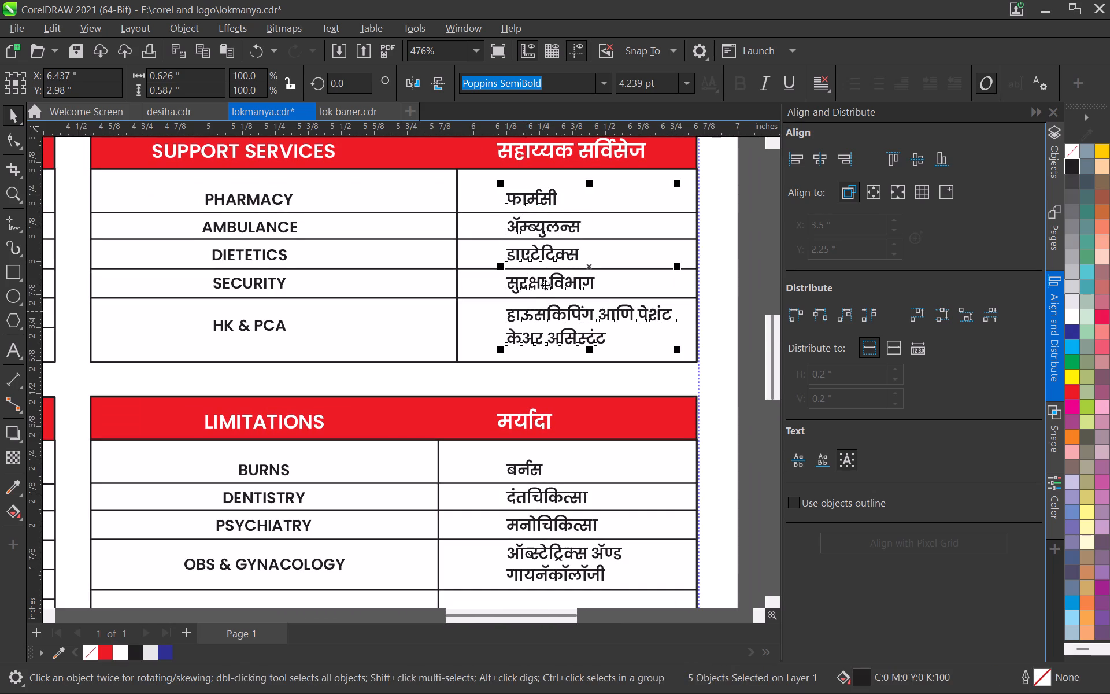
{"action": "left_click", "coordinate": [822, 164]}
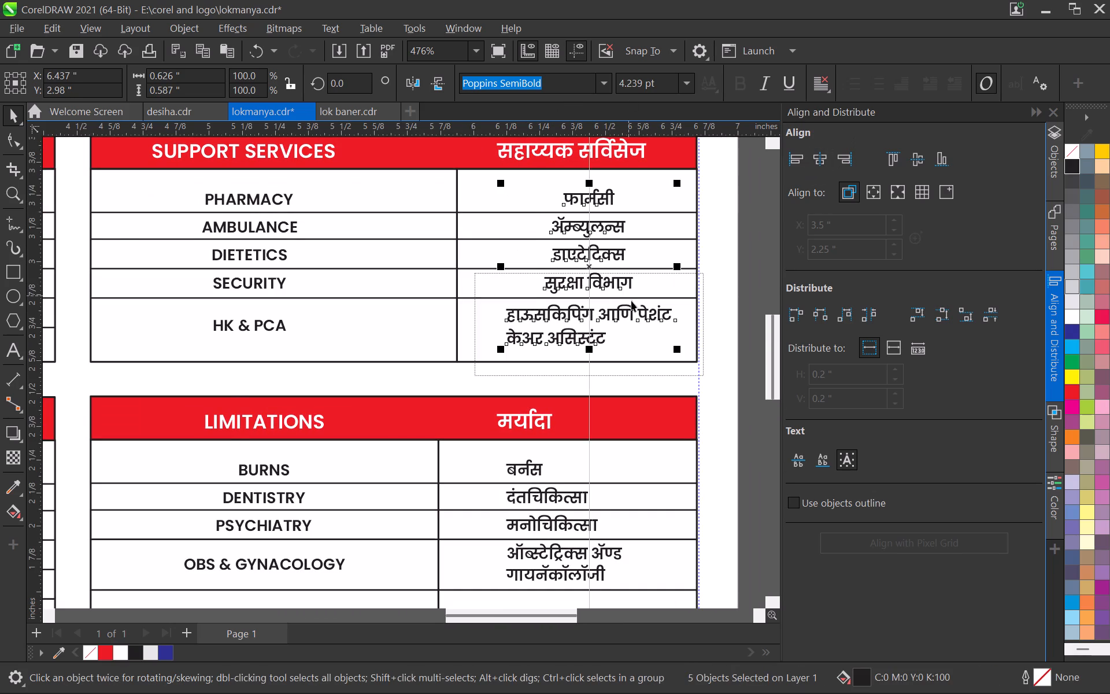
{"action": "scroll", "coordinate": [637, 308], "scroll_direction": "down", "scroll_amount": 2}
{"action": "middle_click_drag", "start_coordinate": [630, 309], "coordinate": [540, 295]}
{"action": "scroll", "coordinate": [514, 217], "scroll_direction": "up", "scroll_amount": 2}
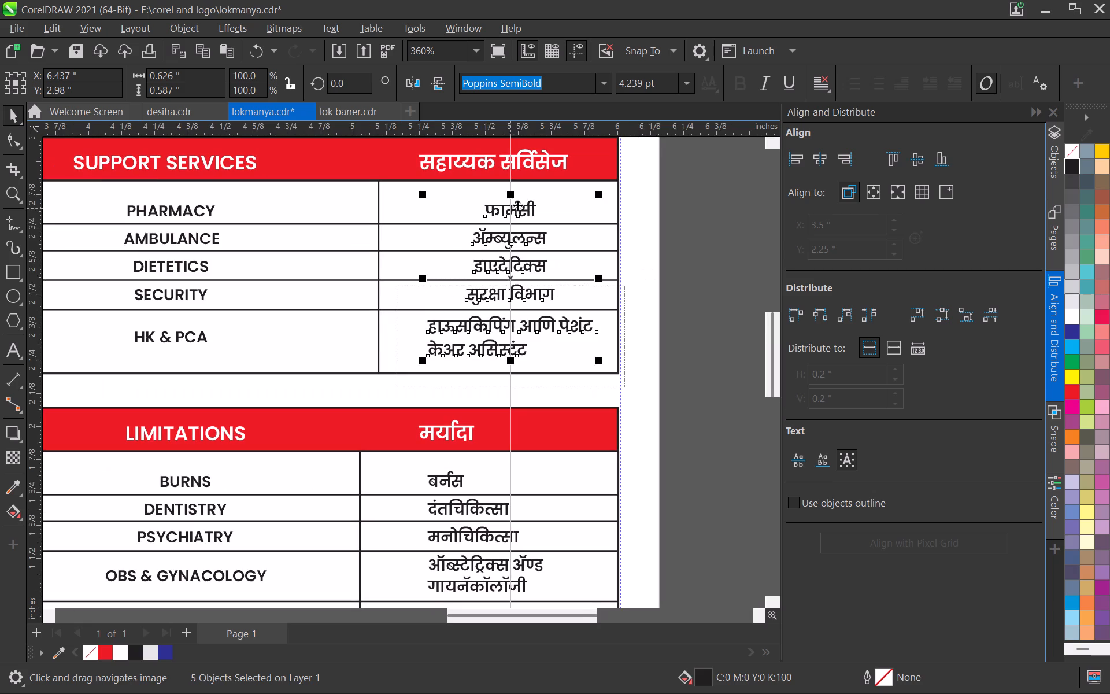
{"action": "left_click_drag", "start_coordinate": [518, 205], "coordinate": [512, 206]}
{"action": "left_click", "coordinate": [647, 294]}
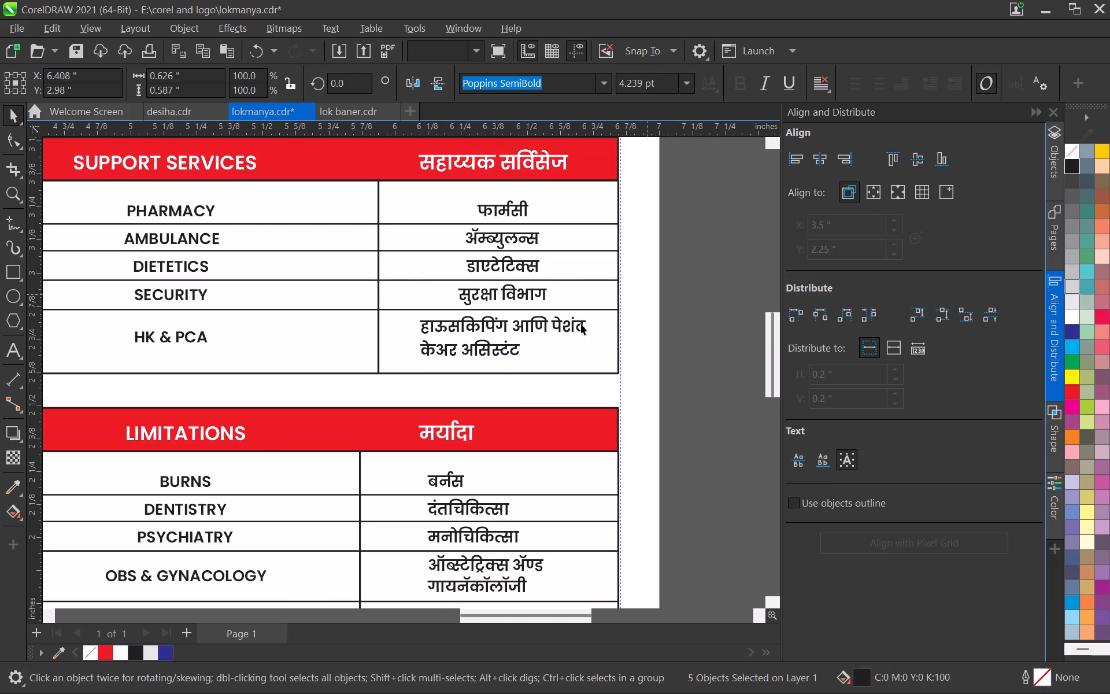
Set the two-line Marathi entry beside HK & PCA to centred text alignment.
{"action": "left_click", "coordinate": [538, 321]}
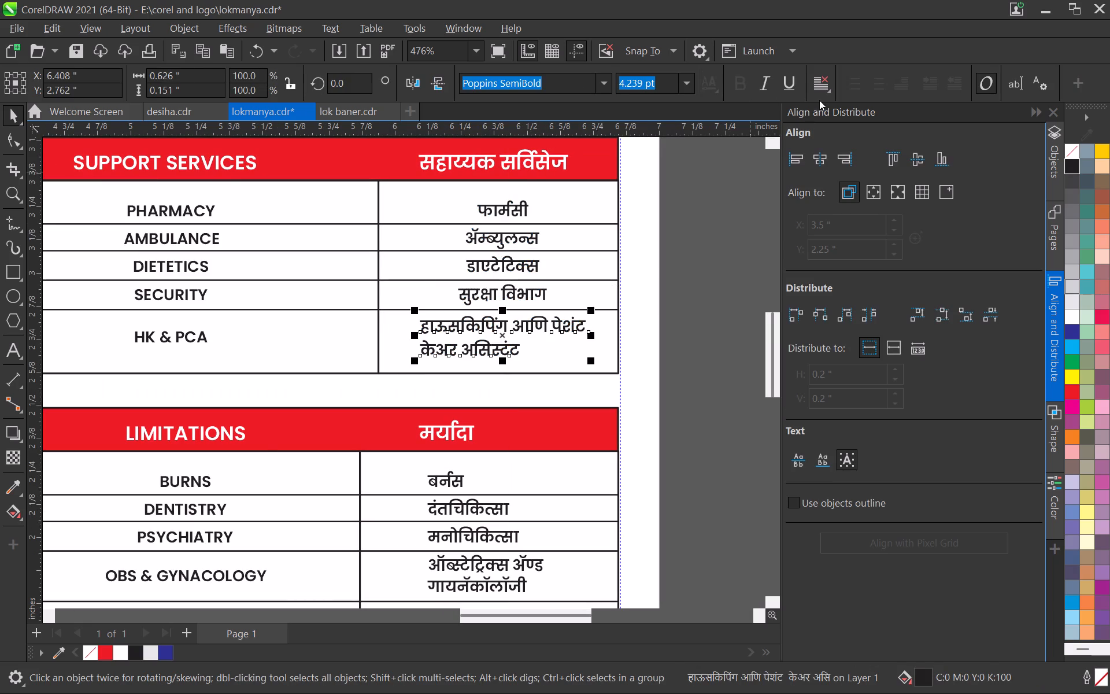
{"action": "left_click", "coordinate": [822, 87]}
{"action": "left_click", "coordinate": [836, 139]}
{"action": "left_click", "coordinate": [699, 289]}
Centre-align the four Marathi entries in the LIMITATIONS table with one another.
{"action": "scroll", "coordinate": [678, 261], "scroll_direction": "down", "scroll_amount": 4}
{"action": "middle_click_drag", "start_coordinate": [590, 346], "coordinate": [548, 308]}
{"action": "scroll", "coordinate": [526, 358], "scroll_direction": "up", "scroll_amount": 2}
{"action": "left_click", "coordinate": [491, 359]}
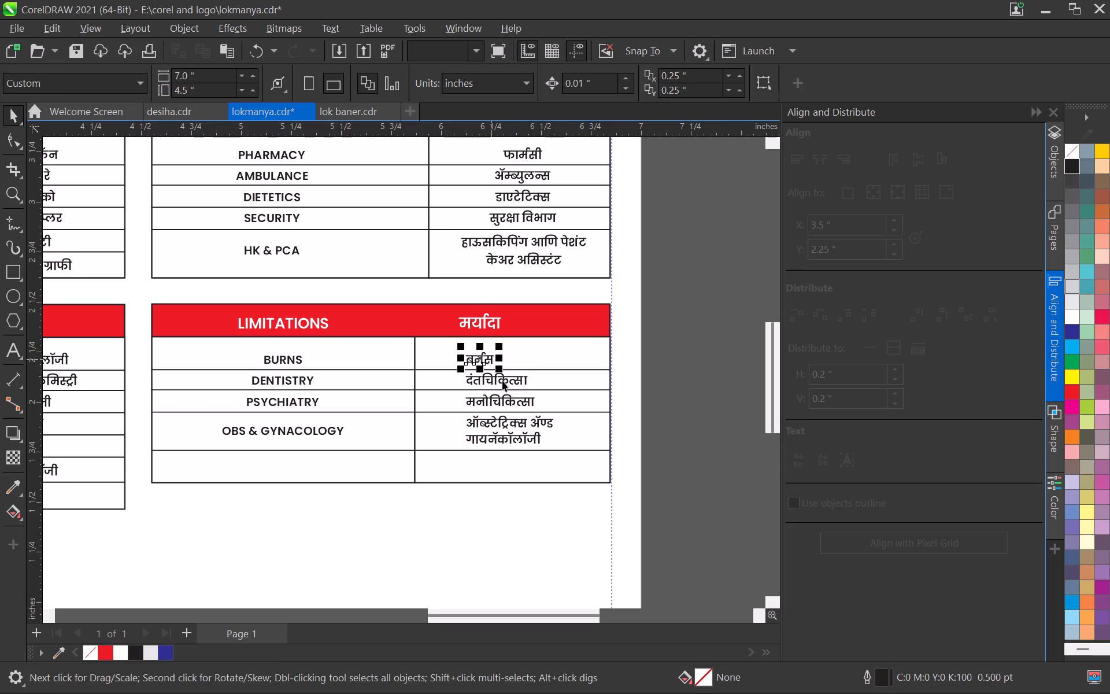
{"action": "left_click", "coordinate": [502, 381], "text": "shift"}
{"action": "left_click", "coordinate": [509, 400], "text": "shift"}
{"action": "left_click", "coordinate": [512, 426], "text": "shift"}
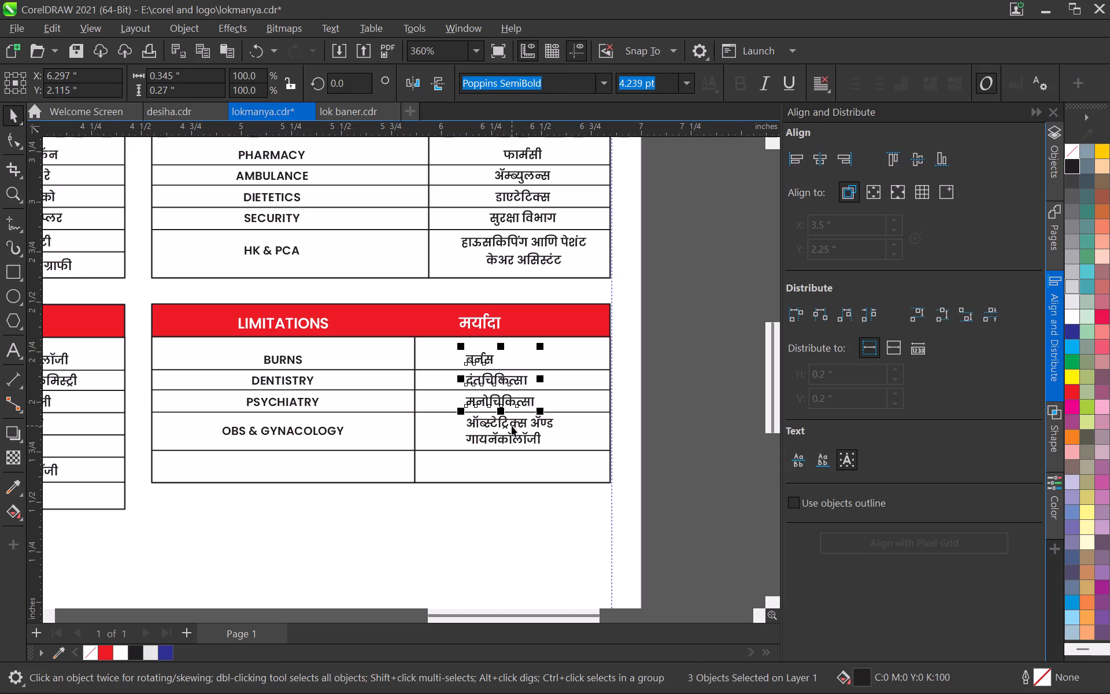
{"action": "left_click", "coordinate": [826, 160]}
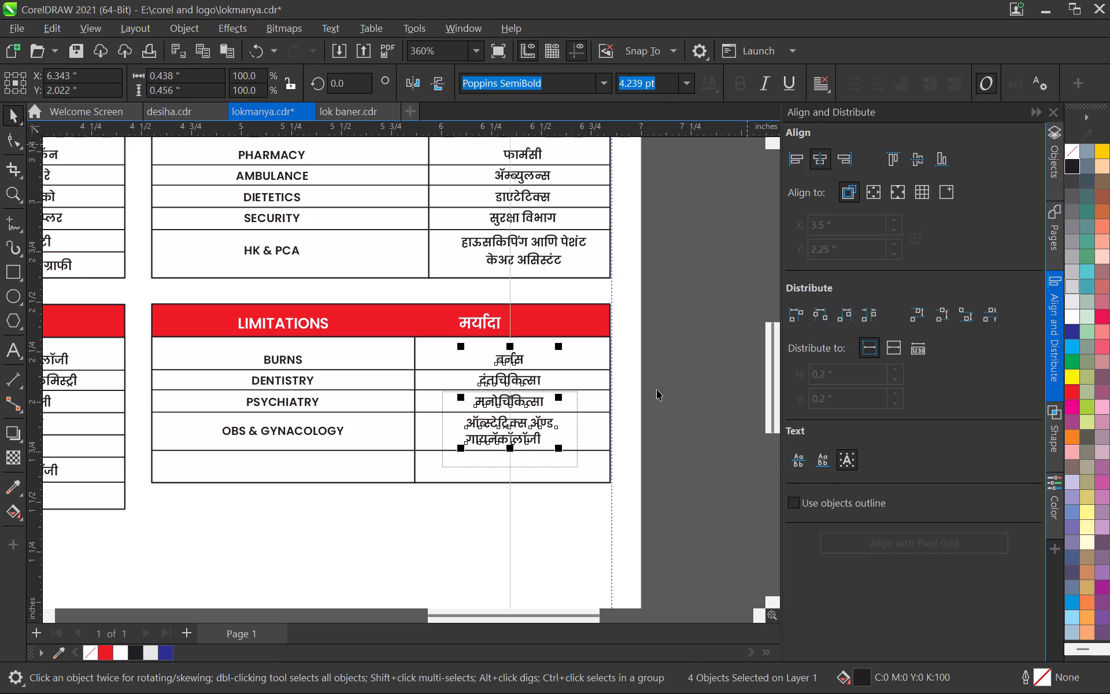
{"action": "left_click", "coordinate": [635, 435]}
Set the two-line Marathi entry beside OBS & GYNACOLOGY to centred text alignment.
{"action": "left_click", "coordinate": [532, 422]}
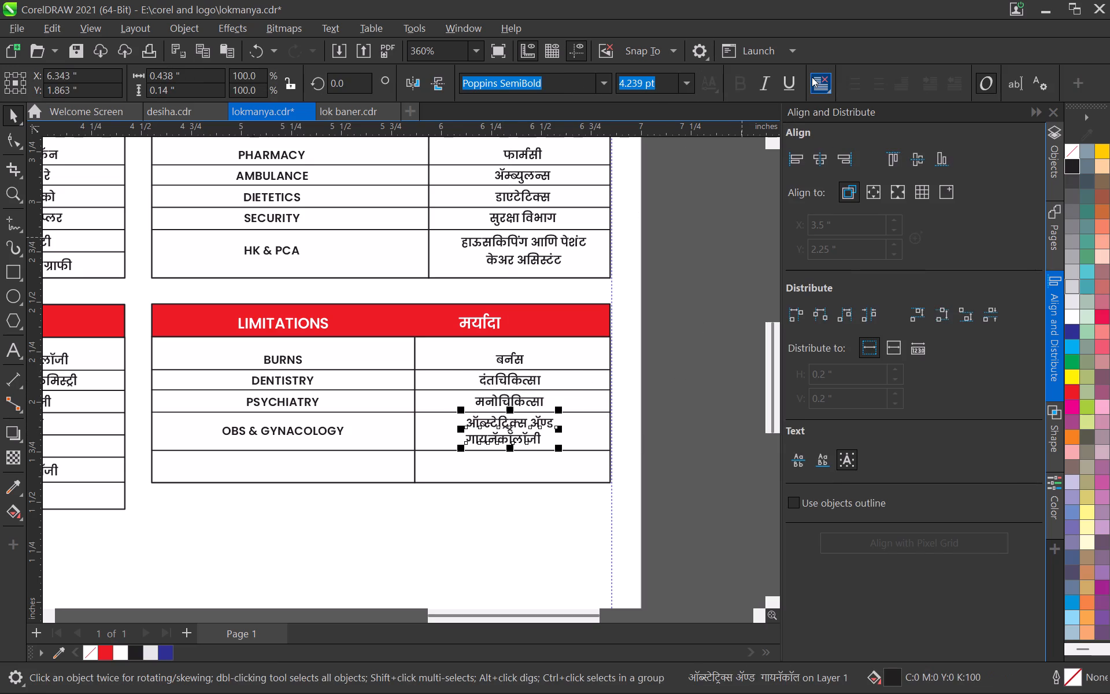
{"action": "left_click", "coordinate": [812, 77]}
{"action": "left_click", "coordinate": [837, 146]}
Move the heading मर्यादा right over the centred Marathi entries, keeping it level with LIMITATIONS, at about X 6.353".
{"action": "scroll", "coordinate": [518, 370], "scroll_direction": "up", "scroll_amount": 2}
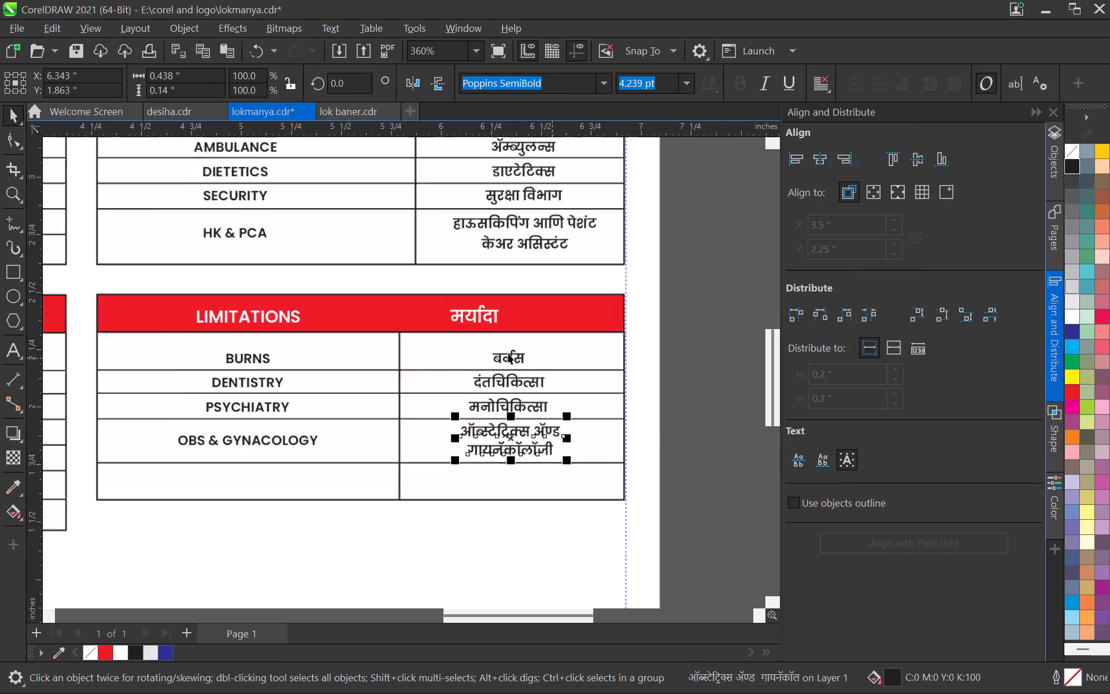
{"action": "left_click", "coordinate": [469, 308]}
{"action": "left_click_drag", "start_coordinate": [469, 308], "coordinate": [514, 315]}
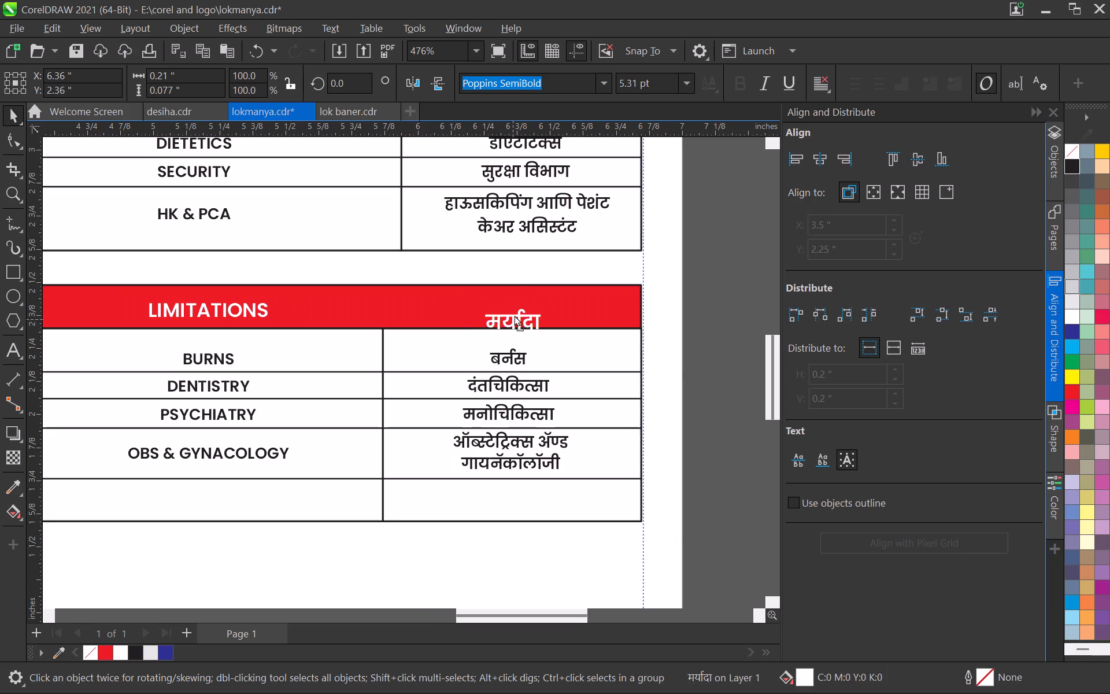
{"action": "left_click_drag", "start_coordinate": [514, 315], "coordinate": [511, 304]}
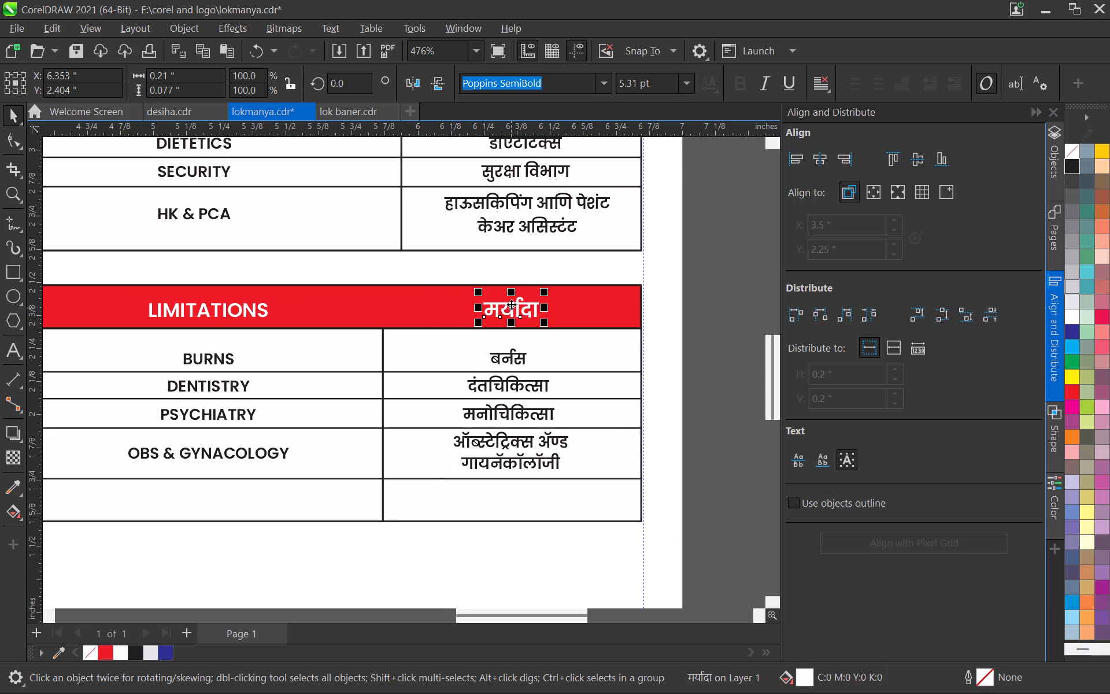
{"action": "scroll", "coordinate": [511, 304], "scroll_direction": "down", "scroll_amount": 4}
{"action": "left_click", "coordinate": [631, 355]}
Save the document.
{"action": "scroll", "coordinate": [276, 393], "scroll_direction": "down", "scroll_amount": 4}
{"action": "middle_click_drag", "start_coordinate": [281, 387], "coordinate": [420, 385]}
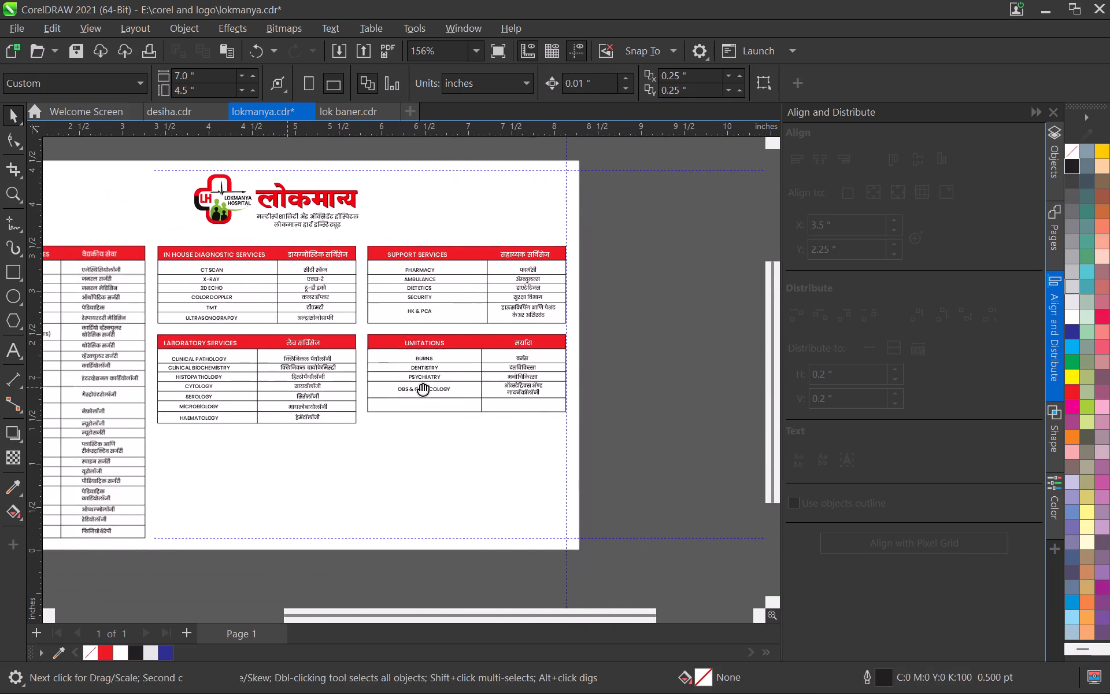
{"action": "middle_click_drag", "start_coordinate": [420, 385], "coordinate": [425, 385]}
{"action": "middle_click_drag", "start_coordinate": [225, 415], "coordinate": [423, 379]}
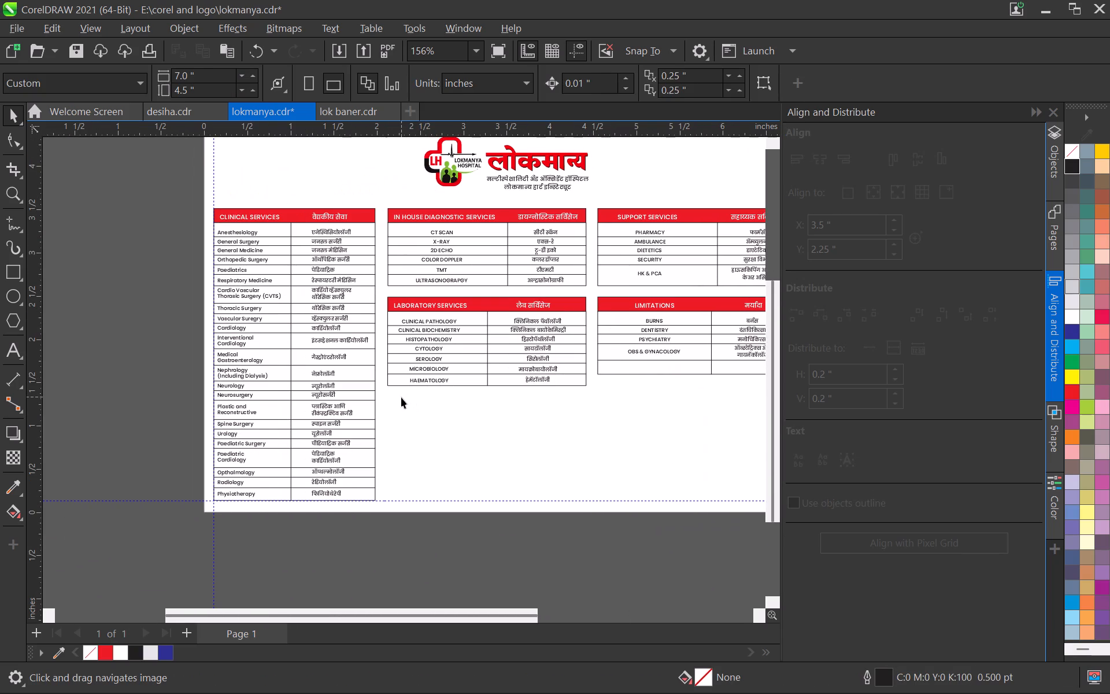
{"action": "key", "text": "ctrl+s"}
Stretch both overlapping frame rectangles of the LIMITATIONS table downward to the same height of about 1.18".
{"action": "scroll", "coordinate": [416, 398], "scroll_direction": "down", "scroll_amount": 2}
{"action": "middle_click_drag", "start_coordinate": [572, 405], "coordinate": [472, 404]}
{"action": "scroll", "coordinate": [483, 393], "scroll_direction": "up", "scroll_amount": 7}
{"action": "left_click", "coordinate": [519, 367]}
{"action": "scroll", "coordinate": [570, 371], "scroll_direction": "up", "scroll_amount": 3}
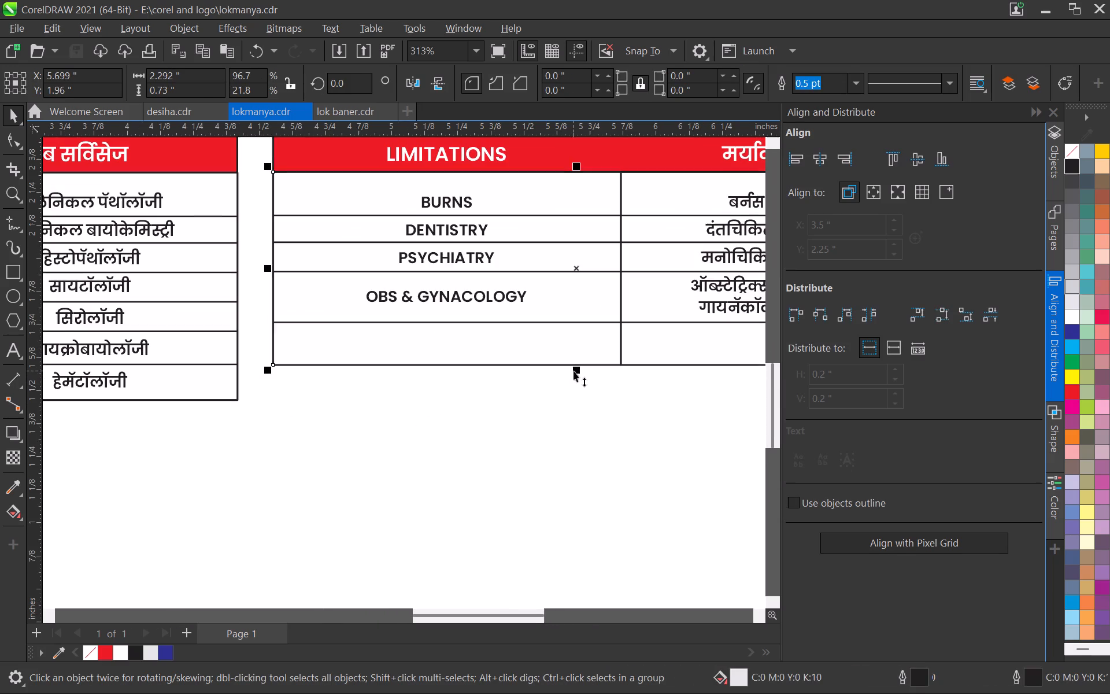
{"action": "left_click_drag", "start_coordinate": [573, 371], "coordinate": [573, 407]}
{"action": "key", "text": "ctrl+z"}
{"action": "scroll", "coordinate": [572, 385], "scroll_direction": "up", "scroll_amount": 3, "text": "ctrl"}
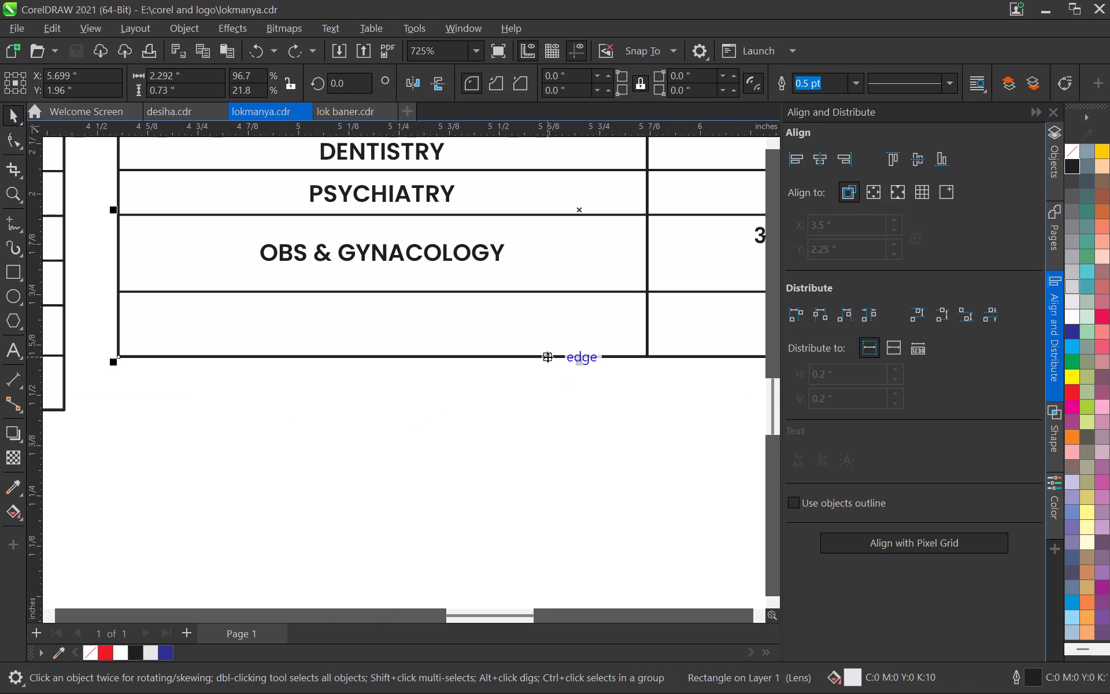
{"action": "left_click_drag", "start_coordinate": [580, 361], "coordinate": [578, 348]}
{"action": "left_click", "coordinate": [579, 357]}
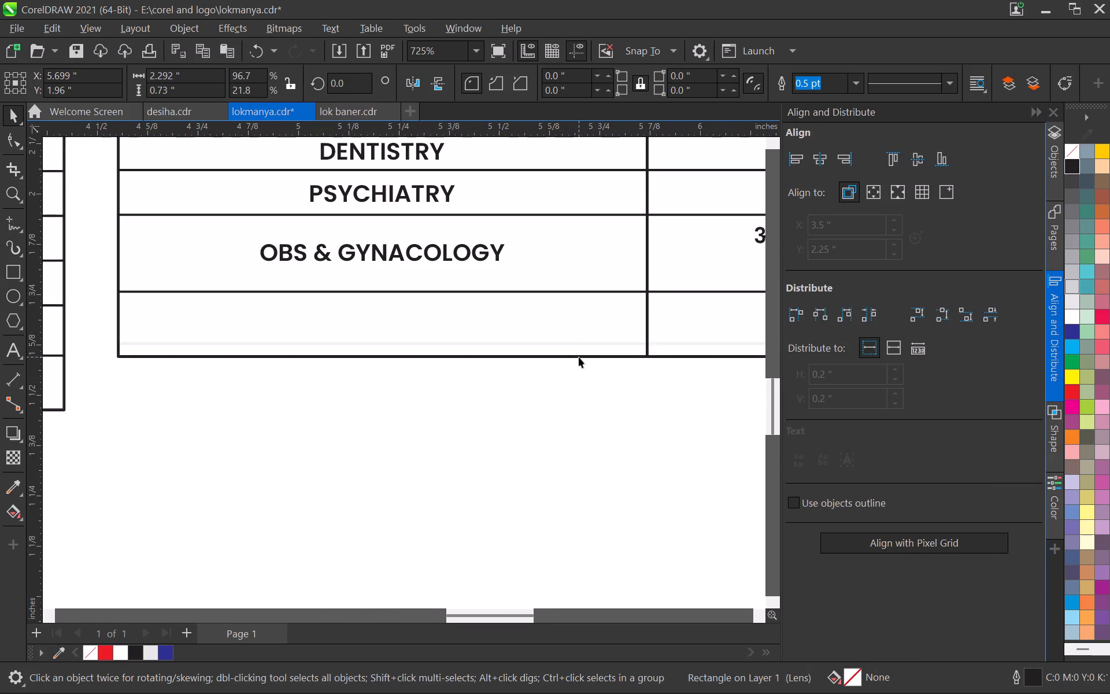
{"action": "scroll", "coordinate": [579, 357], "scroll_direction": "down", "scroll_amount": 7}
{"action": "left_click_drag", "start_coordinate": [579, 362], "coordinate": [584, 453]}
{"action": "left_click", "coordinate": [558, 342]}
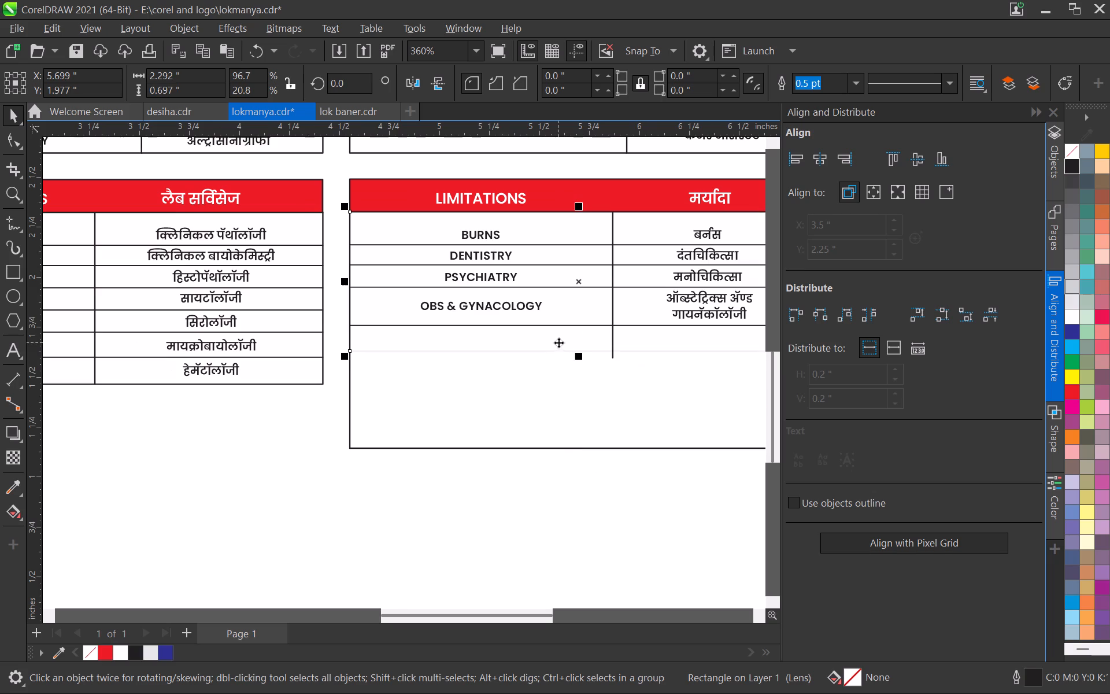
{"action": "left_click_drag", "start_coordinate": [575, 357], "coordinate": [578, 449]}
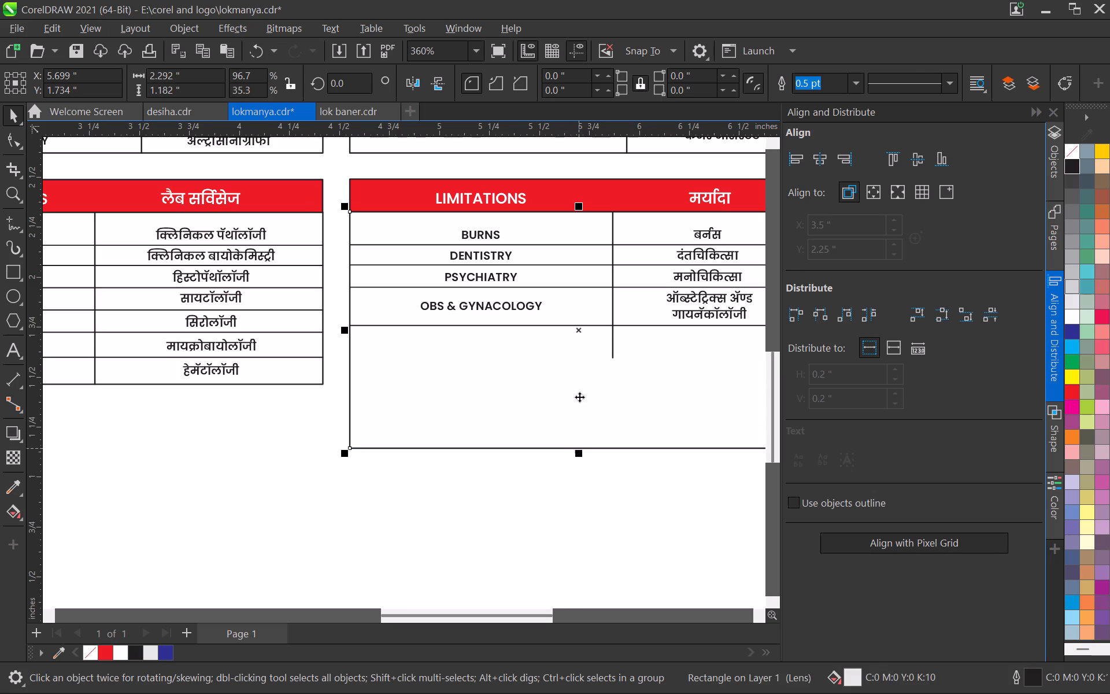
Extend the LIMITATIONS table's column divider down to the bottom edge of the lengthened frame.
{"action": "left_click", "coordinate": [613, 339]}
{"action": "left_click_drag", "start_coordinate": [616, 366], "coordinate": [617, 452]}
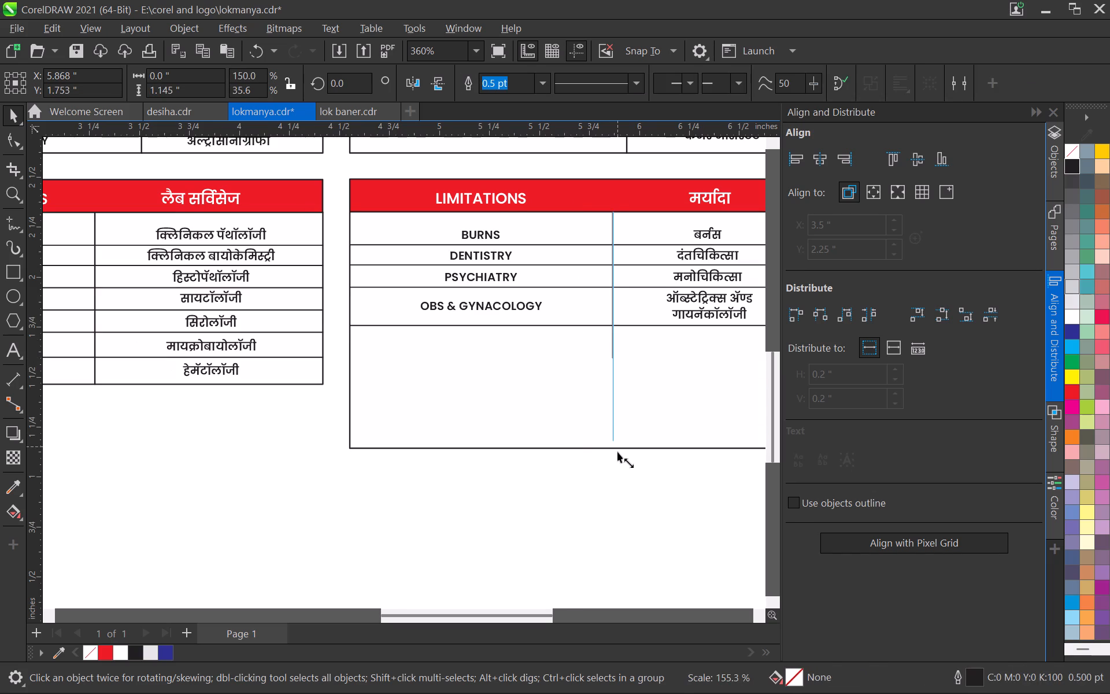
{"action": "left_click_drag", "start_coordinate": [617, 452], "coordinate": [619, 457]}
Copy the row line below OBS & GYNACOLOGY down to about Y 1.61", and repeat the copy twice at equal spacing.
{"action": "scroll", "coordinate": [606, 375], "scroll_direction": "up", "scroll_amount": 3}
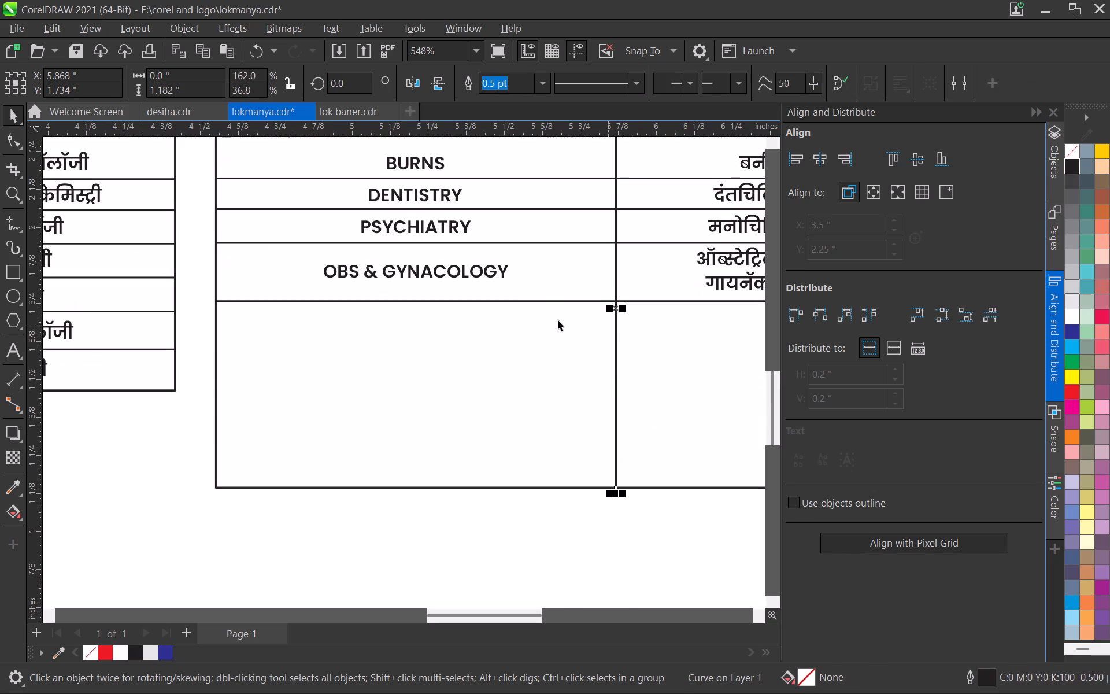
{"action": "left_click", "coordinate": [550, 302]}
{"action": "left_click_drag", "start_coordinate": [547, 300], "coordinate": [547, 332]}
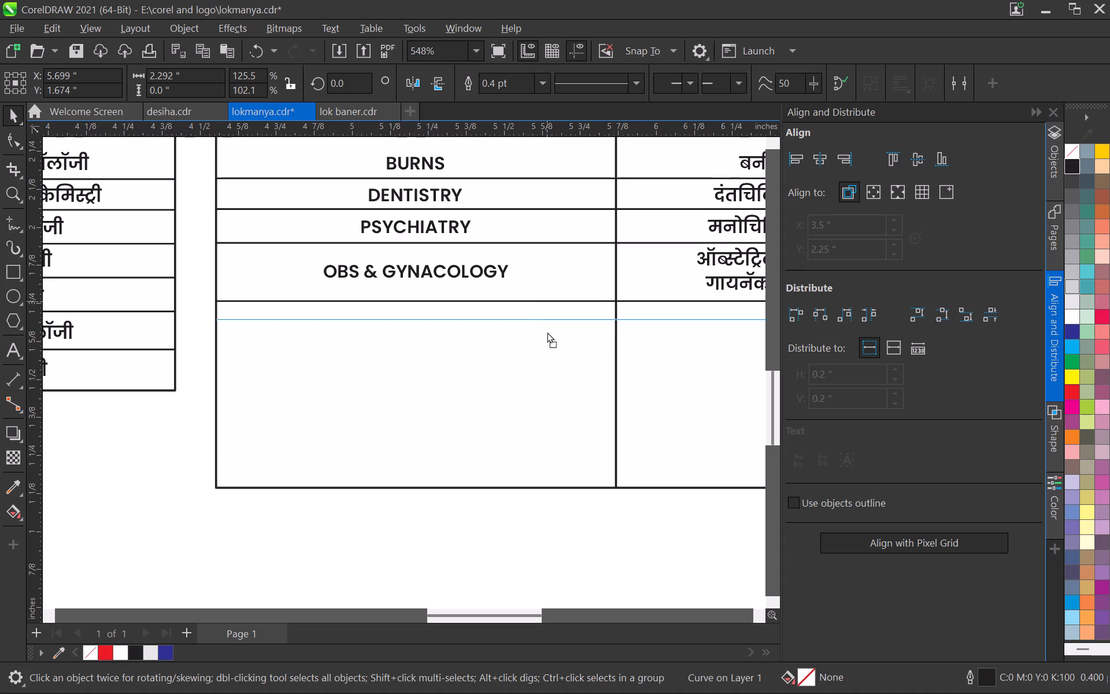
{"action": "left_click_drag", "start_coordinate": [547, 332], "coordinate": [547, 345]}
{"action": "right_click", "coordinate": [547, 345], "text": "shift"}
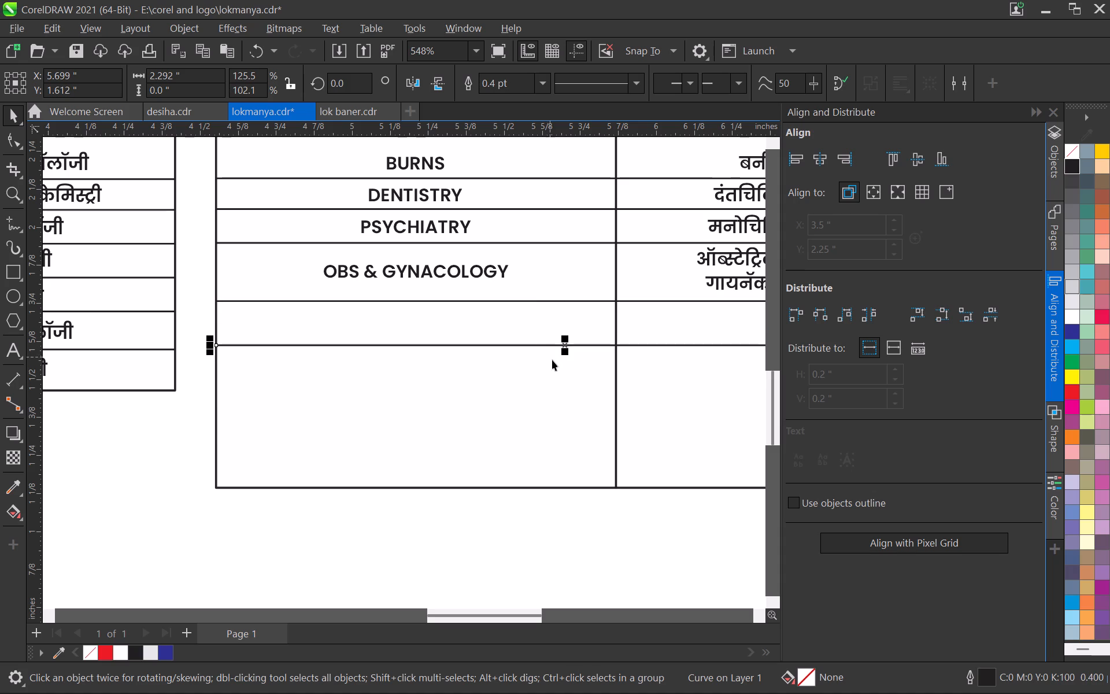
{"action": "key", "text": "ctrl+d"}
{"action": "key", "text": "ctrl+d"}
{"action": "scroll", "coordinate": [550, 366], "scroll_direction": "down", "scroll_amount": 5}
{"action": "left_click", "coordinate": [558, 478]}
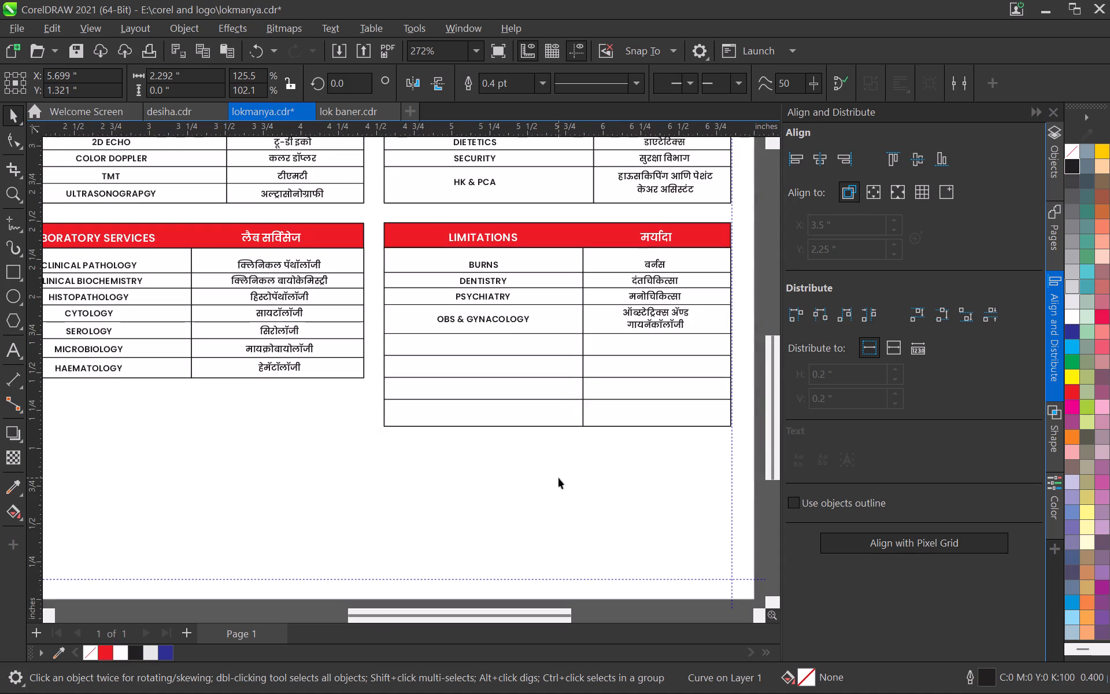
Copy OUT SOURCE DIAGNOSTIC from the browser's reference table into the second empty English cell, using a duplicate of the OBS & GYNACOLOGY text.
{"action": "key", "text": "alt+Tab"}
{"action": "double_click", "coordinate": [424, 420]}
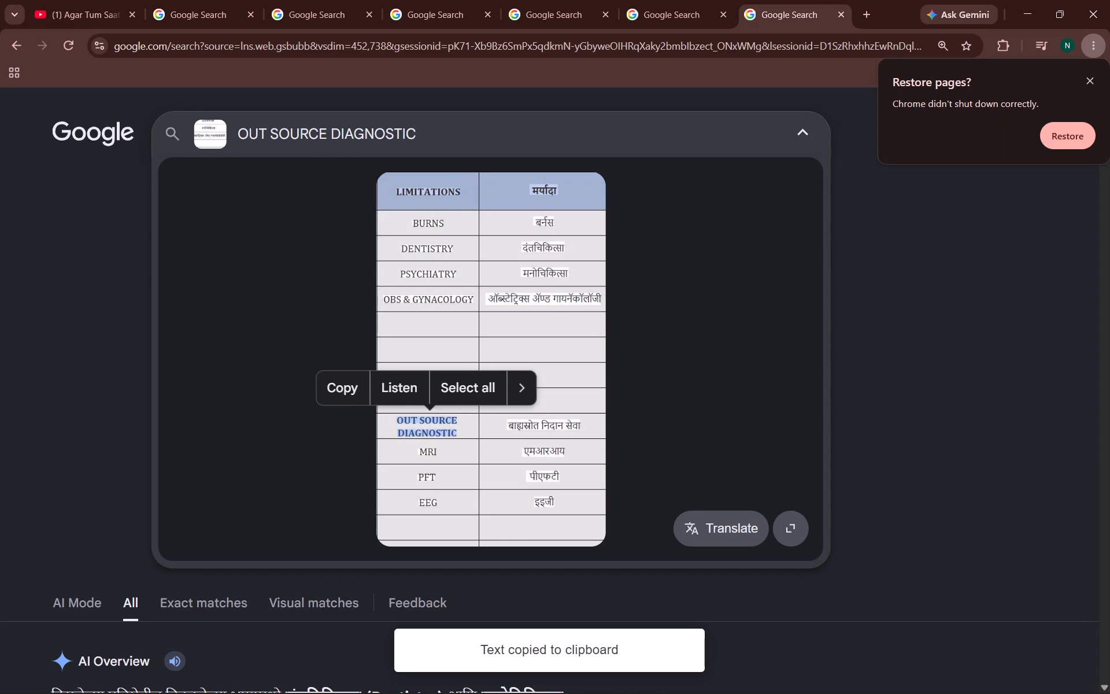
{"action": "left_click", "coordinate": [342, 394]}
{"action": "key", "text": "alt+Tab"}
{"action": "scroll", "coordinate": [458, 287], "scroll_direction": "up", "scroll_amount": 3}
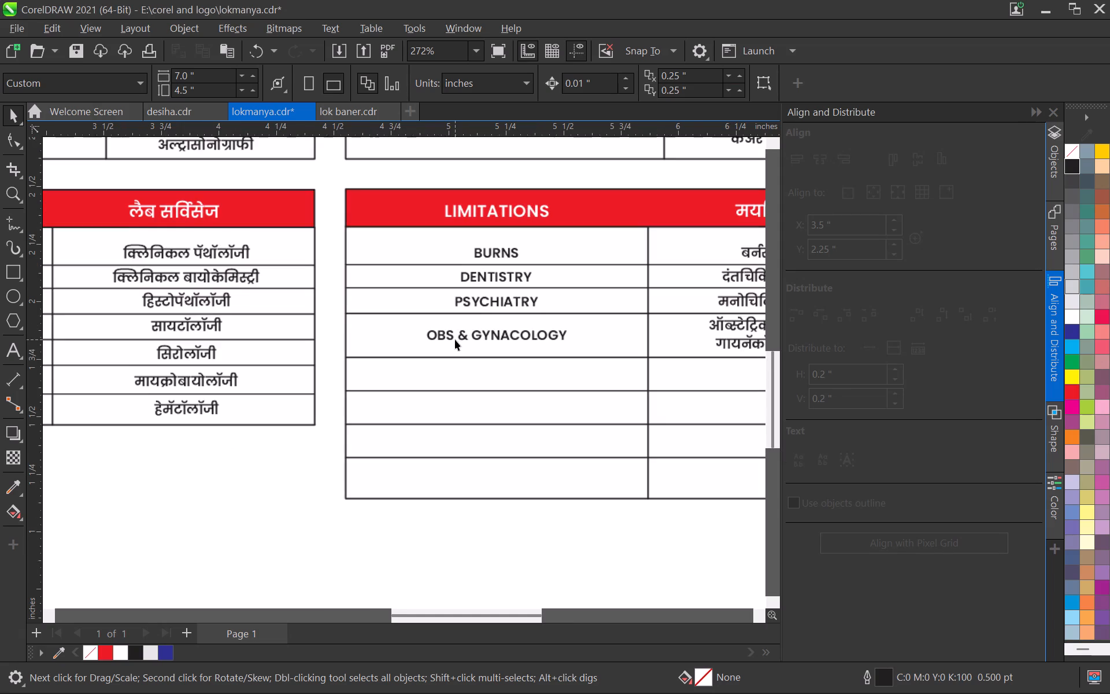
{"action": "left_click", "coordinate": [454, 339]}
{"action": "left_click_drag", "start_coordinate": [449, 339], "coordinate": [447, 413]}
{"action": "right_click", "coordinate": [447, 413], "text": "shift"}
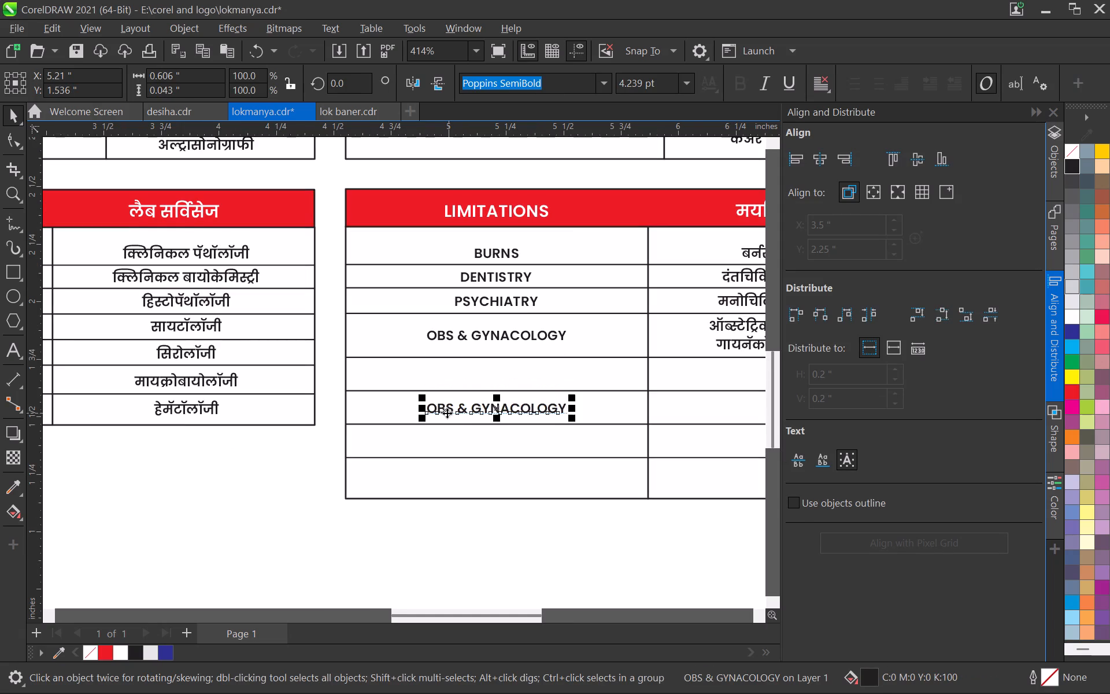
{"action": "double_click", "coordinate": [449, 412]}
{"action": "key", "text": "ctrl+a"}
{"action": "key", "text": "ctrl+v"}
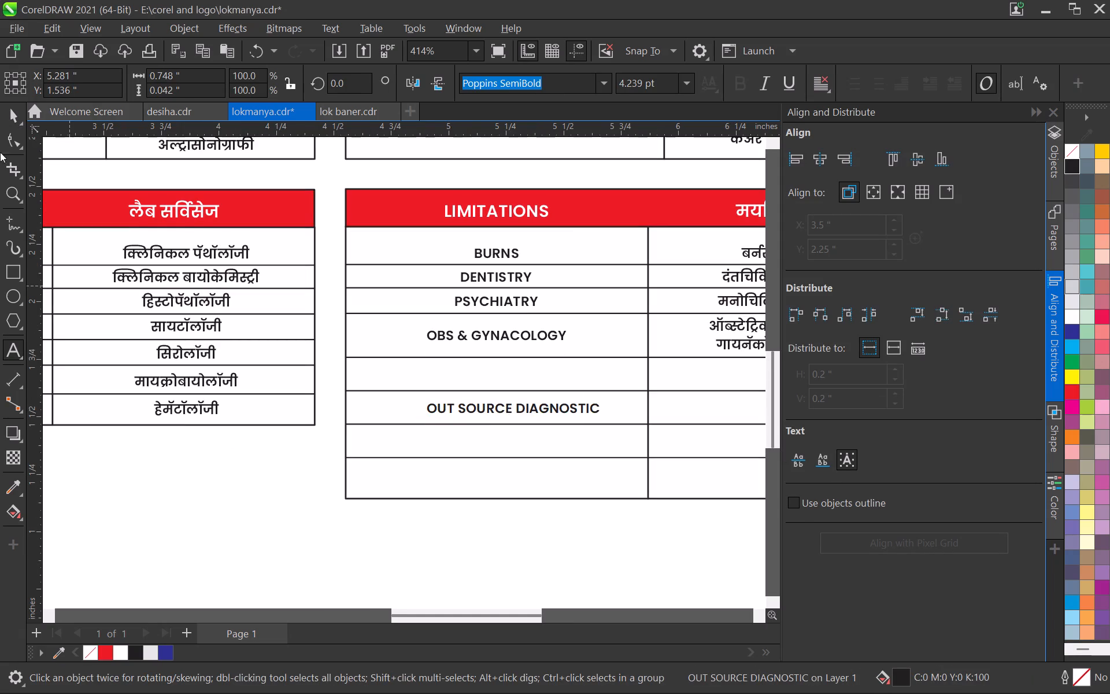
{"action": "left_click", "coordinate": [12, 119]}
Copy MRI from the browser's reference table into the English cell below OUT SOURCE DIAGNOSTIC, replacing the text of a duplicated entry.
{"action": "key", "text": "alt+Tab"}
{"action": "left_click", "coordinate": [429, 451]}
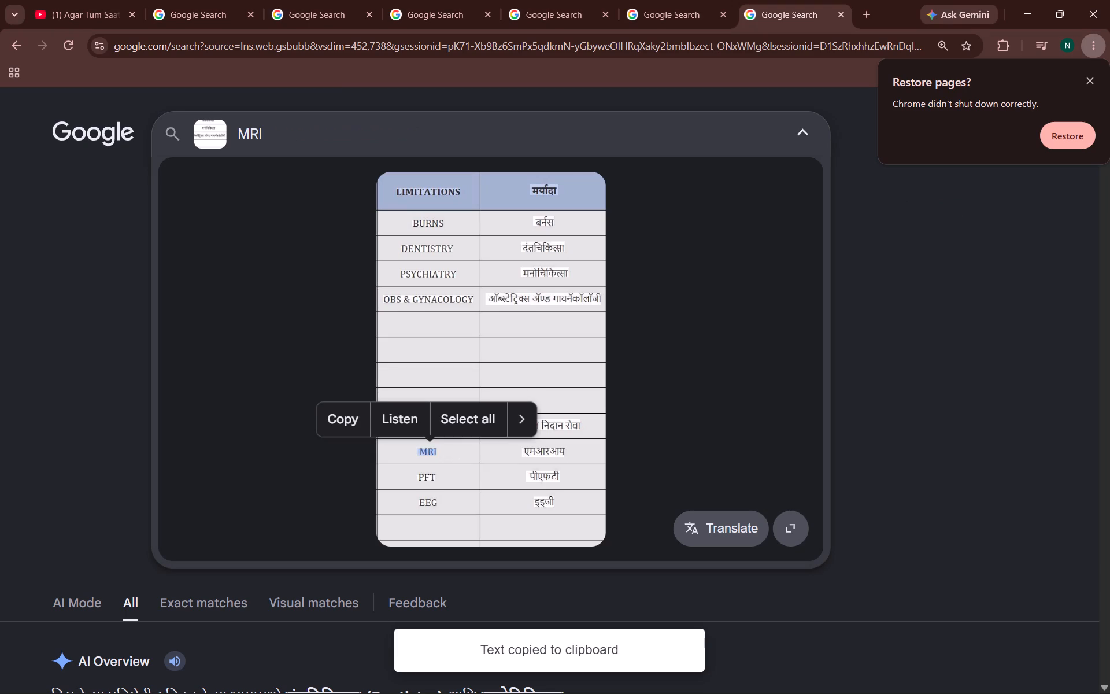
{"action": "left_click", "coordinate": [347, 424]}
{"action": "key", "text": "alt+Tab"}
{"action": "middle_click_drag", "start_coordinate": [449, 407], "coordinate": [432, 295]}
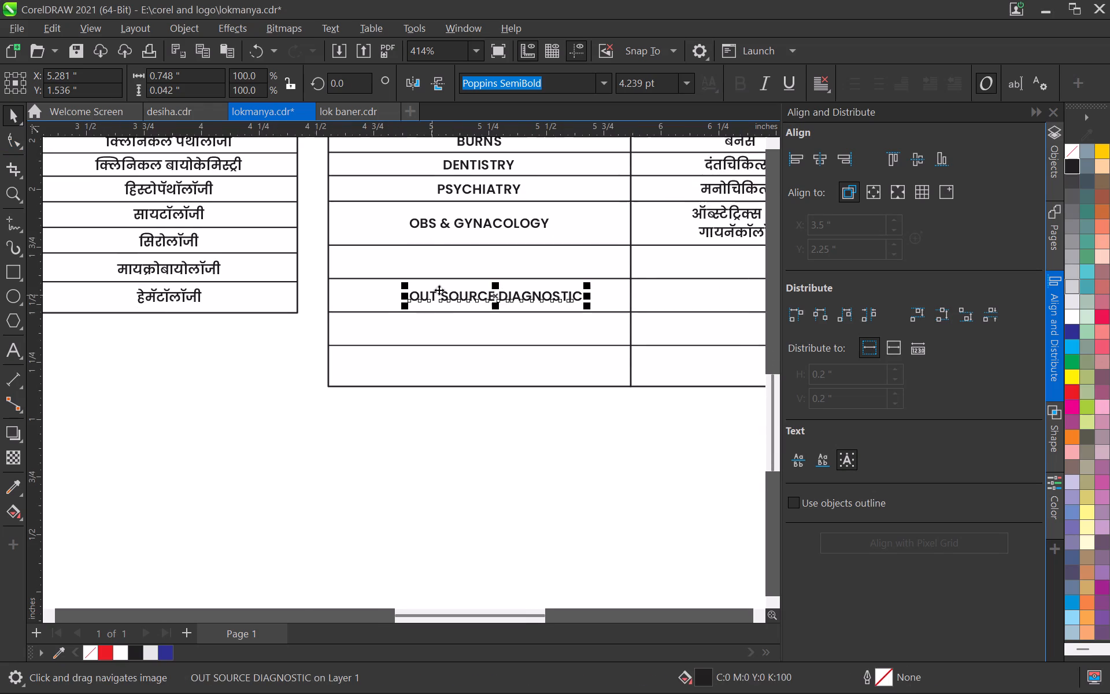
{"action": "left_click_drag", "start_coordinate": [458, 297], "coordinate": [460, 336]}
{"action": "right_click", "coordinate": [460, 336], "text": "shift"}
{"action": "double_click", "coordinate": [460, 337]}
{"action": "key", "text": "ctrl+a"}
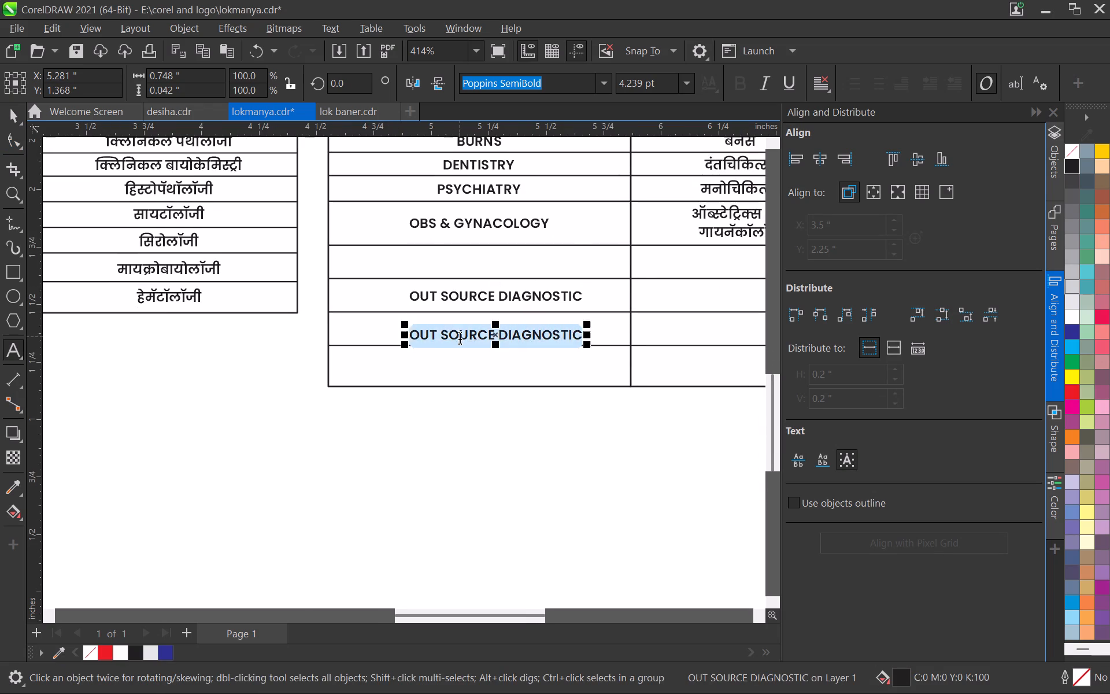
{"action": "key", "text": "ctrl+v"}
{"action": "left_click", "coordinate": [14, 121]}
Copy PFT from the browser's reference table into the English cell below MRI, replacing the text of a duplicated MRI entry.
{"action": "key", "text": "alt+Tab"}
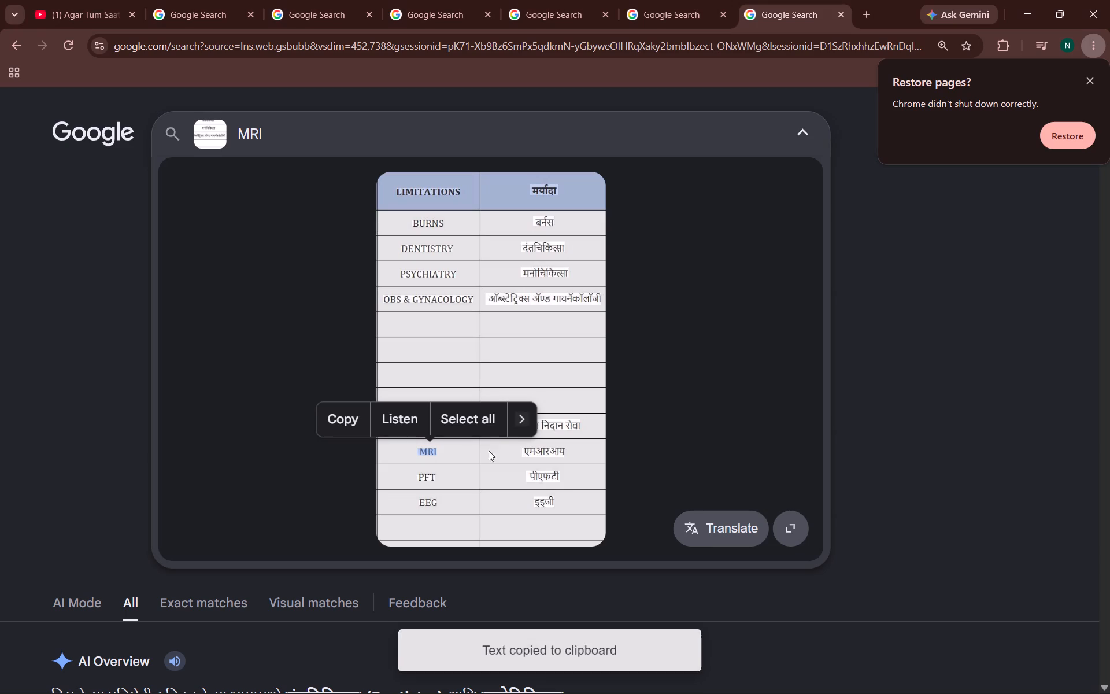
{"action": "left_click", "coordinate": [430, 474]}
{"action": "left_click", "coordinate": [425, 478]}
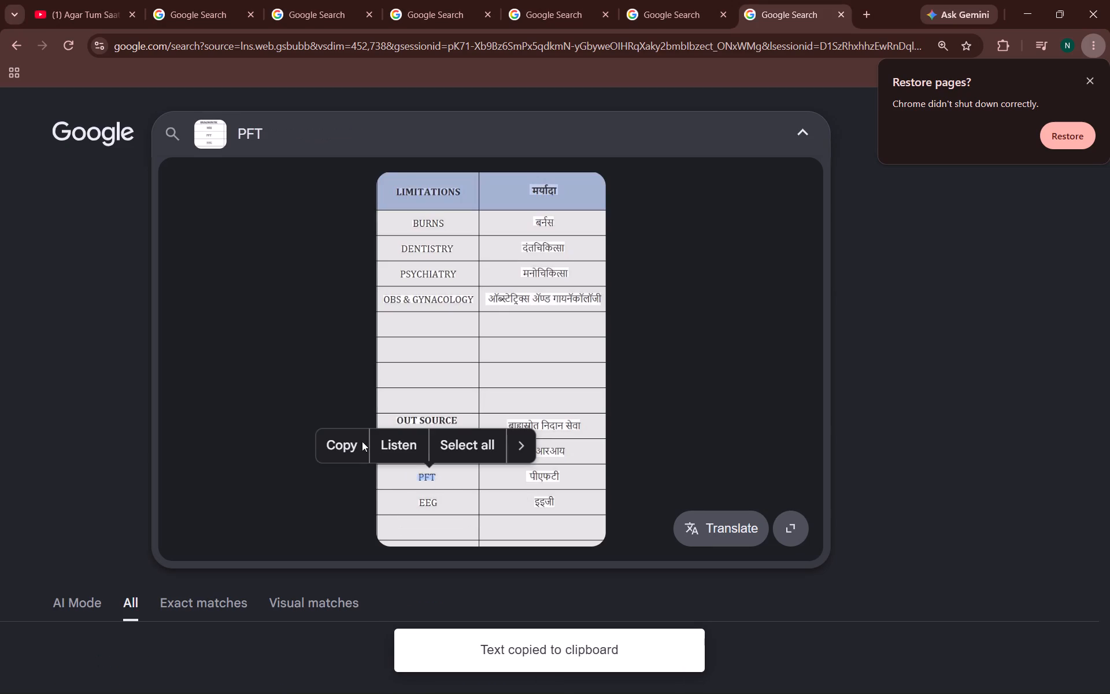
{"action": "left_click", "coordinate": [357, 440]}
{"action": "key", "text": "alt+Tab"}
{"action": "left_click_drag", "start_coordinate": [425, 334], "coordinate": [425, 349]}
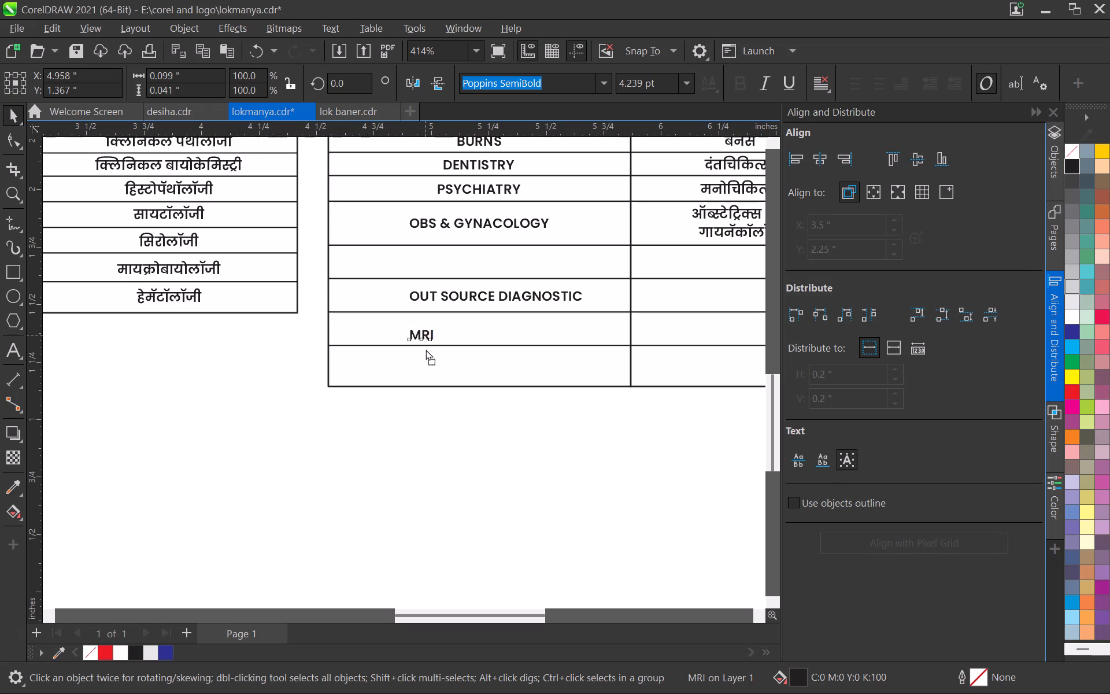
{"action": "left_click_drag", "start_coordinate": [425, 349], "coordinate": [424, 368]}
{"action": "right_click", "coordinate": [424, 368], "text": "shift"}
{"action": "double_click", "coordinate": [424, 368]}
{"action": "key", "text": "ctrl+a"}
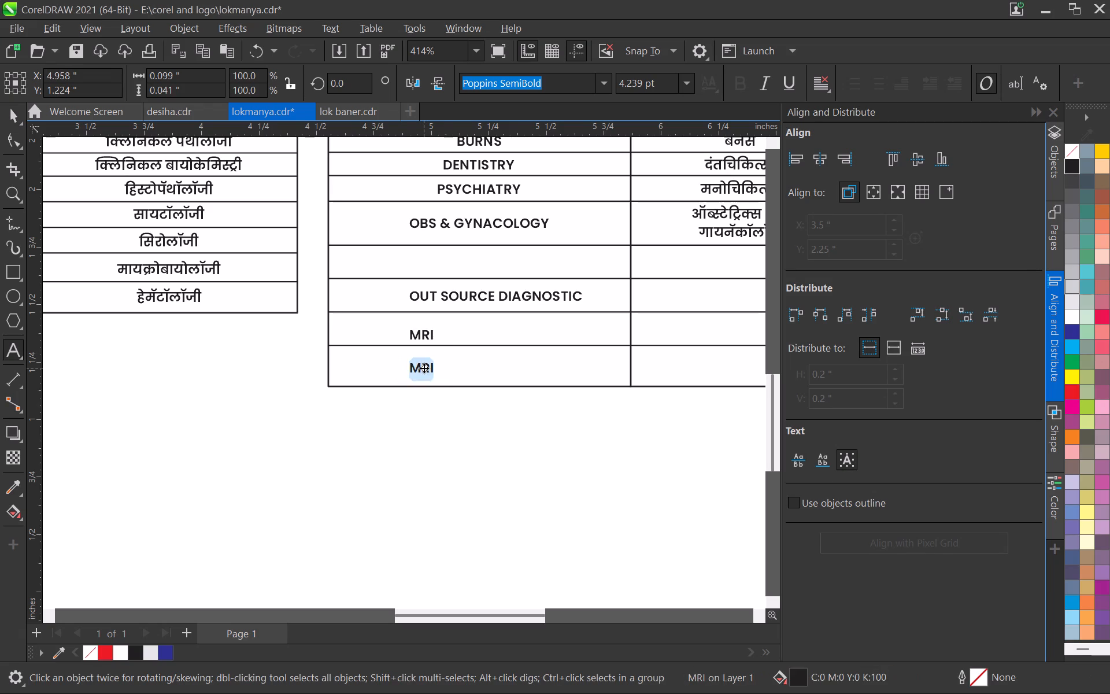
{"action": "key", "text": "ctrl+v"}
Copy the text EEG from the browser's reference table and return to the LIMITATIONS table in CorelDRAW.
{"action": "key", "text": "alt+Tab"}
{"action": "left_click", "coordinate": [423, 503]}
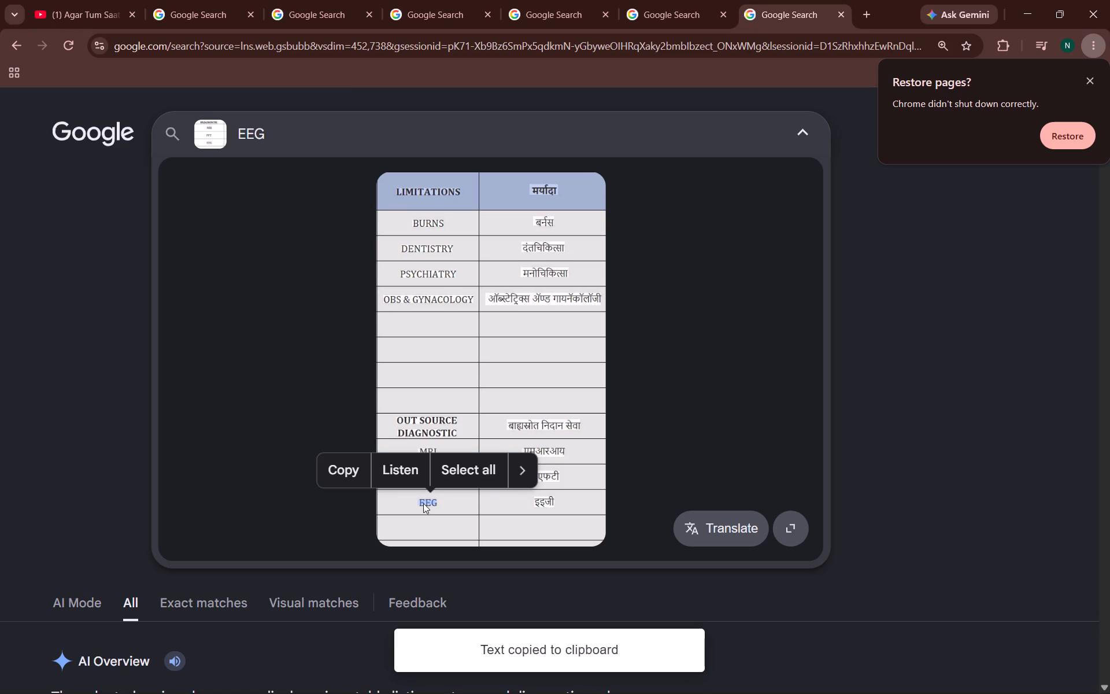
{"action": "left_click", "coordinate": [346, 474]}
{"action": "key", "text": "alt+Tab"}
{"action": "scroll", "coordinate": [399, 400], "scroll_direction": "down", "scroll_amount": 3}
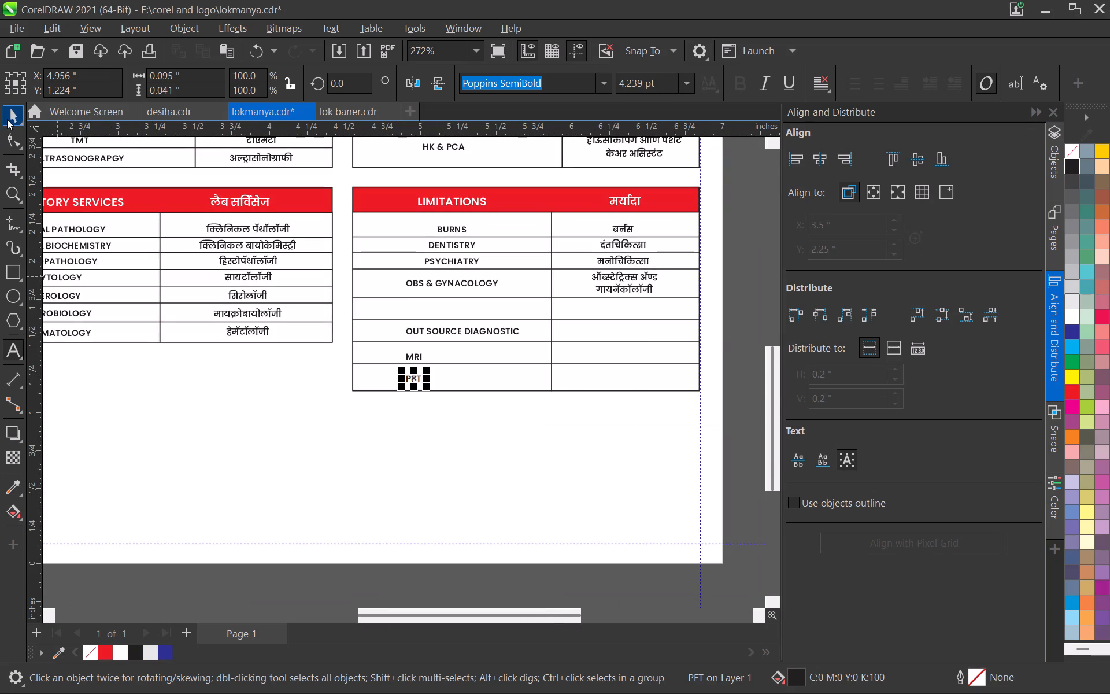
{"action": "left_click", "coordinate": [7, 119]}
Stretch both overlapping frame rectangles of the LIMITATIONS table downward to a height of about 1.36" for one more row.
{"action": "middle_click_drag", "start_coordinate": [486, 409], "coordinate": [437, 352]}
{"action": "scroll", "coordinate": [442, 355], "scroll_direction": "up", "scroll_amount": 2}
{"action": "left_click", "coordinate": [458, 324]}
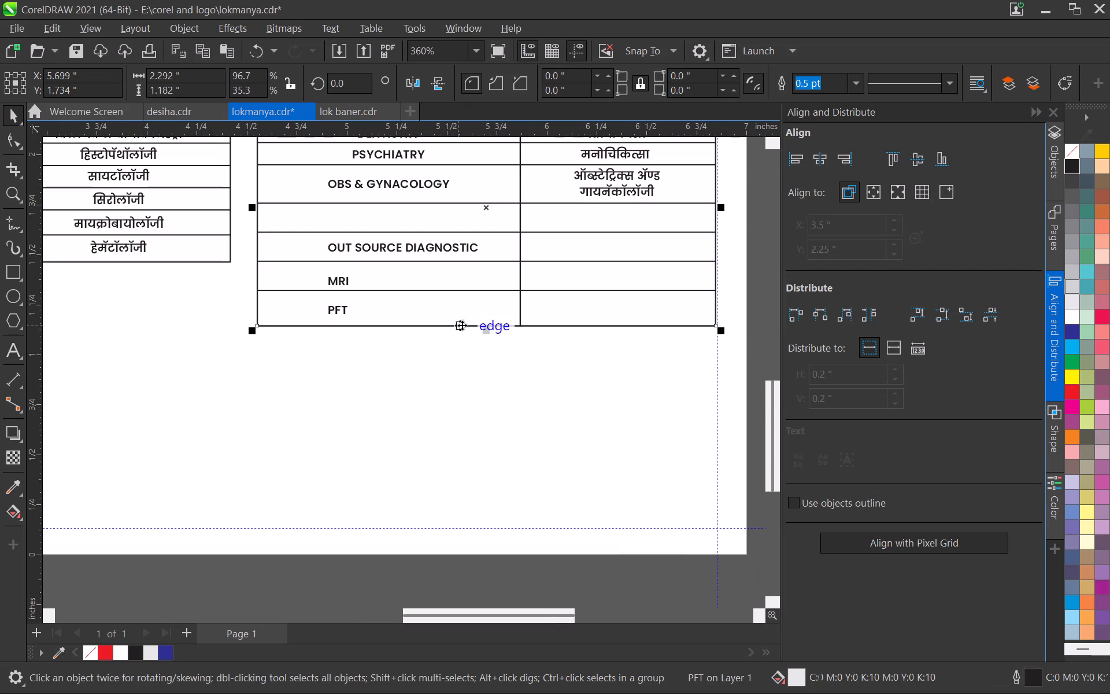
{"action": "left_click_drag", "start_coordinate": [484, 328], "coordinate": [482, 316]}
{"action": "left_click", "coordinate": [478, 327]}
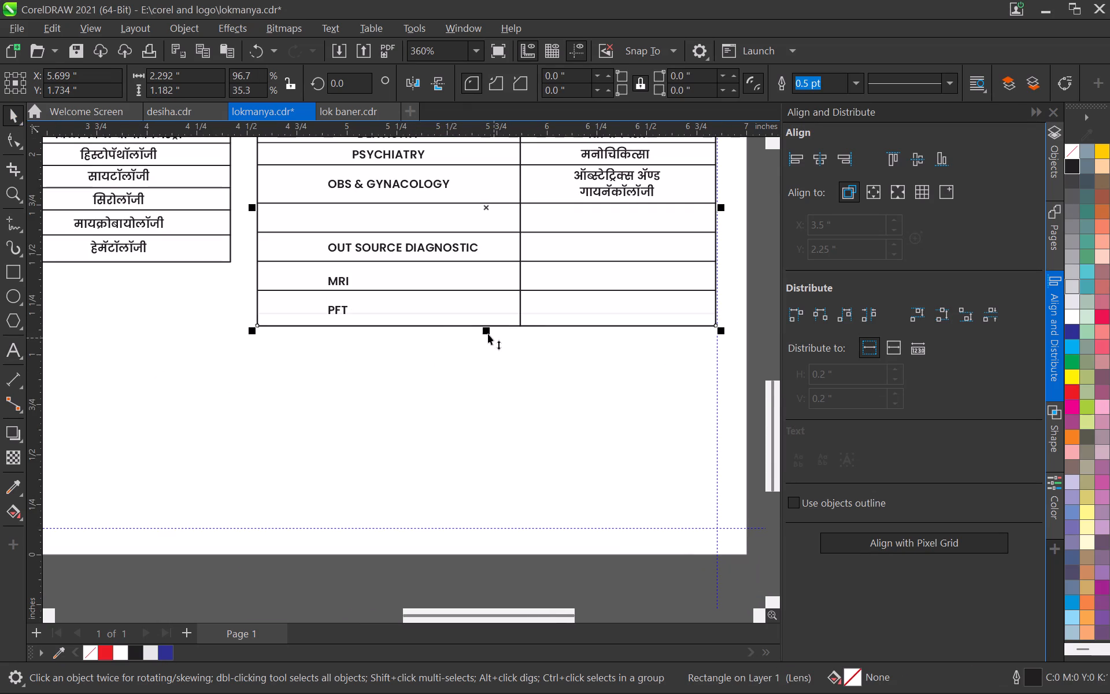
{"action": "left_click_drag", "start_coordinate": [486, 333], "coordinate": [493, 369]}
{"action": "left_click", "coordinate": [487, 306]}
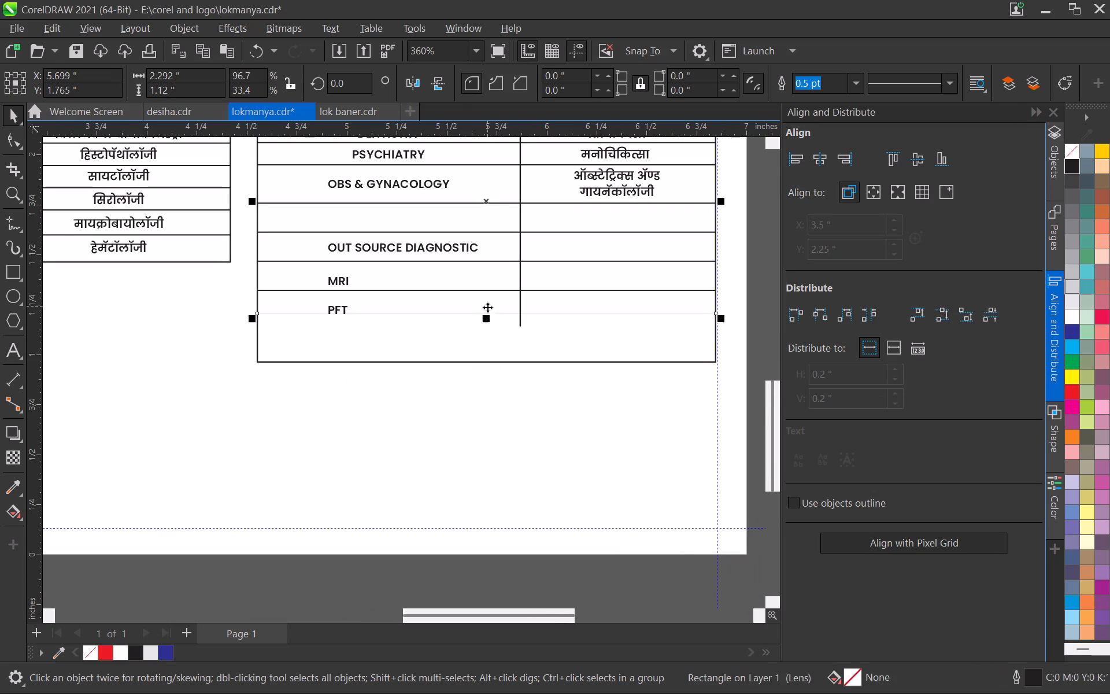
{"action": "left_click_drag", "start_coordinate": [489, 321], "coordinate": [487, 367]}
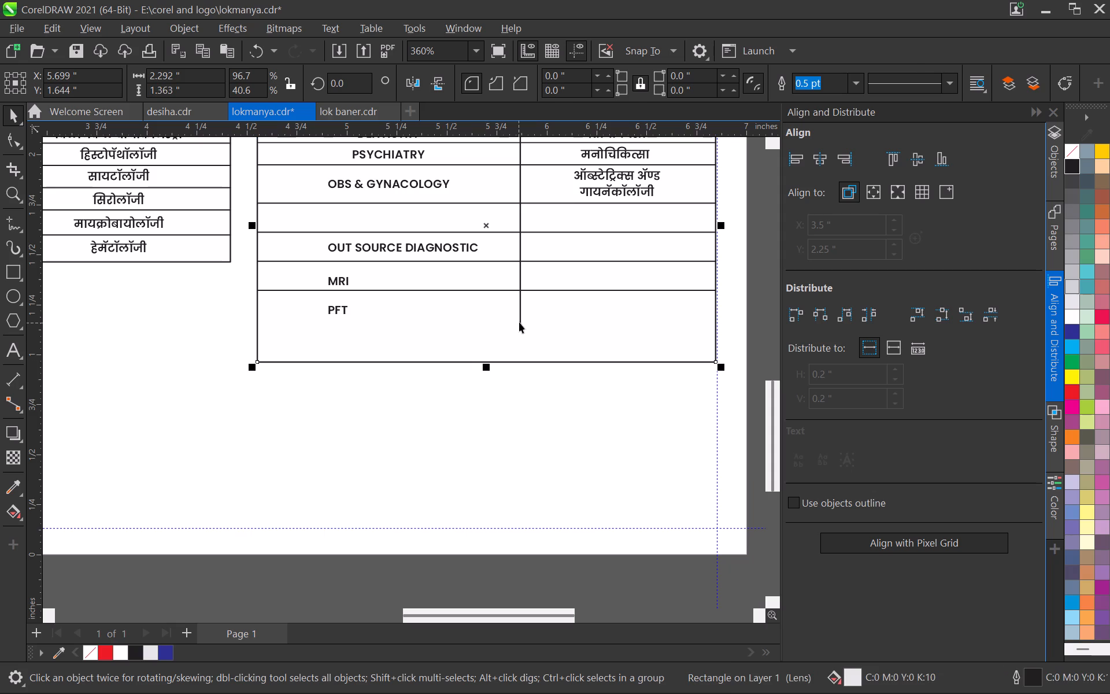
Extend the LIMITATIONS table's column divider down to the new bottom edge of the frame.
{"action": "left_click", "coordinate": [519, 322]}
{"action": "left_click_drag", "start_coordinate": [521, 331], "coordinate": [526, 368]}
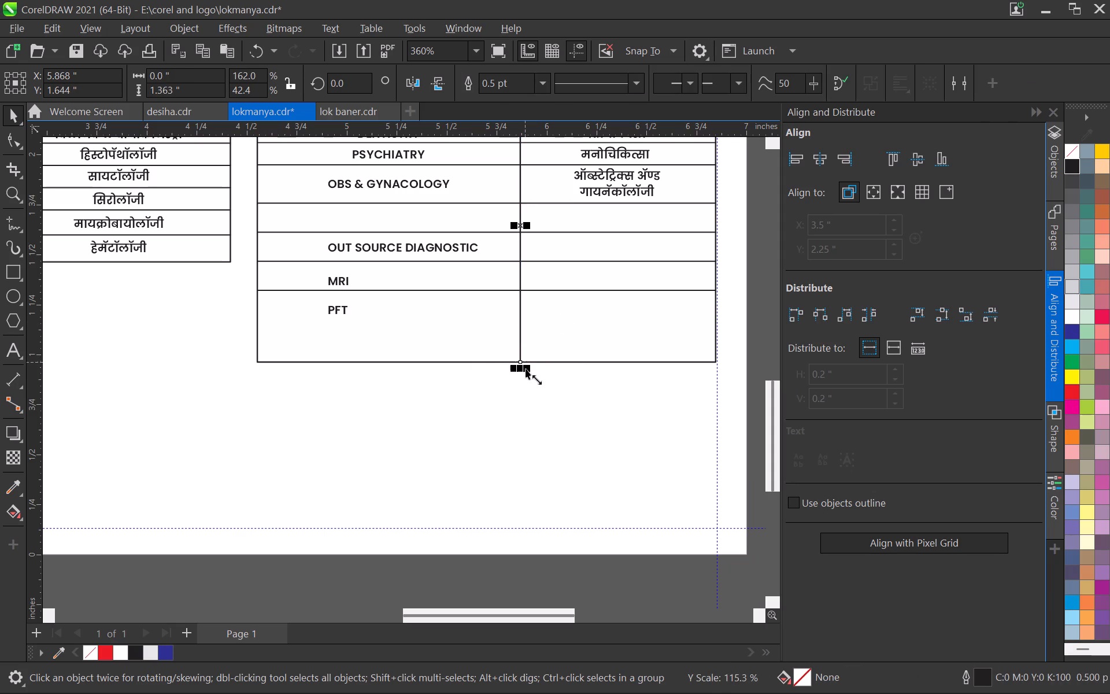
Duplicate the row line above PFT and place the copy below PFT at about Y 1.146".
{"action": "left_click", "coordinate": [474, 291]}
{"action": "left_click_drag", "start_coordinate": [471, 290], "coordinate": [473, 327]}
{"action": "right_click", "coordinate": [473, 327], "text": "shift"}
{"action": "key", "text": "Up"}
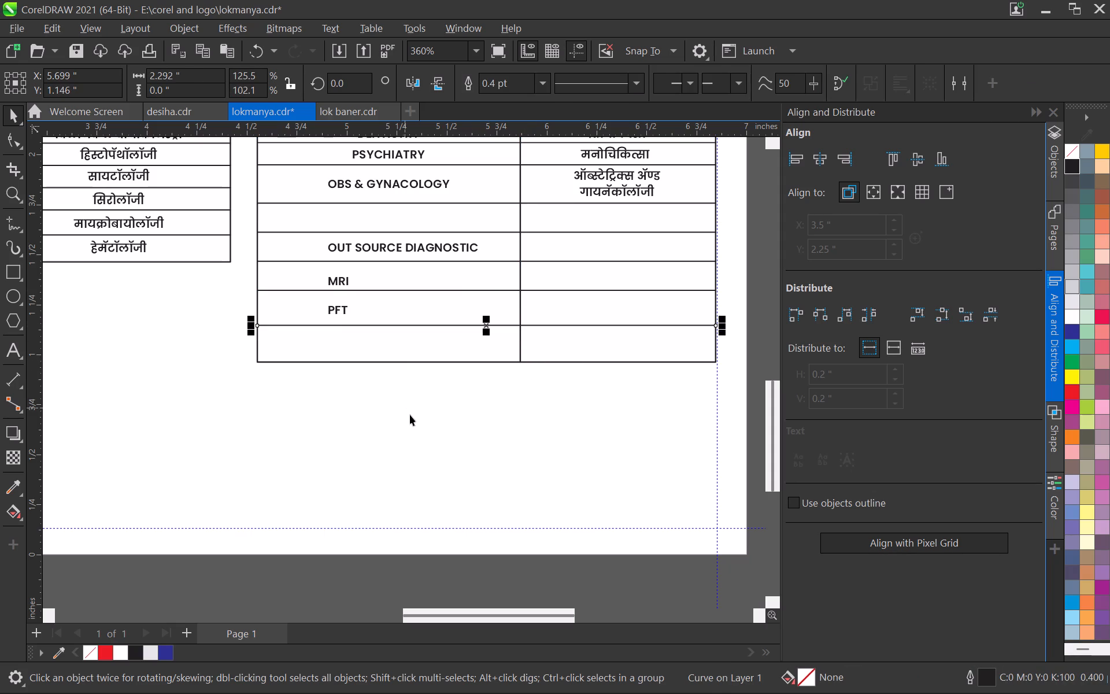
{"action": "left_click", "coordinate": [414, 422]}
Duplicate the PFT entry into the last English cell and replace its text with the copied EEG.
{"action": "left_click", "coordinate": [333, 312]}
{"action": "scroll", "coordinate": [335, 311], "scroll_direction": "up", "scroll_amount": 4}
{"action": "left_click_drag", "start_coordinate": [335, 311], "coordinate": [336, 356]}
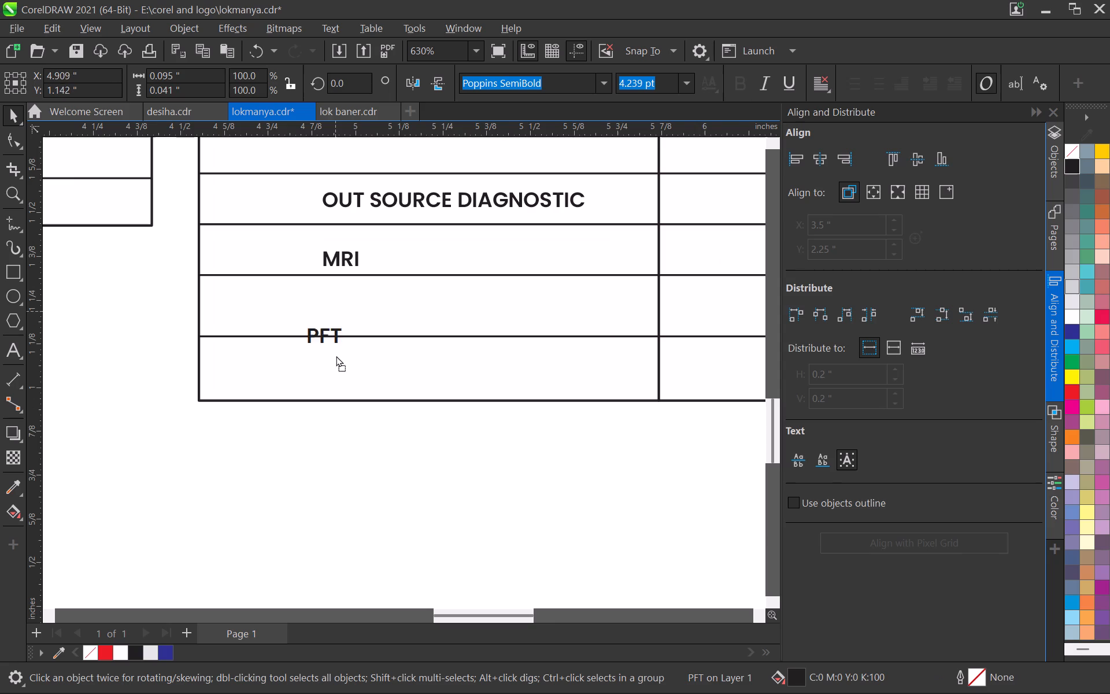
{"action": "left_click_drag", "start_coordinate": [336, 356], "coordinate": [336, 364]}
{"action": "right_click", "coordinate": [336, 364], "text": "shift"}
{"action": "double_click", "coordinate": [336, 364]}
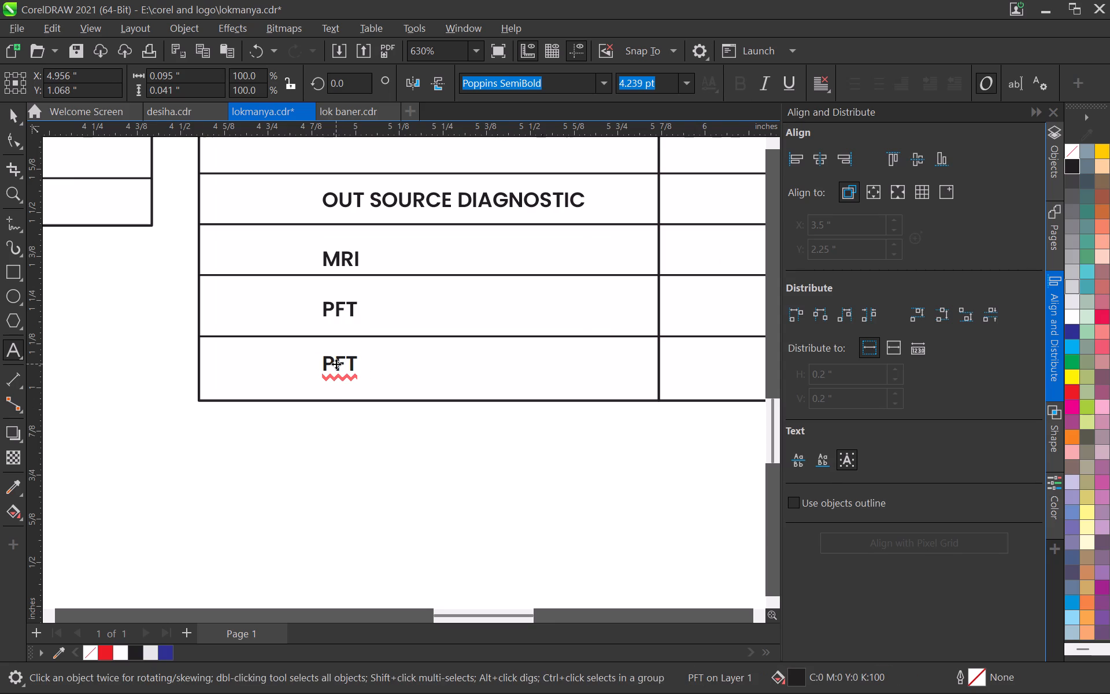
{"action": "key", "text": "ctrl+a"}
{"action": "key", "text": "ctrl+v"}
{"action": "left_click", "coordinate": [6, 123]}
Copy बाह्यस्रोत निदान सेवा from the browser's reference table into the Marathi cell beside OUT SOURCE DIAGNOSTIC, using a duplicate of that English entry.
{"action": "key", "text": "alt+Tab"}
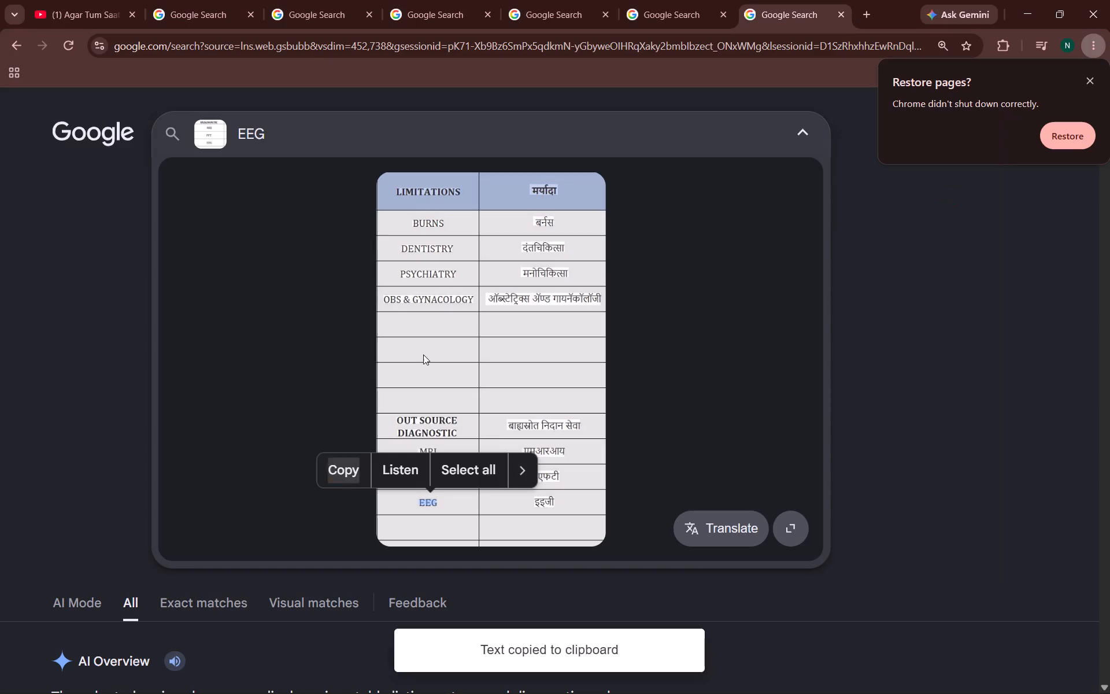
{"action": "double_click", "coordinate": [526, 427]}
{"action": "left_click", "coordinate": [458, 386]}
{"action": "key", "text": "alt+Tab"}
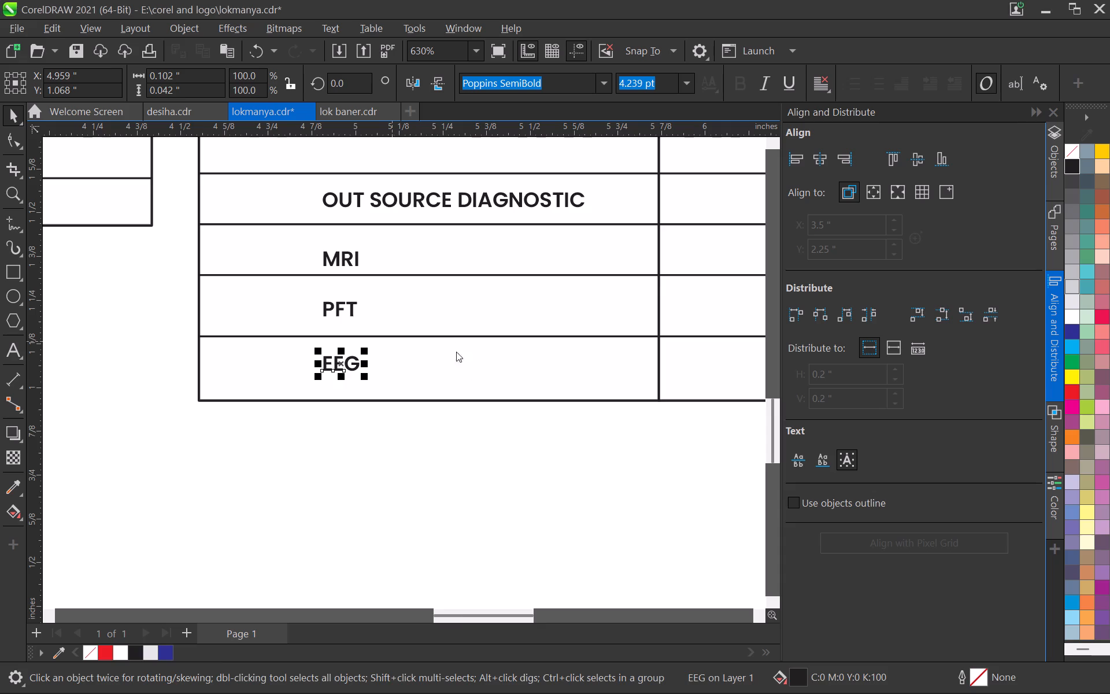
{"action": "middle_click_drag", "start_coordinate": [452, 328], "coordinate": [235, 437]}
{"action": "scroll", "coordinate": [288, 322], "scroll_direction": "down", "scroll_amount": 3}
{"action": "left_click", "coordinate": [288, 315]}
{"action": "left_click_drag", "start_coordinate": [271, 318], "coordinate": [538, 318]}
{"action": "right_click", "coordinate": [538, 318], "text": "shift"}
{"action": "triple_click", "coordinate": [538, 318]}
{"action": "key", "text": "ctrl+a"}
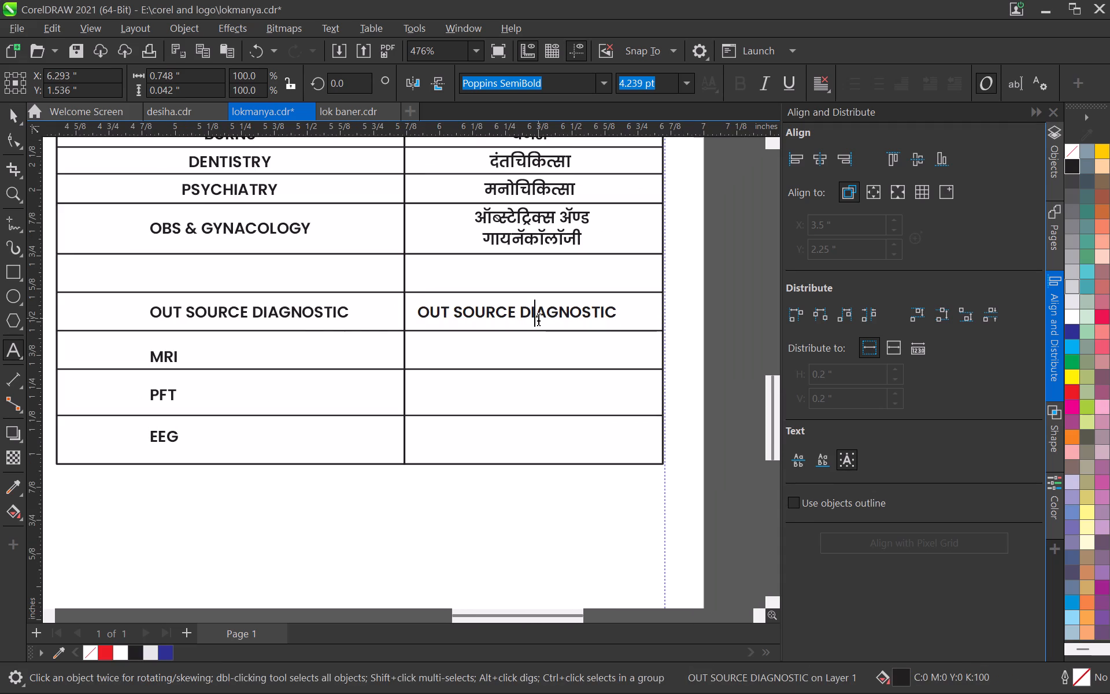
{"action": "key", "text": "ctrl+v"}
{"action": "left_click", "coordinate": [6, 124]}
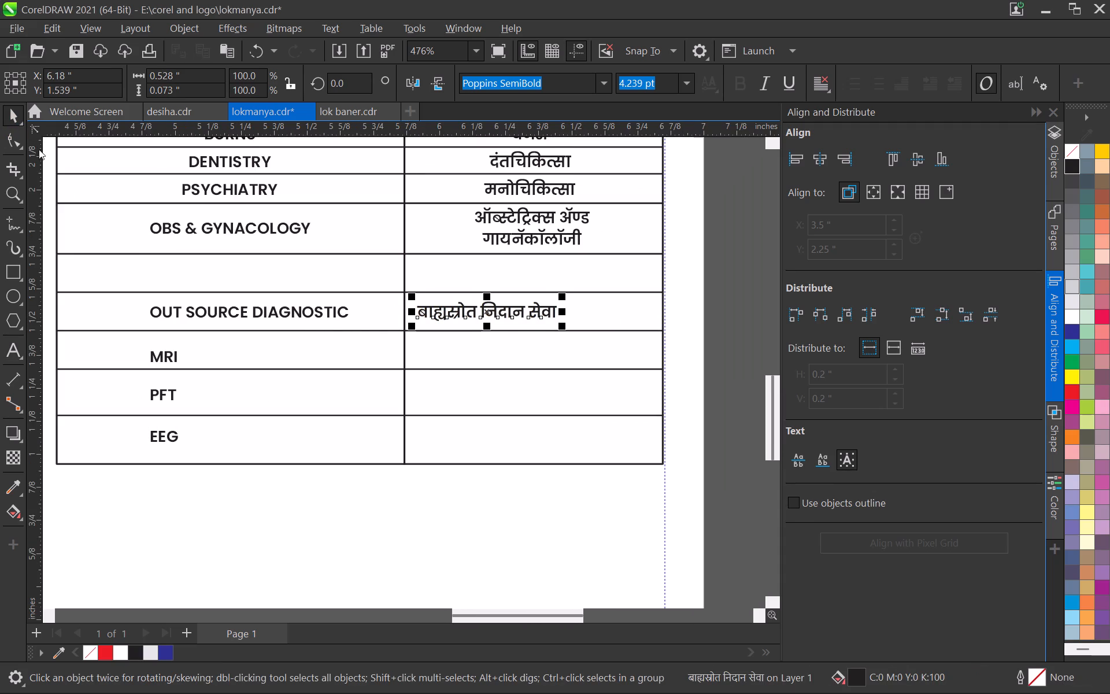
Nudge बाह्यस्रोत निदान सेवा right towards the middle of the Marathi column, to about X 6.31".
{"action": "key", "text": "Right"}
{"action": "key", "text": "Right"}
{"action": "key", "text": "Right"}
{"action": "key", "text": "Right"}
{"action": "key", "text": "Right"}
{"action": "key", "text": "Right"}
{"action": "key", "text": "Right"}
{"action": "key", "text": "Right"}
{"action": "key", "text": "Right"}
{"action": "key", "text": "Right"}
{"action": "key", "text": "Right"}
{"action": "key", "text": "Right"}
{"action": "key", "text": "Right"}
{"action": "key", "text": "Right"}
{"action": "key", "text": "Right"}
{"action": "key", "text": "Right"}
{"action": "key", "text": "Right"}
{"action": "key", "text": "Right"}
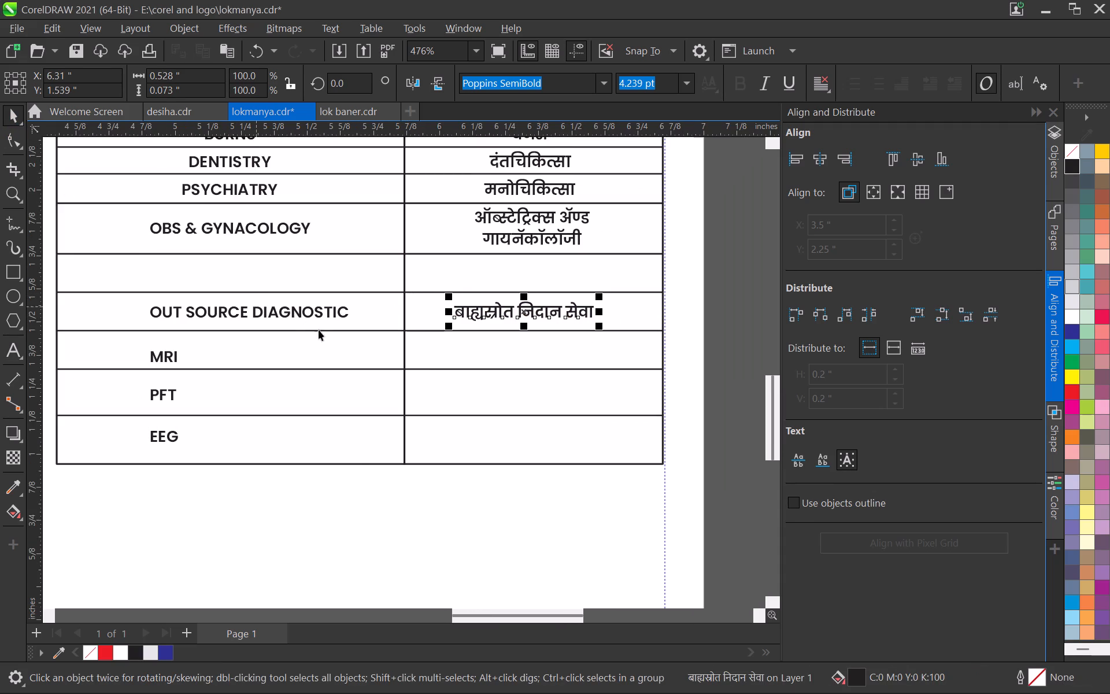
Set the font of OUT SOURCE DIAGNOSTIC to Poppins (Bold).
{"action": "left_click", "coordinate": [291, 303]}
{"action": "left_click", "coordinate": [298, 308]}
{"action": "left_click", "coordinate": [599, 84]}
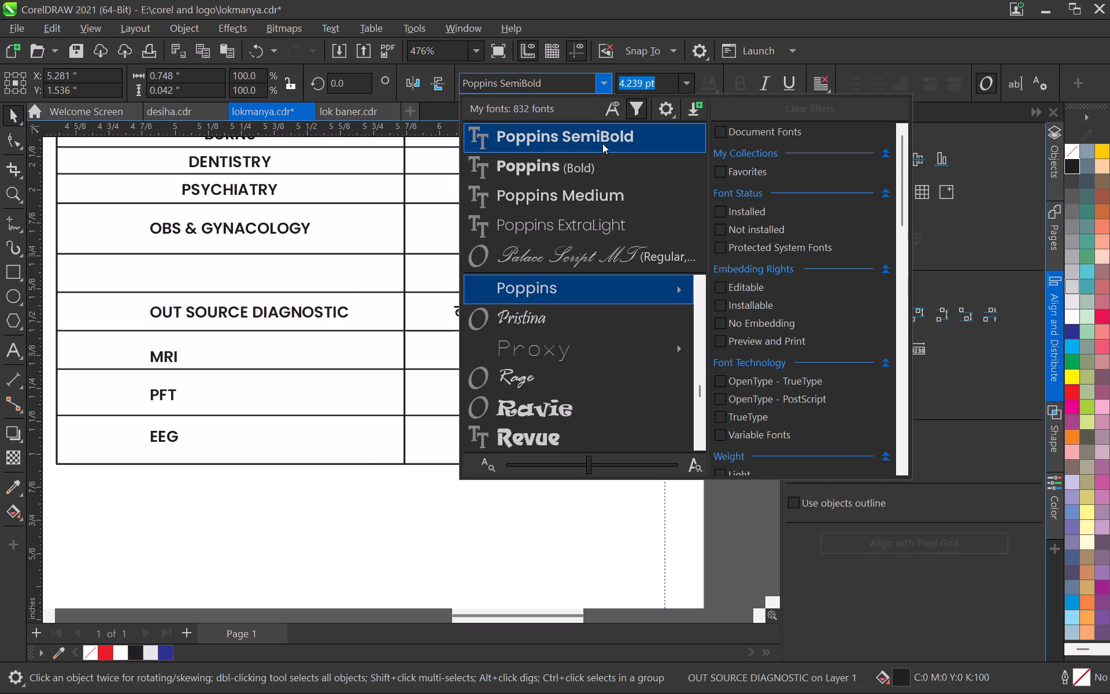
{"action": "left_click", "coordinate": [601, 163]}
{"action": "scroll", "coordinate": [249, 380], "scroll_direction": "down", "scroll_amount": 5}
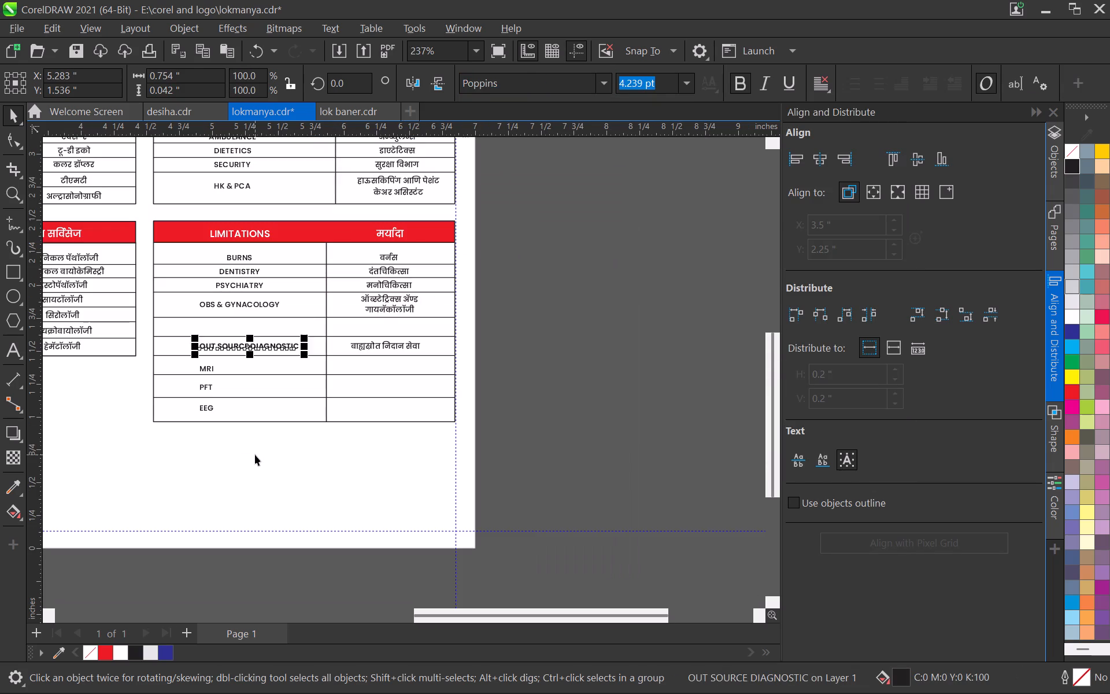
{"action": "left_click", "coordinate": [255, 455]}
Enlarge OUT SOURCE DIAGNOSTIC proportionally to about 5.235 pt, extending it to the left within its cell.
{"action": "scroll", "coordinate": [202, 367], "scroll_direction": "up", "scroll_amount": 4}
{"action": "left_click", "coordinate": [261, 326]}
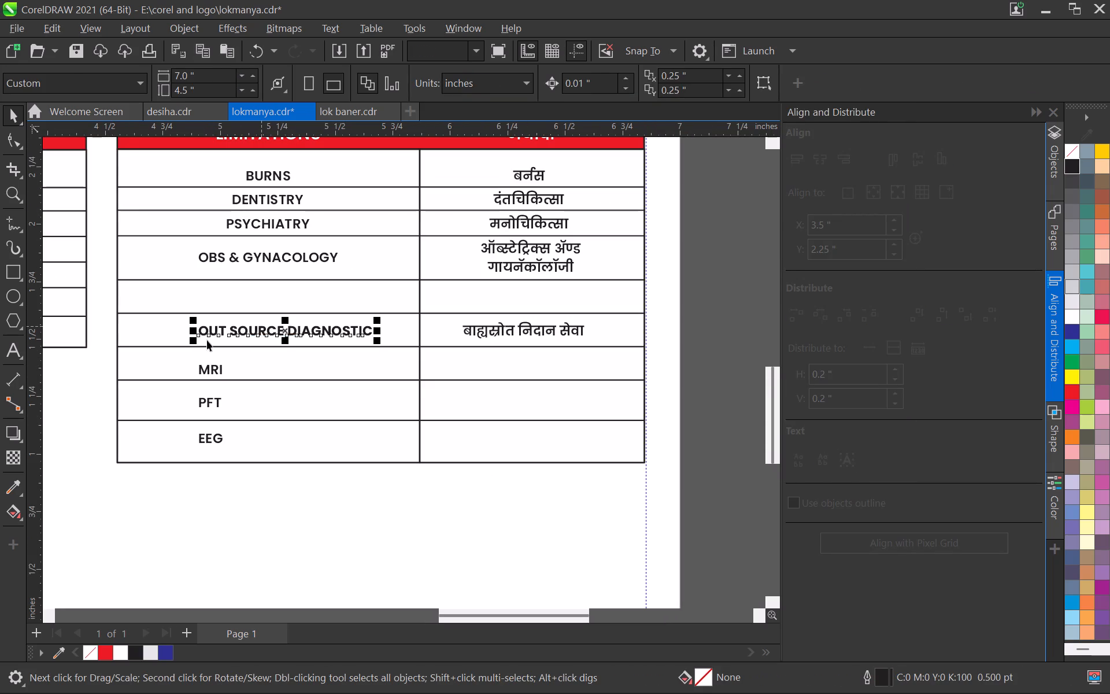
{"action": "left_click_drag", "start_coordinate": [194, 340], "coordinate": [154, 360]}
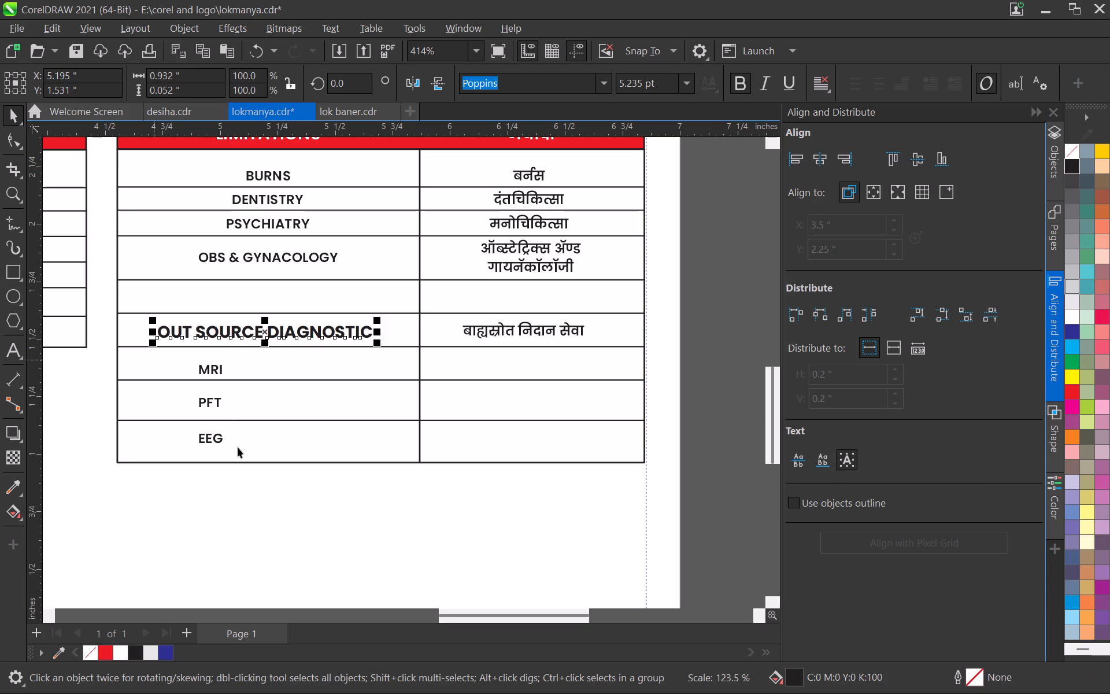
{"action": "scroll", "coordinate": [238, 447], "scroll_direction": "down", "scroll_amount": 5}
{"action": "left_click", "coordinate": [244, 469]}
{"action": "scroll", "coordinate": [220, 416], "scroll_direction": "up", "scroll_amount": 3}
Copy एमआरआय from the browser's reference table, then duplicate the MRI, PFT and EEG entries into the CorelDRAW board's Marathi column.
{"action": "key", "text": "alt+Tab"}
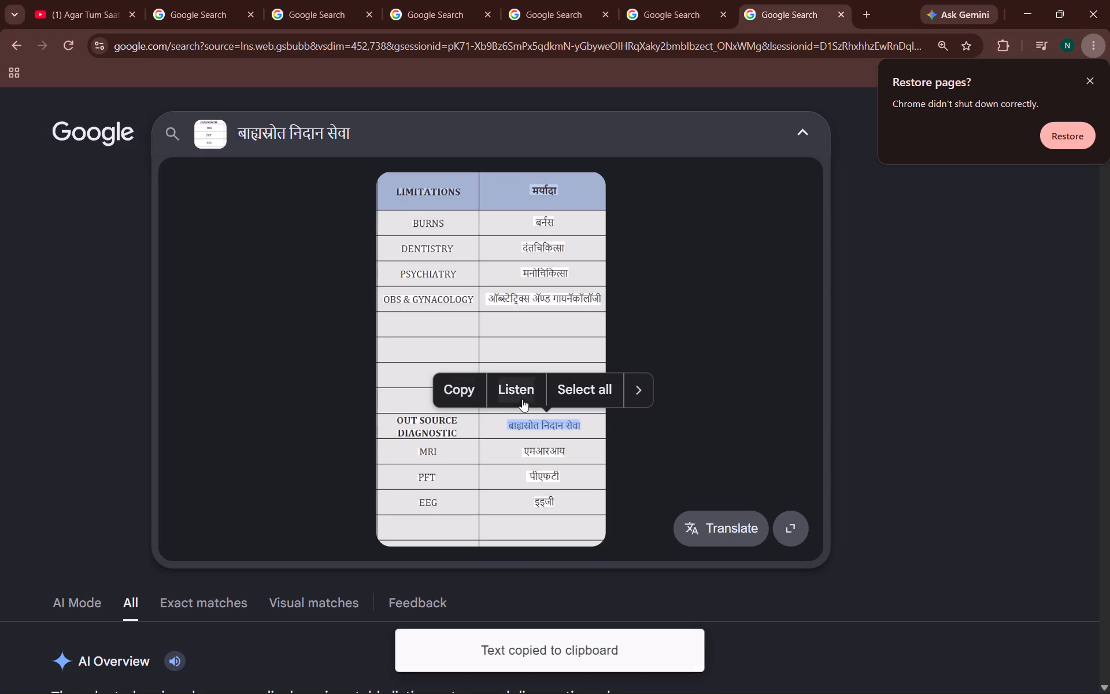
{"action": "left_click", "coordinate": [530, 451]}
{"action": "left_click", "coordinate": [460, 413]}
{"action": "key", "text": "alt+Tab"}
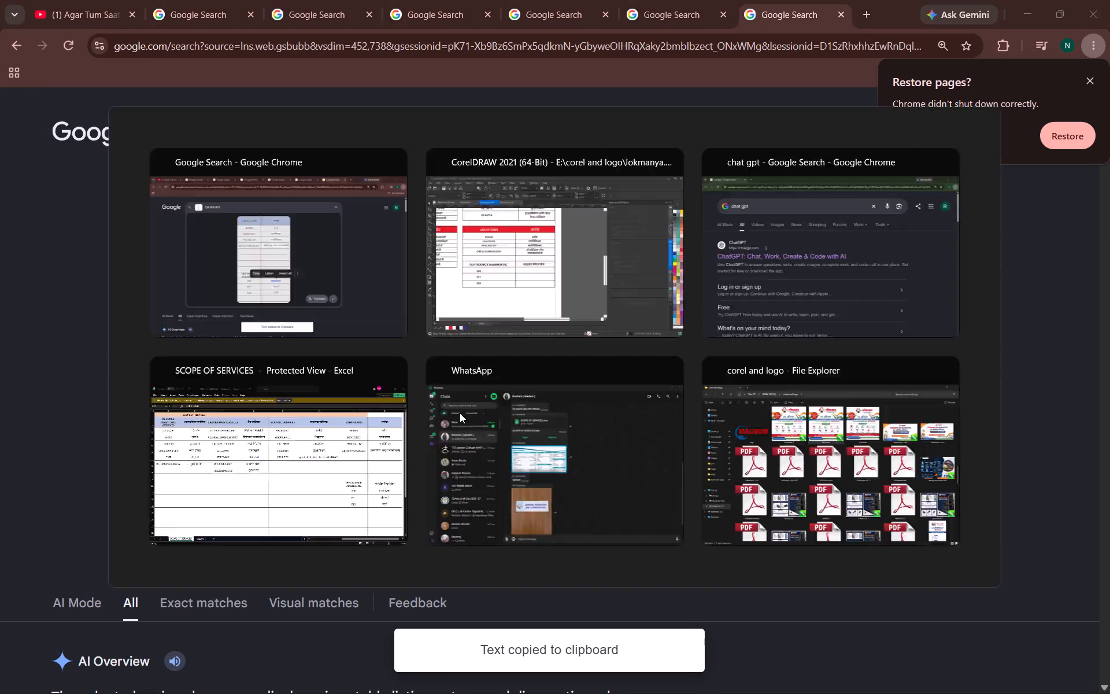
{"action": "left_click", "coordinate": [228, 412]}
{"action": "left_click", "coordinate": [229, 430], "text": "shift"}
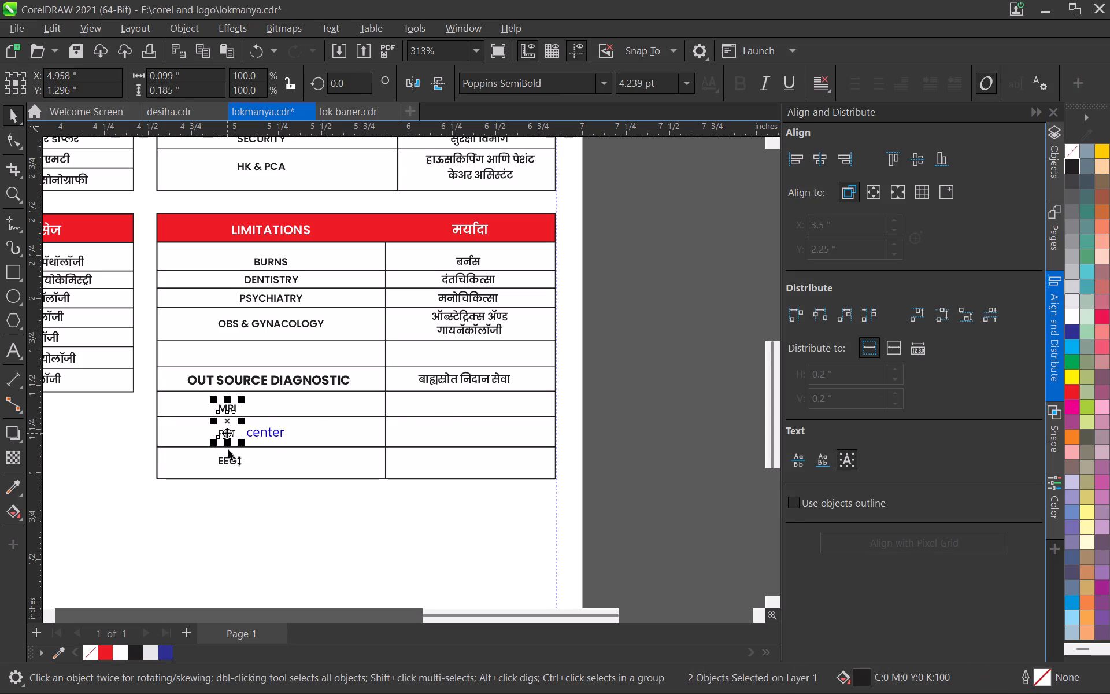
{"action": "left_click", "coordinate": [230, 461], "text": "shift"}
{"action": "left_click_drag", "start_coordinate": [224, 433], "coordinate": [468, 431]}
{"action": "right_click", "coordinate": [468, 431], "text": "shift"}
{"action": "left_click", "coordinate": [582, 390]}
Replace the duplicated MRI text in the Marathi column with the copied एमआरआय.
{"action": "double_click", "coordinate": [465, 405]}
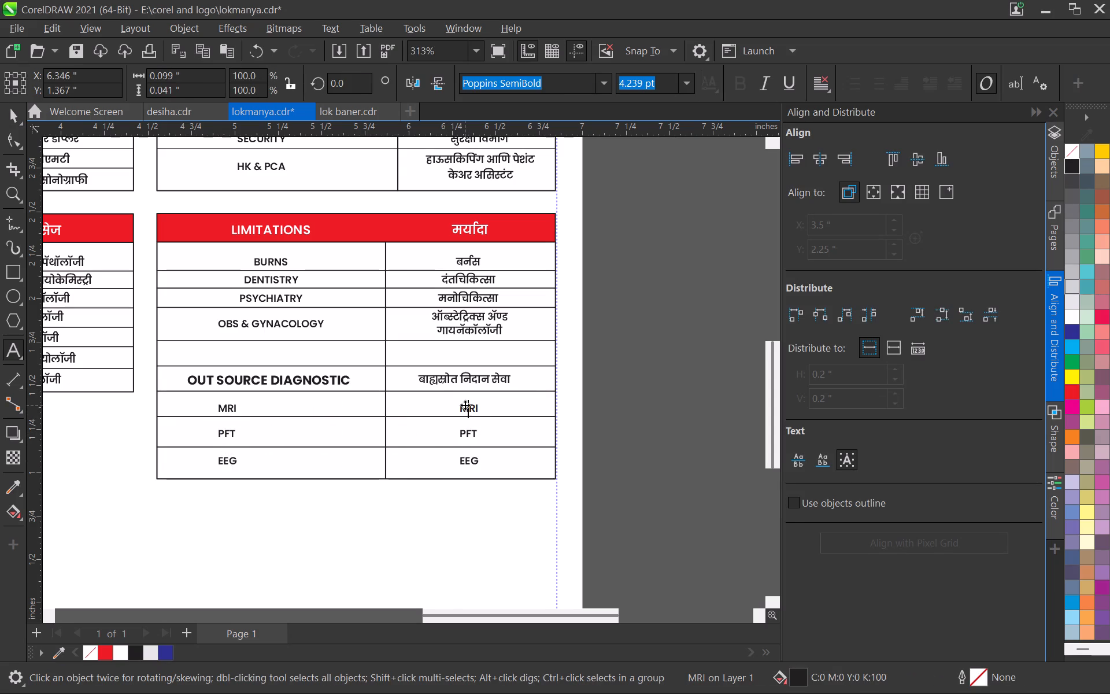
{"action": "key", "text": "ctrl+a"}
{"action": "key", "text": "ctrl+v"}
{"action": "left_click", "coordinate": [5, 121]}
Copy पीएफटी from the browser's reference table and replace the duplicated PFT text in the Marathi column with it.
{"action": "key", "text": "alt+Tab"}
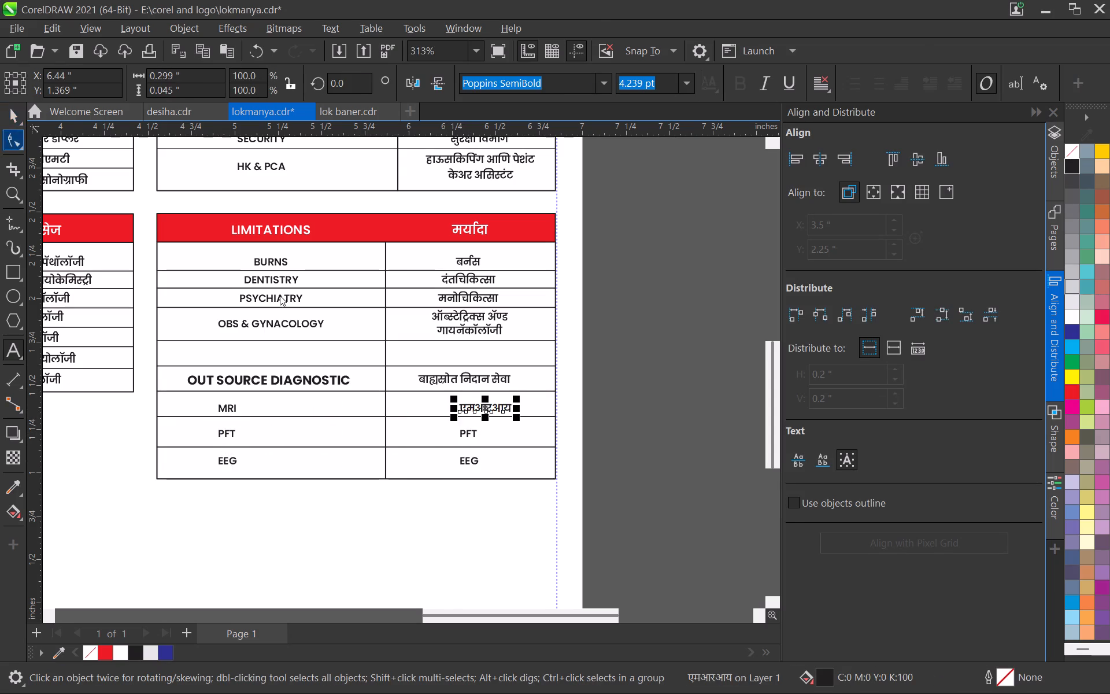
{"action": "left_click", "coordinate": [542, 477]}
{"action": "left_click", "coordinate": [454, 448]}
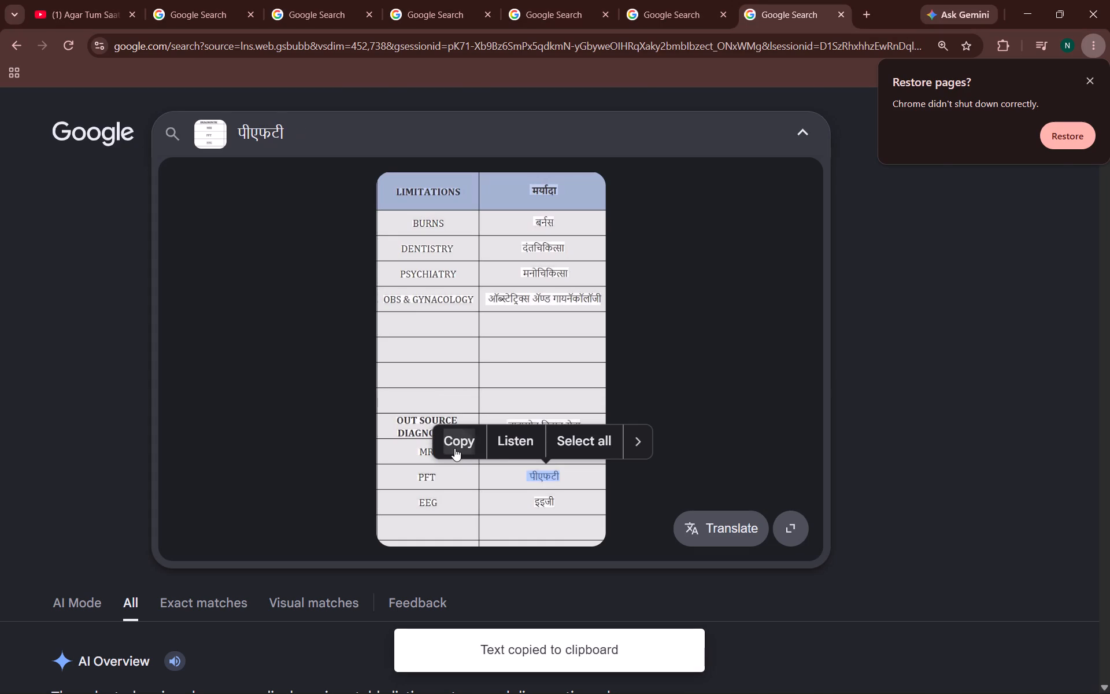
{"action": "key", "text": "alt+Tab"}
{"action": "double_click", "coordinate": [467, 435]}
{"action": "key", "text": "ctrl+a"}
{"action": "key", "text": "ctrl+v"}
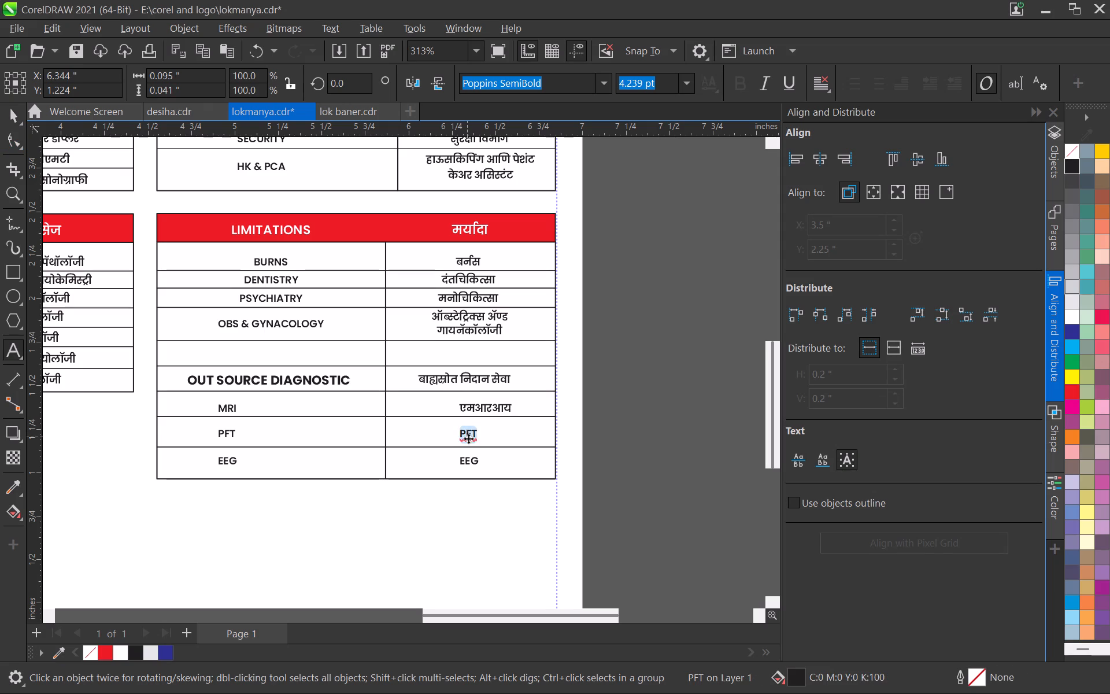
Copy इइजी from the browser's reference table and replace the duplicated EEG text in the Marathi column with it.
{"action": "key", "text": "alt+Tab"}
{"action": "left_click", "coordinate": [538, 500]}
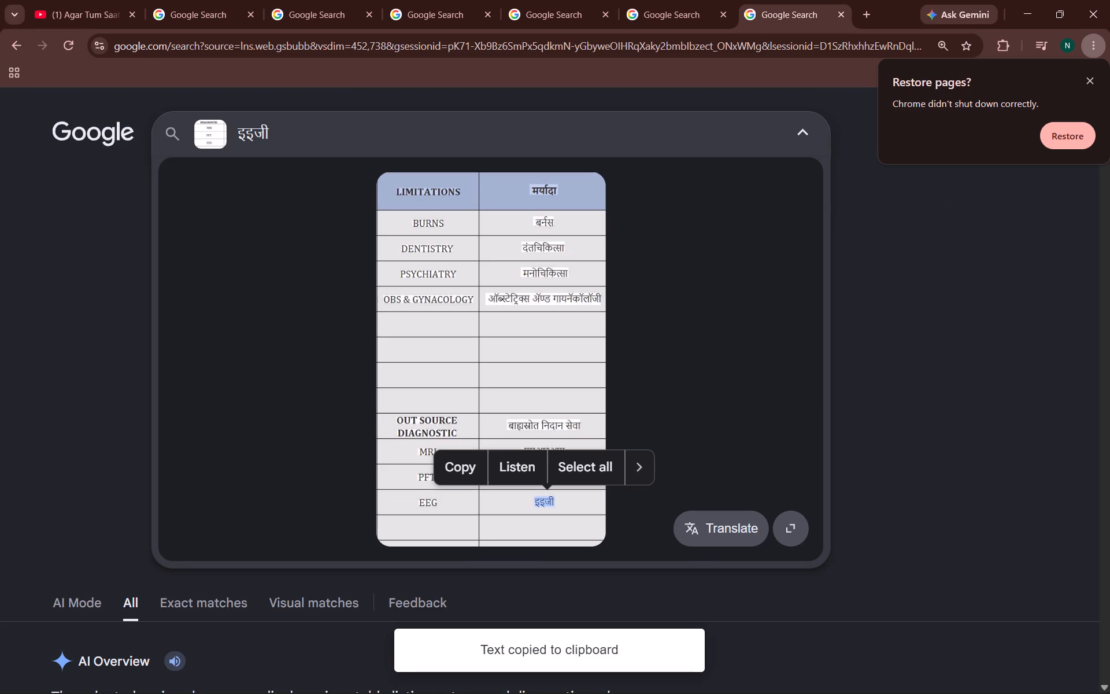
{"action": "left_click", "coordinate": [464, 472]}
{"action": "key", "text": "alt+Tab"}
{"action": "left_click", "coordinate": [472, 463]}
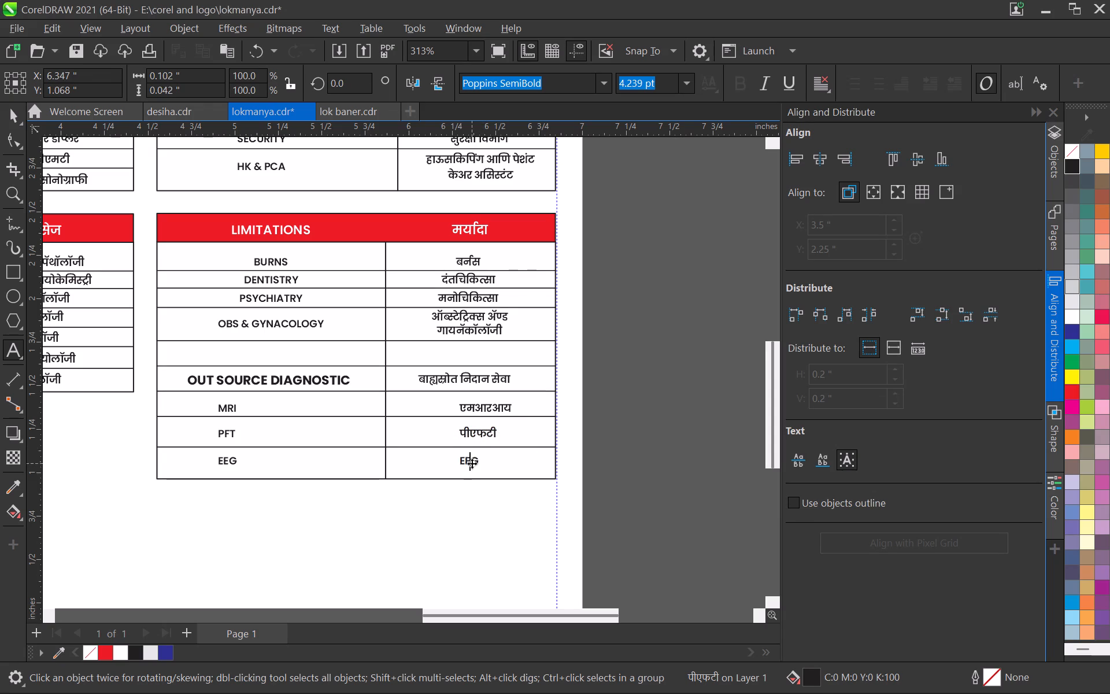
{"action": "key", "text": "ctrl+a"}
{"action": "key", "text": "ctrl+v"}
{"action": "left_click", "coordinate": [8, 117]}
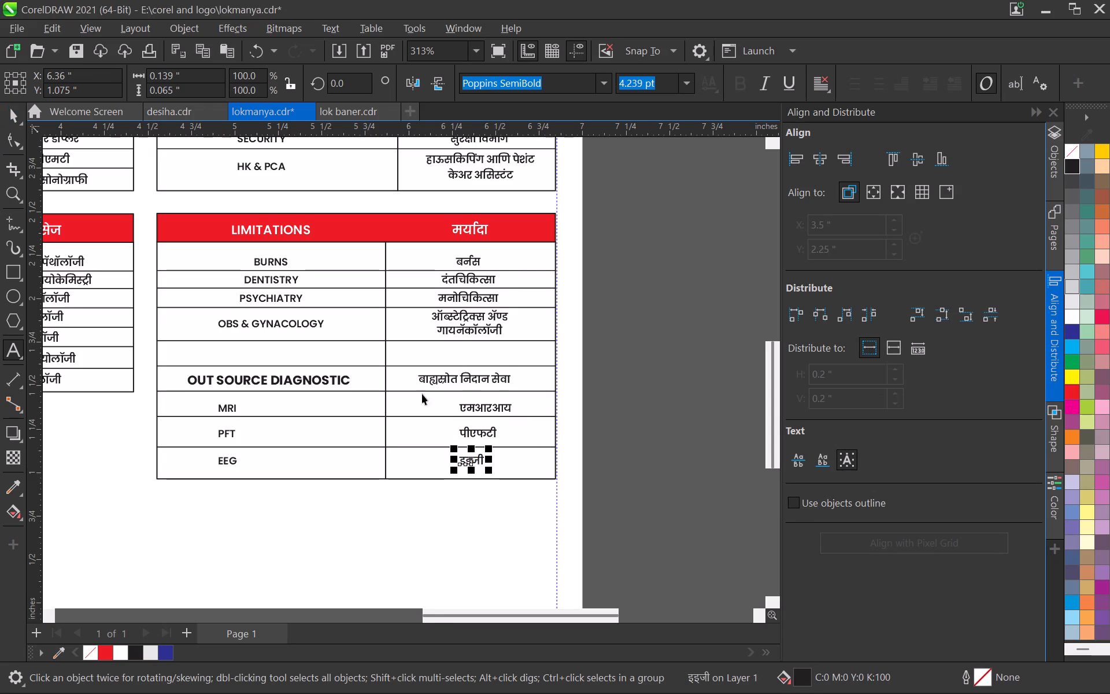
Align एमआरआय, पीएफटी and इइजी on a common vertical centre line and move them left to about X 6.33".
{"action": "scroll", "coordinate": [422, 394], "scroll_direction": "up", "scroll_amount": 2}
{"action": "left_click", "coordinate": [508, 446], "text": "shift"}
{"action": "left_click", "coordinate": [500, 410], "text": "shift"}
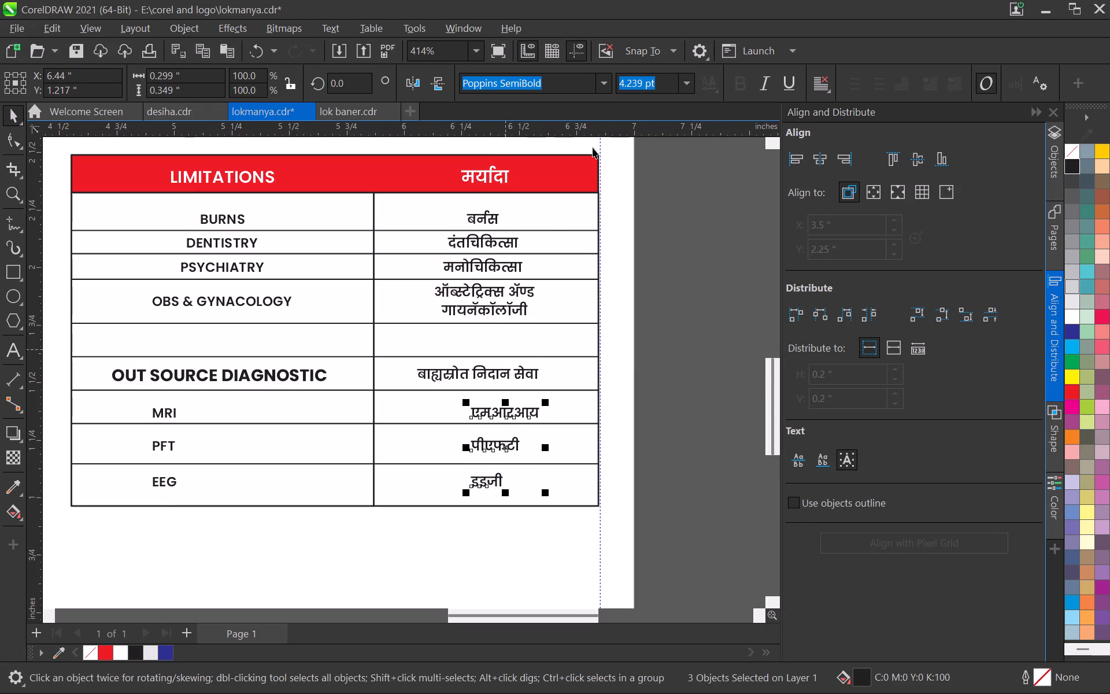
{"action": "left_click", "coordinate": [814, 163]}
{"action": "scroll", "coordinate": [504, 412], "scroll_direction": "up", "scroll_amount": 4}
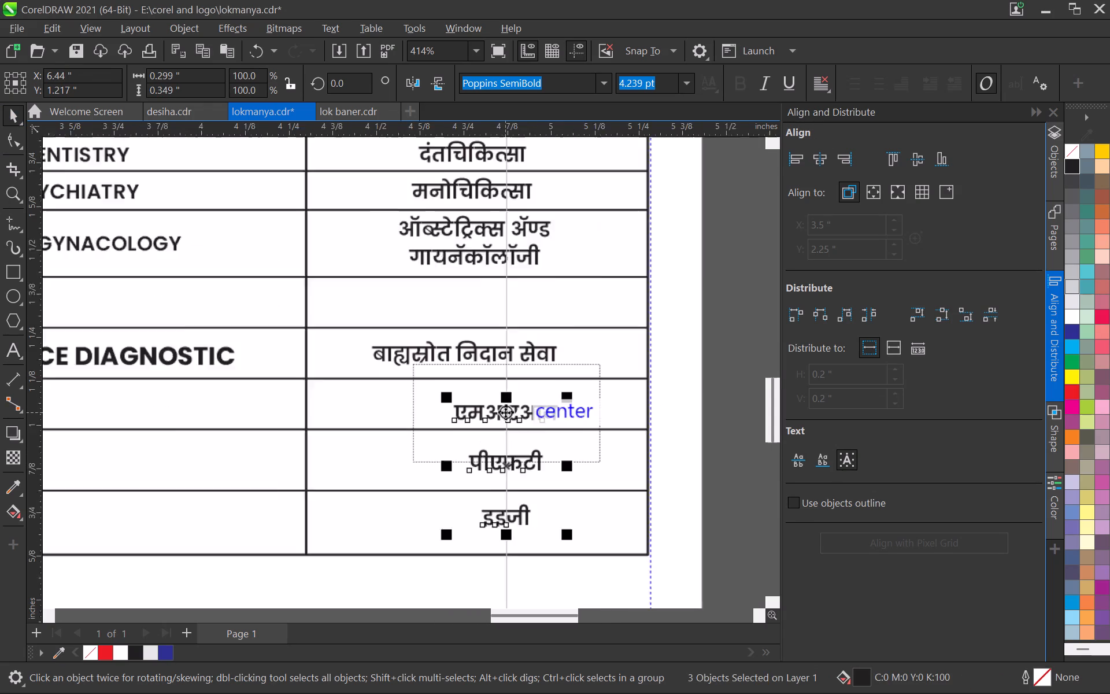
{"action": "left_click_drag", "start_coordinate": [491, 416], "coordinate": [450, 412]}
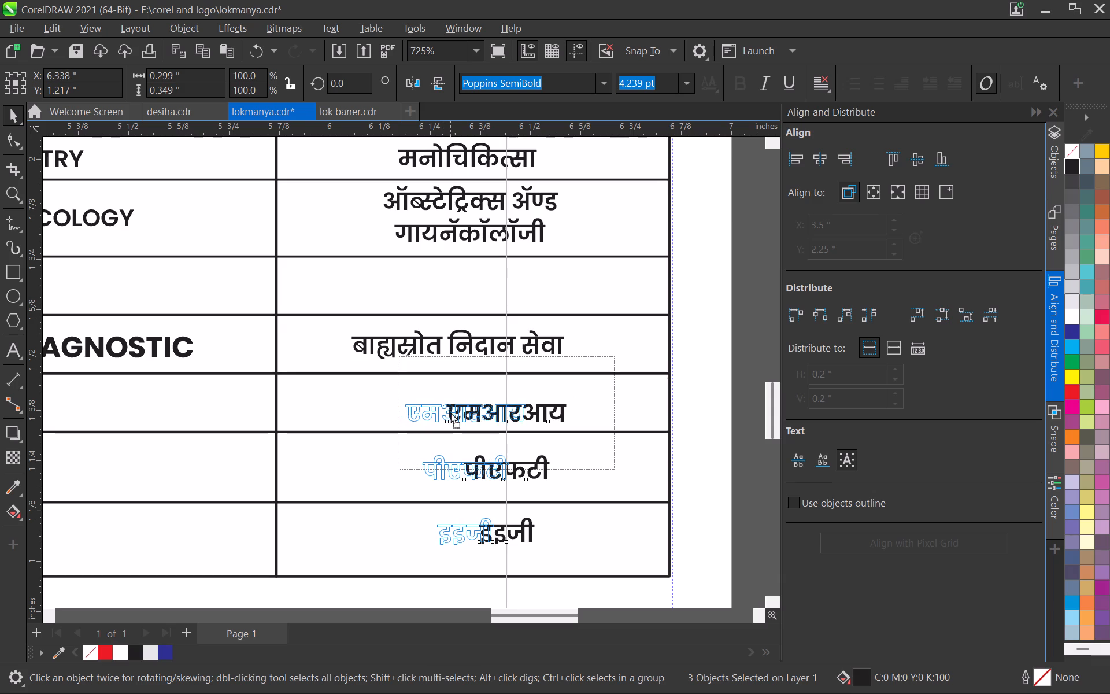
{"action": "left_click_drag", "start_coordinate": [450, 412], "coordinate": [446, 412]}
Move MRI, PFT and EEG together to the right, centring them under OUT SOURCE DIAGNOSTIC at about X 5.215".
{"action": "scroll", "coordinate": [450, 419], "scroll_direction": "down", "scroll_amount": 11}
{"action": "middle_click_drag", "start_coordinate": [442, 448], "coordinate": [498, 435]}
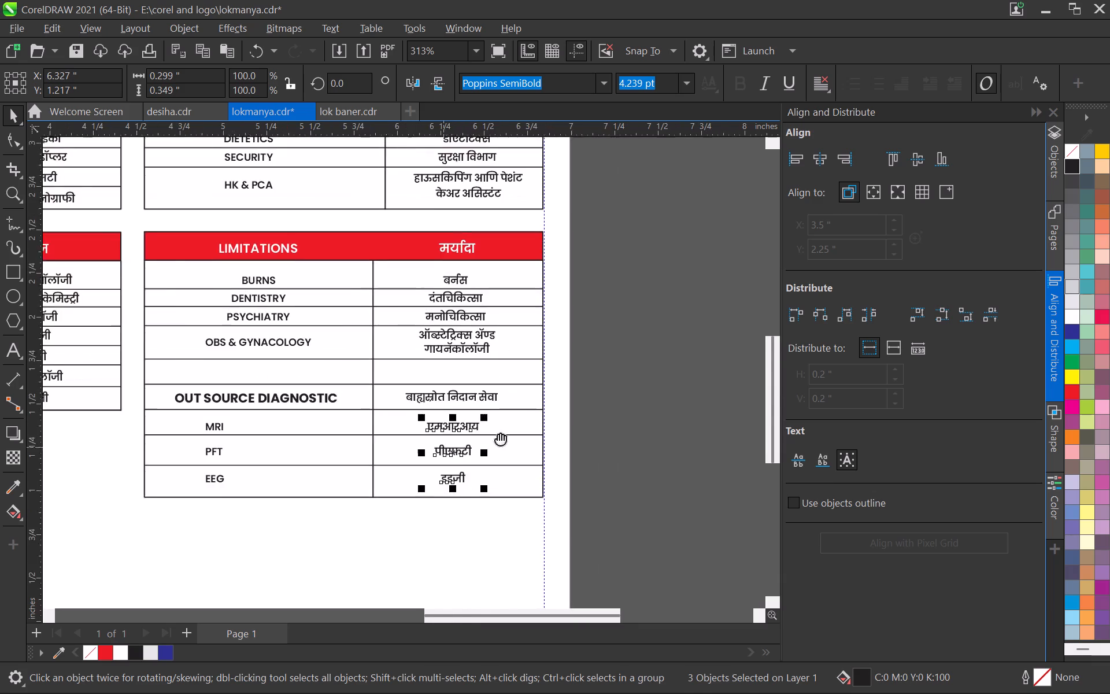
{"action": "middle_click_drag", "start_coordinate": [498, 435], "coordinate": [592, 415]}
{"action": "scroll", "coordinate": [477, 445], "scroll_direction": "up", "scroll_amount": 4}
{"action": "left_click", "coordinate": [344, 360]}
{"action": "left_click", "coordinate": [339, 397], "text": "shift"}
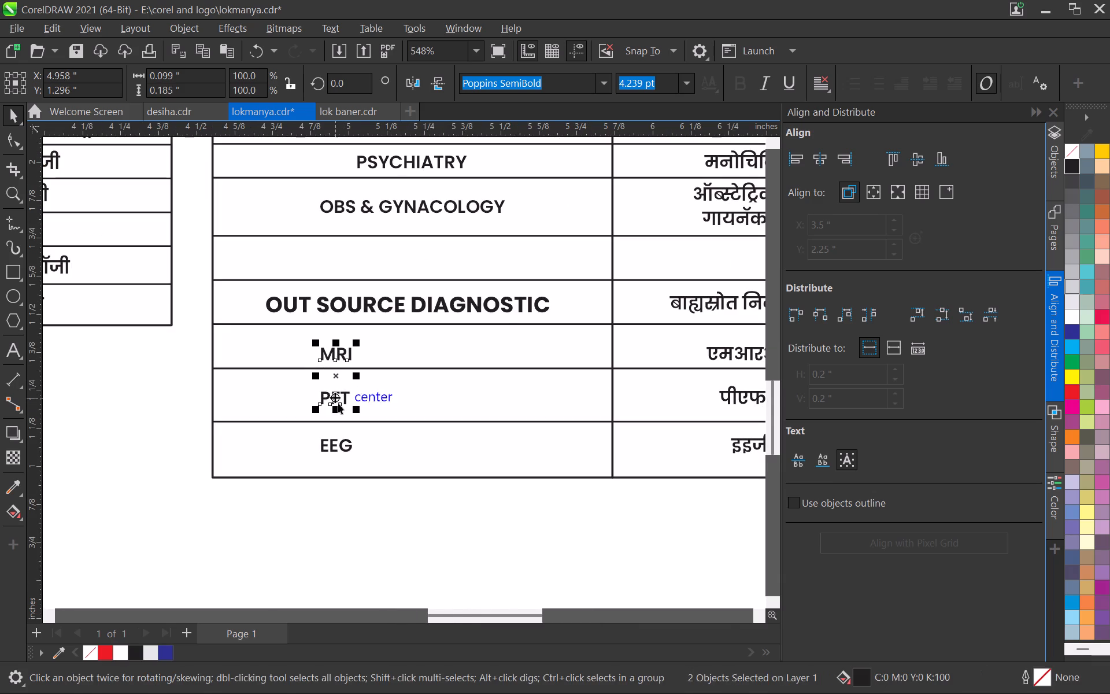
{"action": "left_click", "coordinate": [333, 441], "text": "shift"}
{"action": "left_click_drag", "start_coordinate": [337, 444], "coordinate": [419, 448]}
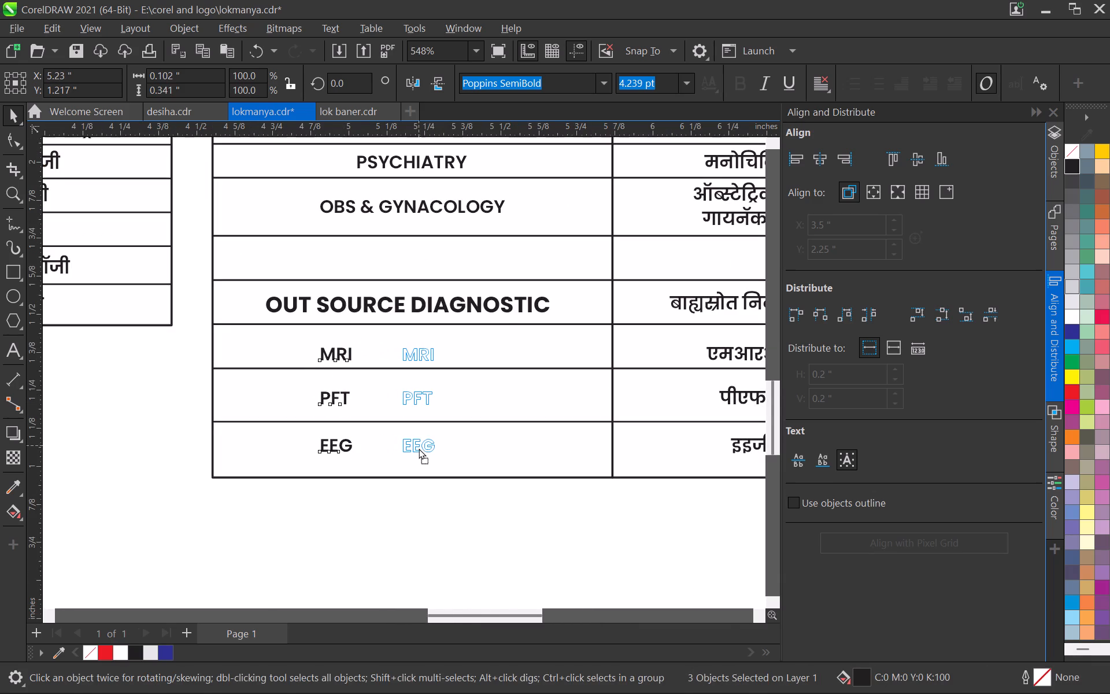
{"action": "left_click_drag", "start_coordinate": [419, 448], "coordinate": [414, 448]}
{"action": "left_click", "coordinate": [416, 516]}
Save the lokmanya.cdr document.
{"action": "scroll", "coordinate": [427, 463], "scroll_direction": "down", "scroll_amount": 10}
{"action": "left_click", "coordinate": [462, 501]}
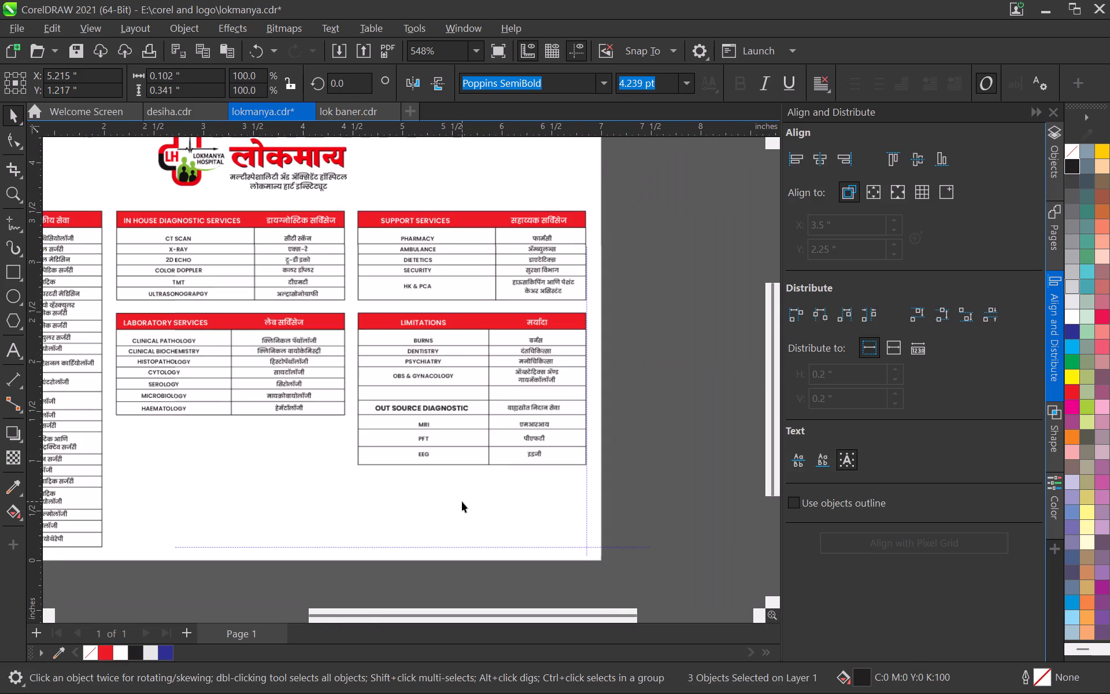
{"action": "key", "text": "ctrl+s"}
Review the whole board layout, examining the arrangement of its service tables and the space around them.
{"action": "scroll", "coordinate": [483, 423], "scroll_direction": "down", "scroll_amount": 4}
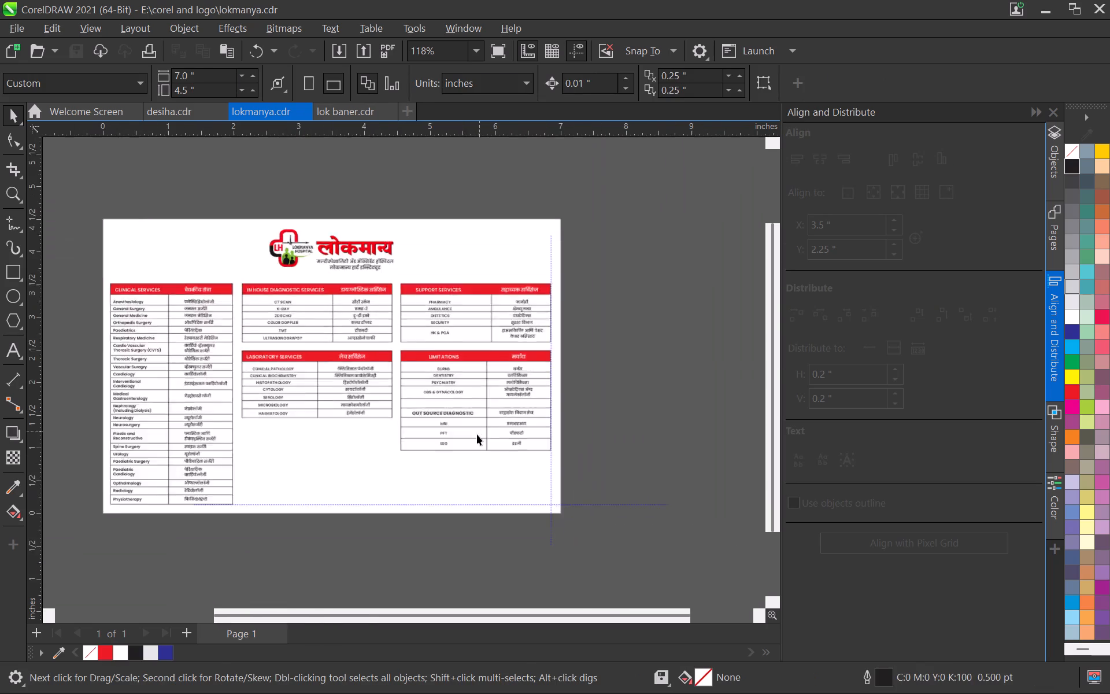
{"action": "scroll", "coordinate": [477, 434], "scroll_direction": "down", "scroll_amount": 2}
{"action": "middle_click_drag", "start_coordinate": [454, 444], "coordinate": [452, 378]}
{"action": "scroll", "coordinate": [452, 378], "scroll_direction": "up", "scroll_amount": 4}
{"action": "scroll", "coordinate": [452, 378], "scroll_direction": "down", "scroll_amount": 3}
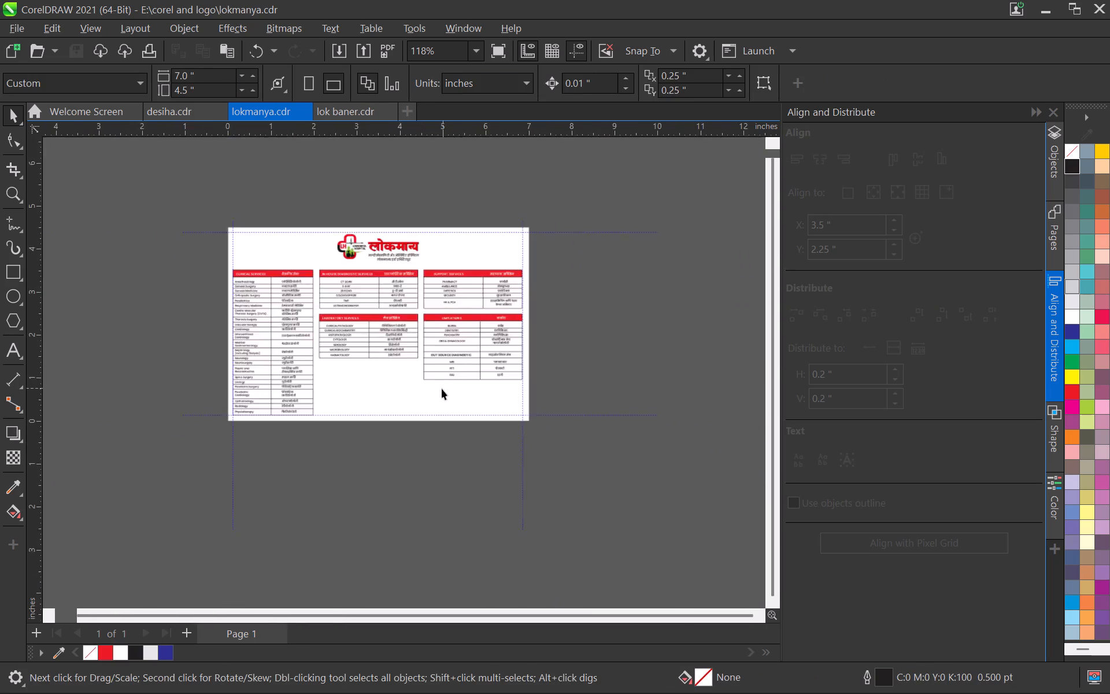
{"action": "scroll", "coordinate": [442, 389], "scroll_direction": "up", "scroll_amount": 5}
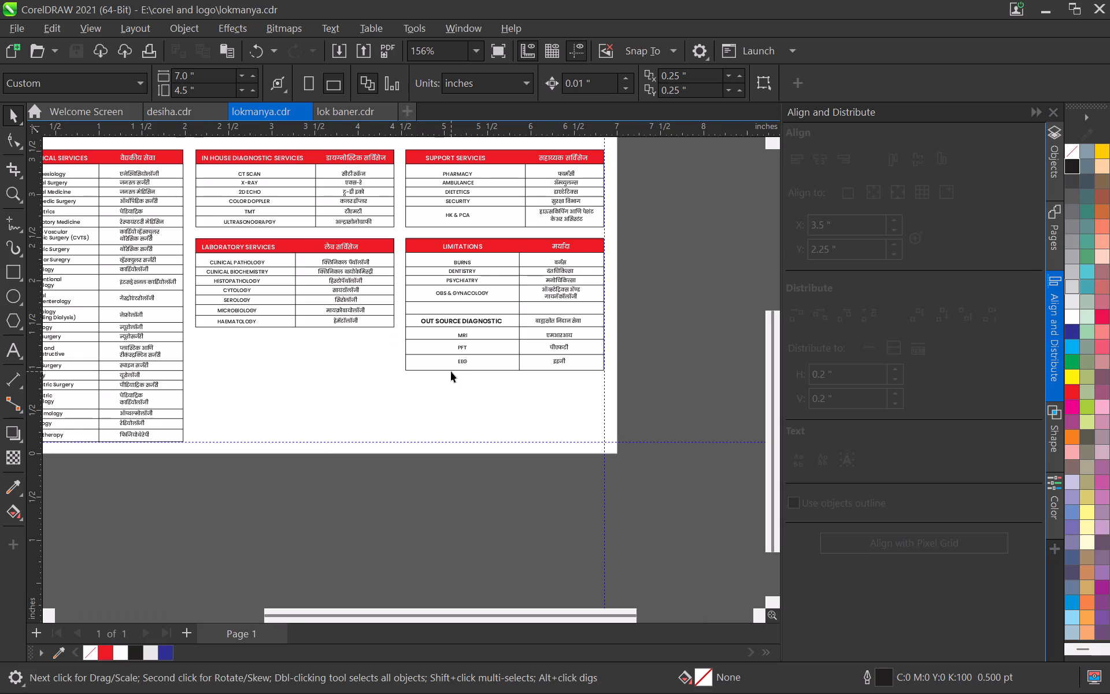
{"action": "scroll", "coordinate": [286, 318], "scroll_direction": "down", "scroll_amount": 4}
{"action": "scroll", "coordinate": [284, 335], "scroll_direction": "up", "scroll_amount": 3}
{"action": "middle_click_drag", "start_coordinate": [303, 324], "coordinate": [341, 409]}
{"action": "scroll", "coordinate": [341, 411], "scroll_direction": "up", "scroll_amount": 2}
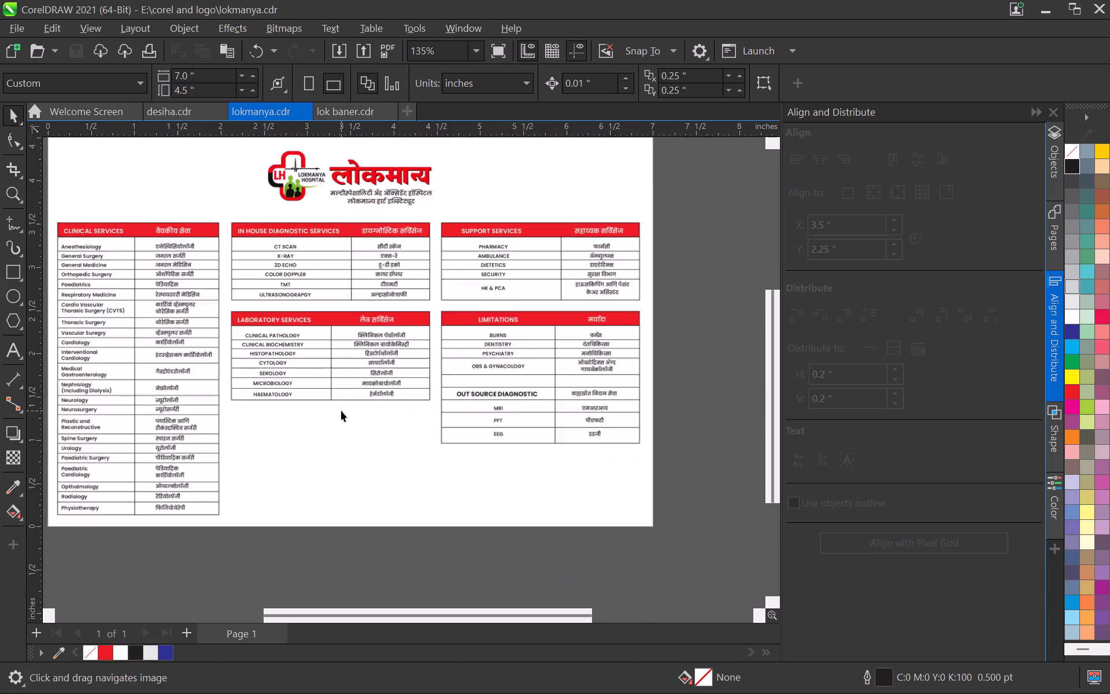
{"action": "scroll", "coordinate": [341, 411], "scroll_direction": "down", "scroll_amount": 3}
Switch to the SCOPE OF SERVICES workbook in Excel and check its remaining rows and columns for entries missing from the board.
{"action": "key", "text": "alt+Tab"}
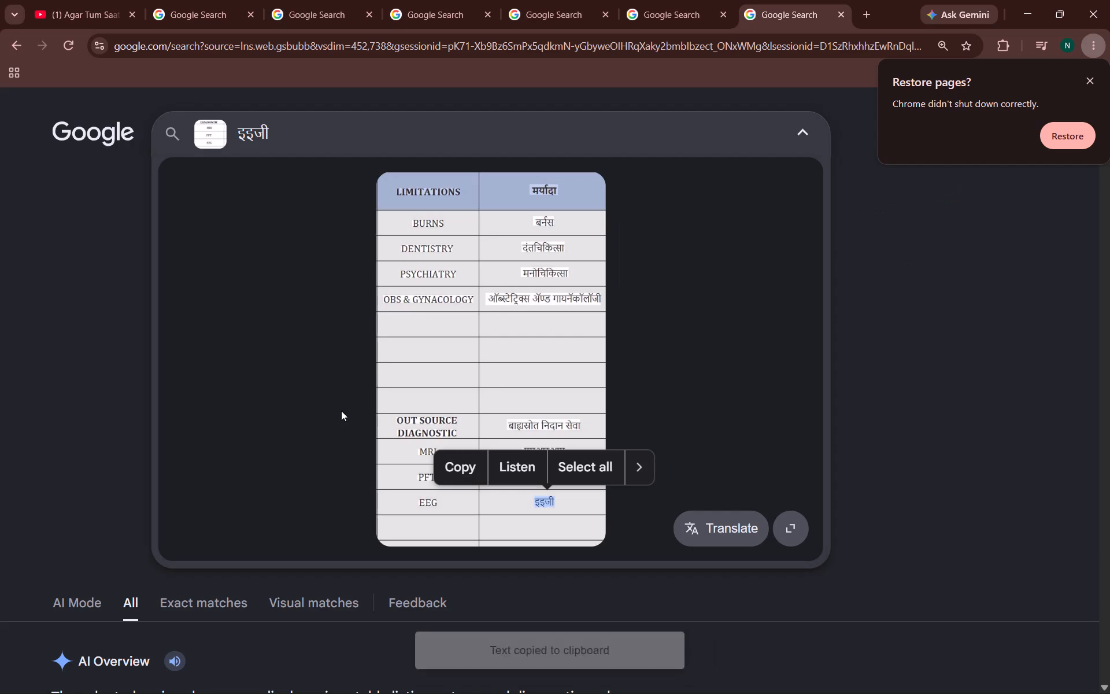
{"action": "key", "text": "alt+Tab"}
{"action": "left_click", "coordinate": [277, 470], "text": "alt"}
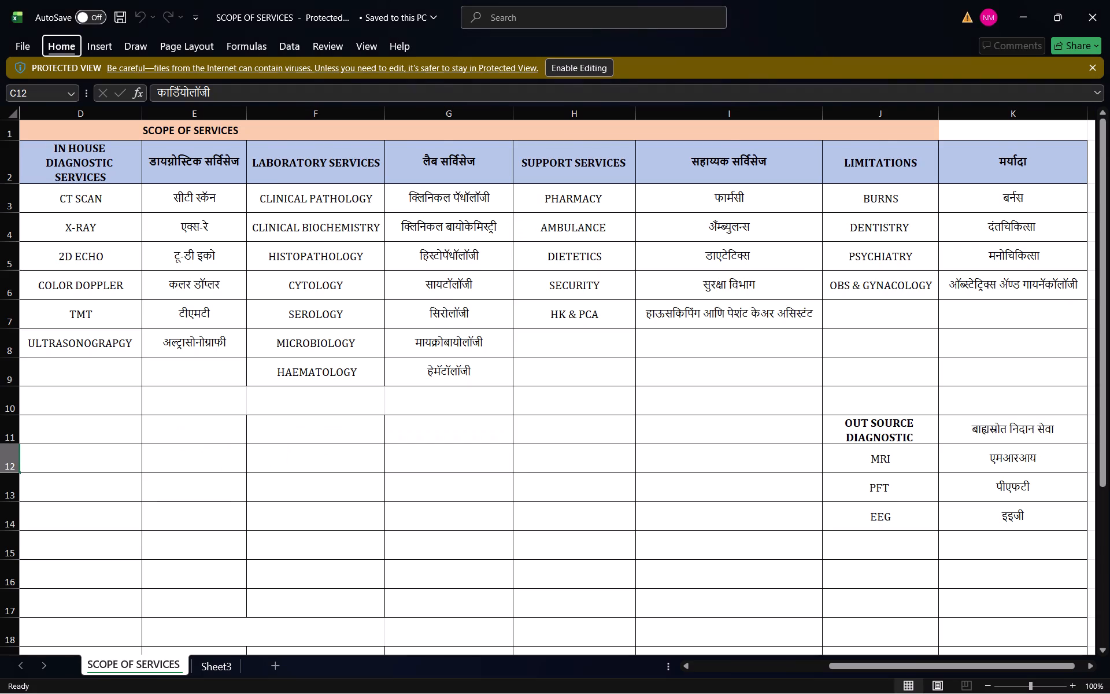
{"action": "scroll", "coordinate": [897, 601], "scroll_direction": "down", "scroll_amount": 3}
{"action": "scroll", "coordinate": [933, 604], "scroll_direction": "up", "scroll_amount": 4}
{"action": "left_click_drag", "start_coordinate": [934, 666], "coordinate": [1023, 674]}
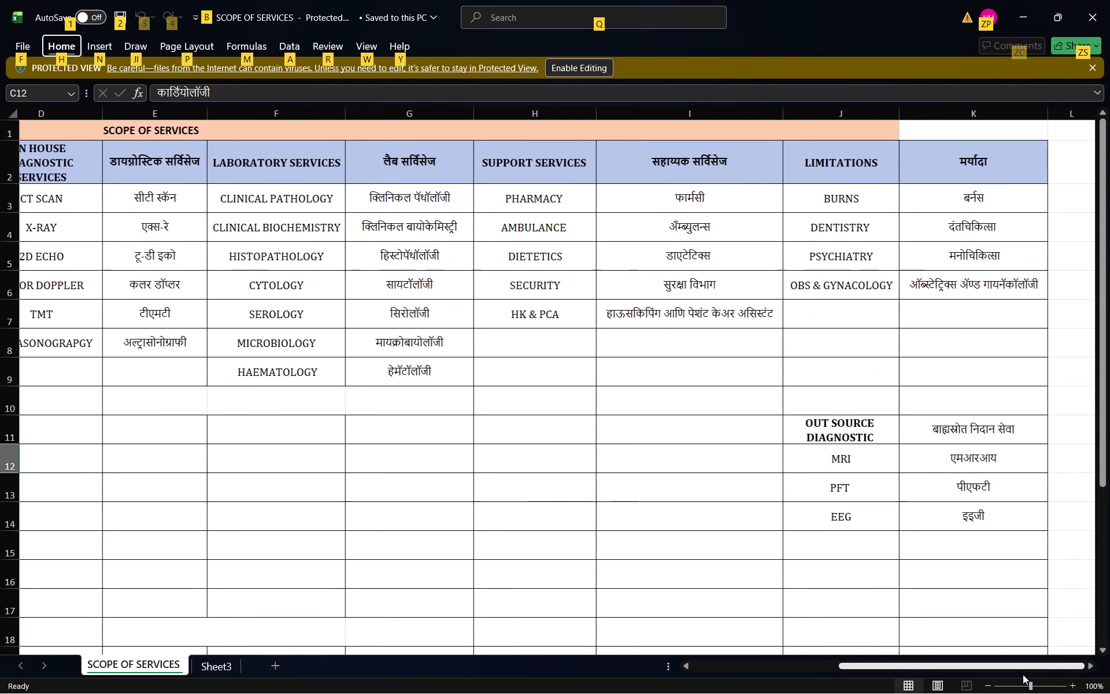
{"action": "scroll", "coordinate": [778, 492], "scroll_direction": "down", "scroll_amount": 11}
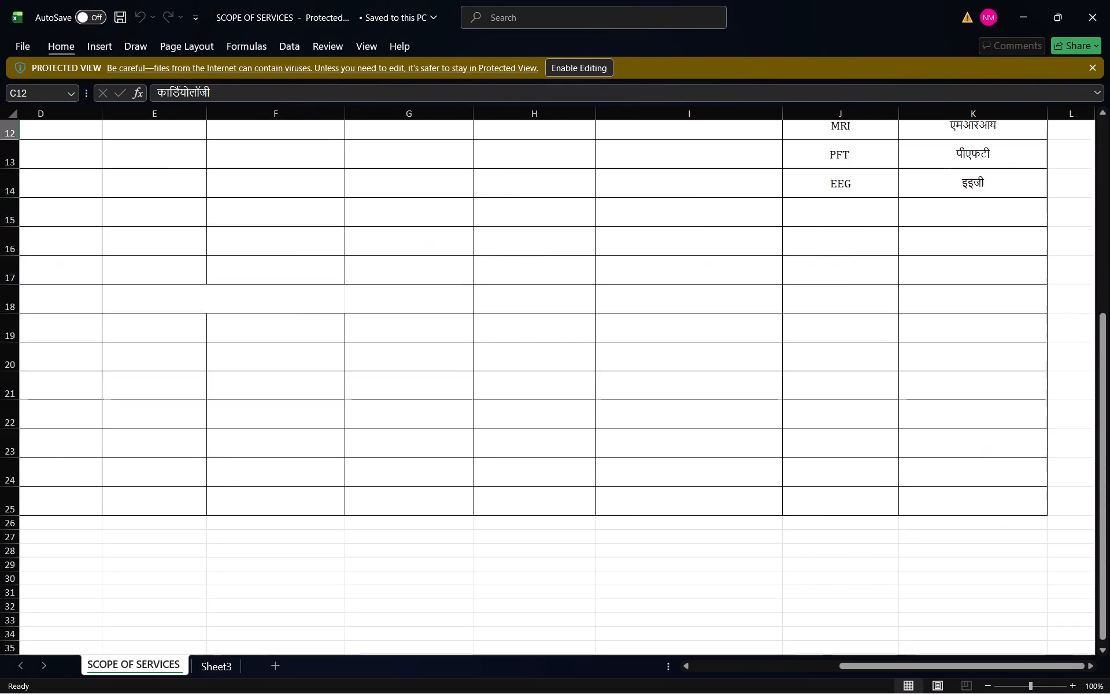
{"action": "scroll", "coordinate": [782, 495], "scroll_direction": "down", "scroll_amount": 1}
{"action": "key", "text": "alt+Tab"}
{"action": "key", "text": "alt+Tab"}
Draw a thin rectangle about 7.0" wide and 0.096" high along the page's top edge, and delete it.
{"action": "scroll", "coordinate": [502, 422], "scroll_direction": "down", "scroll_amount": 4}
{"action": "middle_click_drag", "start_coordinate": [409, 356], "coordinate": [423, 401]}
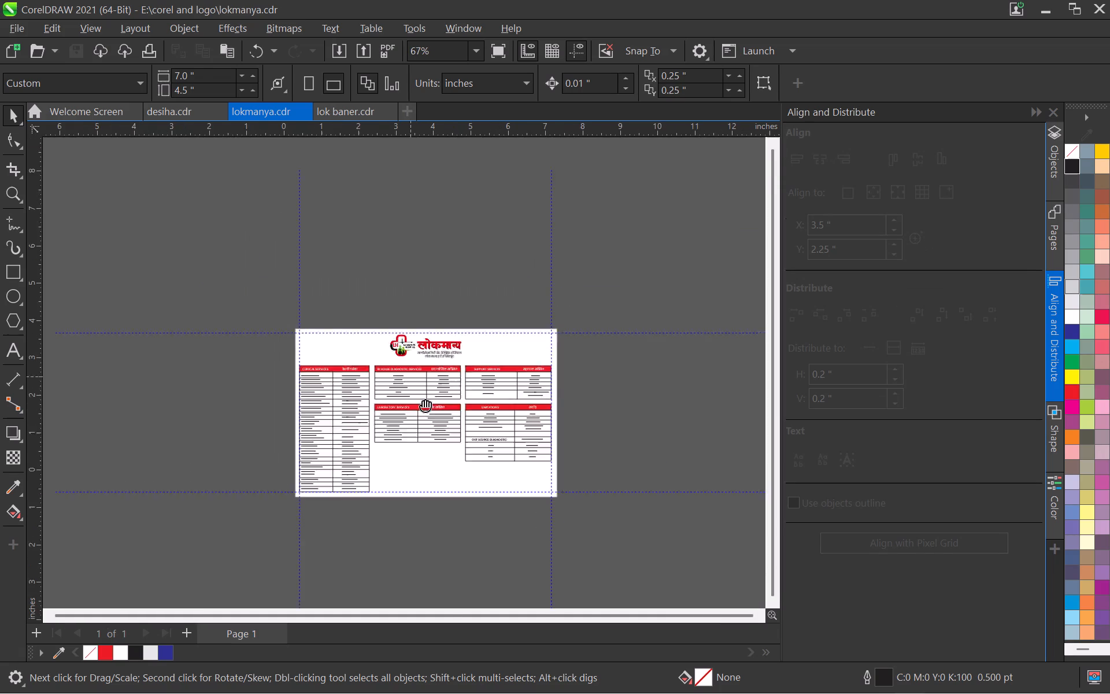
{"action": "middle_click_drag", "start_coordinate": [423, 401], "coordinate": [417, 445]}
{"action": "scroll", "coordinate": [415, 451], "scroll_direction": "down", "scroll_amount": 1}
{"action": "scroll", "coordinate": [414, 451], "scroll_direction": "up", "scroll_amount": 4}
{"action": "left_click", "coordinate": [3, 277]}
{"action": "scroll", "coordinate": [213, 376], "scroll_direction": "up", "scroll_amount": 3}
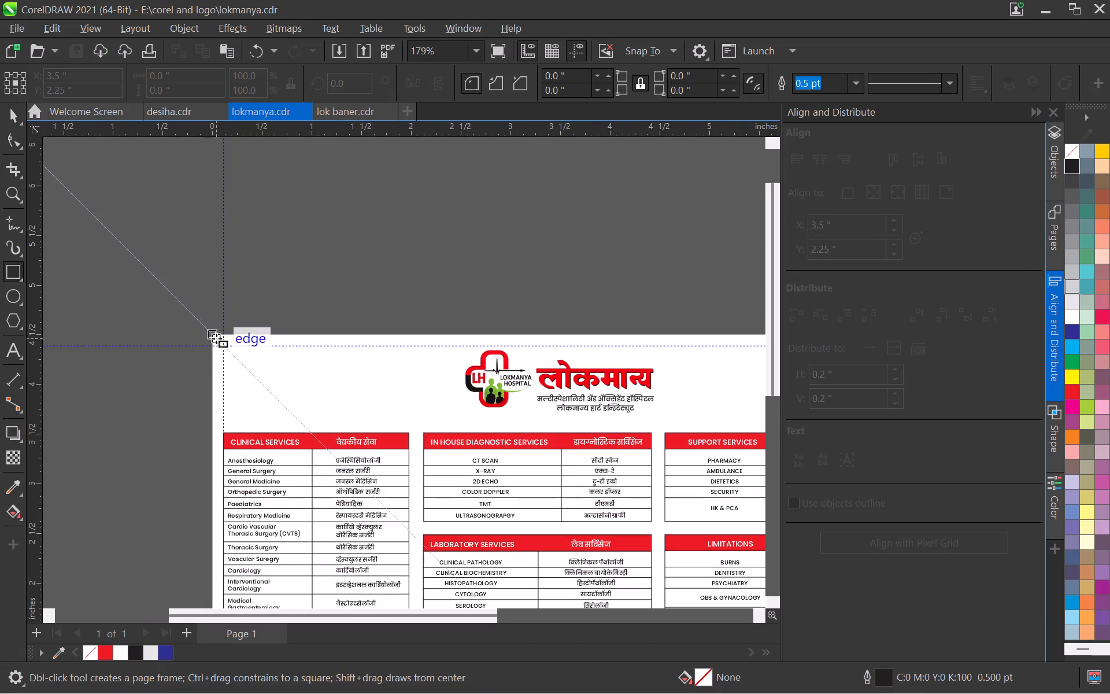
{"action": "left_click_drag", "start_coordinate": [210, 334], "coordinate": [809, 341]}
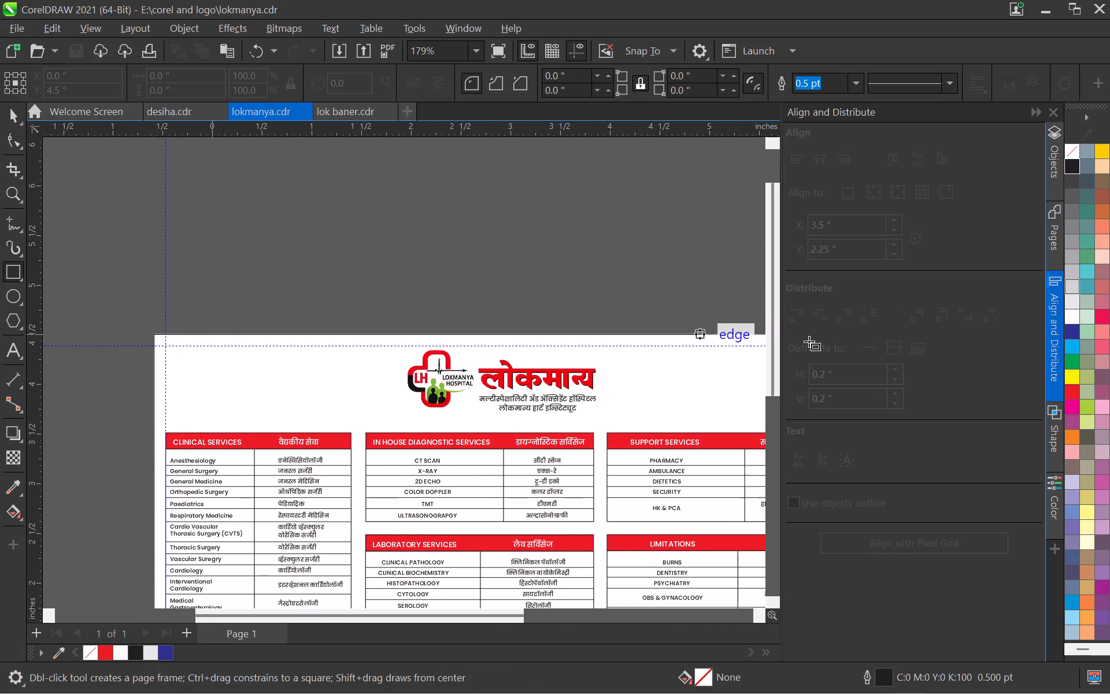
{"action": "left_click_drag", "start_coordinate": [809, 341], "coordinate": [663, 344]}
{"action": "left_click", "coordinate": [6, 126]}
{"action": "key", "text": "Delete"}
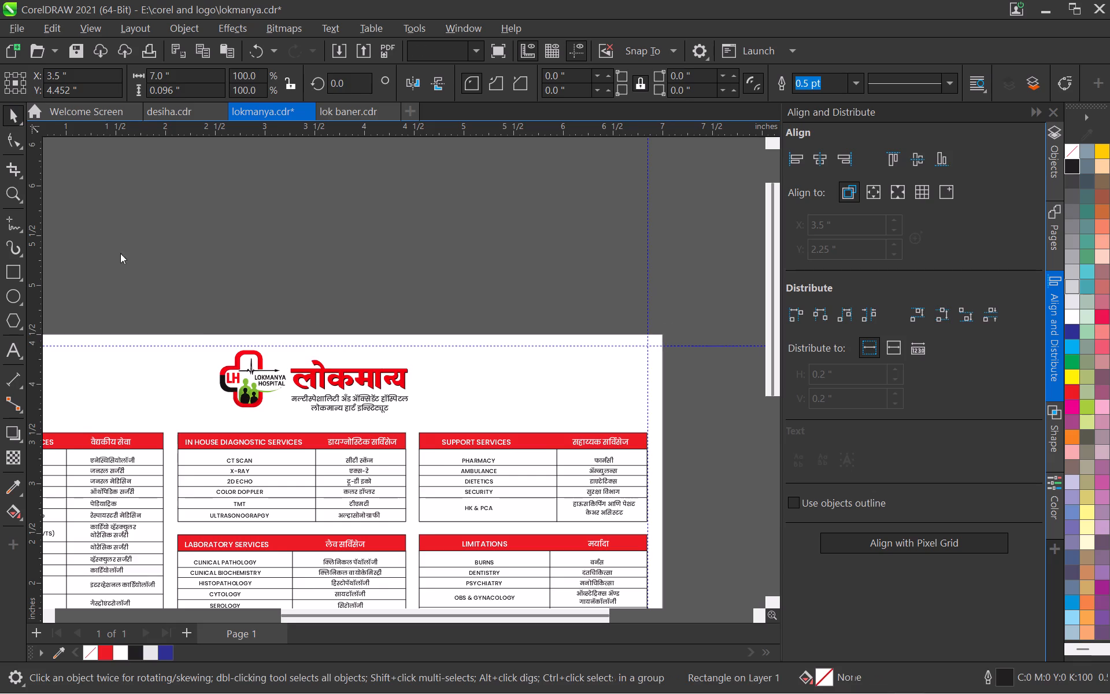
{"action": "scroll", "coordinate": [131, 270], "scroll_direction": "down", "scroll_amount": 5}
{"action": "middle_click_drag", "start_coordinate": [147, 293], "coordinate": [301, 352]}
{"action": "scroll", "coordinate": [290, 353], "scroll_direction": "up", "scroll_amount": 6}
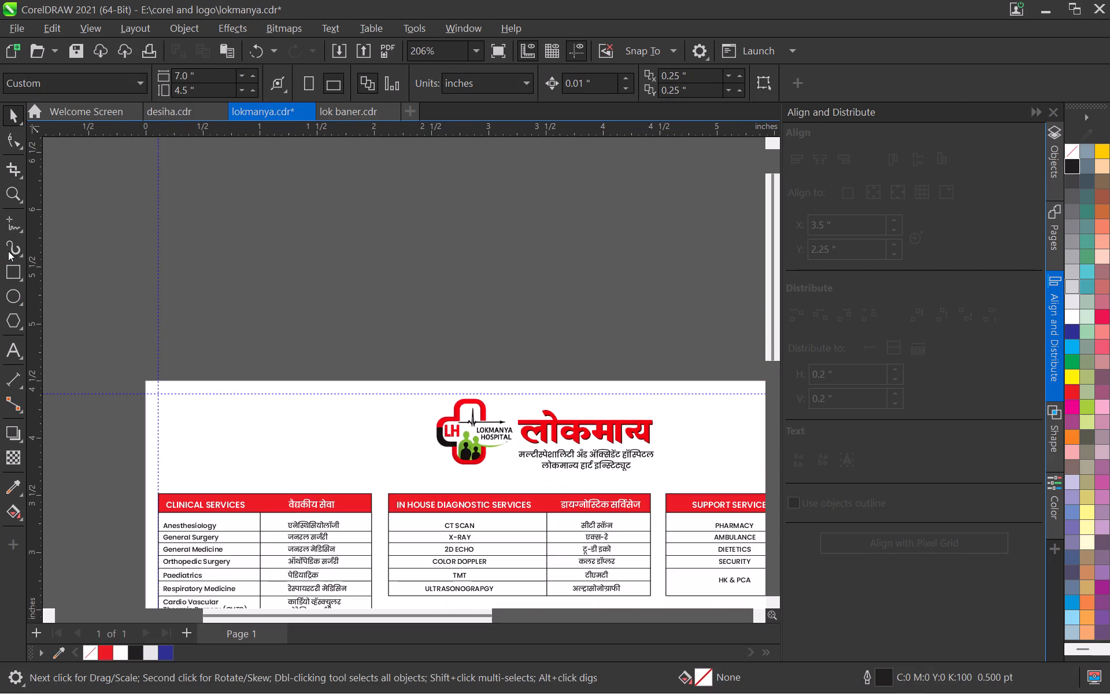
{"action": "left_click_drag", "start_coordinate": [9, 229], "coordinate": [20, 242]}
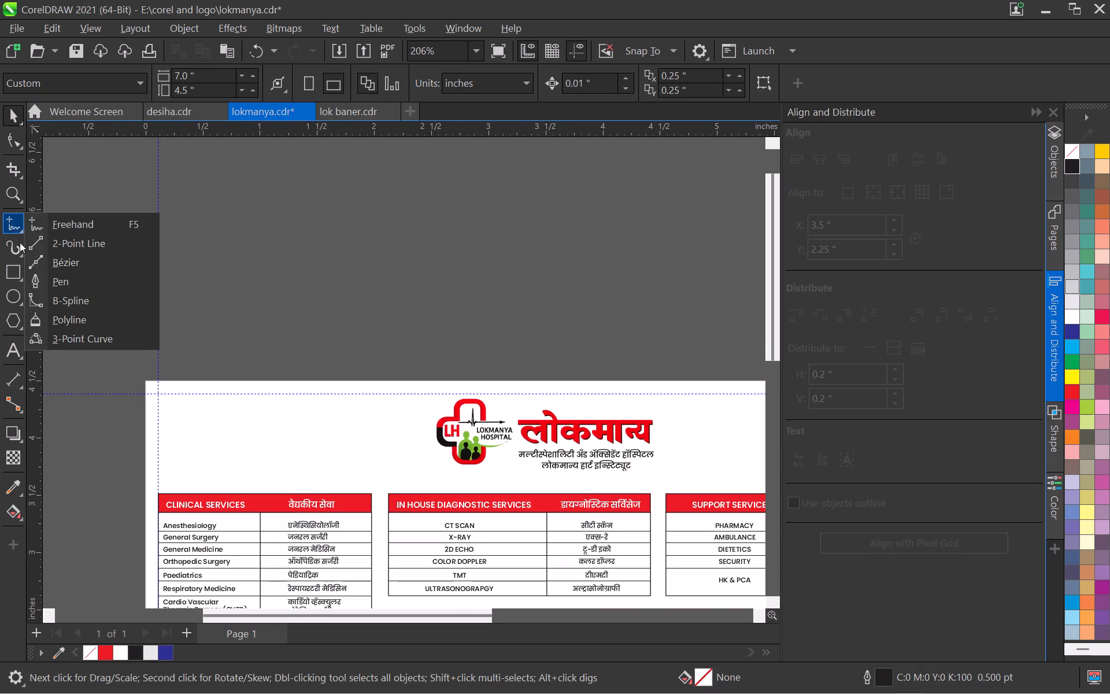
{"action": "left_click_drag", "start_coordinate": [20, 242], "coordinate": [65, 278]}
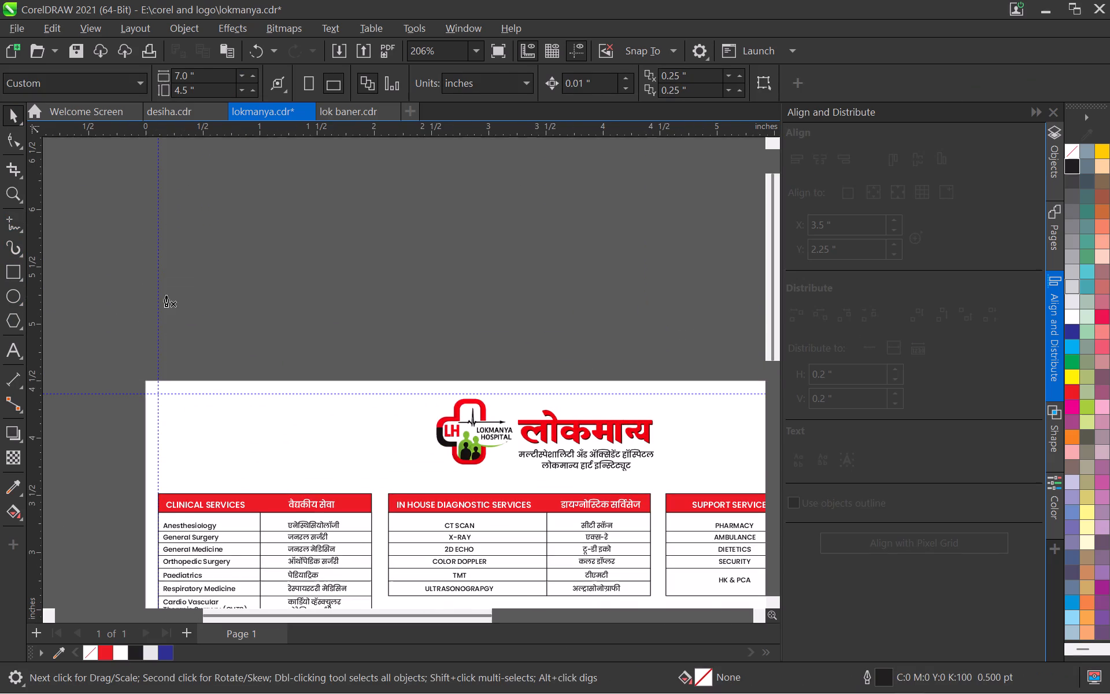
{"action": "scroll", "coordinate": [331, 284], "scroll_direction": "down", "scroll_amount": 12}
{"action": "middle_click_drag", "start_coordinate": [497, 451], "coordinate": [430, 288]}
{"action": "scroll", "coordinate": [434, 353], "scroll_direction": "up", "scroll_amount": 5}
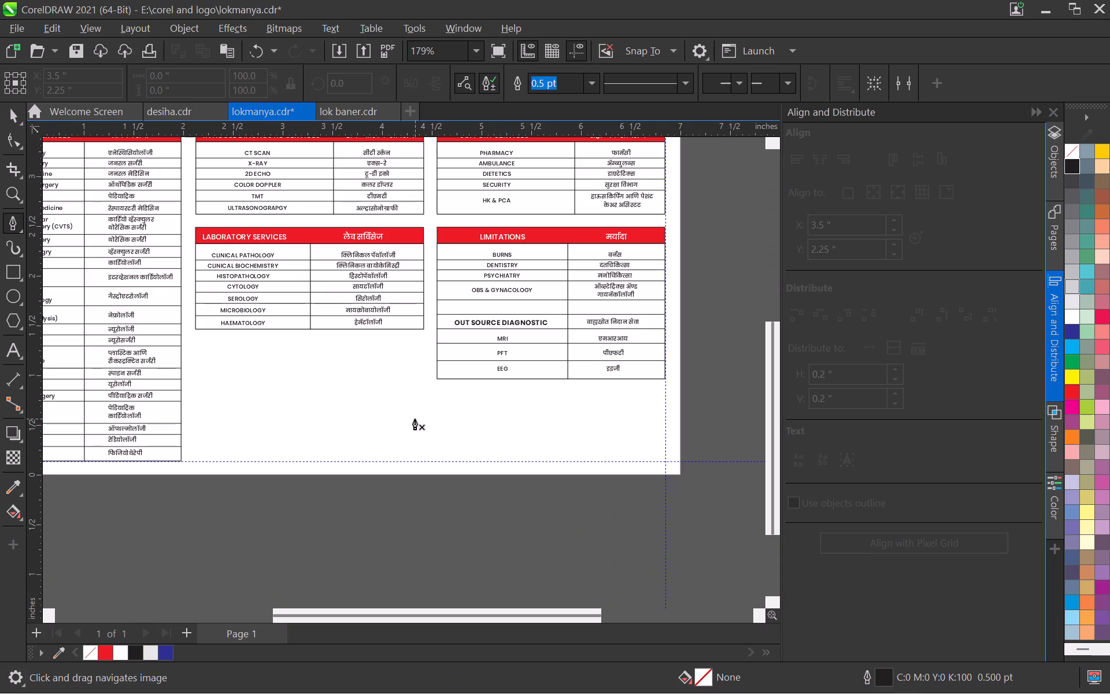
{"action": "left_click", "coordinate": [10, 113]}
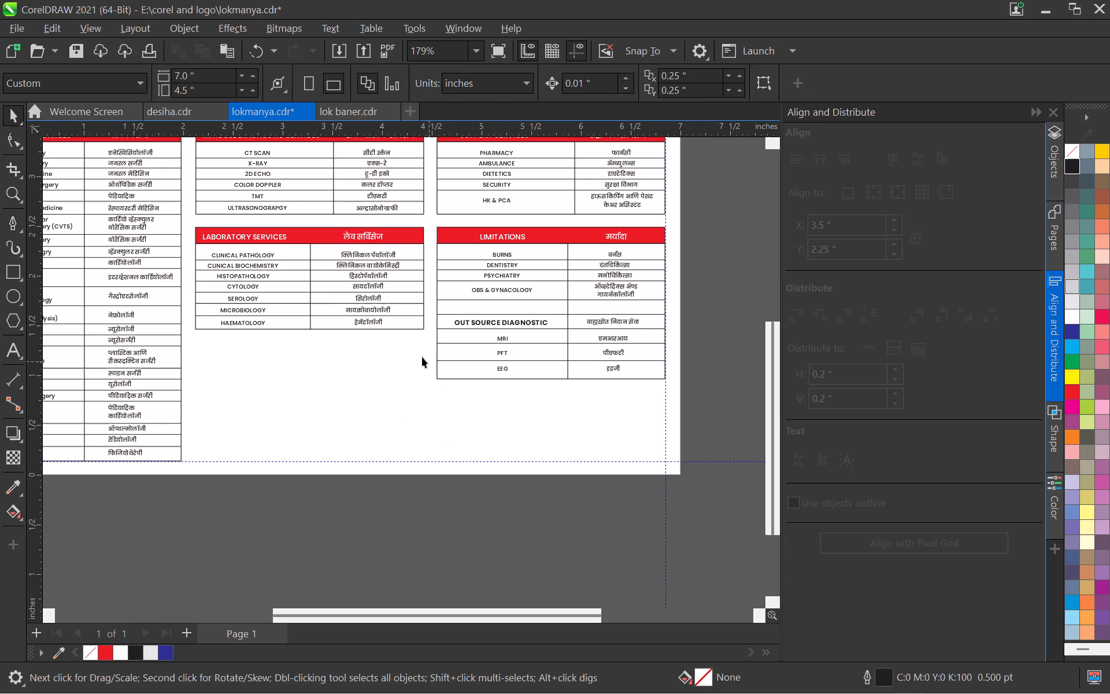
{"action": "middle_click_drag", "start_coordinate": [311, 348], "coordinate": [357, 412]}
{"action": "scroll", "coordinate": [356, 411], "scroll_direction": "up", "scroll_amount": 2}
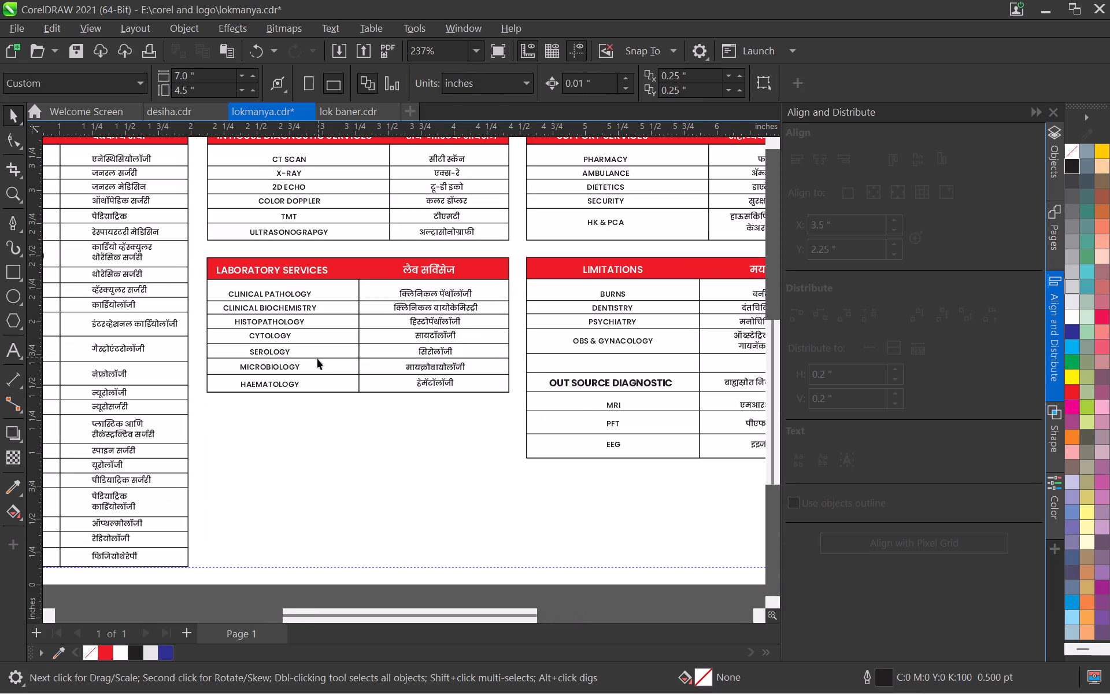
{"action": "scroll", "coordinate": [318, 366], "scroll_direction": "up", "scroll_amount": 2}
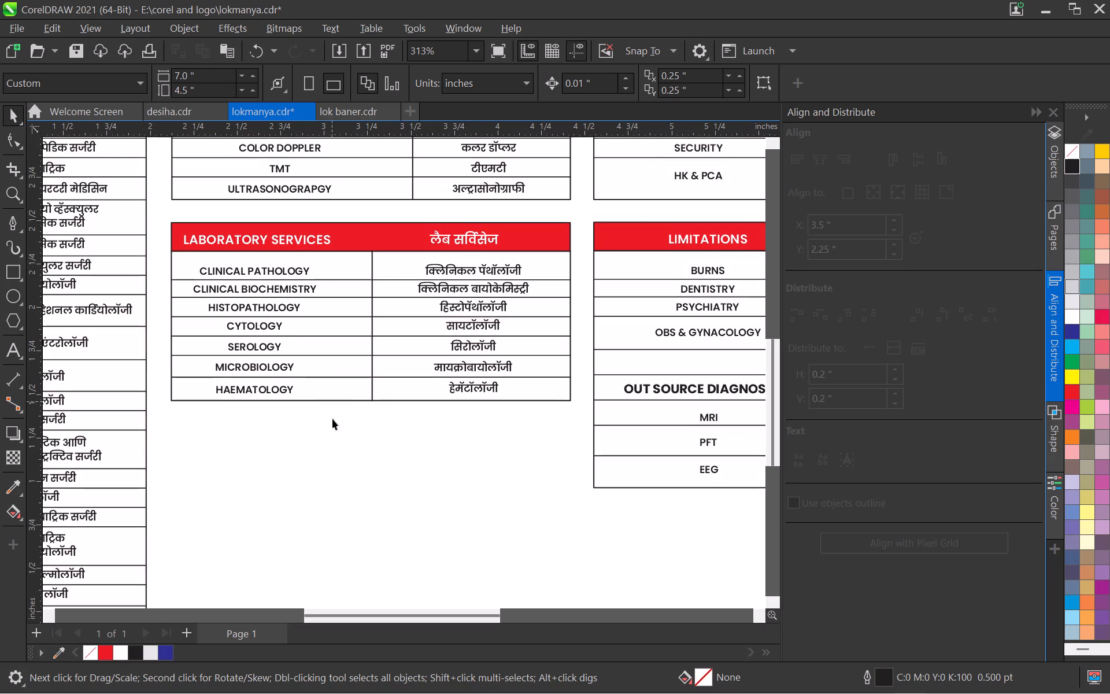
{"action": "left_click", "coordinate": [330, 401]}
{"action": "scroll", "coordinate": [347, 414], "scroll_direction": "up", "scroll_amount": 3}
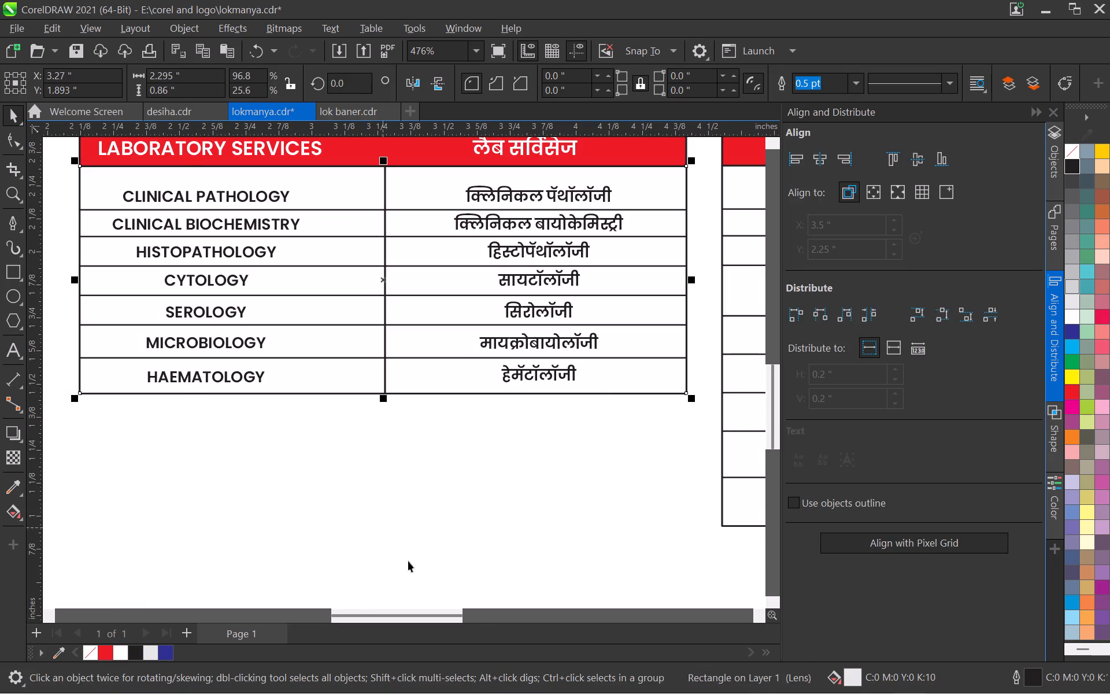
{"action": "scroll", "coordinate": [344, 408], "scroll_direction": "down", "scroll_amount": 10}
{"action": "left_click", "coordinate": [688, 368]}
Move the LABORATORY SERVICES and LIMITATIONS tables, including the OUT SOURCE DIAGNOSTIC section, down together by about 0.19".
{"action": "left_click_drag", "start_coordinate": [668, 317], "coordinate": [524, 423]}
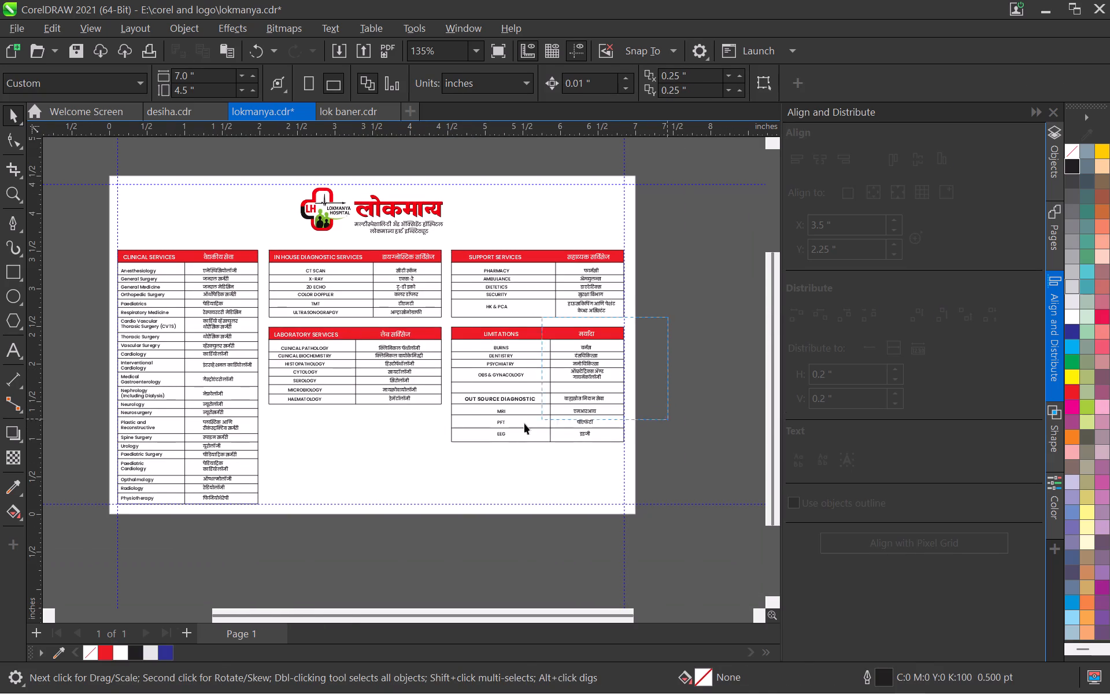
{"action": "left_click_drag", "start_coordinate": [524, 423], "coordinate": [264, 450]}
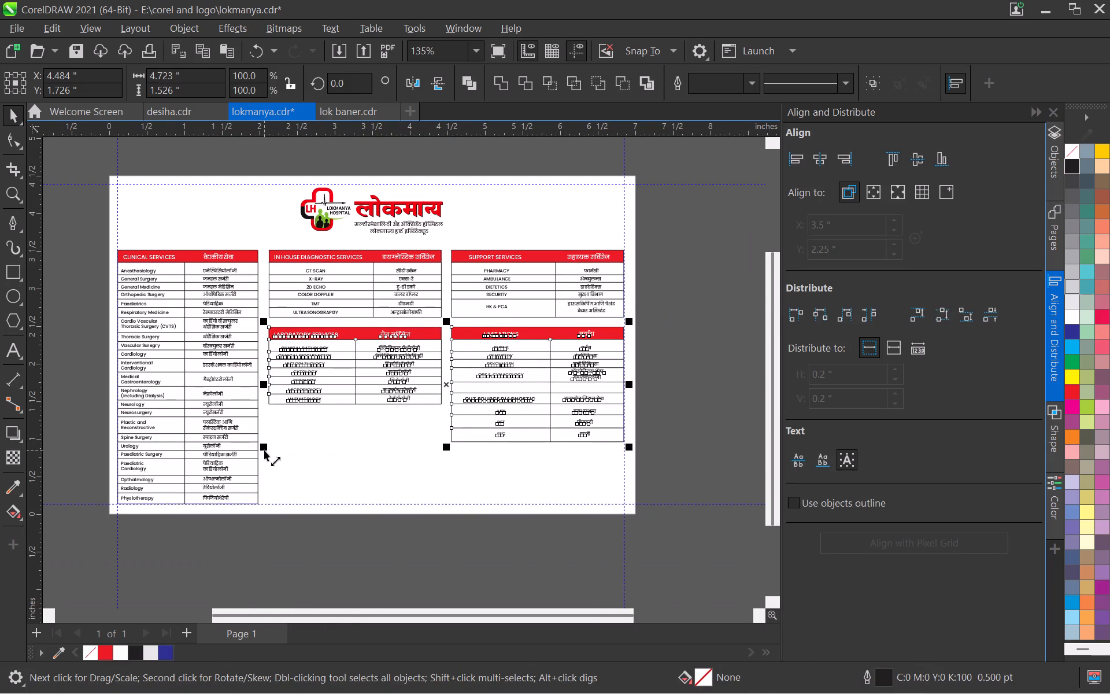
{"action": "key", "text": "Down"}
{"action": "key", "text": "Down"}
{"action": "key", "text": "Down"}
{"action": "key", "text": "Down"}
{"action": "key", "text": "Down"}
{"action": "key", "text": "Down"}
{"action": "key", "text": "Down"}
{"action": "key", "text": "Down"}
{"action": "key", "text": "Down"}
{"action": "key", "text": "Down"}
{"action": "key", "text": "Down"}
{"action": "key", "text": "Down"}
{"action": "key", "text": "Down"}
{"action": "key", "text": "Down"}
{"action": "key", "text": "Down"}
{"action": "key", "text": "Down"}
{"action": "key", "text": "Down"}
{"action": "key", "text": "Down"}
{"action": "key", "text": "Down"}
{"action": "key", "text": "Down"}
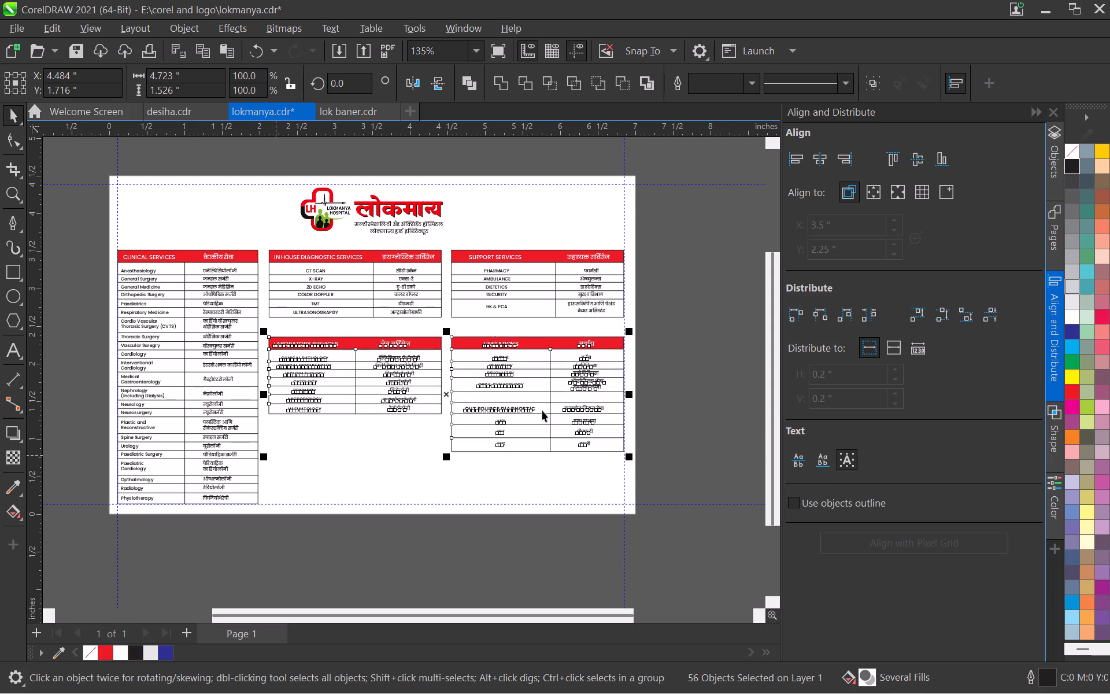
{"action": "key", "text": "Up"}
{"action": "key", "text": "Up"}
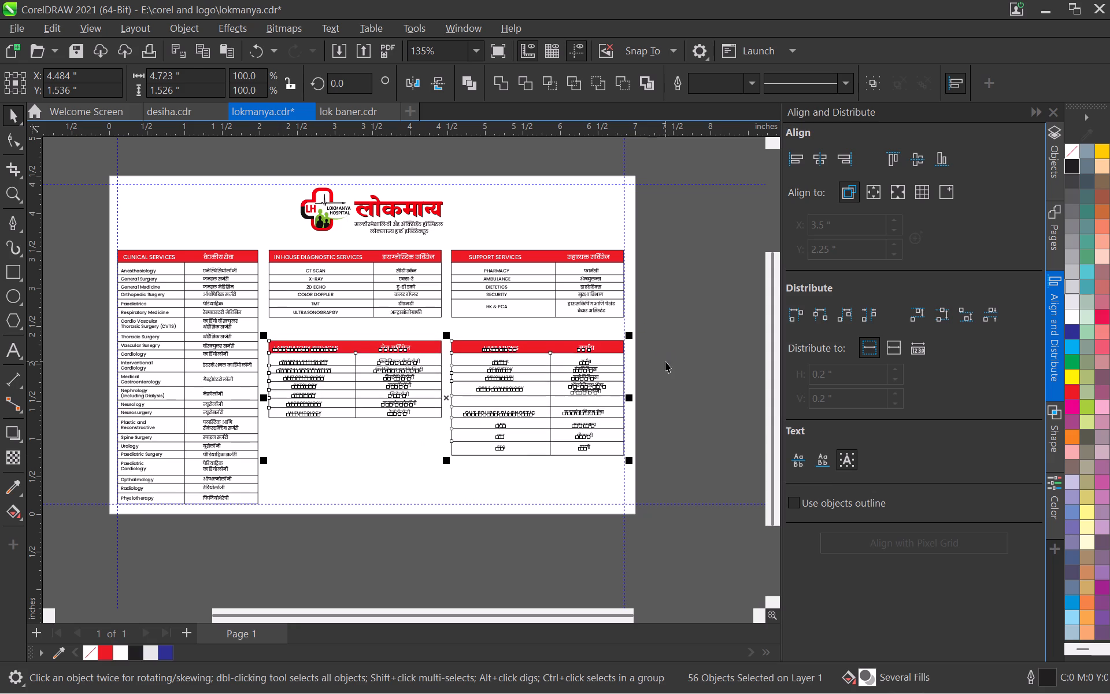
{"action": "left_click", "coordinate": [665, 361]}
Fill the IN HOUSE DIAGNOSTIC SERVICES header bar with blue (C100 M100 Y0 K0).
{"action": "scroll", "coordinate": [409, 334], "scroll_direction": "up", "scroll_amount": 6}
{"action": "scroll", "coordinate": [387, 457], "scroll_direction": "down", "scroll_amount": 6}
{"action": "middle_click_drag", "start_coordinate": [416, 519], "coordinate": [412, 413]}
{"action": "scroll", "coordinate": [415, 514], "scroll_direction": "up", "scroll_amount": 1}
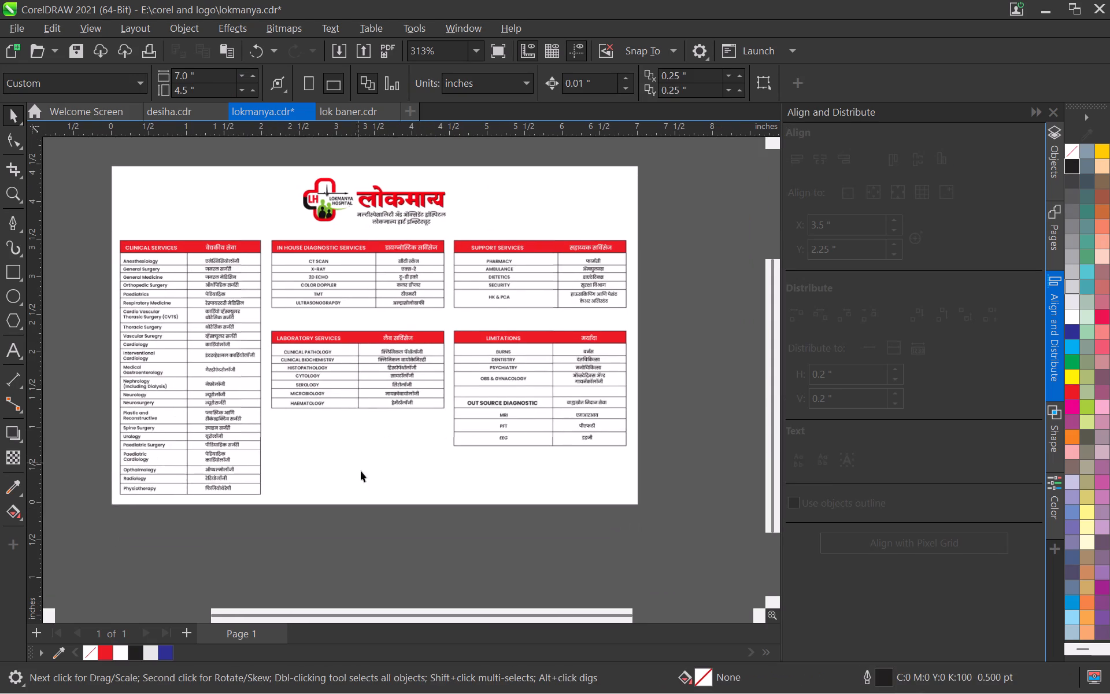
{"action": "scroll", "coordinate": [356, 429], "scroll_direction": "up", "scroll_amount": 4}
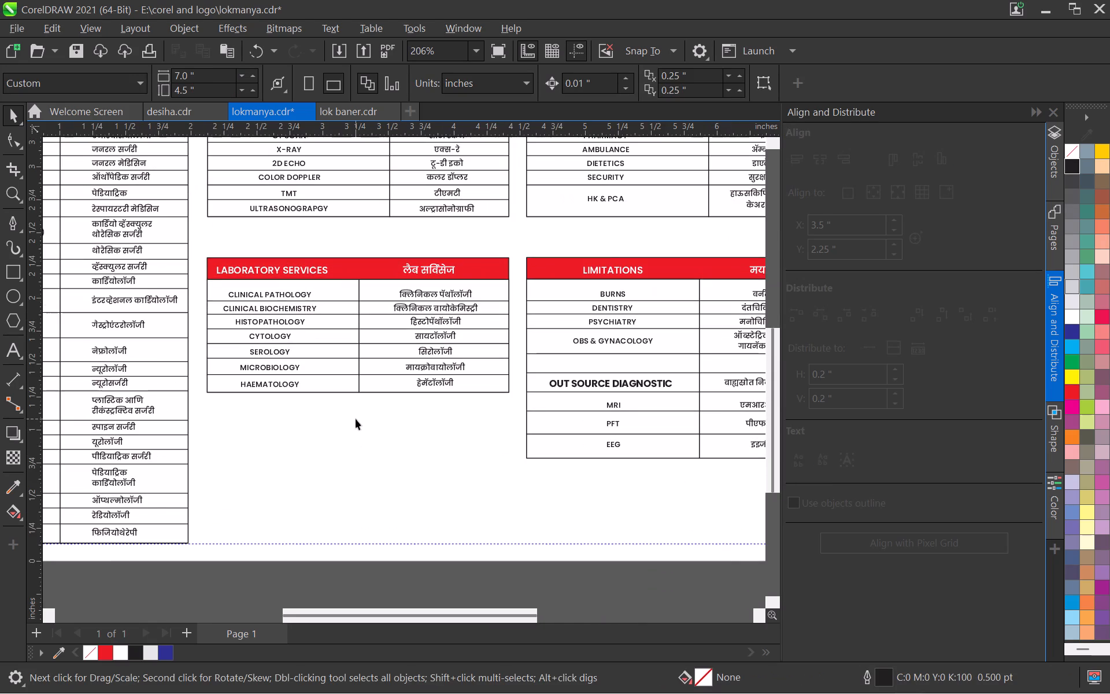
{"action": "scroll", "coordinate": [356, 419], "scroll_direction": "down", "scroll_amount": 5}
{"action": "scroll", "coordinate": [295, 282], "scroll_direction": "up", "scroll_amount": 4}
{"action": "left_click", "coordinate": [275, 252]}
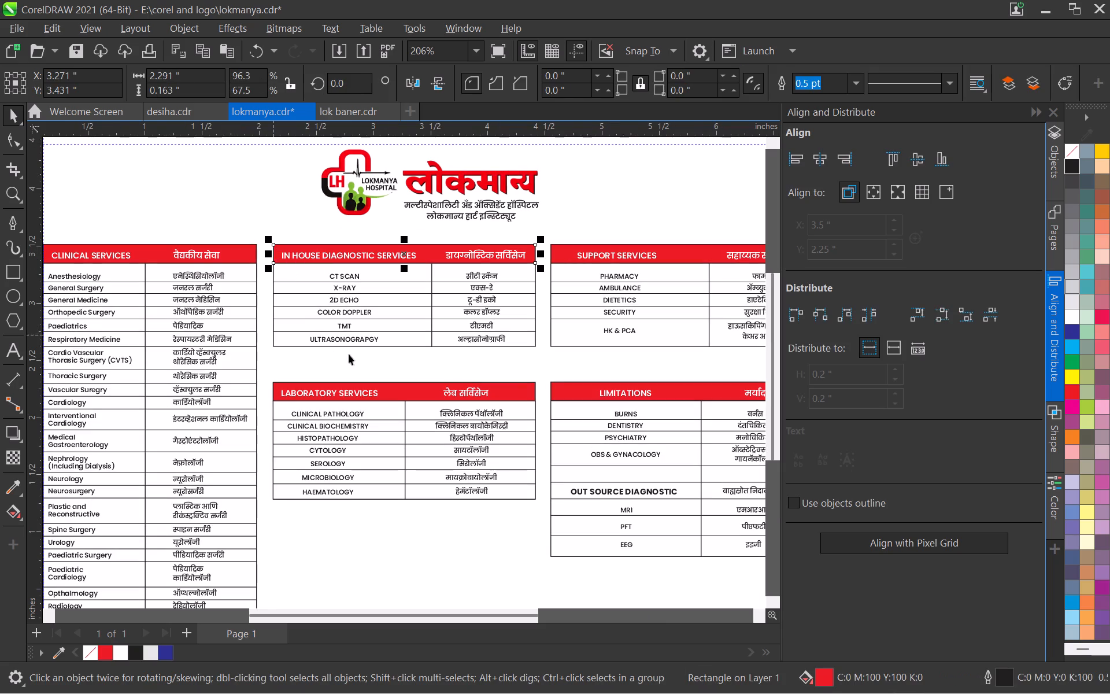
{"action": "left_click", "coordinate": [1070, 331]}
Fill the LABORATORY SERVICES header bar with the same blue (C100 M100 Y0 K0).
{"action": "scroll", "coordinate": [487, 435], "scroll_direction": "down", "scroll_amount": 4}
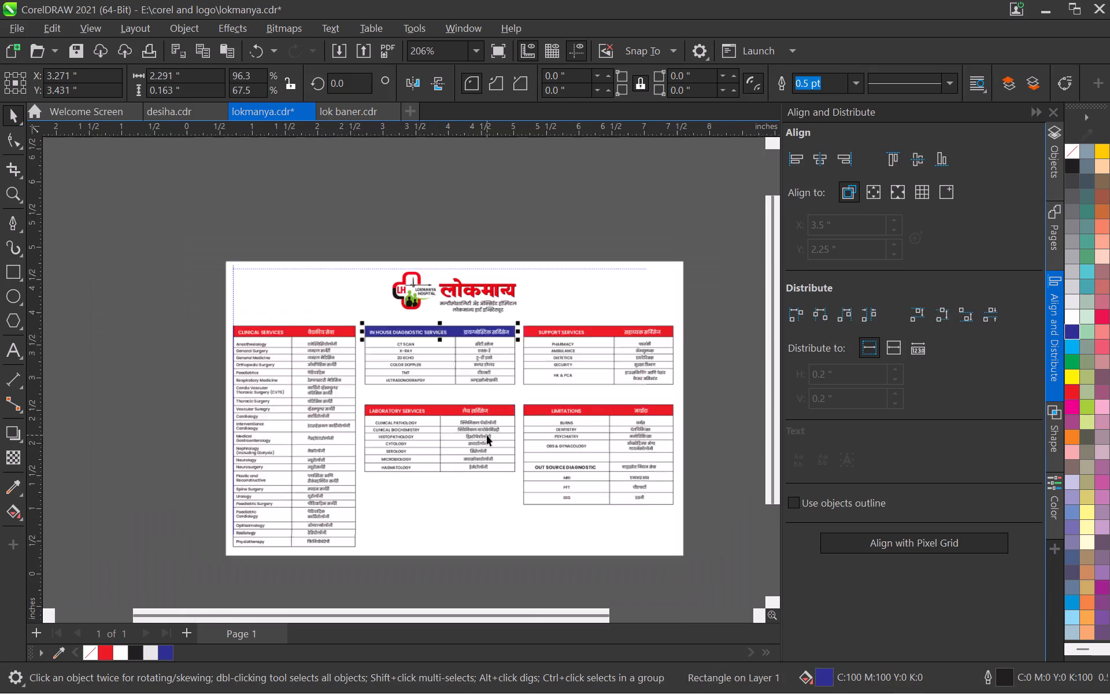
{"action": "middle_click_drag", "start_coordinate": [496, 433], "coordinate": [373, 511]}
{"action": "scroll", "coordinate": [388, 477], "scroll_direction": "up", "scroll_amount": 3}
{"action": "left_click", "coordinate": [429, 329]}
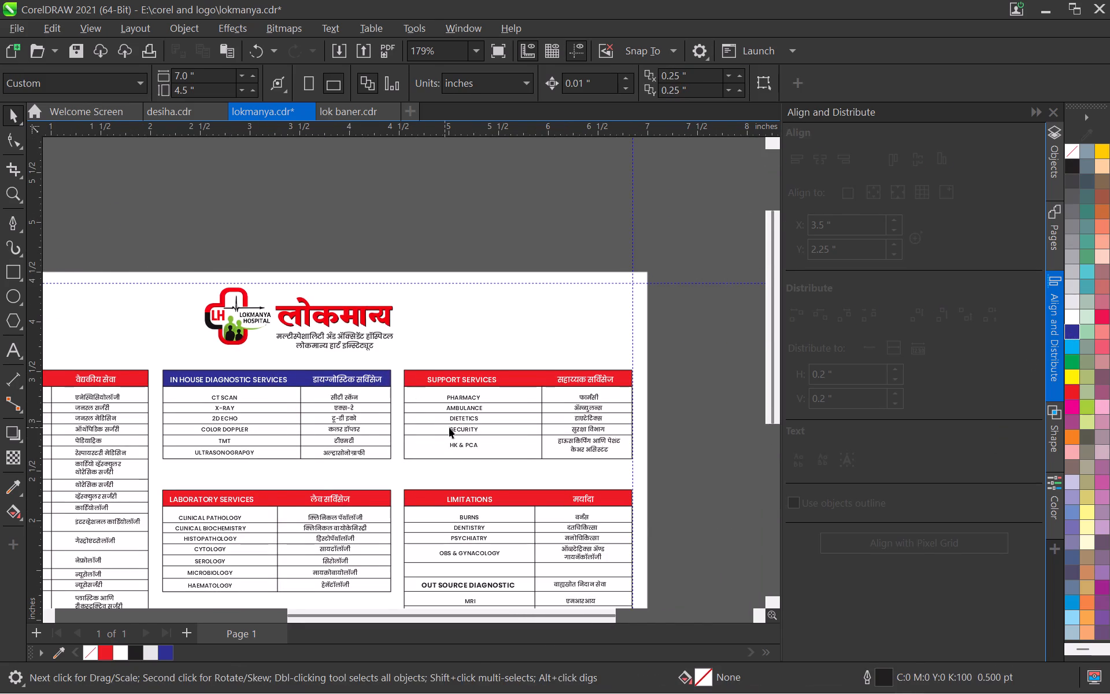
{"action": "middle_click_drag", "start_coordinate": [449, 426], "coordinate": [488, 363]}
{"action": "scroll", "coordinate": [461, 423], "scroll_direction": "up", "scroll_amount": 1}
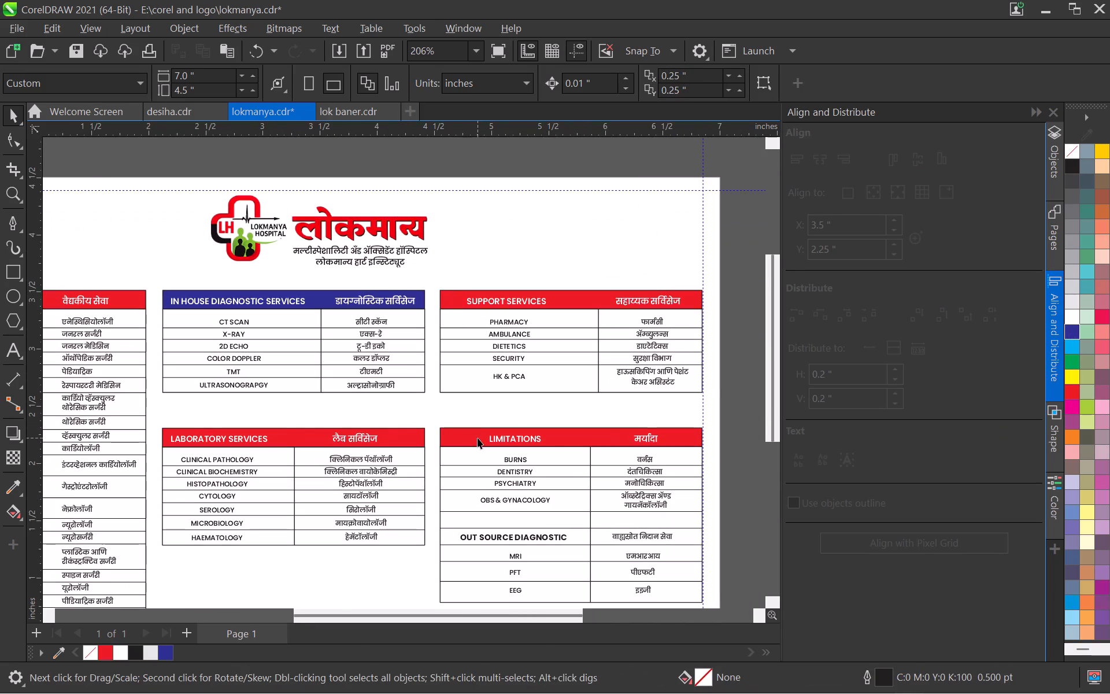
{"action": "left_click", "coordinate": [420, 433]}
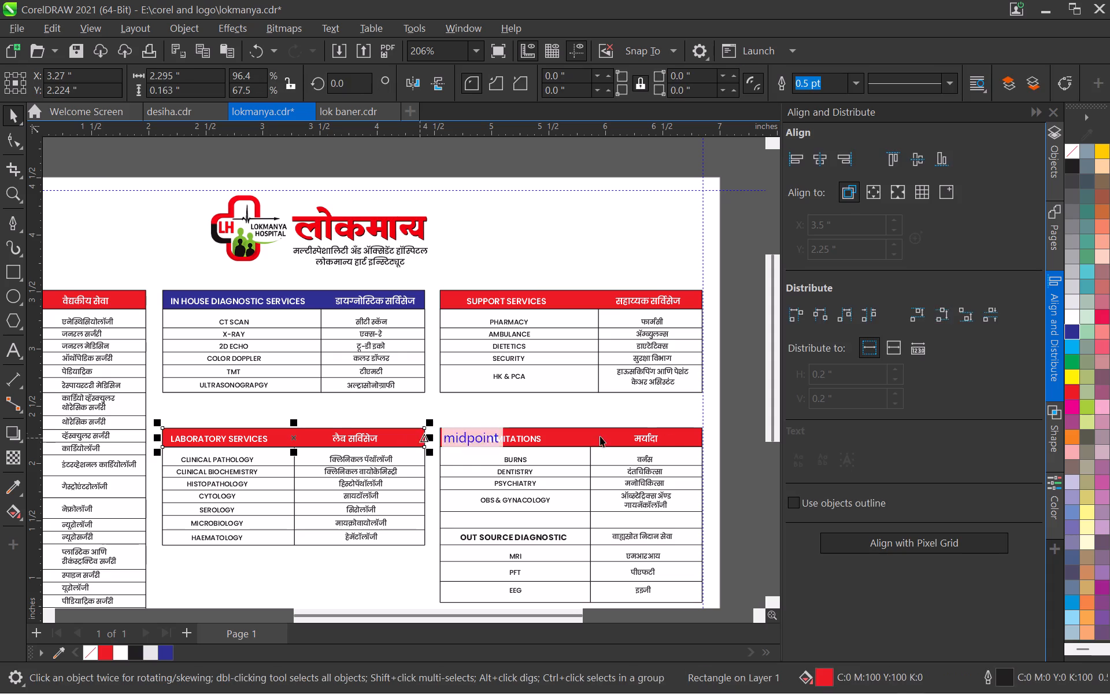
{"action": "left_click", "coordinate": [1065, 330]}
{"action": "left_click", "coordinate": [545, 245]}
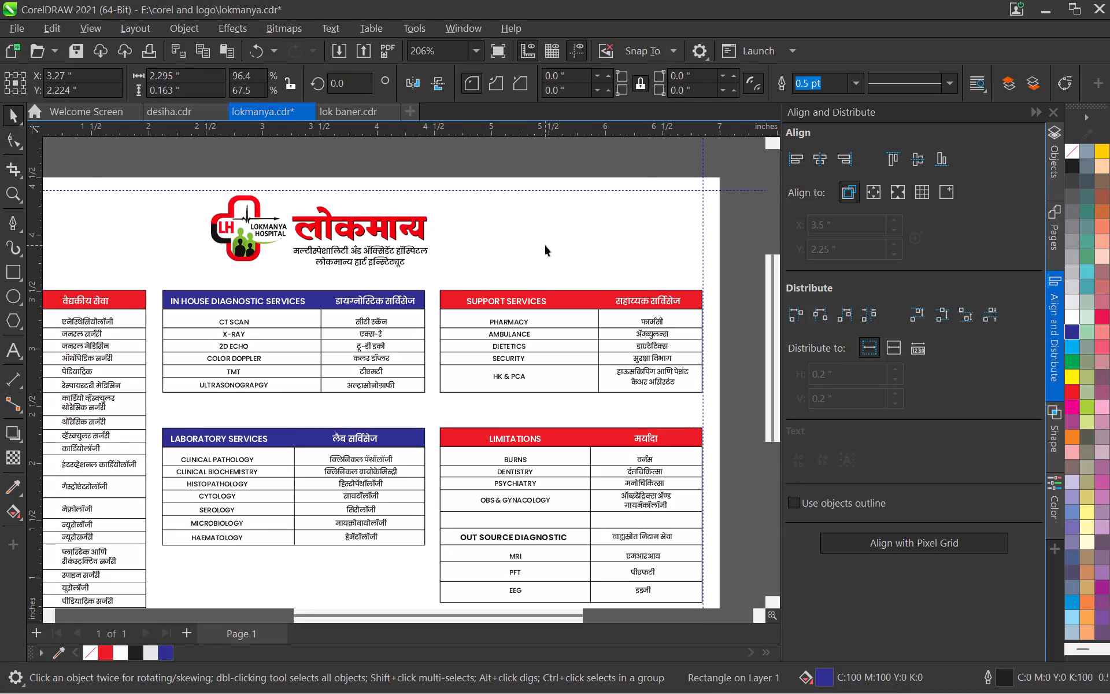
Stretch the outline and background rectangles of the IN HOUSE DIAGNOSTIC SERVICES table downward to about 0.879" high.
{"action": "scroll", "coordinate": [536, 267], "scroll_direction": "down", "scroll_amount": 9}
{"action": "scroll", "coordinate": [494, 344], "scroll_direction": "up", "scroll_amount": 6}
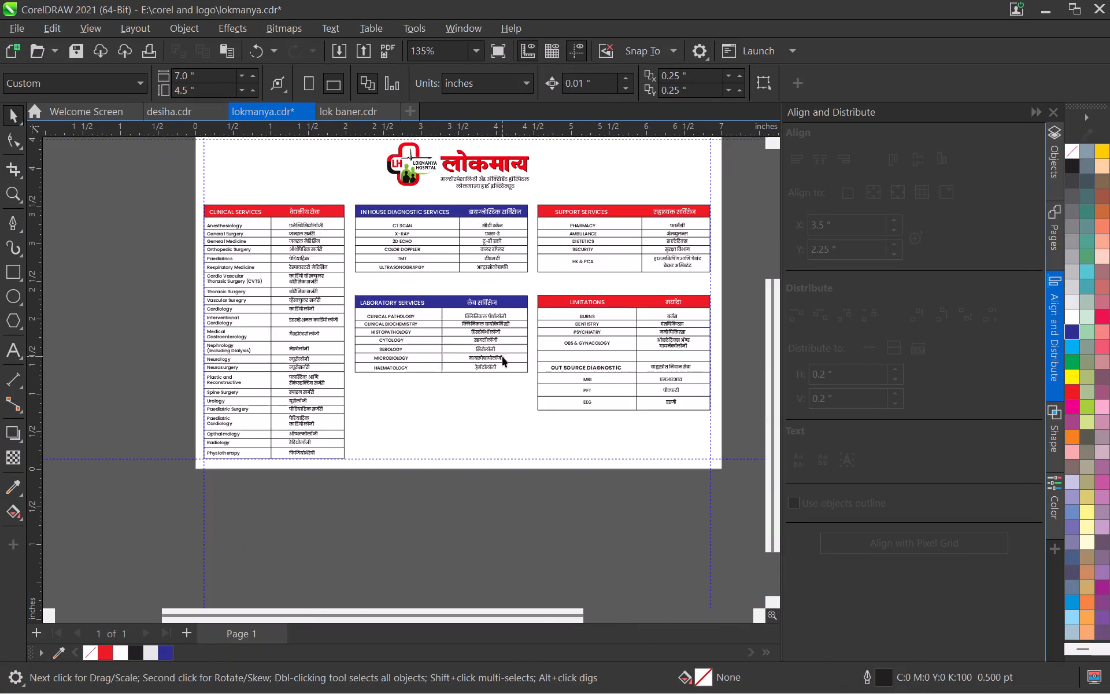
{"action": "scroll", "coordinate": [397, 353], "scroll_direction": "up", "scroll_amount": 7}
{"action": "middle_click_drag", "start_coordinate": [432, 234], "coordinate": [410, 396]}
{"action": "middle_click_drag", "start_coordinate": [506, 281], "coordinate": [414, 384]}
{"action": "scroll", "coordinate": [412, 375], "scroll_direction": "up", "scroll_amount": 1}
{"action": "left_click", "coordinate": [410, 388]}
{"action": "scroll", "coordinate": [410, 388], "scroll_direction": "up", "scroll_amount": 4}
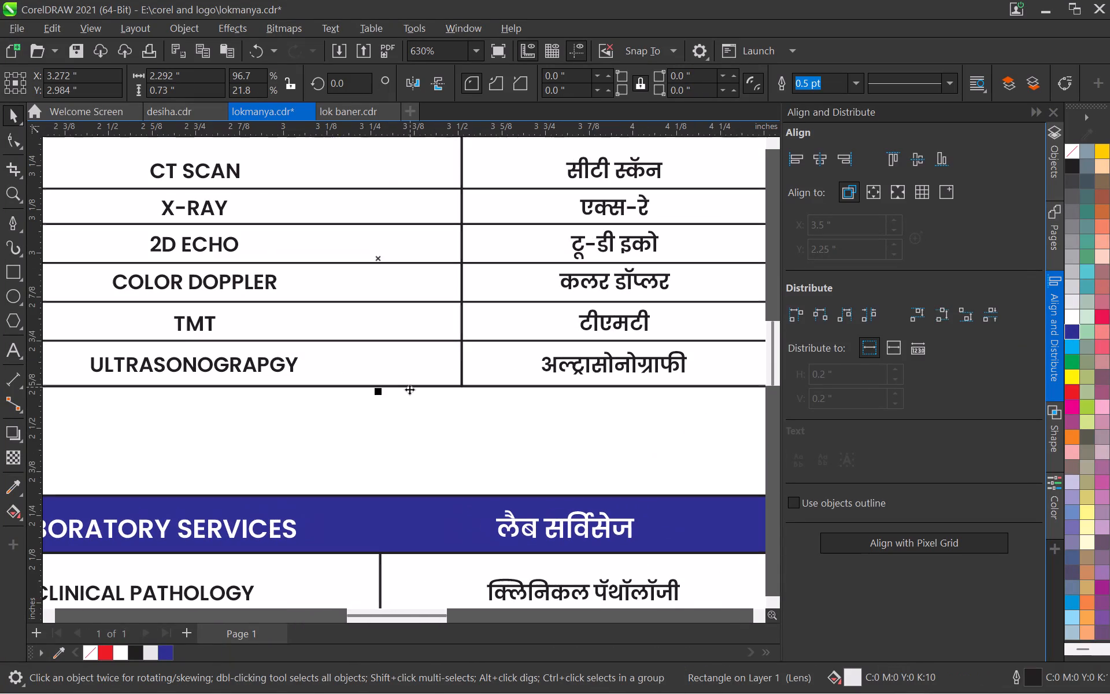
{"action": "left_click_drag", "start_coordinate": [379, 394], "coordinate": [373, 381]}
{"action": "left_click", "coordinate": [382, 387]}
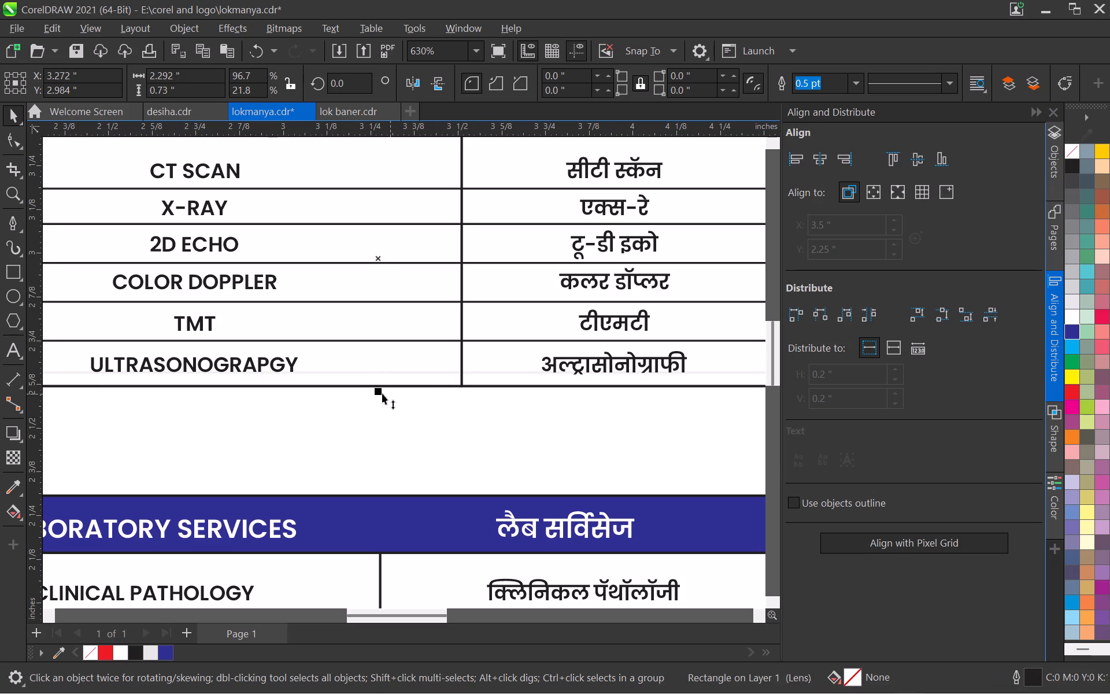
{"action": "left_click_drag", "start_coordinate": [382, 393], "coordinate": [384, 445]}
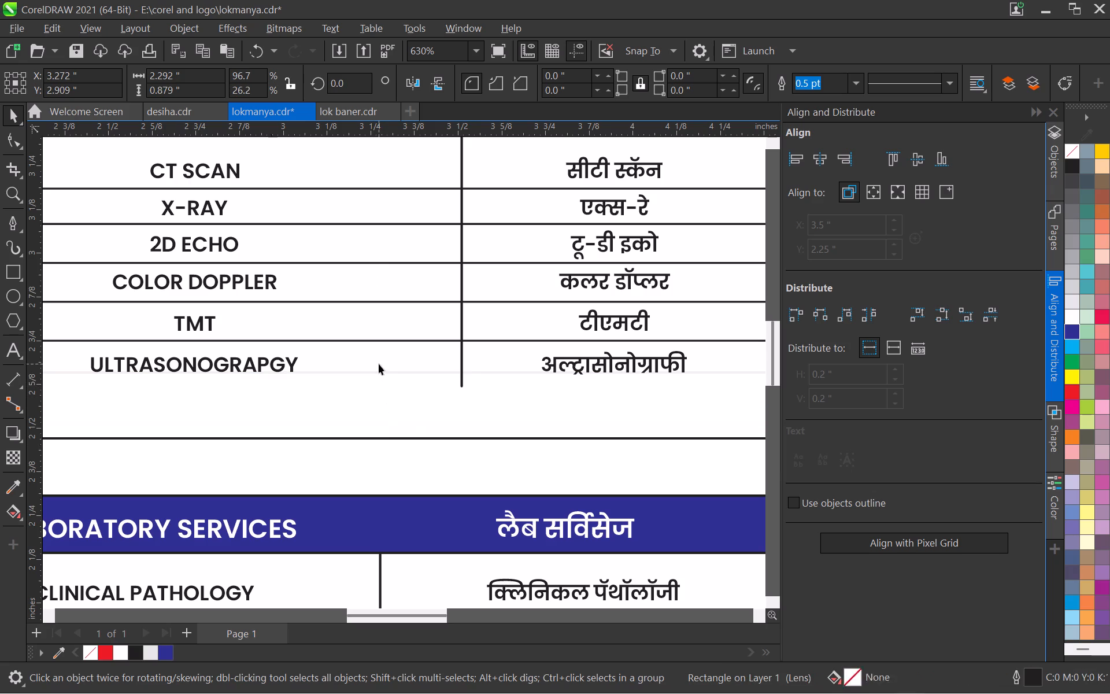
{"action": "left_click", "coordinate": [379, 364]}
{"action": "left_click_drag", "start_coordinate": [380, 378], "coordinate": [382, 438]}
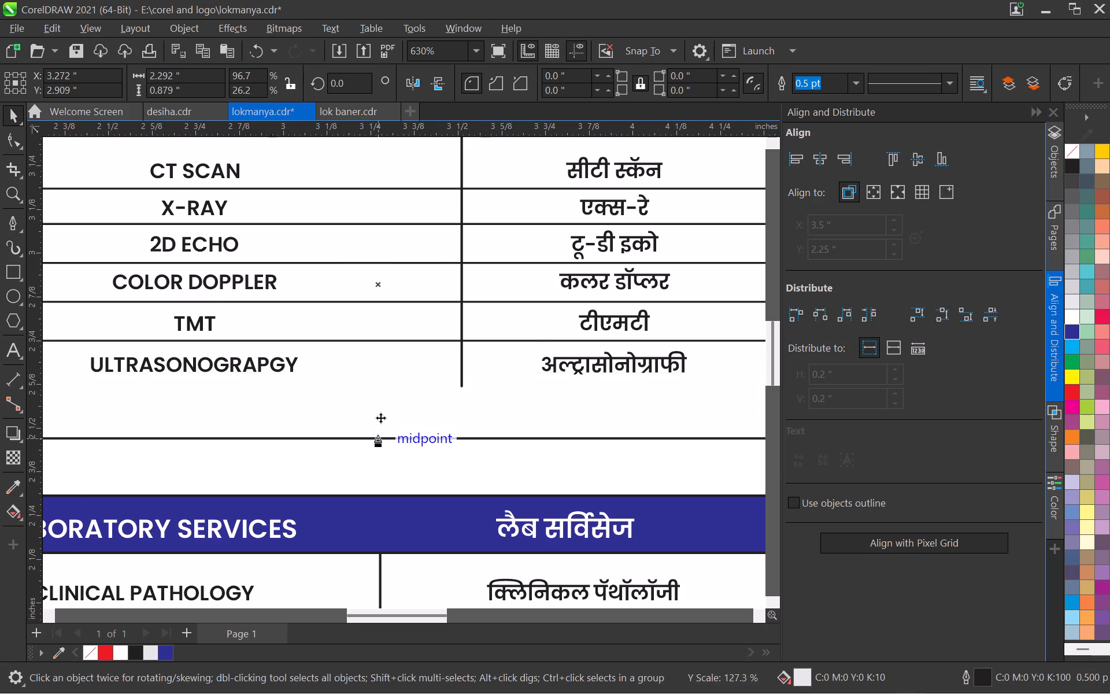
{"action": "scroll", "coordinate": [383, 383], "scroll_direction": "down", "scroll_amount": 10}
Move the ULTRASONOGRAPGY entry and its Marathi translation down together into the extended bottom area of the table.
{"action": "left_click", "coordinate": [336, 366]}
{"action": "scroll", "coordinate": [371, 379], "scroll_direction": "up", "scroll_amount": 3}
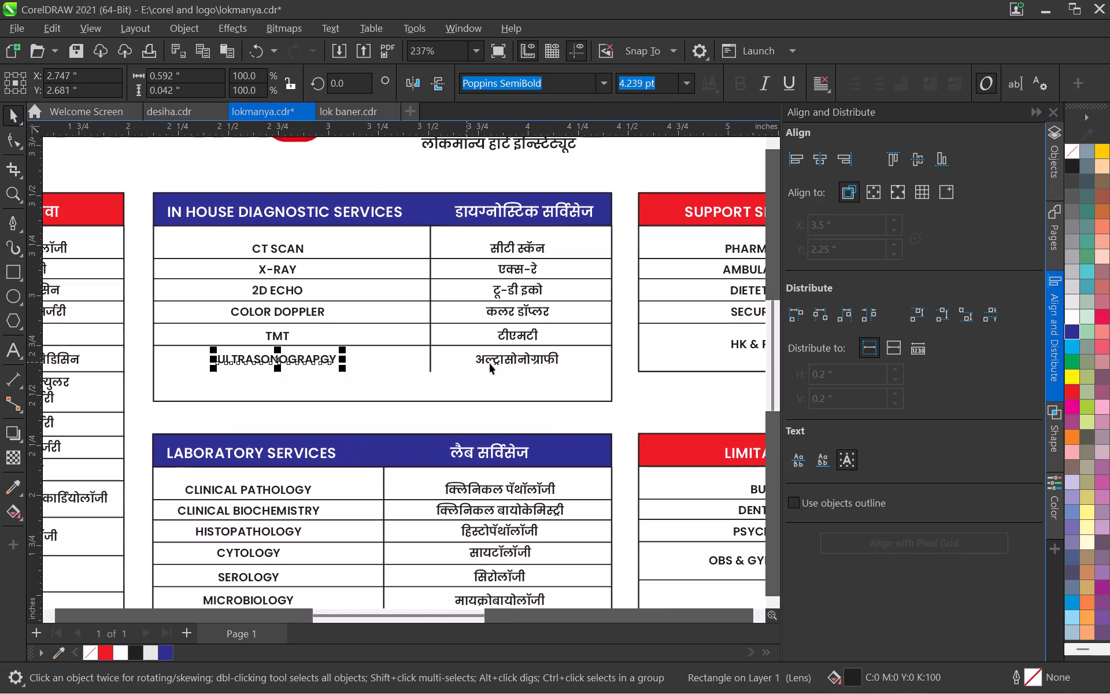
{"action": "left_click", "coordinate": [490, 364], "text": "shift"}
{"action": "key", "text": "Down"}
{"action": "key", "text": "Down"}
{"action": "key", "text": "Down"}
{"action": "key", "text": "Down"}
{"action": "key", "text": "Down"}
{"action": "key", "text": "Down"}
{"action": "key", "text": "Down"}
{"action": "key", "text": "Down"}
{"action": "key", "text": "Down"}
{"action": "key", "text": "Down"}
{"action": "key", "text": "Down"}
{"action": "key", "text": "Down"}
{"action": "key", "text": "Down"}
{"action": "key", "text": "Down"}
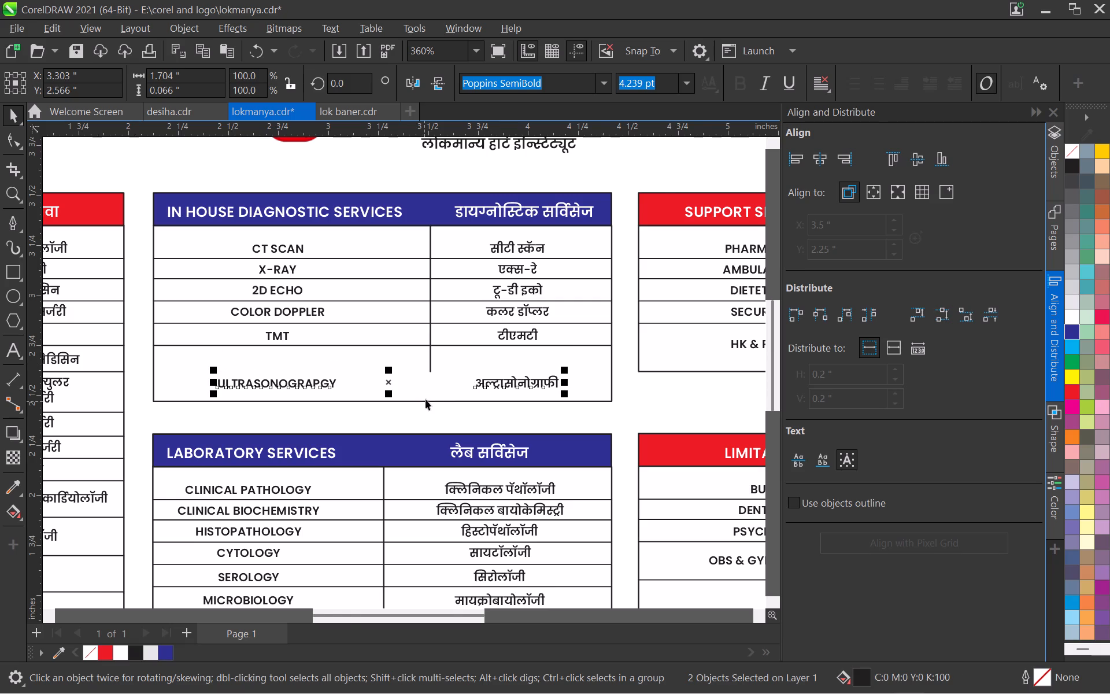
Extend the IN HOUSE DIAGNOSTIC SERVICES table's vertical divider down to its bottom border, about 0.879" long.
{"action": "scroll", "coordinate": [433, 383], "scroll_direction": "up", "scroll_amount": 4}
{"action": "left_click", "coordinate": [428, 357]}
{"action": "left_click_drag", "start_coordinate": [430, 368], "coordinate": [431, 414]}
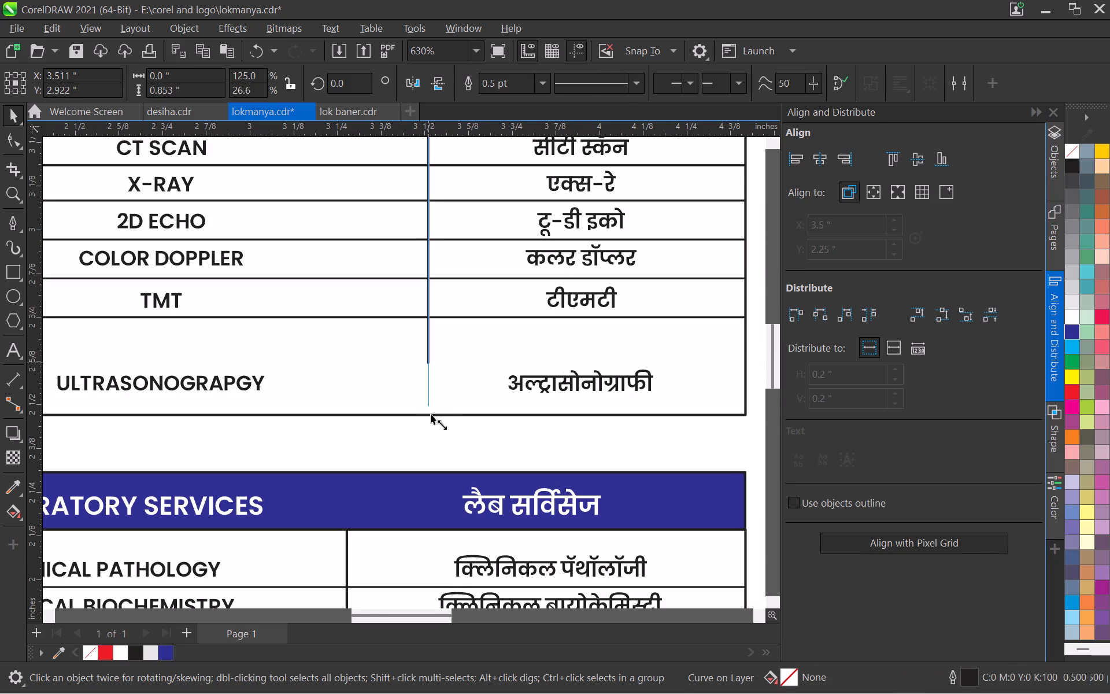
{"action": "left_click_drag", "start_coordinate": [431, 414], "coordinate": [431, 418]}
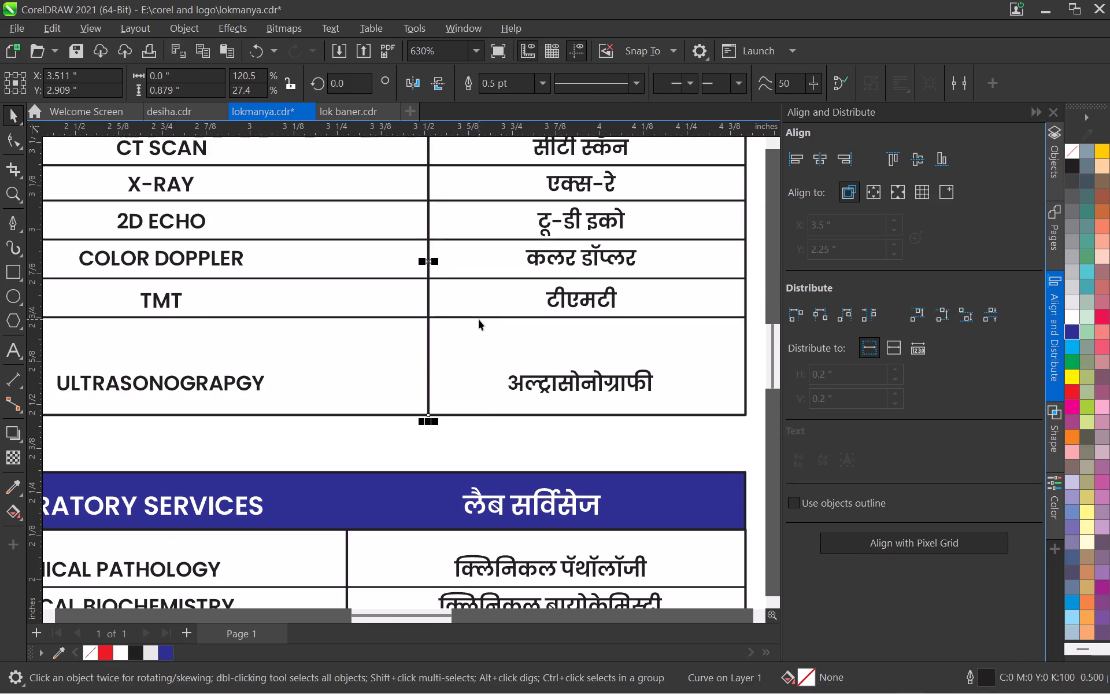
Lower the row line between TMT and ULTRASONOGRAPGY by about 0.1".
{"action": "left_click", "coordinate": [478, 318]}
{"action": "key", "text": "Down"}
{"action": "key", "text": "Down"}
{"action": "key", "text": "Down"}
{"action": "key", "text": "Down"}
{"action": "key", "text": "Down"}
{"action": "key", "text": "Down"}
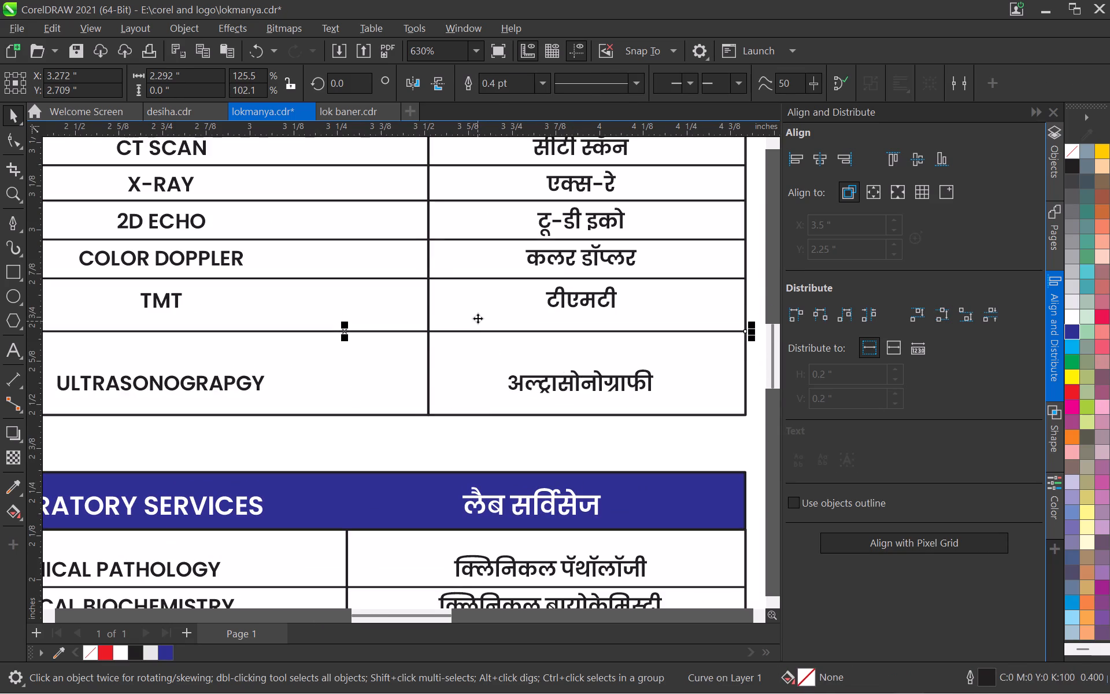
{"action": "key", "text": "Down"}
{"action": "key", "text": "Down"}
{"action": "key", "text": "Down"}
{"action": "middle_click_drag", "start_coordinate": [273, 344], "coordinate": [304, 381]}
{"action": "scroll", "coordinate": [301, 380], "scroll_direction": "down", "scroll_amount": 4}
{"action": "key", "text": "Down"}
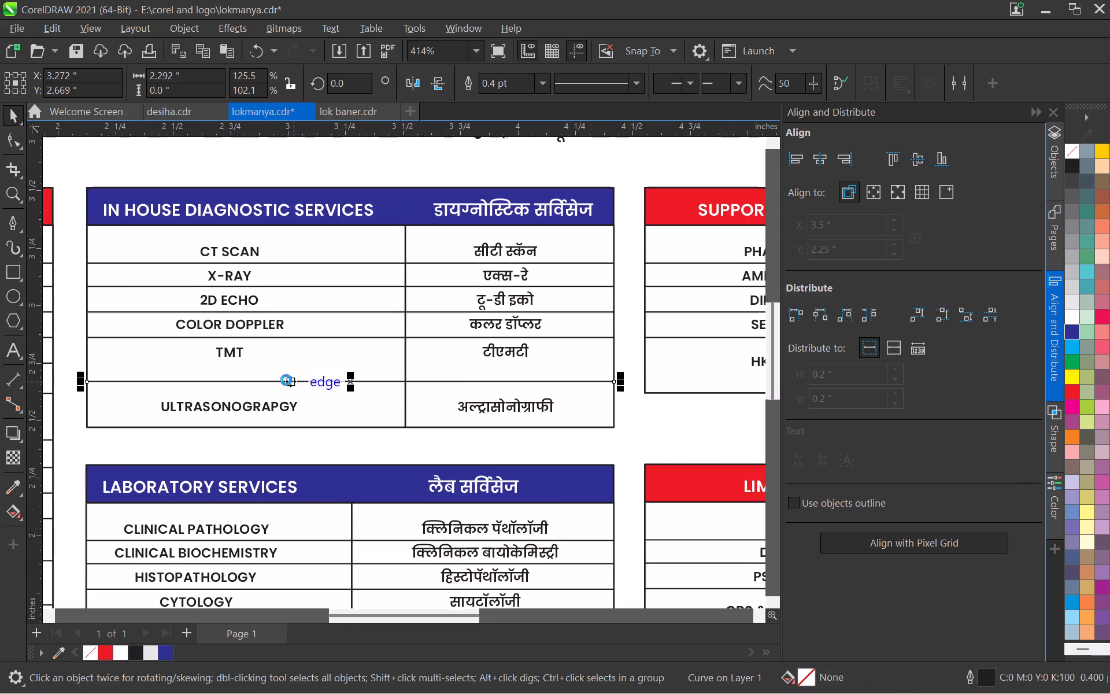
Move the TMT entry and its Marathi translation down about 0.06" within their taller row.
{"action": "left_click", "coordinate": [231, 356]}
{"action": "left_click", "coordinate": [497, 352], "text": "shift"}
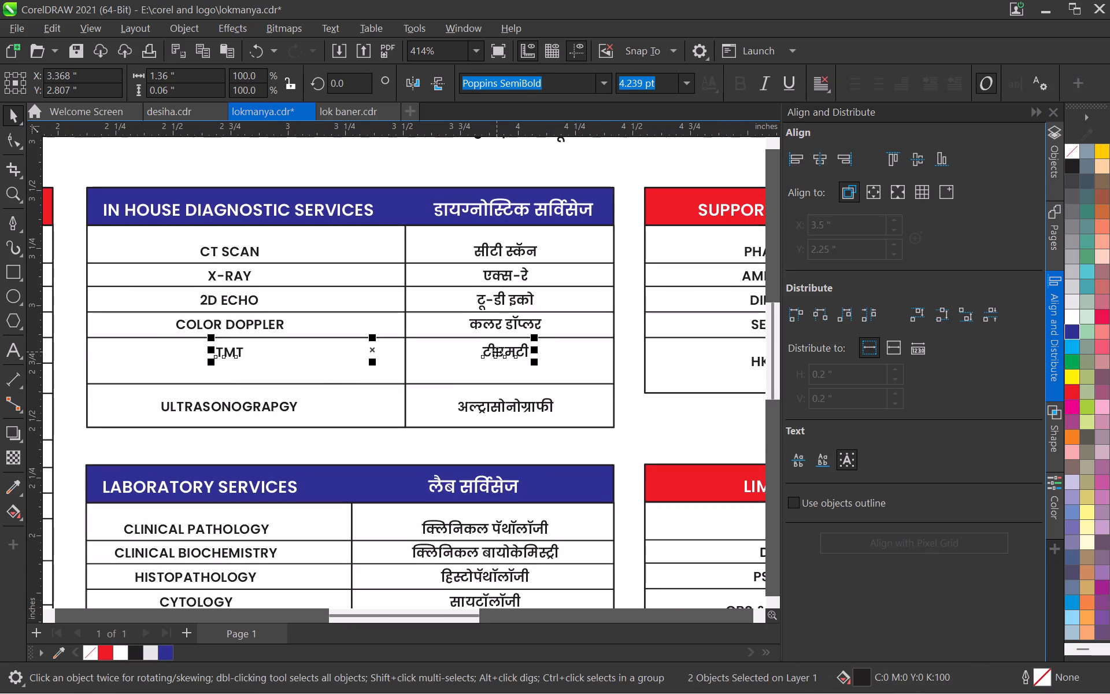
{"action": "key", "text": "Down"}
{"action": "key", "text": "Down"}
{"action": "key", "text": "Down"}
{"action": "key", "text": "Down"}
{"action": "key", "text": "Down"}
{"action": "key", "text": "Down"}
{"action": "key", "text": "Down"}
{"action": "key", "text": "Down"}
{"action": "key", "text": "Down"}
{"action": "key", "text": "Up"}
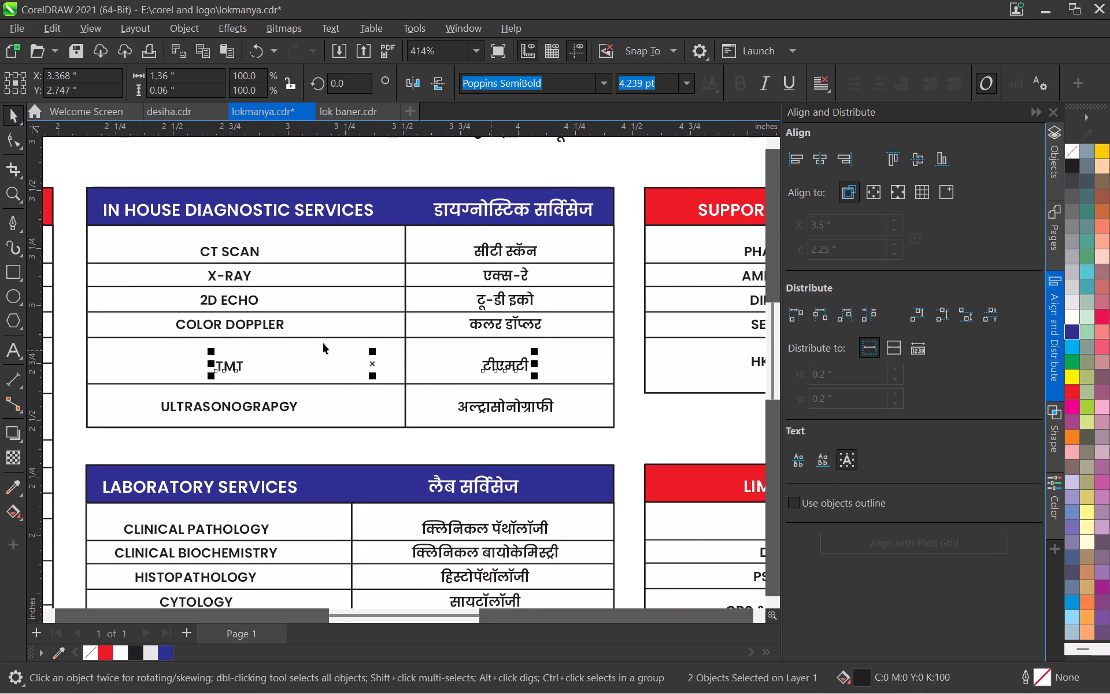
Lower the line beneath COLOR DOPPLER to Y 2.821" and centre that row's English and Marathi text vertically.
{"action": "scroll", "coordinate": [323, 340], "scroll_direction": "up", "scroll_amount": 2}
{"action": "left_click", "coordinate": [326, 337]}
{"action": "key", "text": "Down"}
{"action": "key", "text": "Down"}
{"action": "key", "text": "Down"}
{"action": "key", "text": "Down"}
{"action": "key", "text": "Down"}
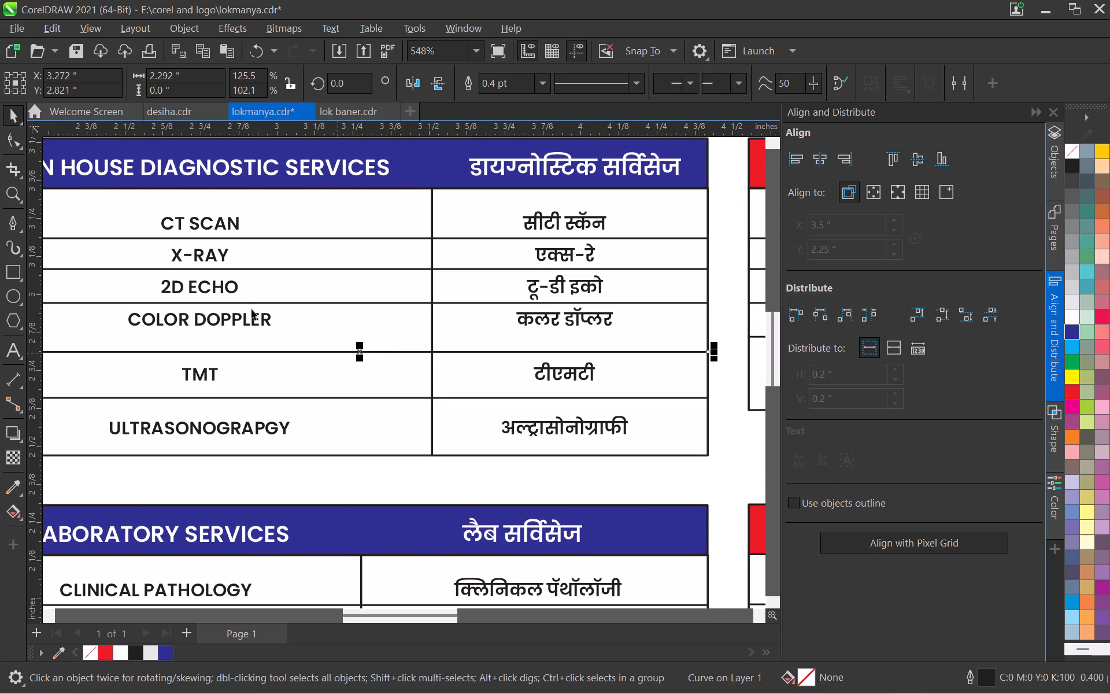
{"action": "left_click", "coordinate": [233, 317]}
{"action": "left_click", "coordinate": [549, 322], "text": "shift"}
{"action": "key", "text": "Down"}
{"action": "key", "text": "Down"}
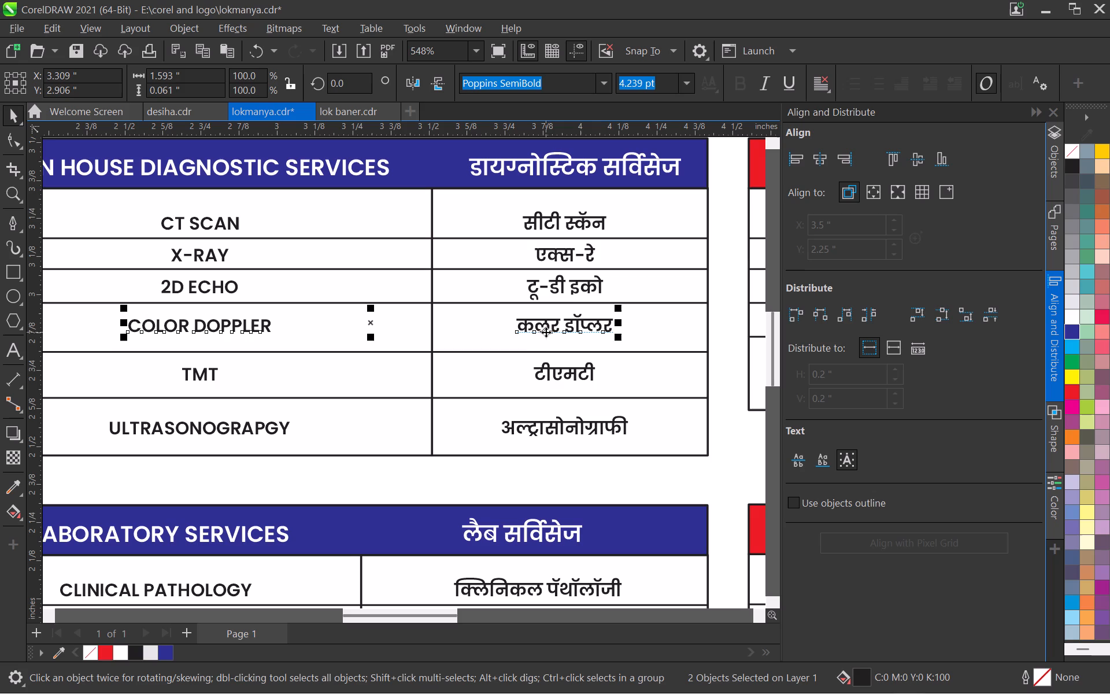
{"action": "key", "text": "Down"}
{"action": "key", "text": "Down"}
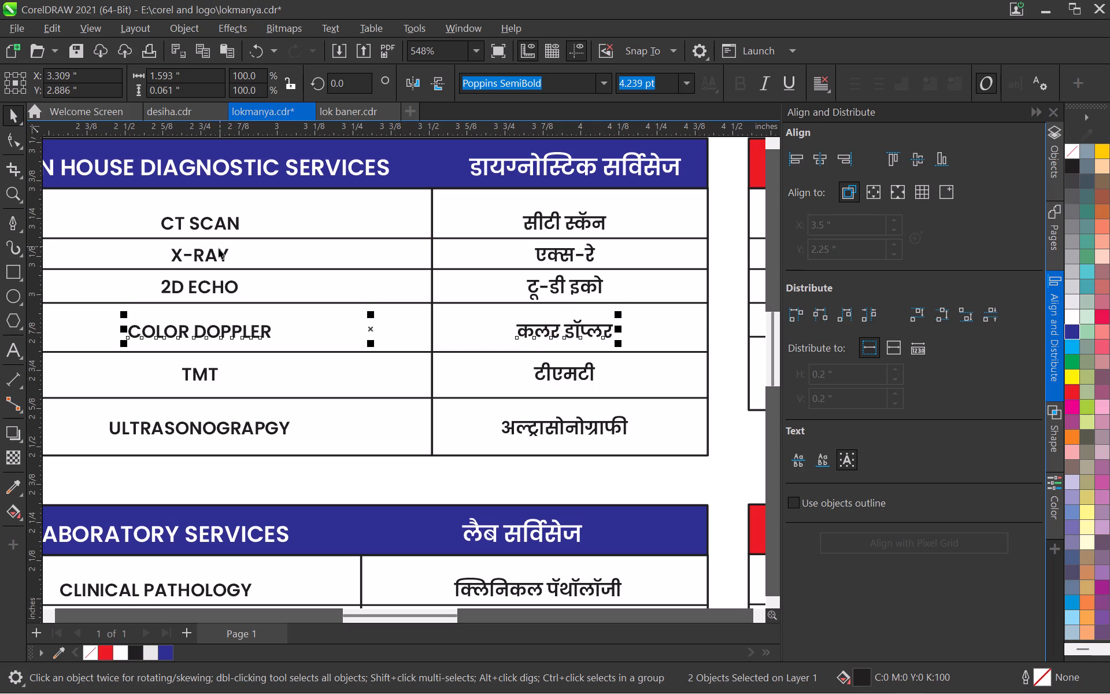
Nudge the TMT entry and its Marathi translation down 0.01" to Y 2.737".
{"action": "left_click", "coordinate": [219, 248]}
{"action": "scroll", "coordinate": [438, 493], "scroll_direction": "down", "scroll_amount": 4}
{"action": "scroll", "coordinate": [454, 438], "scroll_direction": "up", "scroll_amount": 3}
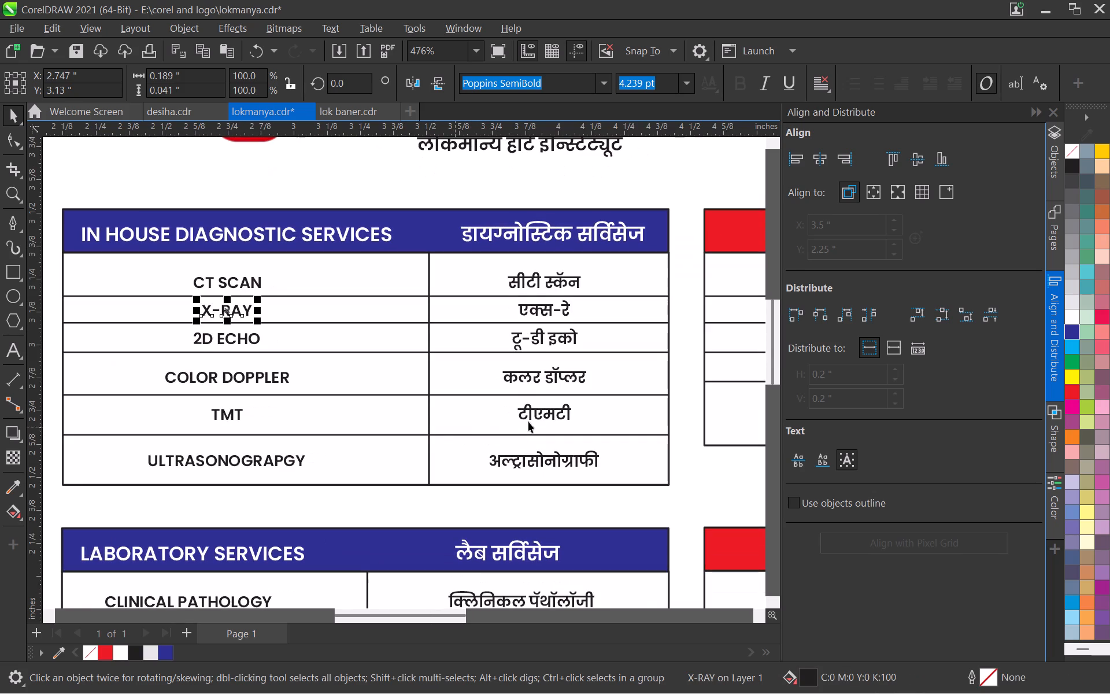
{"action": "left_click", "coordinate": [538, 417]}
{"action": "left_click", "coordinate": [229, 418], "text": "shift"}
{"action": "key", "text": "Down"}
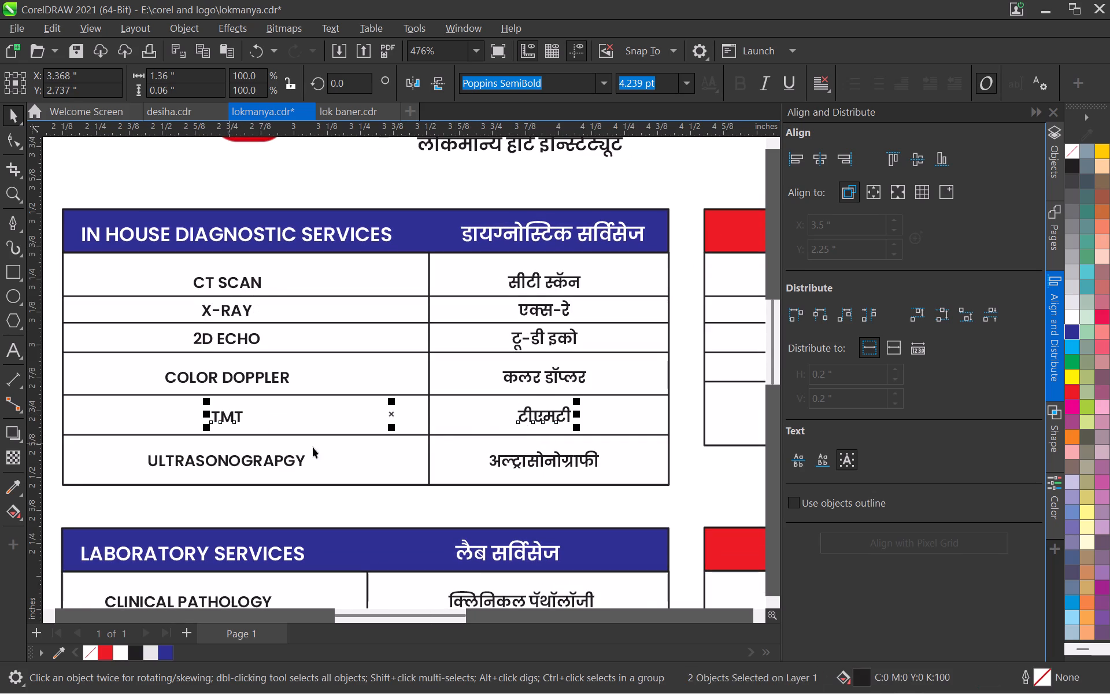
Lower the line beneath X-RAY to Y 3.053" and nudge that row's English and Marathi text down to centre it.
{"action": "left_click", "coordinate": [230, 308]}
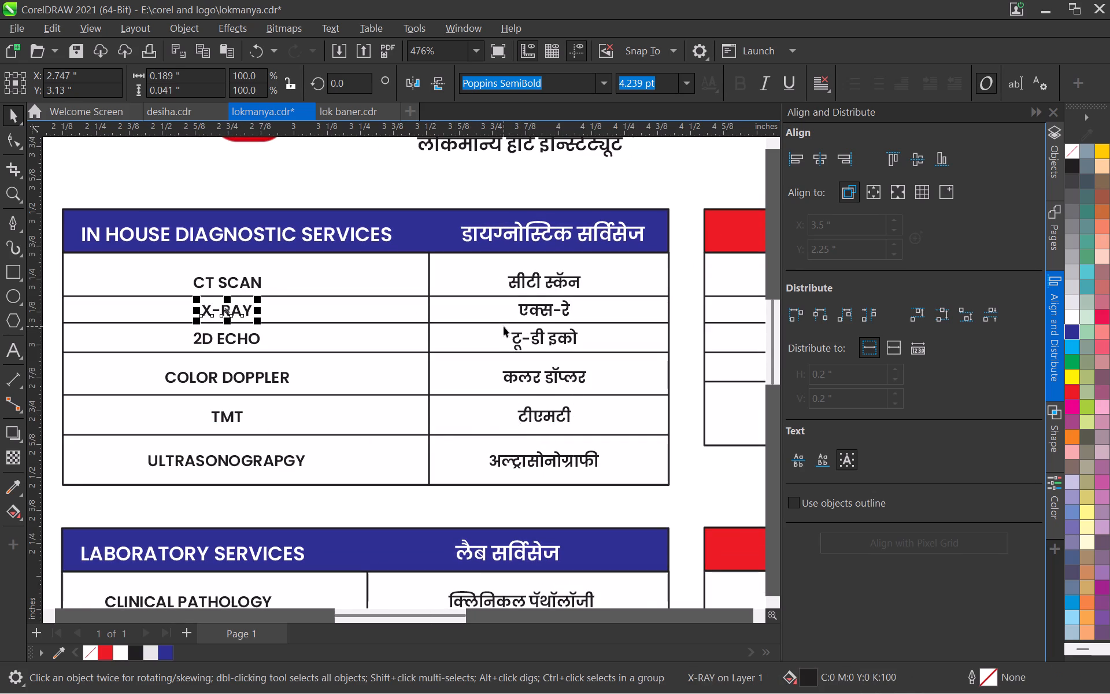
{"action": "left_click", "coordinate": [498, 324]}
{"action": "key", "text": "Down"}
{"action": "key", "text": "Down"}
{"action": "key", "text": "Down"}
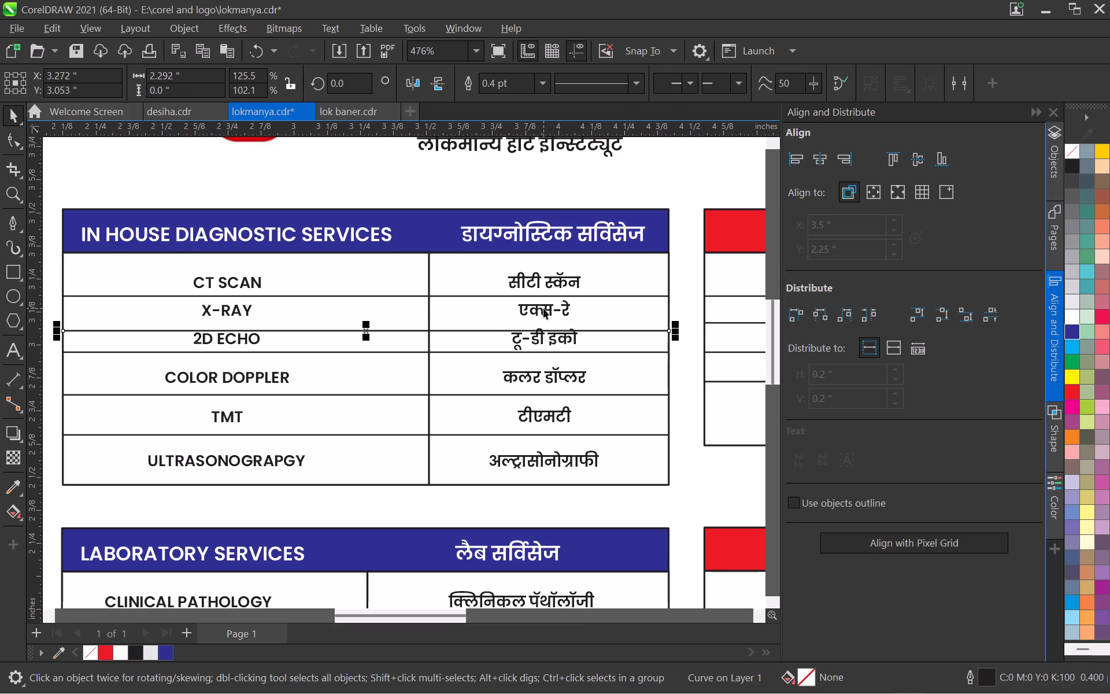
{"action": "left_click", "coordinate": [543, 308]}
{"action": "left_click", "coordinate": [225, 313], "text": "shift"}
{"action": "key", "text": "Down"}
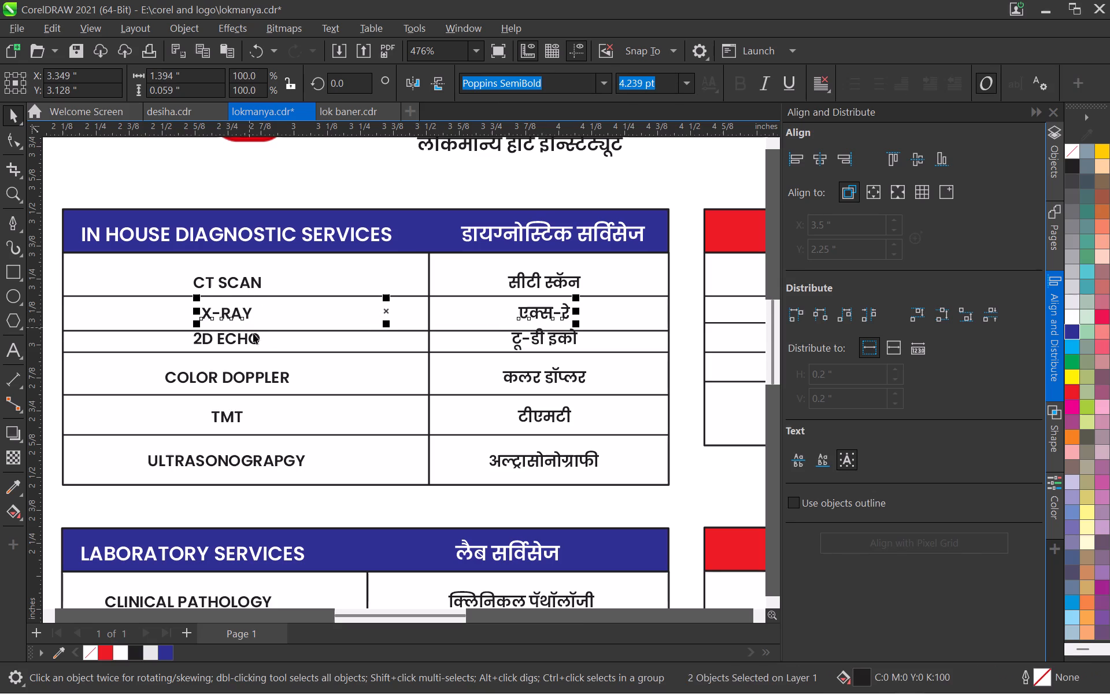
Nudge the X-RAY entry and its Marathi translation down 0.01", and lower the line beneath them to Y 3.053".
{"action": "key", "text": "Down"}
{"action": "left_click", "coordinate": [305, 331]}
{"action": "key", "text": "Down"}
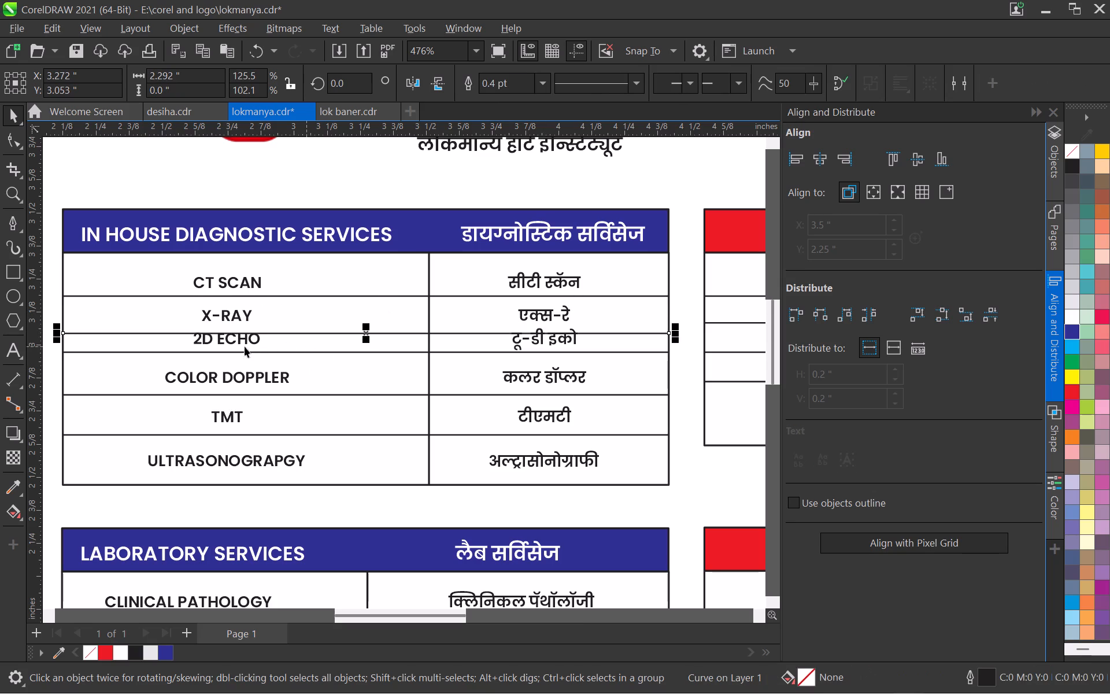
Lower the line beneath the 2D ECHO row to Y 2.902".
{"action": "left_click", "coordinate": [252, 350]}
{"action": "key", "text": "Down"}
{"action": "key", "text": "Down"}
{"action": "key", "text": "Down"}
{"action": "key", "text": "Down"}
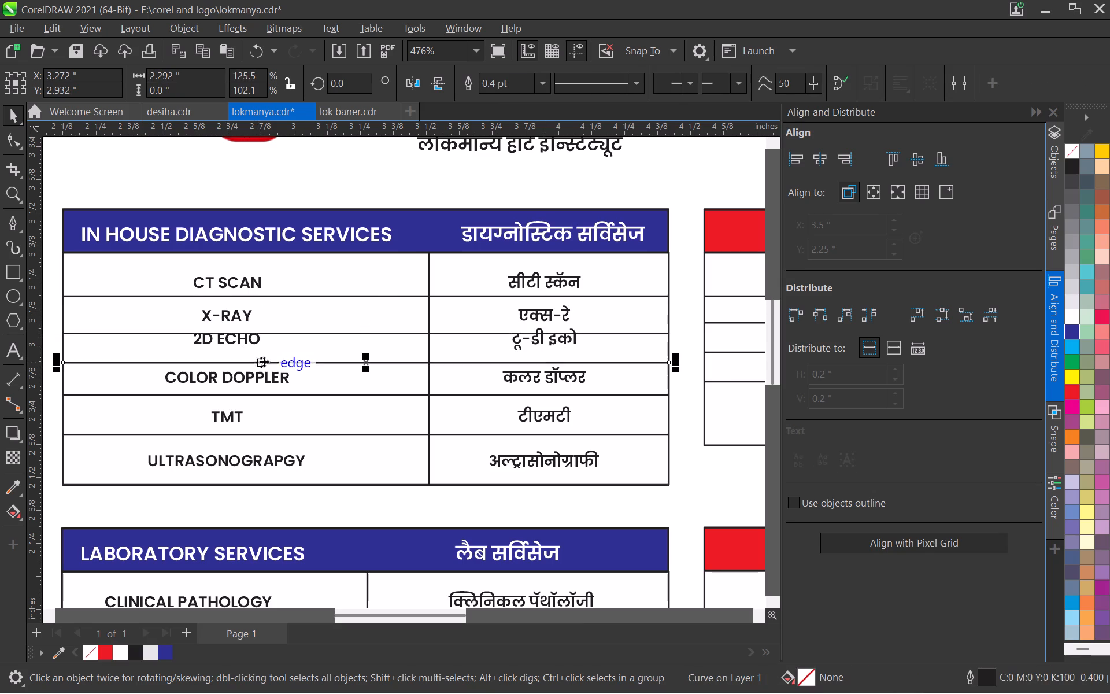
{"action": "key", "text": "Down"}
{"action": "key", "text": "Down"}
{"action": "key", "text": "Down"}
Move the 2D ECHO entry and its Marathi translation down together to Y 2.962", centring them in their row.
{"action": "left_click", "coordinate": [234, 340]}
{"action": "left_click", "coordinate": [522, 339], "text": "shift"}
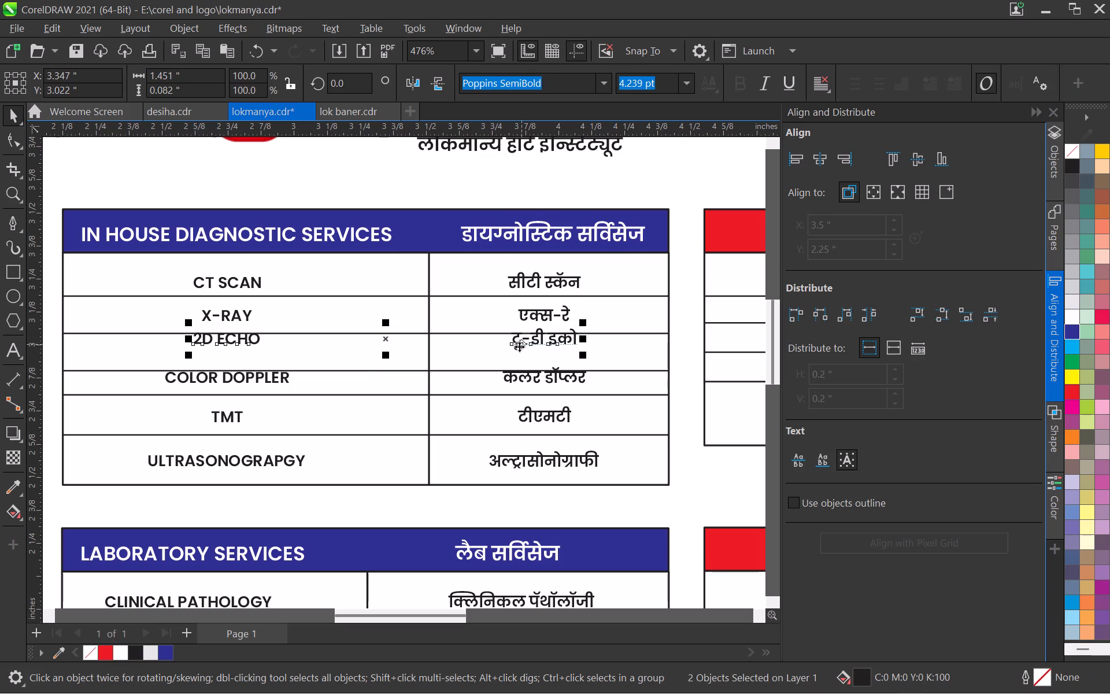
{"action": "key", "text": "Down"}
{"action": "key", "text": "Down"}
{"action": "key", "text": "Down"}
{"action": "key", "text": "Down"}
{"action": "key", "text": "Down"}
{"action": "key", "text": "Down"}
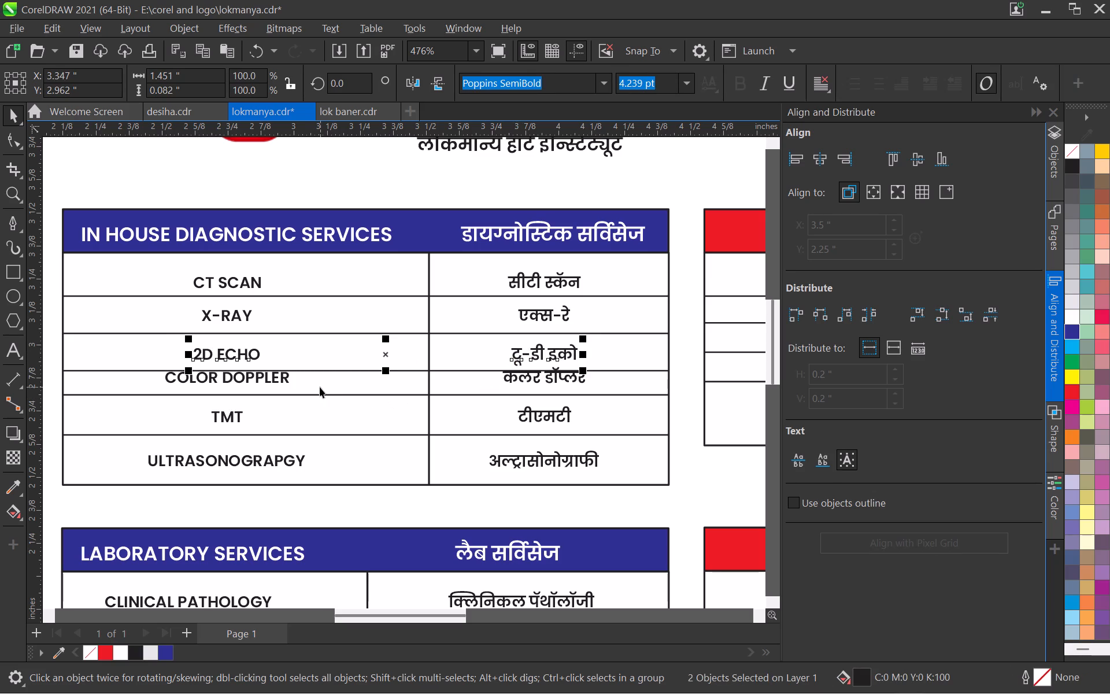
Lower the line beneath the COLOR DOPPLER row by about 0.07".
{"action": "left_click", "coordinate": [295, 394]}
{"action": "key", "text": "Down"}
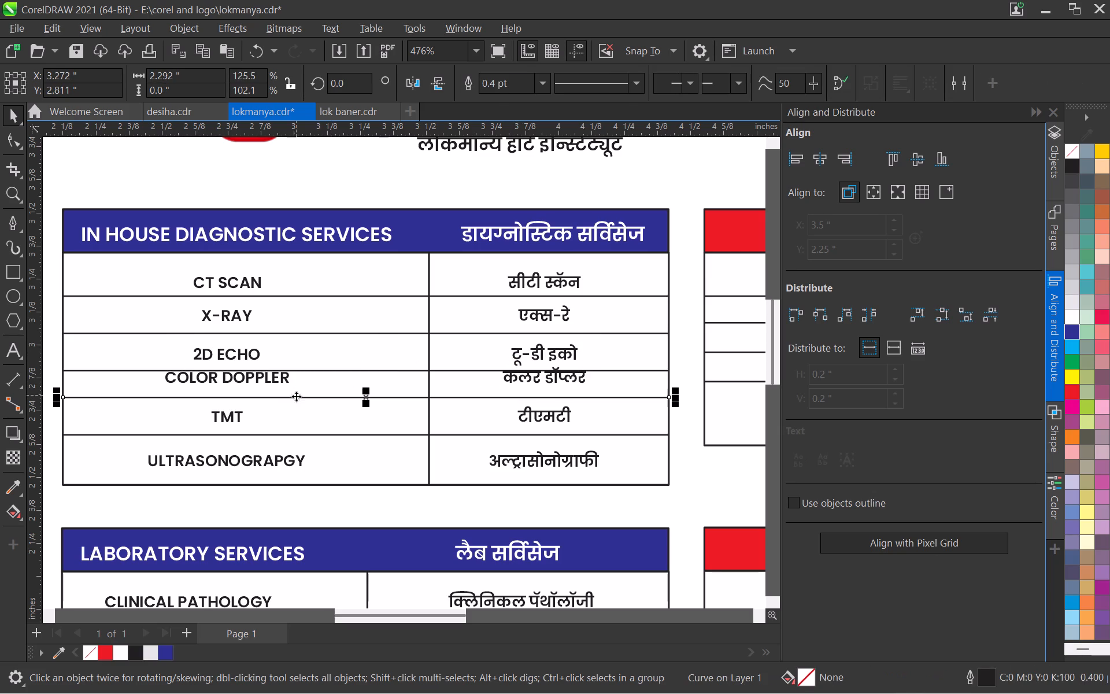
{"action": "key", "text": "Down"}
{"action": "key", "text": "Down"}
{"action": "key", "text": "Down"}
{"action": "key", "text": "Down"}
{"action": "key", "text": "Down"}
{"action": "key", "text": "Down"}
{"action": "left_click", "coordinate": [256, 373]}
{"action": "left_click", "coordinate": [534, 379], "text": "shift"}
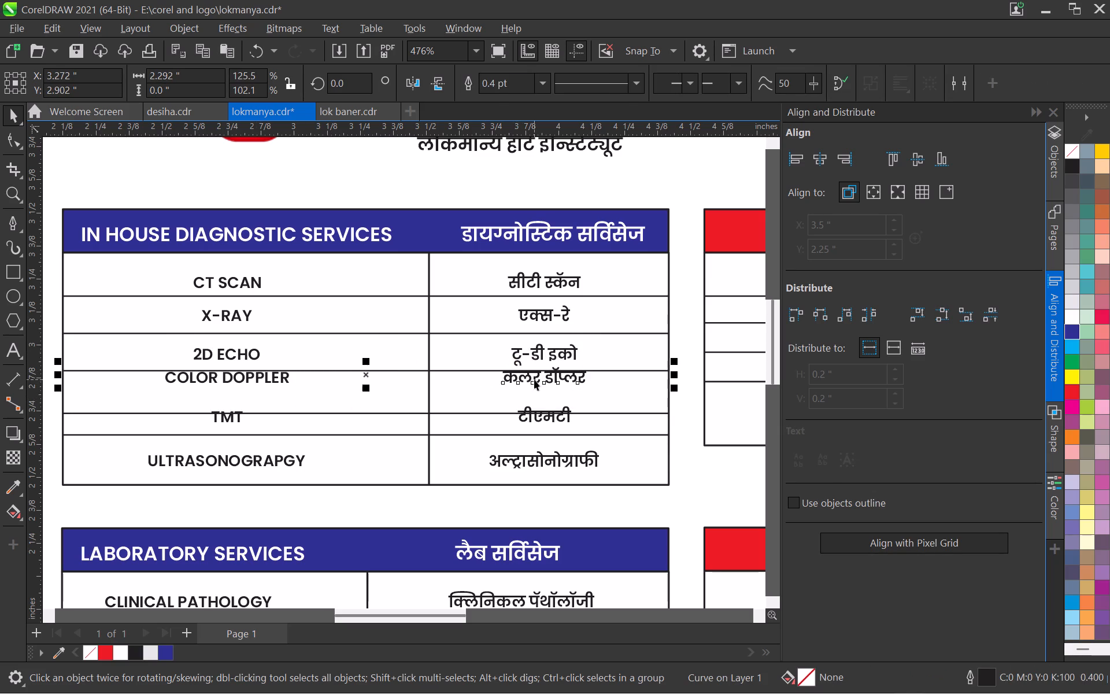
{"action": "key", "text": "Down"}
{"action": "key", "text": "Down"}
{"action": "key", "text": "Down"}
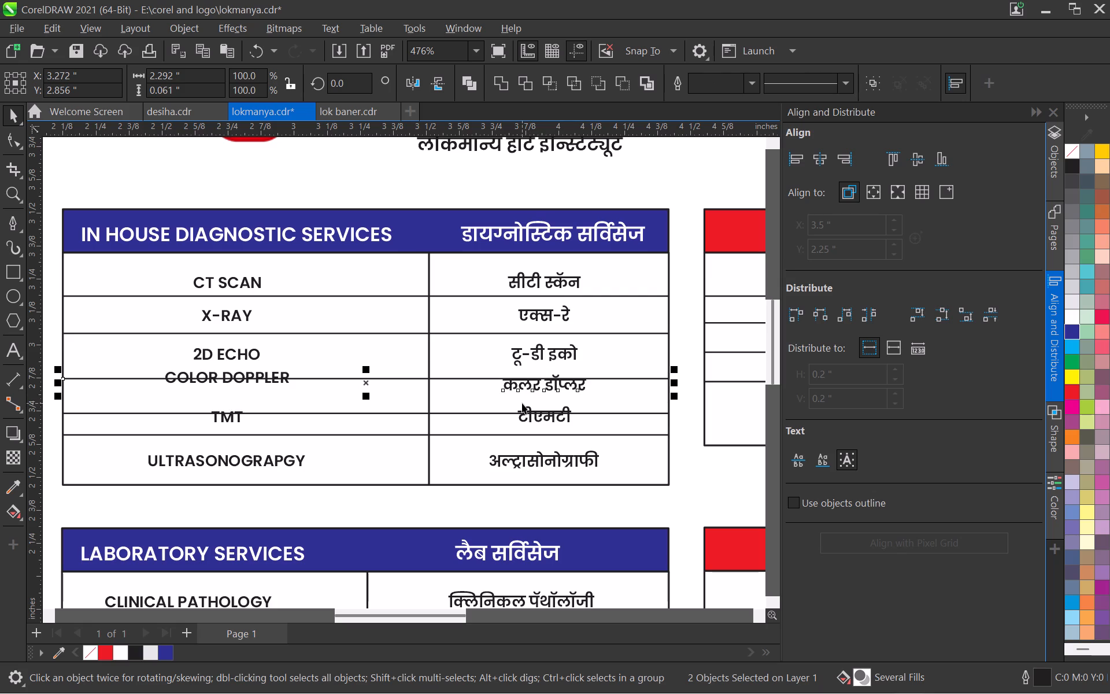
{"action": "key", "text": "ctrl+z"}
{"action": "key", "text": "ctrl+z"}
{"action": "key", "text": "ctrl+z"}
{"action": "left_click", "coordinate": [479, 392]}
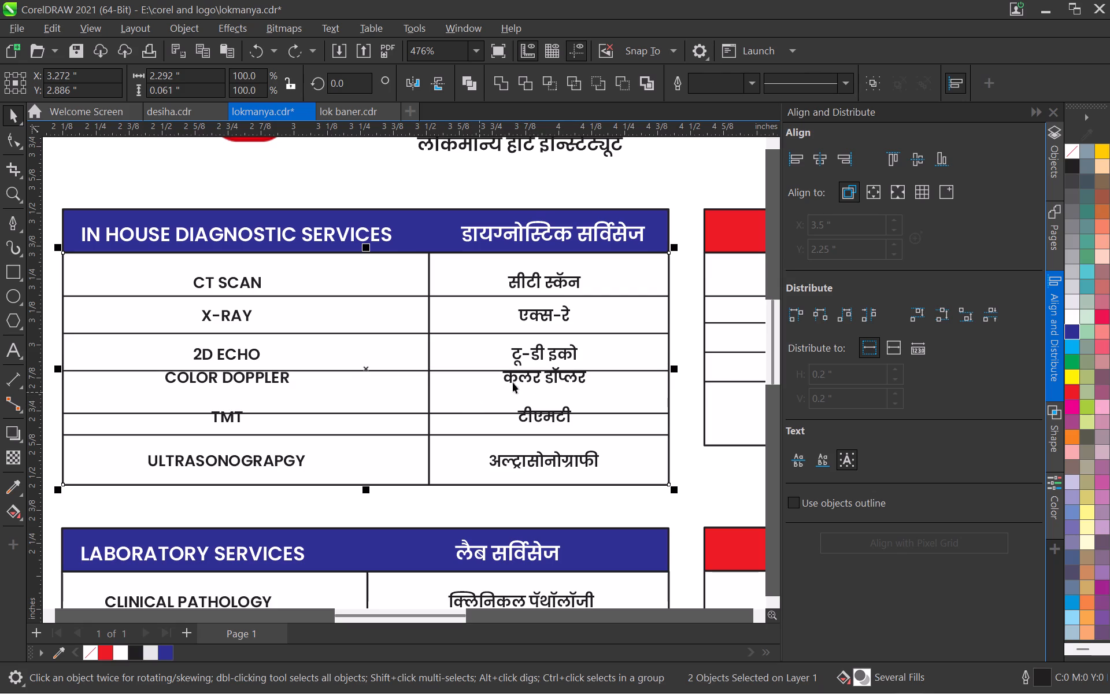
Move the COLOR DOPPLER entry and its Marathi translation down together to Y 2.826" to centre them in their row.
{"action": "left_click", "coordinate": [520, 378]}
{"action": "left_click", "coordinate": [269, 382], "text": "shift"}
{"action": "key", "text": "Down"}
{"action": "key", "text": "Down"}
{"action": "key", "text": "Down"}
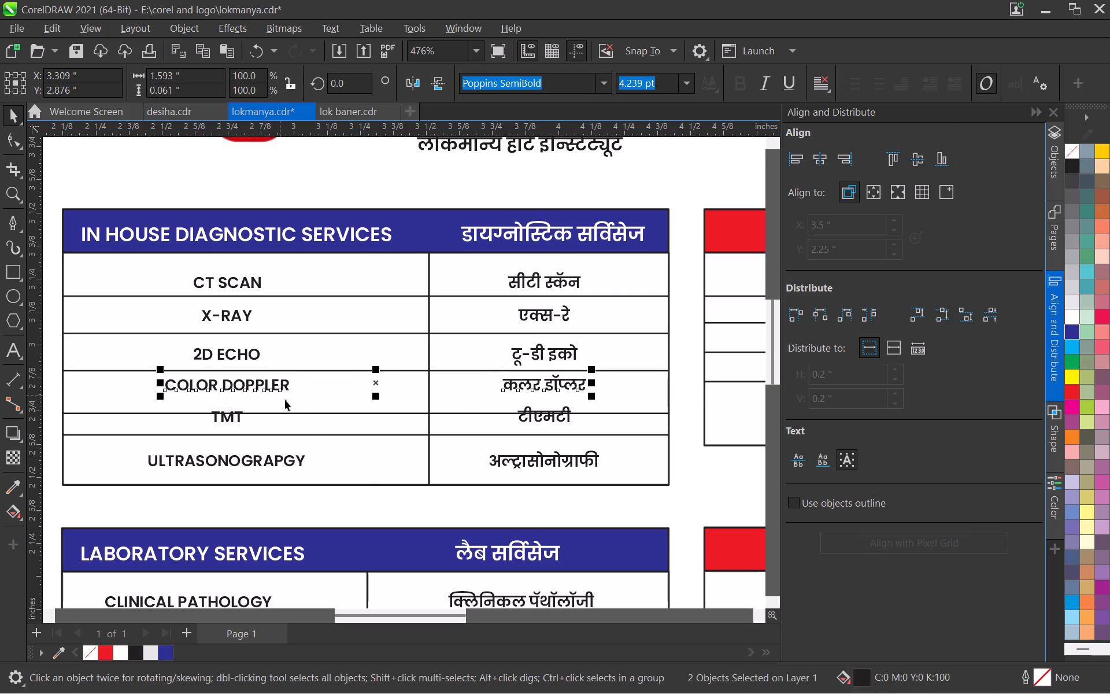
{"action": "key", "text": "Down"}
{"action": "key", "text": "Down"}
{"action": "key", "text": "Down"}
Move the TMT entry and its Marathi translation down together by about 0.08".
{"action": "left_click", "coordinate": [234, 416]}
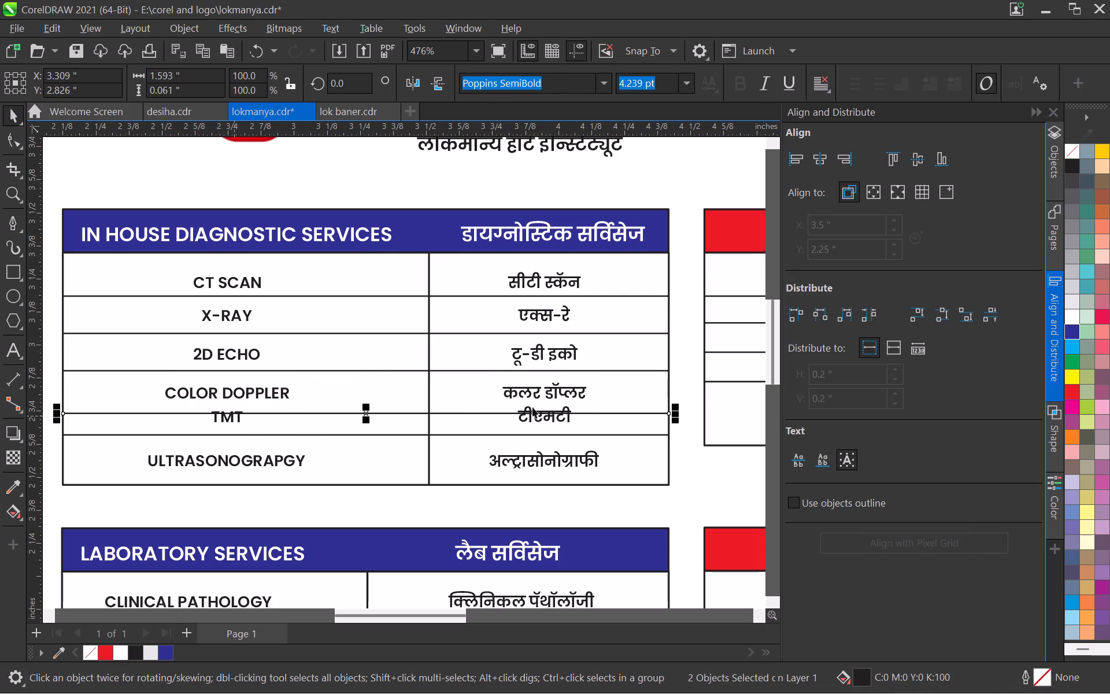
{"action": "left_click", "coordinate": [538, 422]}
{"action": "left_click", "coordinate": [225, 418], "text": "shift"}
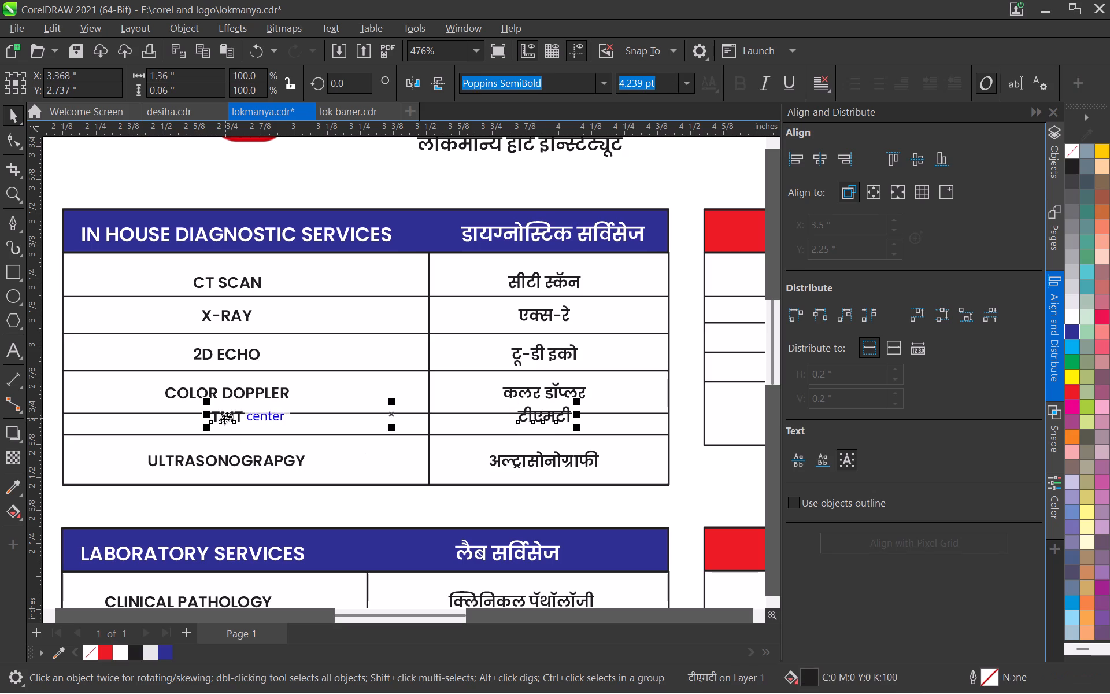
{"action": "key", "text": "Down"}
{"action": "key", "text": "Down"}
{"action": "key", "text": "Down"}
{"action": "key", "text": "Down"}
{"action": "key", "text": "Down"}
{"action": "key", "text": "Down"}
{"action": "key", "text": "Down"}
{"action": "key", "text": "Down"}
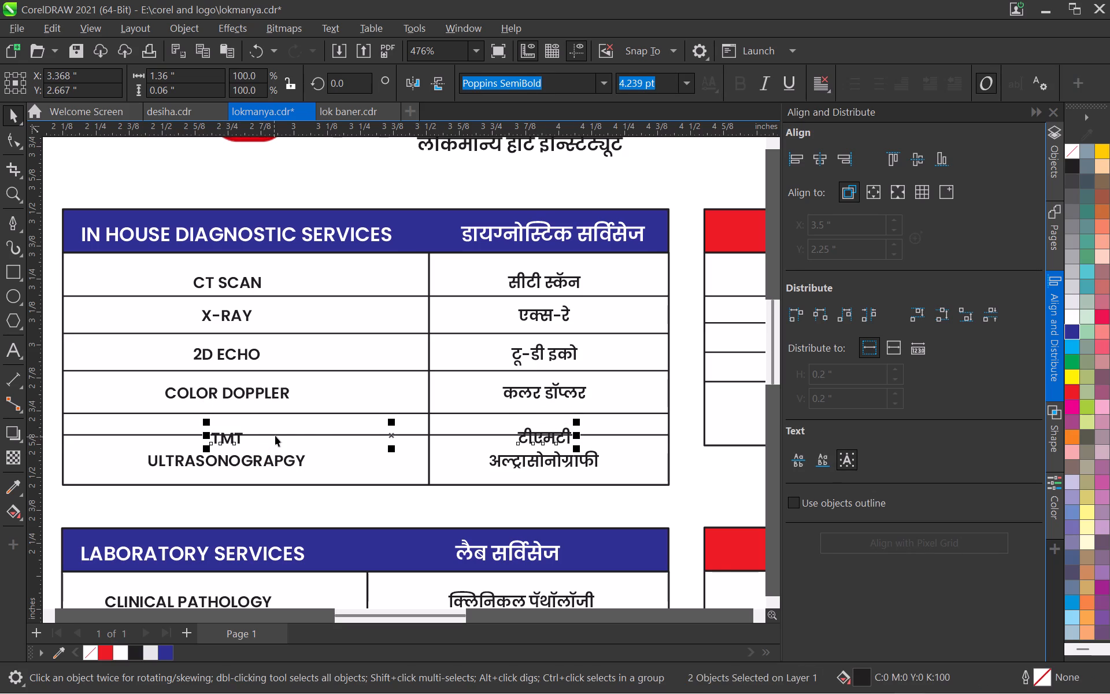
Lower the line beneath the TMT row by about 0.07".
{"action": "left_click", "coordinate": [275, 435]}
{"action": "key", "text": "Down"}
{"action": "key", "text": "Down"}
{"action": "key", "text": "Down"}
{"action": "key", "text": "Down"}
{"action": "key", "text": "Down"}
{"action": "key", "text": "Down"}
{"action": "key", "text": "Down"}
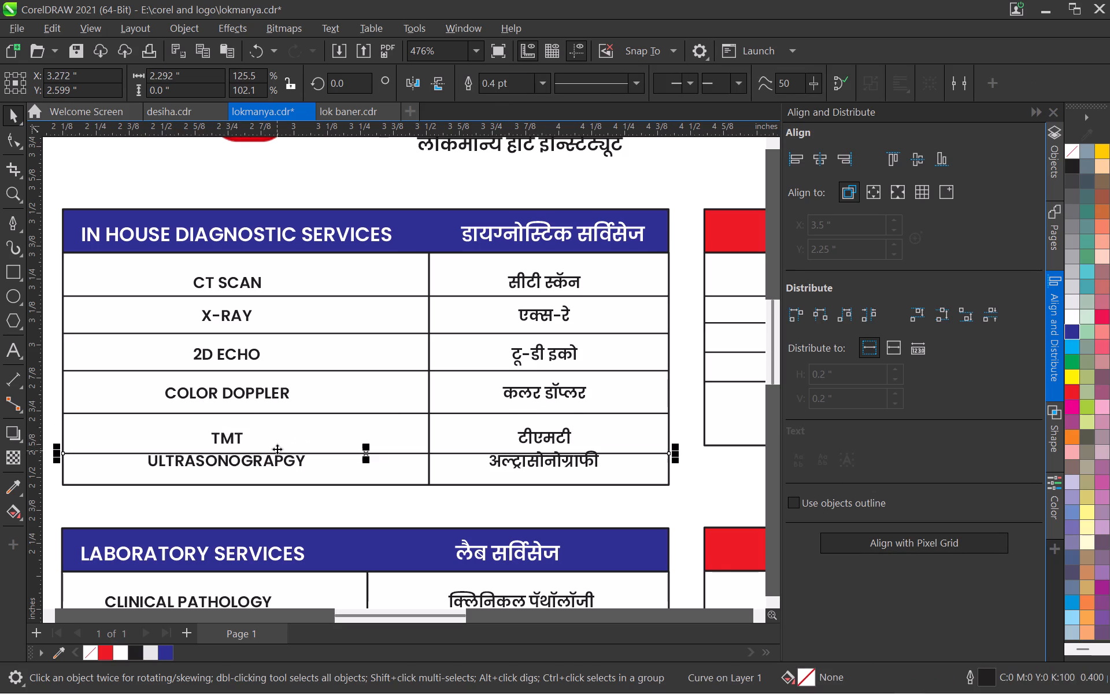
Move the ULTRASONOGRAPGY entry and its Marathi translation down together by about 0.06".
{"action": "left_click", "coordinate": [250, 464]}
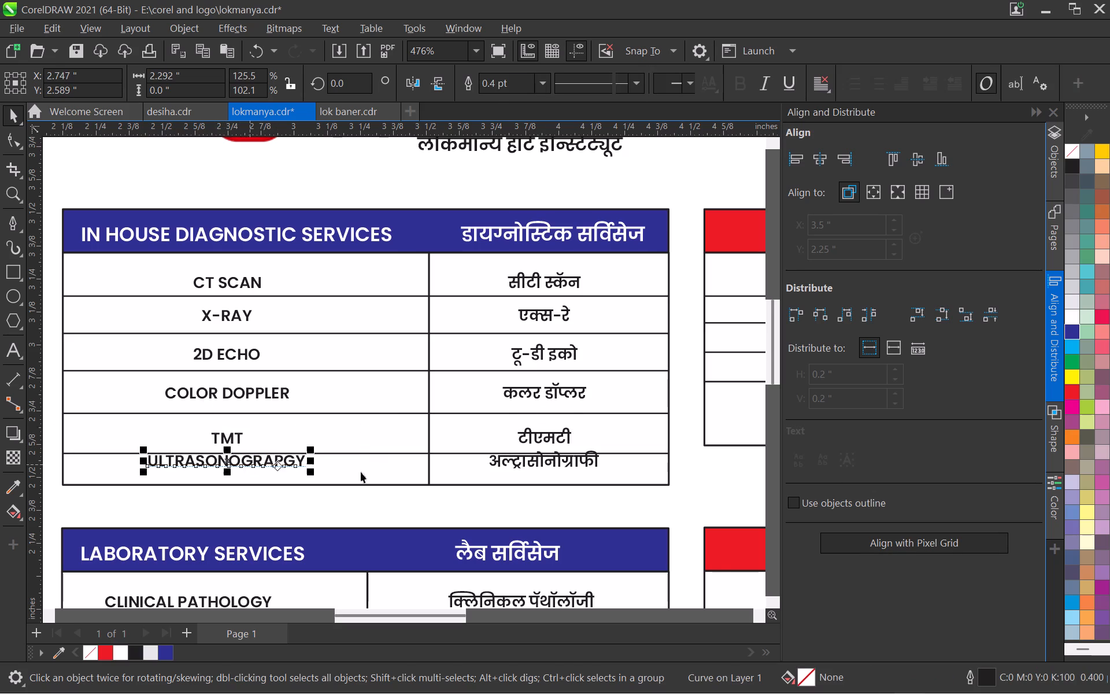
{"action": "left_click", "coordinate": [540, 464], "text": "shift"}
{"action": "key", "text": "Down"}
{"action": "key", "text": "Down"}
{"action": "key", "text": "Down"}
{"action": "key", "text": "Down"}
{"action": "key", "text": "Down"}
{"action": "key", "text": "Down"}
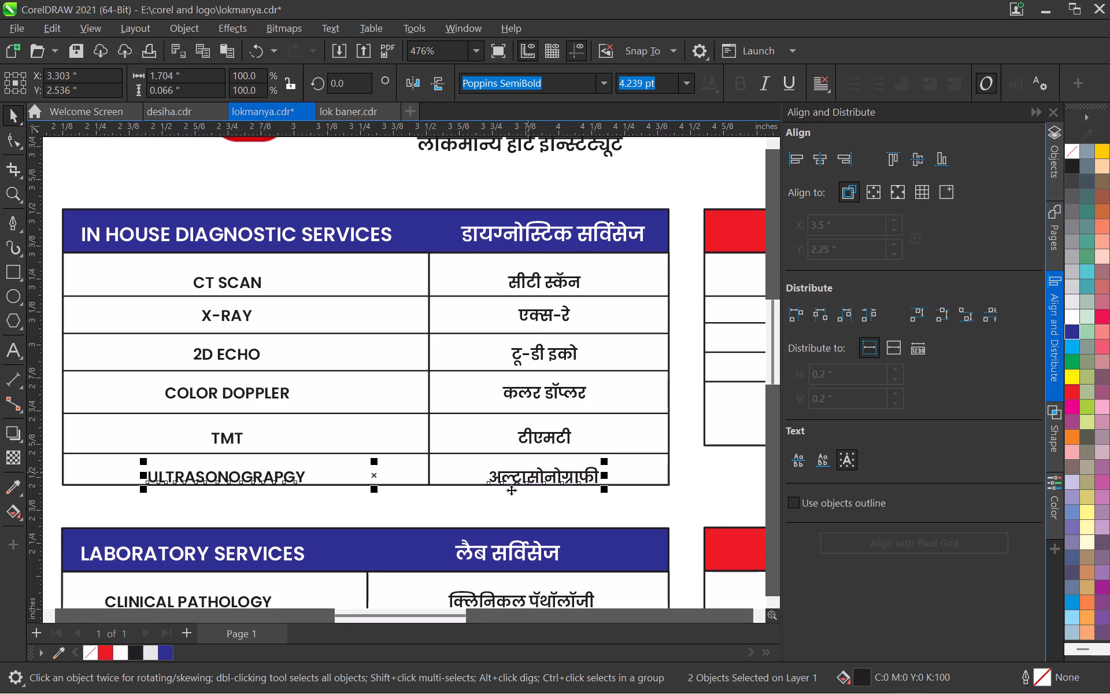
Extend the In House Diagnostic Services table's frame down about 0.05" and stretch its column divider to match, 0.933" high.
{"action": "scroll", "coordinate": [434, 493], "scroll_direction": "up", "scroll_amount": 3}
{"action": "middle_click_drag", "start_coordinate": [415, 487], "coordinate": [532, 422]}
{"action": "left_click", "coordinate": [499, 456]}
{"action": "left_click", "coordinate": [487, 391]}
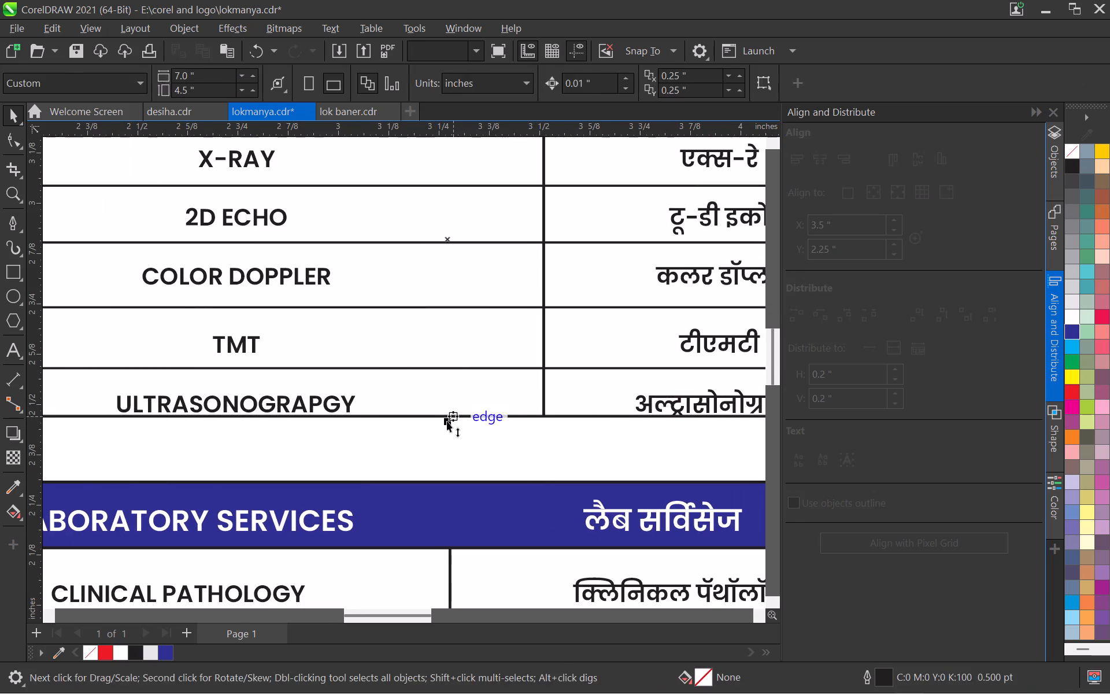
{"action": "left_click_drag", "start_coordinate": [447, 421], "coordinate": [445, 406]}
{"action": "left_click", "coordinate": [452, 418]}
{"action": "left_click_drag", "start_coordinate": [449, 422], "coordinate": [450, 444]}
{"action": "left_click", "coordinate": [441, 382]}
{"action": "left_click_drag", "start_coordinate": [444, 407], "coordinate": [446, 441]}
{"action": "left_click", "coordinate": [542, 411]}
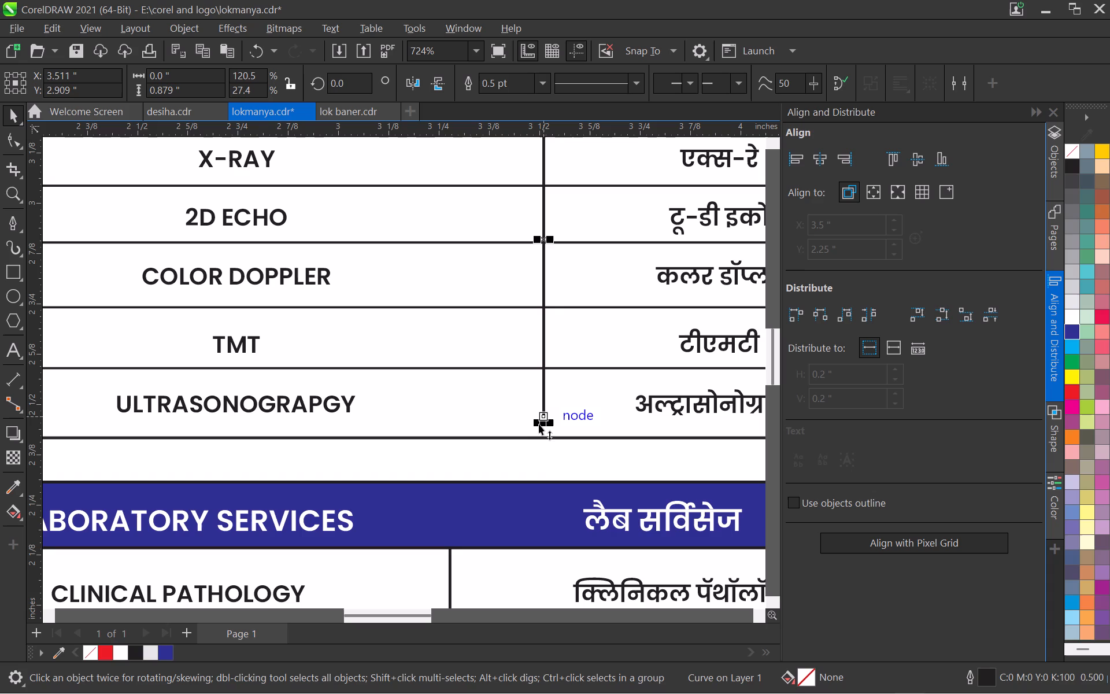
{"action": "left_click_drag", "start_coordinate": [541, 424], "coordinate": [545, 446]}
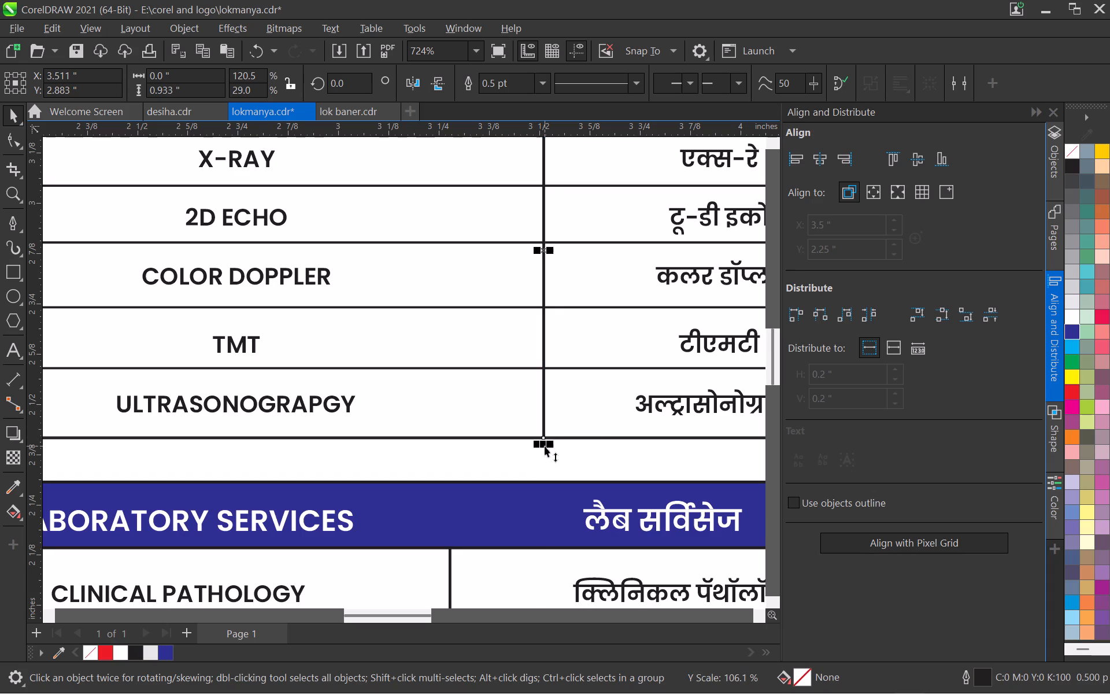
Save the document with the revised diagnostic services table.
{"action": "scroll", "coordinate": [560, 370], "scroll_direction": "down", "scroll_amount": 16}
{"action": "middle_click_drag", "start_coordinate": [569, 375], "coordinate": [491, 308]}
{"action": "left_click", "coordinate": [455, 429]}
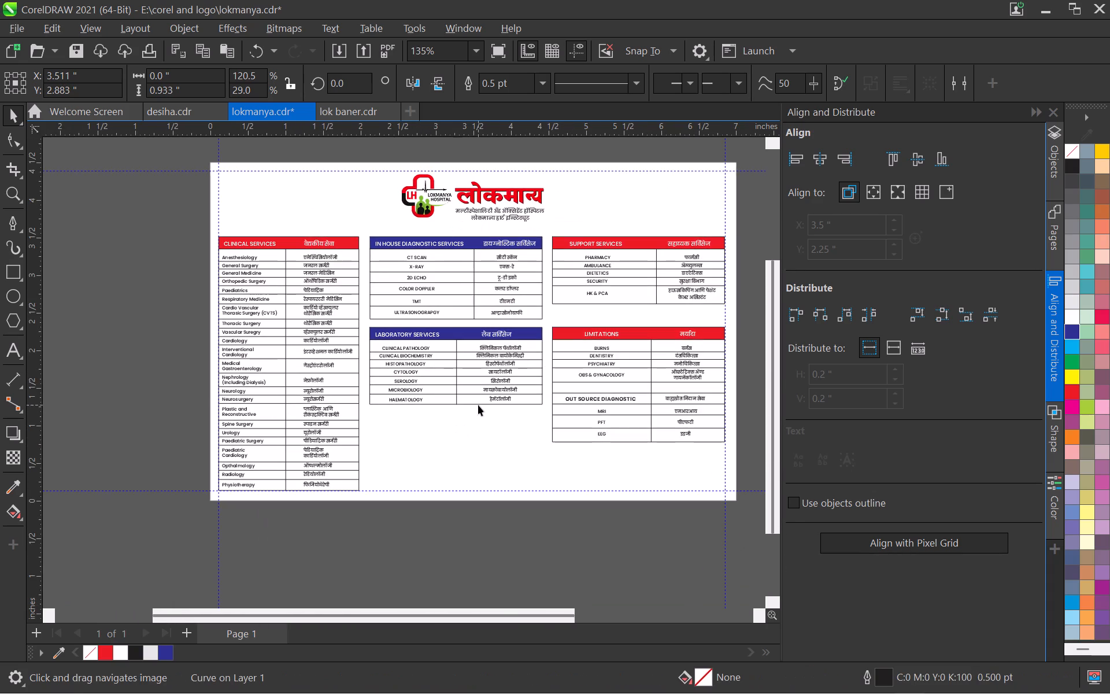
{"action": "key", "text": "ctrl+s"}
Extend the Laboratory Services table's frame downward to a height of 1.08".
{"action": "scroll", "coordinate": [436, 411], "scroll_direction": "up", "scroll_amount": 14}
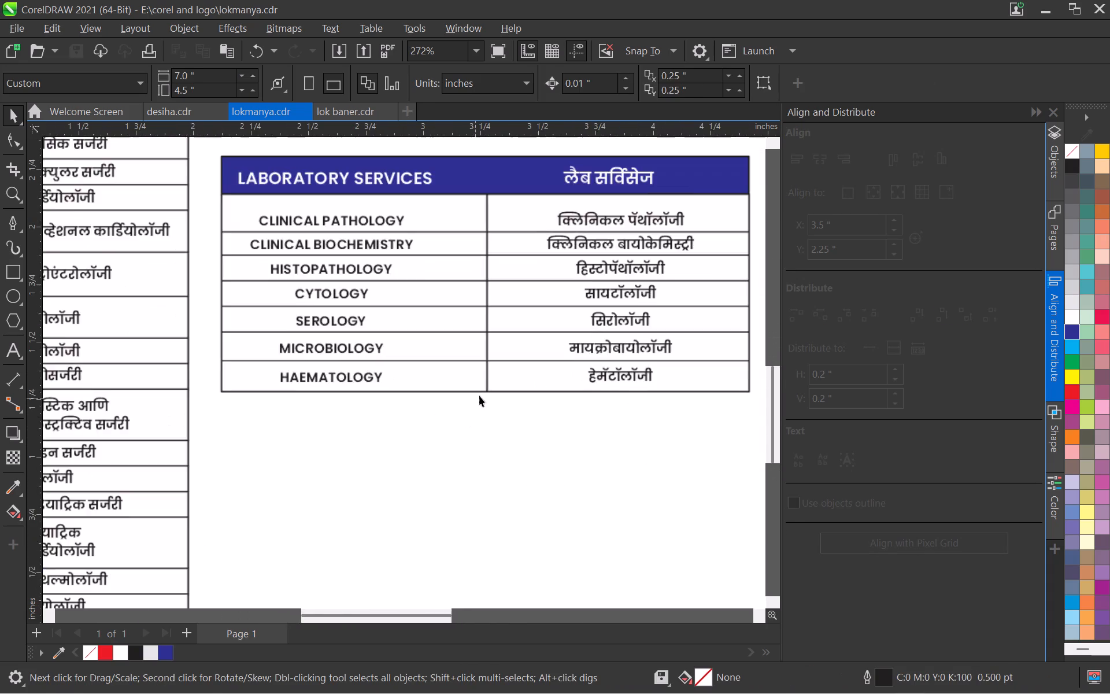
{"action": "middle_click_drag", "start_coordinate": [480, 392], "coordinate": [356, 466]}
{"action": "scroll", "coordinate": [404, 430], "scroll_direction": "down", "scroll_amount": 4}
{"action": "middle_click_drag", "start_coordinate": [377, 449], "coordinate": [435, 427]}
{"action": "scroll", "coordinate": [423, 432], "scroll_direction": "up", "scroll_amount": 7}
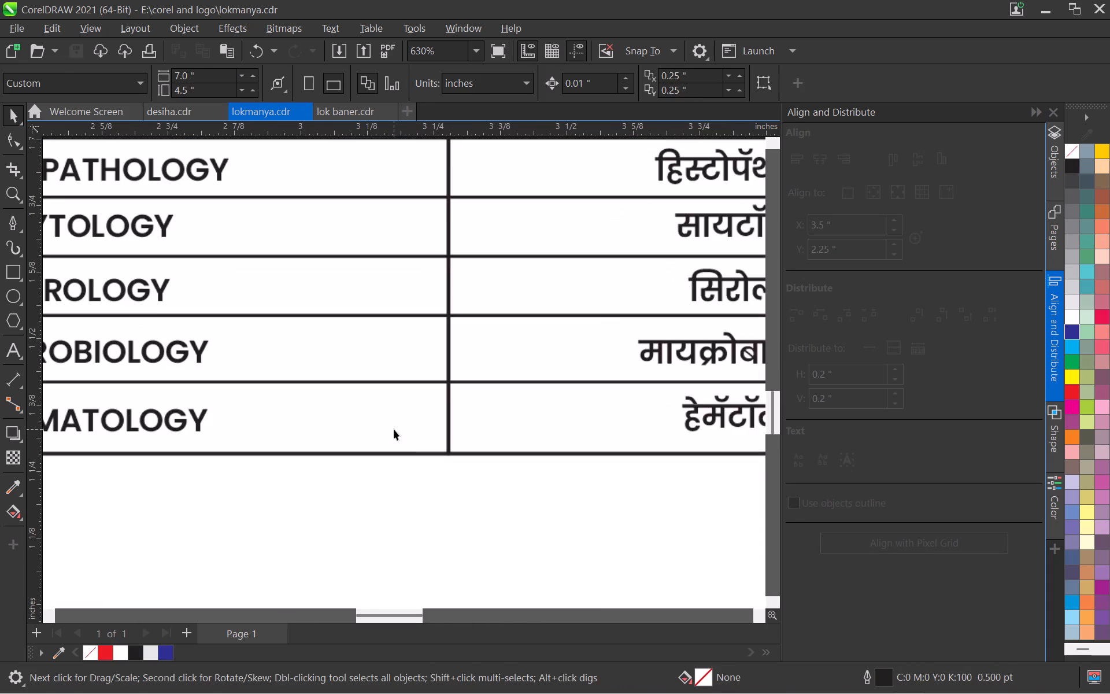
{"action": "left_click", "coordinate": [394, 429]}
{"action": "left_click_drag", "start_coordinate": [443, 460], "coordinate": [438, 441]}
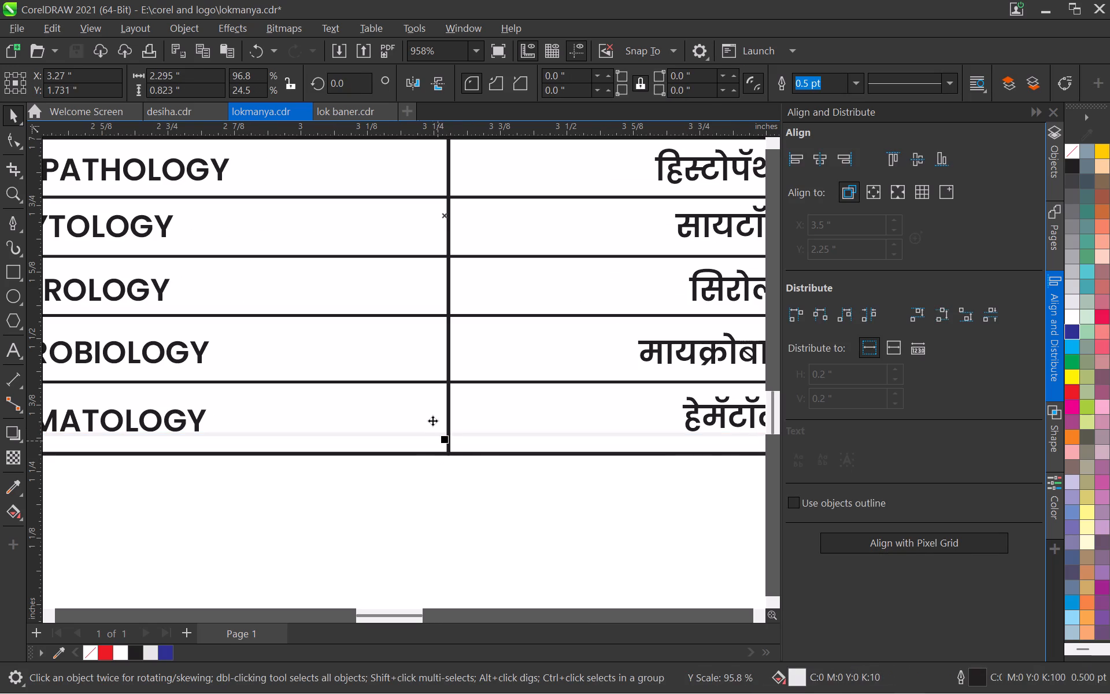
{"action": "left_click", "coordinate": [431, 452]}
{"action": "scroll", "coordinate": [438, 454], "scroll_direction": "down", "scroll_amount": 7}
{"action": "middle_click_drag", "start_coordinate": [445, 464], "coordinate": [471, 442]}
{"action": "left_click_drag", "start_coordinate": [467, 445], "coordinate": [471, 486]}
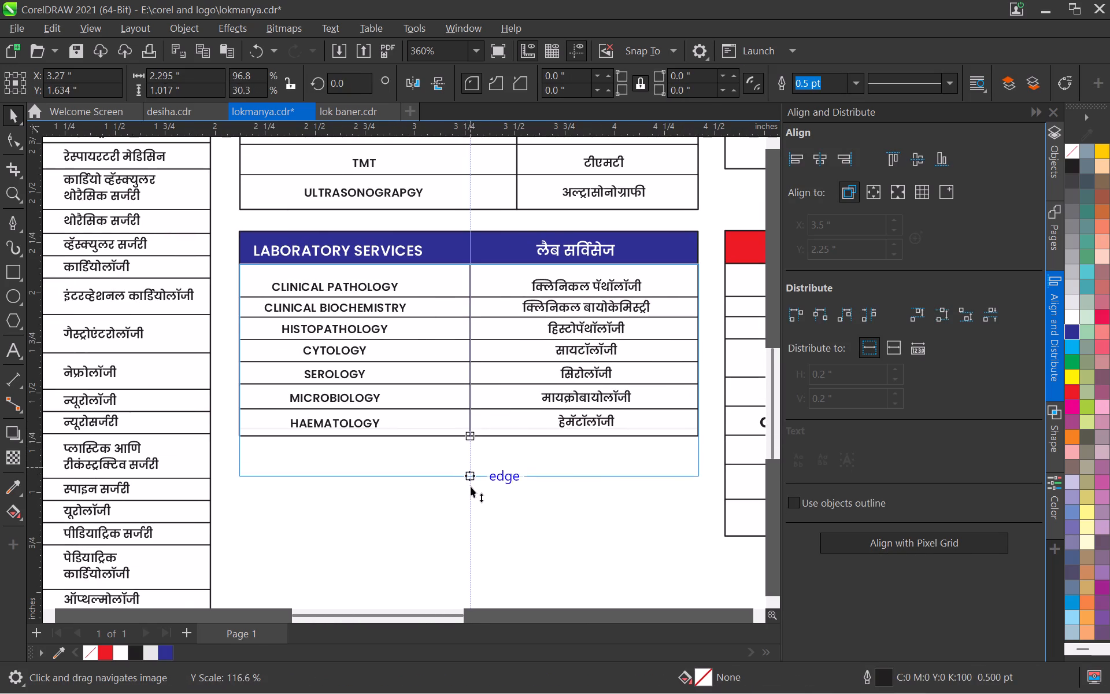
{"action": "left_click_drag", "start_coordinate": [471, 486], "coordinate": [465, 489]}
Stretch the Laboratory Services column divider down to the frame's bottom edge, making it 1.08" high.
{"action": "scroll", "coordinate": [458, 441], "scroll_direction": "up", "scroll_amount": 4}
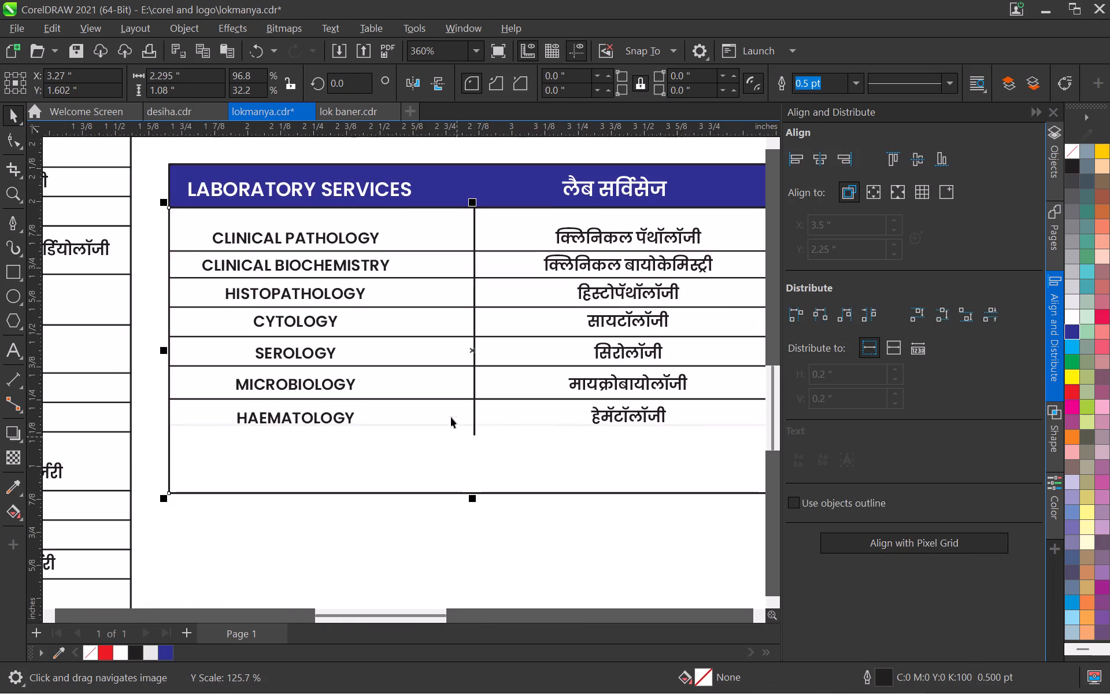
{"action": "left_click", "coordinate": [445, 407]}
{"action": "left_click_drag", "start_coordinate": [473, 430], "coordinate": [472, 494]}
{"action": "scroll", "coordinate": [371, 440], "scroll_direction": "down", "scroll_amount": 2}
{"action": "scroll", "coordinate": [440, 433], "scroll_direction": "up", "scroll_amount": 3}
{"action": "left_click", "coordinate": [453, 433]}
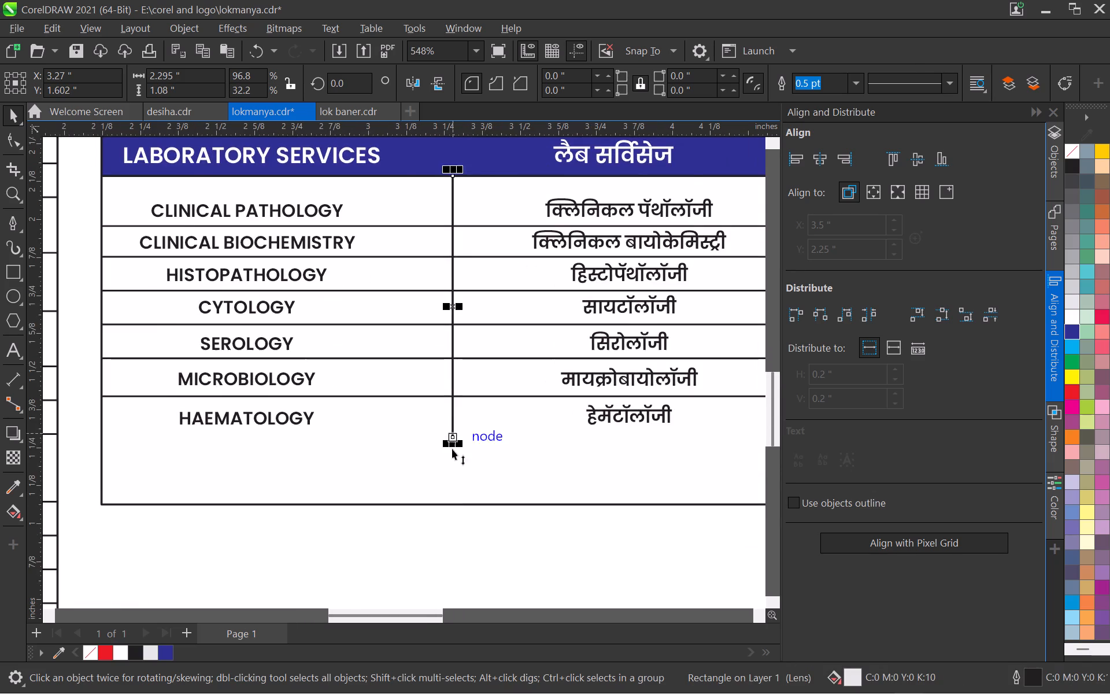
{"action": "scroll", "coordinate": [452, 456], "scroll_direction": "up", "scroll_amount": 3}
{"action": "left_click_drag", "start_coordinate": [453, 435], "coordinate": [453, 534]}
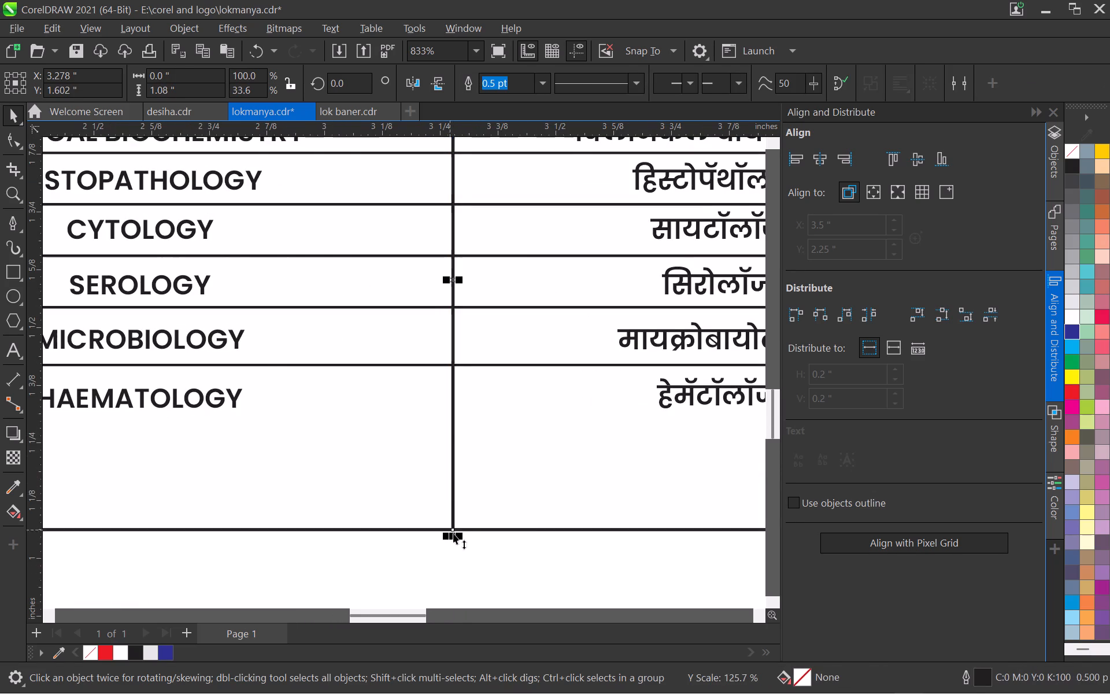
Move the HAEMATOLOGY entry and its Marathi translation down together to Y 1.138", near the table's bottom edge.
{"action": "scroll", "coordinate": [416, 437], "scroll_direction": "down", "scroll_amount": 6}
{"action": "left_click", "coordinate": [305, 422]}
{"action": "left_click", "coordinate": [580, 420], "text": "shift"}
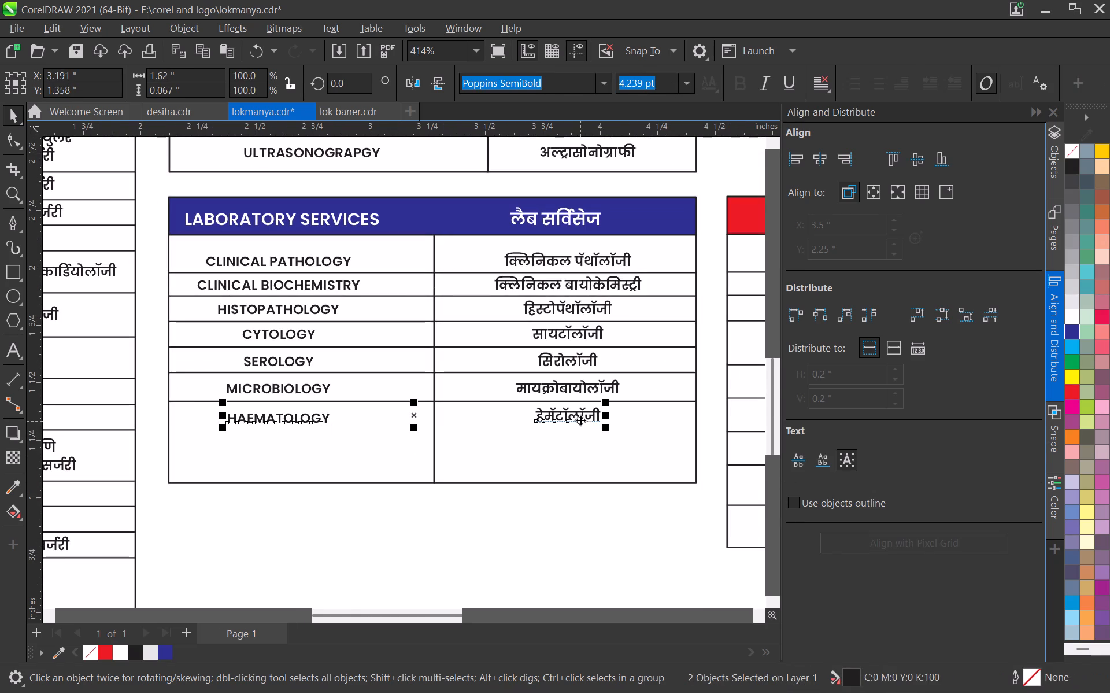
{"action": "key", "text": "Down"}
{"action": "key", "text": "Down"}
{"action": "key", "text": "Down"}
{"action": "key", "text": "Down"}
{"action": "key", "text": "Down"}
{"action": "key", "text": "Down"}
{"action": "key", "text": "Down"}
{"action": "key", "text": "Down"}
{"action": "key", "text": "Down"}
{"action": "key", "text": "Down"}
{"action": "key", "text": "Down"}
{"action": "key", "text": "Down"}
{"action": "key", "text": "Down"}
{"action": "key", "text": "Down"}
{"action": "key", "text": "Down"}
{"action": "key", "text": "Down"}
{"action": "key", "text": "Down"}
{"action": "key", "text": "Down"}
{"action": "key", "text": "Down"}
{"action": "key", "text": "Down"}
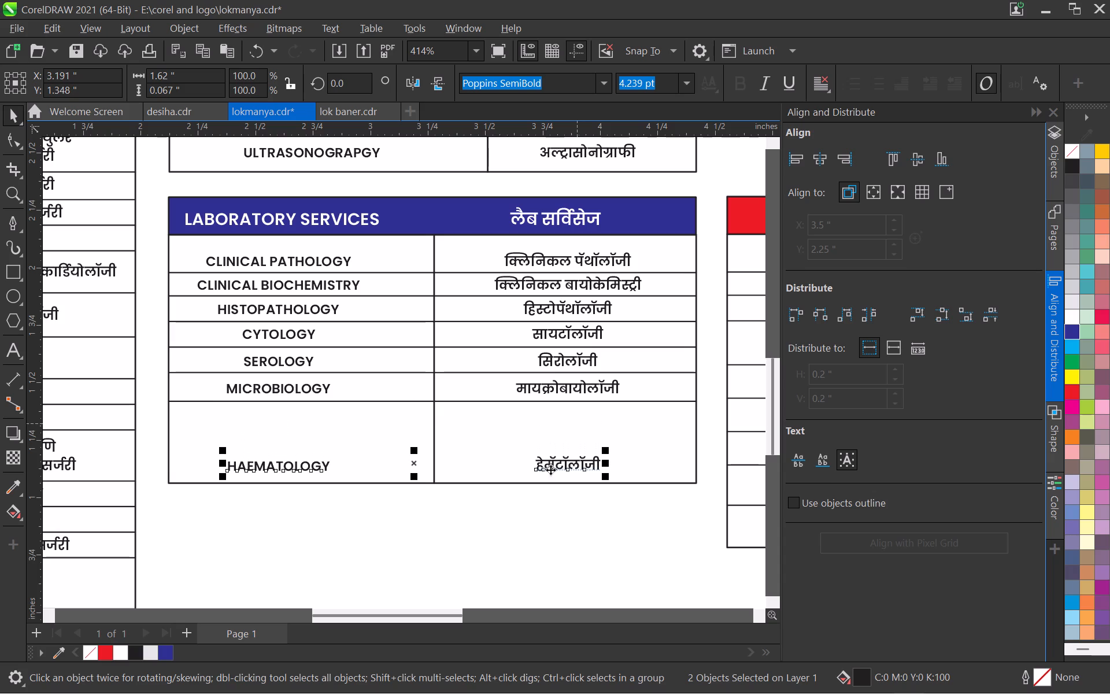
{"action": "key", "text": "Up"}
{"action": "key", "text": "Up"}
{"action": "key", "text": "Up"}
Lower the line beneath the MICROBIOLOGY row to Y 1.218", just above the HAEMATOLOGY entry.
{"action": "scroll", "coordinate": [434, 405], "scroll_direction": "up", "scroll_amount": 3}
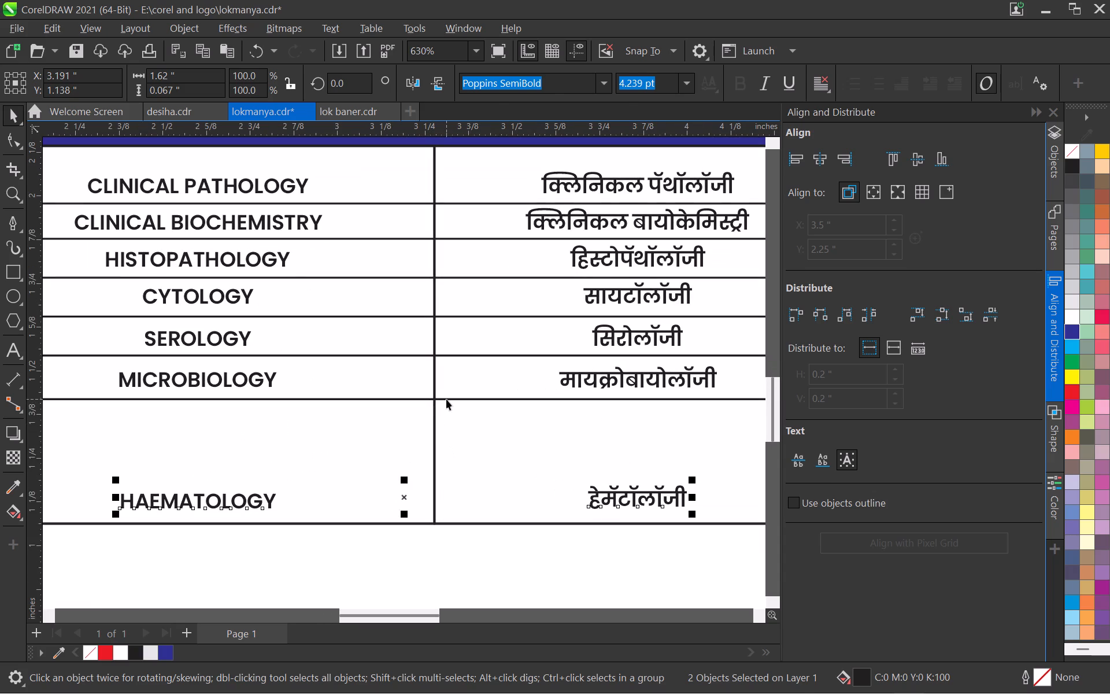
{"action": "left_click", "coordinate": [446, 399]}
{"action": "key", "text": "Down"}
{"action": "key", "text": "Down"}
{"action": "key", "text": "Down"}
{"action": "key", "text": "Down"}
{"action": "key", "text": "Down"}
{"action": "key", "text": "Down"}
{"action": "key", "text": "Down"}
{"action": "key", "text": "Down"}
{"action": "key", "text": "Down"}
{"action": "key", "text": "Down"}
{"action": "key", "text": "Down"}
{"action": "key", "text": "Down"}
{"action": "key", "text": "Down"}
{"action": "key", "text": "Down"}
{"action": "key", "text": "Down"}
{"action": "key", "text": "Down"}
{"action": "key", "text": "Down"}
{"action": "key", "text": "Down"}
{"action": "key", "text": "Down"}
{"action": "key", "text": "Down"}
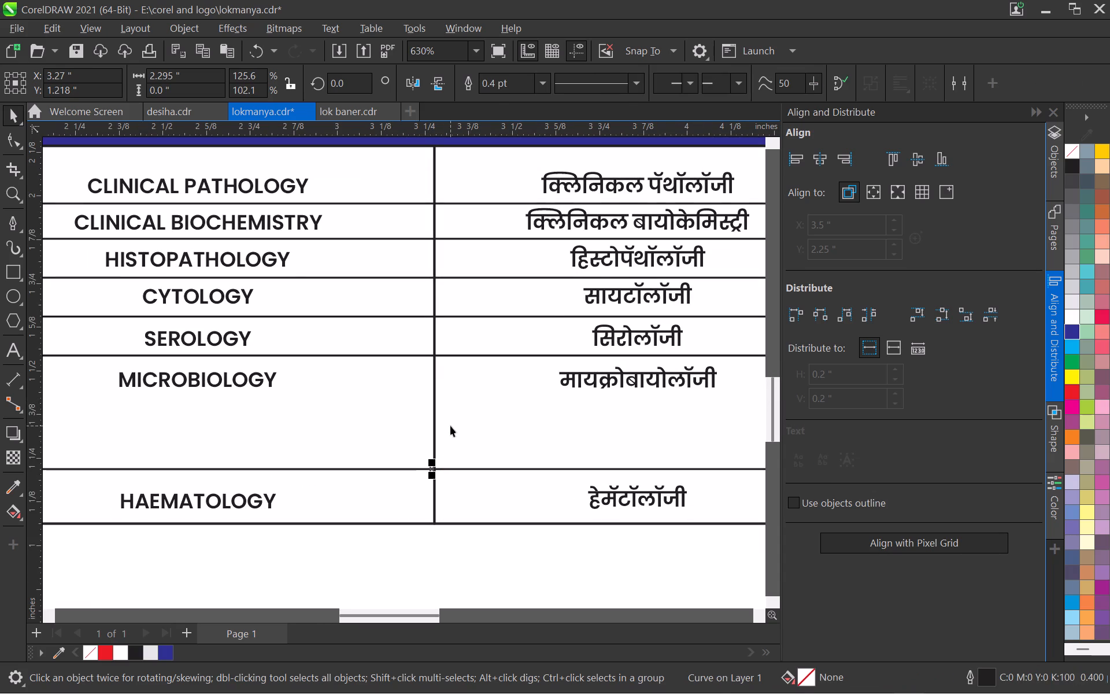
Move the MICROBIOLOGY entry and its Marathi translation down together, close above the line over the HAEMATOLOGY row.
{"action": "scroll", "coordinate": [364, 454], "scroll_direction": "down", "scroll_amount": 3}
{"action": "left_click", "coordinate": [287, 407]}
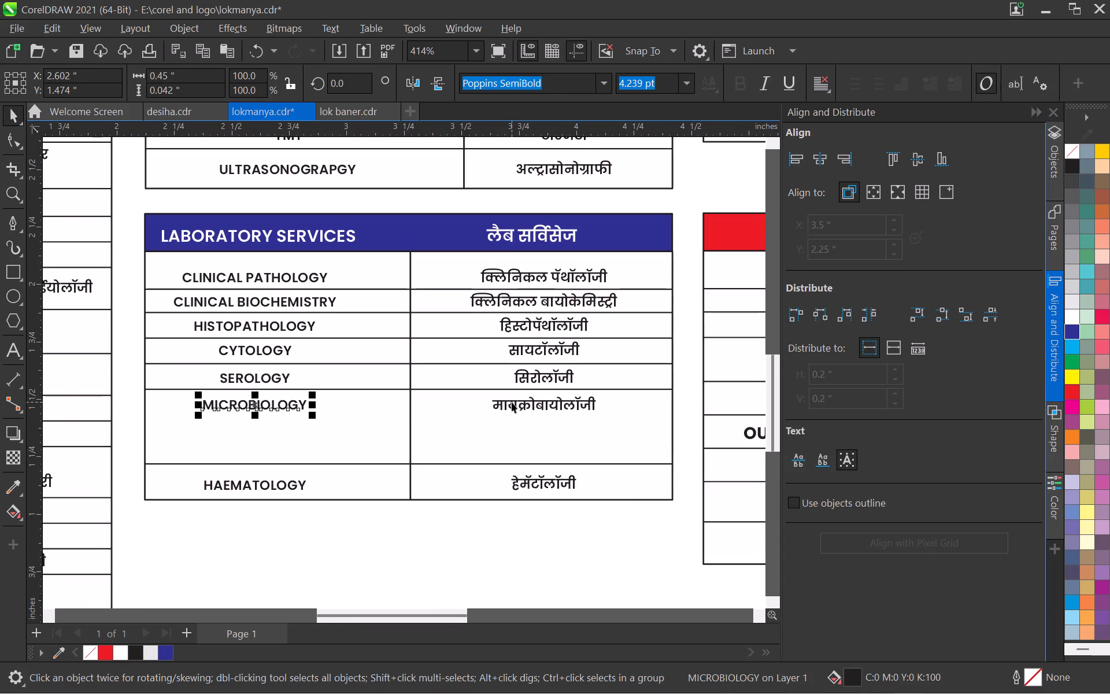
{"action": "left_click", "coordinate": [512, 402], "text": "shift"}
{"action": "key", "text": "Down"}
{"action": "key", "text": "Down"}
{"action": "key", "text": "Down"}
{"action": "key", "text": "Down"}
{"action": "key", "text": "Down"}
{"action": "key", "text": "Down"}
{"action": "key", "text": "Down"}
{"action": "key", "text": "Down"}
{"action": "key", "text": "Down"}
{"action": "key", "text": "Down"}
{"action": "key", "text": "Down"}
{"action": "key", "text": "Down"}
{"action": "key", "text": "Down"}
{"action": "key", "text": "Down"}
{"action": "key", "text": "Down"}
{"action": "key", "text": "Down"}
{"action": "key", "text": "Down"}
{"action": "key", "text": "Down"}
{"action": "key", "text": "Down"}
{"action": "key", "text": "Down"}
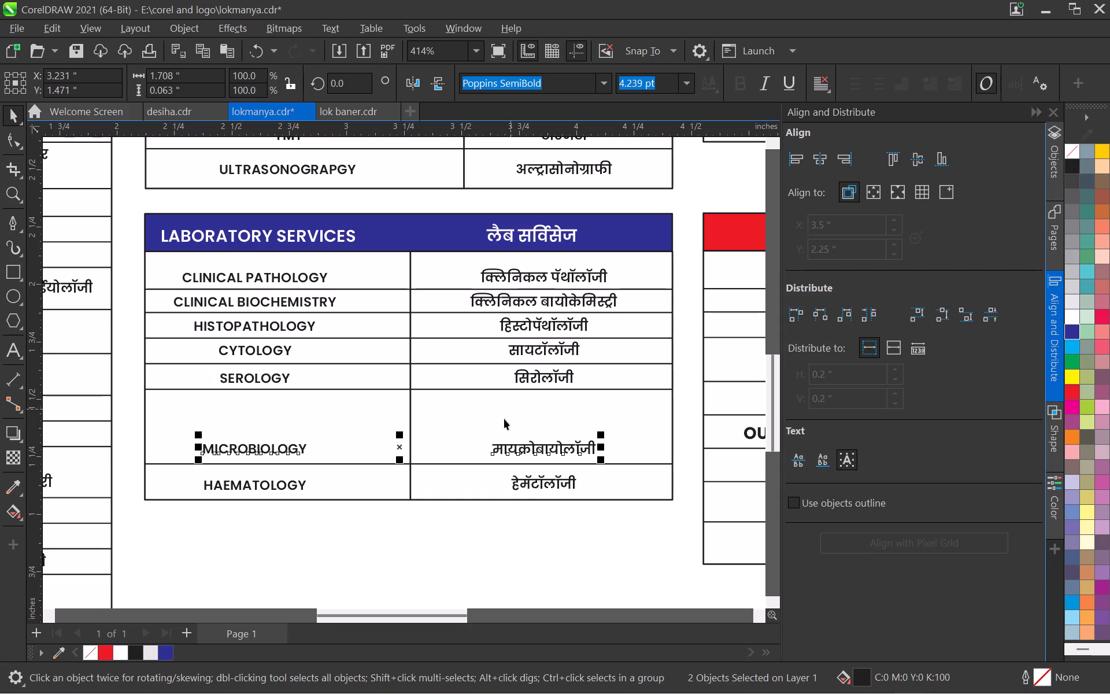
{"action": "key", "text": "Up"}
Lower the line beneath the SEROLOGY row until it sits just above the MICROBIOLOGY entry.
{"action": "left_click", "coordinate": [426, 390]}
{"action": "key", "text": "Down"}
{"action": "key", "text": "Down"}
{"action": "key", "text": "Down"}
{"action": "key", "text": "Down"}
{"action": "key", "text": "Down"}
{"action": "key", "text": "Down"}
{"action": "key", "text": "Down"}
{"action": "key", "text": "Down"}
{"action": "key", "text": "Down"}
{"action": "key", "text": "Down"}
{"action": "key", "text": "Down"}
{"action": "key", "text": "Down"}
{"action": "key", "text": "Down"}
{"action": "key", "text": "Down"}
{"action": "key", "text": "Down"}
{"action": "key", "text": "Down"}
{"action": "key", "text": "Down"}
{"action": "key", "text": "Down"}
{"action": "key", "text": "Down"}
{"action": "key", "text": "Down"}
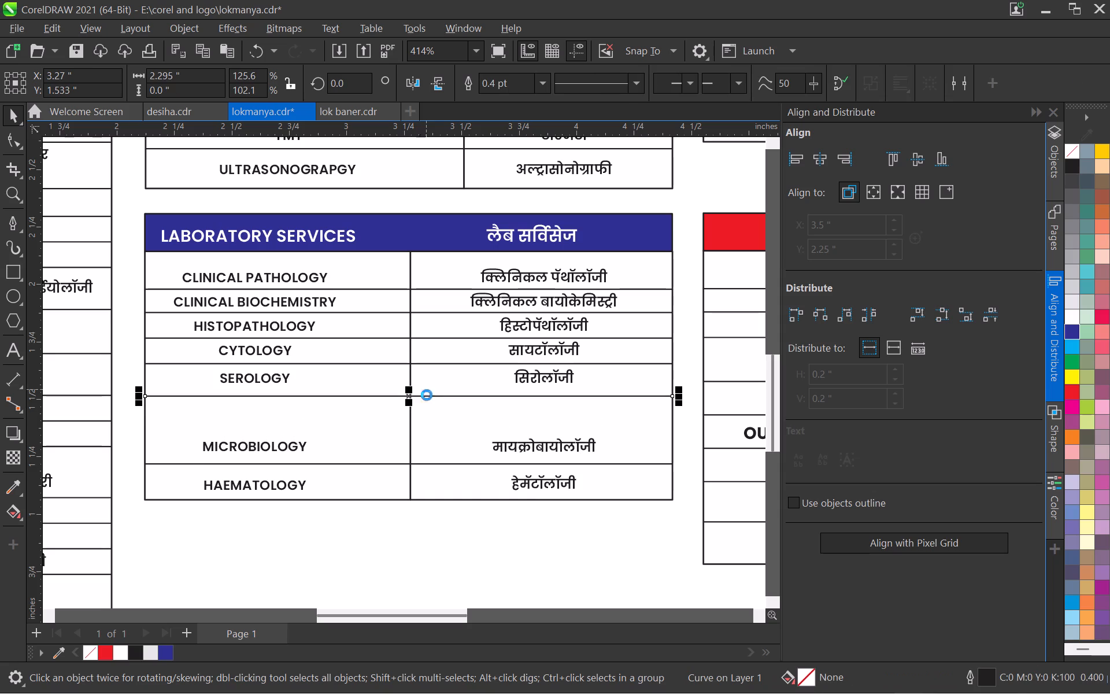
{"action": "key", "text": "Down"}
{"action": "key", "text": "Down"}
{"action": "key", "text": "Up"}
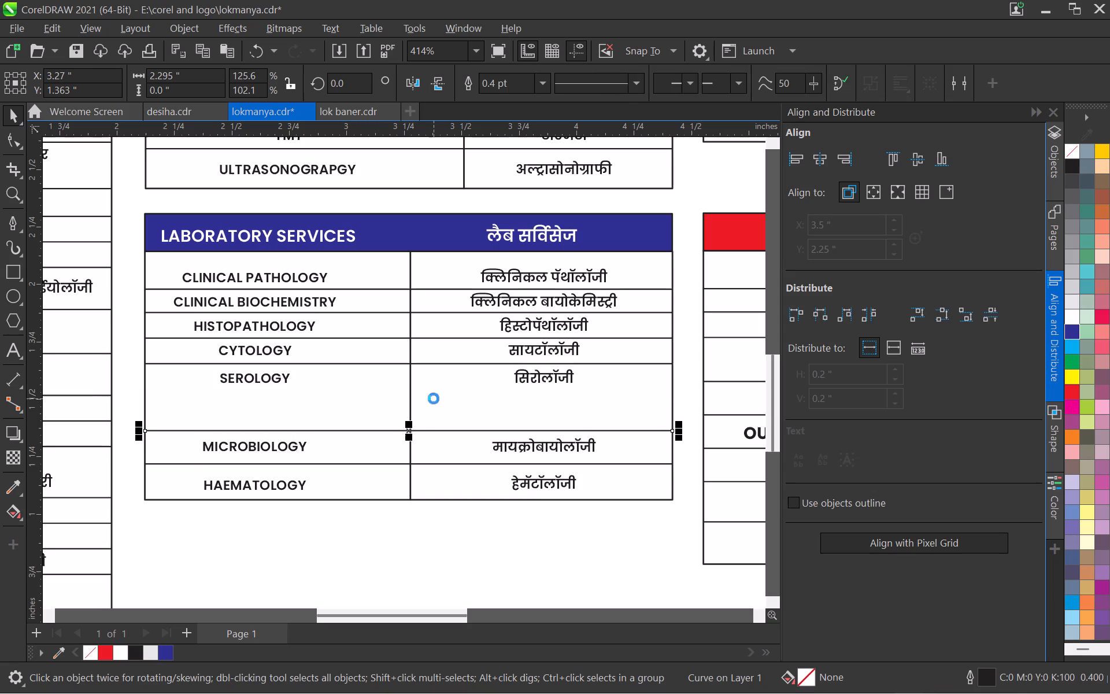
{"action": "key", "text": "Up"}
{"action": "key", "text": "Down"}
{"action": "key", "text": "Up"}
Move the SEROLOGY entry and its Marathi translation down together to Y 1.46", close above the MICROBIOLOGY row.
{"action": "left_click", "coordinate": [264, 378]}
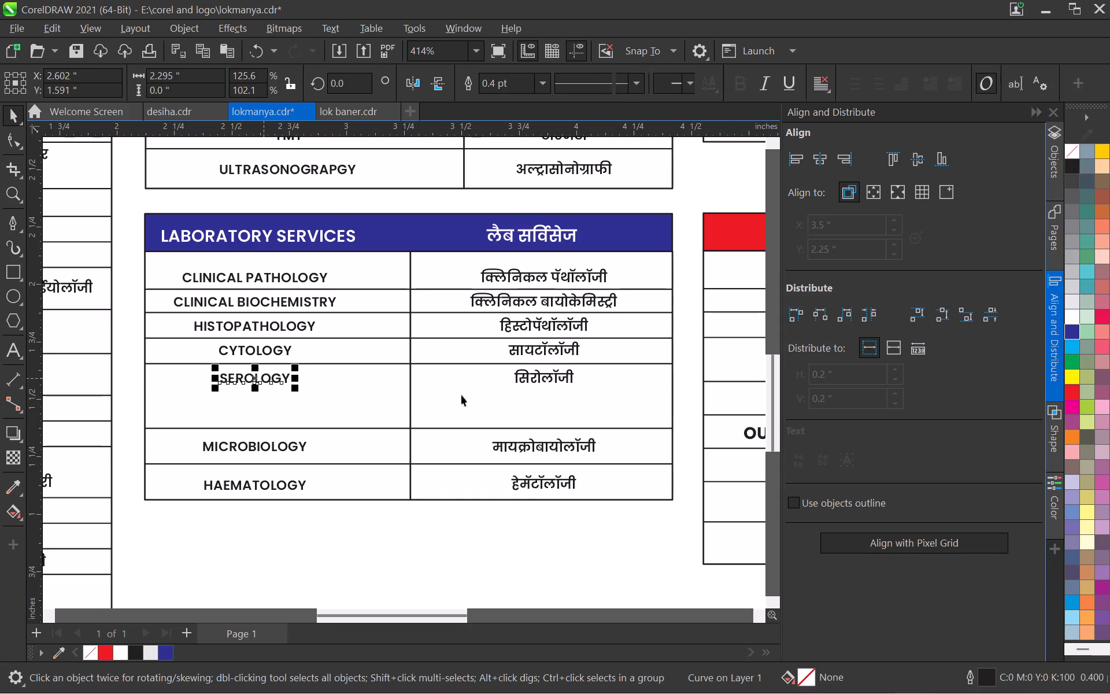
{"action": "left_click", "coordinate": [539, 372], "text": "shift"}
{"action": "key", "text": "Down"}
{"action": "key", "text": "Down"}
{"action": "key", "text": "Down"}
{"action": "key", "text": "Down"}
{"action": "key", "text": "Down"}
{"action": "key", "text": "Down"}
{"action": "key", "text": "Down"}
{"action": "key", "text": "Down"}
{"action": "key", "text": "Down"}
{"action": "key", "text": "Down"}
{"action": "key", "text": "Down"}
{"action": "key", "text": "Down"}
{"action": "key", "text": "Down"}
{"action": "key", "text": "Down"}
{"action": "key", "text": "Down"}
{"action": "key", "text": "Down"}
{"action": "key", "text": "Down"}
{"action": "key", "text": "Down"}
{"action": "key", "text": "Down"}
{"action": "key", "text": "Down"}
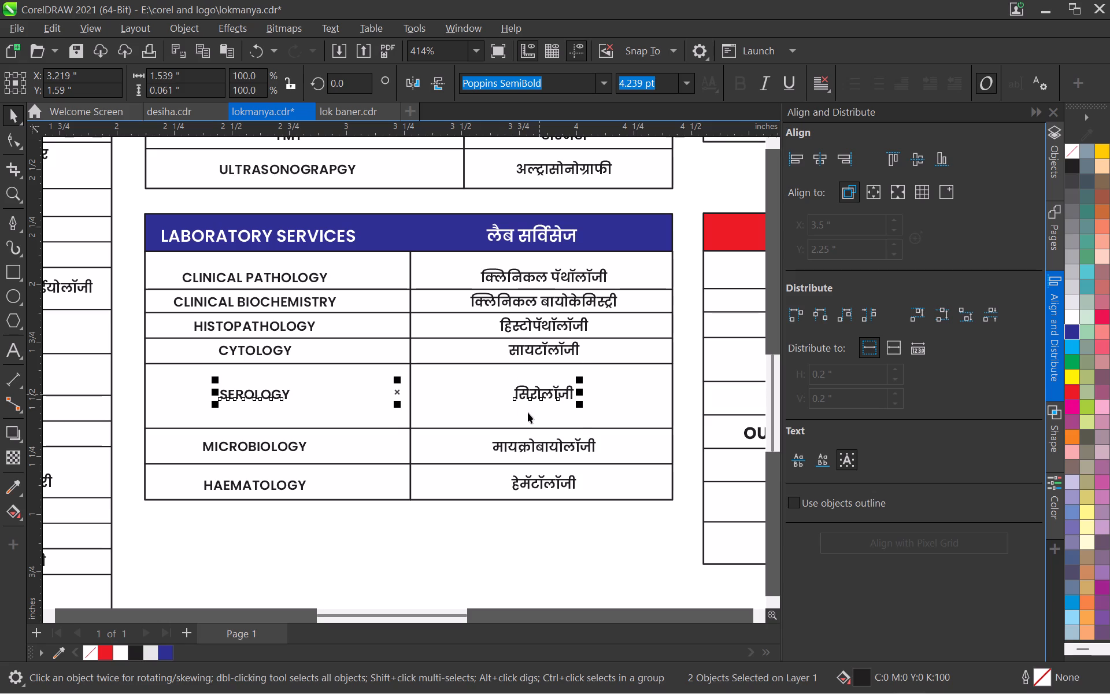
{"action": "key", "text": "Up"}
{"action": "key", "text": "Up"}
{"action": "key", "text": "Up"}
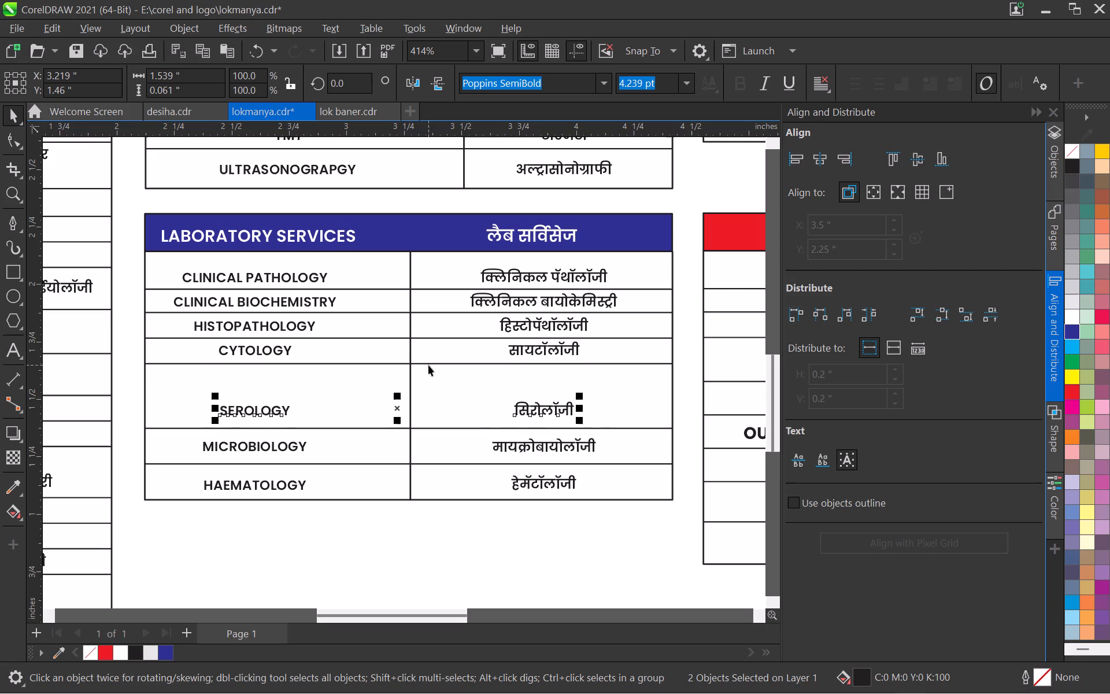
Lower the line beneath the CYTOLOGY row until it sits just above the SEROLOGY entry.
{"action": "left_click", "coordinate": [428, 365]}
{"action": "key", "text": "Down"}
{"action": "key", "text": "Down"}
{"action": "key", "text": "Down"}
{"action": "key", "text": "Down"}
{"action": "key", "text": "Down"}
{"action": "key", "text": "Down"}
{"action": "key", "text": "Down"}
{"action": "key", "text": "Down"}
{"action": "key", "text": "Down"}
{"action": "key", "text": "Down"}
{"action": "key", "text": "Down"}
{"action": "key", "text": "Down"}
{"action": "key", "text": "Down"}
{"action": "key", "text": "Down"}
{"action": "key", "text": "Down"}
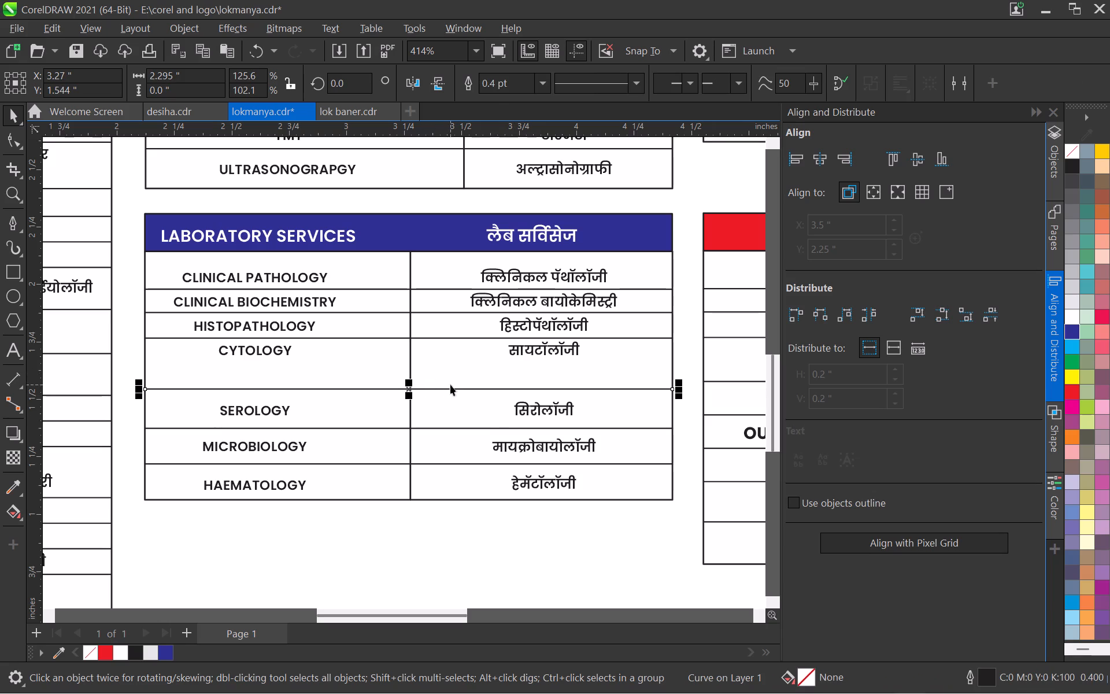
{"action": "key", "text": "Down"}
Move the CYTOLOGY entry and its Marathi translation down together to Y 1.62".
{"action": "left_click", "coordinate": [277, 347]}
{"action": "left_click", "coordinate": [523, 349], "text": "shift"}
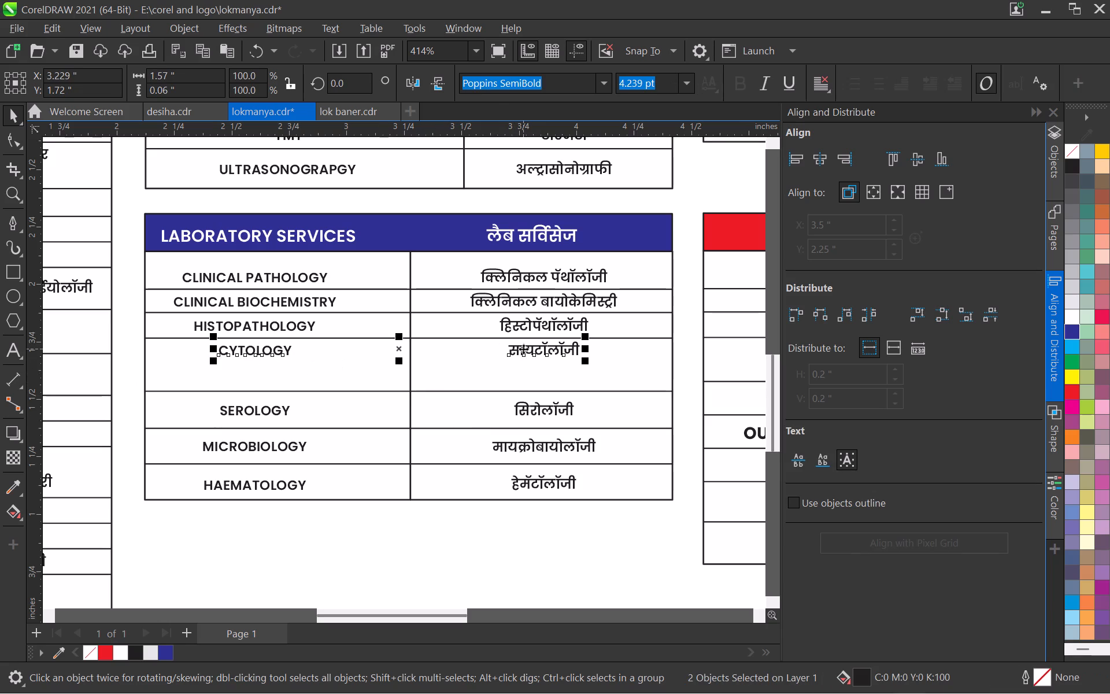
{"action": "key", "text": "Down"}
{"action": "key", "text": "Down"}
{"action": "key", "text": "Down"}
{"action": "key", "text": "Down"}
{"action": "key", "text": "Down"}
{"action": "key", "text": "Down"}
{"action": "key", "text": "Down"}
{"action": "key", "text": "Down"}
{"action": "key", "text": "Down"}
{"action": "key", "text": "Down"}
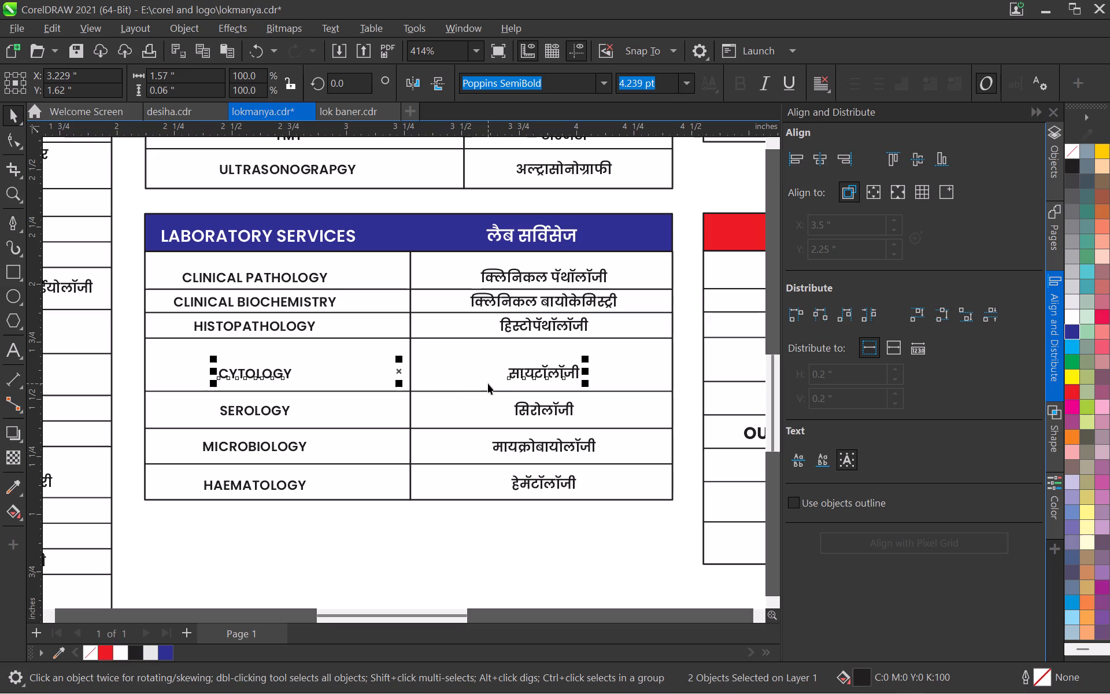
Lower the line beneath the HISTOPATHOLOGY row until it sits just above the CYTOLOGY entry.
{"action": "left_click", "coordinate": [421, 338]}
{"action": "key", "text": "Down"}
{"action": "key", "text": "Down"}
{"action": "key", "text": "Down"}
{"action": "key", "text": "Down"}
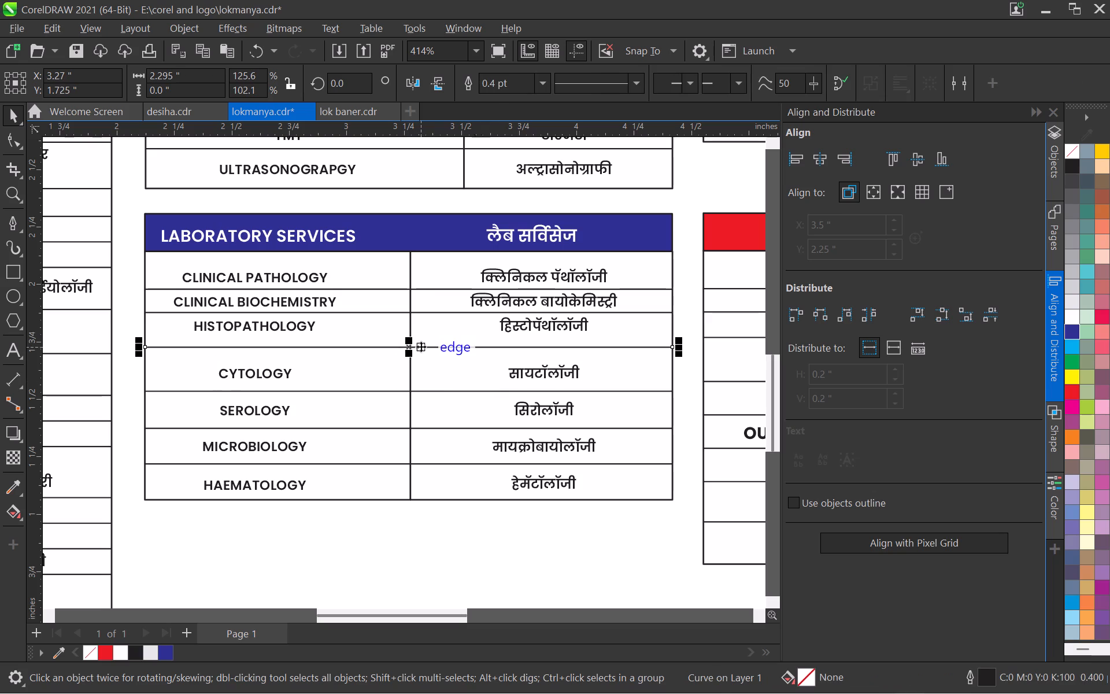
{"action": "key", "text": "Down"}
{"action": "key", "text": "Down"}
{"action": "key", "text": "Down"}
{"action": "key", "text": "Down"}
{"action": "key", "text": "Down"}
{"action": "middle_click_drag", "start_coordinate": [417, 355], "coordinate": [402, 402]}
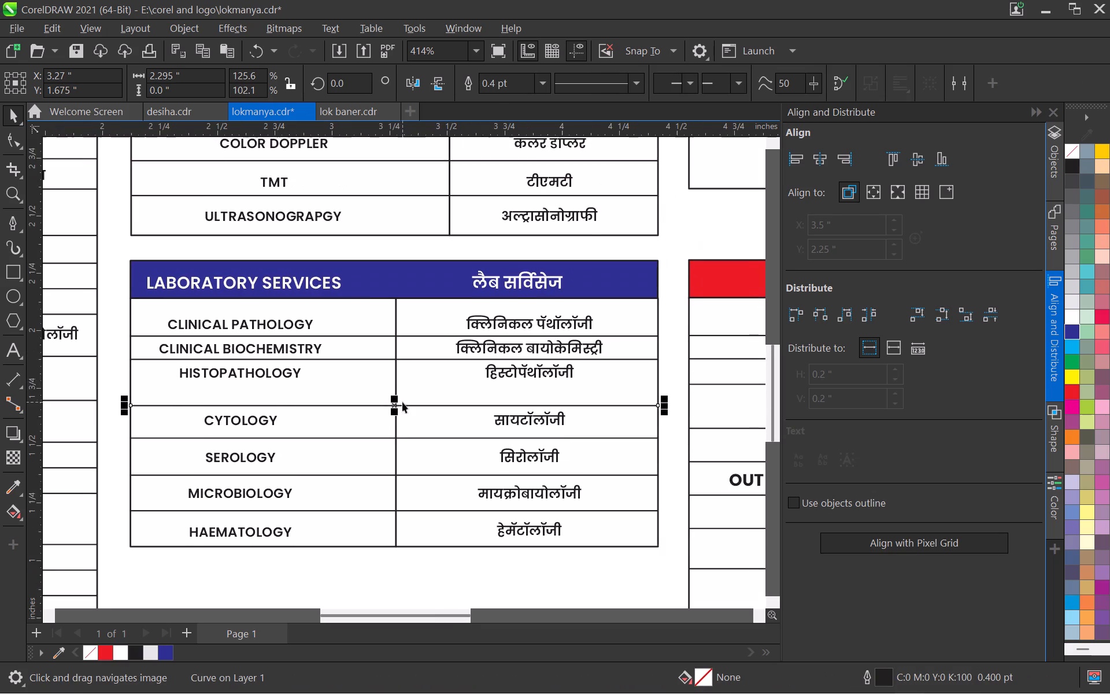
{"action": "scroll", "coordinate": [264, 416], "scroll_direction": "up", "scroll_amount": 1}
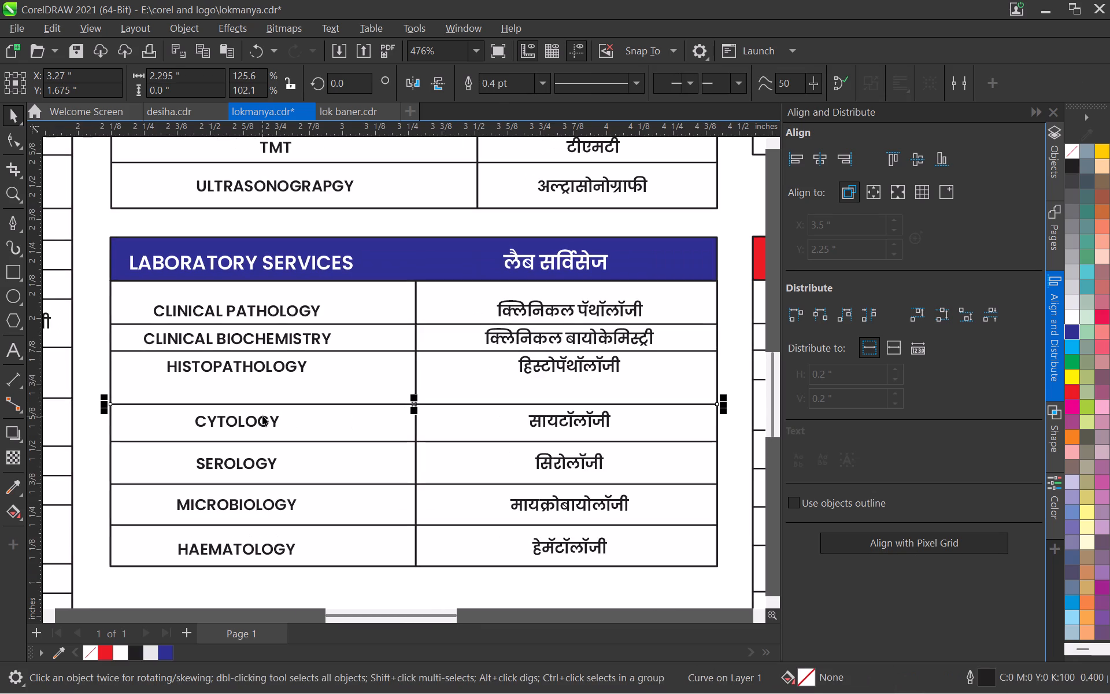
{"action": "key", "text": "Up"}
Move the HISTOPATHOLOGY entry and its Marathi translation down together to Y 1.774".
{"action": "left_click", "coordinate": [225, 364]}
{"action": "left_click", "coordinate": [531, 367], "text": "shift"}
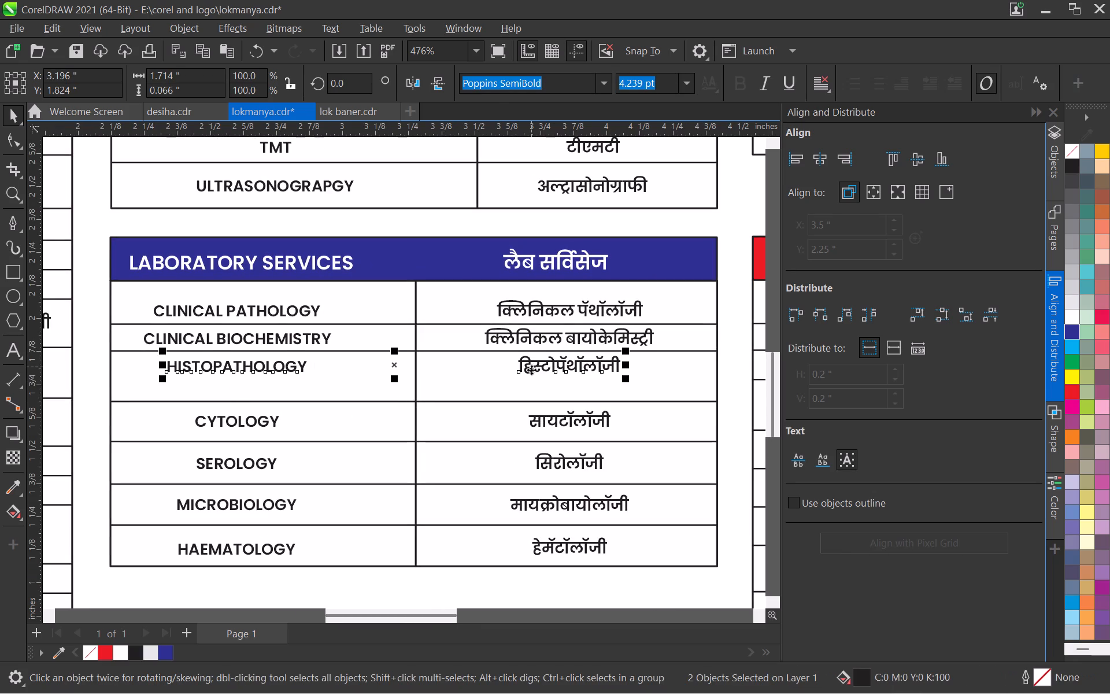
{"action": "key", "text": "Down"}
{"action": "key", "text": "Down"}
{"action": "key", "text": "Down"}
{"action": "key", "text": "Down"}
{"action": "key", "text": "Down"}
{"action": "key", "text": "Down"}
{"action": "key", "text": "Up"}
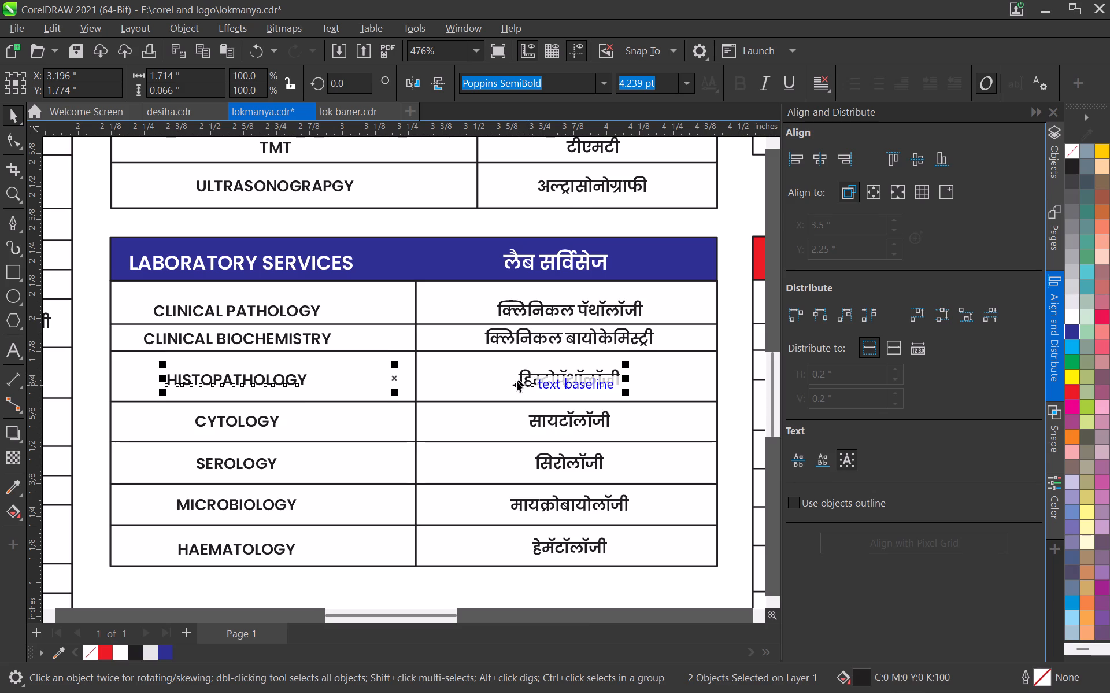
Lower the line beneath the CLINICAL BIOCHEMISTRY row to Y 1.837".
{"action": "scroll", "coordinate": [453, 408], "scroll_direction": "down", "scroll_amount": 2}
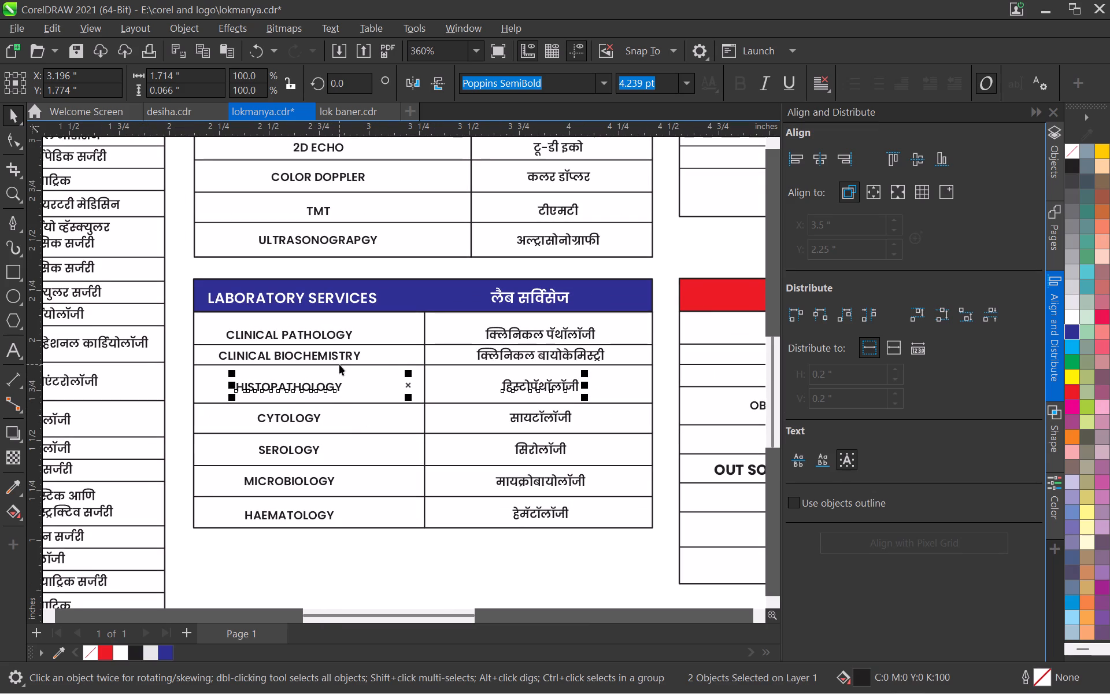
{"action": "left_click", "coordinate": [339, 364]}
{"action": "key", "text": "Down"}
{"action": "key", "text": "Down"}
{"action": "key", "text": "Down"}
{"action": "key", "text": "Down"}
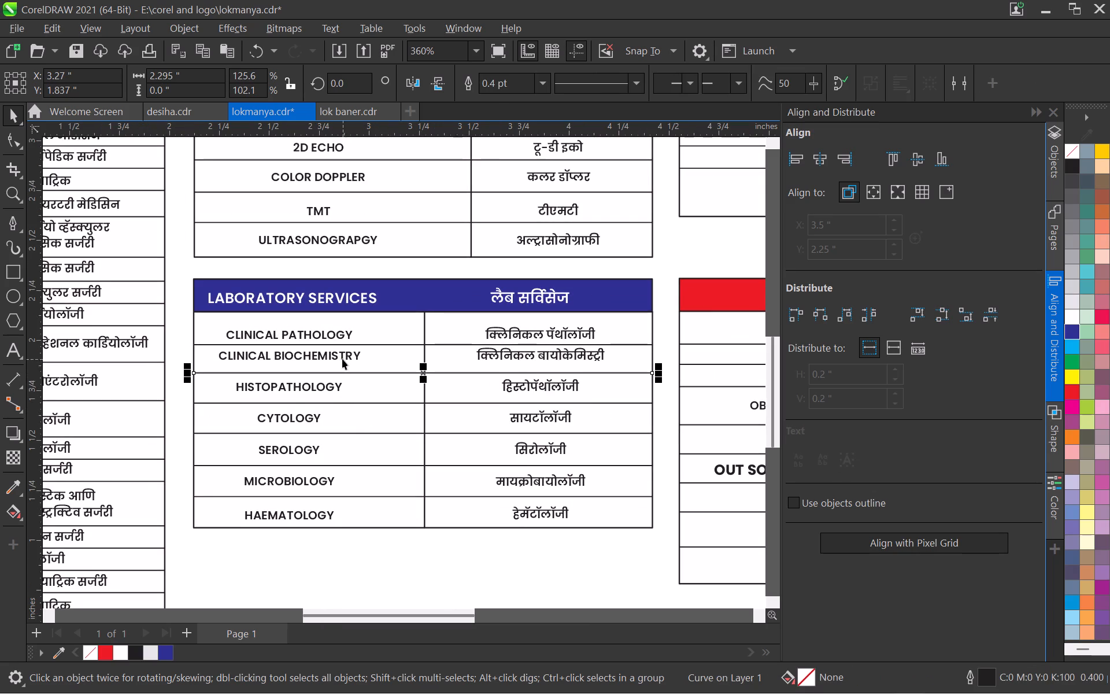
Move the CLINICAL BIOCHEMISTRY entry and its Marathi translation down together to about Y 1.89".
{"action": "left_click", "coordinate": [339, 355]}
{"action": "left_click", "coordinate": [496, 359], "text": "shift"}
{"action": "key", "text": "Down"}
{"action": "key", "text": "Down"}
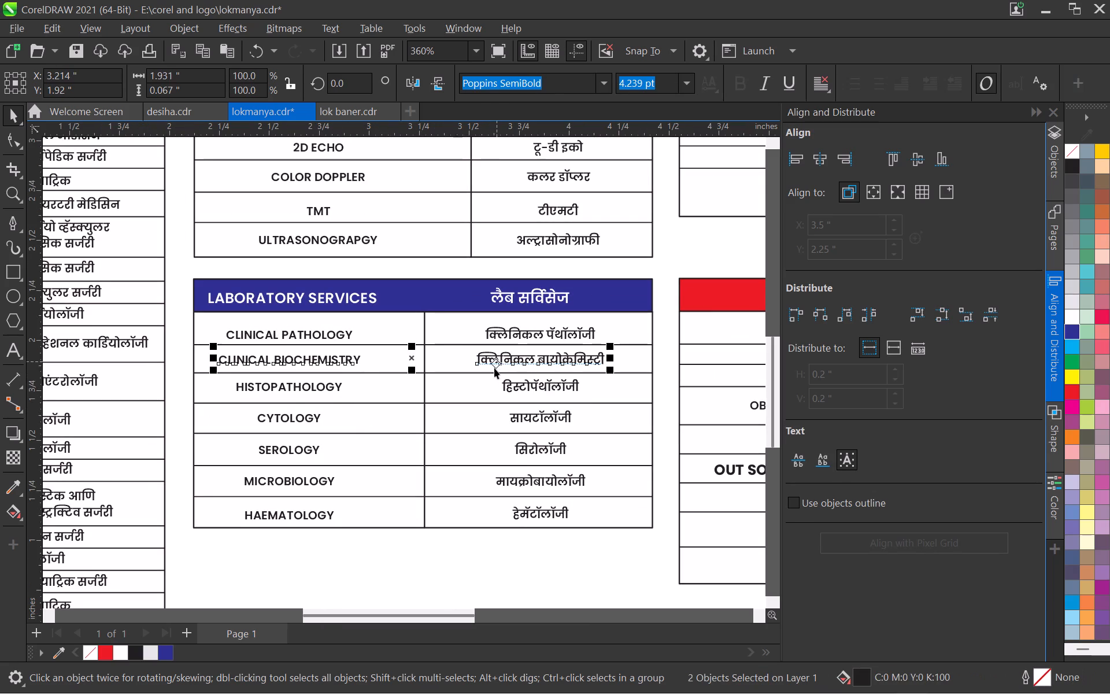
{"action": "key", "text": "Down"}
{"action": "key", "text": "Down"}
{"action": "key", "text": "Down"}
{"action": "key", "text": "Up"}
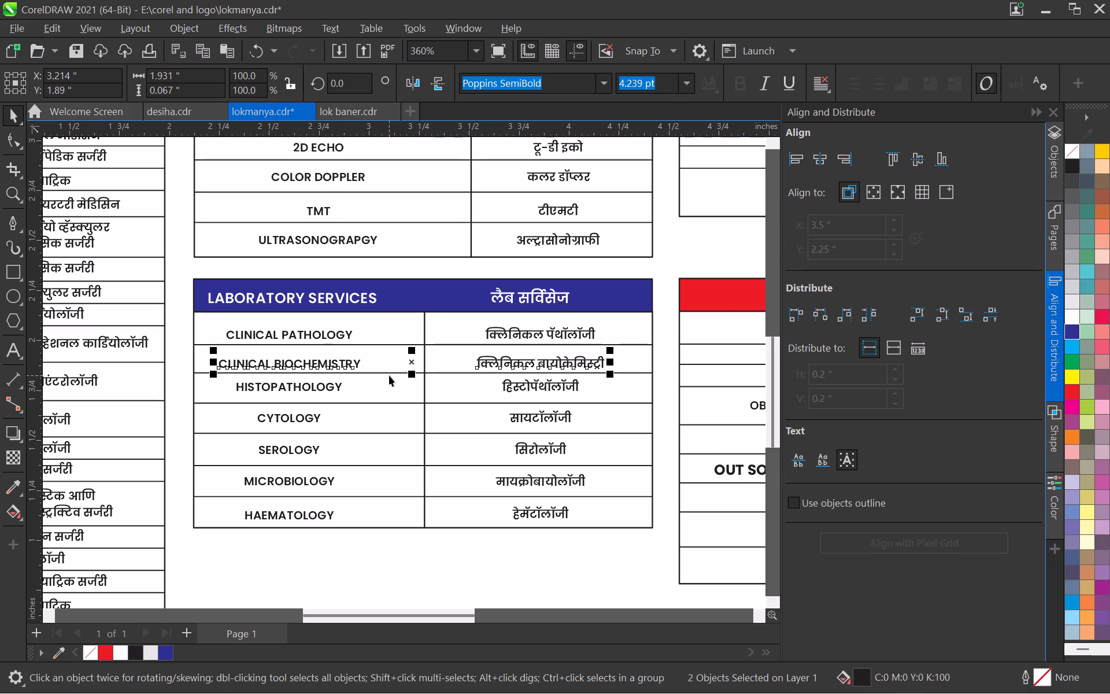
Lower the line between the CLINICAL BIOCHEMISTRY and HISTOPATHOLOGY rows further, to Y 1.807".
{"action": "scroll", "coordinate": [389, 375], "scroll_direction": "up", "scroll_amount": 2}
{"action": "left_click", "coordinate": [386, 372]}
{"action": "key", "text": "Down"}
{"action": "key", "text": "Down"}
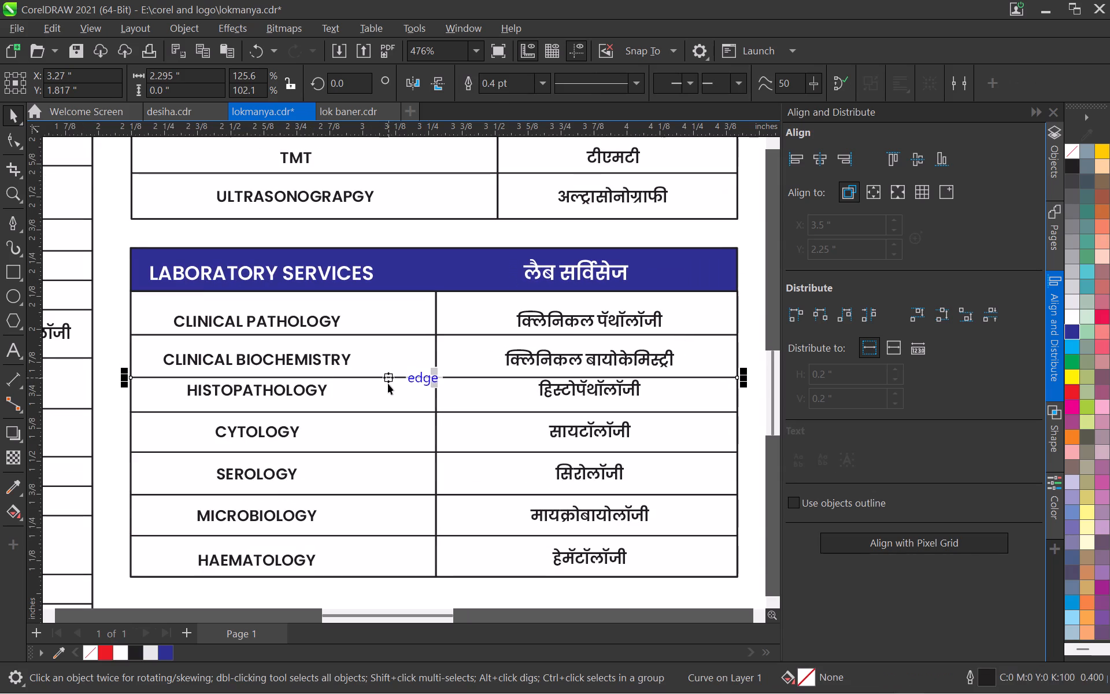
{"action": "key", "text": "Down"}
Nudge the HISTOPATHOLOGY entry and its Marathi translation further down, away from the line above them.
{"action": "left_click", "coordinate": [297, 393]}
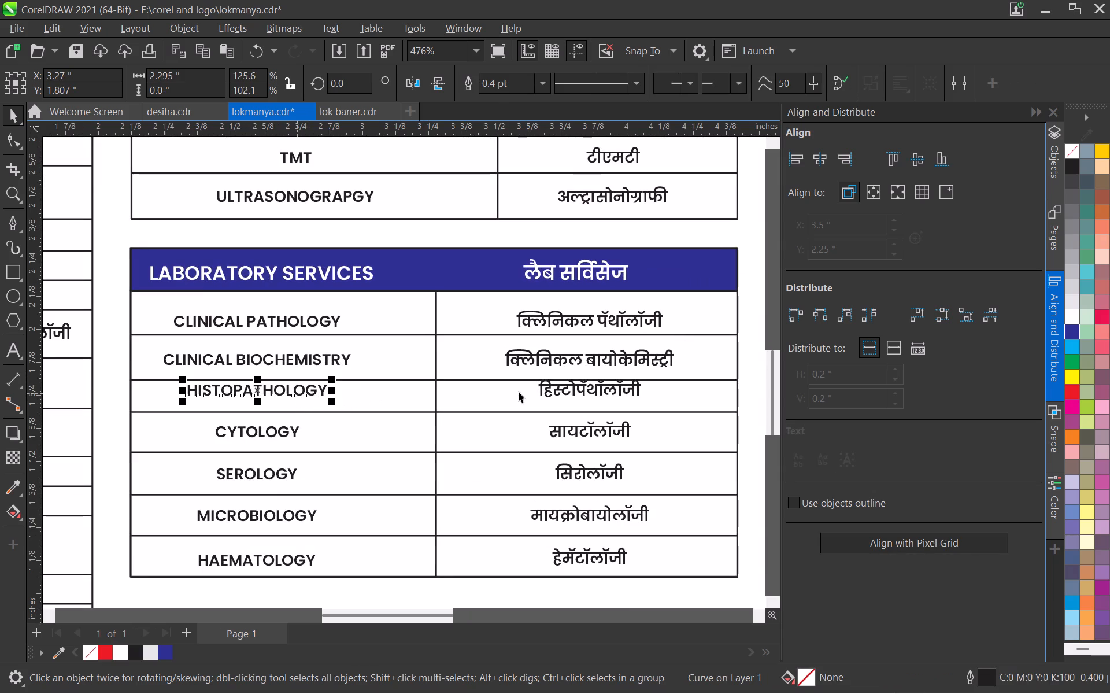
{"action": "left_click", "coordinate": [550, 393], "text": "shift"}
{"action": "key", "text": "Down"}
{"action": "key", "text": "Down"}
{"action": "key", "text": "Down"}
{"action": "key", "text": "Down"}
{"action": "key", "text": "Down"}
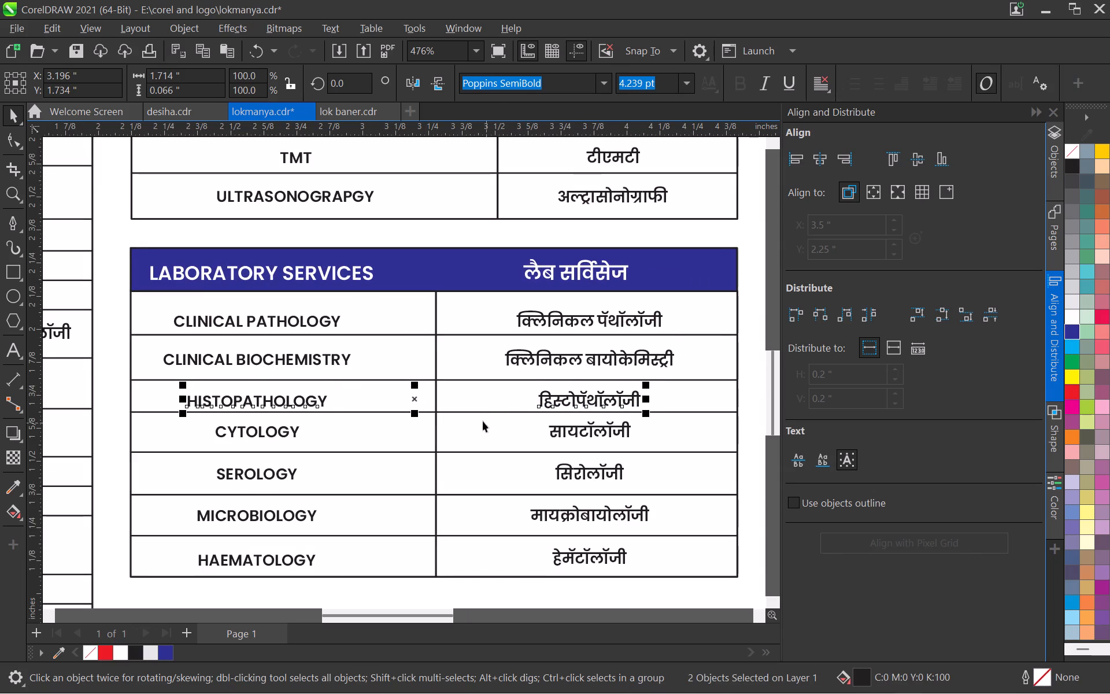
Lower the line beneath the HISTOPATHOLOGY row to Y 1.645".
{"action": "left_click", "coordinate": [478, 414]}
{"action": "key", "text": "Down"}
{"action": "key", "text": "Down"}
{"action": "key", "text": "Down"}
{"action": "key", "text": "Down"}
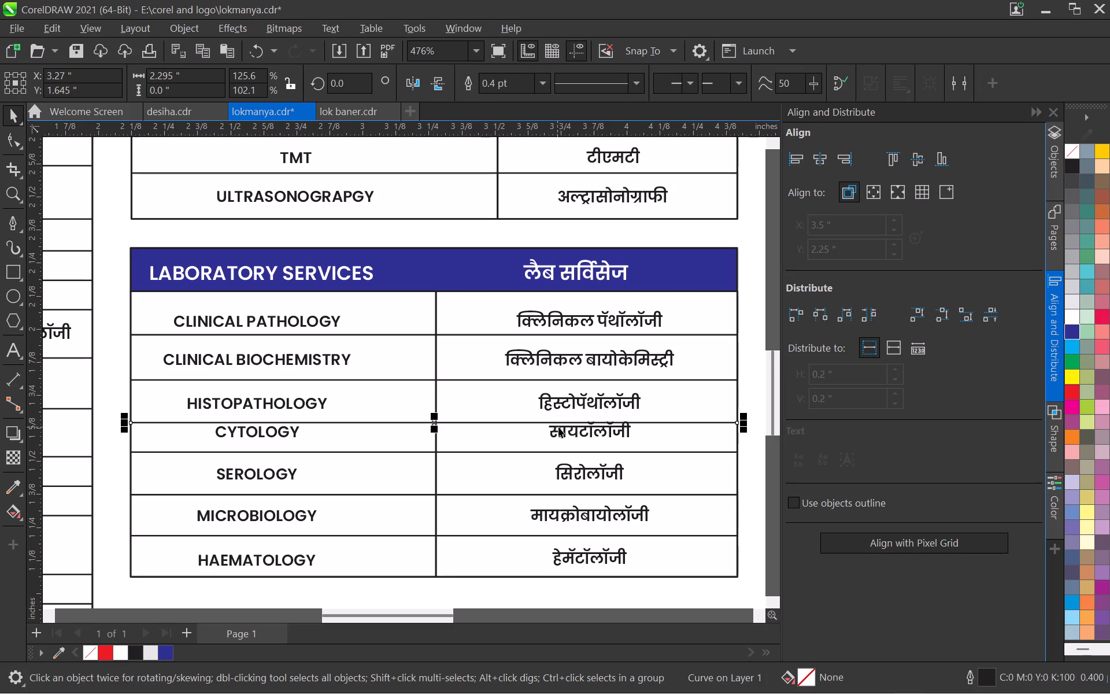
Move the CYTOLOGY entry and its Marathi translation down together to Y 1.57".
{"action": "left_click", "coordinate": [560, 428]}
{"action": "left_click", "coordinate": [294, 434], "text": "shift"}
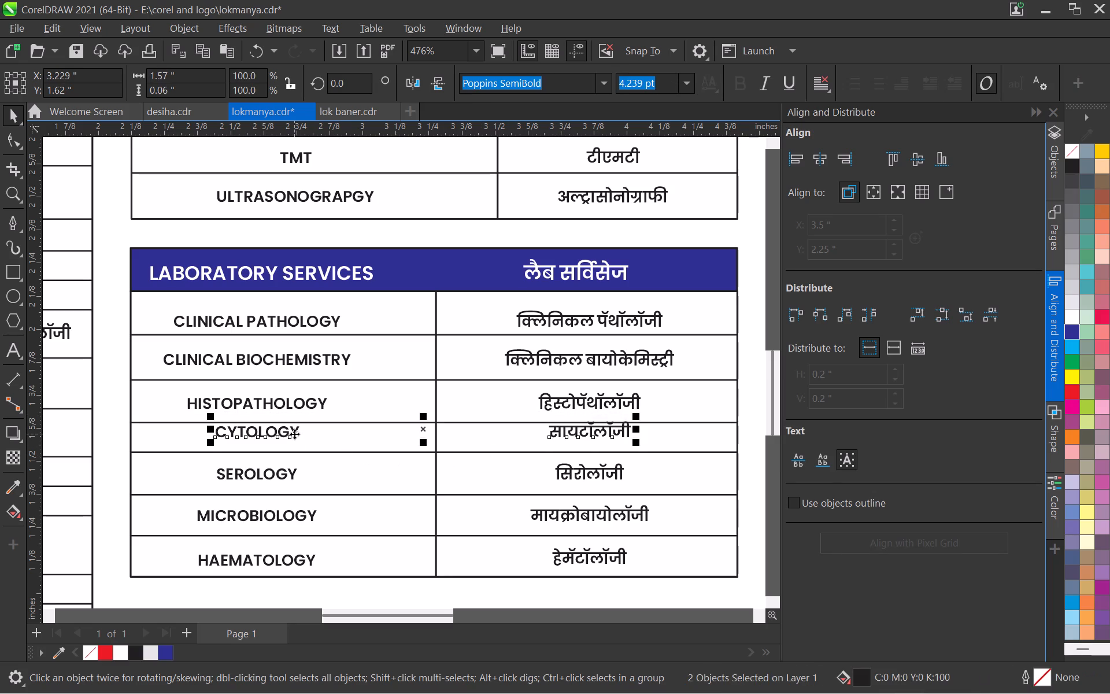
{"action": "key", "text": "Down"}
{"action": "key", "text": "Down"}
{"action": "key", "text": "Down"}
{"action": "key", "text": "Down"}
{"action": "key", "text": "Down"}
{"action": "key", "text": "Up"}
{"action": "middle_click_drag", "start_coordinate": [396, 475], "coordinate": [418, 349]}
{"action": "key", "text": "Down"}
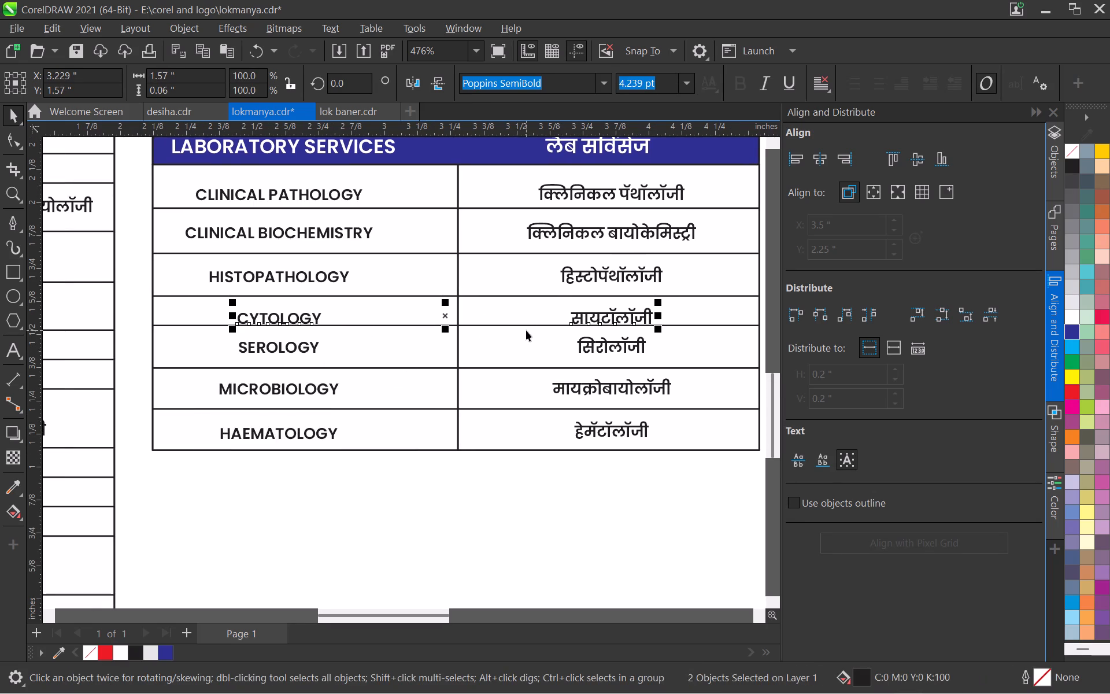
Lower the line between the CYTOLOGY and SEROLOGY rows slightly, leaving more room beneath the CYTOLOGY entry.
{"action": "left_click", "coordinate": [523, 328]}
{"action": "left_click", "coordinate": [521, 326]}
{"action": "key", "text": "Down"}
{"action": "key", "text": "Down"}
{"action": "key", "text": "Down"}
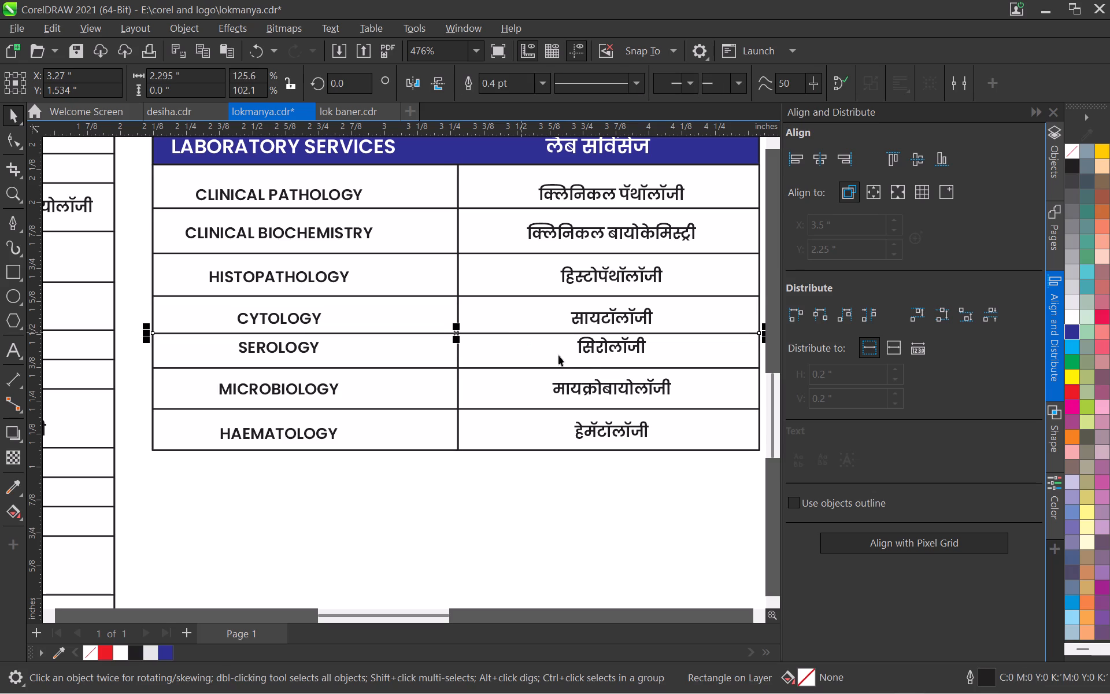
{"action": "key", "text": "Down"}
Move the SEROLOGY entry and its Marathi translation down together to Y 1.42".
{"action": "left_click", "coordinate": [605, 348]}
{"action": "left_click", "coordinate": [293, 349], "text": "shift"}
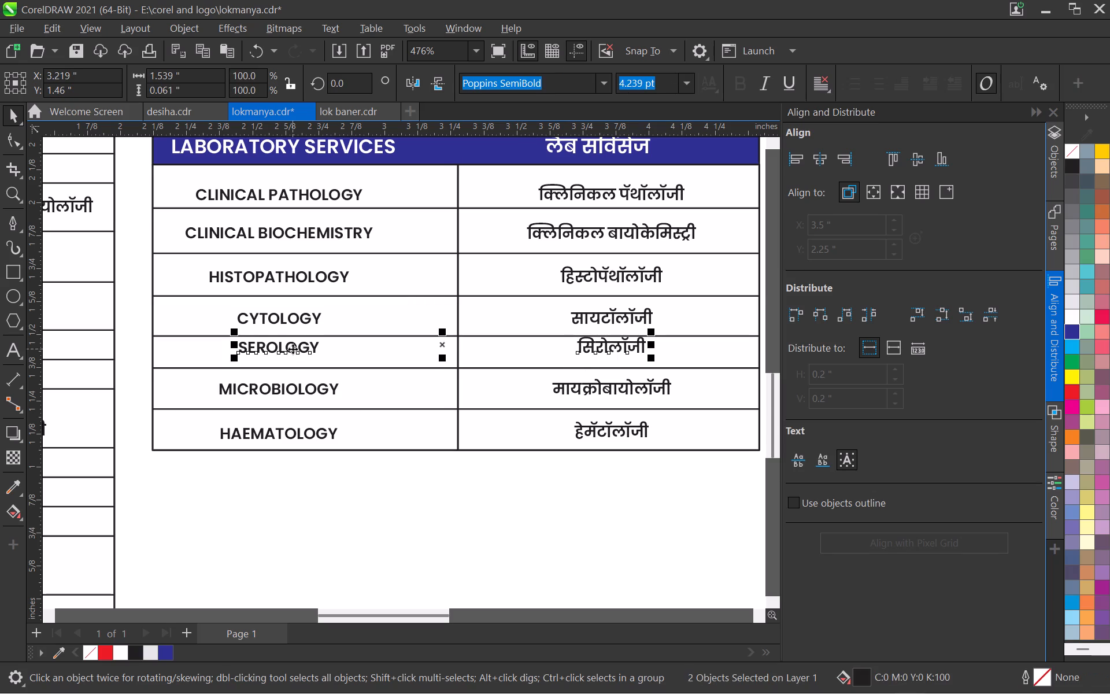
{"action": "key", "text": "Down"}
{"action": "key", "text": "Down"}
{"action": "key", "text": "Down"}
{"action": "key", "text": "Down"}
{"action": "key", "text": "Down"}
{"action": "key", "text": "Up"}
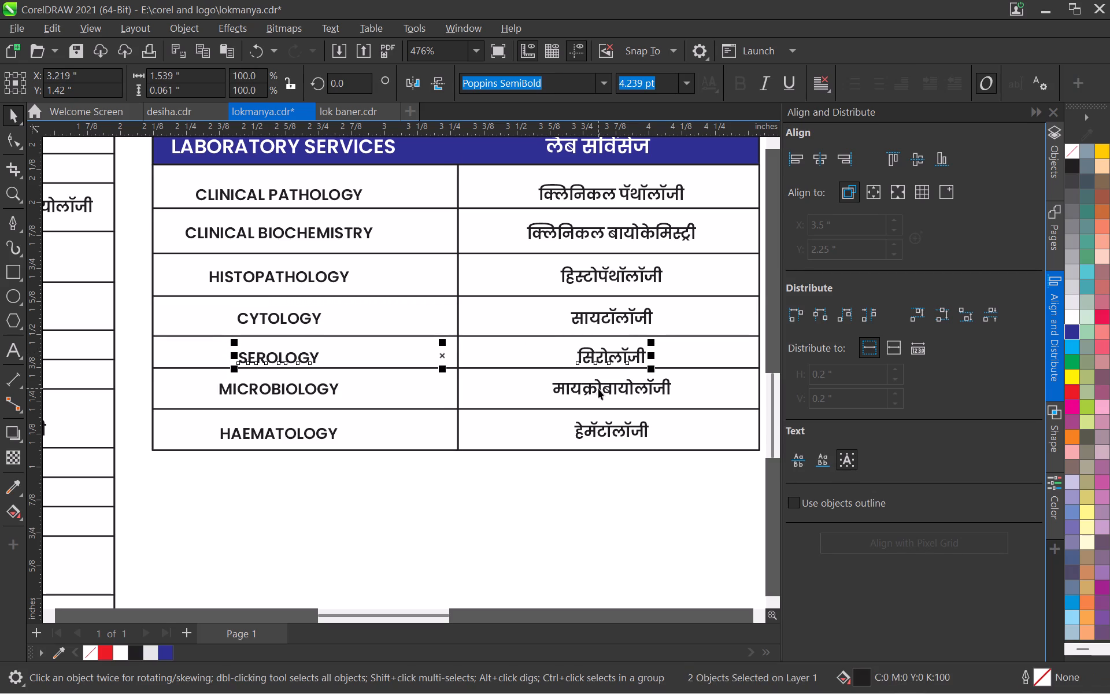
Lower the line between the SEROLOGY and MICROBIOLOGY rows so the SEROLOGY row matches the height of the rows above.
{"action": "left_click", "coordinate": [599, 390]}
{"action": "left_click", "coordinate": [363, 370]}
{"action": "key", "text": "Down"}
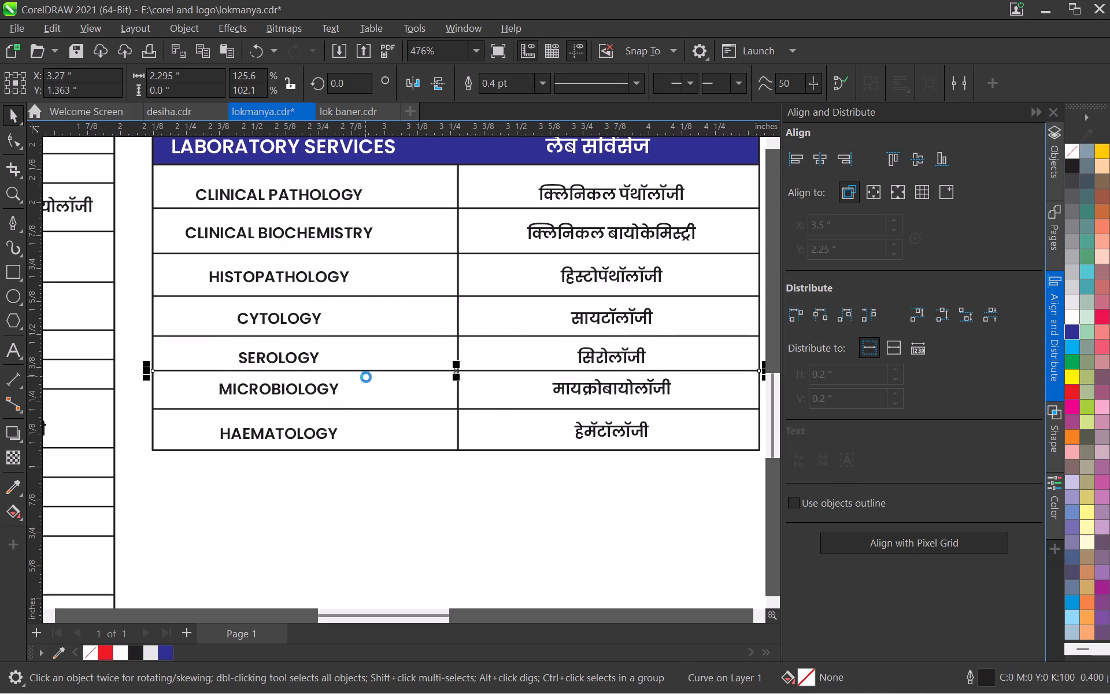
{"action": "key", "text": "Down"}
{"action": "key", "text": "Down"}
{"action": "key", "text": "Down"}
Move the MICROBIOLOGY entry and its Marathi translation down together to Y 1.261".
{"action": "left_click", "coordinate": [590, 384]}
{"action": "left_click", "coordinate": [308, 393], "text": "shift"}
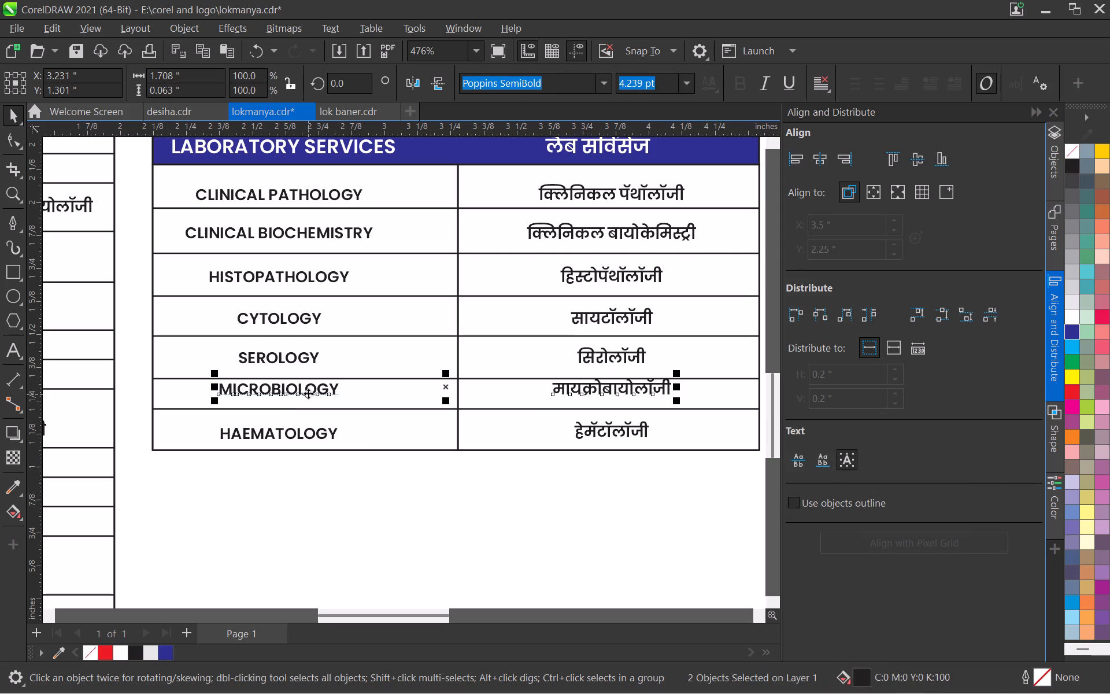
{"action": "key", "text": "Down"}
{"action": "key", "text": "Down"}
{"action": "key", "text": "Down"}
{"action": "key", "text": "Down"}
{"action": "key", "text": "Up"}
{"action": "key", "text": "Up"}
{"action": "key", "text": "Up"}
{"action": "key", "text": "Up"}
{"action": "key", "text": "Up"}
{"action": "key", "text": "Down"}
{"action": "key", "text": "Down"}
{"action": "key", "text": "Down"}
{"action": "key", "text": "Down"}
{"action": "key", "text": "Down"}
Lower the line between the MICROBIOLOGY and HAEMATOLOGY rows to Y 1.168".
{"action": "left_click", "coordinate": [398, 410]}
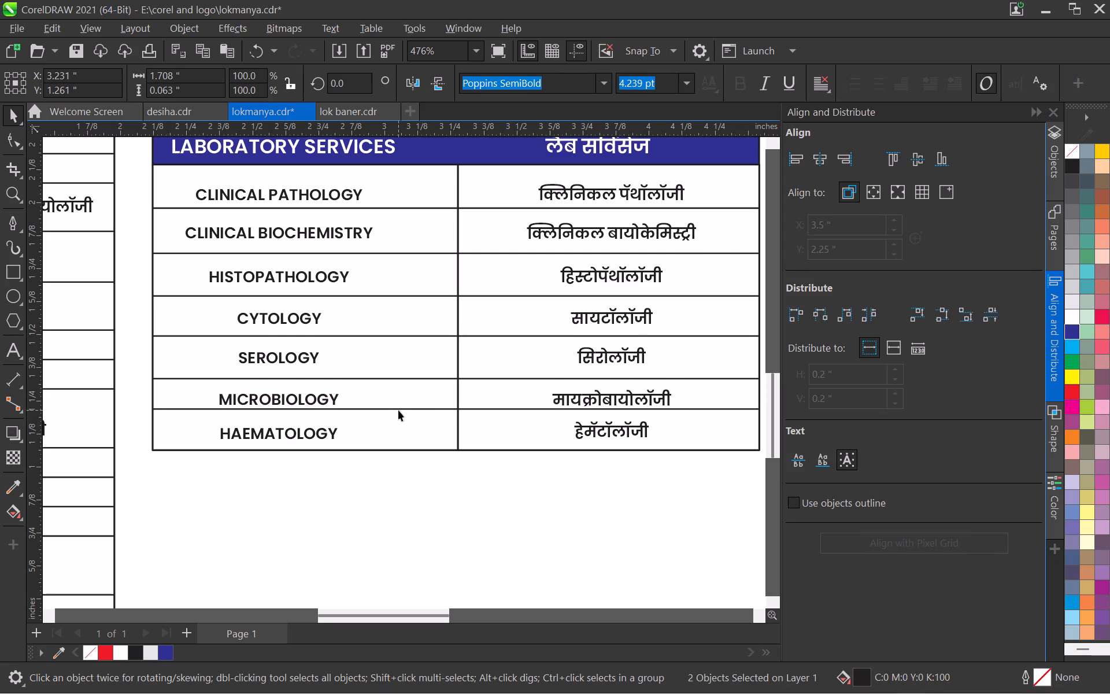
{"action": "key", "text": "Down"}
{"action": "key", "text": "Down"}
{"action": "key", "text": "Down"}
{"action": "key", "text": "Down"}
{"action": "key", "text": "Down"}
Move the HAEMATOLOGY entry and its Marathi translation down together to Y 1.088".
{"action": "left_click", "coordinate": [584, 430]}
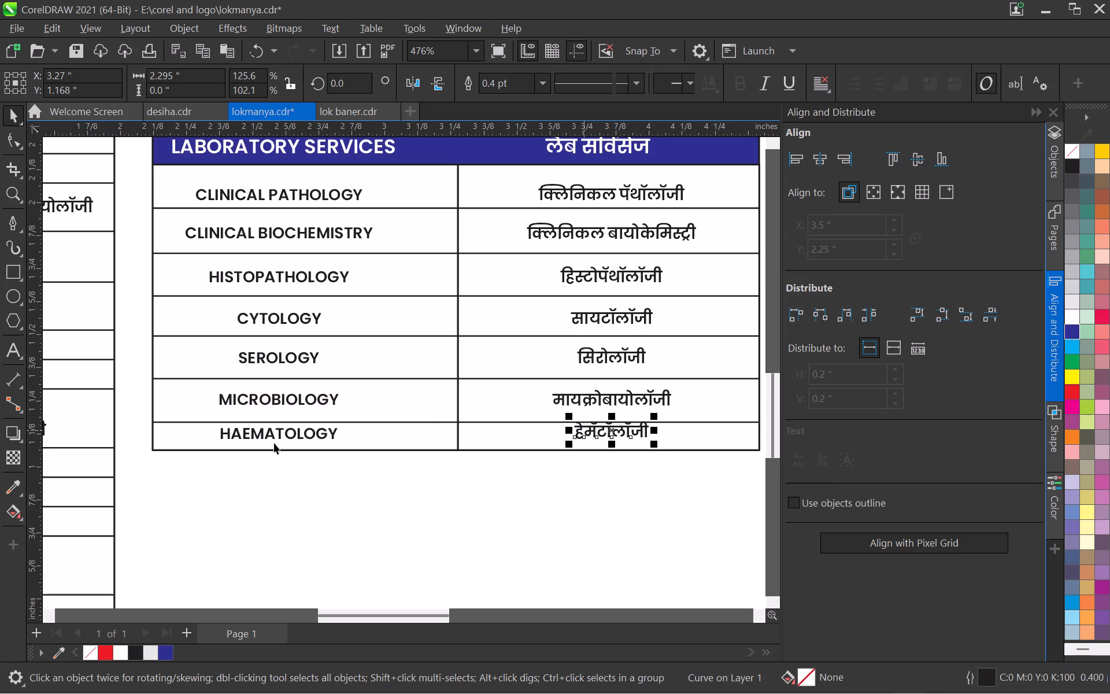
{"action": "left_click", "coordinate": [275, 438], "text": "shift"}
{"action": "key", "text": "Down"}
{"action": "key", "text": "Down"}
{"action": "key", "text": "Down"}
{"action": "key", "text": "Down"}
{"action": "key", "text": "Down"}
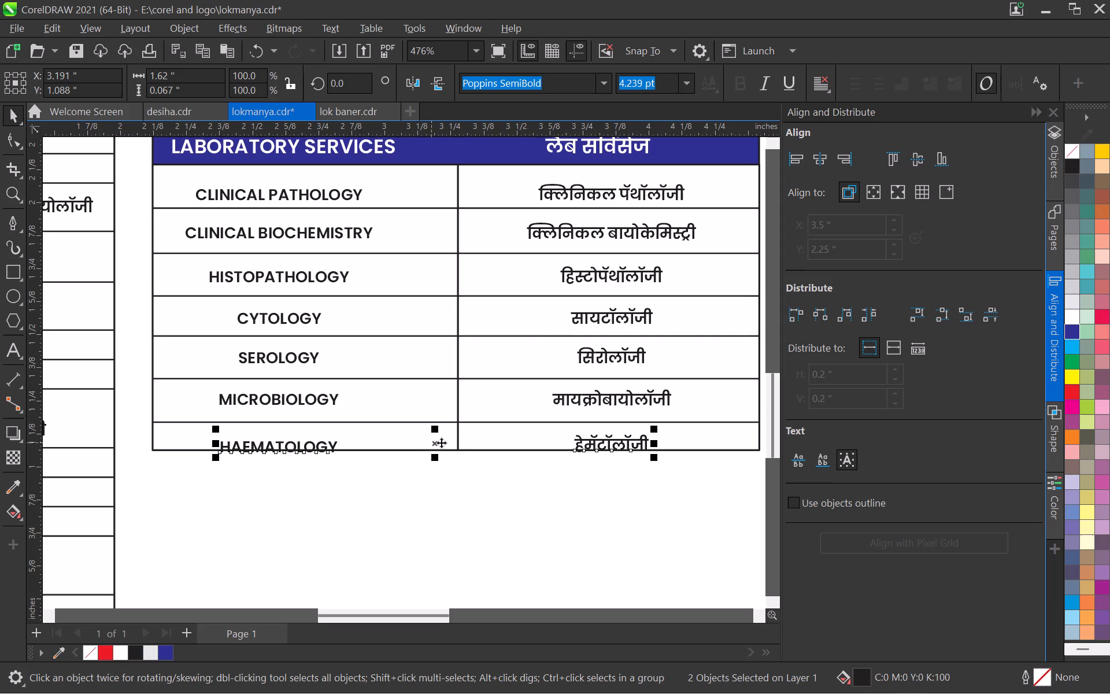
Extend the Laboratory Services table's outline downward to a height of 1.149" and lengthen its column divider to the new bottom edge.
{"action": "scroll", "coordinate": [477, 438], "scroll_direction": "up", "scroll_amount": 3}
{"action": "left_click", "coordinate": [480, 432]}
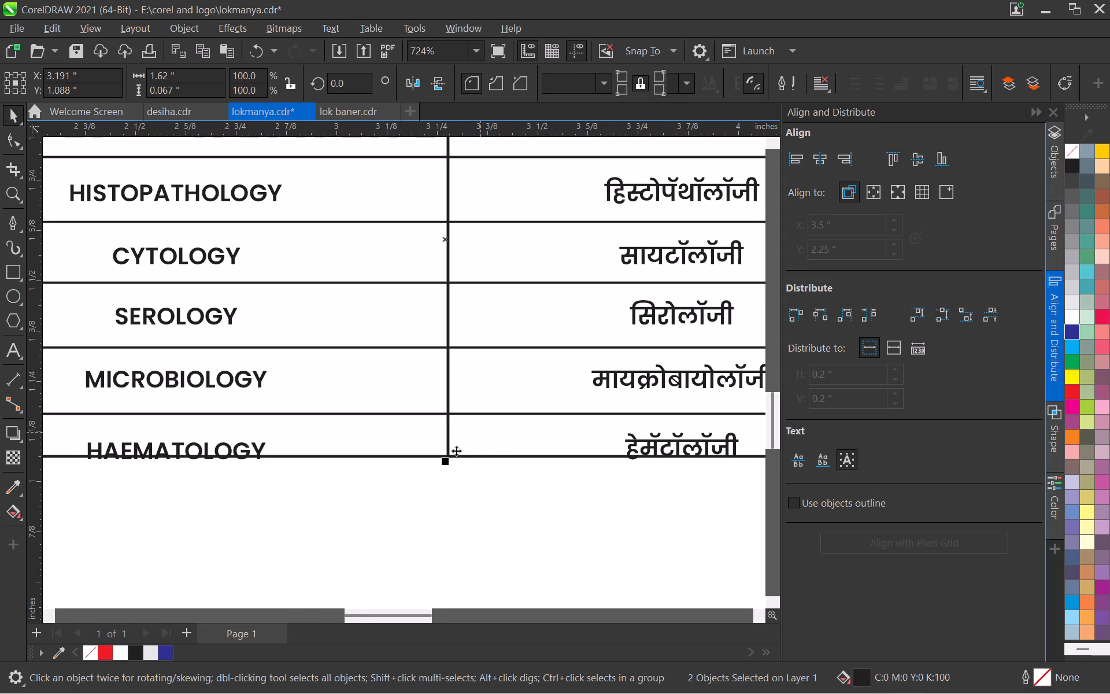
{"action": "left_click_drag", "start_coordinate": [447, 462], "coordinate": [441, 441]}
{"action": "left_click", "coordinate": [469, 460]}
{"action": "left_click", "coordinate": [458, 454]}
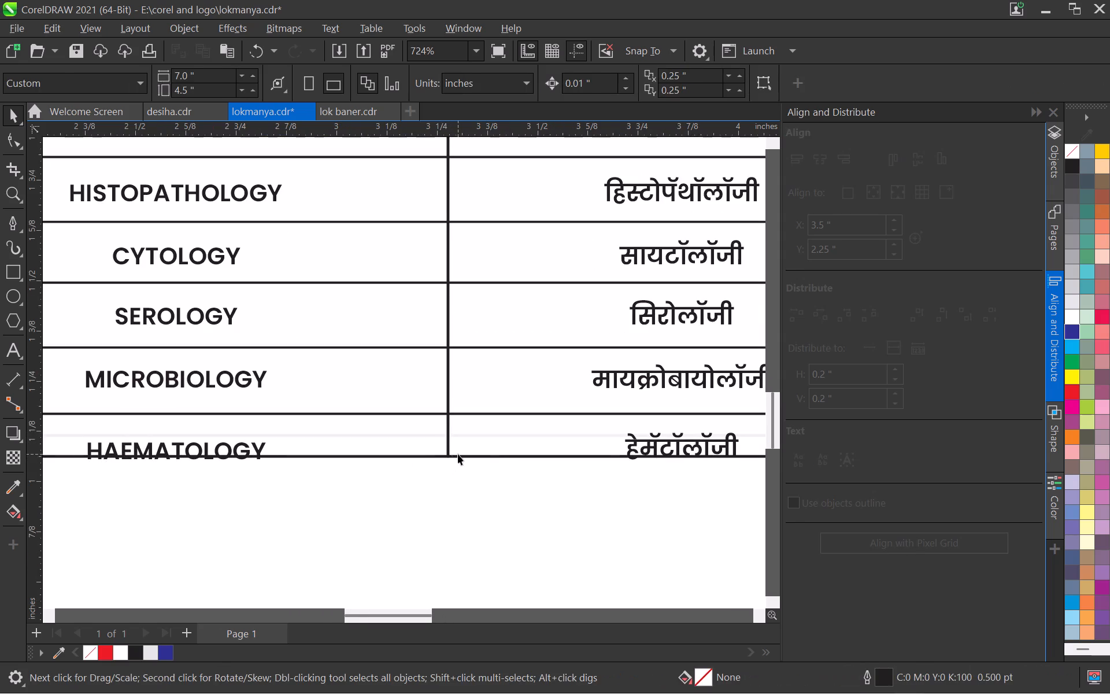
{"action": "left_click_drag", "start_coordinate": [445, 464], "coordinate": [448, 492]}
{"action": "left_click", "coordinate": [447, 453]}
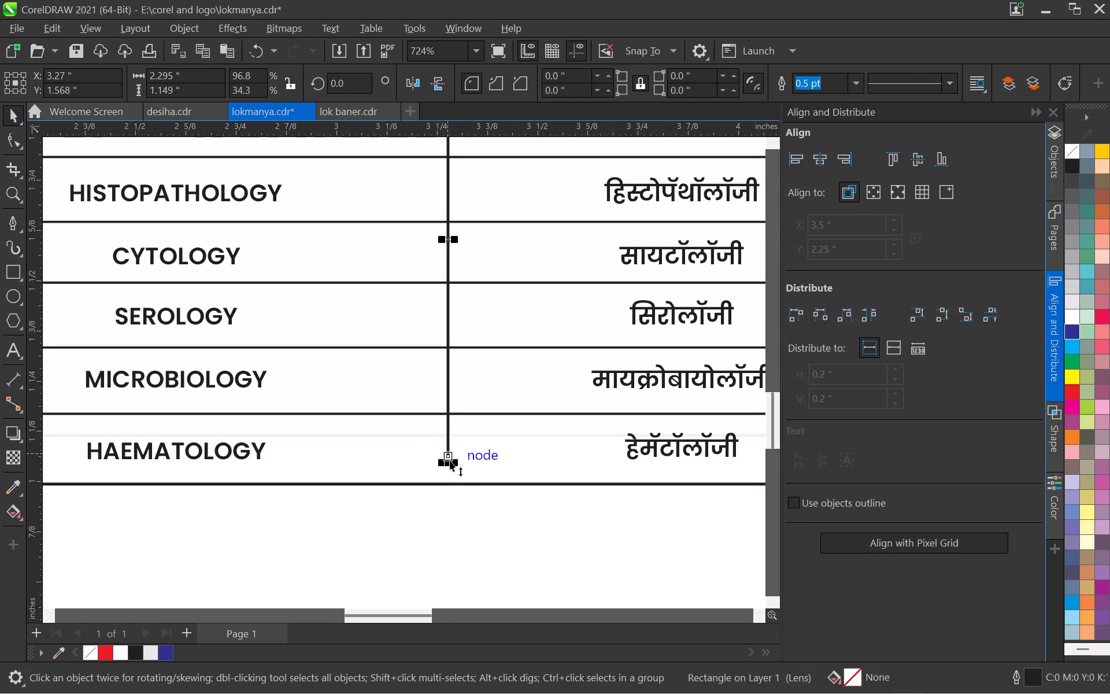
{"action": "left_click_drag", "start_coordinate": [450, 463], "coordinate": [452, 489]}
Stretch the table's filled background rectangle down to the outline's bottom edge, giving it a height of 1.149".
{"action": "left_click", "coordinate": [409, 425]}
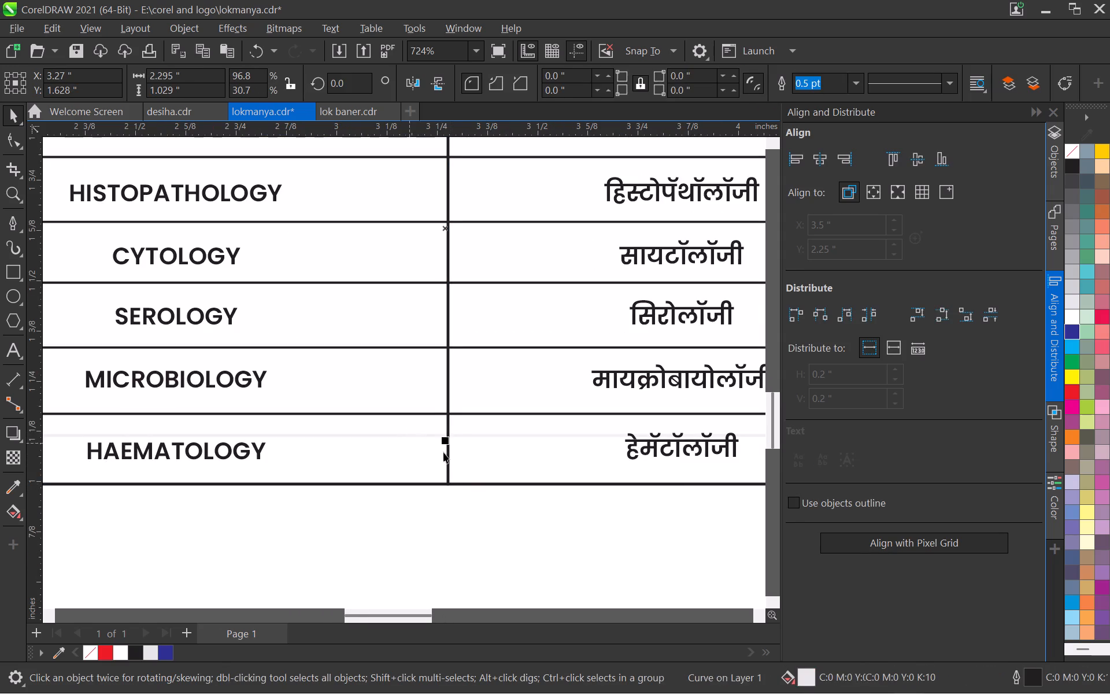
{"action": "left_click_drag", "start_coordinate": [446, 437], "coordinate": [446, 483]}
{"action": "scroll", "coordinate": [439, 442], "scroll_direction": "down", "scroll_amount": 5}
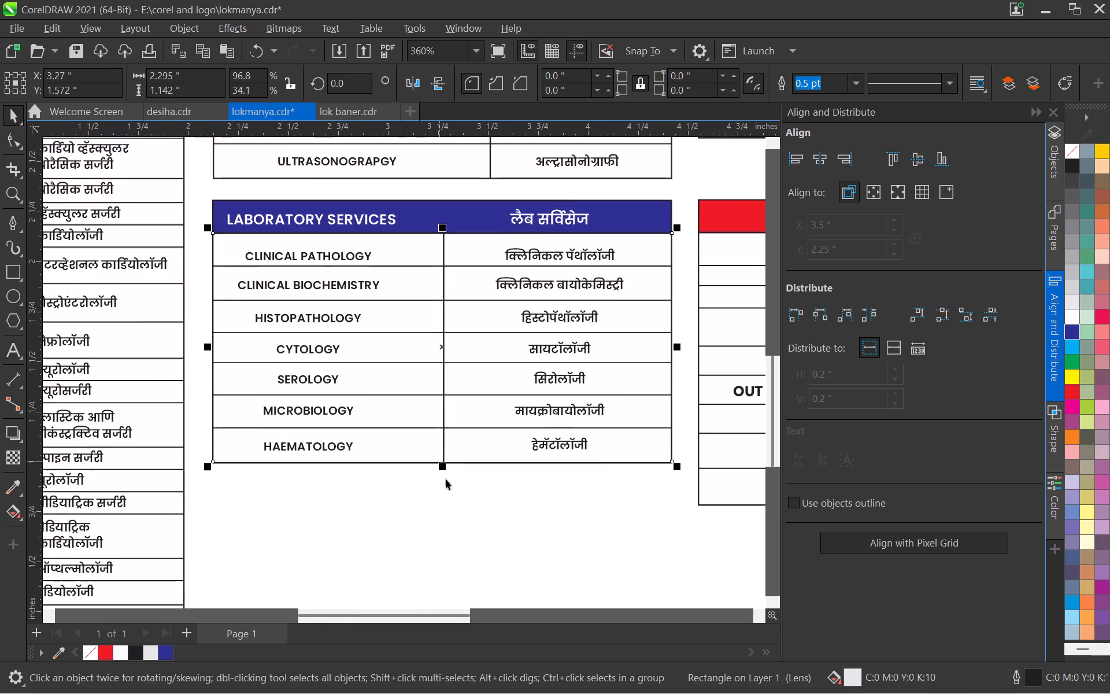
{"action": "scroll", "coordinate": [446, 479], "scroll_direction": "up", "scroll_amount": 11}
{"action": "left_click_drag", "start_coordinate": [441, 437], "coordinate": [442, 443]}
{"action": "left_click", "coordinate": [442, 470]}
{"action": "scroll", "coordinate": [442, 456], "scroll_direction": "down", "scroll_amount": 2}
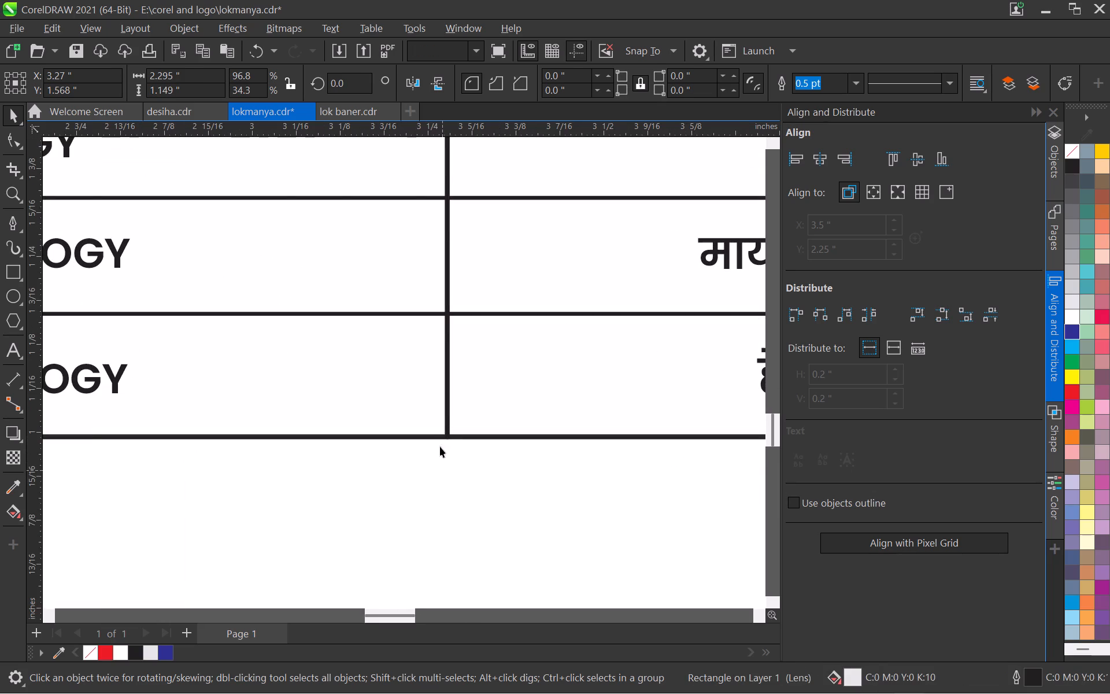
{"action": "scroll", "coordinate": [440, 446], "scroll_direction": "down", "scroll_amount": 20}
{"action": "left_click", "coordinate": [459, 456]}
Save the services board document.
{"action": "middle_click_drag", "start_coordinate": [538, 401], "coordinate": [437, 422]}
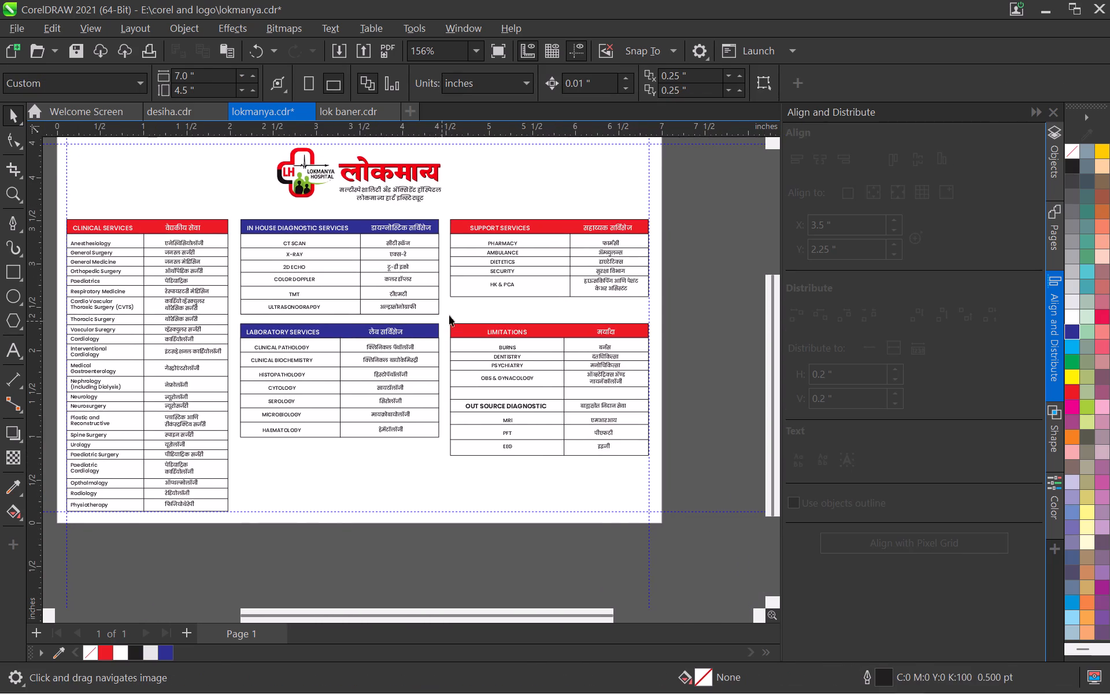
{"action": "scroll", "coordinate": [432, 352], "scroll_direction": "up", "scroll_amount": 5}
{"action": "scroll", "coordinate": [429, 344], "scroll_direction": "down", "scroll_amount": 5}
{"action": "middle_click_drag", "start_coordinate": [516, 418], "coordinate": [442, 463]}
{"action": "scroll", "coordinate": [467, 386], "scroll_direction": "up", "scroll_amount": 2}
{"action": "scroll", "coordinate": [468, 383], "scroll_direction": "down", "scroll_amount": 4}
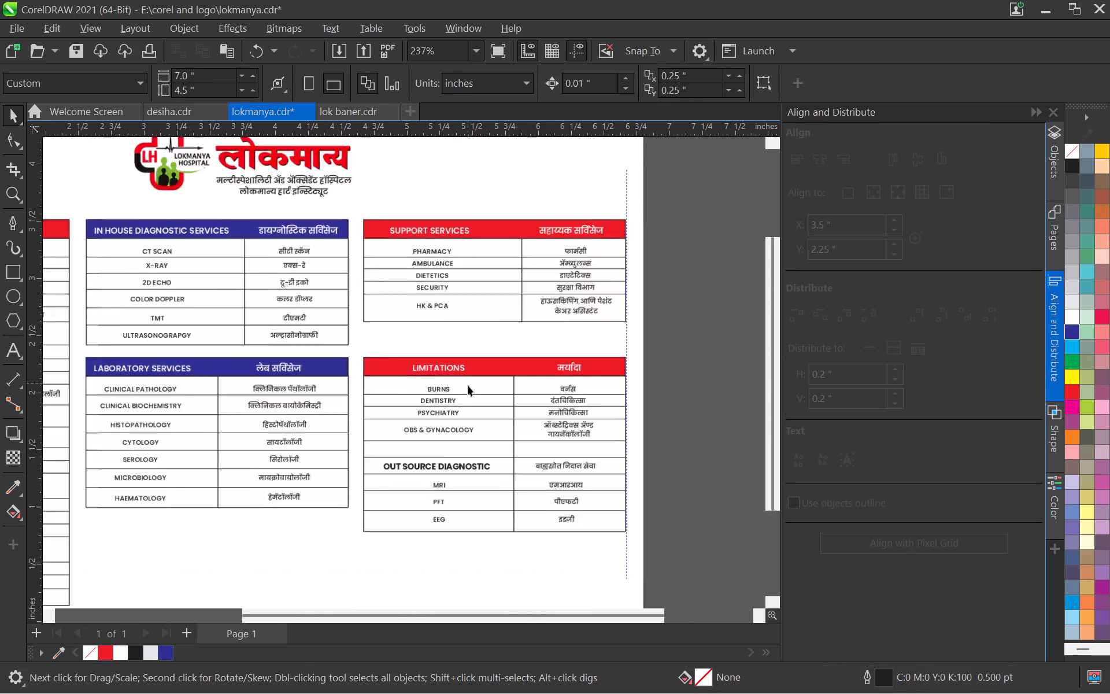
{"action": "scroll", "coordinate": [468, 385], "scroll_direction": "down", "scroll_amount": 1}
{"action": "key", "text": "ctrl+s"}
Move the HK & PCA entry and its Marathi translation down together towards the bottom edge of the Support Services table.
{"action": "scroll", "coordinate": [465, 374], "scroll_direction": "up", "scroll_amount": 6}
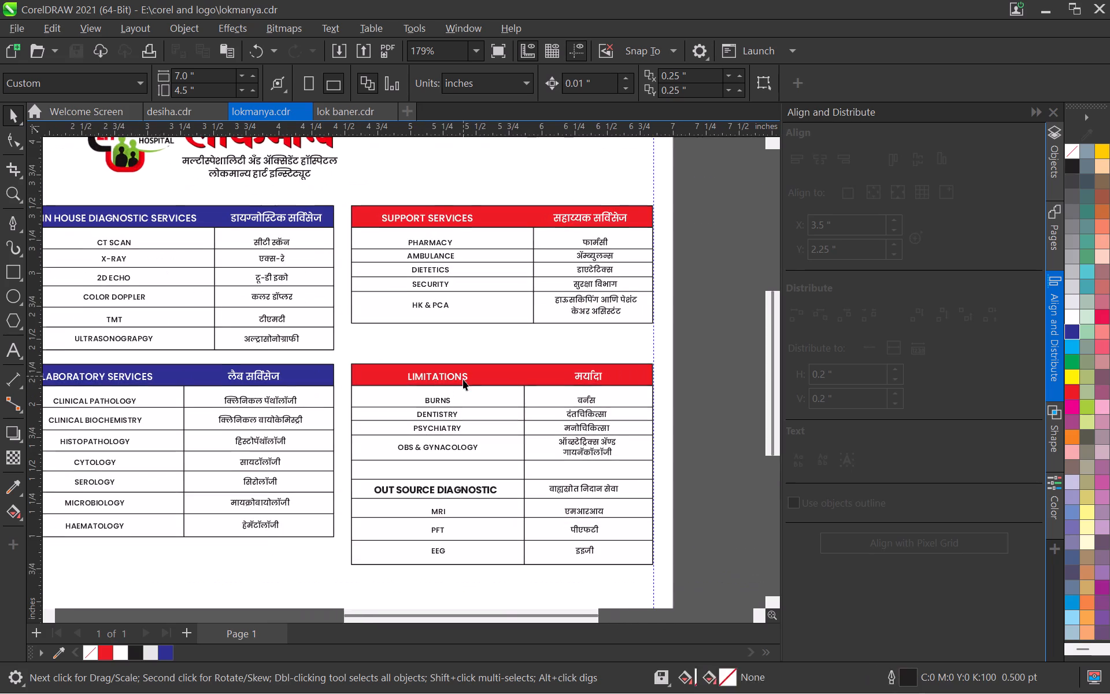
{"action": "middle_click_drag", "start_coordinate": [442, 340], "coordinate": [407, 396]}
{"action": "middle_click_drag", "start_coordinate": [432, 392], "coordinate": [401, 425]}
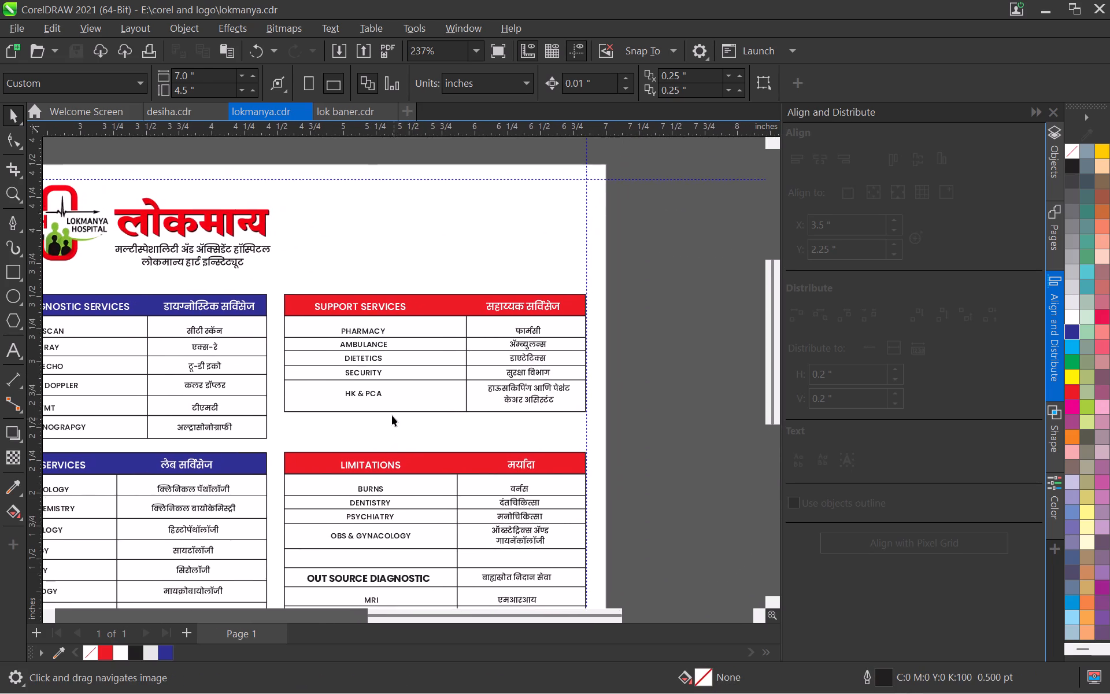
{"action": "scroll", "coordinate": [379, 385], "scroll_direction": "down", "scroll_amount": 4}
{"action": "scroll", "coordinate": [379, 394], "scroll_direction": "up", "scroll_amount": 9}
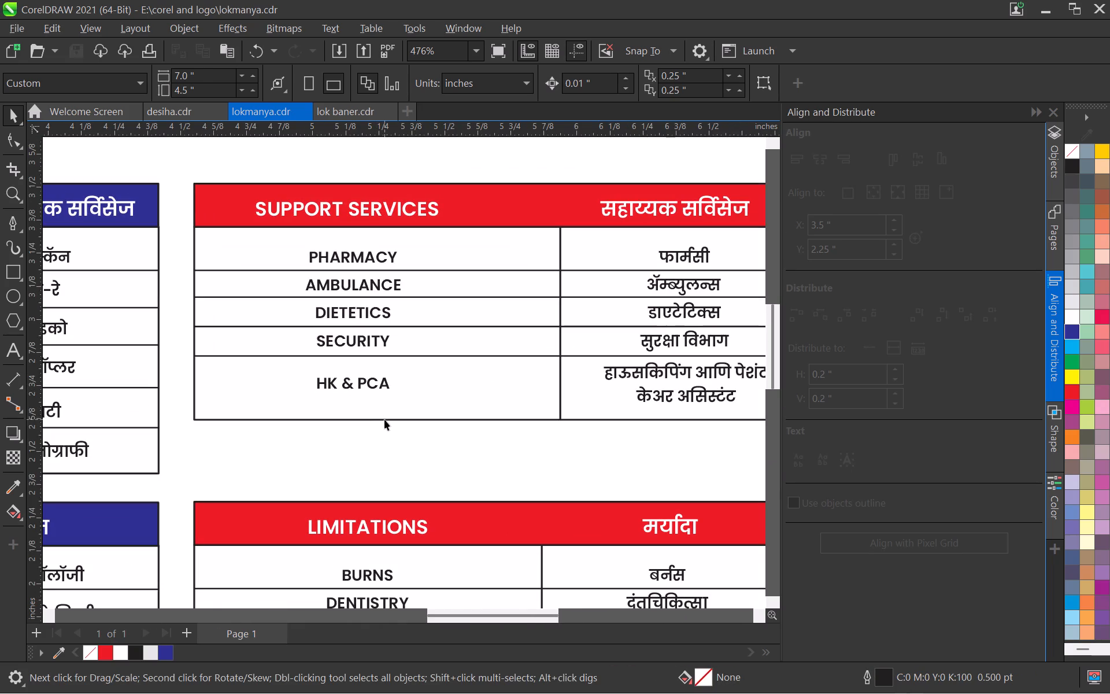
{"action": "middle_click_drag", "start_coordinate": [473, 361], "coordinate": [418, 371]}
{"action": "left_click", "coordinate": [314, 394]}
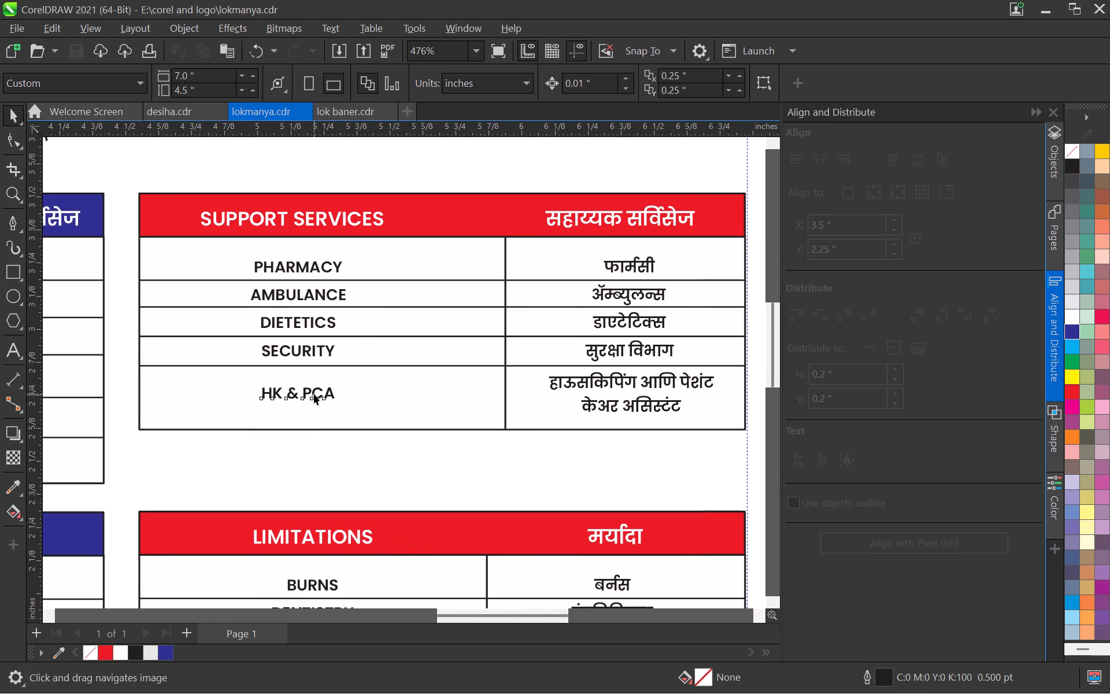
{"action": "left_click", "coordinate": [610, 382], "text": "shift"}
{"action": "key", "text": "Down"}
{"action": "key", "text": "Down"}
{"action": "key", "text": "Down"}
{"action": "key", "text": "Down"}
{"action": "key", "text": "Down"}
{"action": "key", "text": "Down"}
{"action": "key", "text": "Down"}
{"action": "key", "text": "Down"}
{"action": "key", "text": "Down"}
{"action": "key", "text": "Down"}
{"action": "key", "text": "Down"}
{"action": "key", "text": "Down"}
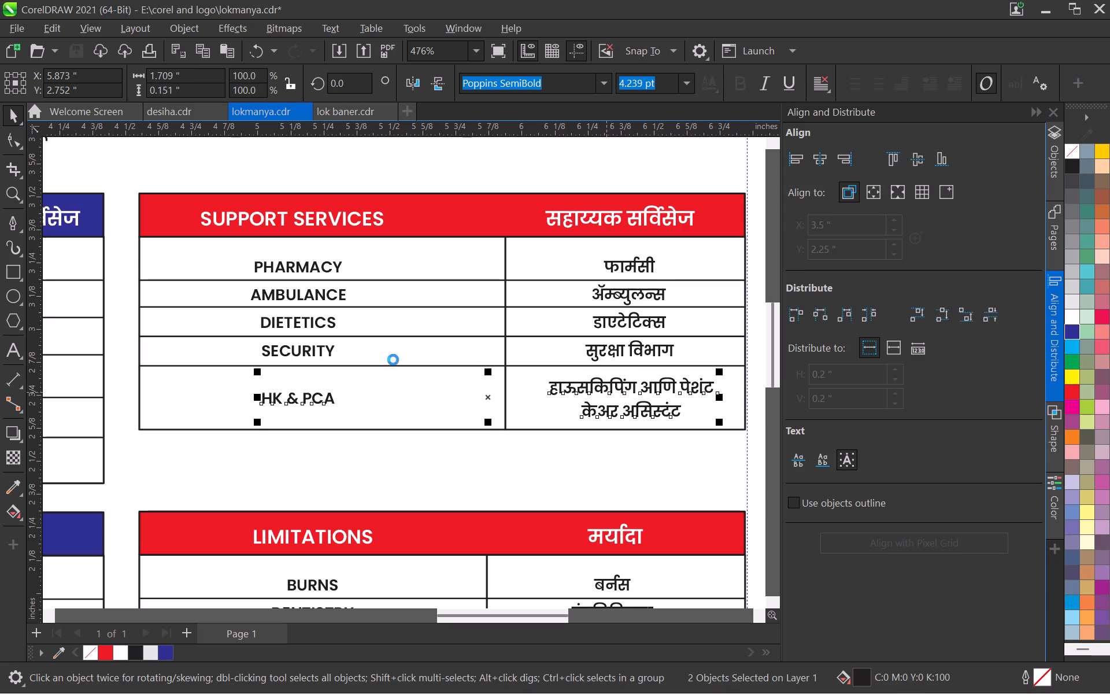
{"action": "key", "text": "Down"}
Lower the line between the SECURITY and HK & PCA rows to Y 2.781".
{"action": "left_click", "coordinate": [341, 366]}
{"action": "key", "text": "Down"}
{"action": "key", "text": "Down"}
{"action": "key", "text": "Down"}
{"action": "key", "text": "Down"}
{"action": "key", "text": "Down"}
{"action": "key", "text": "Down"}
{"action": "key", "text": "Down"}
{"action": "key", "text": "Down"}
{"action": "key", "text": "Down"}
{"action": "key", "text": "Down"}
{"action": "key", "text": "Down"}
{"action": "key", "text": "Down"}
{"action": "key", "text": "Down"}
{"action": "key", "text": "Down"}
{"action": "key", "text": "Down"}
{"action": "key", "text": "Down"}
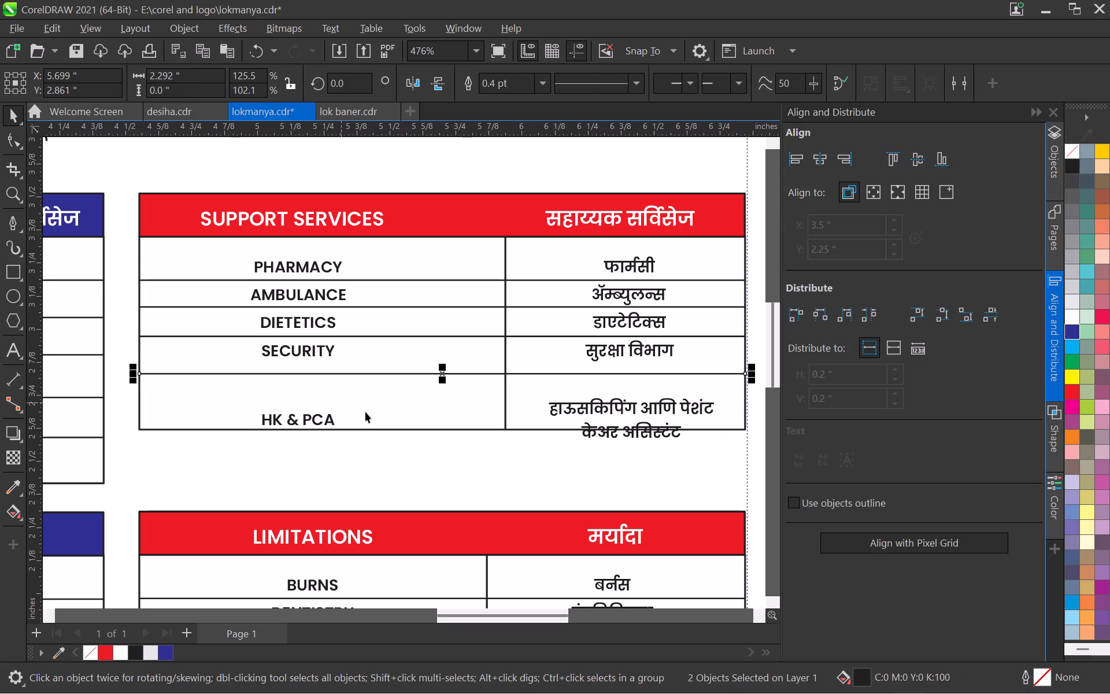
{"action": "key", "text": "Up"}
{"action": "key", "text": "Up"}
{"action": "key", "text": "Up"}
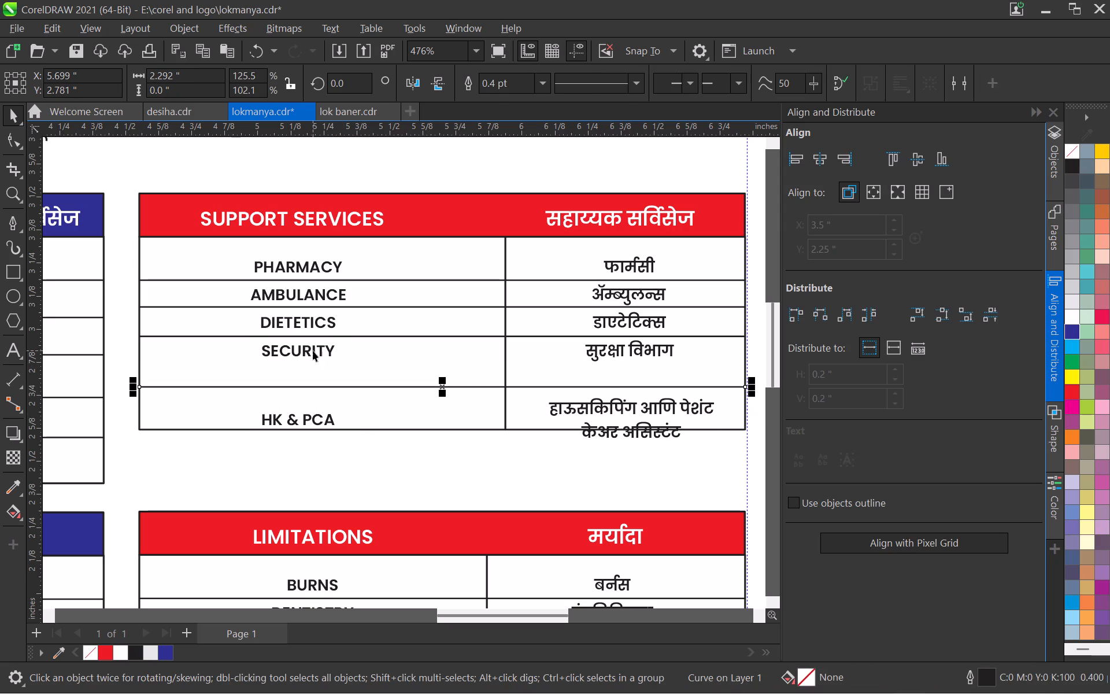
Move the SECURITY entry and its Marathi translation down together to Y 2.847".
{"action": "left_click", "coordinate": [313, 350]}
{"action": "left_click", "coordinate": [608, 355], "text": "shift"}
{"action": "key", "text": "Down"}
{"action": "key", "text": "Down"}
{"action": "key", "text": "Down"}
{"action": "key", "text": "Down"}
{"action": "key", "text": "Down"}
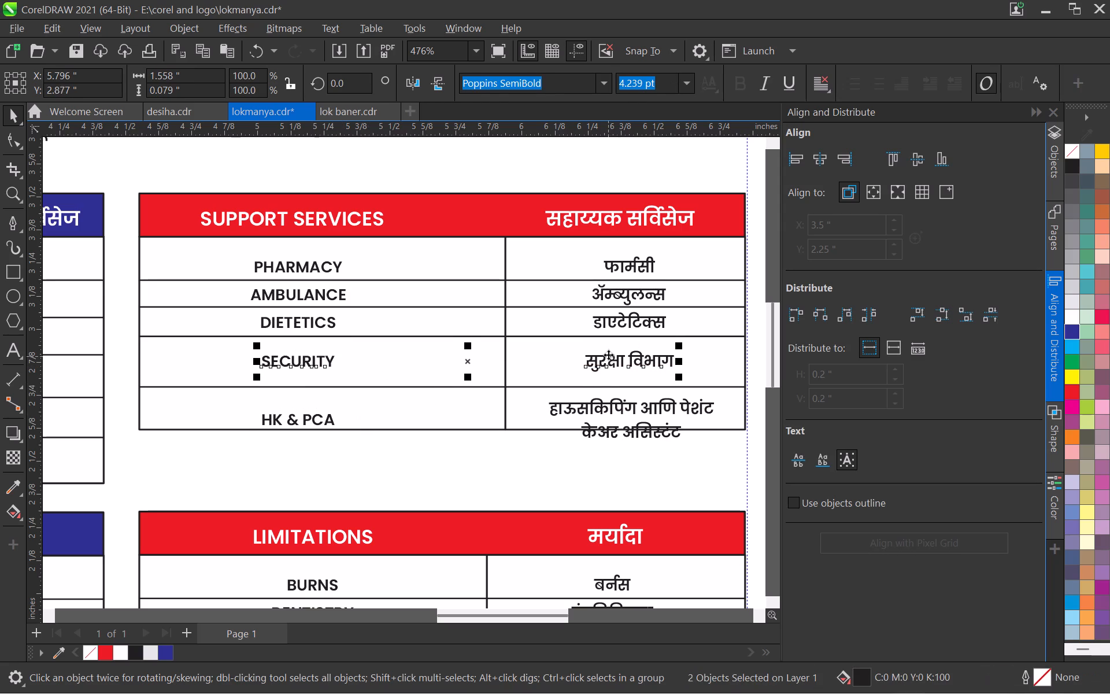
{"action": "key", "text": "Down"}
{"action": "key", "text": "Down"}
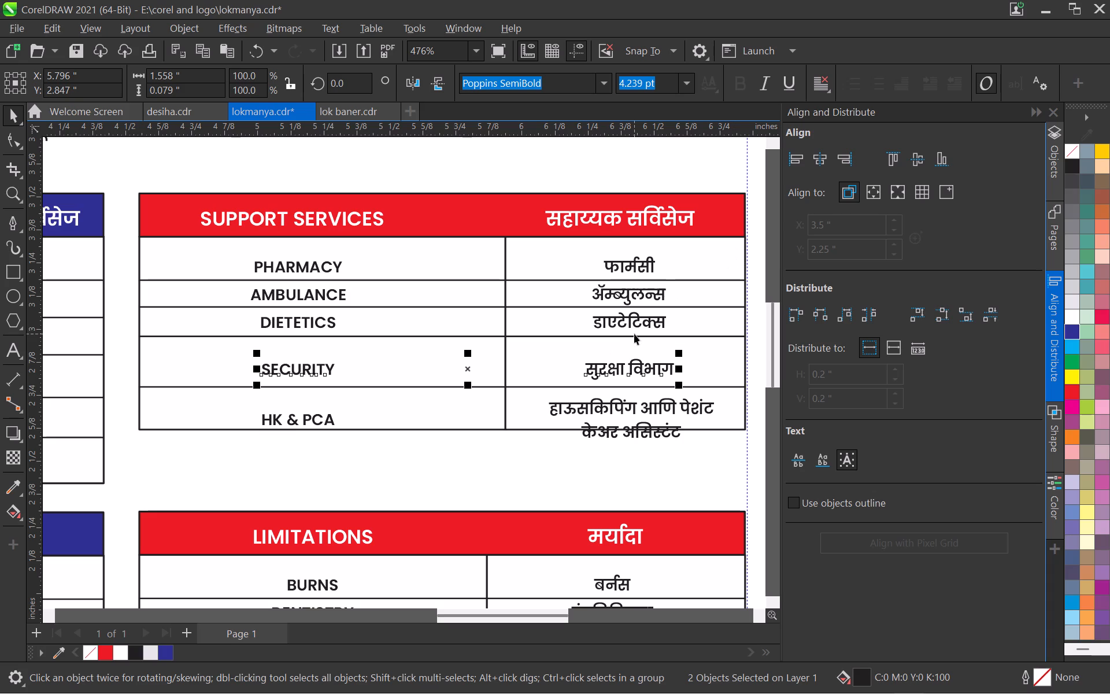
Lower the line between the DIETETICS and SECURITY rows to Y 2.892".
{"action": "left_click", "coordinate": [623, 337]}
{"action": "key", "text": "Down"}
{"action": "key", "text": "Down"}
{"action": "key", "text": "Down"}
{"action": "key", "text": "Down"}
{"action": "key", "text": "Down"}
{"action": "key", "text": "Down"}
{"action": "key", "text": "Down"}
{"action": "key", "text": "Down"}
{"action": "key", "text": "Down"}
{"action": "key", "text": "Down"}
{"action": "key", "text": "Down"}
{"action": "key", "text": "Down"}
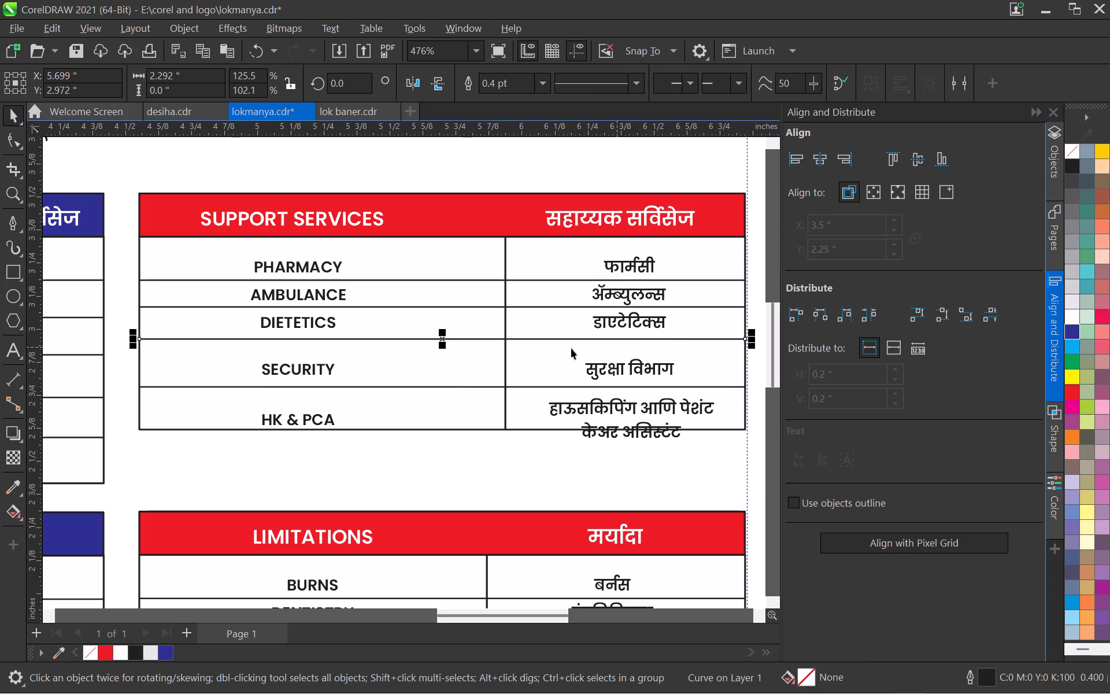
{"action": "key", "text": "Up"}
{"action": "key", "text": "Up"}
{"action": "key", "text": "Up"}
{"action": "key", "text": "Up"}
Move the DIETETICS entry and its Marathi translation down together to about Y 2.973".
{"action": "left_click", "coordinate": [315, 320]}
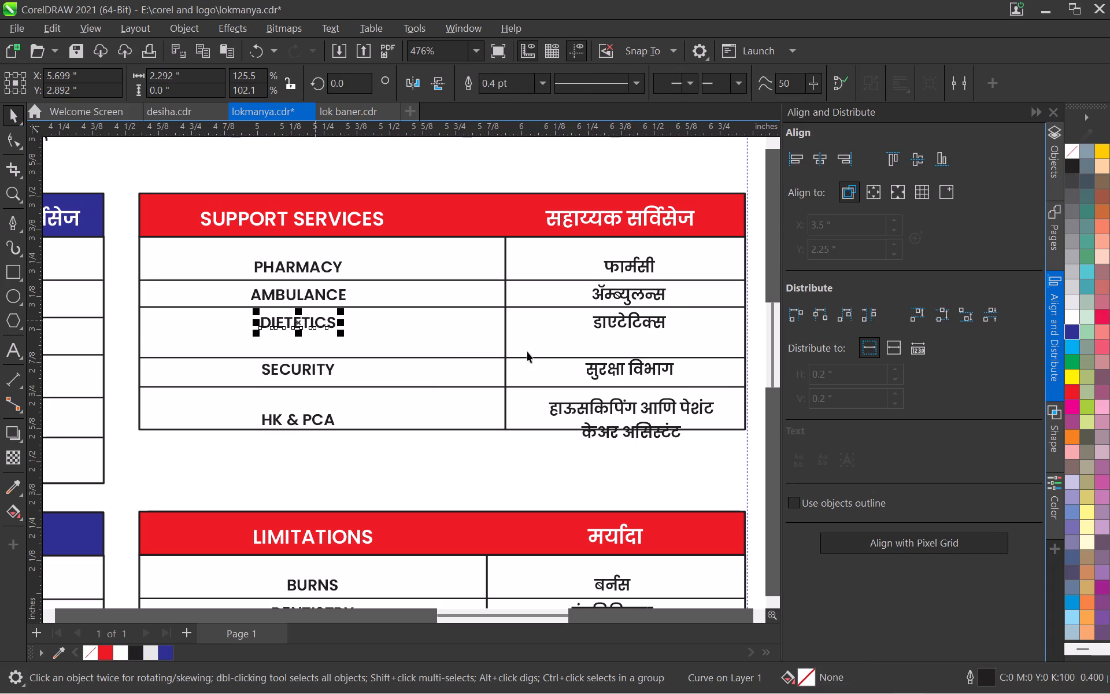
{"action": "left_click", "coordinate": [615, 320], "text": "shift"}
{"action": "key", "text": "Down"}
{"action": "key", "text": "Down"}
{"action": "key", "text": "Down"}
{"action": "key", "text": "Down"}
{"action": "key", "text": "Down"}
{"action": "key", "text": "Down"}
{"action": "key", "text": "Down"}
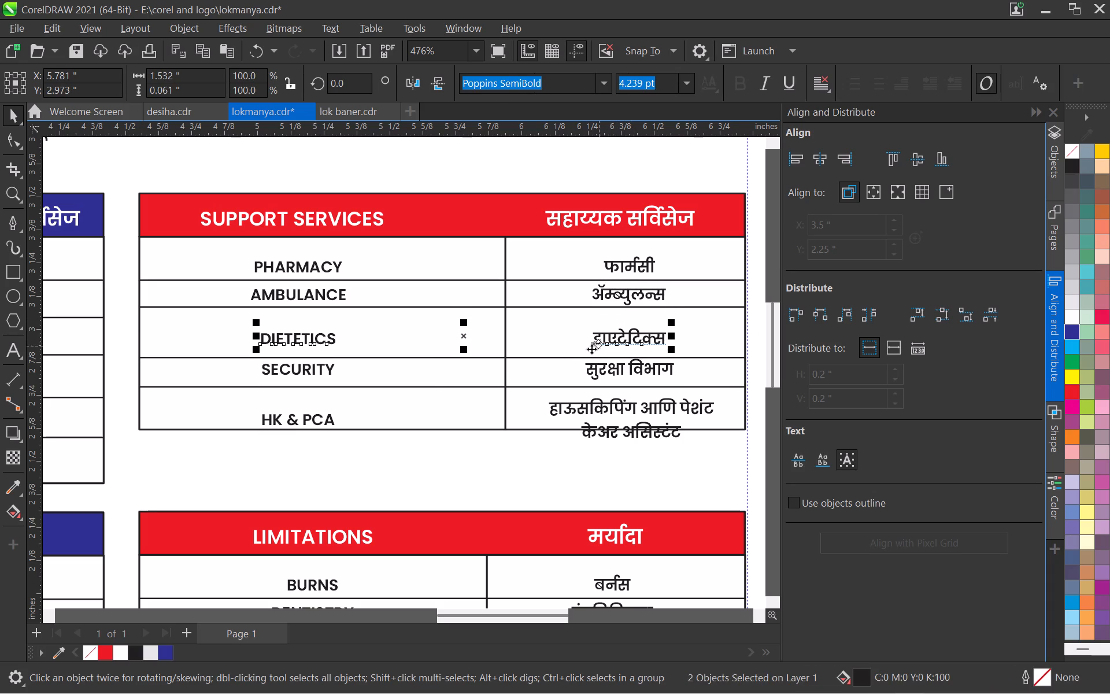
Nudge the DIETETICS entry and its Marathi translation down to Y 2.963".
{"action": "key", "text": "Down"}
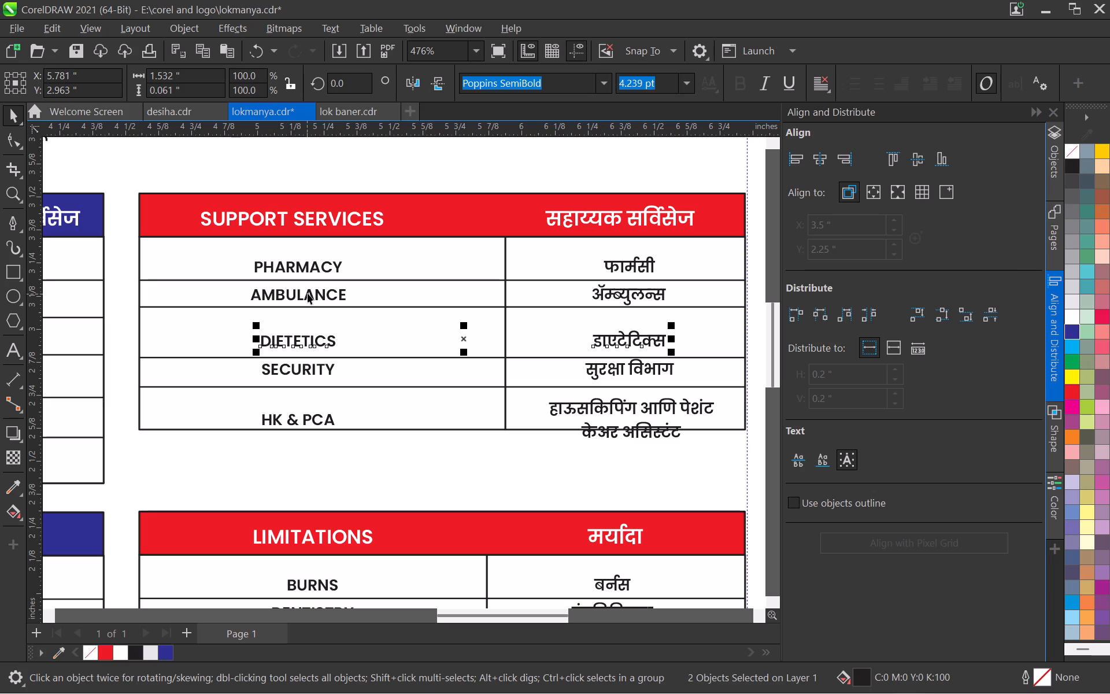
Move the AMBULANCE entry, its Marathi translation and the row lines above and below them down together to about Y 3.11".
{"action": "left_click", "coordinate": [308, 293]}
{"action": "left_click", "coordinate": [604, 289], "text": "shift"}
{"action": "left_click", "coordinate": [580, 280], "text": "shift"}
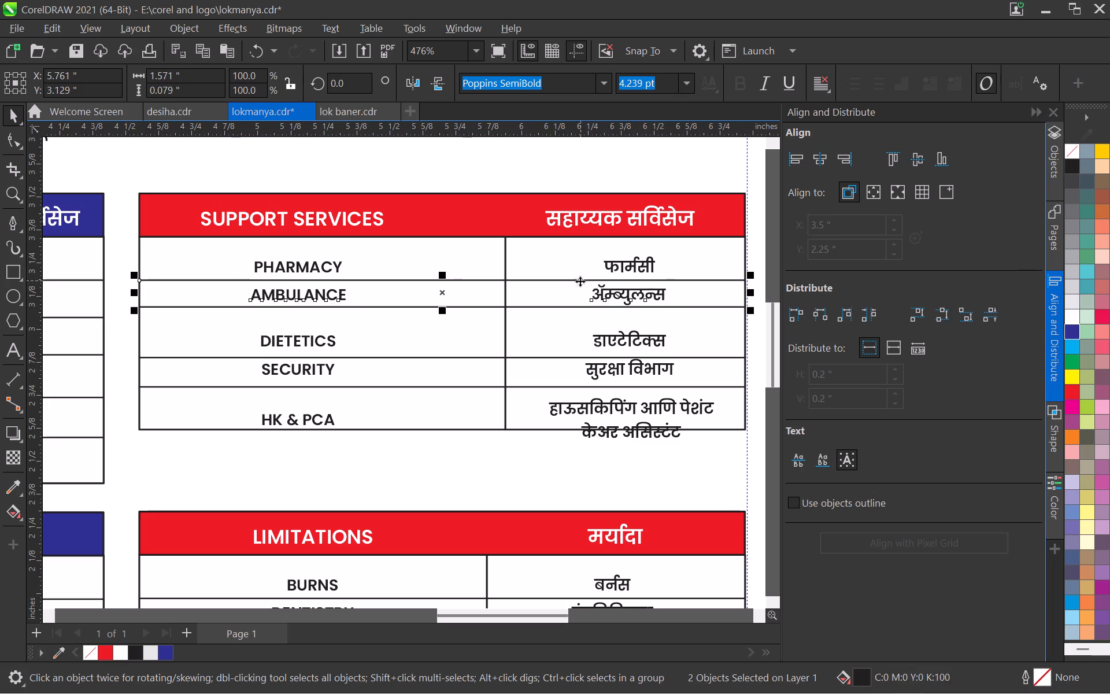
{"action": "left_click", "coordinate": [575, 307], "text": "shift"}
{"action": "key", "text": "Down"}
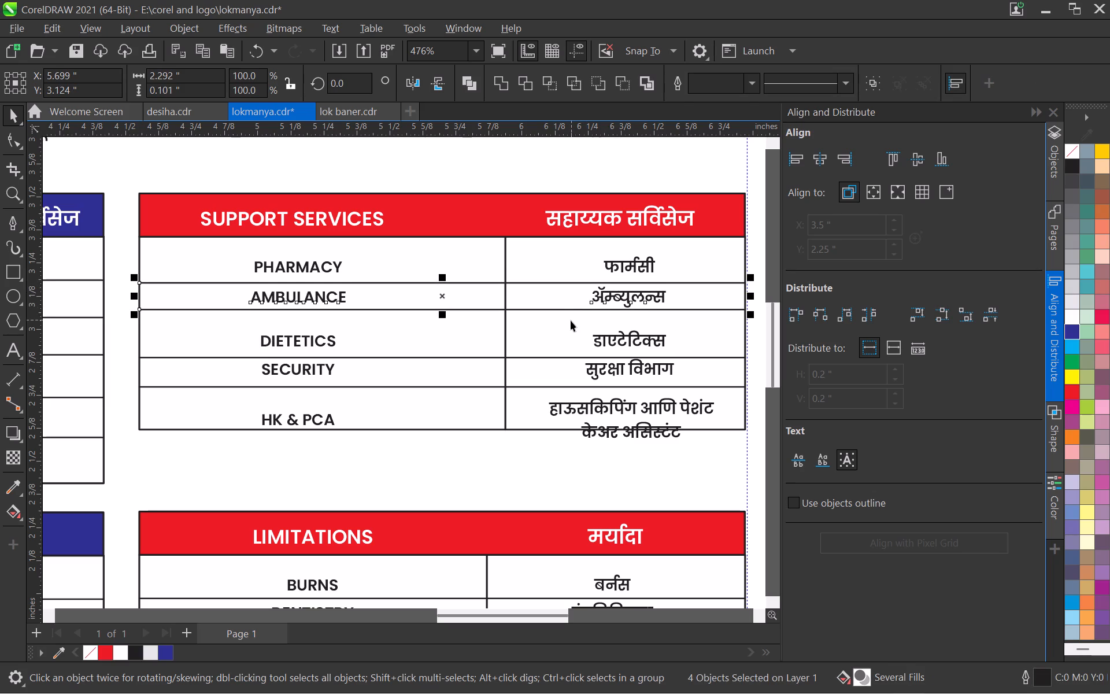
{"action": "key", "text": "Down"}
{"action": "left_click", "coordinate": [516, 336]}
Move the AMBULANCE entry, its Marathi translation and the line beneath them down together to Y 3.076".
{"action": "left_click", "coordinate": [325, 302]}
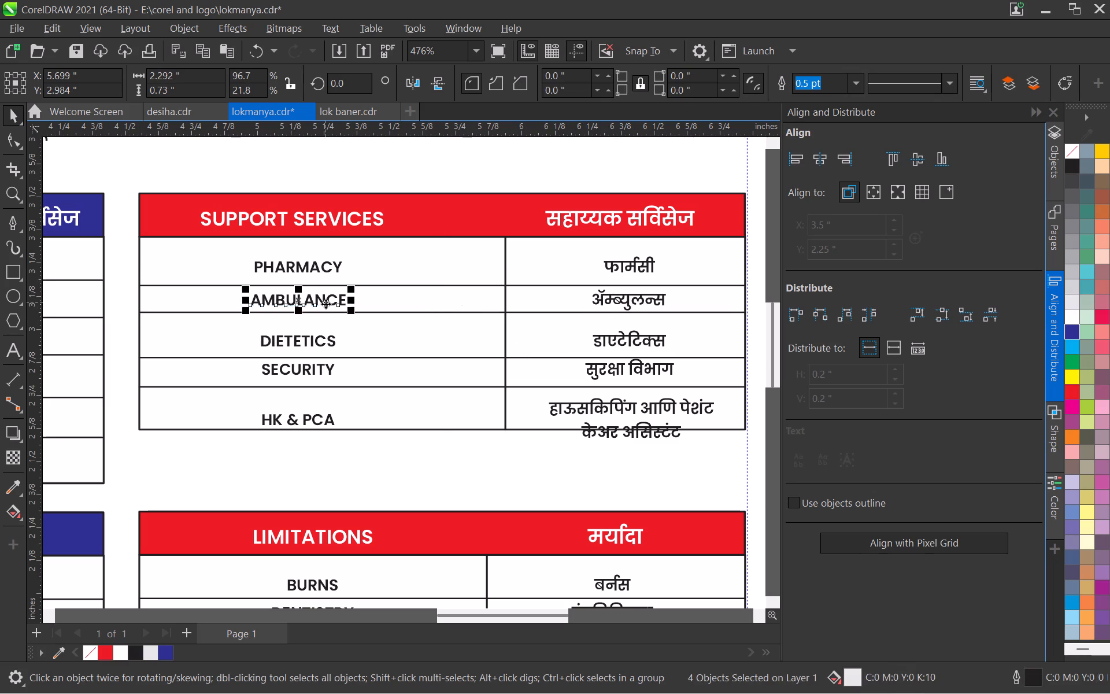
{"action": "left_click", "coordinate": [366, 312], "text": "shift"}
{"action": "left_click", "coordinate": [605, 301], "text": "shift"}
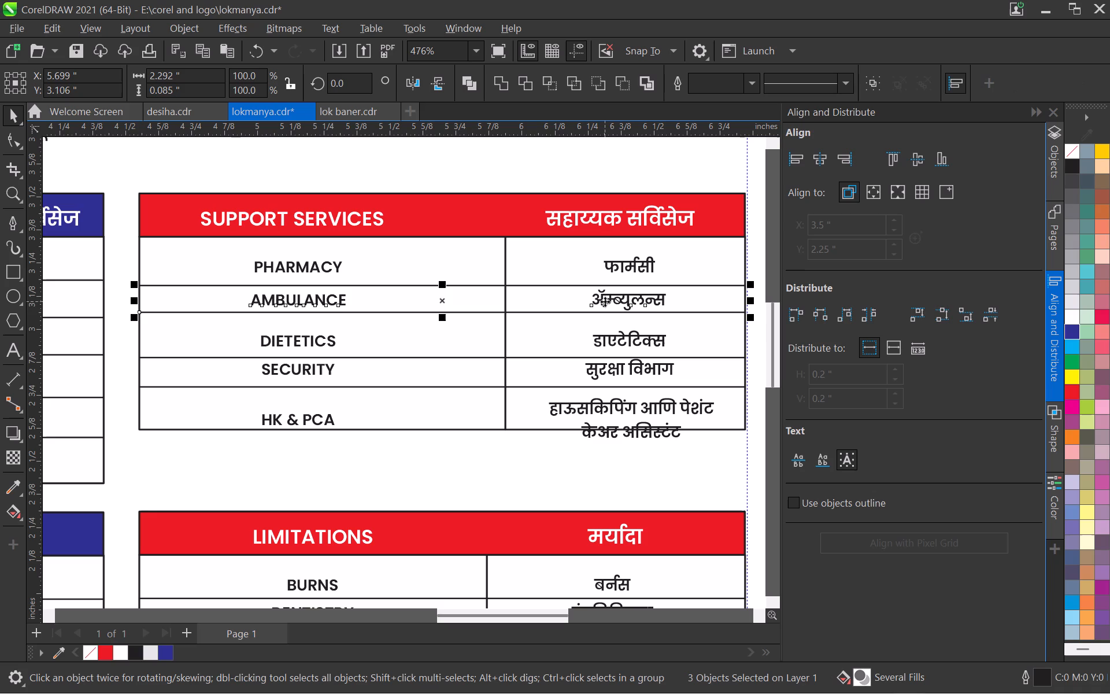
{"action": "key", "text": "Down"}
{"action": "key", "text": "Down"}
{"action": "key", "text": "Down"}
{"action": "key", "text": "Down"}
{"action": "key", "text": "Up"}
{"action": "left_click", "coordinate": [449, 351]}
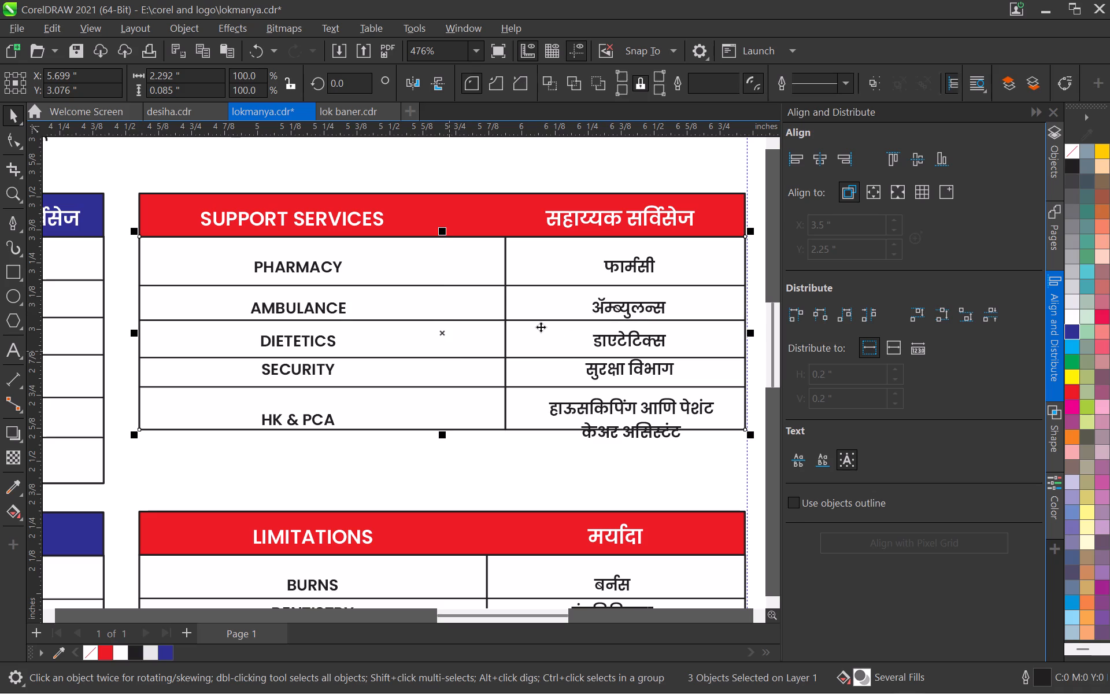
Lower the line between the AMBULANCE and DIETETICS rows to about Y 3.00".
{"action": "left_click", "coordinate": [542, 322]}
{"action": "key", "text": "Down"}
{"action": "key", "text": "Down"}
{"action": "key", "text": "Down"}
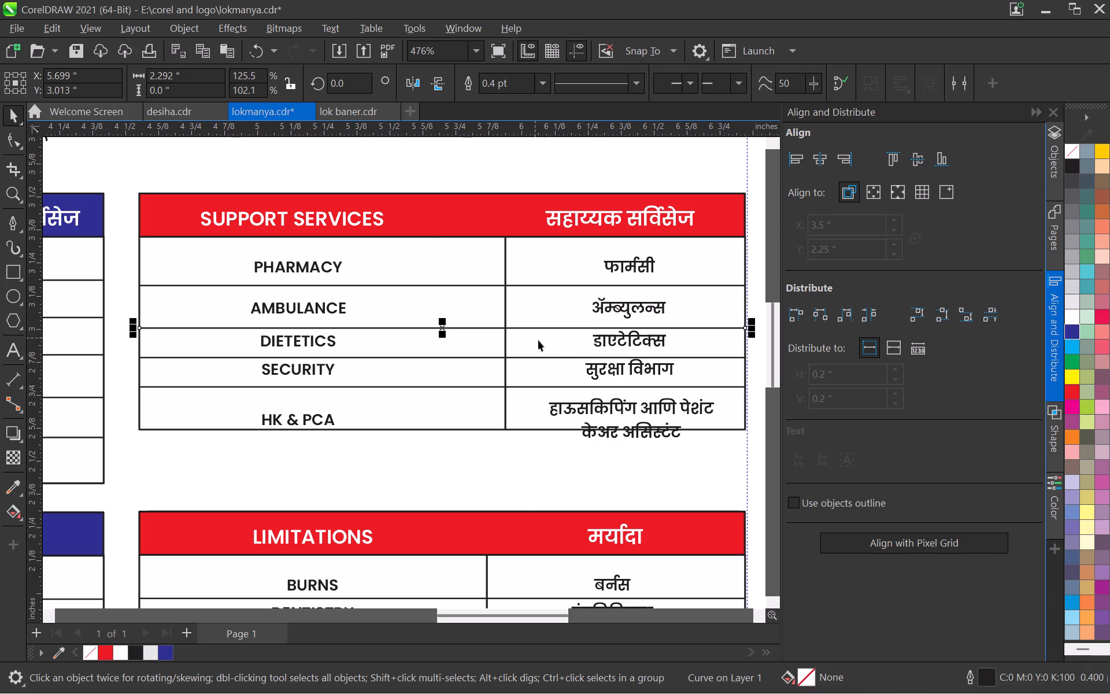
{"action": "key", "text": "Down"}
Move the DIETETICS entry, its Marathi translation and the line beneath them down together to about Y 2.92".
{"action": "left_click", "coordinate": [594, 340]}
{"action": "left_click", "coordinate": [325, 342], "text": "shift"}
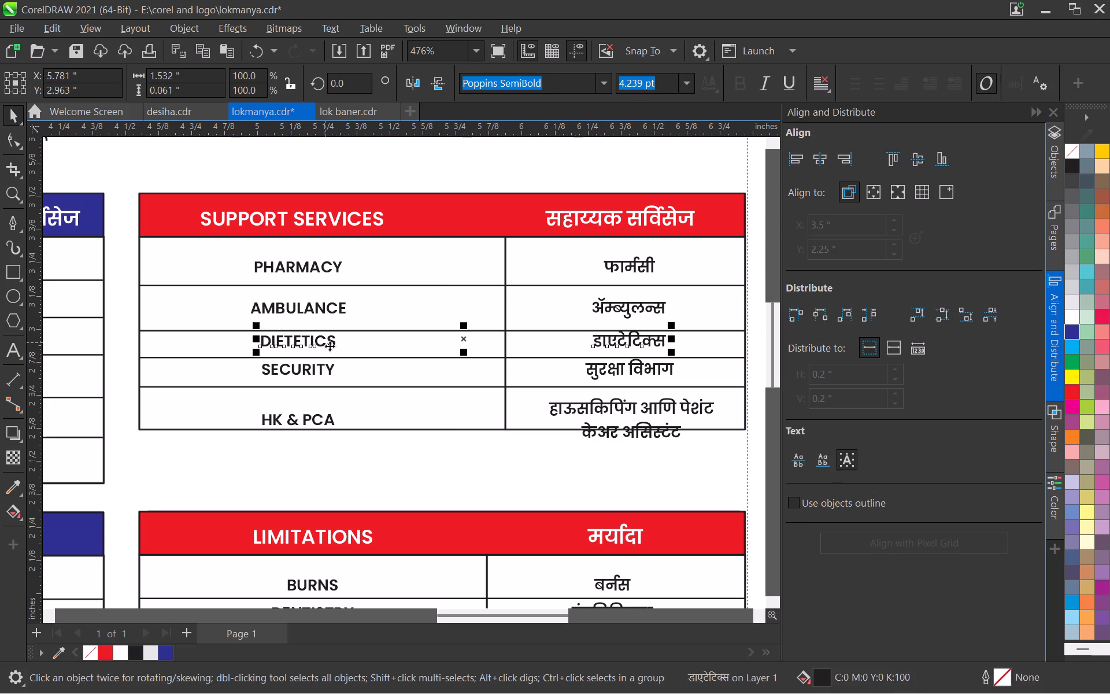
{"action": "left_click", "coordinate": [362, 359], "text": "shift"}
{"action": "key", "text": "Down"}
{"action": "key", "text": "Down"}
{"action": "key", "text": "Down"}
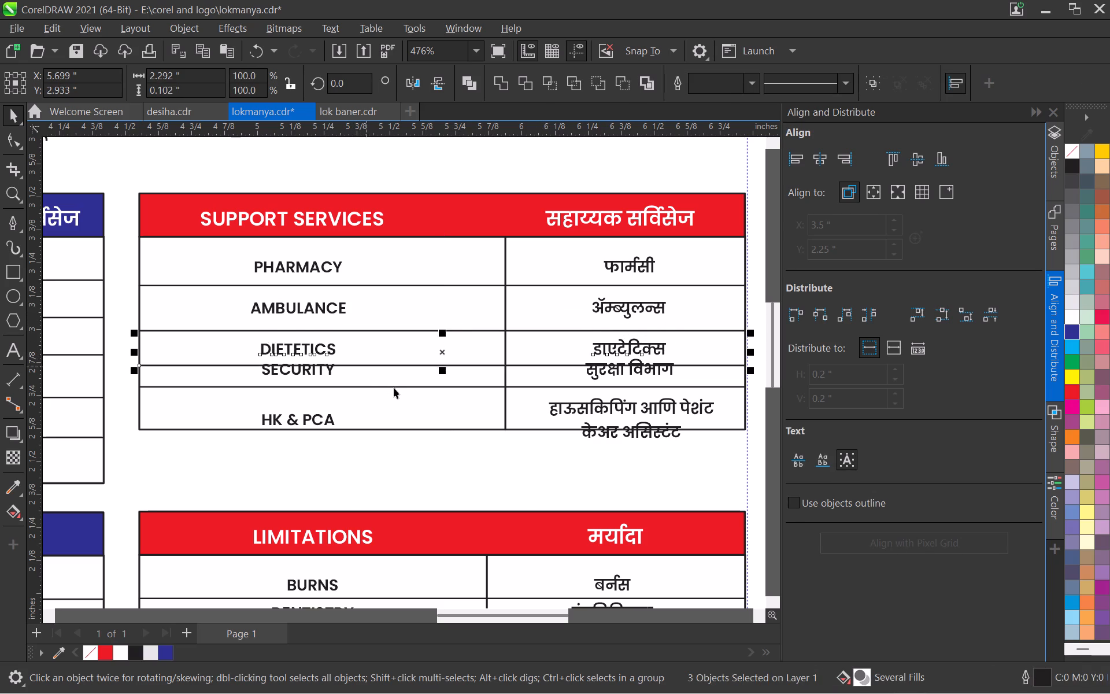
{"action": "key", "text": "Down"}
{"action": "left_click", "coordinate": [534, 449]}
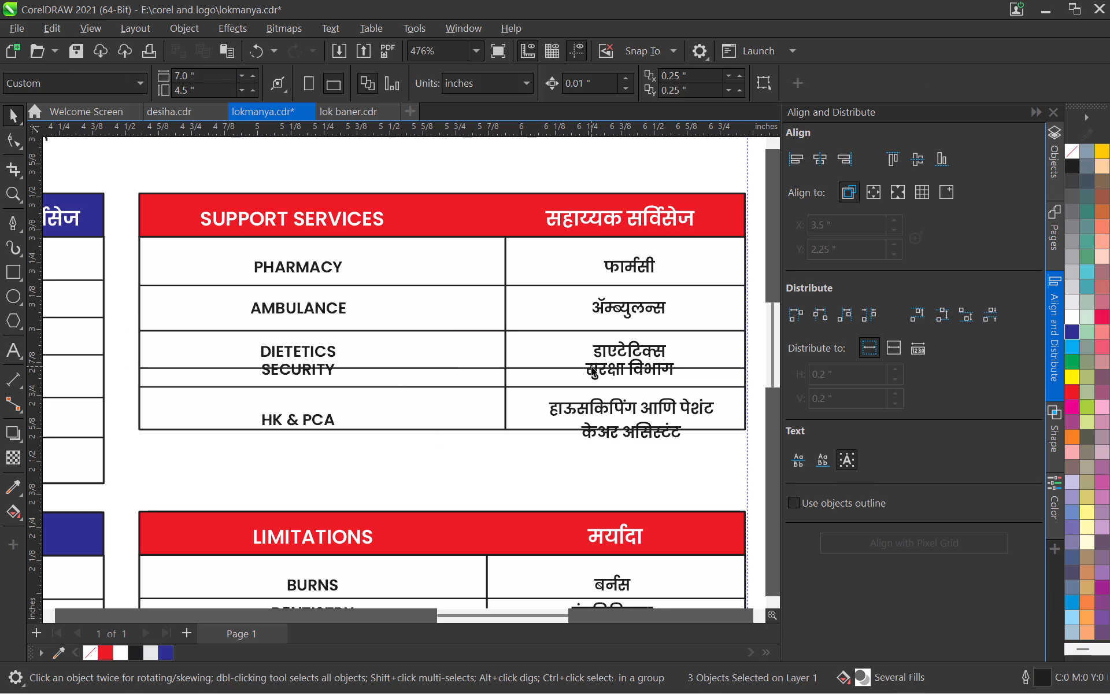
Move the SECURITY entry, its Marathi translation and the line beneath them down together to Y 2.764".
{"action": "left_click", "coordinate": [594, 371]}
{"action": "left_click", "coordinate": [273, 371], "text": "shift"}
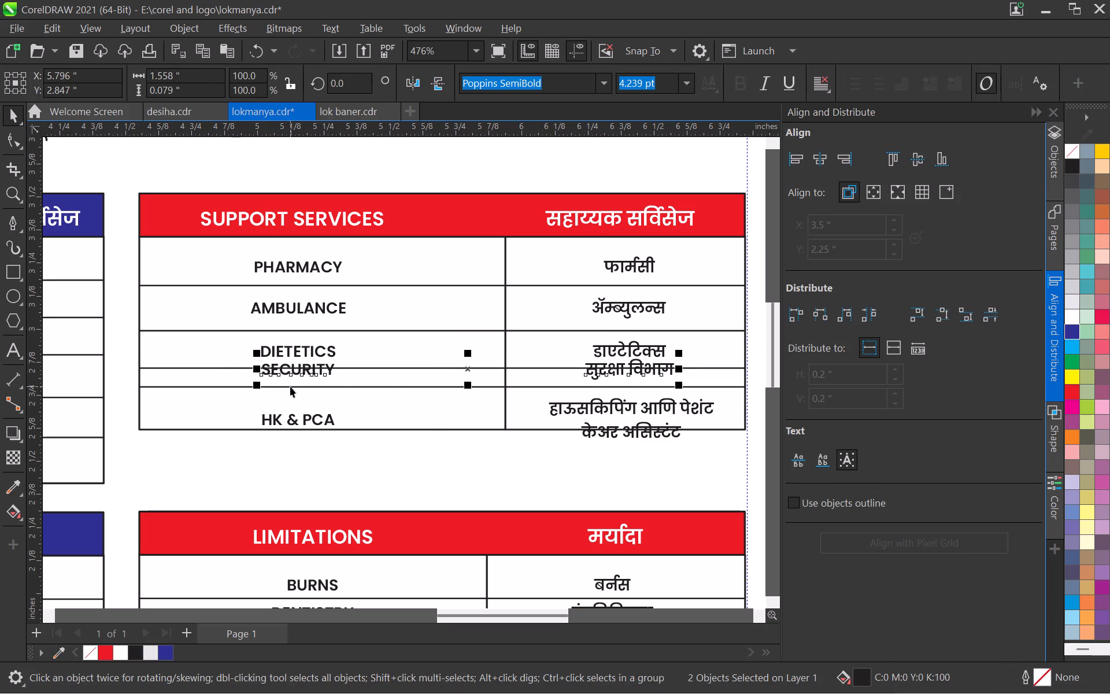
{"action": "left_click", "coordinate": [290, 386], "text": "shift"}
{"action": "key", "text": "Down"}
{"action": "key", "text": "Down"}
{"action": "key", "text": "Down"}
{"action": "key", "text": "Down"}
{"action": "key", "text": "Down"}
{"action": "key", "text": "Down"}
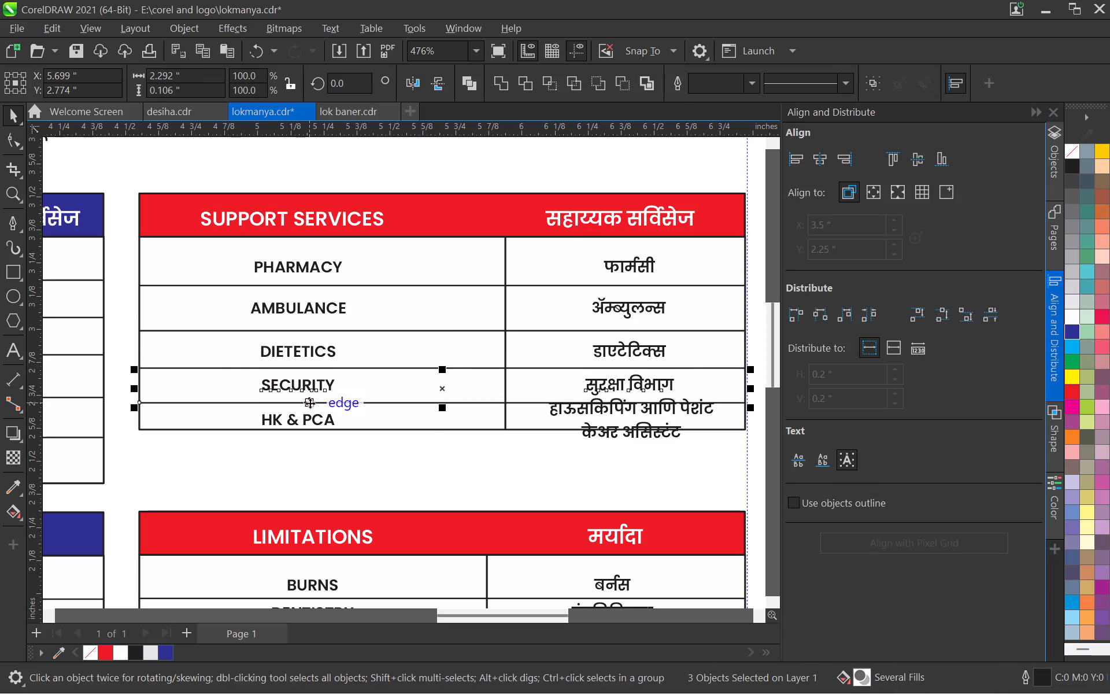
{"action": "key", "text": "Up"}
{"action": "key", "text": "Up"}
{"action": "key", "text": "Up"}
{"action": "key", "text": "Up"}
{"action": "key", "text": "Up"}
{"action": "key", "text": "Up"}
{"action": "key", "text": "Up"}
{"action": "key", "text": "Down"}
{"action": "key", "text": "Up"}
{"action": "key", "text": "Up"}
{"action": "key", "text": "Up"}
{"action": "key", "text": "Up"}
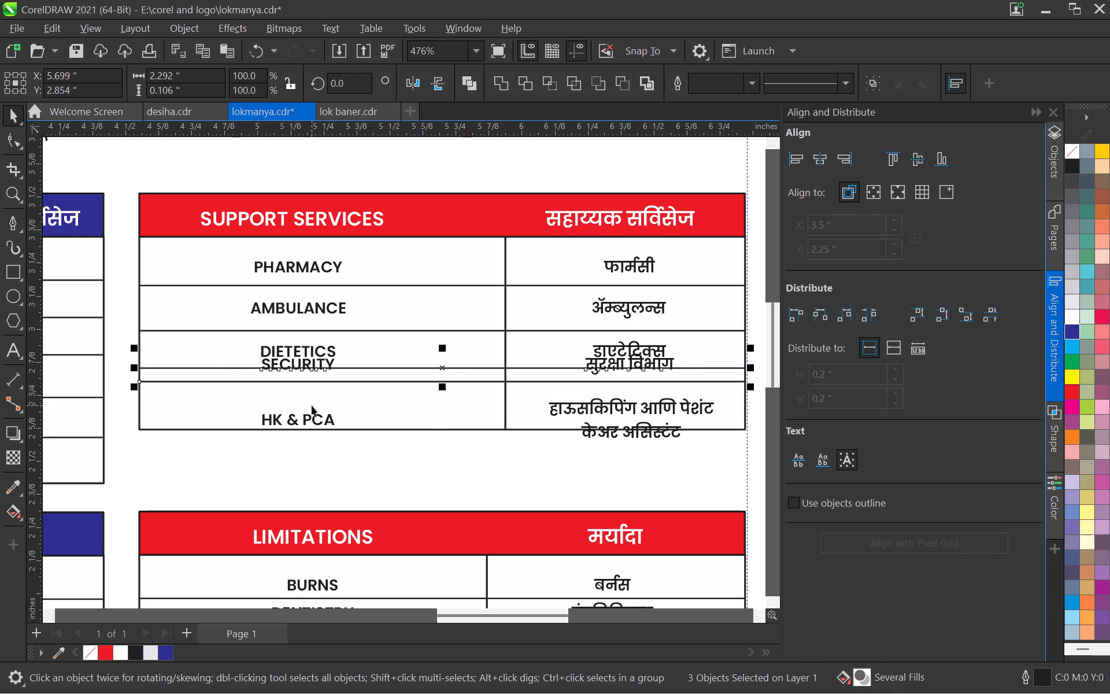
{"action": "key", "text": "Down"}
{"action": "key", "text": "Down"}
{"action": "key", "text": "Down"}
{"action": "key", "text": "Down"}
{"action": "key", "text": "Down"}
{"action": "key", "text": "Down"}
{"action": "key", "text": "Down"}
{"action": "key", "text": "Down"}
{"action": "key", "text": "Down"}
{"action": "key", "text": "Down"}
{"action": "key", "text": "Down"}
{"action": "key", "text": "Down"}
{"action": "key", "text": "Up"}
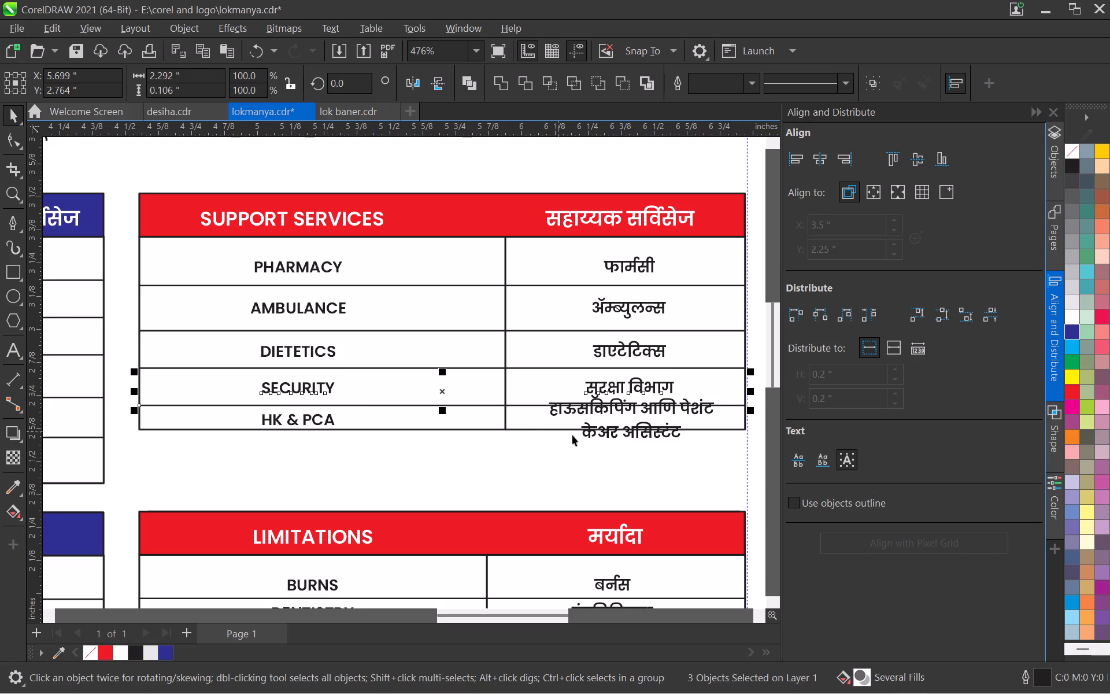
{"action": "left_click", "coordinate": [573, 438]}
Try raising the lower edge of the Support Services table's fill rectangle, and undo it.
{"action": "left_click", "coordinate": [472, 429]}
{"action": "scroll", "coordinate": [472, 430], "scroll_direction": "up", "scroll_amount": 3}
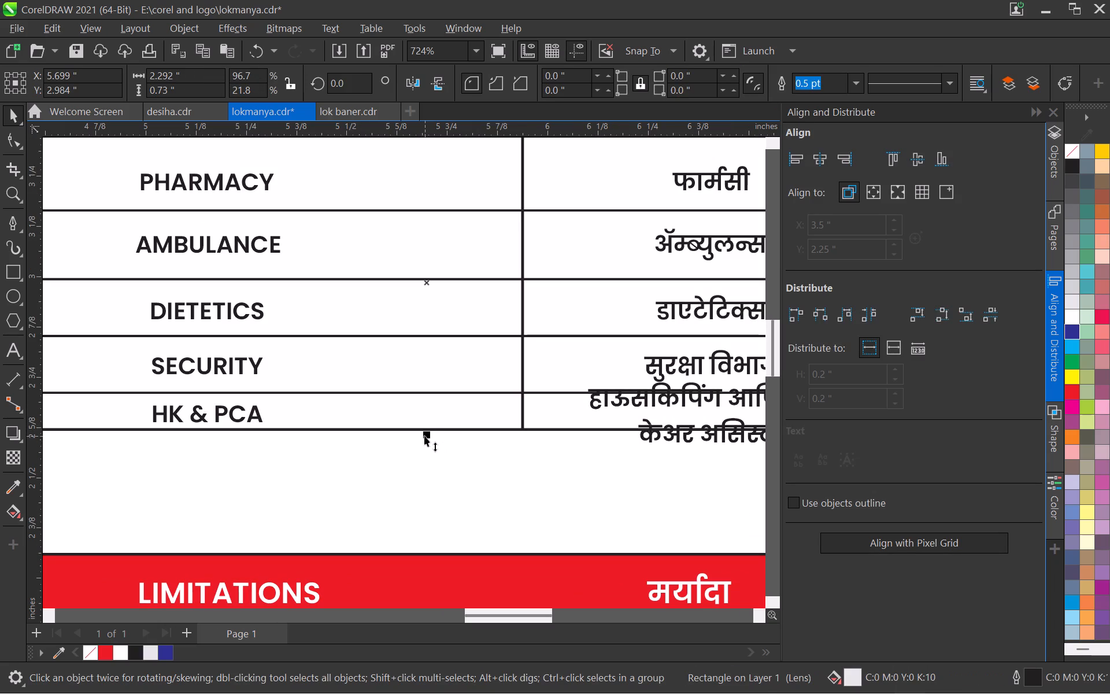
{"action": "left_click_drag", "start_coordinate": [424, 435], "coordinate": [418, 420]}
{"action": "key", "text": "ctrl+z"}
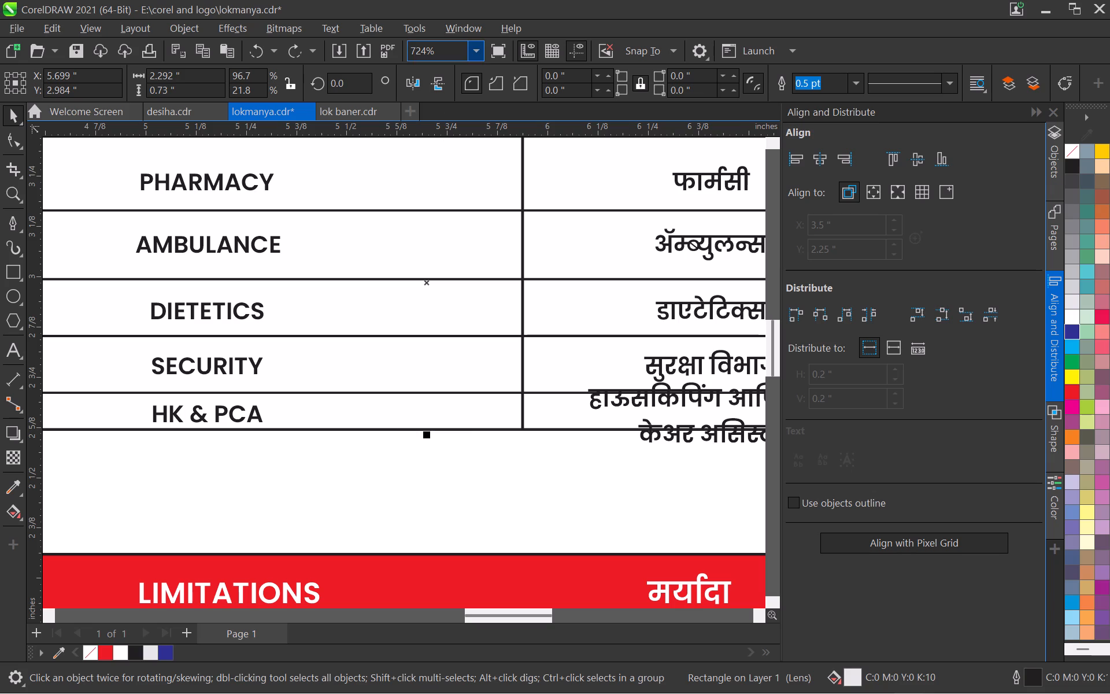
Shorten the Support Services fill rectangle to expose the unfilled outline rectangle, and stretch the outline's lower edge to a height of about 0.81".
{"action": "scroll", "coordinate": [439, 459], "scroll_direction": "up", "scroll_amount": 7}
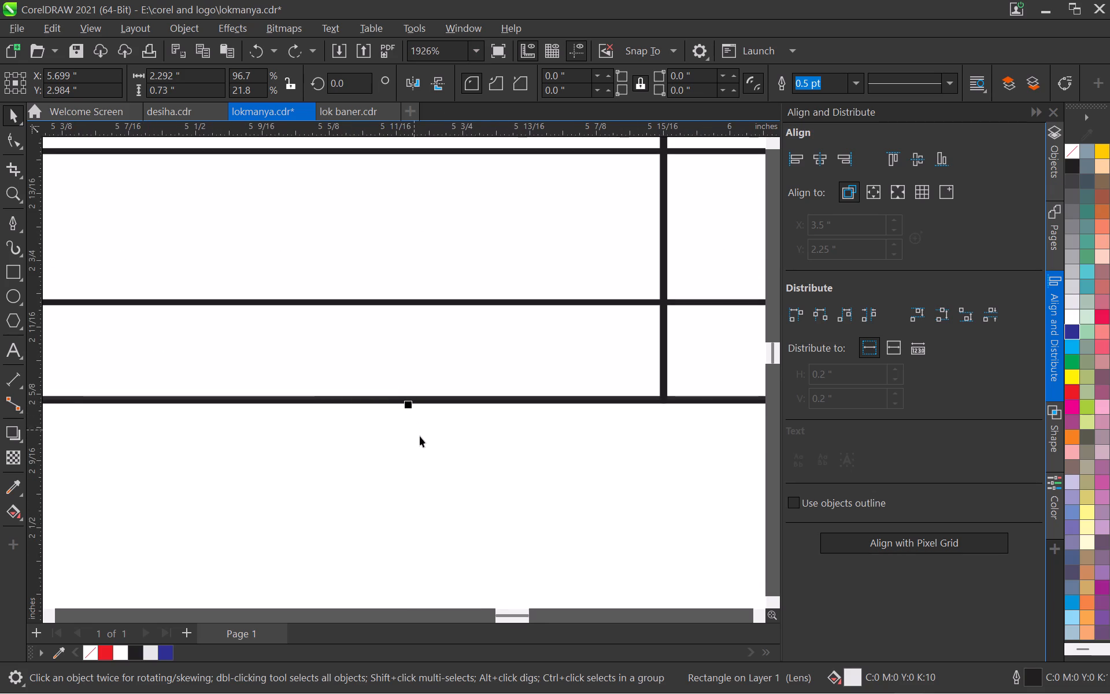
{"action": "scroll", "coordinate": [424, 426], "scroll_direction": "up", "scroll_amount": 2}
{"action": "scroll", "coordinate": [408, 413], "scroll_direction": "down", "scroll_amount": 4}
{"action": "left_click_drag", "start_coordinate": [405, 405], "coordinate": [398, 375]}
{"action": "left_click", "coordinate": [408, 401]}
{"action": "scroll", "coordinate": [410, 403], "scroll_direction": "down", "scroll_amount": 8}
{"action": "scroll", "coordinate": [412, 412], "scroll_direction": "up", "scroll_amount": 5}
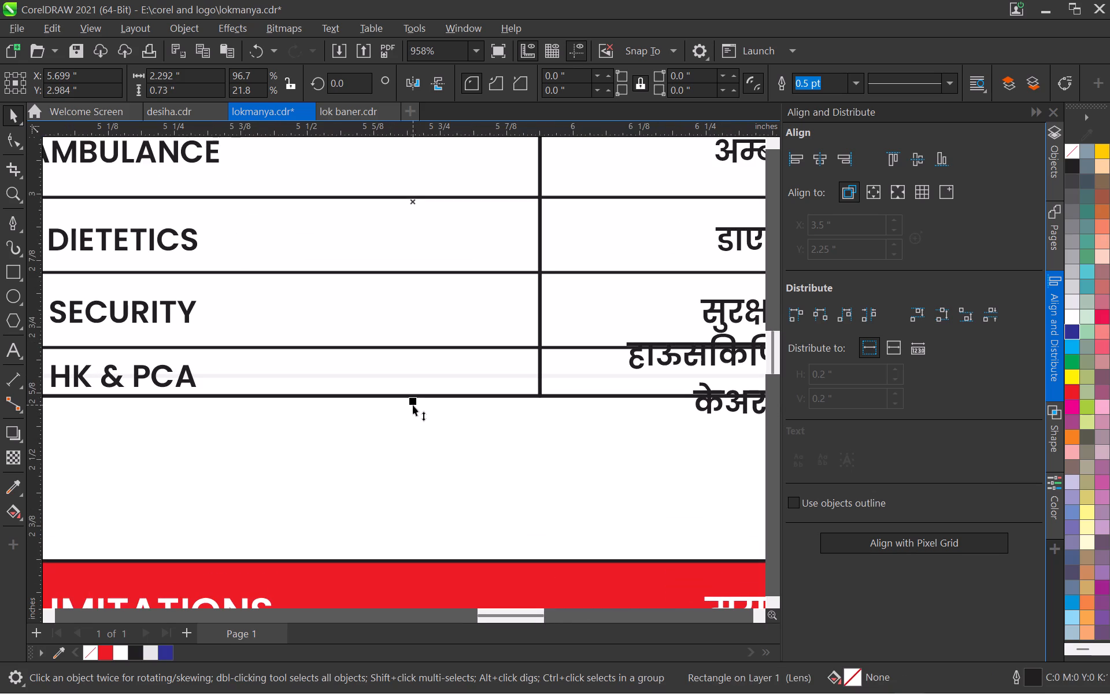
{"action": "left_click_drag", "start_coordinate": [410, 403], "coordinate": [419, 444]}
{"action": "scroll", "coordinate": [420, 431], "scroll_direction": "down", "scroll_amount": 4}
Stretch the Support Services fill rectangle down to the outline's lower edge, to a height of 0.807".
{"action": "left_click", "coordinate": [415, 390]}
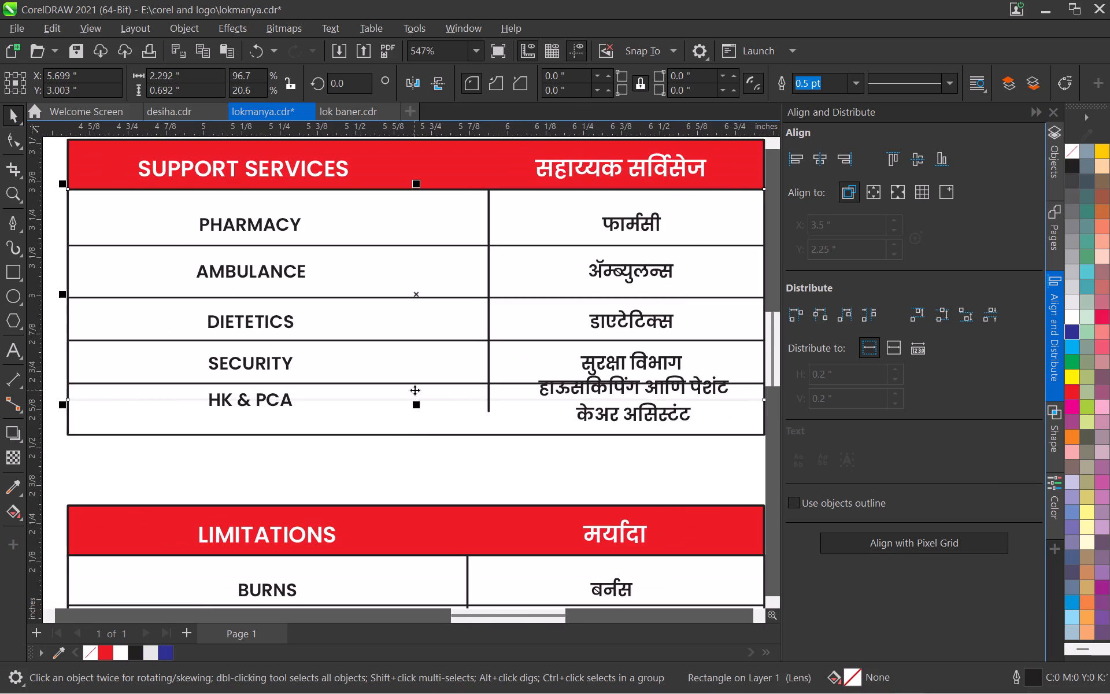
{"action": "scroll", "coordinate": [413, 407], "scroll_direction": "up", "scroll_amount": 6}
{"action": "left_click_drag", "start_coordinate": [420, 395], "coordinate": [423, 472]}
{"action": "scroll", "coordinate": [425, 457], "scroll_direction": "down", "scroll_amount": 2}
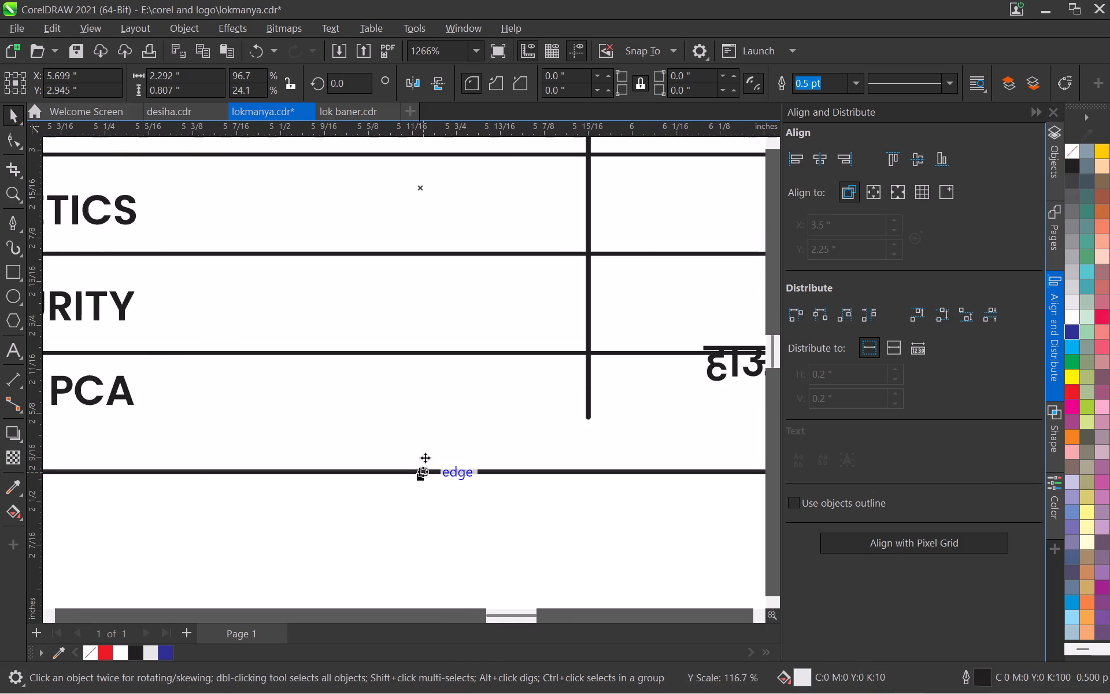
{"action": "scroll", "coordinate": [425, 457], "scroll_direction": "down", "scroll_amount": 6}
{"action": "left_click", "coordinate": [558, 423]}
{"action": "left_click", "coordinate": [528, 488]}
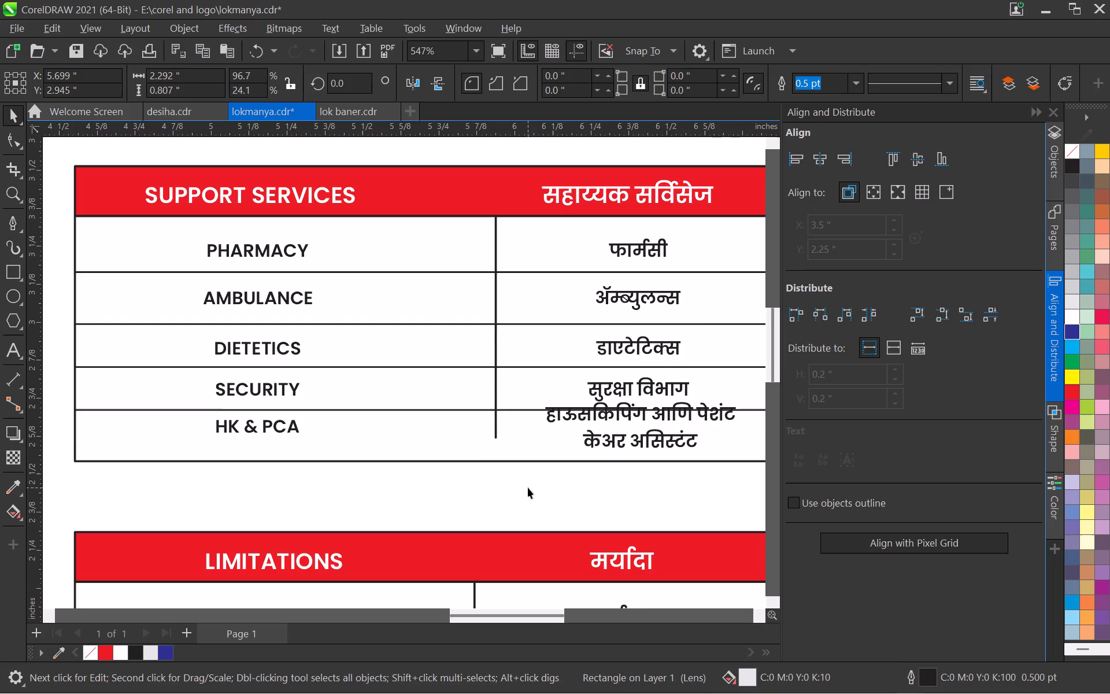
Extend the Support Services column divider down to the table's lower edge, to a height of 0.807".
{"action": "scroll", "coordinate": [498, 448], "scroll_direction": "up", "scroll_amount": 3}
{"action": "left_click", "coordinate": [495, 430]}
{"action": "scroll", "coordinate": [497, 435], "scroll_direction": "up", "scroll_amount": 4}
{"action": "left_click_drag", "start_coordinate": [495, 442], "coordinate": [500, 499]}
{"action": "scroll", "coordinate": [483, 478], "scroll_direction": "down", "scroll_amount": 10}
Move the HK & PCA entry and its two-line Marathi translation down together to Y 2.592".
{"action": "left_click", "coordinate": [342, 456]}
{"action": "scroll", "coordinate": [519, 471], "scroll_direction": "up", "scroll_amount": 8}
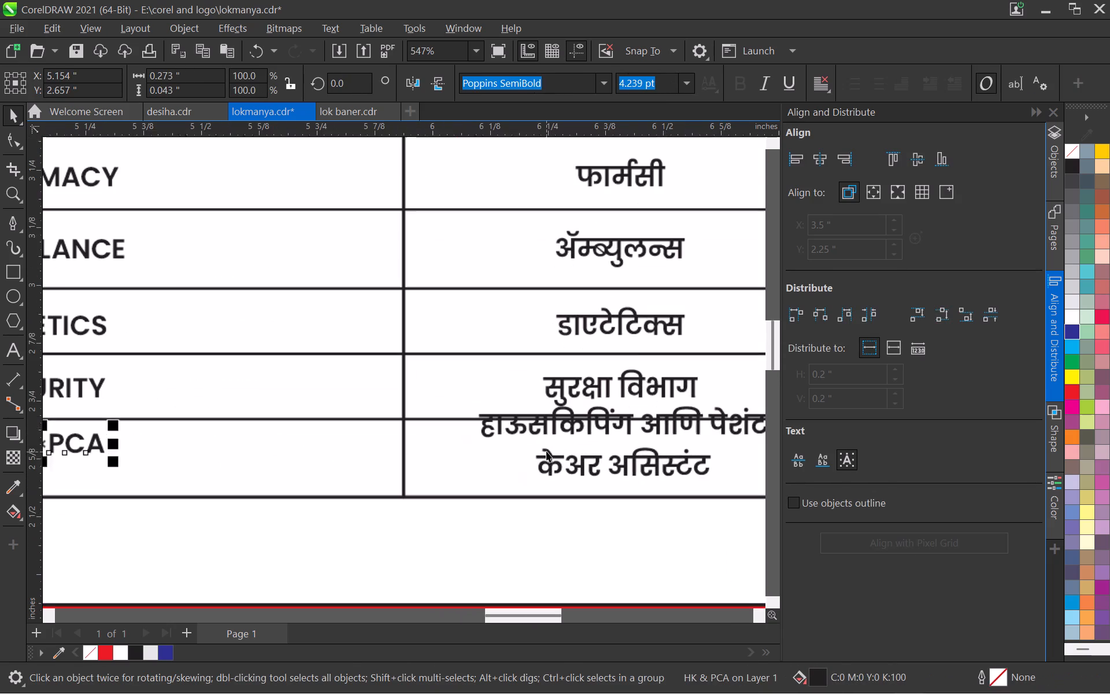
{"action": "left_click", "coordinate": [543, 430], "text": "shift"}
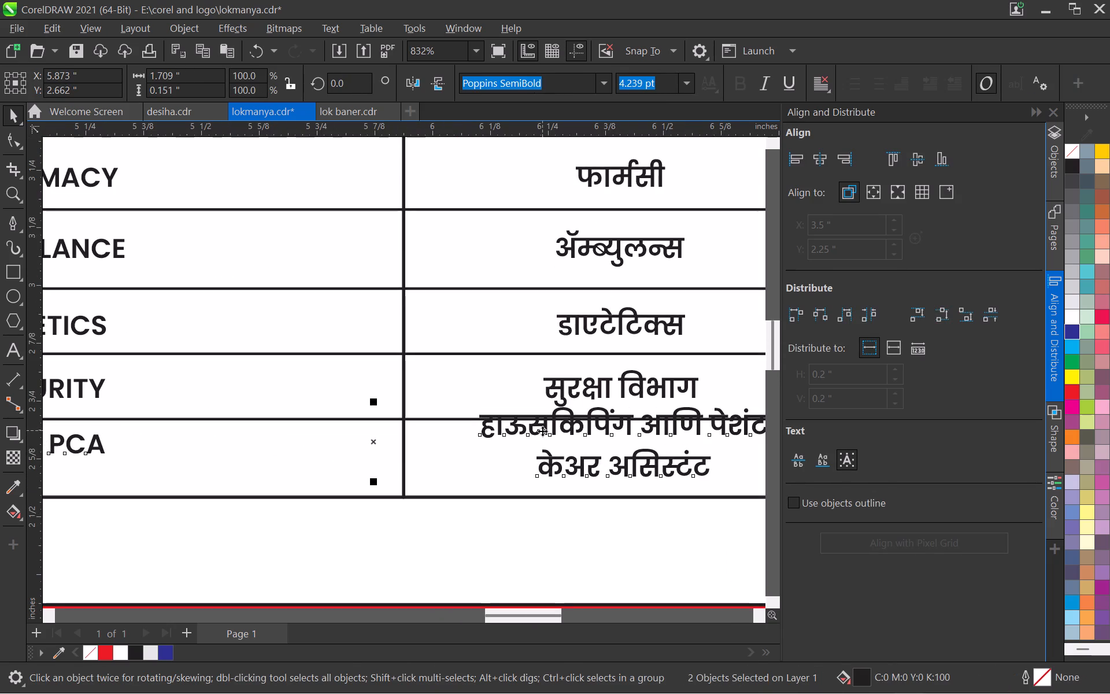
{"action": "key", "text": "Down"}
{"action": "key", "text": "Down"}
{"action": "key", "text": "Down"}
{"action": "key", "text": "Down"}
{"action": "key", "text": "Down"}
{"action": "key", "text": "Down"}
{"action": "key", "text": "Down"}
{"action": "key", "text": "Down"}
{"action": "key", "text": "Down"}
{"action": "key", "text": "Down"}
{"action": "key", "text": "Down"}
{"action": "key", "text": "Down"}
{"action": "key", "text": "Down"}
{"action": "key", "text": "Down"}
{"action": "key", "text": "Down"}
{"action": "key", "text": "Up"}
{"action": "key", "text": "Up"}
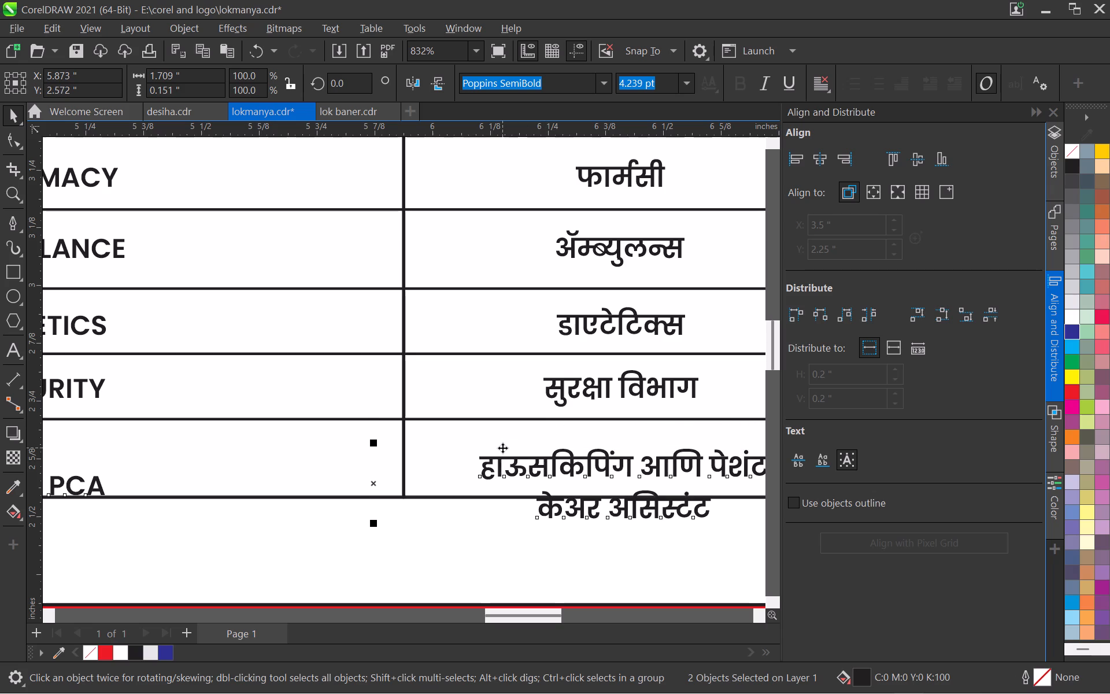
{"action": "key", "text": "Up"}
{"action": "key", "text": "Up"}
Pull up the Support Services fill rectangle to expose the unfilled outline rectangle, and stretch the outline downward to a height of 0.866".
{"action": "scroll", "coordinate": [513, 456], "scroll_direction": "down", "scroll_amount": 4}
{"action": "scroll", "coordinate": [483, 479], "scroll_direction": "up", "scroll_amount": 3}
{"action": "left_click", "coordinate": [444, 482]}
{"action": "scroll", "coordinate": [432, 494], "scroll_direction": "up", "scroll_amount": 2}
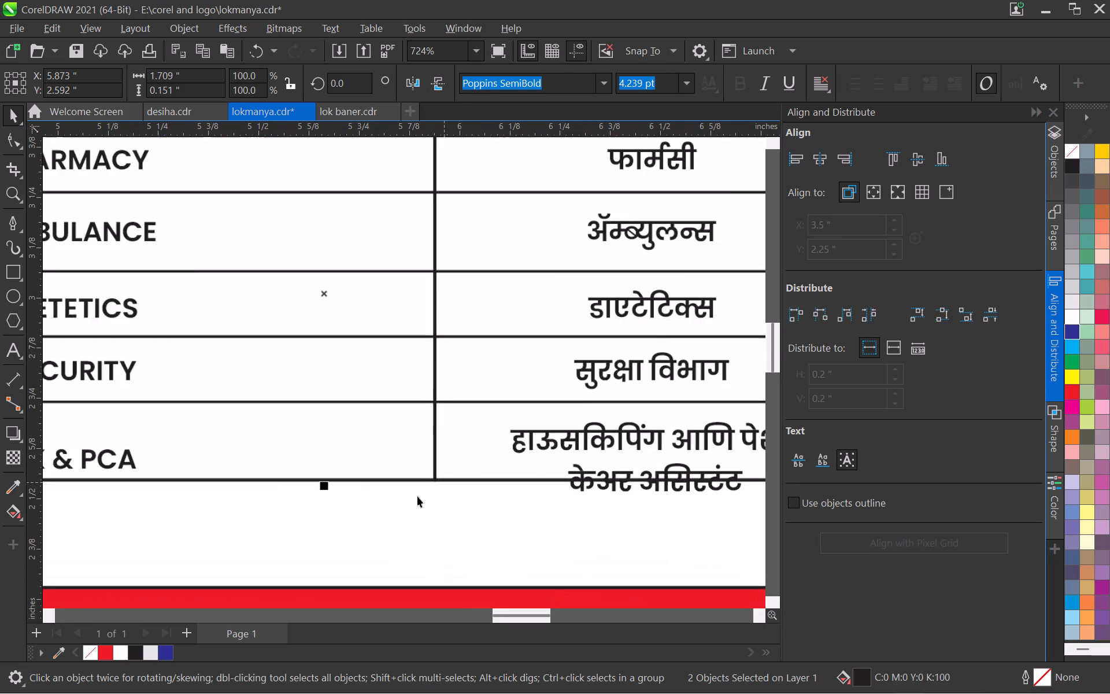
{"action": "scroll", "coordinate": [417, 496], "scroll_direction": "up", "scroll_amount": 2}
{"action": "left_click_drag", "start_coordinate": [272, 478], "coordinate": [268, 460]}
{"action": "left_click", "coordinate": [282, 471]}
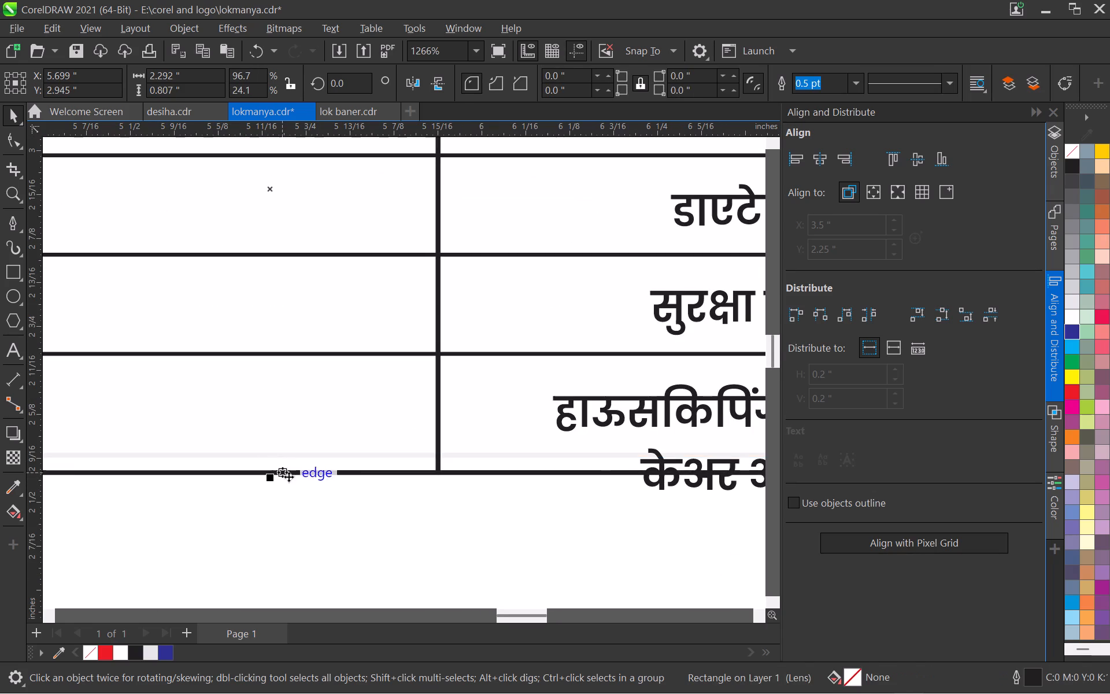
{"action": "scroll", "coordinate": [284, 490], "scroll_direction": "down", "scroll_amount": 5}
{"action": "left_click_drag", "start_coordinate": [273, 488], "coordinate": [275, 508]}
Stretch the Support Services fill rectangle down to meet the outline's lower edge.
{"action": "left_click", "coordinate": [275, 480]}
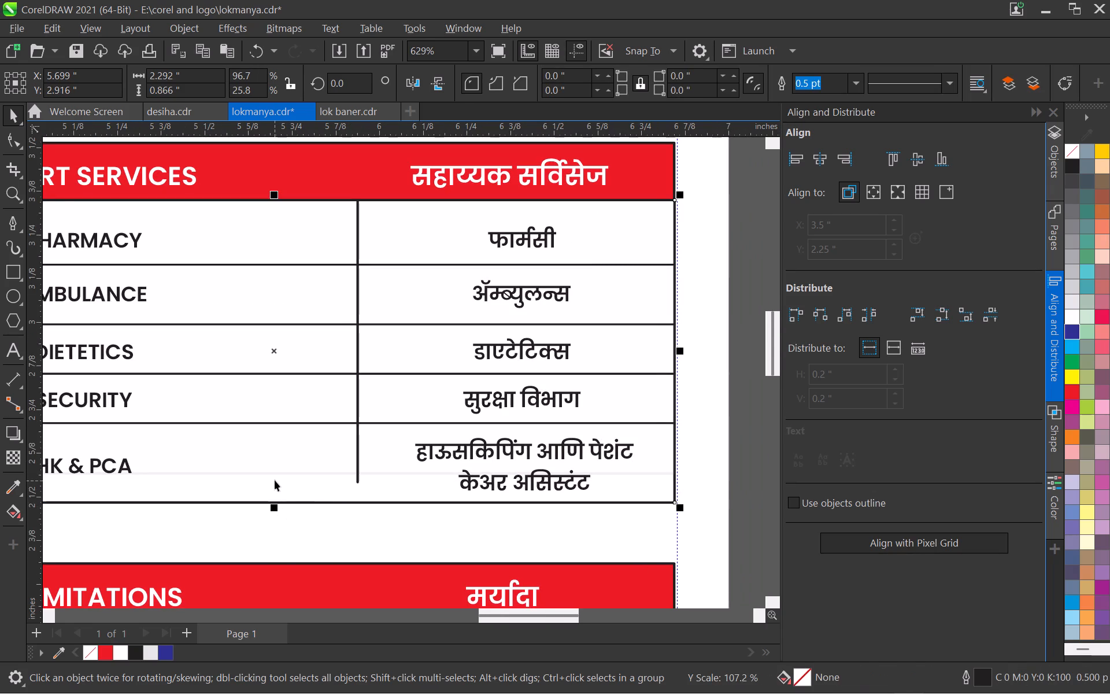
{"action": "left_click", "coordinate": [273, 467]}
{"action": "scroll", "coordinate": [274, 481], "scroll_direction": "up", "scroll_amount": 4}
{"action": "left_click_drag", "start_coordinate": [273, 476], "coordinate": [277, 525]}
{"action": "scroll", "coordinate": [367, 469], "scroll_direction": "down", "scroll_amount": 2}
Extend the Support Services column divider down to the table's lower edge, to a height of 0.866".
{"action": "left_click", "coordinate": [408, 477]}
{"action": "left_click_drag", "start_coordinate": [409, 488], "coordinate": [410, 501]}
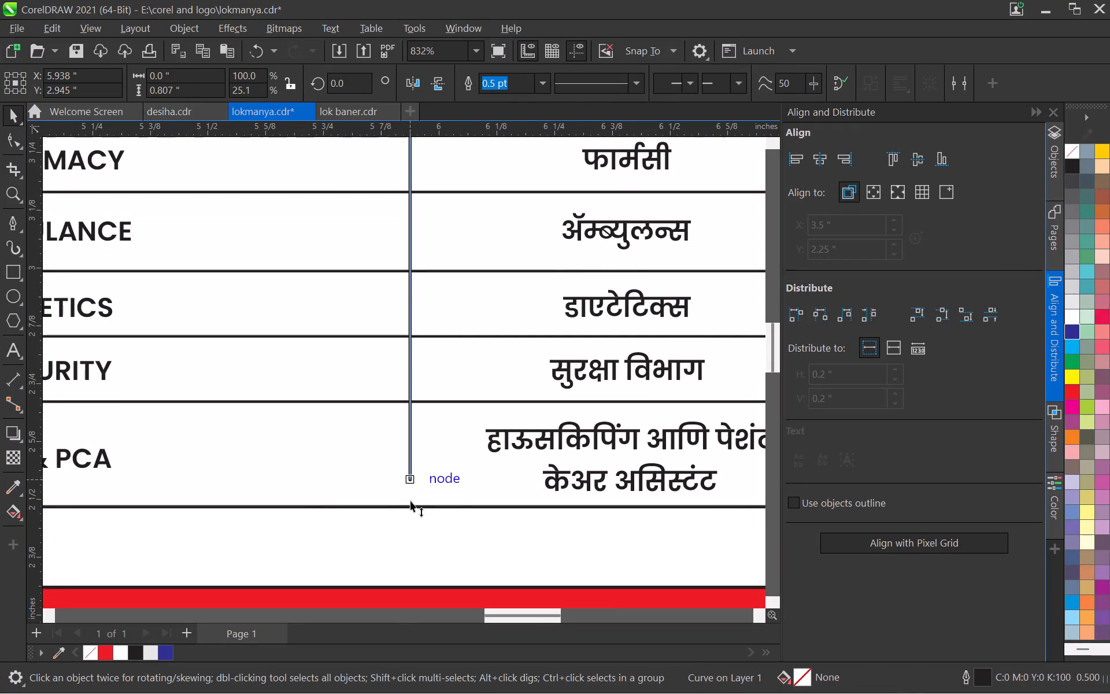
{"action": "left_click_drag", "start_coordinate": [410, 501], "coordinate": [410, 515]}
{"action": "scroll", "coordinate": [410, 515], "scroll_direction": "down", "scroll_amount": 7}
{"action": "left_click", "coordinate": [646, 393]}
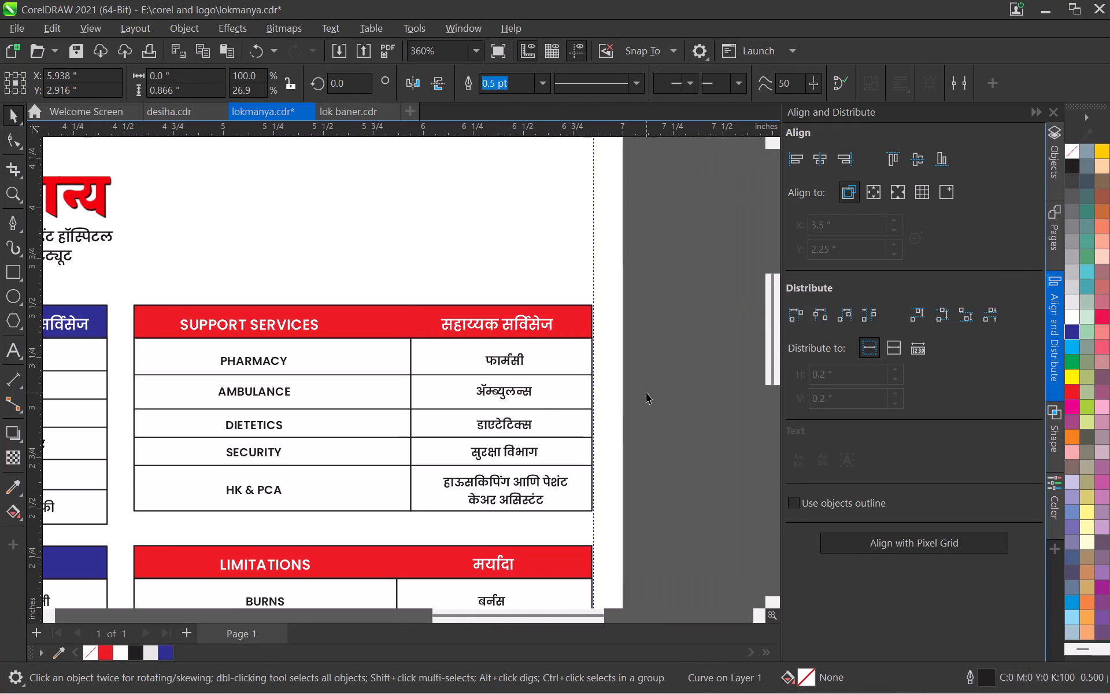
Nudge the Marathi heading of the Support Services table right to about X 6.40".
{"action": "left_click", "coordinate": [465, 324]}
{"action": "key", "text": "Right"}
{"action": "key", "text": "Right"}
{"action": "key", "text": "Right"}
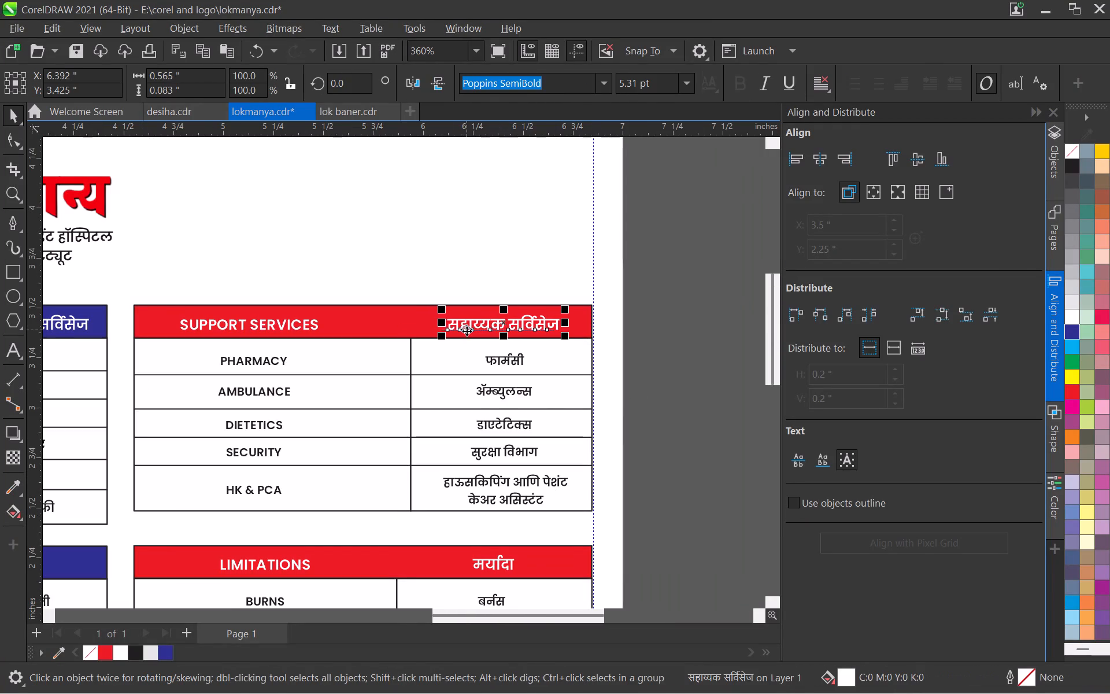
{"action": "key", "text": "Right"}
Review the layout of the service tables across the page and save the document.
{"action": "scroll", "coordinate": [508, 381], "scroll_direction": "down", "scroll_amount": 5}
{"action": "middle_click_drag", "start_coordinate": [389, 383], "coordinate": [410, 385]}
{"action": "middle_click_drag", "start_coordinate": [423, 401], "coordinate": [431, 365]}
{"action": "scroll", "coordinate": [428, 403], "scroll_direction": "up", "scroll_amount": 3}
{"action": "left_click", "coordinate": [493, 432]}
{"action": "key", "text": "ctrl+s"}
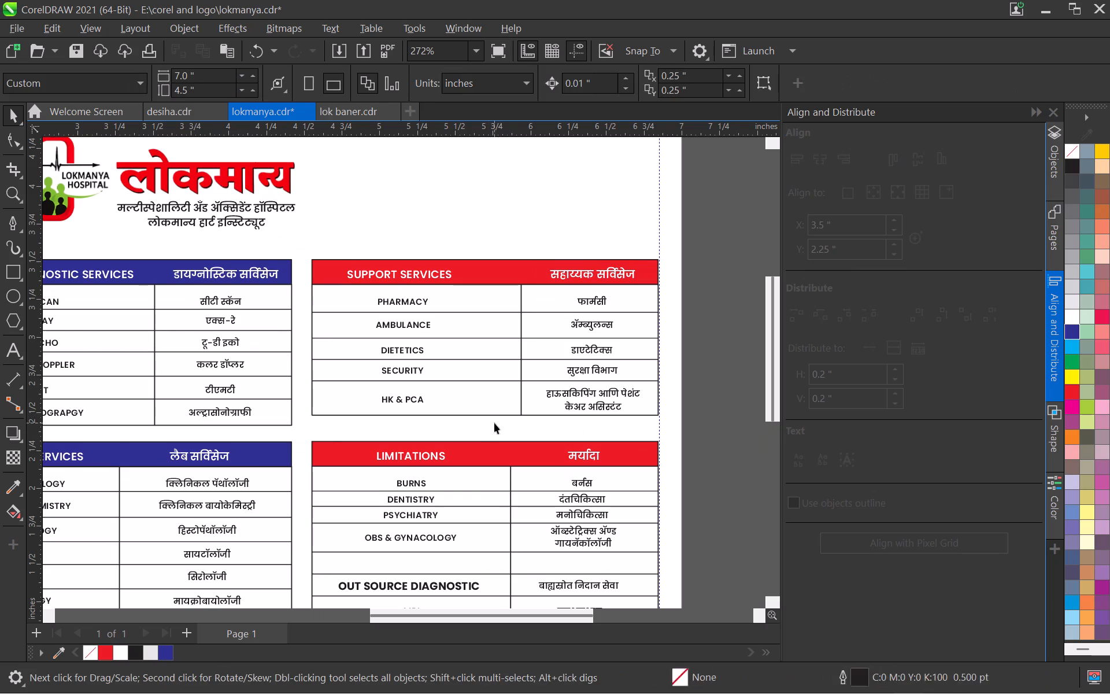
{"action": "scroll", "coordinate": [494, 423], "scroll_direction": "down", "scroll_amount": 5}
{"action": "middle_click_drag", "start_coordinate": [487, 431], "coordinate": [467, 313]}
{"action": "scroll", "coordinate": [467, 313], "scroll_direction": "up", "scroll_amount": 4}
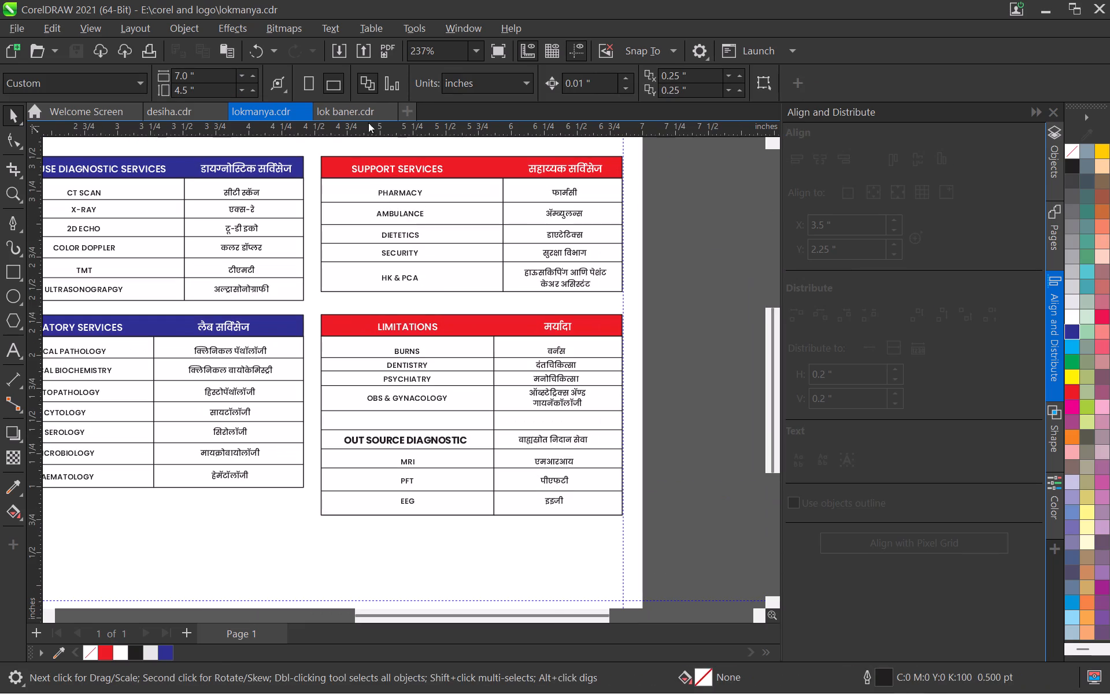
{"action": "scroll", "coordinate": [411, 301], "scroll_direction": "down", "scroll_amount": 2}
{"action": "scroll", "coordinate": [506, 307], "scroll_direction": "up", "scroll_amount": 2}
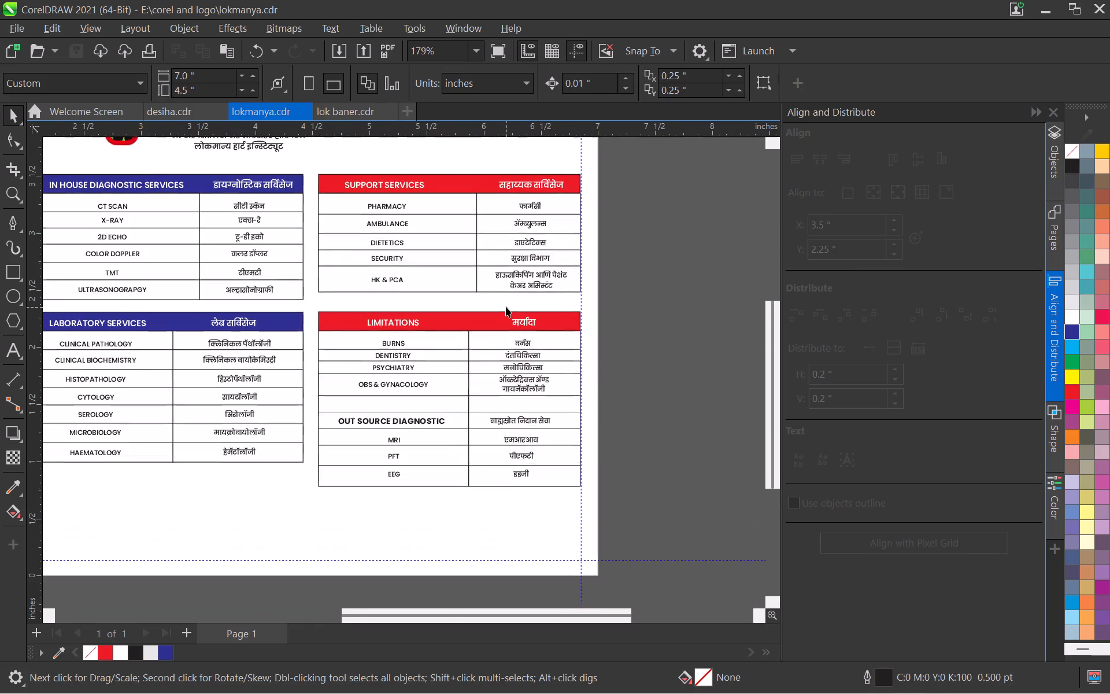
{"action": "scroll", "coordinate": [506, 307], "scroll_direction": "up", "scroll_amount": 2}
{"action": "key", "text": "ctrl+s"}
Nudge the Limitations table's row line below Burns and everything beneath it down 0.02".
{"action": "scroll", "coordinate": [480, 330], "scroll_direction": "down", "scroll_amount": 3}
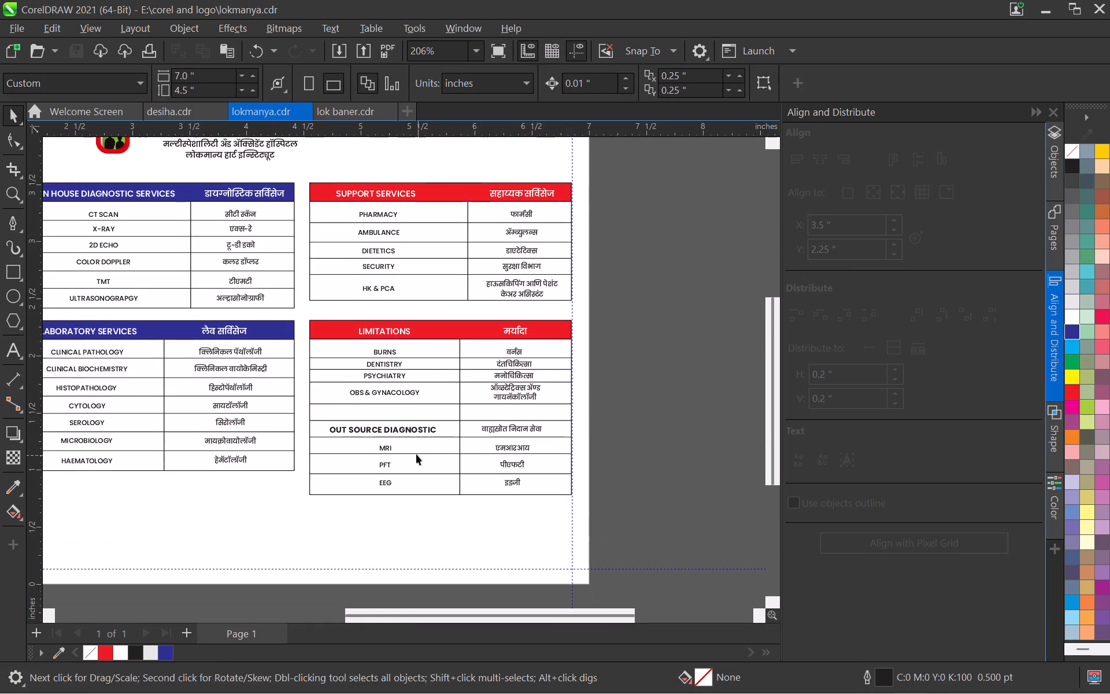
{"action": "middle_click_drag", "start_coordinate": [414, 452], "coordinate": [380, 413]}
{"action": "scroll", "coordinate": [473, 364], "scroll_direction": "up", "scroll_amount": 4}
{"action": "scroll", "coordinate": [367, 309], "scroll_direction": "up", "scroll_amount": 2}
{"action": "middle_click_drag", "start_coordinate": [245, 323], "coordinate": [272, 306]}
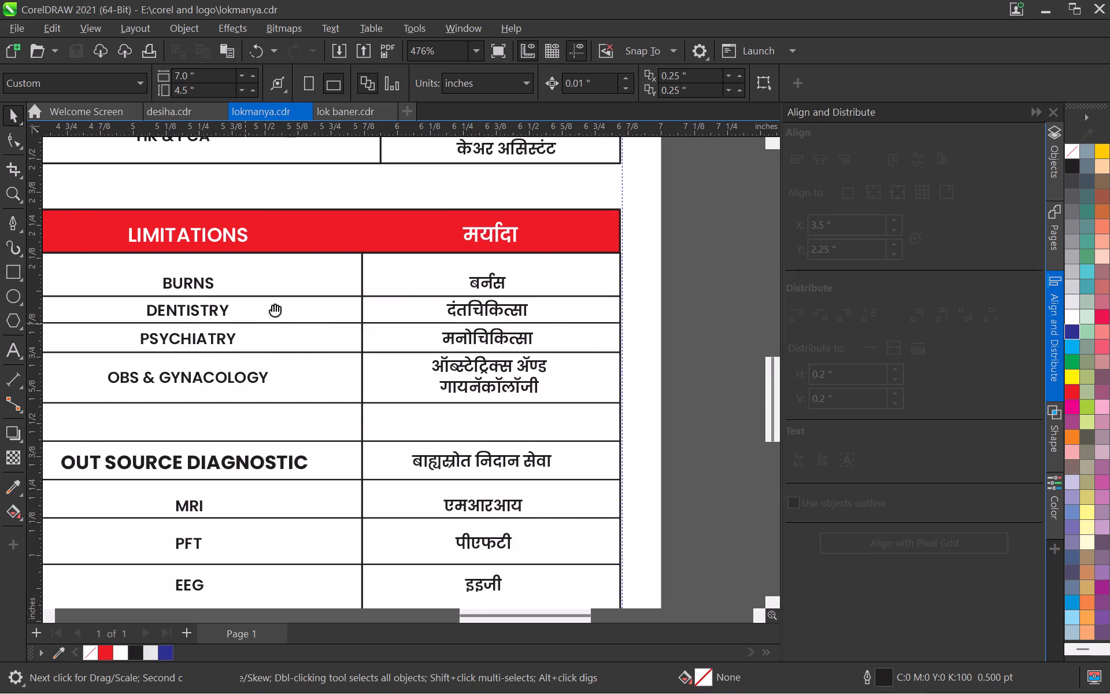
{"action": "middle_click_drag", "start_coordinate": [272, 306], "coordinate": [313, 294]}
{"action": "scroll", "coordinate": [327, 311], "scroll_direction": "down", "scroll_amount": 3}
{"action": "left_click_drag", "start_coordinate": [610, 285], "coordinate": [276, 435]}
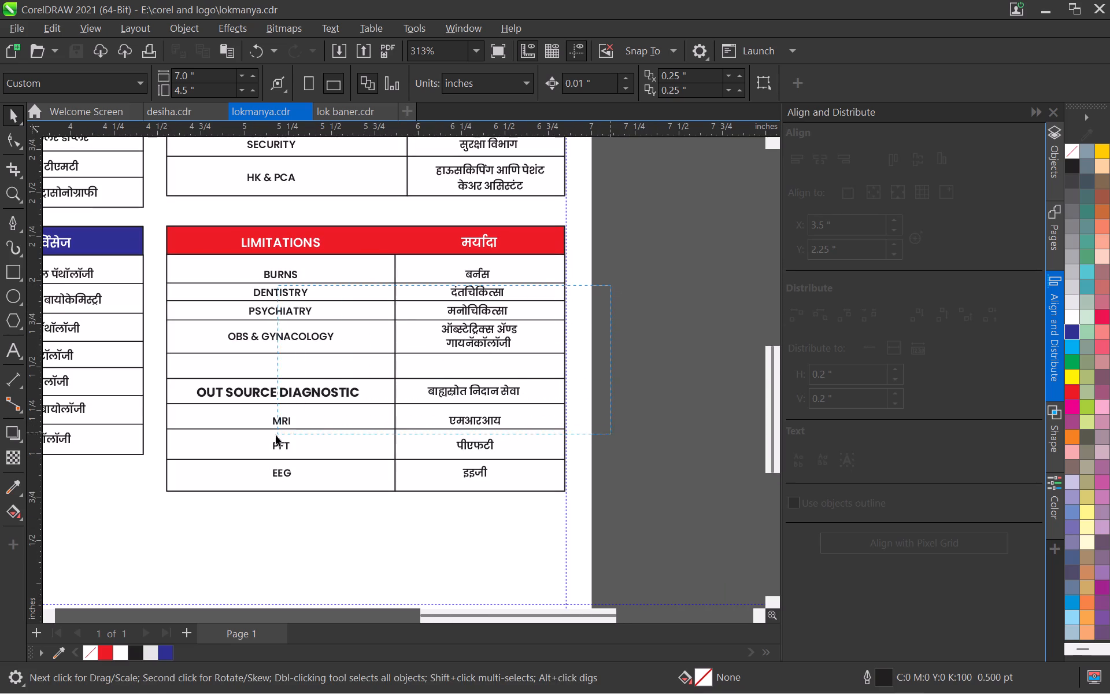
{"action": "left_click_drag", "start_coordinate": [276, 435], "coordinate": [171, 521]}
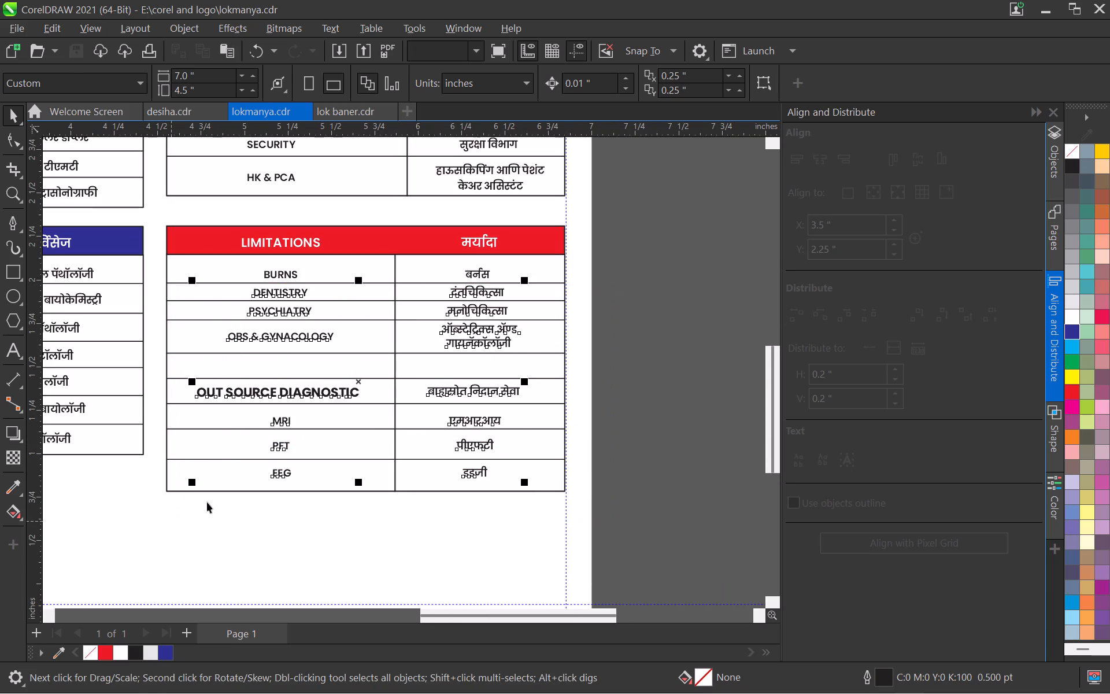
{"action": "left_click", "coordinate": [156, 293]}
{"action": "left_click_drag", "start_coordinate": [156, 283], "coordinate": [190, 312]}
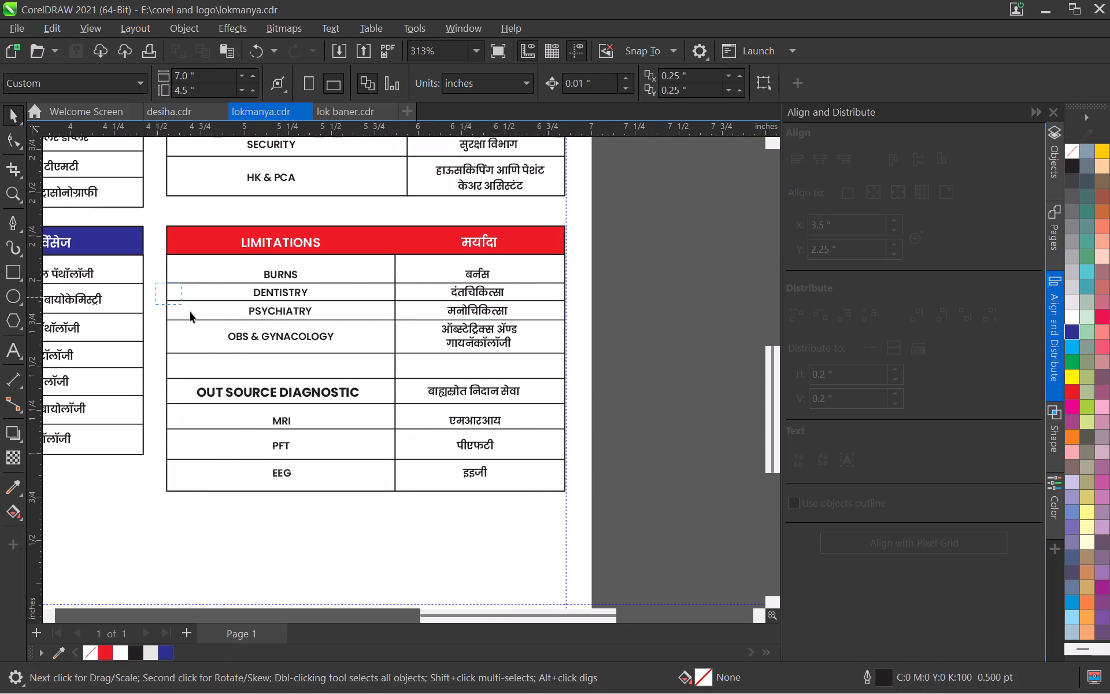
{"action": "left_click_drag", "start_coordinate": [190, 312], "coordinate": [607, 580]}
{"action": "key", "text": "Down"}
{"action": "key", "text": "Down"}
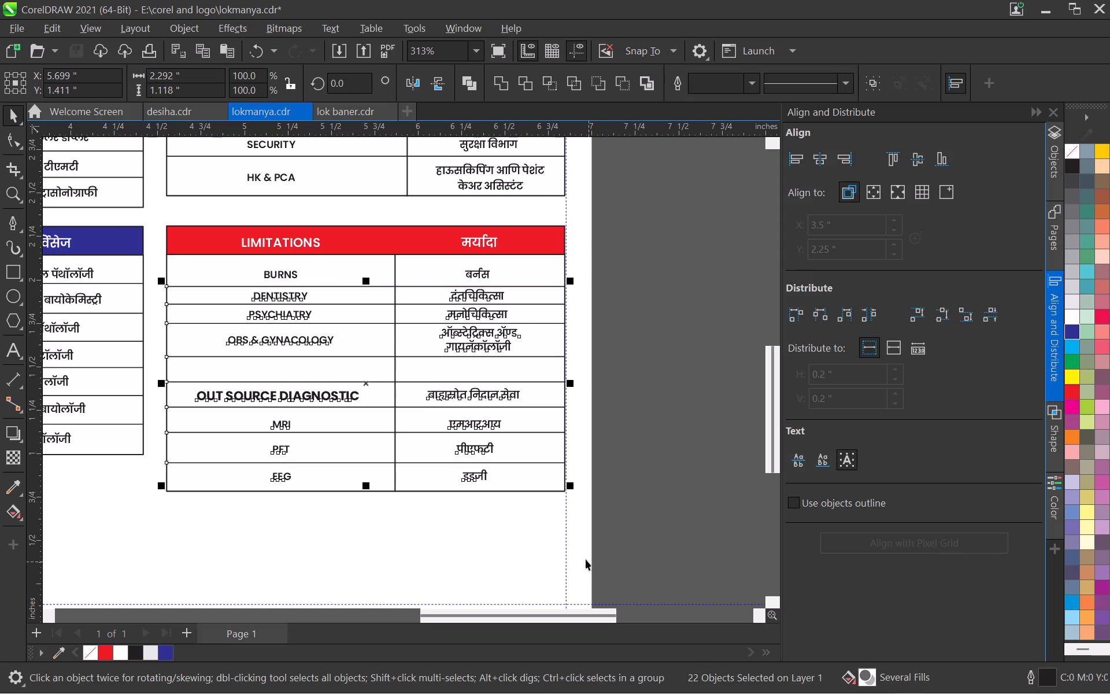
Leaving the line below Burns in place, nudge the Dentistry entries and everything beneath them down 0.04".
{"action": "left_click", "coordinate": [206, 287], "text": "shift"}
{"action": "key", "text": "Down"}
{"action": "key", "text": "Down"}
{"action": "key", "text": "Down"}
{"action": "key", "text": "Down"}
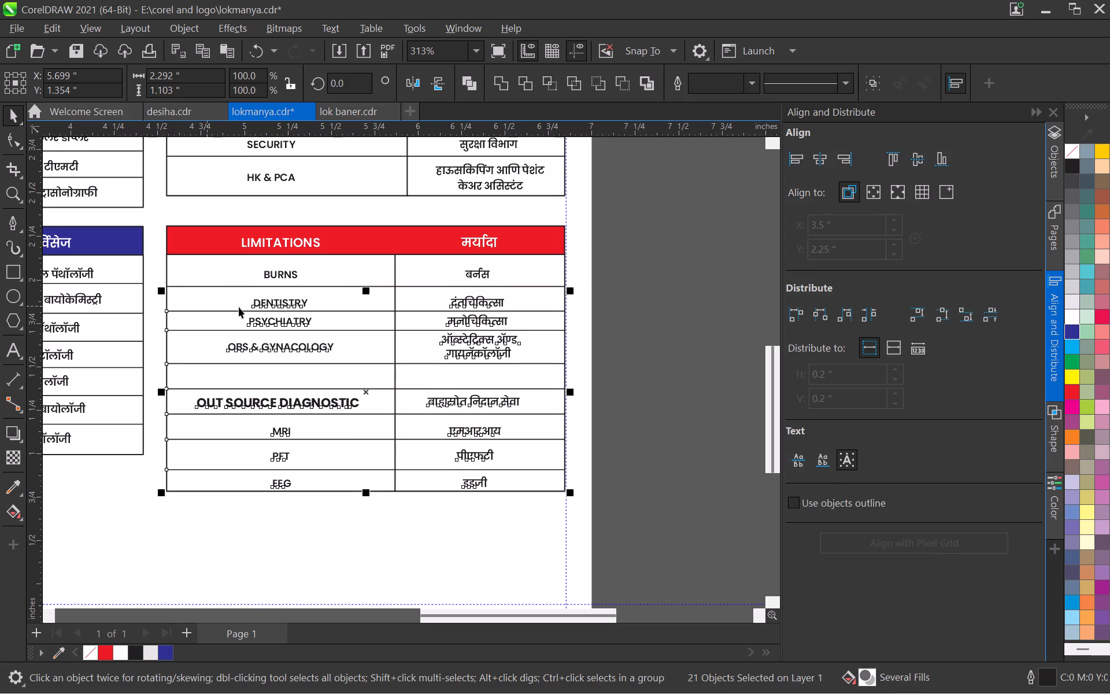
Leaving the Dentistry entries in place, nudge the line below them and everything beneath it down 0.04".
{"action": "left_click", "coordinate": [266, 305], "text": "shift"}
{"action": "left_click", "coordinate": [471, 300], "text": "shift"}
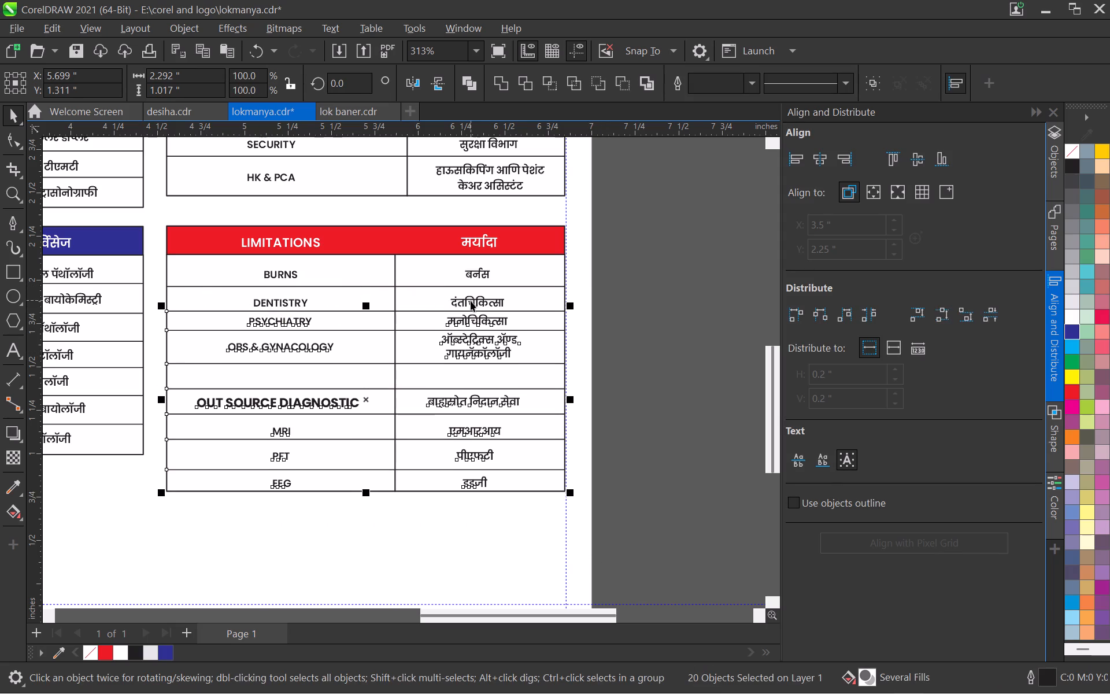
{"action": "key", "text": "Down"}
{"action": "key", "text": "Down"}
{"action": "key", "text": "Down"}
{"action": "key", "text": "Down"}
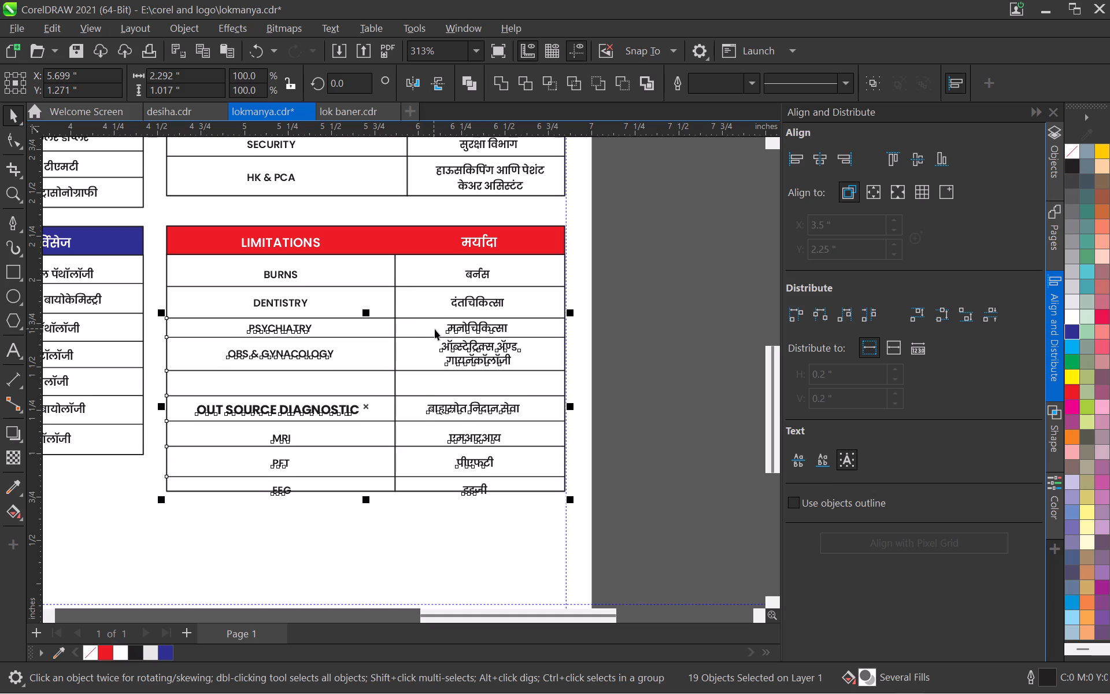
{"action": "key", "text": "Down"}
{"action": "key", "text": "Down"}
{"action": "key", "text": "Up"}
{"action": "key", "text": "Up"}
Leaving the line below Dentistry in place, nudge the Psychiatry entries and everything beneath them down 0.04".
{"action": "left_click", "coordinate": [449, 319], "text": "shift"}
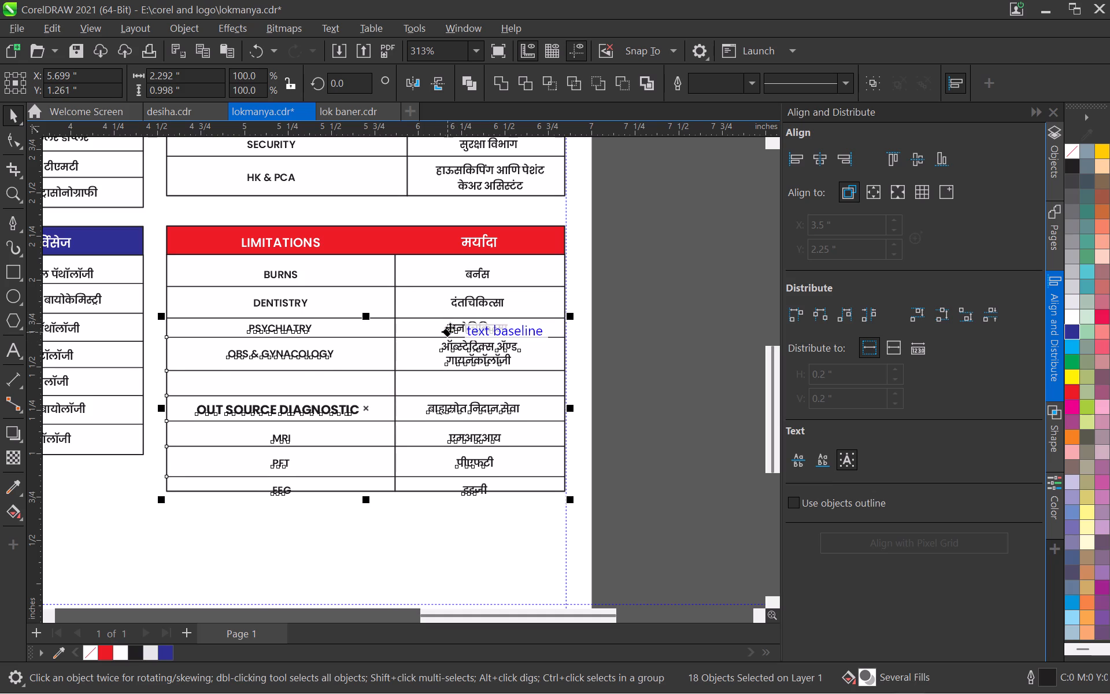
{"action": "key", "text": "Down"}
{"action": "key", "text": "Down"}
{"action": "key", "text": "Down"}
{"action": "key", "text": "Down"}
Leaving both Psychiatry entries in place, nudge the line below them and everything beneath it down 0.03".
{"action": "left_click", "coordinate": [456, 331], "text": "shift"}
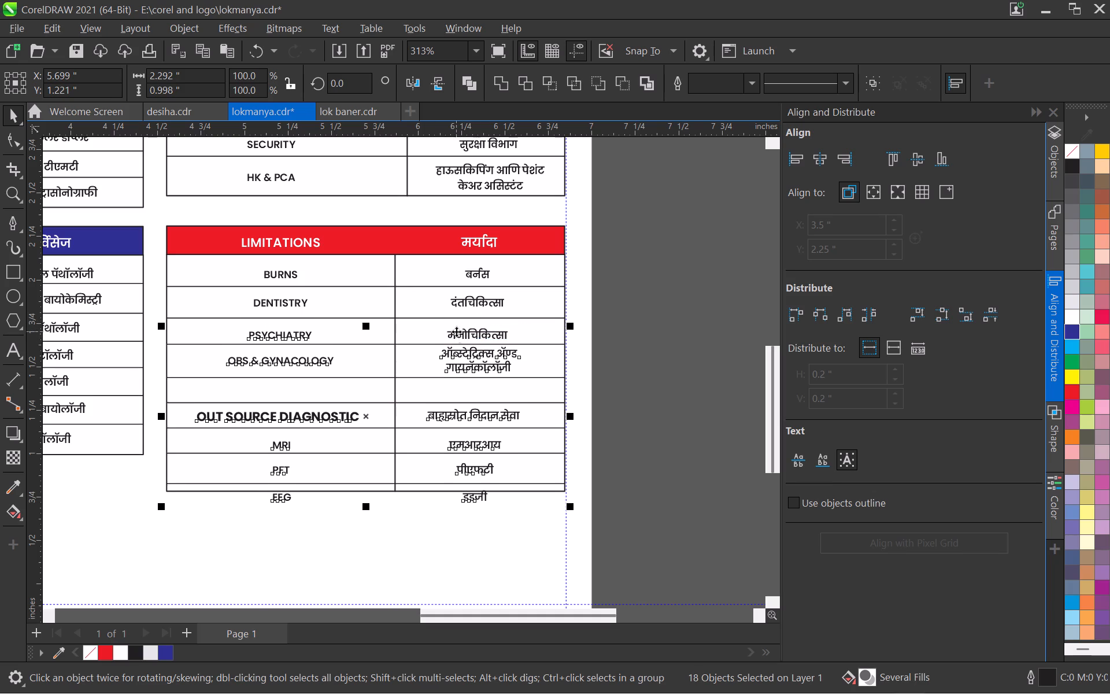
{"action": "left_click", "coordinate": [297, 337], "text": "shift"}
{"action": "key", "text": "Down"}
{"action": "key", "text": "Down"}
{"action": "key", "text": "Down"}
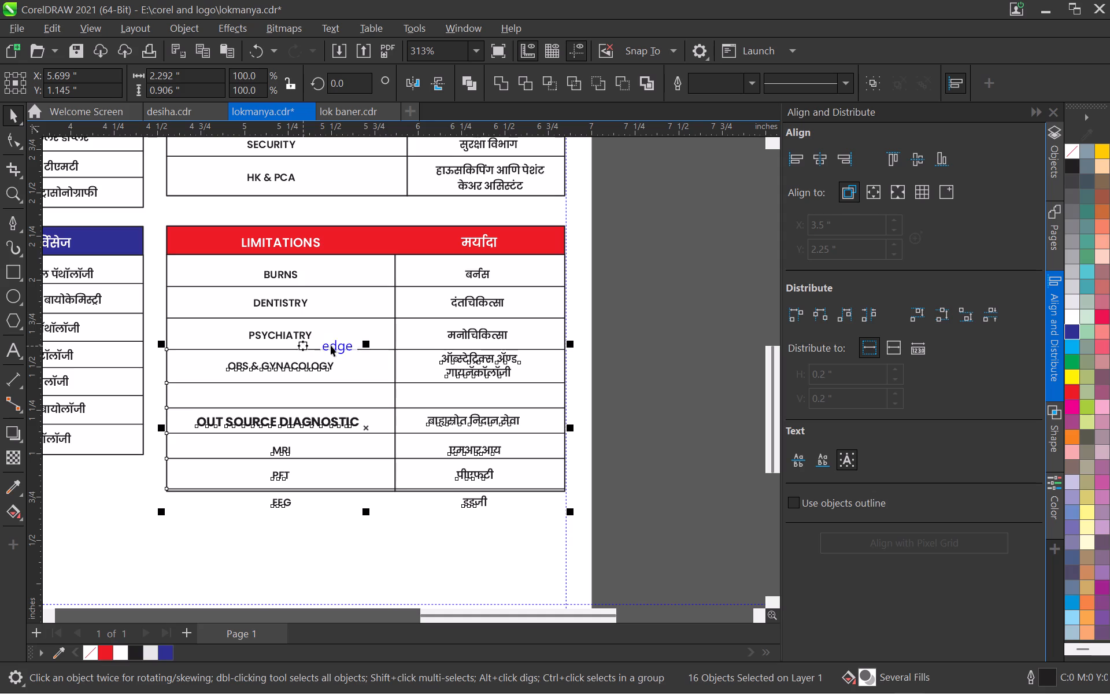
{"action": "key", "text": "Down"}
{"action": "key", "text": "Up"}
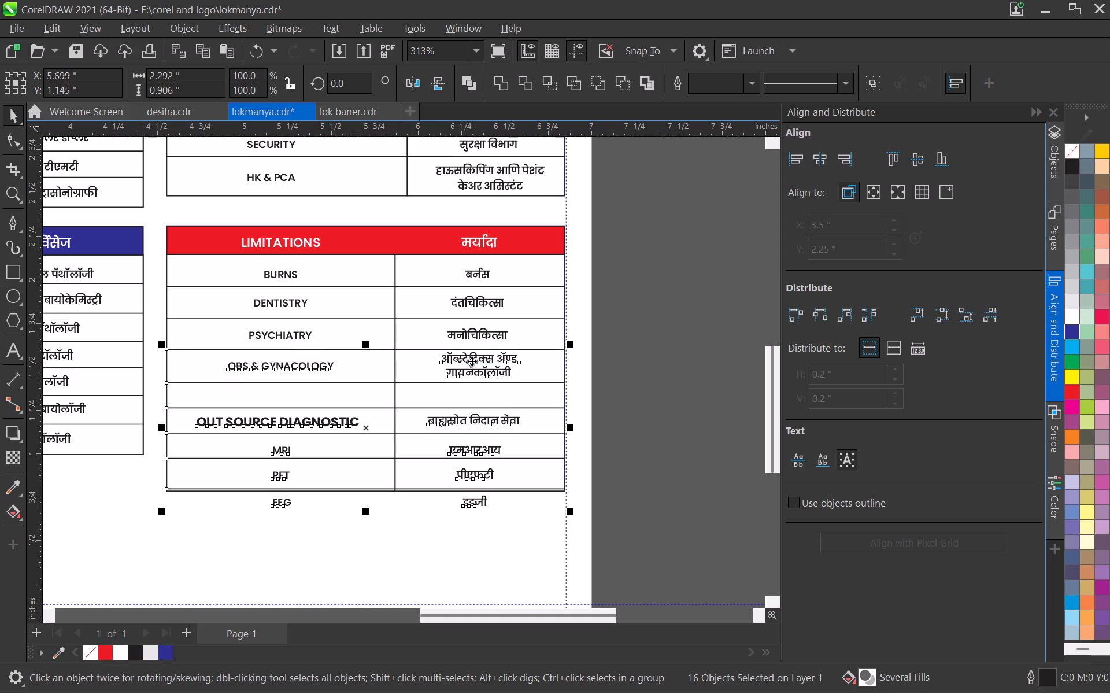
Leaving the OBS & Gynacology entries and the line above them in place, nudge everything beneath down 0.04".
{"action": "left_click", "coordinate": [472, 361], "text": "shift"}
{"action": "left_click", "coordinate": [314, 366], "text": "shift"}
{"action": "left_click", "coordinate": [358, 350], "text": "shift"}
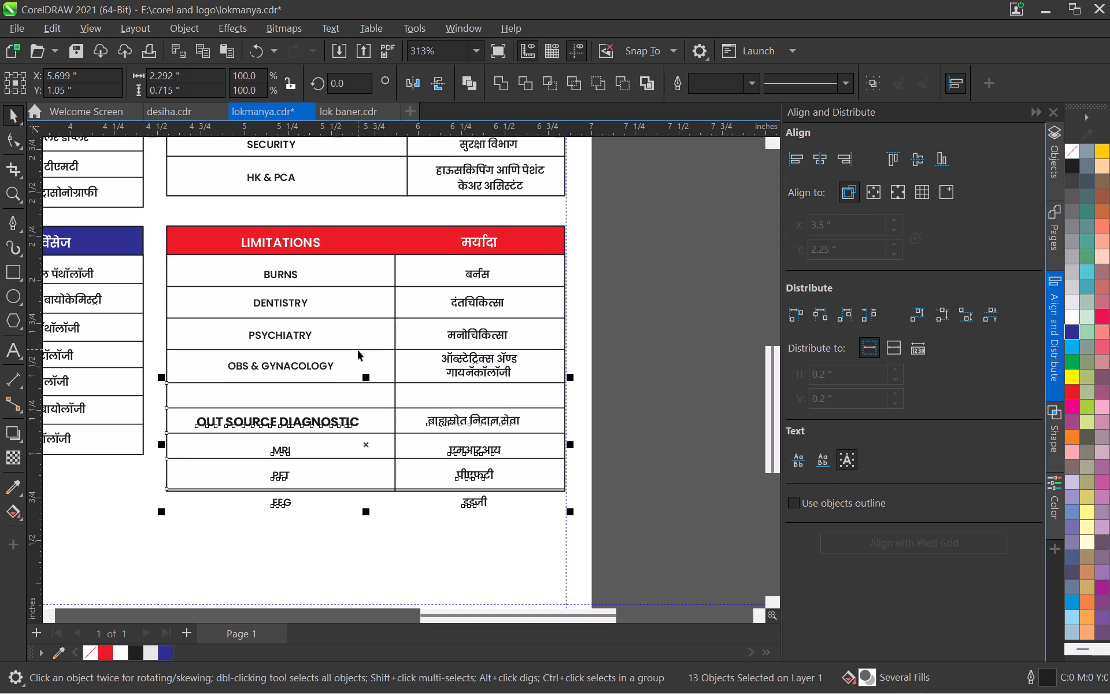
{"action": "key", "text": "Down"}
{"action": "key", "text": "Down"}
{"action": "key", "text": "Down"}
{"action": "key", "text": "Down"}
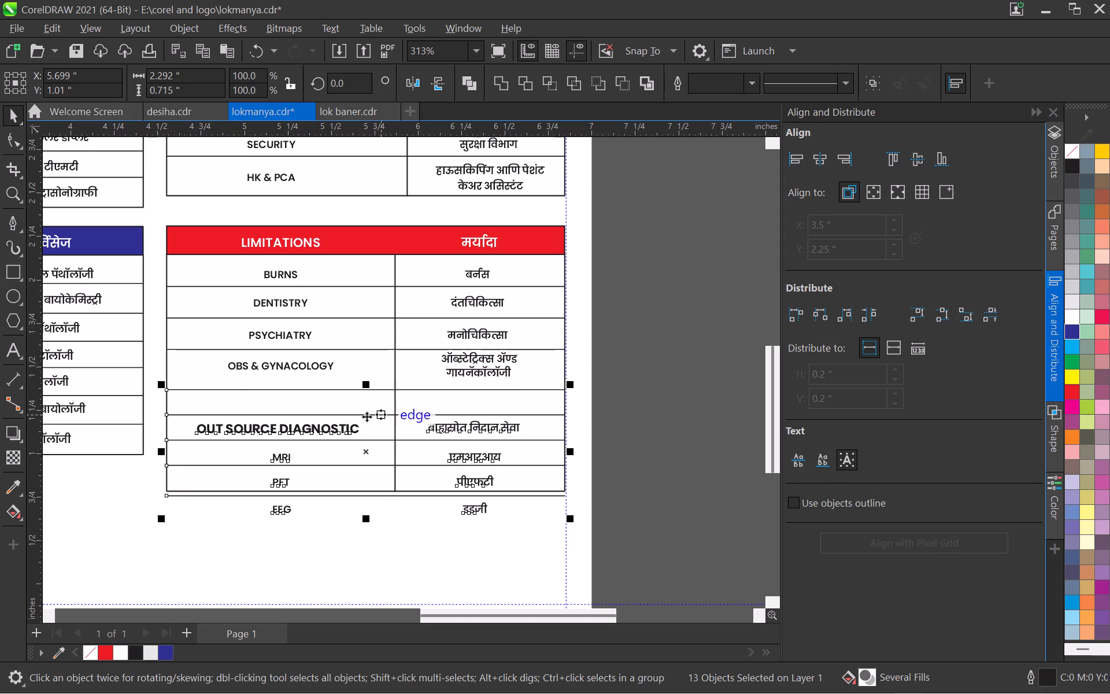
Nudge the line below the Limitations table's blank row and everything beneath it down 0.03".
{"action": "left_click", "coordinate": [341, 390], "text": "shift"}
{"action": "key", "text": "Down"}
{"action": "key", "text": "Down"}
{"action": "key", "text": "Down"}
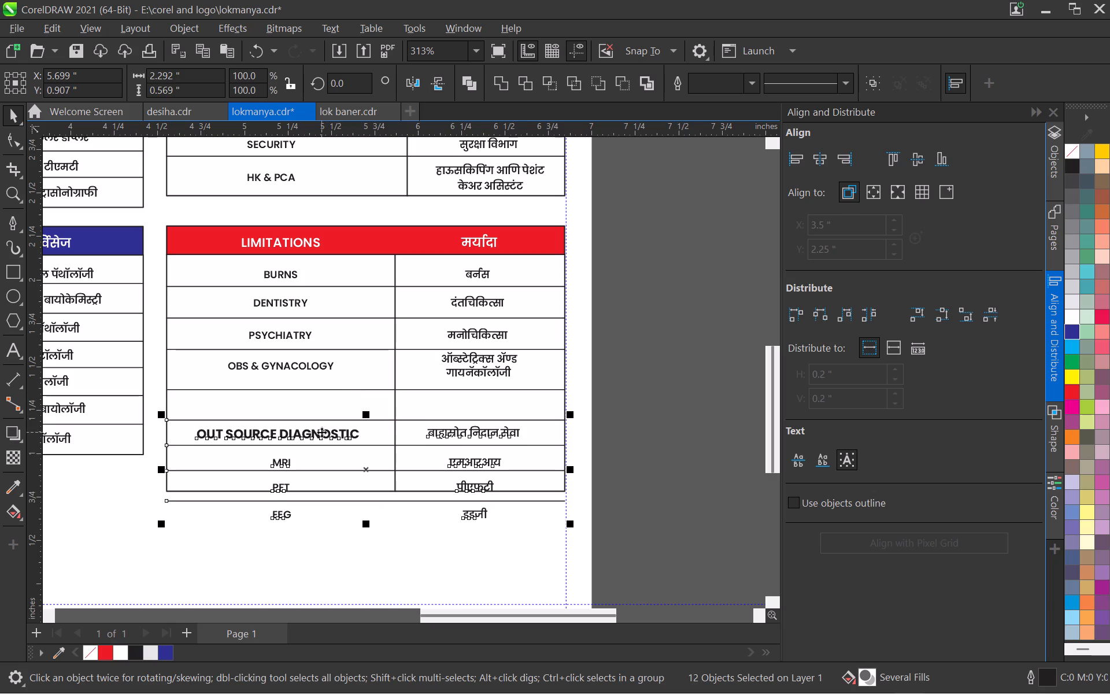
Leaving the Out Source Diagnostic entries and the line above them in place, nudge everything beneath down 0.04".
{"action": "left_click", "coordinate": [321, 432], "text": "shift"}
{"action": "left_click", "coordinate": [436, 432], "text": "shift"}
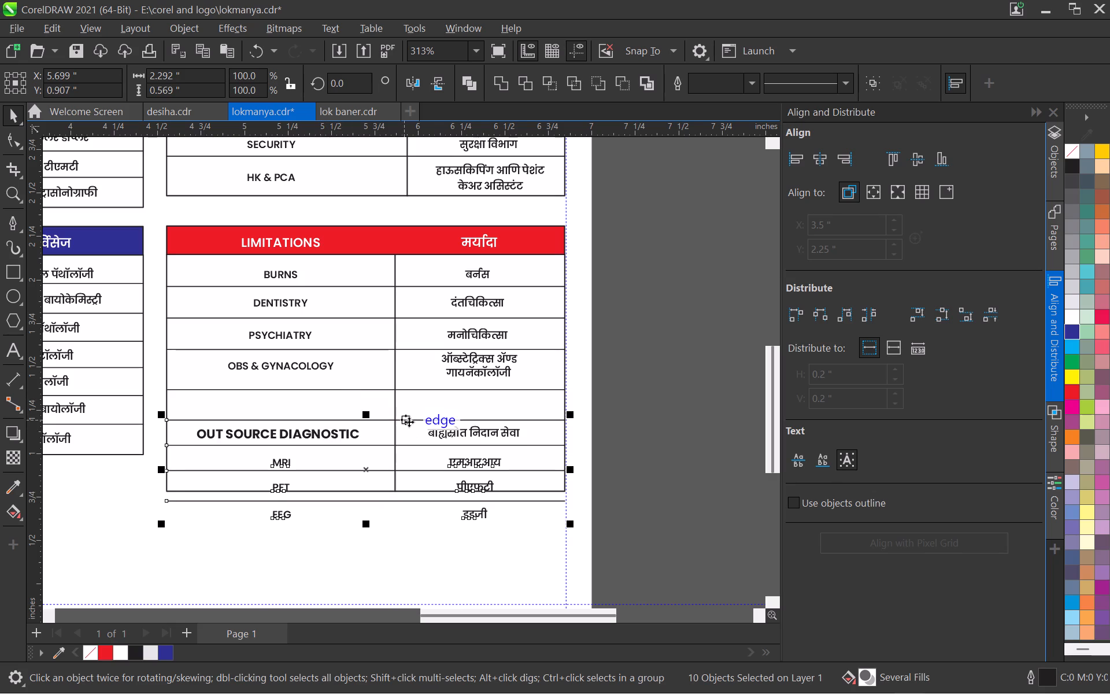
{"action": "left_click", "coordinate": [409, 422], "text": "shift"}
{"action": "key", "text": "Down"}
{"action": "key", "text": "Down"}
{"action": "key", "text": "Down"}
{"action": "key", "text": "Down"}
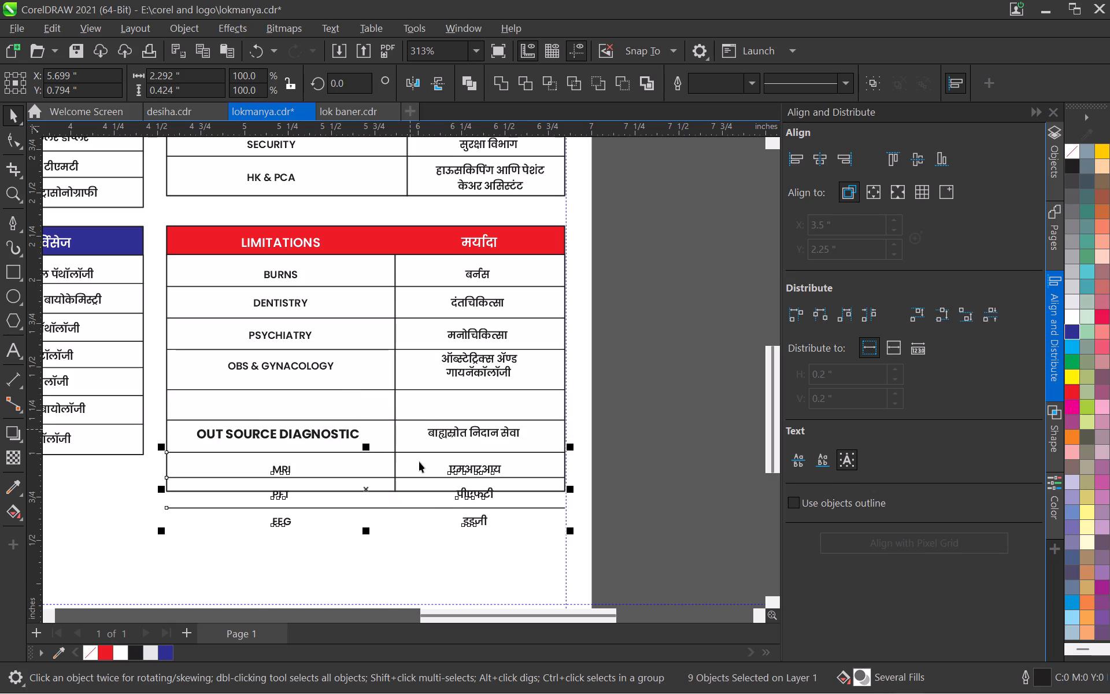
Leaving the MRI entries and the line above them in place, nudge everything beneath down 0.04".
{"action": "left_click", "coordinate": [463, 468], "text": "shift"}
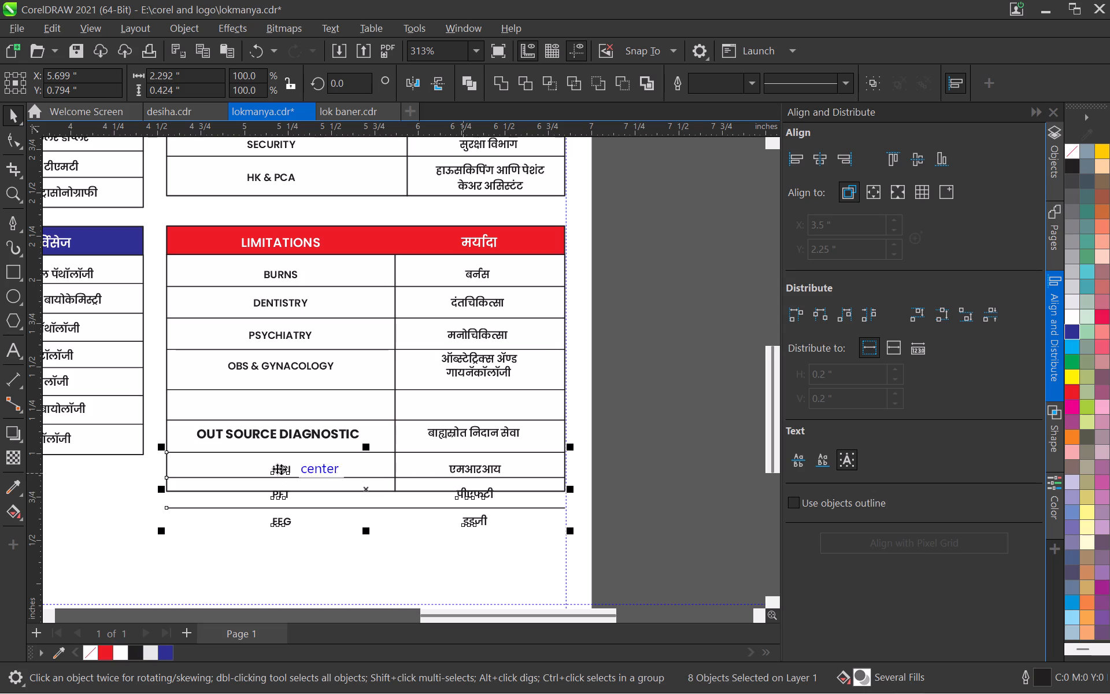
{"action": "left_click", "coordinate": [277, 468], "text": "shift"}
{"action": "left_click", "coordinate": [319, 451], "text": "shift"}
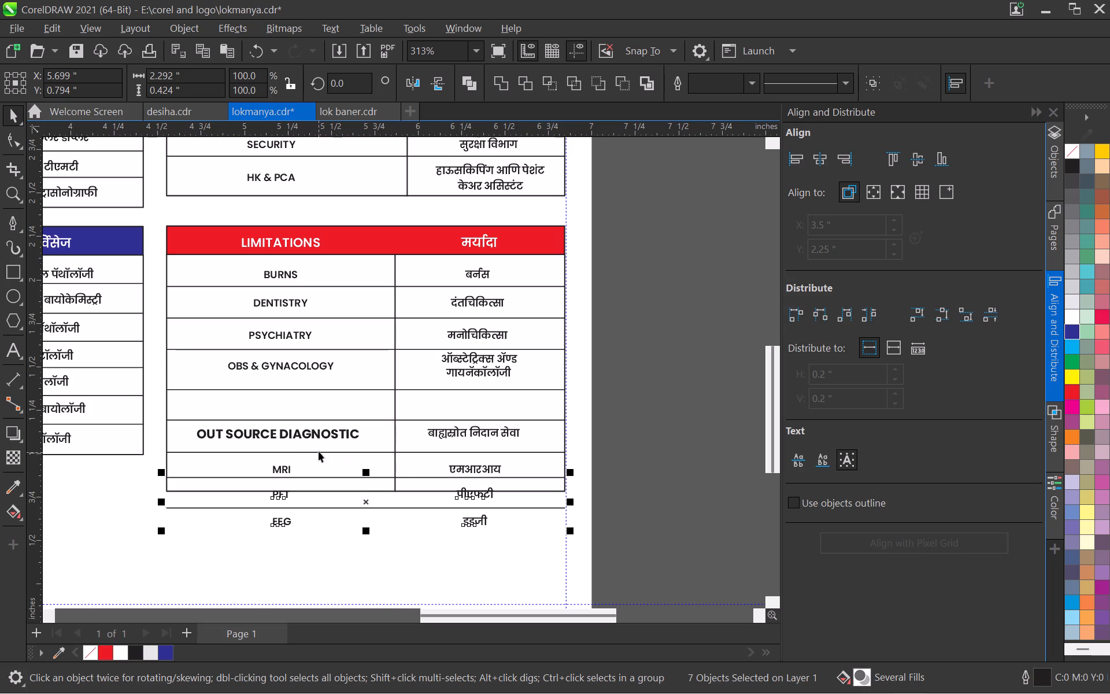
{"action": "key", "text": "Down"}
{"action": "key", "text": "Down"}
{"action": "key", "text": "Down"}
{"action": "key", "text": "Down"}
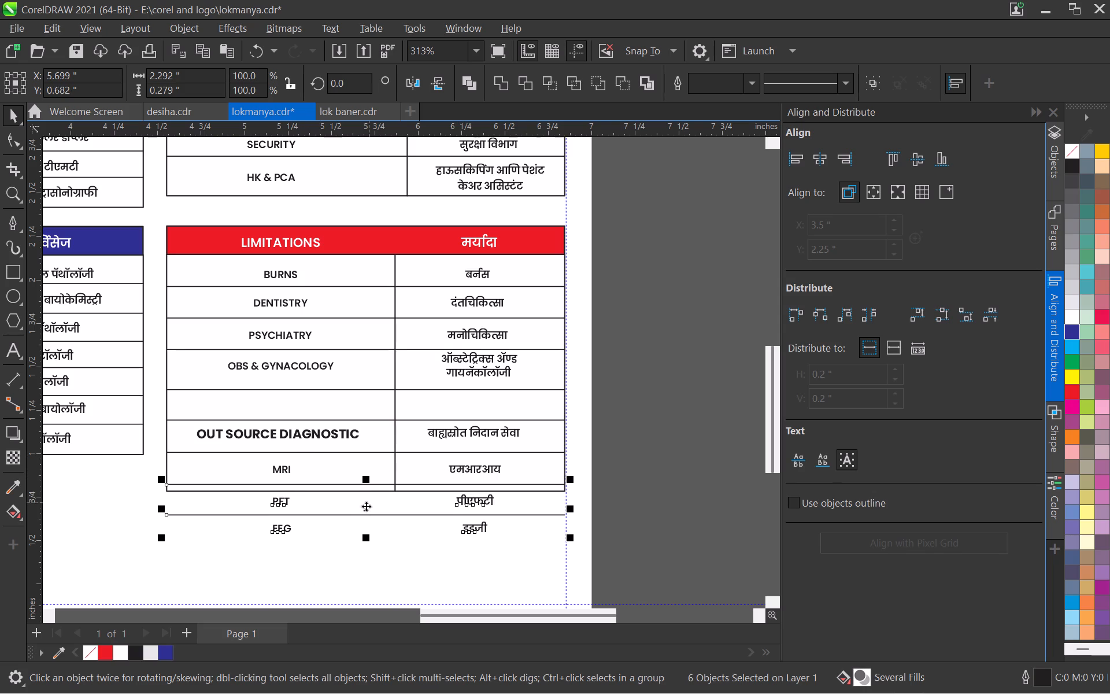
Leaving the line below MRI in place, nudge the PFT entries and everything beneath them down 0.01".
{"action": "left_click", "coordinate": [334, 483], "text": "shift"}
{"action": "key", "text": "Down"}
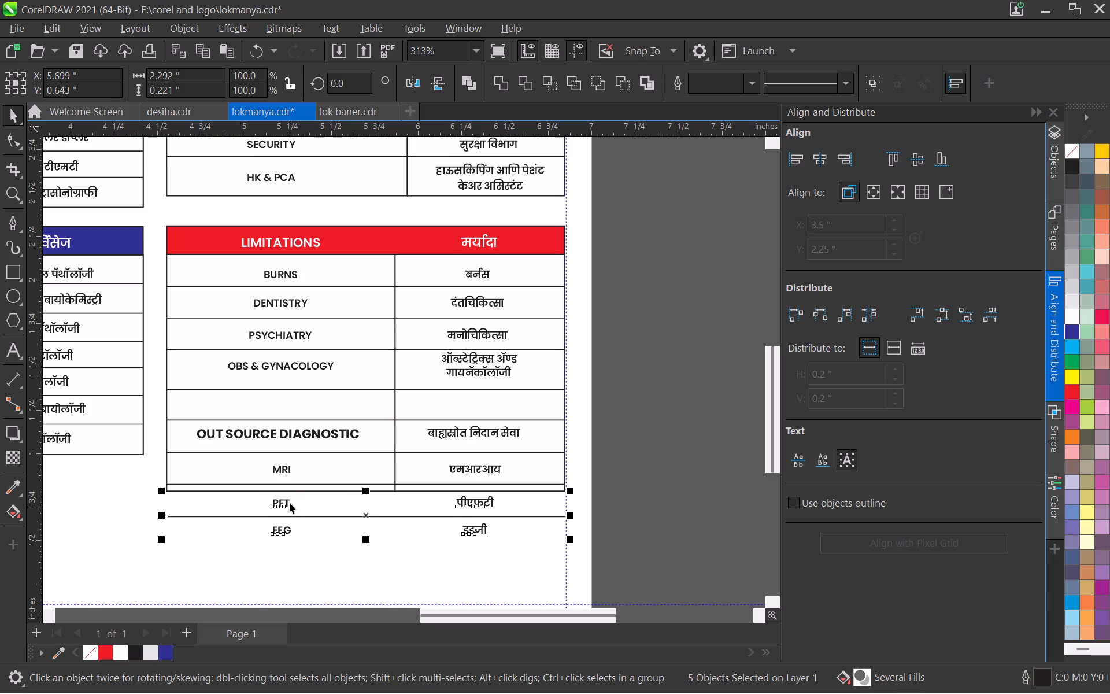
{"action": "key", "text": "Down"}
{"action": "key", "text": "Up"}
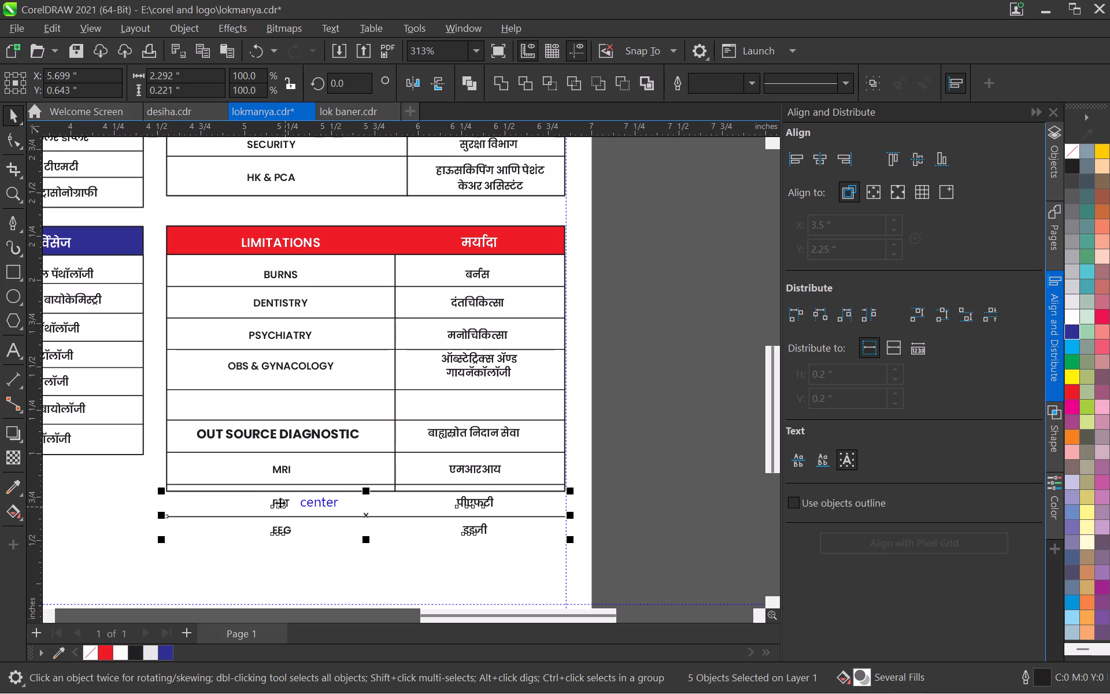
Leaving the PFT entries in place, nudge the line below them and the EEG entries down 0.02".
{"action": "left_click", "coordinate": [280, 503], "text": "shift"}
{"action": "left_click", "coordinate": [461, 503], "text": "shift"}
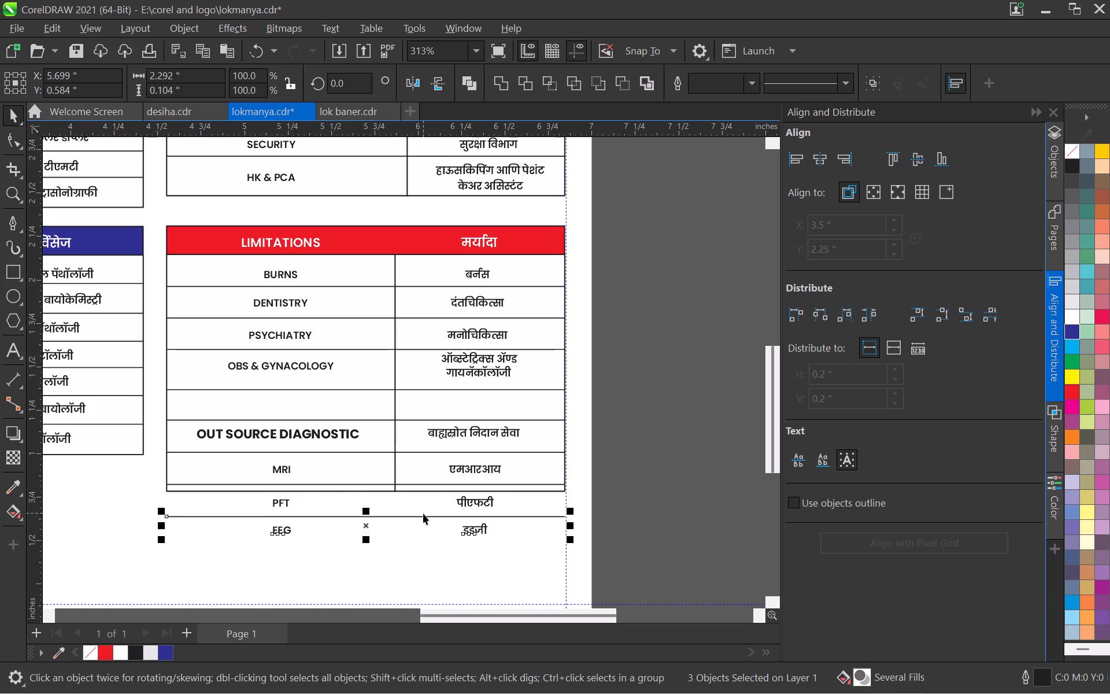
{"action": "key", "text": "Down"}
{"action": "key", "text": "Down"}
{"action": "left_click", "coordinate": [437, 549]}
Resize the Limitations table's fill rectangle down past the EEG row, to about 2.26" wide and 1.664" high.
{"action": "middle_click_drag", "start_coordinate": [375, 477], "coordinate": [410, 382]}
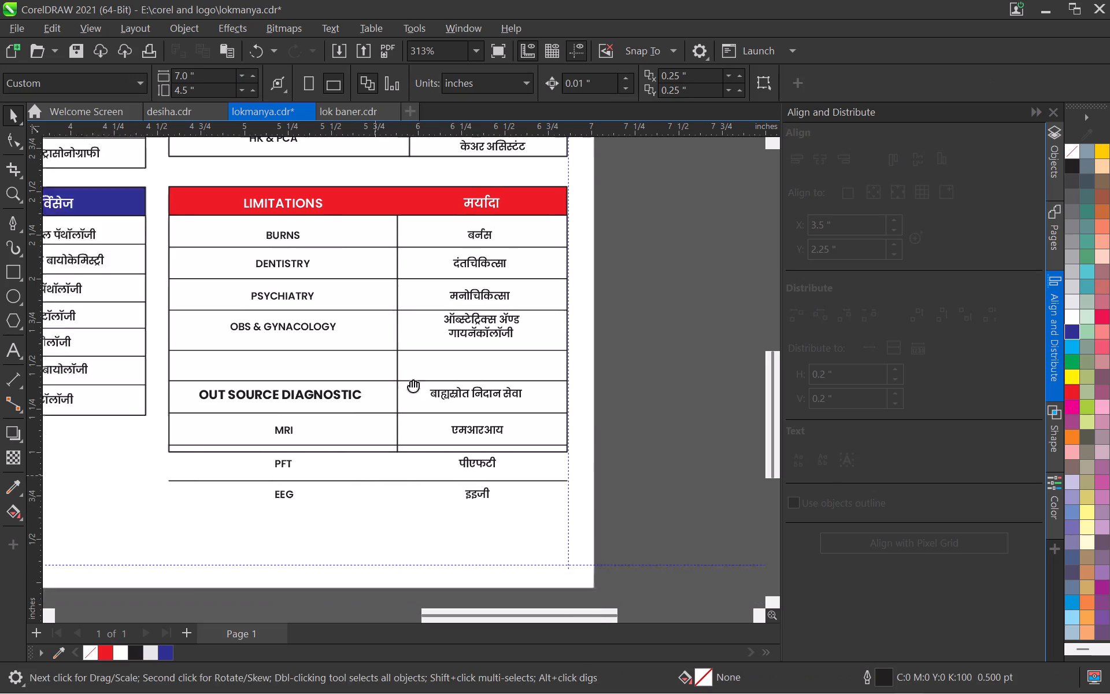
{"action": "middle_click_drag", "start_coordinate": [410, 382], "coordinate": [445, 330]}
{"action": "scroll", "coordinate": [293, 400], "scroll_direction": "up", "scroll_amount": 5}
{"action": "left_click", "coordinate": [209, 316]}
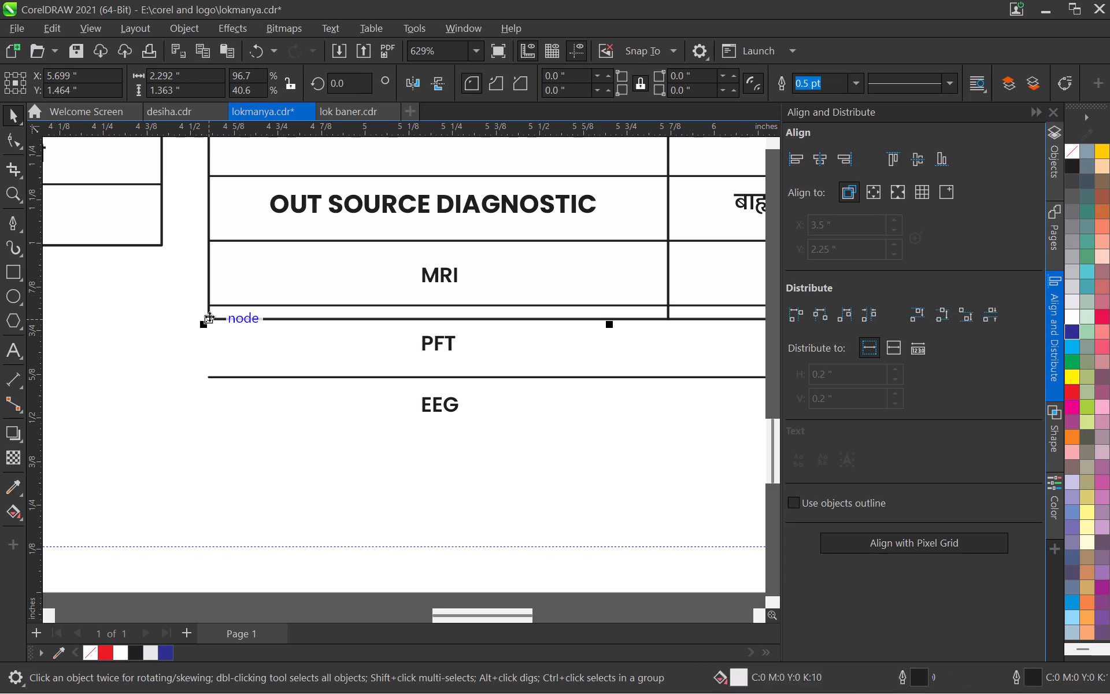
{"action": "scroll", "coordinate": [389, 357], "scroll_direction": "down", "scroll_amount": 3}
{"action": "left_click_drag", "start_coordinate": [549, 339], "coordinate": [553, 408]}
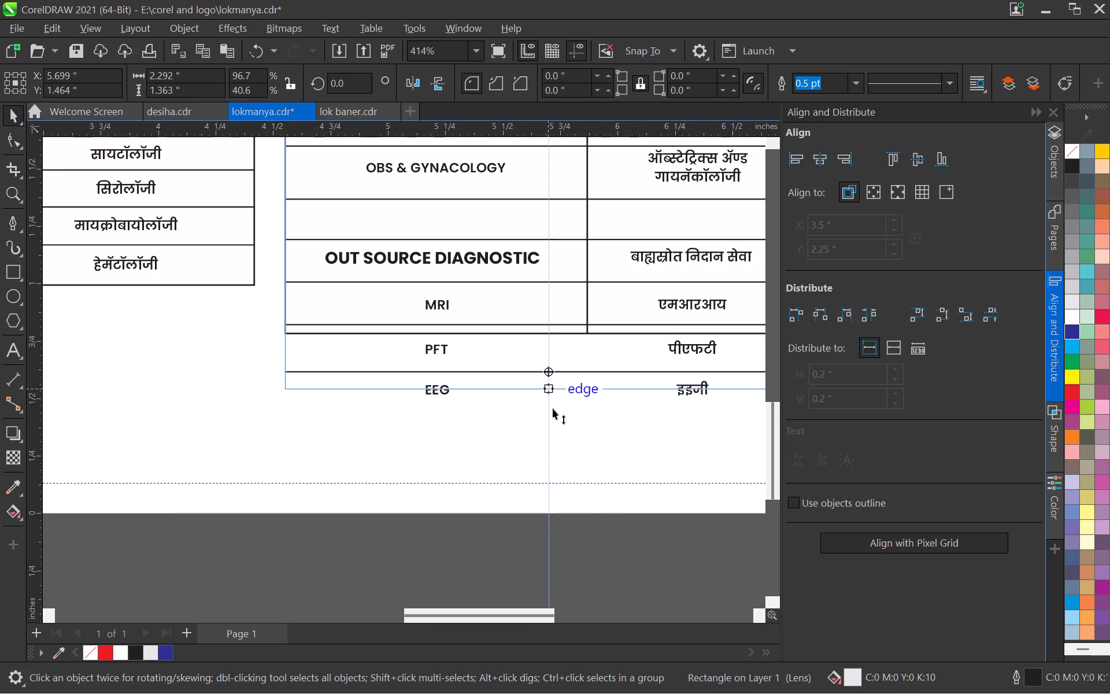
{"action": "left_click_drag", "start_coordinate": [553, 408], "coordinate": [553, 414]}
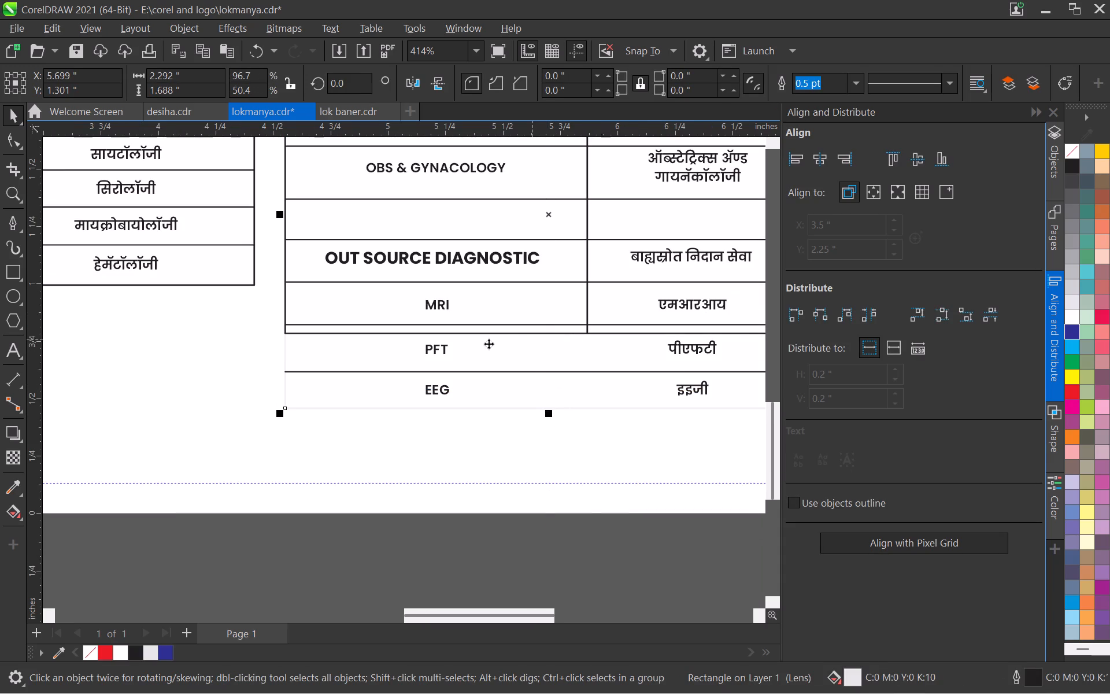
{"action": "scroll", "coordinate": [258, 348], "scroll_direction": "up", "scroll_amount": 8}
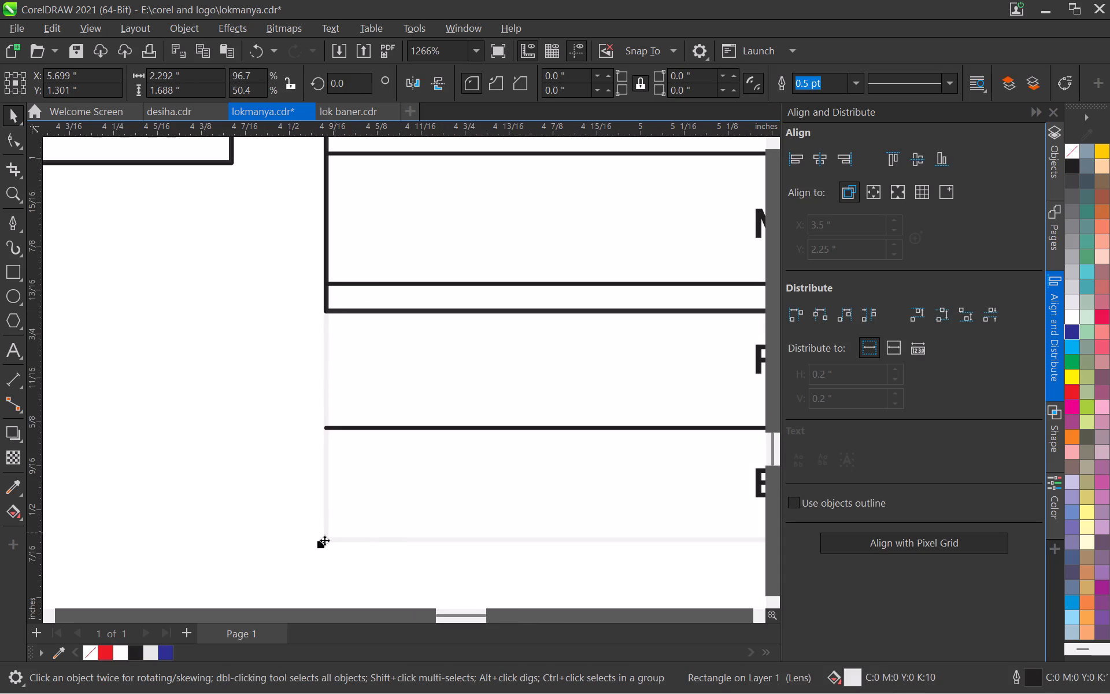
{"action": "left_click_drag", "start_coordinate": [321, 549], "coordinate": [324, 533]}
Stretch the Limitations table's outline rectangle down so it encloses the EEG row with space below the text.
{"action": "left_click", "coordinate": [323, 312]}
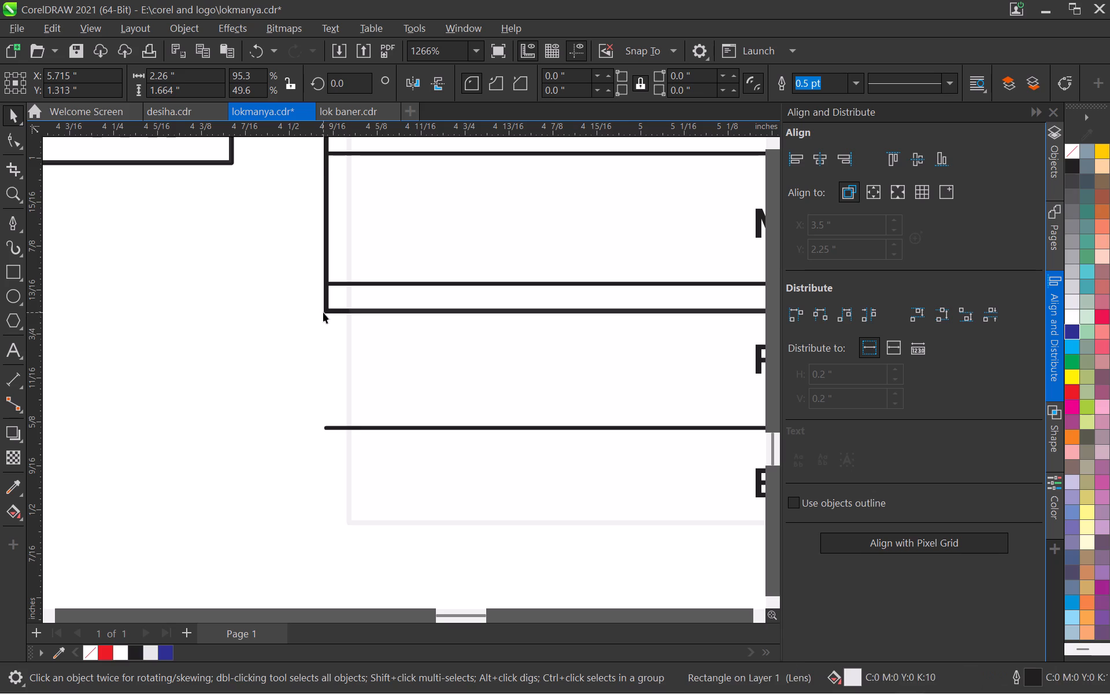
{"action": "scroll", "coordinate": [367, 329], "scroll_direction": "down", "scroll_amount": 10}
{"action": "left_click_drag", "start_coordinate": [582, 336], "coordinate": [584, 389]}
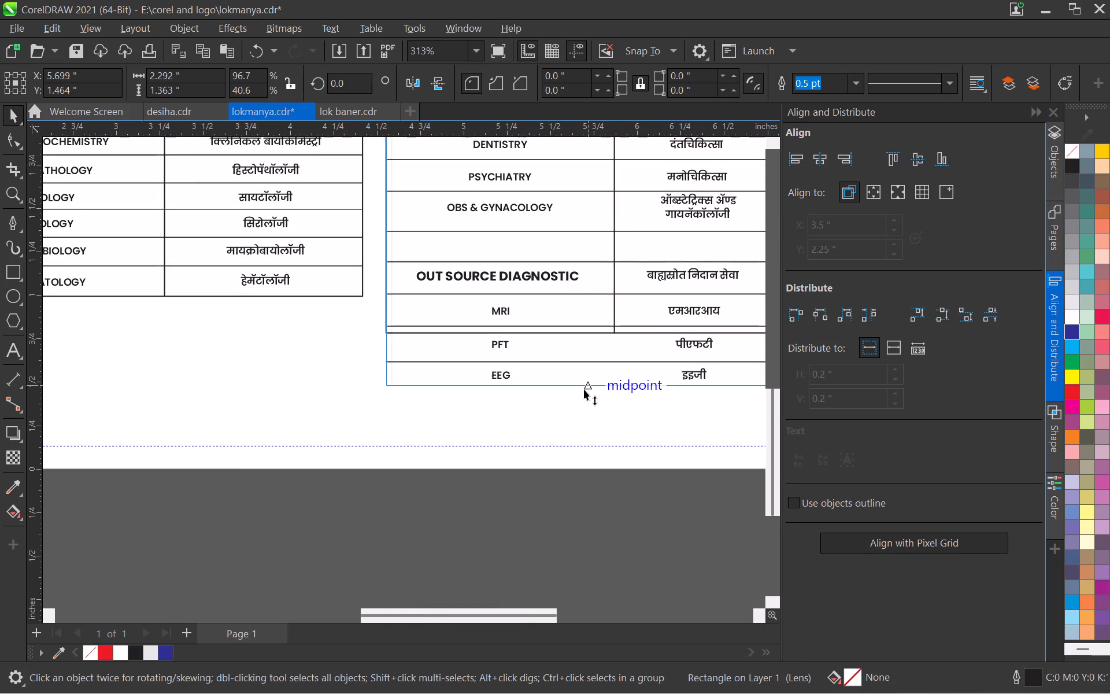
{"action": "left_click_drag", "start_coordinate": [584, 389], "coordinate": [584, 392]}
{"action": "scroll", "coordinate": [393, 383], "scroll_direction": "up", "scroll_amount": 8}
{"action": "left_click", "coordinate": [399, 378]}
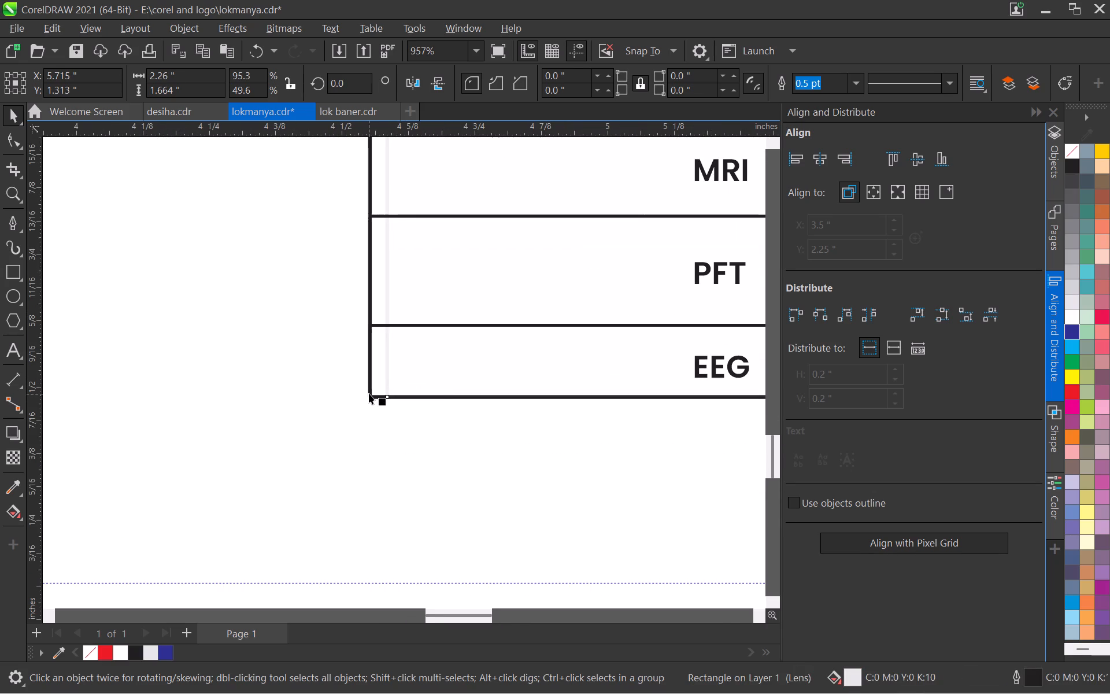
{"action": "left_click", "coordinate": [371, 392]}
{"action": "scroll", "coordinate": [467, 418], "scroll_direction": "down", "scroll_amount": 3}
{"action": "middle_click_drag", "start_coordinate": [549, 420], "coordinate": [397, 415]}
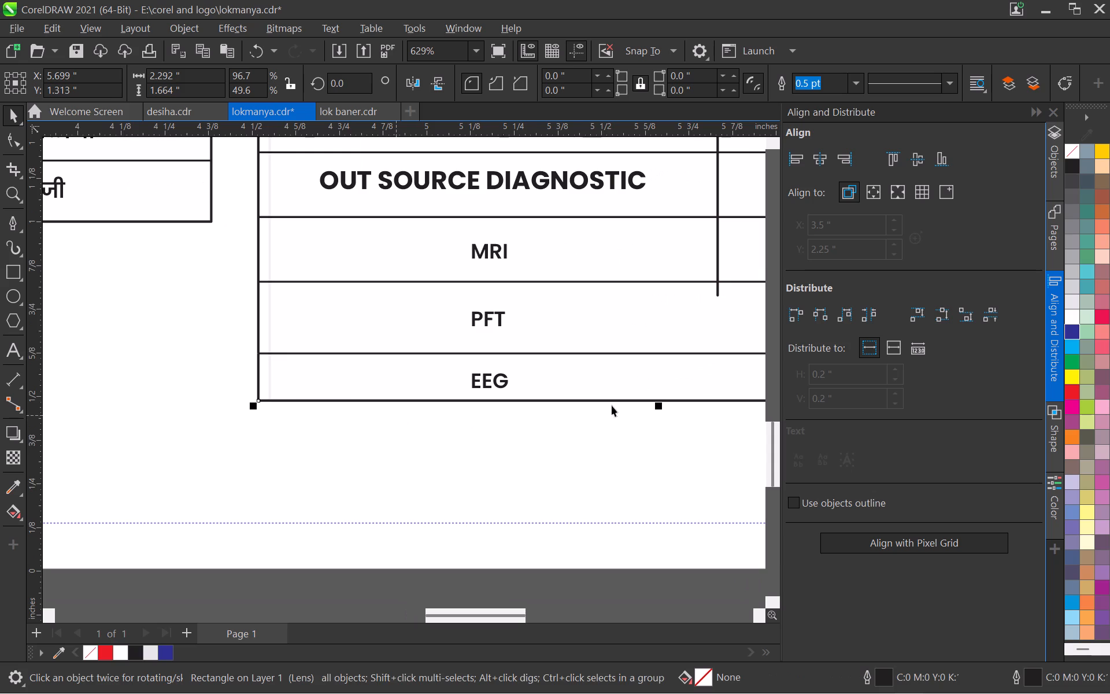
{"action": "left_click_drag", "start_coordinate": [657, 406], "coordinate": [660, 435]}
Enlarge the Limitations table's grey fill rectangle down past the EEG row, to about 2.292" wide and 1.688" high.
{"action": "scroll", "coordinate": [293, 401], "scroll_direction": "up", "scroll_amount": 2}
{"action": "left_click", "coordinate": [284, 391]}
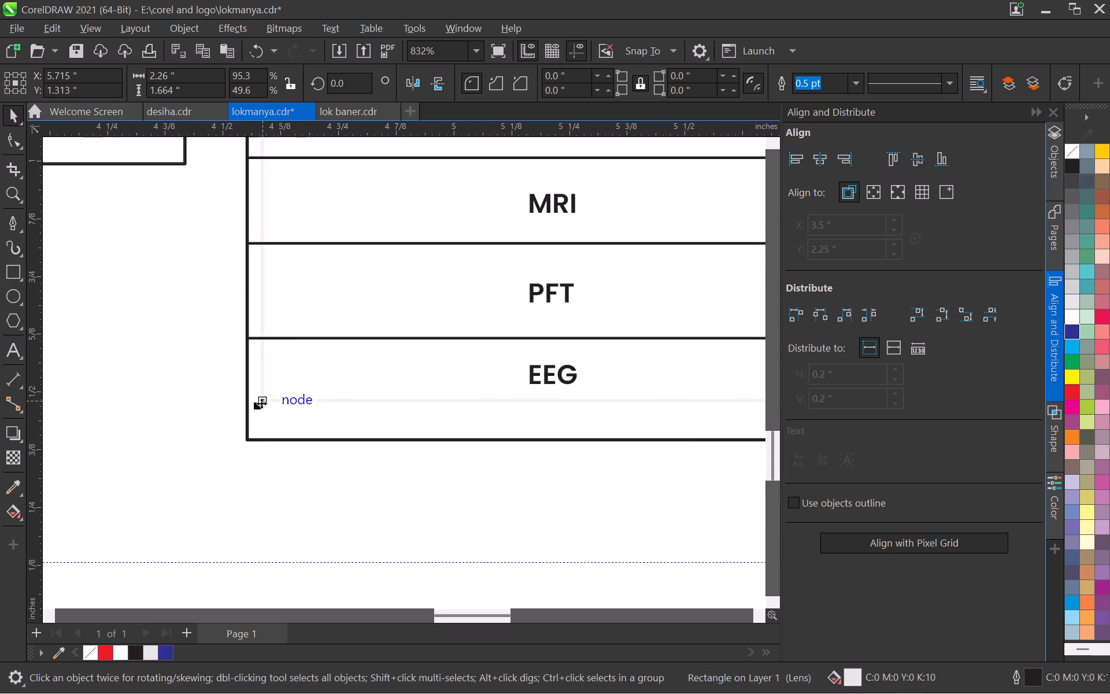
{"action": "left_click_drag", "start_coordinate": [259, 407], "coordinate": [245, 430]}
{"action": "scroll", "coordinate": [272, 432], "scroll_direction": "down", "scroll_amount": 5}
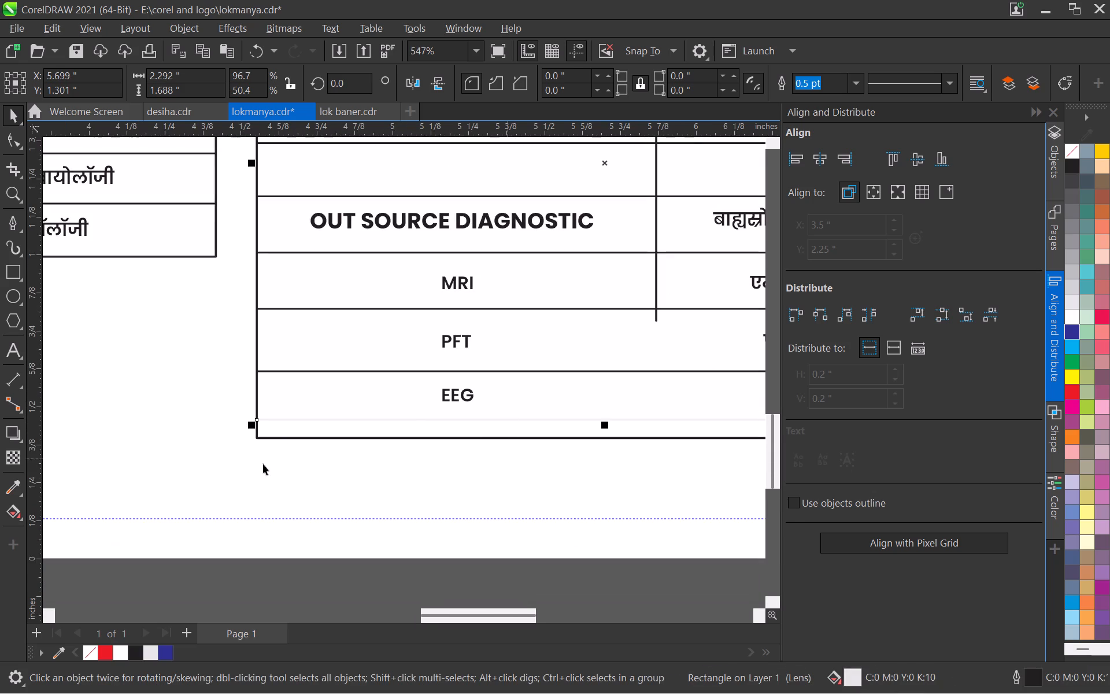
Raise the bottom edge of the Limitations table's outline to match the fill rectangle, about 1.688" high.
{"action": "middle_click_drag", "start_coordinate": [489, 403], "coordinate": [293, 432]}
{"action": "scroll", "coordinate": [329, 444], "scroll_direction": "up", "scroll_amount": 3}
{"action": "left_click", "coordinate": [417, 472]}
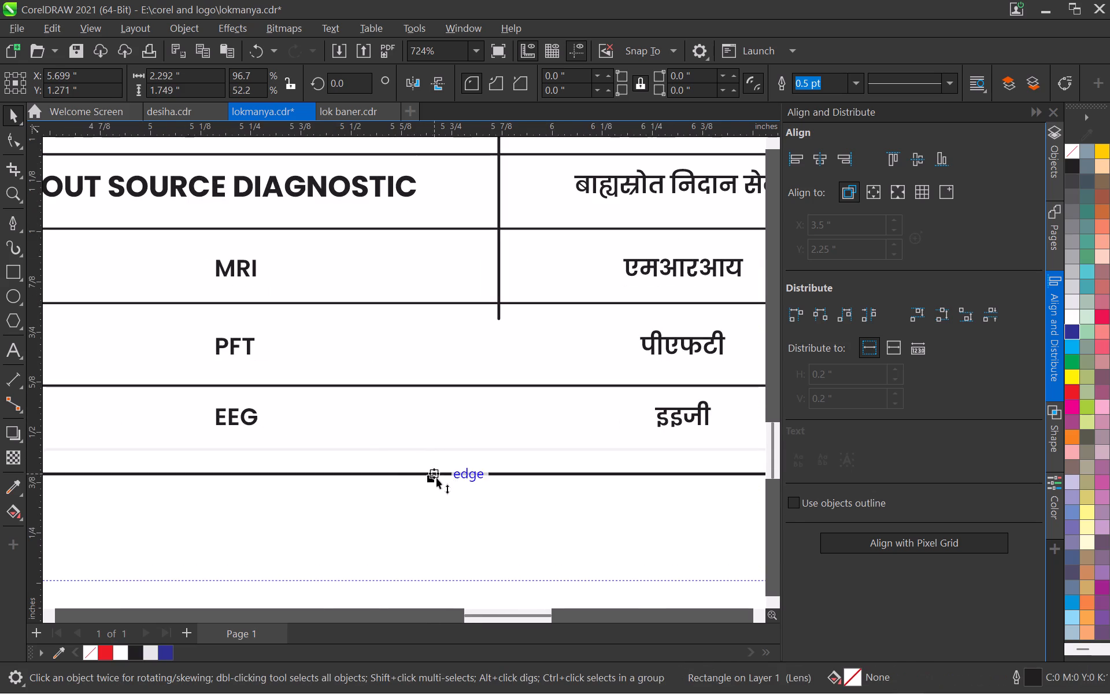
{"action": "left_click_drag", "start_coordinate": [432, 478], "coordinate": [421, 453]}
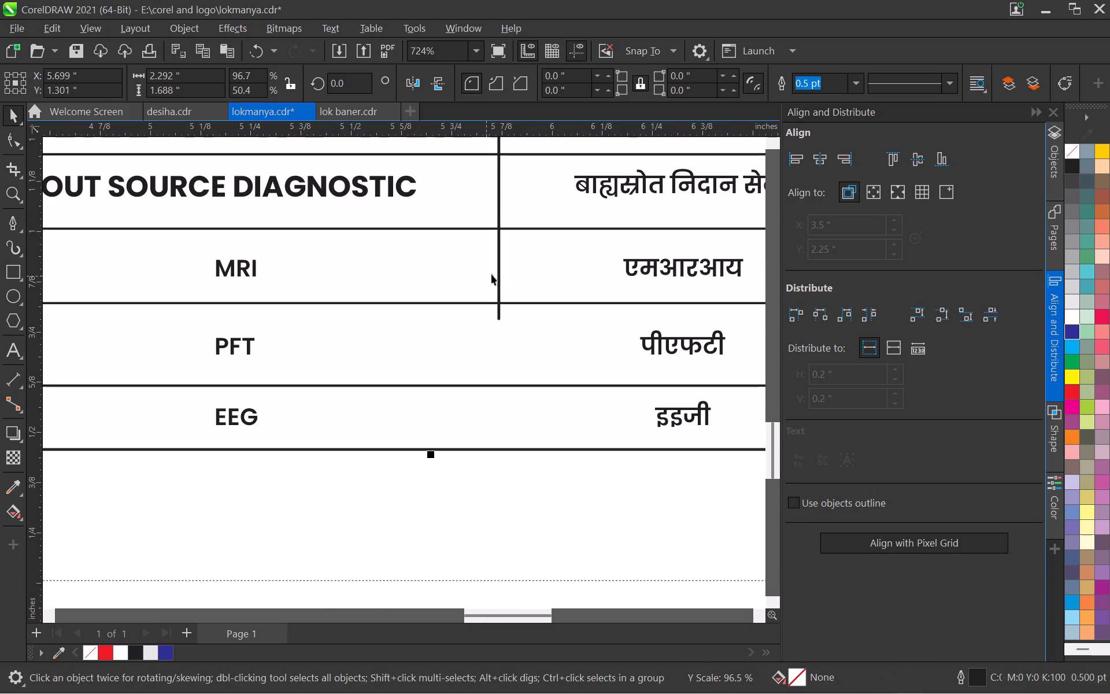
Extend the Limitations table's vertical column divider down through the PFT and EEG rows to the bottom edge.
{"action": "left_click", "coordinate": [499, 279]}
{"action": "left_click_drag", "start_coordinate": [499, 325], "coordinate": [508, 460]}
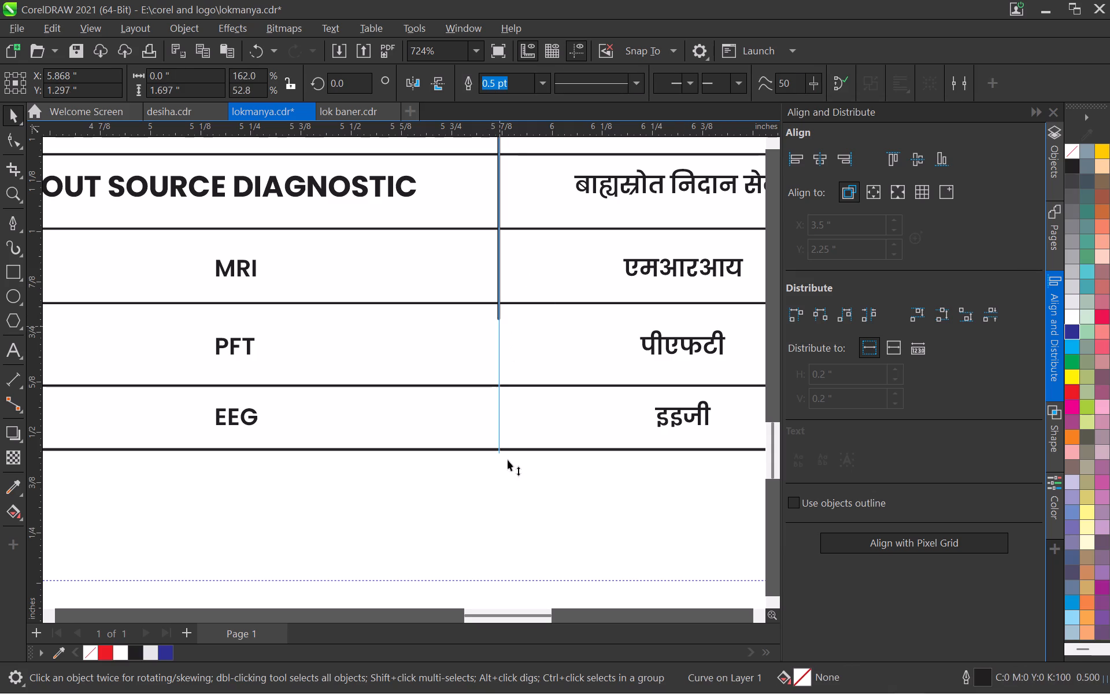
{"action": "left_click_drag", "start_coordinate": [508, 460], "coordinate": [501, 454]}
{"action": "left_click", "coordinate": [494, 468]}
{"action": "scroll", "coordinate": [449, 370], "scroll_direction": "down", "scroll_amount": 14}
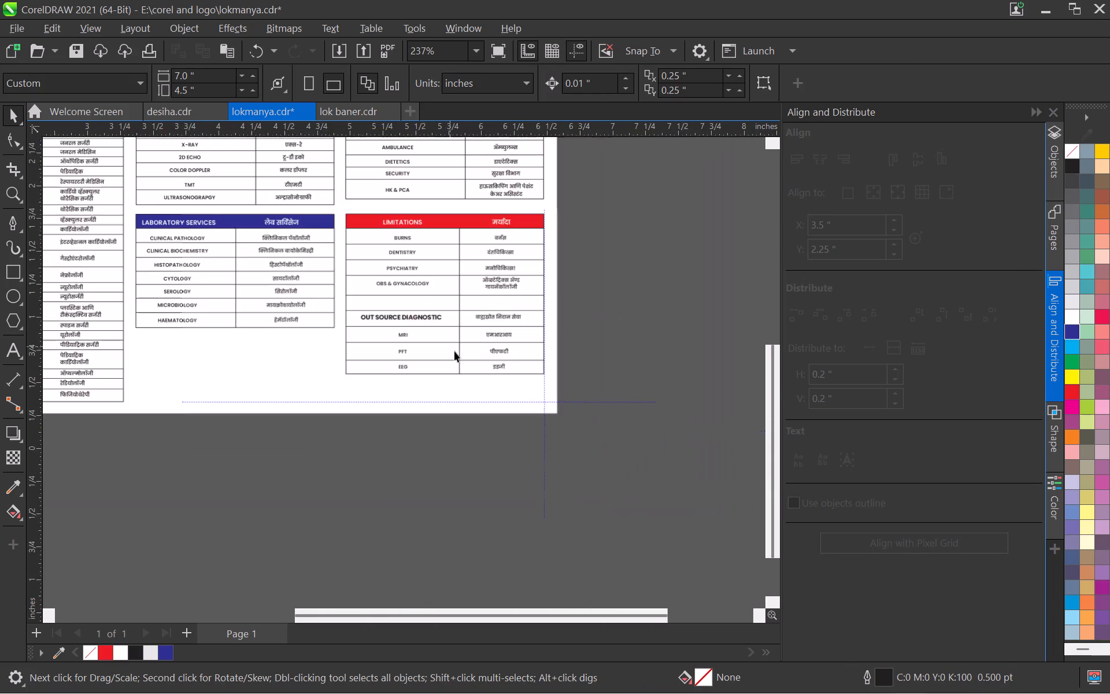
{"action": "left_click", "coordinate": [591, 257]}
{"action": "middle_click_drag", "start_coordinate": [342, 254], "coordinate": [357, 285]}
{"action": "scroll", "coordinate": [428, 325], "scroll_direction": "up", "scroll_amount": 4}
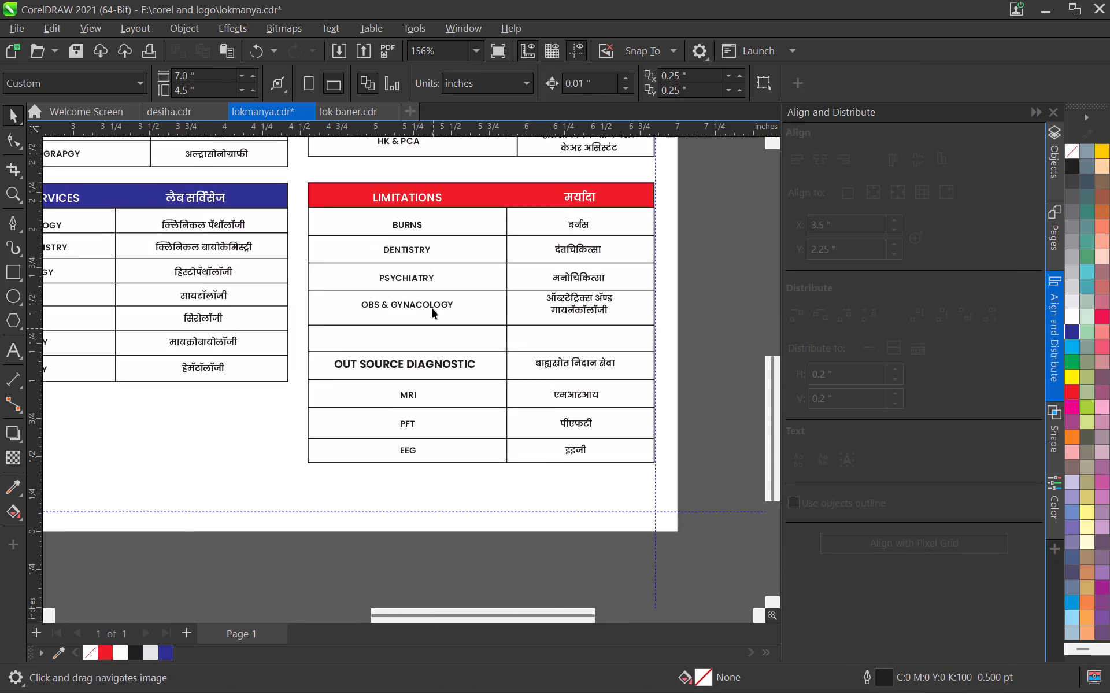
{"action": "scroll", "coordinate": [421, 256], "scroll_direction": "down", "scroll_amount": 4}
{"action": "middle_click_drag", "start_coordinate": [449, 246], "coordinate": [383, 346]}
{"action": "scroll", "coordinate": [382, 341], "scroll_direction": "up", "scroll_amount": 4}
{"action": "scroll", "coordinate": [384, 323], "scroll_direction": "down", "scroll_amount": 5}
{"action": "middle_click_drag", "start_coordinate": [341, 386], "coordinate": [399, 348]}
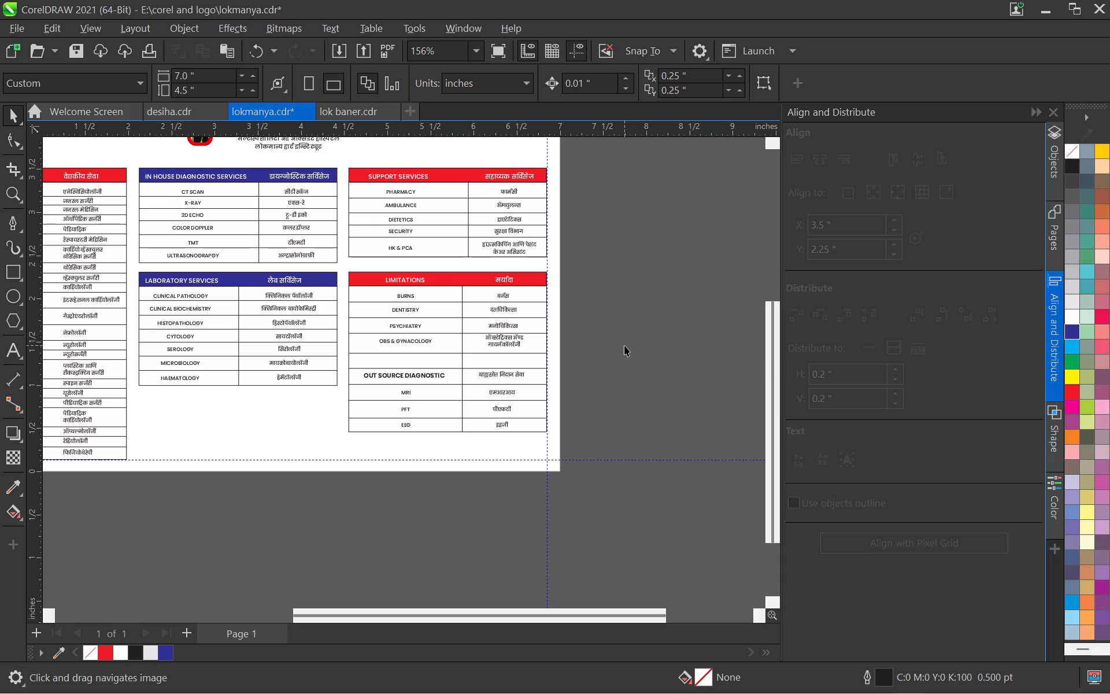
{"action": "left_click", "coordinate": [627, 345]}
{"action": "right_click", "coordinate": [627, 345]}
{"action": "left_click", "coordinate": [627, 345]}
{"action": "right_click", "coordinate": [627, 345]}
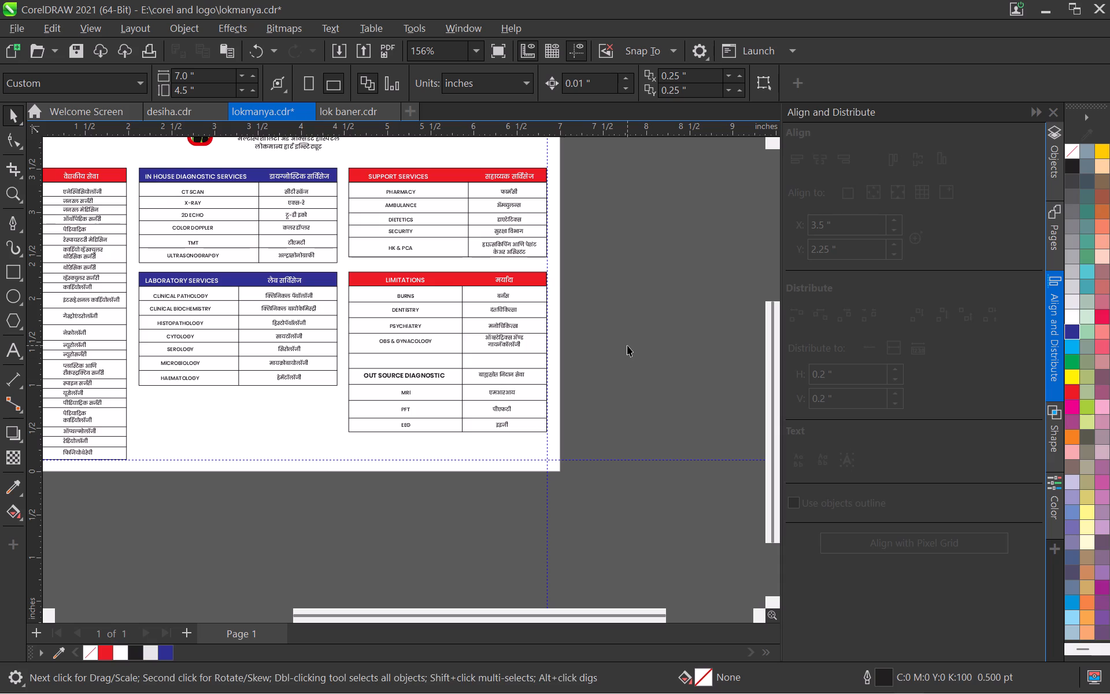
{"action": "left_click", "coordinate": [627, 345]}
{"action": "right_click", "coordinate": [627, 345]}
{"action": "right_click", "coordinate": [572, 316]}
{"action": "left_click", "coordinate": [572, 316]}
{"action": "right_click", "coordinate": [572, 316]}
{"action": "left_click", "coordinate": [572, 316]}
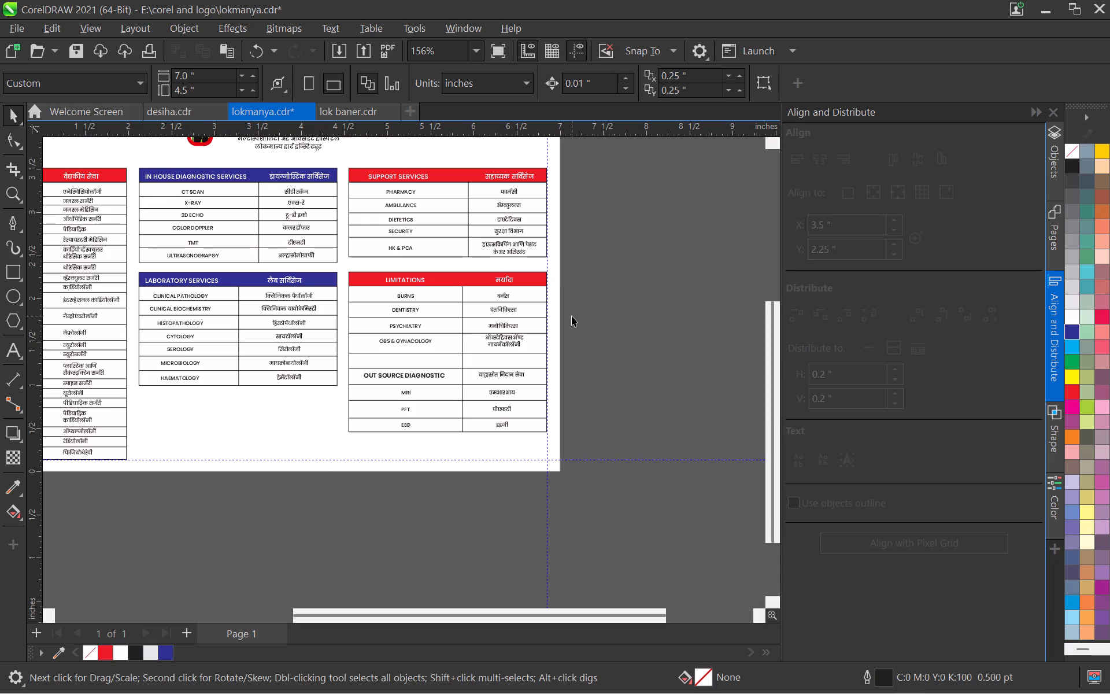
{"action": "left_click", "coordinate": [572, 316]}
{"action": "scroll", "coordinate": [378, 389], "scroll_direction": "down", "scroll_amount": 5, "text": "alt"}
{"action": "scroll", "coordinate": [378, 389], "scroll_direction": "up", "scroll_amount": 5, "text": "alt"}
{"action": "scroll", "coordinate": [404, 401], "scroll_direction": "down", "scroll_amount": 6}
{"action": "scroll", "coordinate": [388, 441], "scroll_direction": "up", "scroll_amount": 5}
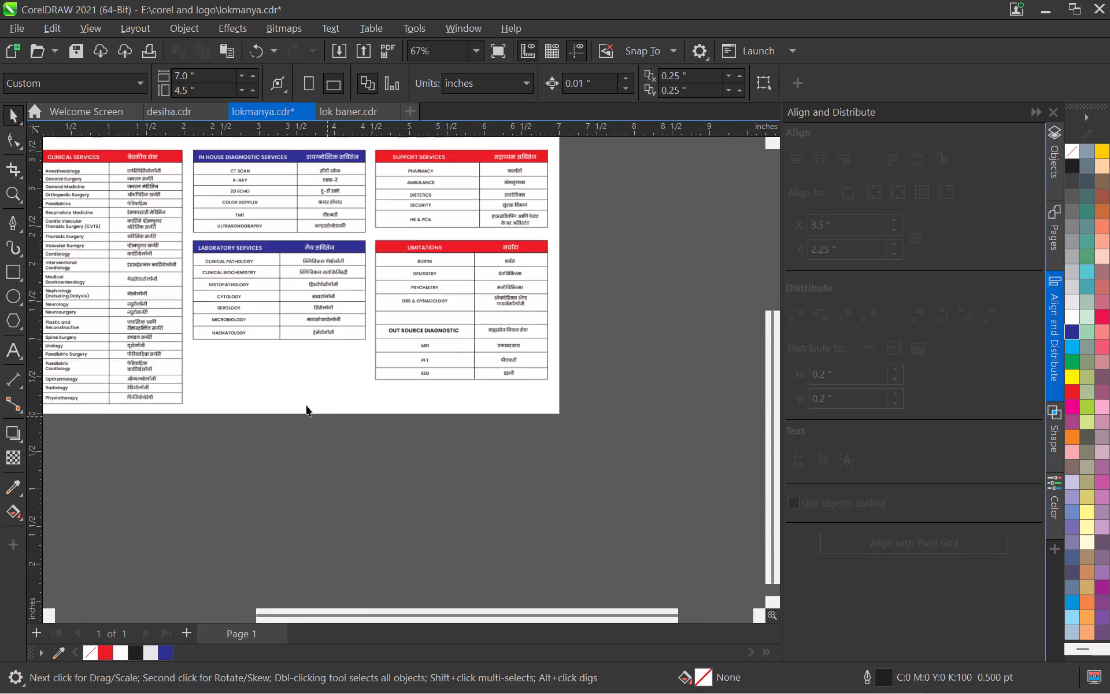
Save the lokmanya.cdr document.
{"action": "middle_click_drag", "start_coordinate": [290, 393], "coordinate": [394, 472]}
{"action": "left_click", "coordinate": [413, 545]}
{"action": "key", "text": "ctrl+s"}
Enlarge the Lokmanya logo proportionally about its centre to about 2.205" wide and 0.666" high.
{"action": "scroll", "coordinate": [441, 496], "scroll_direction": "down", "scroll_amount": 4}
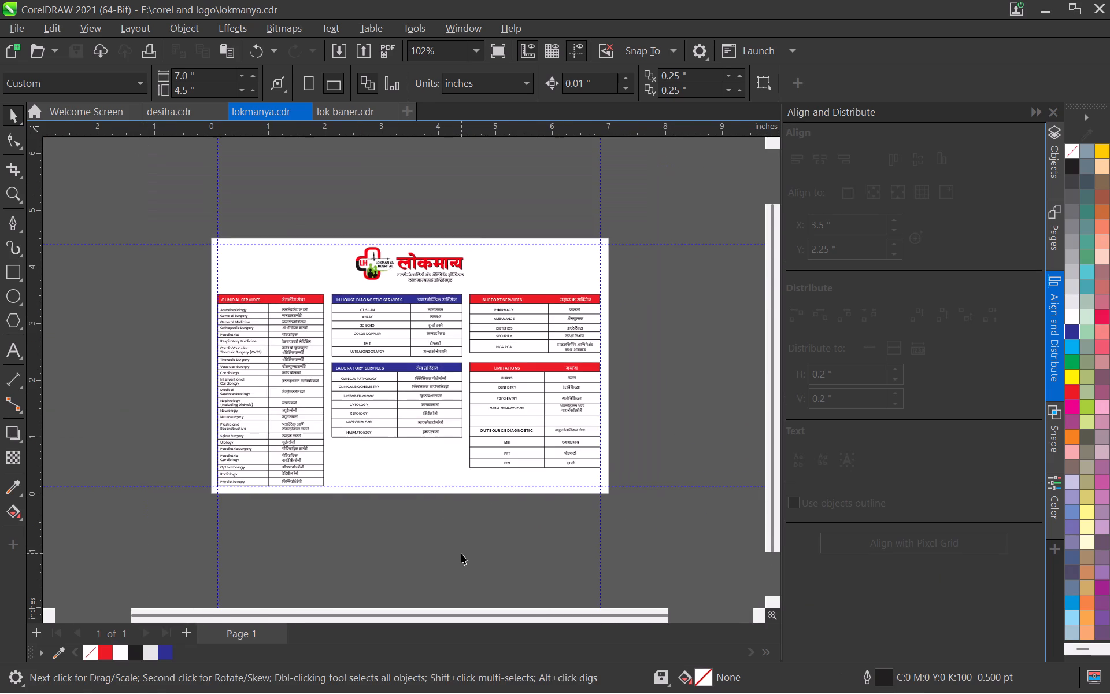
{"action": "middle_click_drag", "start_coordinate": [428, 497], "coordinate": [369, 430]}
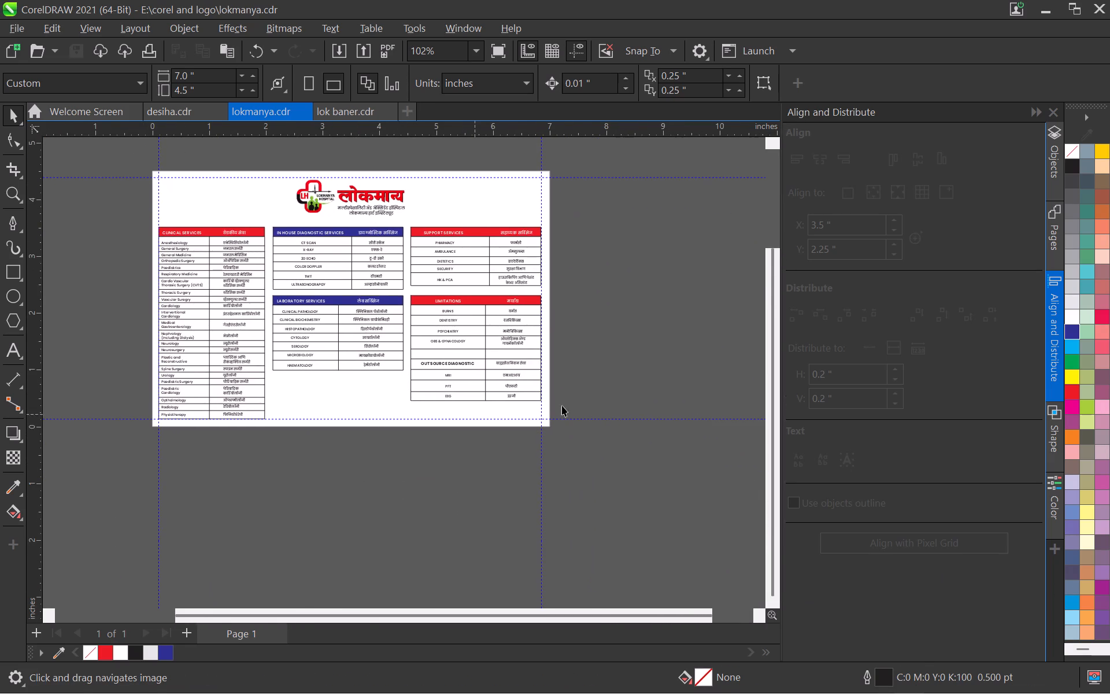
{"action": "scroll", "coordinate": [581, 383], "scroll_direction": "up", "scroll_amount": 5}
{"action": "scroll", "coordinate": [407, 406], "scroll_direction": "down", "scroll_amount": 2}
{"action": "middle_click_drag", "start_coordinate": [397, 404], "coordinate": [605, 404]}
{"action": "scroll", "coordinate": [369, 336], "scroll_direction": "down", "scroll_amount": 4}
{"action": "middle_click_drag", "start_coordinate": [376, 334], "coordinate": [350, 438]}
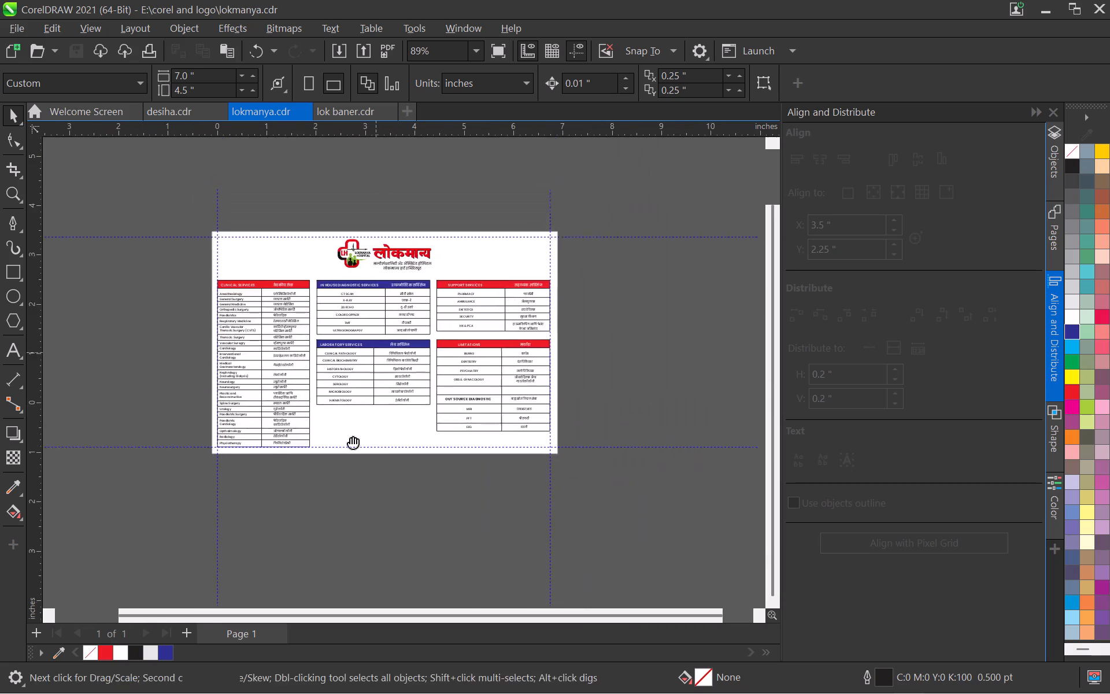
{"action": "middle_click_drag", "start_coordinate": [350, 438], "coordinate": [345, 447]}
{"action": "scroll", "coordinate": [342, 430], "scroll_direction": "up", "scroll_amount": 3}
{"action": "middle_click_drag", "start_coordinate": [352, 400], "coordinate": [359, 363]}
{"action": "middle_click_drag", "start_coordinate": [367, 311], "coordinate": [359, 450]}
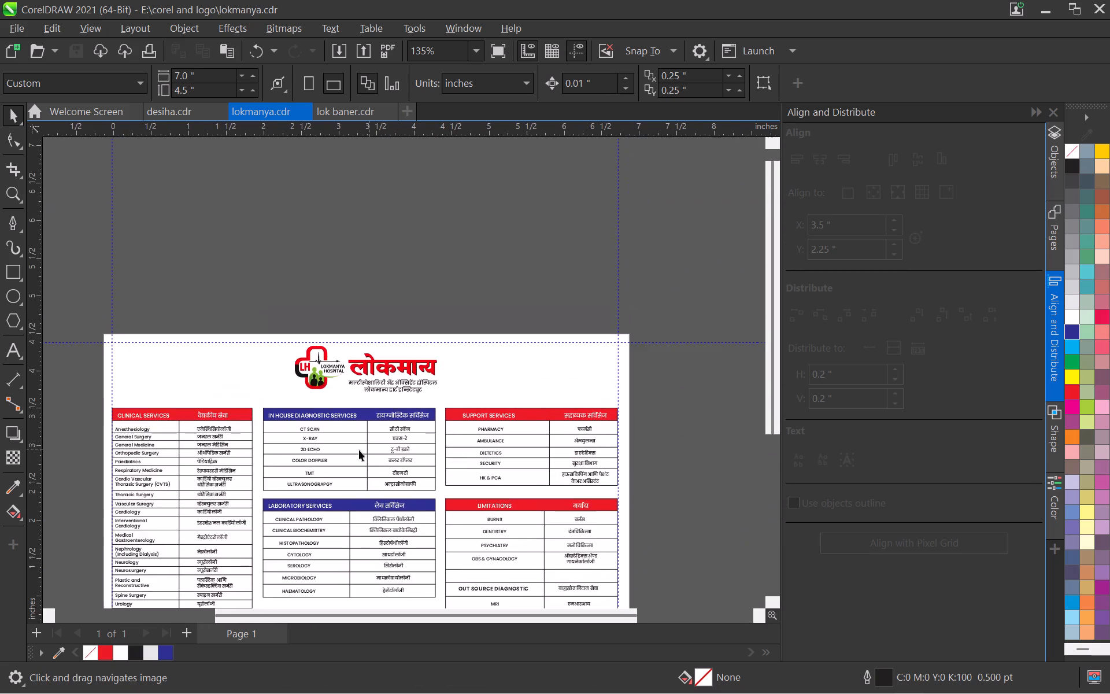
{"action": "scroll", "coordinate": [315, 384], "scroll_direction": "up", "scroll_amount": 3}
{"action": "left_click", "coordinate": [328, 385]}
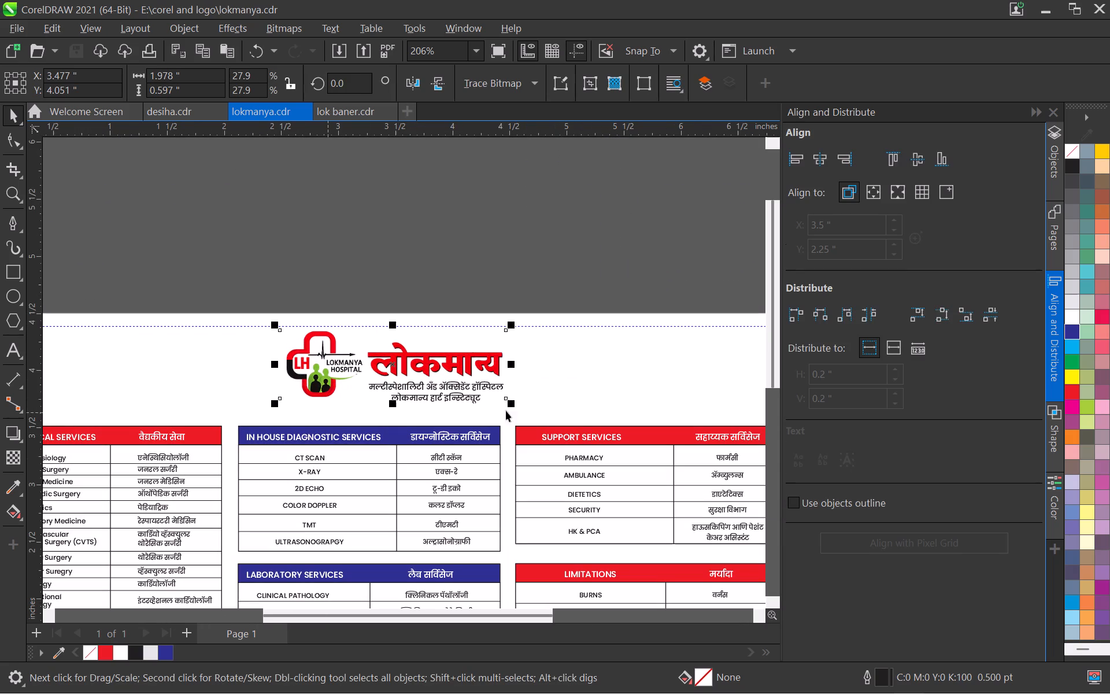
{"action": "left_click_drag", "start_coordinate": [513, 406], "coordinate": [526, 419], "text": "shift"}
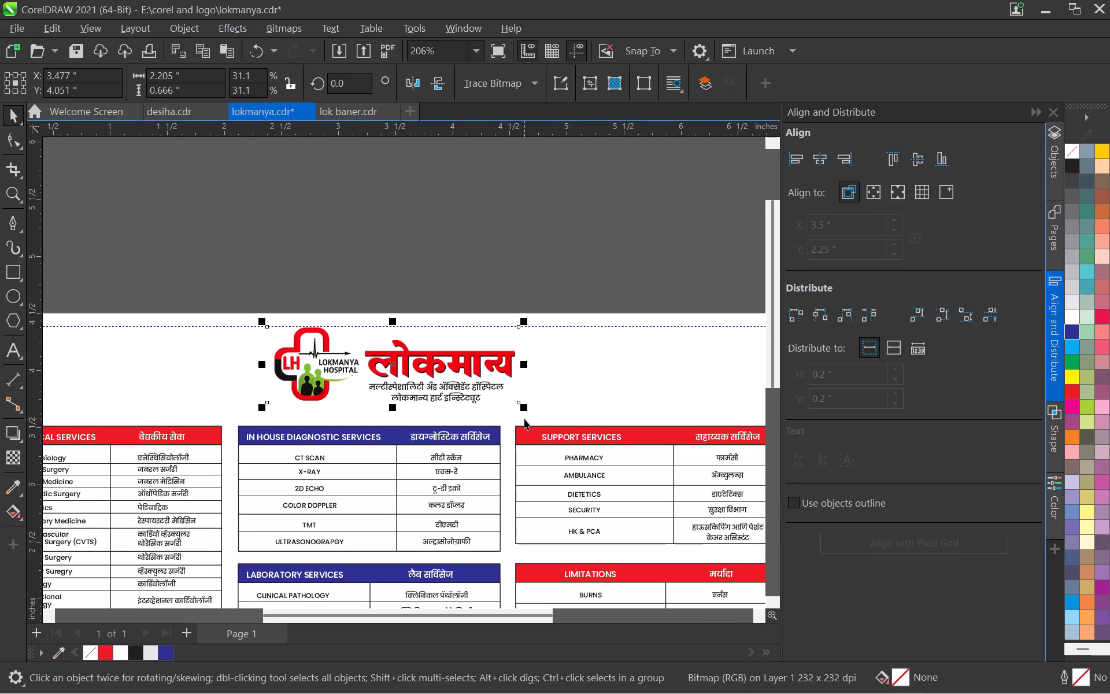
Nudge the enlarged logo slightly down below the top guideline.
{"action": "key", "text": "Down"}
{"action": "key", "text": "Down"}
{"action": "key", "text": "Down"}
{"action": "key", "text": "Up"}
{"action": "key", "text": "Up"}
{"action": "key", "text": "Down"}
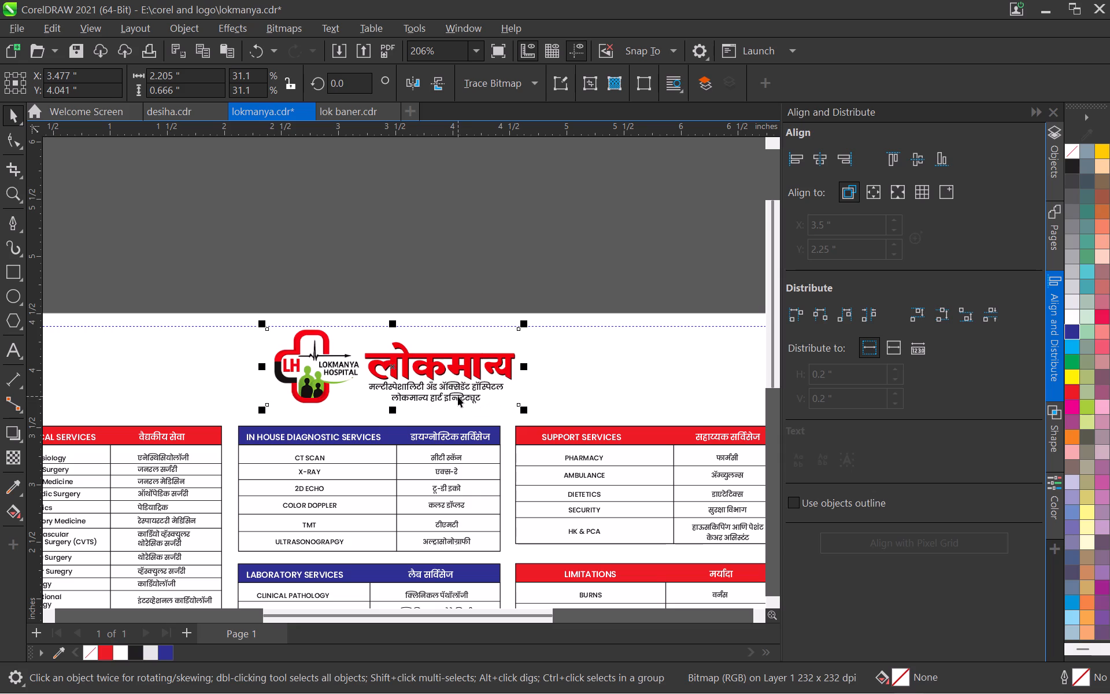
Nudge the two-line Marathi tagline under the logo down 0.02".
{"action": "left_click", "coordinate": [458, 396]}
{"action": "key", "text": "Down"}
{"action": "key", "text": "Down"}
{"action": "left_click", "coordinate": [592, 371]}
{"action": "scroll", "coordinate": [461, 370], "scroll_direction": "down", "scroll_amount": 3}
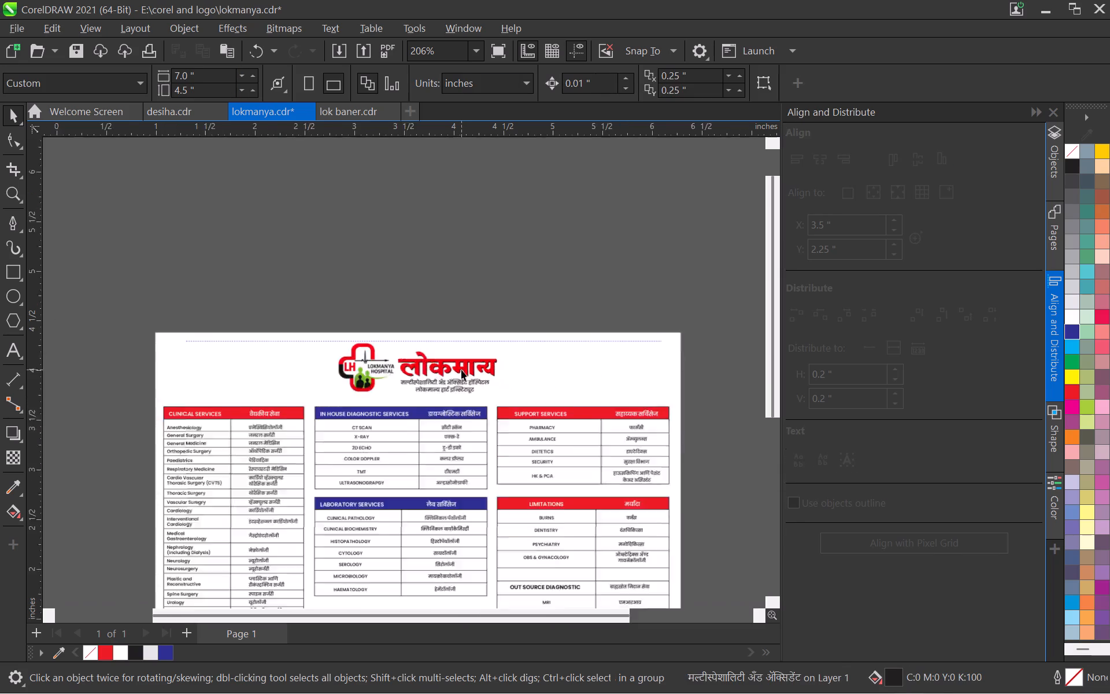
Save the document with the adjusted logo and tagline.
{"action": "scroll", "coordinate": [461, 370], "scroll_direction": "down", "scroll_amount": 6}
{"action": "middle_click_drag", "start_coordinate": [467, 410], "coordinate": [455, 360]}
{"action": "left_click", "coordinate": [424, 519]}
{"action": "key", "text": "ctrl+s"}
Draw a rectangle about 2.304" wide and 0.618" high in the empty space below the Laboratory Services table.
{"action": "scroll", "coordinate": [439, 448], "scroll_direction": "up", "scroll_amount": 4}
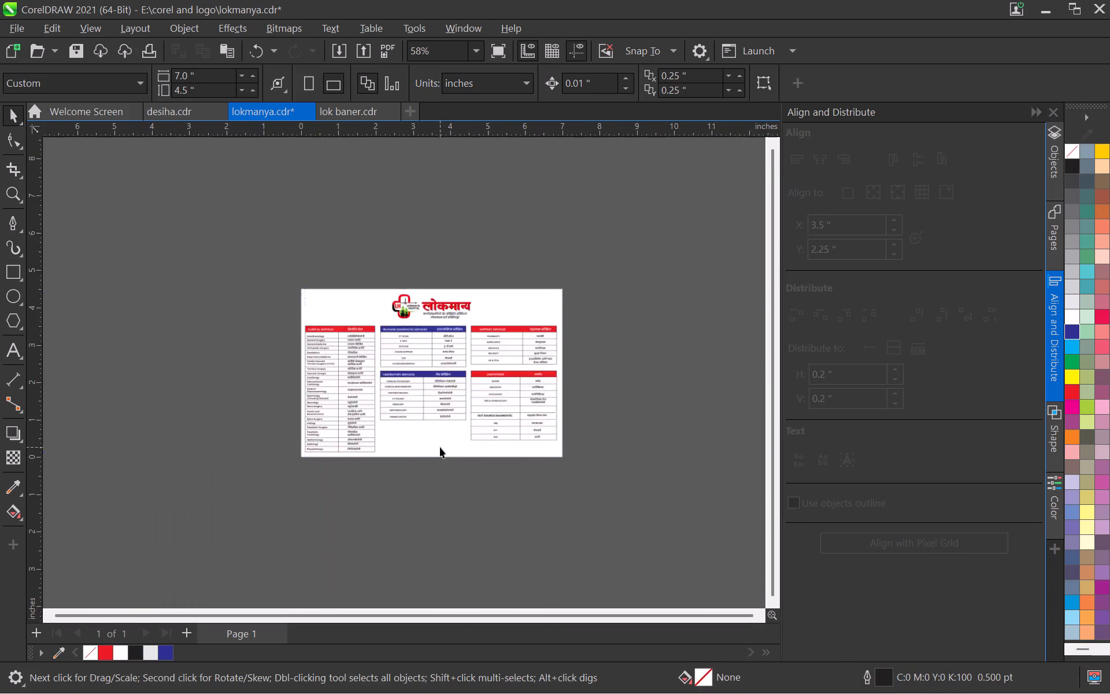
{"action": "scroll", "coordinate": [440, 447], "scroll_direction": "up", "scroll_amount": 8}
{"action": "left_click", "coordinate": [10, 278]}
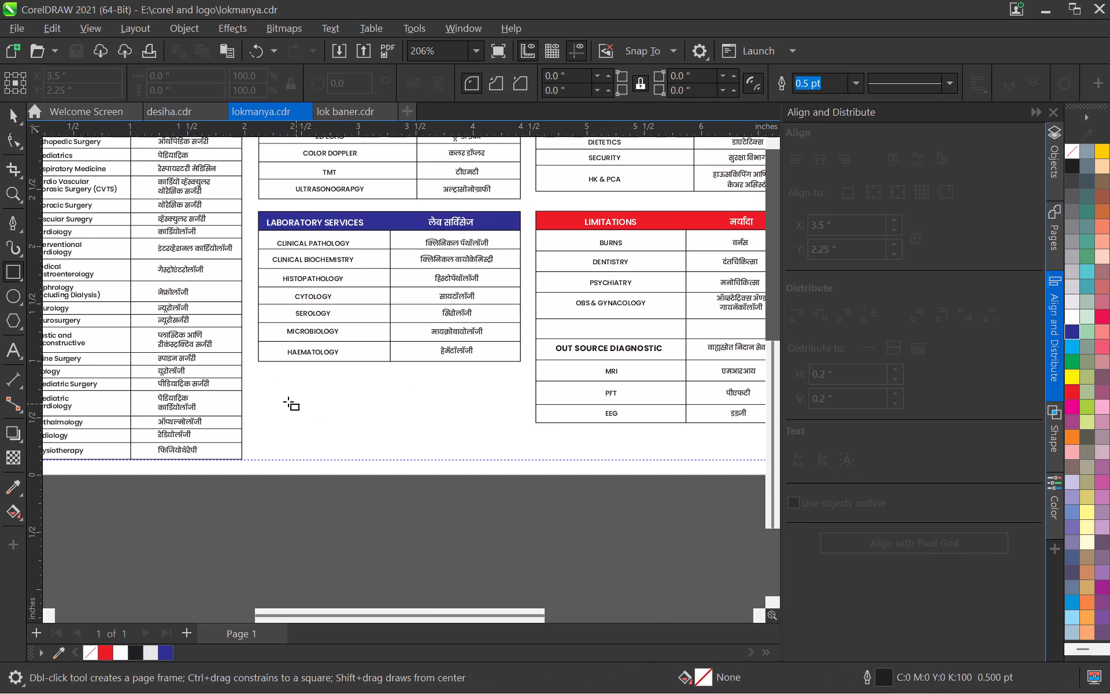
{"action": "left_click_drag", "start_coordinate": [260, 378], "coordinate": [513, 451]}
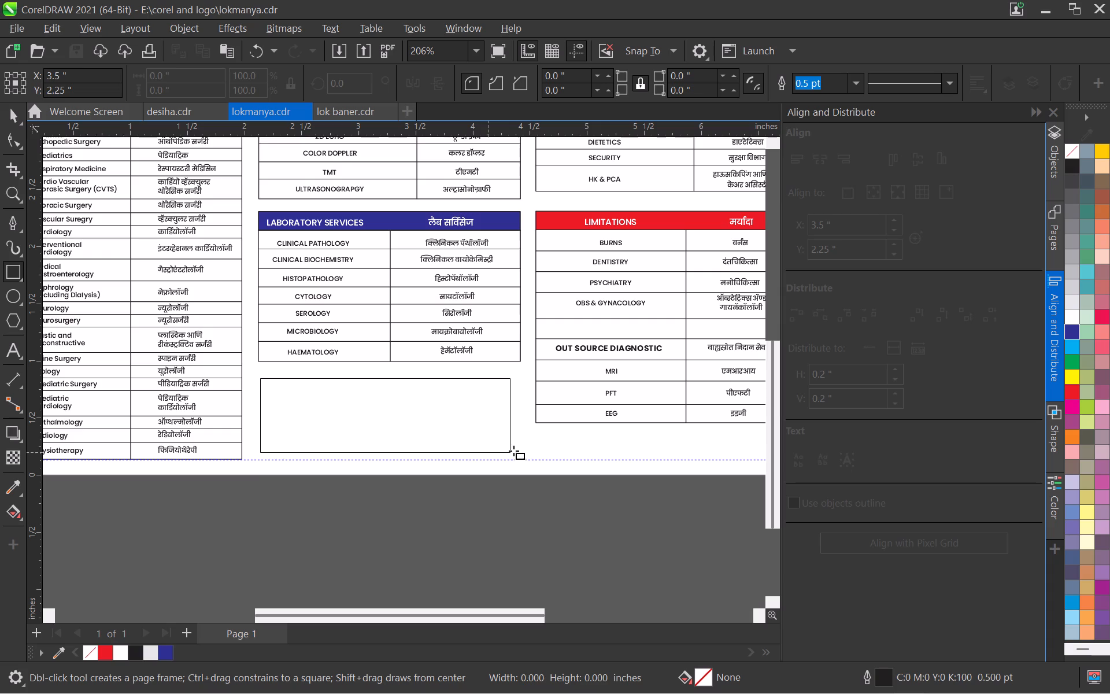
{"action": "left_click_drag", "start_coordinate": [513, 451], "coordinate": [523, 449]}
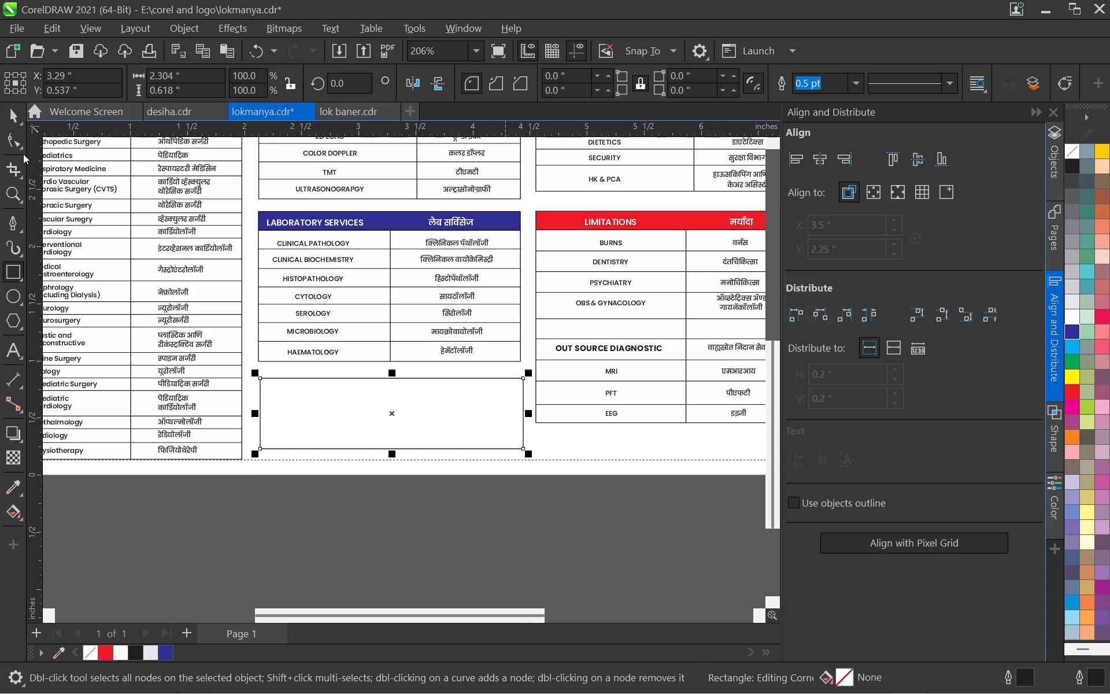
Fill the new rectangle with 10% black.
{"action": "left_click", "coordinate": [17, 121]}
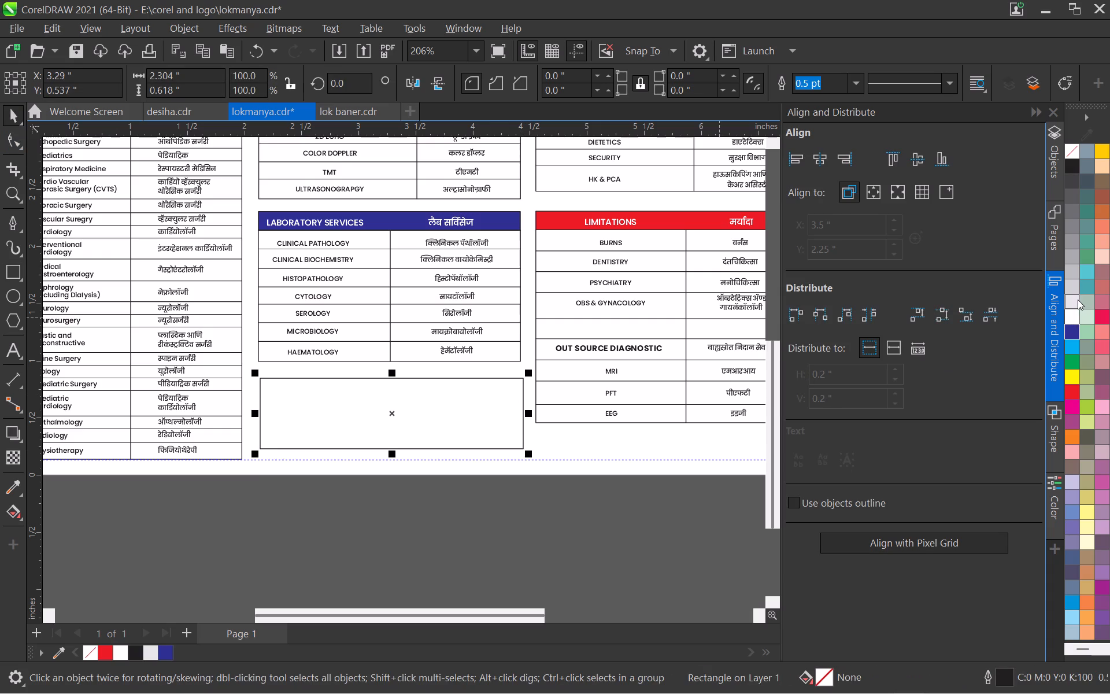
{"action": "left_click", "coordinate": [1078, 300]}
Round all four corners of the grey rectangle to a radius of about 0.101".
{"action": "left_click", "coordinate": [9, 134]}
{"action": "scroll", "coordinate": [254, 357], "scroll_direction": "up", "scroll_amount": 4}
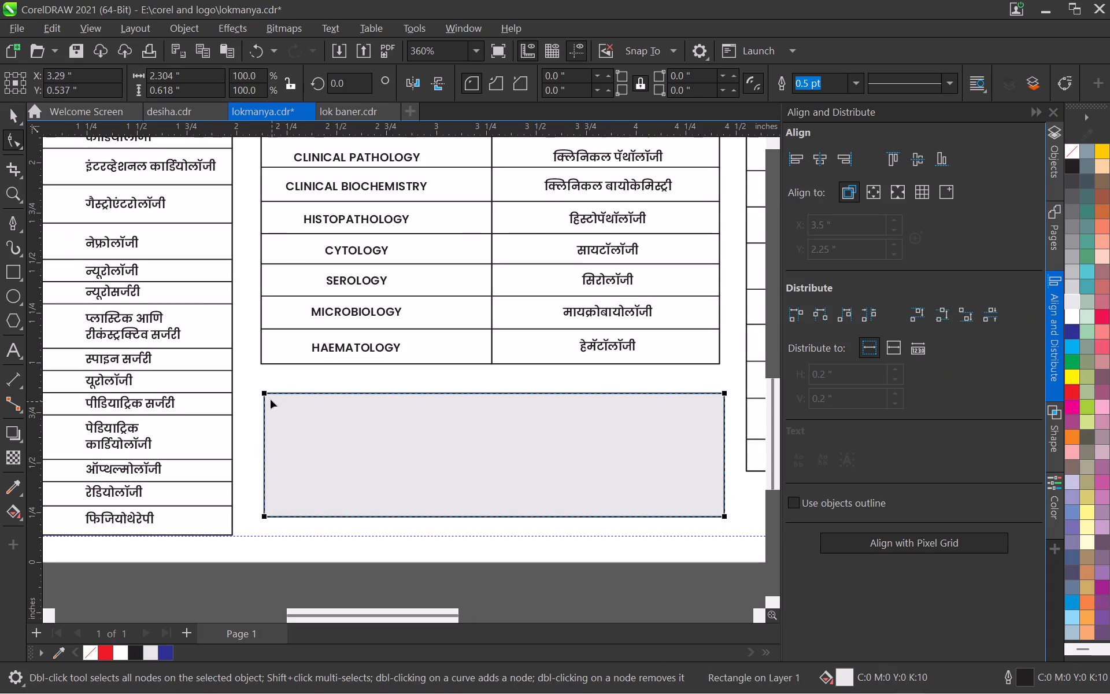
{"action": "left_click_drag", "start_coordinate": [267, 392], "coordinate": [257, 414]}
{"action": "left_click", "coordinate": [13, 119]}
Save the document with the rounded grey box added.
{"action": "scroll", "coordinate": [338, 416], "scroll_direction": "down", "scroll_amount": 10}
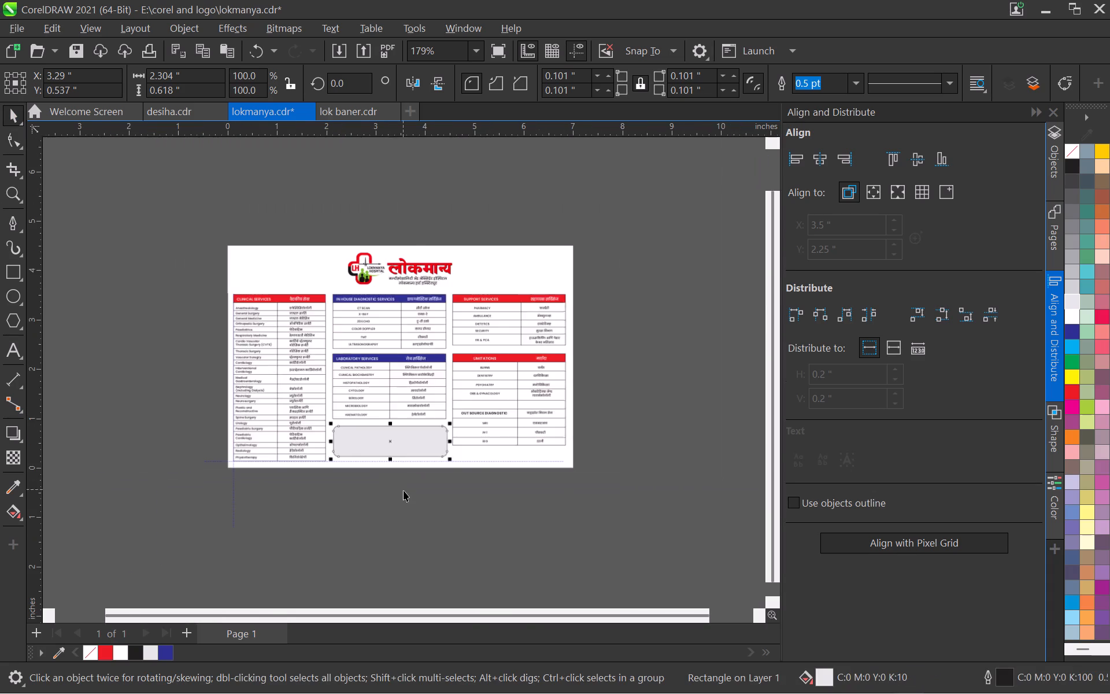
{"action": "left_click", "coordinate": [404, 491]}
{"action": "scroll", "coordinate": [428, 429], "scroll_direction": "up", "scroll_amount": 5}
{"action": "scroll", "coordinate": [330, 455], "scroll_direction": "down", "scroll_amount": 4}
{"action": "middle_click_drag", "start_coordinate": [325, 478], "coordinate": [333, 473]}
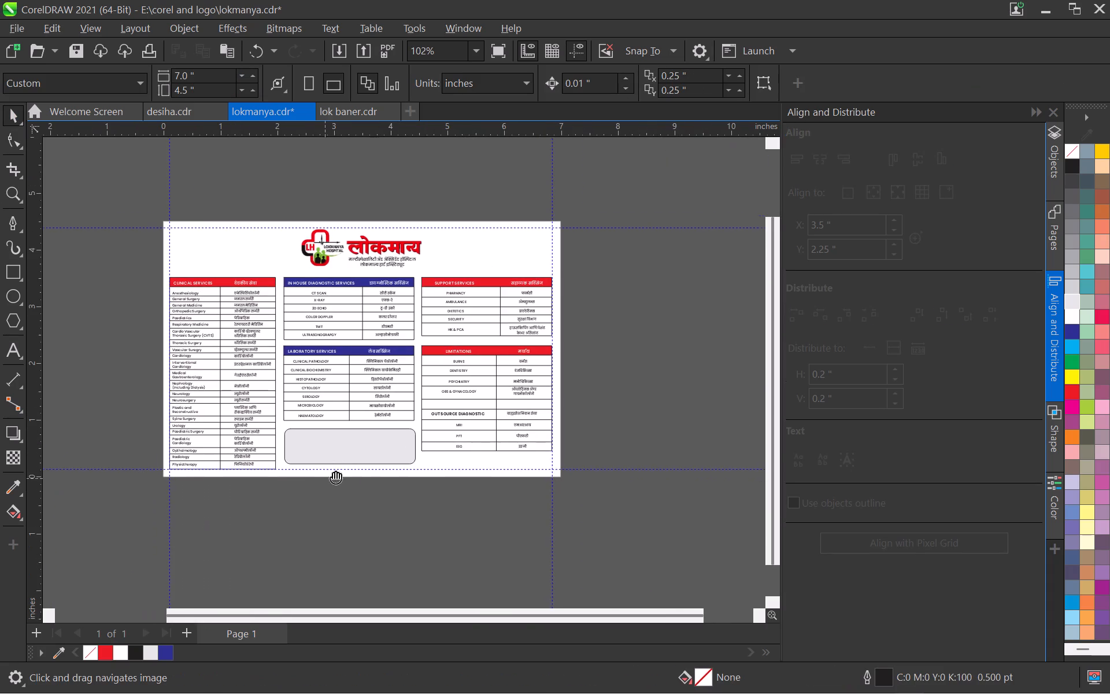
{"action": "middle_click_drag", "start_coordinate": [333, 473], "coordinate": [382, 459]}
{"action": "key", "text": "ctrl+s"}
Stretch the rounded grey box upward toward the Laboratory Services table, to about 0.684" high.
{"action": "scroll", "coordinate": [394, 429], "scroll_direction": "up", "scroll_amount": 8}
{"action": "left_click", "coordinate": [422, 420]}
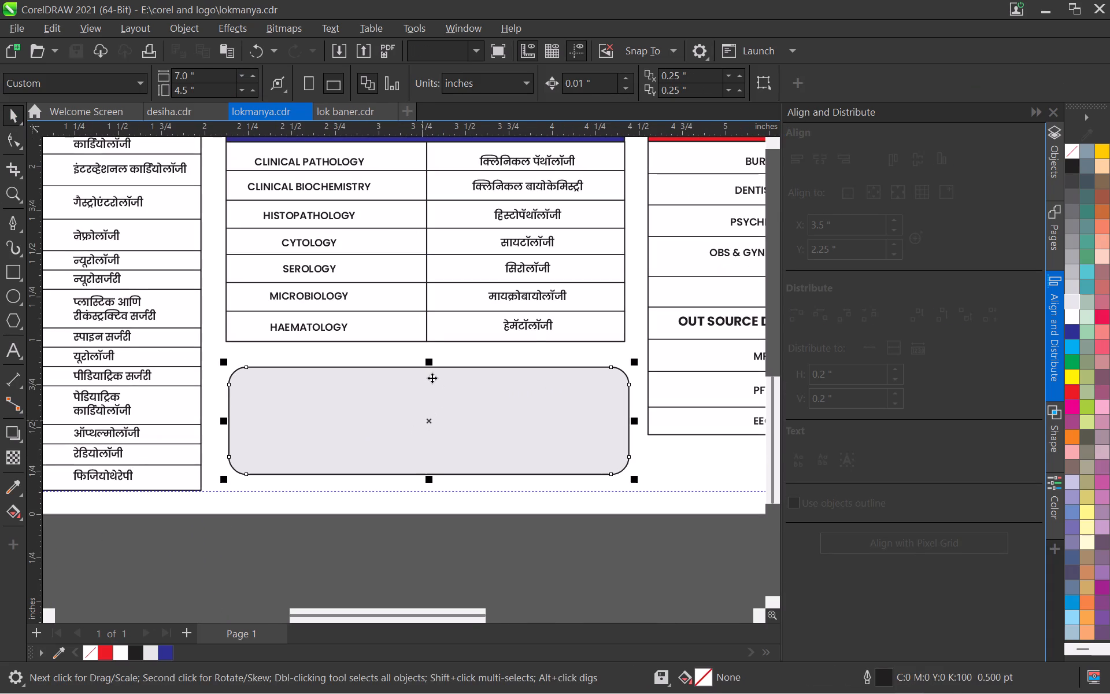
{"action": "left_click_drag", "start_coordinate": [430, 364], "coordinate": [423, 352]}
{"action": "scroll", "coordinate": [432, 366], "scroll_direction": "down", "scroll_amount": 8}
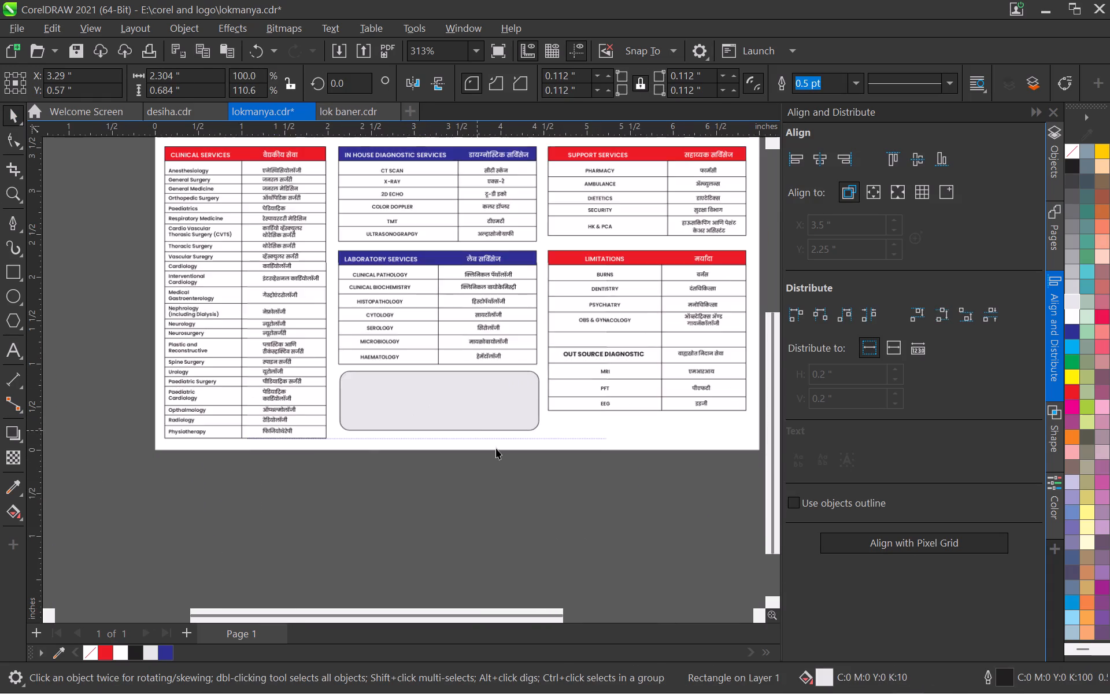
{"action": "left_click", "coordinate": [527, 491]}
Save the document with the taller grey box.
{"action": "scroll", "coordinate": [510, 422], "scroll_direction": "down", "scroll_amount": 4}
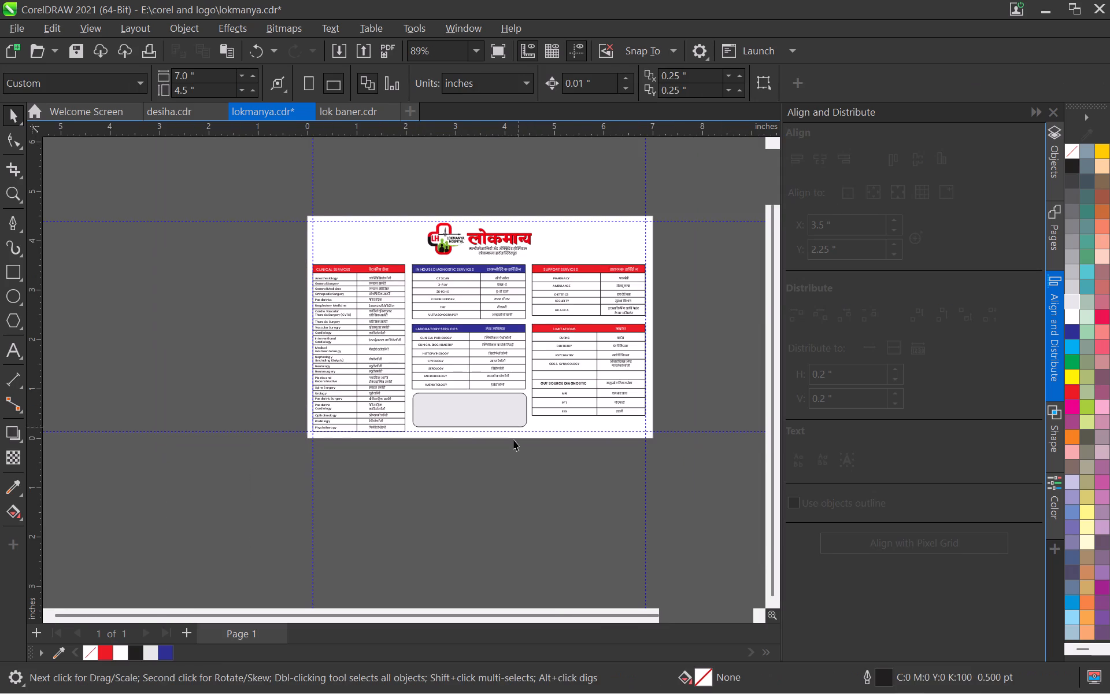
{"action": "scroll", "coordinate": [476, 403], "scroll_direction": "up", "scroll_amount": 3}
{"action": "scroll", "coordinate": [476, 403], "scroll_direction": "down", "scroll_amount": 3}
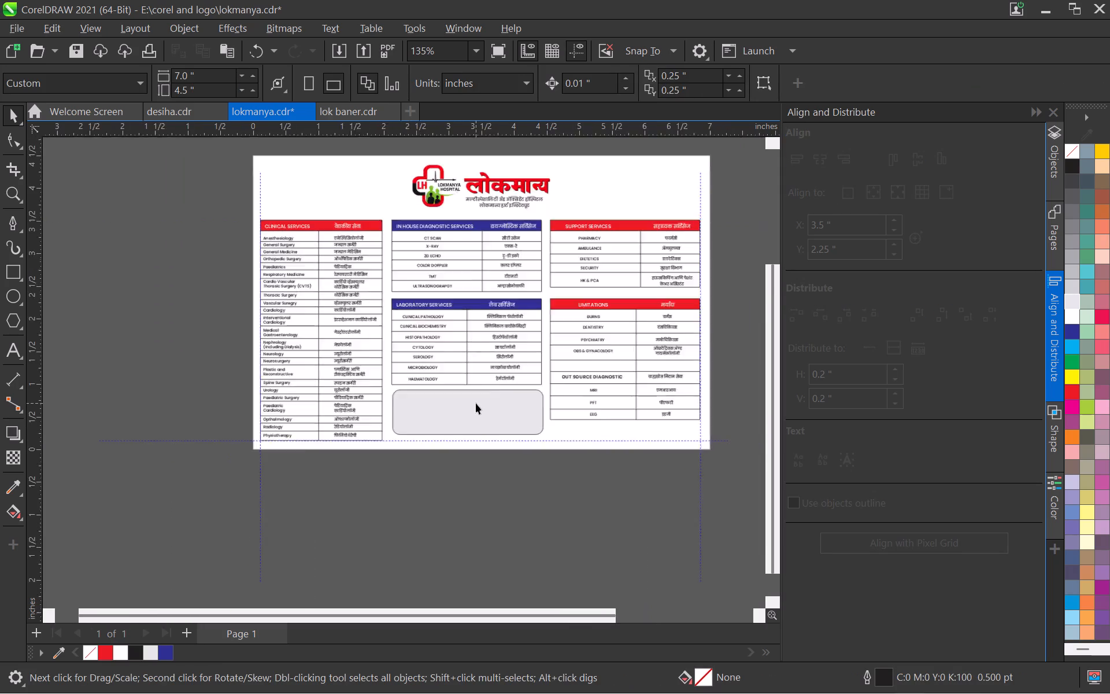
{"action": "middle_click_drag", "start_coordinate": [536, 390], "coordinate": [458, 445]}
{"action": "scroll", "coordinate": [449, 451], "scroll_direction": "up", "scroll_amount": 2}
{"action": "key", "text": "ctrl+s"}
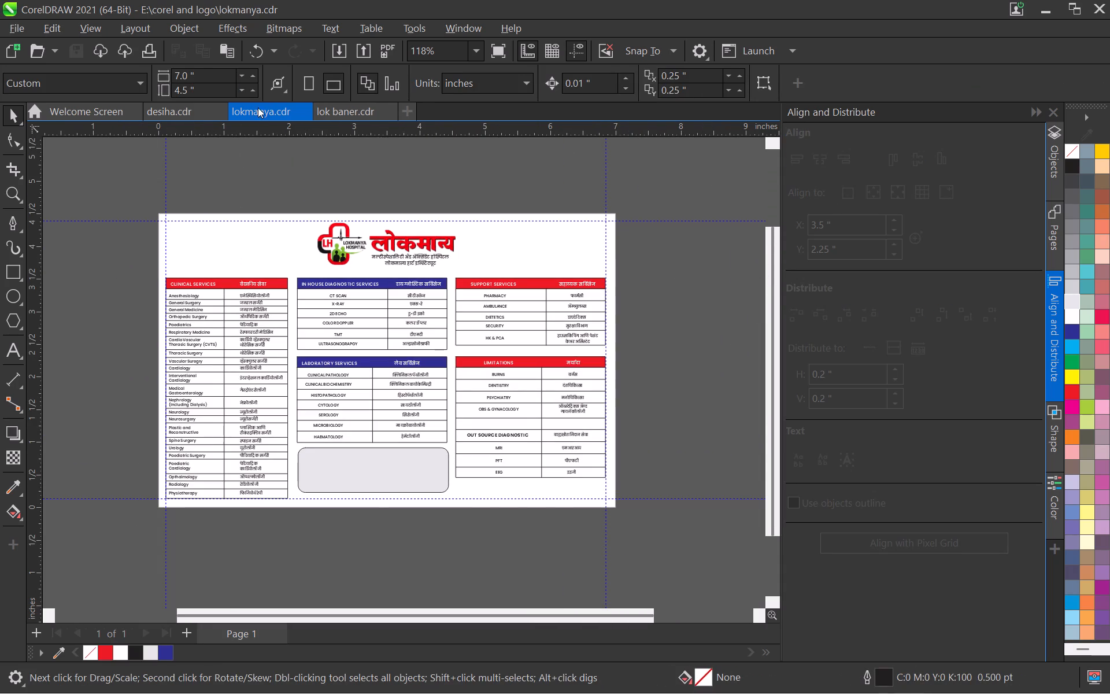
Copy the red location pin, its white circle and the two-line Marathi address text from the bottom of lok baner.cdr.
{"action": "scroll", "coordinate": [335, 462], "scroll_direction": "up", "scroll_amount": 2}
{"action": "left_click", "coordinate": [328, 113]}
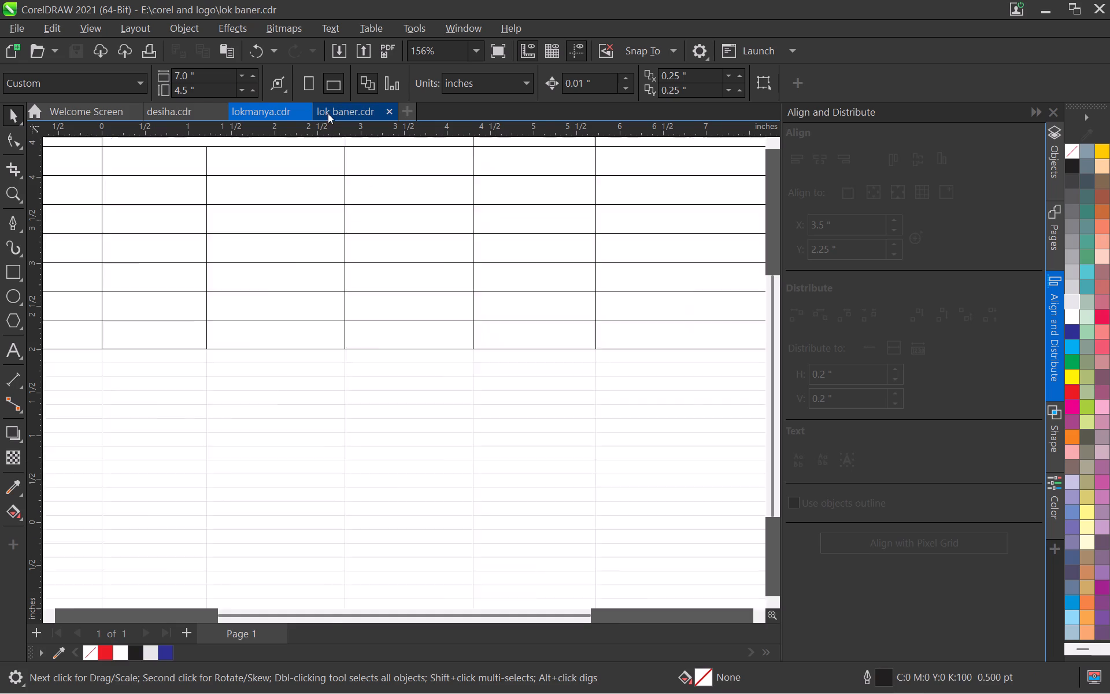
{"action": "scroll", "coordinate": [358, 333], "scroll_direction": "down", "scroll_amount": 5}
{"action": "middle_click_drag", "start_coordinate": [293, 426], "coordinate": [490, 120]}
{"action": "scroll", "coordinate": [480, 179], "scroll_direction": "down", "scroll_amount": 6}
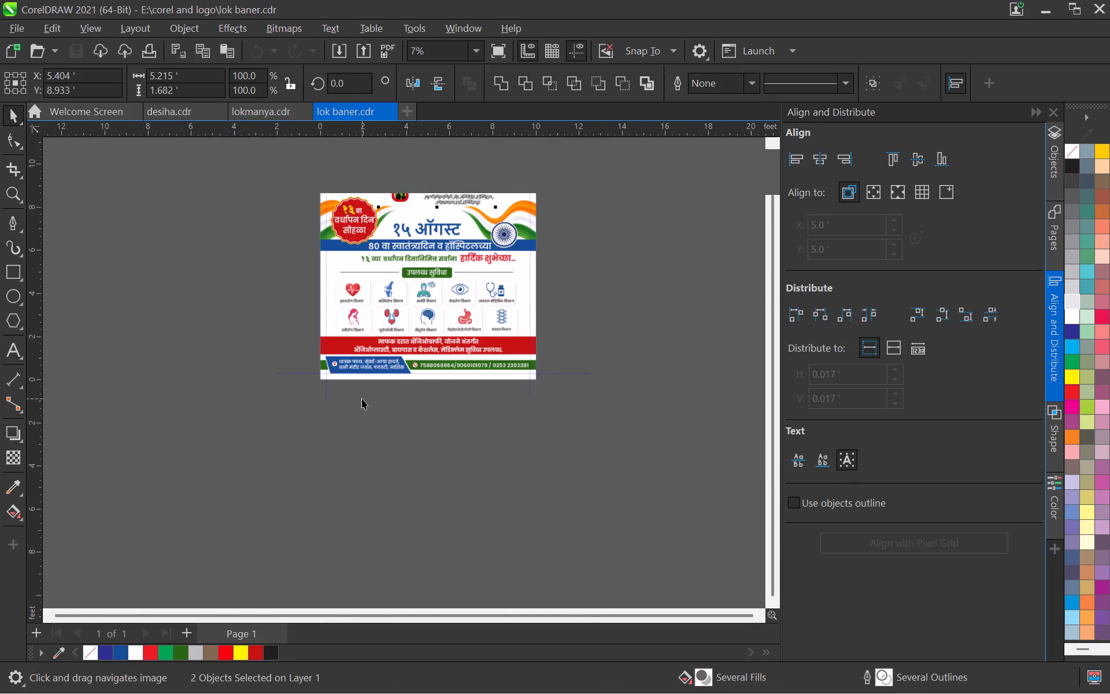
{"action": "scroll", "coordinate": [360, 400], "scroll_direction": "up", "scroll_amount": 5}
{"action": "scroll", "coordinate": [360, 400], "scroll_direction": "down", "scroll_amount": 1}
{"action": "scroll", "coordinate": [360, 398], "scroll_direction": "up", "scroll_amount": 15}
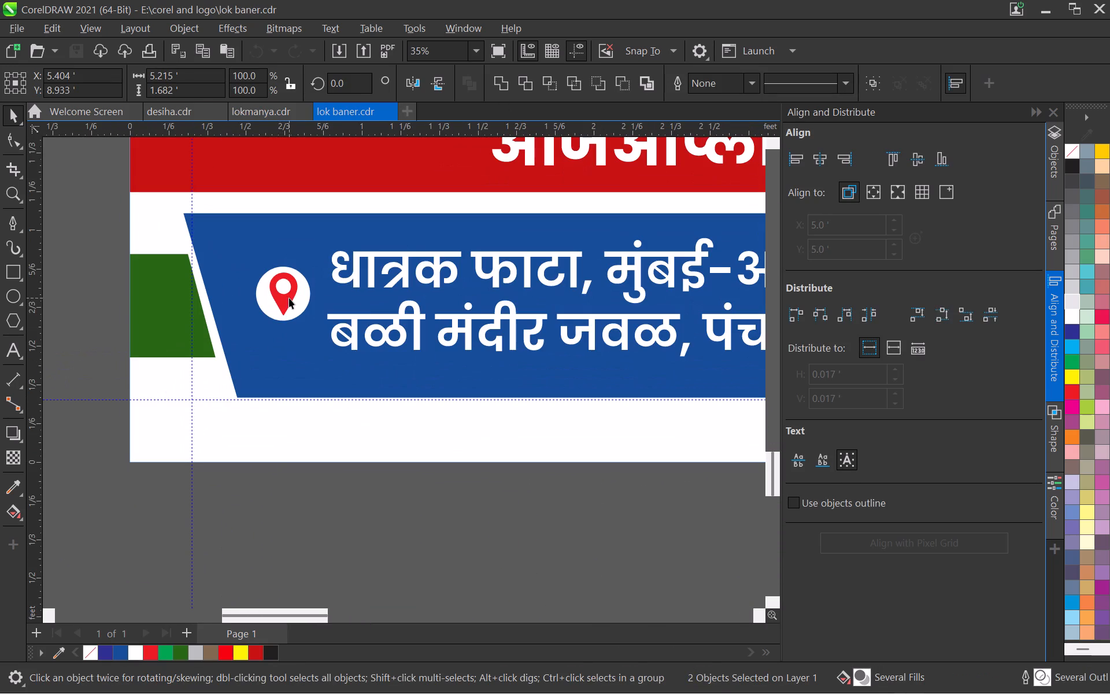
{"action": "left_click", "coordinate": [289, 298]}
{"action": "left_click", "coordinate": [308, 299], "text": "shift"}
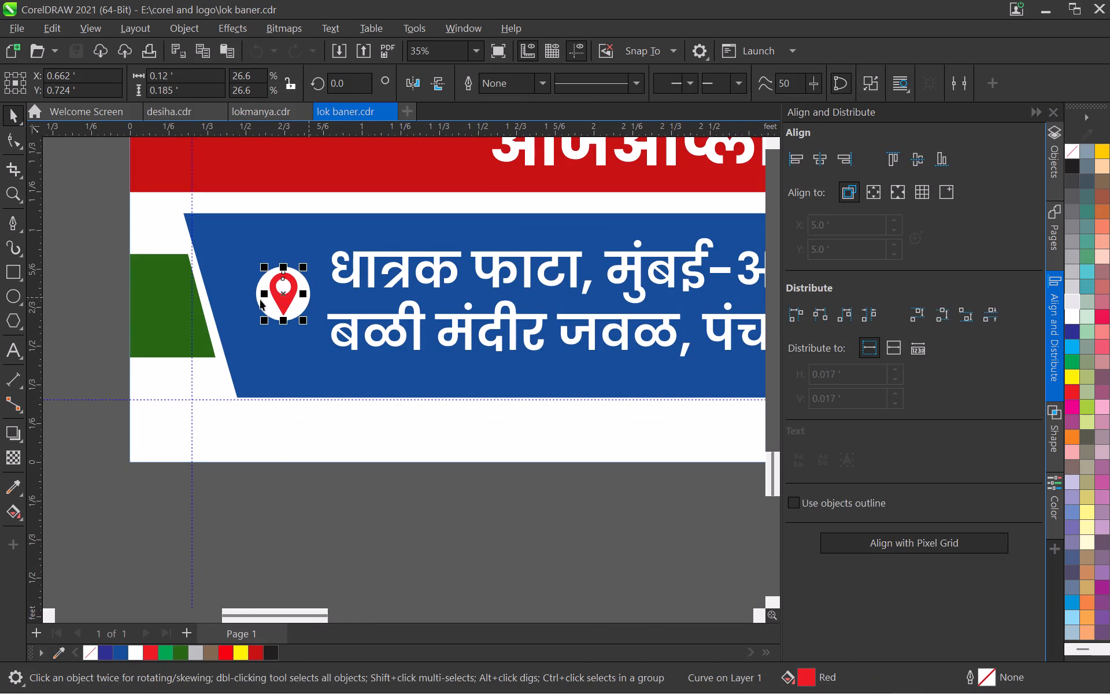
{"action": "scroll", "coordinate": [258, 300], "scroll_direction": "up", "scroll_amount": 2}
{"action": "left_click", "coordinate": [259, 293], "text": "shift"}
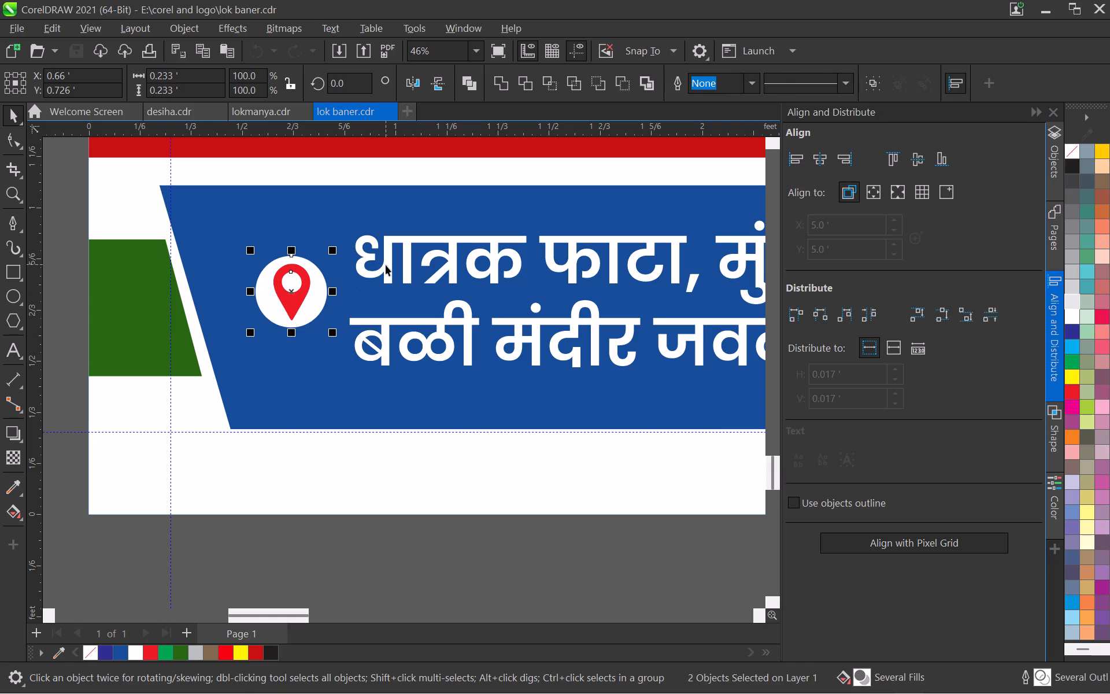
{"action": "left_click", "coordinate": [385, 265], "text": "shift"}
{"action": "scroll", "coordinate": [639, 603], "scroll_direction": "down", "scroll_amount": 5}
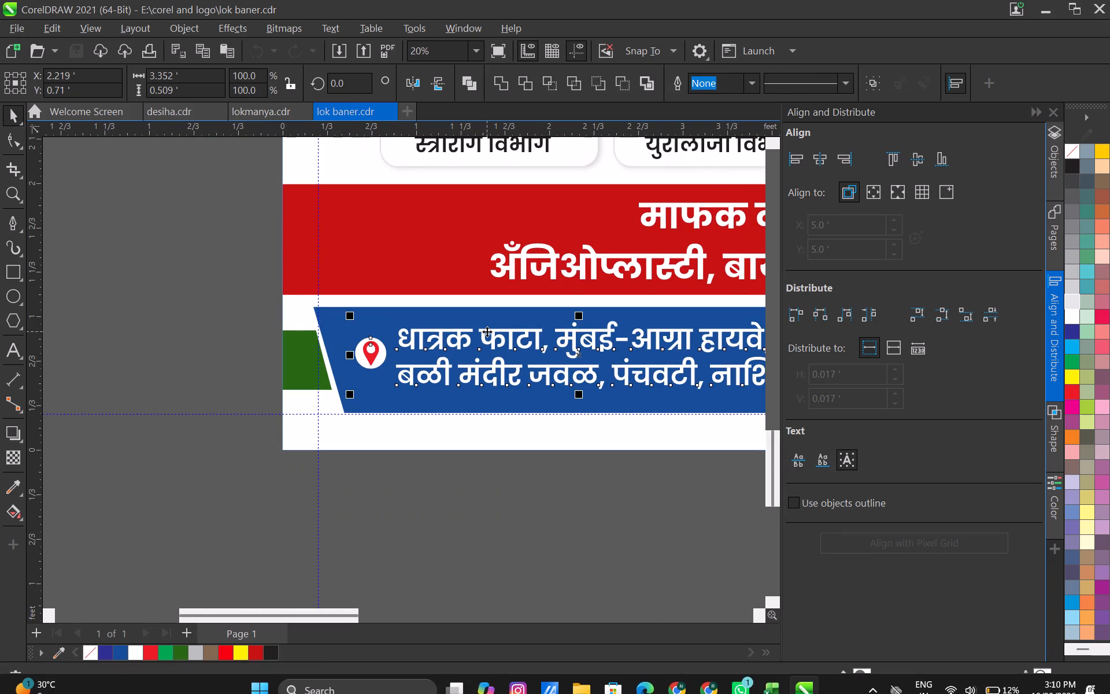
{"action": "scroll", "coordinate": [487, 331], "scroll_direction": "up", "scroll_amount": 2}
{"action": "key", "text": "ctrl+c"}
Paste the pin and address into lokmanya.cdr and move them up over the services board page.
{"action": "left_click", "coordinate": [272, 113]}
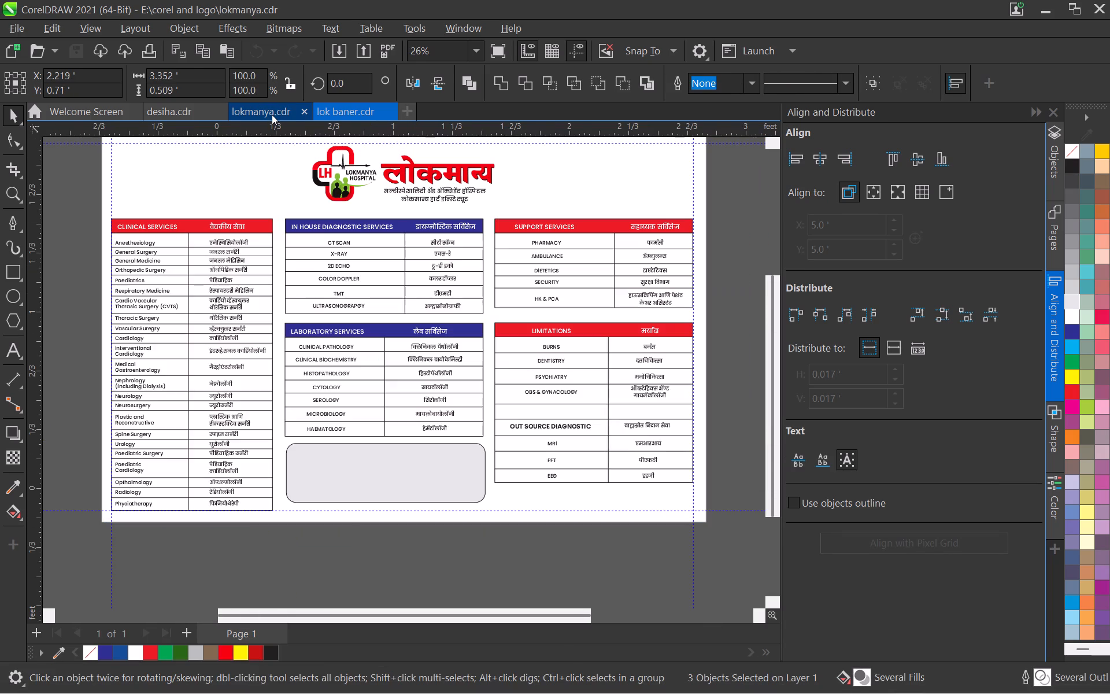
{"action": "scroll", "coordinate": [360, 521], "scroll_direction": "up", "scroll_amount": 8}
{"action": "key", "text": "ctrl+v"}
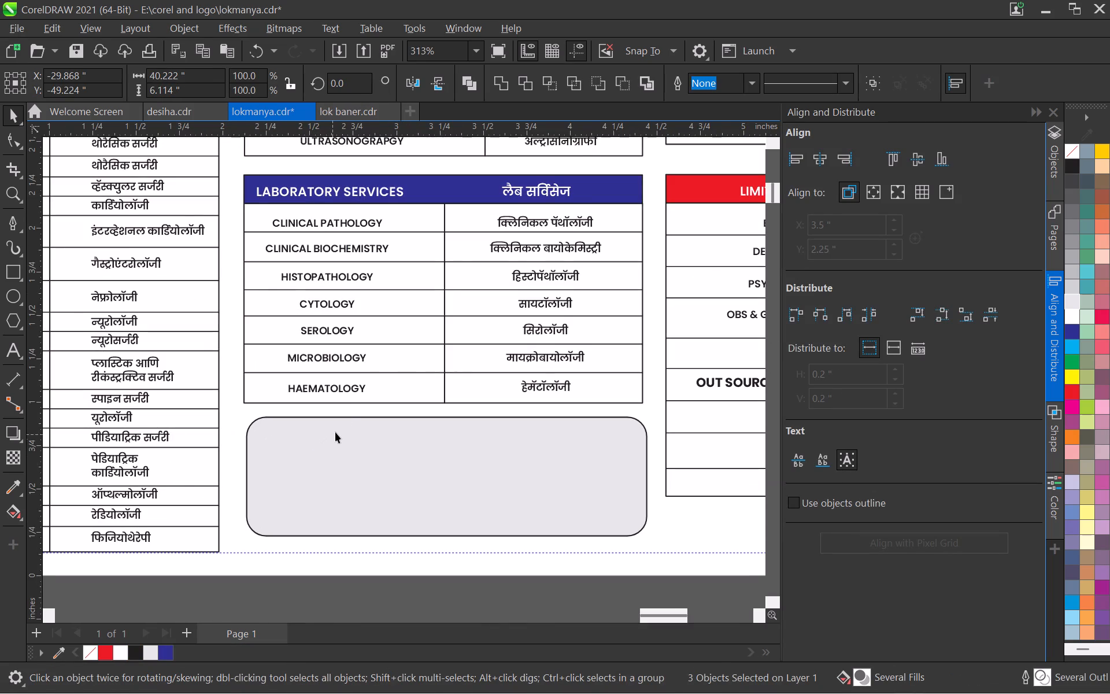
{"action": "scroll", "coordinate": [355, 393], "scroll_direction": "down", "scroll_amount": 20}
{"action": "scroll", "coordinate": [355, 393], "scroll_direction": "down", "scroll_amount": 12}
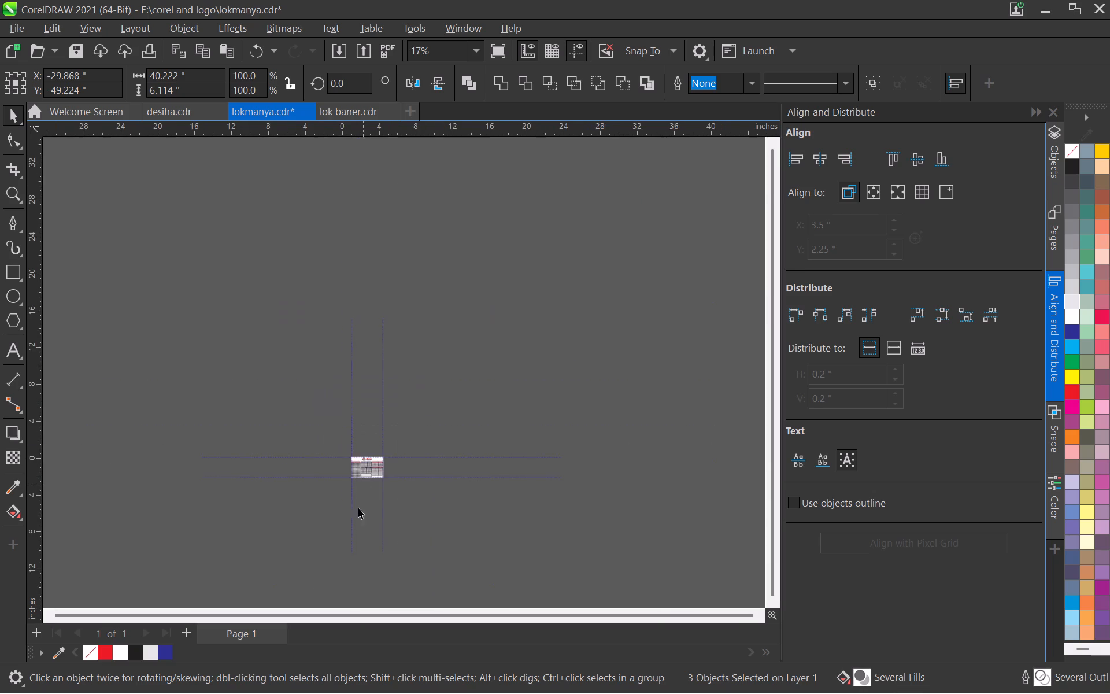
{"action": "scroll", "coordinate": [368, 515], "scroll_direction": "down", "scroll_amount": 6}
{"action": "scroll", "coordinate": [370, 520], "scroll_direction": "up", "scroll_amount": 4}
{"action": "middle_click_drag", "start_coordinate": [367, 522], "coordinate": [447, 287]}
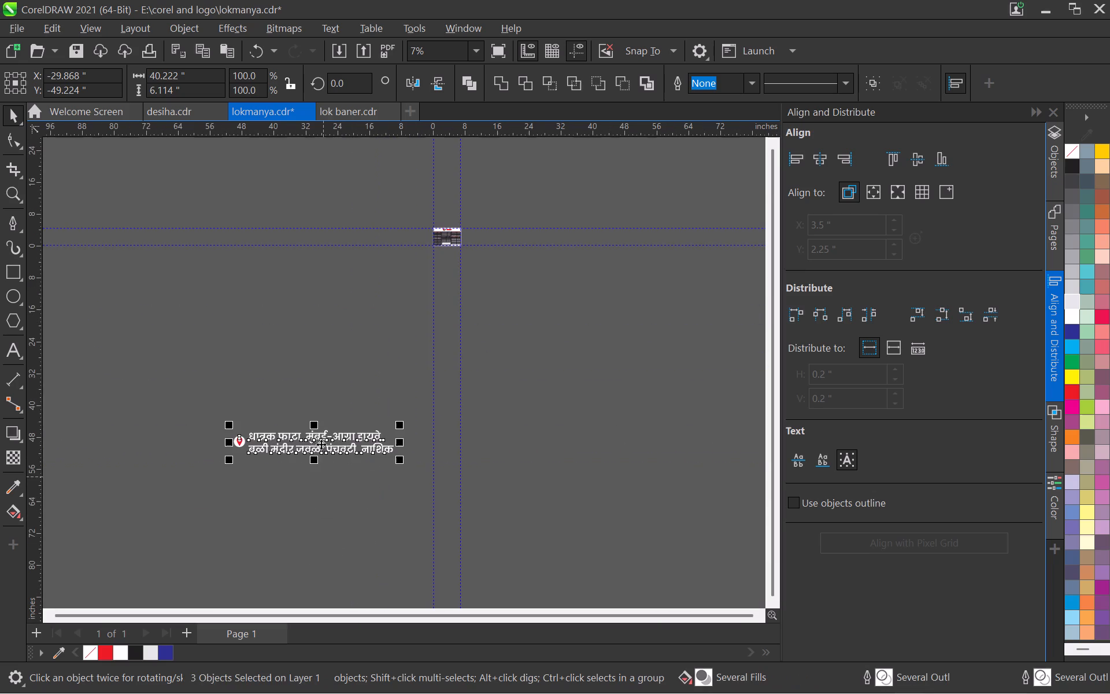
{"action": "left_click_drag", "start_coordinate": [321, 440], "coordinate": [487, 220]}
{"action": "scroll", "coordinate": [471, 243], "scroll_direction": "up", "scroll_amount": 9}
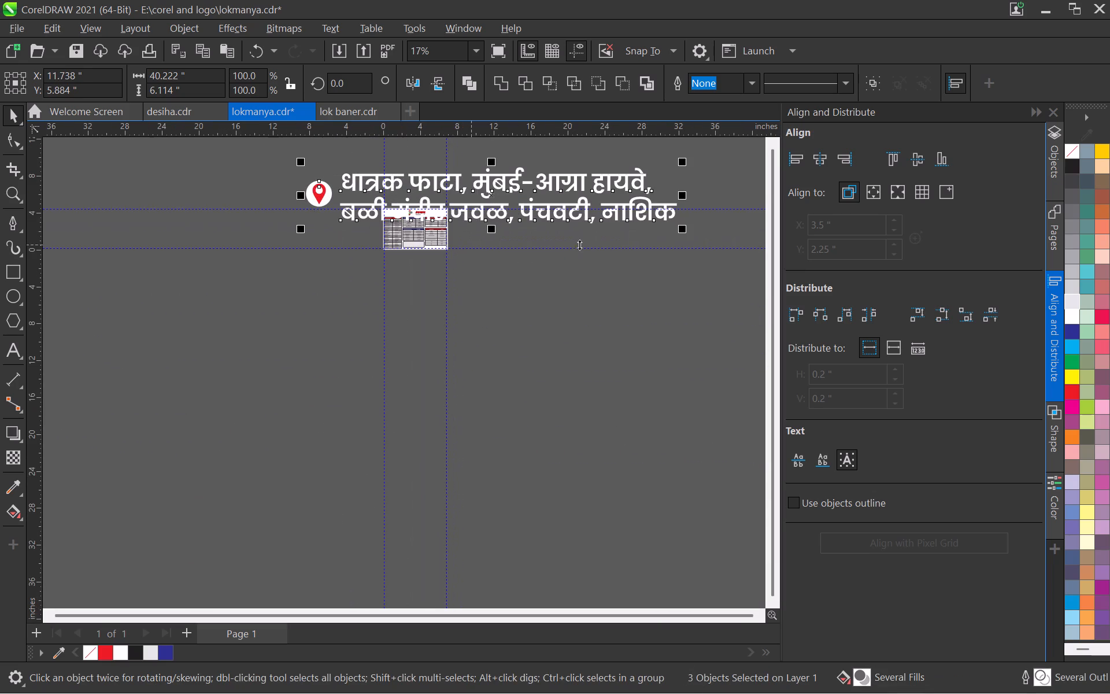
Shrink the pasted pin and address proportionally over the page to about 4.835" wide.
{"action": "left_click_drag", "start_coordinate": [681, 160], "coordinate": [505, 191]}
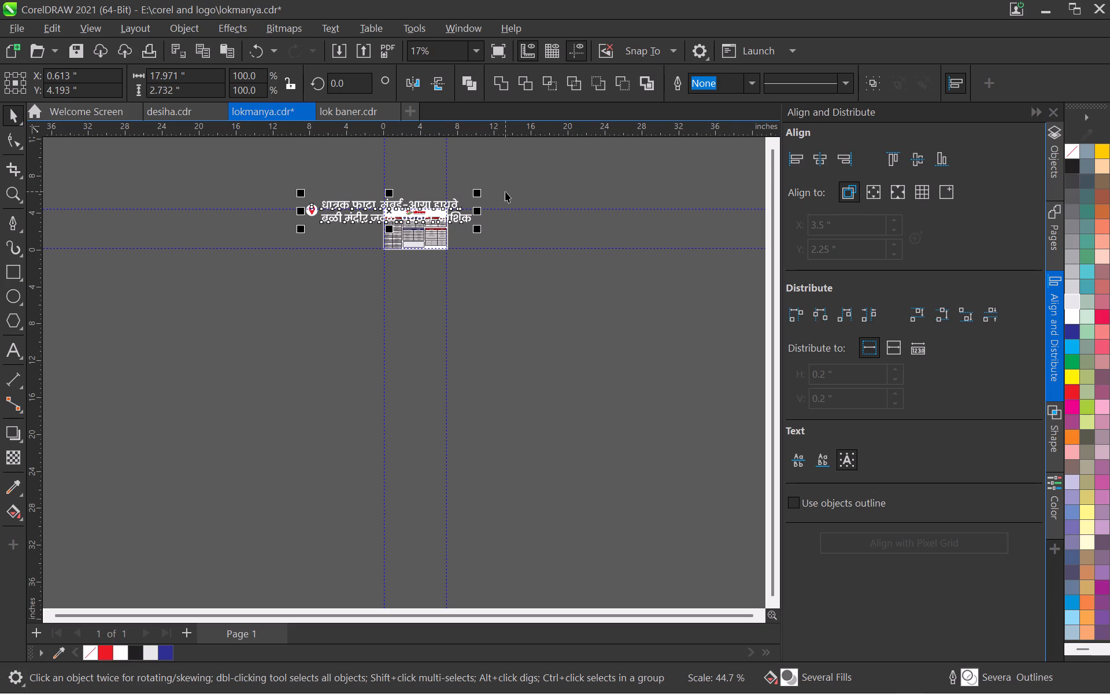
{"action": "scroll", "coordinate": [473, 213], "scroll_direction": "up", "scroll_amount": 5}
{"action": "scroll", "coordinate": [376, 328], "scroll_direction": "up", "scroll_amount": 3}
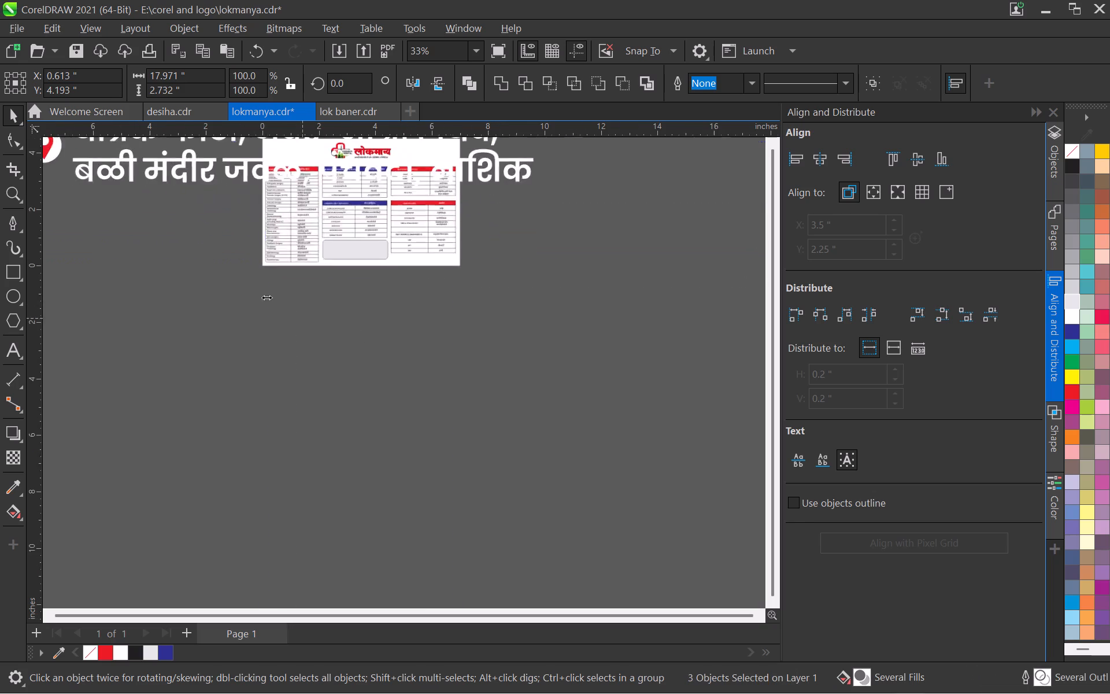
{"action": "middle_click_drag", "start_coordinate": [205, 258], "coordinate": [156, 459]}
{"action": "middle_click_drag", "start_coordinate": [179, 407], "coordinate": [231, 407]}
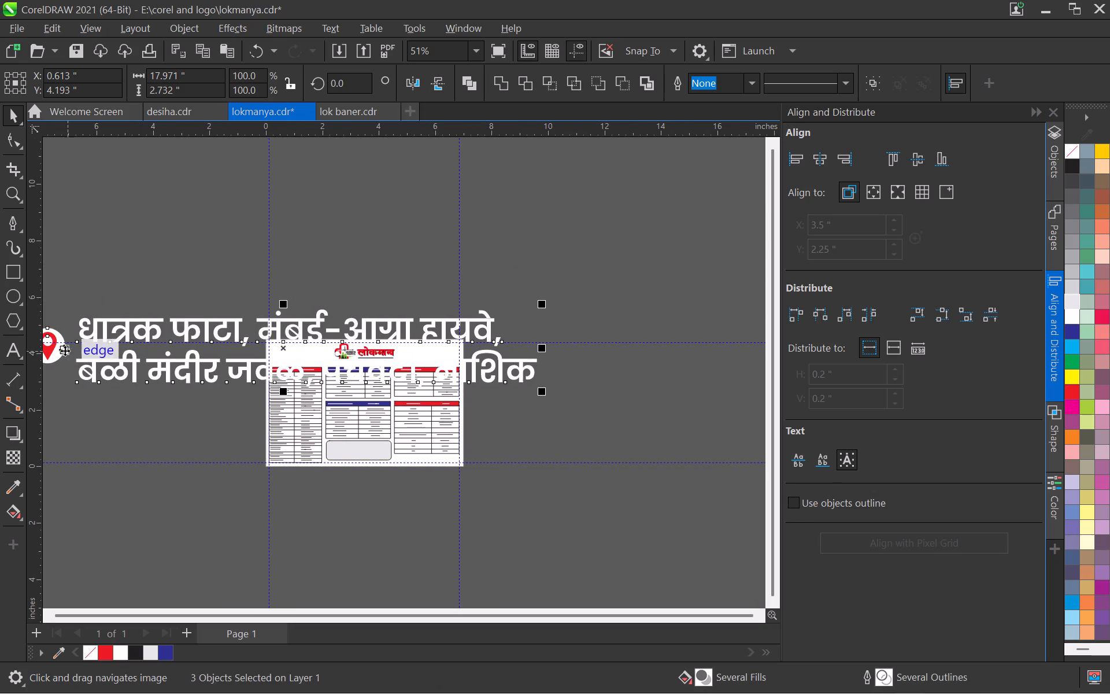
{"action": "left_click_drag", "start_coordinate": [62, 349], "coordinate": [354, 437]}
{"action": "scroll", "coordinate": [368, 452], "scroll_direction": "down", "scroll_amount": 6}
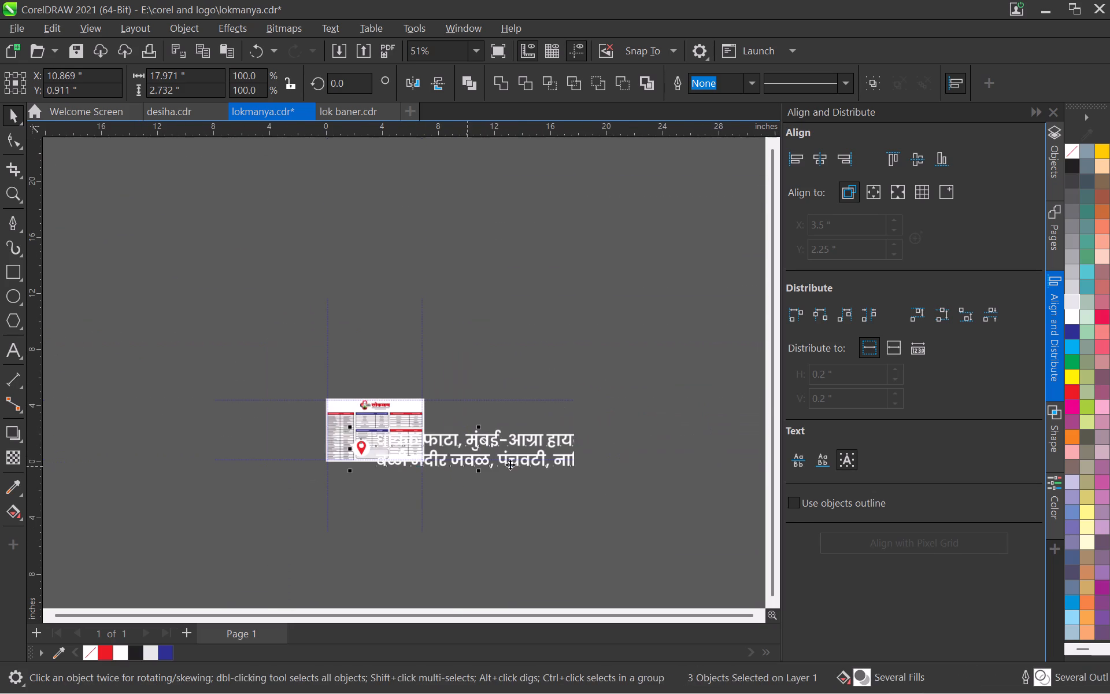
{"action": "left_click_drag", "start_coordinate": [611, 475], "coordinate": [439, 448]}
{"action": "scroll", "coordinate": [298, 449], "scroll_direction": "up", "scroll_amount": 13}
{"action": "middle_click_drag", "start_coordinate": [542, 437], "coordinate": [277, 376]}
{"action": "scroll", "coordinate": [277, 376], "scroll_direction": "up", "scroll_amount": 2}
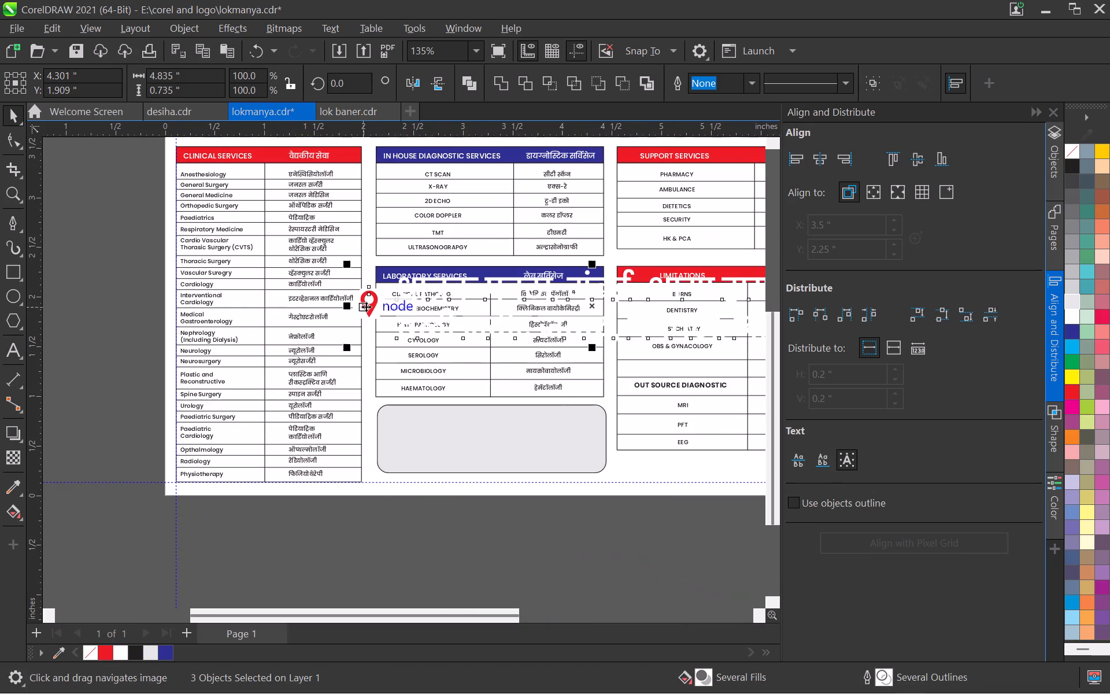
Move the pin and address onto the grey rounded box and shrink them to about 2.25" wide.
{"action": "left_click_drag", "start_coordinate": [366, 307], "coordinate": [400, 431]}
{"action": "scroll", "coordinate": [471, 440], "scroll_direction": "down", "scroll_amount": 2}
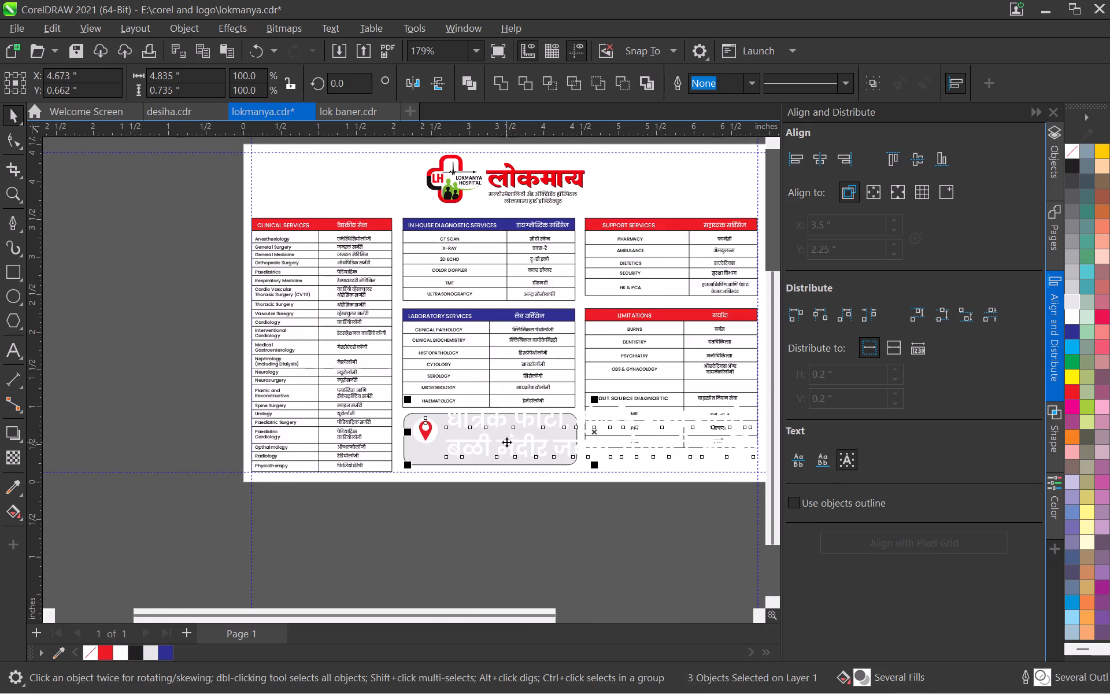
{"action": "middle_click_drag", "start_coordinate": [452, 445], "coordinate": [368, 435]}
{"action": "left_click_drag", "start_coordinate": [695, 452], "coordinate": [542, 431]}
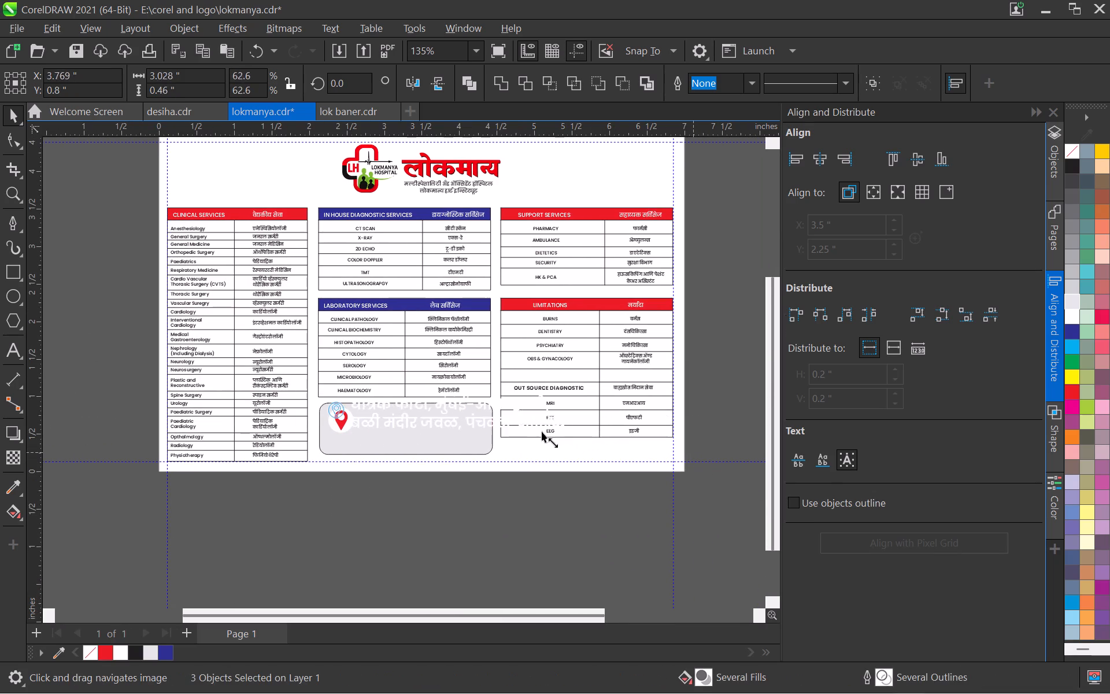
{"action": "left_click_drag", "start_coordinate": [542, 431], "coordinate": [501, 428]}
Place the pin and address in the grey box's upper left corner and reduce them to about 1.919" wide.
{"action": "scroll", "coordinate": [440, 435], "scroll_direction": "up", "scroll_amount": 8}
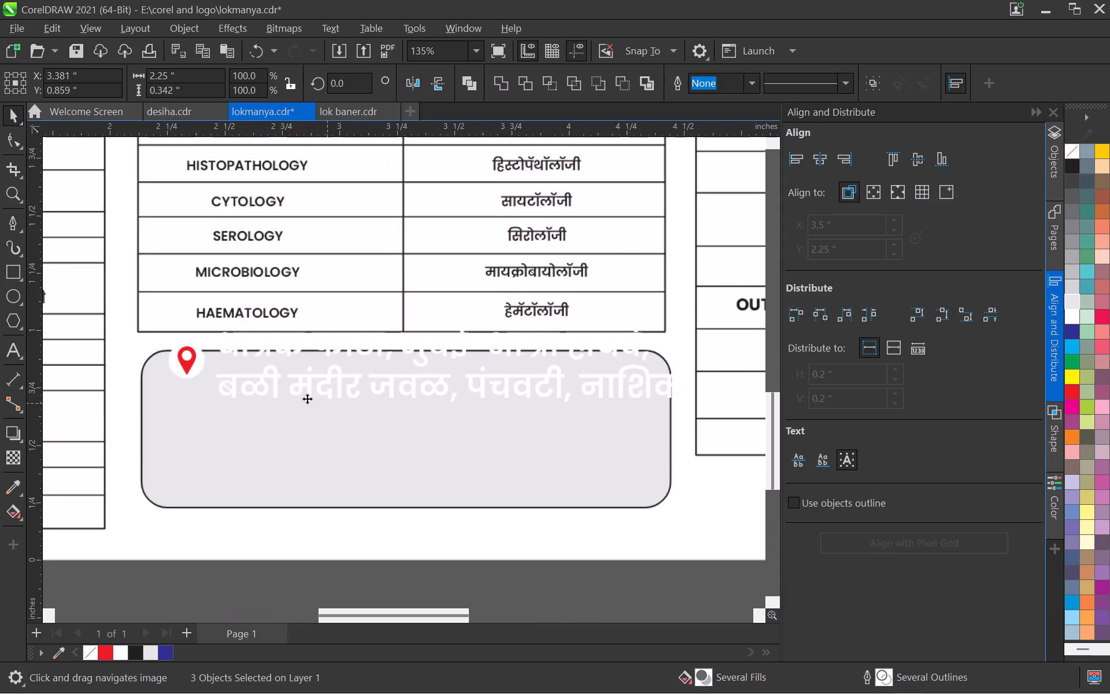
{"action": "left_click_drag", "start_coordinate": [194, 364], "coordinate": [184, 394]}
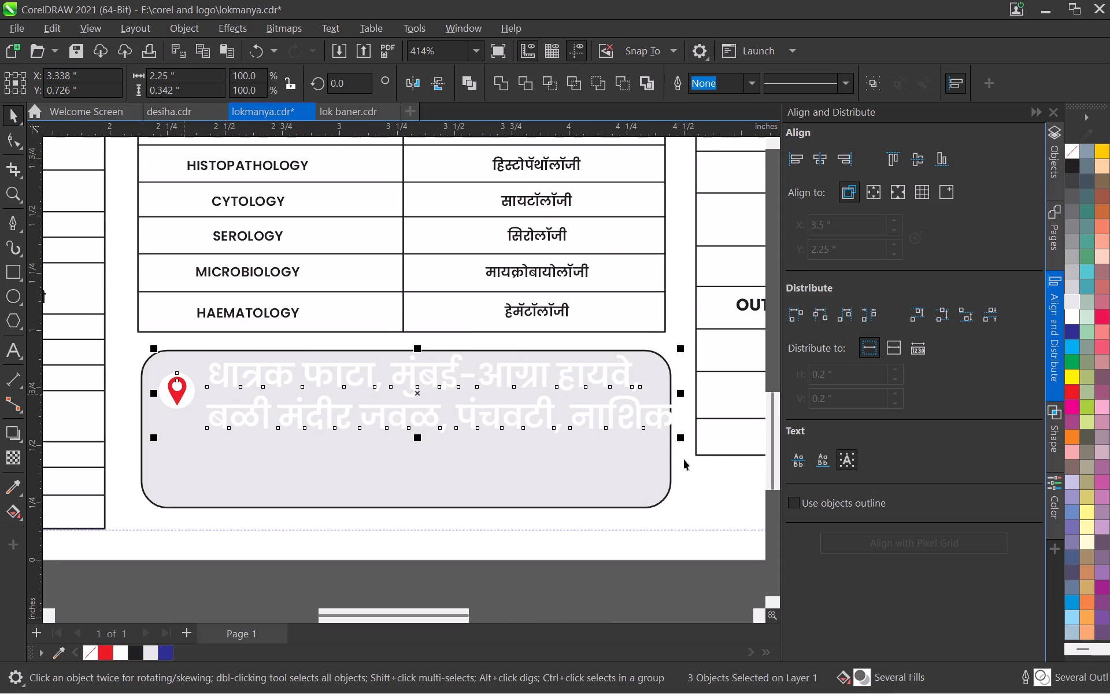
{"action": "left_click_drag", "start_coordinate": [682, 441], "coordinate": [595, 456]}
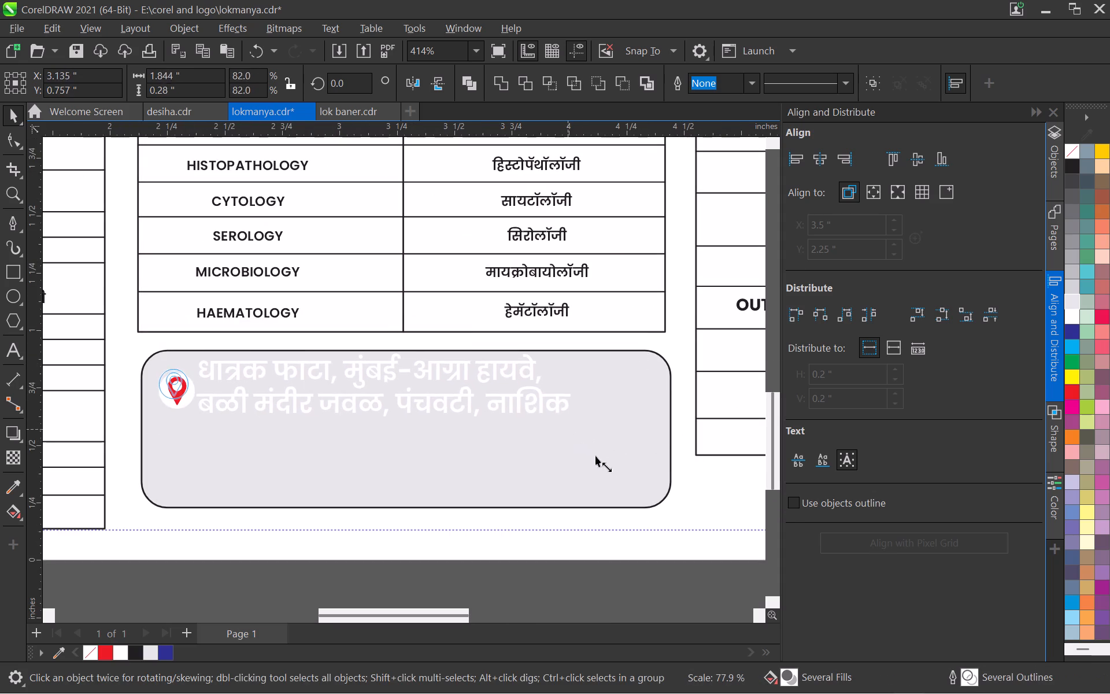
{"action": "left_click_drag", "start_coordinate": [595, 456], "coordinate": [606, 466]}
{"action": "key", "text": "Up"}
{"action": "key", "text": "Down"}
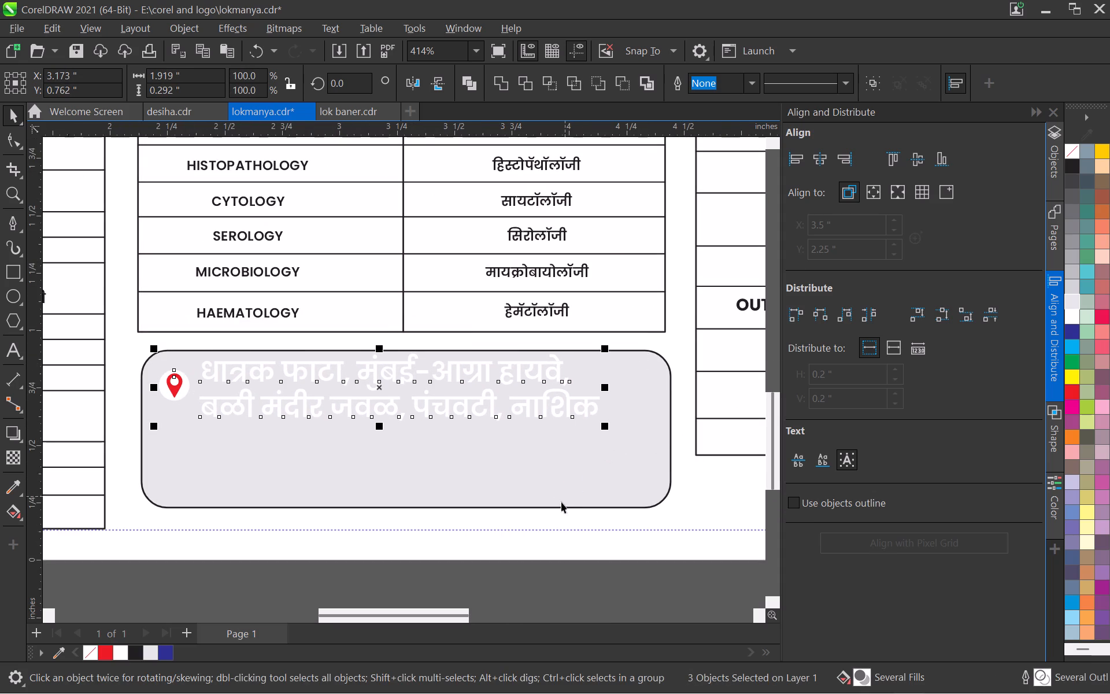
Shrink only the address text to about 7.468 pt and nudge it 0.06" down and 0.01" right beside the pin.
{"action": "left_click", "coordinate": [538, 467]}
{"action": "left_click", "coordinate": [528, 414]}
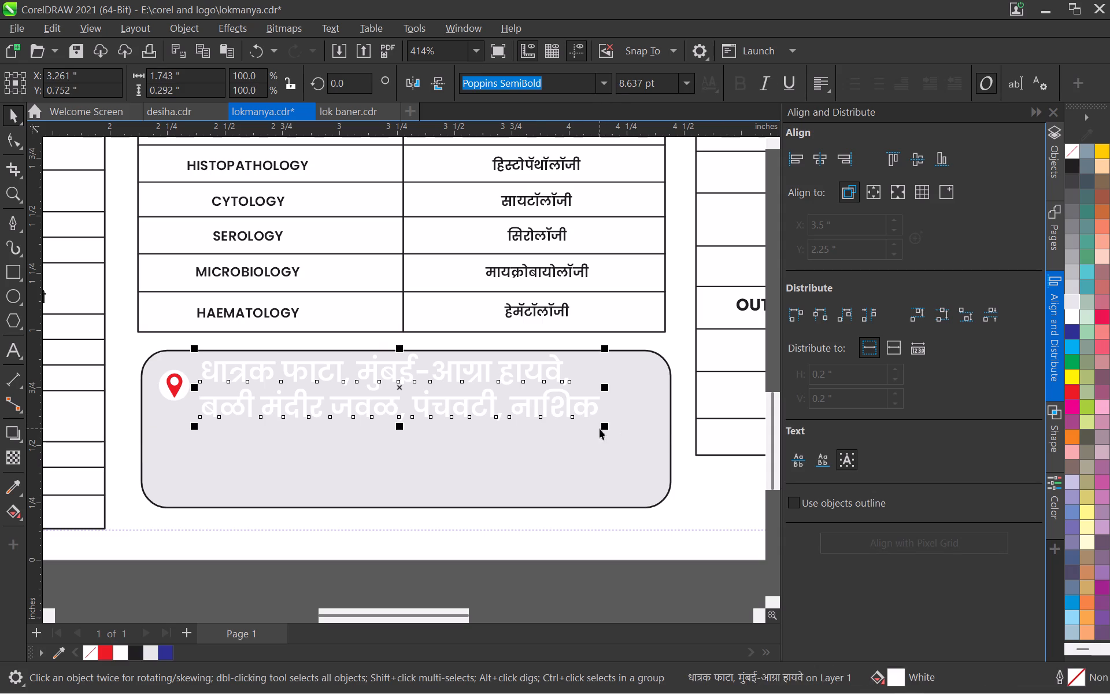
{"action": "left_click_drag", "start_coordinate": [606, 428], "coordinate": [570, 419]}
{"action": "key", "text": "Down"}
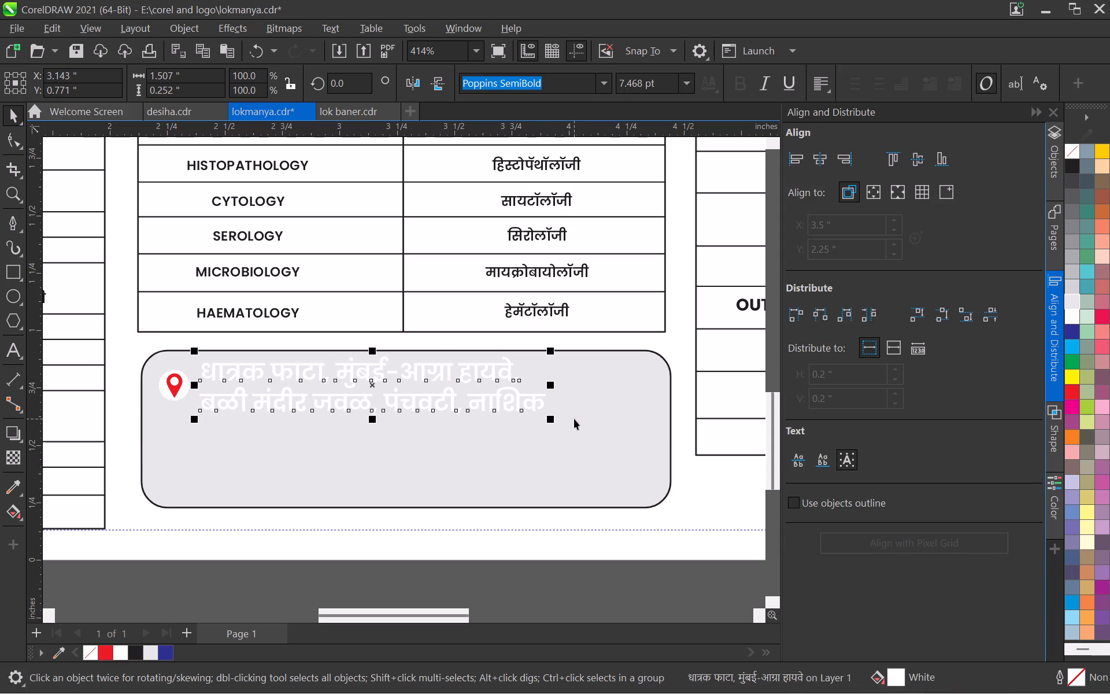
{"action": "key", "text": "Down"}
{"action": "key", "text": "Down"}
{"action": "key", "text": "Down"}
{"action": "key", "text": "Down"}
{"action": "key", "text": "Down"}
{"action": "key", "text": "Right"}
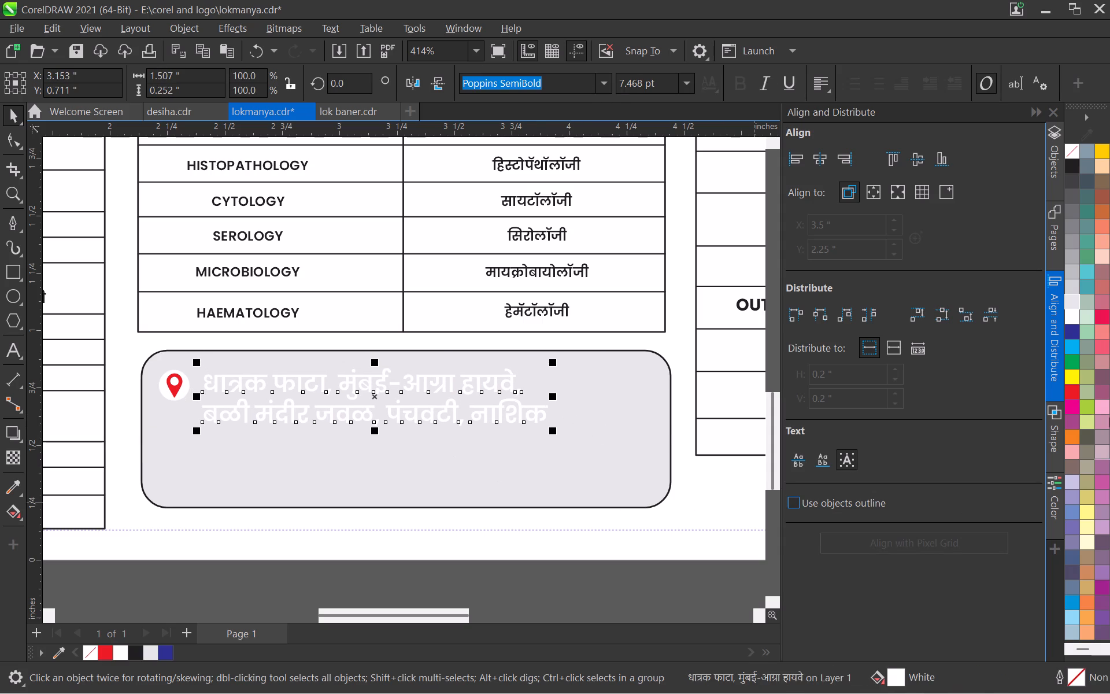
Fill the address text with dark blue (C:100 M:100 Y:0 K:0).
{"action": "left_click", "coordinate": [1074, 333]}
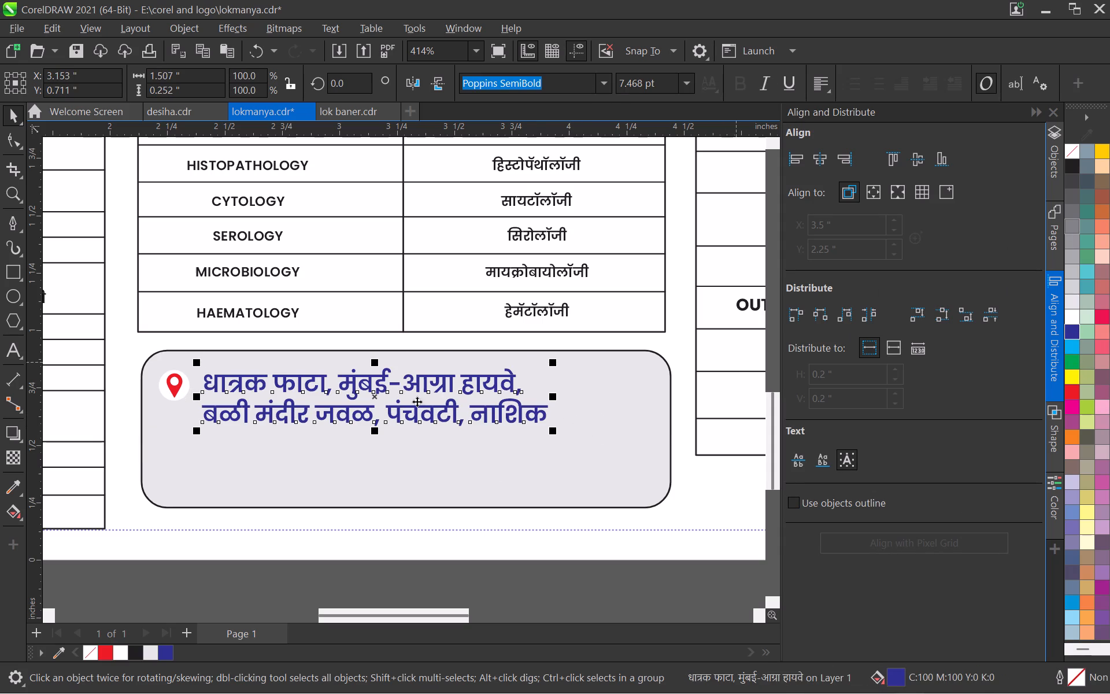
Join the two address lines and break them again so only the locality and city fall on the second line.
{"action": "double_click", "coordinate": [217, 420]}
{"action": "left_click", "coordinate": [205, 417]}
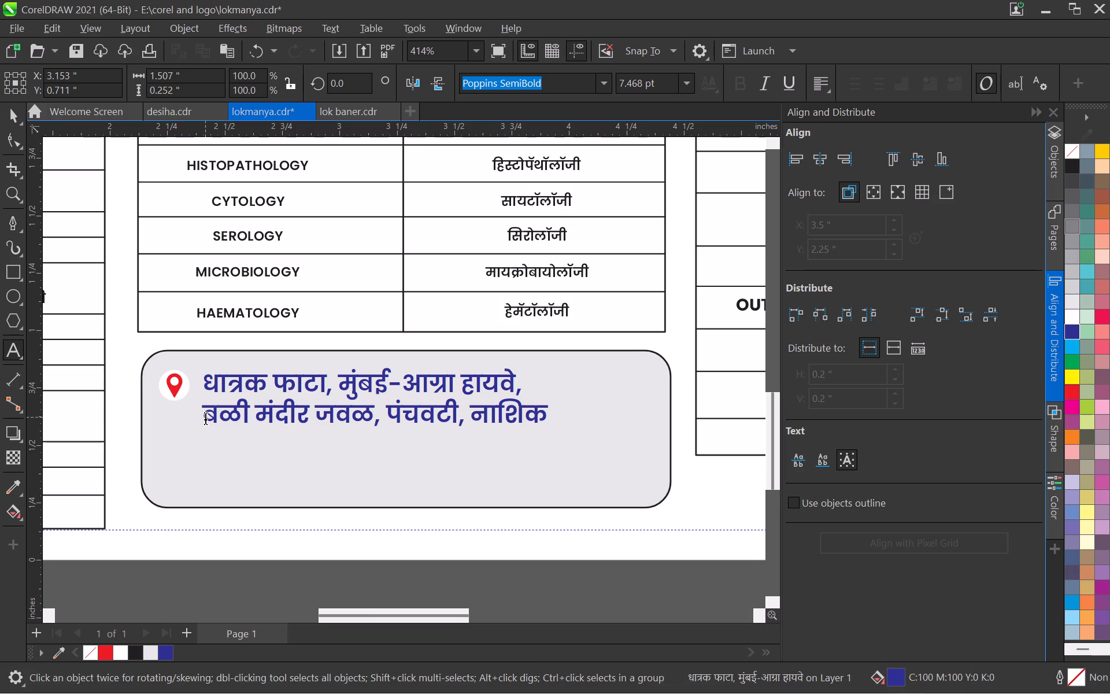
{"action": "key", "text": "BackSpace"}
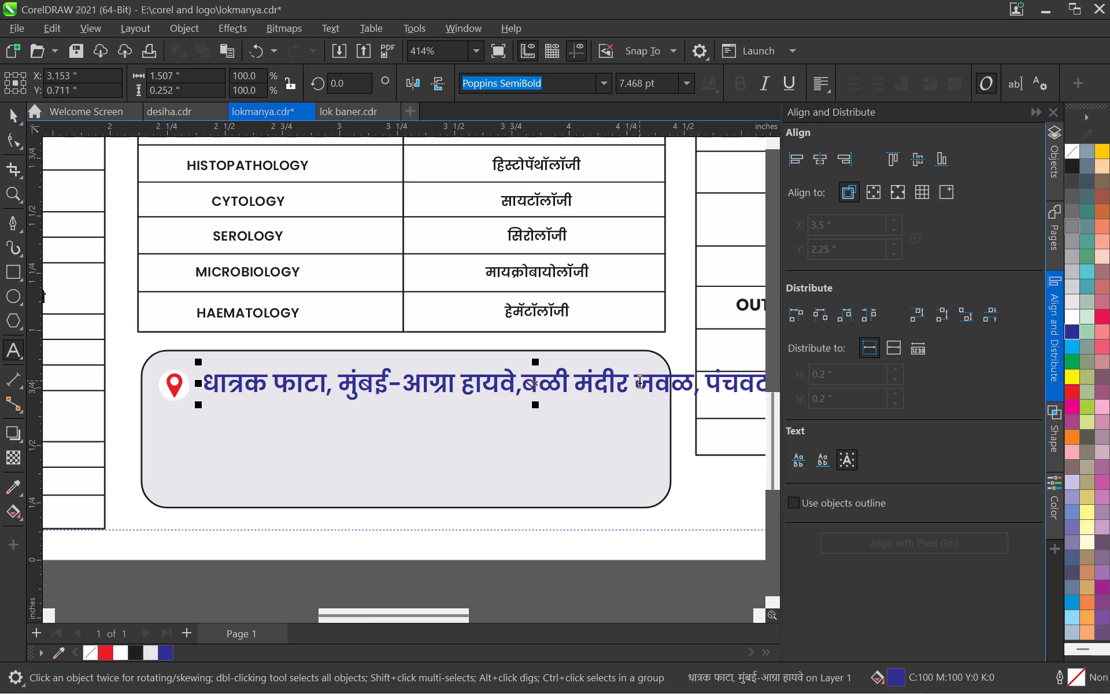
{"action": "left_click", "coordinate": [711, 385]}
{"action": "left_click", "coordinate": [708, 389]}
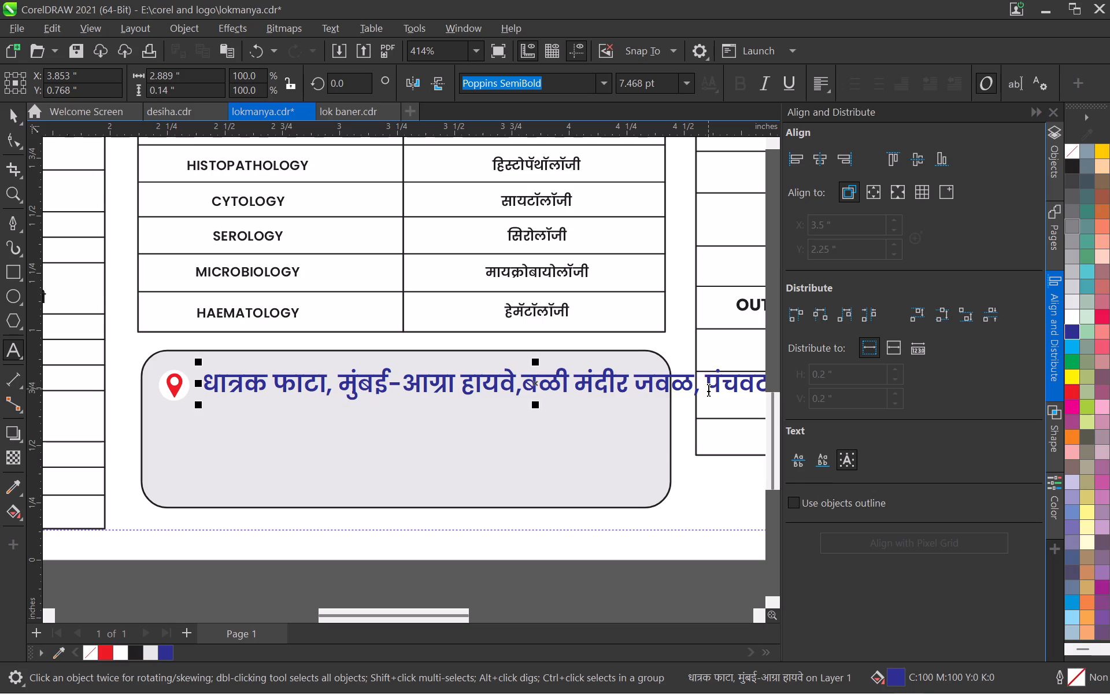
{"action": "key", "text": "Return"}
{"action": "left_click", "coordinate": [14, 123]}
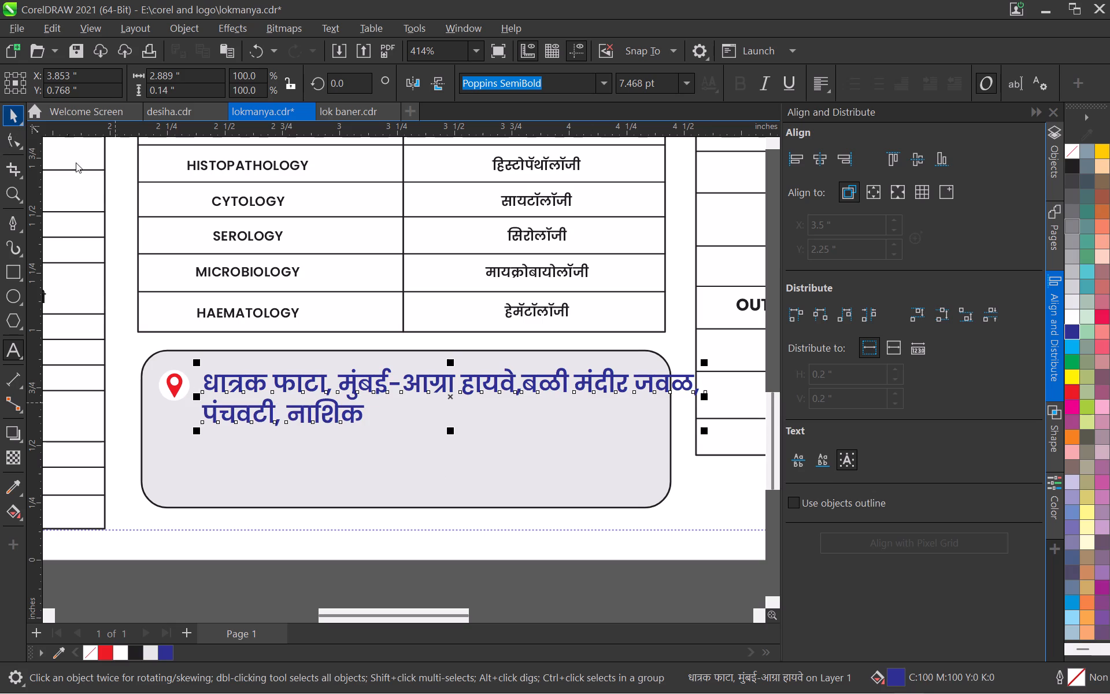
Scale the rebroken address text down to about 6.959 pt so it fits within the grey box's width.
{"action": "left_click_drag", "start_coordinate": [705, 433], "coordinate": [690, 429]}
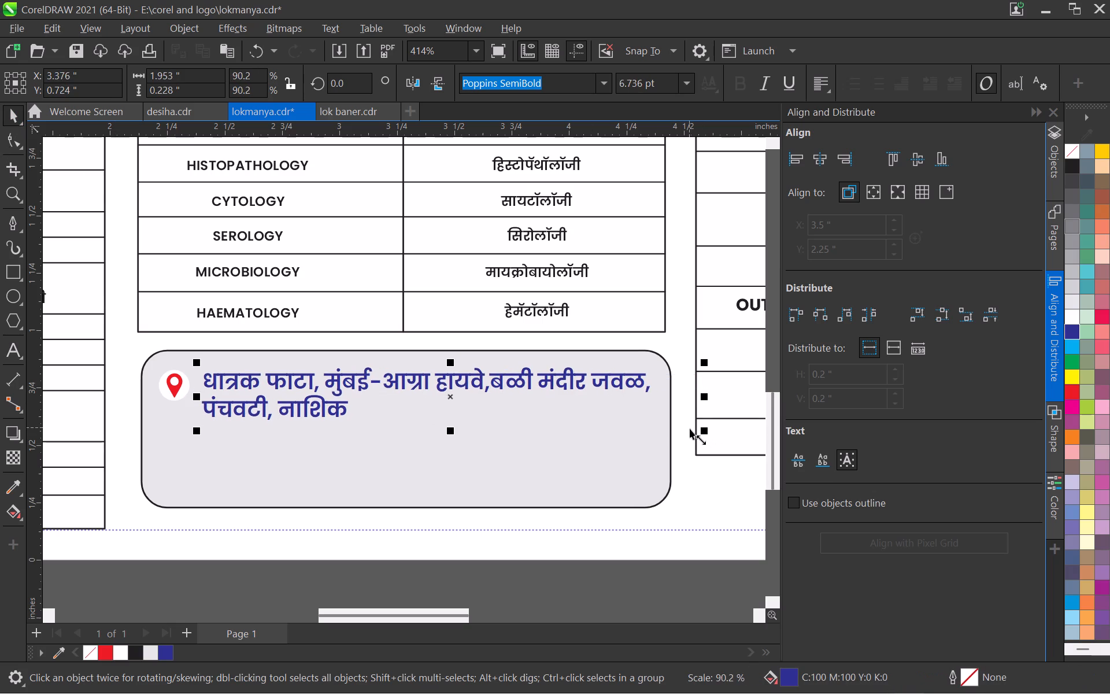
{"action": "left_click_drag", "start_coordinate": [690, 429], "coordinate": [685, 429]}
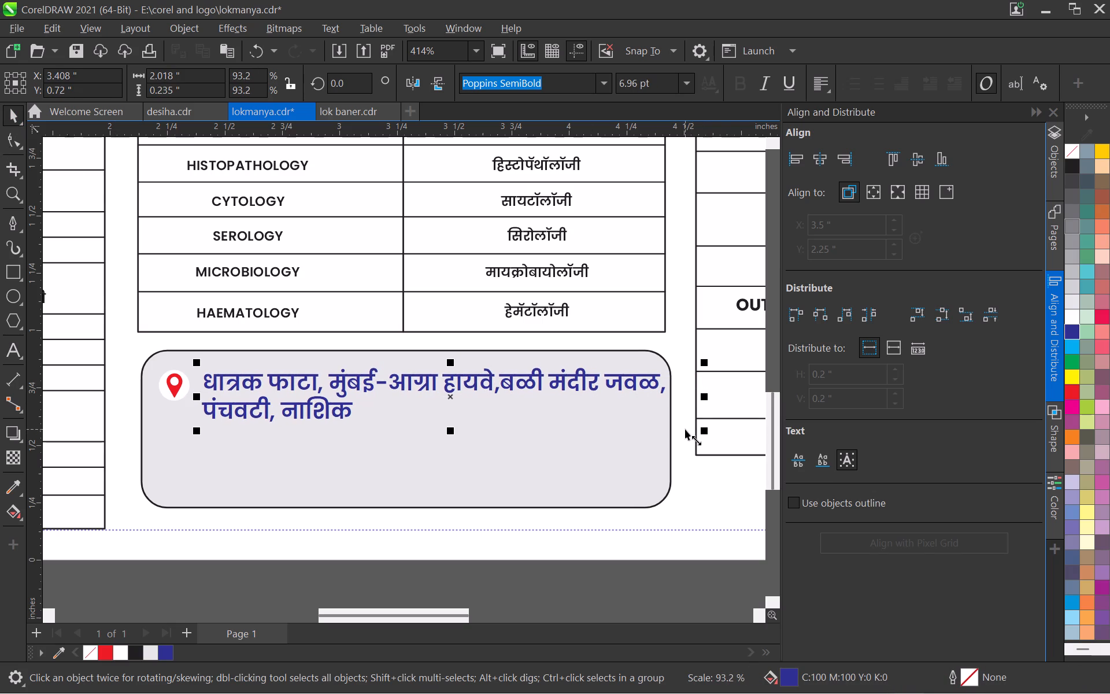
{"action": "left_click_drag", "start_coordinate": [685, 429], "coordinate": [684, 429]}
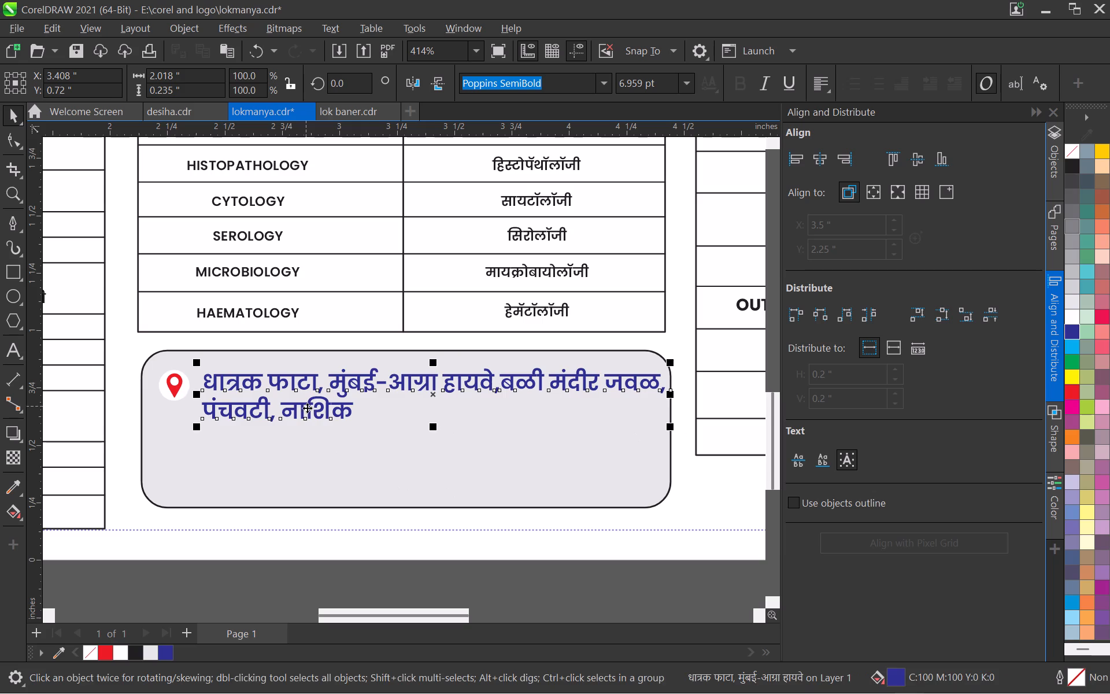
Append 422003 after the city name on the second line of the address, and save the document.
{"action": "double_click", "coordinate": [307, 408]}
{"action": "left_click", "coordinate": [352, 413]}
{"action": "key", "text": "space"}
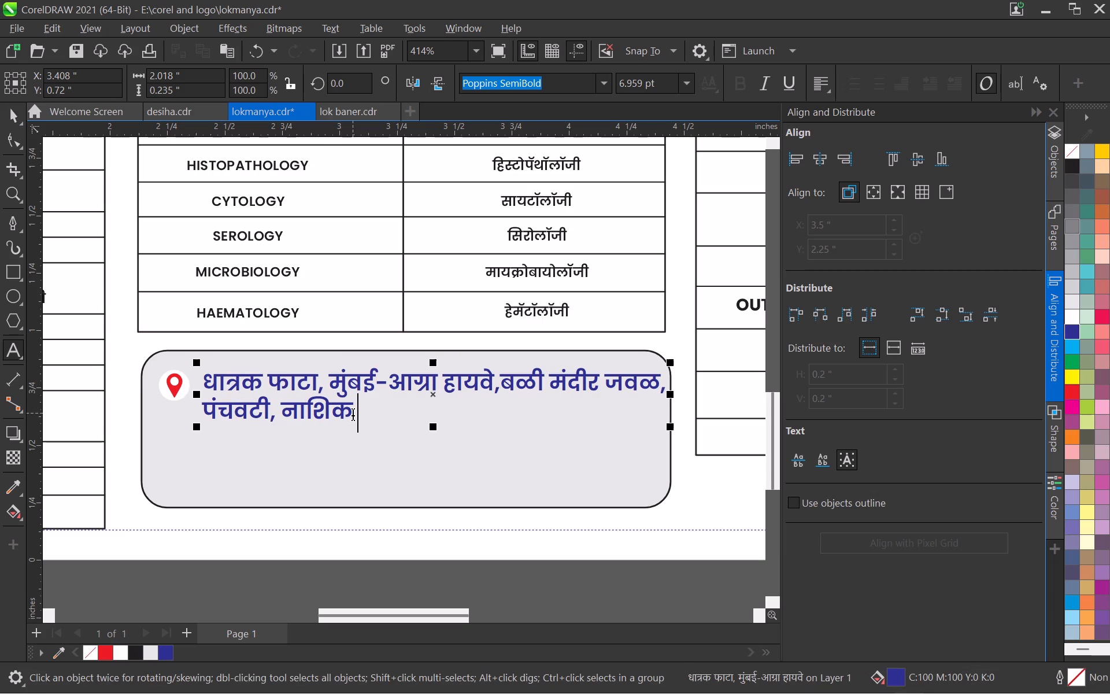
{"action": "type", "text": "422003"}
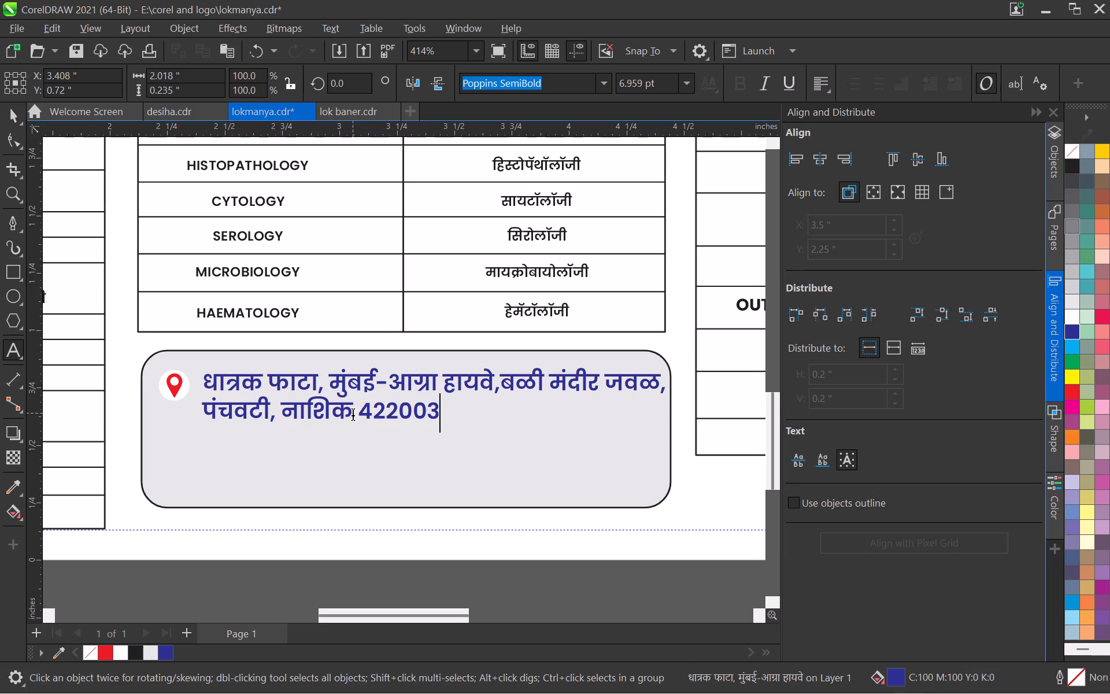
{"action": "left_click", "coordinate": [14, 119]}
{"action": "scroll", "coordinate": [333, 408], "scroll_direction": "down", "scroll_amount": 4}
{"action": "left_click", "coordinate": [375, 508]}
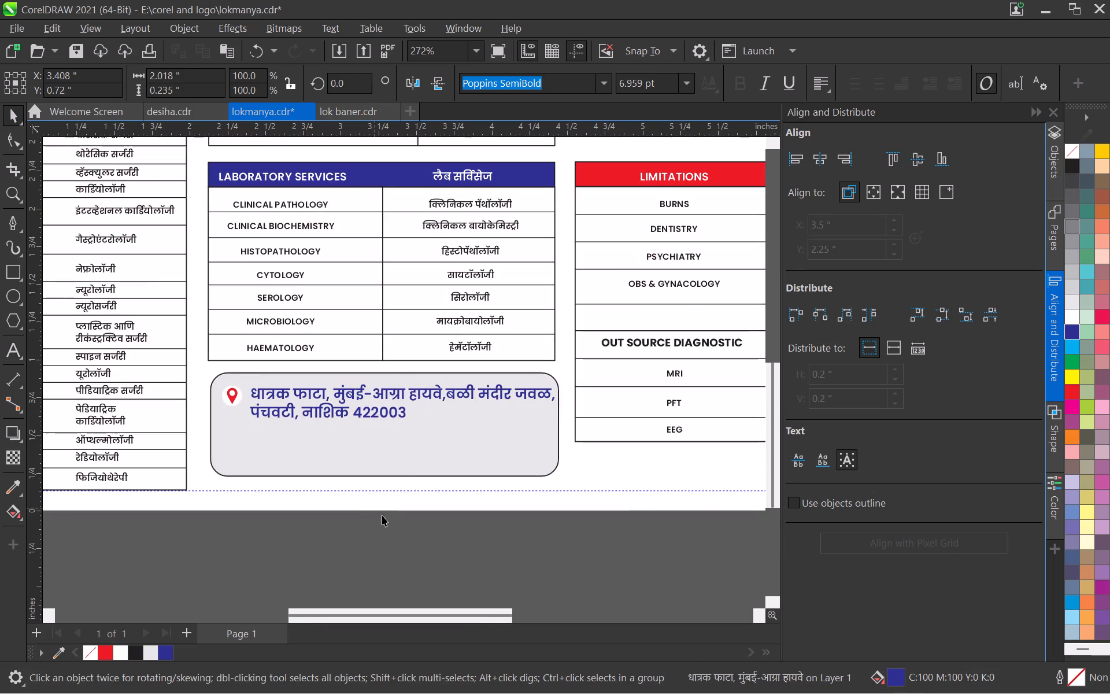
{"action": "scroll", "coordinate": [410, 456], "scroll_direction": "down", "scroll_amount": 4}
{"action": "left_click", "coordinate": [415, 506]}
{"action": "scroll", "coordinate": [392, 427], "scroll_direction": "up", "scroll_amount": 7}
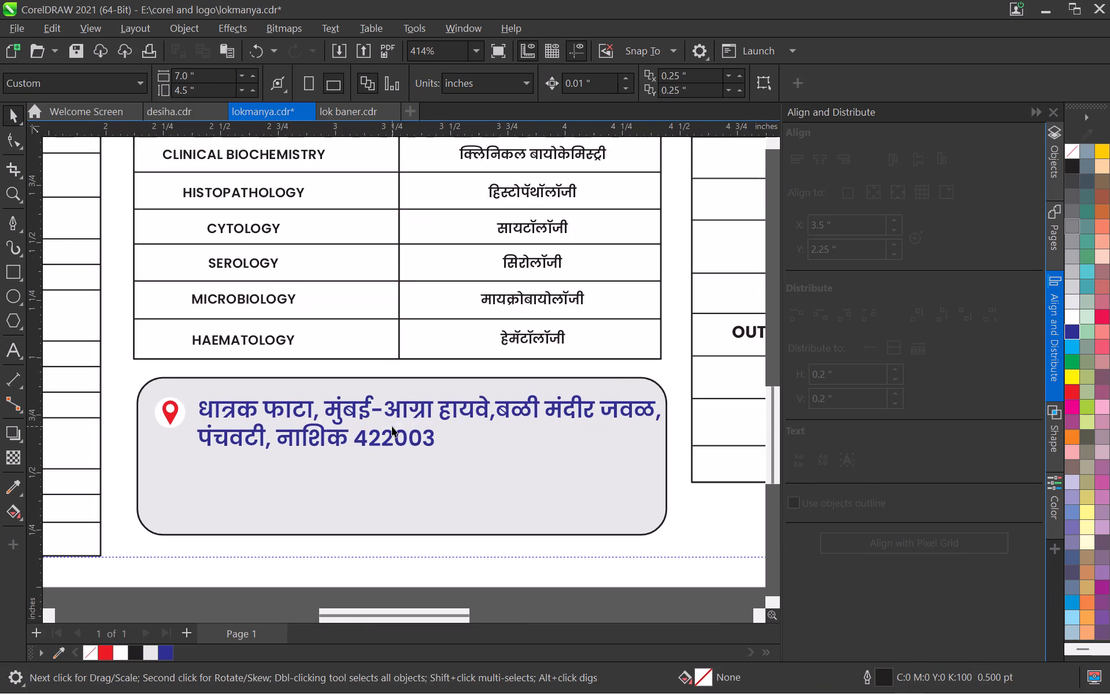
{"action": "key", "text": "ctrl+s"}
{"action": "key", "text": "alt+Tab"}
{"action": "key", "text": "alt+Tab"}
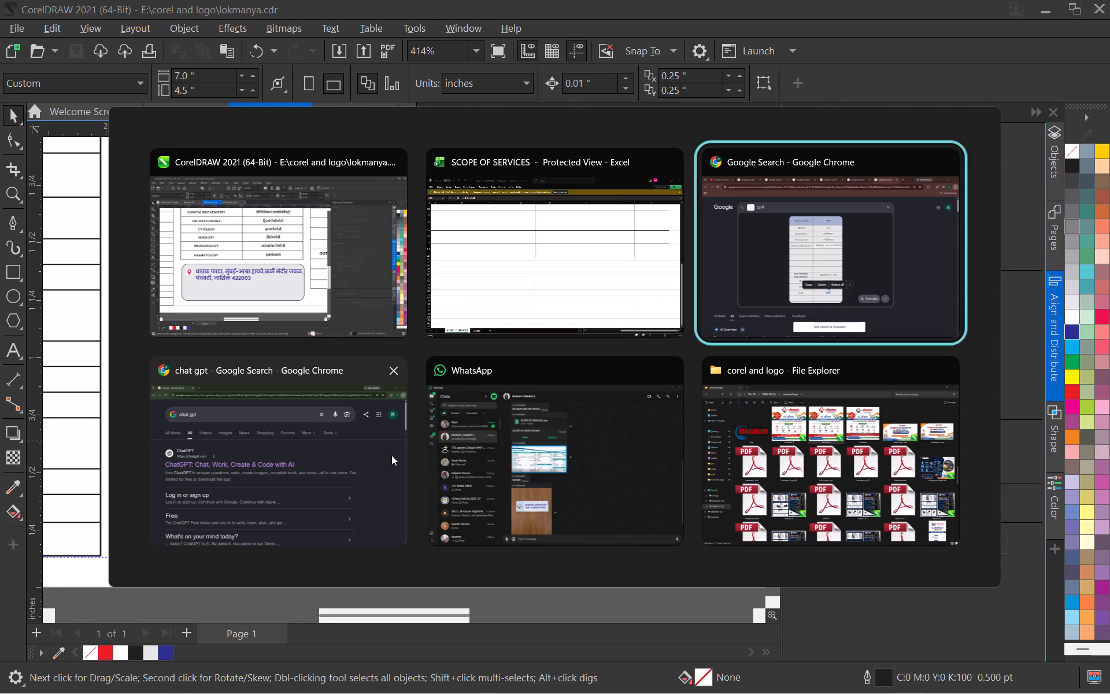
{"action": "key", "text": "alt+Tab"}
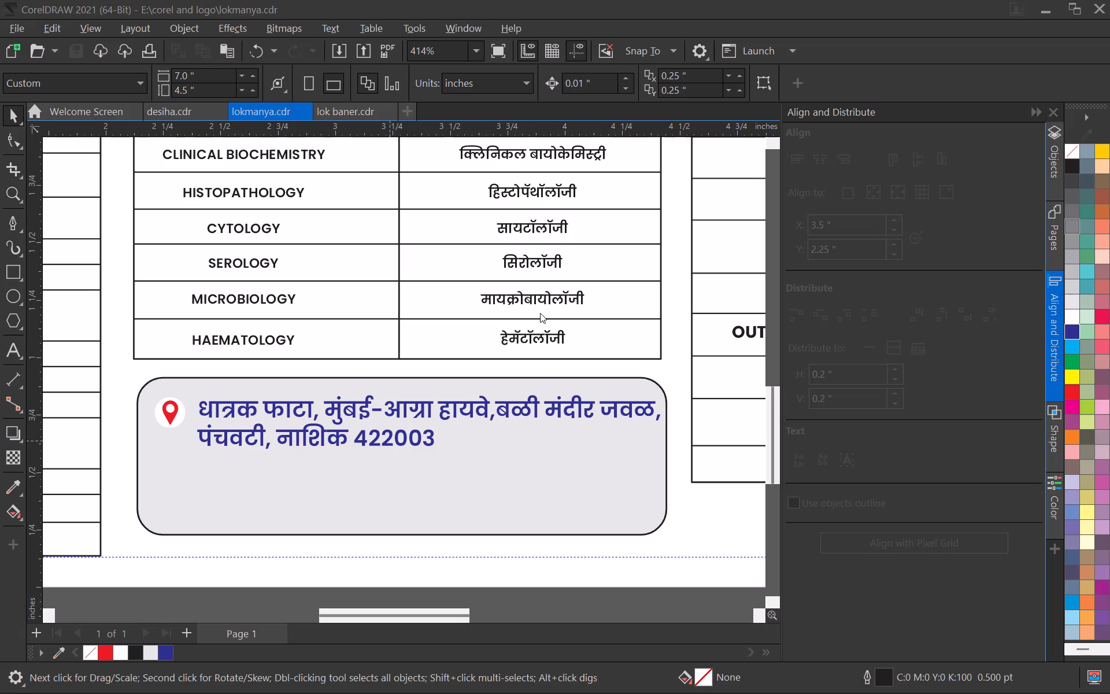
Copy the phone icon, its white circle and the phone number text from lok baner.cdr's green band into lokmanya.cdr.
{"action": "left_click", "coordinate": [349, 109]}
{"action": "scroll", "coordinate": [360, 375], "scroll_direction": "down", "scroll_amount": 10}
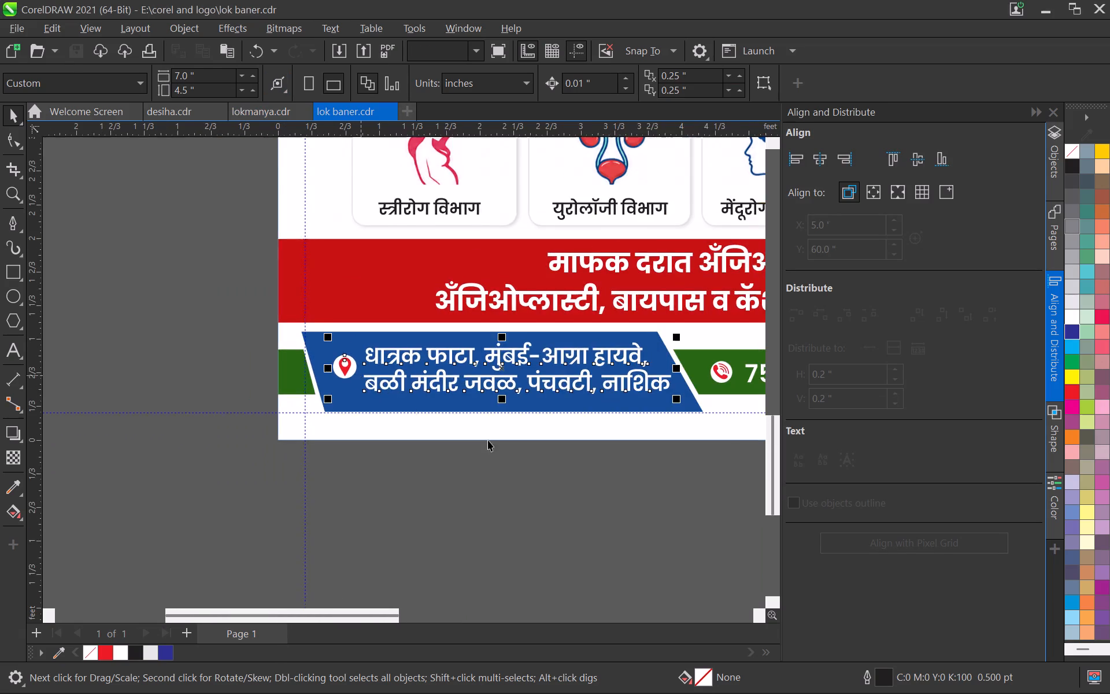
{"action": "scroll", "coordinate": [491, 434], "scroll_direction": "down", "scroll_amount": 6}
{"action": "middle_click_drag", "start_coordinate": [539, 432], "coordinate": [309, 440]}
{"action": "scroll", "coordinate": [415, 411], "scroll_direction": "up", "scroll_amount": 16}
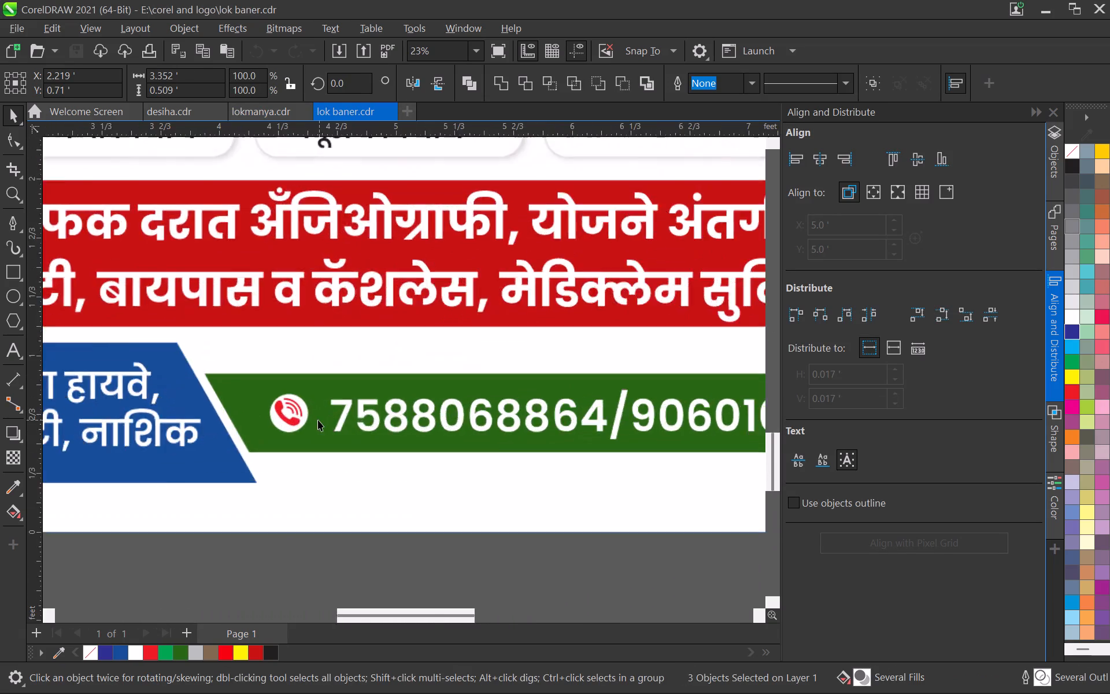
{"action": "scroll", "coordinate": [318, 420], "scroll_direction": "up", "scroll_amount": 3}
{"action": "left_click", "coordinate": [273, 422]}
{"action": "left_click", "coordinate": [249, 441], "text": "shift"}
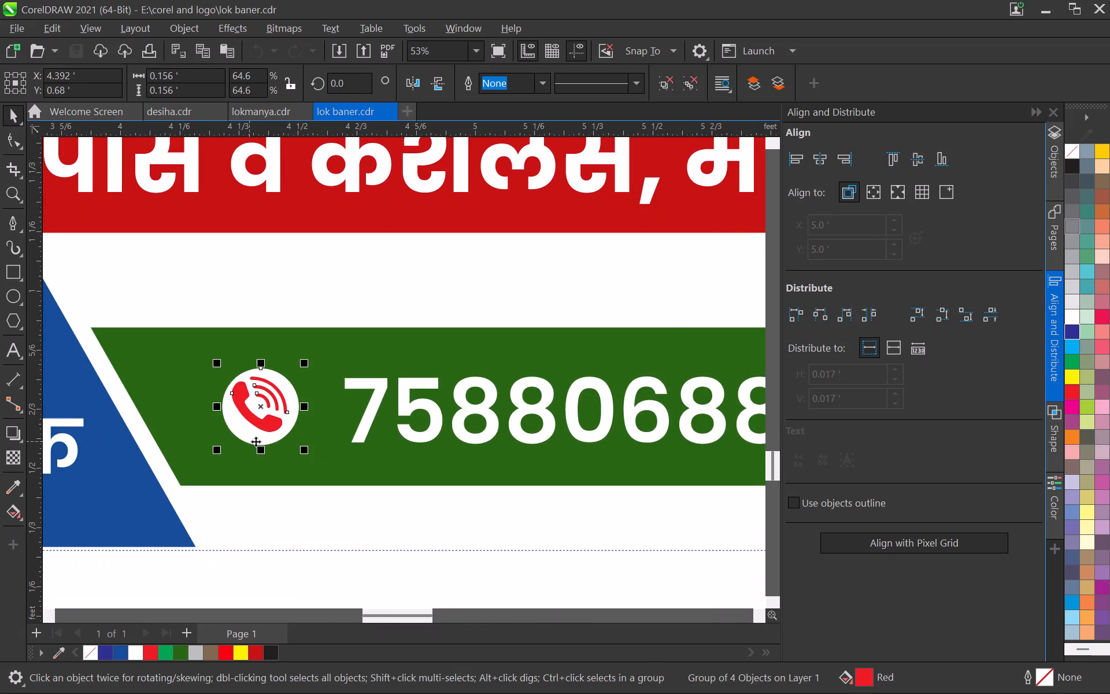
{"action": "left_click", "coordinate": [364, 429], "text": "shift"}
{"action": "key", "text": "ctrl+c"}
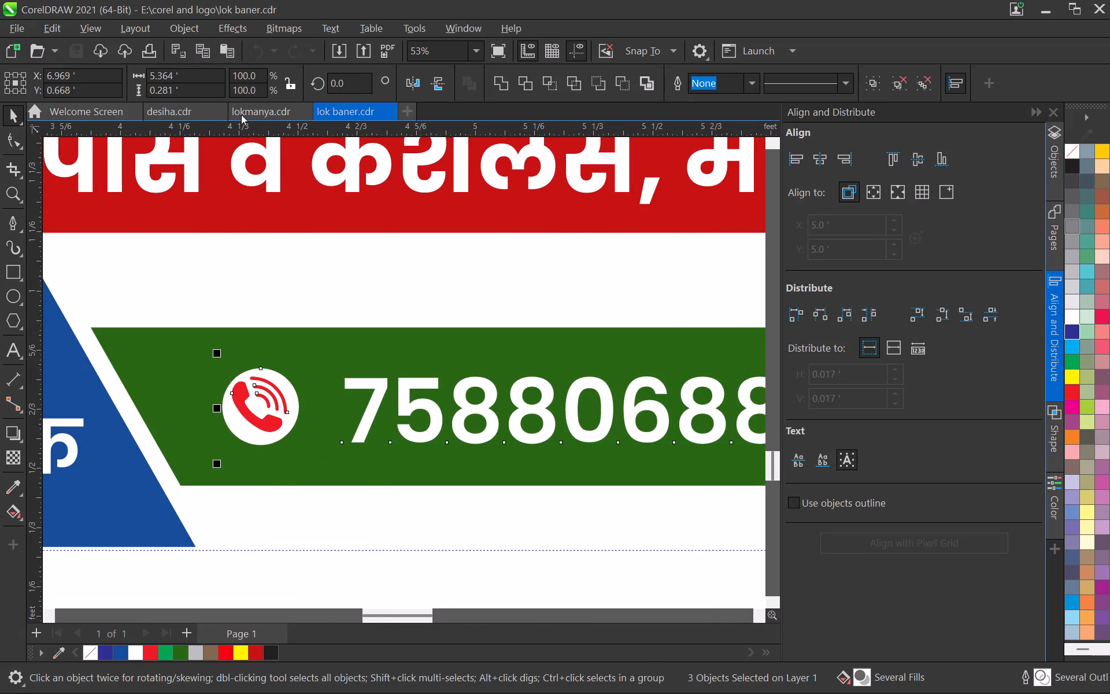
{"action": "left_click", "coordinate": [246, 112]}
{"action": "key", "text": "ctrl+v"}
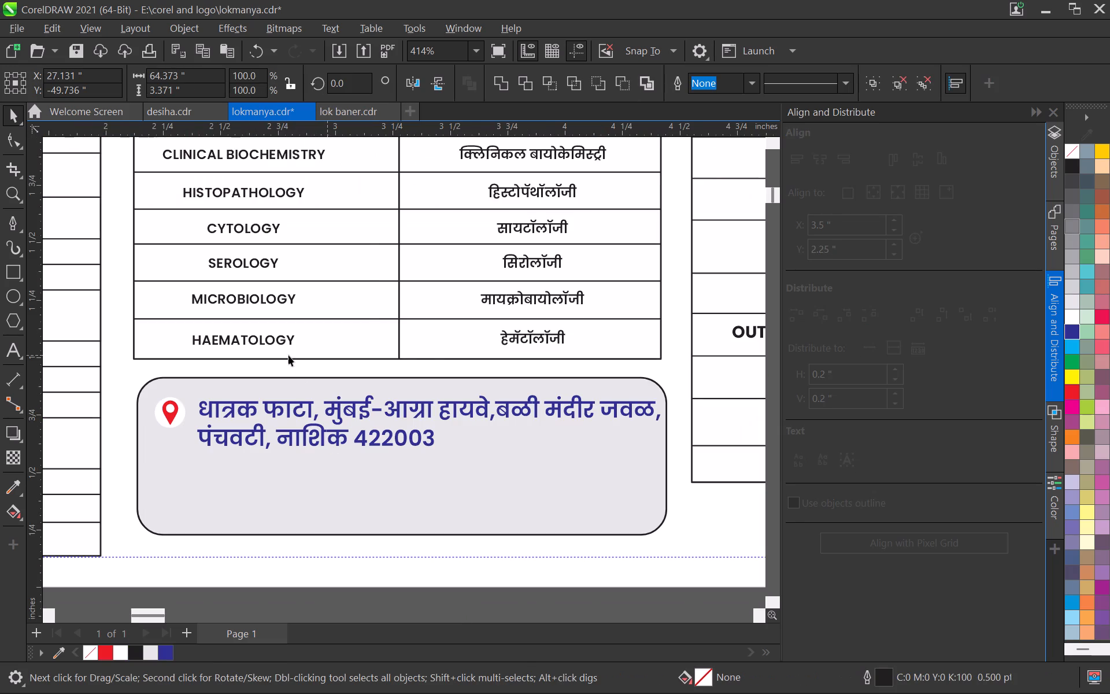
Bring the pasted phone row up onto the board's page and scale it down proportionally to about 31.43" wide.
{"action": "scroll", "coordinate": [308, 376], "scroll_direction": "down", "scroll_amount": 20}
{"action": "scroll", "coordinate": [308, 376], "scroll_direction": "down", "scroll_amount": 17}
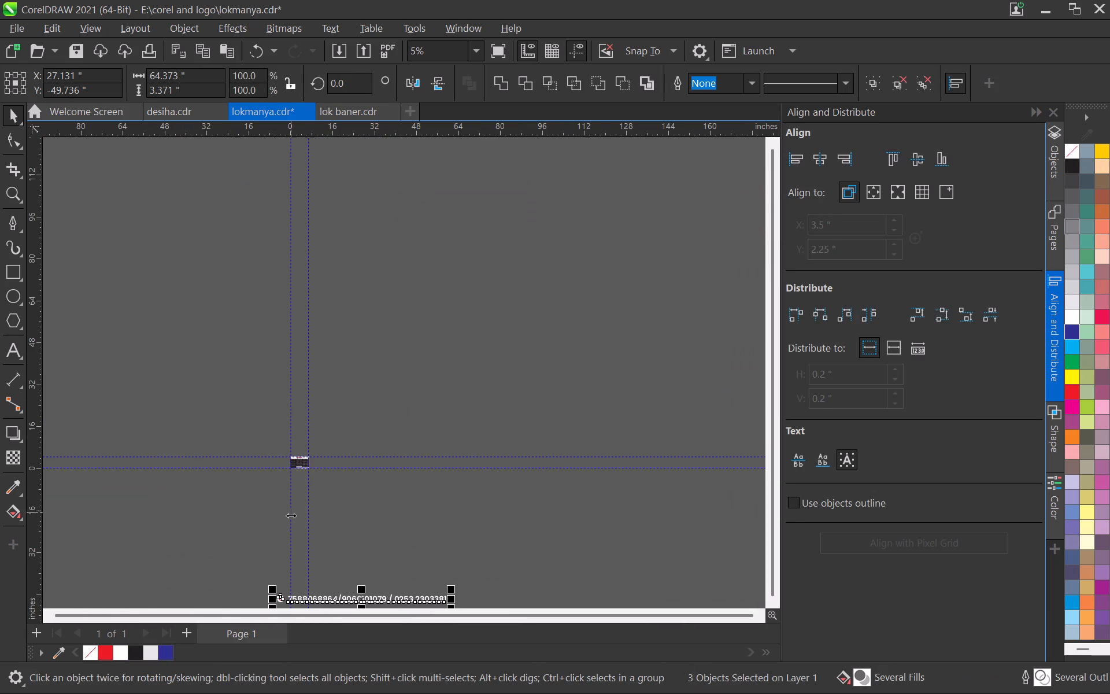
{"action": "left_click_drag", "start_coordinate": [301, 597], "coordinate": [311, 450]}
{"action": "scroll", "coordinate": [297, 483], "scroll_direction": "up", "scroll_amount": 7}
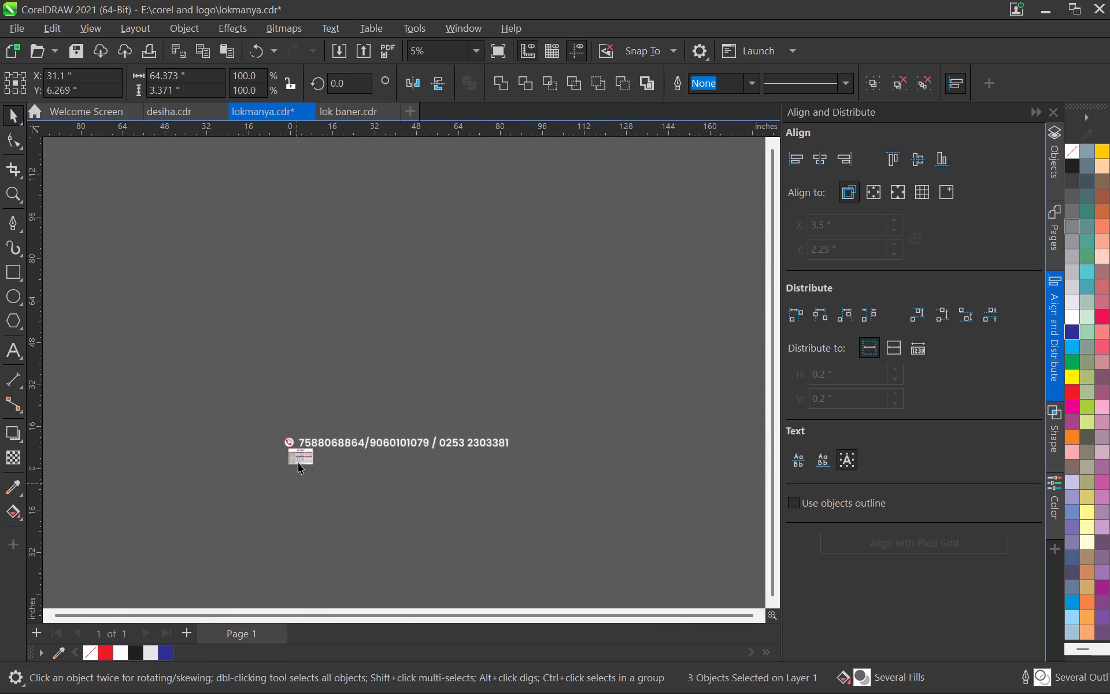
{"action": "scroll", "coordinate": [298, 463], "scroll_direction": "up", "scroll_amount": 13}
{"action": "left_click_drag", "start_coordinate": [294, 423], "coordinate": [327, 529]}
{"action": "scroll", "coordinate": [331, 522], "scroll_direction": "down", "scroll_amount": 10}
{"action": "scroll", "coordinate": [589, 544], "scroll_direction": "down", "scroll_amount": 5}
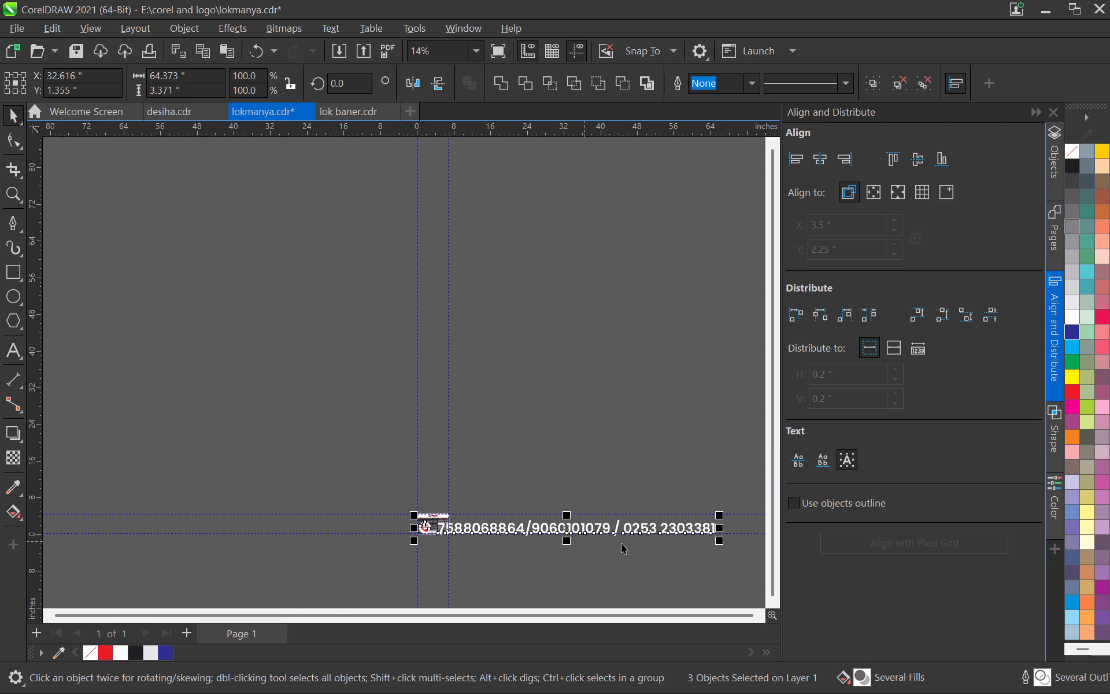
{"action": "left_click_drag", "start_coordinate": [719, 542], "coordinate": [565, 541]}
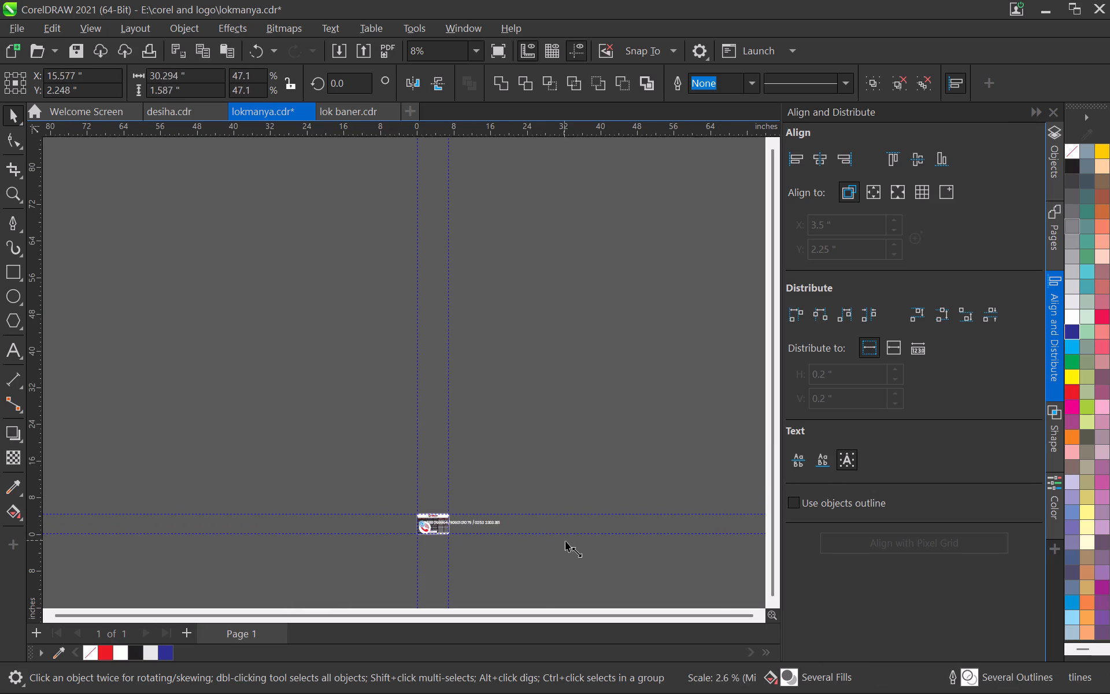
{"action": "left_click_drag", "start_coordinate": [565, 541], "coordinate": [568, 543]}
{"action": "scroll", "coordinate": [467, 544], "scroll_direction": "up", "scroll_amount": 18}
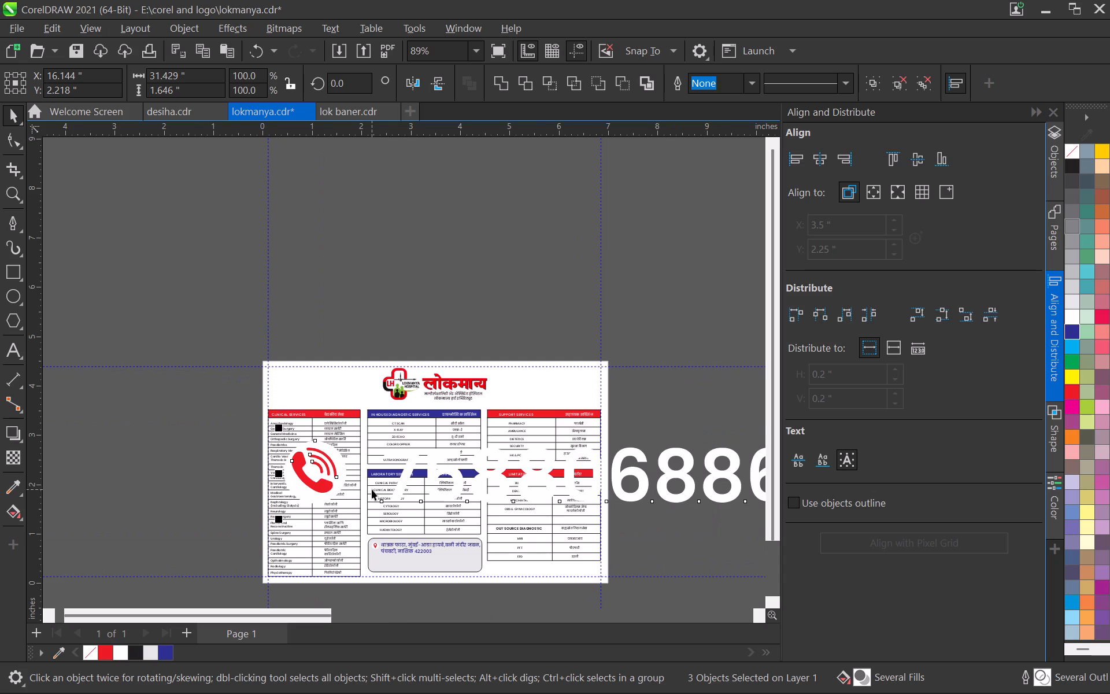
Move the phone row to the lower part of the board and shrink it to about 8.85" wide.
{"action": "scroll", "coordinate": [471, 443], "scroll_direction": "up", "scroll_amount": 3}
{"action": "scroll", "coordinate": [450, 461], "scroll_direction": "down", "scroll_amount": 3}
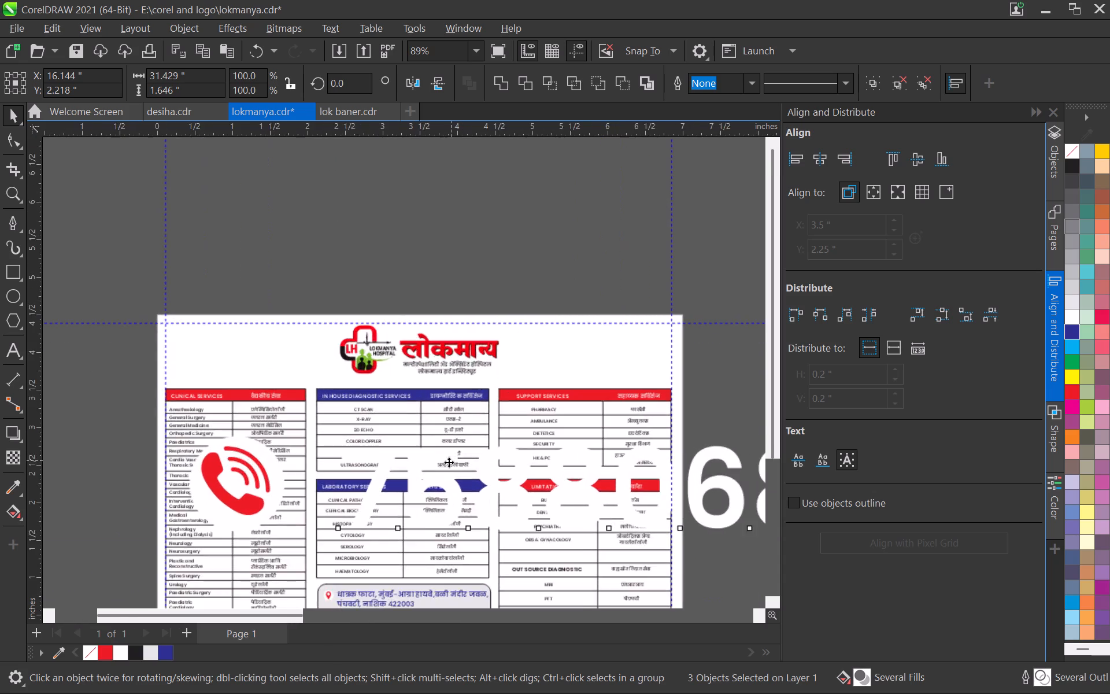
{"action": "scroll", "coordinate": [449, 462], "scroll_direction": "down", "scroll_amount": 3}
{"action": "middle_click_drag", "start_coordinate": [409, 426], "coordinate": [351, 337]}
{"action": "left_click_drag", "start_coordinate": [260, 399], "coordinate": [321, 459]}
{"action": "scroll", "coordinate": [321, 459], "scroll_direction": "down", "scroll_amount": 12}
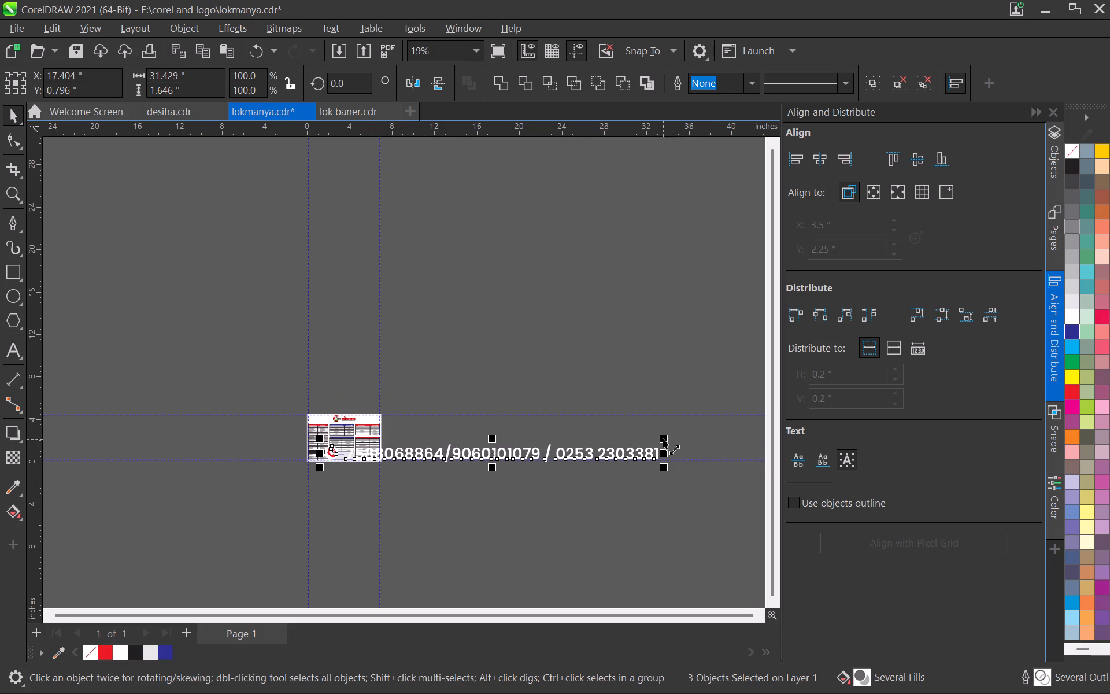
{"action": "left_click_drag", "start_coordinate": [663, 438], "coordinate": [595, 445]}
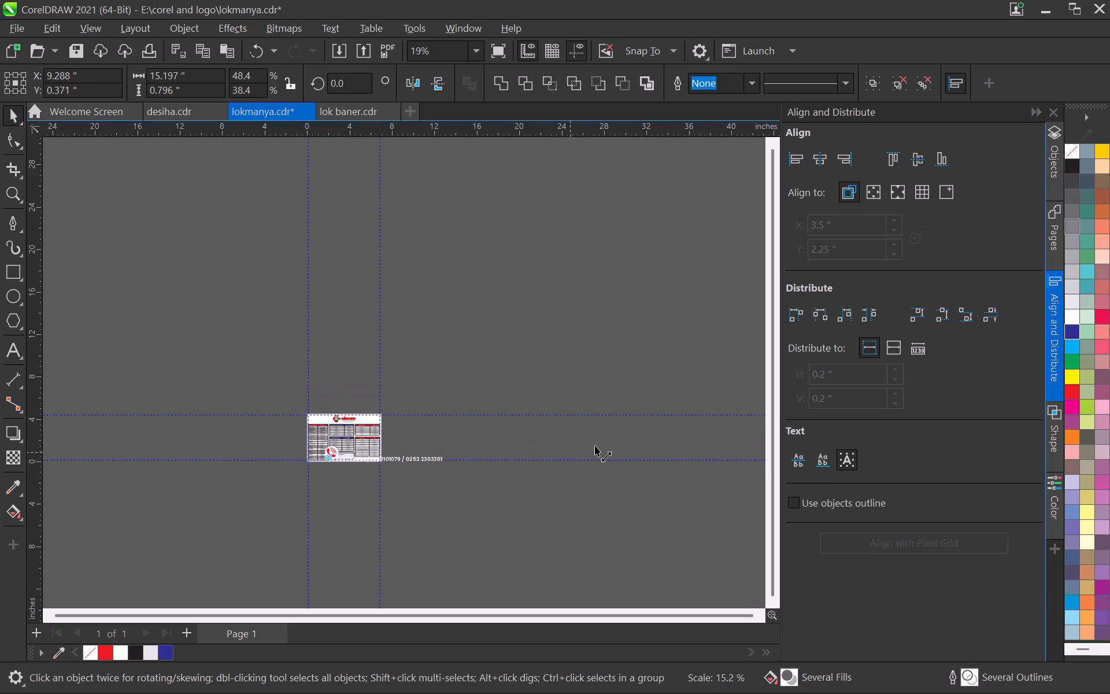
{"action": "left_click_drag", "start_coordinate": [595, 445], "coordinate": [595, 445]}
{"action": "scroll", "coordinate": [439, 480], "scroll_direction": "up", "scroll_amount": 7}
{"action": "scroll", "coordinate": [346, 461], "scroll_direction": "up", "scroll_amount": 2}
{"action": "scroll", "coordinate": [391, 463], "scroll_direction": "down", "scroll_amount": 3}
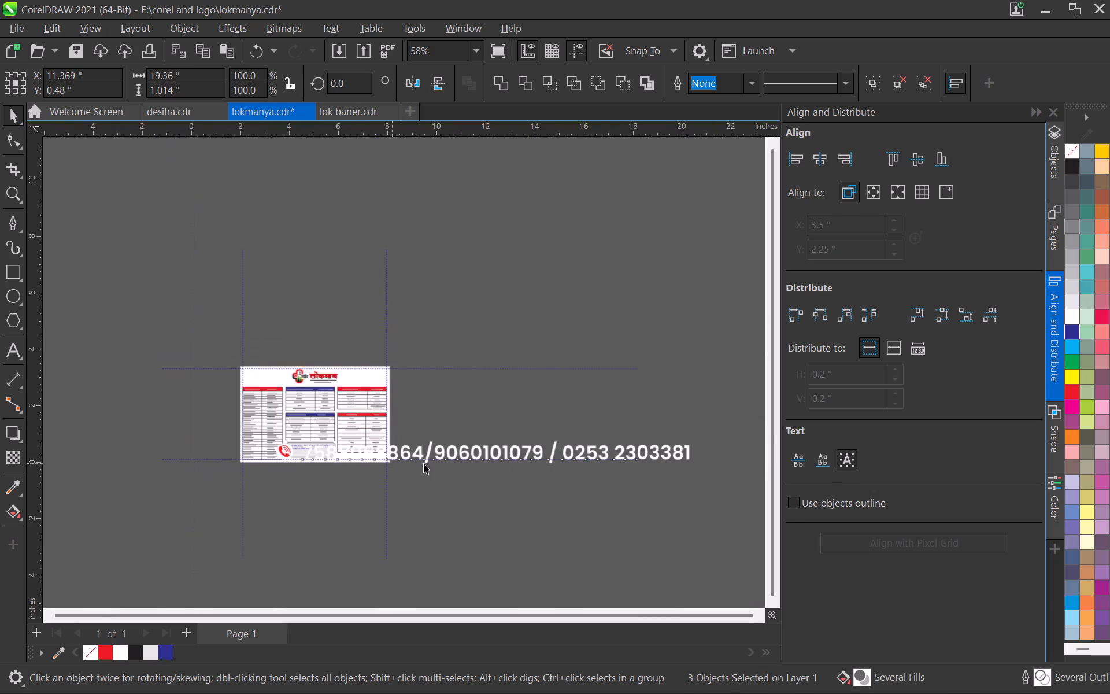
{"action": "left_click_drag", "start_coordinate": [697, 474], "coordinate": [634, 467]}
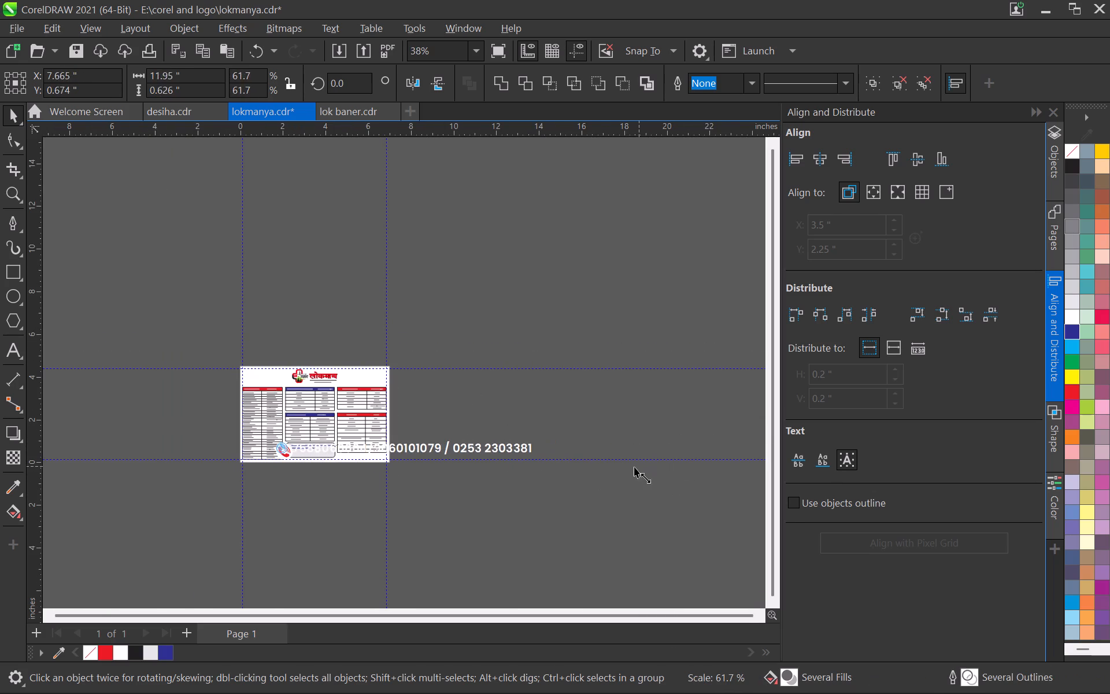
{"action": "left_click_drag", "start_coordinate": [634, 467], "coordinate": [575, 463]}
Reposition the phone row over the grey address box and scale it down to about 5.06" wide.
{"action": "scroll", "coordinate": [346, 466], "scroll_direction": "up", "scroll_amount": 3}
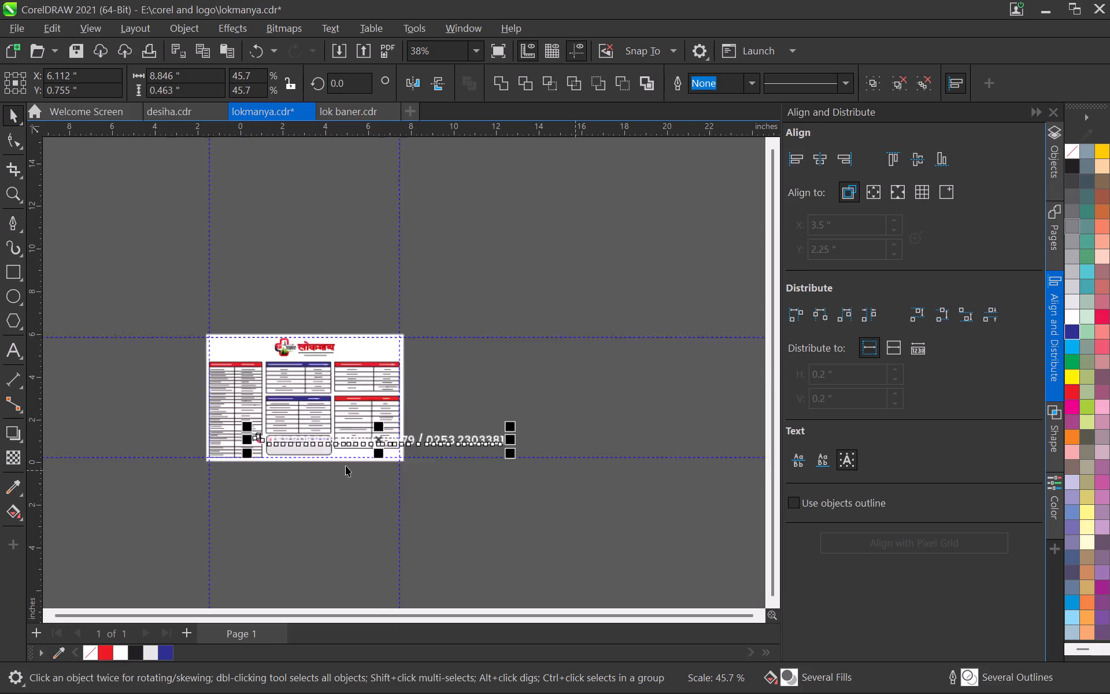
{"action": "scroll", "coordinate": [346, 466], "scroll_direction": "up", "scroll_amount": 10}
{"action": "left_click_drag", "start_coordinate": [245, 409], "coordinate": [295, 442]}
{"action": "left_click_drag", "start_coordinate": [272, 466], "coordinate": [379, 461]}
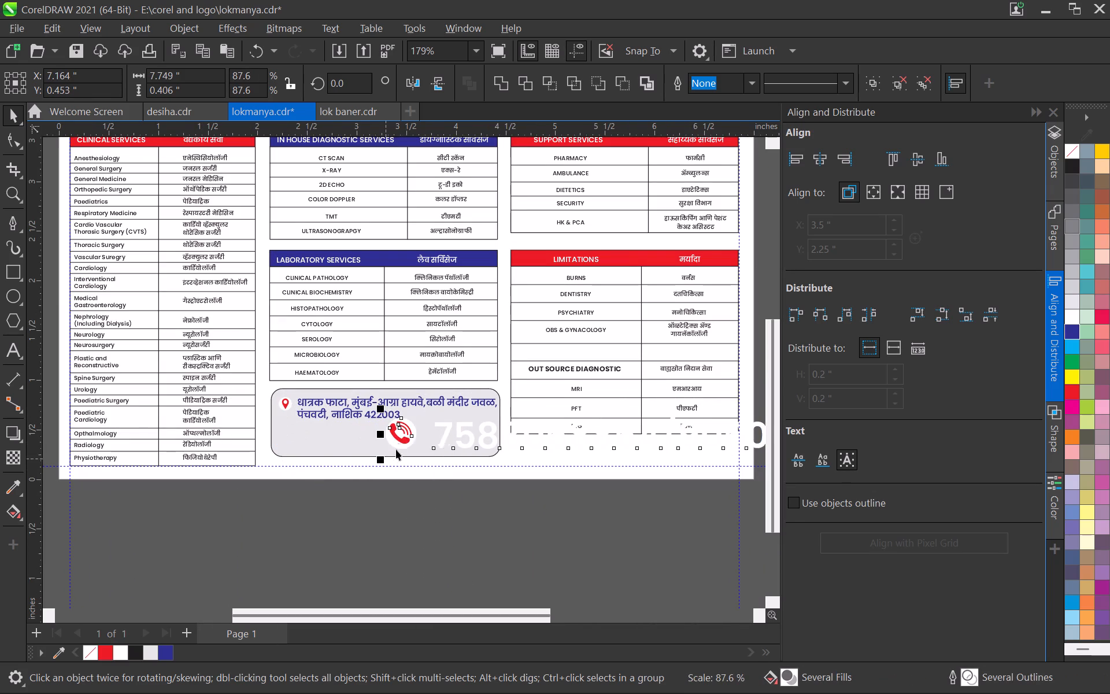
{"action": "left_click_drag", "start_coordinate": [399, 441], "coordinate": [221, 445]}
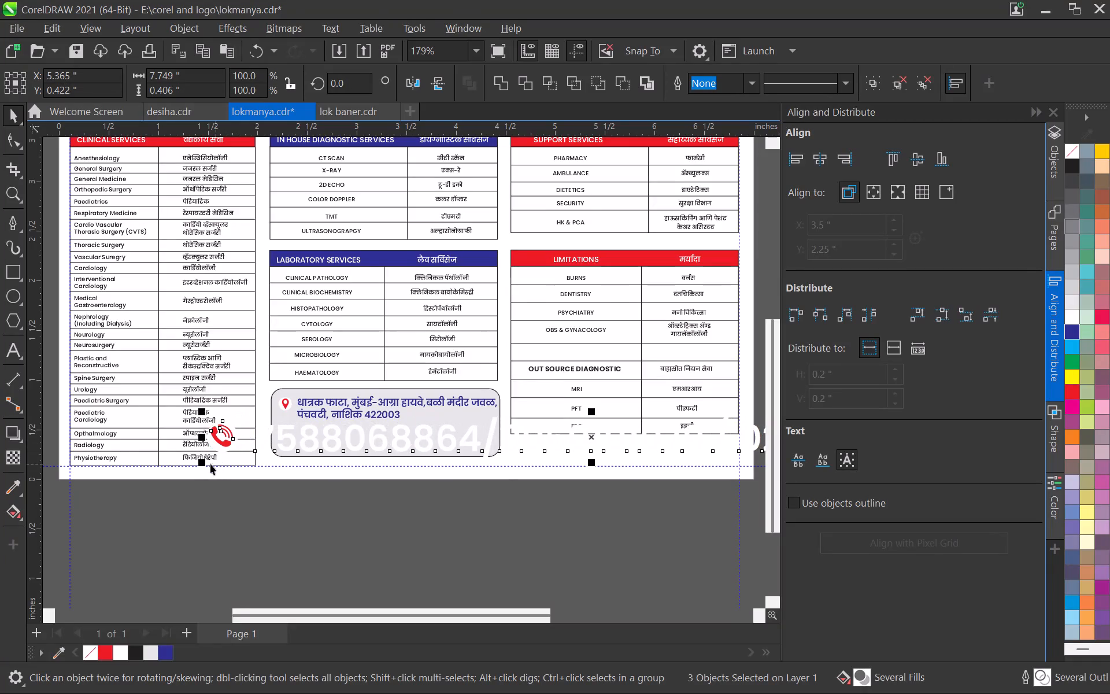
{"action": "left_click_drag", "start_coordinate": [203, 463], "coordinate": [324, 453]}
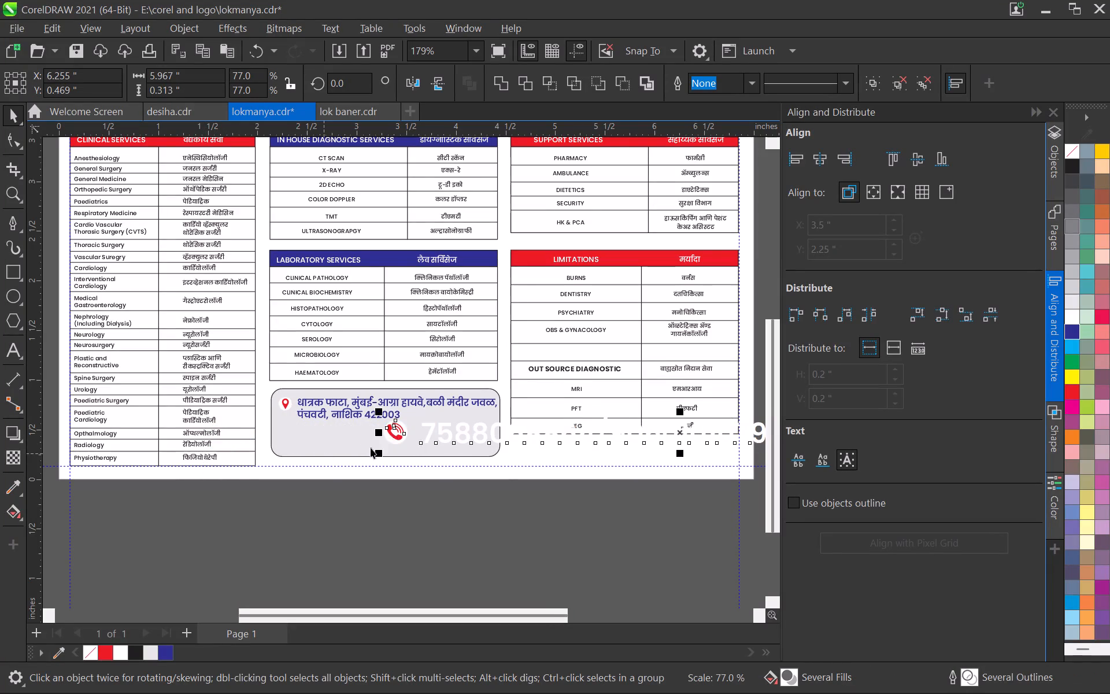
{"action": "left_click_drag", "start_coordinate": [394, 440], "coordinate": [292, 444]}
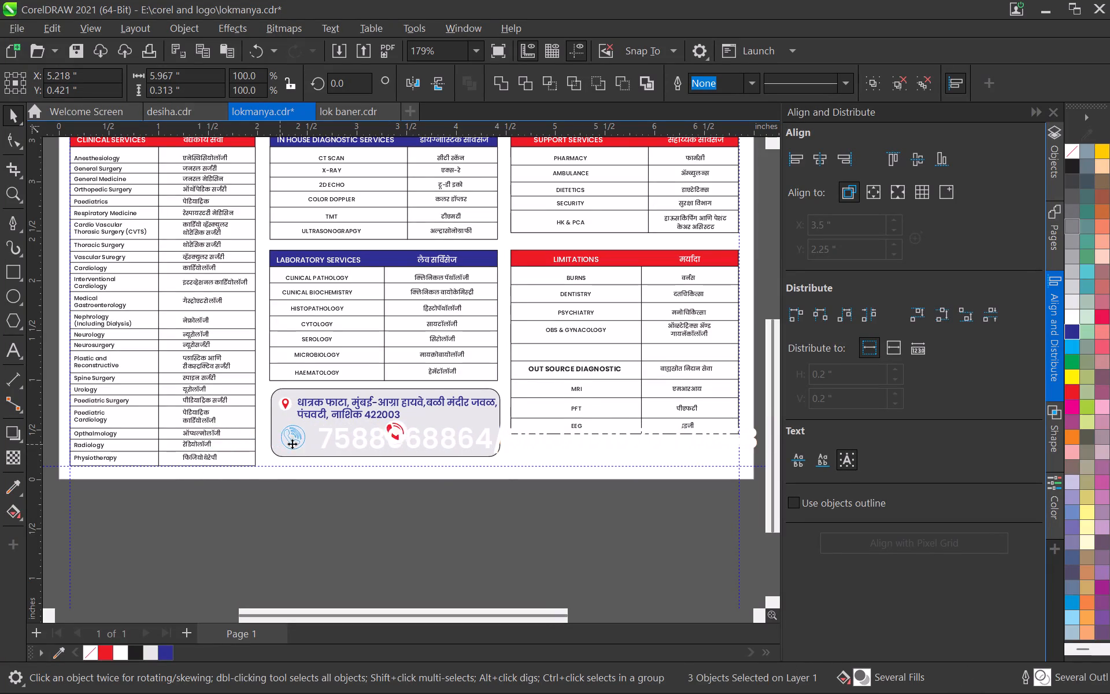
{"action": "left_click_drag", "start_coordinate": [274, 457], "coordinate": [335, 449]}
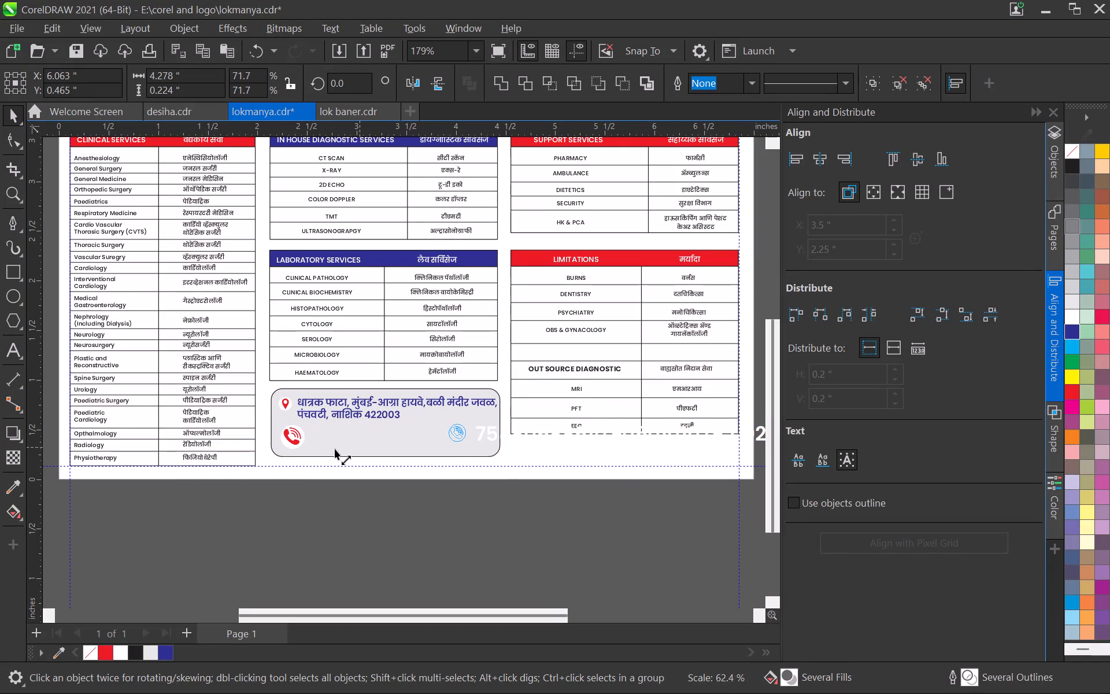
{"action": "left_click_drag", "start_coordinate": [335, 449], "coordinate": [328, 453]}
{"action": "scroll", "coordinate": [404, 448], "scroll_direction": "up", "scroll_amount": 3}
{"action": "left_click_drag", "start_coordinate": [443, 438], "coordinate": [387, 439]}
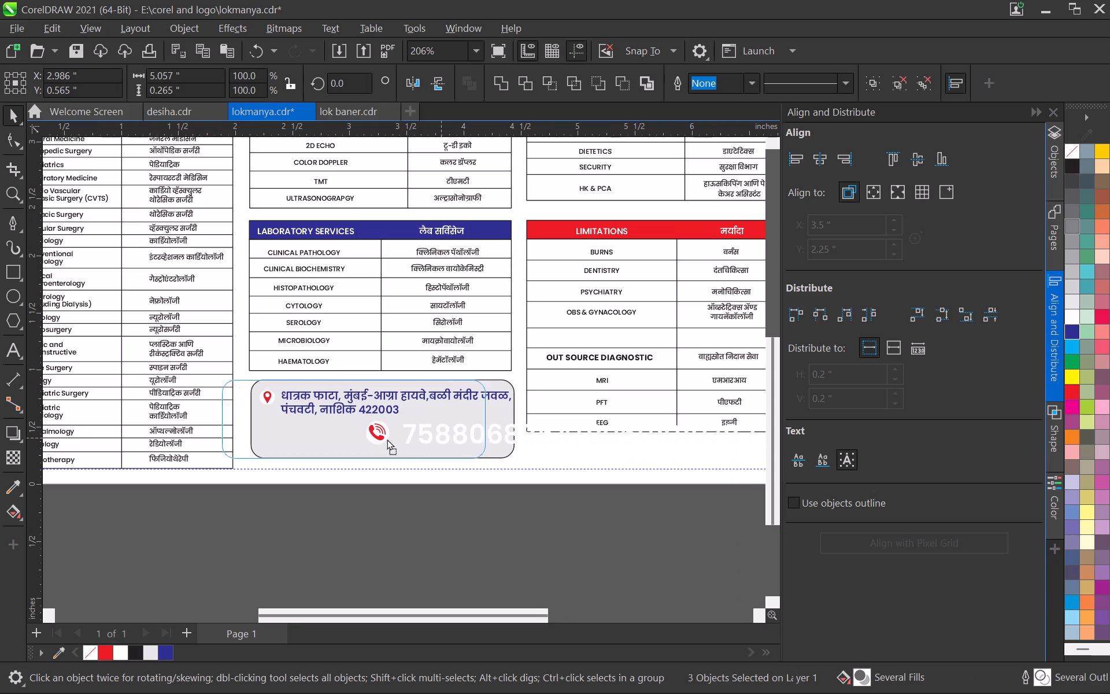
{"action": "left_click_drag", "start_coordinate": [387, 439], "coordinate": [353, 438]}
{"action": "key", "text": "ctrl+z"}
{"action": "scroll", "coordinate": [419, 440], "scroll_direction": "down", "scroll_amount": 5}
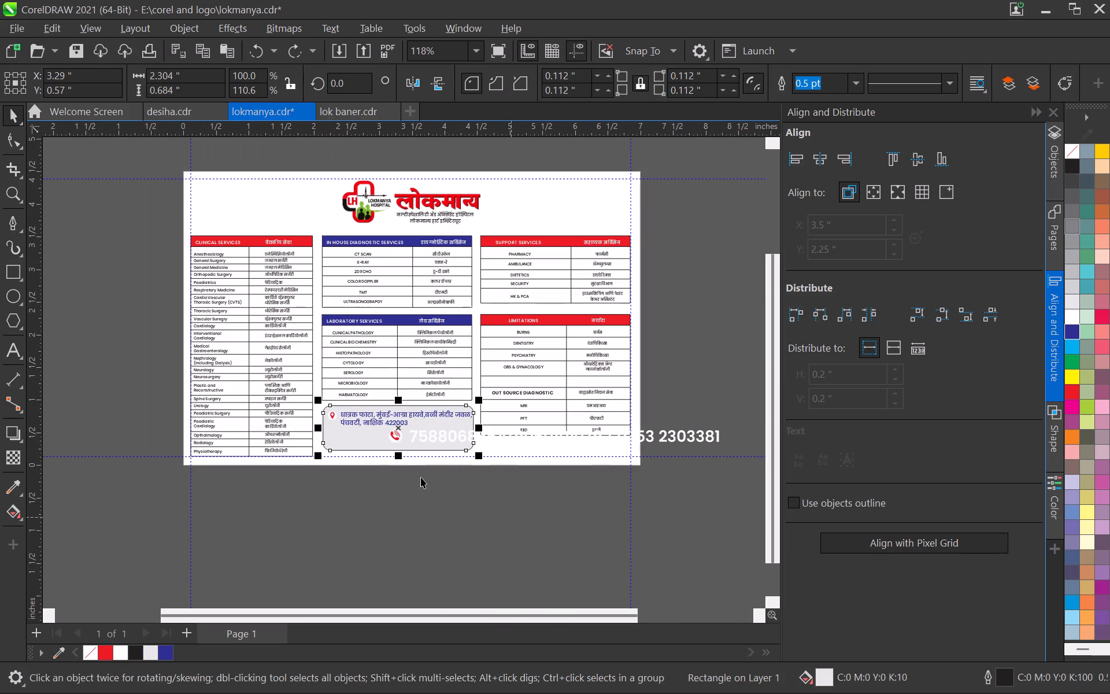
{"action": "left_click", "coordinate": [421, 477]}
Select only the phone icon, circle and number text, move them slightly lower, and scale them to about 4.07" wide.
{"action": "left_click_drag", "start_coordinate": [737, 418], "coordinate": [705, 414]}
{"action": "left_click_drag", "start_coordinate": [723, 424], "coordinate": [368, 453]}
{"action": "scroll", "coordinate": [551, 411], "scroll_direction": "up", "scroll_amount": 5}
{"action": "left_click", "coordinate": [505, 439], "text": "shift"}
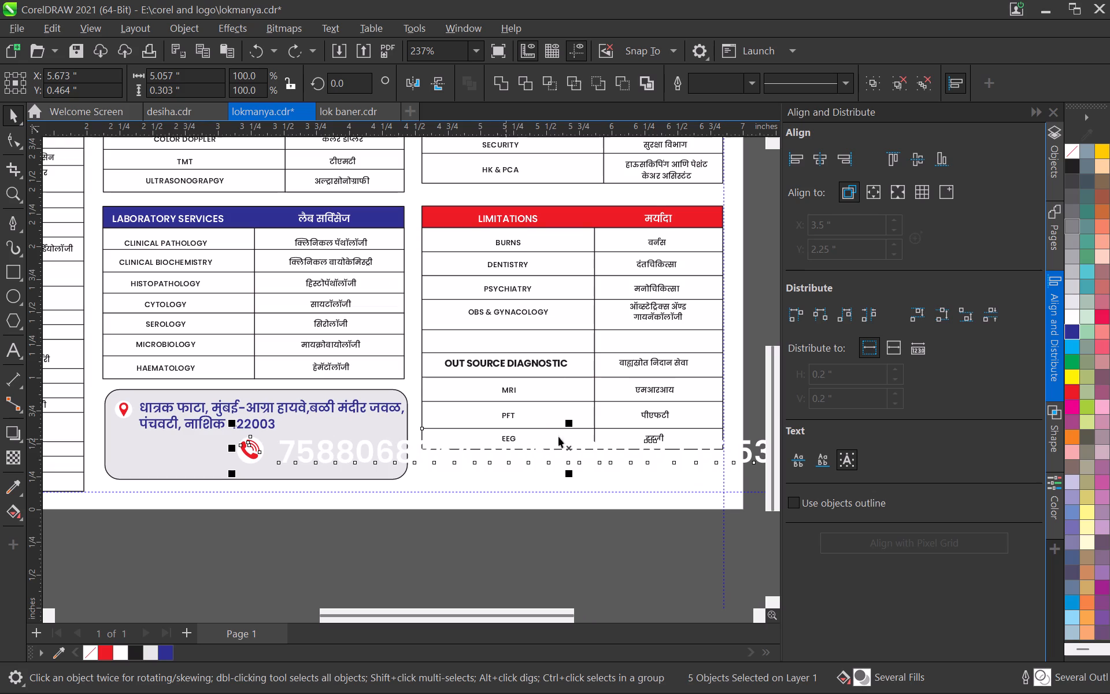
{"action": "left_click", "coordinate": [657, 437], "text": "shift"}
{"action": "left_click", "coordinate": [606, 427], "text": "shift"}
{"action": "scroll", "coordinate": [606, 434], "scroll_direction": "down", "scroll_amount": 1}
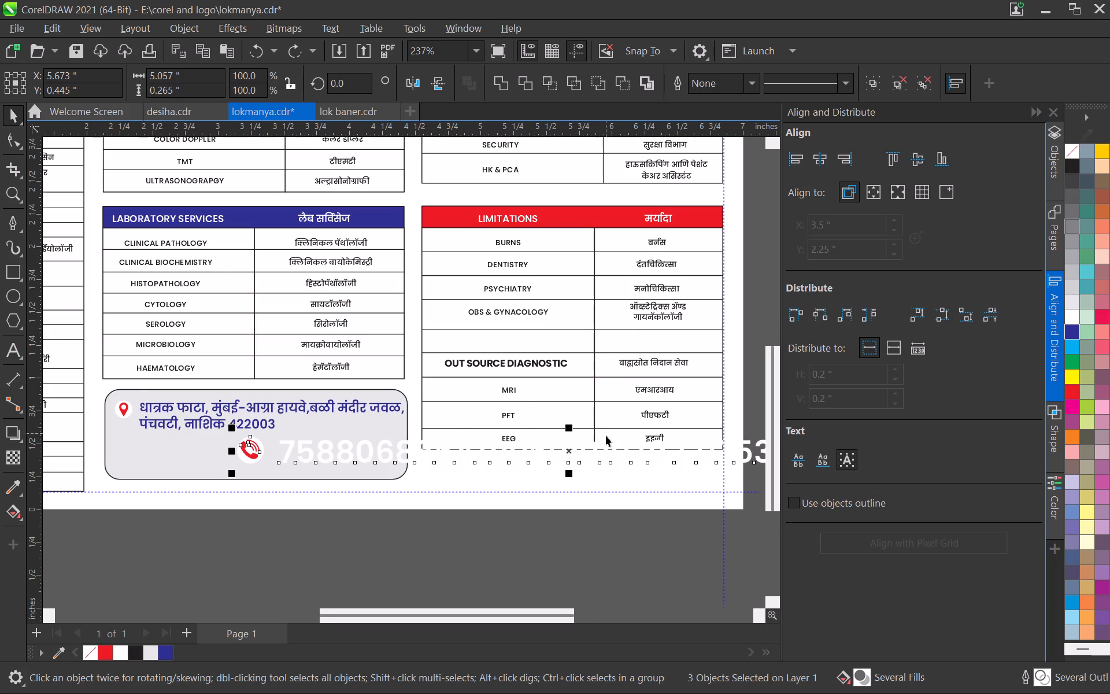
{"action": "scroll", "coordinate": [606, 435], "scroll_direction": "down", "scroll_amount": 1}
{"action": "left_click_drag", "start_coordinate": [713, 450], "coordinate": [670, 459]}
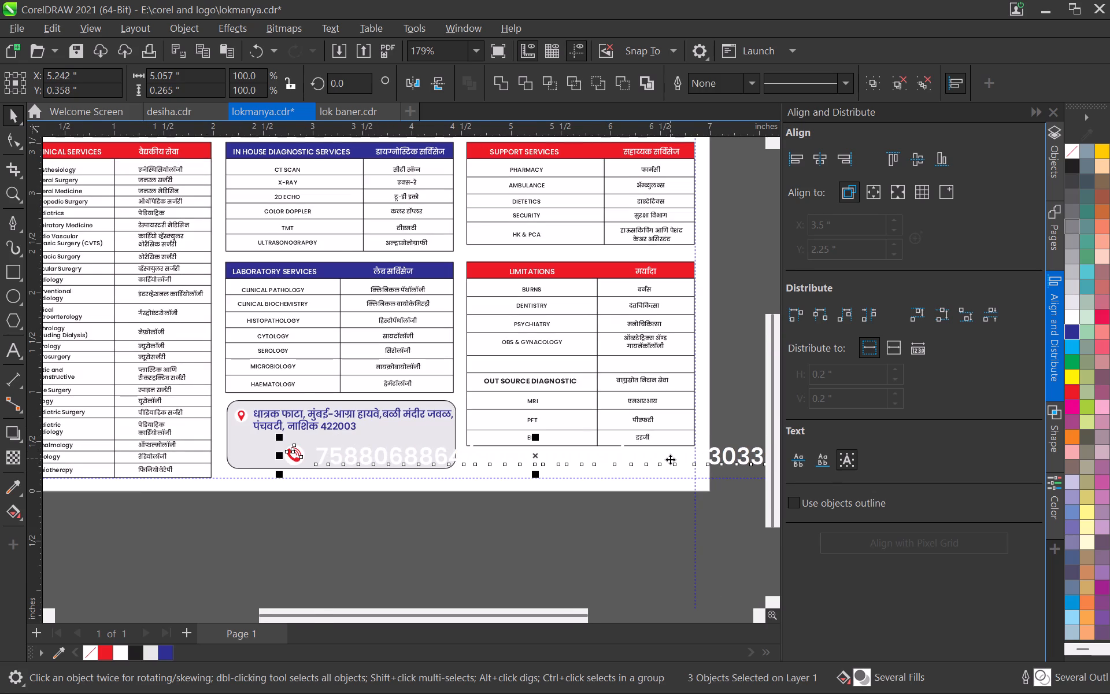
{"action": "scroll", "coordinate": [670, 459], "scroll_direction": "down", "scroll_amount": 3}
{"action": "middle_click_drag", "start_coordinate": [698, 472], "coordinate": [650, 463]}
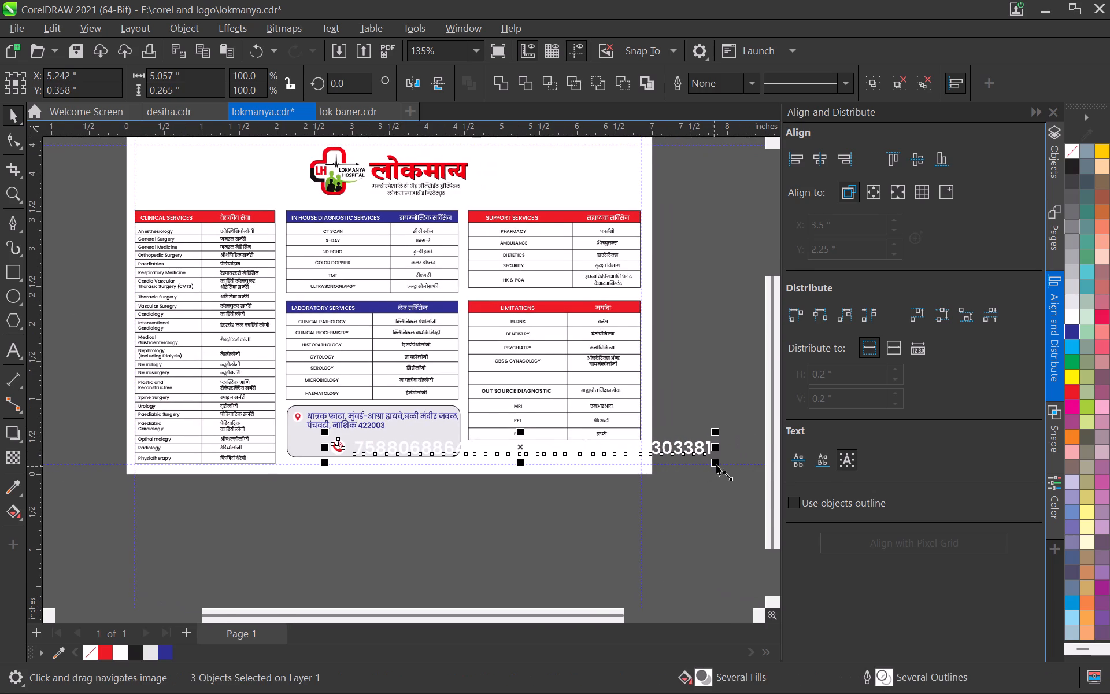
{"action": "left_click_drag", "start_coordinate": [716, 465], "coordinate": [642, 462]}
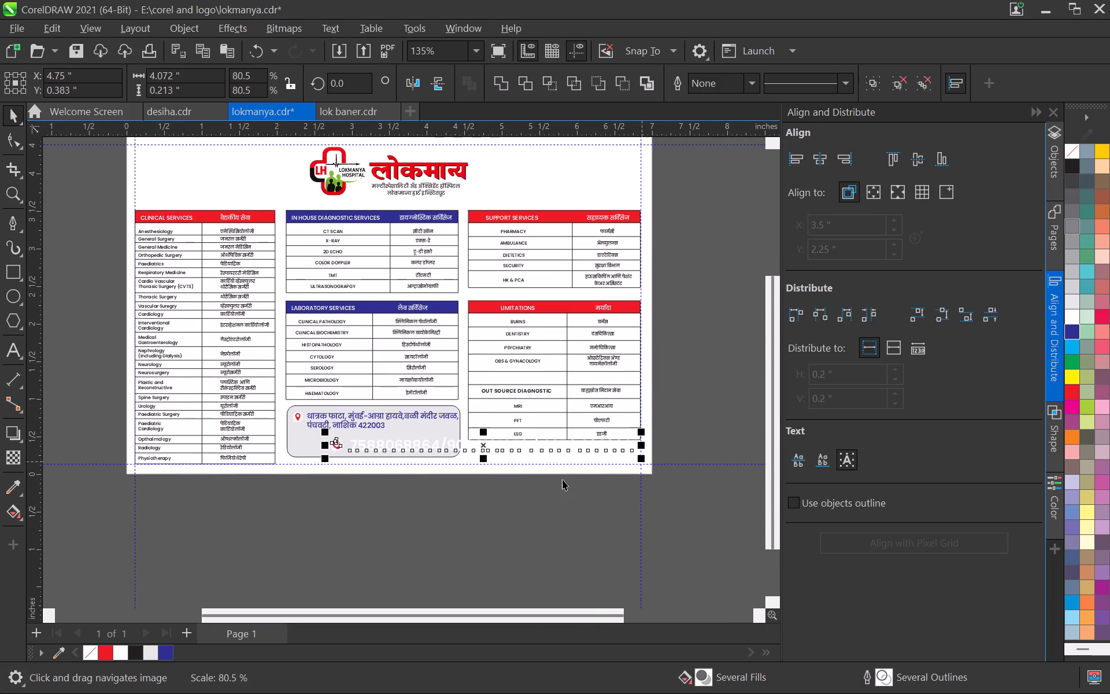
Place the phone icon directly below the location pin in the grey box and scale the phone row to about 3.35" wide.
{"action": "scroll", "coordinate": [421, 478], "scroll_direction": "up", "scroll_amount": 6}
{"action": "left_click_drag", "start_coordinate": [306, 441], "coordinate": [224, 437]}
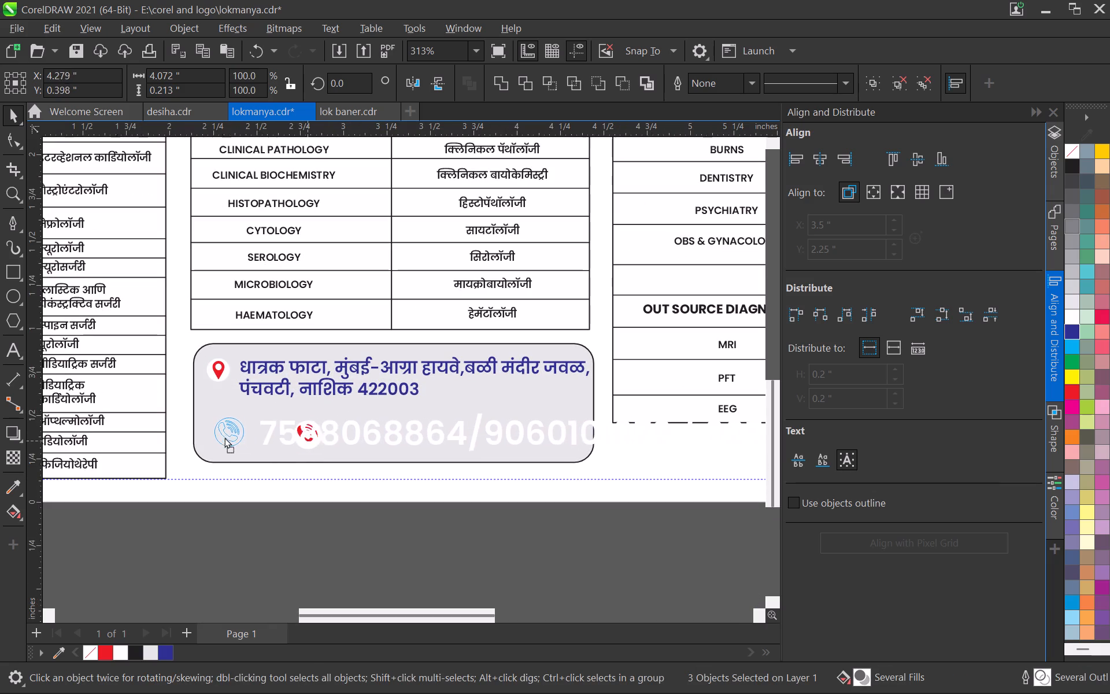
{"action": "left_click_drag", "start_coordinate": [224, 437], "coordinate": [222, 436]}
{"action": "scroll", "coordinate": [239, 435], "scroll_direction": "down", "scroll_amount": 8}
{"action": "scroll", "coordinate": [383, 439], "scroll_direction": "up", "scroll_amount": 4}
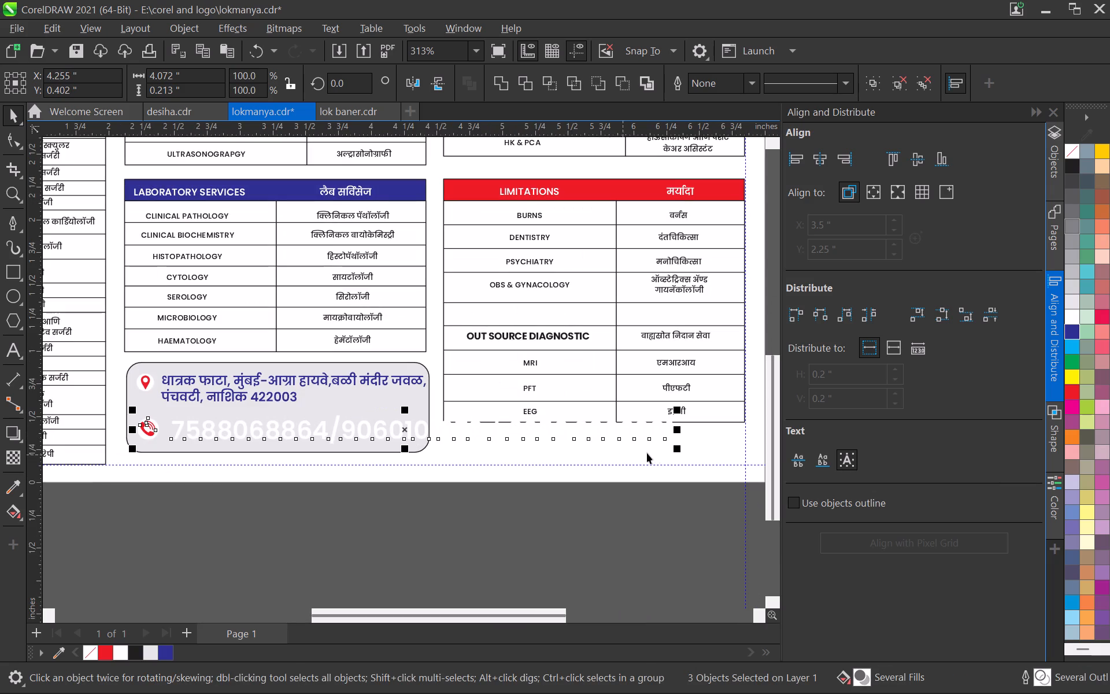
{"action": "left_click_drag", "start_coordinate": [678, 454], "coordinate": [612, 446]}
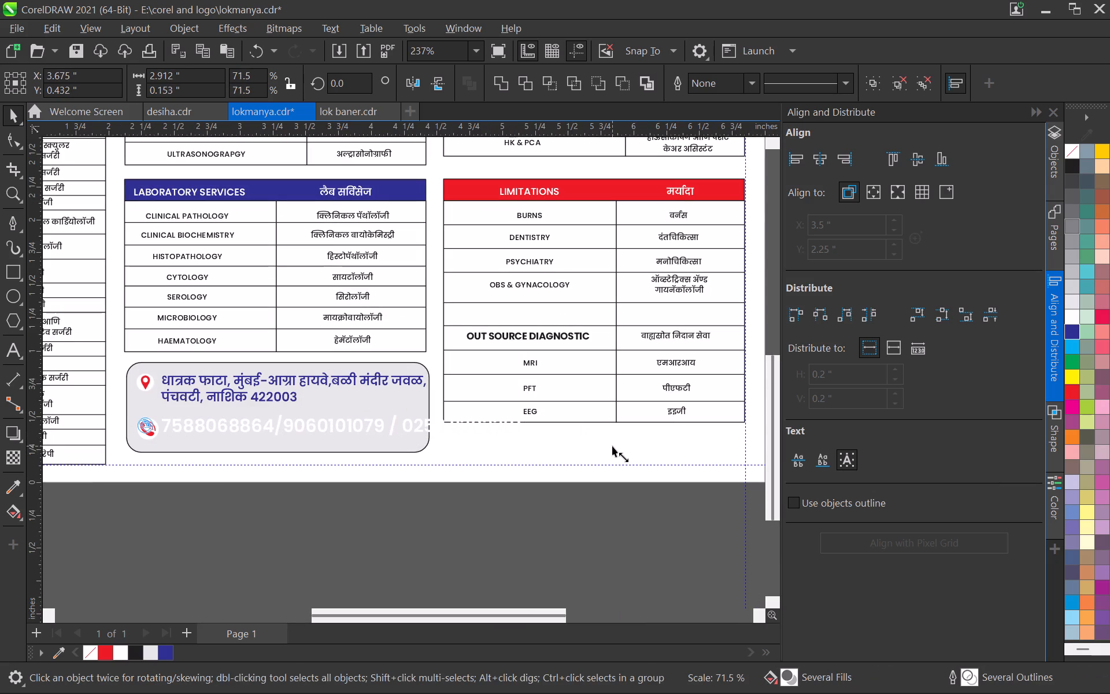
{"action": "left_click_drag", "start_coordinate": [612, 446], "coordinate": [614, 448]}
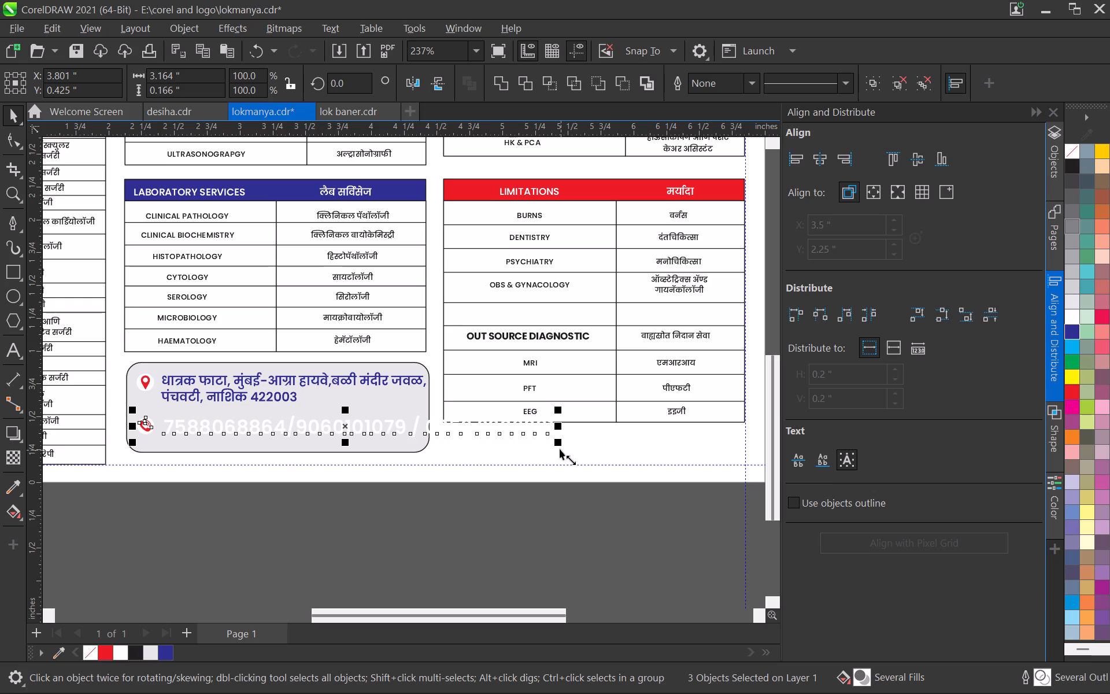
{"action": "left_click_drag", "start_coordinate": [560, 449], "coordinate": [566, 459]}
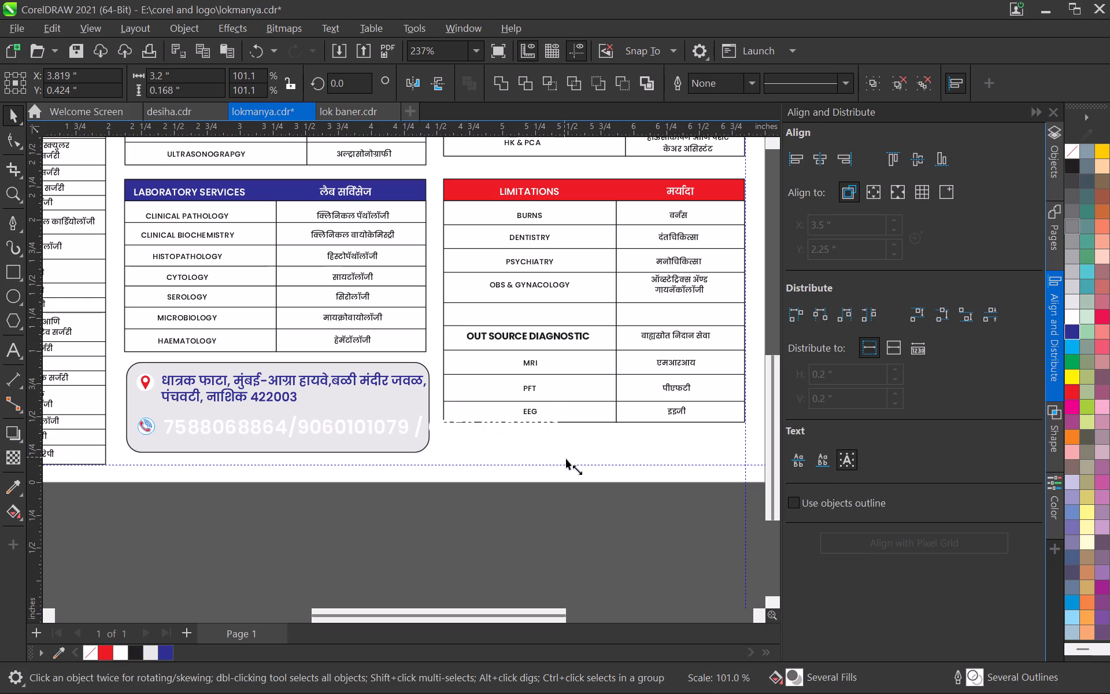
{"action": "left_click_drag", "start_coordinate": [566, 459], "coordinate": [584, 470]}
{"action": "scroll", "coordinate": [172, 414], "scroll_direction": "up", "scroll_amount": 3}
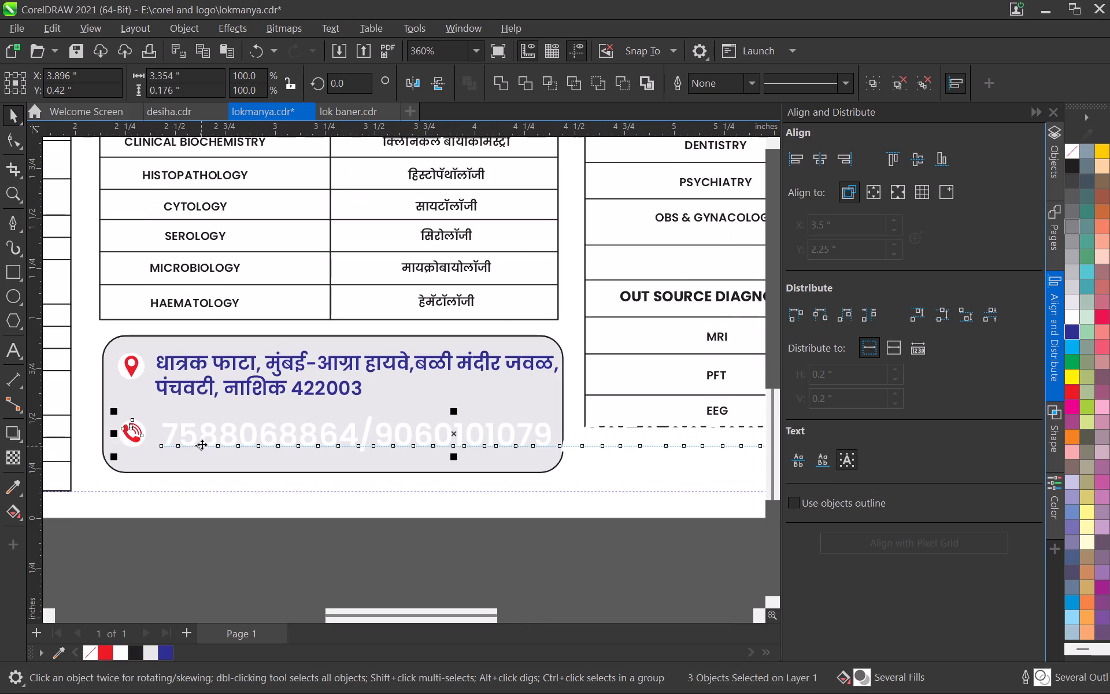
Nudge the phone row 0.01" to the left in the grey address box and deselect it.
{"action": "key", "text": "Left"}
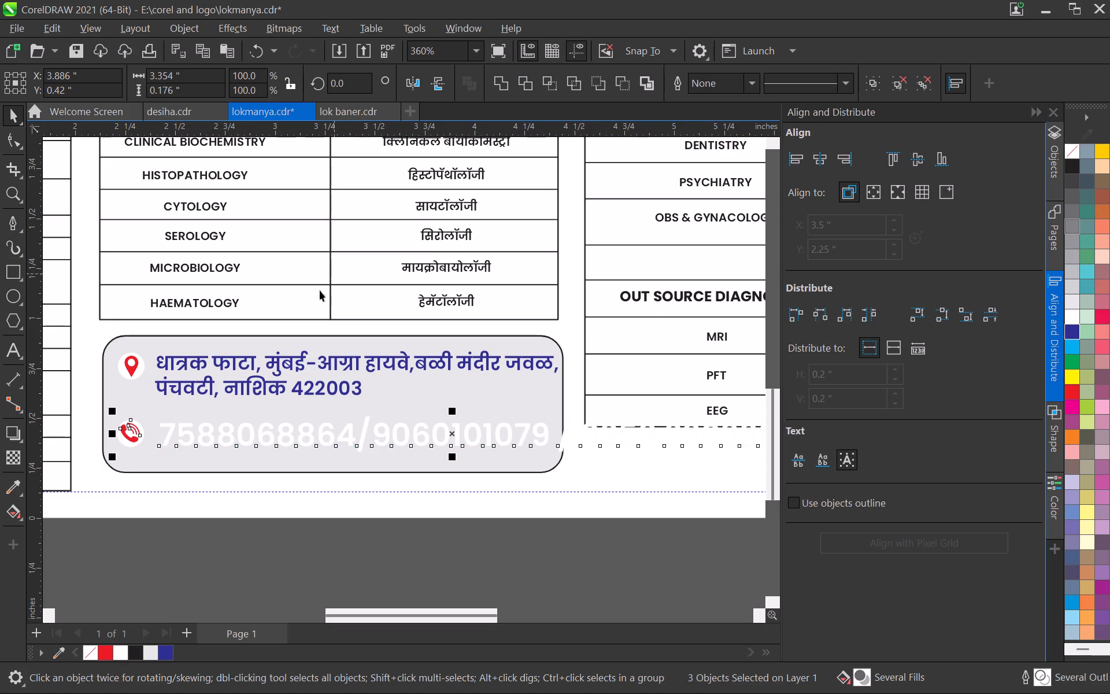
{"action": "scroll", "coordinate": [534, 436], "scroll_direction": "down", "scroll_amount": 3}
{"action": "left_click", "coordinate": [545, 525]}
{"action": "scroll", "coordinate": [547, 432], "scroll_direction": "up", "scroll_amount": 4}
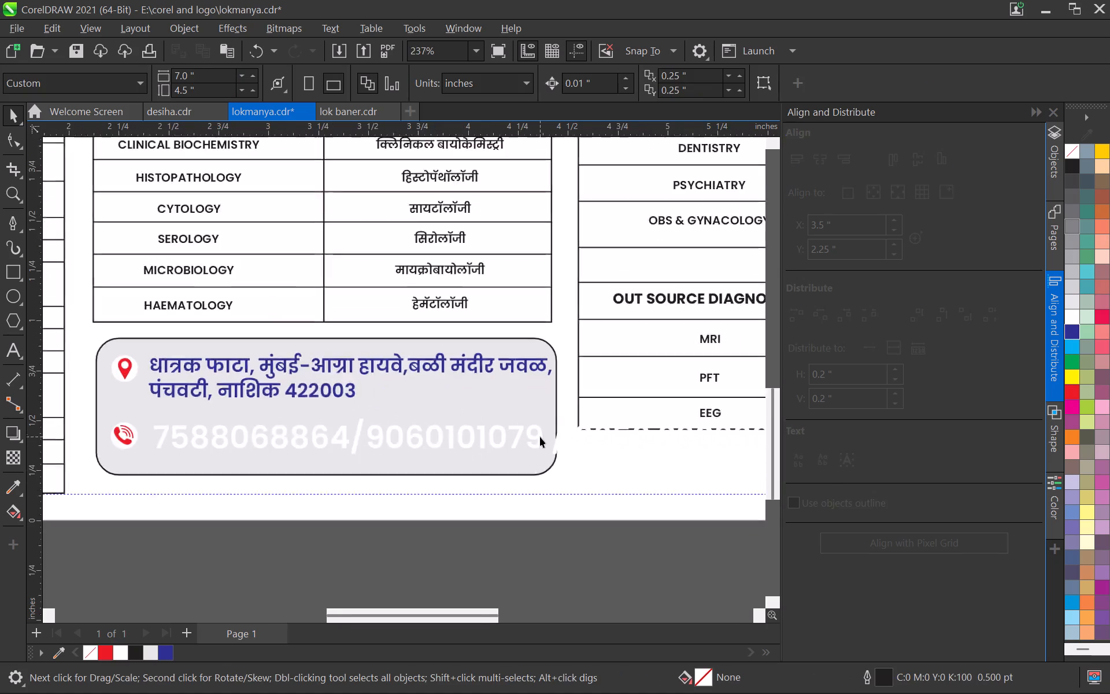
{"action": "scroll", "coordinate": [540, 437], "scroll_direction": "up", "scroll_amount": 2}
Save the lokmanya.cdr document with the updated address box layout.
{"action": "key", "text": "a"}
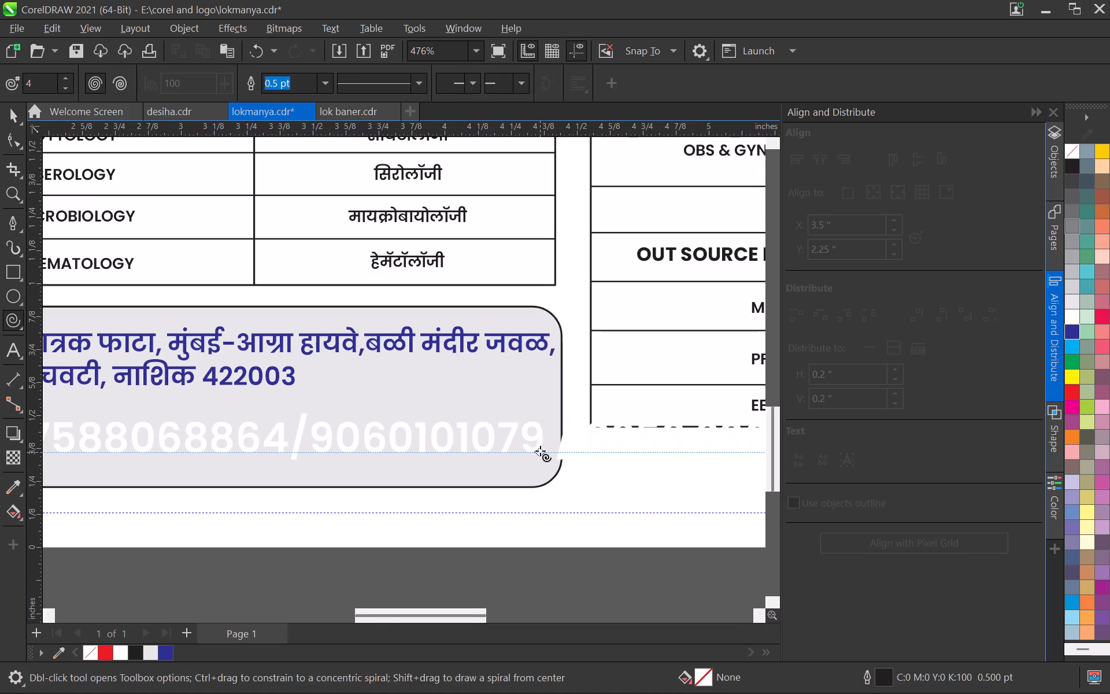
{"action": "left_click", "coordinate": [553, 449], "text": "ctrl"}
{"action": "key", "text": "ctrl+s"}
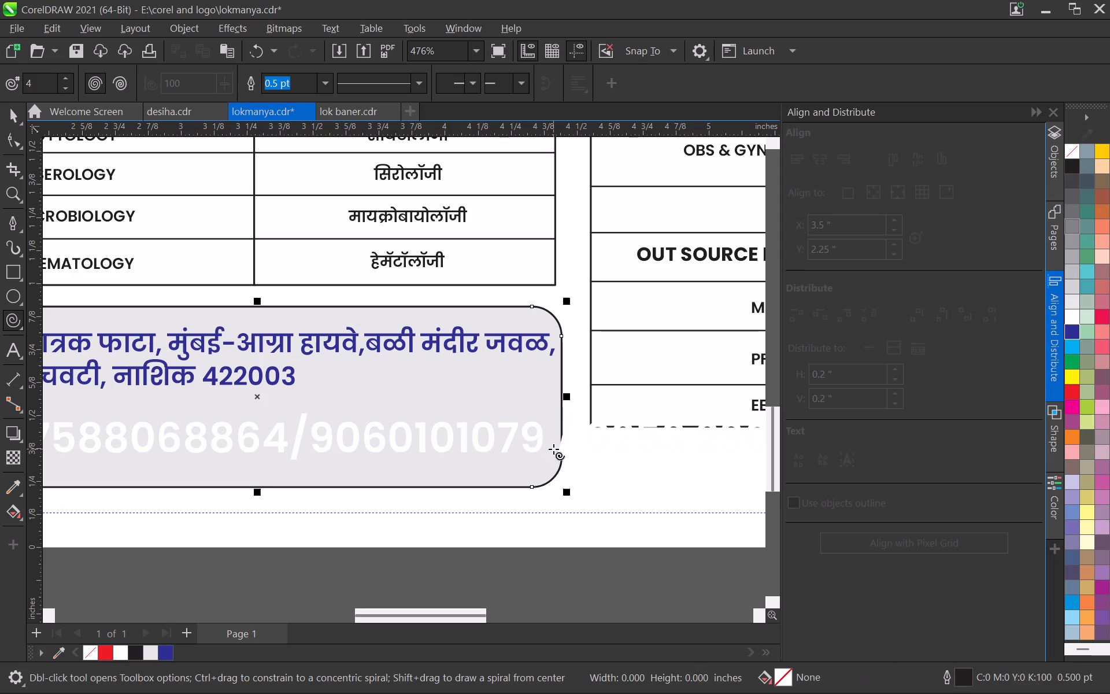
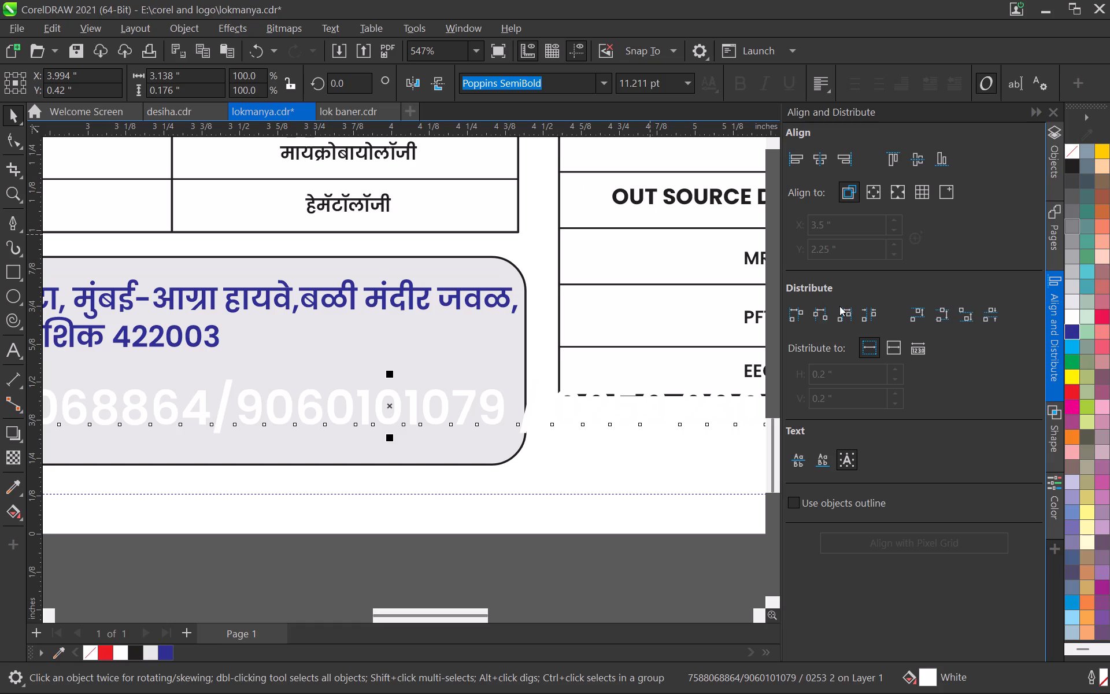
{"action": "triple_click", "coordinate": [547, 424]}
{"action": "left_click", "coordinate": [538, 422]}
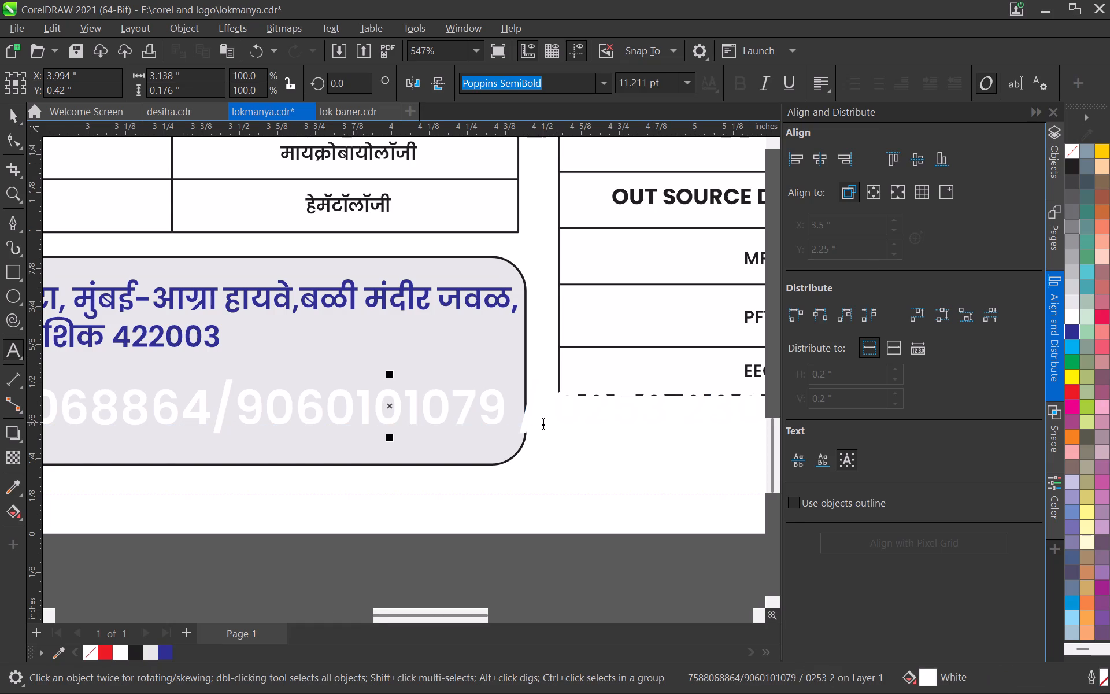
Break the phone text before its last number and scale it down to about 7 pt to fit the grey box.
{"action": "key", "text": "Return"}
{"action": "scroll", "coordinate": [431, 429], "scroll_direction": "down", "scroll_amount": 2}
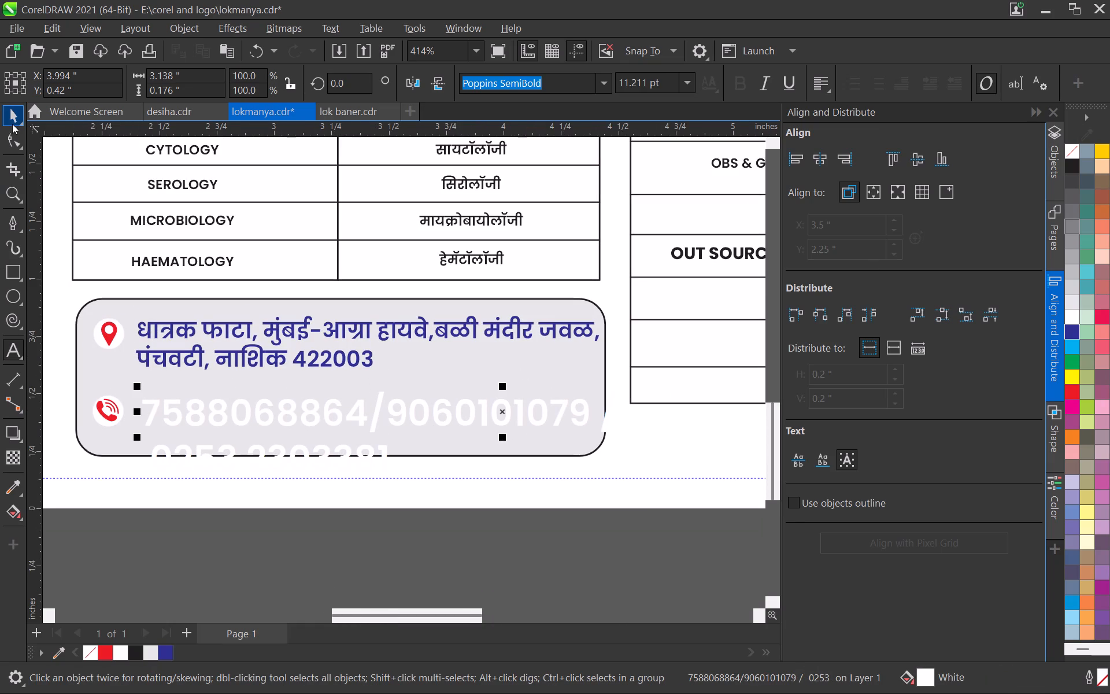
{"action": "left_click", "coordinate": [12, 124]}
{"action": "left_click_drag", "start_coordinate": [620, 477], "coordinate": [575, 453]}
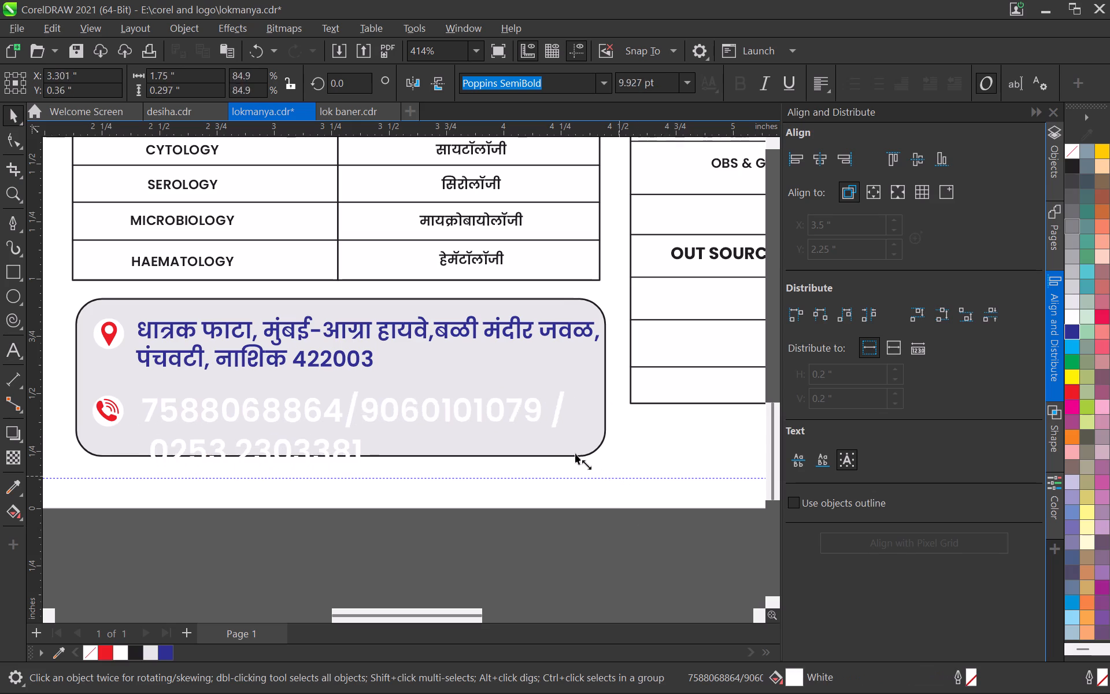
{"action": "left_click_drag", "start_coordinate": [575, 453], "coordinate": [558, 447]}
{"action": "scroll", "coordinate": [137, 497], "scroll_direction": "up", "scroll_amount": 2}
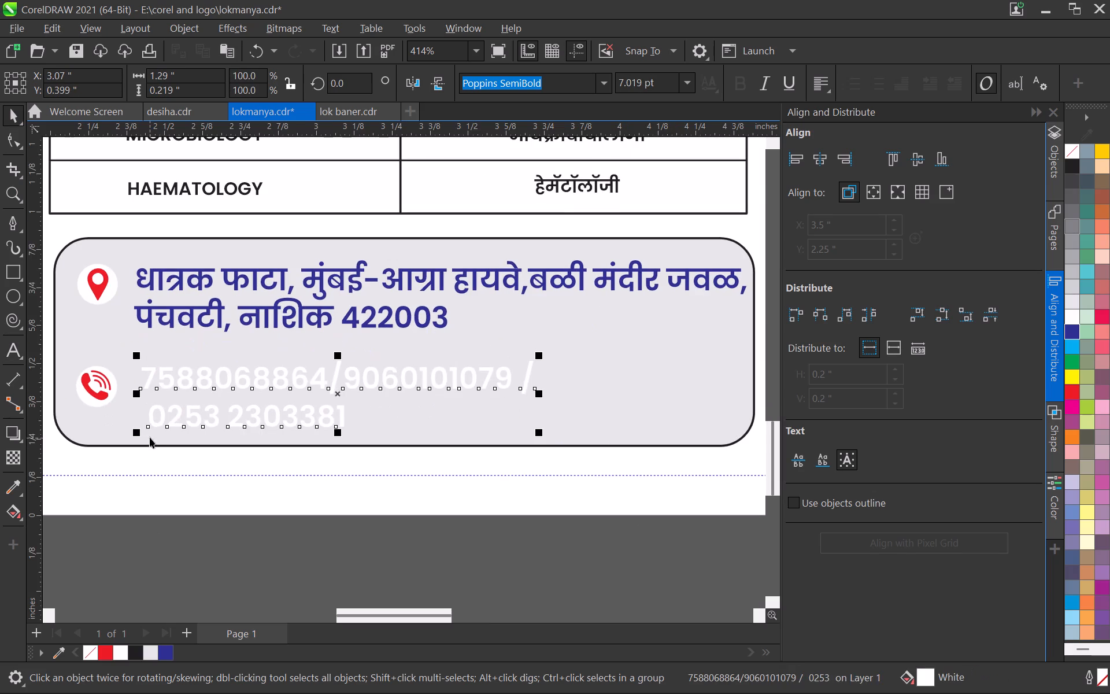
Rejoin the phone numbers on one line and nudge the text slightly down and left beside the phone icon.
{"action": "double_click", "coordinate": [157, 423]}
{"action": "key", "text": "BackSpace"}
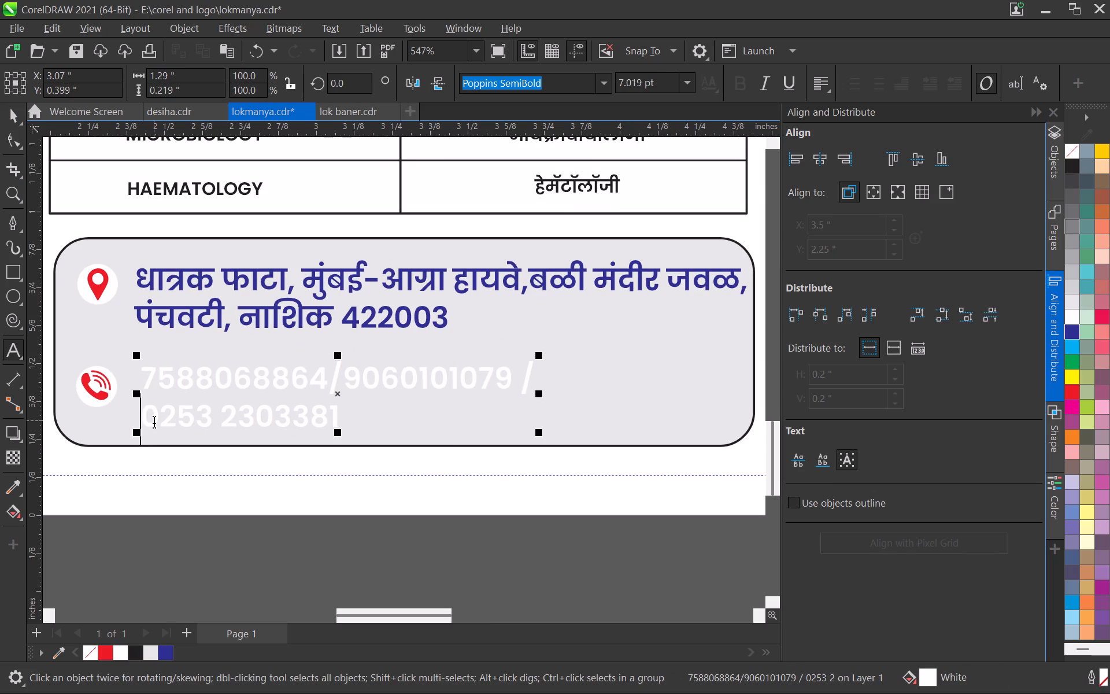
{"action": "key", "text": "BackSpace"}
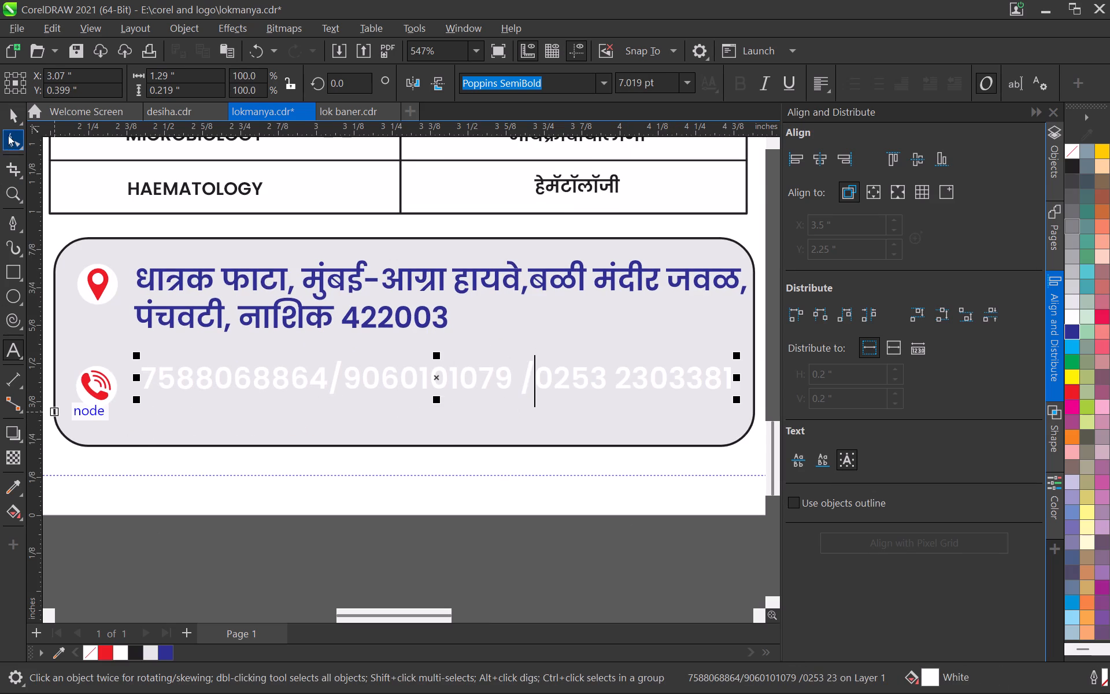
{"action": "left_click", "coordinate": [10, 124]}
{"action": "key", "text": "Down"}
{"action": "key", "text": "Down"}
{"action": "key", "text": "Down"}
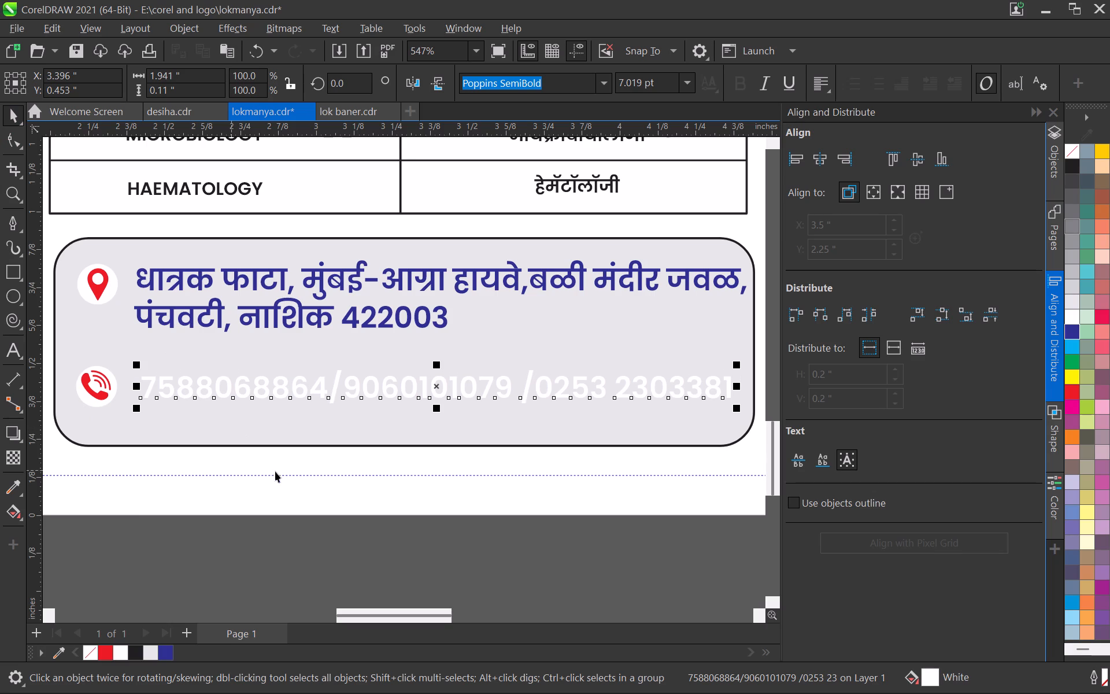
{"action": "key", "text": "Left"}
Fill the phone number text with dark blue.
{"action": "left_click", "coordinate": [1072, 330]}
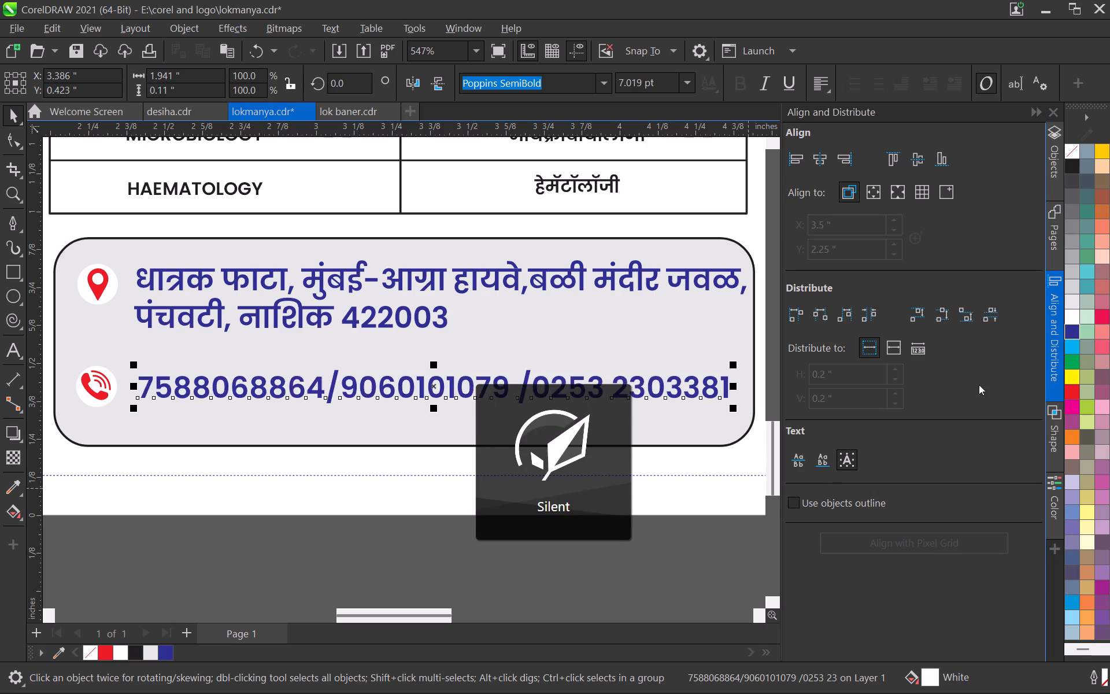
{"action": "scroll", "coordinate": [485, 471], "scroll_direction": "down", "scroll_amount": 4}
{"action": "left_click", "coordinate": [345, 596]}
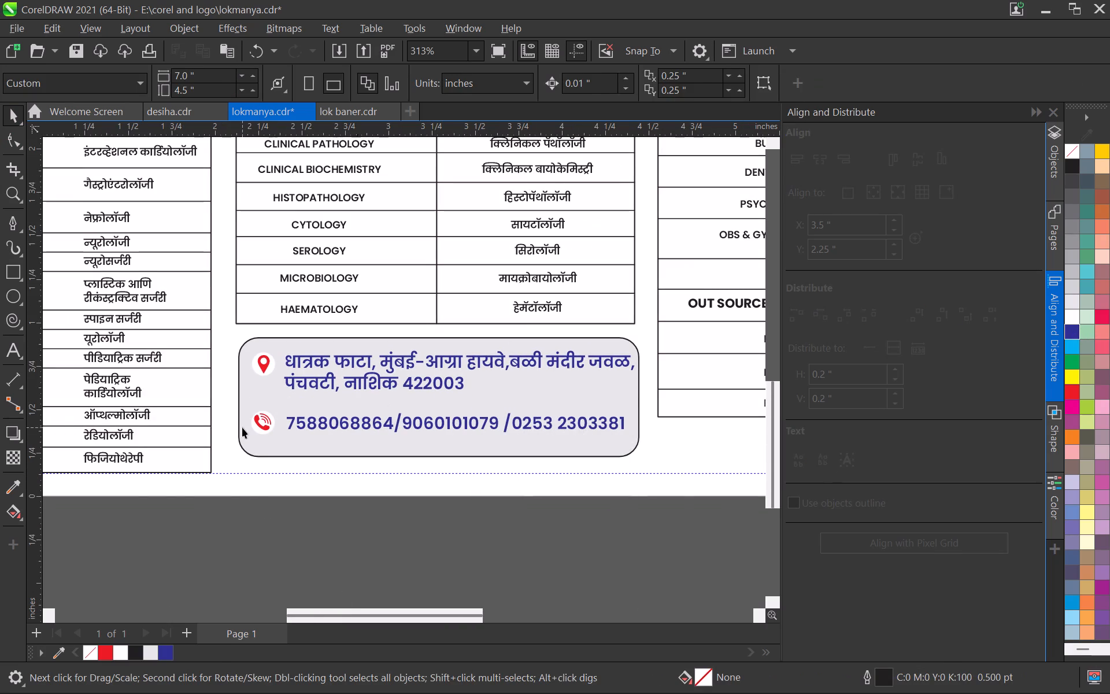
Fill the rounded address box with dark blue (C:100 M:100 Y:0 K:0).
{"action": "left_click", "coordinate": [242, 427]}
{"action": "left_click", "coordinate": [1070, 330]}
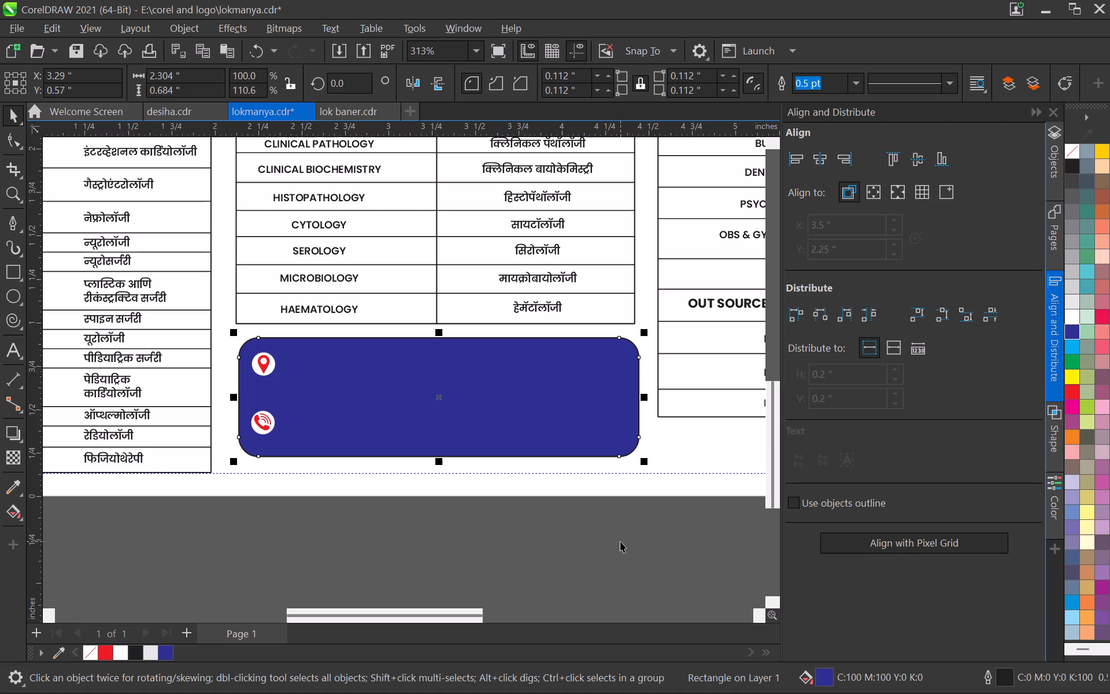
{"action": "scroll", "coordinate": [446, 444], "scroll_direction": "down", "scroll_amount": 3}
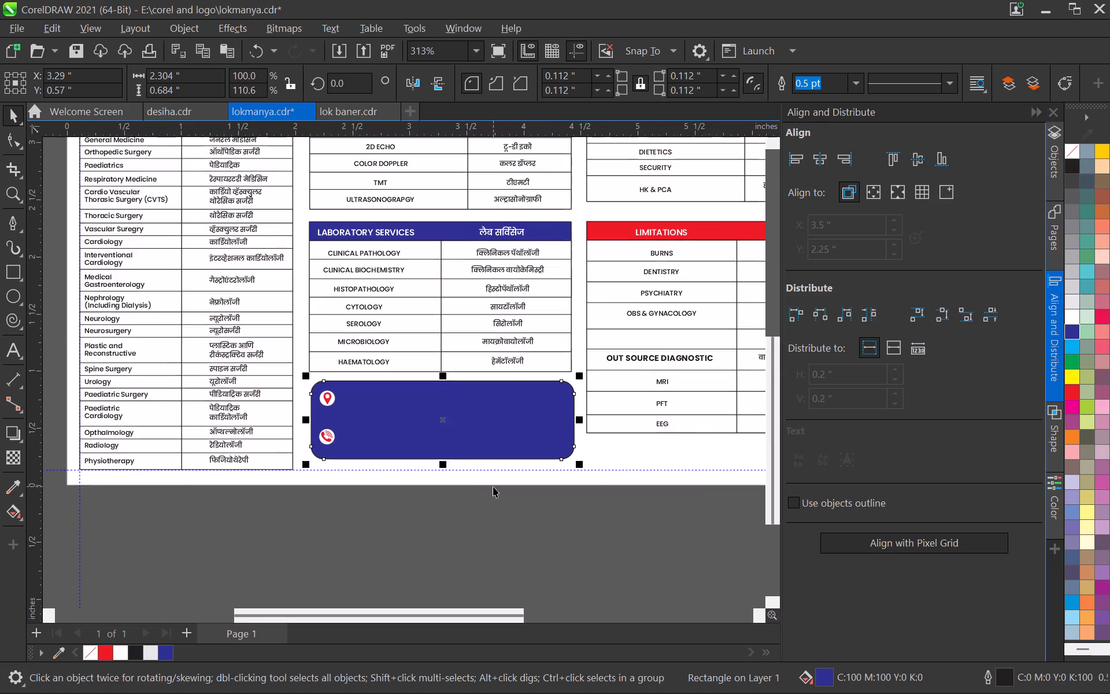
Recolour the Marathi address text and the phone number text inside the box to white.
{"action": "scroll", "coordinate": [408, 373], "scroll_direction": "up", "scroll_amount": 8}
{"action": "left_click", "coordinate": [321, 456]}
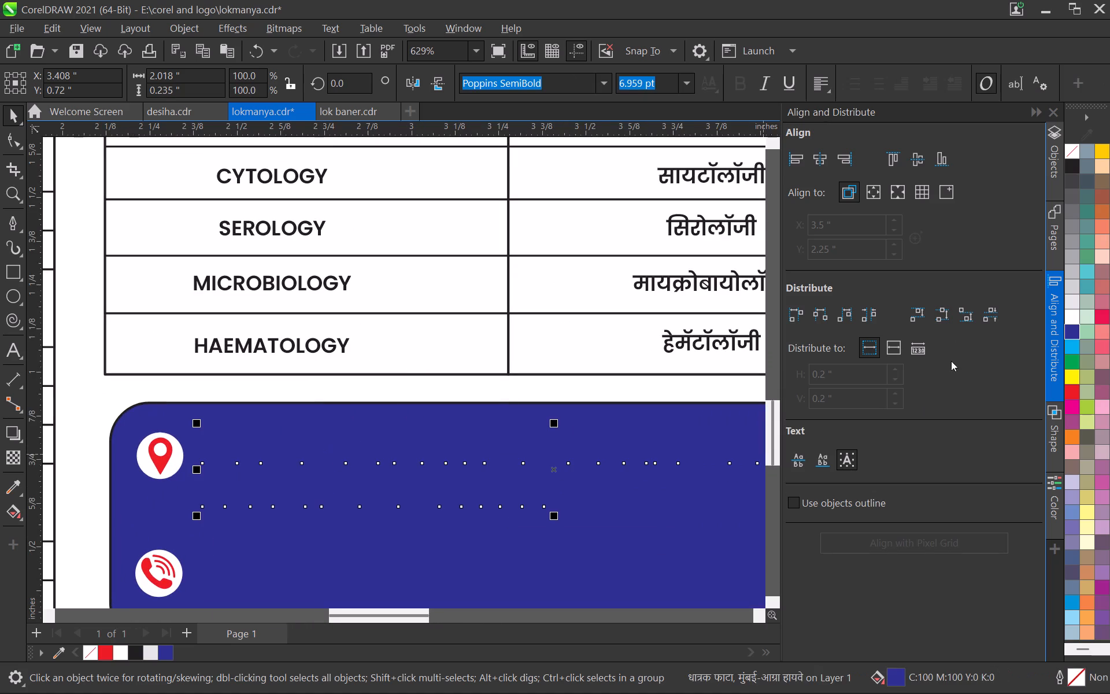
{"action": "left_click", "coordinate": [1072, 318]}
{"action": "middle_click_drag", "start_coordinate": [480, 435], "coordinate": [471, 327]}
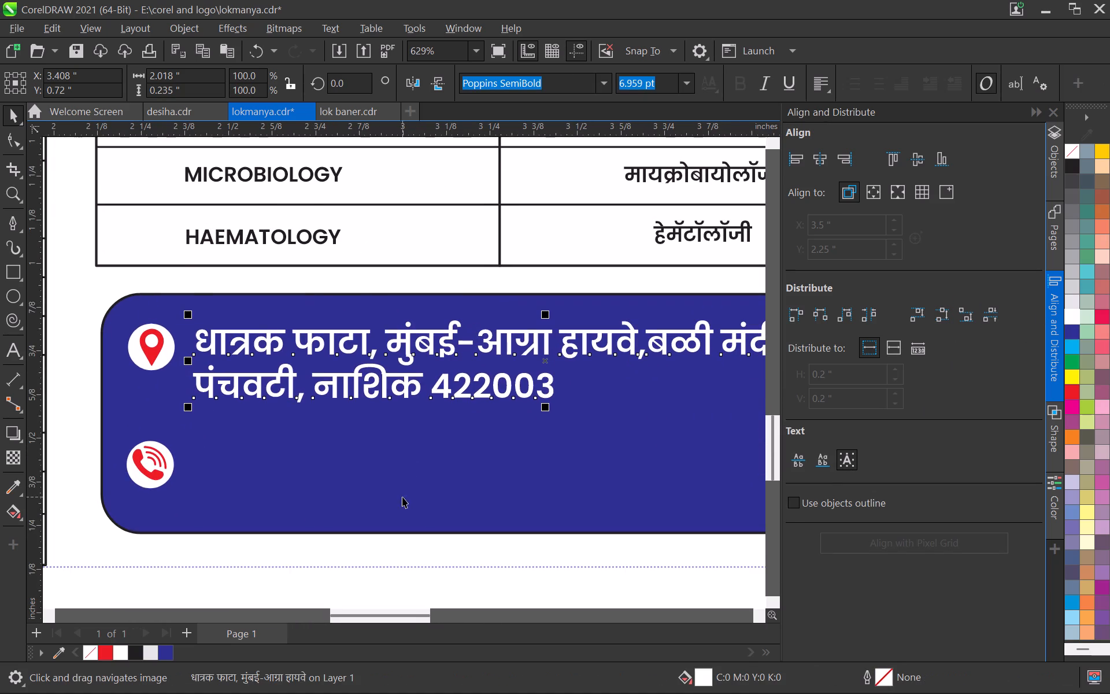
{"action": "left_click", "coordinate": [386, 462]}
{"action": "left_click", "coordinate": [1073, 317]}
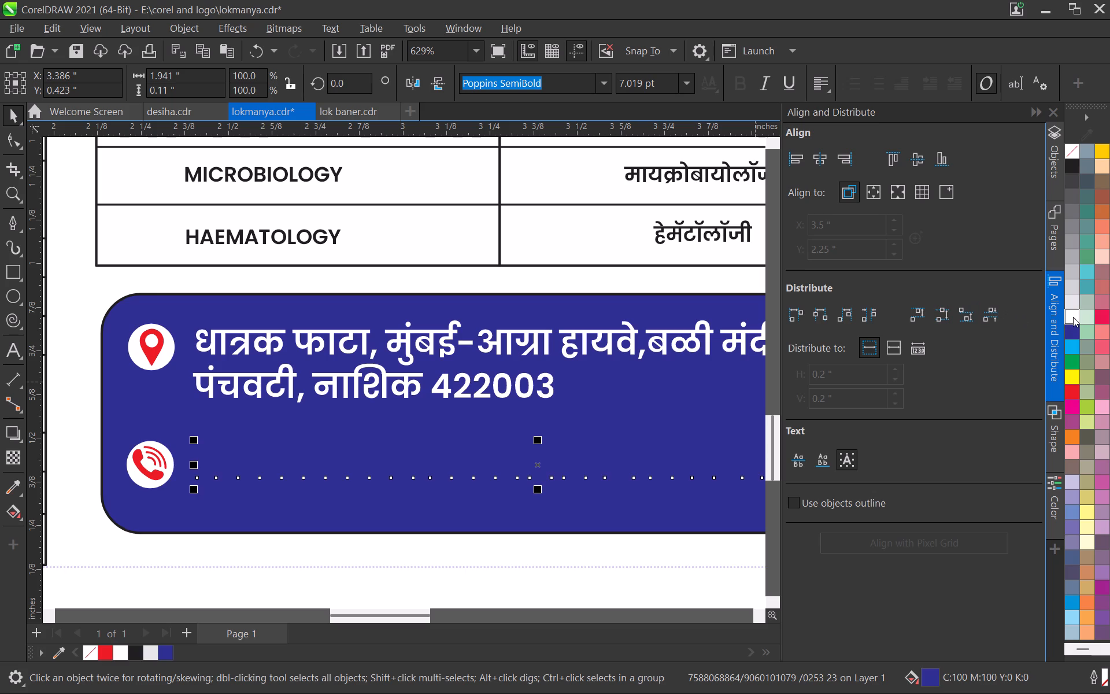
{"action": "scroll", "coordinate": [525, 356], "scroll_direction": "down", "scroll_amount": 9}
{"action": "left_click", "coordinate": [509, 466]}
Give the rounded address box a yellow outline.
{"action": "scroll", "coordinate": [486, 407], "scroll_direction": "up", "scroll_amount": 5}
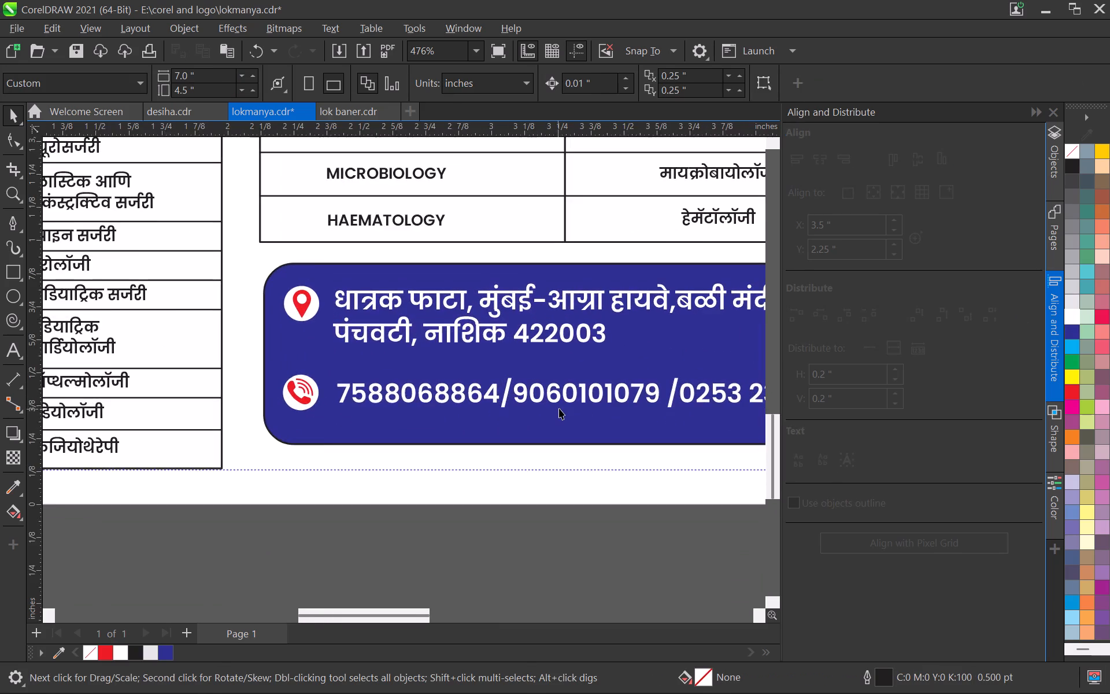
{"action": "scroll", "coordinate": [559, 408], "scroll_direction": "down", "scroll_amount": 2}
{"action": "middle_click_drag", "start_coordinate": [558, 408], "coordinate": [489, 445]}
{"action": "left_click", "coordinate": [478, 456]}
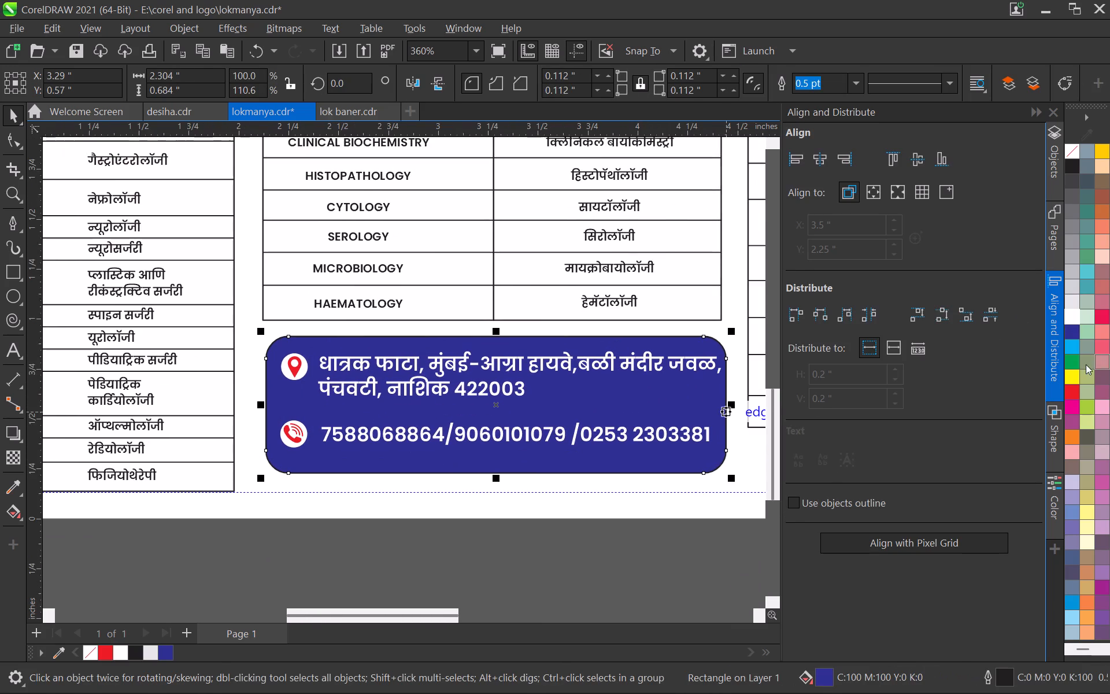
{"action": "right_click", "coordinate": [1071, 375]}
{"action": "scroll", "coordinate": [369, 480], "scroll_direction": "down", "scroll_amount": 8}
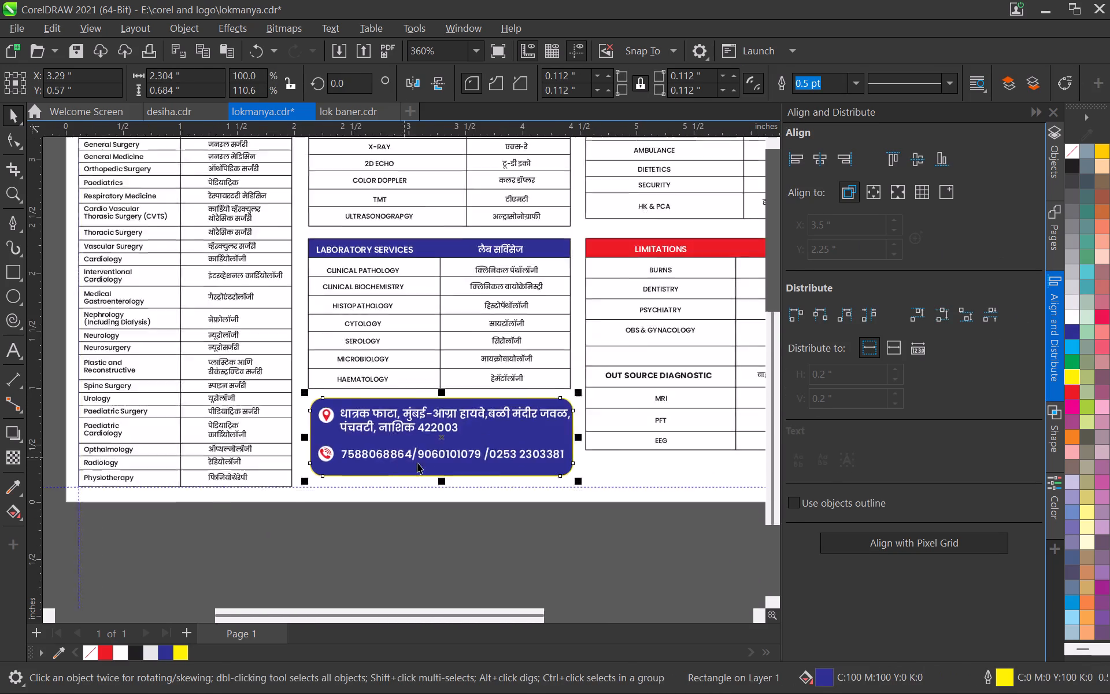
{"action": "left_click", "coordinate": [478, 515]}
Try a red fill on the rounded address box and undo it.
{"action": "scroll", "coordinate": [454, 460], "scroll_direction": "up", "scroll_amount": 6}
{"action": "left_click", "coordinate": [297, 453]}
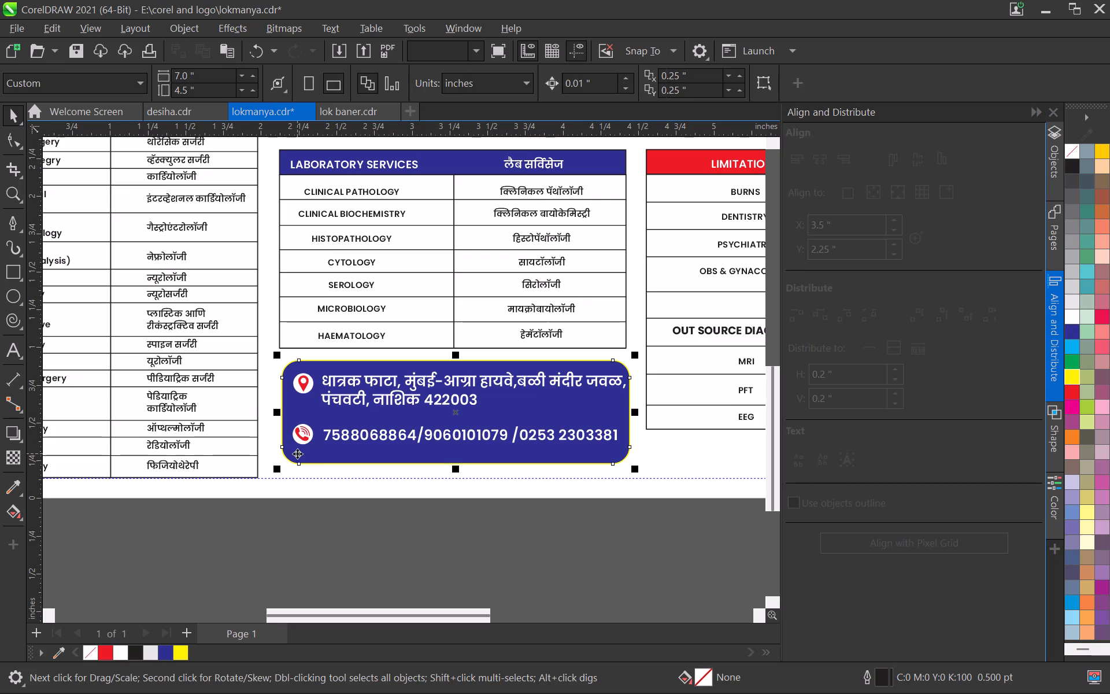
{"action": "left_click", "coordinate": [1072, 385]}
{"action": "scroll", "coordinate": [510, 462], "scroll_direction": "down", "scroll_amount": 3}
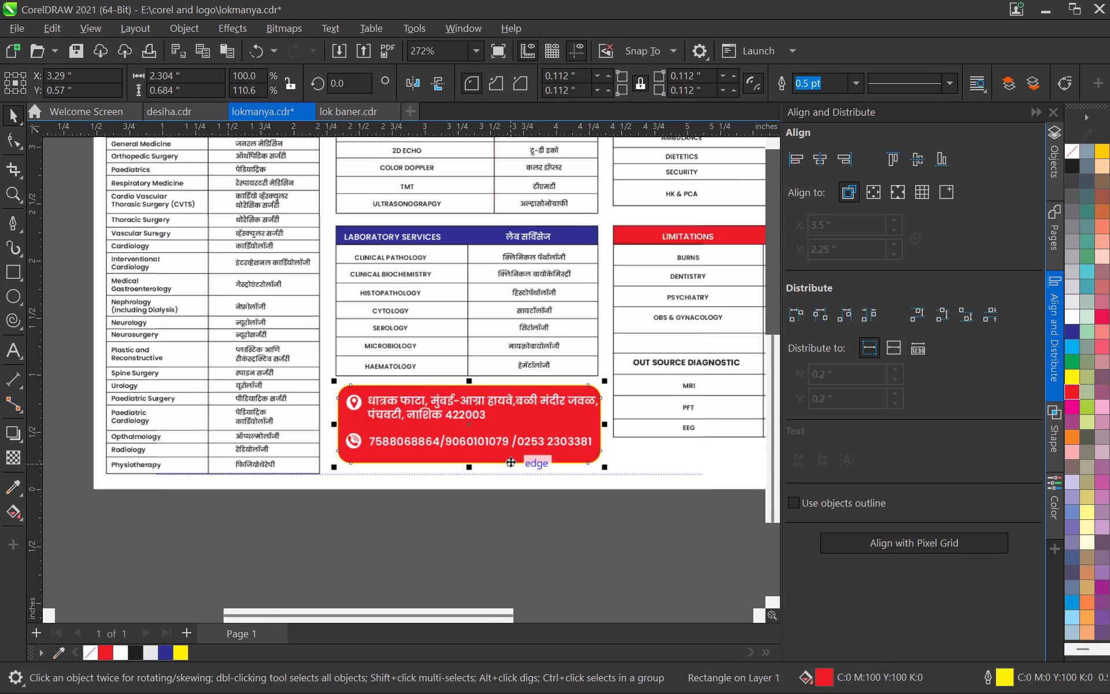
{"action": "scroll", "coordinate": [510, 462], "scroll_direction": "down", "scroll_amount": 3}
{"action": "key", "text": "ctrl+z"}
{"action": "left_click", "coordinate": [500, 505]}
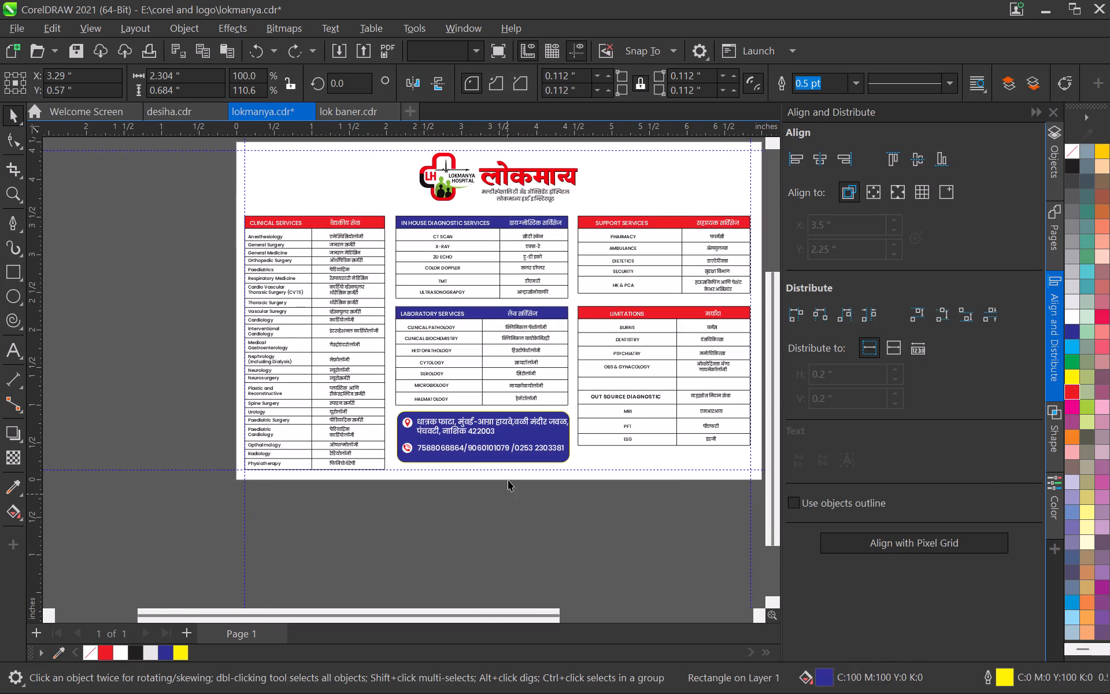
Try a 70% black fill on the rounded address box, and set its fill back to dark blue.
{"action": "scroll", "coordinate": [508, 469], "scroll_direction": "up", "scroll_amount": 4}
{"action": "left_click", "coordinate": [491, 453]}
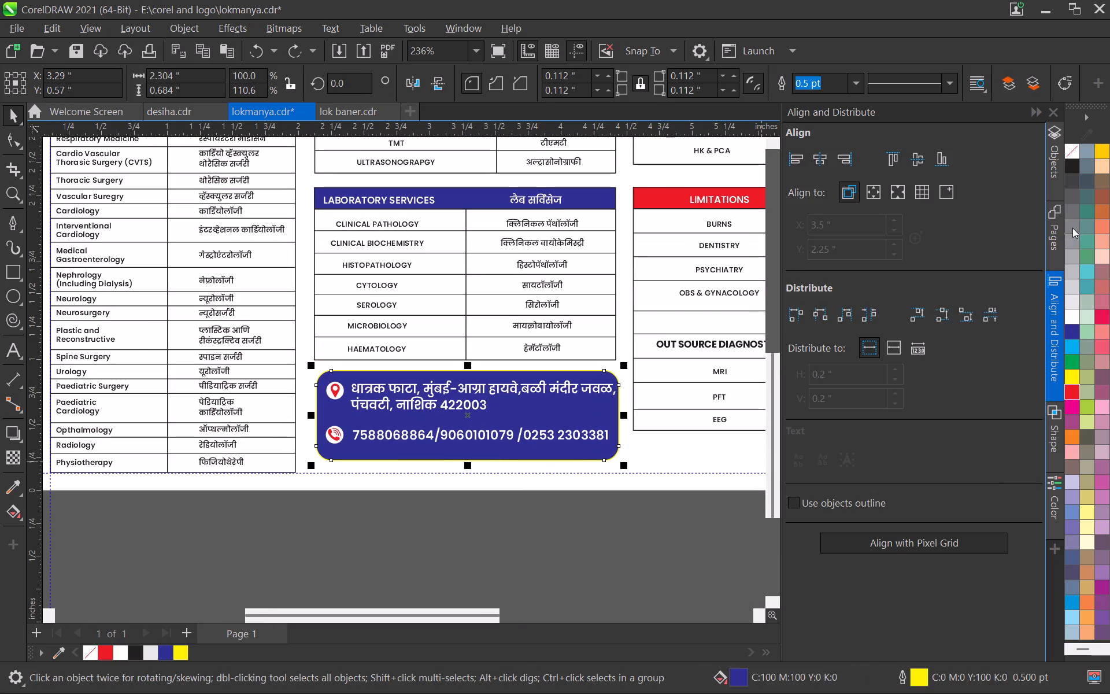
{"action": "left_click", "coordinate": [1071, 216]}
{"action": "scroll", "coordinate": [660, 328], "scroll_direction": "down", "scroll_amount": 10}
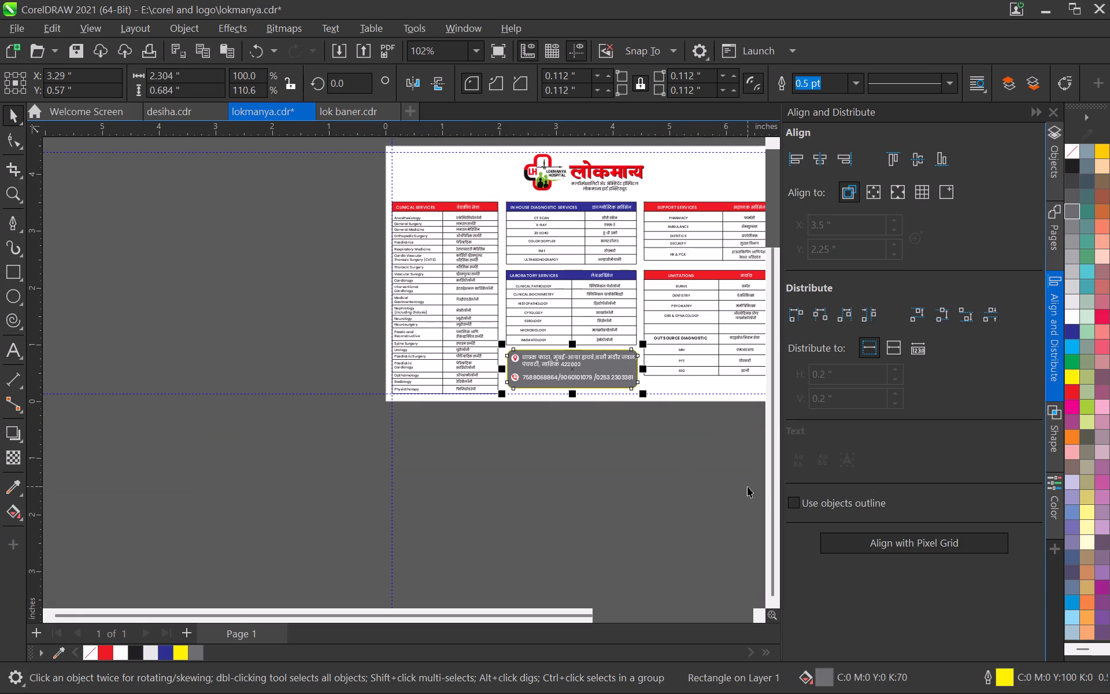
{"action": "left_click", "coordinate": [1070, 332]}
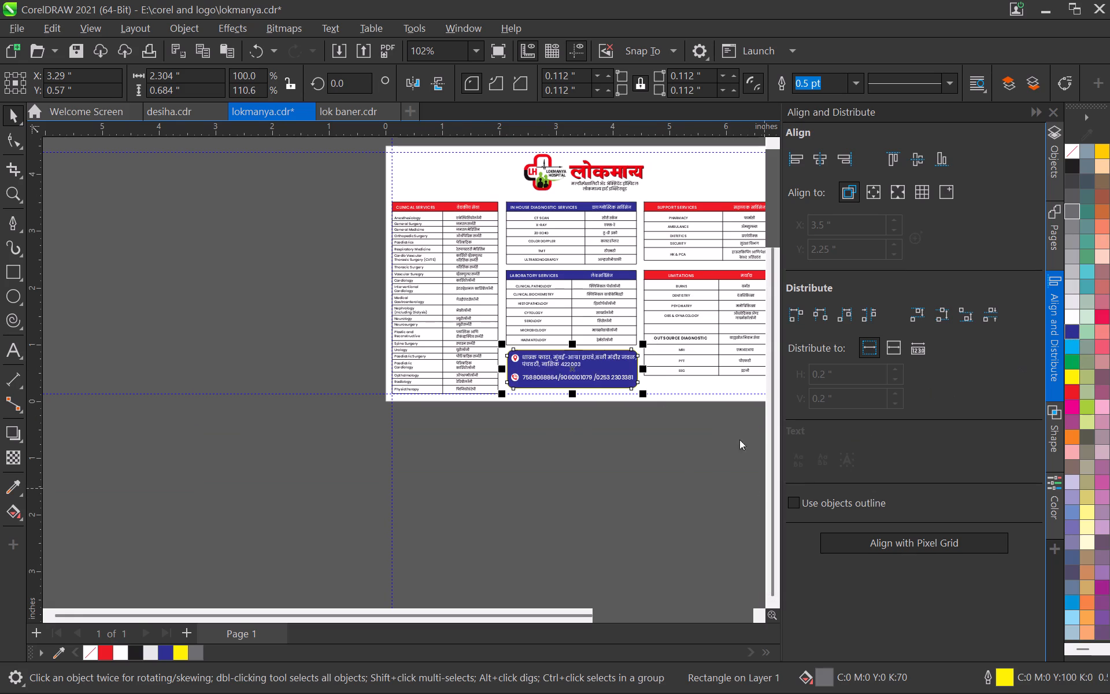
Shorten the address box from its bottom edge to about 0.62" high and widen it to about 2.34".
{"action": "scroll", "coordinate": [556, 418], "scroll_direction": "up", "scroll_amount": 6}
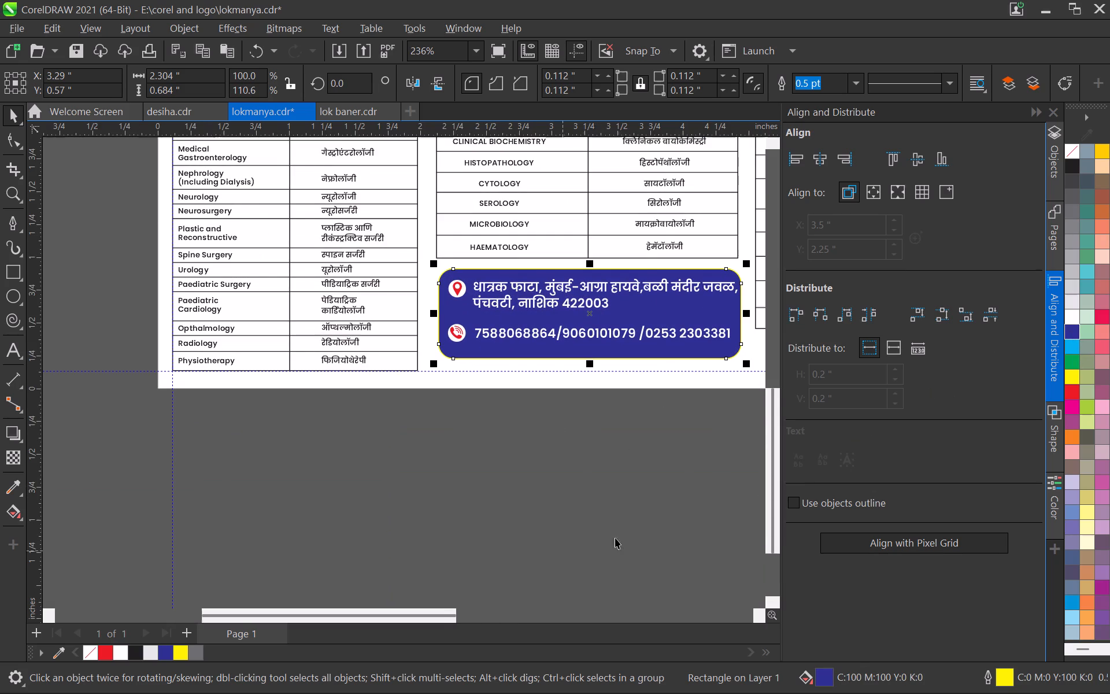
{"action": "scroll", "coordinate": [639, 551], "scroll_direction": "up", "scroll_amount": 1}
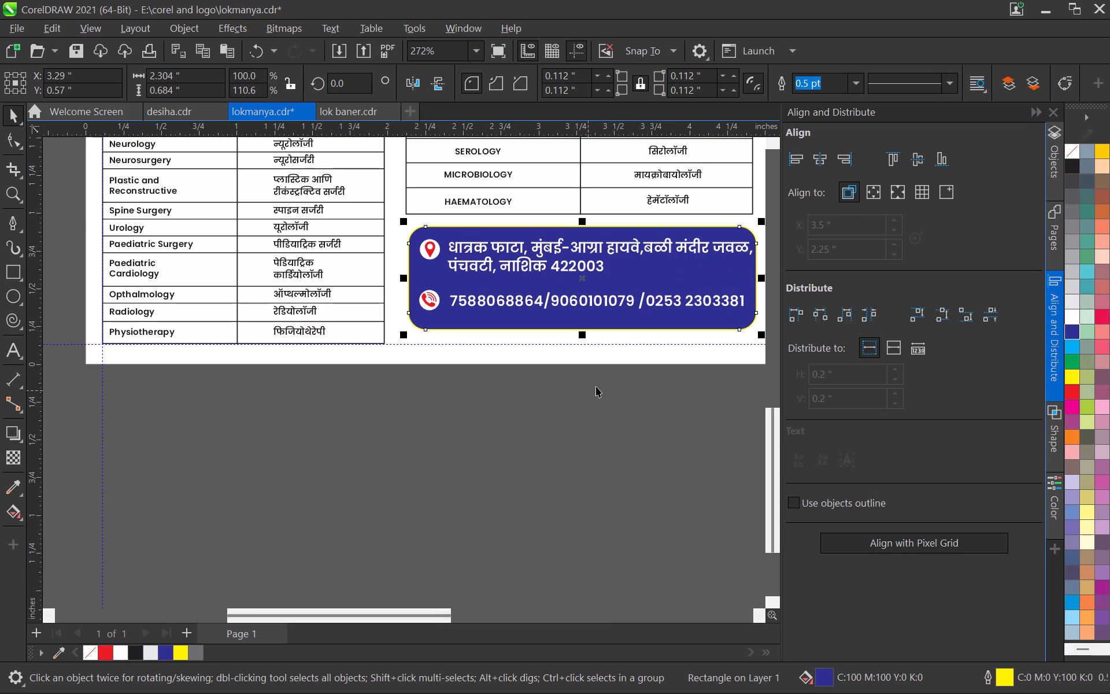
{"action": "scroll", "coordinate": [594, 400], "scroll_direction": "up", "scroll_amount": 4}
{"action": "middle_click_drag", "start_coordinate": [528, 451], "coordinate": [380, 630]}
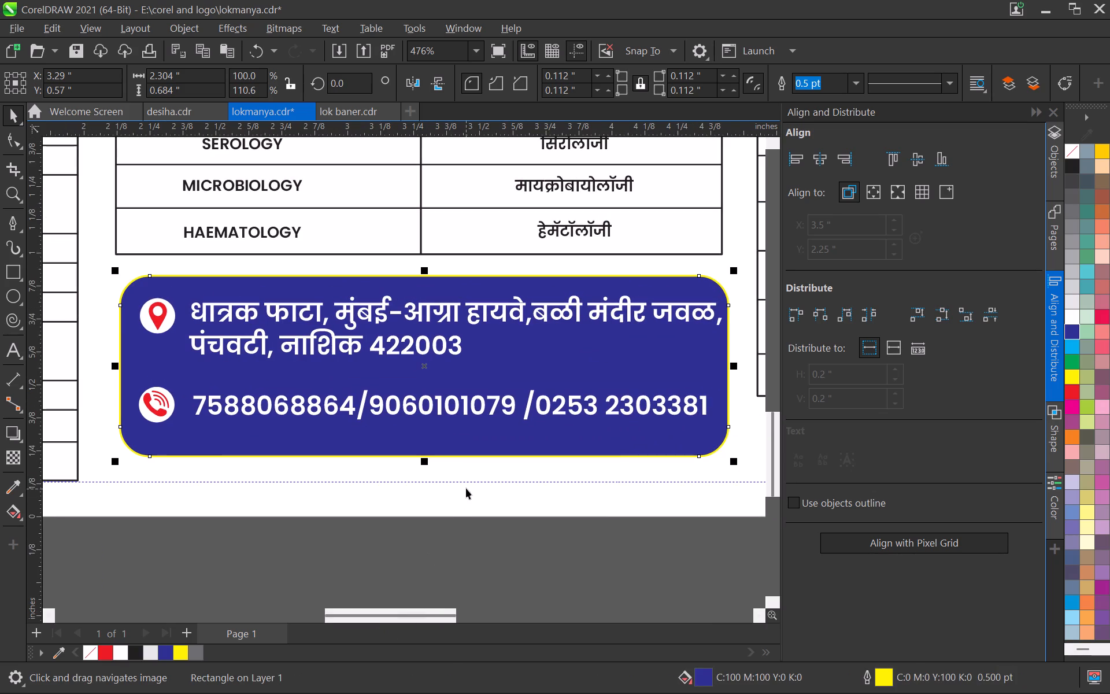
{"action": "left_click_drag", "start_coordinate": [424, 462], "coordinate": [412, 446]}
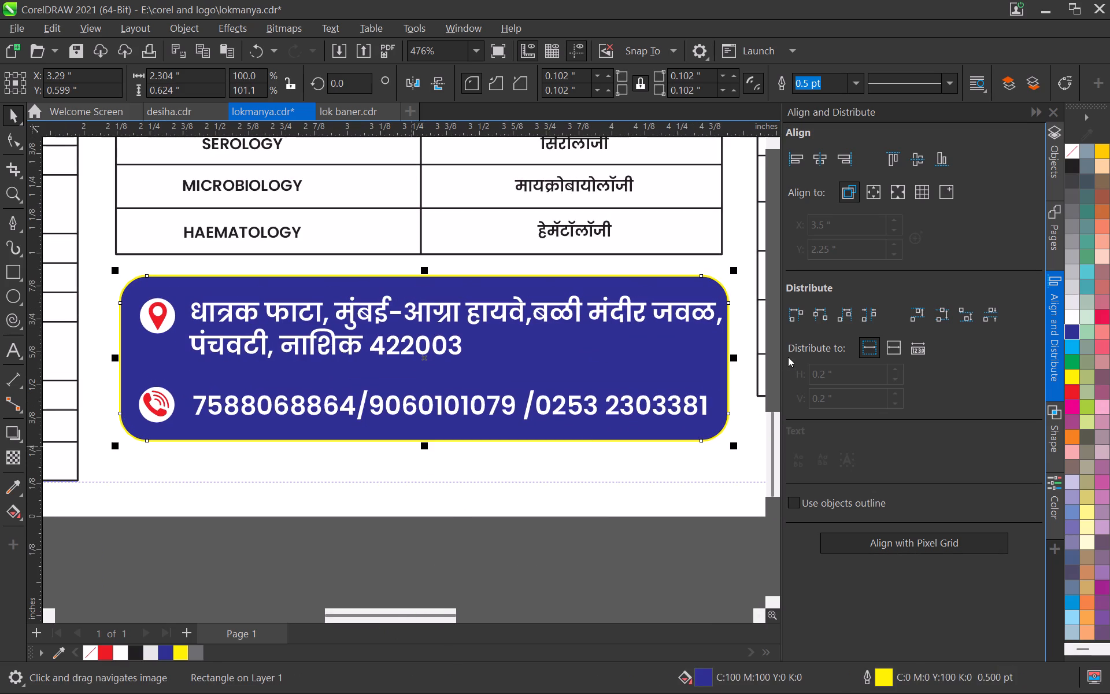
{"action": "left_click_drag", "start_coordinate": [739, 359], "coordinate": [749, 375]}
{"action": "scroll", "coordinate": [569, 383], "scroll_direction": "down", "scroll_amount": 3}
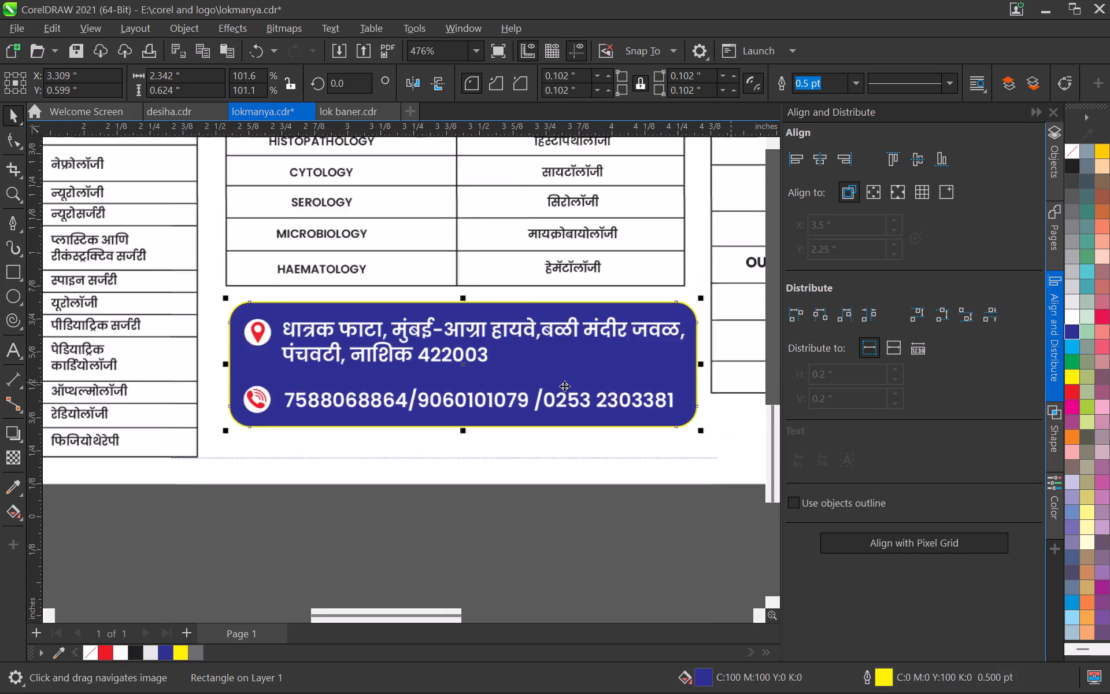
Insert a spaced hyphen before the postal code 422003 in the Marathi address.
{"action": "scroll", "coordinate": [409, 329], "scroll_direction": "up", "scroll_amount": 6}
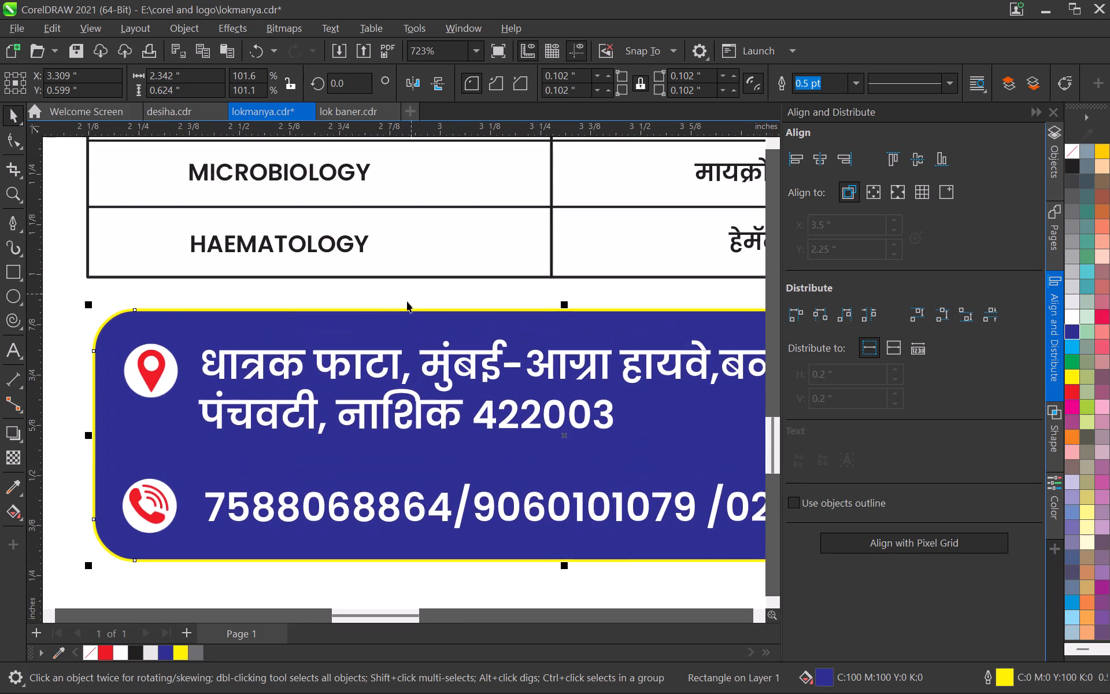
{"action": "double_click", "coordinate": [482, 412]}
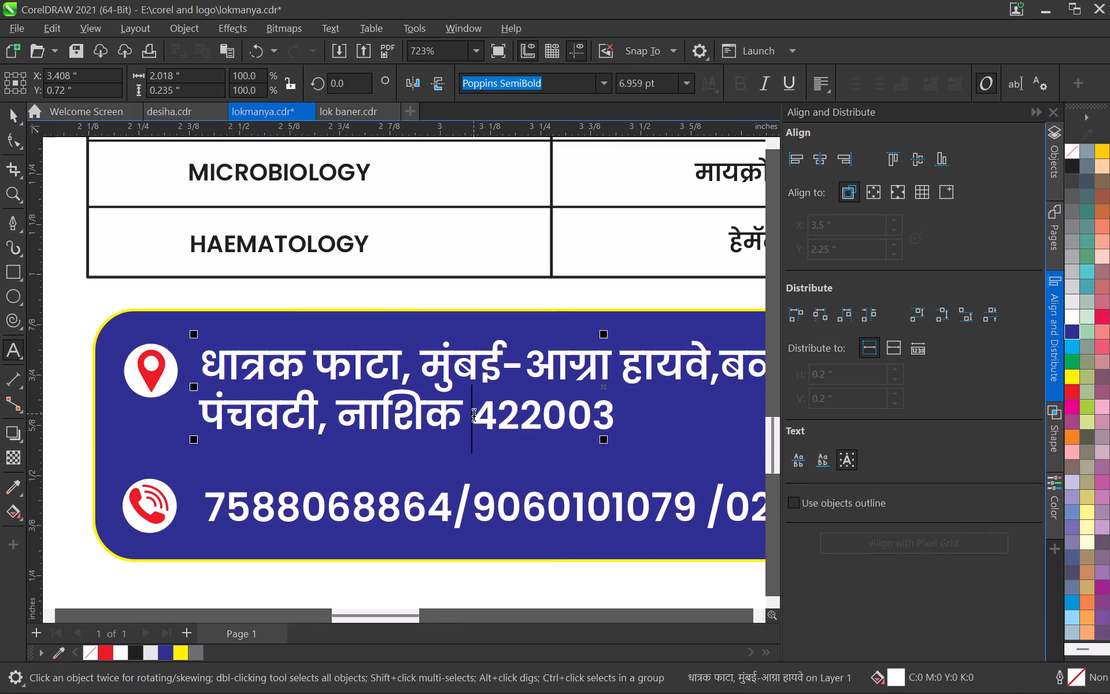
{"action": "key", "text": "minus"}
{"action": "key", "text": "space"}
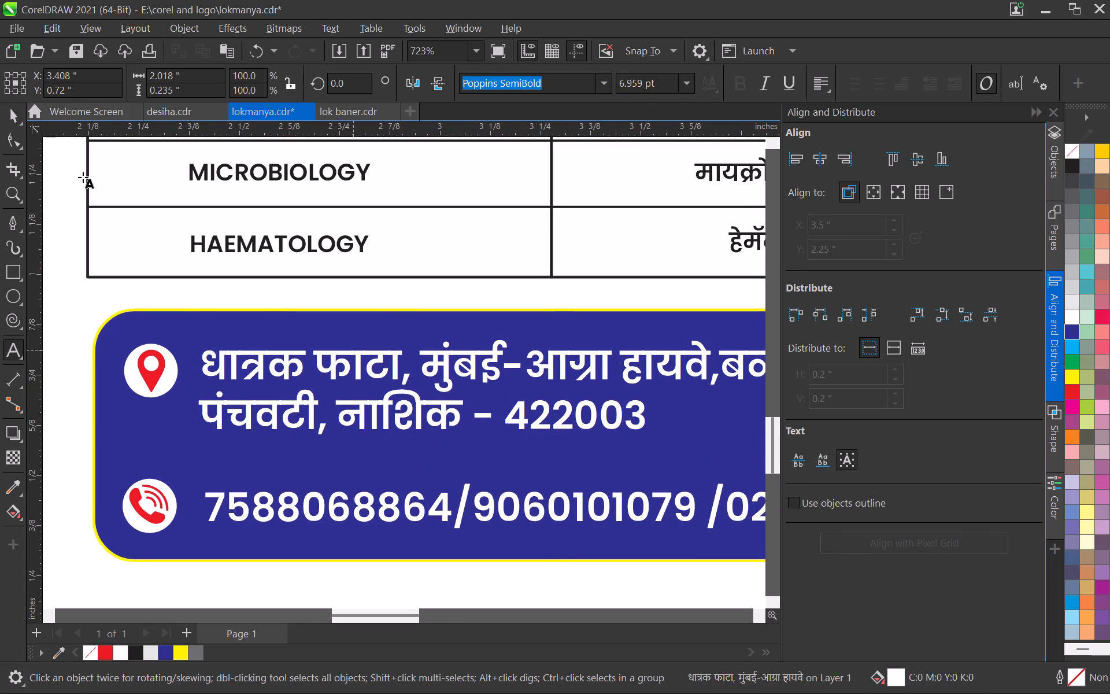
{"action": "left_click", "coordinate": [4, 106]}
Fill the phone number text in the address box with yellow.
{"action": "scroll", "coordinate": [339, 346], "scroll_direction": "down", "scroll_amount": 7}
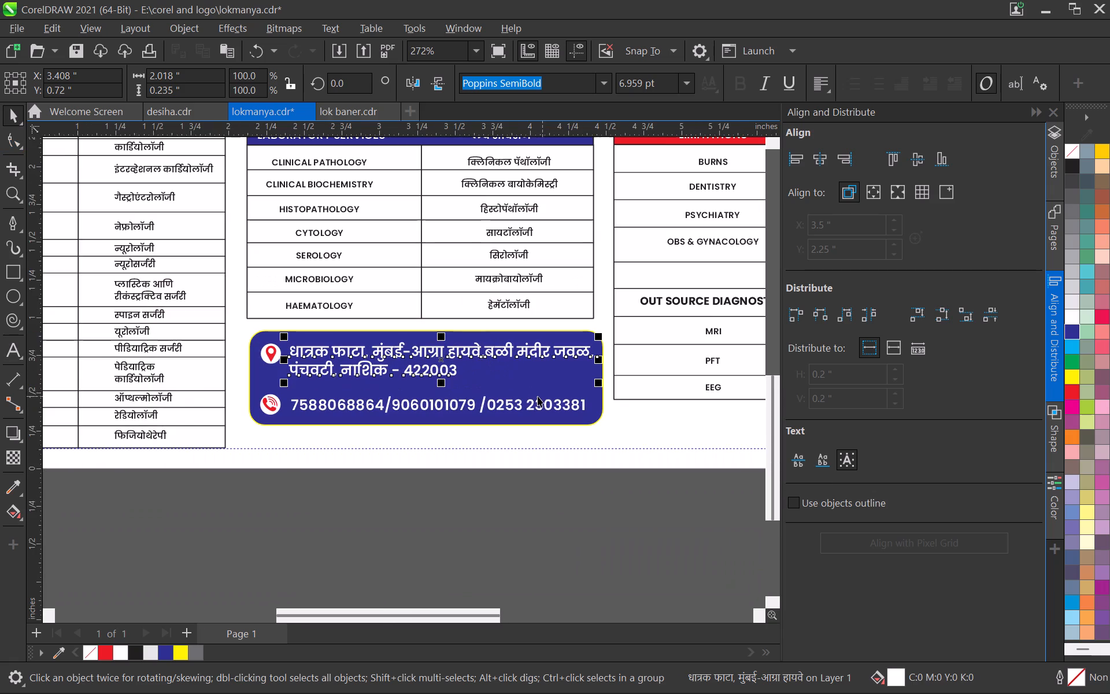
{"action": "middle_click_drag", "start_coordinate": [517, 399], "coordinate": [493, 423]}
{"action": "scroll", "coordinate": [493, 424], "scroll_direction": "up", "scroll_amount": 1}
{"action": "left_click", "coordinate": [469, 434]}
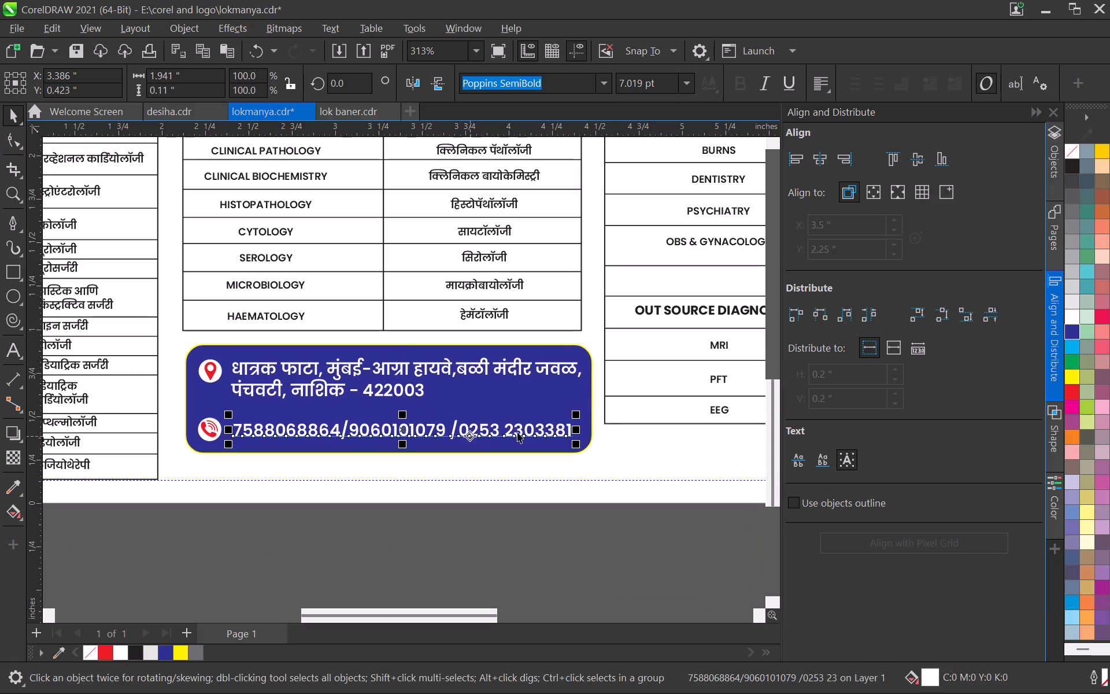
{"action": "left_click", "coordinate": [1075, 374]}
{"action": "scroll", "coordinate": [571, 403], "scroll_direction": "down", "scroll_amount": 3}
{"action": "left_click", "coordinate": [482, 508]}
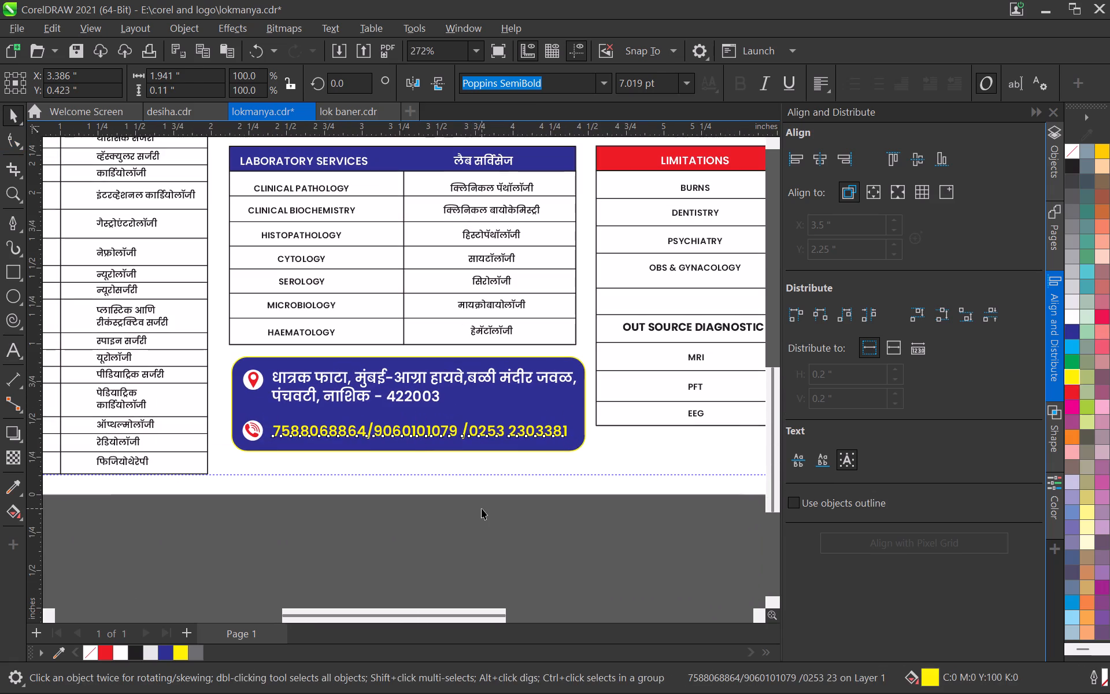
Change the rounded address box's uniform fill to a lighter blue, C91 M87 Y0 K0.
{"action": "scroll", "coordinate": [482, 429], "scroll_direction": "down", "scroll_amount": 8}
{"action": "scroll", "coordinate": [471, 431], "scroll_direction": "up", "scroll_amount": 3}
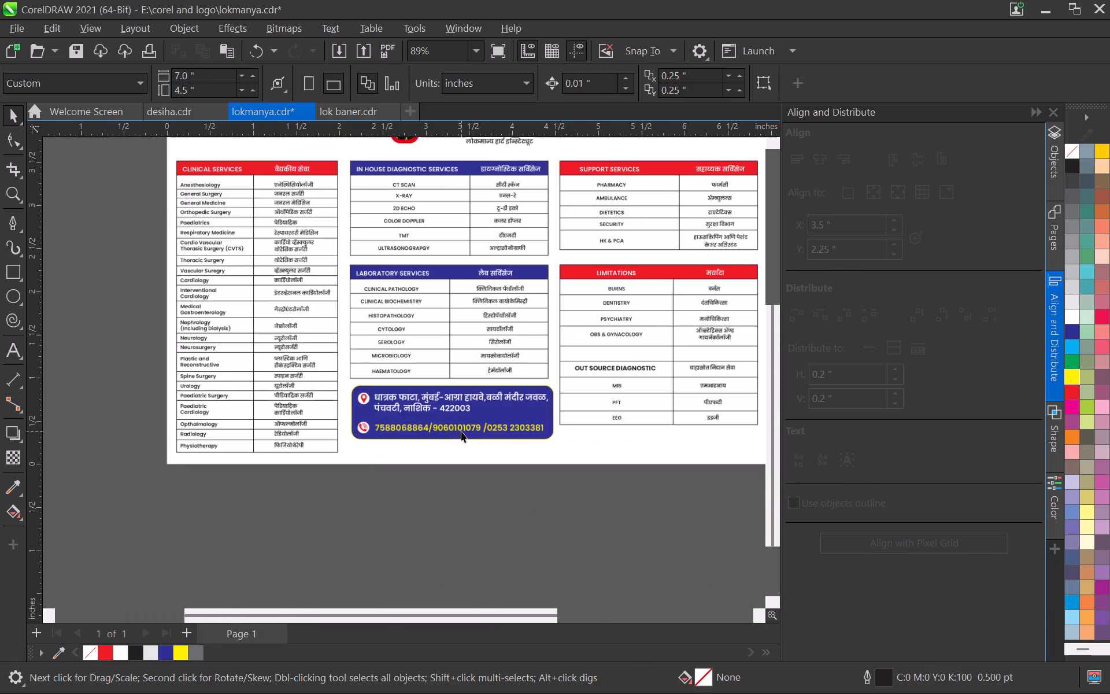
{"action": "scroll", "coordinate": [461, 431], "scroll_direction": "up", "scroll_amount": 7}
{"action": "left_click", "coordinate": [597, 397]}
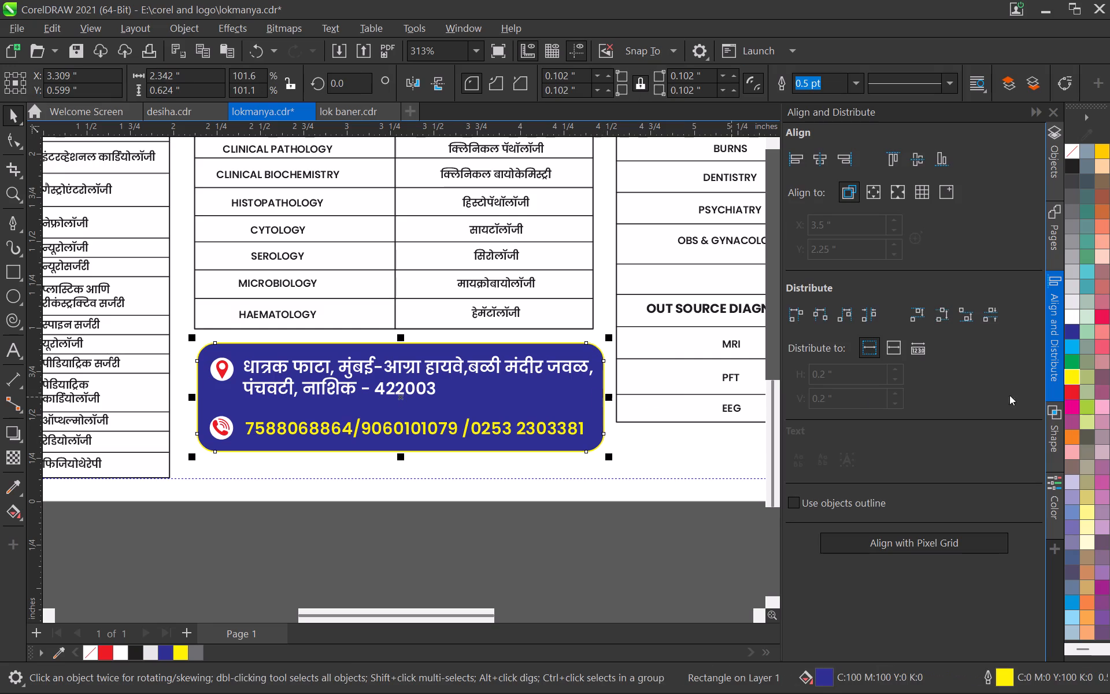
{"action": "double_click", "coordinate": [830, 677]}
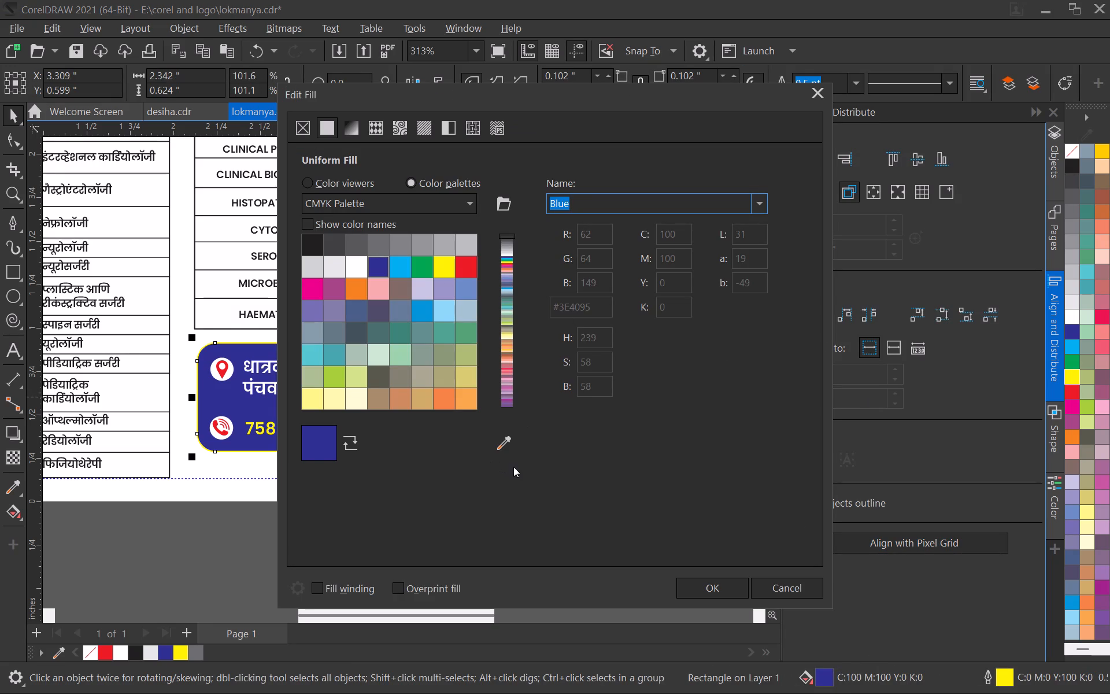
{"action": "left_click", "coordinate": [333, 182]}
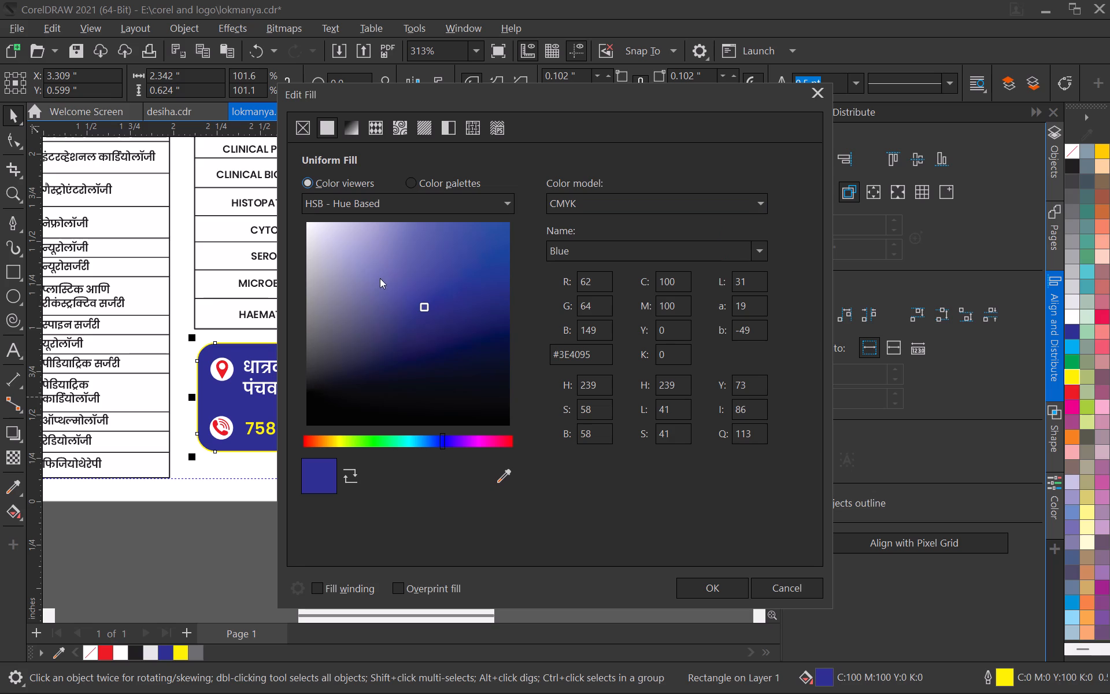
{"action": "left_click", "coordinate": [438, 284]}
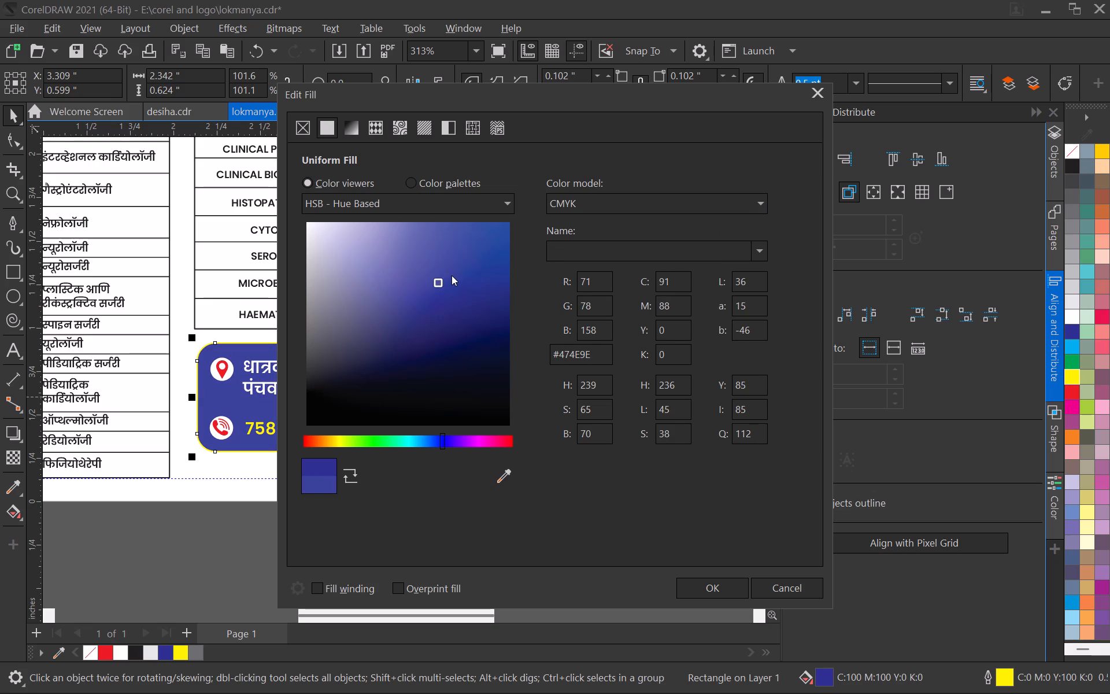
{"action": "left_click", "coordinate": [450, 273]}
{"action": "left_click", "coordinate": [686, 595]}
{"action": "scroll", "coordinate": [500, 532], "scroll_direction": "down", "scroll_amount": 8}
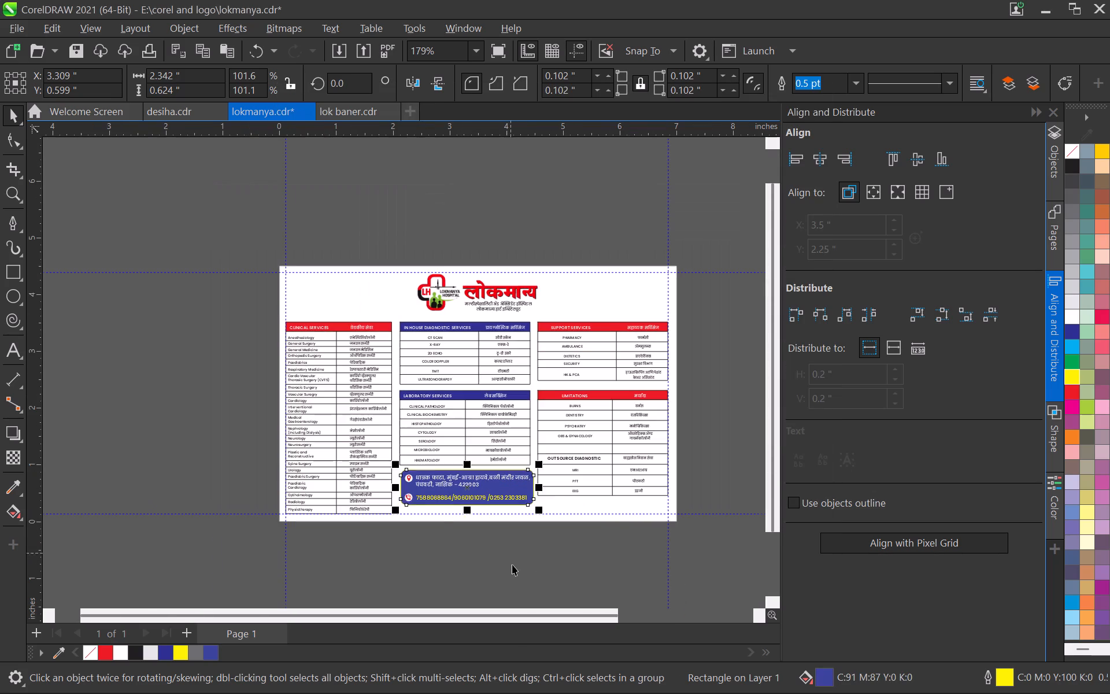
{"action": "left_click", "coordinate": [512, 566]}
Save the document with the recoloured address box.
{"action": "scroll", "coordinate": [466, 474], "scroll_direction": "up", "scroll_amount": 5}
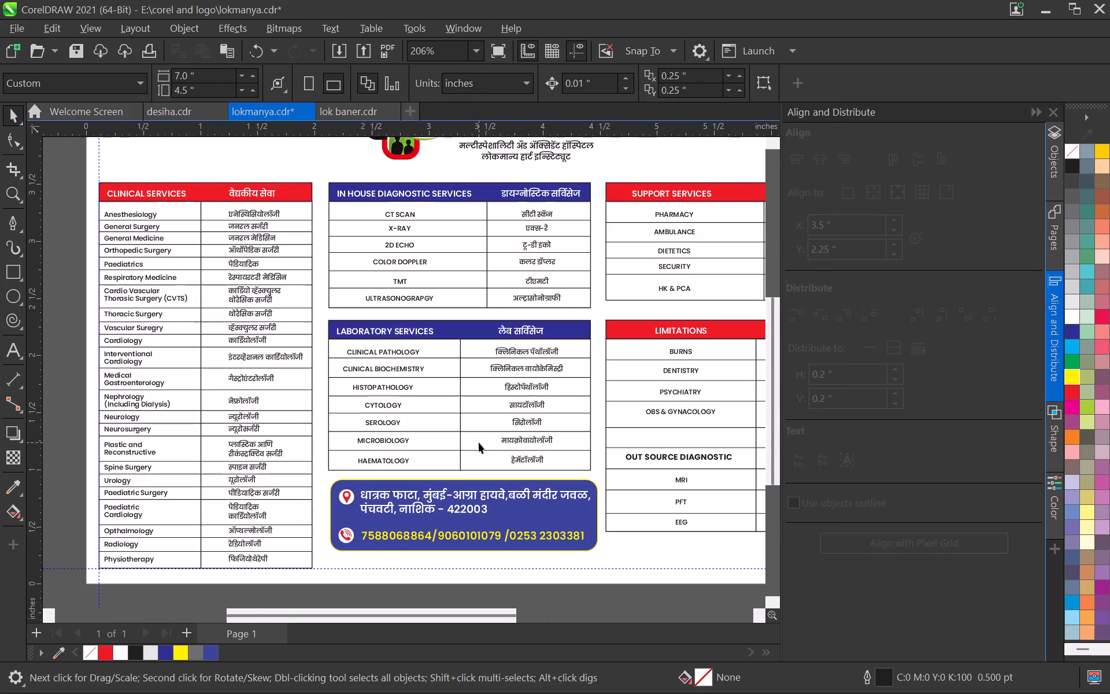
{"action": "key", "text": "ctrl+s"}
Nudge the phone number text together with its phone icon up by 0.01" inside the address box.
{"action": "scroll", "coordinate": [435, 541], "scroll_direction": "up", "scroll_amount": 6}
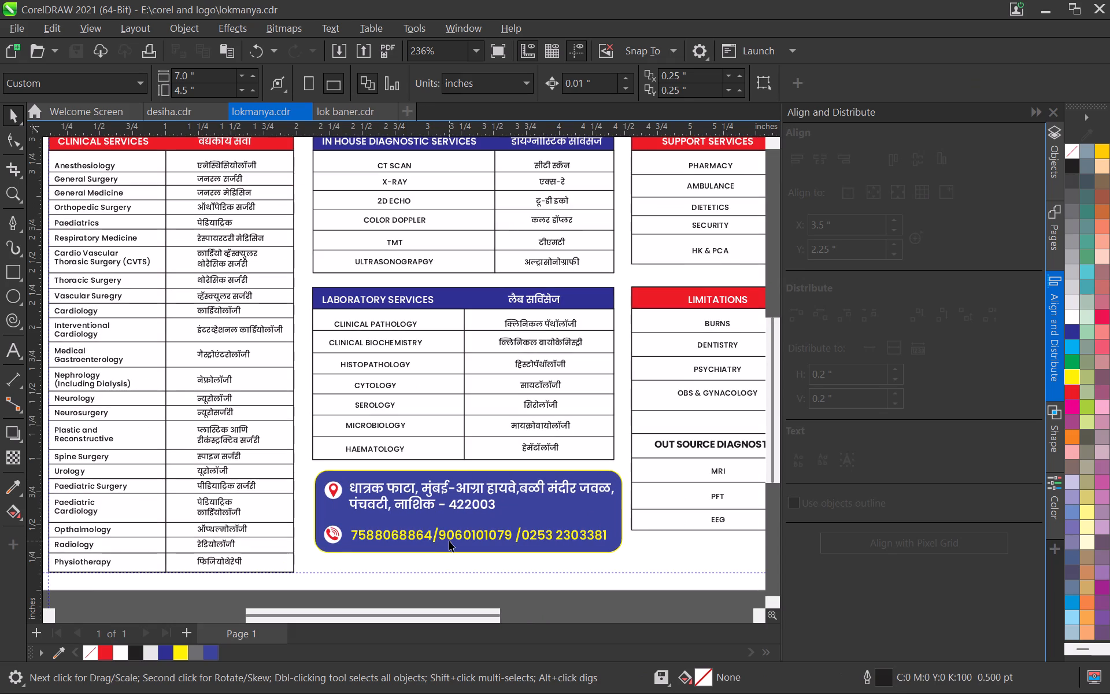
{"action": "left_click", "coordinate": [449, 541]}
{"action": "scroll", "coordinate": [435, 545], "scroll_direction": "up", "scroll_amount": 6}
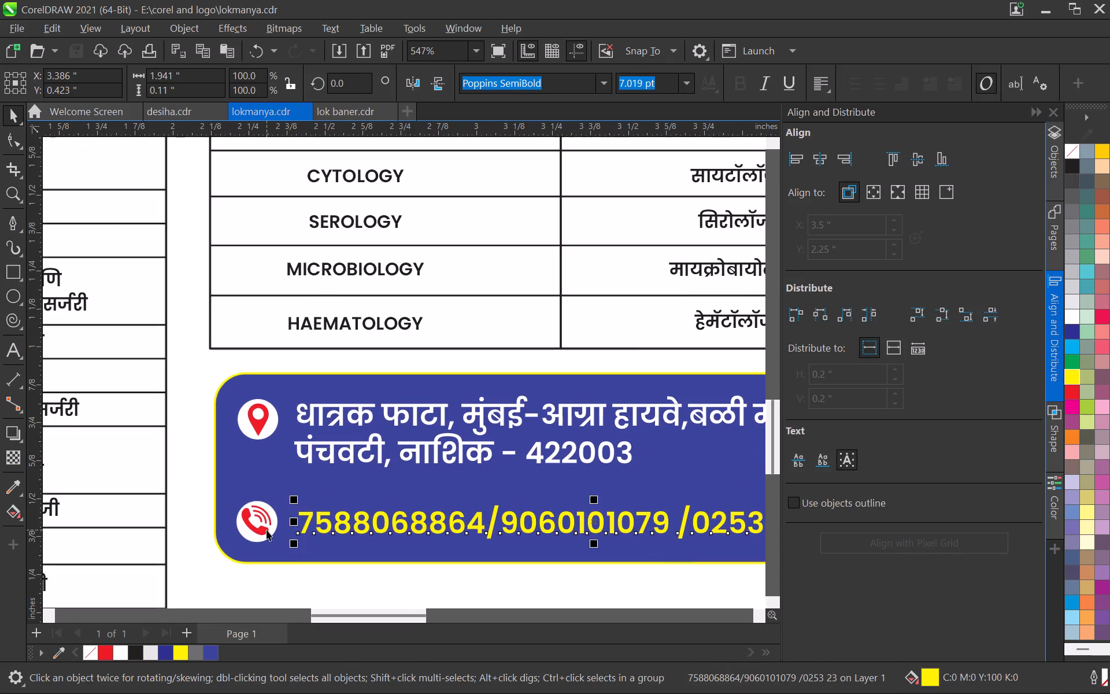
{"action": "left_click", "coordinate": [267, 530]}
{"action": "scroll", "coordinate": [253, 538], "scroll_direction": "up", "scroll_amount": 8}
{"action": "left_click", "coordinate": [264, 543], "text": "shift"}
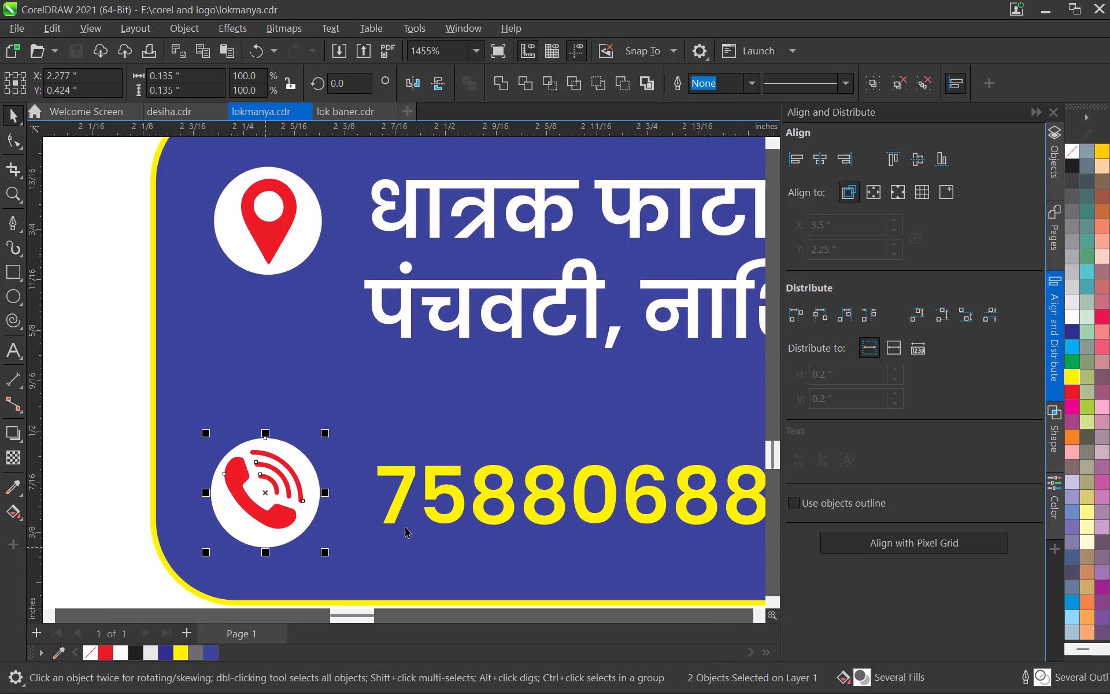
{"action": "left_click", "coordinate": [398, 514], "text": "shift"}
{"action": "scroll", "coordinate": [398, 514], "scroll_direction": "down", "scroll_amount": 12}
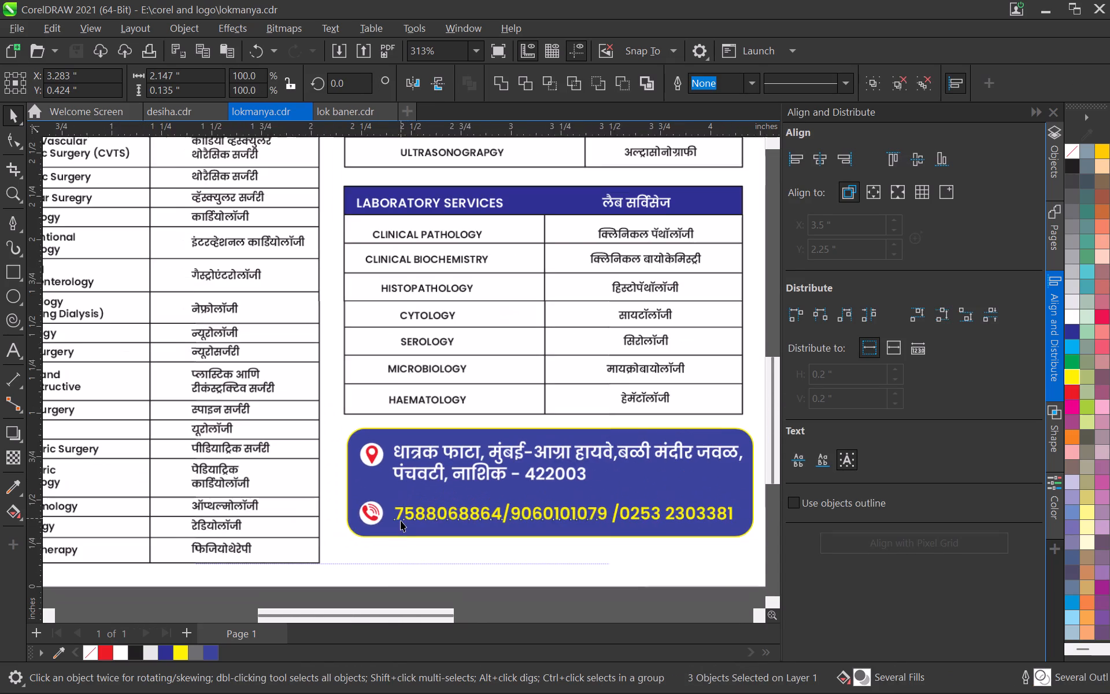
{"action": "key", "text": "Up"}
{"action": "key", "text": "Up"}
{"action": "key", "text": "Up"}
{"action": "key", "text": "Down"}
{"action": "key", "text": "Down"}
{"action": "middle_click_drag", "start_coordinate": [535, 533], "coordinate": [464, 492]}
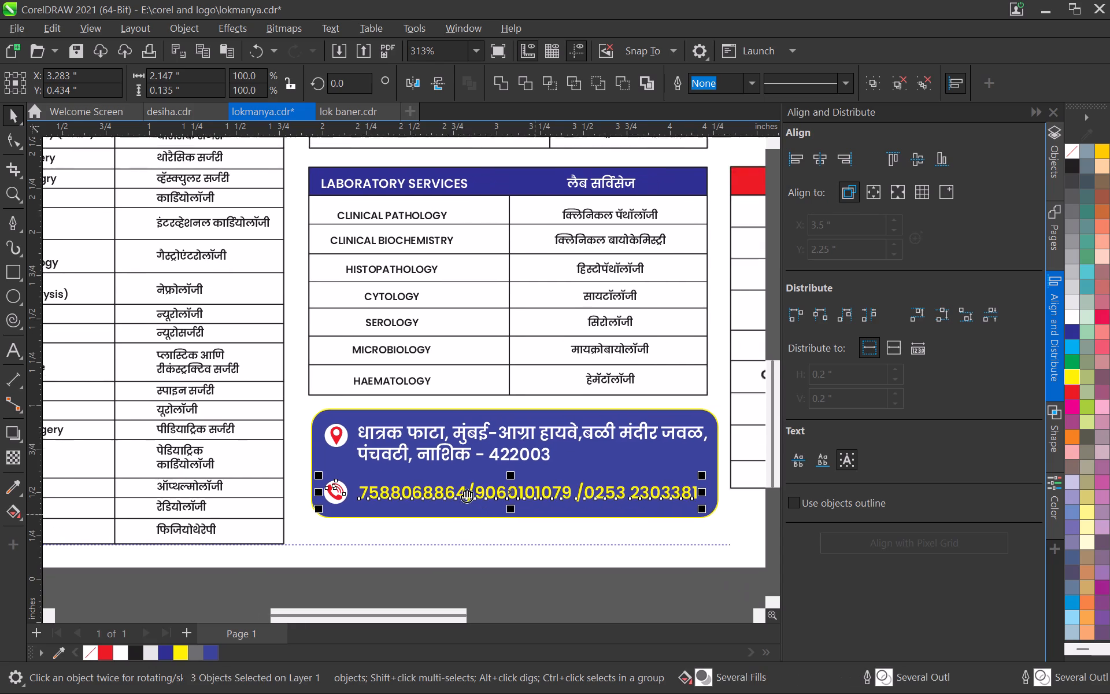
{"action": "middle_click_drag", "start_coordinate": [464, 492], "coordinate": [447, 478]}
{"action": "left_click", "coordinate": [448, 550]}
Draw a white horizontal divider line about 1.24" long between the Marathi address and phone number, and nudge it down 0.01".
{"action": "scroll", "coordinate": [437, 444], "scroll_direction": "up", "scroll_amount": 4}
{"action": "left_click", "coordinate": [9, 228]}
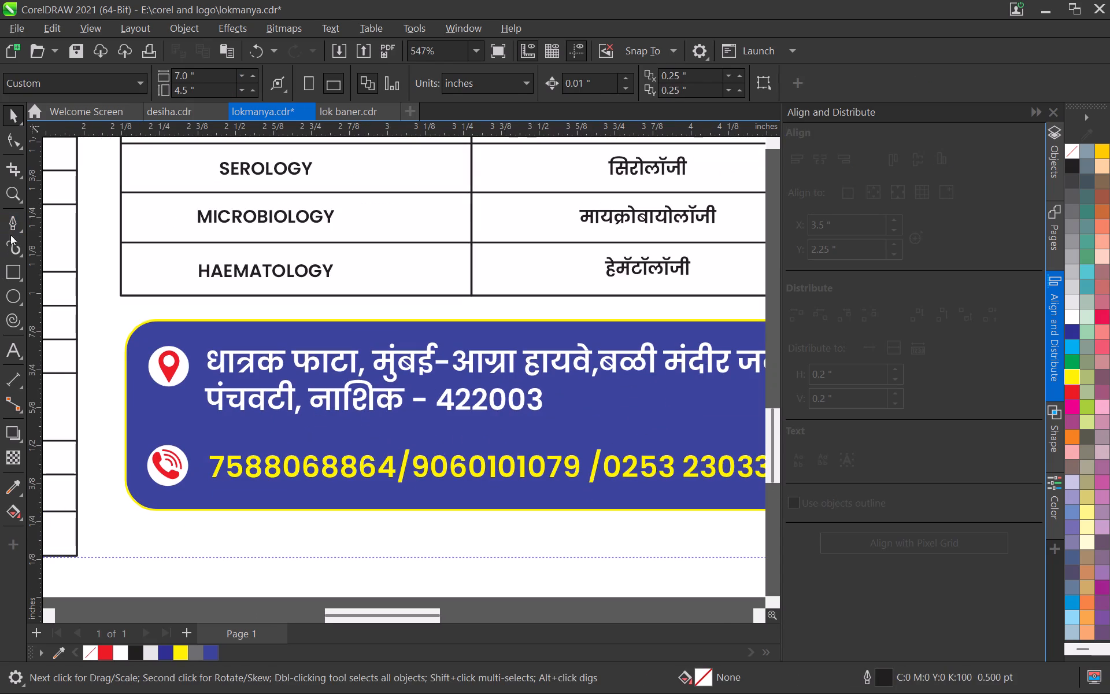
{"action": "left_click", "coordinate": [296, 430]}
{"action": "scroll", "coordinate": [553, 446], "scroll_direction": "down", "scroll_amount": 4}
{"action": "left_click", "coordinate": [621, 438], "text": "shift"}
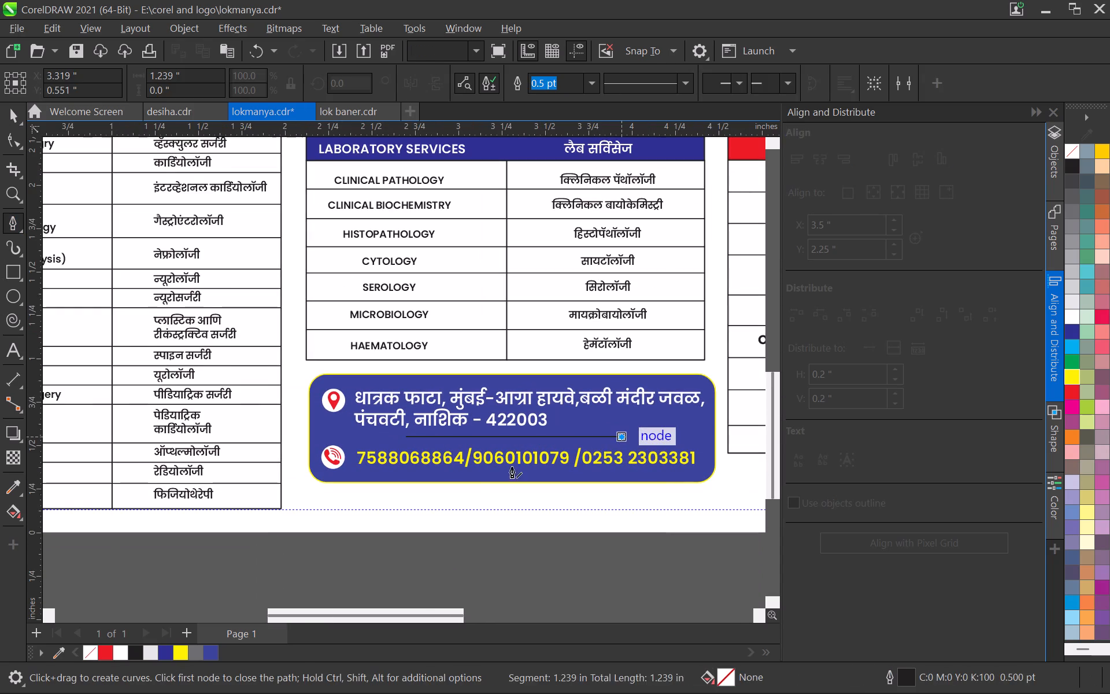
{"action": "left_click", "coordinate": [12, 113]}
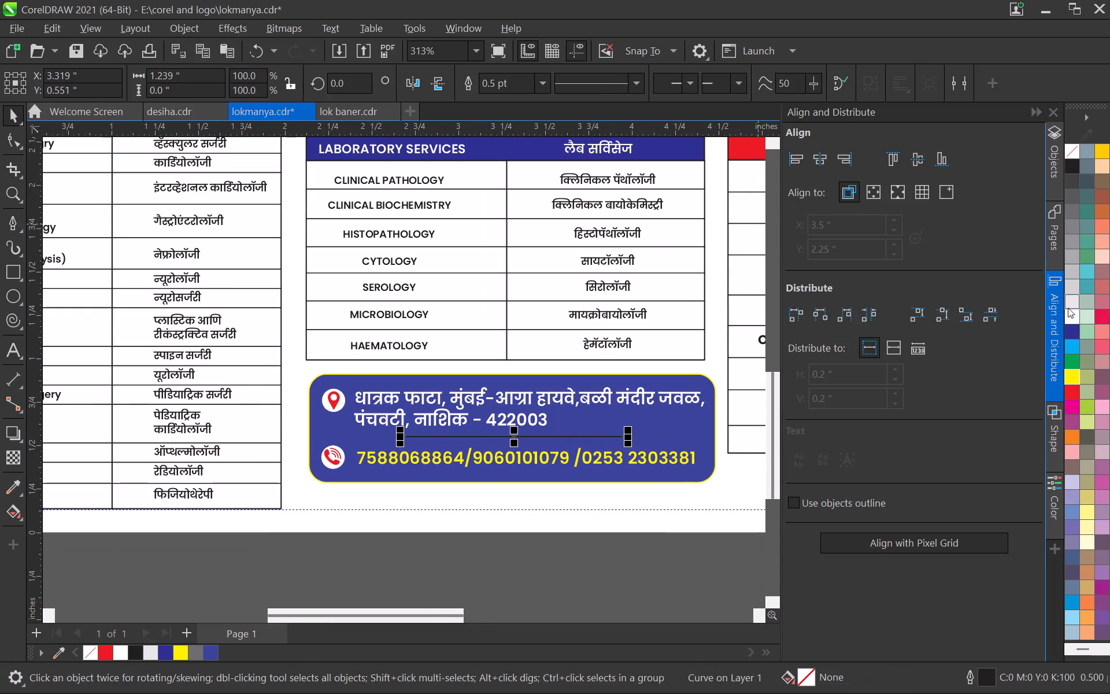
{"action": "right_click", "coordinate": [1071, 316]}
{"action": "key", "text": "Down"}
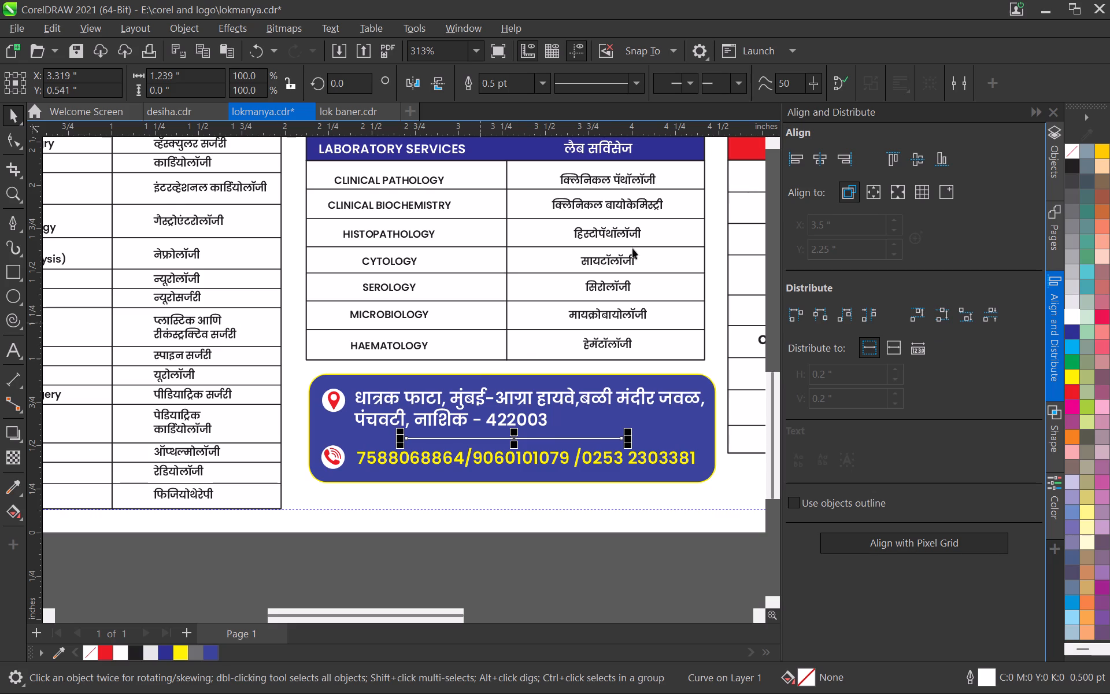
Try a 2.0 pt outline on the white divider line, and settle on 1.0 pt.
{"action": "left_click", "coordinate": [540, 83]}
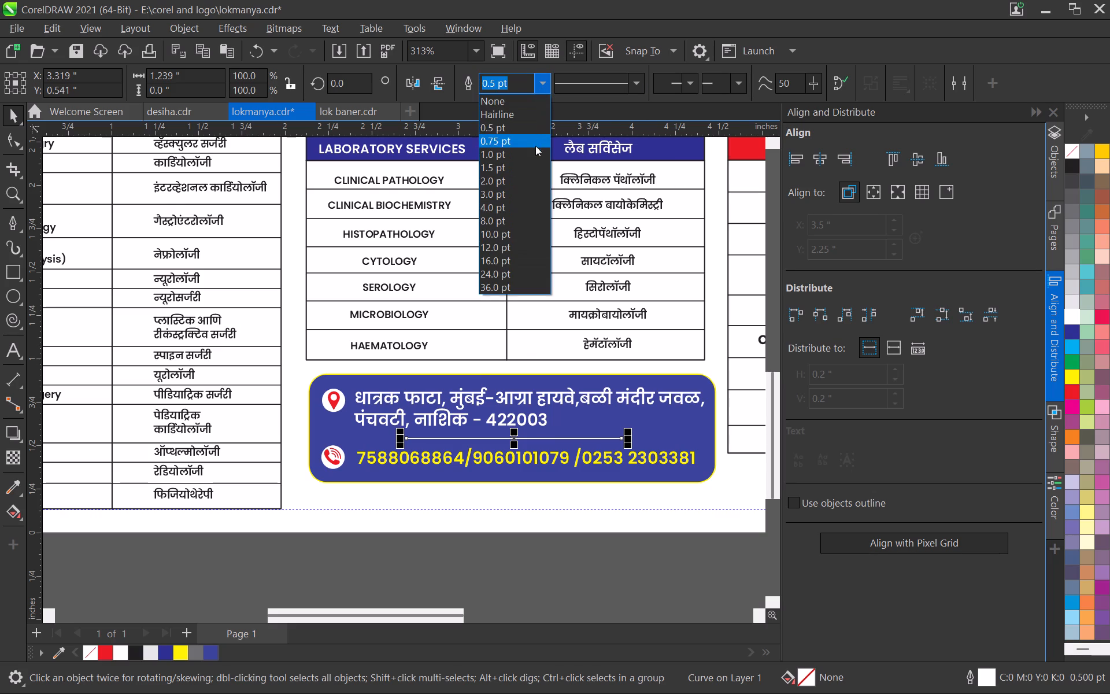
{"action": "left_click", "coordinate": [545, 76]}
{"action": "left_click", "coordinate": [543, 82]}
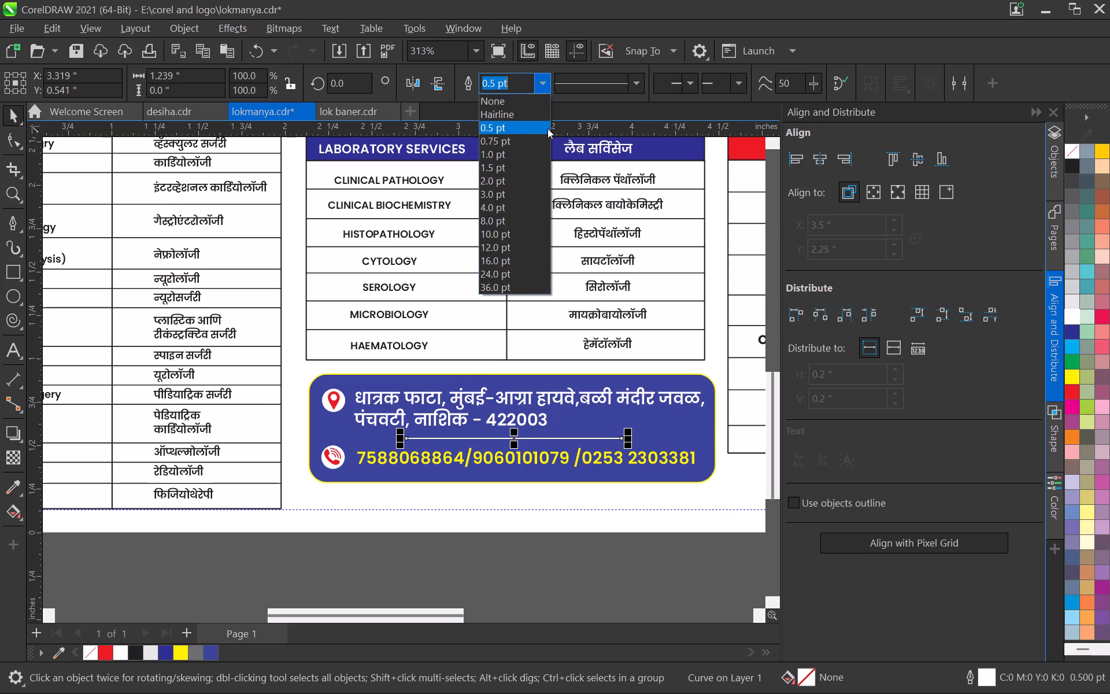
{"action": "left_click", "coordinate": [523, 180]}
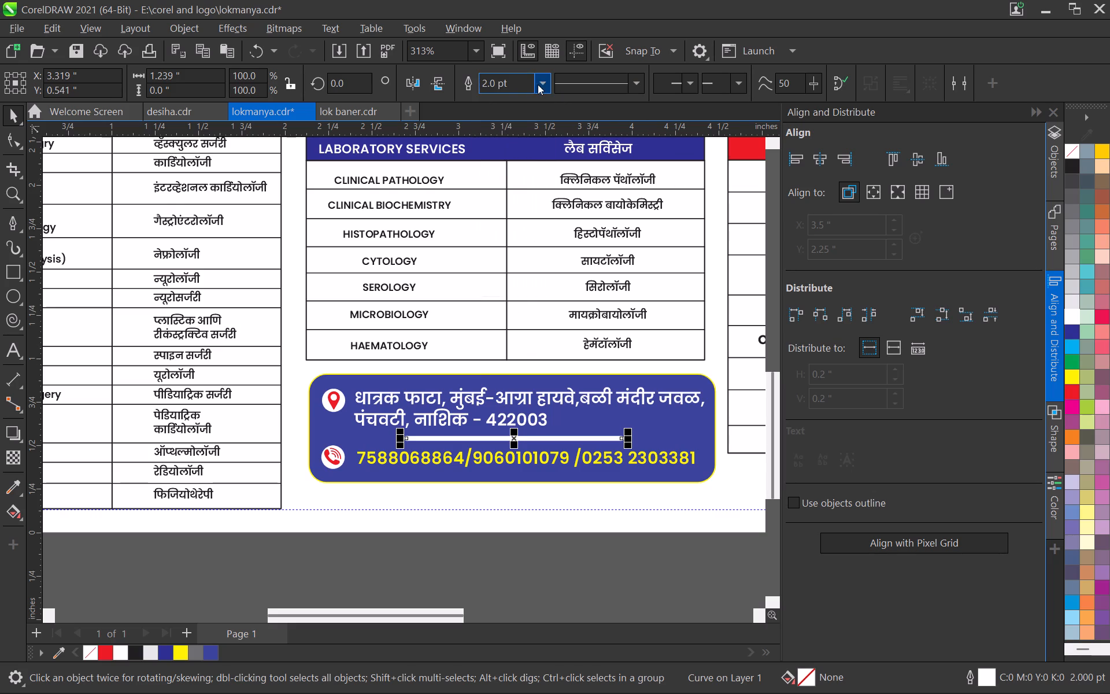
{"action": "left_click", "coordinate": [538, 84]}
{"action": "left_click", "coordinate": [517, 155]}
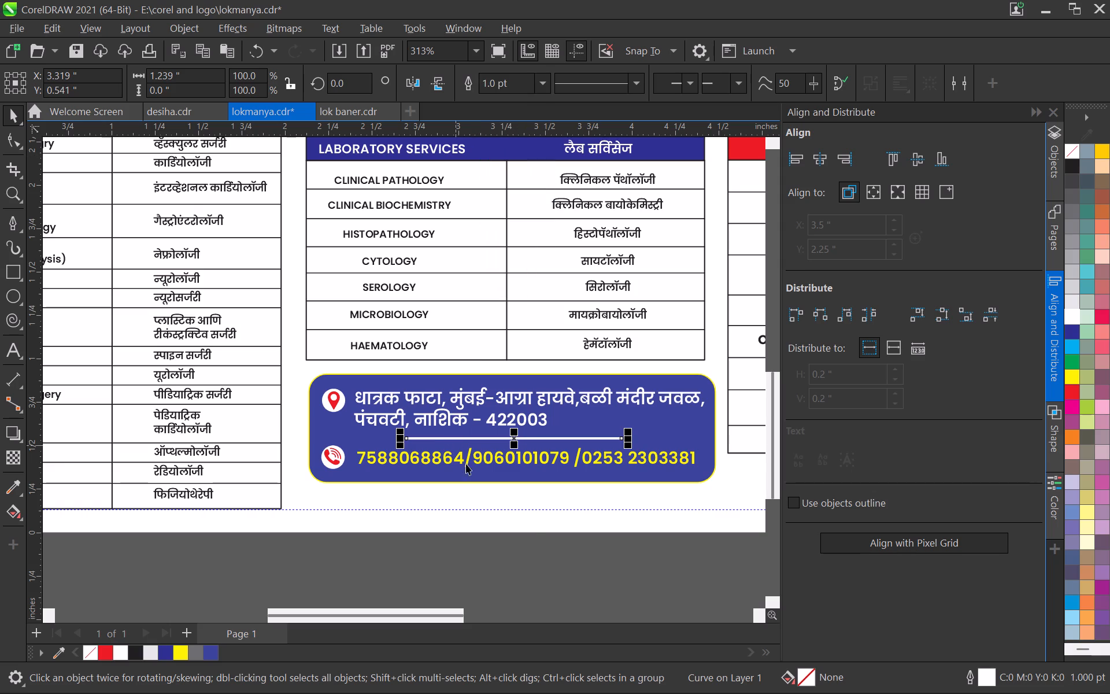
{"action": "left_click", "coordinate": [534, 530]}
Save the document with the new divider line in the address box.
{"action": "scroll", "coordinate": [507, 324], "scroll_direction": "down", "scroll_amount": 2}
{"action": "scroll", "coordinate": [507, 324], "scroll_direction": "up", "scroll_amount": 1}
{"action": "scroll", "coordinate": [507, 324], "scroll_direction": "down", "scroll_amount": 6}
{"action": "scroll", "coordinate": [524, 382], "scroll_direction": "up", "scroll_amount": 1}
{"action": "middle_click_drag", "start_coordinate": [524, 382], "coordinate": [491, 373]}
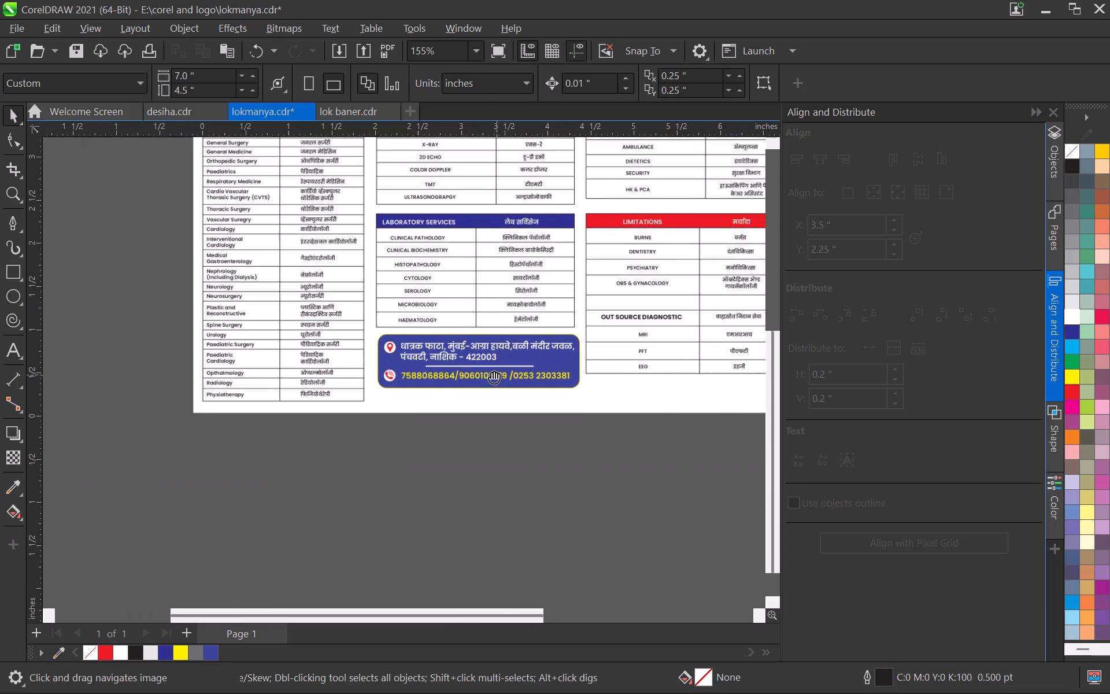
{"action": "middle_click_drag", "start_coordinate": [491, 373], "coordinate": [491, 372]}
{"action": "scroll", "coordinate": [450, 424], "scroll_direction": "up", "scroll_amount": 2}
{"action": "left_click", "coordinate": [443, 451]}
{"action": "key", "text": "ctrl+s"}
Examine the overall balance of the board, from the logo header to the service tables and address box.
{"action": "scroll", "coordinate": [437, 322], "scroll_direction": "down", "scroll_amount": 4}
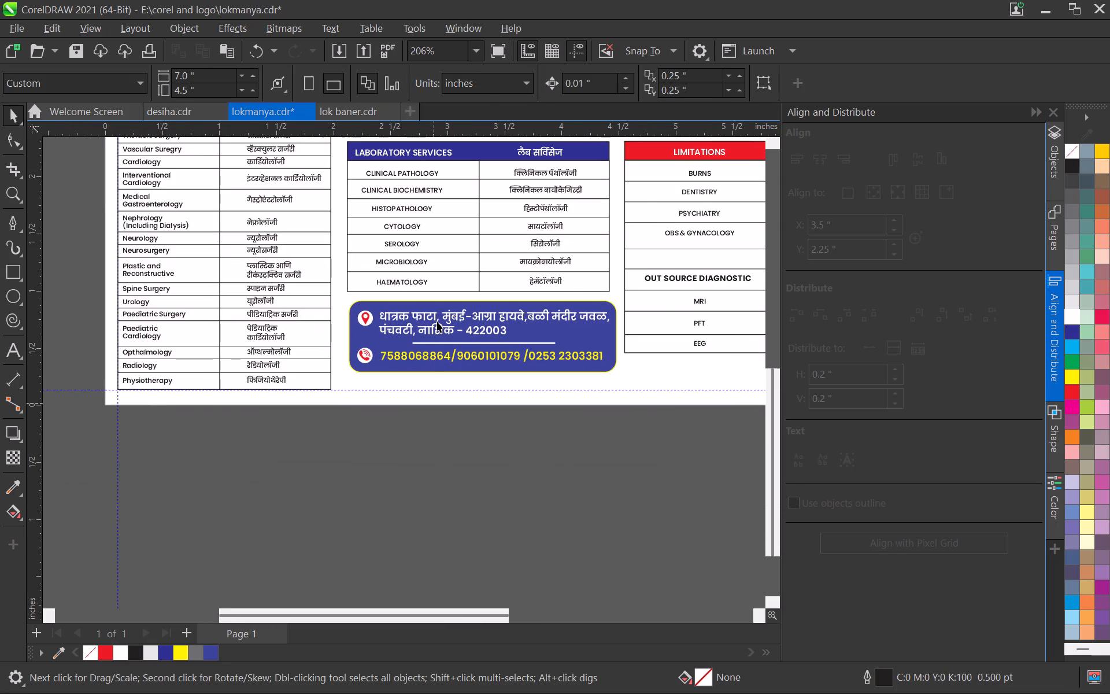
{"action": "scroll", "coordinate": [437, 322], "scroll_direction": "down", "scroll_amount": 7}
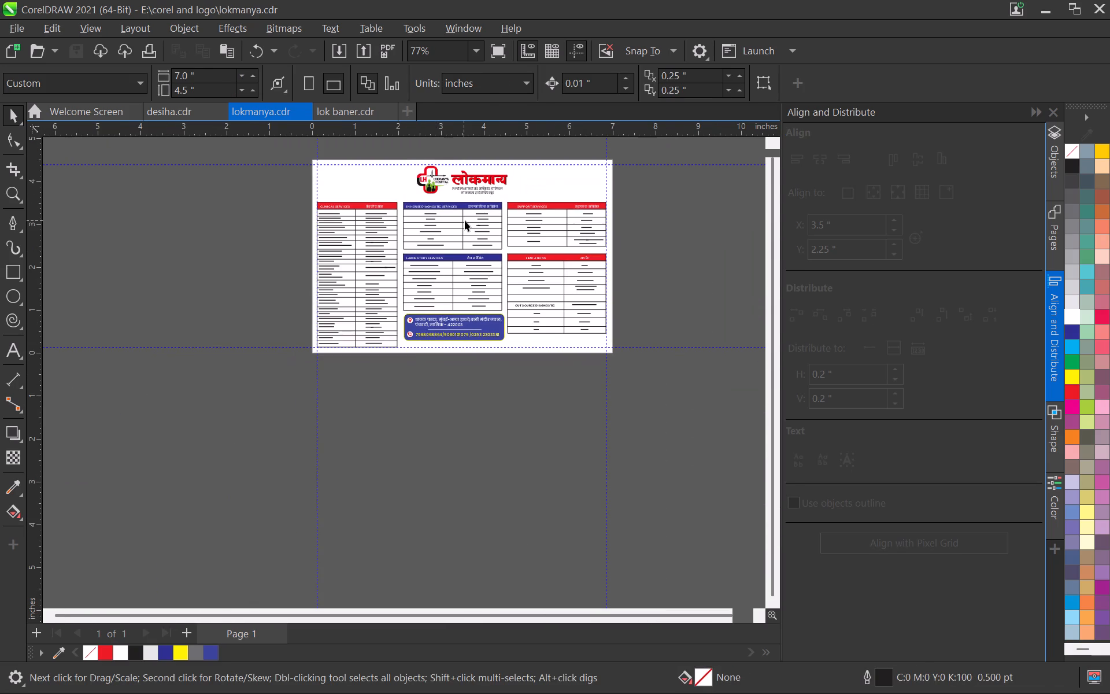
{"action": "scroll", "coordinate": [442, 264], "scroll_direction": "down", "scroll_amount": 4}
{"action": "middle_click_drag", "start_coordinate": [424, 249], "coordinate": [421, 289]}
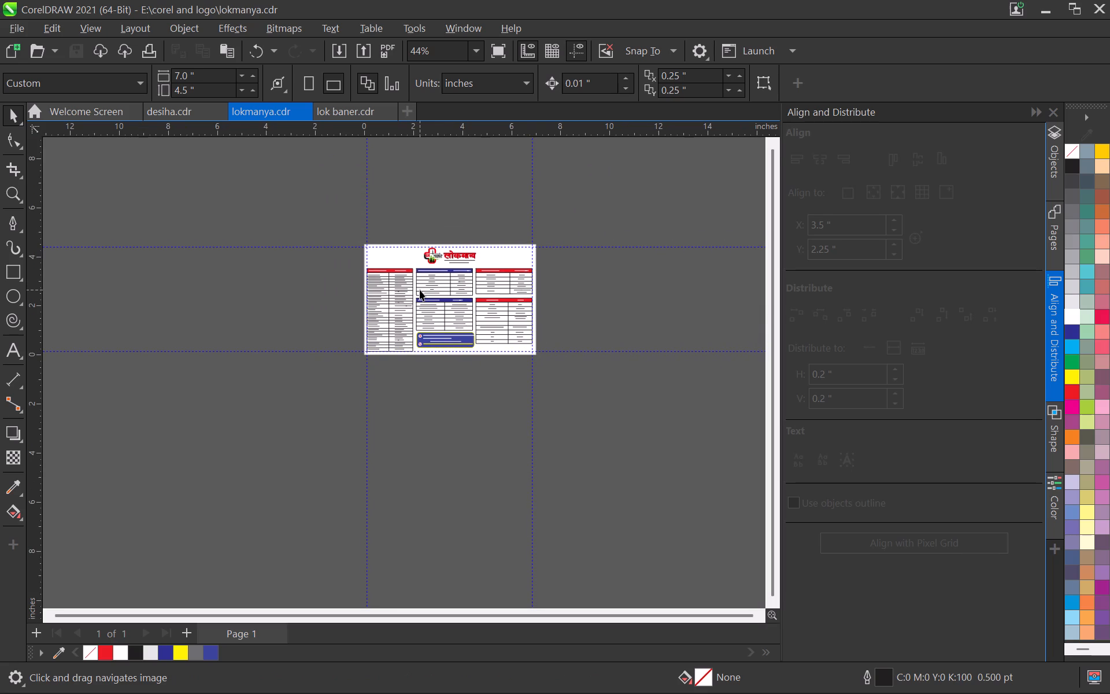
{"action": "scroll", "coordinate": [420, 290], "scroll_direction": "up", "scroll_amount": 7}
{"action": "scroll", "coordinate": [442, 267], "scroll_direction": "down", "scroll_amount": 2}
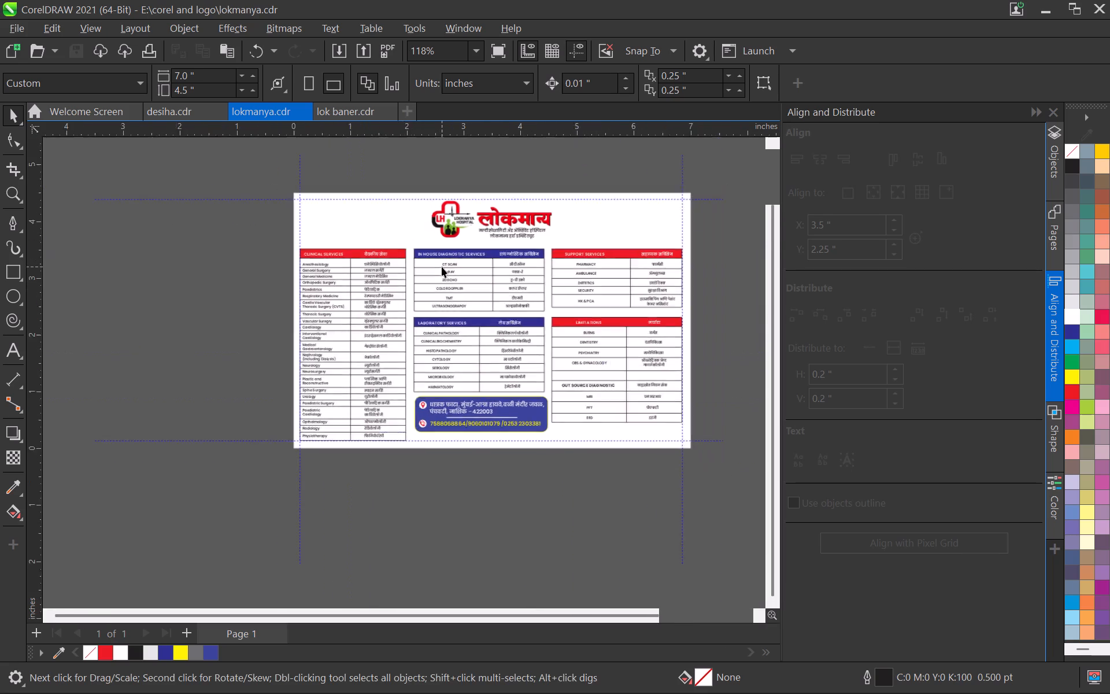
{"action": "scroll", "coordinate": [442, 267], "scroll_direction": "down", "scroll_amount": 3}
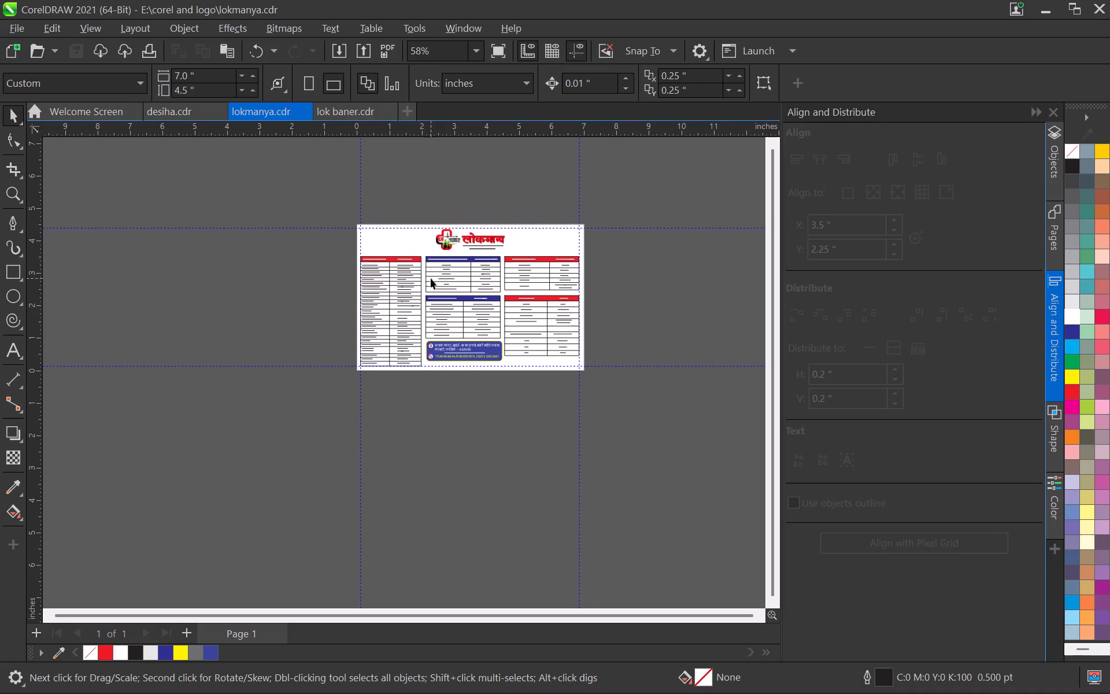
{"action": "scroll", "coordinate": [498, 174], "scroll_direction": "up", "scroll_amount": 1}
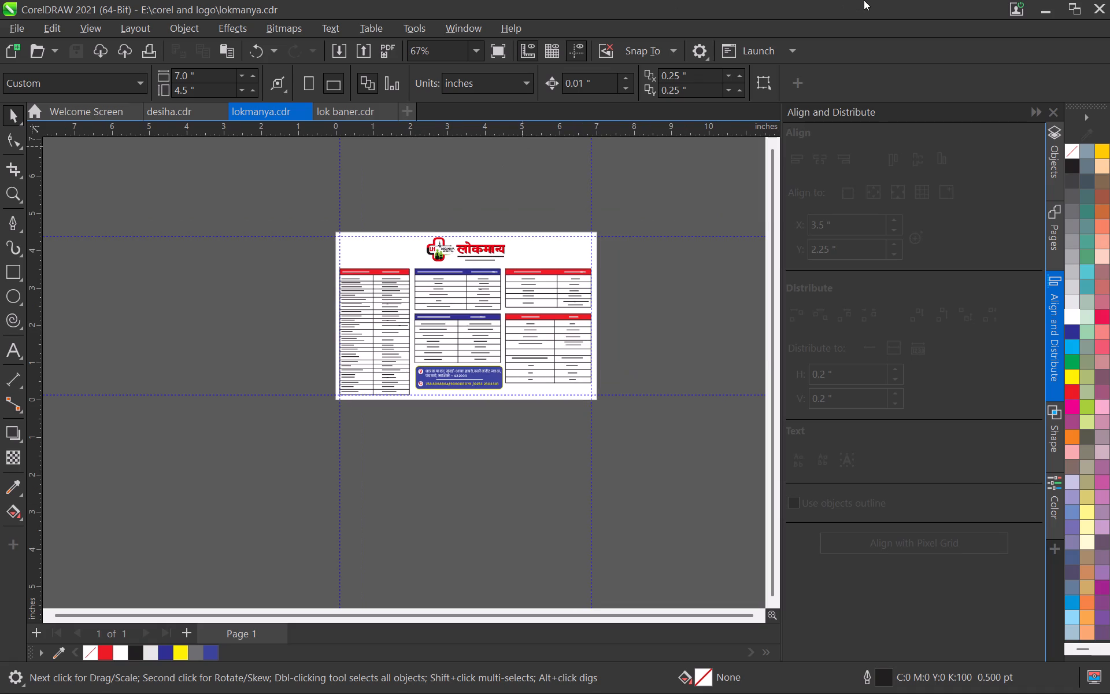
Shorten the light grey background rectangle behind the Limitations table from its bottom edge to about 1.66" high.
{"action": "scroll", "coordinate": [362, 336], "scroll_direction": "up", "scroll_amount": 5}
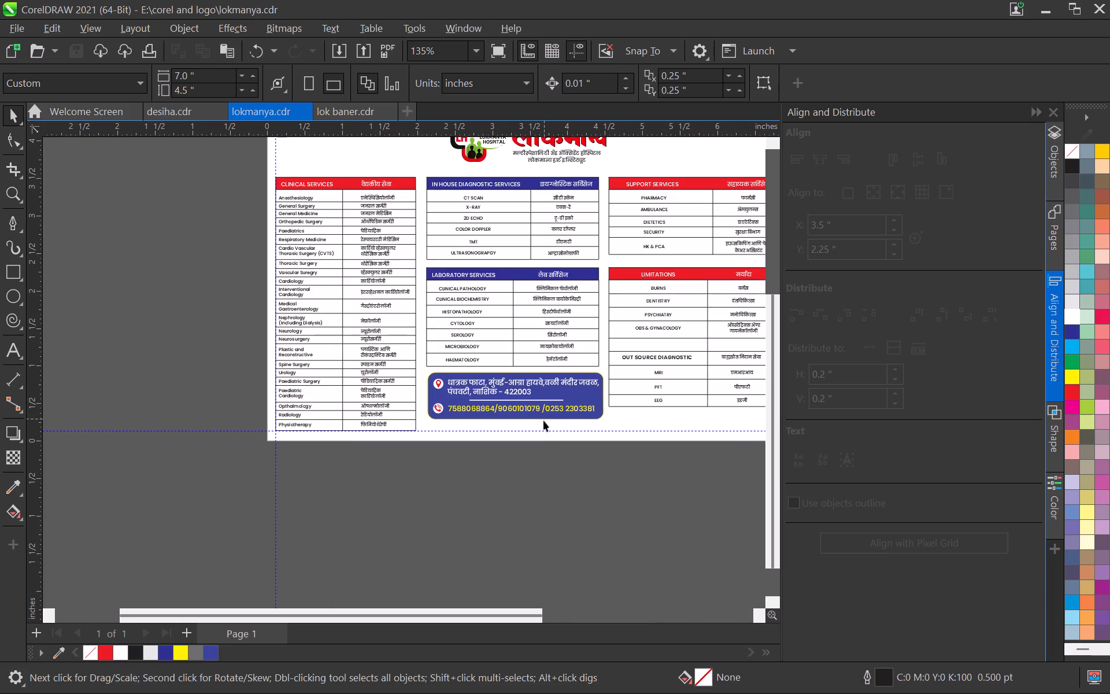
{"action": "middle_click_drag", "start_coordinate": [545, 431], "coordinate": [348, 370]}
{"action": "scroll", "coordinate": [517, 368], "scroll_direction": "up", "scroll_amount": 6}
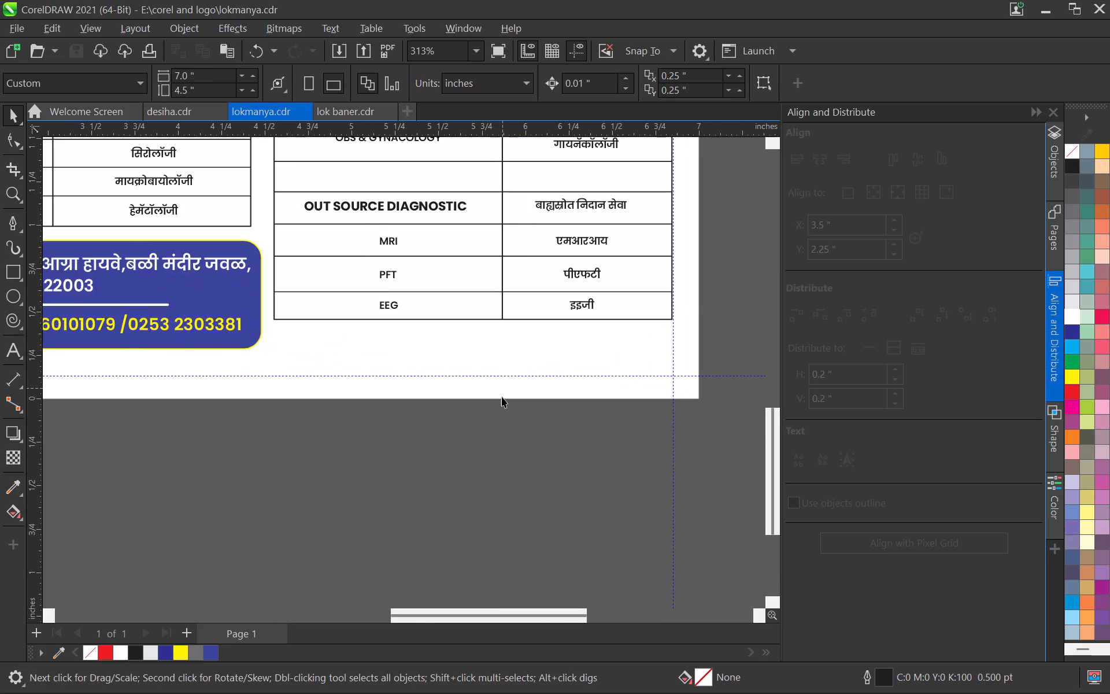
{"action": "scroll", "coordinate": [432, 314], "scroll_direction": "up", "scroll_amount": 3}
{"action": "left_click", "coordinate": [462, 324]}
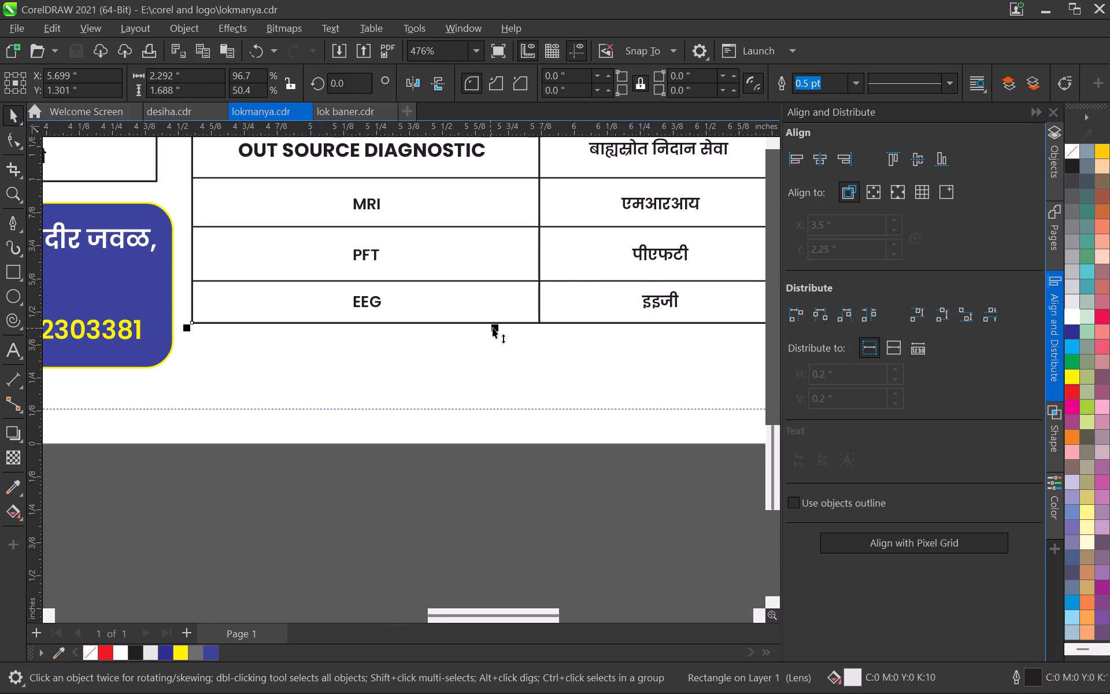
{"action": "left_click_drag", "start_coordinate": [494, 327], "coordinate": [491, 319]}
Extend the outline rectangle of the Limitations and Out Source Diagnostic table down to the bottom margin guideline.
{"action": "left_click", "coordinate": [490, 323]}
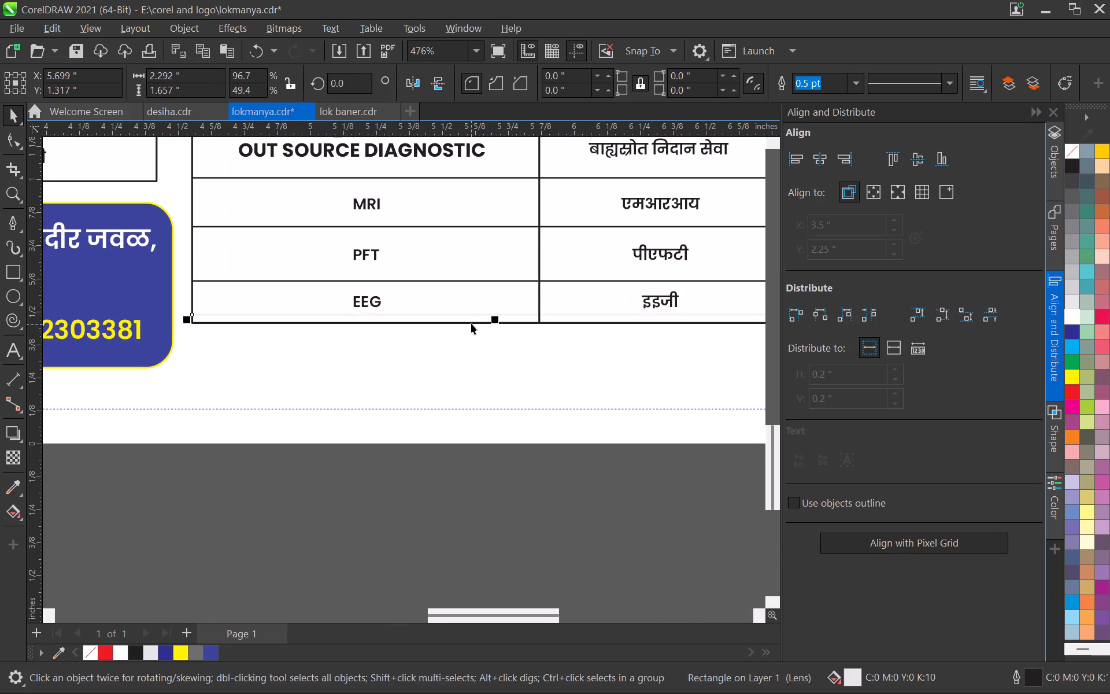
{"action": "left_click", "coordinate": [471, 323]}
{"action": "left_click_drag", "start_coordinate": [495, 326], "coordinate": [494, 368]}
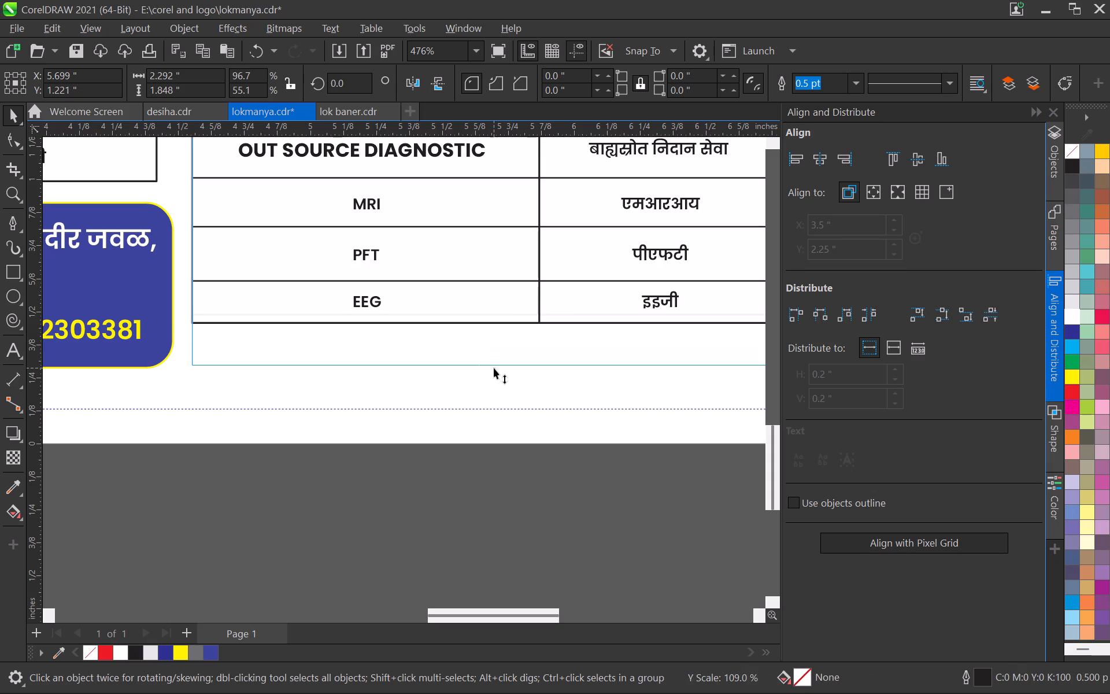
{"action": "left_click_drag", "start_coordinate": [494, 368], "coordinate": [499, 398]}
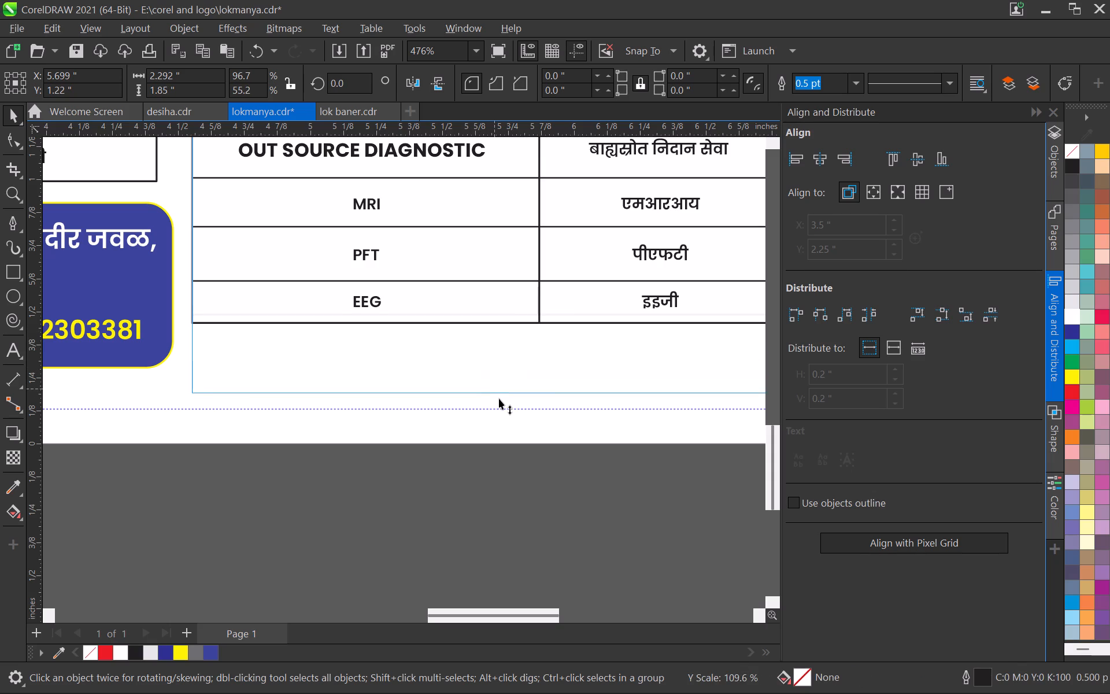
{"action": "left_click_drag", "start_coordinate": [499, 398], "coordinate": [499, 412]}
Extend the light grey background rectangle behind the Limitations table down to the bottom margin guideline, about 2.01" high.
{"action": "left_click", "coordinate": [485, 308]}
{"action": "left_click_drag", "start_coordinate": [498, 320], "coordinate": [499, 339]}
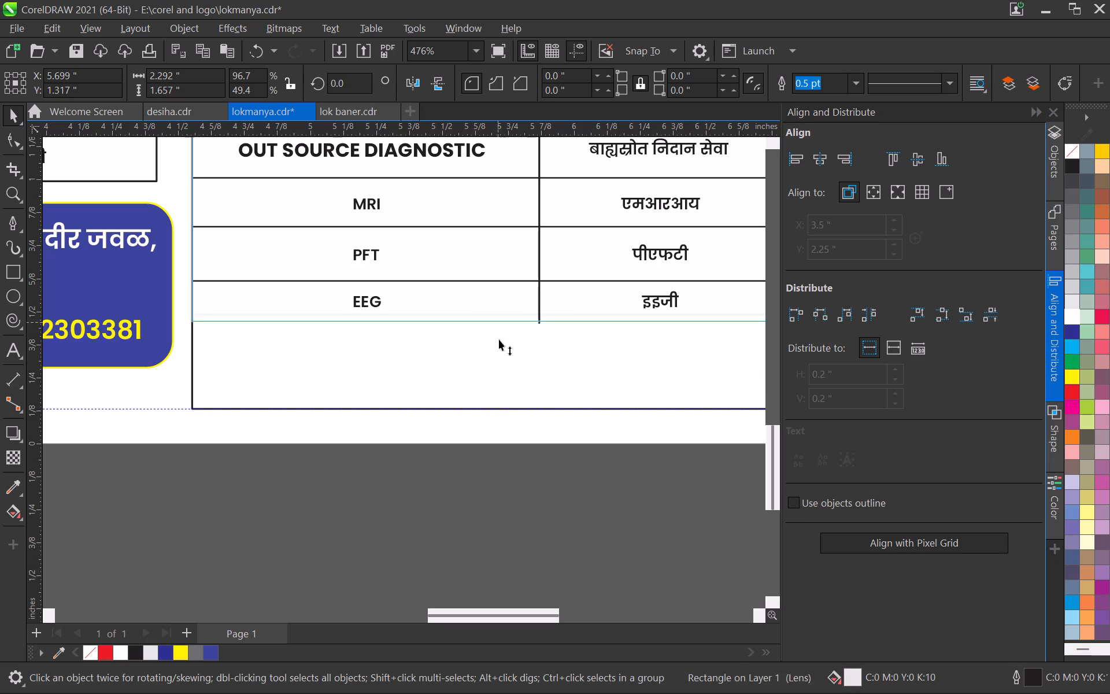
{"action": "left_click_drag", "start_coordinate": [499, 339], "coordinate": [499, 412]}
Extend the vertical divider between the English and Marathi columns of the Limitations table down to the outline's bottom edge.
{"action": "left_click", "coordinate": [538, 316]}
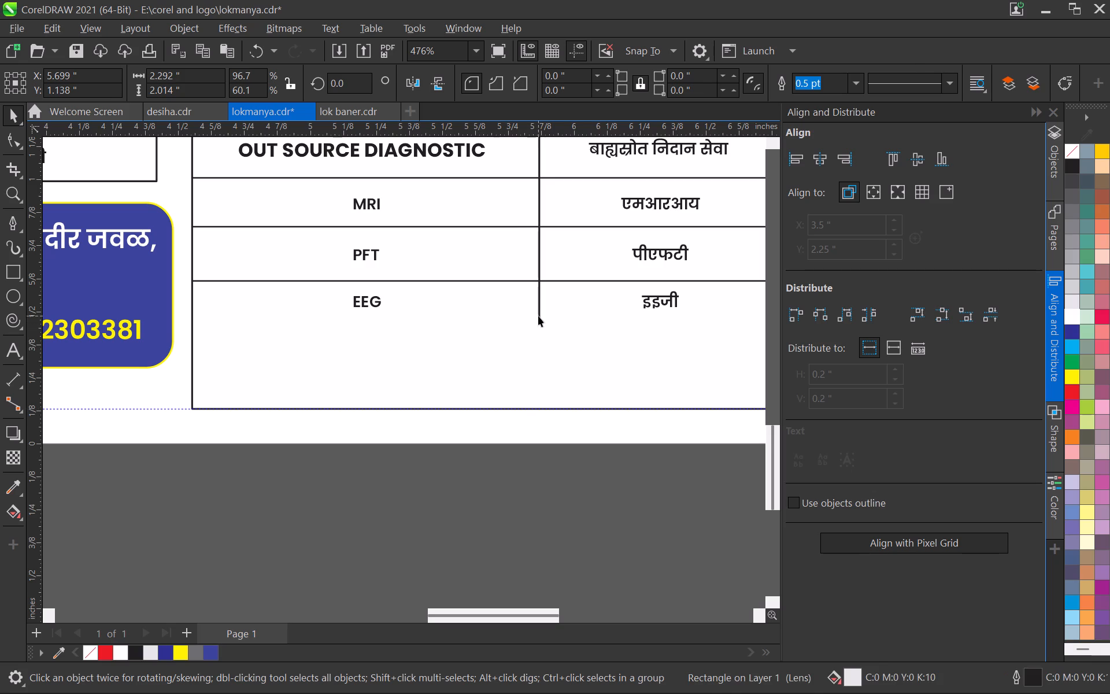
{"action": "left_click_drag", "start_coordinate": [538, 331], "coordinate": [540, 416]}
Copy the row line above EEG twice into the empty area below EEG, at Y about 0.44" and 0.287".
{"action": "left_click", "coordinate": [464, 282]}
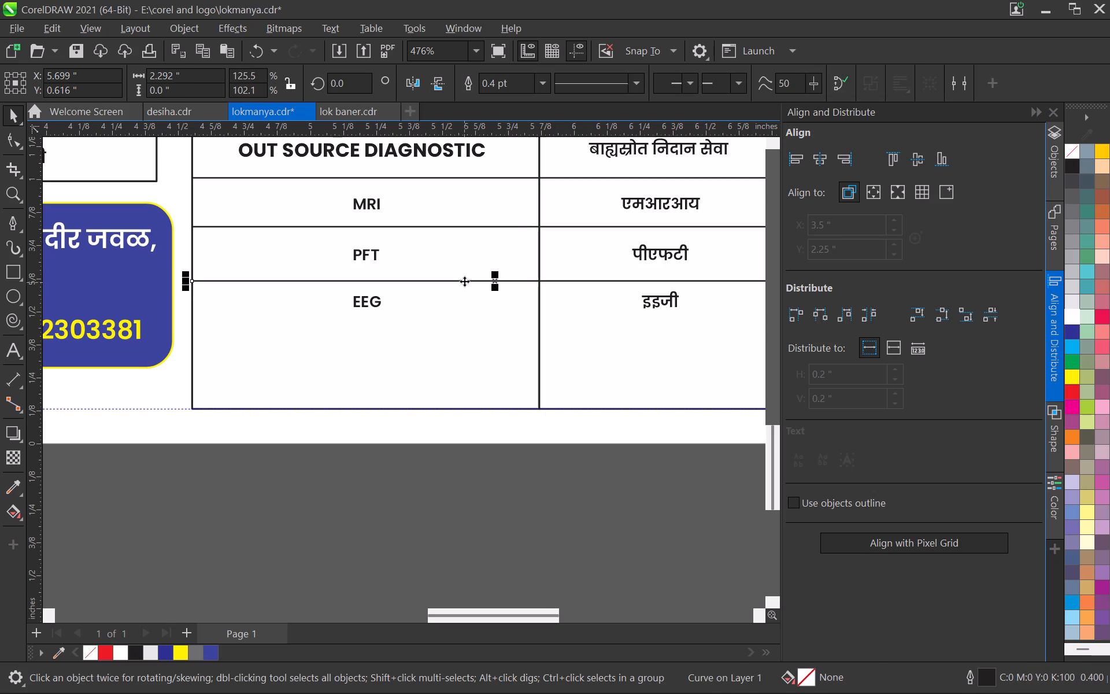
{"action": "left_click_drag", "start_coordinate": [464, 280], "coordinate": [471, 327]}
{"action": "right_click", "coordinate": [471, 327], "text": "shift"}
{"action": "left_click_drag", "start_coordinate": [471, 327], "coordinate": [470, 334]}
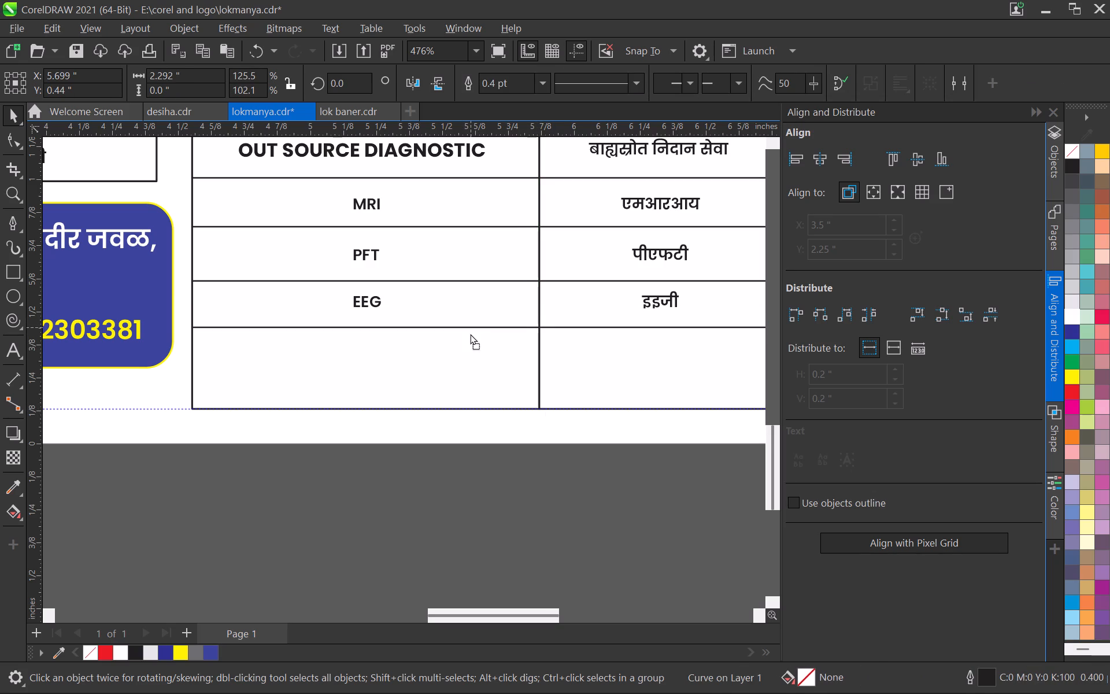
{"action": "left_click_drag", "start_coordinate": [470, 334], "coordinate": [473, 368]}
{"action": "right_click", "coordinate": [473, 368], "text": "shift"}
Move the Out Source Diagnostic heading and the MRI, PFT and EEG entries in both languages down one row, centred at Y 0.654".
{"action": "scroll", "coordinate": [472, 370], "scroll_direction": "down", "scroll_amount": 5}
{"action": "scroll", "coordinate": [442, 346], "scroll_direction": "up", "scroll_amount": 4}
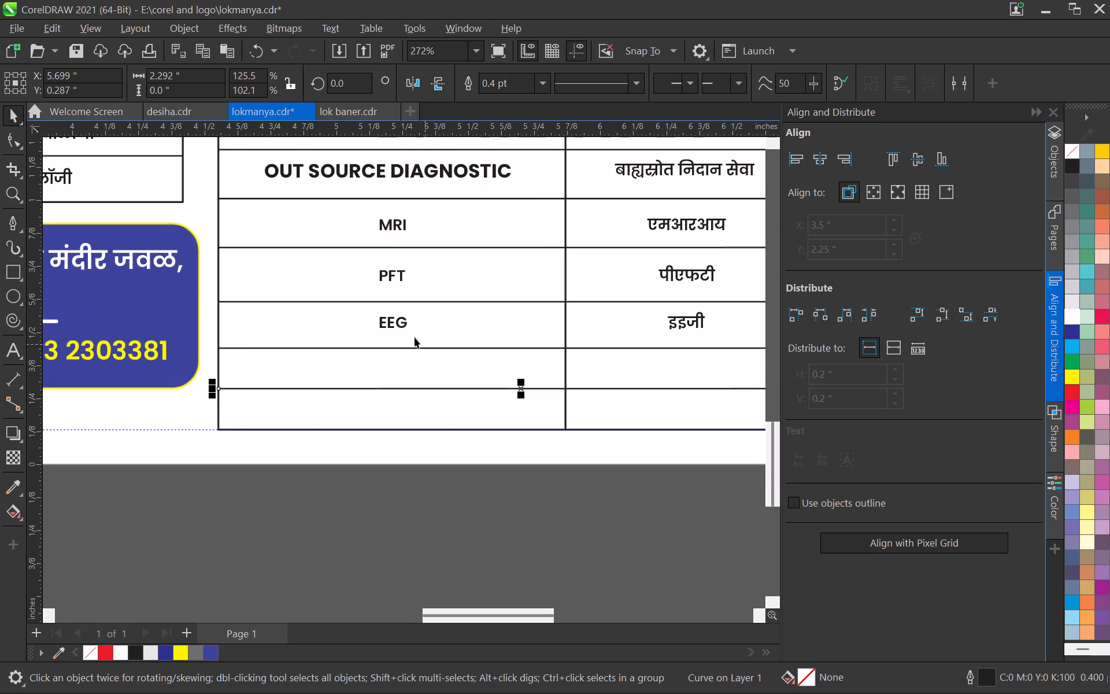
{"action": "left_click", "coordinate": [398, 326]}
{"action": "scroll", "coordinate": [401, 328], "scroll_direction": "down", "scroll_amount": 5}
{"action": "left_click_drag", "start_coordinate": [654, 236], "coordinate": [324, 345]}
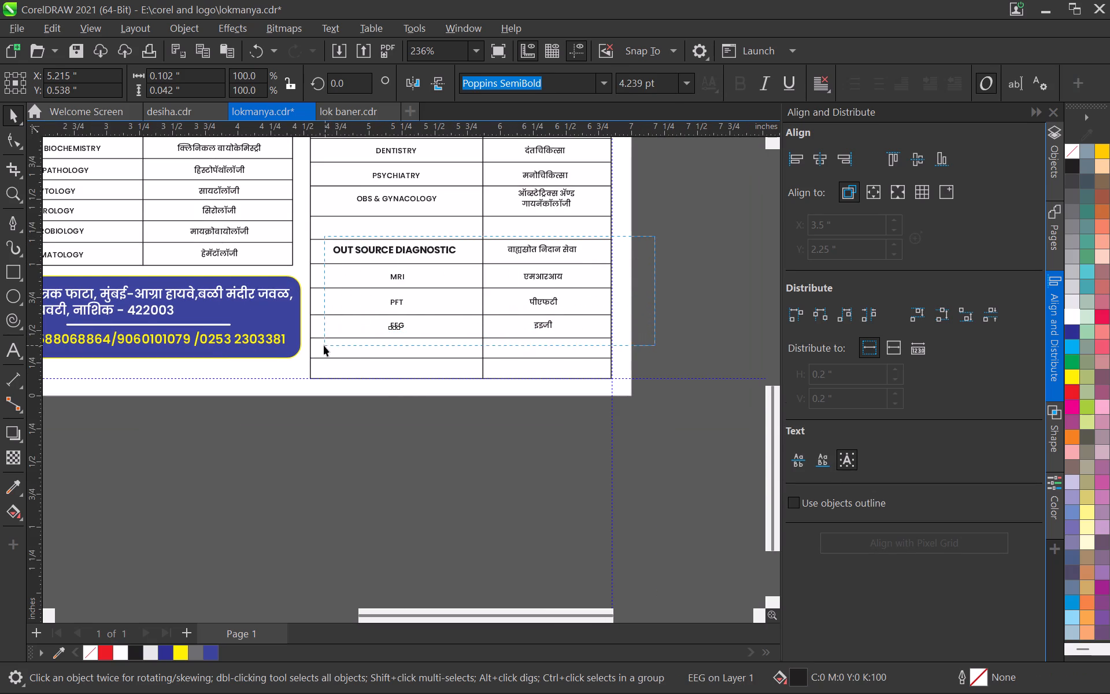
{"action": "left_click_drag", "start_coordinate": [324, 345], "coordinate": [323, 345]}
{"action": "key", "text": "Down"}
{"action": "key", "text": "Down"}
{"action": "key", "text": "Down"}
{"action": "key", "text": "Down"}
{"action": "key", "text": "Down"}
{"action": "key", "text": "Down"}
{"action": "key", "text": "Down"}
{"action": "key", "text": "Down"}
{"action": "key", "text": "Down"}
{"action": "key", "text": "Down"}
{"action": "key", "text": "Down"}
{"action": "key", "text": "Down"}
{"action": "key", "text": "Down"}
{"action": "key", "text": "Down"}
{"action": "key", "text": "Down"}
{"action": "key", "text": "Down"}
{"action": "key", "text": "Down"}
{"action": "key", "text": "Down"}
{"action": "key", "text": "Down"}
{"action": "key", "text": "Down"}
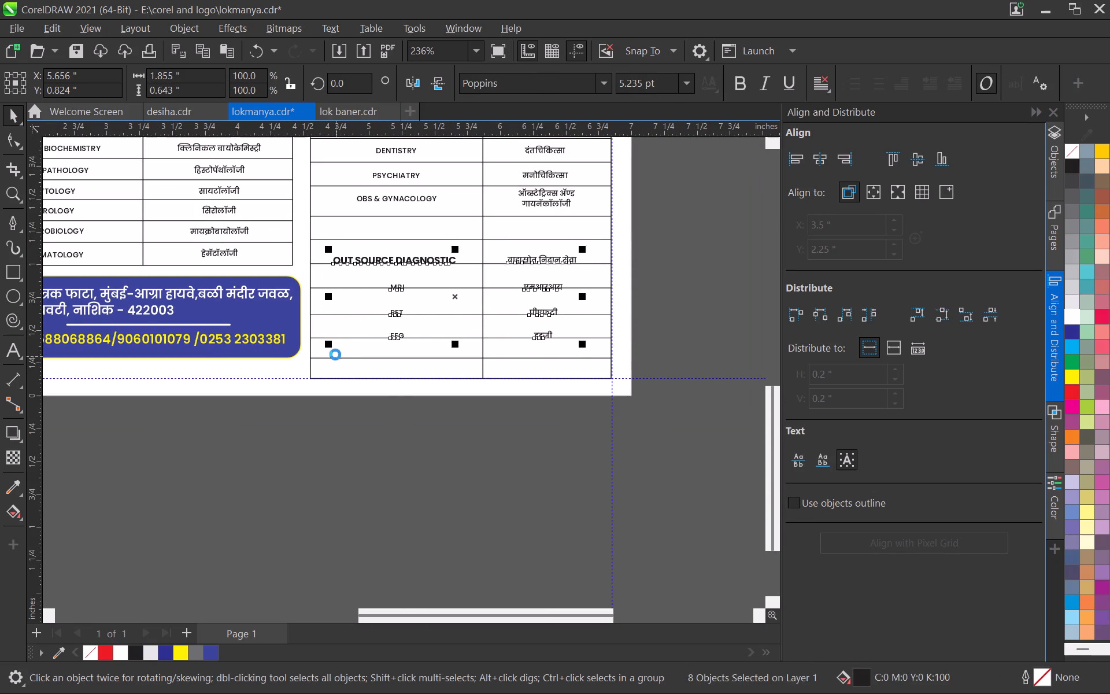
{"action": "key", "text": "Down"}
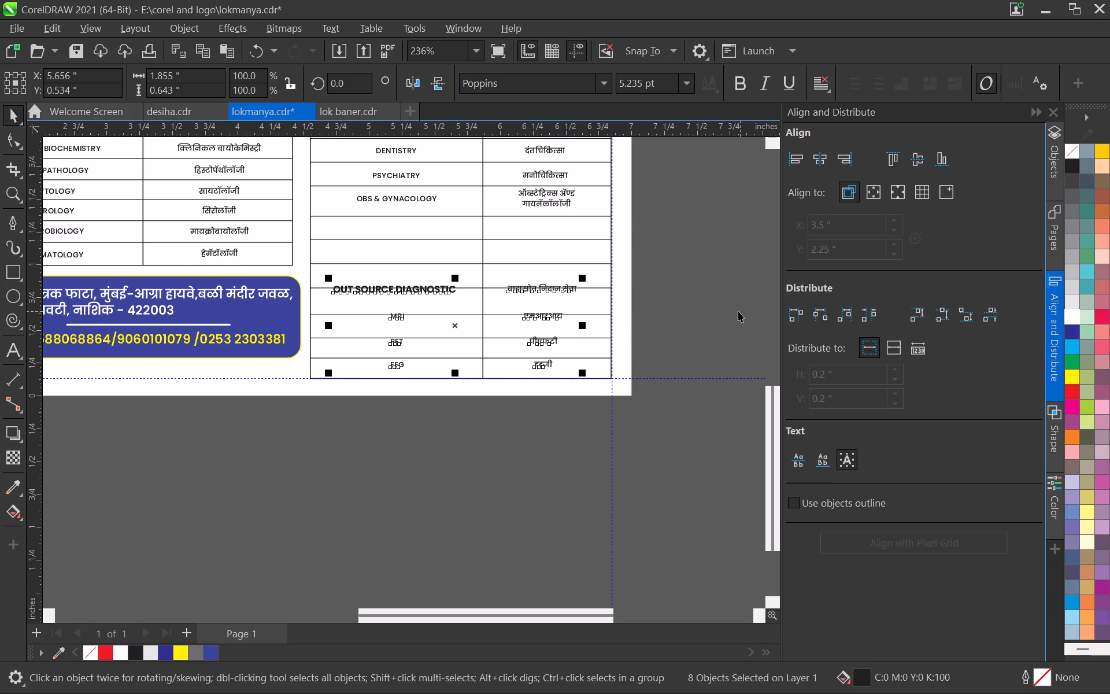
{"action": "key", "text": "Up"}
{"action": "key", "text": "Up"}
{"action": "key", "text": "Up"}
{"action": "key", "text": "Up"}
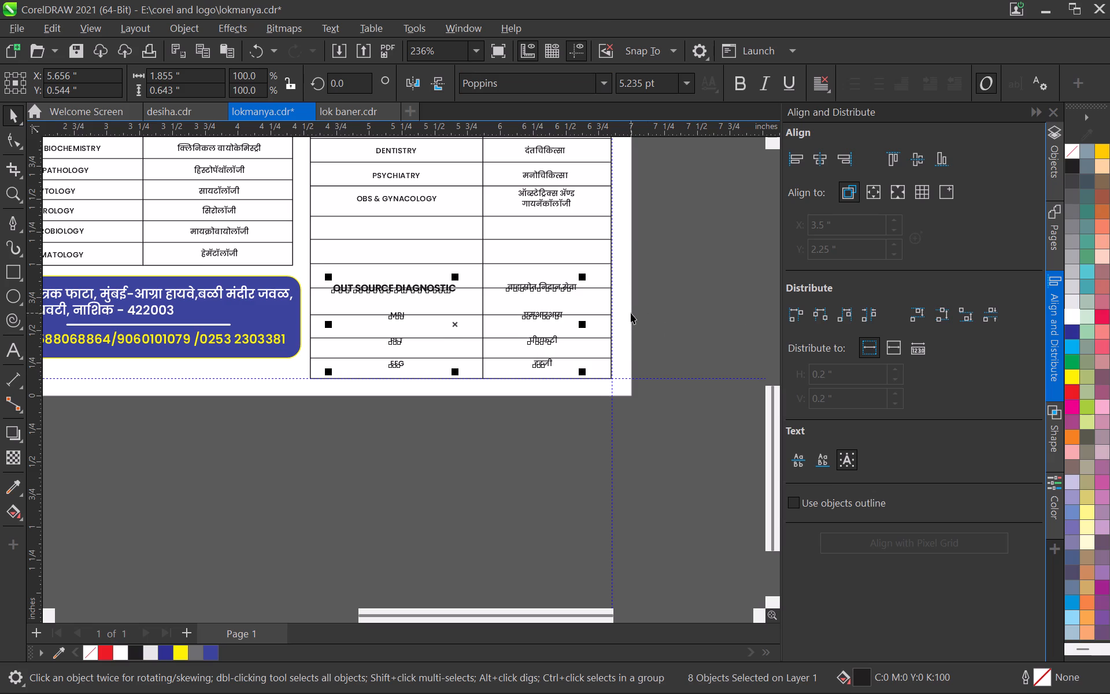
{"action": "key", "text": "Up"}
{"action": "key", "text": "Up"}
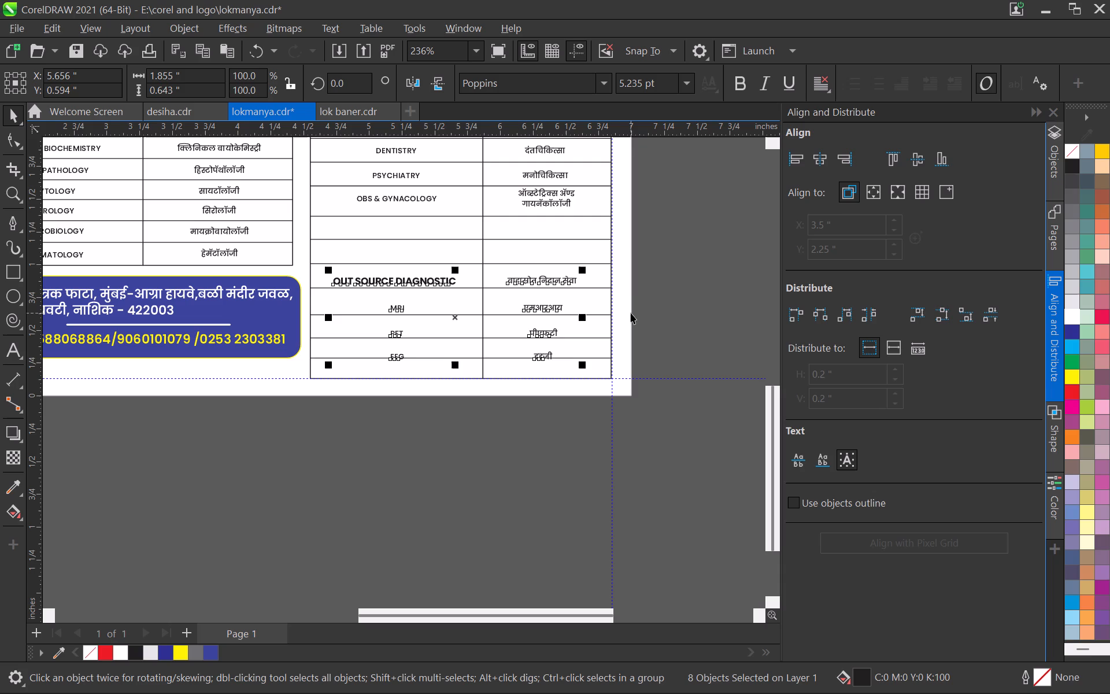
{"action": "key", "text": "Down"}
{"action": "key", "text": "Down"}
{"action": "key", "text": "Down"}
{"action": "key", "text": "Down"}
{"action": "key", "text": "Down"}
{"action": "key", "text": "Down"}
{"action": "key", "text": "Down"}
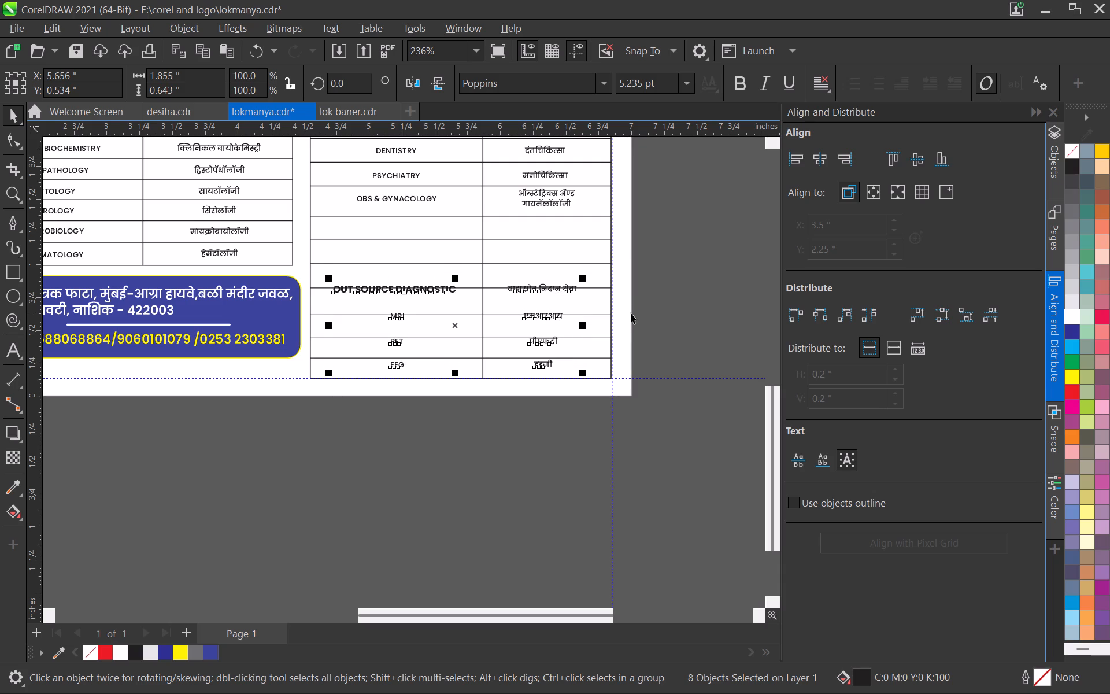
{"action": "key", "text": "Up"}
{"action": "key", "text": "Up"}
{"action": "key", "text": "Up"}
{"action": "key", "text": "Up"}
{"action": "key", "text": "Up"}
{"action": "key", "text": "Up"}
{"action": "key", "text": "Up"}
{"action": "key", "text": "Up"}
{"action": "key", "text": "Up"}
{"action": "key", "text": "Up"}
{"action": "key", "text": "Up"}
{"action": "key", "text": "Up"}
{"action": "key", "text": "Up"}
{"action": "key", "text": "Up"}
{"action": "key", "text": "Up"}
{"action": "key", "text": "Up"}
{"action": "key", "text": "Up"}
{"action": "key", "text": "Up"}
{"action": "key", "text": "Up"}
{"action": "key", "text": "Up"}
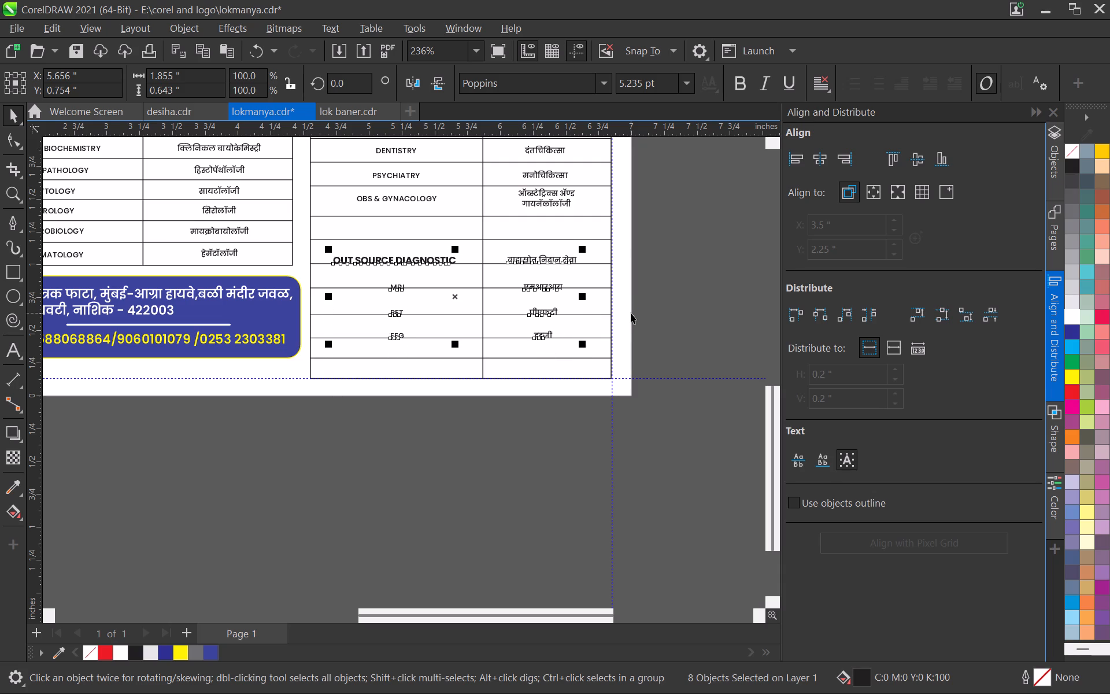
{"action": "key", "text": "Down"}
{"action": "key", "text": "Down"}
{"action": "key", "text": "Down"}
{"action": "key", "text": "Down"}
{"action": "key", "text": "Down"}
{"action": "key", "text": "Down"}
{"action": "key", "text": "Down"}
{"action": "key", "text": "Down"}
{"action": "key", "text": "Down"}
{"action": "key", "text": "Down"}
{"action": "key", "text": "Down"}
{"action": "key", "text": "Down"}
{"action": "key", "text": "Down"}
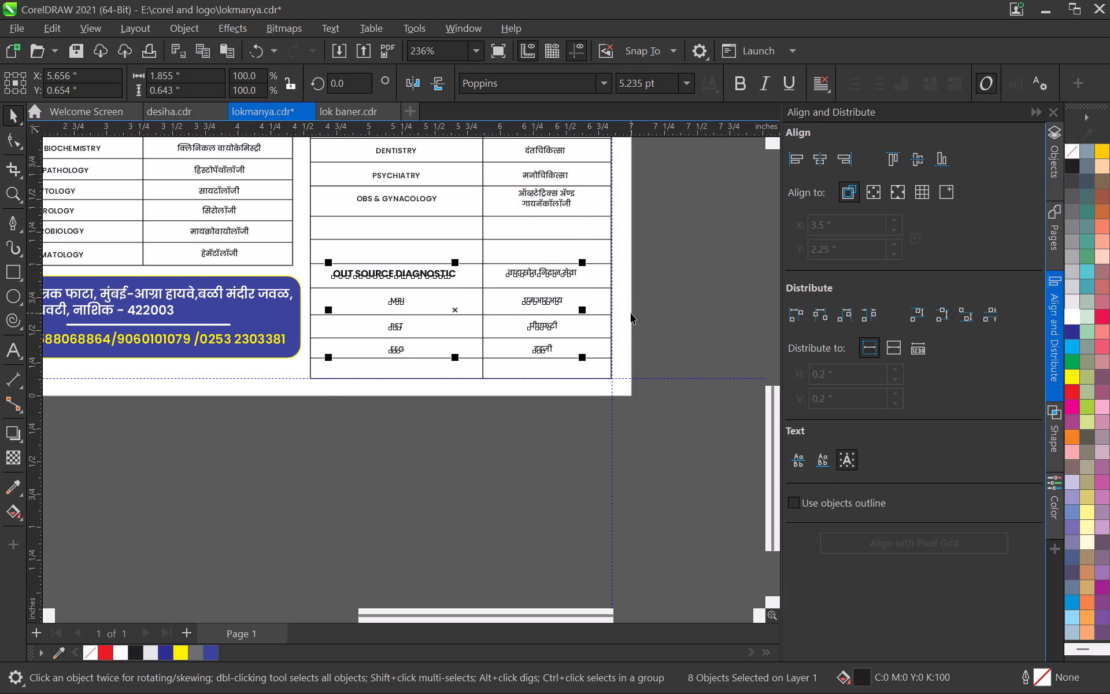
{"action": "left_click", "coordinate": [631, 312]}
Save the document with the extended Limitations and Out Source Diagnostic table.
{"action": "scroll", "coordinate": [455, 312], "scroll_direction": "down", "scroll_amount": 4}
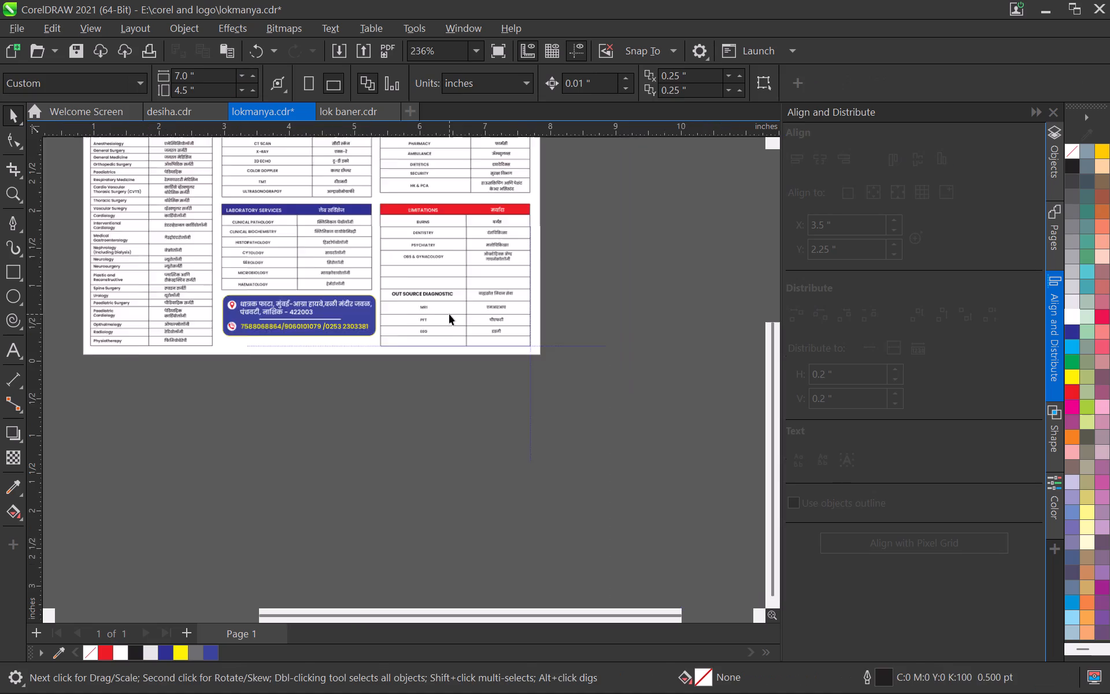
{"action": "scroll", "coordinate": [449, 314], "scroll_direction": "down", "scroll_amount": 7}
{"action": "scroll", "coordinate": [435, 331], "scroll_direction": "up", "scroll_amount": 8}
{"action": "key", "text": "ctrl+s"}
Nudge the whole blue address box with its texts and icons 0.05" left and 0.04" down.
{"action": "scroll", "coordinate": [394, 339], "scroll_direction": "down", "scroll_amount": 6}
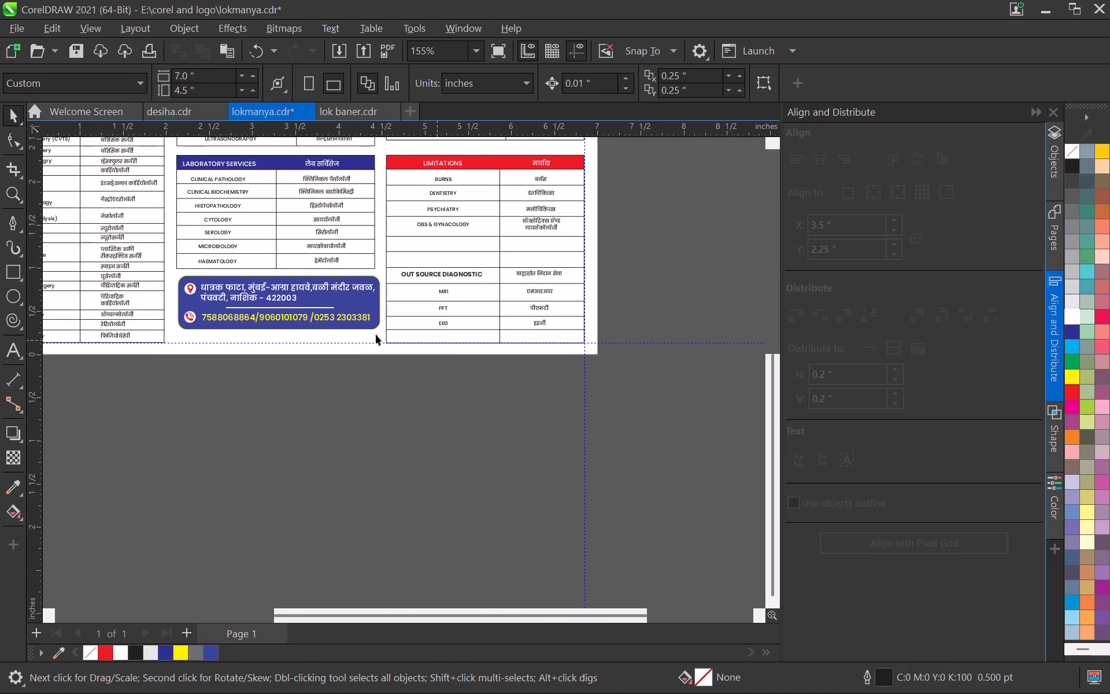
{"action": "scroll", "coordinate": [337, 330], "scroll_direction": "down", "scroll_amount": 3}
{"action": "middle_click_drag", "start_coordinate": [350, 334], "coordinate": [413, 344]}
{"action": "scroll", "coordinate": [412, 344], "scroll_direction": "up", "scroll_amount": 4}
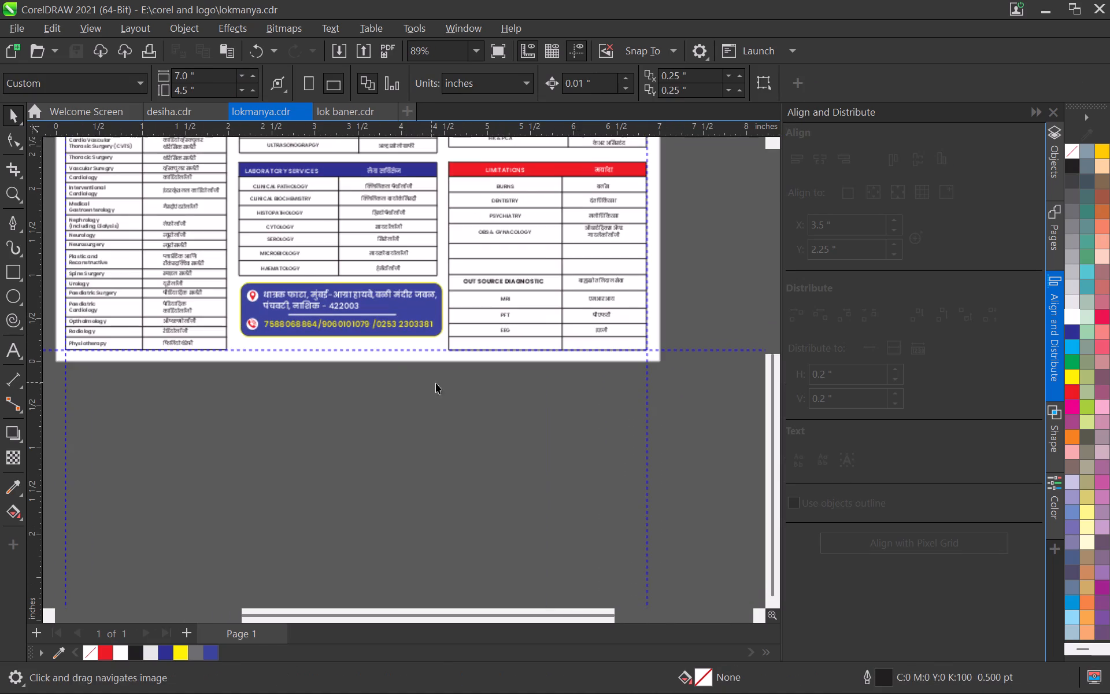
{"action": "left_click_drag", "start_coordinate": [450, 380], "coordinate": [235, 275]}
{"action": "key", "text": "Left"}
{"action": "key", "text": "Left"}
{"action": "key", "text": "Left"}
{"action": "key", "text": "Left"}
{"action": "key", "text": "Left"}
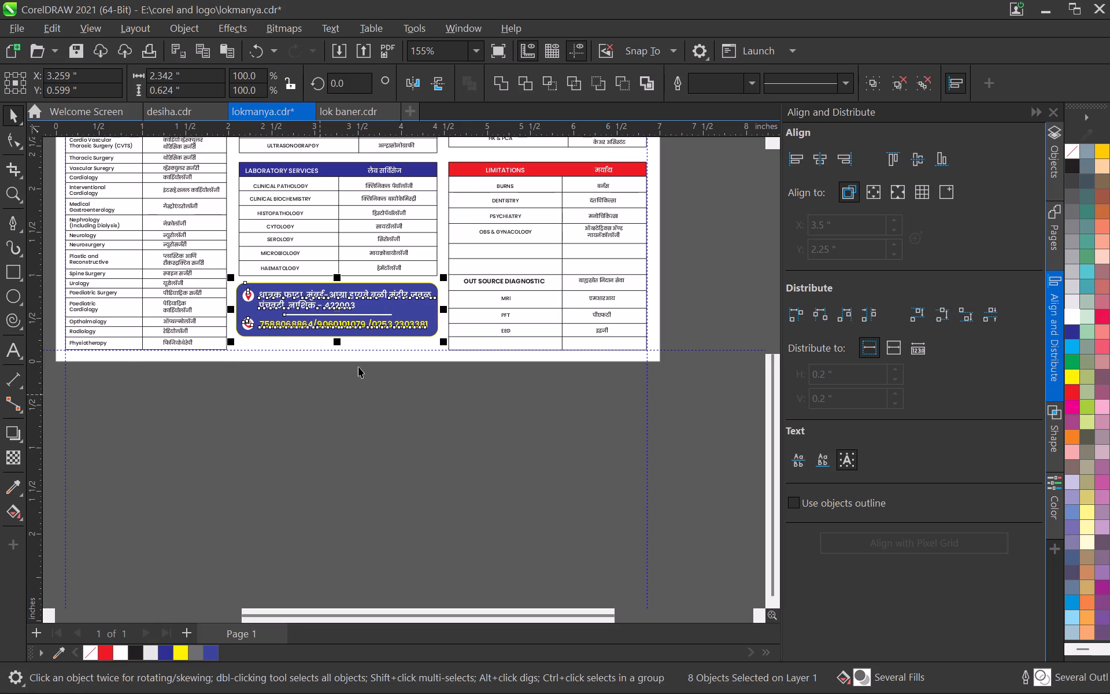
{"action": "scroll", "coordinate": [359, 366], "scroll_direction": "down", "scroll_amount": 4}
{"action": "middle_click_drag", "start_coordinate": [331, 372], "coordinate": [382, 407]}
{"action": "scroll", "coordinate": [376, 399], "scroll_direction": "up", "scroll_amount": 2}
{"action": "key", "text": "Down"}
{"action": "key", "text": "Down"}
{"action": "key", "text": "Down"}
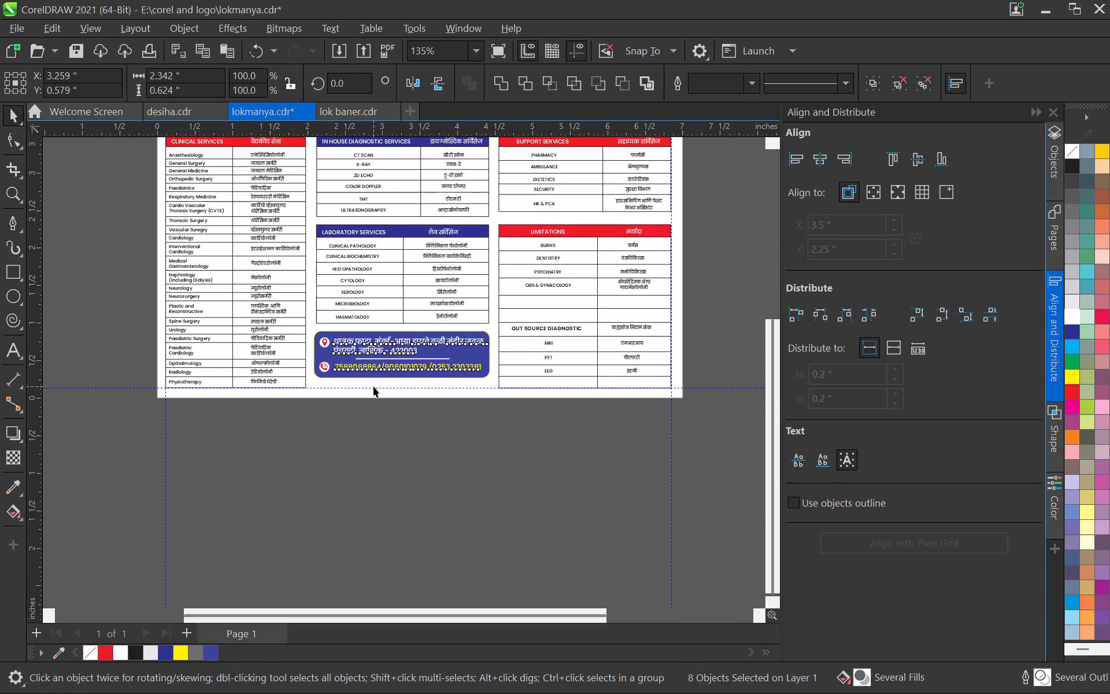
{"action": "key", "text": "Down"}
{"action": "left_click", "coordinate": [399, 440]}
Save the document with the repositioned address box.
{"action": "scroll", "coordinate": [387, 362], "scroll_direction": "down", "scroll_amount": 2}
{"action": "middle_click_drag", "start_coordinate": [394, 278], "coordinate": [358, 448]}
{"action": "scroll", "coordinate": [334, 368], "scroll_direction": "up", "scroll_amount": 4}
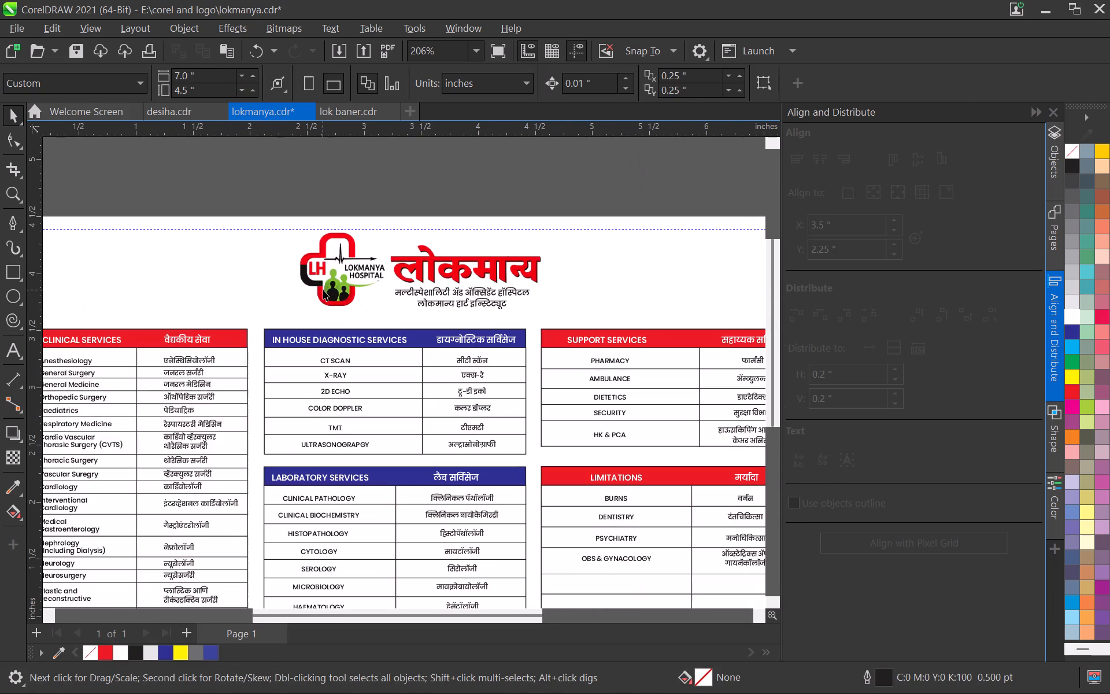
{"action": "key", "text": "ctrl+s"}
Draw a closed wave-edged band across the page's top edge with the Pen tool, 7" wide and about 0.34" high.
{"action": "scroll", "coordinate": [391, 251], "scroll_direction": "down", "scroll_amount": 3}
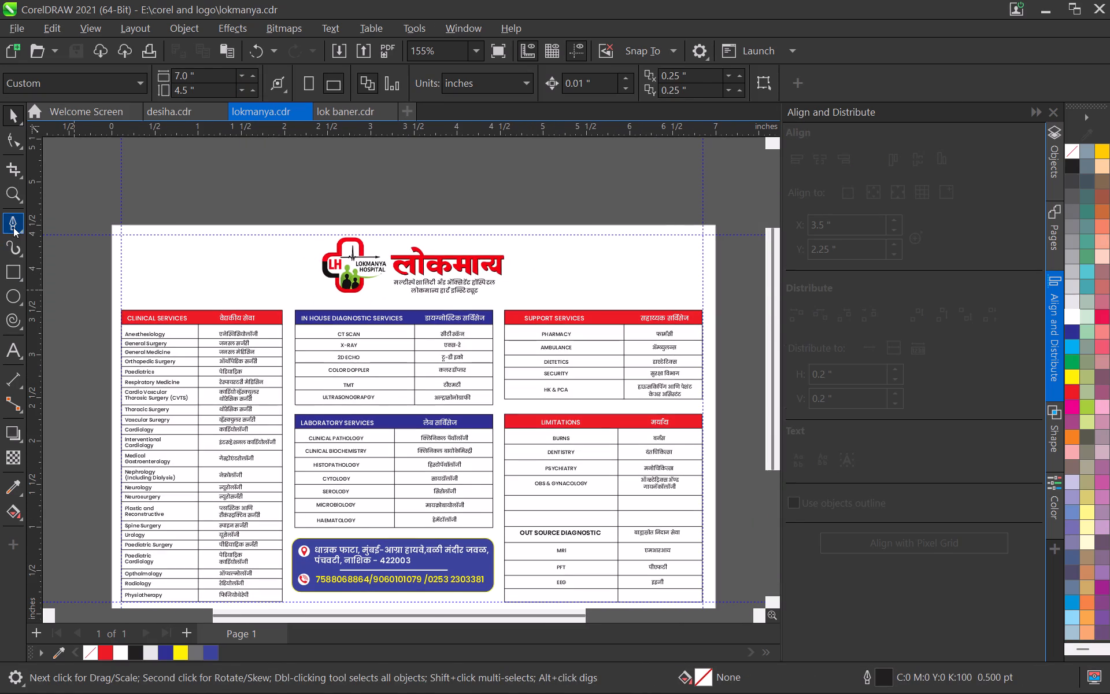
{"action": "left_click", "coordinate": [13, 227]}
{"action": "left_click", "coordinate": [112, 254]}
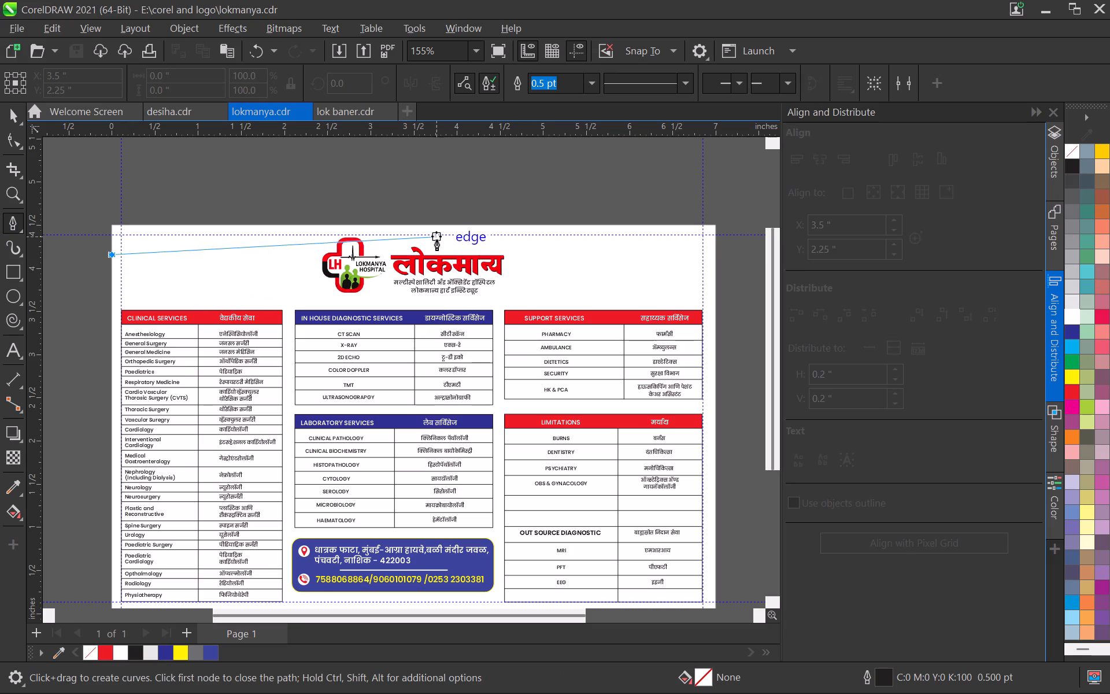
{"action": "left_click_drag", "start_coordinate": [435, 237], "coordinate": [584, 246]}
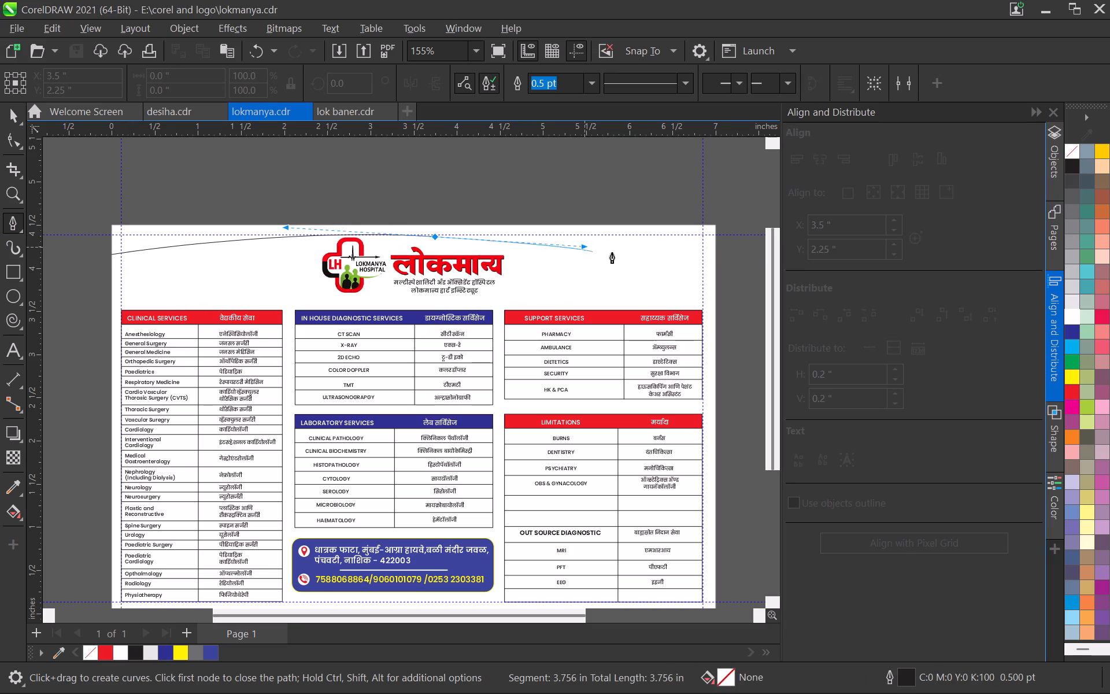
{"action": "left_click_drag", "start_coordinate": [715, 244], "coordinate": [738, 235]}
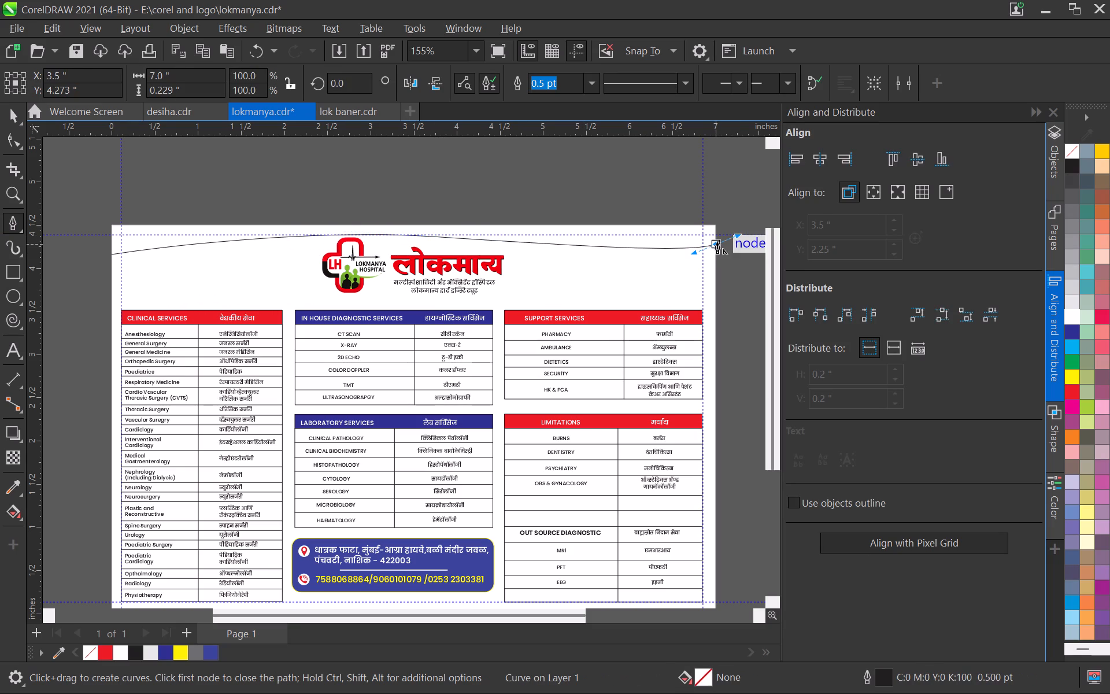
{"action": "left_click", "coordinate": [717, 242], "text": "alt"}
{"action": "left_click", "coordinate": [715, 227], "text": "shift"}
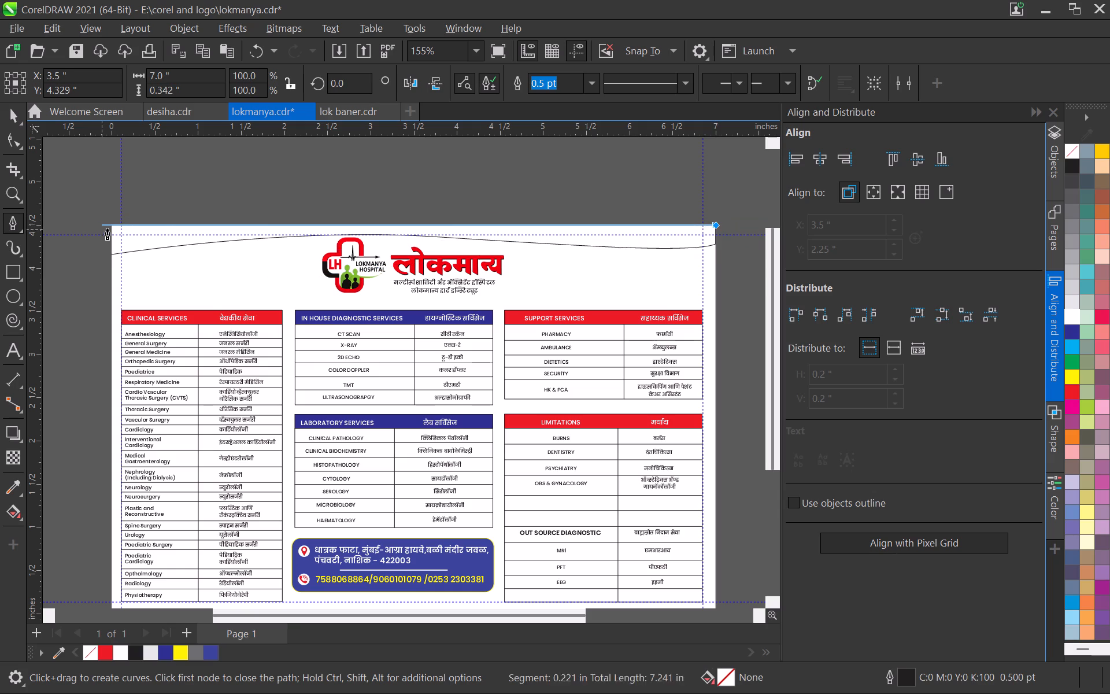
{"action": "left_click", "coordinate": [113, 227], "text": "shift"}
{"action": "left_click", "coordinate": [112, 257], "text": "shift"}
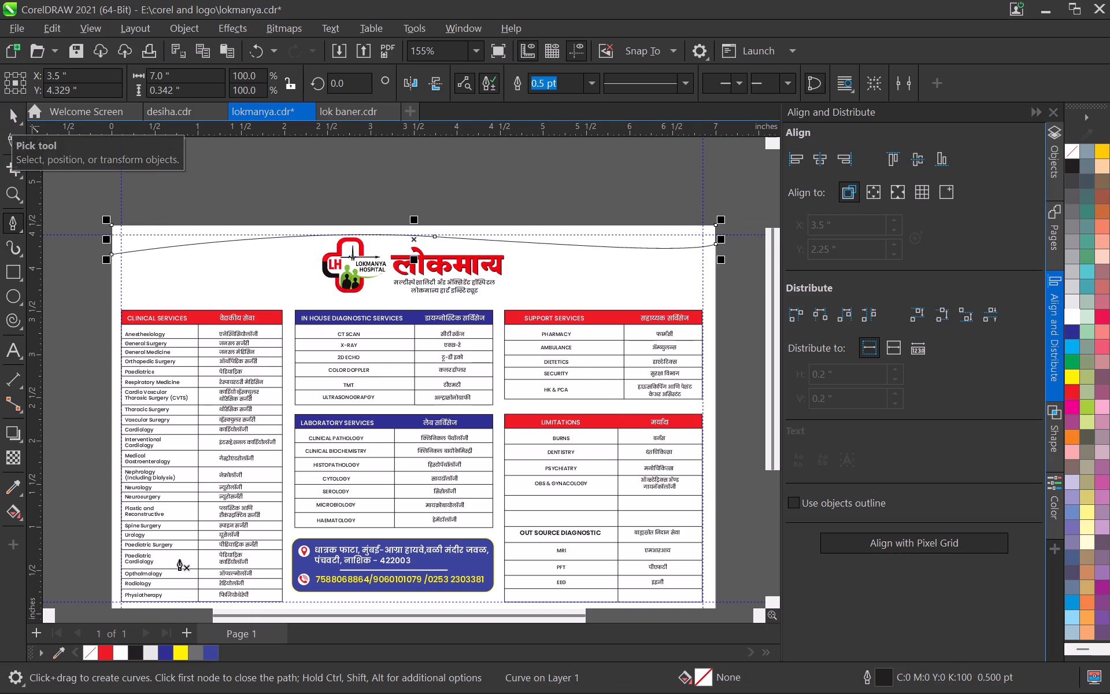
Fill the wave band at the top of the page with red and remove its outline.
{"action": "left_click", "coordinate": [105, 651]}
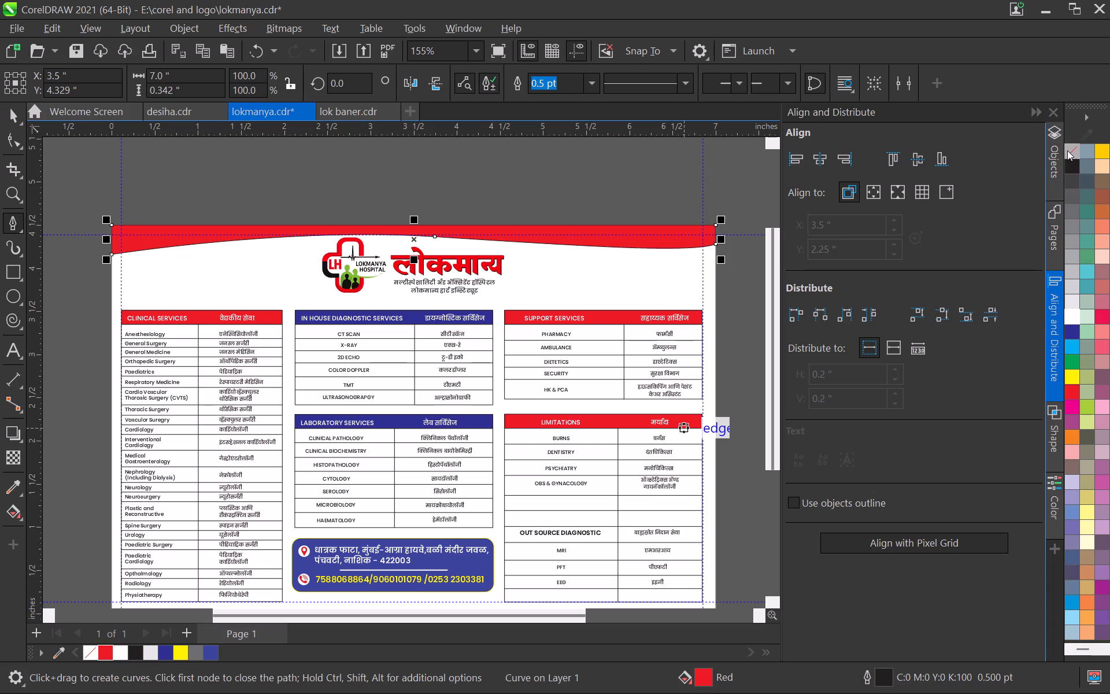
{"action": "right_click", "coordinate": [1067, 150]}
{"action": "left_click", "coordinate": [11, 116]}
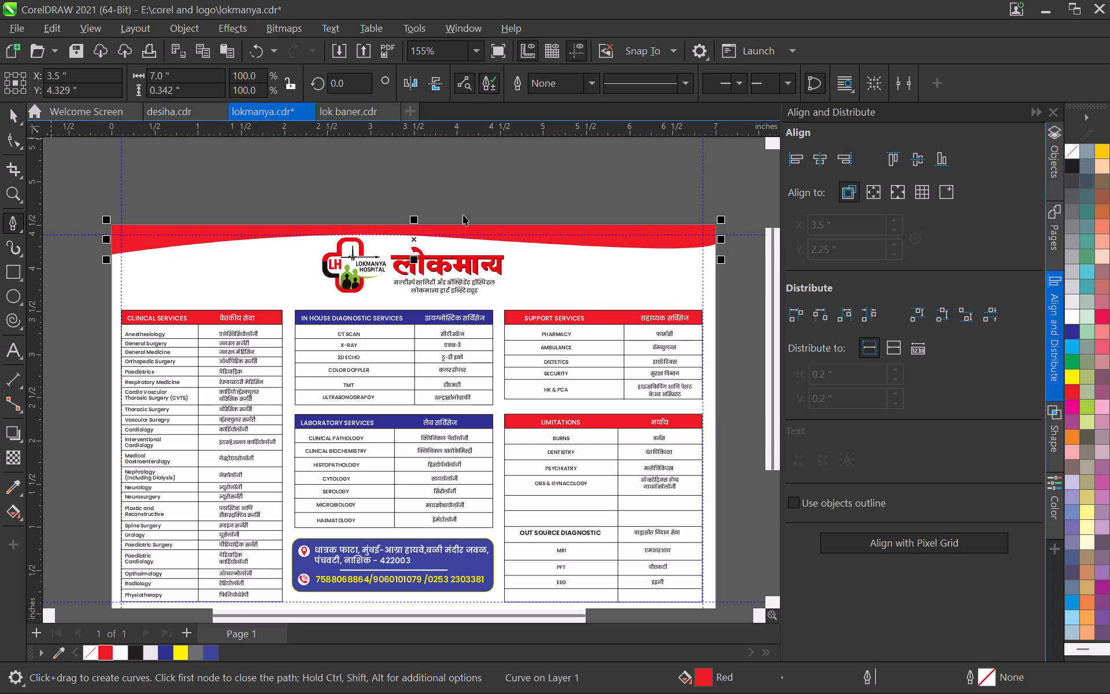
{"action": "left_click", "coordinate": [546, 185]}
Duplicate the red wave band in place and mirror the copy horizontally.
{"action": "scroll", "coordinate": [664, 316], "scroll_direction": "down", "scroll_amount": 4}
{"action": "scroll", "coordinate": [643, 263], "scroll_direction": "up", "scroll_amount": 3}
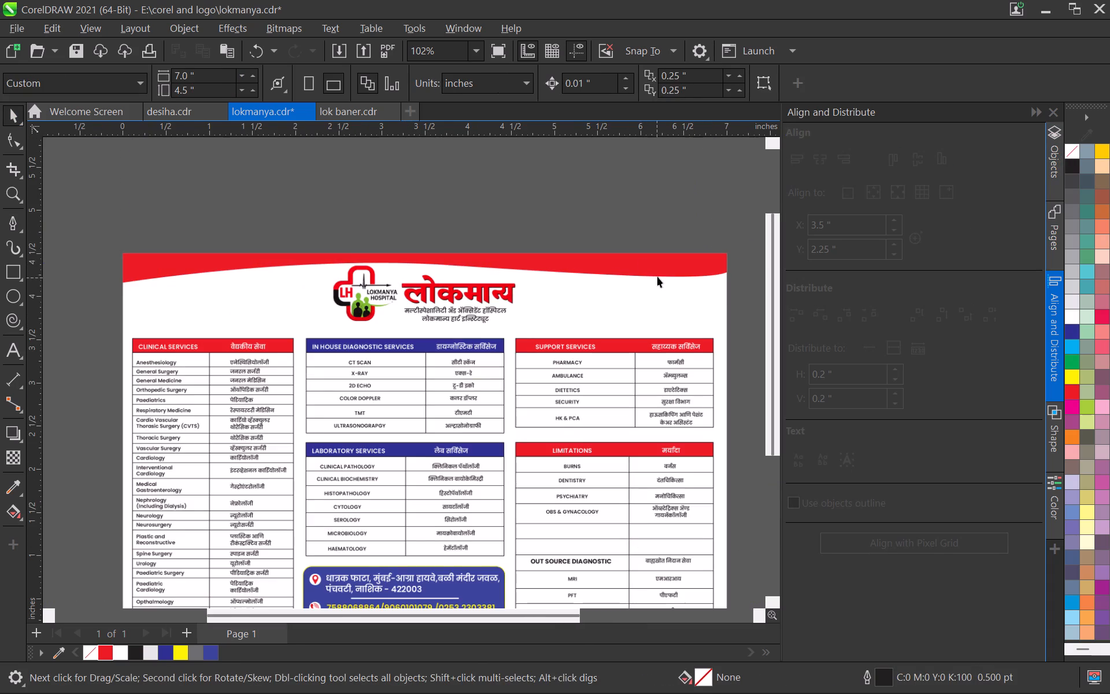
{"action": "left_click", "coordinate": [658, 271]}
{"action": "scroll", "coordinate": [421, 283], "scroll_direction": "up", "scroll_amount": 2}
{"action": "scroll", "coordinate": [603, 318], "scroll_direction": "down", "scroll_amount": 4}
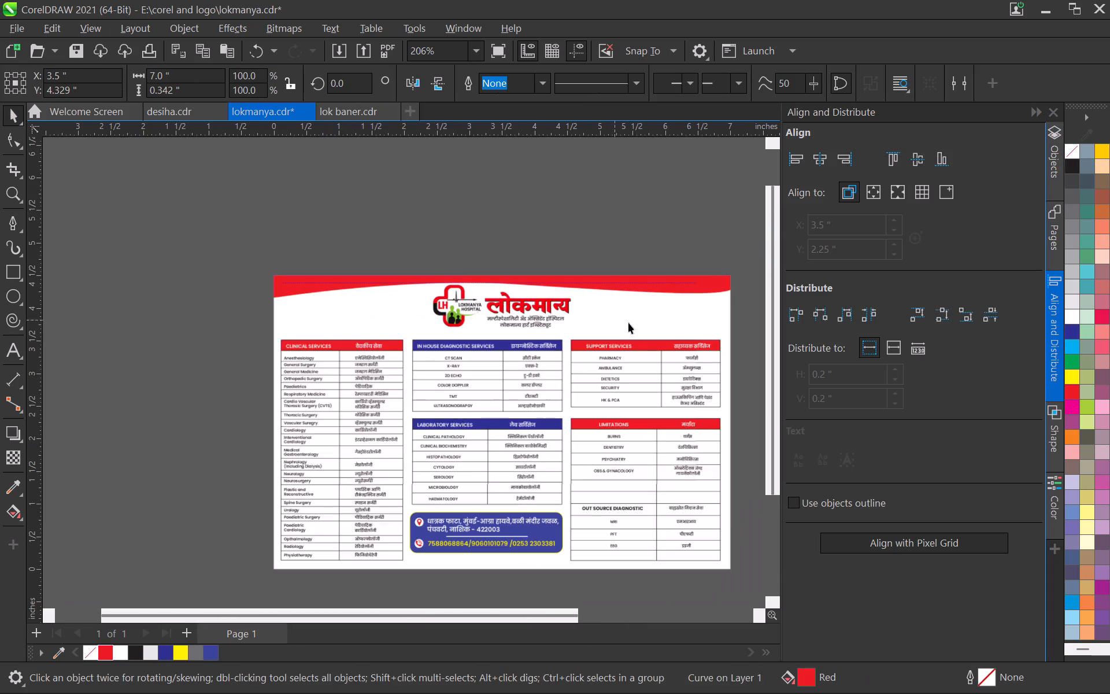
{"action": "key", "text": "ctrl+c"}
{"action": "key", "text": "ctrl+v"}
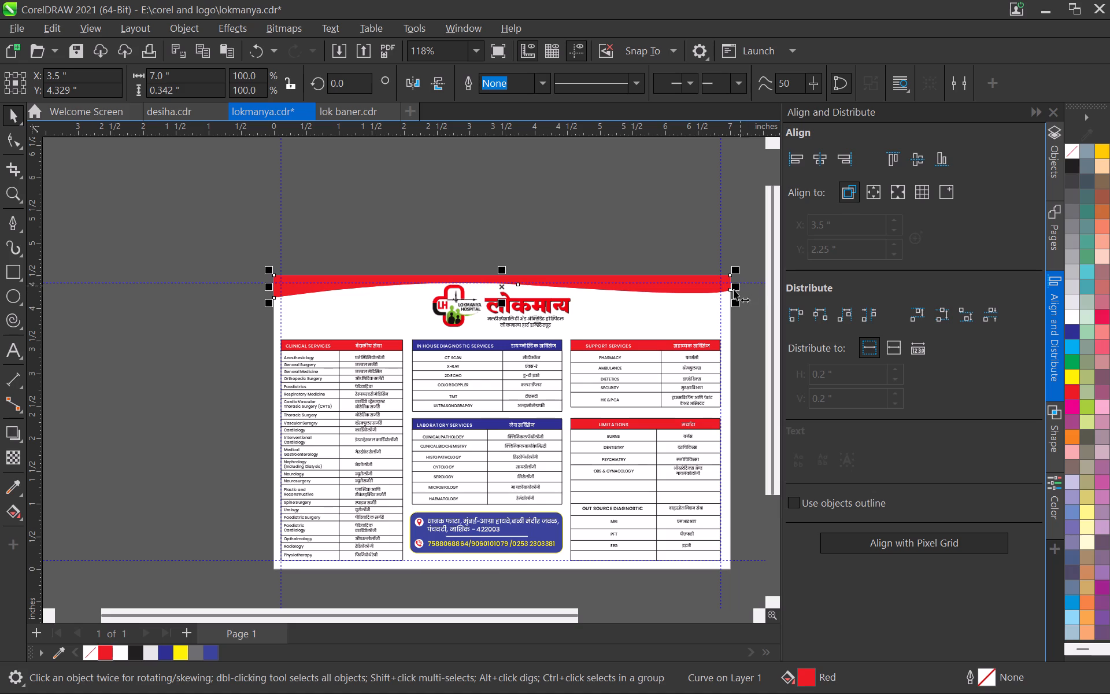
{"action": "left_click_drag", "start_coordinate": [733, 290], "coordinate": [280, 293], "text": "ctrl"}
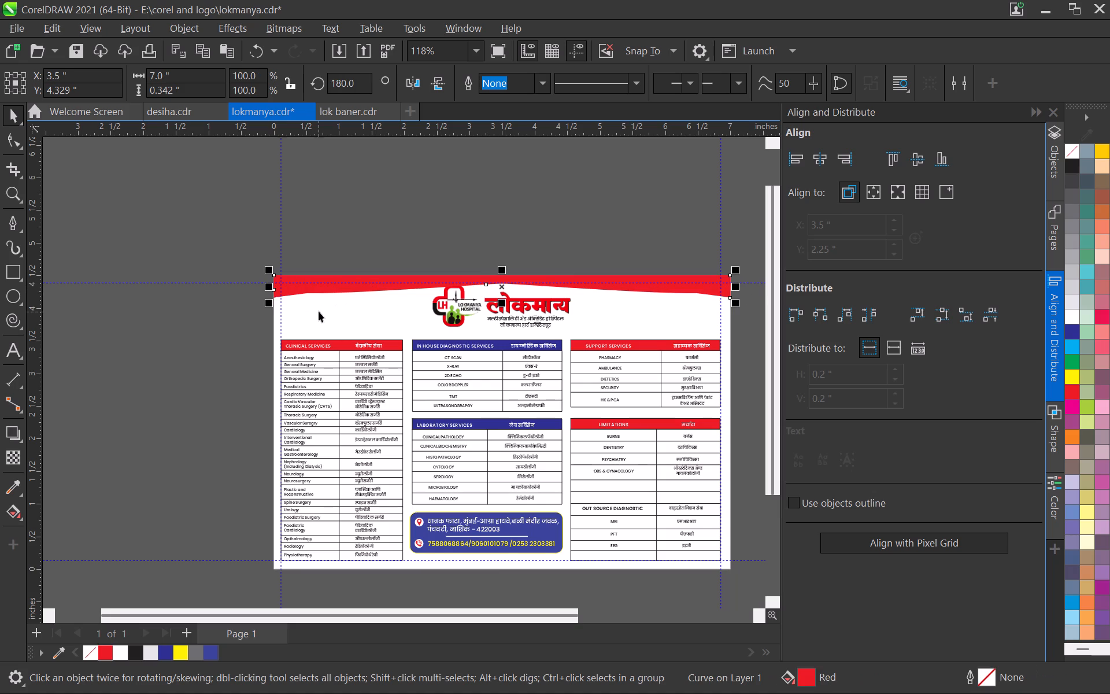
Shift the mirrored wave copy down 0.03" and fill it with blue.
{"action": "key", "text": "Down"}
{"action": "key", "text": "Down"}
{"action": "key", "text": "Down"}
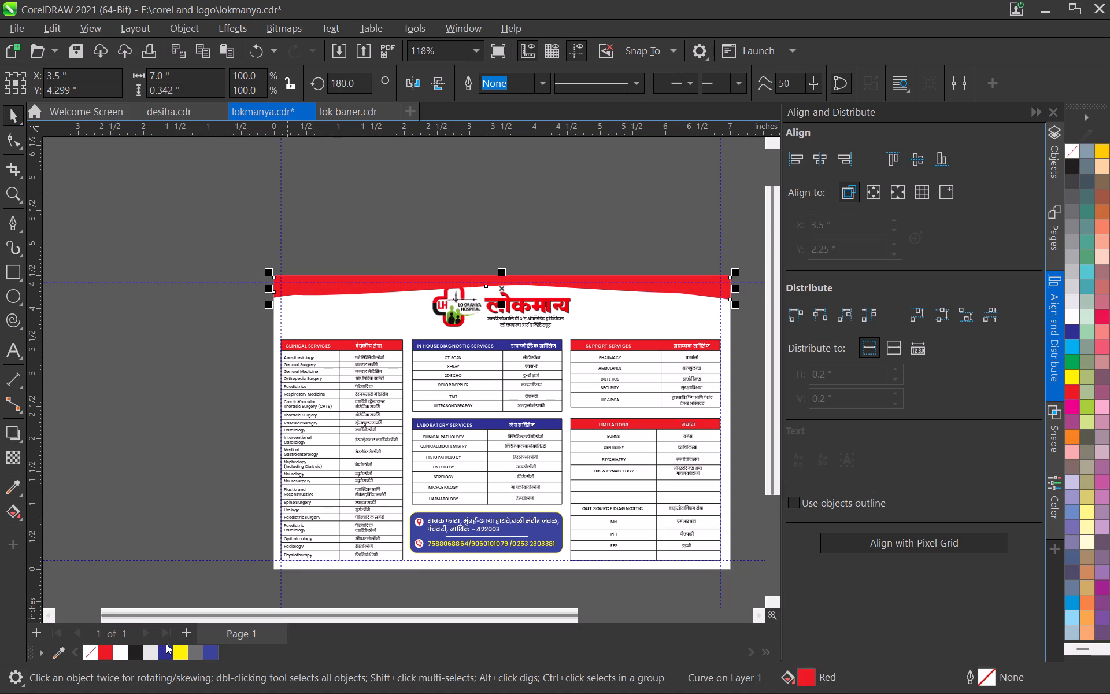
{"action": "left_click", "coordinate": [160, 649]}
{"action": "left_click", "coordinate": [149, 446]}
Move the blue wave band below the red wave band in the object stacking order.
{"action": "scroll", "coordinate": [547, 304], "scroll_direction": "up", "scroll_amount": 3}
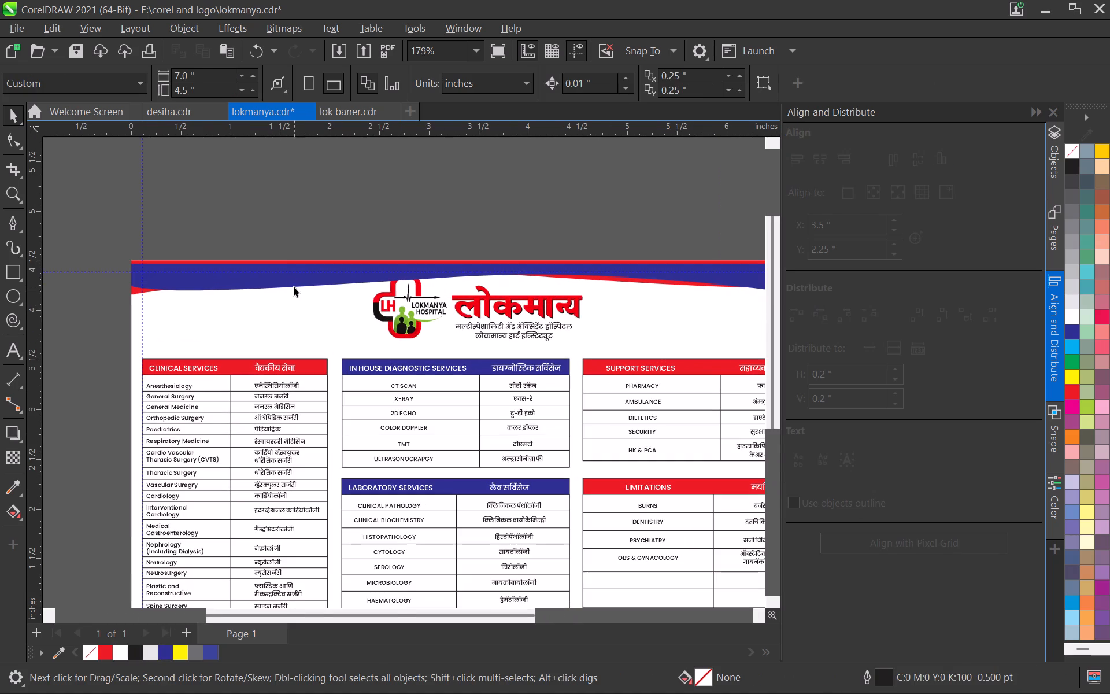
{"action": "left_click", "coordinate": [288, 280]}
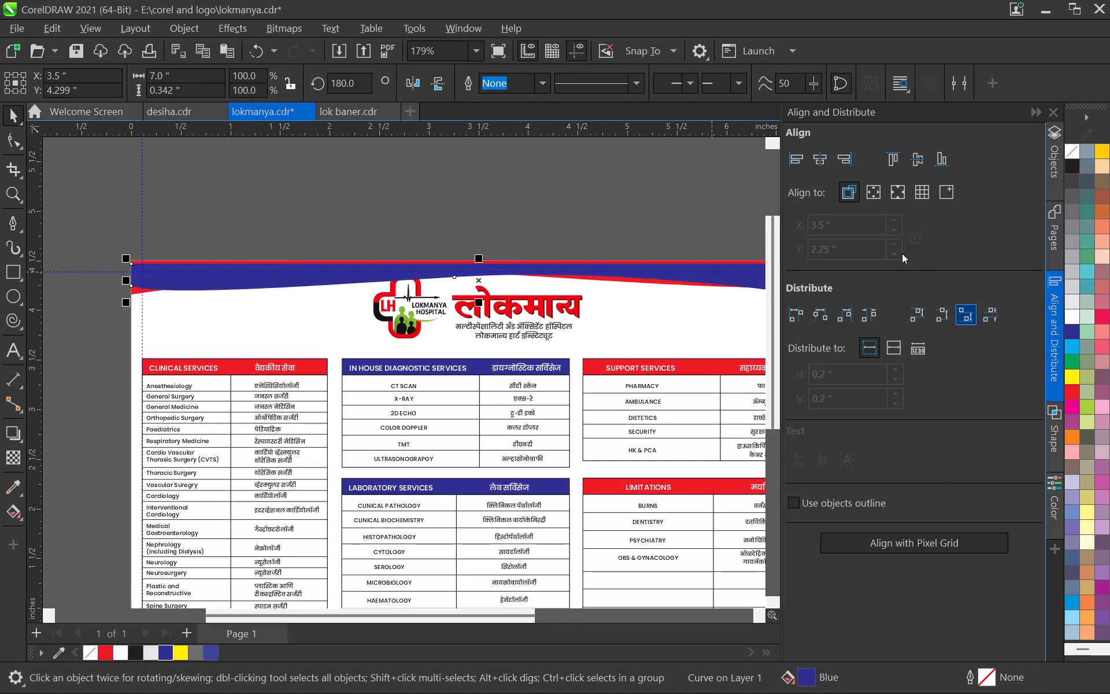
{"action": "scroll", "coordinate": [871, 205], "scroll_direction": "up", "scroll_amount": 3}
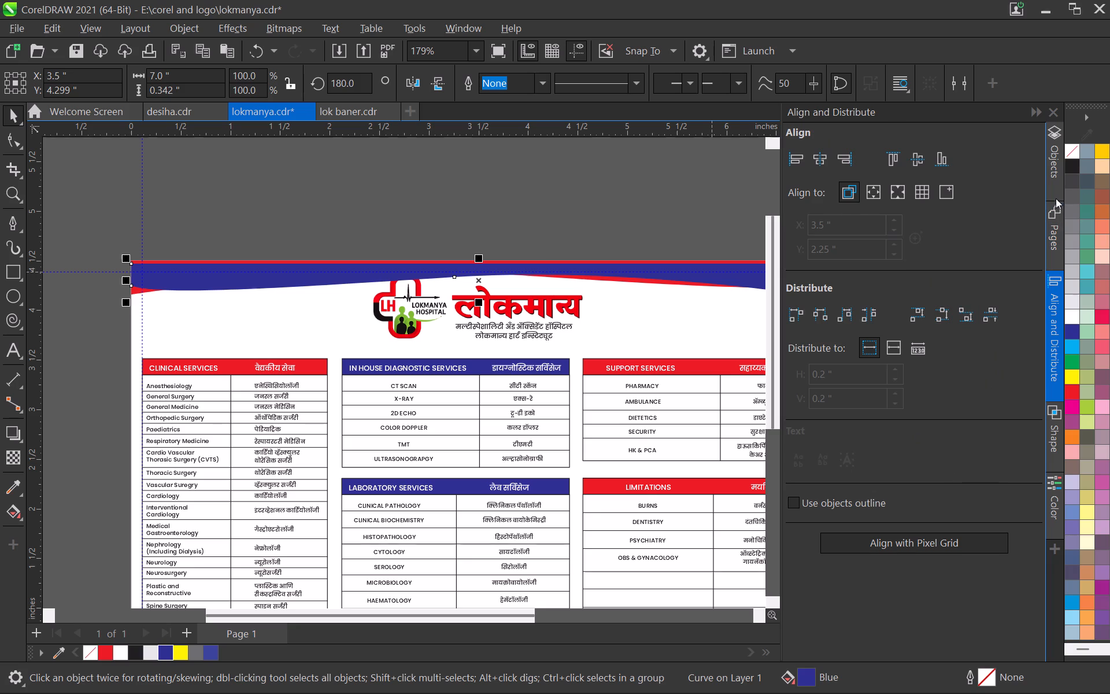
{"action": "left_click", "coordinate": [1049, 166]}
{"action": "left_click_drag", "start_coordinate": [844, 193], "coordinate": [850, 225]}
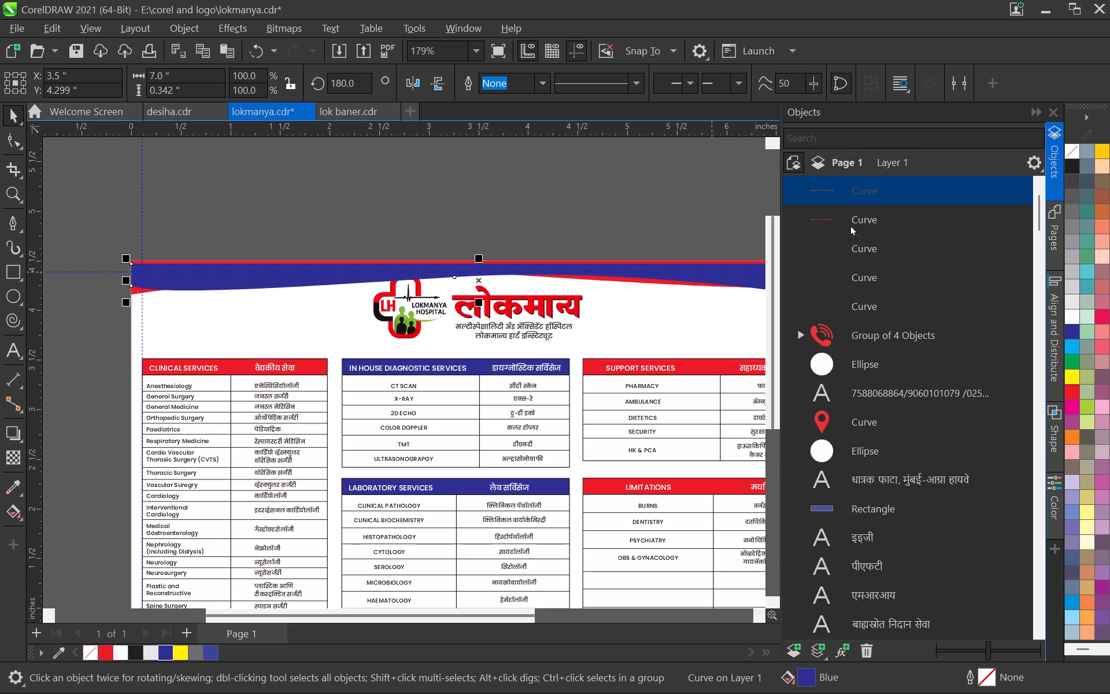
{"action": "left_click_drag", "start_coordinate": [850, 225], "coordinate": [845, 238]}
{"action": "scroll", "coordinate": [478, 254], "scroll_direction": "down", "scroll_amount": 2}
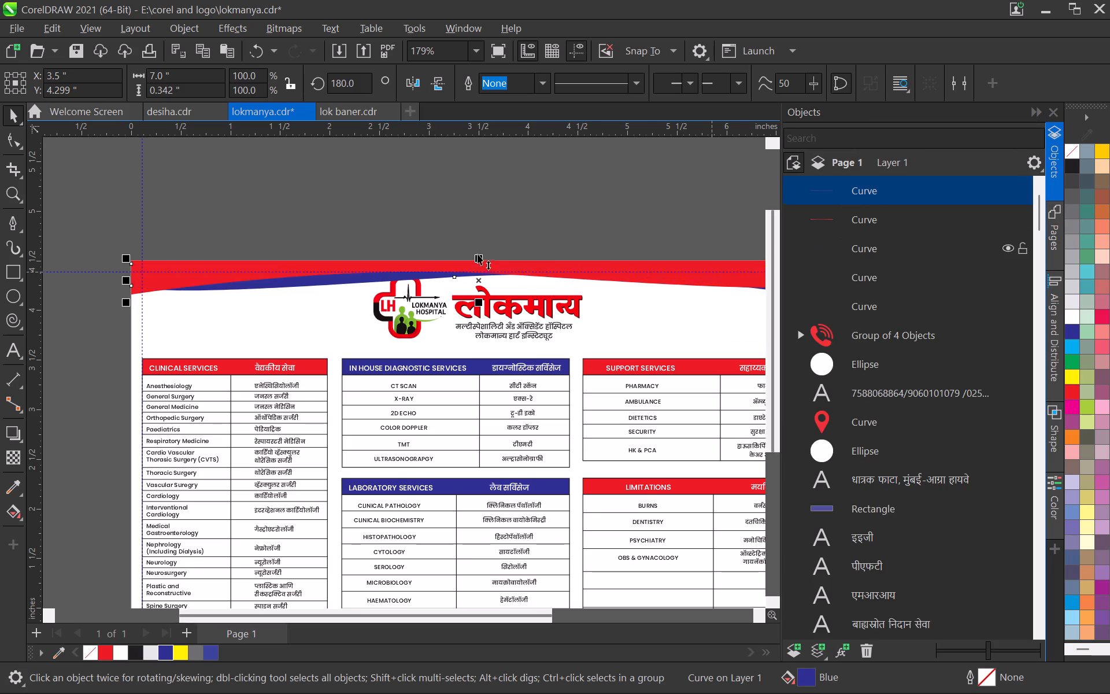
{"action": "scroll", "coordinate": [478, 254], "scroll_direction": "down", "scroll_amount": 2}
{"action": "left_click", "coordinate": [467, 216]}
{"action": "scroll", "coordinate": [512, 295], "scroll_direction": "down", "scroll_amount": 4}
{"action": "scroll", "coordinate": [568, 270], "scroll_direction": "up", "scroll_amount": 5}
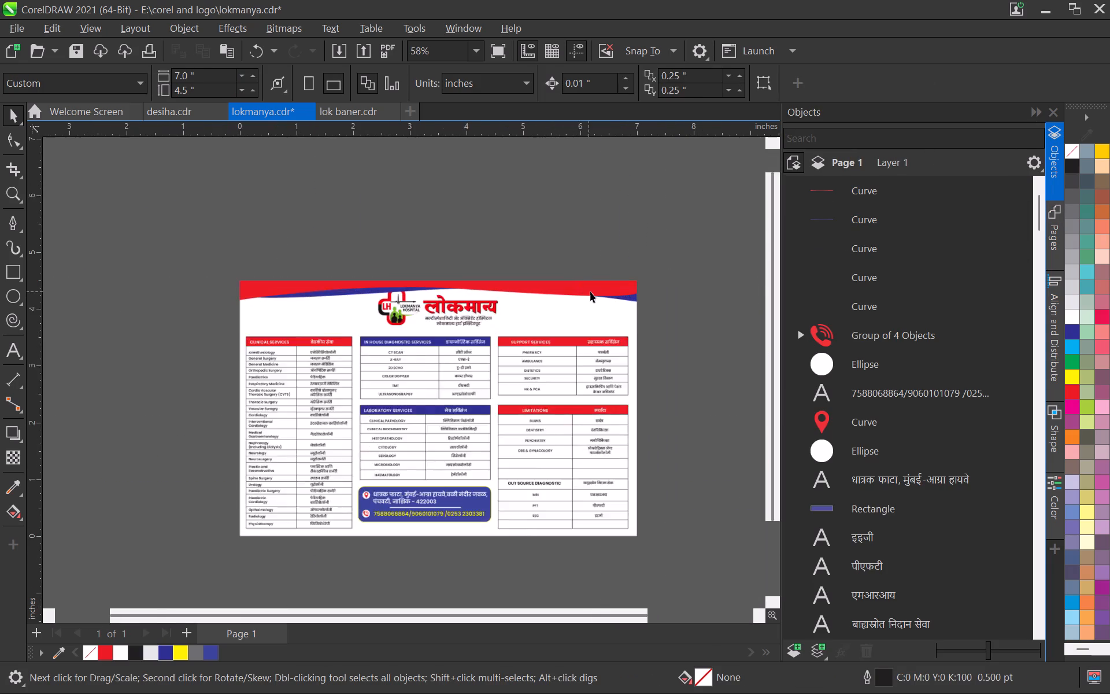
Delete both the red and the blue wave bands from the top of the page.
{"action": "scroll", "coordinate": [590, 291], "scroll_direction": "up", "scroll_amount": 2}
{"action": "left_click", "coordinate": [595, 295]}
{"action": "key", "text": "Delete"}
{"action": "left_click", "coordinate": [632, 297]}
{"action": "key", "text": "Delete"}
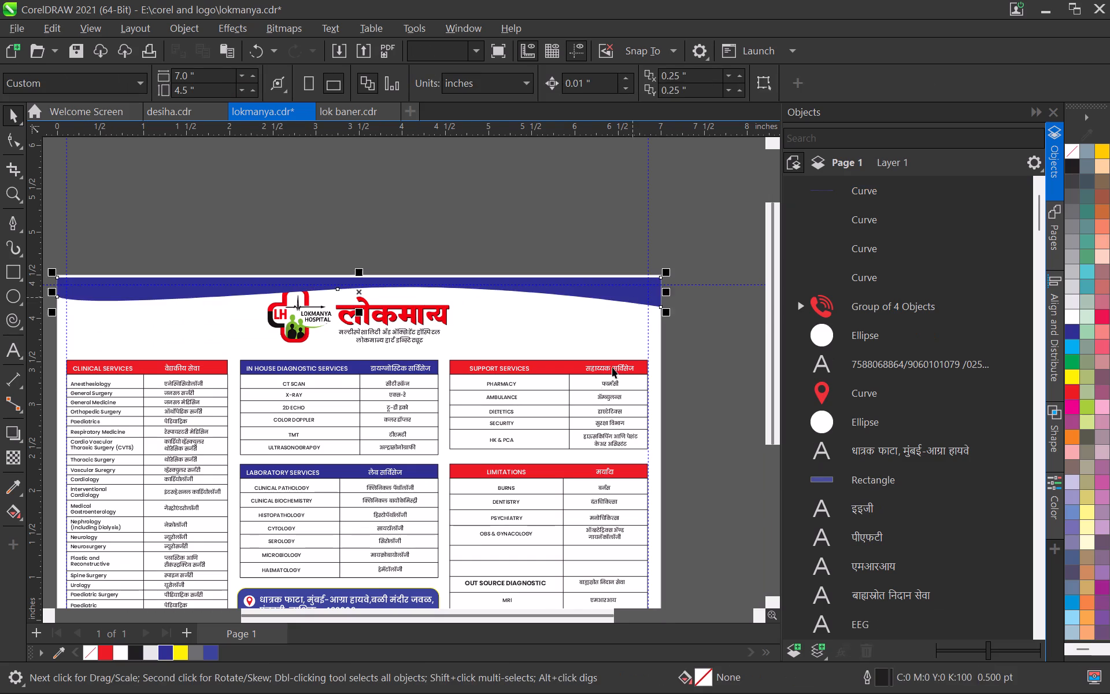
Save the services board document.
{"action": "scroll", "coordinate": [583, 398], "scroll_direction": "down", "scroll_amount": 4}
{"action": "middle_click_drag", "start_coordinate": [561, 392], "coordinate": [524, 265]}
{"action": "scroll", "coordinate": [524, 343], "scroll_direction": "up", "scroll_amount": 11}
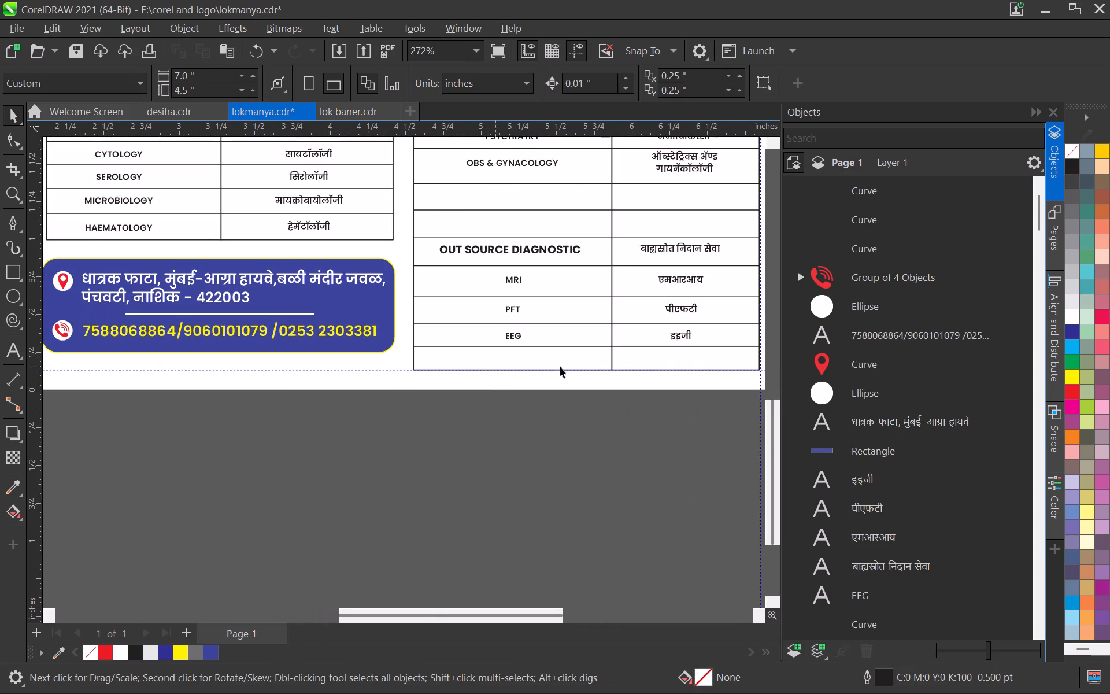
{"action": "scroll", "coordinate": [553, 345], "scroll_direction": "down", "scroll_amount": 3}
{"action": "middle_click_drag", "start_coordinate": [548, 342], "coordinate": [530, 405]}
{"action": "scroll", "coordinate": [523, 395], "scroll_direction": "up", "scroll_amount": 2}
{"action": "scroll", "coordinate": [506, 327], "scroll_direction": "down", "scroll_amount": 4}
{"action": "scroll", "coordinate": [514, 398], "scroll_direction": "up", "scroll_amount": 4}
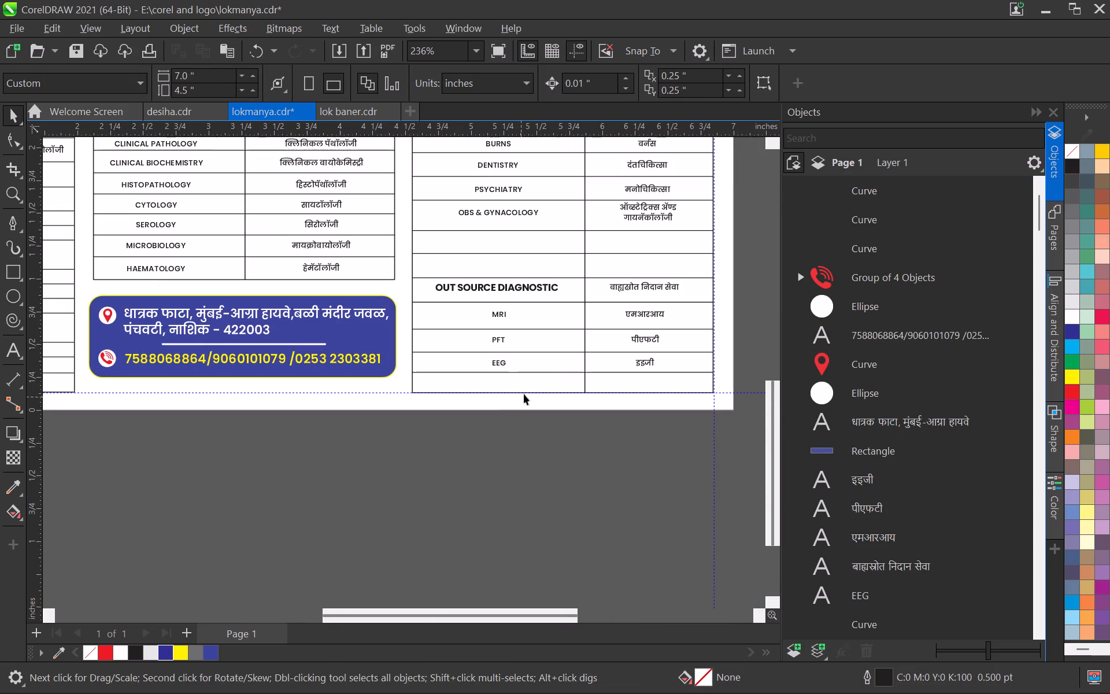
{"action": "key", "text": "ctrl+s"}
Nudge the OUT SOURCE DIAGNOSTIC heading and its MRI, PFT and EEG entries, with their Marathi texts, up by one table row.
{"action": "scroll", "coordinate": [499, 291], "scroll_direction": "down", "scroll_amount": 2}
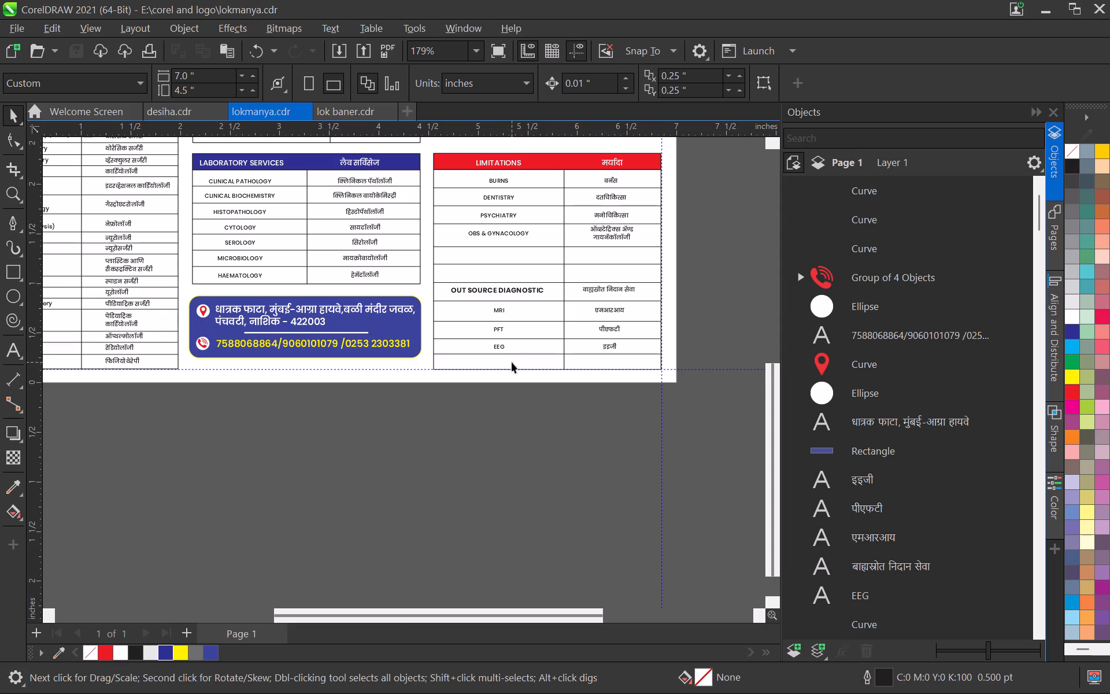
{"action": "scroll", "coordinate": [565, 354], "scroll_direction": "up", "scroll_amount": 1}
{"action": "middle_click_drag", "start_coordinate": [566, 354], "coordinate": [528, 395]}
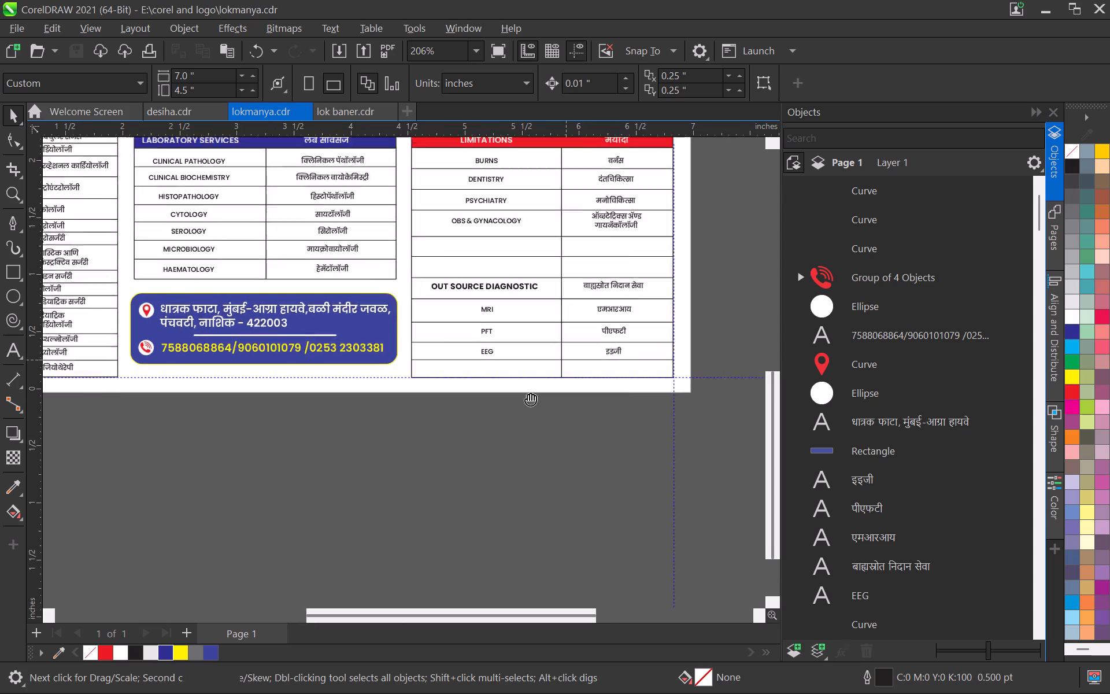
{"action": "middle_click_drag", "start_coordinate": [528, 395], "coordinate": [523, 401]}
{"action": "scroll", "coordinate": [526, 400], "scroll_direction": "up", "scroll_amount": 2}
{"action": "left_click_drag", "start_coordinate": [695, 291], "coordinate": [341, 413]}
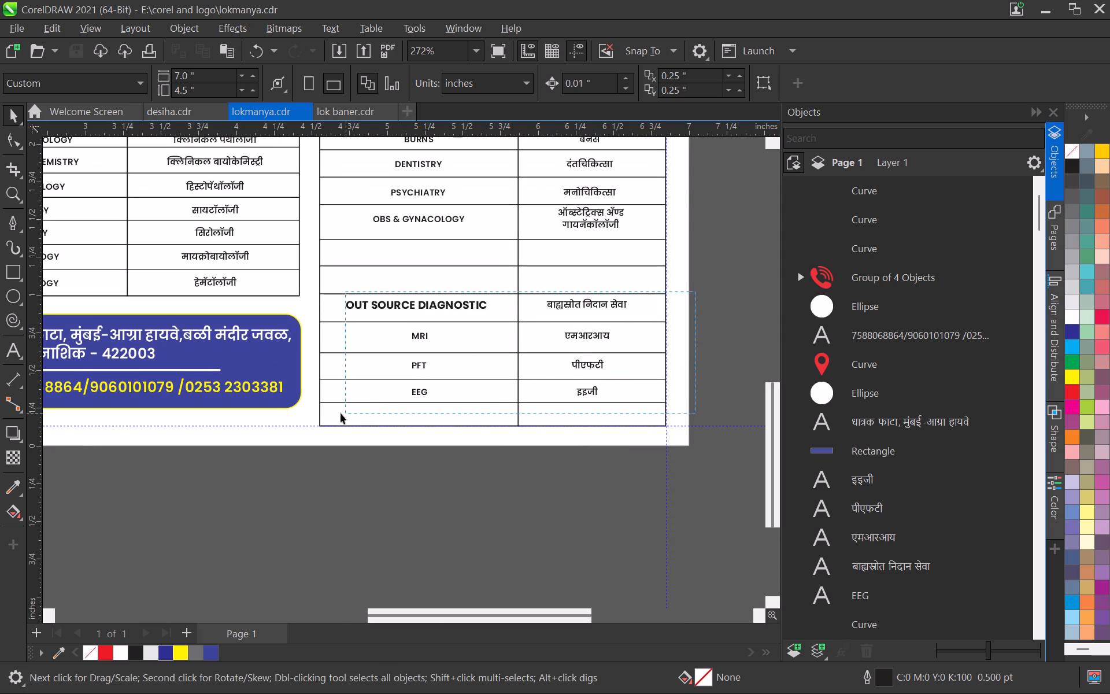
{"action": "left_click_drag", "start_coordinate": [341, 413], "coordinate": [332, 402]}
{"action": "key", "text": "Up"}
{"action": "key", "text": "Up"}
{"action": "key", "text": "Up"}
{"action": "key", "text": "Up"}
{"action": "key", "text": "Up"}
{"action": "key", "text": "Up"}
{"action": "key", "text": "Up"}
{"action": "key", "text": "Up"}
{"action": "key", "text": "Up"}
{"action": "key", "text": "Up"}
{"action": "key", "text": "Up"}
{"action": "key", "text": "Up"}
{"action": "key", "text": "Up"}
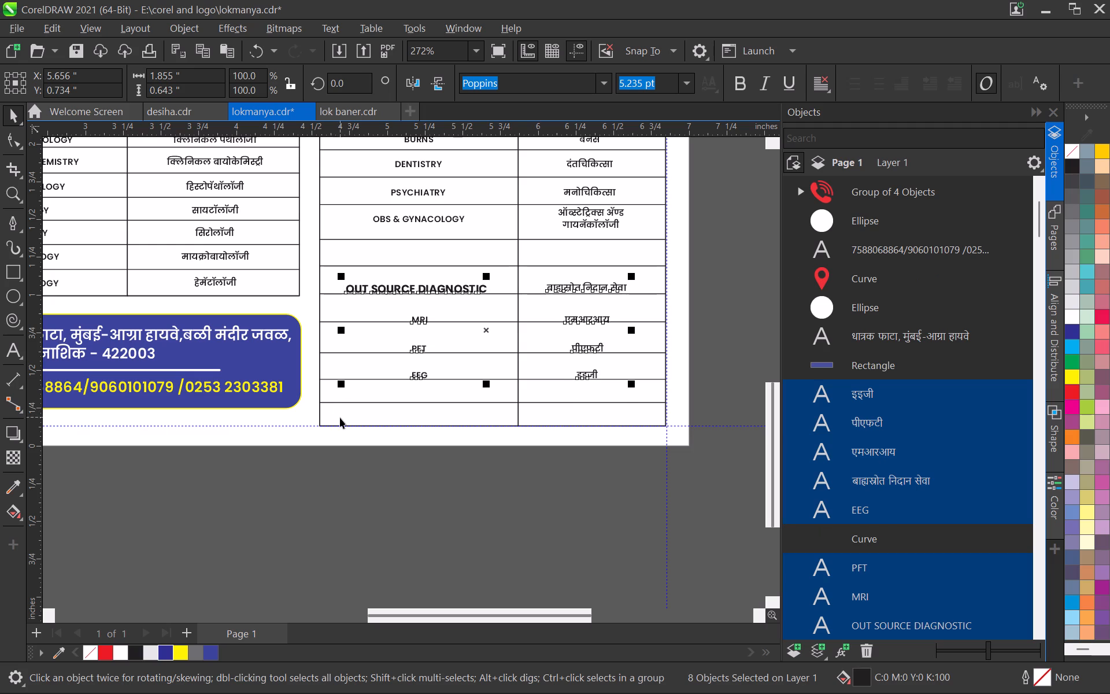
{"action": "key", "text": "Up"}
{"action": "key", "text": "Up"}
{"action": "key", "text": "Up"}
{"action": "key", "text": "Up"}
{"action": "left_click", "coordinate": [697, 296]}
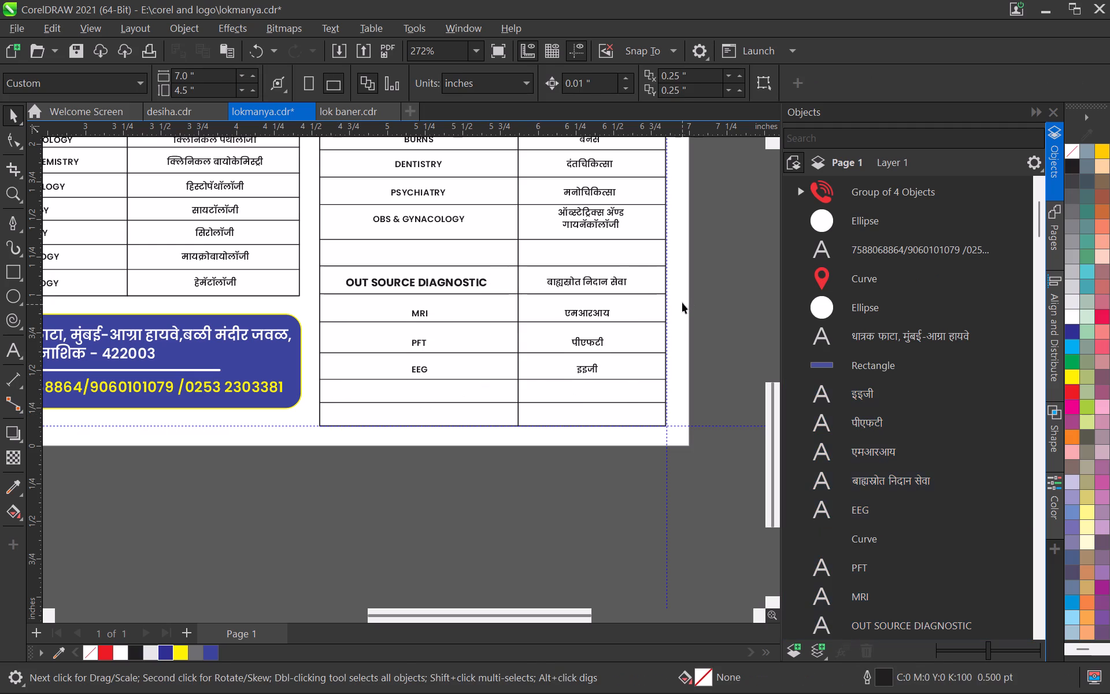
Nudge the MRI, PFT and EEG entries and their Marathi texts up another 0.02" to sit within their rows.
{"action": "left_click_drag", "start_coordinate": [682, 297], "coordinate": [372, 400]}
{"action": "key", "text": "Up"}
{"action": "key", "text": "Up"}
{"action": "left_click", "coordinate": [424, 435]}
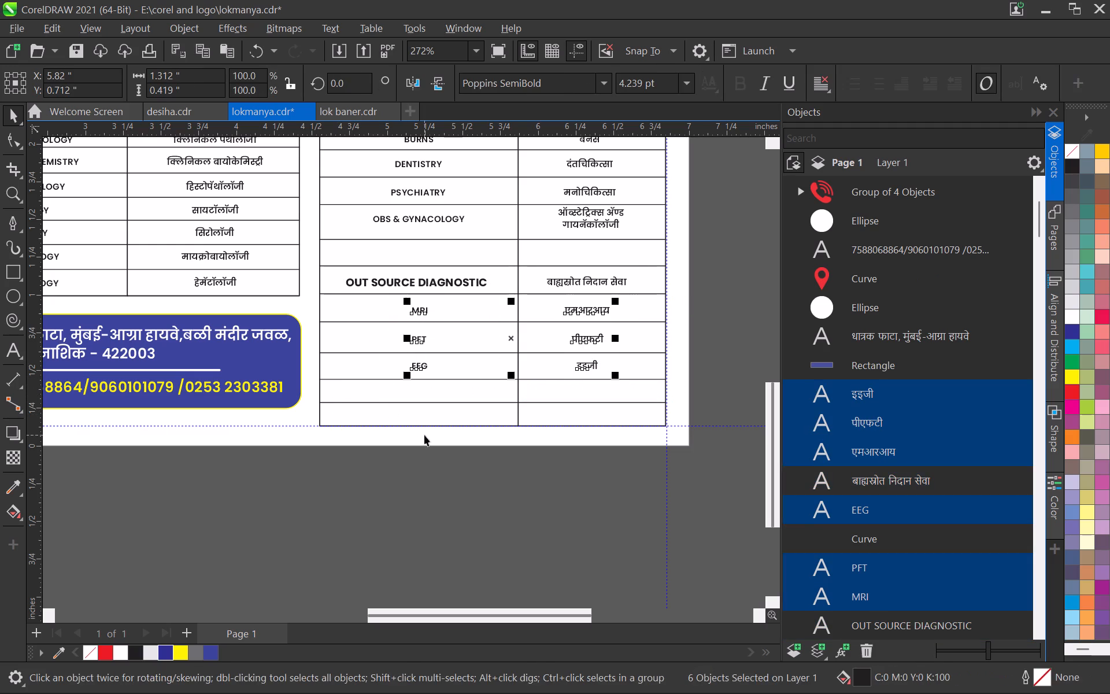
Delete the horizontal line between the two empty rows below EEG.
{"action": "left_click", "coordinate": [467, 402]}
{"action": "key", "text": "Delete"}
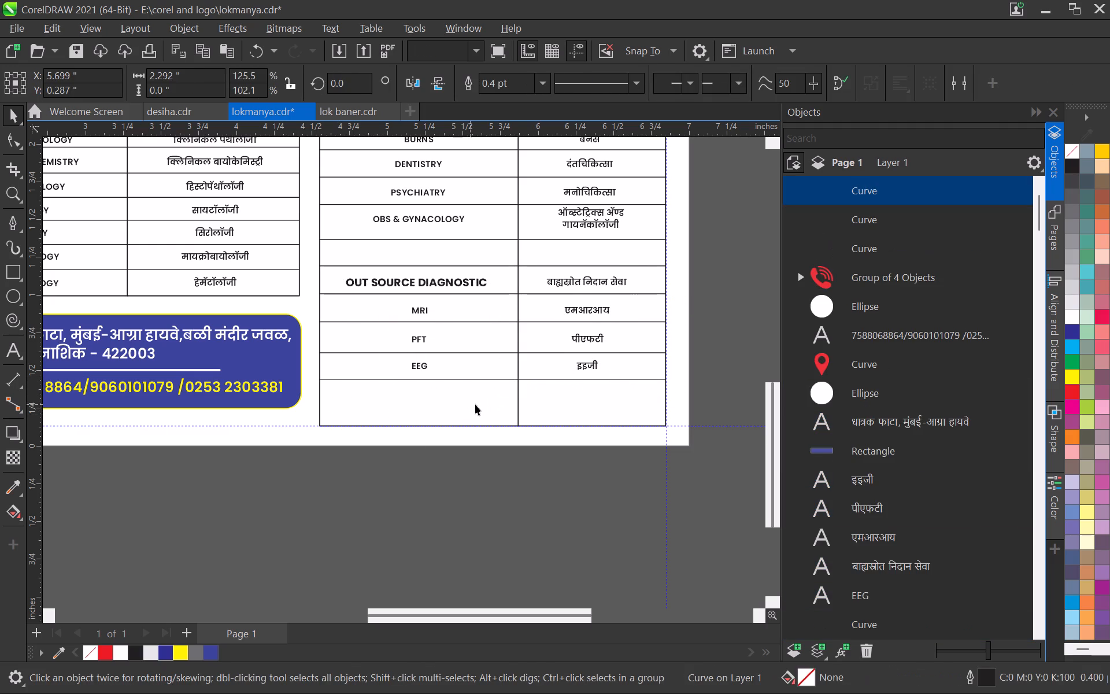
Shorten both frame rectangles of the Limitations table to 1.705" high so they end at the line below EEG.
{"action": "left_click", "coordinate": [480, 411]}
{"action": "scroll", "coordinate": [502, 415], "scroll_direction": "up", "scroll_amount": 4}
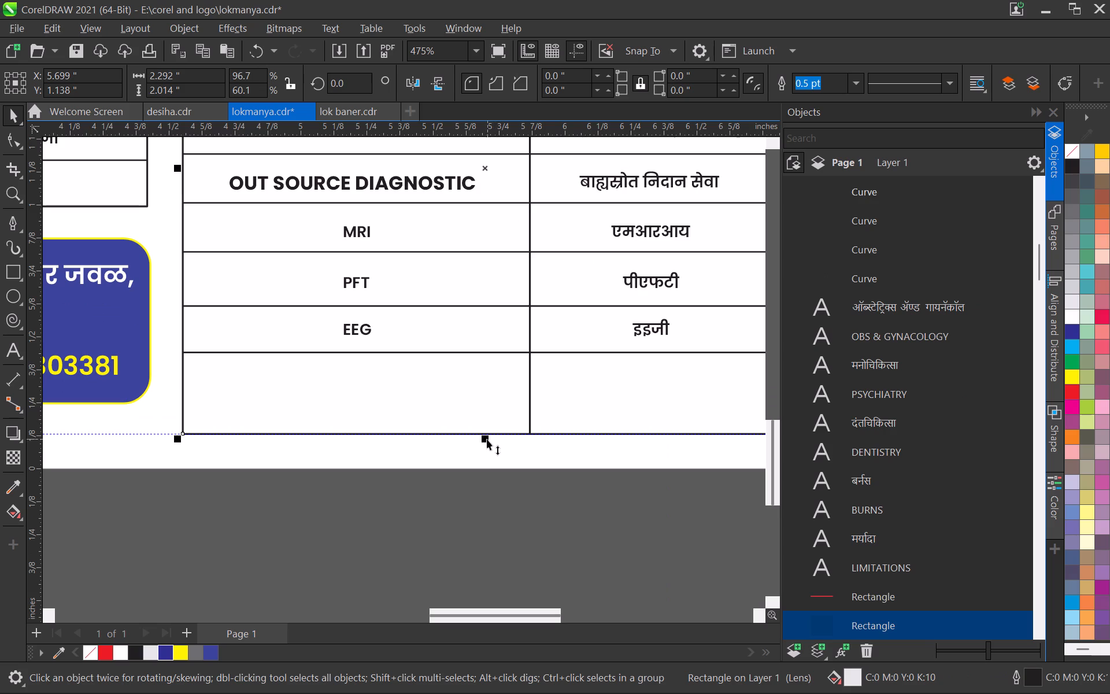
{"action": "left_click_drag", "start_coordinate": [486, 438], "coordinate": [469, 360]}
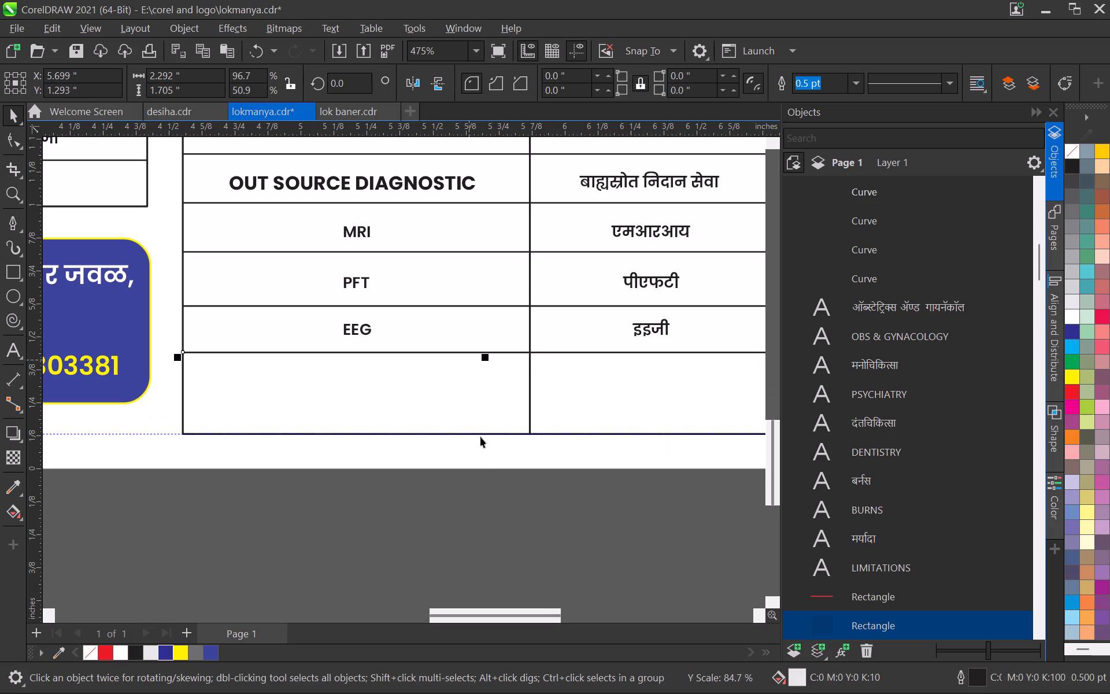
{"action": "left_click", "coordinate": [479, 431]}
{"action": "left_click_drag", "start_coordinate": [486, 441], "coordinate": [471, 358]}
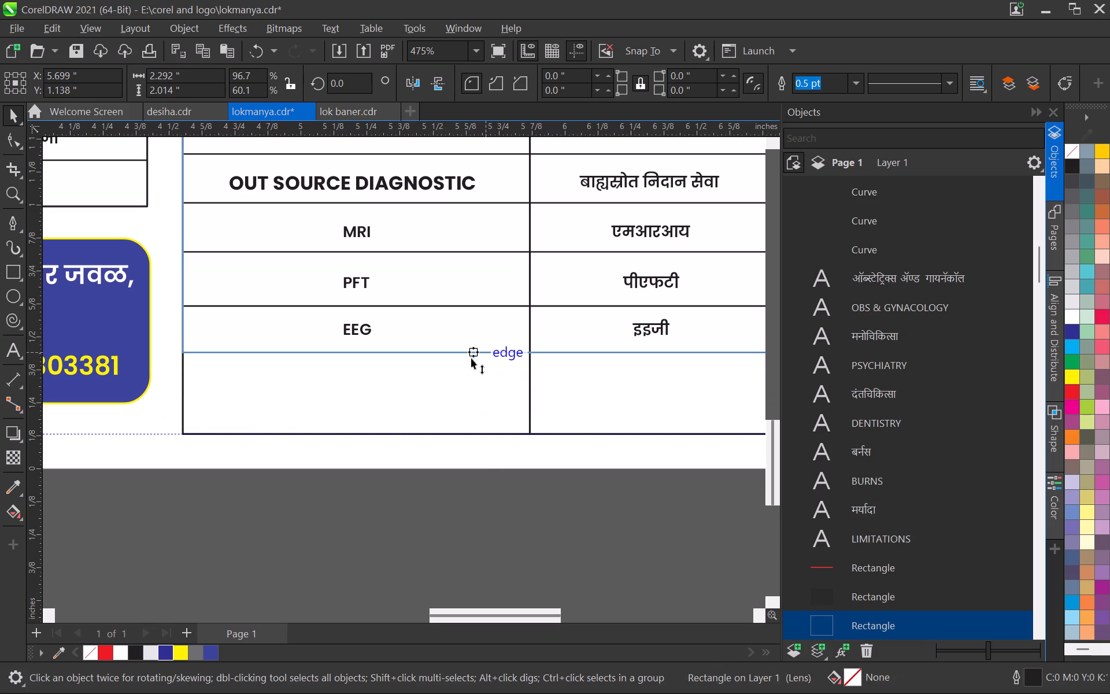
{"action": "left_click_drag", "start_coordinate": [471, 358], "coordinate": [471, 357]}
Shorten the Limitations table's vertical divider to 1.705" so it ends at the new bottom edge.
{"action": "left_click", "coordinate": [532, 413]}
{"action": "left_click_drag", "start_coordinate": [530, 441], "coordinate": [528, 430]}
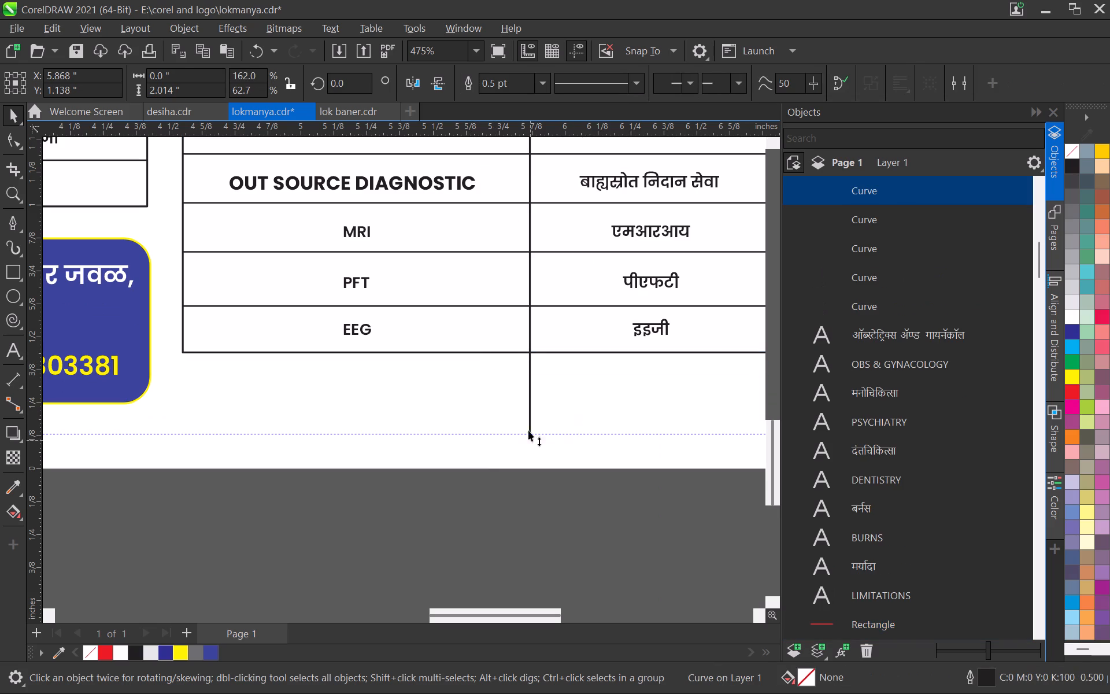
{"action": "left_click_drag", "start_coordinate": [528, 430], "coordinate": [523, 359]}
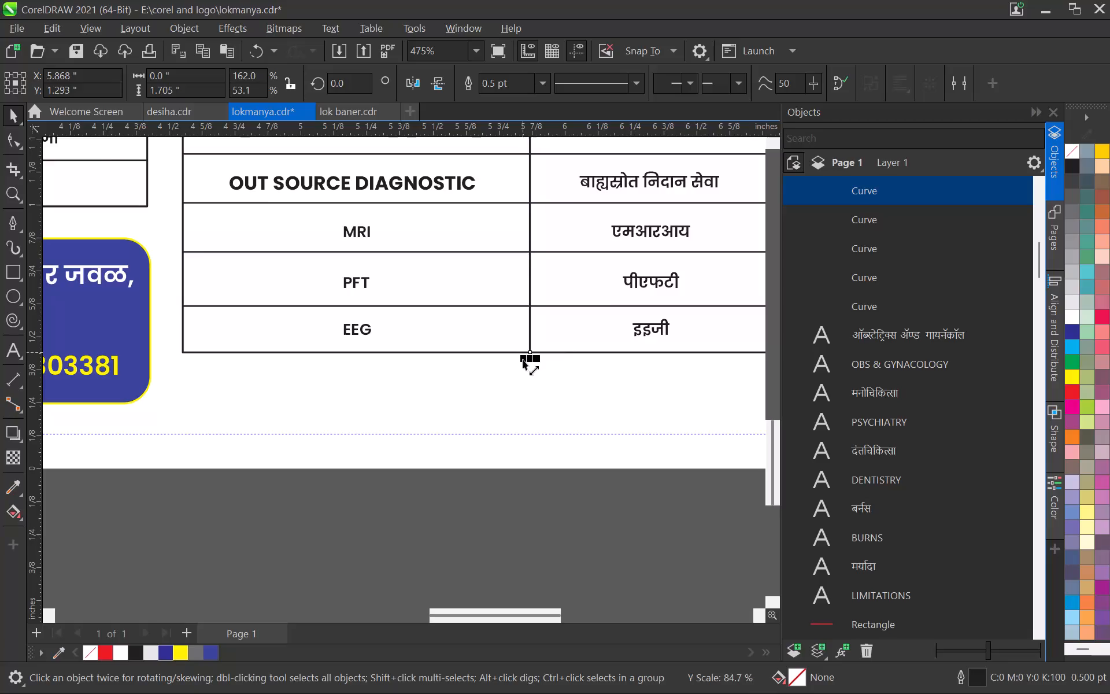
{"action": "scroll", "coordinate": [568, 356], "scroll_direction": "down", "scroll_amount": 2}
{"action": "left_click", "coordinate": [593, 386]}
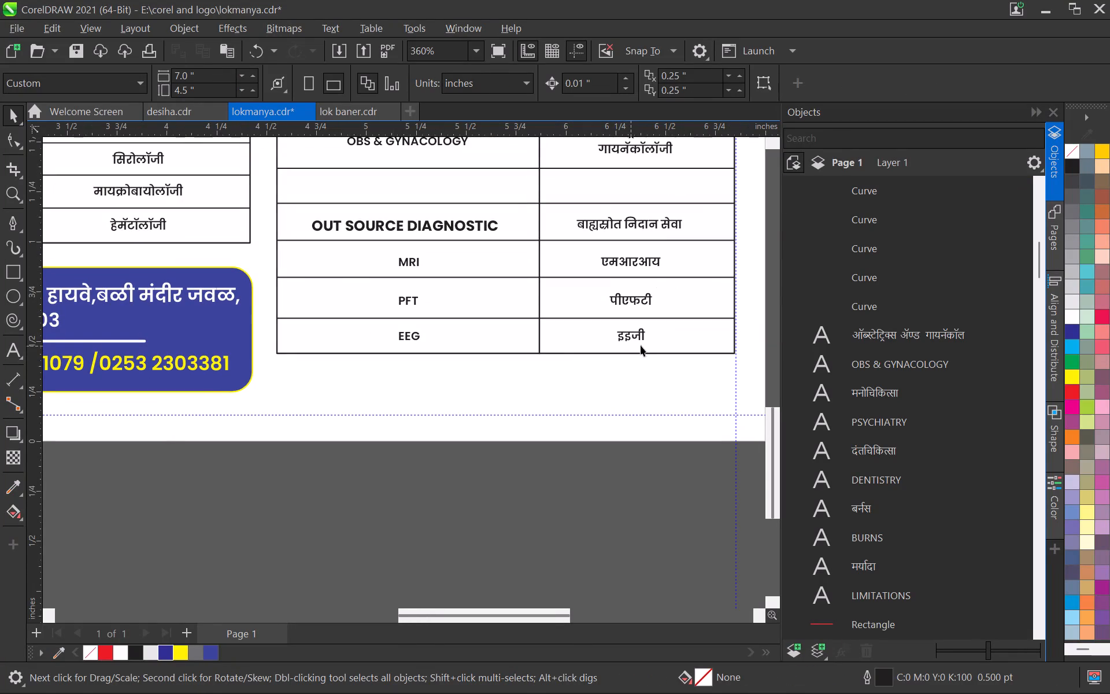
Save the document with the shortened Limitations table.
{"action": "scroll", "coordinate": [506, 378], "scroll_direction": "down", "scroll_amount": 4}
{"action": "middle_click_drag", "start_coordinate": [547, 376], "coordinate": [479, 376]}
{"action": "left_click", "coordinate": [634, 278]}
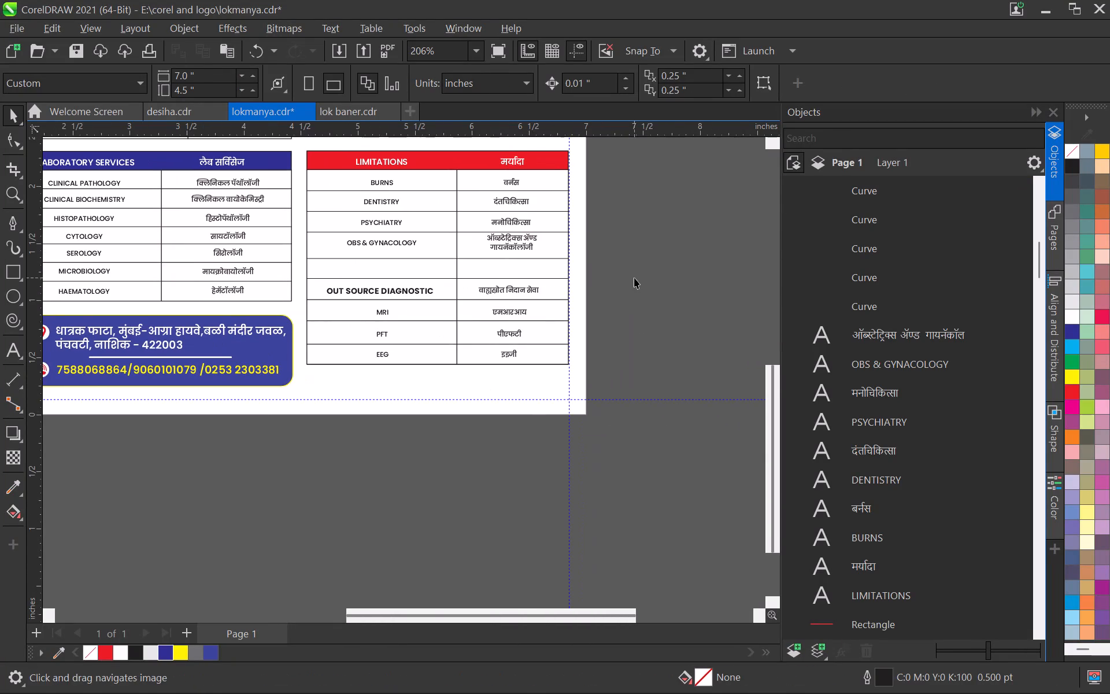
{"action": "scroll", "coordinate": [471, 341], "scroll_direction": "down", "scroll_amount": 3}
{"action": "middle_click_drag", "start_coordinate": [468, 340], "coordinate": [486, 381]}
{"action": "scroll", "coordinate": [486, 381], "scroll_direction": "up", "scroll_amount": 4}
{"action": "key", "text": "ctrl+s"}
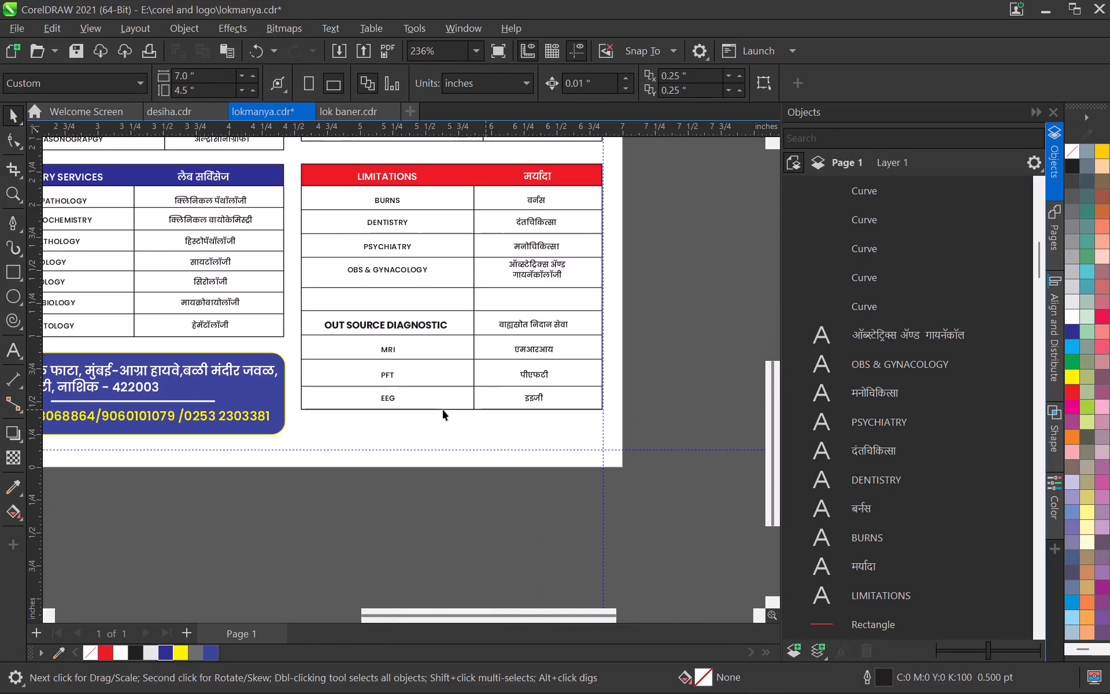
{"action": "scroll", "coordinate": [436, 307], "scroll_direction": "down", "scroll_amount": 8}
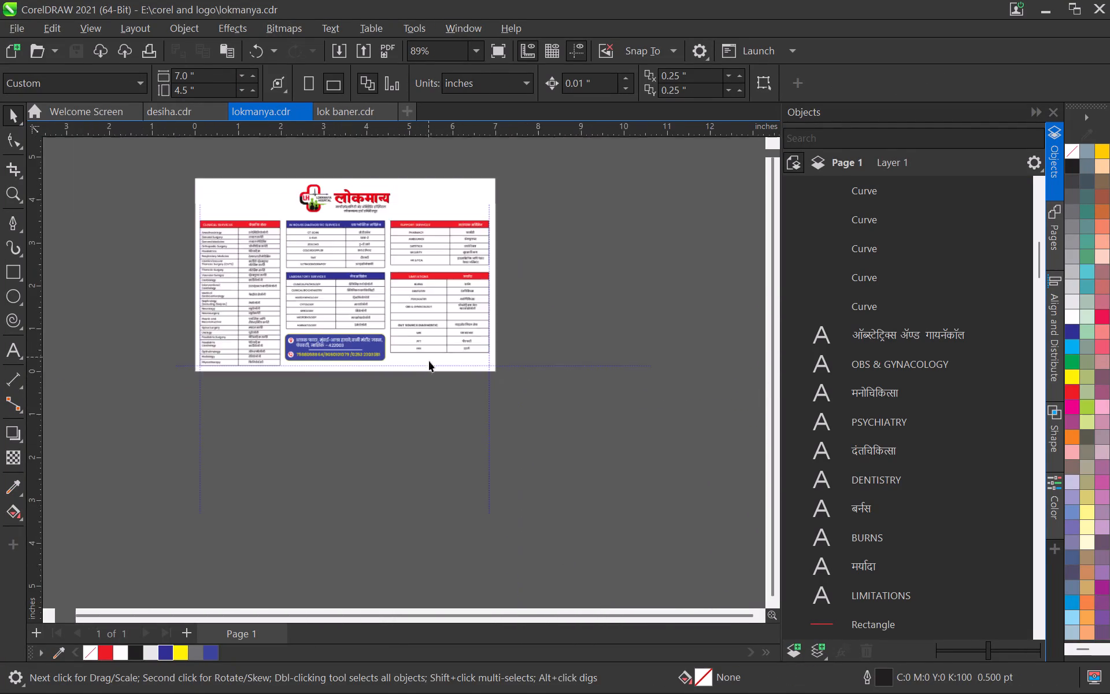
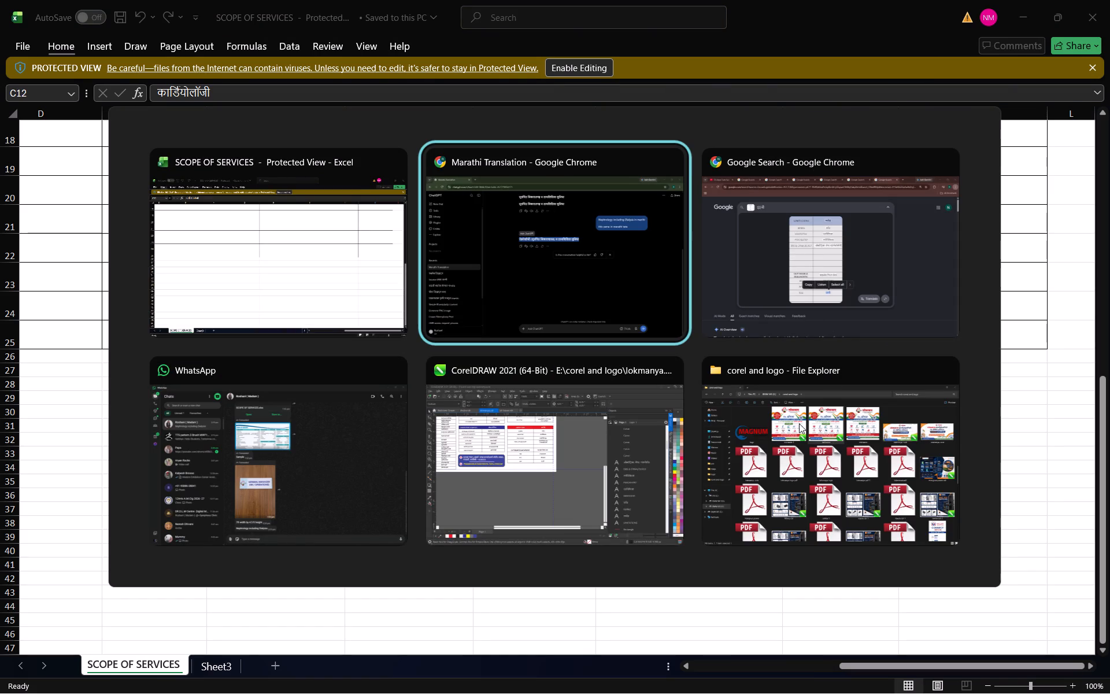
{"action": "left_click", "coordinate": [526, 489], "text": "alt"}
Duplicate the pale rectangle behind the LIMITATIONS table, placing the copy about 0.33 in lower.
{"action": "scroll", "coordinate": [454, 333], "scroll_direction": "up", "scroll_amount": 8}
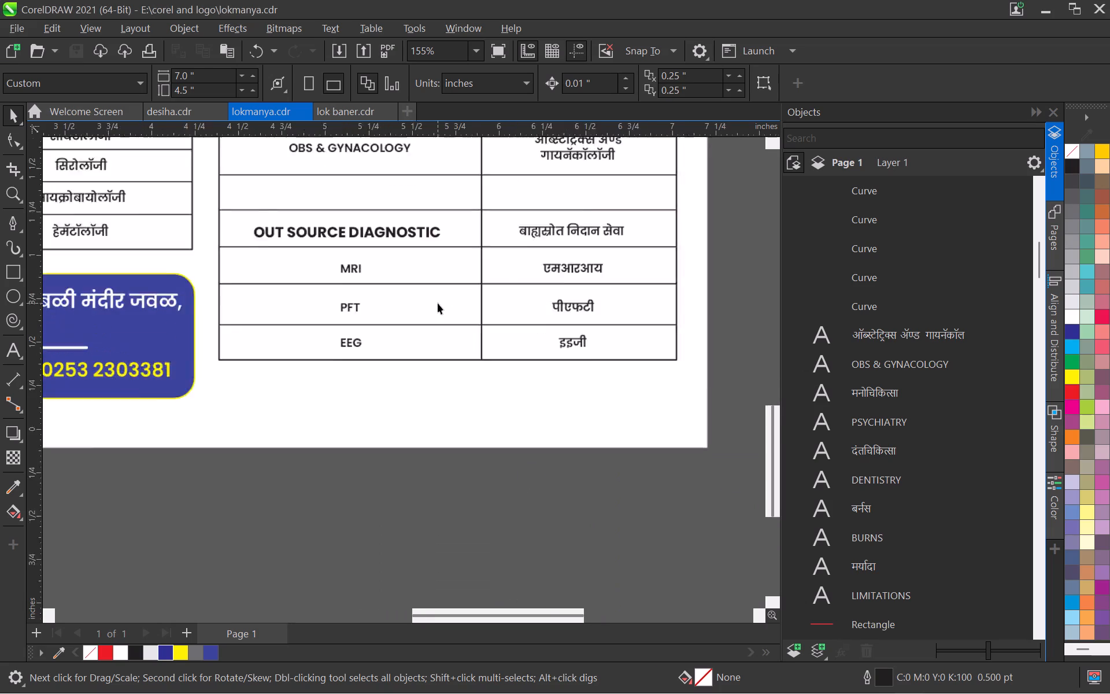
{"action": "left_click", "coordinate": [428, 349]}
{"action": "scroll", "coordinate": [389, 374], "scroll_direction": "up", "scroll_amount": 1}
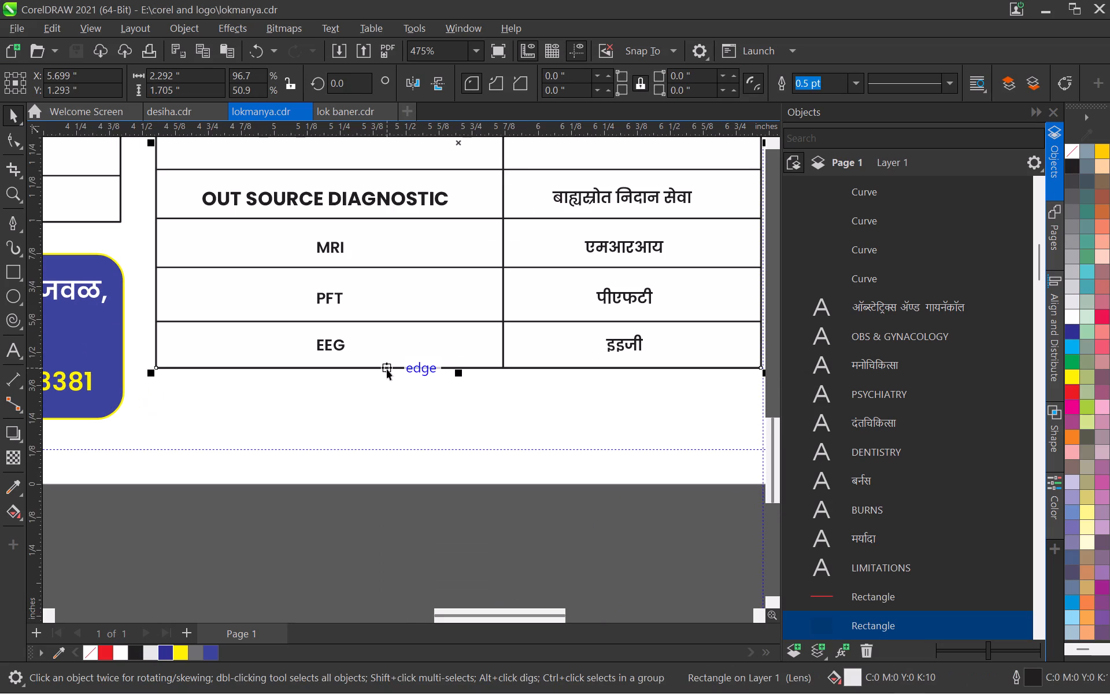
{"action": "left_click", "coordinate": [387, 369], "text": "shift"}
{"action": "scroll", "coordinate": [426, 362], "scroll_direction": "down", "scroll_amount": 9}
{"action": "scroll", "coordinate": [397, 370], "scroll_direction": "up", "scroll_amount": 2}
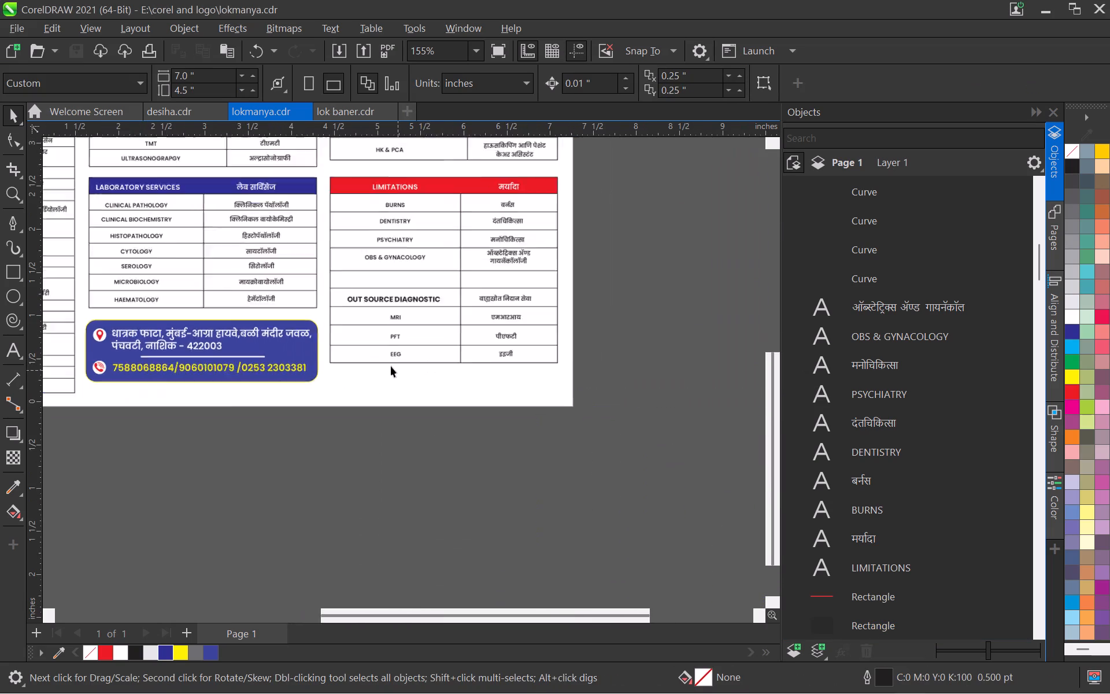
{"action": "scroll", "coordinate": [391, 366], "scroll_direction": "up", "scroll_amount": 9}
{"action": "left_click", "coordinate": [342, 336]}
{"action": "scroll", "coordinate": [342, 336], "scroll_direction": "down", "scroll_amount": 5}
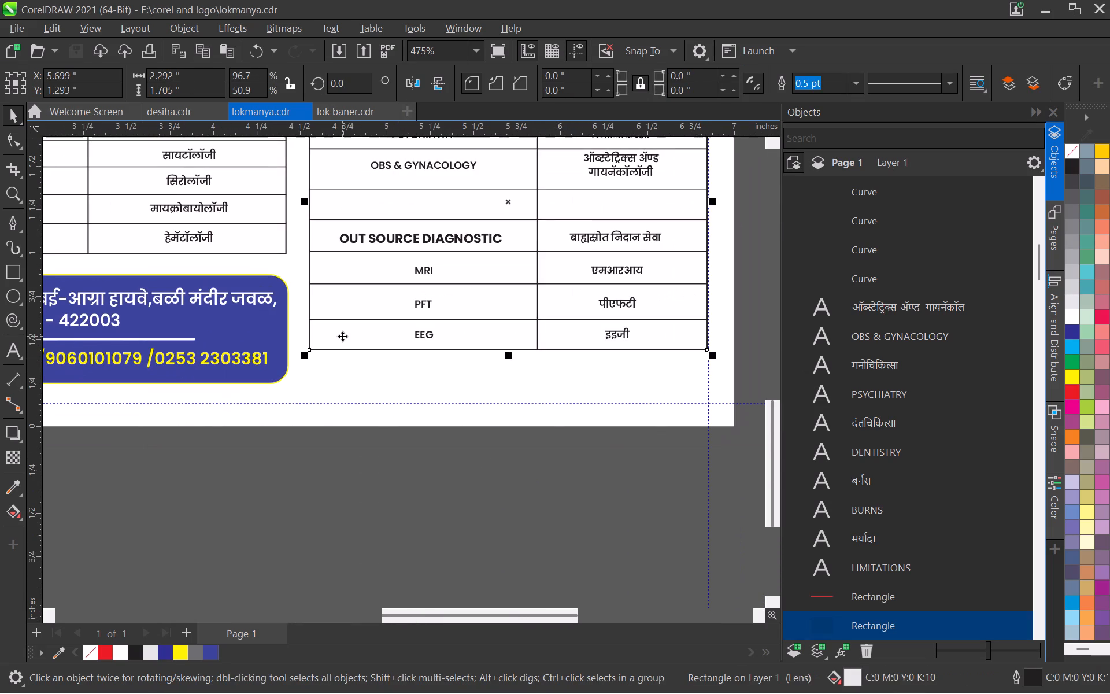
{"action": "left_click_drag", "start_coordinate": [342, 336], "coordinate": [341, 393]}
{"action": "right_click", "coordinate": [341, 393], "text": "shift"}
Shrink the copied rectangle to about 0.28 in high and move it into the empty space below the EEG row.
{"action": "scroll", "coordinate": [480, 366], "scroll_direction": "down", "scroll_amount": 4}
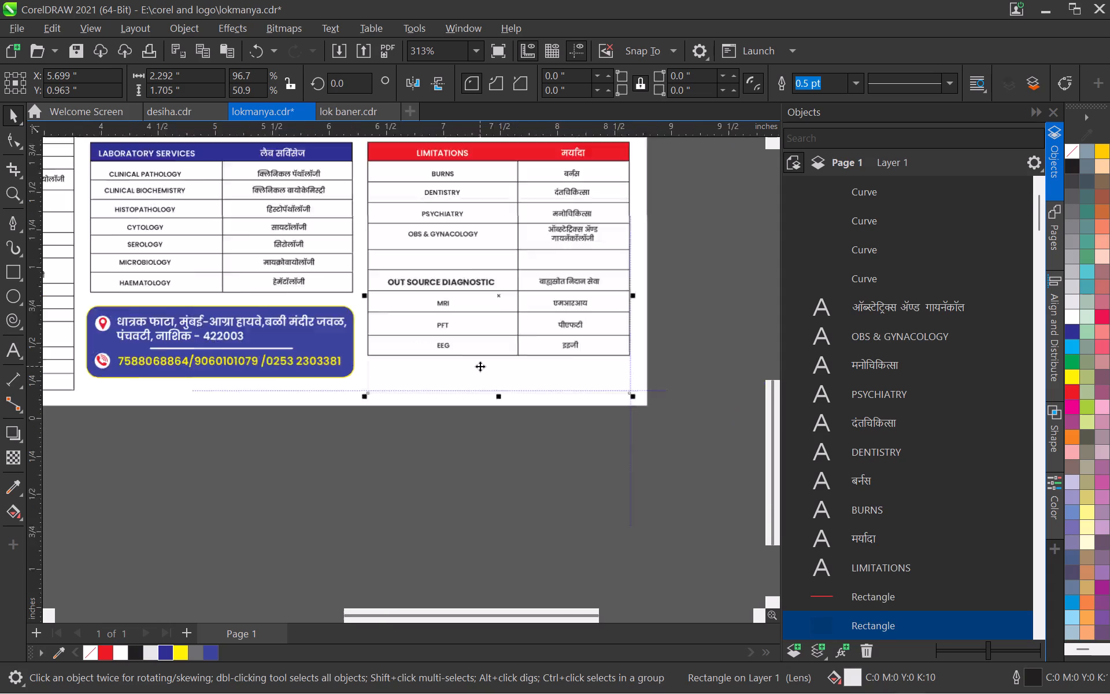
{"action": "scroll", "coordinate": [480, 366], "scroll_direction": "down", "scroll_amount": 1}
{"action": "scroll", "coordinate": [491, 395], "scroll_direction": "up", "scroll_amount": 3}
{"action": "left_click_drag", "start_coordinate": [506, 389], "coordinate": [501, 342], "text": "shift"}
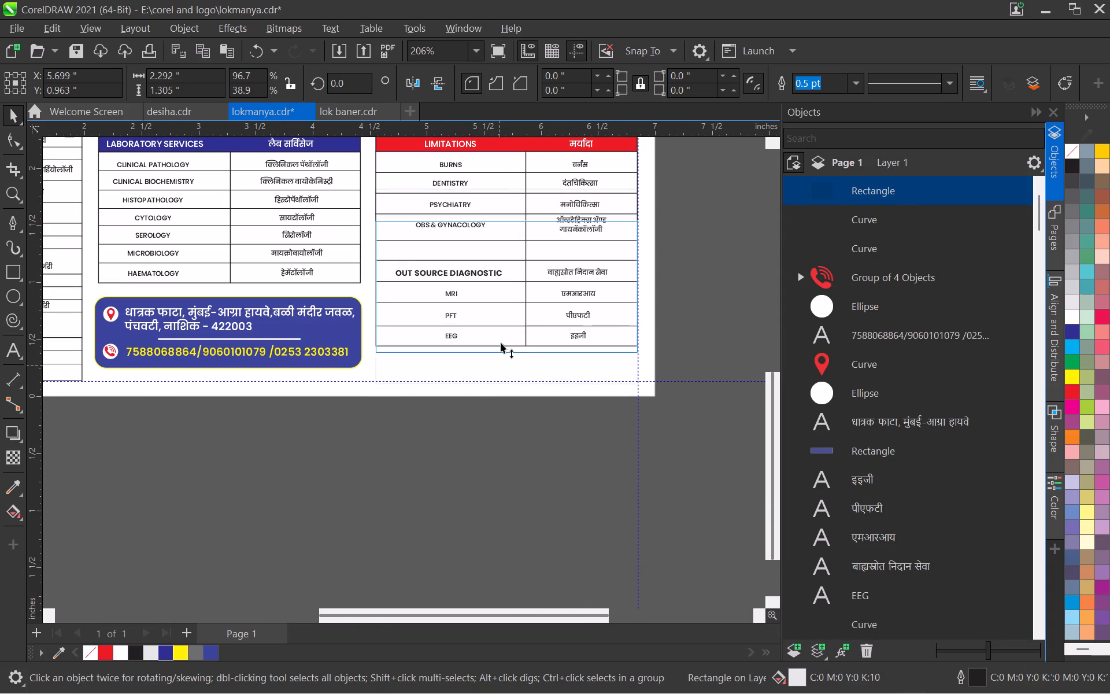
{"action": "left_click_drag", "start_coordinate": [501, 342], "coordinate": [503, 307], "text": "shift"}
{"action": "scroll", "coordinate": [424, 308], "scroll_direction": "up", "scroll_amount": 5}
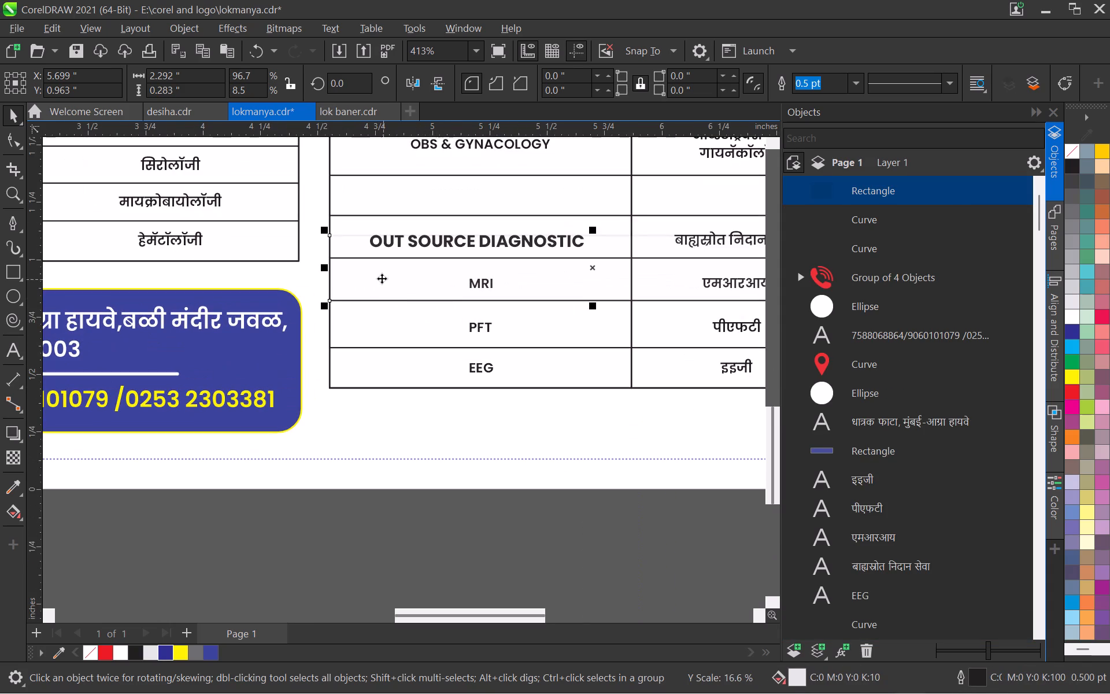
{"action": "left_click_drag", "start_coordinate": [382, 278], "coordinate": [394, 439]}
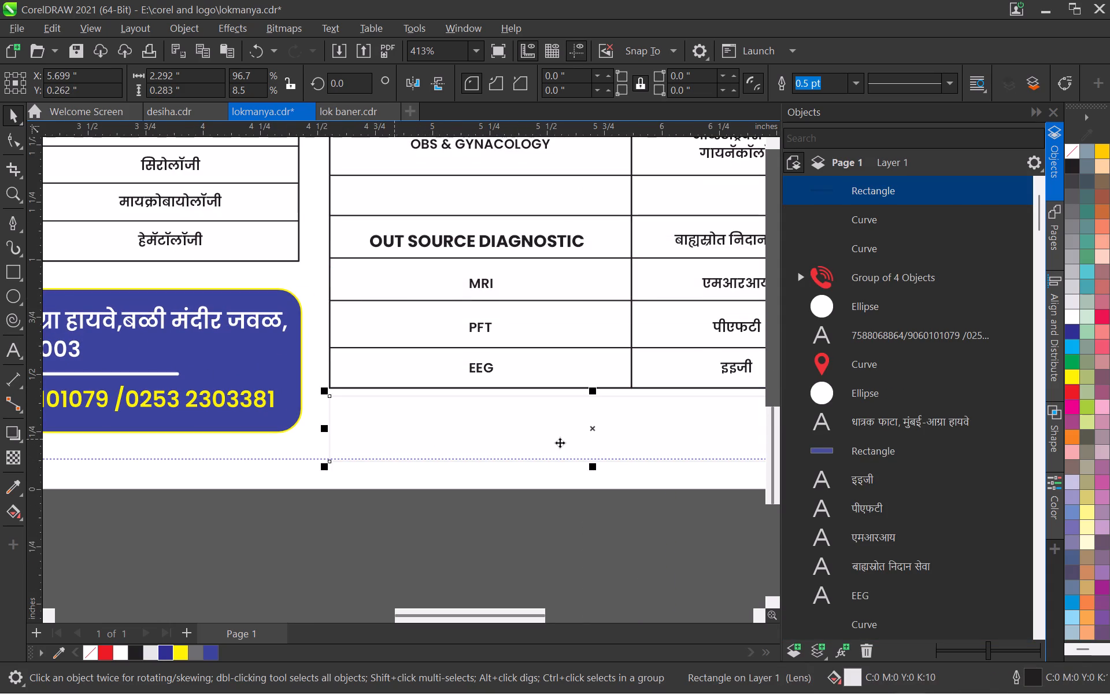
Adjust the pale rectangle's edges until it is about 0.18 in high, leaving a gap below the EEG row.
{"action": "middle_click_drag", "start_coordinate": [560, 442], "coordinate": [505, 408]}
{"action": "scroll", "coordinate": [505, 407], "scroll_direction": "down", "scroll_amount": 1}
{"action": "scroll", "coordinate": [524, 435], "scroll_direction": "up", "scroll_amount": 3}
{"action": "left_click_drag", "start_coordinate": [535, 426], "coordinate": [530, 416]}
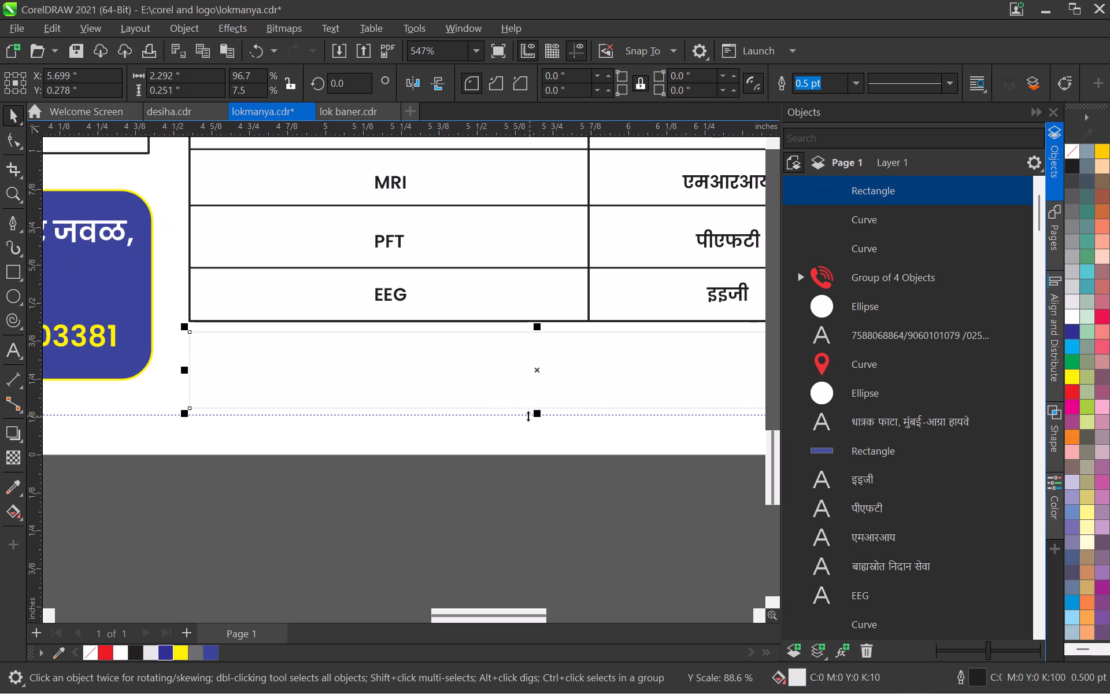
{"action": "left_click", "coordinate": [515, 408]}
{"action": "left_click", "coordinate": [509, 404]}
{"action": "left_click", "coordinate": [515, 386]}
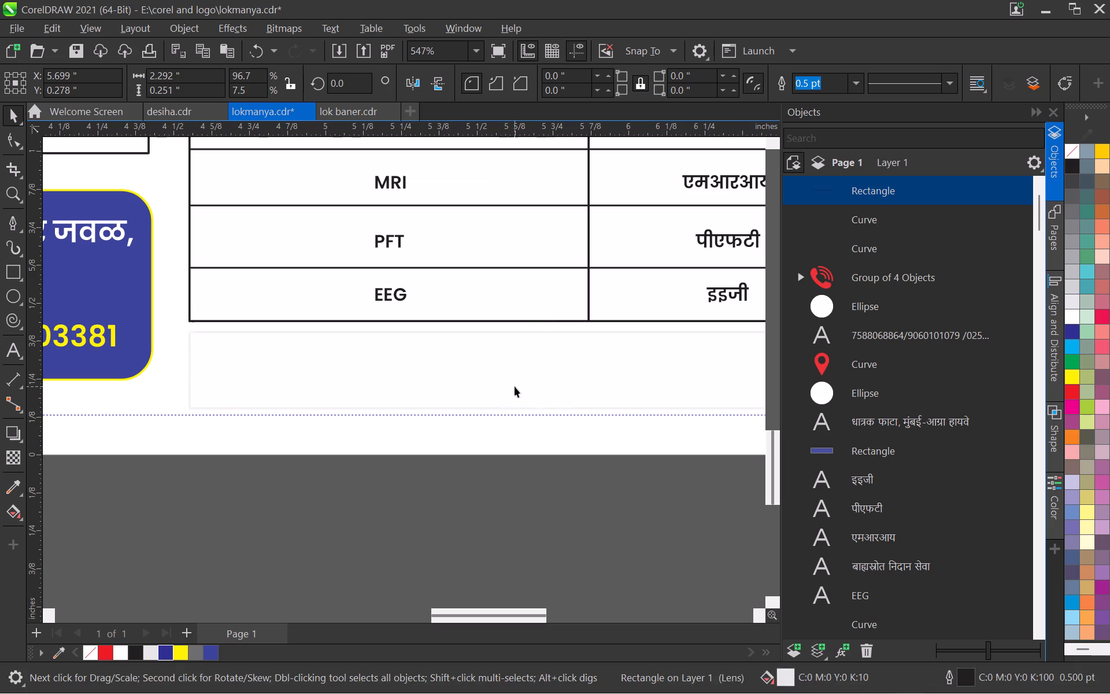
{"action": "left_click_drag", "start_coordinate": [535, 413], "coordinate": [535, 420]}
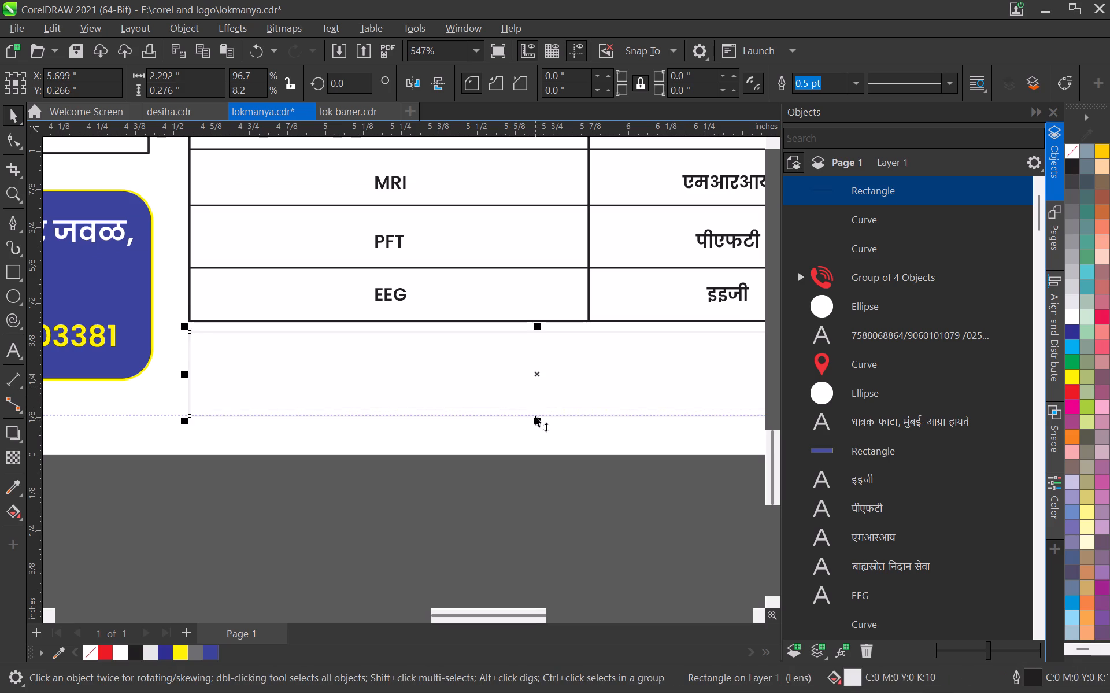
{"action": "scroll", "coordinate": [545, 359], "scroll_direction": "up", "scroll_amount": 3}
{"action": "left_click_drag", "start_coordinate": [534, 316], "coordinate": [533, 345]}
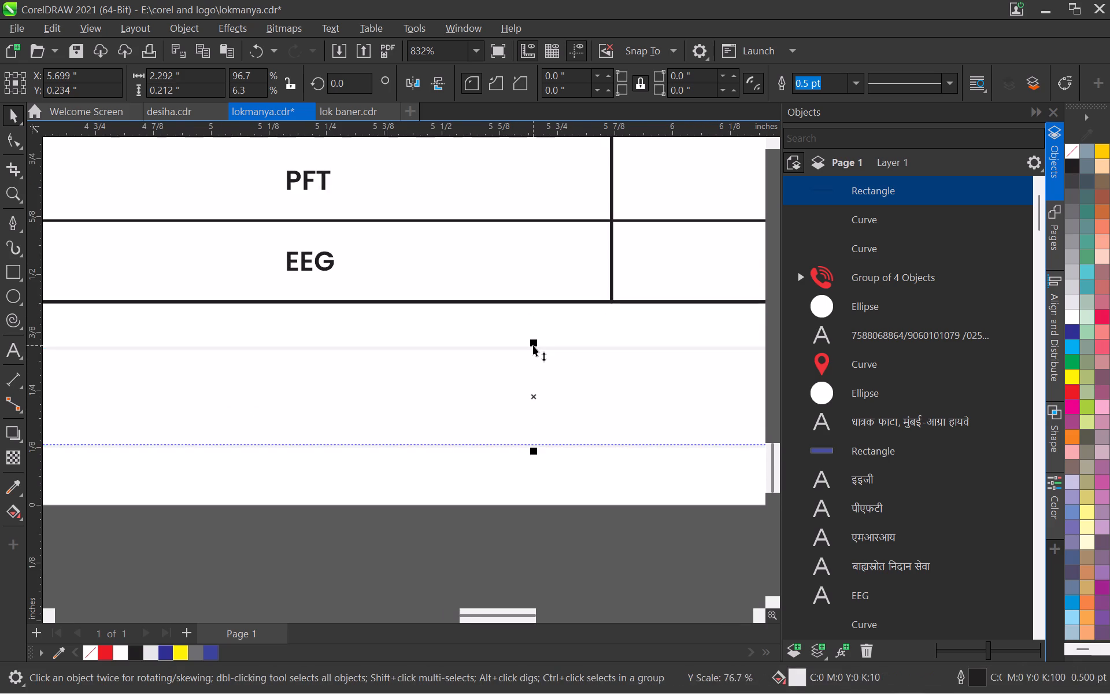
{"action": "scroll", "coordinate": [533, 345], "scroll_direction": "down", "scroll_amount": 4}
{"action": "left_click_drag", "start_coordinate": [531, 344], "coordinate": [528, 352]}
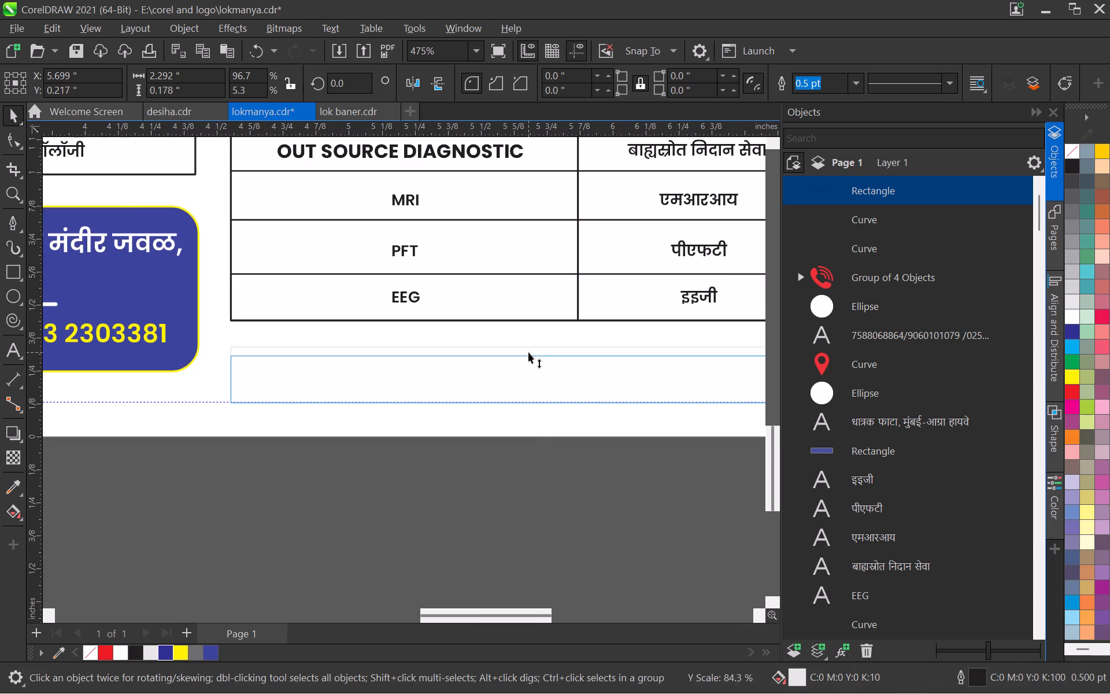
{"action": "left_click_drag", "start_coordinate": [528, 352], "coordinate": [527, 350]}
Delete the separate horizontal line lying along the bottom edge of the EEG row.
{"action": "left_click", "coordinate": [473, 322]}
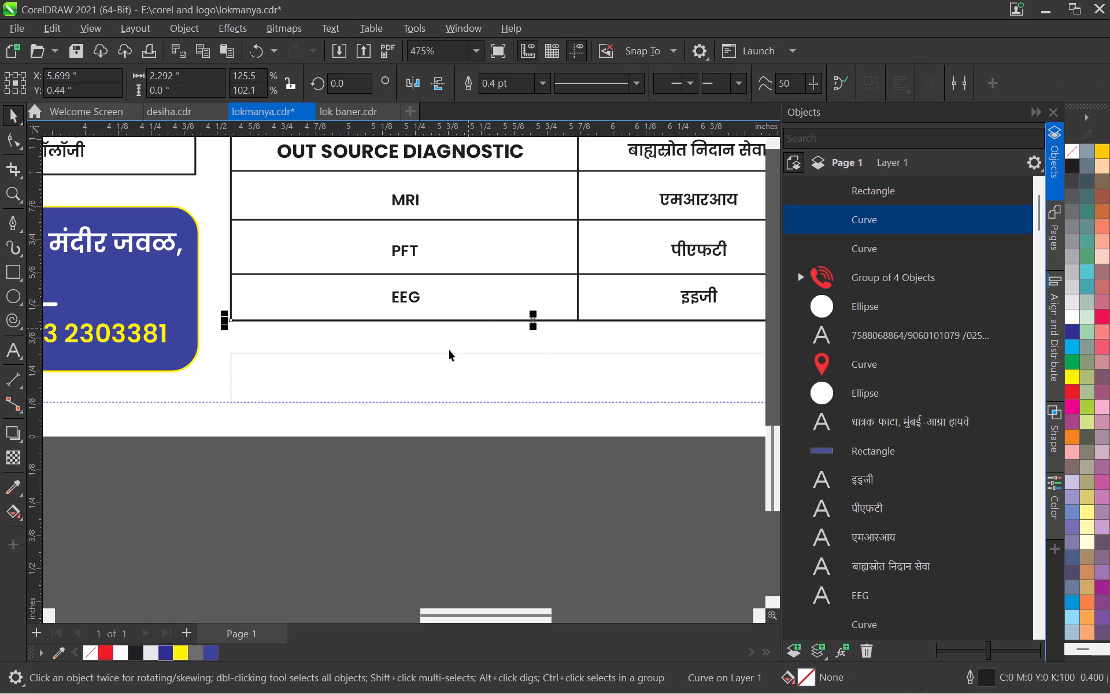
{"action": "scroll", "coordinate": [191, 339], "scroll_direction": "up", "scroll_amount": 4}
{"action": "scroll", "coordinate": [246, 317], "scroll_direction": "up", "scroll_amount": 3}
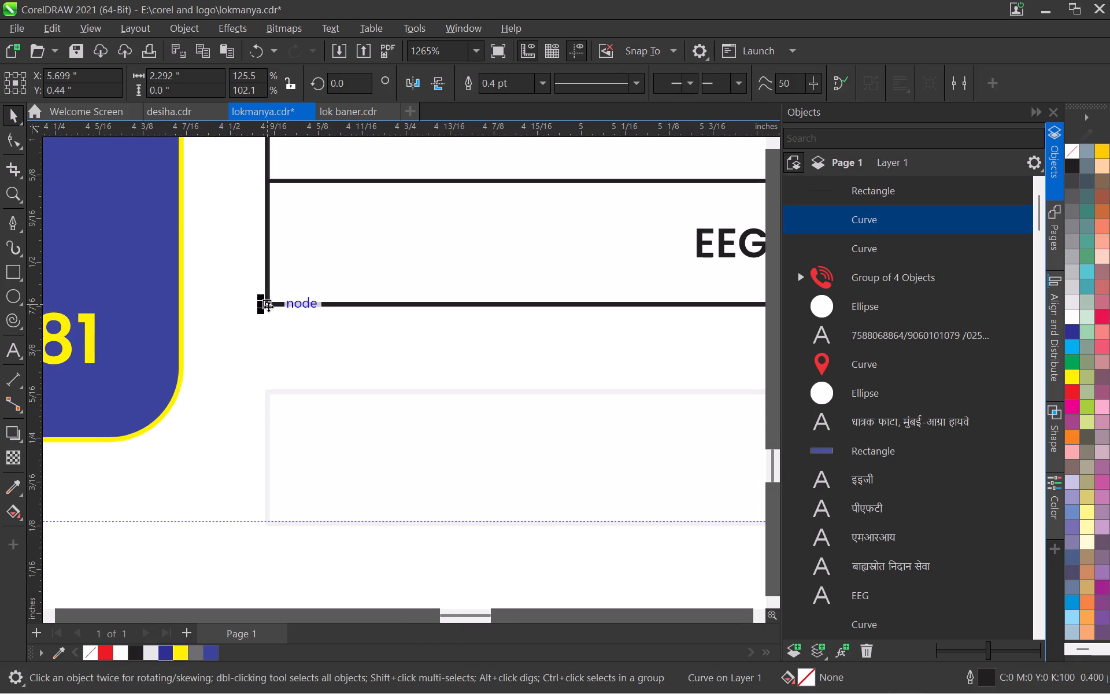
{"action": "key", "text": "Delete"}
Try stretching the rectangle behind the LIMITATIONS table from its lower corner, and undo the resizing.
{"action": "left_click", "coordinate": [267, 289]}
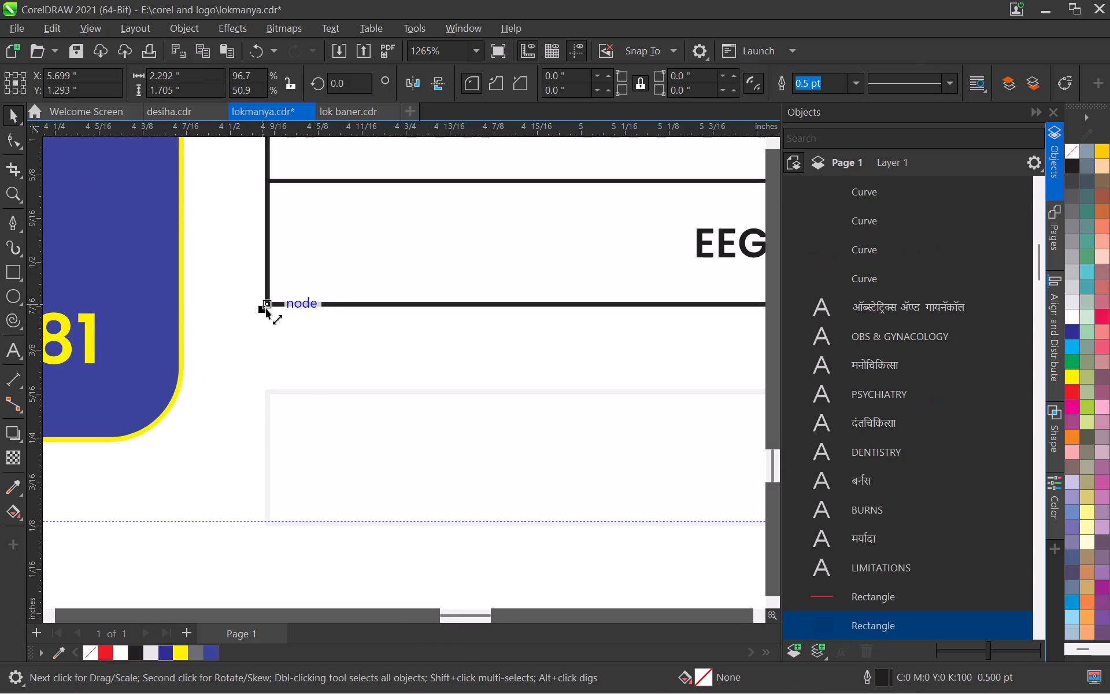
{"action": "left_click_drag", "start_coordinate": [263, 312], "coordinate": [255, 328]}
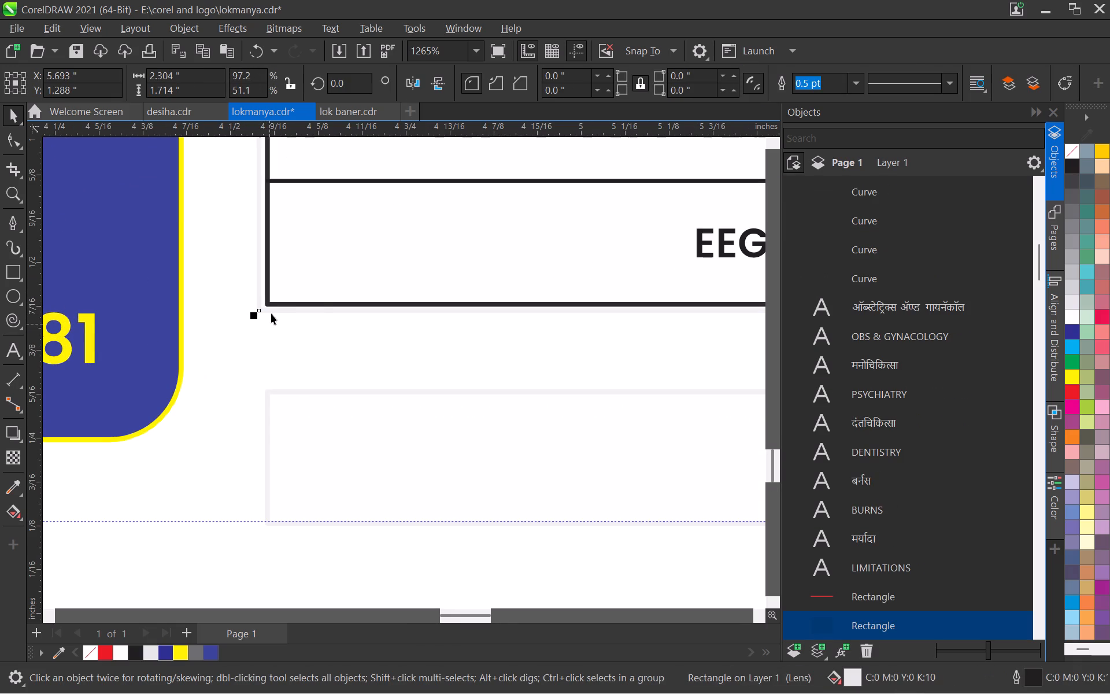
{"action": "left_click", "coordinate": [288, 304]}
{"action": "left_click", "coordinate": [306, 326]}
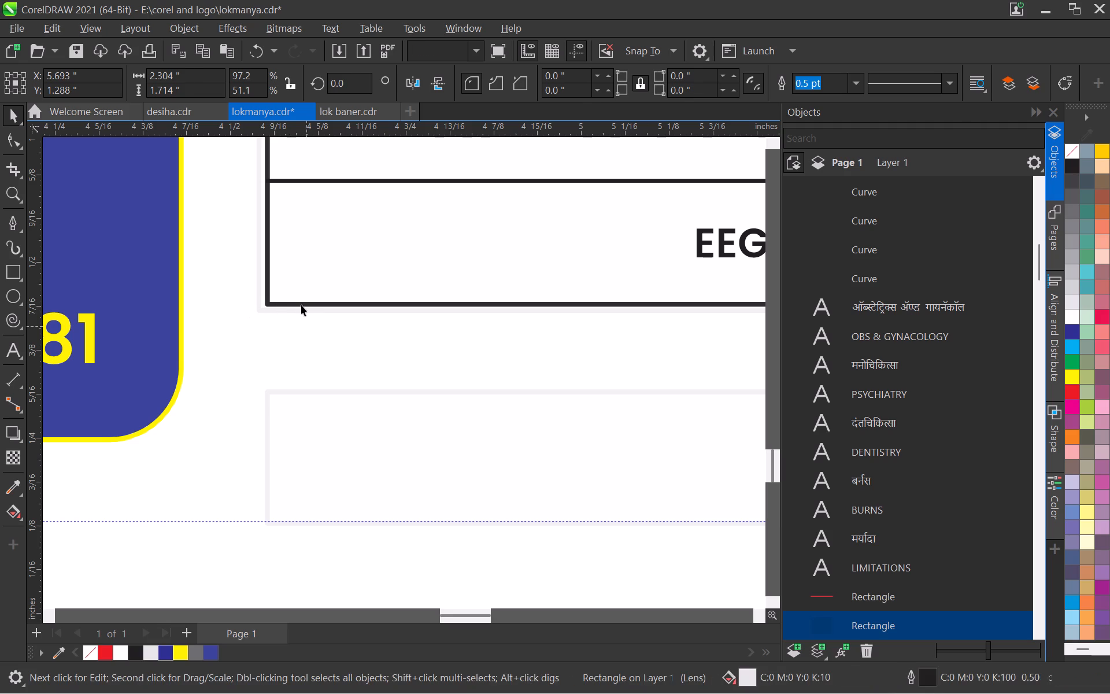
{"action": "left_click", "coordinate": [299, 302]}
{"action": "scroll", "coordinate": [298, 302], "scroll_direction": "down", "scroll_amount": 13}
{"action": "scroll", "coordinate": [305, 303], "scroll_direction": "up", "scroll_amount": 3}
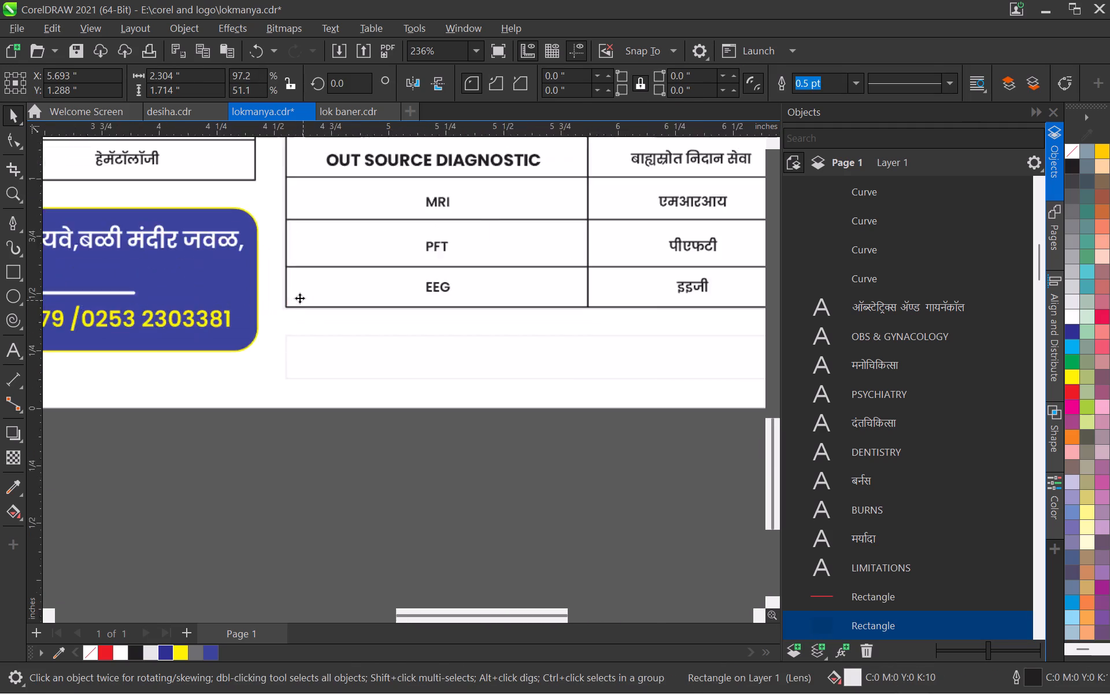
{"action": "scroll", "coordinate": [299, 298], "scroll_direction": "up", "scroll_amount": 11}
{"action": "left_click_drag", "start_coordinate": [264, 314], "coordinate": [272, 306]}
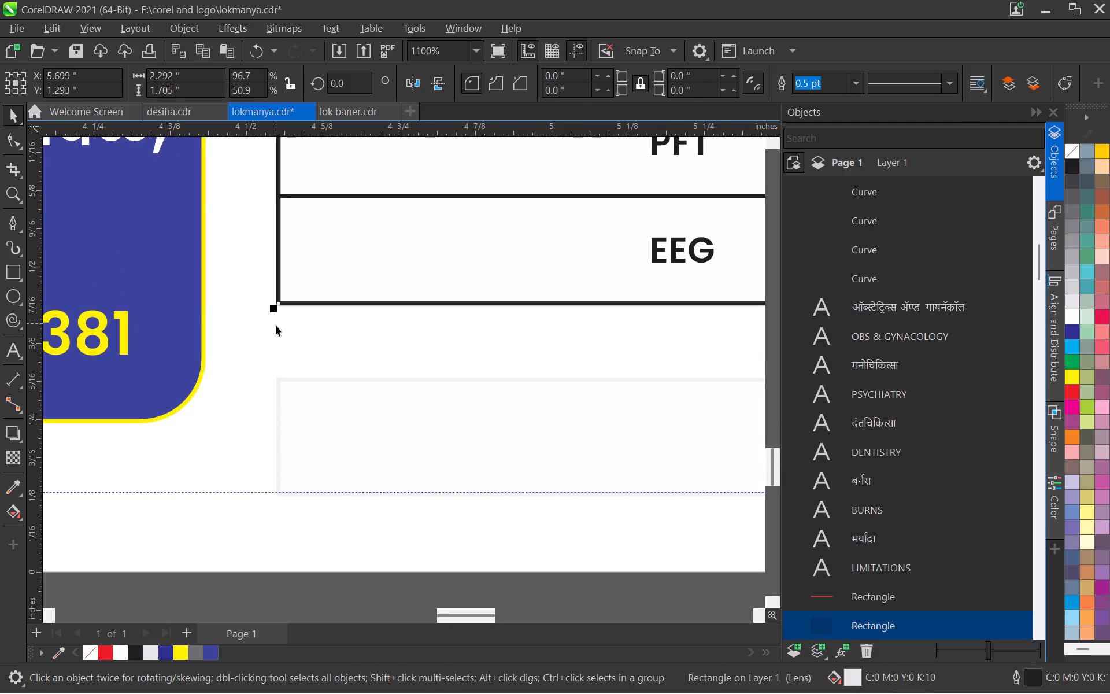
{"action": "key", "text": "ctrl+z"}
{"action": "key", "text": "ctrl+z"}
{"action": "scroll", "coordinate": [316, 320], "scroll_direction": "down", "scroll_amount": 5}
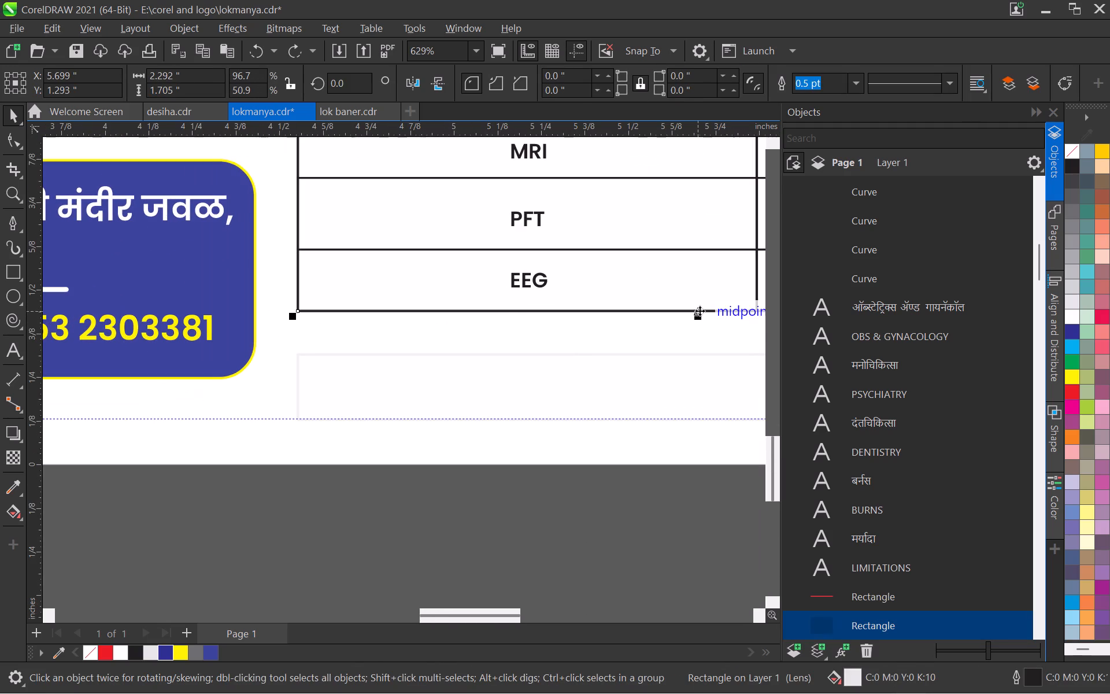
Duplicate the LIMITATIONS table's black border rectangle downward, its bottom edge just above the bottom guideline, keeping the pale rectangle aligned with the table.
{"action": "left_click_drag", "start_coordinate": [701, 315], "coordinate": [697, 294]}
{"action": "left_click", "coordinate": [687, 311]}
{"action": "left_click_drag", "start_coordinate": [675, 312], "coordinate": [677, 407]}
{"action": "right_click", "coordinate": [677, 407]}
{"action": "left_click", "coordinate": [646, 277]}
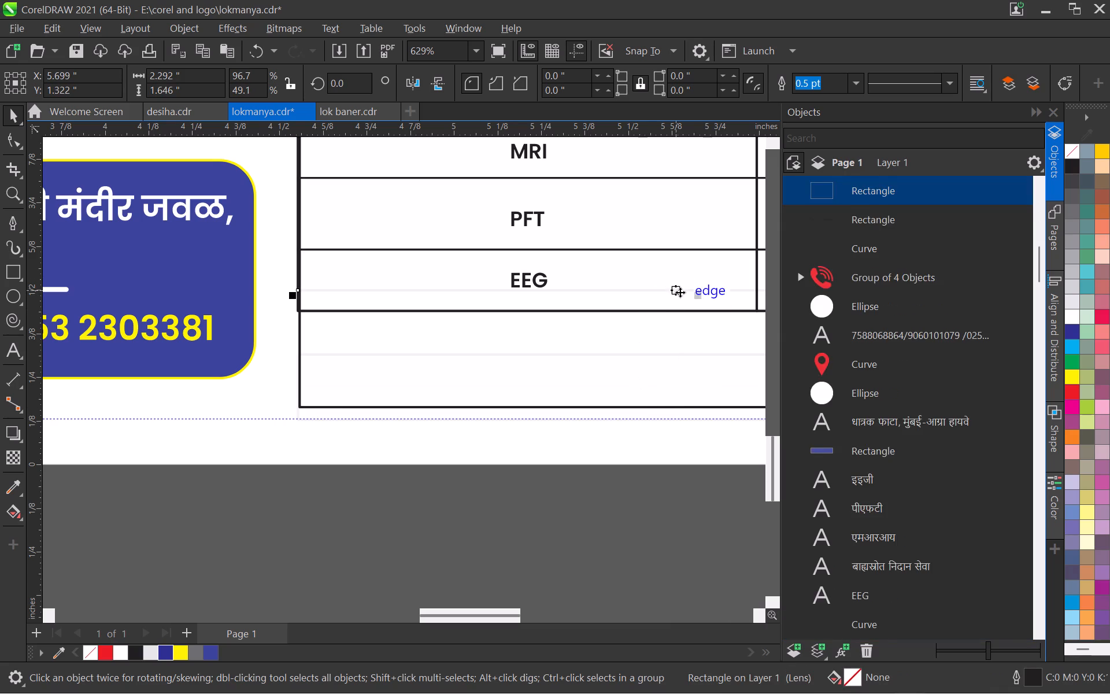
{"action": "left_click_drag", "start_coordinate": [695, 296], "coordinate": [698, 314]}
Shrink the copied black border from its top edge to about 0.15 in high, forming a separate box below the EEG row.
{"action": "left_click", "coordinate": [629, 406]}
{"action": "scroll", "coordinate": [630, 403], "scroll_direction": "down", "scroll_amount": 4}
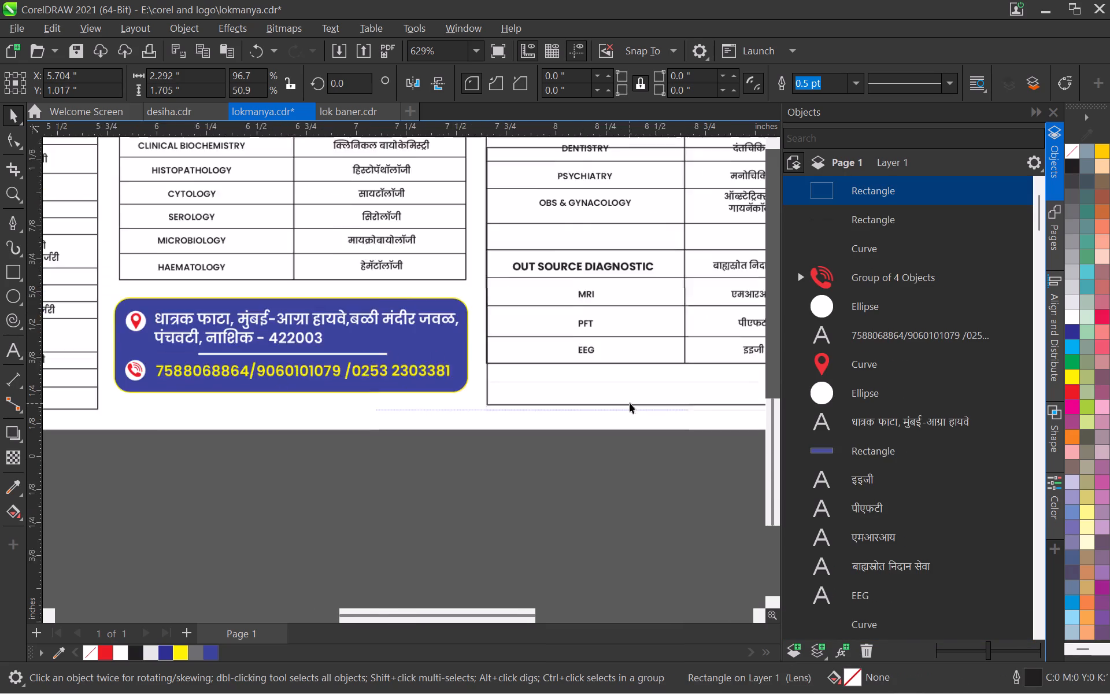
{"action": "scroll", "coordinate": [630, 403], "scroll_direction": "down", "scroll_amount": 7}
{"action": "middle_click_drag", "start_coordinate": [639, 346], "coordinate": [578, 375]}
{"action": "scroll", "coordinate": [576, 363], "scroll_direction": "up", "scroll_amount": 5}
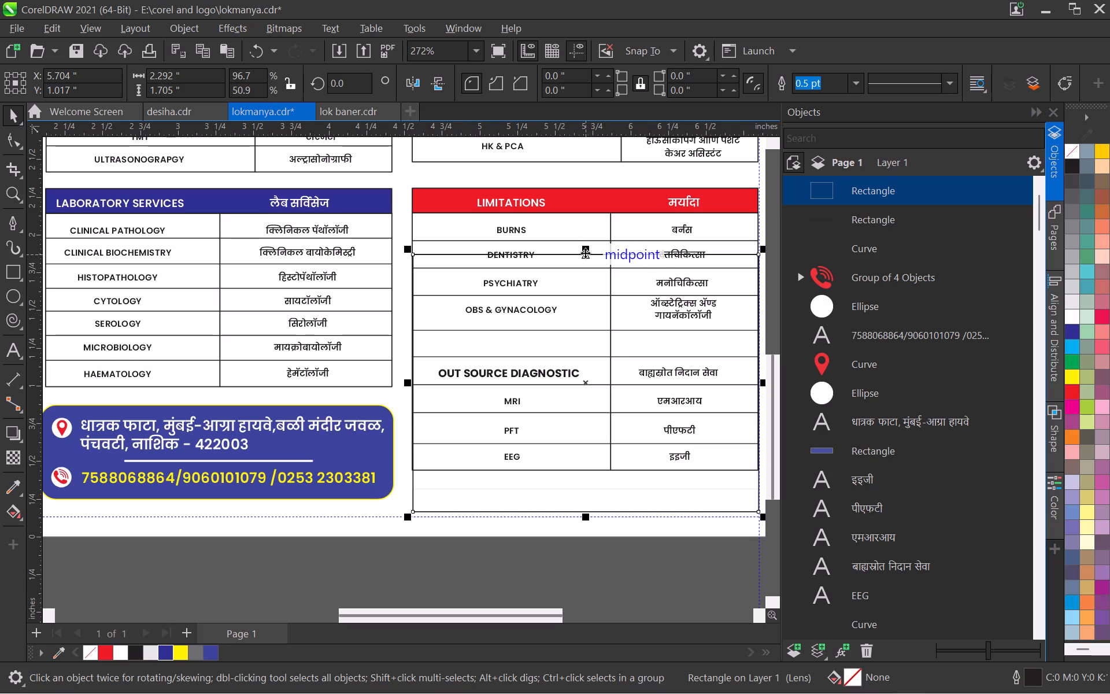
{"action": "left_click_drag", "start_coordinate": [584, 250], "coordinate": [587, 444]}
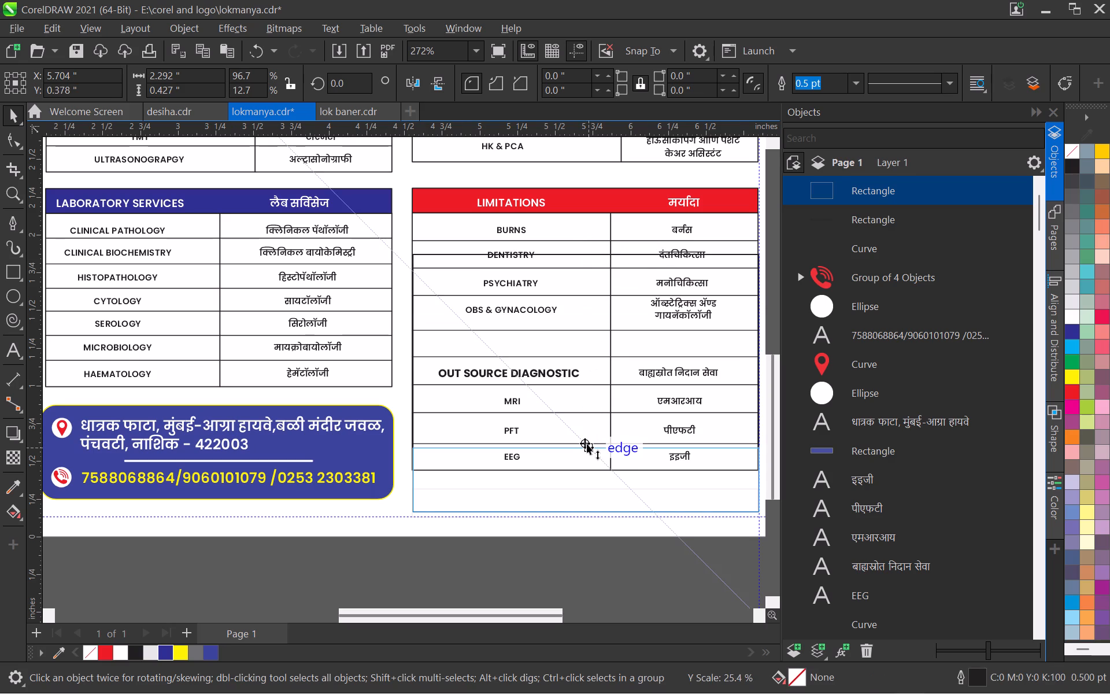
{"action": "left_click_drag", "start_coordinate": [587, 444], "coordinate": [586, 487]}
{"action": "scroll", "coordinate": [587, 518], "scroll_direction": "up", "scroll_amount": 3}
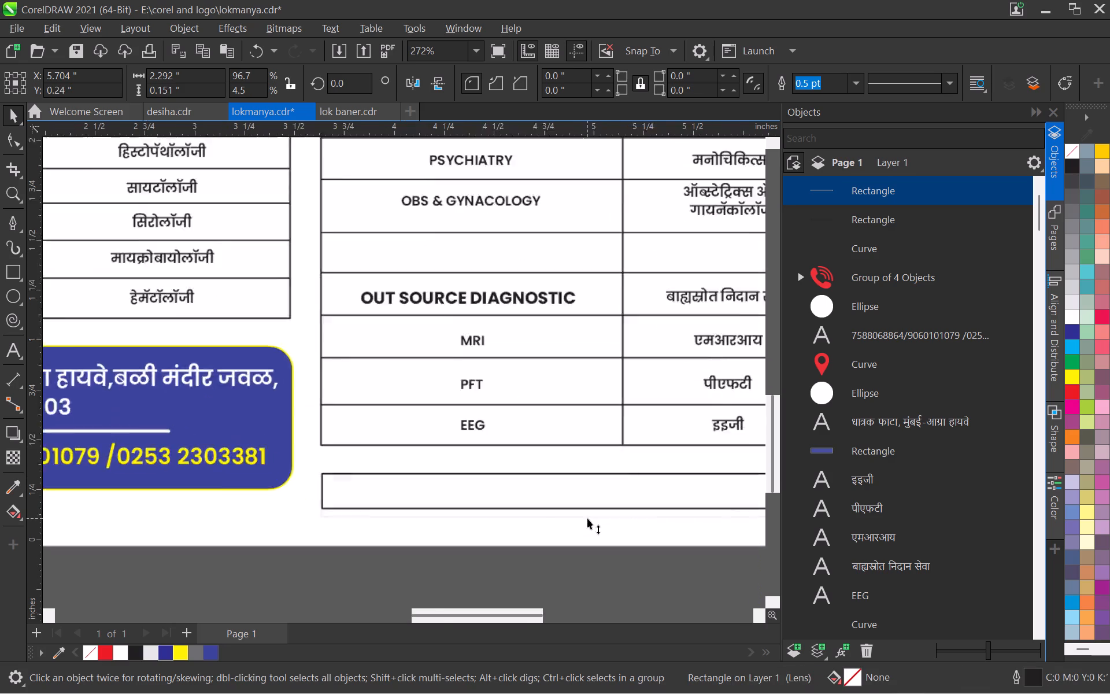
Extend the separate box below the EEG row down to the bottom guideline, making it about 0.187 in high.
{"action": "scroll", "coordinate": [587, 518], "scroll_direction": "up", "scroll_amount": 8}
{"action": "left_click_drag", "start_coordinate": [578, 493], "coordinate": [573, 523]}
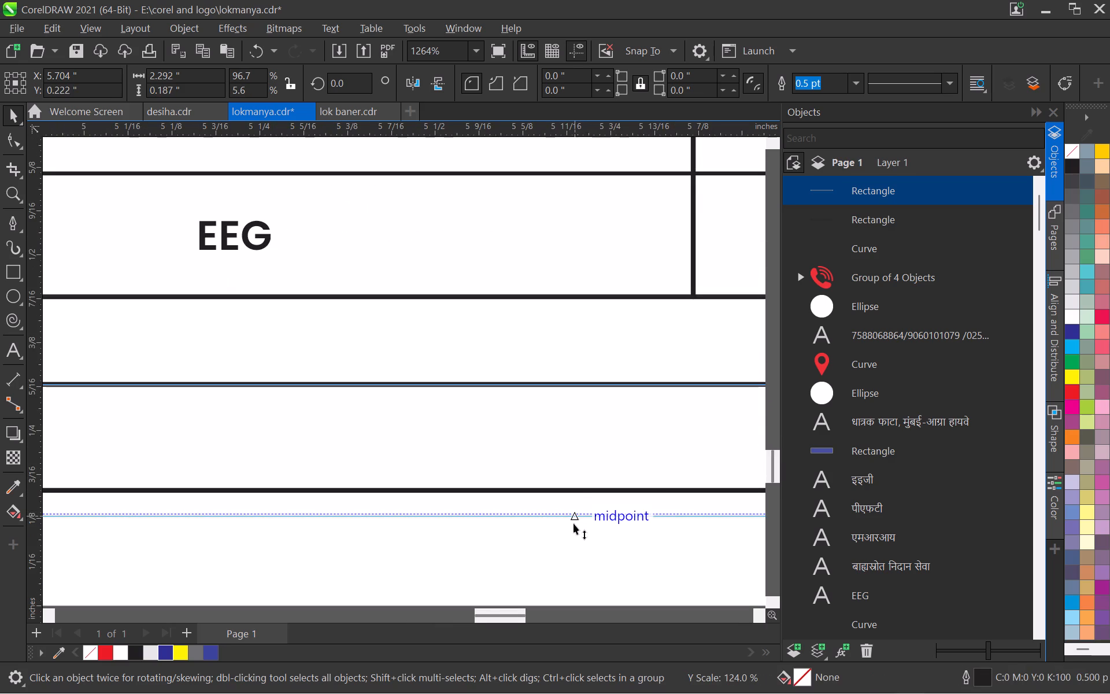
{"action": "left_click_drag", "start_coordinate": [573, 523], "coordinate": [570, 521]}
{"action": "scroll", "coordinate": [575, 508], "scroll_direction": "down", "scroll_amount": 5}
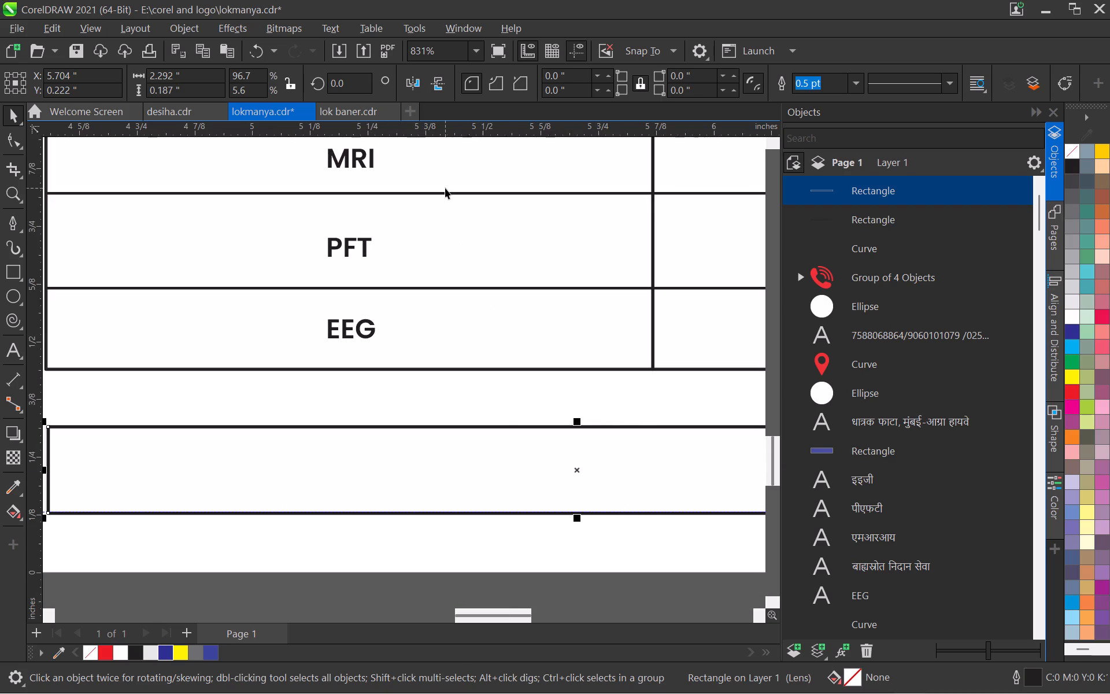
{"action": "scroll", "coordinate": [504, 268], "scroll_direction": "down", "scroll_amount": 6}
{"action": "scroll", "coordinate": [480, 339], "scroll_direction": "down", "scroll_amount": 5}
{"action": "left_click", "coordinate": [442, 397]}
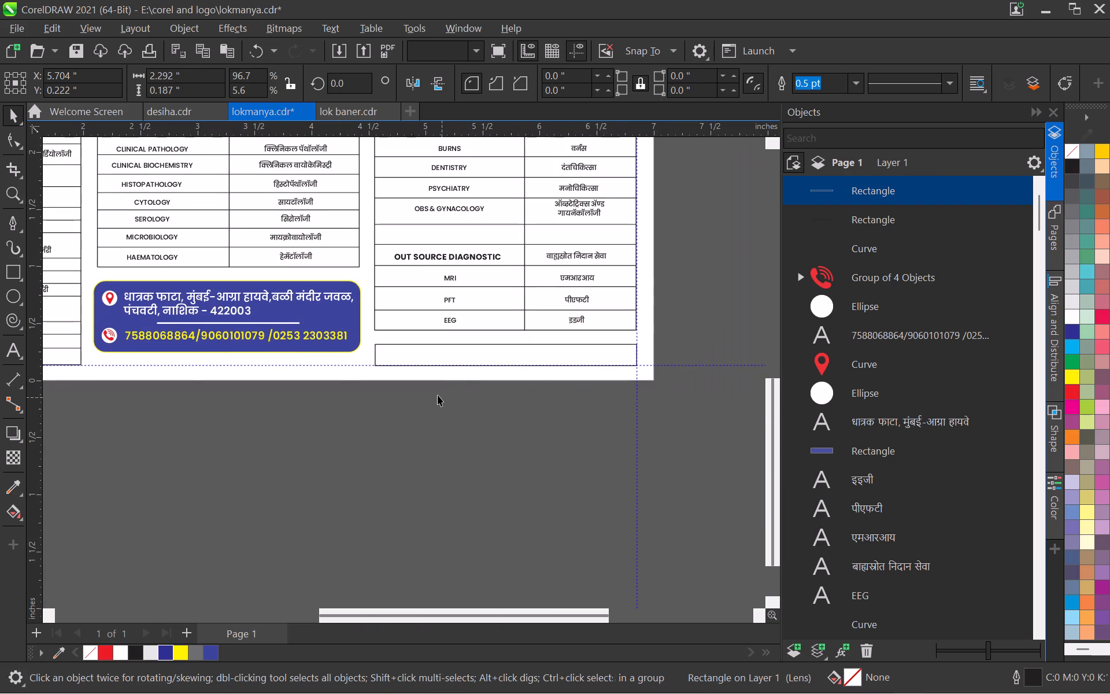
Duplicate the table's vertical column divider downward, shorten the copy to about 1.02 in, and end it on the lower box's bottom edge.
{"action": "scroll", "coordinate": [491, 352], "scroll_direction": "up", "scroll_amount": 11}
{"action": "left_click", "coordinate": [574, 240]}
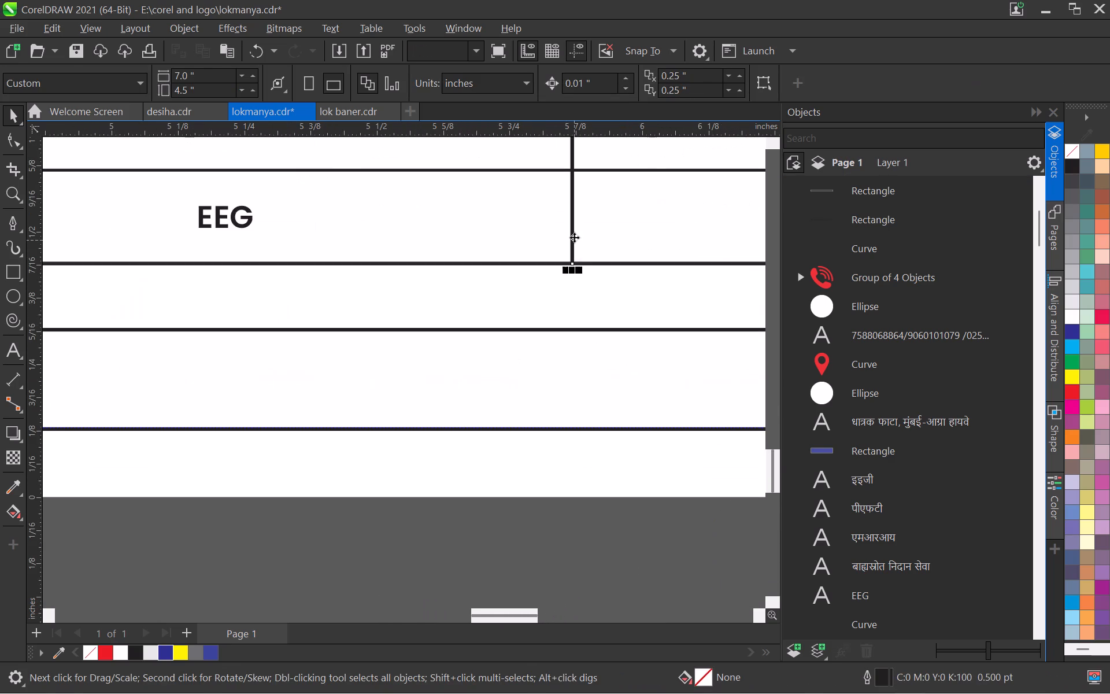
{"action": "left_click_drag", "start_coordinate": [573, 237], "coordinate": [578, 419]}
{"action": "right_click_drag", "start_coordinate": [574, 411], "coordinate": [578, 419], "text": "shift"}
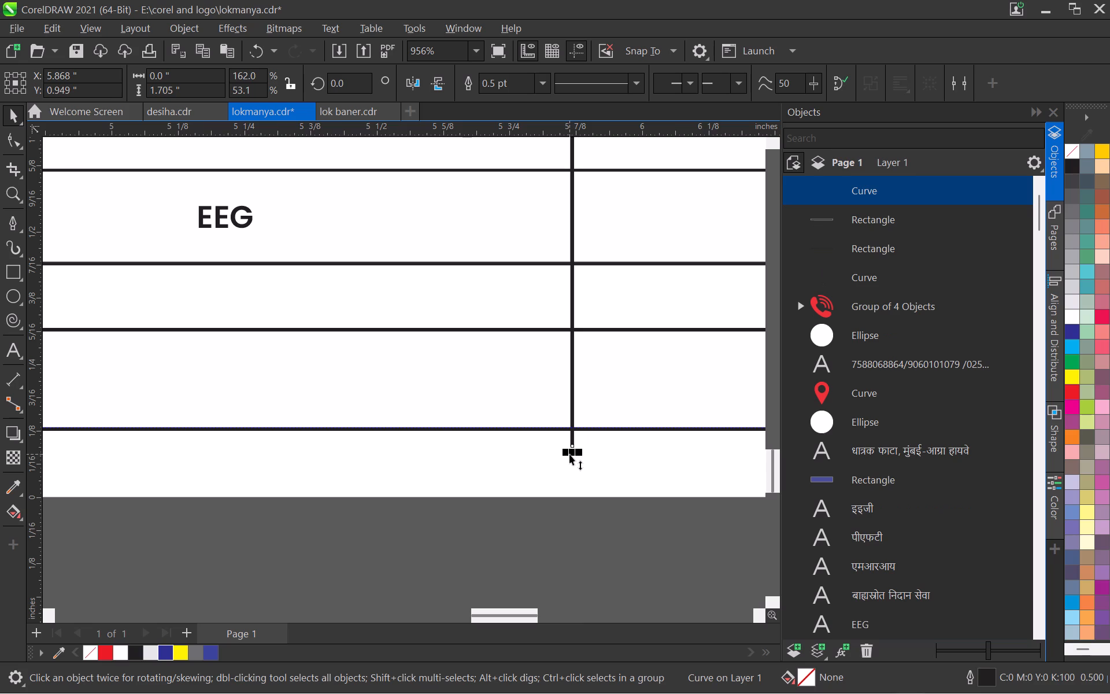
{"action": "left_click_drag", "start_coordinate": [573, 452], "coordinate": [570, 272], "text": "shift"}
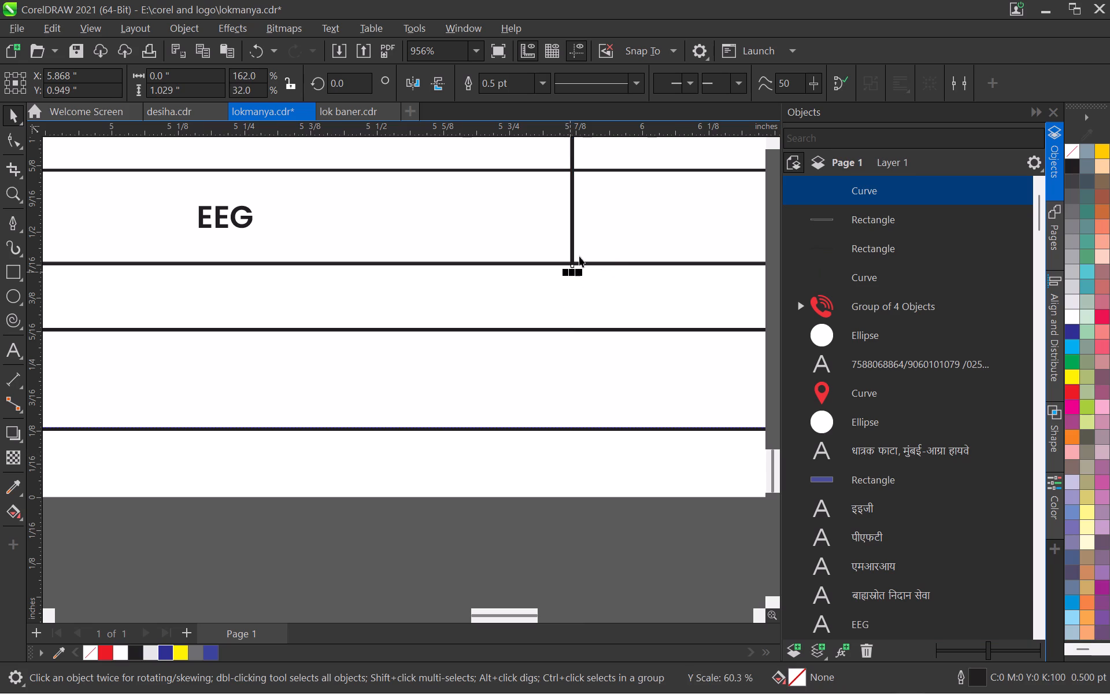
{"action": "left_click_drag", "start_coordinate": [572, 240], "coordinate": [575, 407]}
{"action": "scroll", "coordinate": [549, 448], "scroll_direction": "up", "scroll_amount": 2}
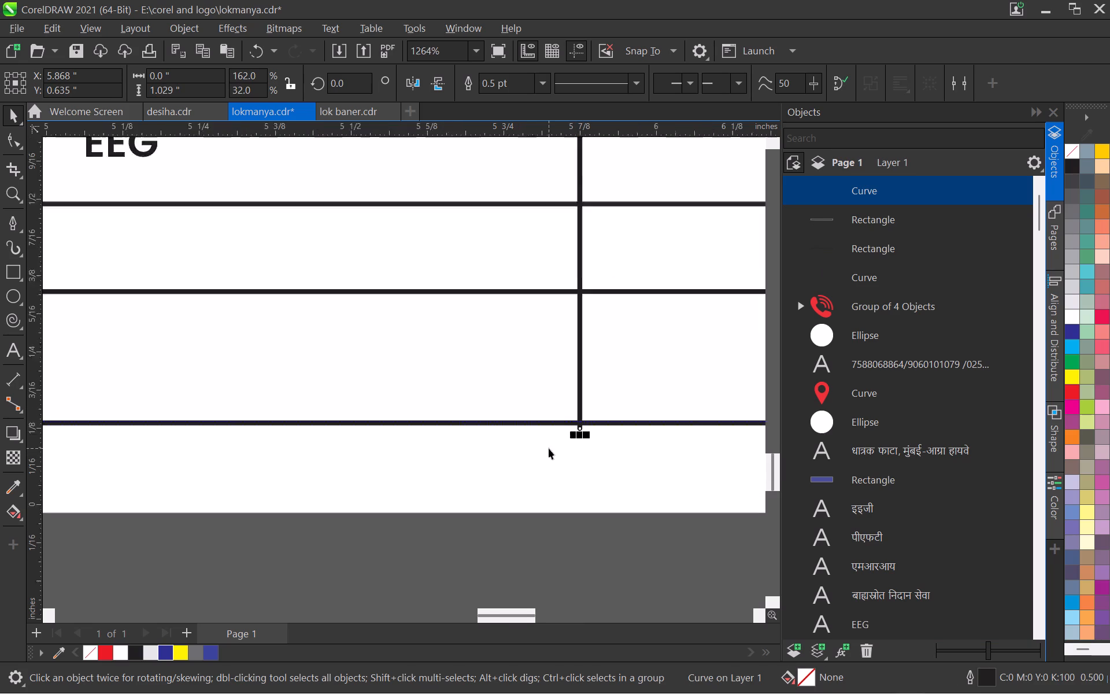
{"action": "scroll", "coordinate": [549, 448], "scroll_direction": "up", "scroll_amount": 5}
{"action": "left_click_drag", "start_coordinate": [590, 422], "coordinate": [589, 410]}
Shorten the copied divider from its upper end to about 0.18 in so it spans only the box below the EEG row.
{"action": "scroll", "coordinate": [601, 393], "scroll_direction": "down", "scroll_amount": 20}
{"action": "scroll", "coordinate": [601, 393], "scroll_direction": "down", "scroll_amount": 4}
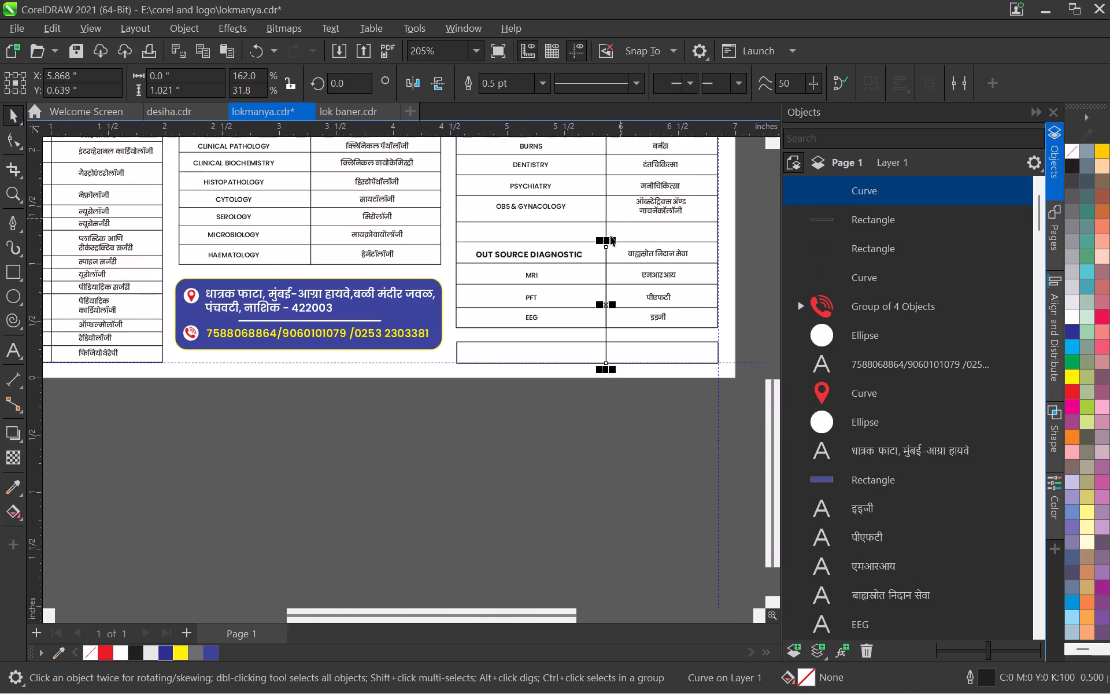
{"action": "scroll", "coordinate": [610, 237], "scroll_direction": "up", "scroll_amount": 4}
{"action": "left_click_drag", "start_coordinate": [603, 242], "coordinate": [603, 420]}
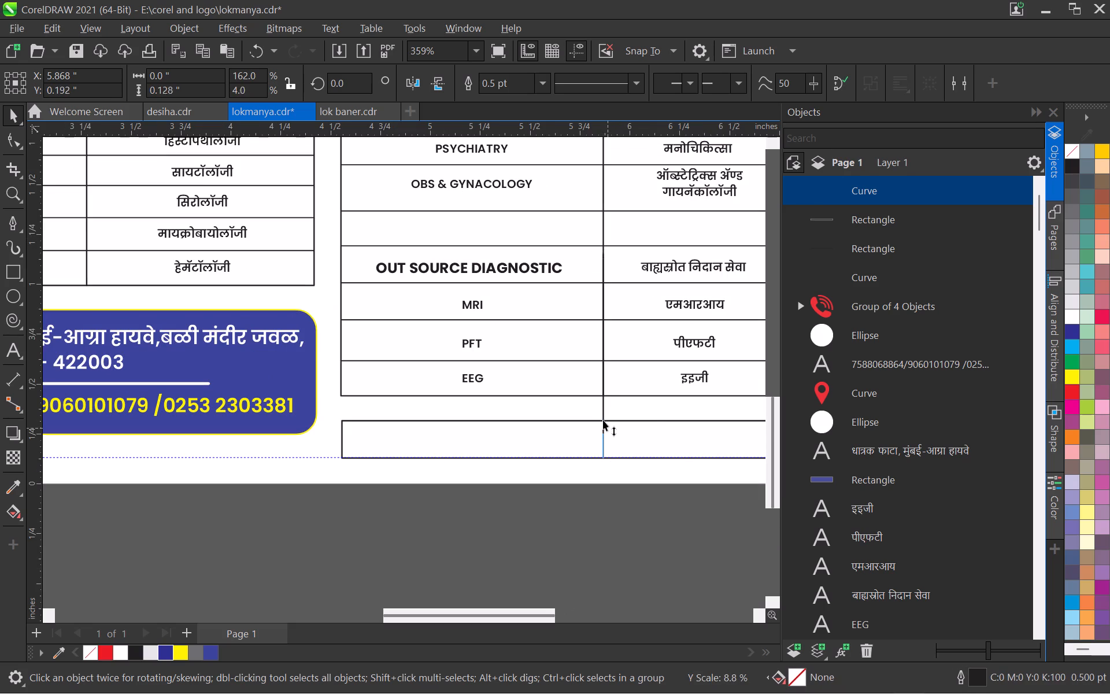
{"action": "left_click_drag", "start_coordinate": [603, 420], "coordinate": [603, 419]}
{"action": "left_click_drag", "start_coordinate": [603, 419], "coordinate": [603, 419]}
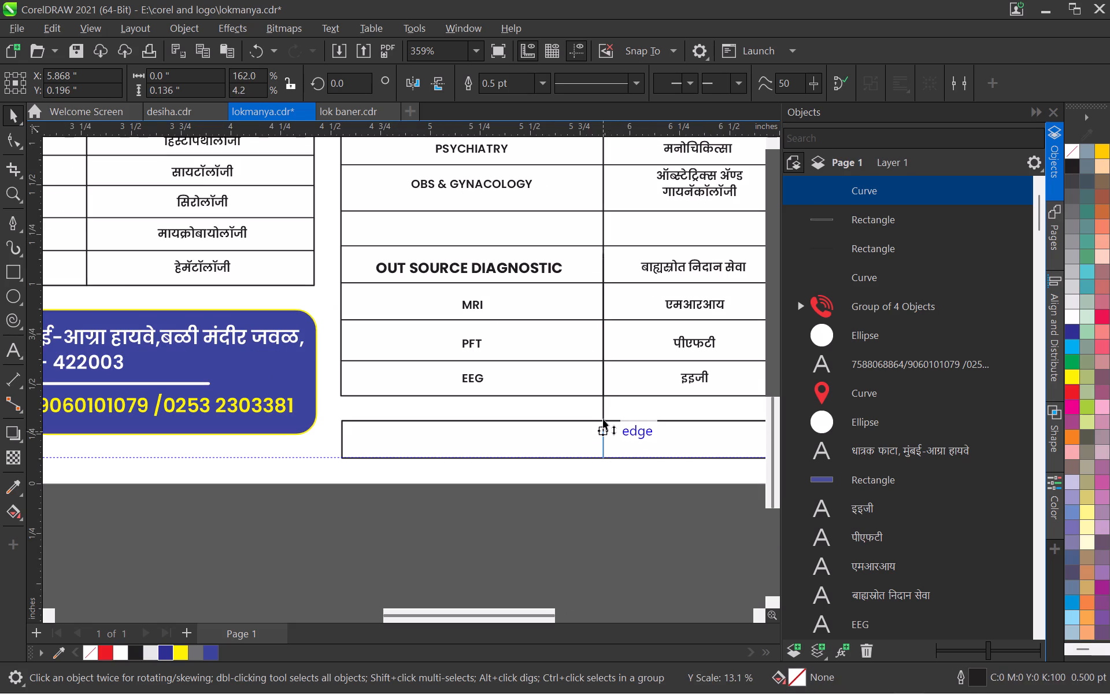
{"action": "left_click_drag", "start_coordinate": [603, 419], "coordinate": [599, 418]}
{"action": "left_click_drag", "start_coordinate": [599, 418], "coordinate": [598, 417]}
{"action": "scroll", "coordinate": [603, 426], "scroll_direction": "up", "scroll_amount": 14}
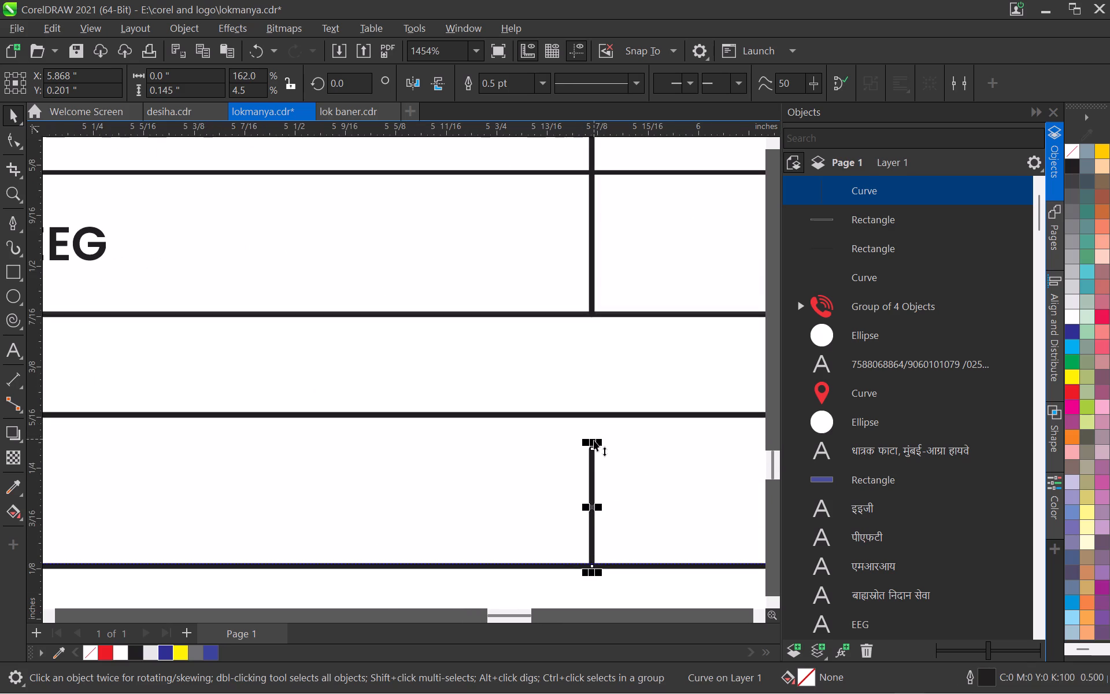
{"action": "left_click_drag", "start_coordinate": [594, 440], "coordinate": [589, 410]}
{"action": "scroll", "coordinate": [587, 420], "scroll_direction": "down", "scroll_amount": 6}
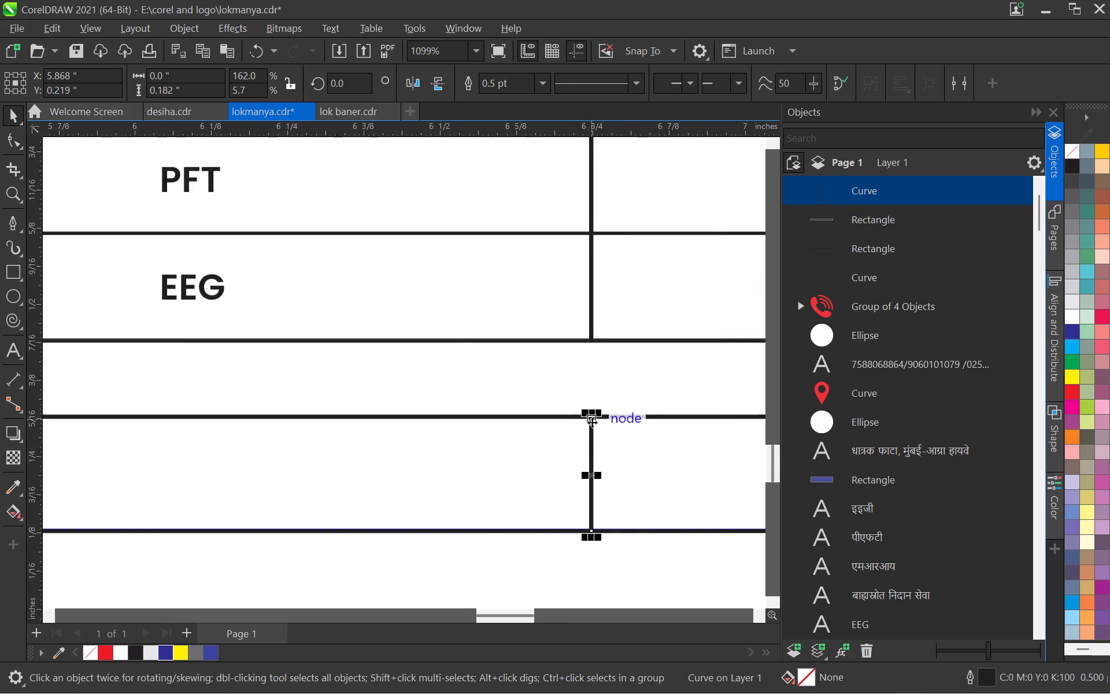
Extend the short divider up to the top edge of the box below the EEG row, about 0.185 in tall, and save the document.
{"action": "scroll", "coordinate": [592, 422], "scroll_direction": "down", "scroll_amount": 4}
{"action": "scroll", "coordinate": [600, 430], "scroll_direction": "up", "scroll_amount": 18}
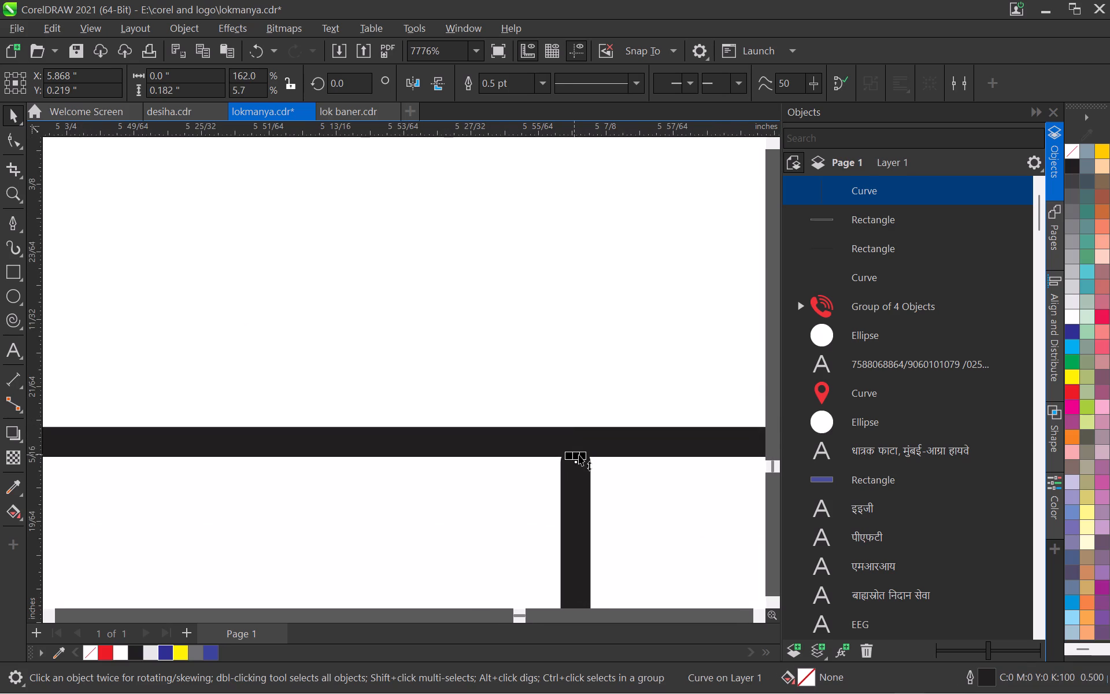
{"action": "left_click_drag", "start_coordinate": [575, 453], "coordinate": [572, 442]}
{"action": "scroll", "coordinate": [573, 445], "scroll_direction": "down", "scroll_amount": 20}
{"action": "scroll", "coordinate": [573, 445], "scroll_direction": "down", "scroll_amount": 9}
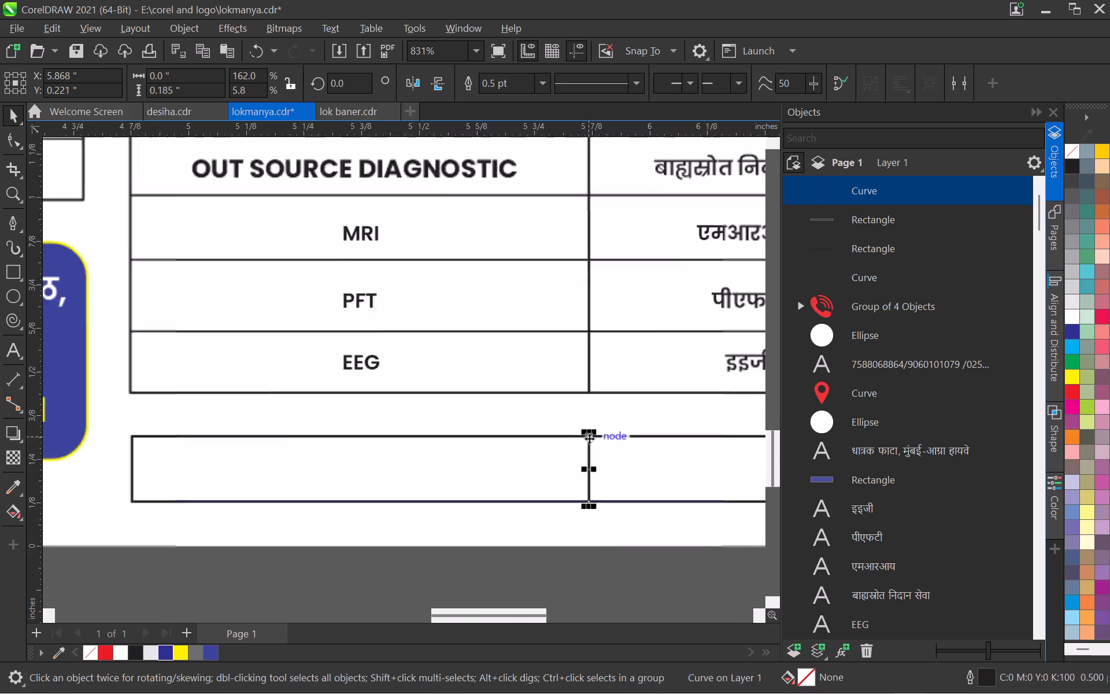
{"action": "scroll", "coordinate": [589, 438], "scroll_direction": "down", "scroll_amount": 7}
{"action": "left_click", "coordinate": [580, 507]}
{"action": "middle_click_drag", "start_coordinate": [606, 465], "coordinate": [487, 456]}
{"action": "scroll", "coordinate": [497, 458], "scroll_direction": "up", "scroll_amount": 4}
{"action": "key", "text": "ctrl+s"}
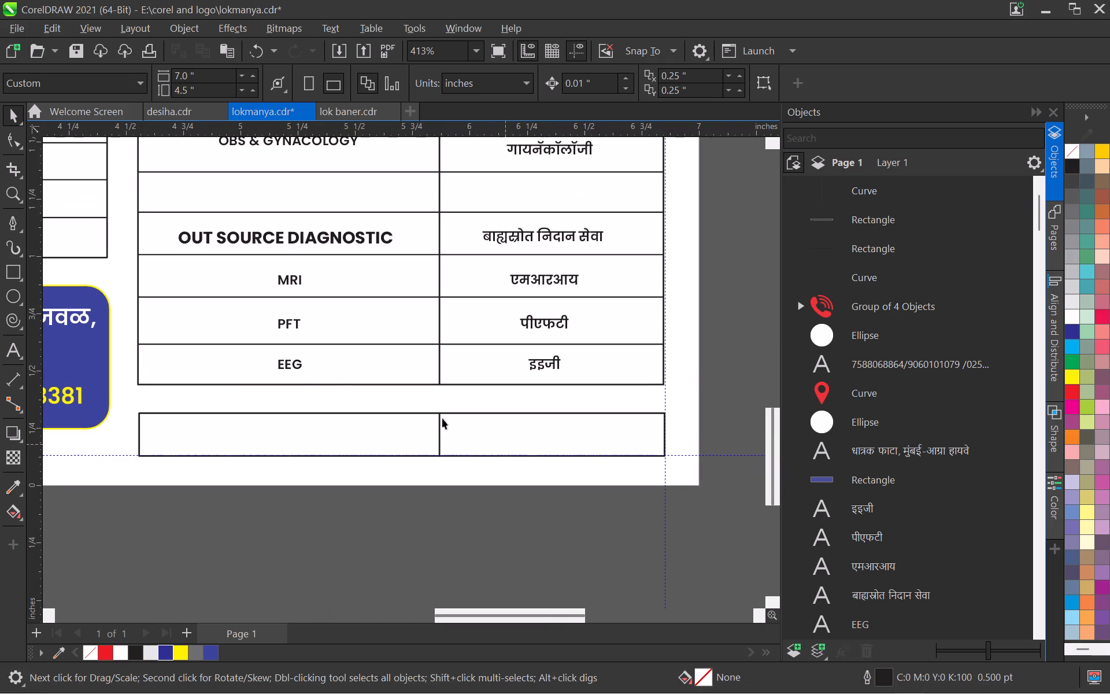
Duplicate the EEG row's English and Marathi labels straight down into the two cells of the separate lower box.
{"action": "left_click", "coordinate": [296, 364]}
{"action": "left_click", "coordinate": [544, 367], "text": "shift"}
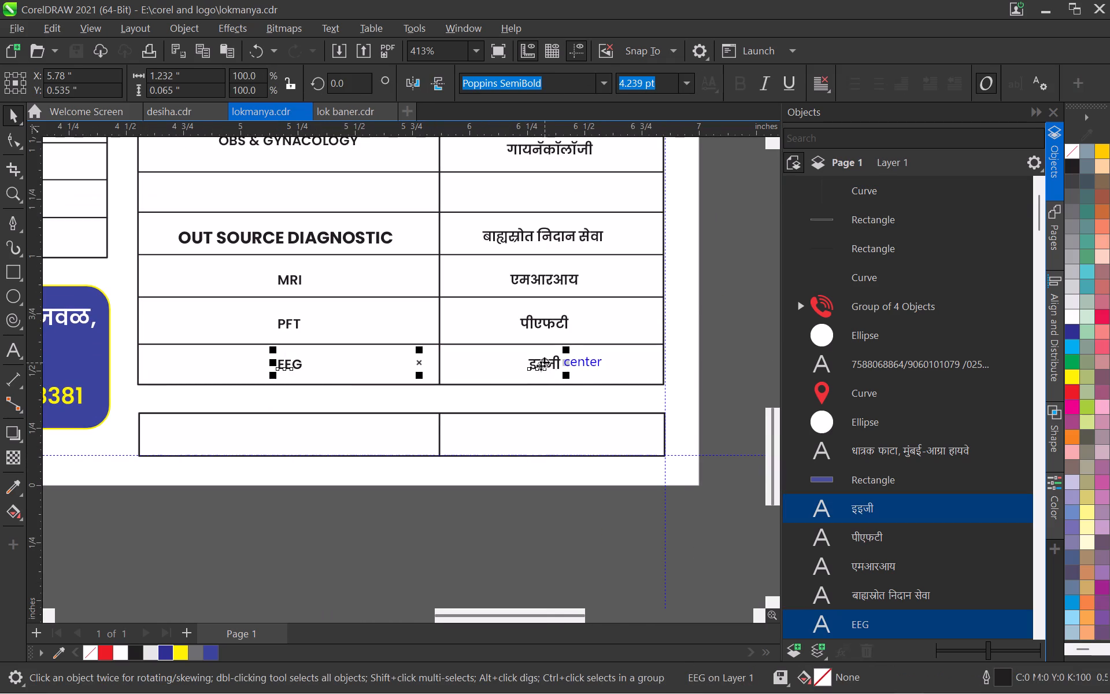
{"action": "left_click_drag", "start_coordinate": [539, 367], "coordinate": [539, 445]}
{"action": "right_click", "coordinate": [539, 445], "text": "shift"}
{"action": "left_click", "coordinate": [541, 492]}
Replace the lower box's Marathi label with the copied nephrology text and delete the bracketed words, leaving "नेफ्रोलॉजी व डायलिसिस सुविधा".
{"action": "double_click", "coordinate": [538, 437]}
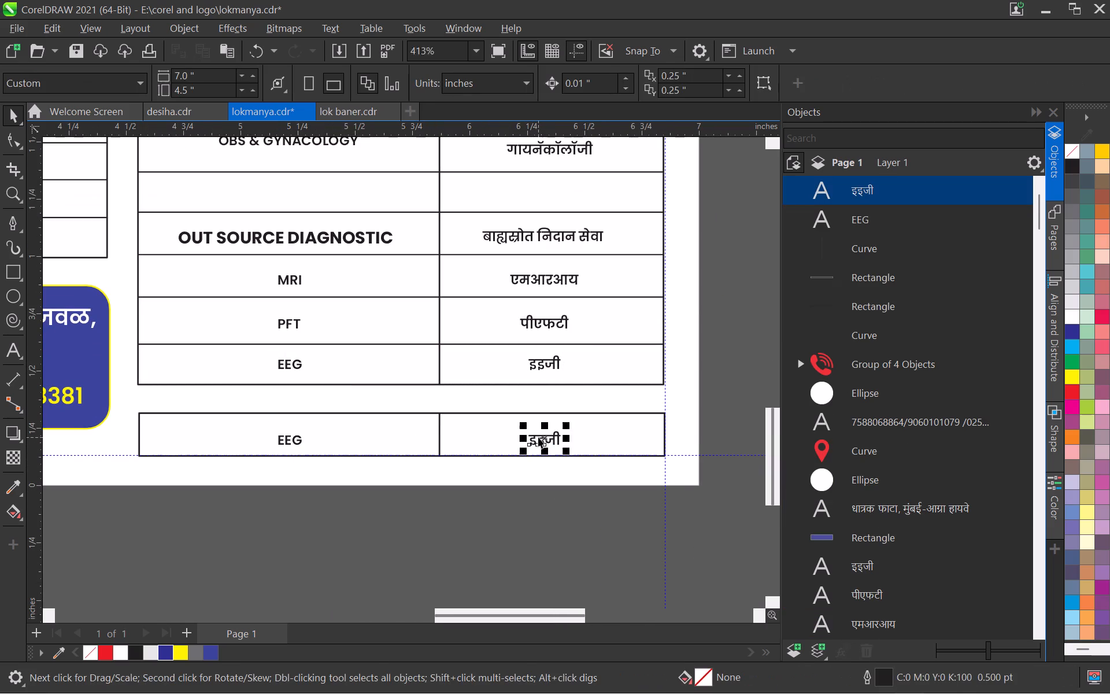
{"action": "key", "text": "ctrl+a"}
{"action": "key", "text": "ctrl+v"}
{"action": "left_click_drag", "start_coordinate": [594, 442], "coordinate": [676, 443]}
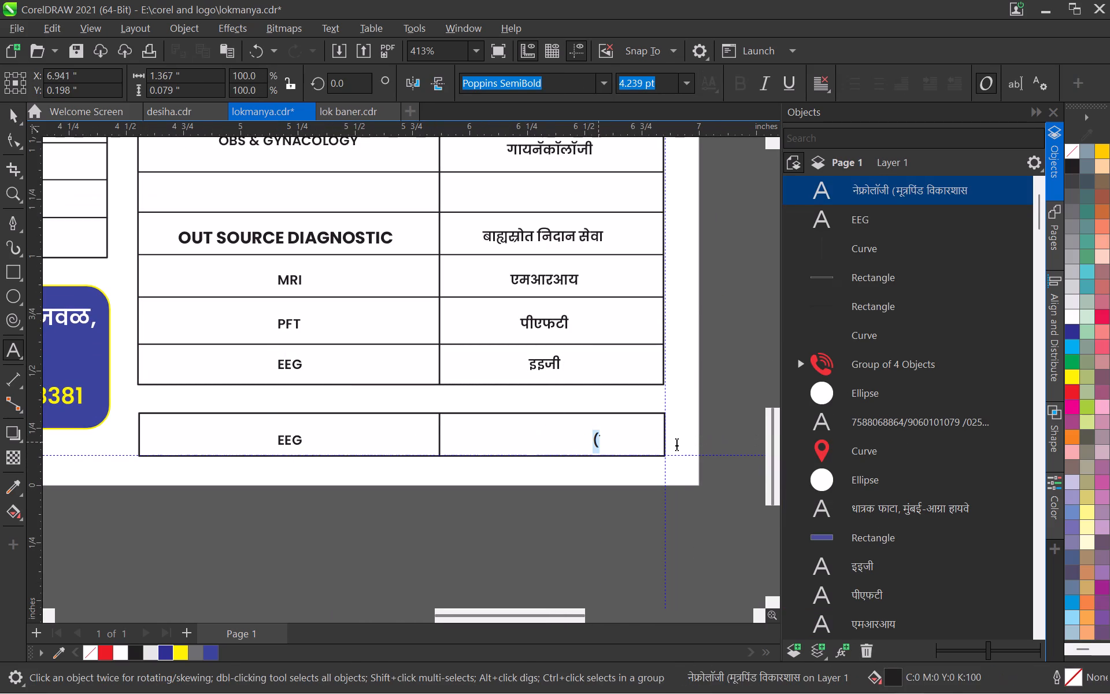
{"action": "left_click_drag", "start_coordinate": [676, 443], "coordinate": [720, 455]}
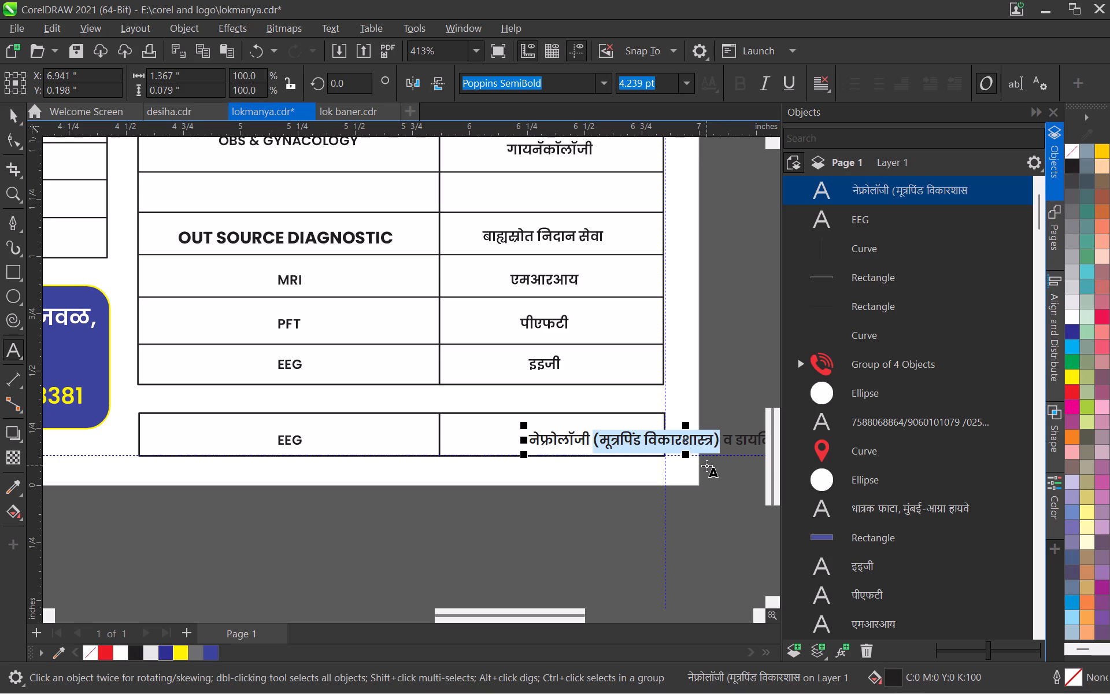
{"action": "key", "text": "BackSpace"}
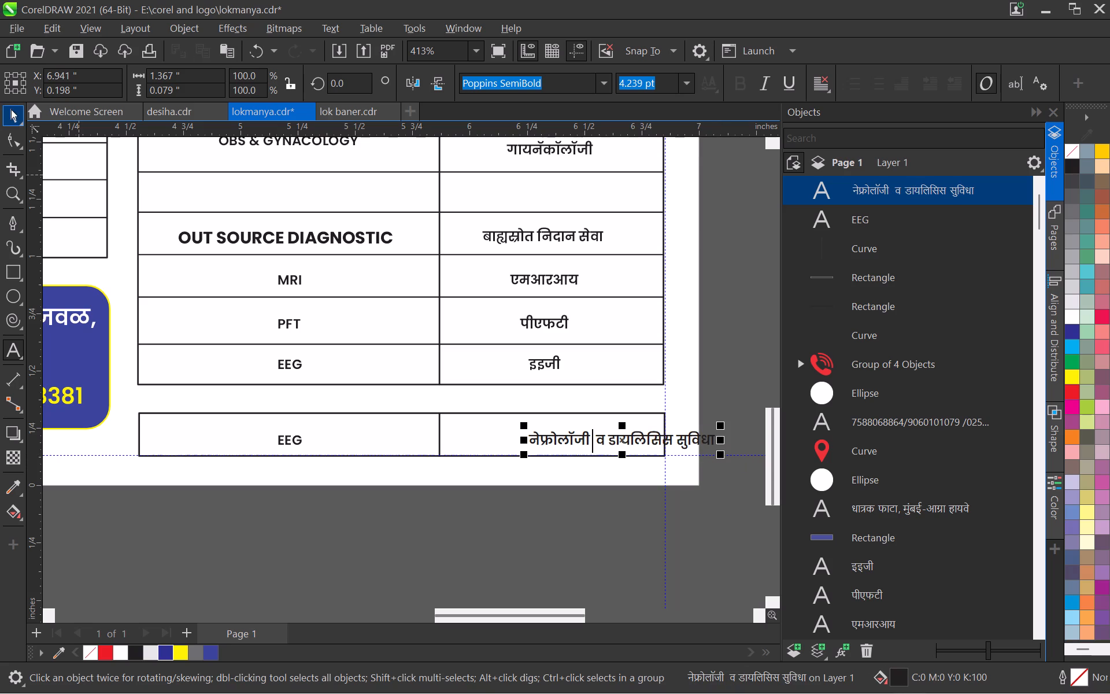
Move the Marathi nephrology label to fit inside the lower box's Marathi cell, centred at about X 6.383 in, Y 0.198 in.
{"action": "left_click", "coordinate": [11, 114]}
{"action": "left_click_drag", "start_coordinate": [555, 438], "coordinate": [491, 435]}
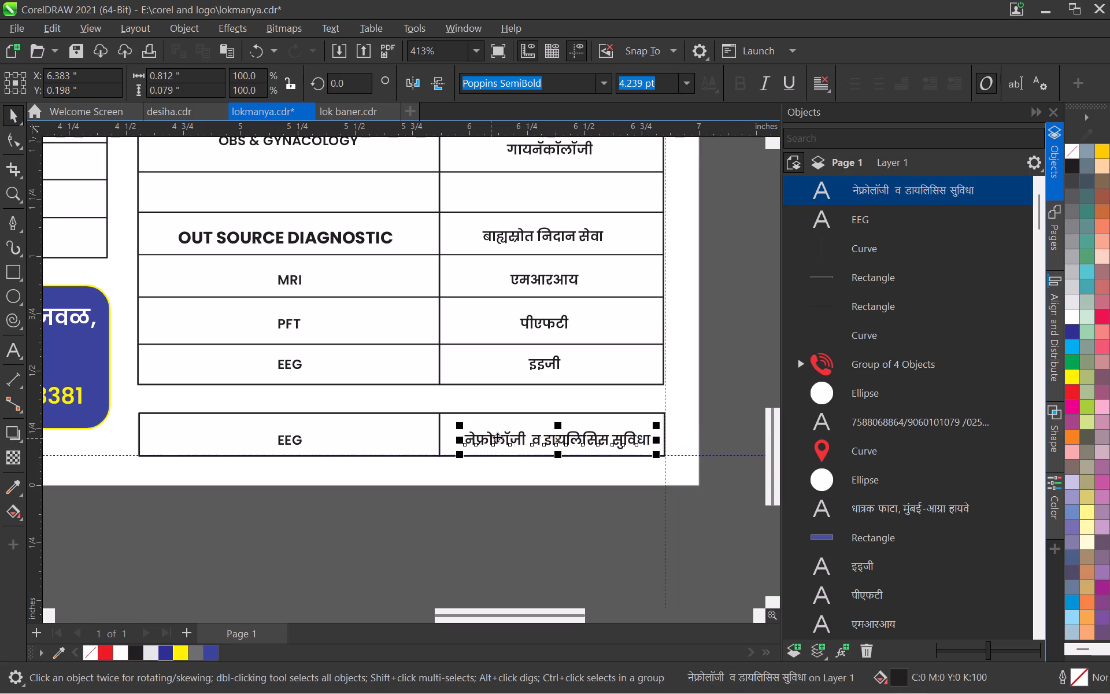
Switch from CorelDRAW to another open window.
{"action": "key", "text": "alt+Tab"}
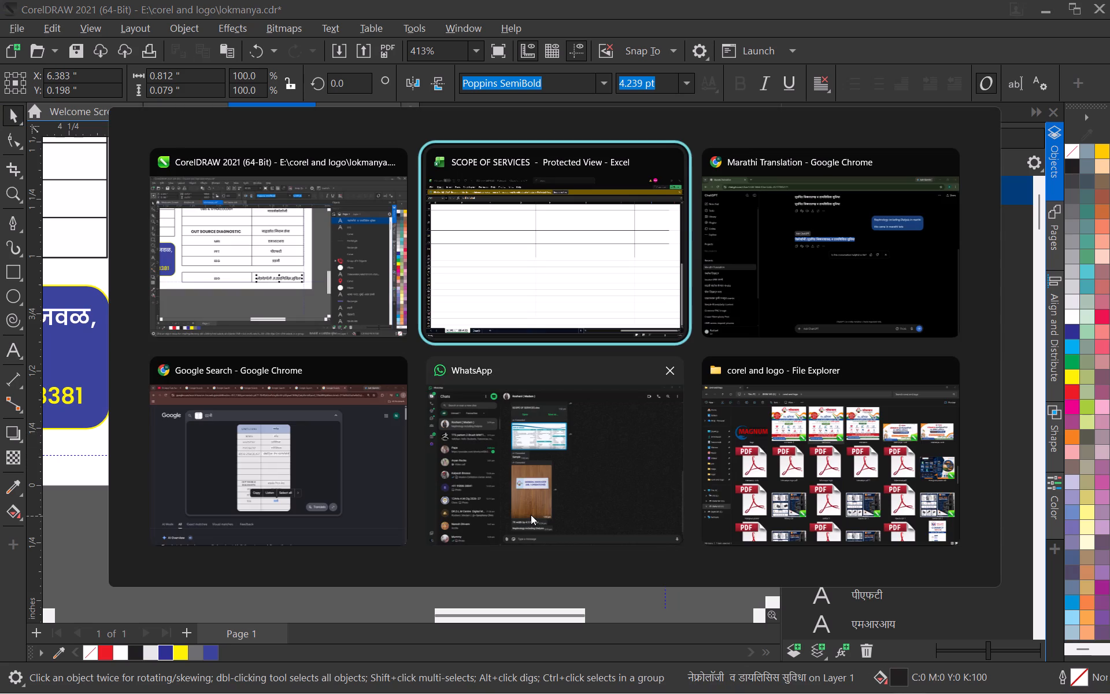
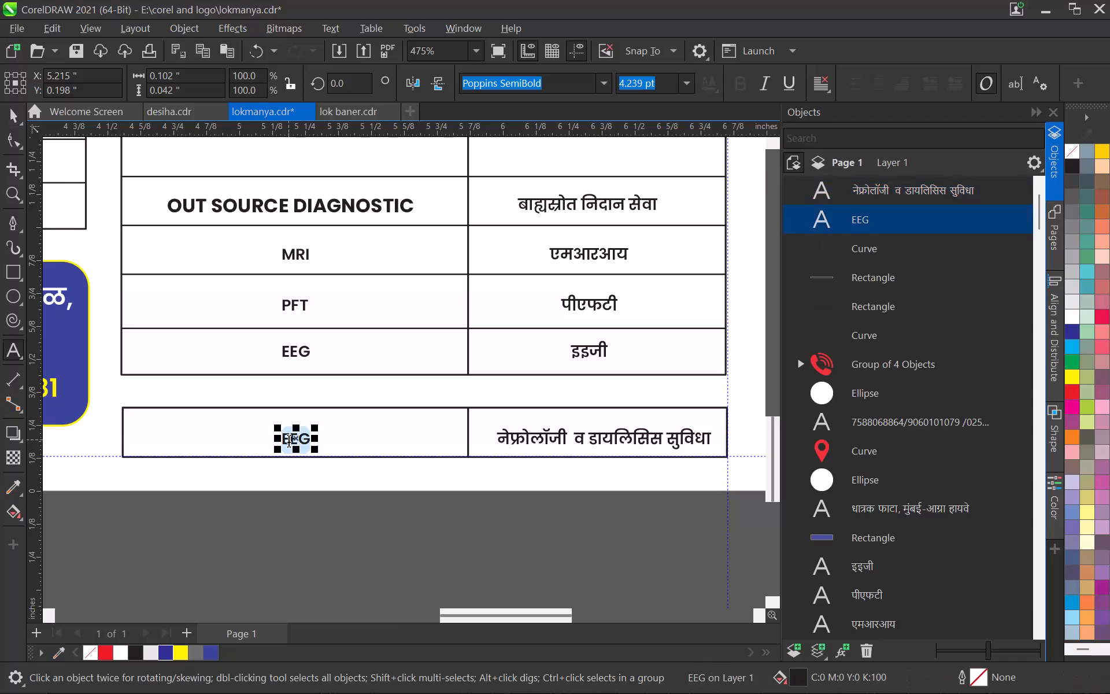
Finish the "Nephrology including Dialysis" label and centre it in the English cell of the box below the EEG row.
{"action": "left_click", "coordinate": [8, 118]}
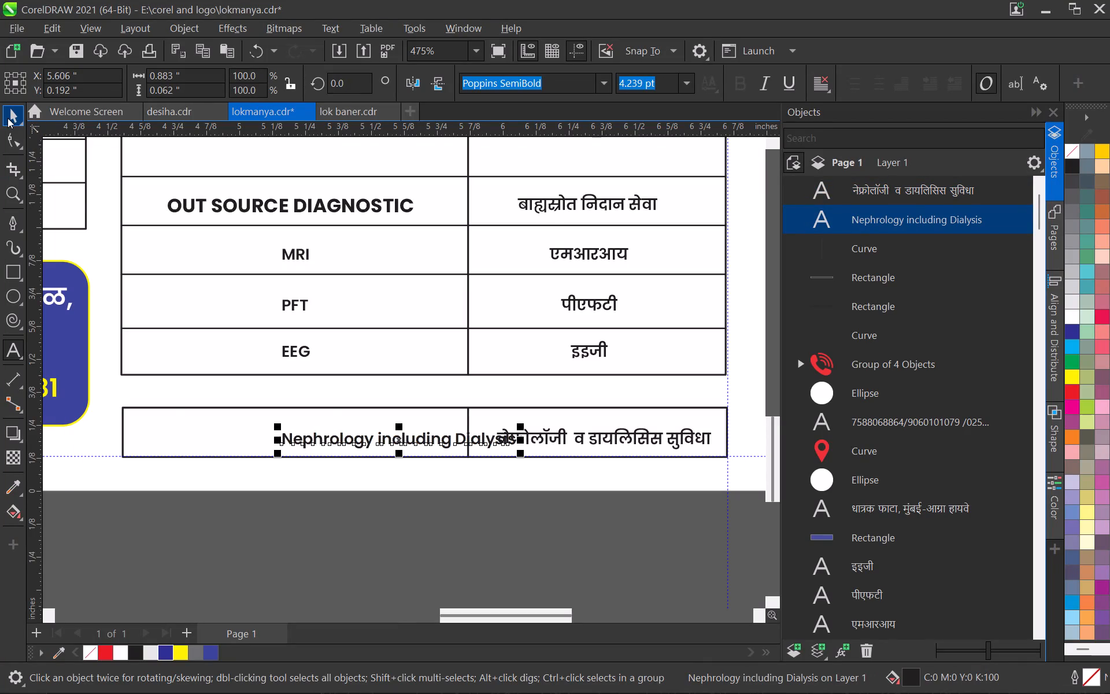
{"action": "left_click_drag", "start_coordinate": [353, 440], "coordinate": [257, 427]}
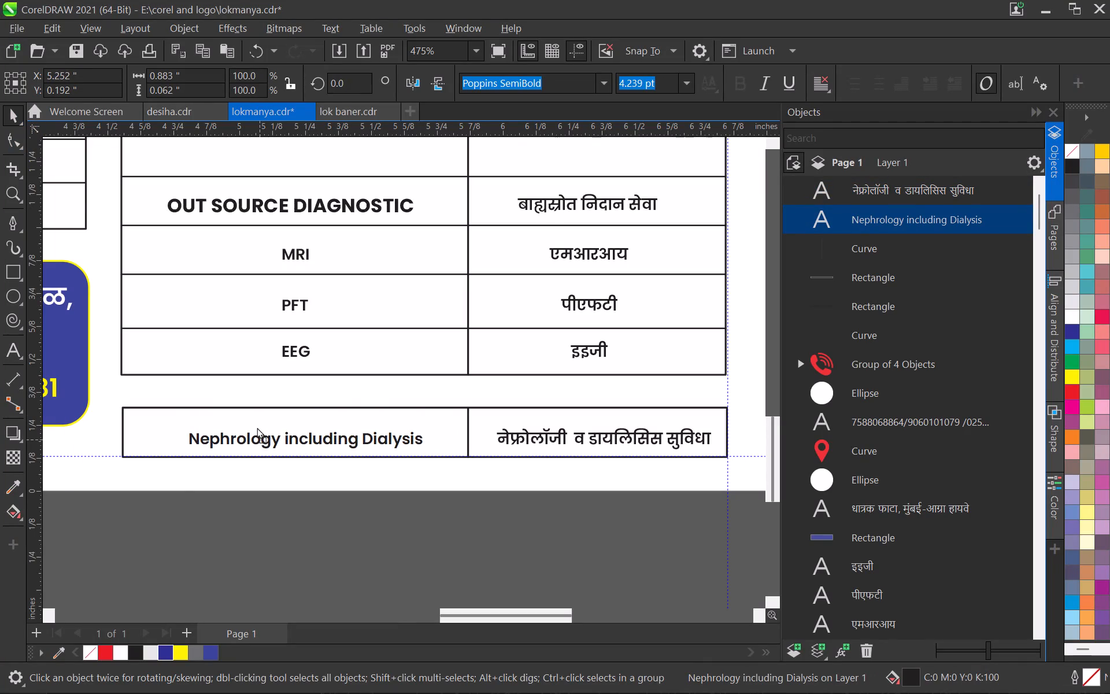
{"action": "left_click_drag", "start_coordinate": [257, 427], "coordinate": [239, 426]}
{"action": "key", "text": "Up"}
{"action": "key", "text": "Up"}
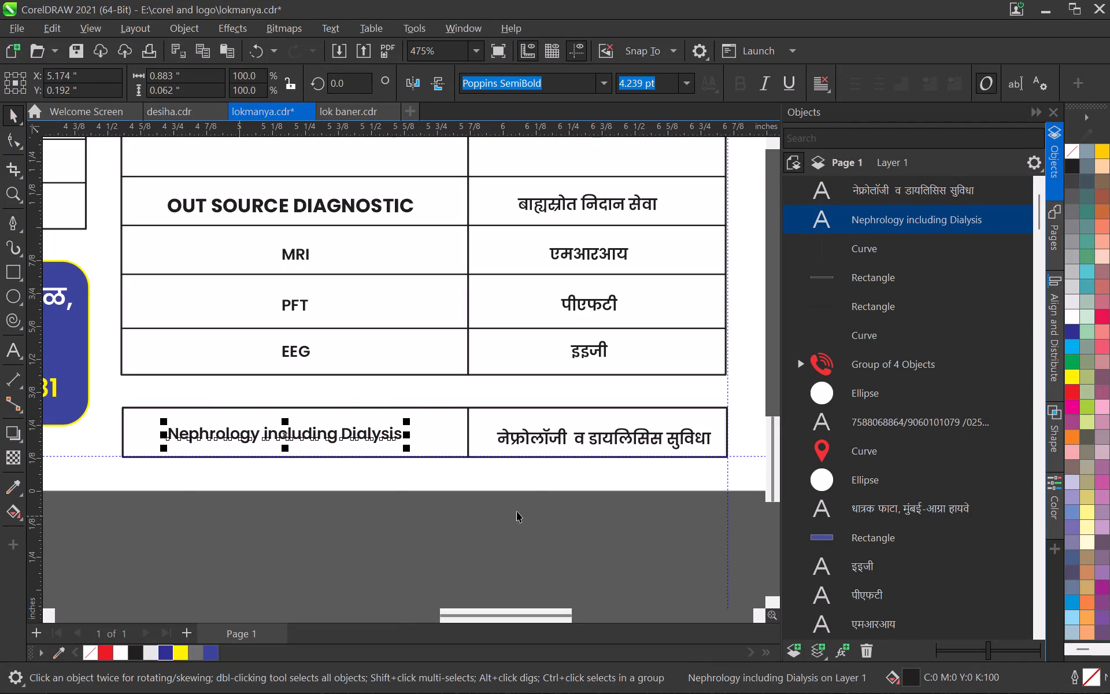
{"action": "key", "text": "Right"}
{"action": "key", "text": "Right"}
Nudge the Marathi nephrology and dialysis text up about 0.02 in and left about 0.01 in to centre it in its cell.
{"action": "left_click", "coordinate": [545, 440]}
{"action": "key", "text": "Up"}
{"action": "key", "text": "Up"}
{"action": "key", "text": "Left"}
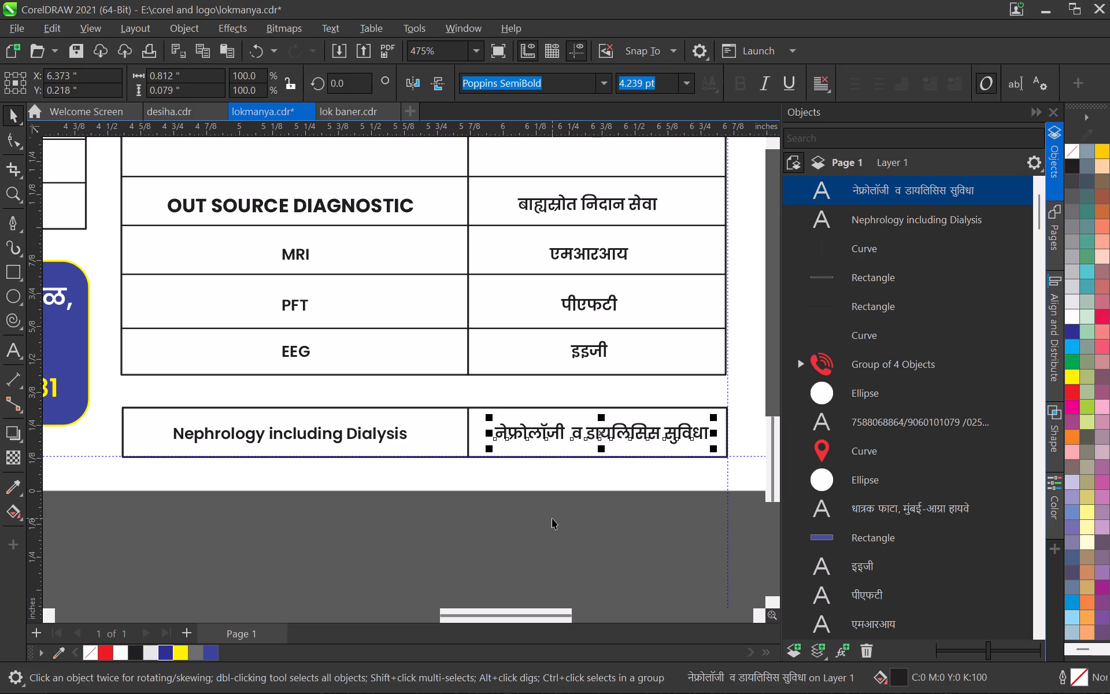
{"action": "left_click", "coordinate": [552, 518]}
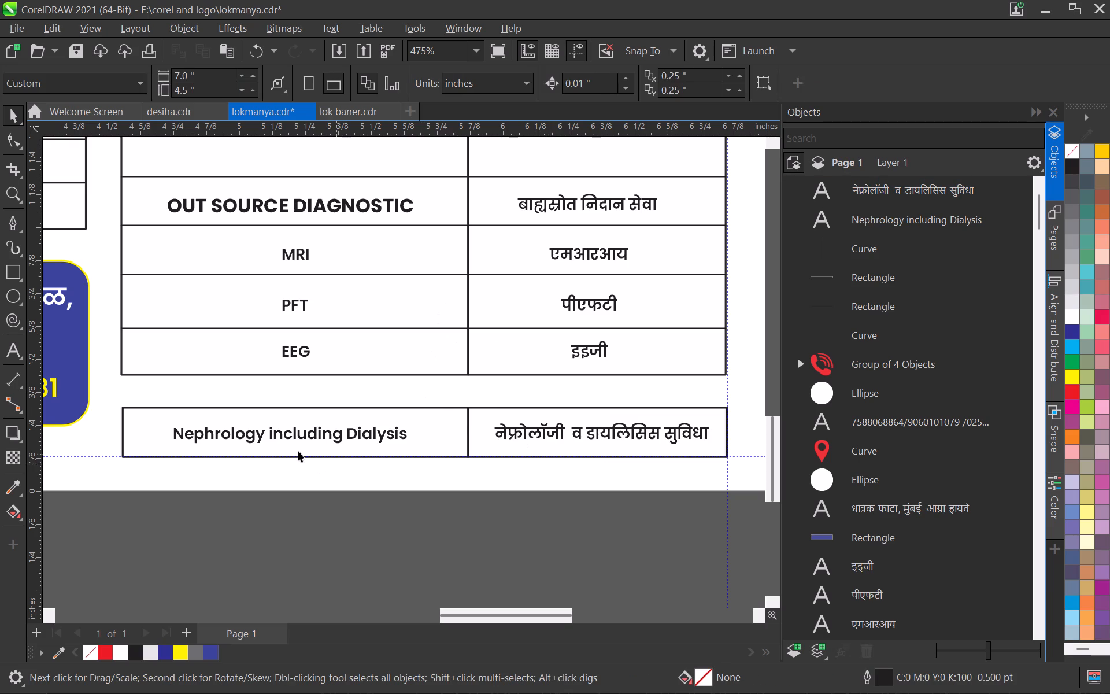
Check the finished nephrology and dialysis row against the table above it and save the lokmanya.cdr document.
{"action": "scroll", "coordinate": [558, 467], "scroll_direction": "down", "scroll_amount": 4}
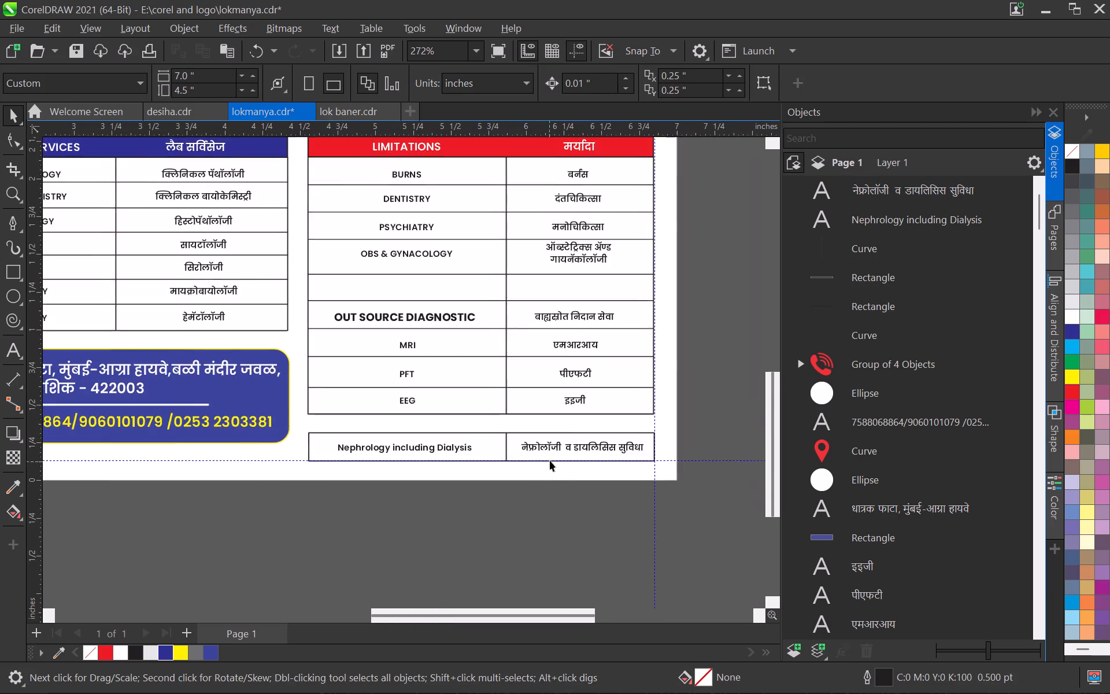
{"action": "middle_click_drag", "start_coordinate": [551, 460], "coordinate": [355, 438]}
{"action": "scroll", "coordinate": [355, 438], "scroll_direction": "up", "scroll_amount": 5}
{"action": "key", "text": "ctrl+s"}
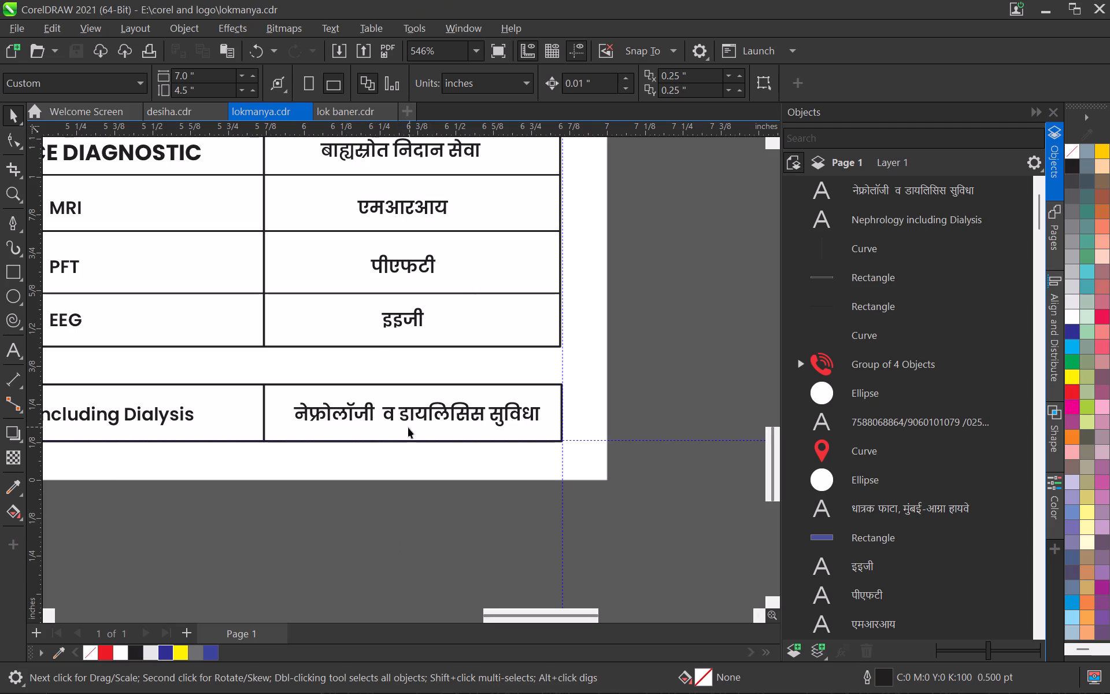
Examine the lower tables, the contact box and the page margins across the hospital services layout, and save the file.
{"action": "scroll", "coordinate": [404, 439], "scroll_direction": "down", "scroll_amount": 6}
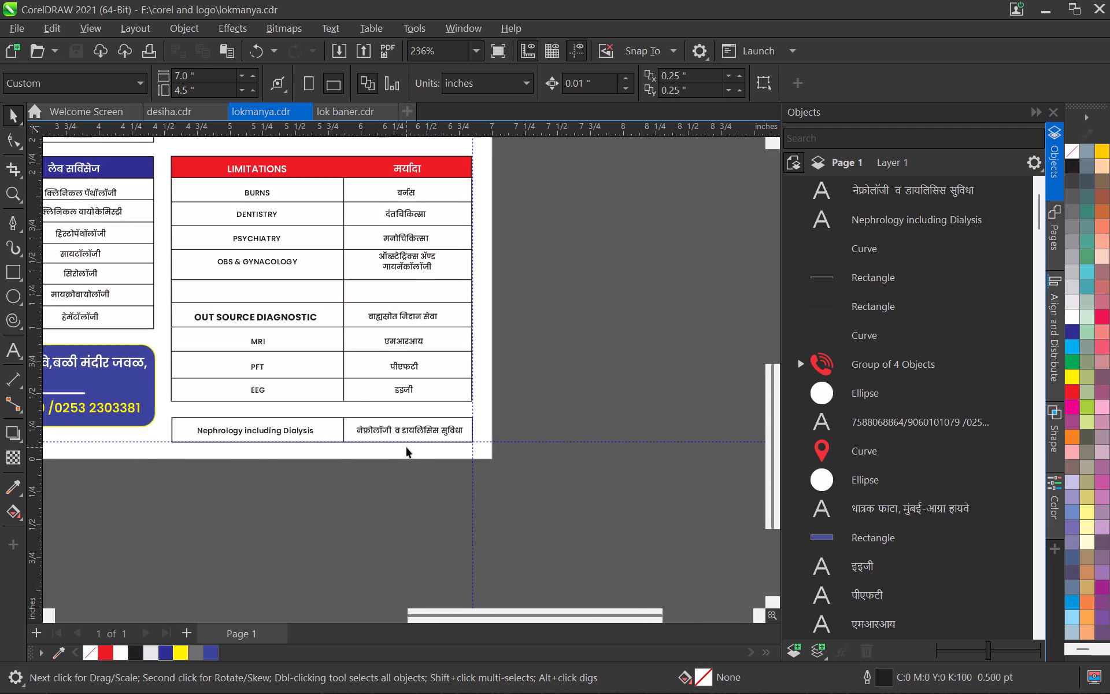
{"action": "scroll", "coordinate": [401, 457], "scroll_direction": "down", "scroll_amount": 3}
{"action": "middle_click_drag", "start_coordinate": [366, 477], "coordinate": [0, 693]}
{"action": "scroll", "coordinate": [0, 570], "scroll_direction": "down", "scroll_amount": 5}
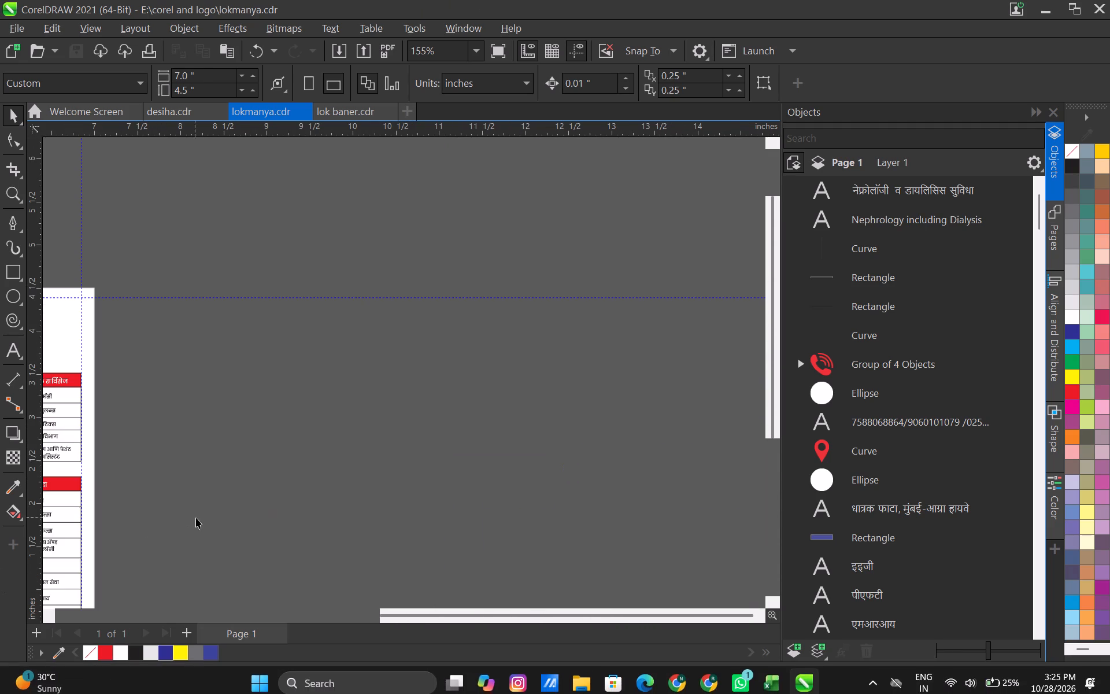
{"action": "scroll", "coordinate": [203, 507], "scroll_direction": "down", "scroll_amount": 4}
{"action": "middle_click_drag", "start_coordinate": [208, 510], "coordinate": [469, 436]}
{"action": "scroll", "coordinate": [325, 504], "scroll_direction": "up", "scroll_amount": 12}
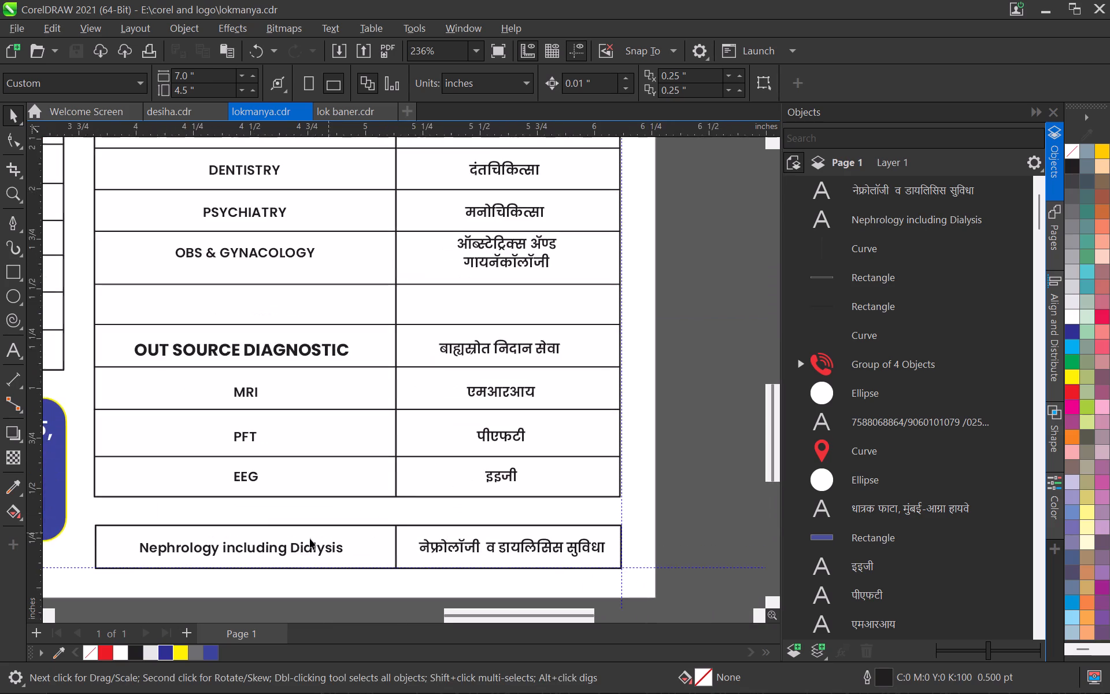
{"action": "middle_click_drag", "start_coordinate": [258, 529], "coordinate": [338, 445]}
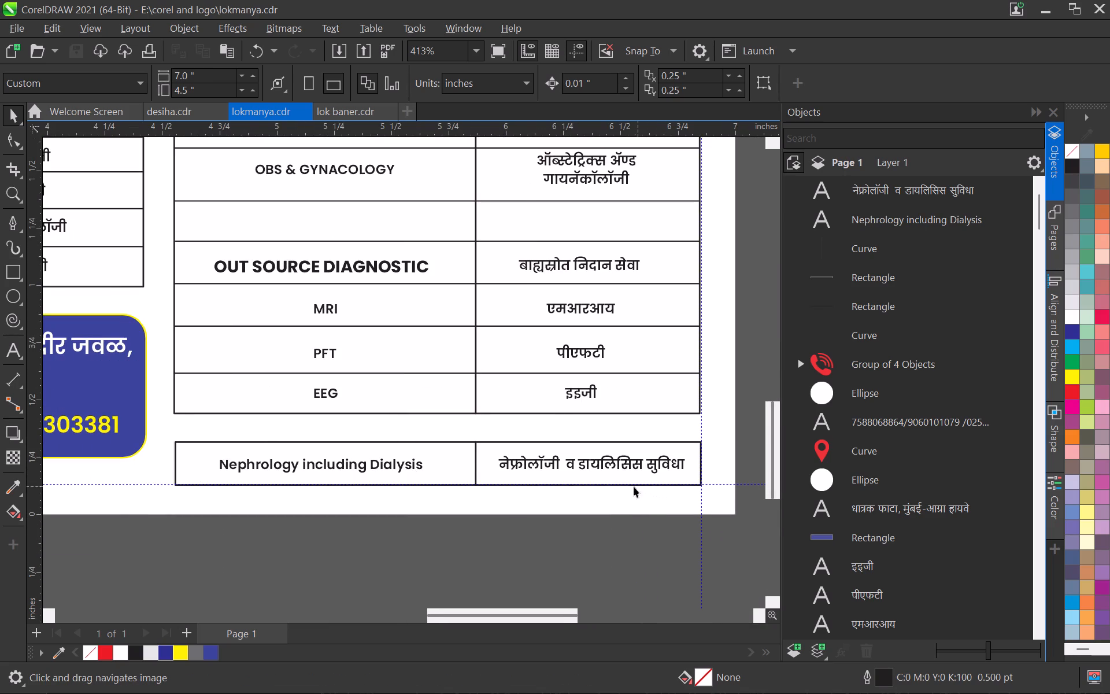
{"action": "scroll", "coordinate": [383, 405], "scroll_direction": "down", "scroll_amount": 9}
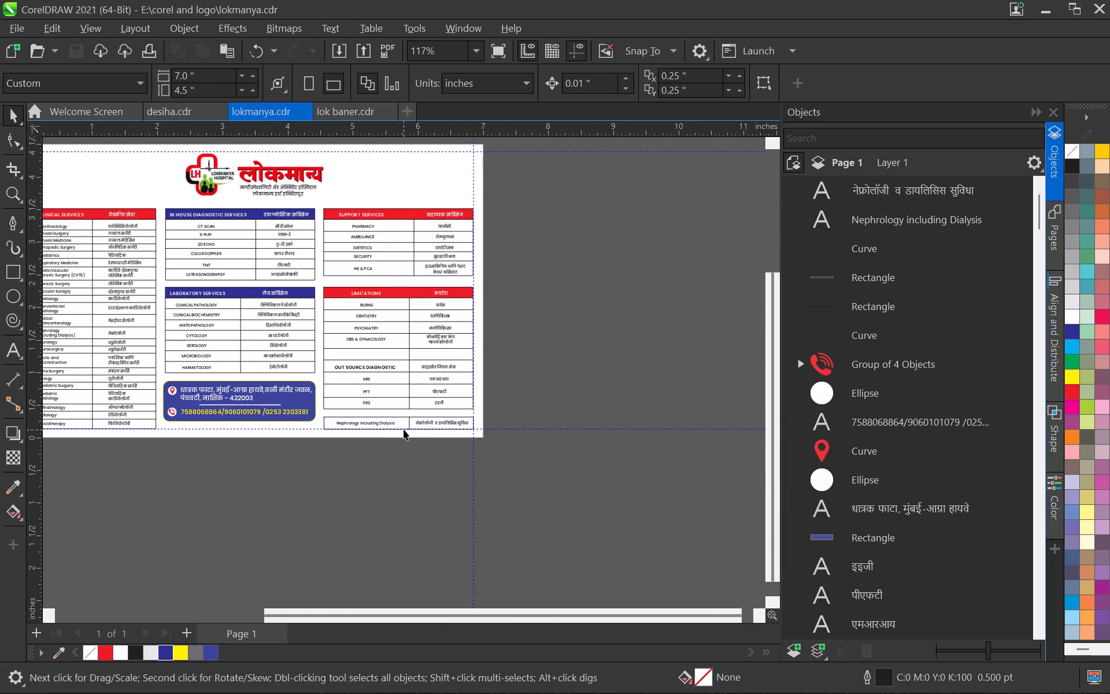
{"action": "middle_click_drag", "start_coordinate": [442, 419], "coordinate": [465, 419]}
{"action": "middle_click_drag", "start_coordinate": [242, 444], "coordinate": [337, 437]}
{"action": "scroll", "coordinate": [336, 433], "scroll_direction": "up", "scroll_amount": 1}
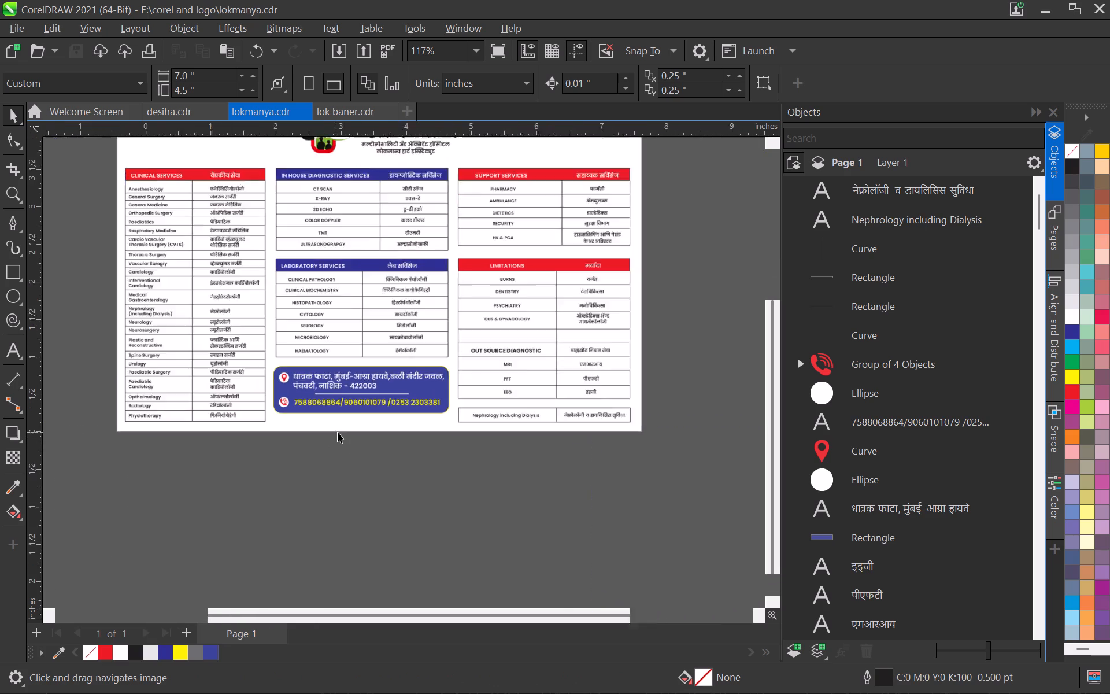
{"action": "scroll", "coordinate": [338, 432], "scroll_direction": "up", "scroll_amount": 4}
{"action": "key", "text": "ctrl+s"}
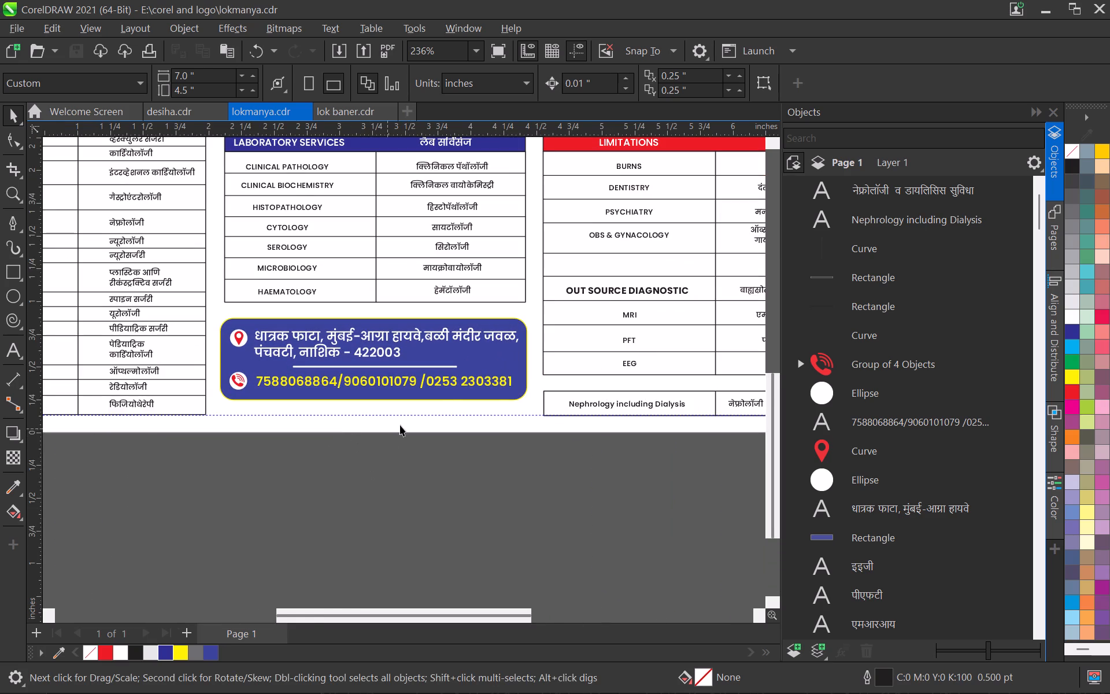
Slightly enlarge the yellow phone number line inside the blue contact box.
{"action": "scroll", "coordinate": [509, 393], "scroll_direction": "up", "scroll_amount": 2}
{"action": "left_click", "coordinate": [497, 382]}
{"action": "scroll", "coordinate": [514, 391], "scroll_direction": "up", "scroll_amount": 5}
{"action": "left_click_drag", "start_coordinate": [518, 391], "coordinate": [519, 393]}
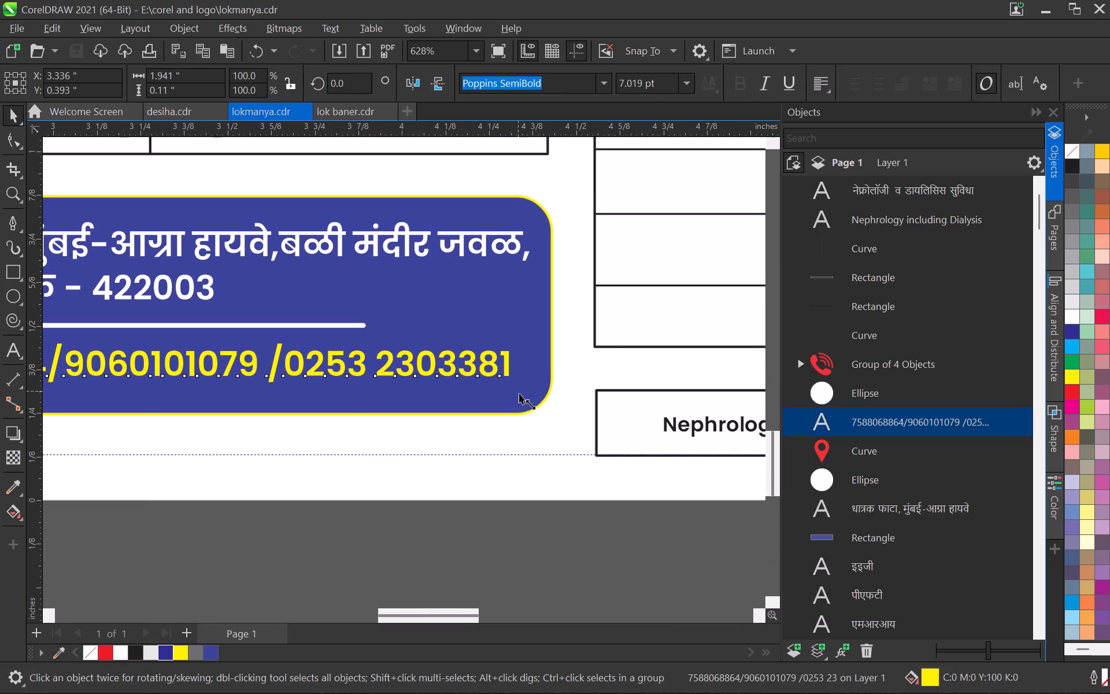
{"action": "left_click_drag", "start_coordinate": [519, 393], "coordinate": [529, 406]}
Reduce the corner rounding of the blue contact box to about 0.073 in with the Shape tool.
{"action": "left_click", "coordinate": [528, 409]}
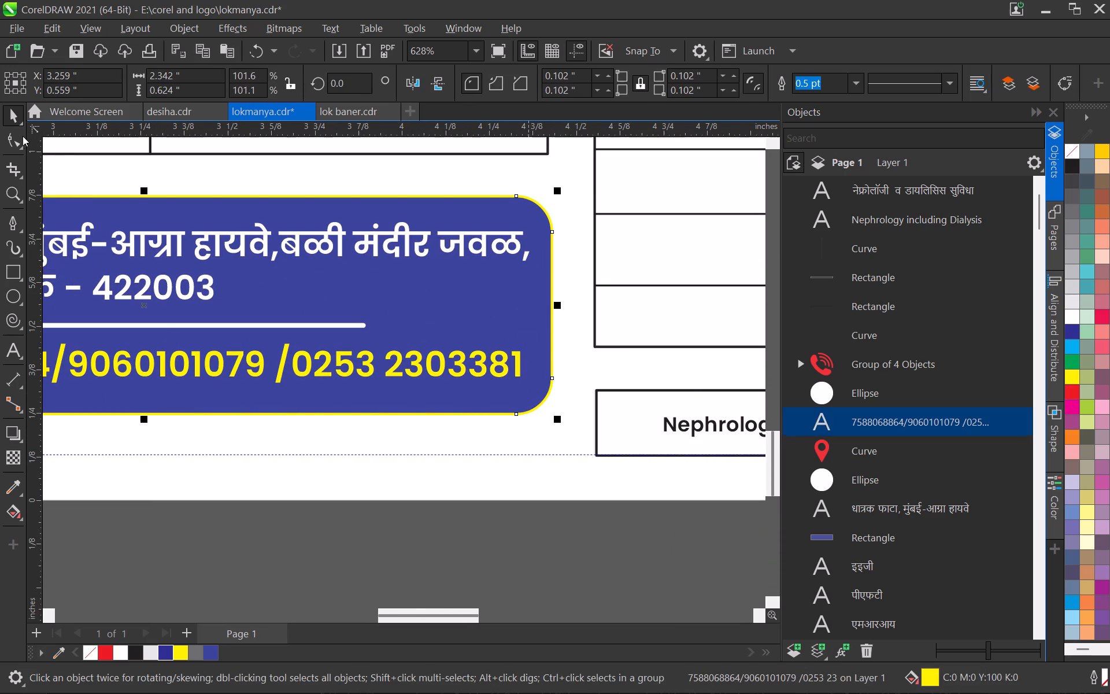
{"action": "left_click", "coordinate": [19, 138]}
{"action": "left_click_drag", "start_coordinate": [553, 379], "coordinate": [554, 397]}
{"action": "left_click_drag", "start_coordinate": [553, 397], "coordinate": [550, 389]}
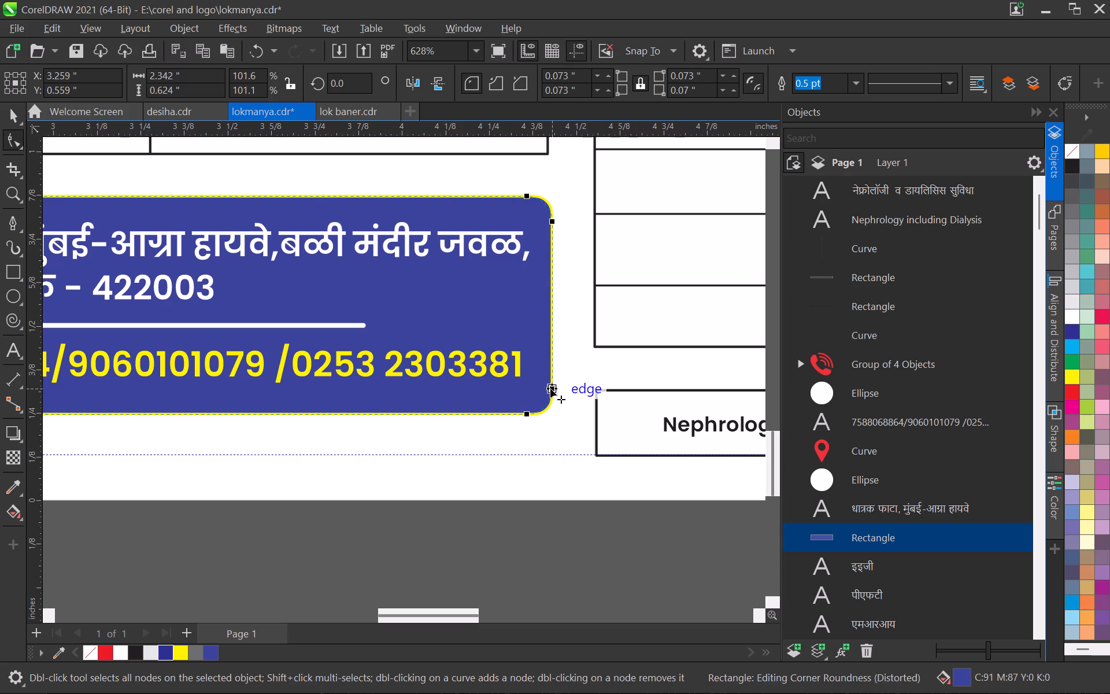
{"action": "left_click", "coordinate": [14, 112]}
{"action": "scroll", "coordinate": [393, 260], "scroll_direction": "down", "scroll_amount": 9}
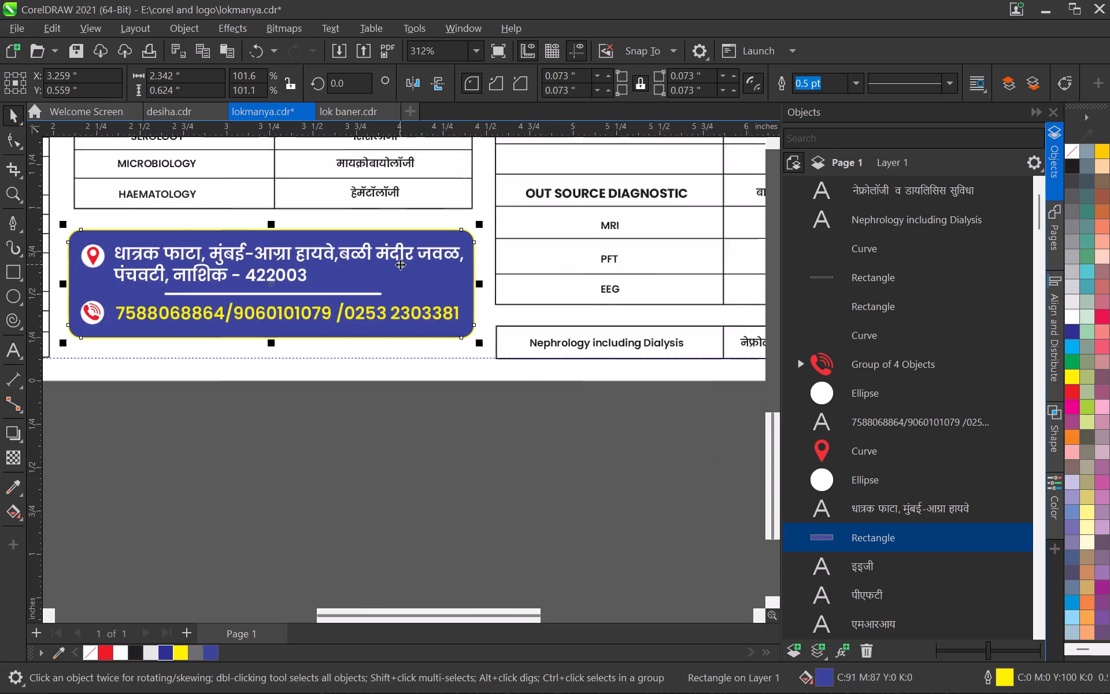
{"action": "scroll", "coordinate": [400, 264], "scroll_direction": "down", "scroll_amount": 1}
{"action": "left_click", "coordinate": [393, 345]}
Check the whole page layout and save the document.
{"action": "scroll", "coordinate": [299, 280], "scroll_direction": "down", "scroll_amount": 3}
{"action": "middle_click_drag", "start_coordinate": [331, 265], "coordinate": [341, 345]}
{"action": "scroll", "coordinate": [362, 349], "scroll_direction": "up", "scroll_amount": 4}
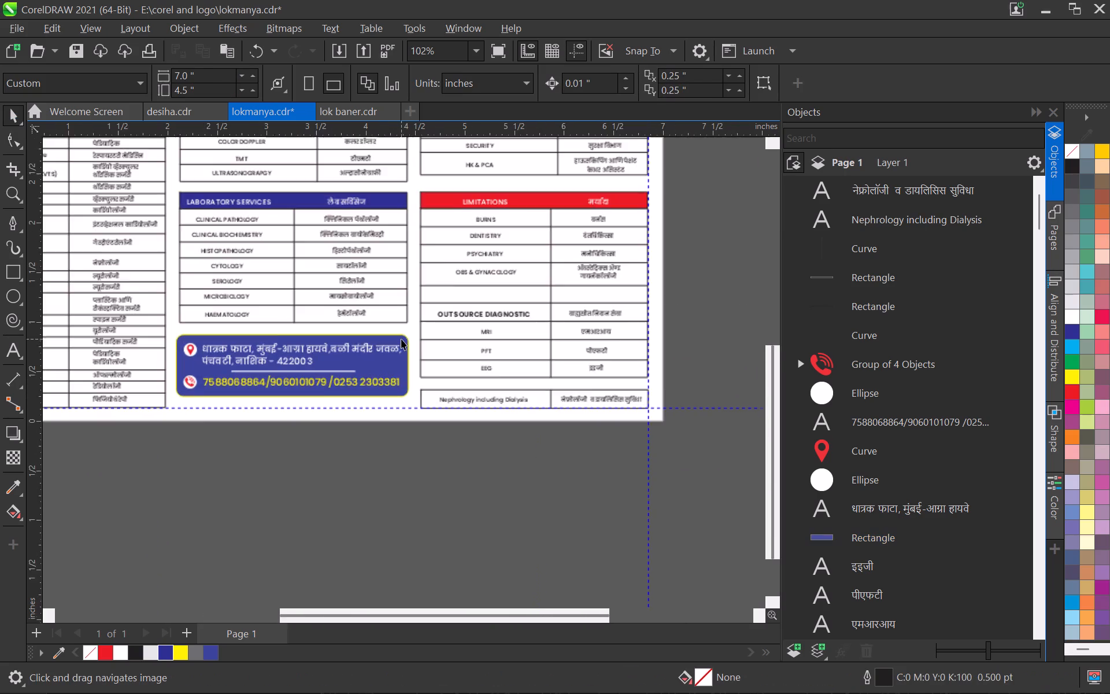
{"action": "middle_click_drag", "start_coordinate": [434, 262], "coordinate": [417, 375]}
{"action": "scroll", "coordinate": [386, 361], "scroll_direction": "down", "scroll_amount": 4}
{"action": "middle_click_drag", "start_coordinate": [354, 344], "coordinate": [393, 386]}
{"action": "scroll", "coordinate": [376, 324], "scroll_direction": "up", "scroll_amount": 3}
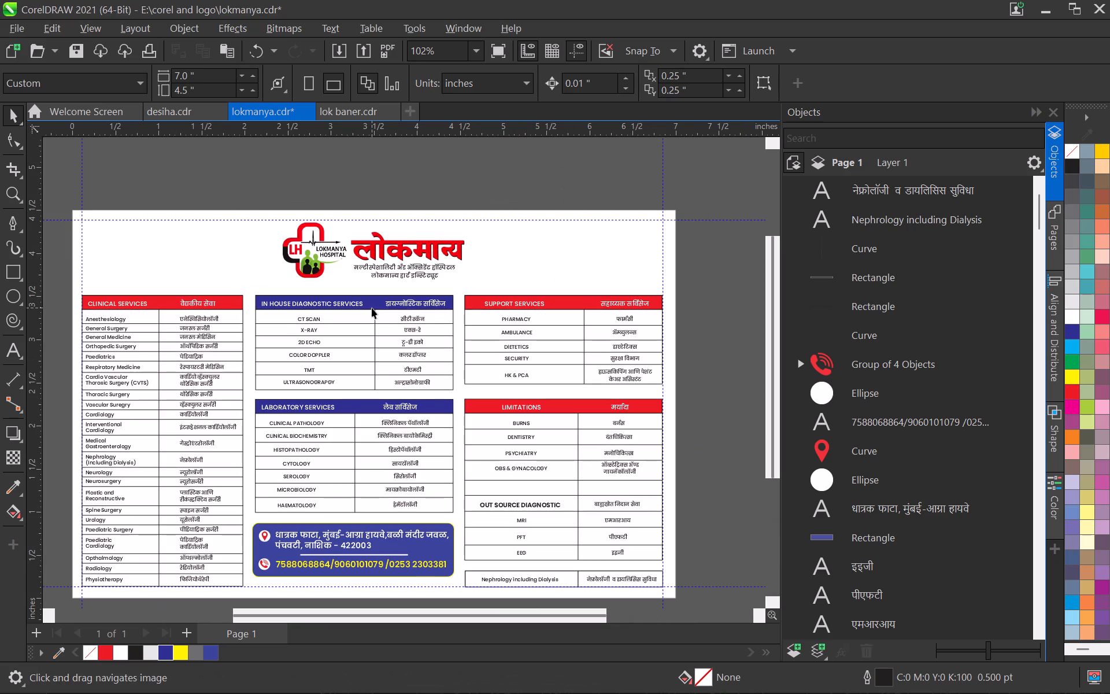
{"action": "key", "text": "ctrl+s"}
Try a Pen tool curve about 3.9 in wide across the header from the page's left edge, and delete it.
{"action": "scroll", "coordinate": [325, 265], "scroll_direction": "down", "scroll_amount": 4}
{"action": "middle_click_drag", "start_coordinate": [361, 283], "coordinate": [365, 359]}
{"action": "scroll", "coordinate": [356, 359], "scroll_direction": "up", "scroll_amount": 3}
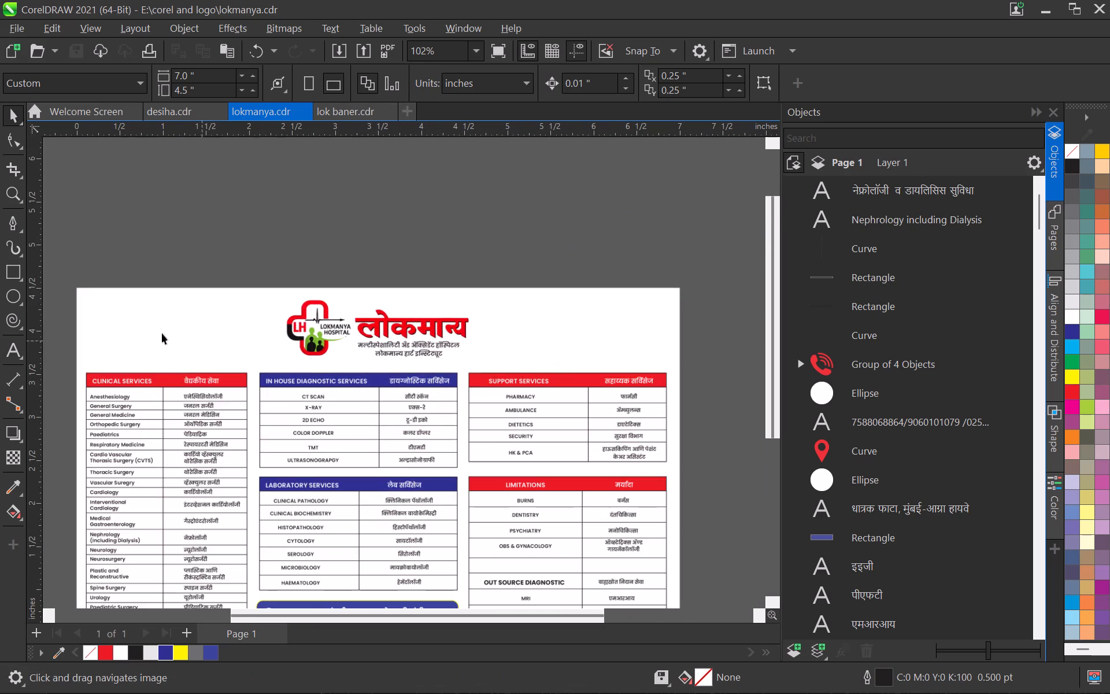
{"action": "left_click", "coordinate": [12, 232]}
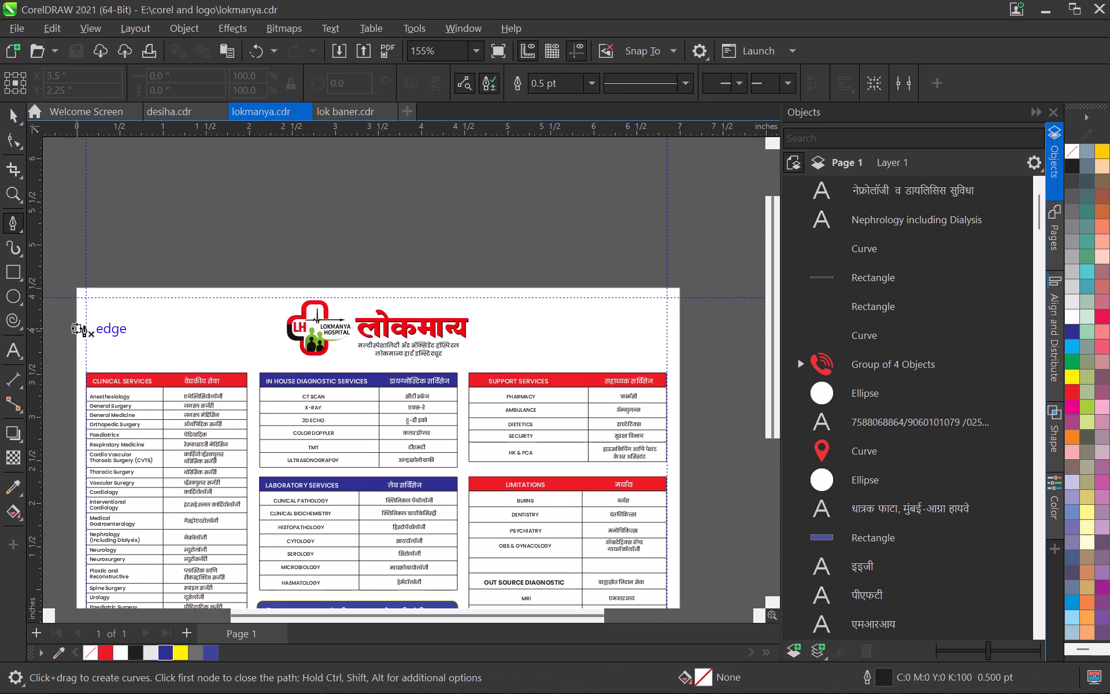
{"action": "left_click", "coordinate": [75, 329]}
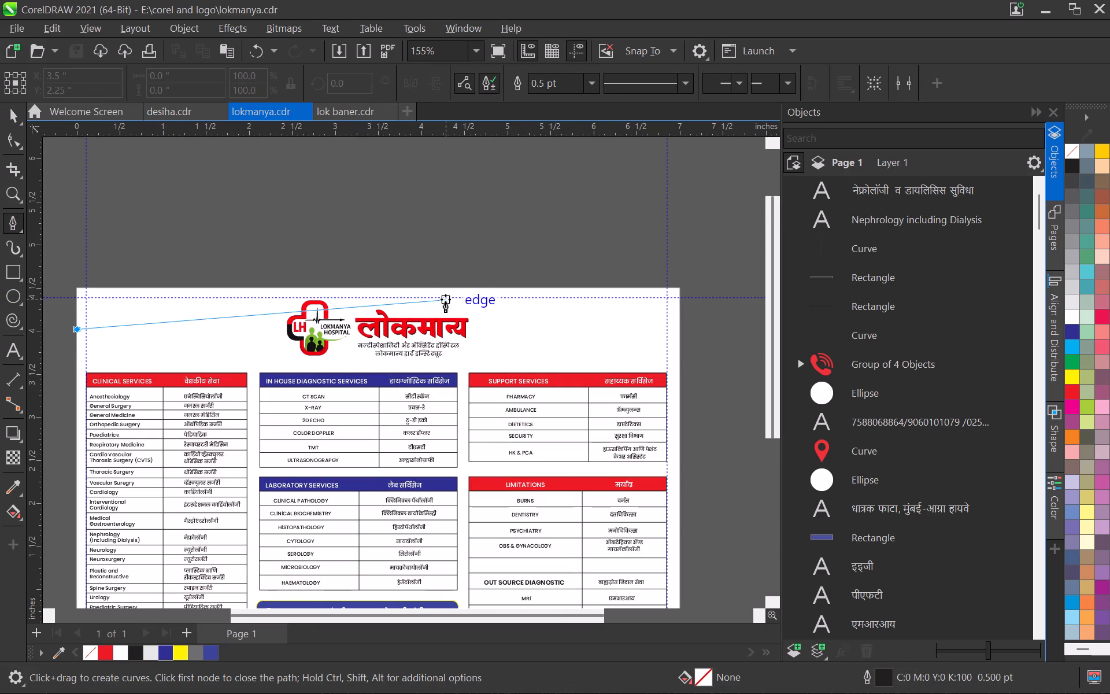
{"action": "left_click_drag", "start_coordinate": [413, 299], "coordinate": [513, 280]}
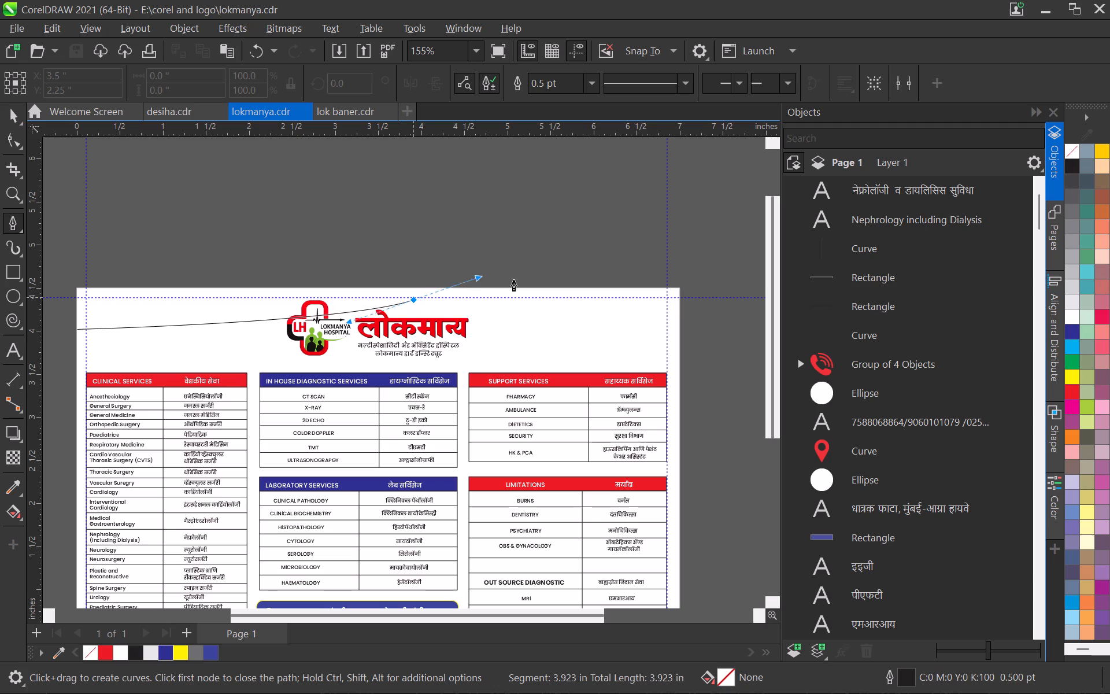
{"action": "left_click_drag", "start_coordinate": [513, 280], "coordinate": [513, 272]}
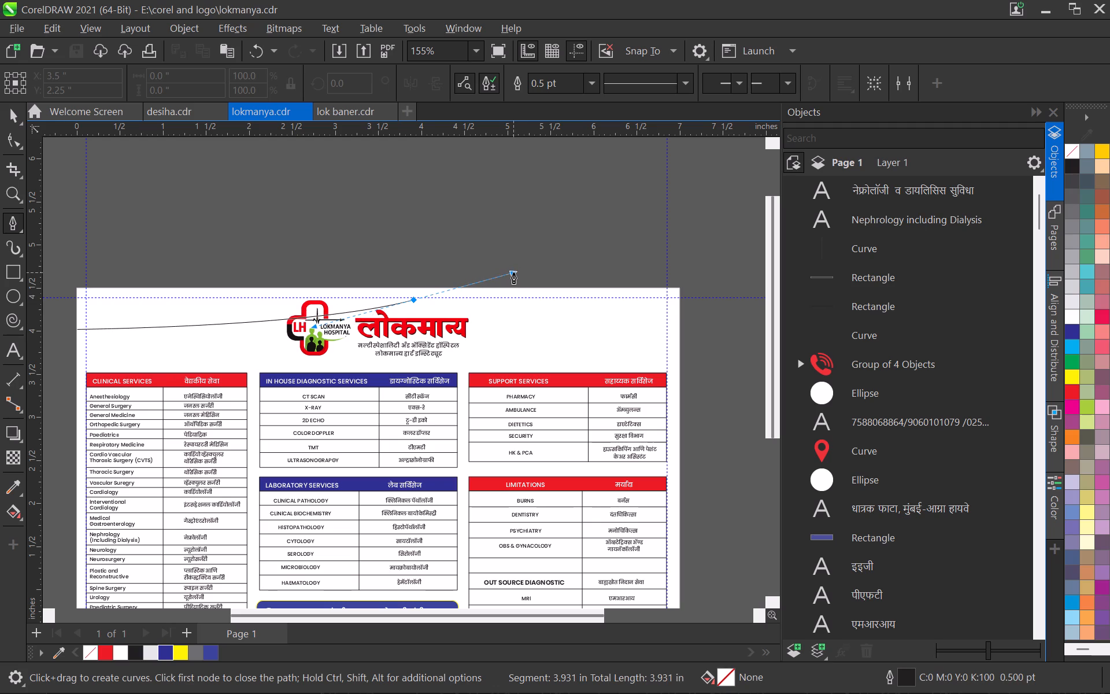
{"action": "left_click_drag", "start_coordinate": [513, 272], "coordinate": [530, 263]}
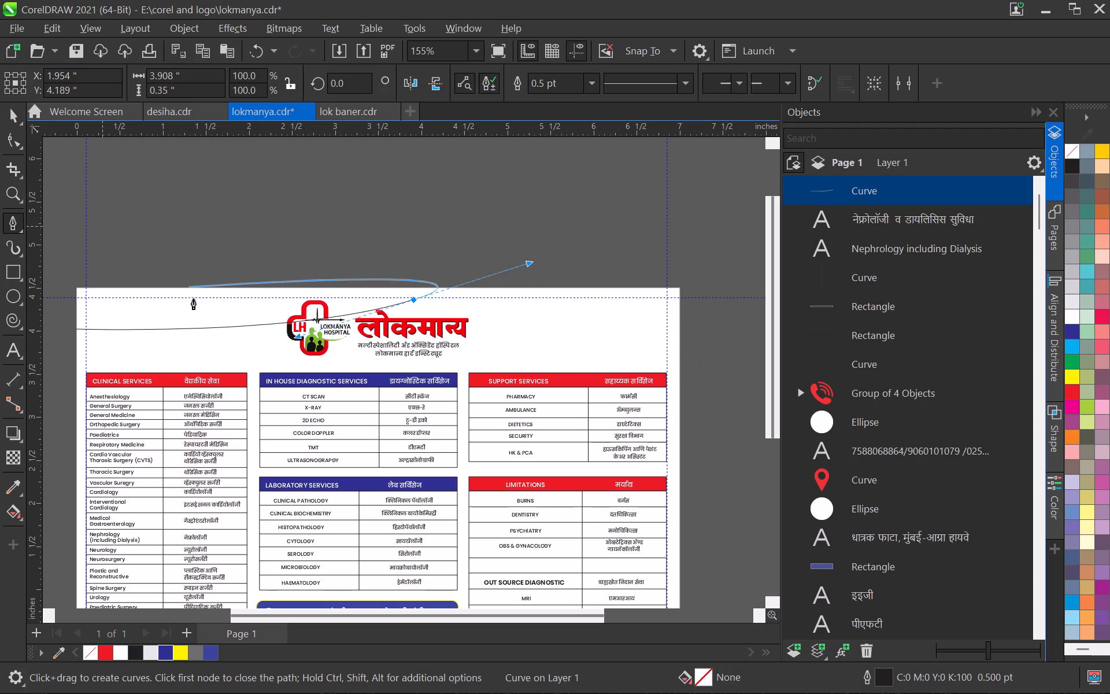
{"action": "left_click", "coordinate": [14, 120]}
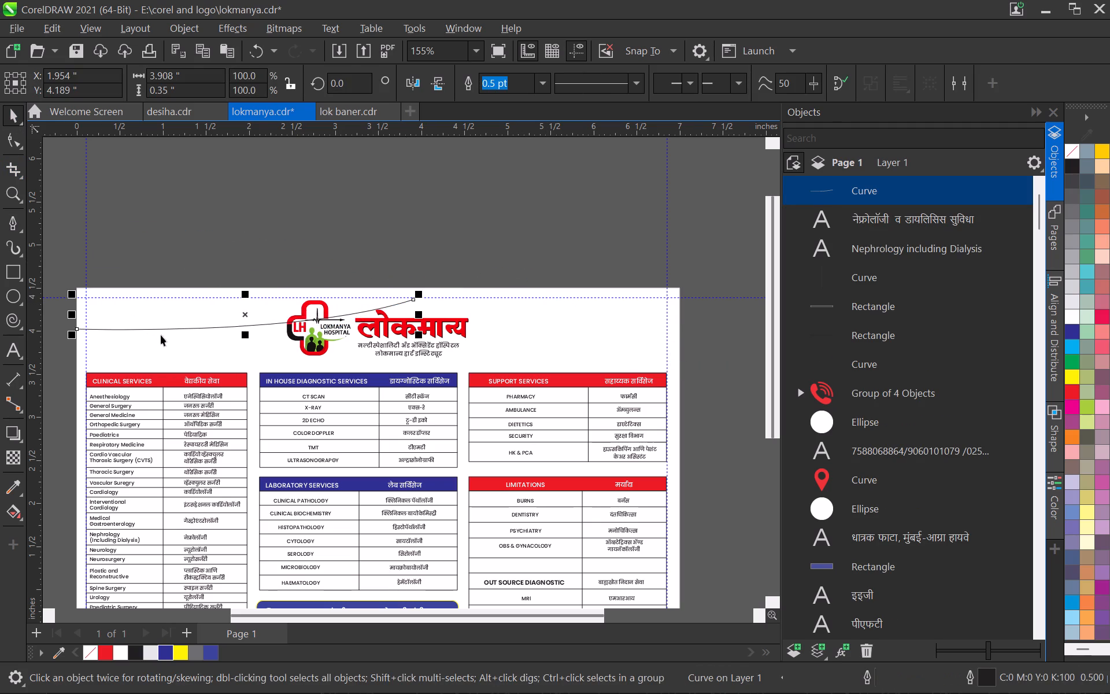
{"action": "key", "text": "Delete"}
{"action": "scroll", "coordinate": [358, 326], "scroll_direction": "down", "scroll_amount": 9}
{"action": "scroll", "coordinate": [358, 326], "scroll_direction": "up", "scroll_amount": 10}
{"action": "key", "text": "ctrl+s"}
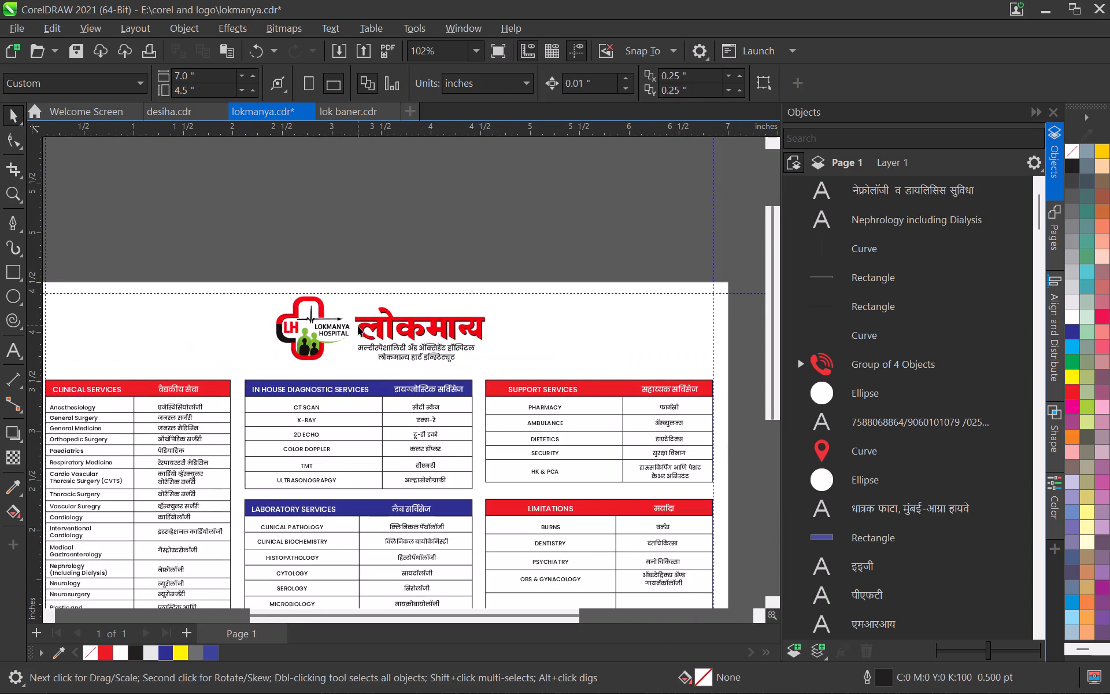
Enlarge the header logo with its tagline to about 2.5 in wide, shift it slightly down, and save the document.
{"action": "scroll", "coordinate": [306, 355], "scroll_direction": "up", "scroll_amount": 1}
{"action": "left_click", "coordinate": [309, 352]}
{"action": "left_click", "coordinate": [400, 355], "text": "shift"}
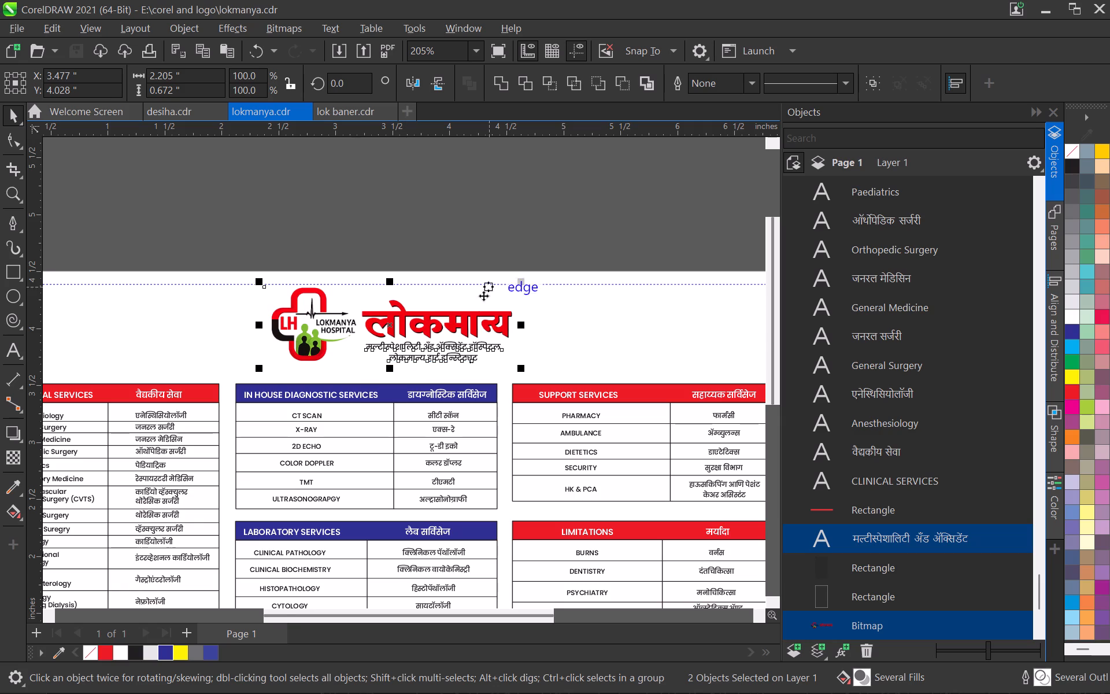
{"action": "scroll", "coordinate": [510, 363], "scroll_direction": "up", "scroll_amount": 2}
{"action": "left_click_drag", "start_coordinate": [523, 371], "coordinate": [539, 390]}
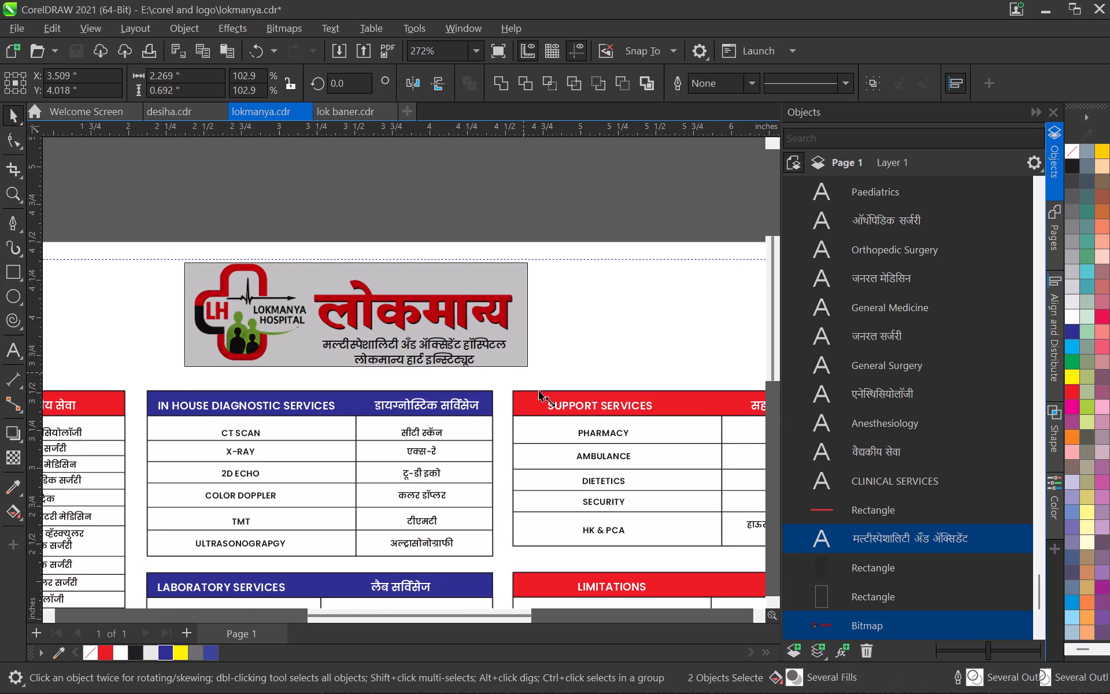
{"action": "left_click_drag", "start_coordinate": [539, 390], "coordinate": [545, 401]}
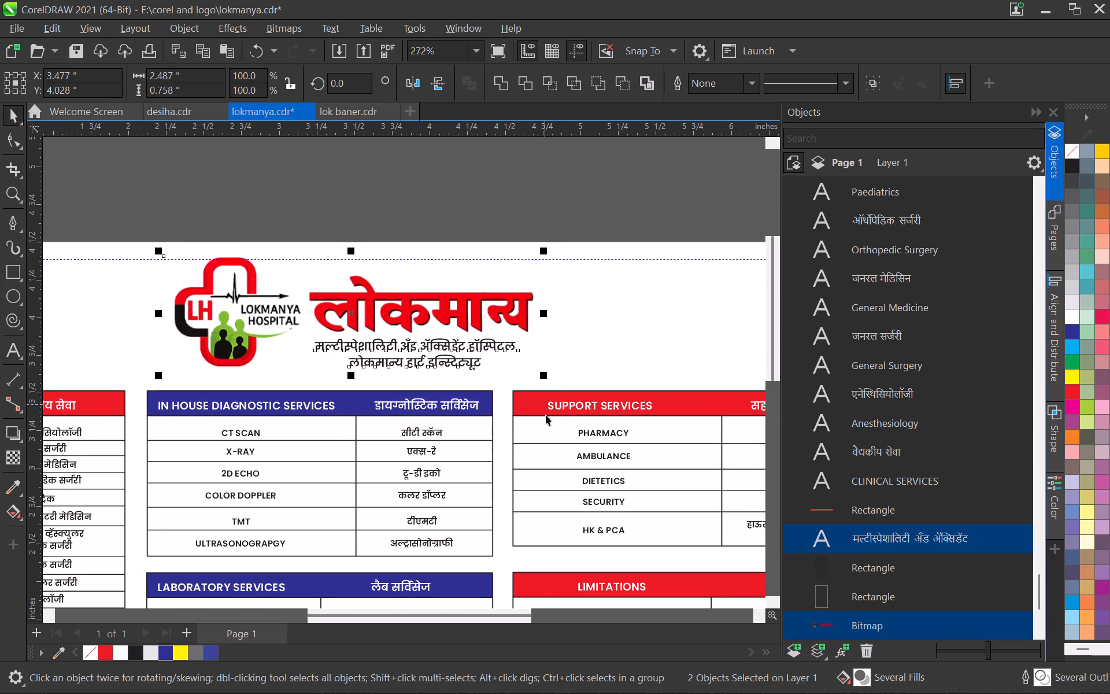
{"action": "key", "text": "Down"}
{"action": "key", "text": "Down"}
{"action": "left_click_drag", "start_coordinate": [543, 382], "coordinate": [537, 378], "text": "shift"}
{"action": "left_click", "coordinate": [592, 357]}
{"action": "scroll", "coordinate": [516, 349], "scroll_direction": "down", "scroll_amount": 11}
{"action": "key", "text": "ctrl+s"}
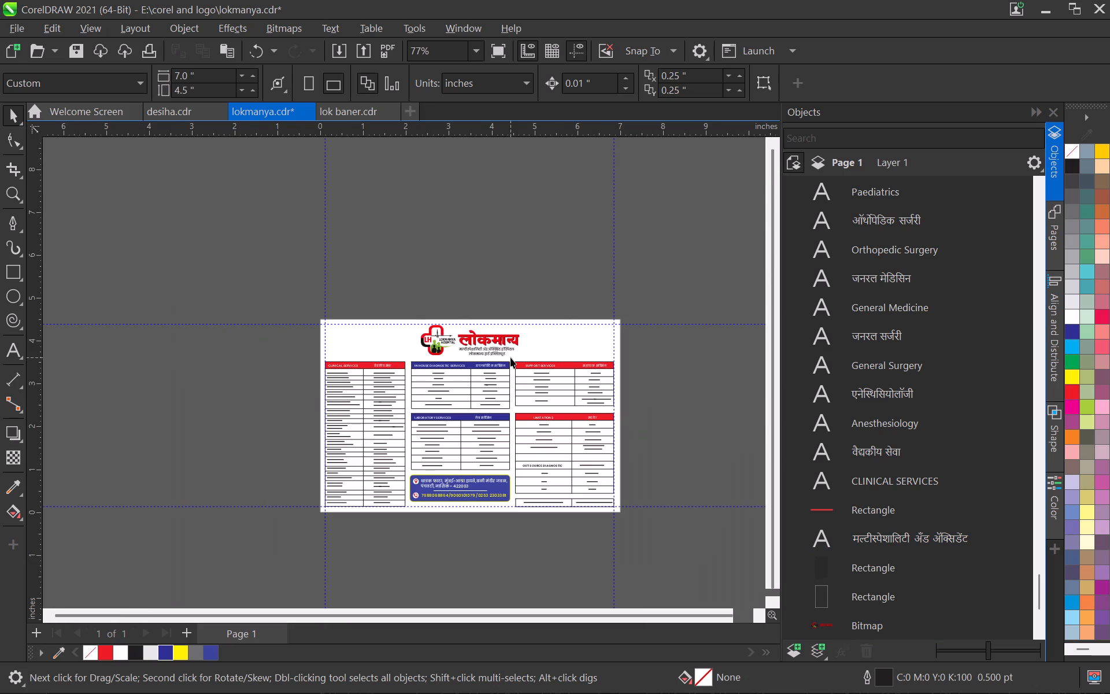
View the header design of the lok baner.cdr banner and close that document.
{"action": "left_click", "coordinate": [337, 109]}
{"action": "scroll", "coordinate": [354, 164], "scroll_direction": "down", "scroll_amount": 20}
{"action": "scroll", "coordinate": [354, 164], "scroll_direction": "down", "scroll_amount": 16}
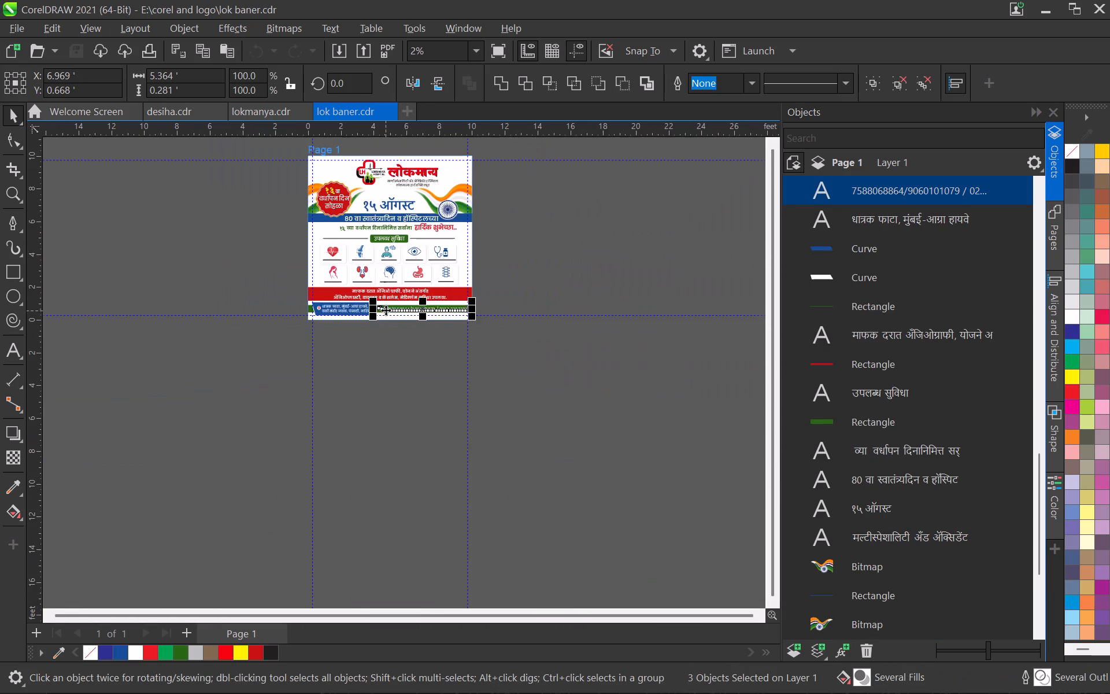
{"action": "scroll", "coordinate": [373, 255], "scroll_direction": "up", "scroll_amount": 11}
{"action": "middle_click_drag", "start_coordinate": [378, 226], "coordinate": [342, 563]}
{"action": "scroll", "coordinate": [345, 510], "scroll_direction": "down", "scroll_amount": 1}
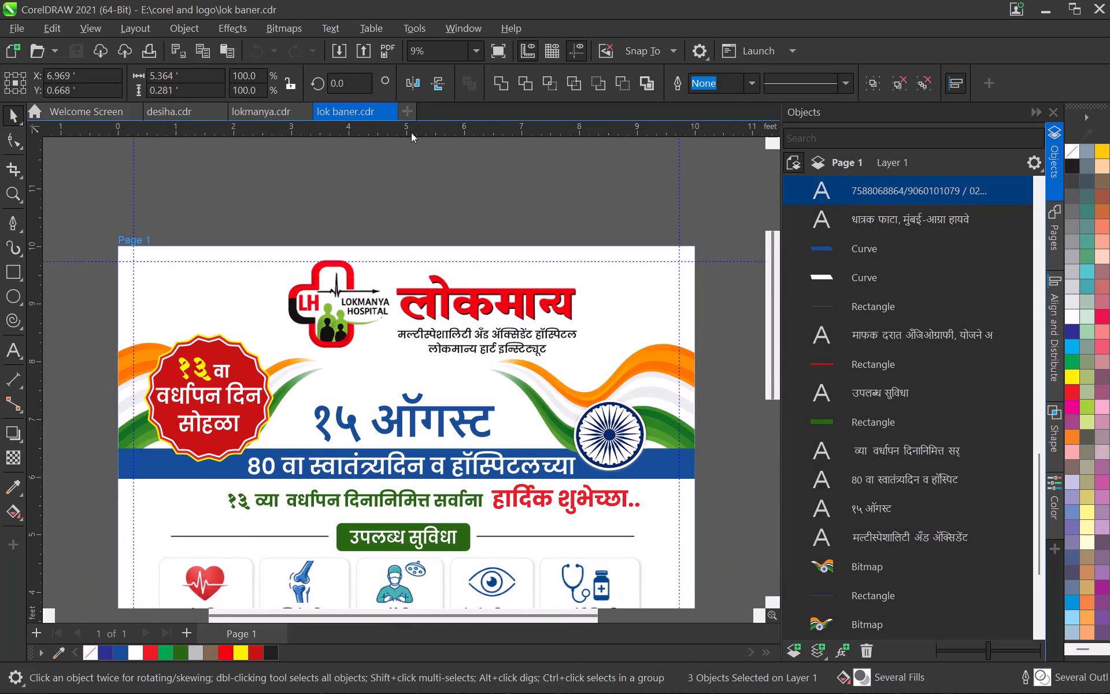
{"action": "left_click", "coordinate": [390, 115]}
Switch to desiha.cdr and save it.
{"action": "left_click", "coordinate": [209, 115]}
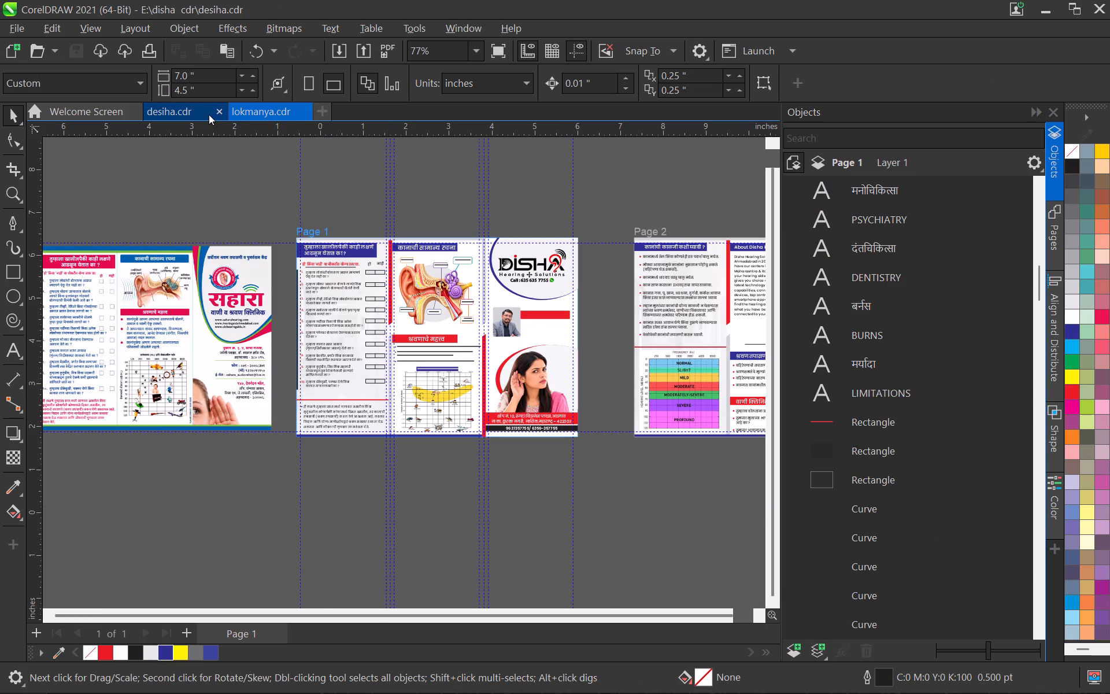
{"action": "key", "text": "ctrl+s"}
Switch to the lokmanya.cdr document and look over its header and service tables.
{"action": "left_click", "coordinate": [270, 110]}
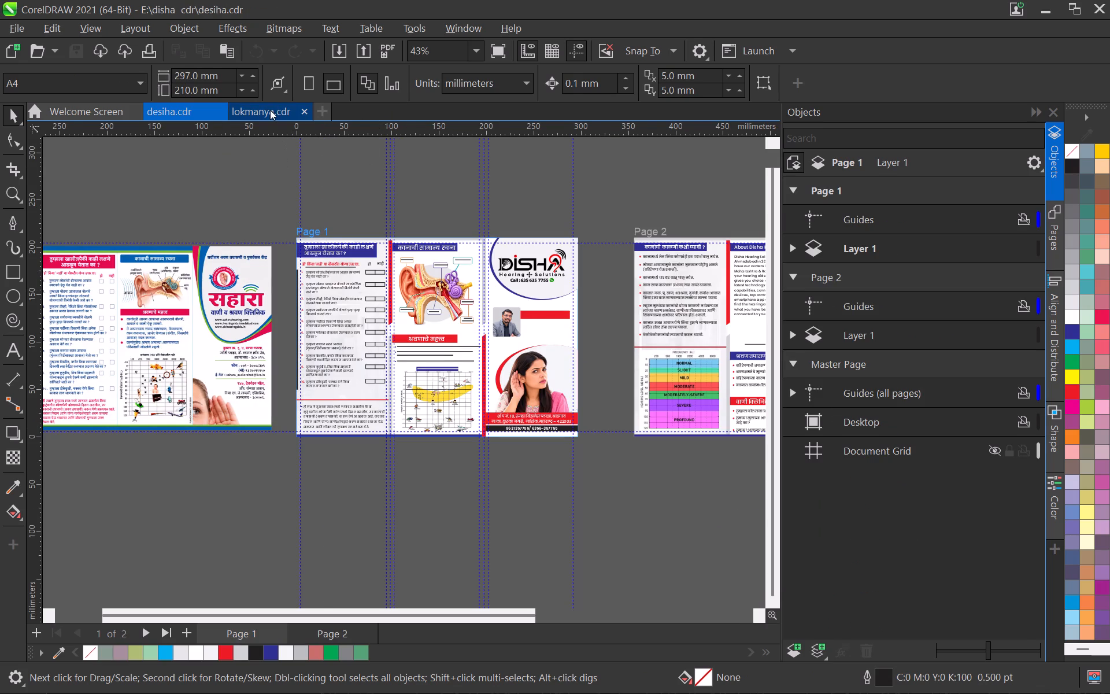
{"action": "scroll", "coordinate": [468, 346], "scroll_direction": "up", "scroll_amount": 4}
{"action": "scroll", "coordinate": [383, 363], "scroll_direction": "down", "scroll_amount": 4}
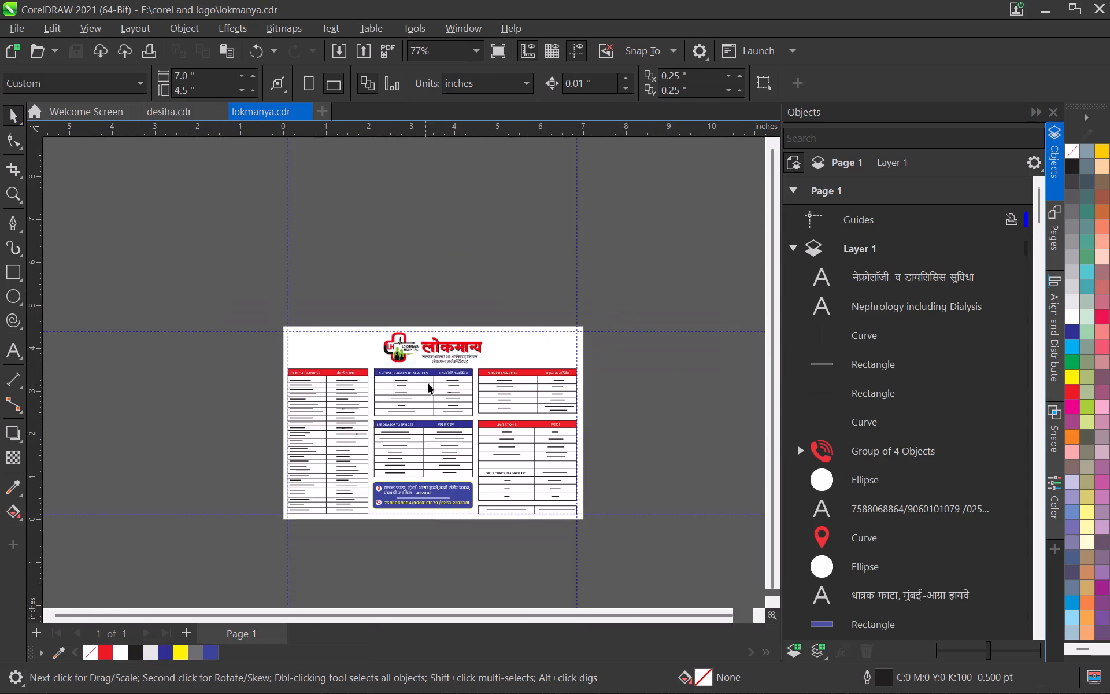
{"action": "middle_click_drag", "start_coordinate": [406, 370], "coordinate": [346, 405]}
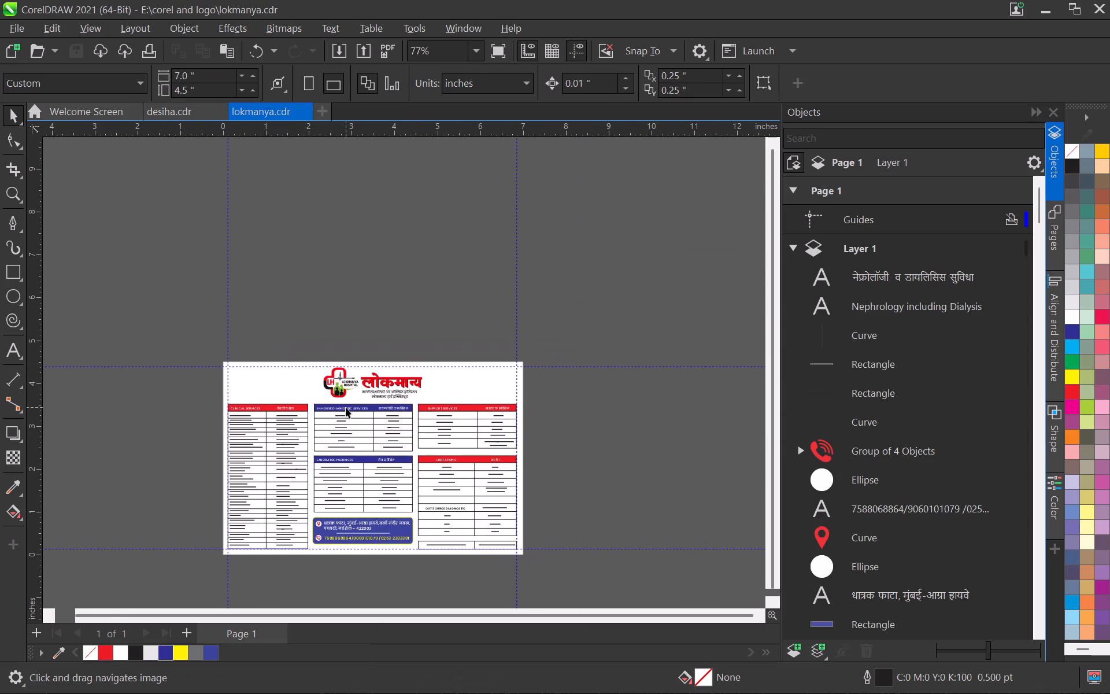
{"action": "scroll", "coordinate": [326, 417], "scroll_direction": "up", "scroll_amount": 10}
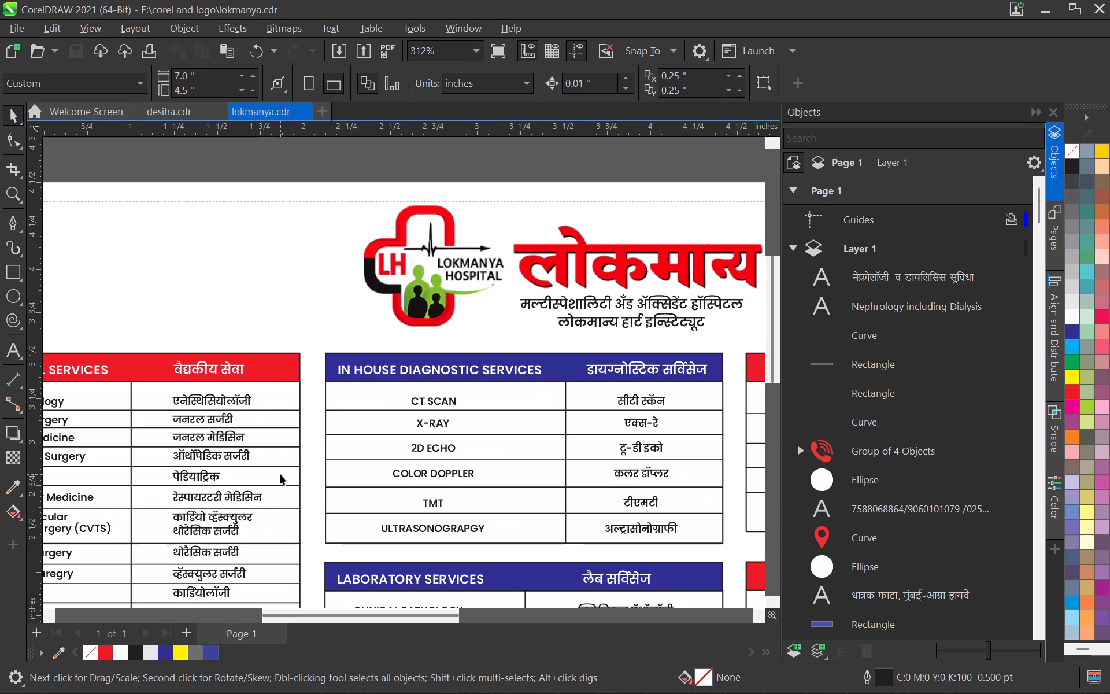
{"action": "scroll", "coordinate": [338, 408], "scroll_direction": "down", "scroll_amount": 13}
{"action": "scroll", "coordinate": [325, 429], "scroll_direction": "up", "scroll_amount": 5}
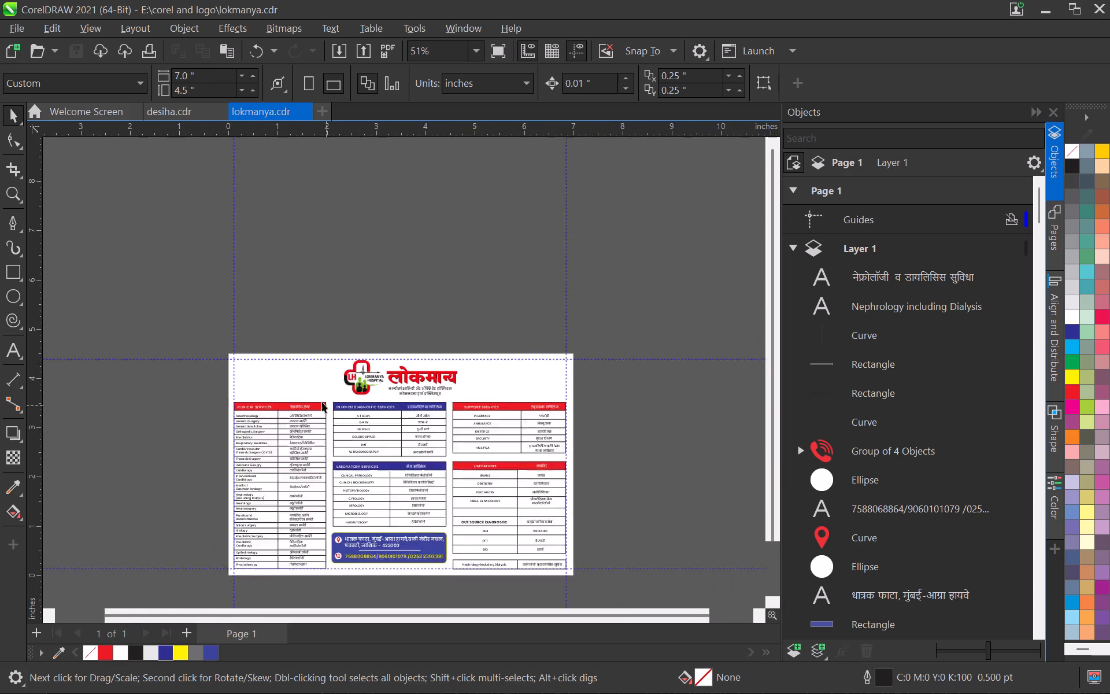
{"action": "scroll", "coordinate": [322, 402], "scroll_direction": "up", "scroll_amount": 1}
Draw a closed wavy Pen tool shape about 2.8 in wide and 0.3 in tall from the page's left edge to the logo.
{"action": "left_click", "coordinate": [10, 229]}
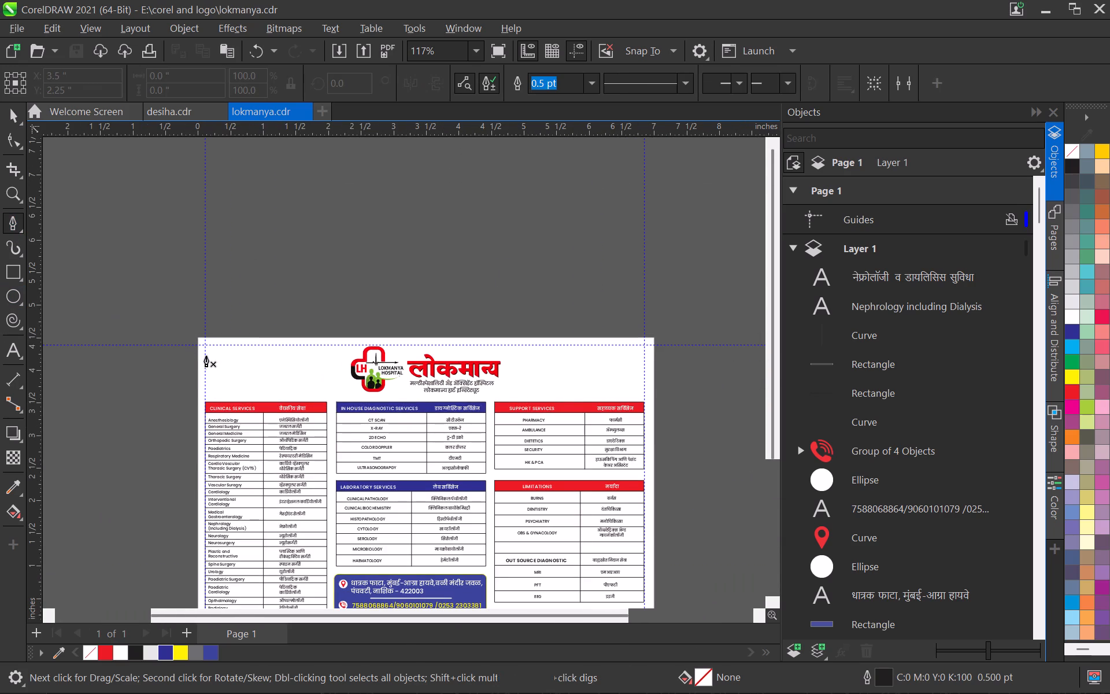
{"action": "scroll", "coordinate": [202, 376], "scroll_direction": "up", "scroll_amount": 3}
{"action": "left_click", "coordinate": [197, 371]}
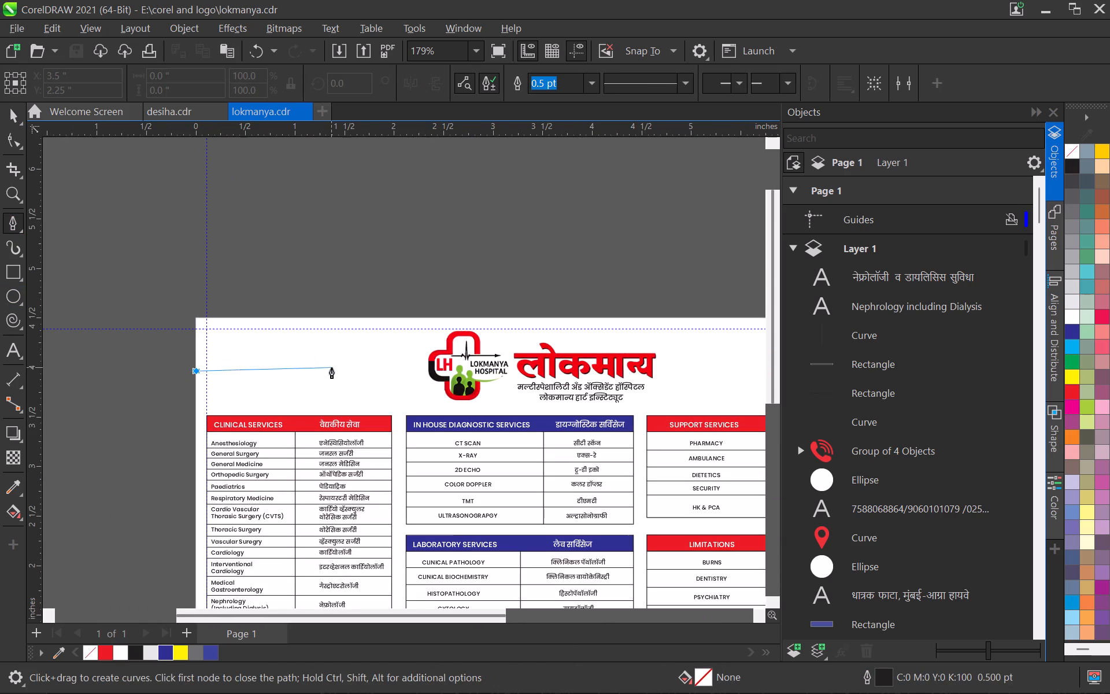
{"action": "left_click_drag", "start_coordinate": [331, 367], "coordinate": [415, 381]}
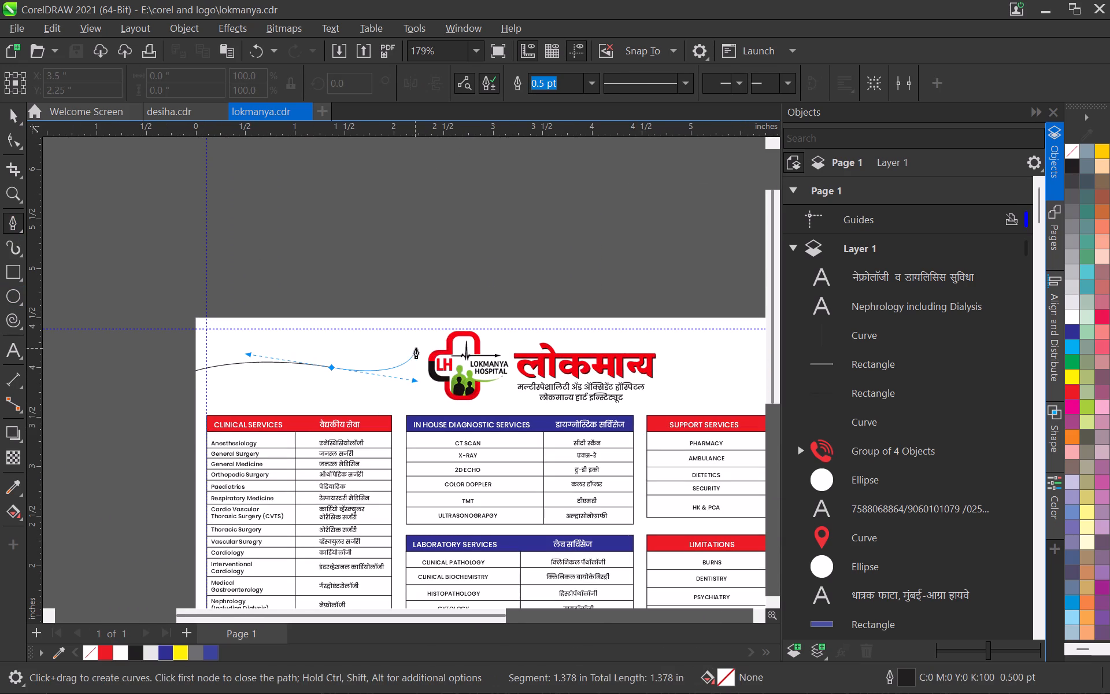
{"action": "left_click", "coordinate": [474, 353]}
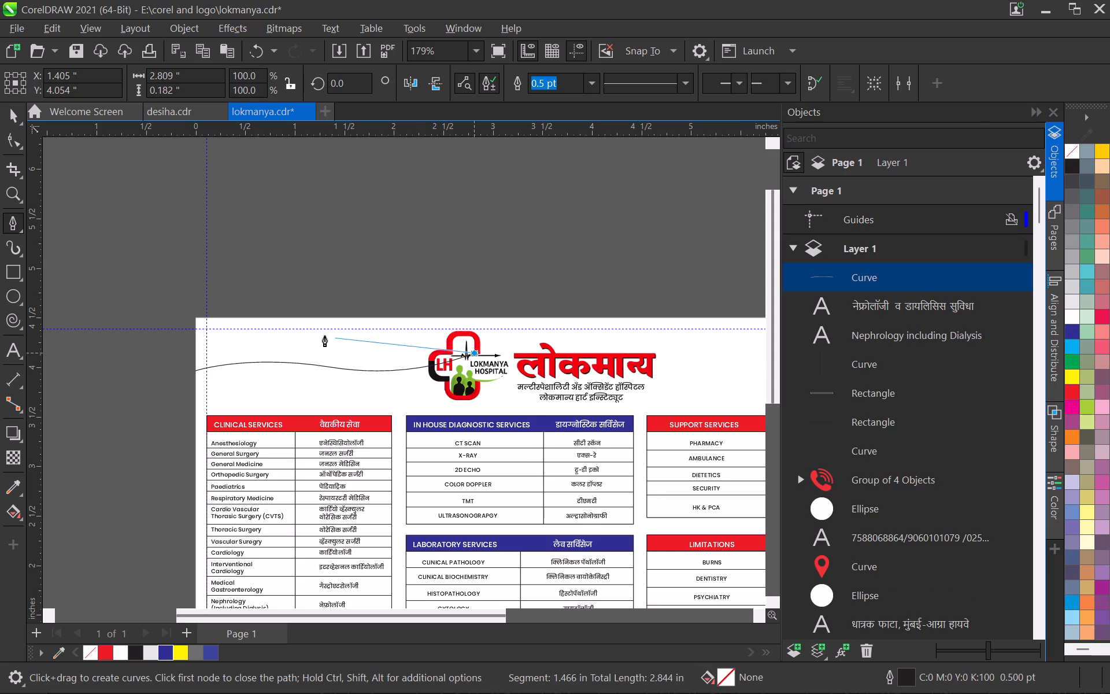
{"action": "scroll", "coordinate": [470, 338], "scroll_direction": "up", "scroll_amount": 9}
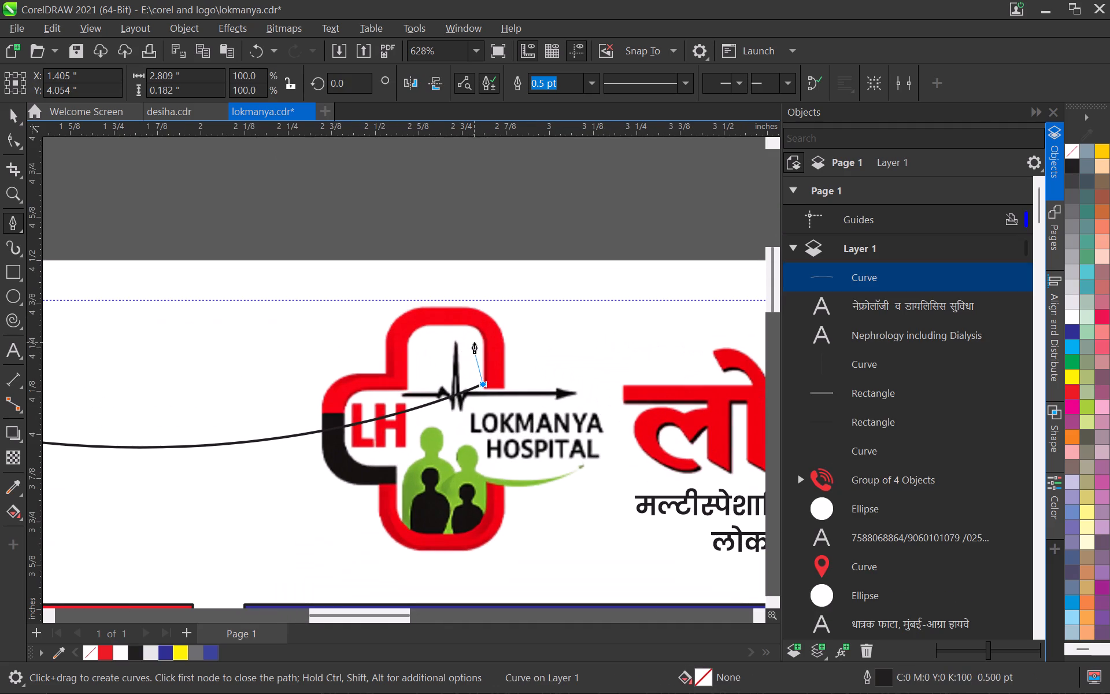
{"action": "left_click", "coordinate": [485, 338], "text": "shift"}
{"action": "scroll", "coordinate": [360, 364], "scroll_direction": "down", "scroll_amount": 7}
{"action": "middle_click_drag", "start_coordinate": [285, 368], "coordinate": [424, 376]}
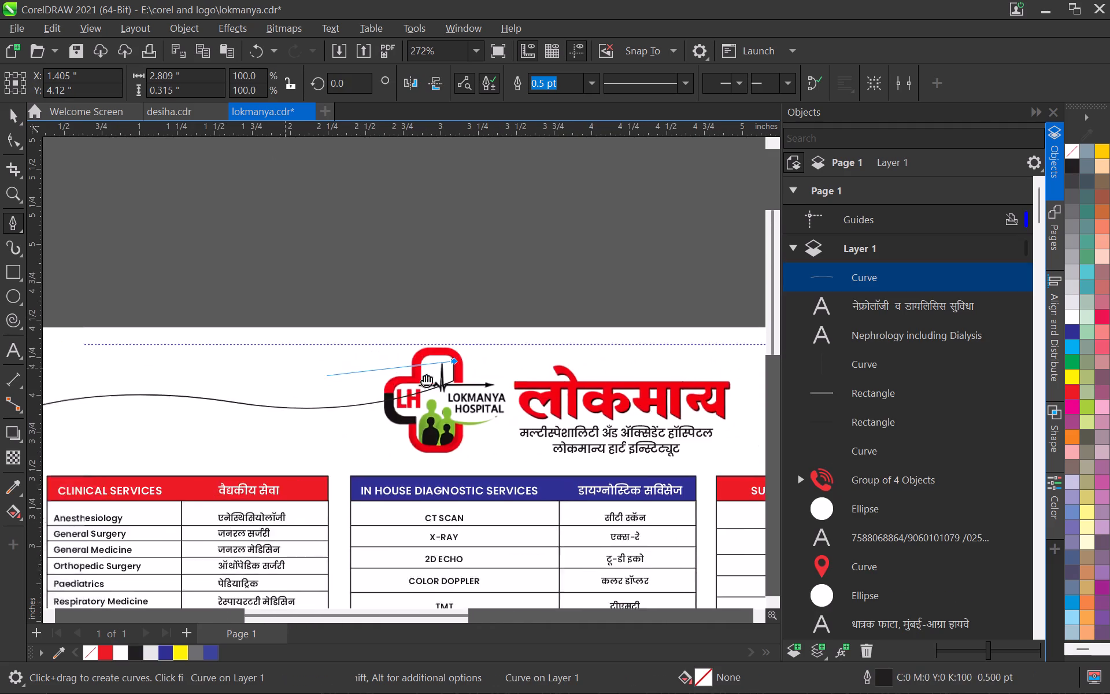
{"action": "middle_click_drag", "start_coordinate": [424, 376], "coordinate": [464, 373]}
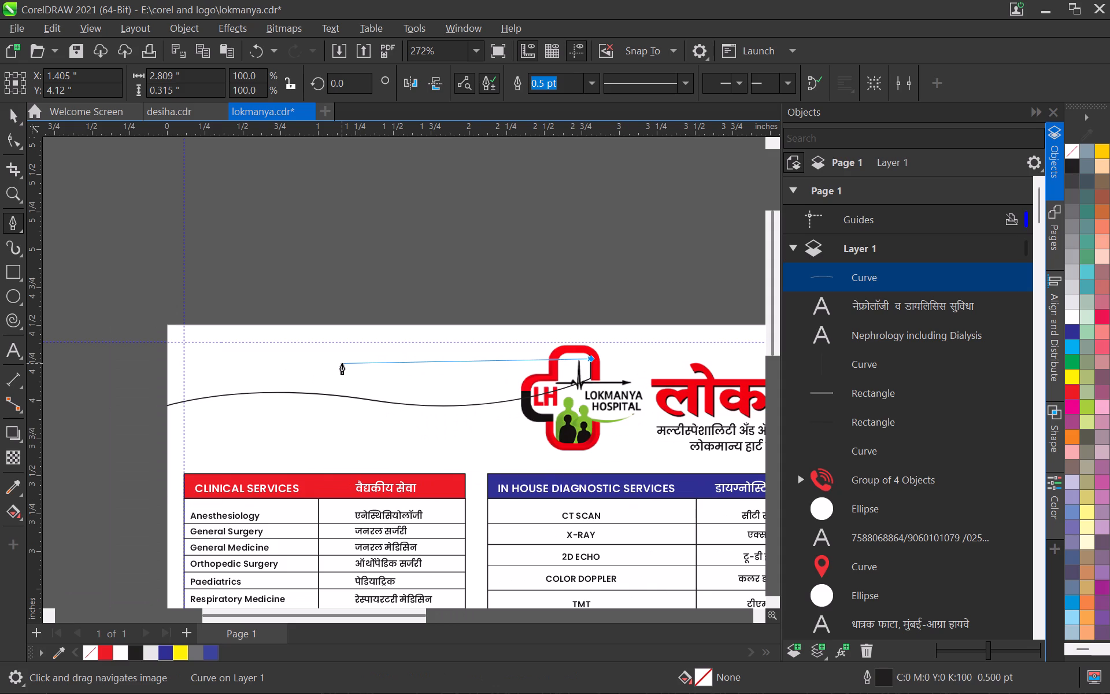
{"action": "left_click", "coordinate": [167, 364], "text": "shift"}
{"action": "left_click", "coordinate": [166, 404]}
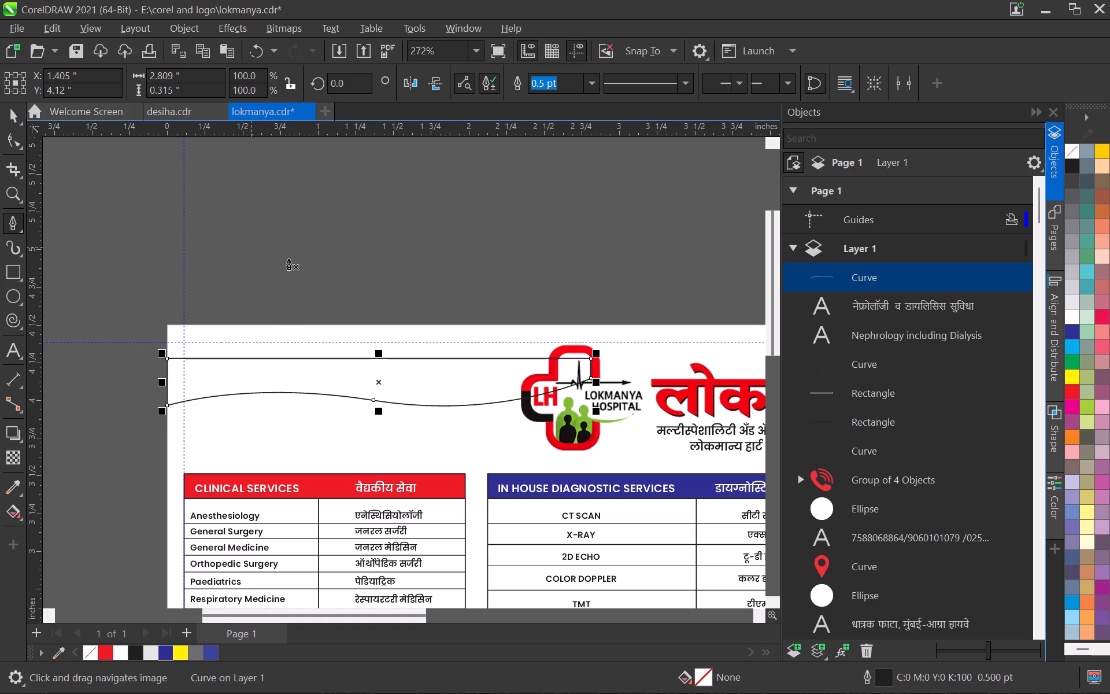
Fill the wavy header shape red and stretch it across the full 7 in page width.
{"action": "scroll", "coordinate": [216, 327], "scroll_direction": "down", "scroll_amount": 2}
{"action": "left_click", "coordinate": [14, 116]}
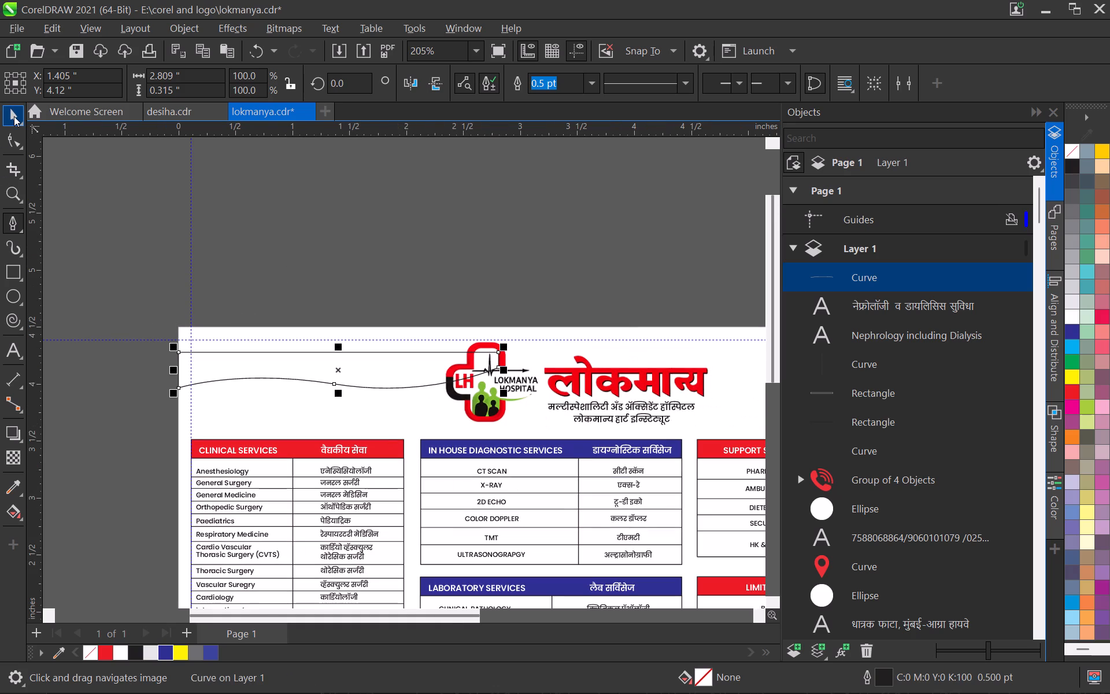
{"action": "left_click", "coordinate": [110, 658]}
{"action": "scroll", "coordinate": [340, 455], "scroll_direction": "down", "scroll_amount": 3}
{"action": "middle_click_drag", "start_coordinate": [434, 419], "coordinate": [233, 462]}
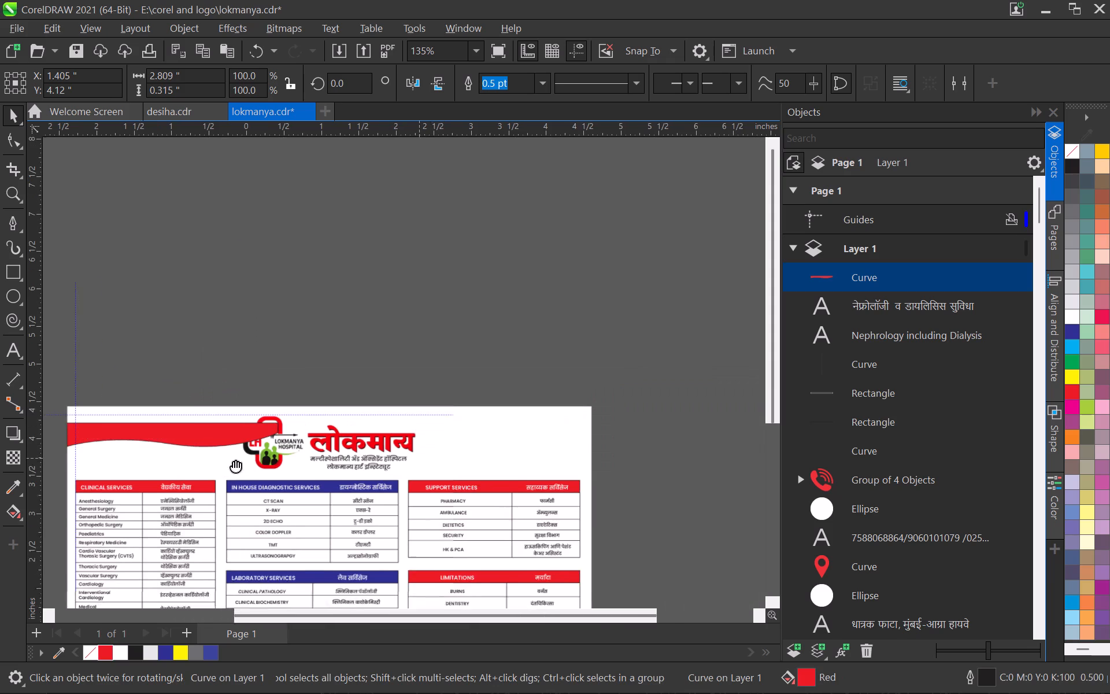
{"action": "middle_click_drag", "start_coordinate": [233, 462], "coordinate": [223, 464]}
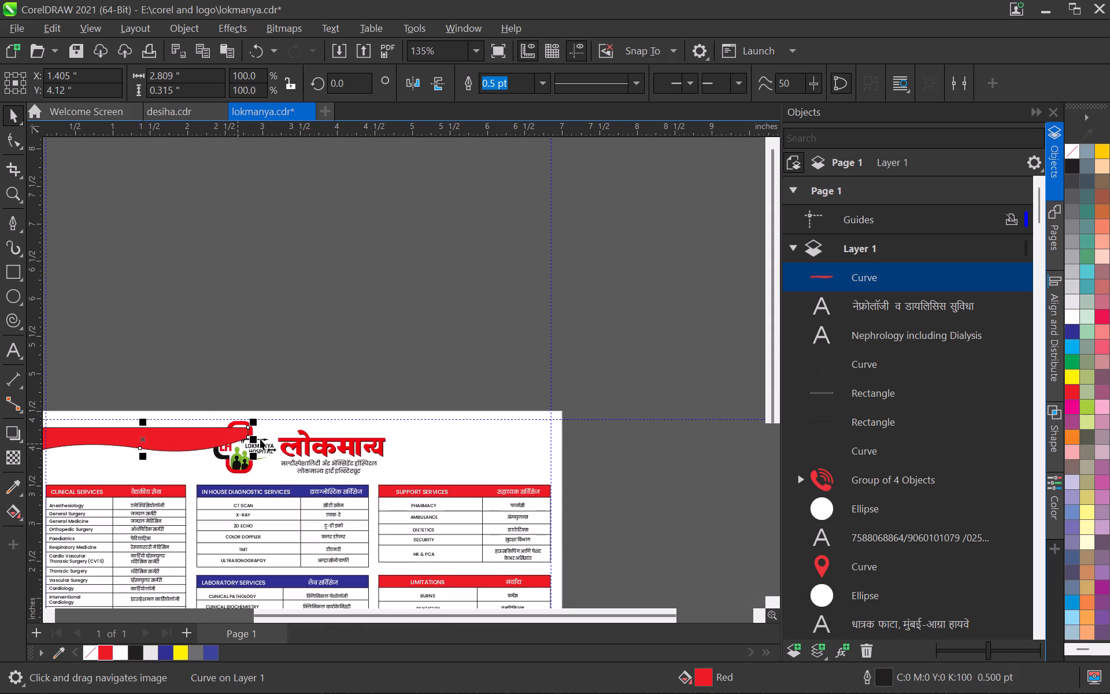
{"action": "left_click_drag", "start_coordinate": [254, 439], "coordinate": [567, 450]}
Move the red wave up to the page's top edge and remove its outline.
{"action": "middle_click_drag", "start_coordinate": [415, 500], "coordinate": [627, 508]}
{"action": "scroll", "coordinate": [510, 466], "scroll_direction": "up", "scroll_amount": 3}
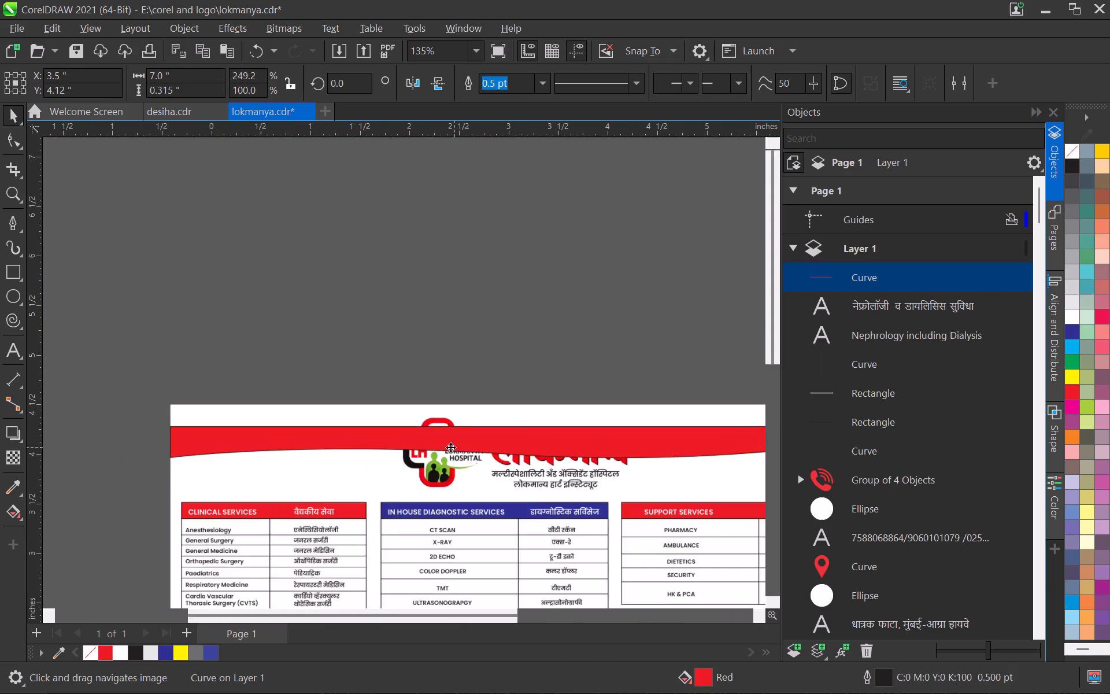
{"action": "scroll", "coordinate": [450, 447], "scroll_direction": "up", "scroll_amount": 2}
{"action": "left_click_drag", "start_coordinate": [454, 421], "coordinate": [448, 387]}
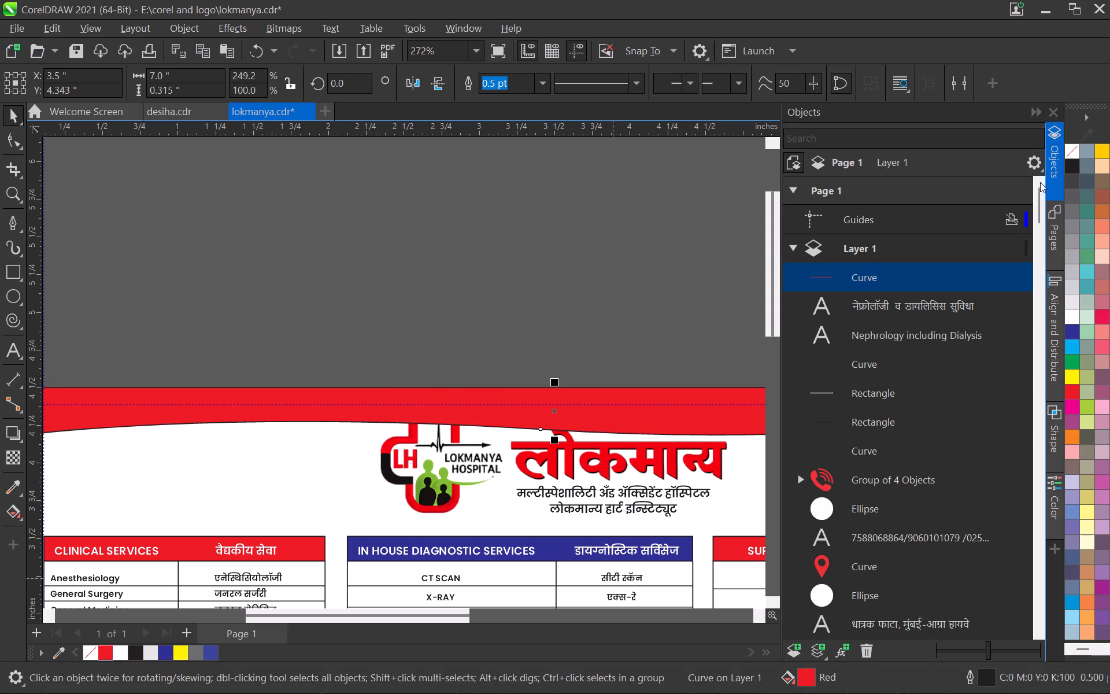
{"action": "right_click", "coordinate": [1076, 150]}
Flatten the red header wave to about 65% of its drawn height, keeping it against the page's top edge.
{"action": "scroll", "coordinate": [521, 451], "scroll_direction": "down", "scroll_amount": 3}
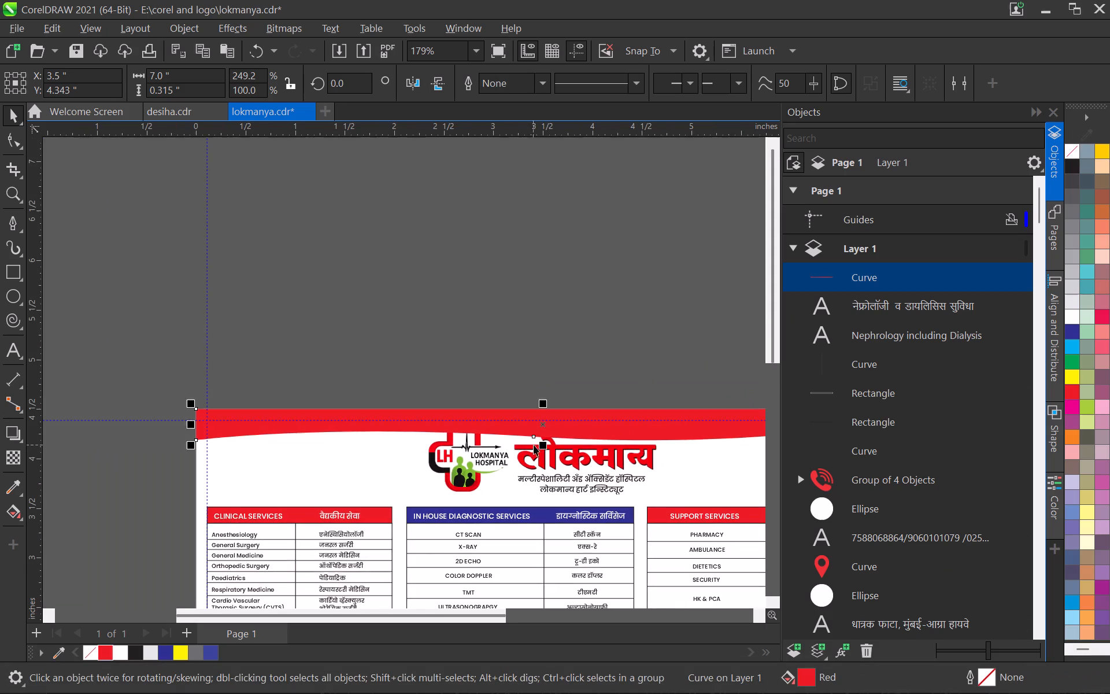
{"action": "scroll", "coordinate": [541, 446], "scroll_direction": "up", "scroll_amount": 2}
{"action": "left_click_drag", "start_coordinate": [545, 444], "coordinate": [534, 429]}
{"action": "scroll", "coordinate": [534, 431], "scroll_direction": "down", "scroll_amount": 6}
{"action": "left_click", "coordinate": [532, 356]}
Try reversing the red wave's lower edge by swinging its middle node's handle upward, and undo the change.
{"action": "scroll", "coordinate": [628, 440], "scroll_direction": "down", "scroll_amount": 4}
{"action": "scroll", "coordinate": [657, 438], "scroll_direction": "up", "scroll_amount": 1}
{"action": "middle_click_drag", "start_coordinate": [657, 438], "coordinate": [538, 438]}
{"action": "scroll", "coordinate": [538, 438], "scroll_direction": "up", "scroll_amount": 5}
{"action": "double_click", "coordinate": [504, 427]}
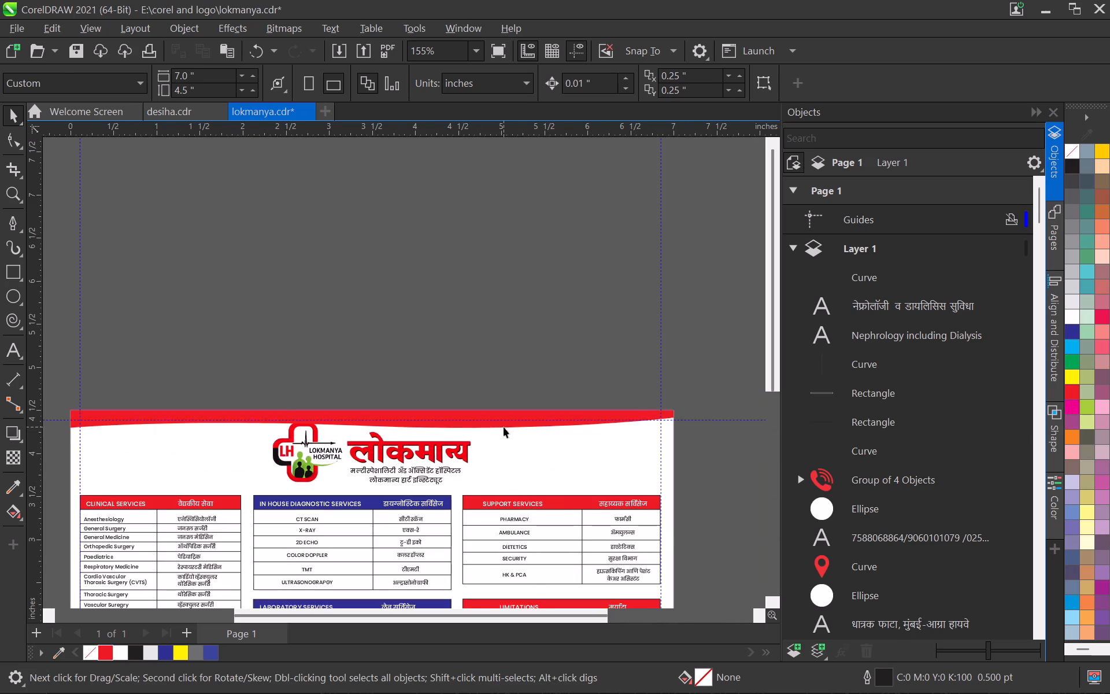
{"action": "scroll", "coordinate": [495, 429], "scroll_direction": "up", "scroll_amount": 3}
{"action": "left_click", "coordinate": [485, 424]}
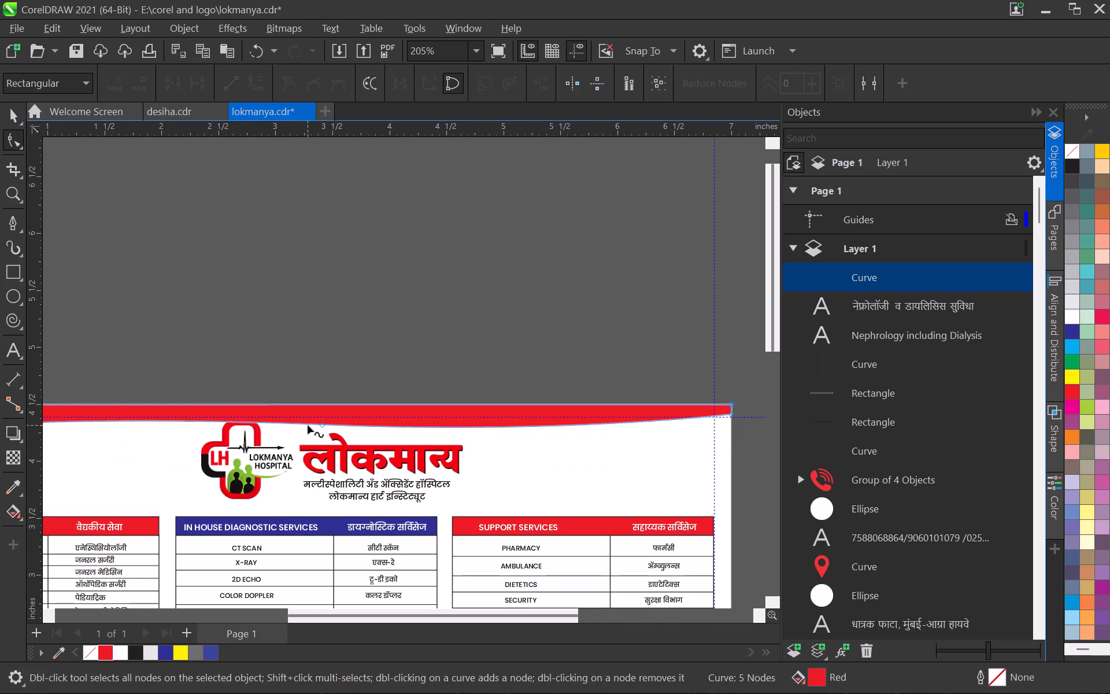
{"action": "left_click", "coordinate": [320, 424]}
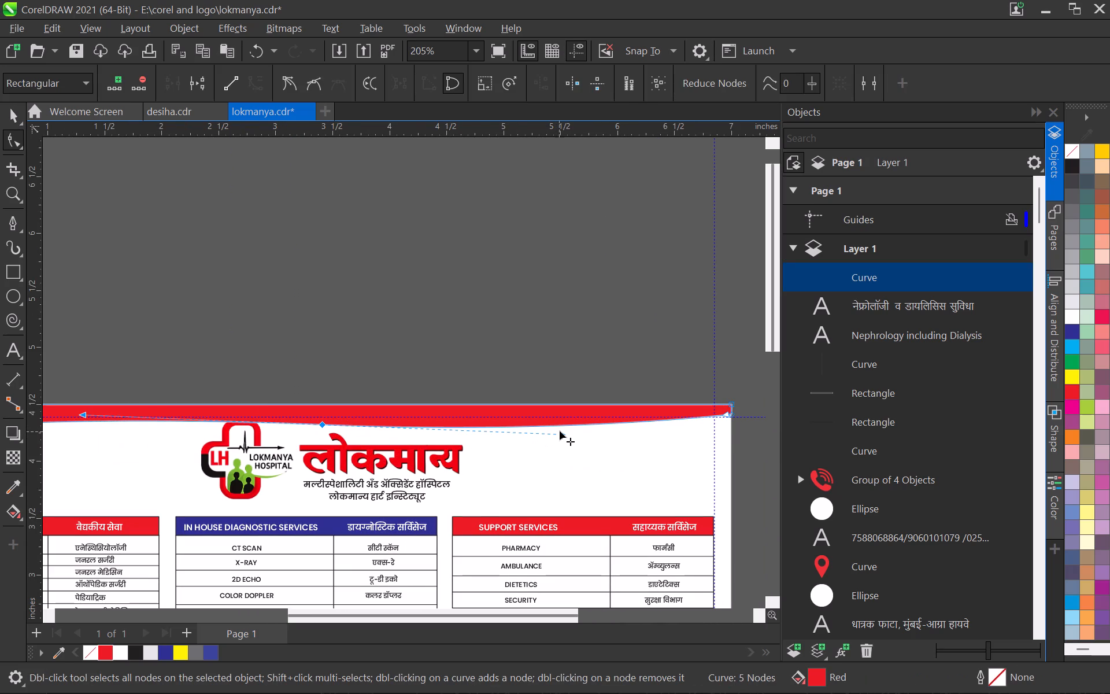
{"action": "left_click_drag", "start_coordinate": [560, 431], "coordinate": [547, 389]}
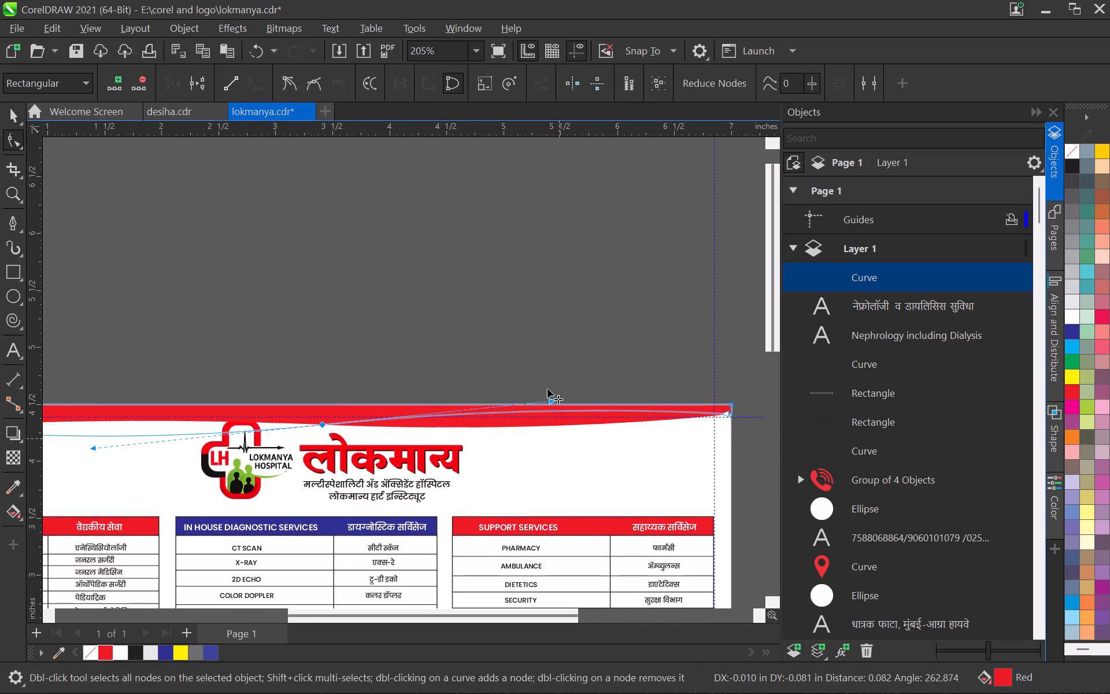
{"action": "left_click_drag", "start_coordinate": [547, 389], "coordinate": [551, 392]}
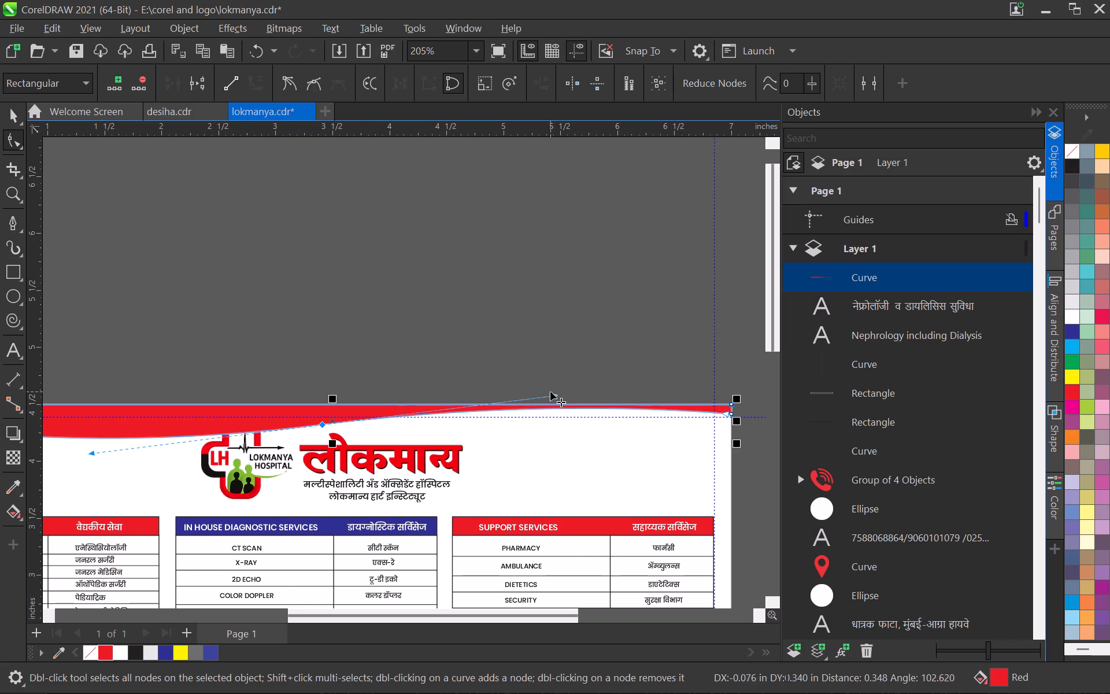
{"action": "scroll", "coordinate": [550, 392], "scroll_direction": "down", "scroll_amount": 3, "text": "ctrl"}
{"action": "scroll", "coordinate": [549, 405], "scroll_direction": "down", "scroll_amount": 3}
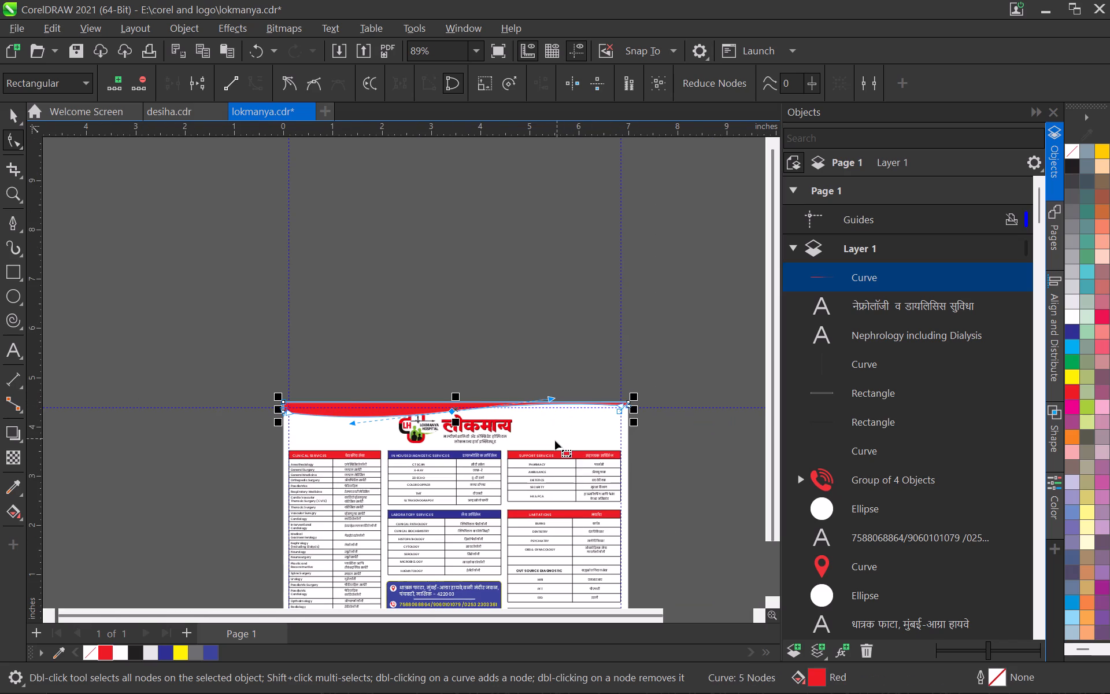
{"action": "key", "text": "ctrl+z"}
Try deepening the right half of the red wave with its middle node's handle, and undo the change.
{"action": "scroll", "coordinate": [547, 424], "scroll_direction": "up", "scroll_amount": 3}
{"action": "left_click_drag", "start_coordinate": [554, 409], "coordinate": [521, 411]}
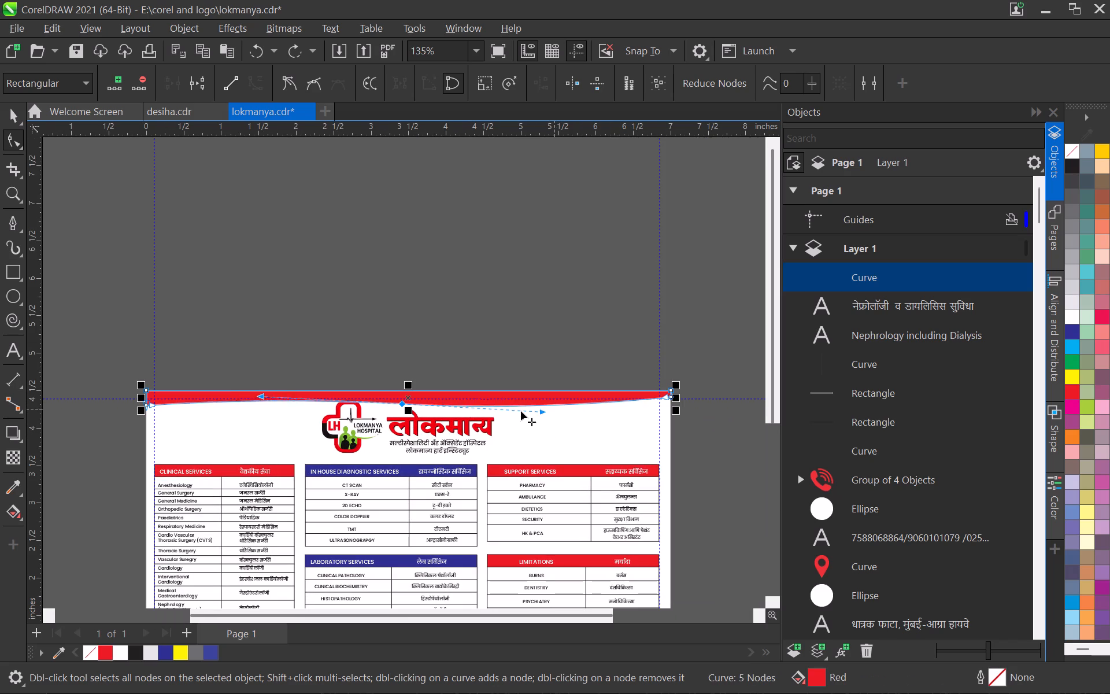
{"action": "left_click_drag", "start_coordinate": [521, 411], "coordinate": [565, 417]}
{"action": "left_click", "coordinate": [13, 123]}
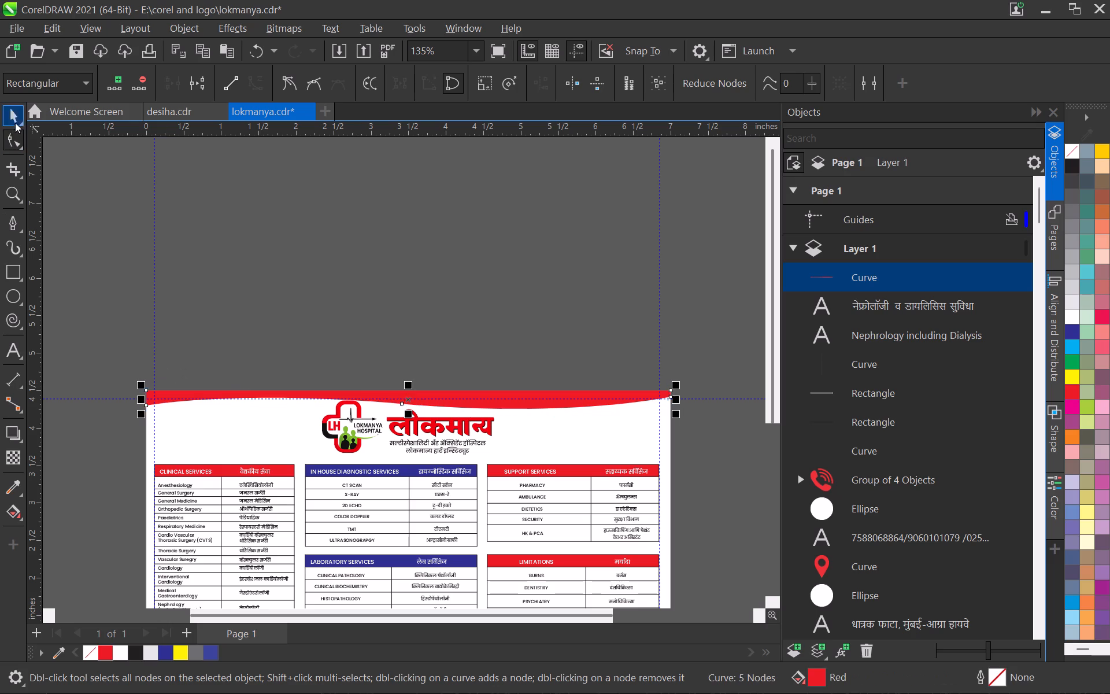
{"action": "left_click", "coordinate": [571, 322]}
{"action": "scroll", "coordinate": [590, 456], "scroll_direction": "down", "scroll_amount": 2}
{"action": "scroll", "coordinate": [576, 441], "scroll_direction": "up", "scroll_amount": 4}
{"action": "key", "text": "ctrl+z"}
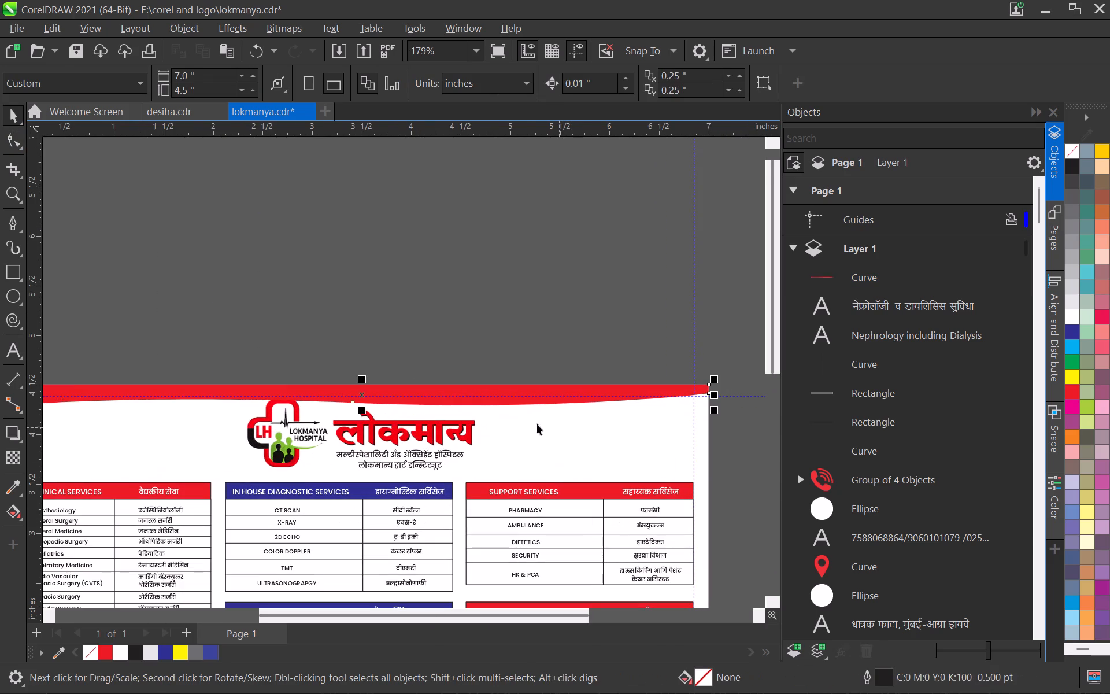
Pull the middle node's handle outward and slightly down to deepen the wave, making the shape about 0.24 in tall.
{"action": "double_click", "coordinate": [526, 406]}
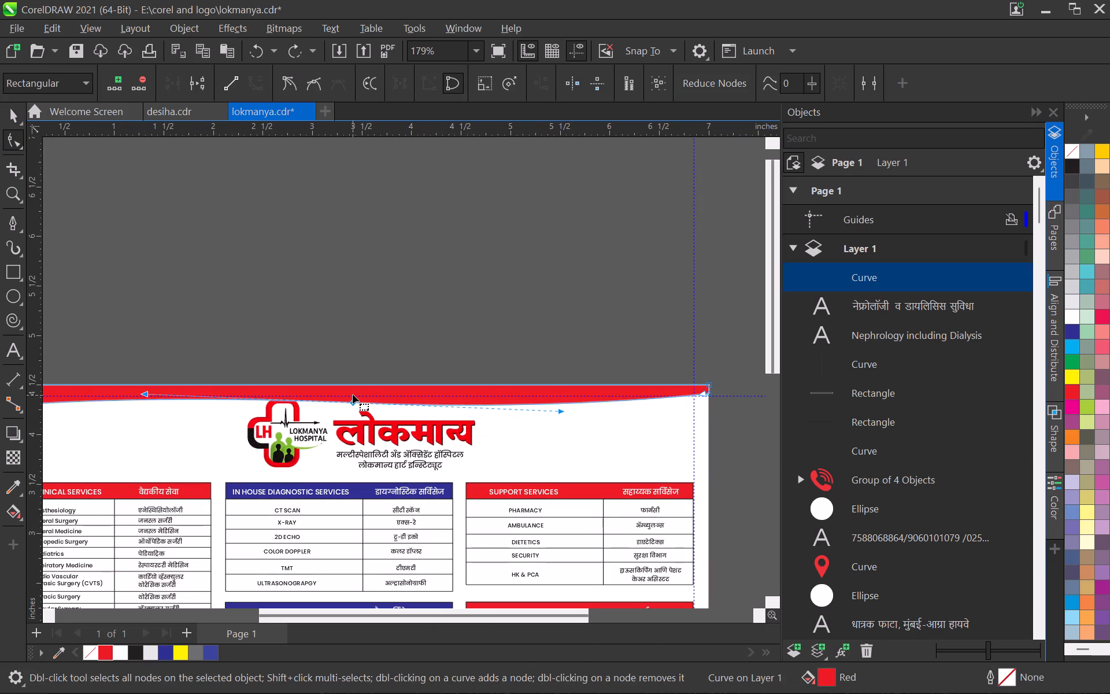
{"action": "scroll", "coordinate": [364, 393], "scroll_direction": "up", "scroll_amount": 2}
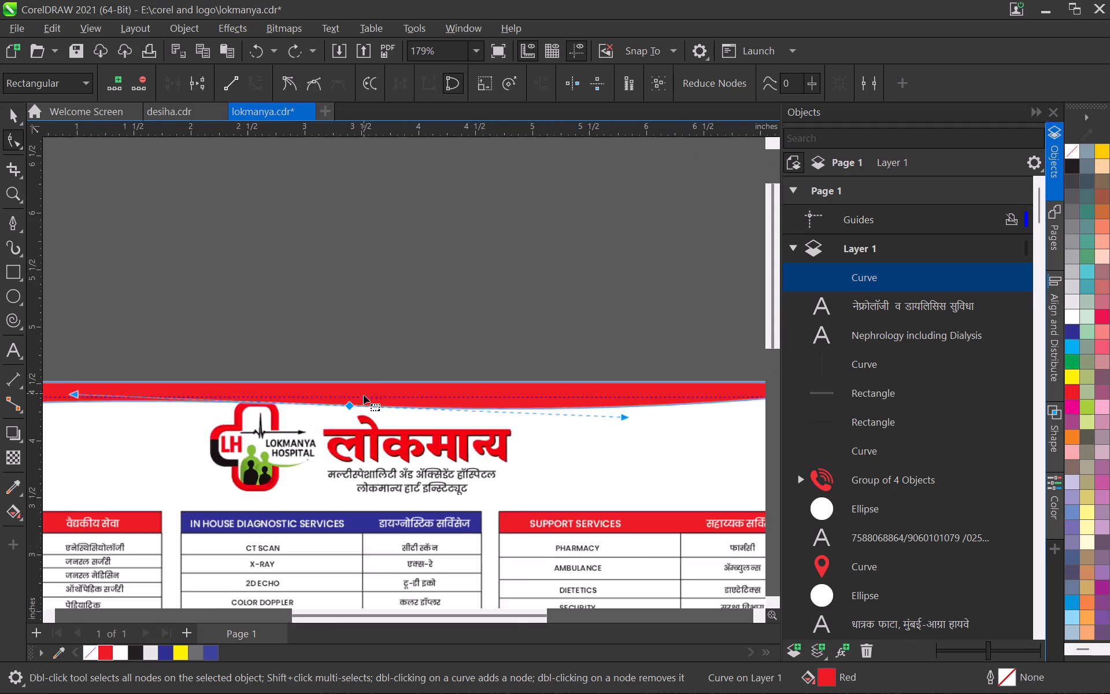
{"action": "scroll", "coordinate": [364, 395], "scroll_direction": "up", "scroll_amount": 3}
{"action": "left_click", "coordinate": [346, 404]}
{"action": "scroll", "coordinate": [415, 407], "scroll_direction": "down", "scroll_amount": 5}
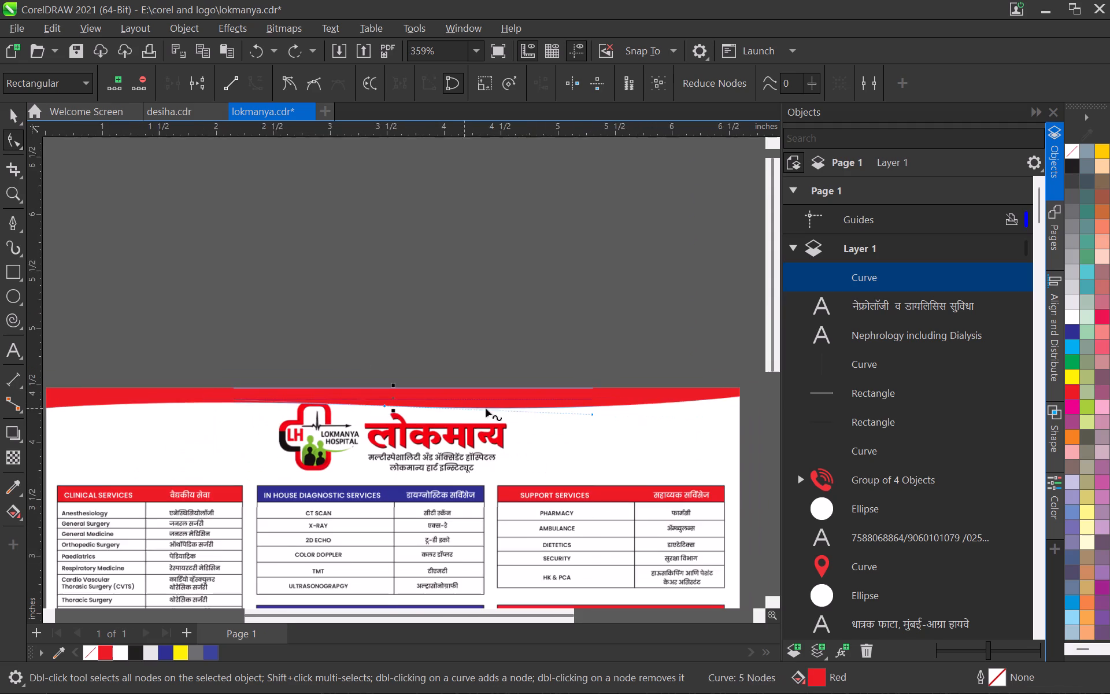
{"action": "left_click_drag", "start_coordinate": [588, 414], "coordinate": [591, 417]}
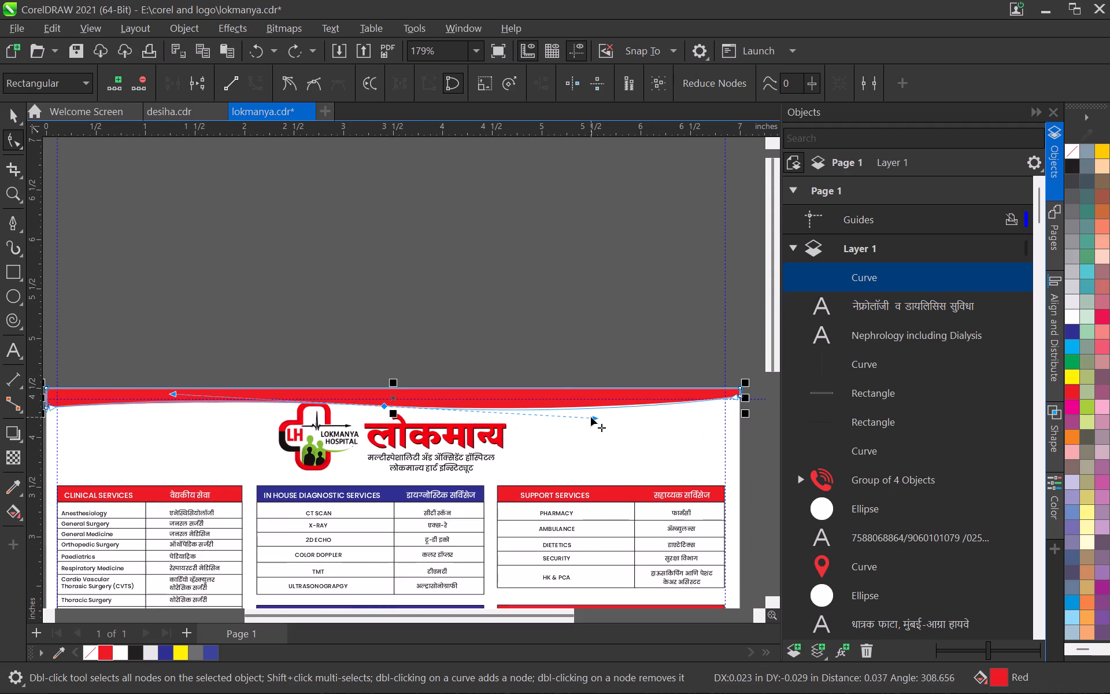
{"action": "left_click_drag", "start_coordinate": [591, 417], "coordinate": [600, 422]}
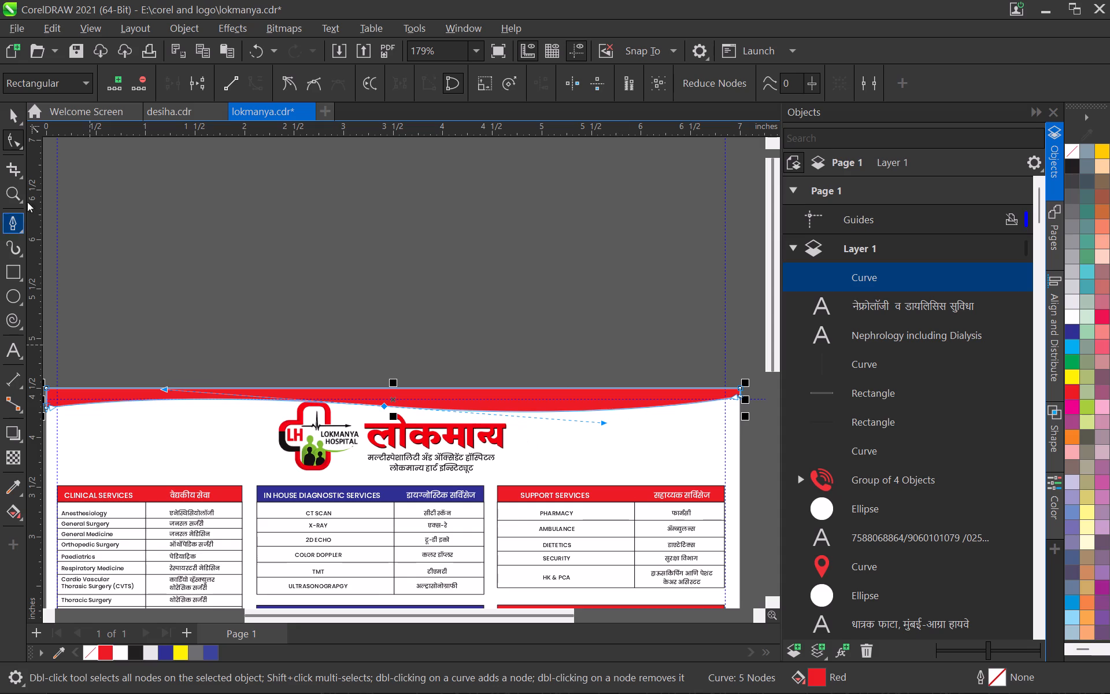
{"action": "left_click", "coordinate": [13, 125]}
Move the red header wave to the bottom of Layer 1's stacking order, directly beneath the hospital logo bitmap.
{"action": "left_click_drag", "start_coordinate": [826, 272], "coordinate": [858, 484]}
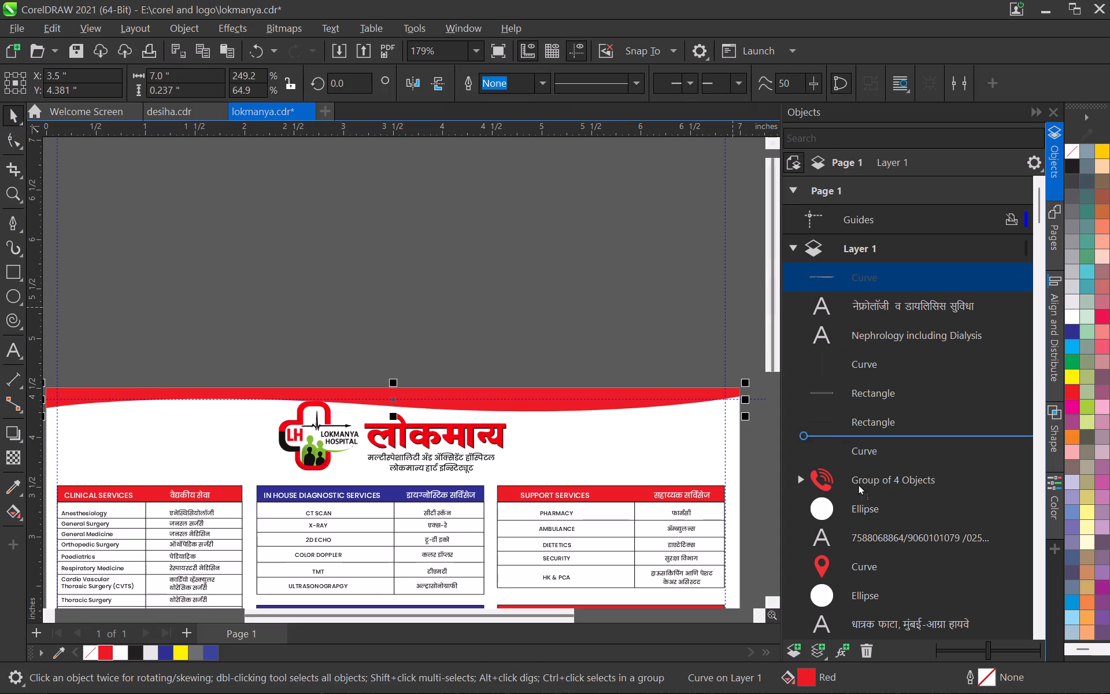
{"action": "left_click_drag", "start_coordinate": [858, 484], "coordinate": [859, 601]}
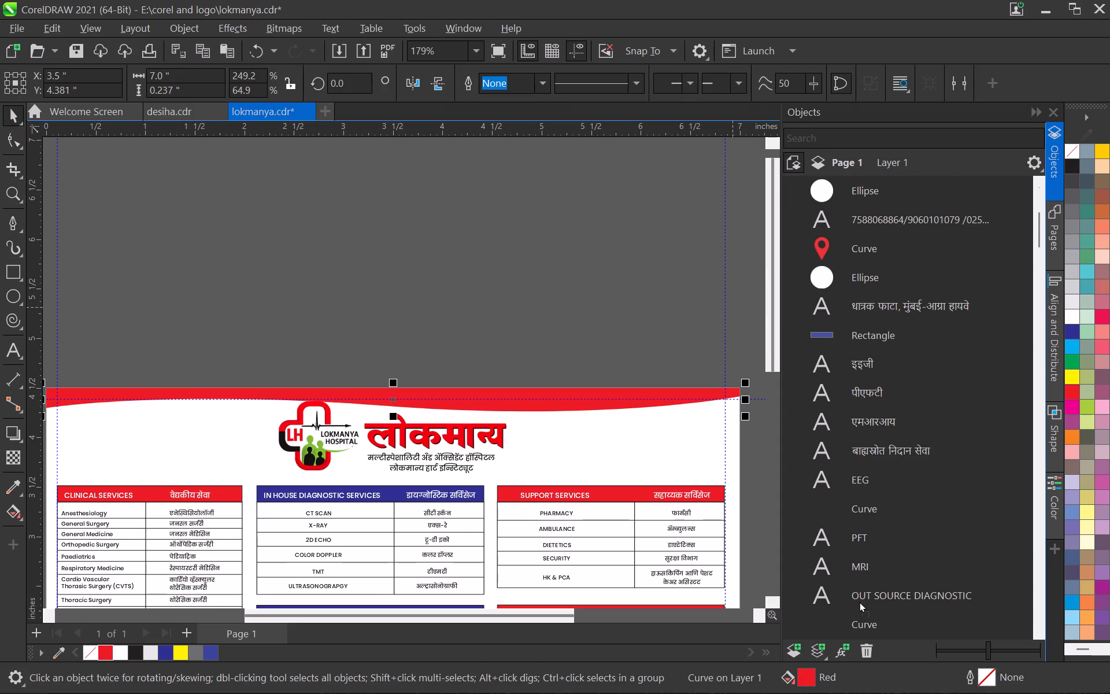
{"action": "left_click_drag", "start_coordinate": [859, 601], "coordinate": [878, 634]}
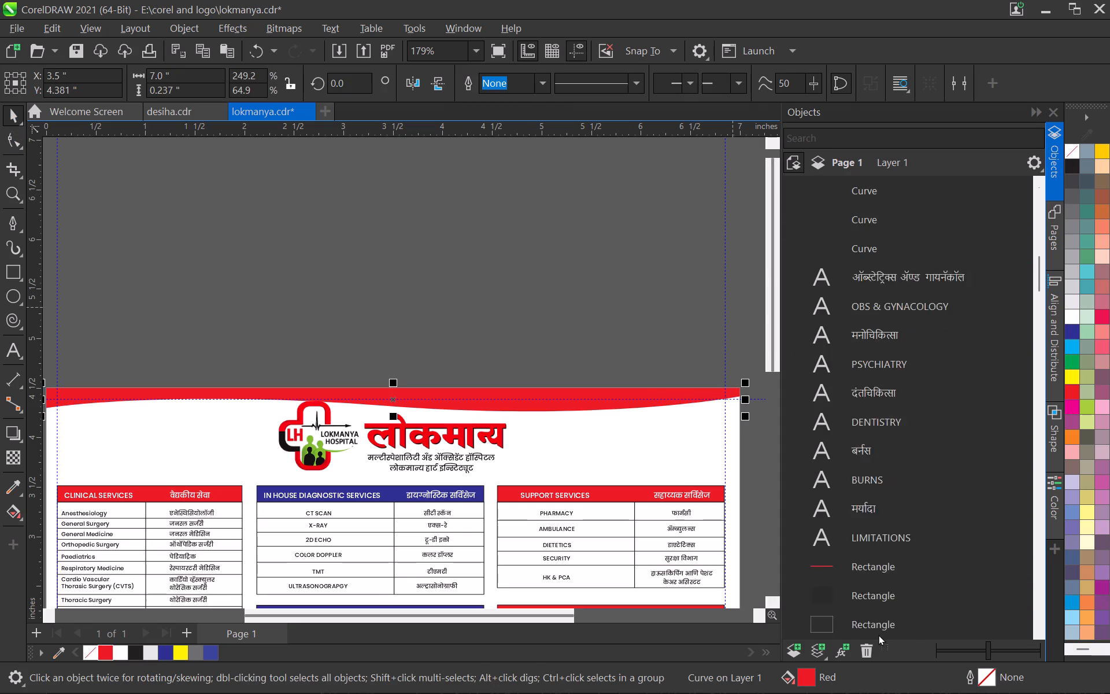
{"action": "left_click_drag", "start_coordinate": [878, 634], "coordinate": [881, 632]}
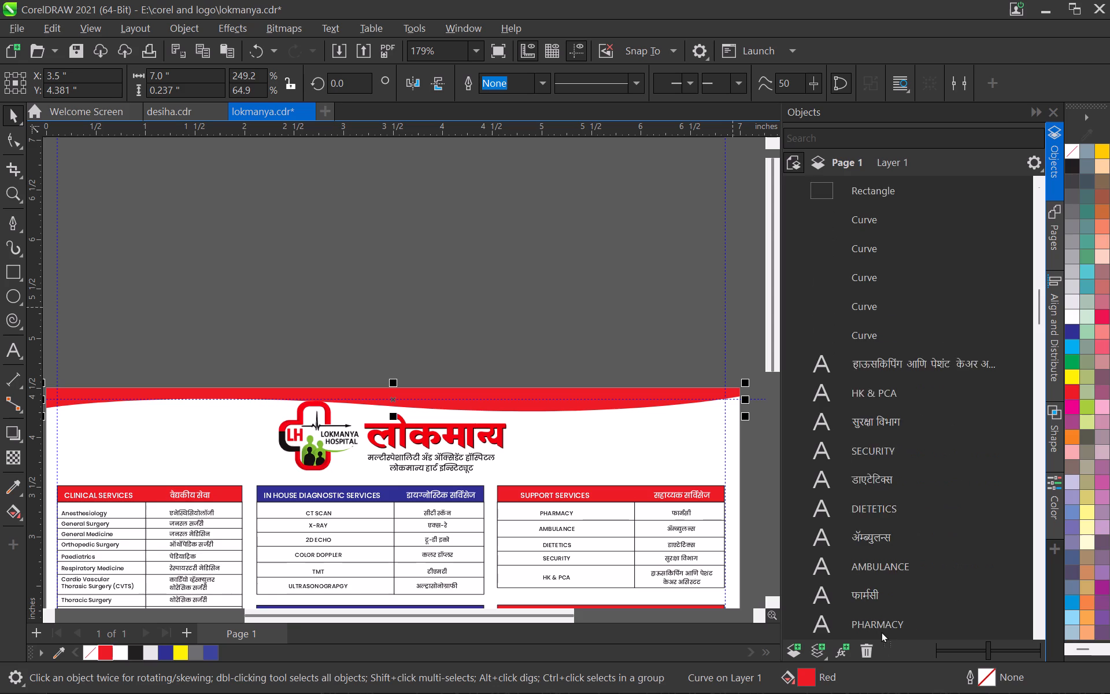
{"action": "left_click_drag", "start_coordinate": [881, 632], "coordinate": [860, 512]}
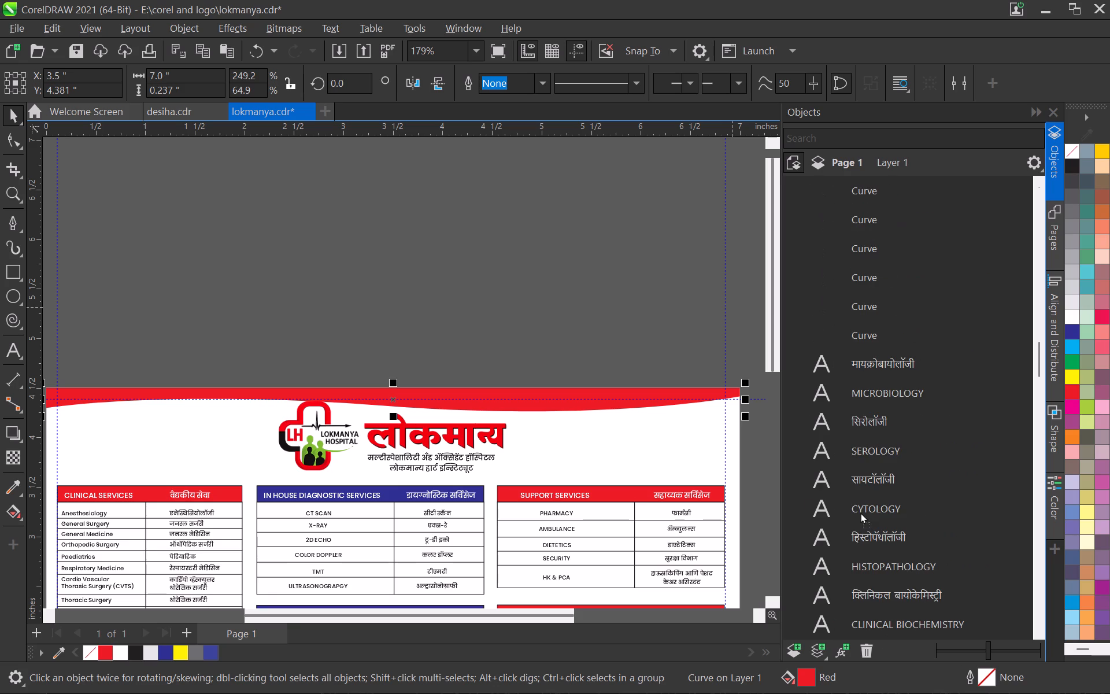
{"action": "left_click_drag", "start_coordinate": [860, 512], "coordinate": [872, 552]}
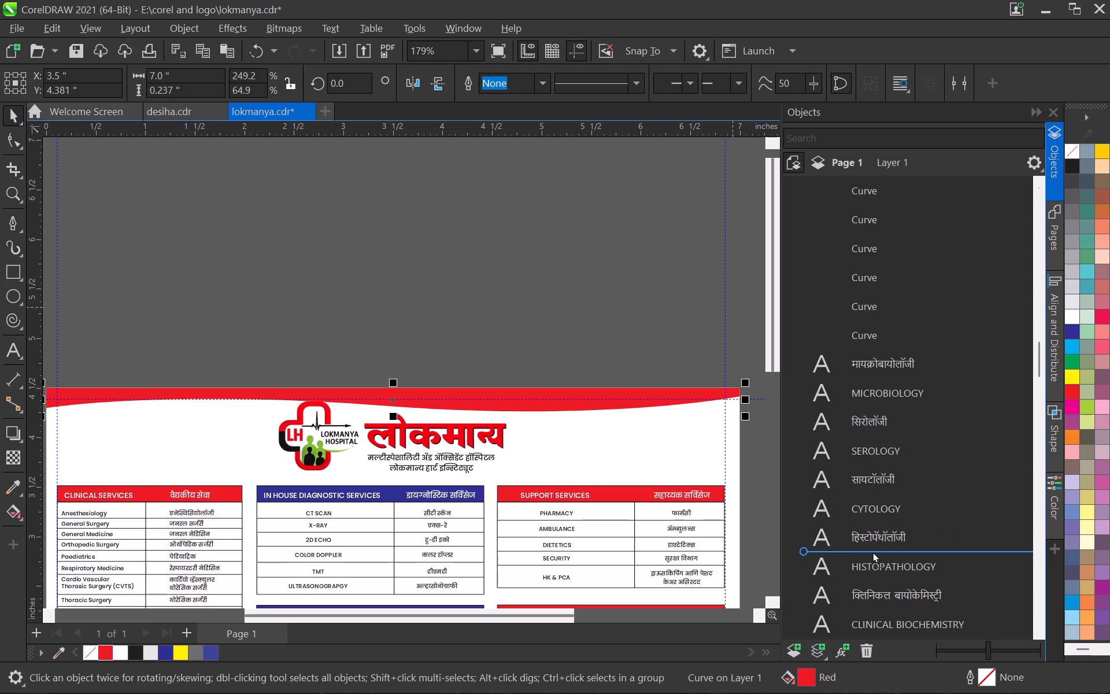
{"action": "left_click_drag", "start_coordinate": [872, 552], "coordinate": [872, 604]}
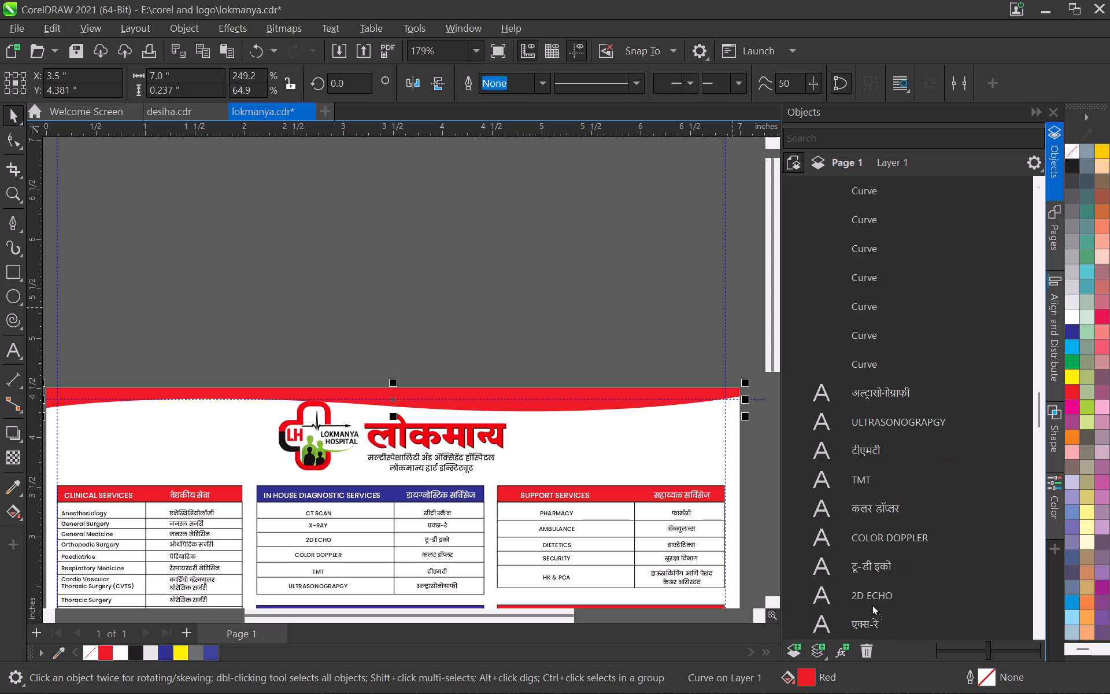
{"action": "left_click_drag", "start_coordinate": [872, 604], "coordinate": [876, 630]}
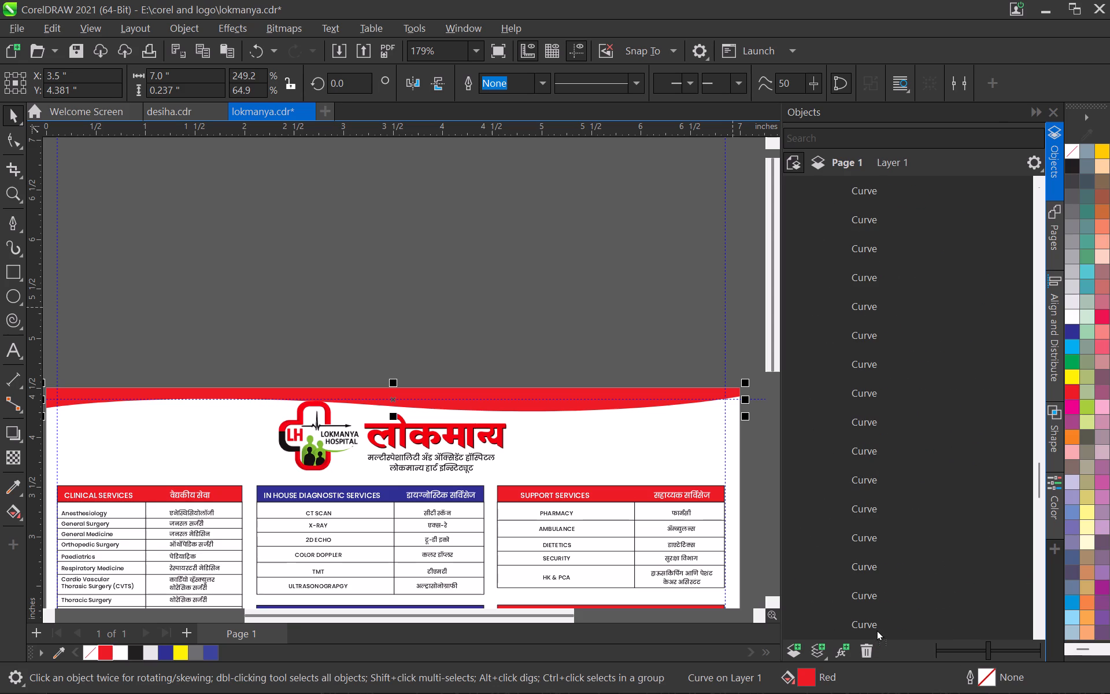
{"action": "left_click_drag", "start_coordinate": [876, 630], "coordinate": [874, 583]}
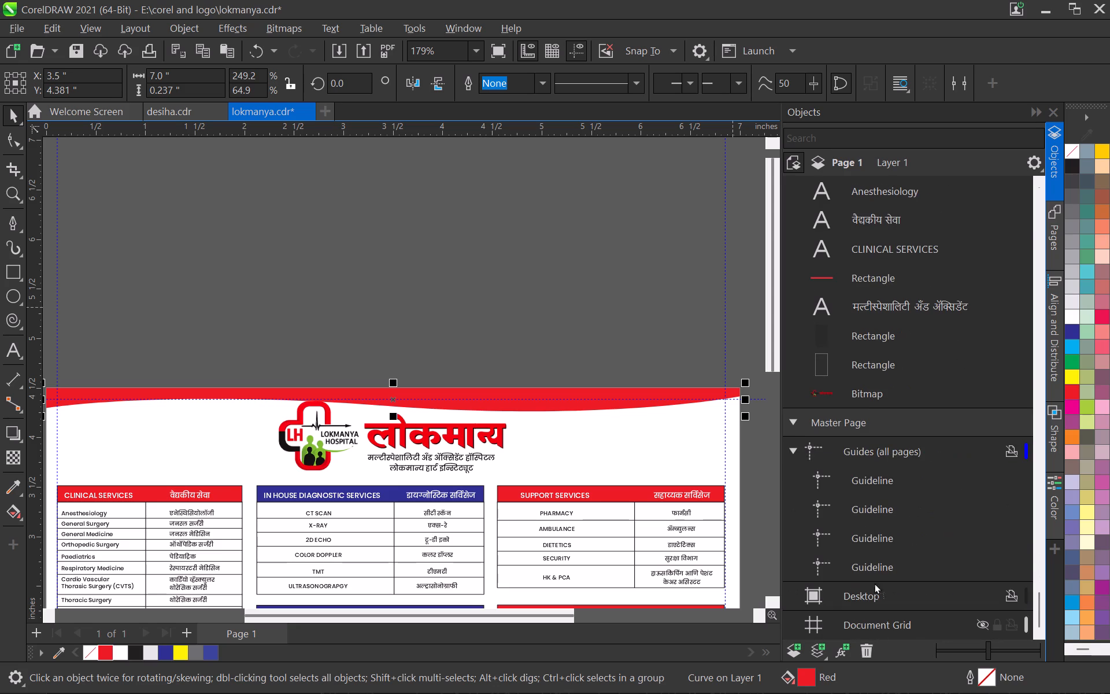
{"action": "left_click_drag", "start_coordinate": [874, 583], "coordinate": [844, 401]}
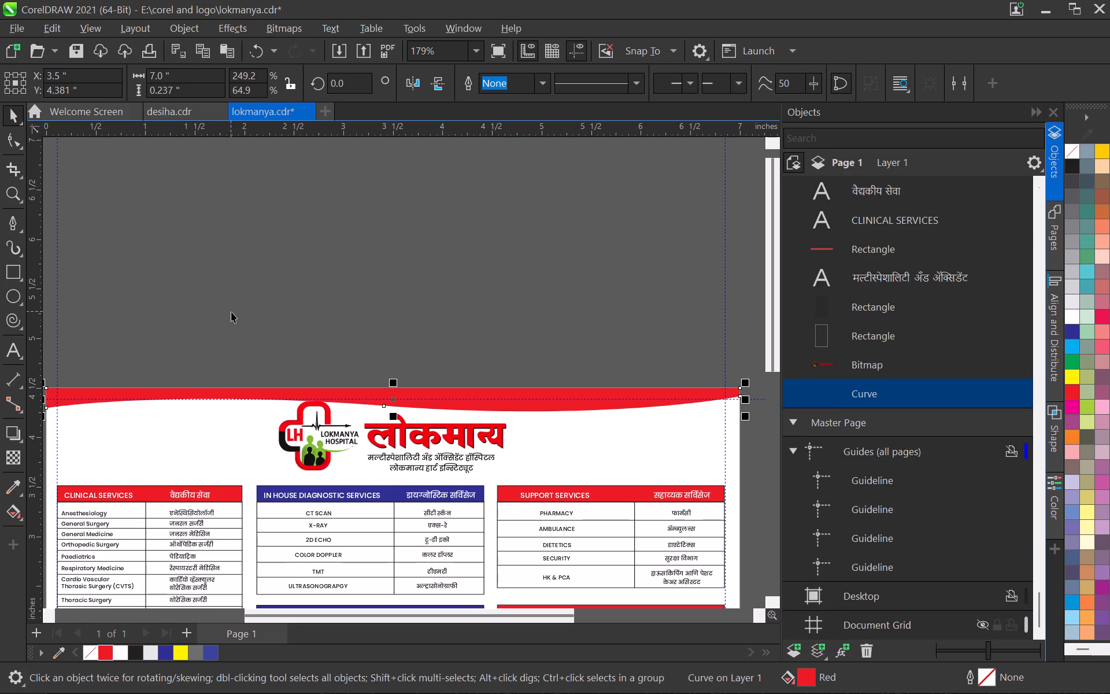
{"action": "left_click", "coordinate": [232, 312]}
Recolour the header wave light grey with a 20% black fill (C:0 M:0 Y:0 K:20).
{"action": "scroll", "coordinate": [475, 392], "scroll_direction": "up", "scroll_amount": 3}
{"action": "left_click", "coordinate": [497, 409]}
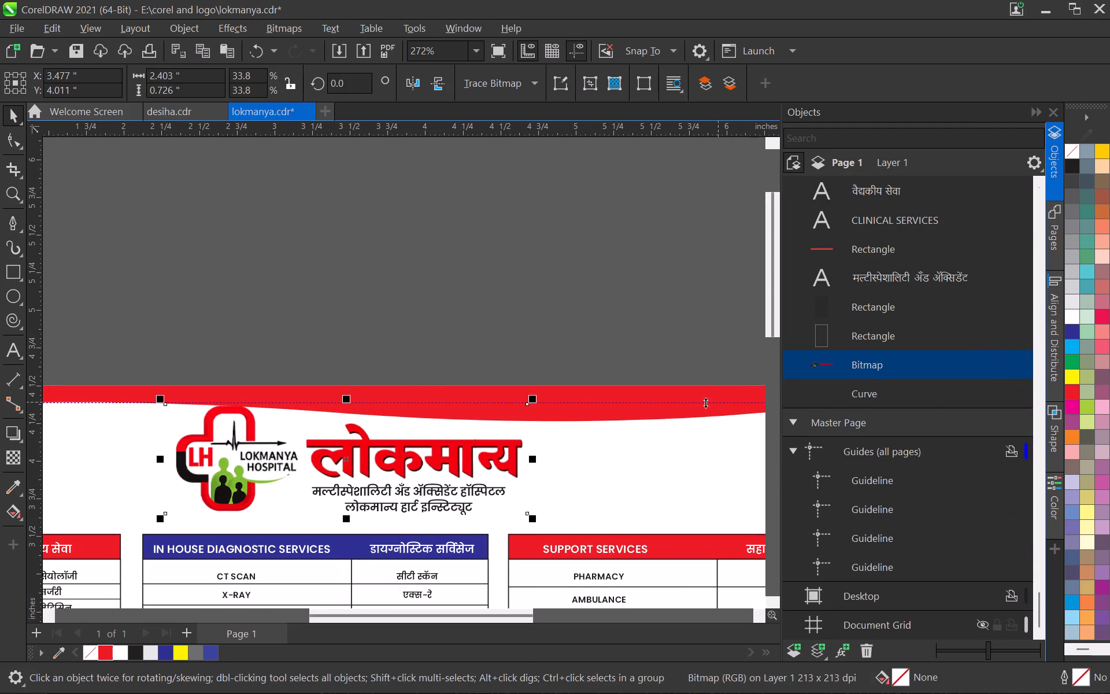
{"action": "left_click", "coordinate": [700, 409]}
{"action": "left_click", "coordinate": [1076, 297]}
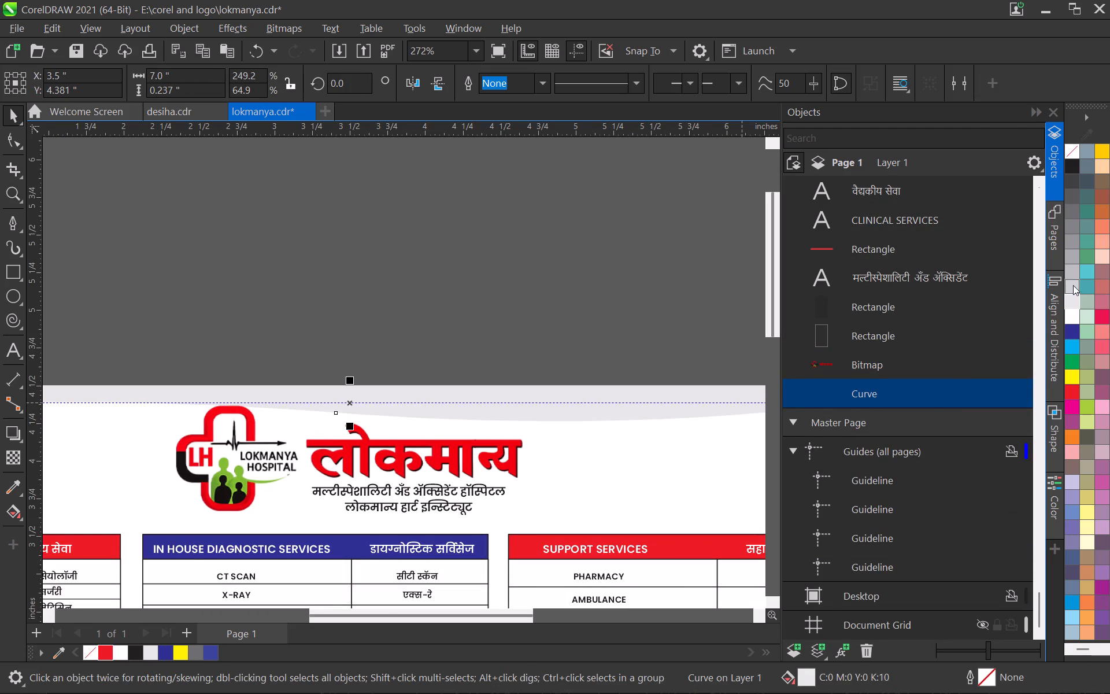
{"action": "left_click", "coordinate": [1073, 285]}
{"action": "scroll", "coordinate": [532, 327], "scroll_direction": "down", "scroll_amount": 5}
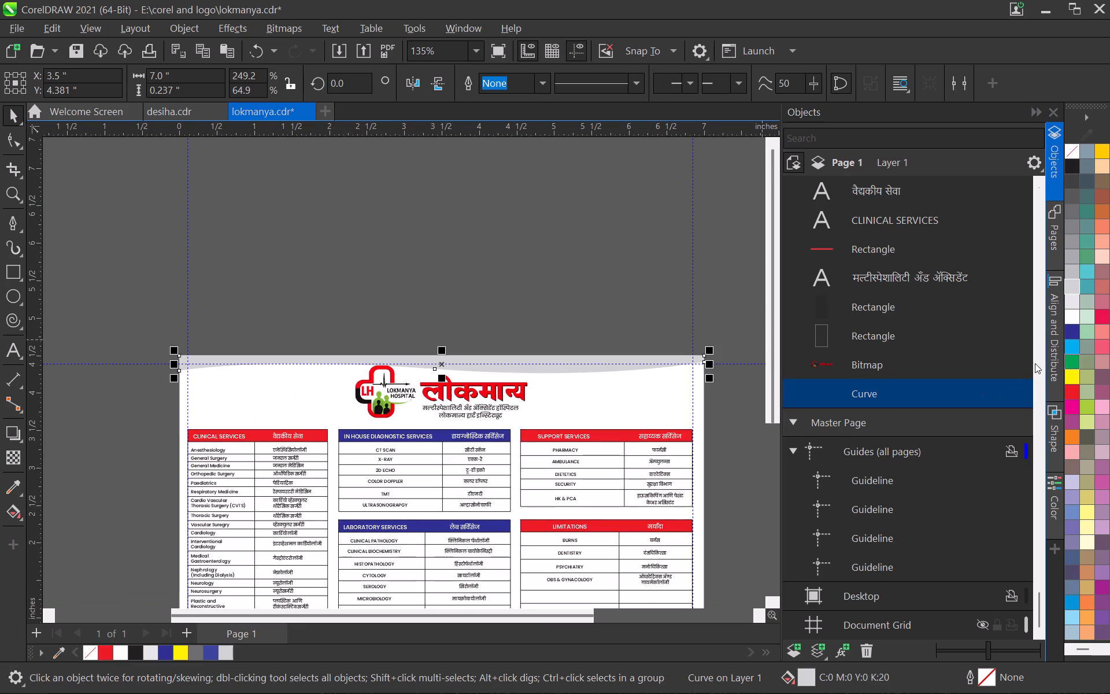
{"action": "scroll", "coordinate": [450, 374], "scroll_direction": "up", "scroll_amount": 3}
{"action": "scroll", "coordinate": [522, 355], "scroll_direction": "down", "scroll_amount": 3}
{"action": "scroll", "coordinate": [536, 355], "scroll_direction": "up", "scroll_amount": 4}
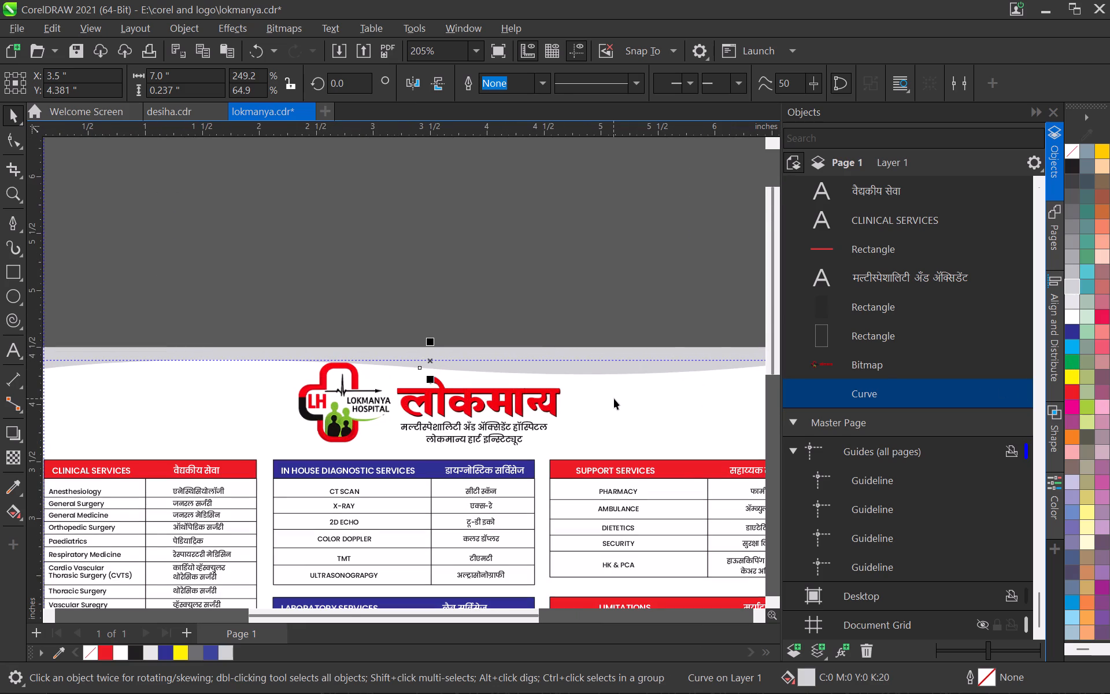
Duplicate the grey header wave in place and send the copy to the bottom of Layer 1, beneath the original wave.
{"action": "key", "text": "ctrl+c"}
{"action": "key", "text": "ctrl+v"}
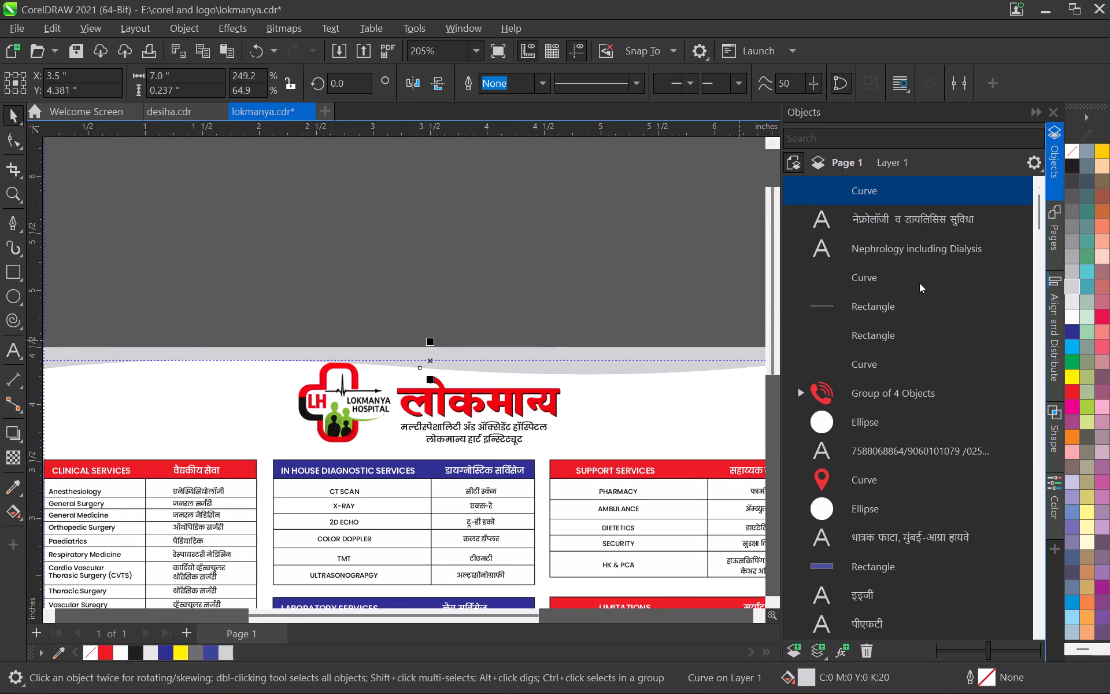
{"action": "left_click_drag", "start_coordinate": [850, 195], "coordinate": [907, 601]}
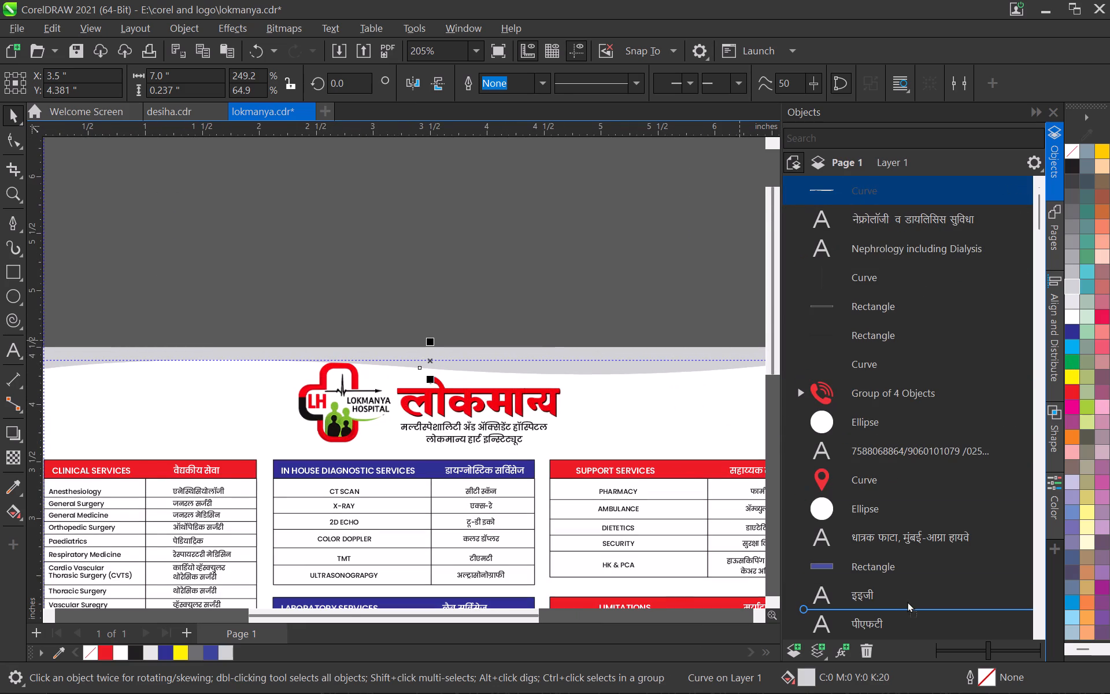
{"action": "left_click_drag", "start_coordinate": [907, 601], "coordinate": [901, 621]}
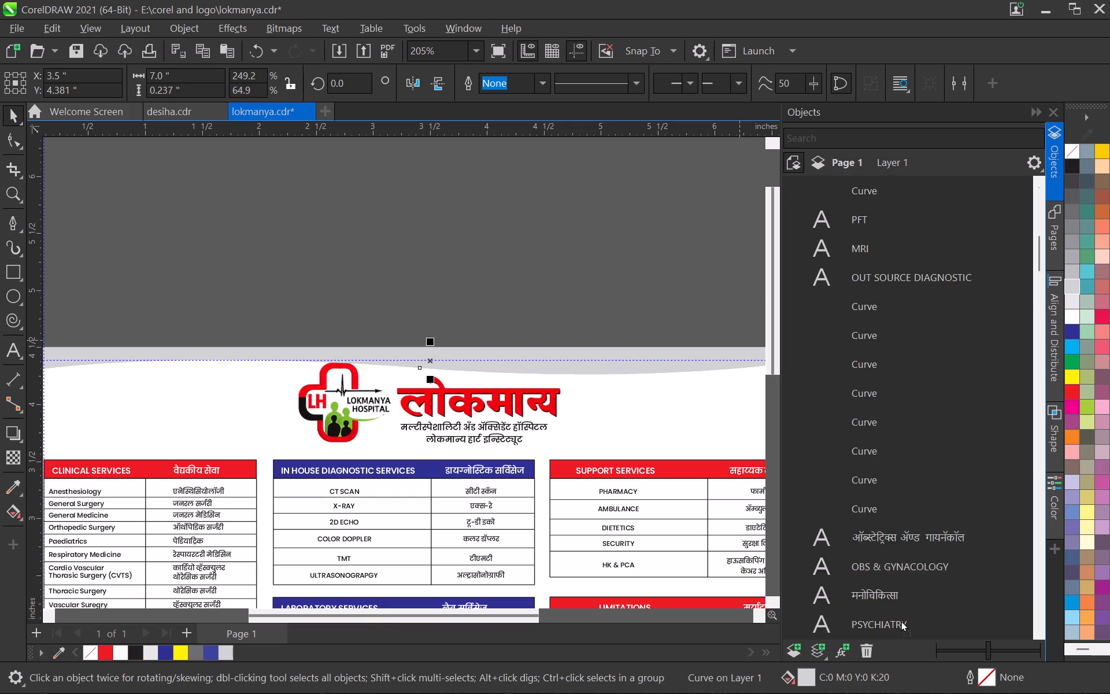
{"action": "left_click_drag", "start_coordinate": [901, 621], "coordinate": [906, 623]}
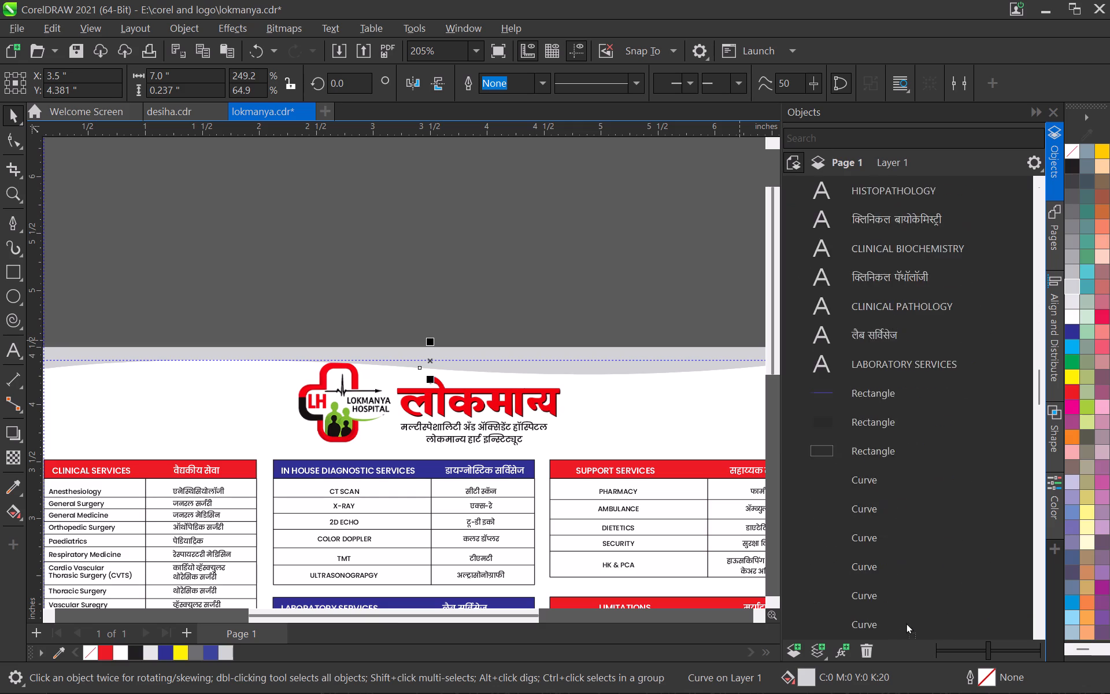
{"action": "left_click_drag", "start_coordinate": [906, 623], "coordinate": [907, 623]}
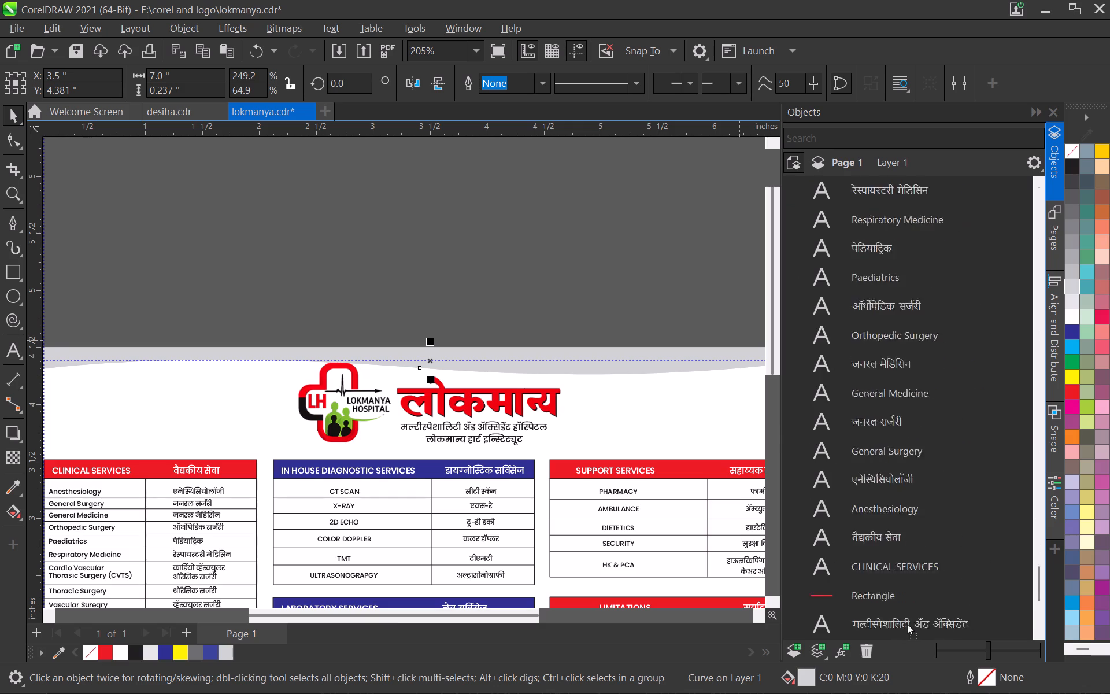
{"action": "left_click_drag", "start_coordinate": [907, 623], "coordinate": [872, 401]}
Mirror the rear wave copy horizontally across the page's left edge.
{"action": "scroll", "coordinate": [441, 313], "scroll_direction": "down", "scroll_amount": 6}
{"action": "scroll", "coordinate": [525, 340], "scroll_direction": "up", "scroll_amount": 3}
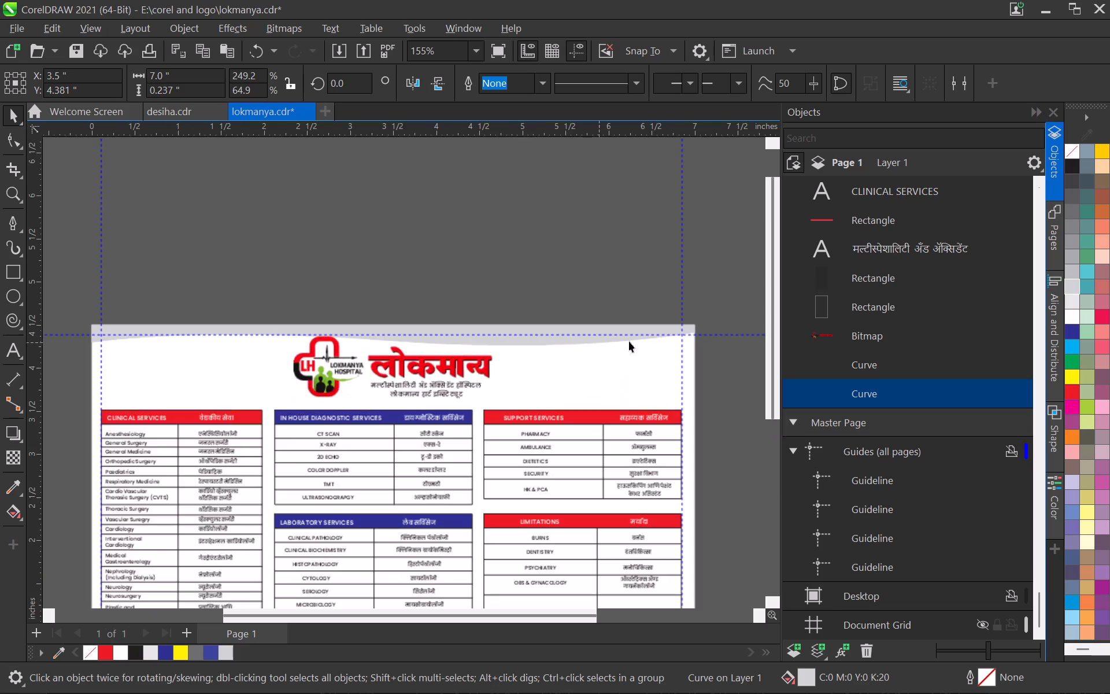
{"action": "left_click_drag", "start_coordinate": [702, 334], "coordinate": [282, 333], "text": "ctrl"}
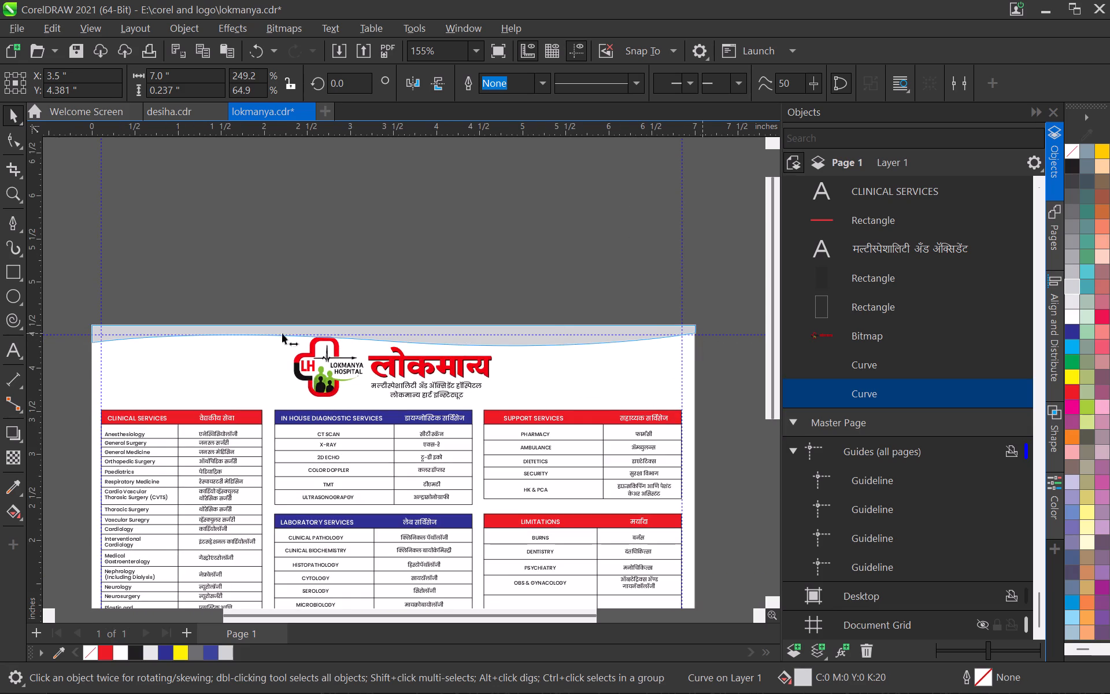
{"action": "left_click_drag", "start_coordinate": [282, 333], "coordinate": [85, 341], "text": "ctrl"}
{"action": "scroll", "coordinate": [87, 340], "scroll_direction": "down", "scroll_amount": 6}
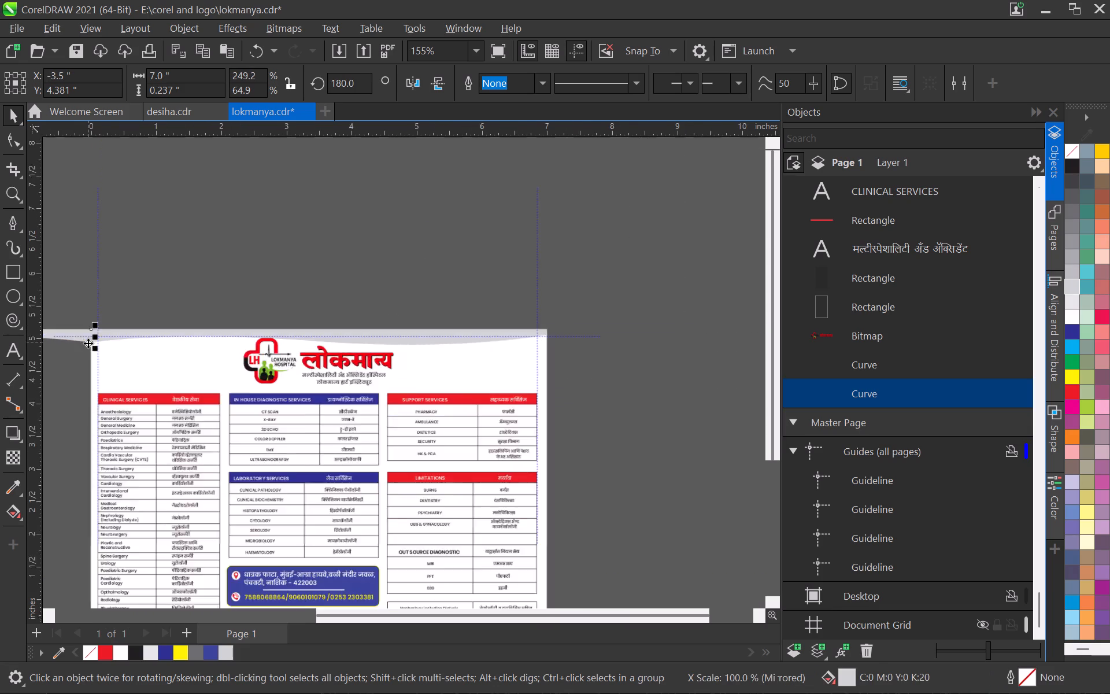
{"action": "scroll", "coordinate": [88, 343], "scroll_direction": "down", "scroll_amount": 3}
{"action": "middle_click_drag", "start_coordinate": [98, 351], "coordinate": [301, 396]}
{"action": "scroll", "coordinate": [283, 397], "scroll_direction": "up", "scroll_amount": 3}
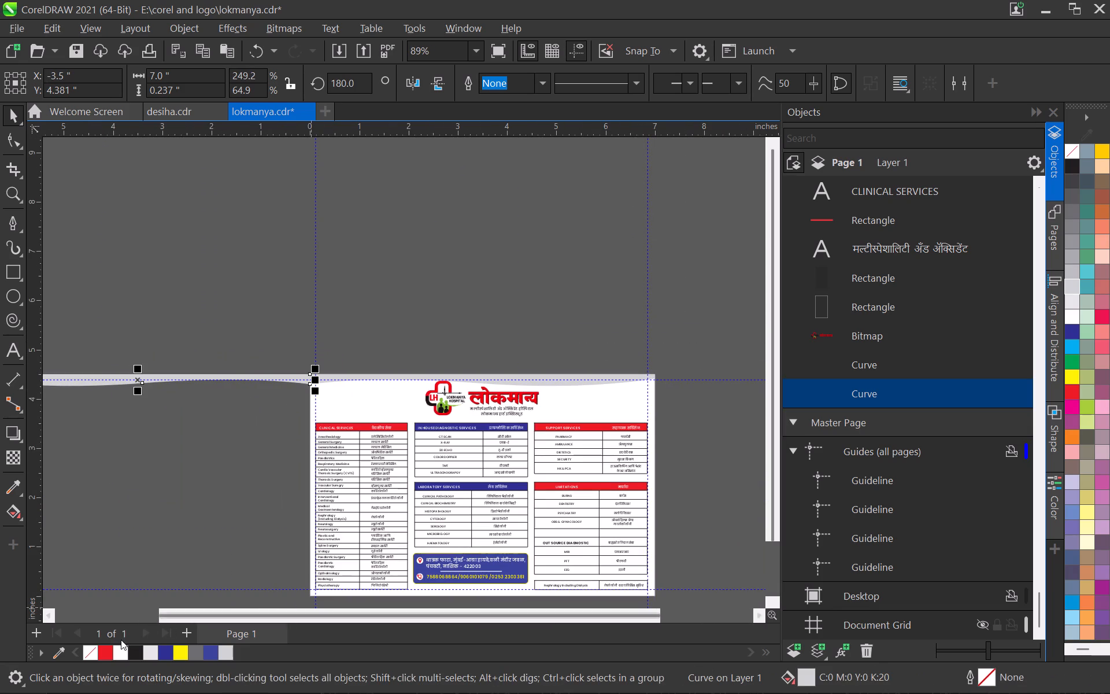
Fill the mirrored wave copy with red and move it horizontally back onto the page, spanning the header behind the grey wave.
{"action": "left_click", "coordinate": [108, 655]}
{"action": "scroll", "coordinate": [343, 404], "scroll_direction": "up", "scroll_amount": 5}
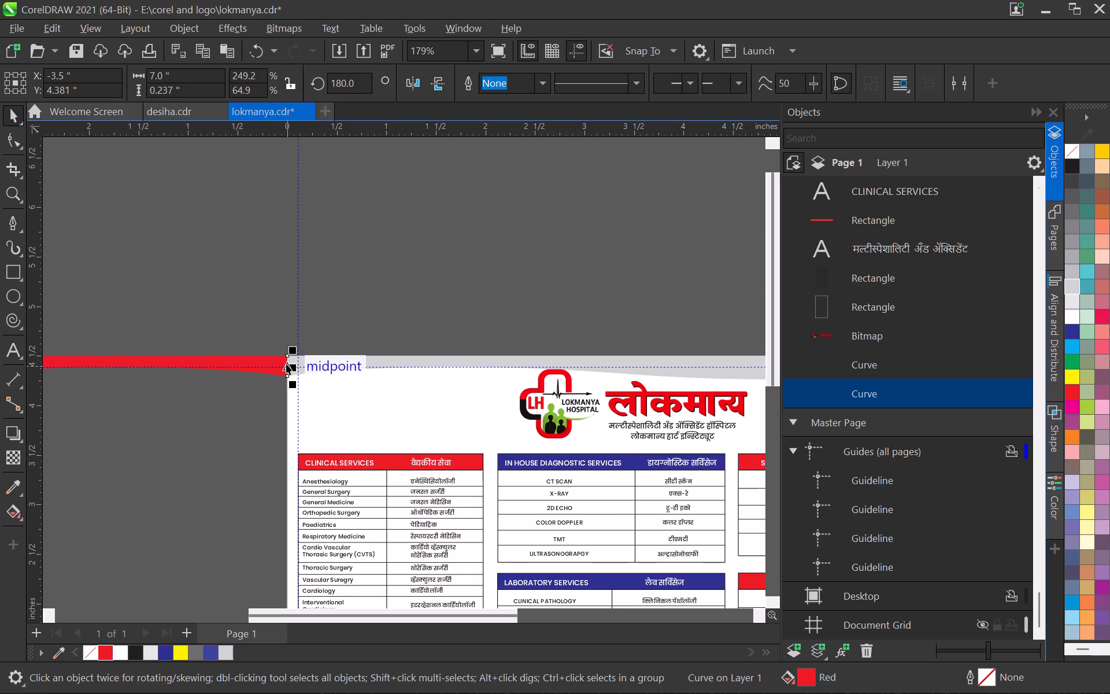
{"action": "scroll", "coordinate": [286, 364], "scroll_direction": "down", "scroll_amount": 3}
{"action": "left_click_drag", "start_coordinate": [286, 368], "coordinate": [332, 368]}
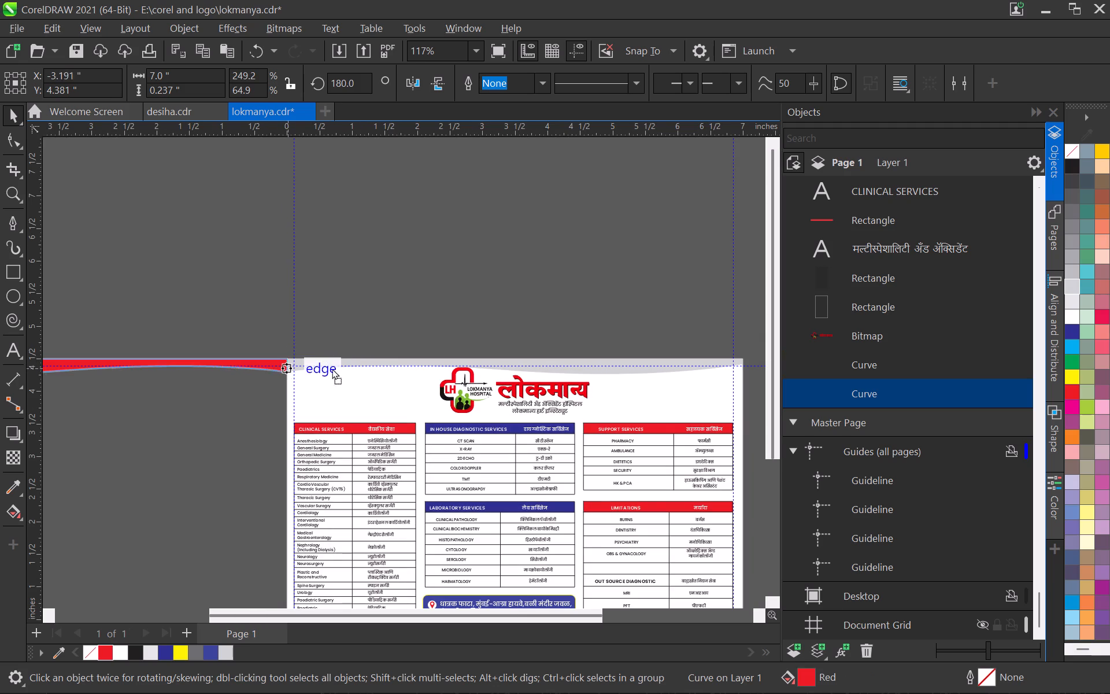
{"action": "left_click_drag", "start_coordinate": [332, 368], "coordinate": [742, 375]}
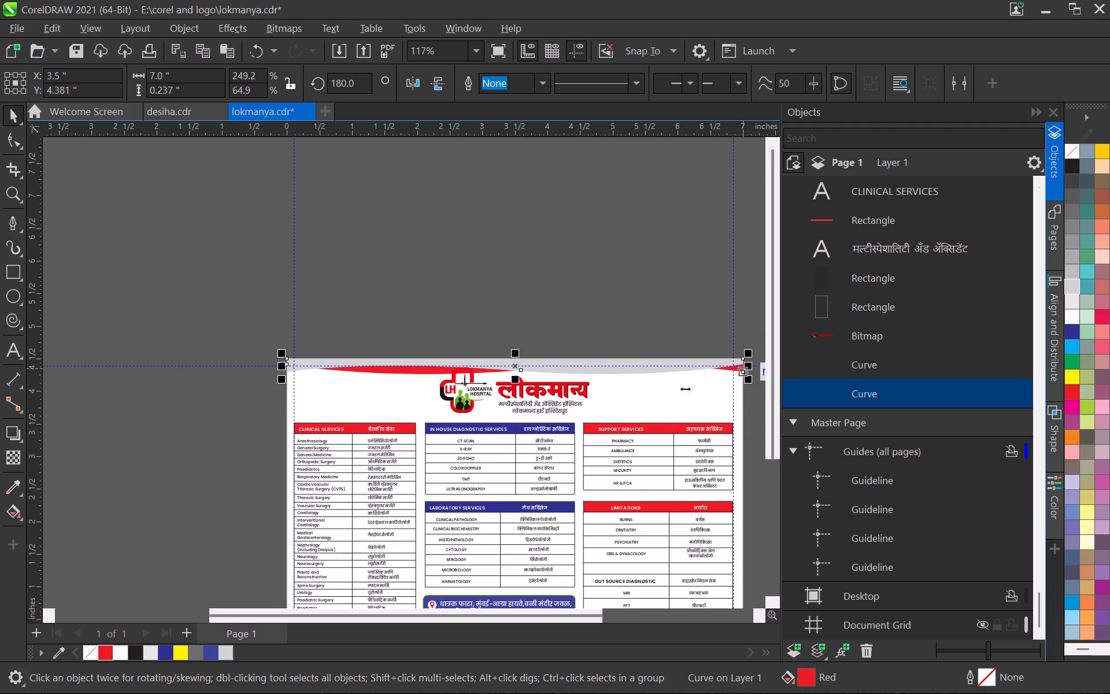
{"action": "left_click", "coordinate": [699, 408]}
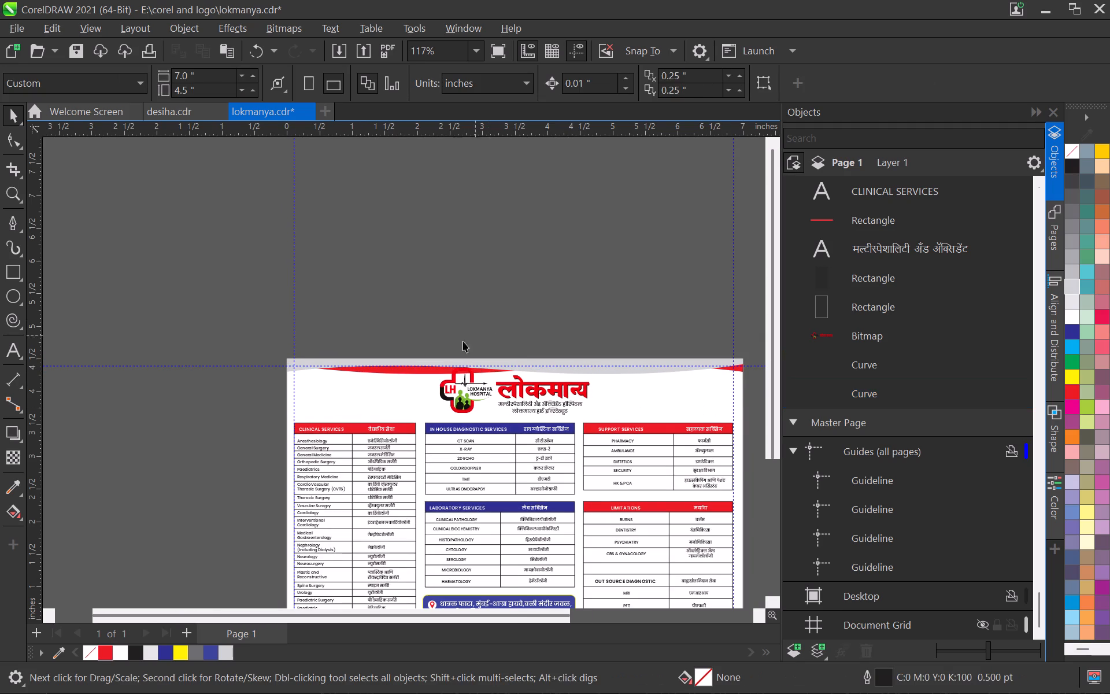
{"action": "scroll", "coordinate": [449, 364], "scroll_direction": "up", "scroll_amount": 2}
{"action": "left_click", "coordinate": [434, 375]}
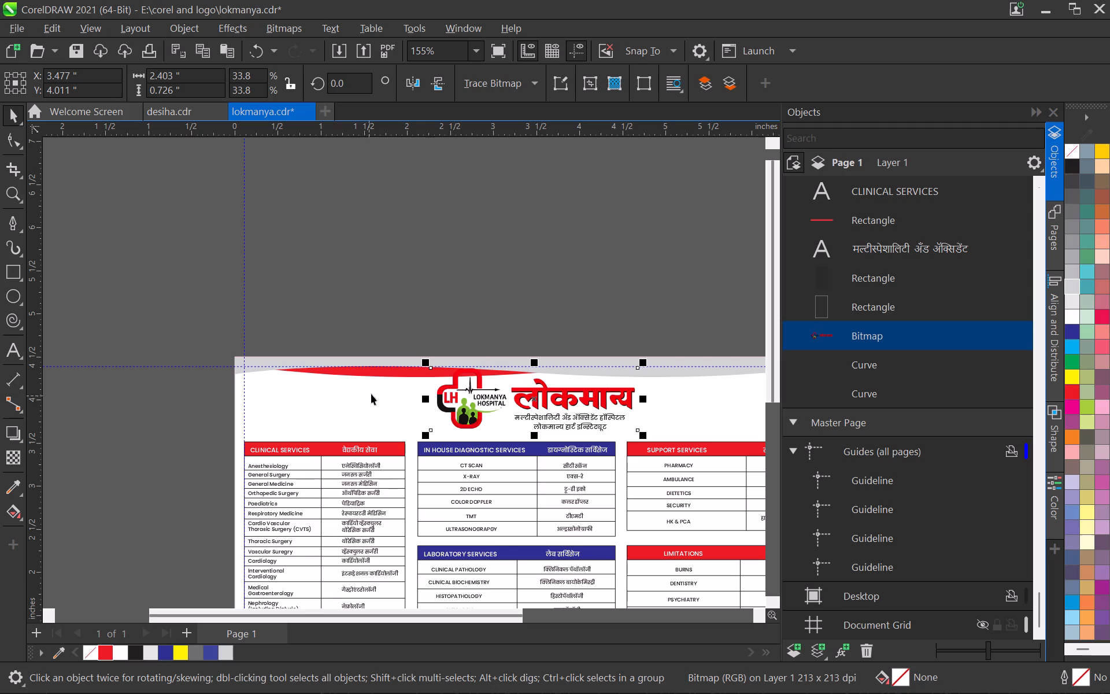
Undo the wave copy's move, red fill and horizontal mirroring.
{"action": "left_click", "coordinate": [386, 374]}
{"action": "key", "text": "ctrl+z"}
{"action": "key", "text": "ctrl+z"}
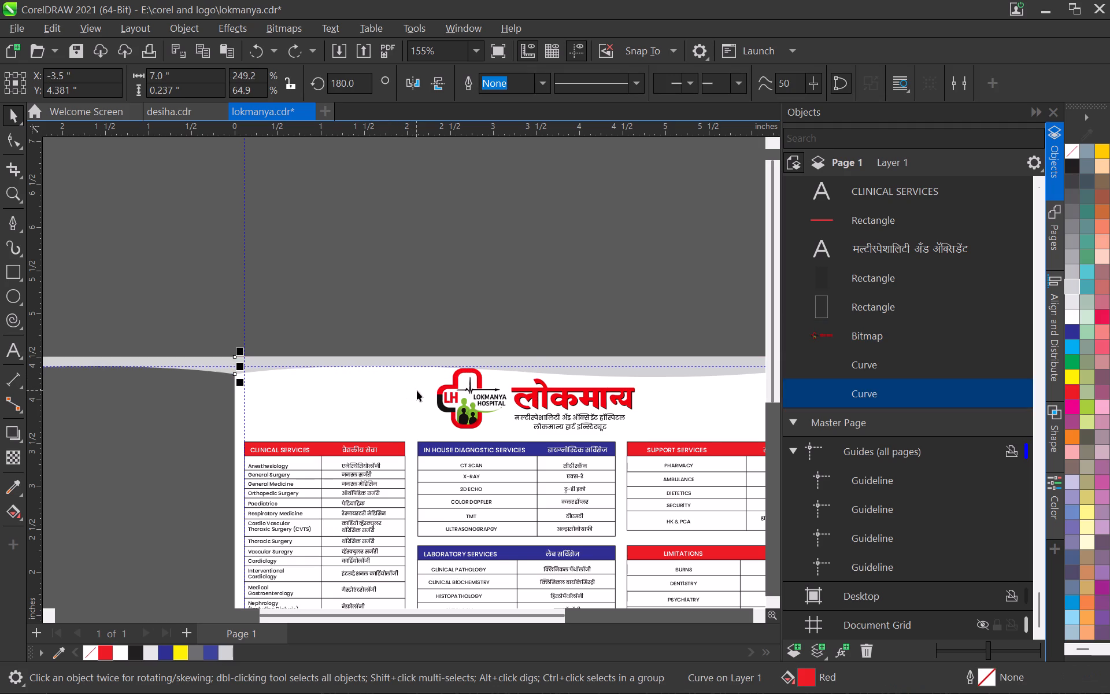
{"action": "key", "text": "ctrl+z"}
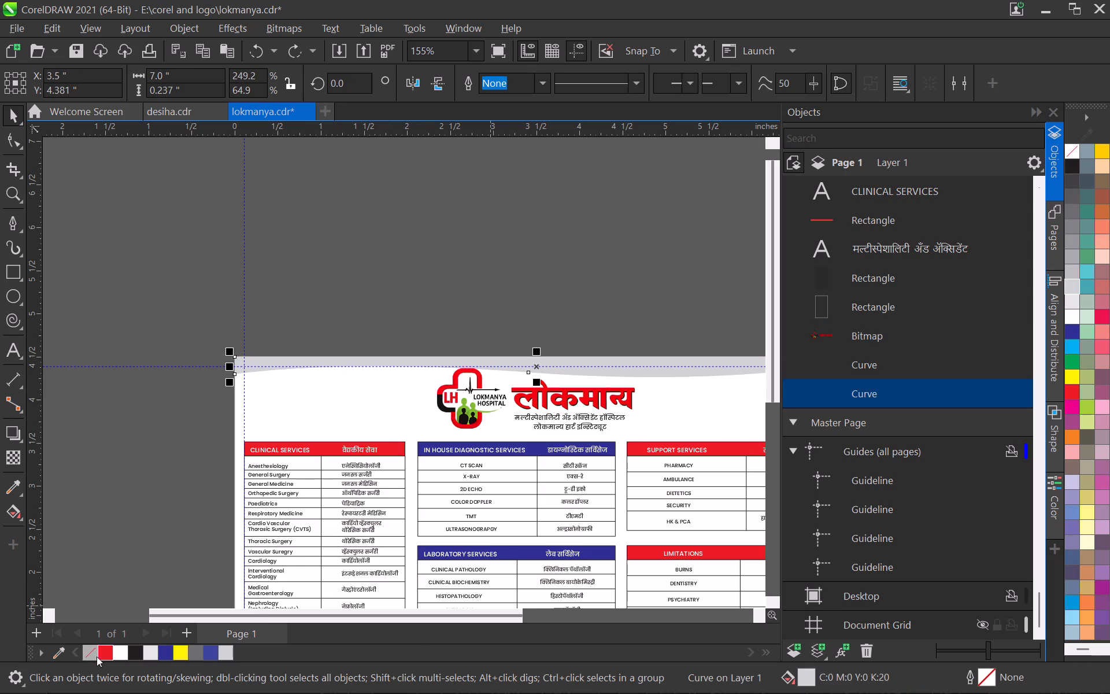
Fill the rear wave copy with red and stretch its lower edge down to about 0.29 in tall, keeping its top edge fixed.
{"action": "left_click", "coordinate": [102, 651]}
{"action": "scroll", "coordinate": [505, 357], "scroll_direction": "up", "scroll_amount": 7}
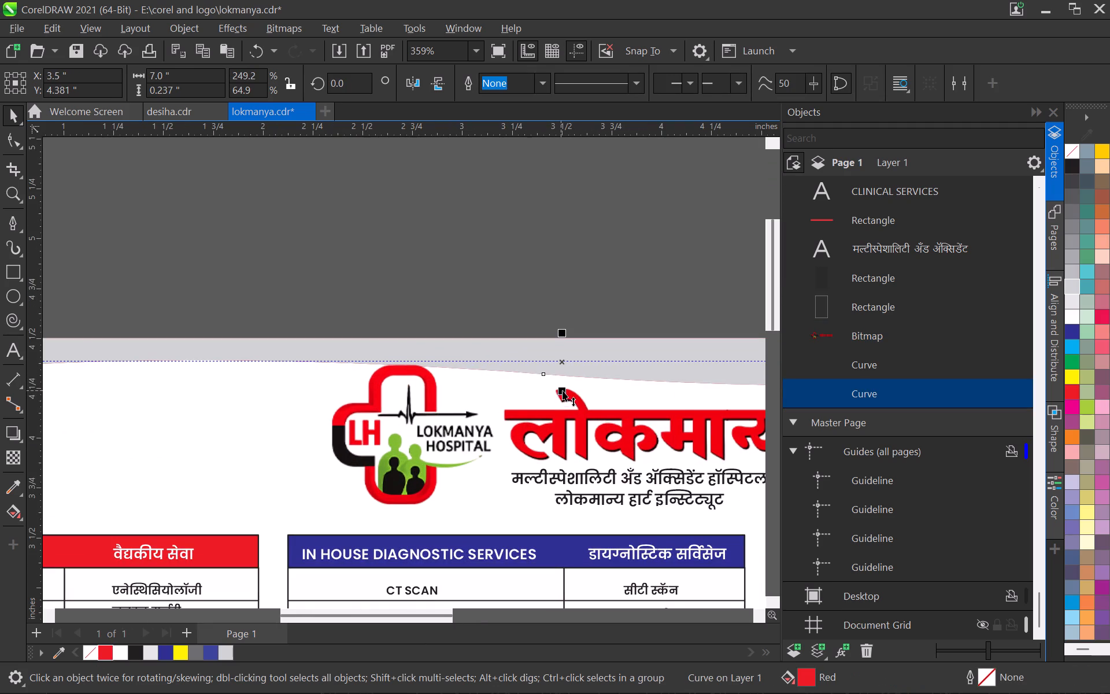
{"action": "left_click_drag", "start_coordinate": [565, 392], "coordinate": [565, 402]}
{"action": "scroll", "coordinate": [565, 402], "scroll_direction": "down", "scroll_amount": 8}
{"action": "left_click", "coordinate": [410, 263]}
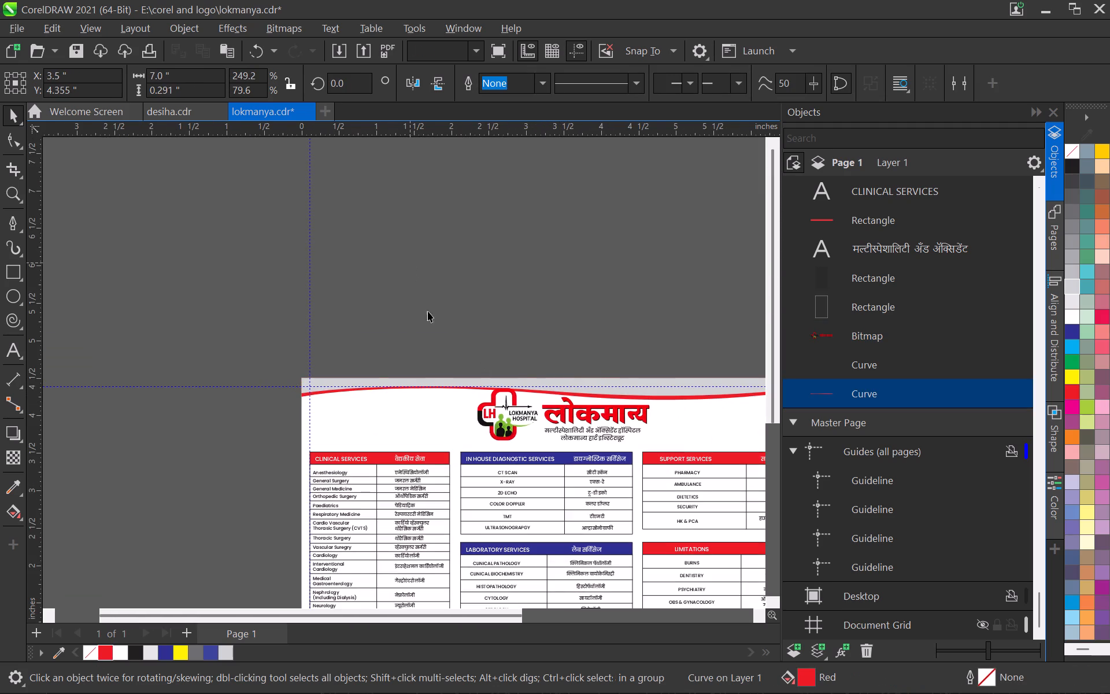
Recolour the rear wave copy a darker grey with a 30% black fill (C:0 M:0 Y:0 K:30).
{"action": "scroll", "coordinate": [431, 314], "scroll_direction": "down", "scroll_amount": 6}
{"action": "scroll", "coordinate": [528, 347], "scroll_direction": "up", "scroll_amount": 10}
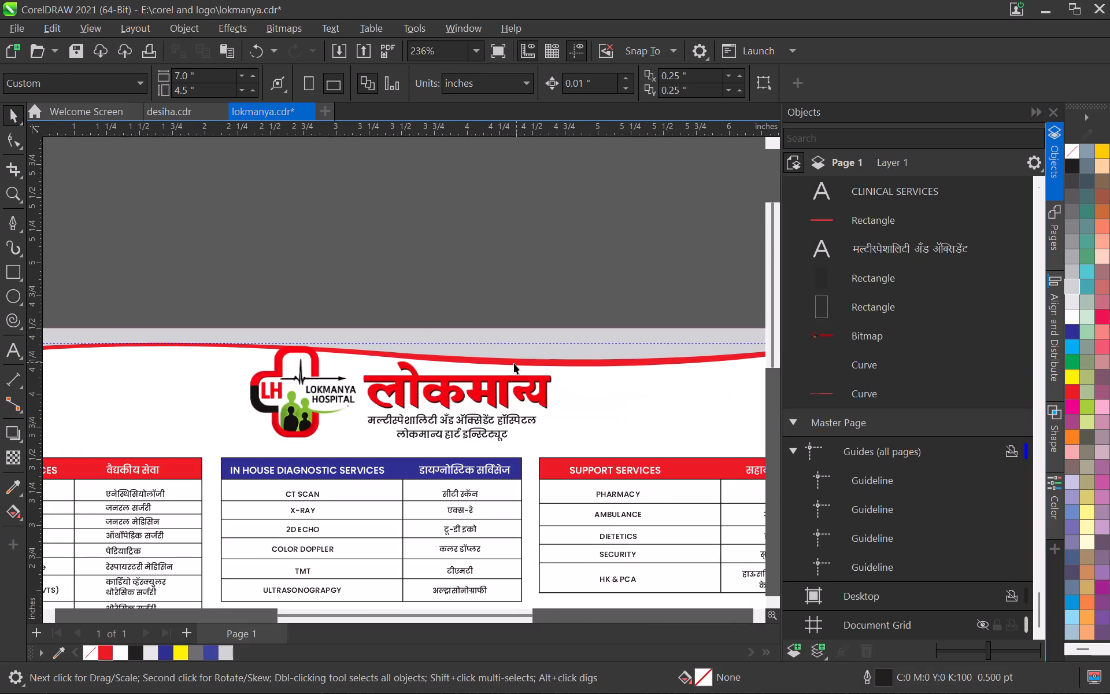
{"action": "left_click", "coordinate": [514, 363]}
{"action": "left_click", "coordinate": [656, 364]}
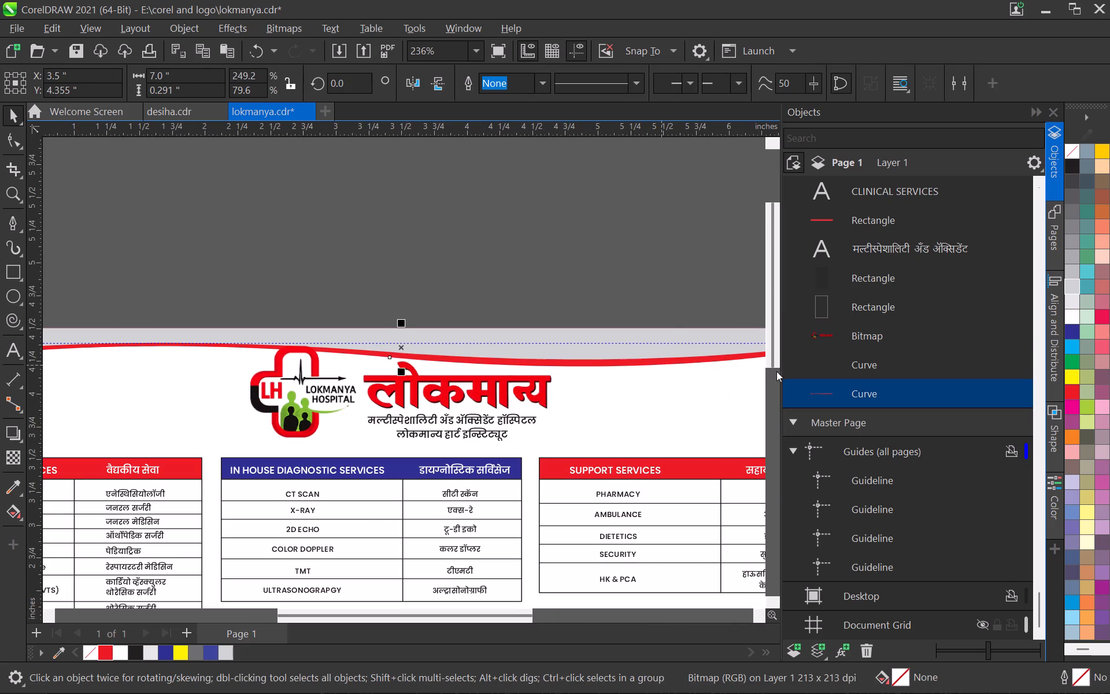
{"action": "left_click", "coordinate": [1069, 264]}
{"action": "left_click", "coordinate": [535, 232]}
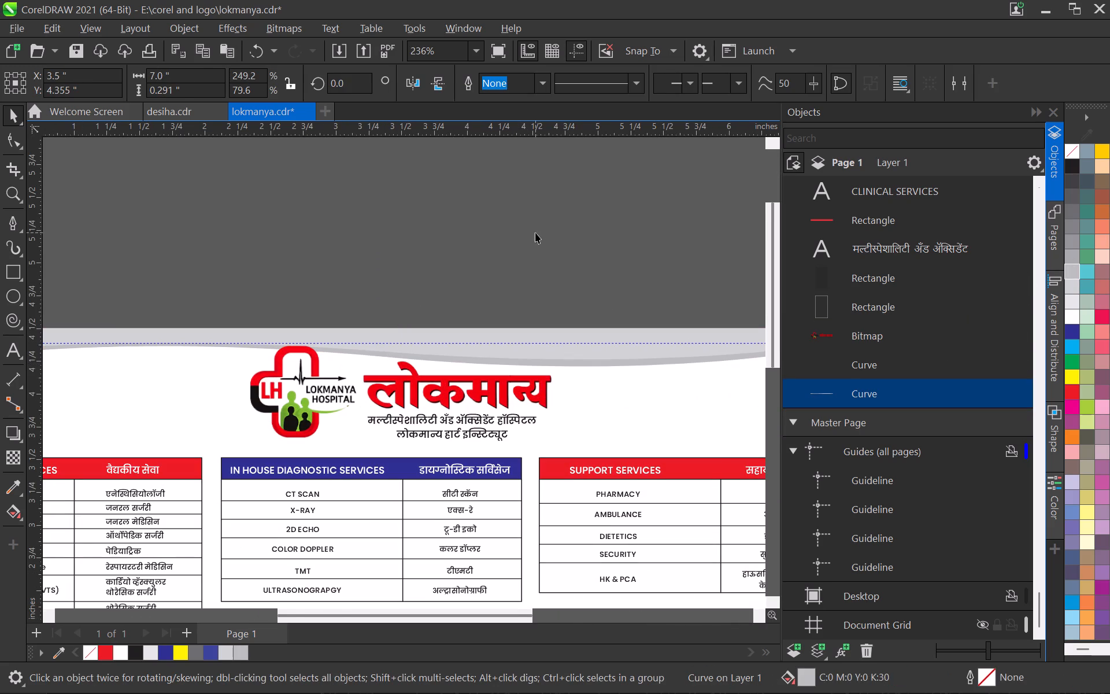
Recolour the front light-grey header wave red (C:0 M:100 Y:100 K:0).
{"action": "scroll", "coordinate": [510, 301], "scroll_direction": "down", "scroll_amount": 5}
{"action": "scroll", "coordinate": [509, 302], "scroll_direction": "up", "scroll_amount": 4}
{"action": "left_click", "coordinate": [526, 335]}
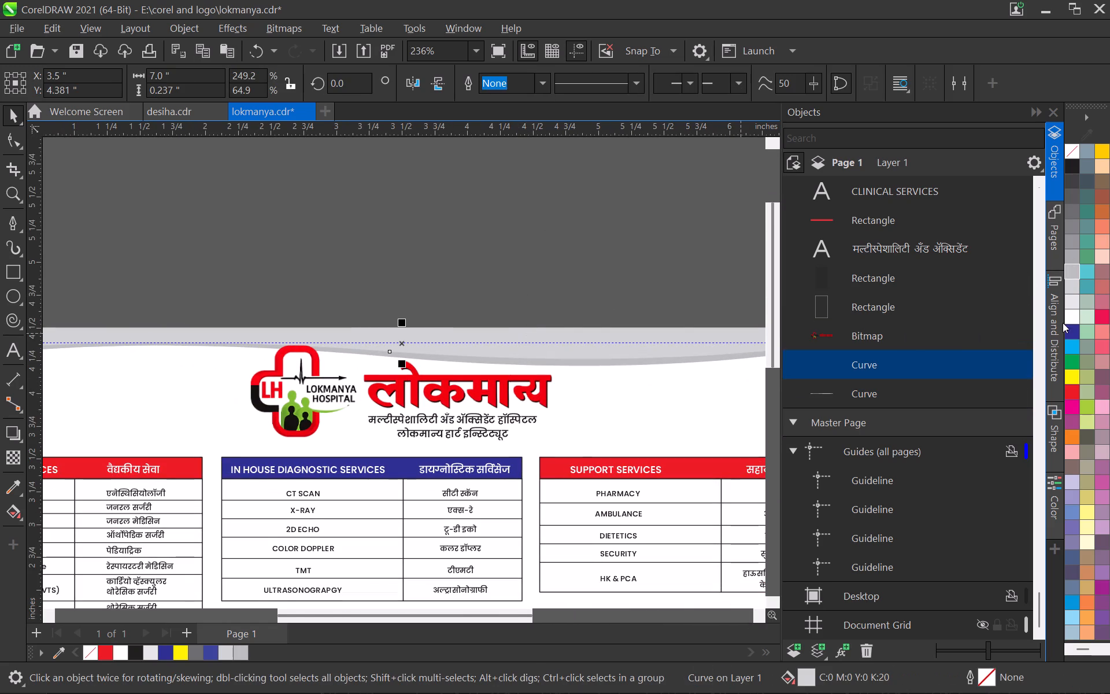
{"action": "left_click", "coordinate": [1071, 387]}
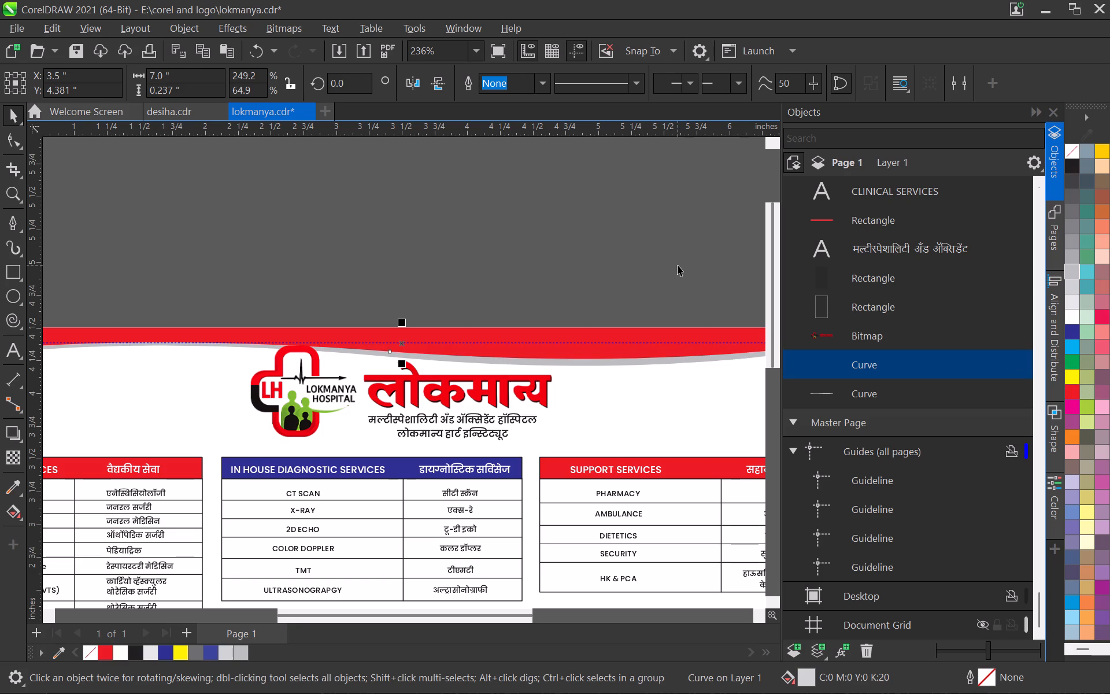
{"action": "left_click", "coordinate": [678, 265]}
{"action": "scroll", "coordinate": [527, 301], "scroll_direction": "down", "scroll_amount": 10}
{"action": "scroll", "coordinate": [576, 309], "scroll_direction": "up", "scroll_amount": 7}
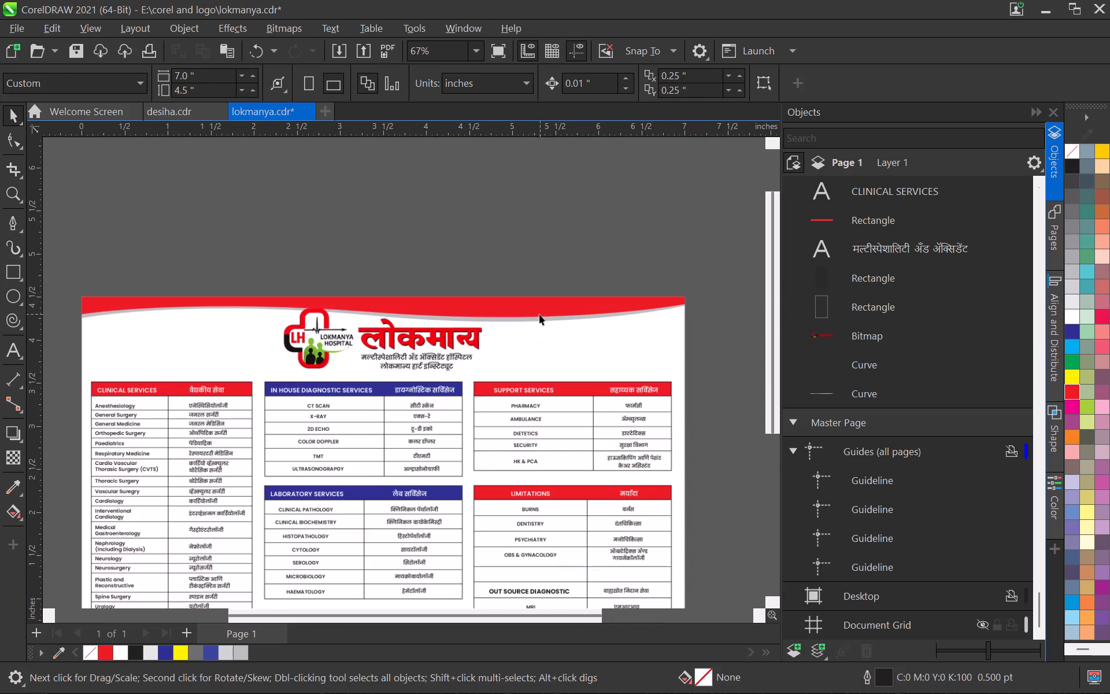
{"action": "left_click", "coordinate": [538, 313]}
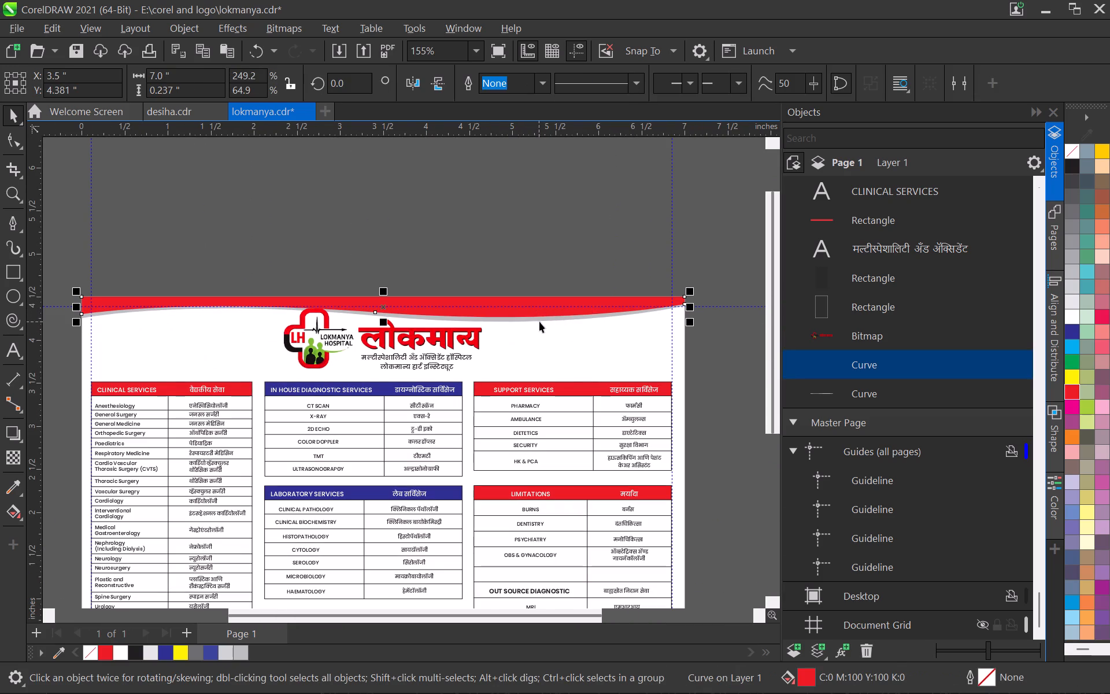
{"action": "scroll", "coordinate": [531, 339], "scroll_direction": "down", "scroll_amount": 5}
{"action": "scroll", "coordinate": [487, 343], "scroll_direction": "up", "scroll_amount": 7}
Scale the hospital logo and its Marathi tagline together about their centre to about 2.25 in wide, and nudge them down 0.04 in.
{"action": "left_click", "coordinate": [280, 348]}
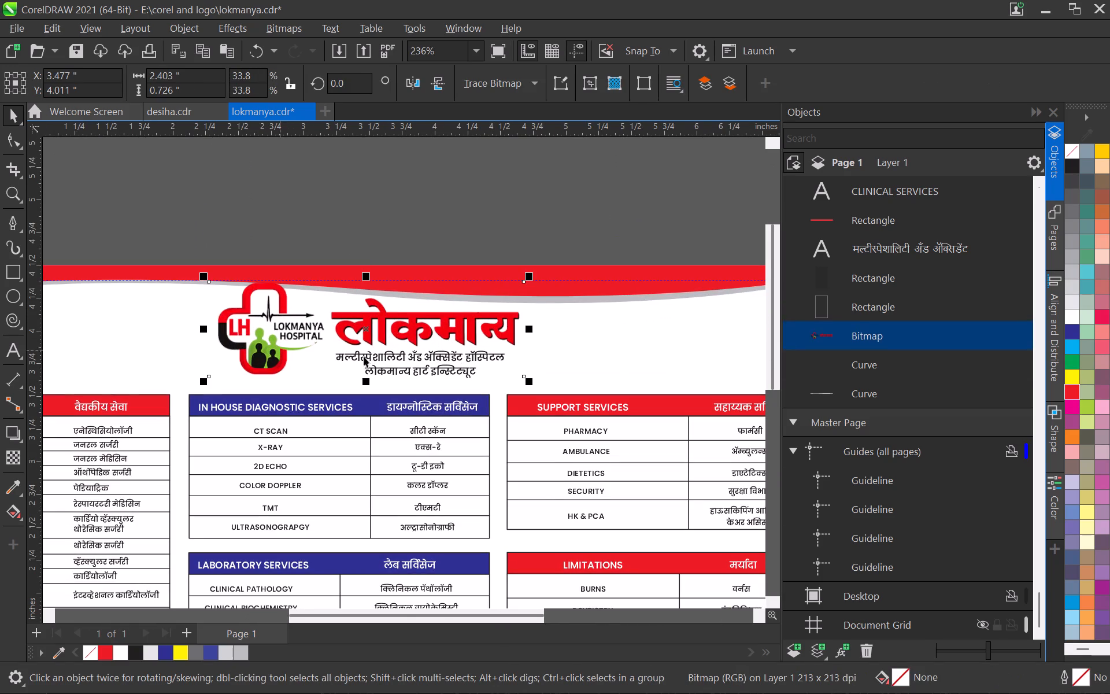
{"action": "left_click", "coordinate": [402, 360], "text": "shift"}
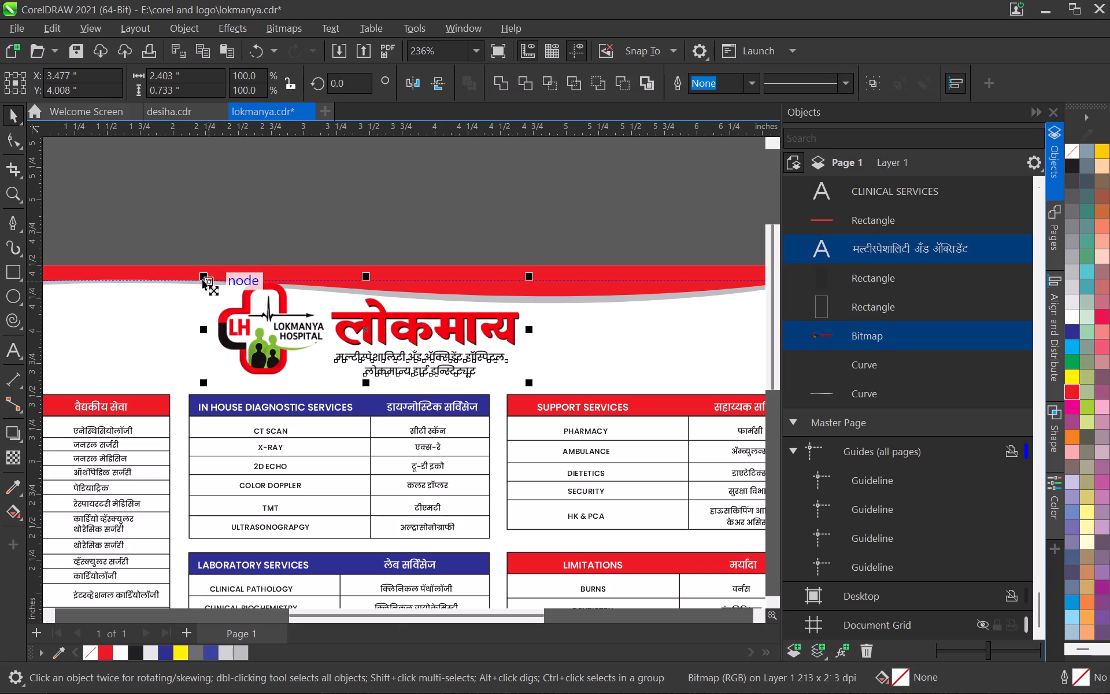
{"action": "left_click_drag", "start_coordinate": [202, 272], "coordinate": [211, 278], "text": "shift"}
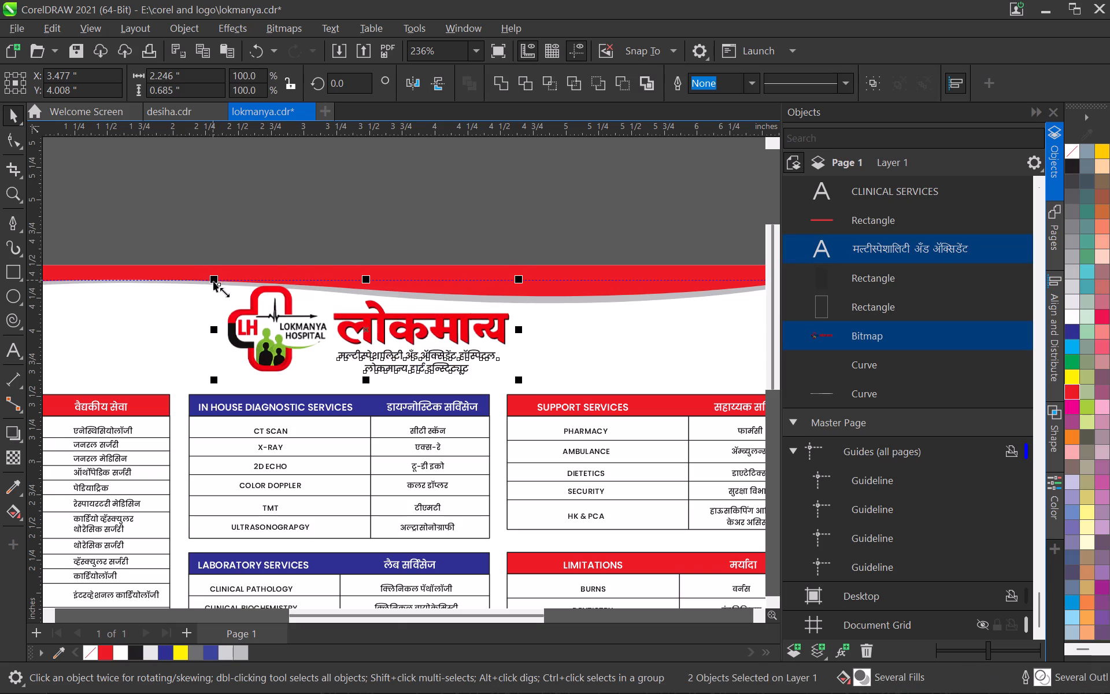
{"action": "key", "text": "Down"}
{"action": "key", "text": "Down"}
{"action": "key", "text": "Down"}
{"action": "key", "text": "Down"}
{"action": "left_click", "coordinate": [560, 348]}
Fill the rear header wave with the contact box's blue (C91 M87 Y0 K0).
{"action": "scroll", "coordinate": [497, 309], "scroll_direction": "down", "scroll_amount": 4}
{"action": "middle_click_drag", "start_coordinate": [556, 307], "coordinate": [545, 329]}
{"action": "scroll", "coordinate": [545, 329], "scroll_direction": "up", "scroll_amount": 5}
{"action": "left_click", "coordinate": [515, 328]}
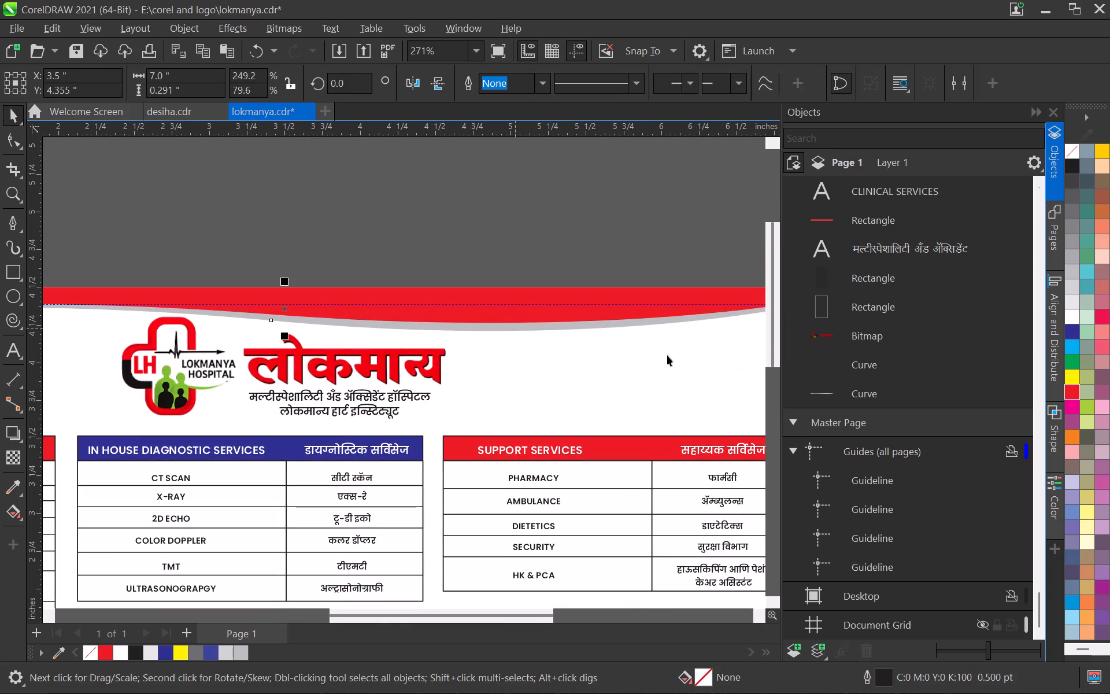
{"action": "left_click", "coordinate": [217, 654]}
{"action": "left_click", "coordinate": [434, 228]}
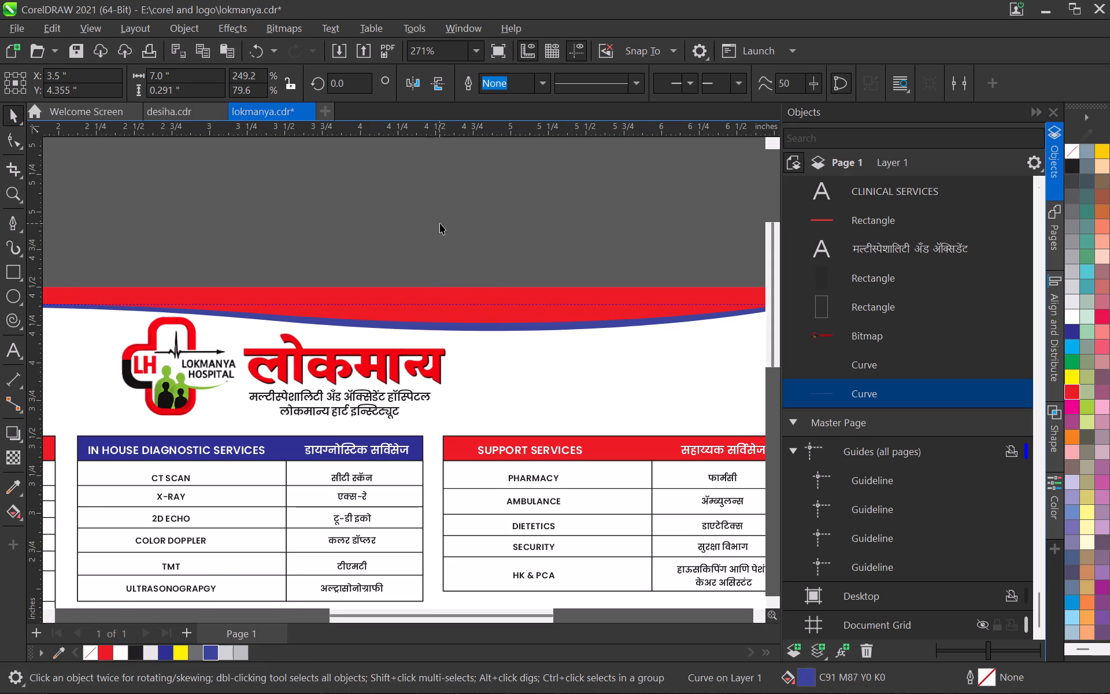
Nudge the logo and Marathi tagline down together to Y 3.958 in, and save the document.
{"action": "scroll", "coordinate": [461, 285], "scroll_direction": "down", "scroll_amount": 10}
{"action": "scroll", "coordinate": [401, 337], "scroll_direction": "down", "scroll_amount": 2}
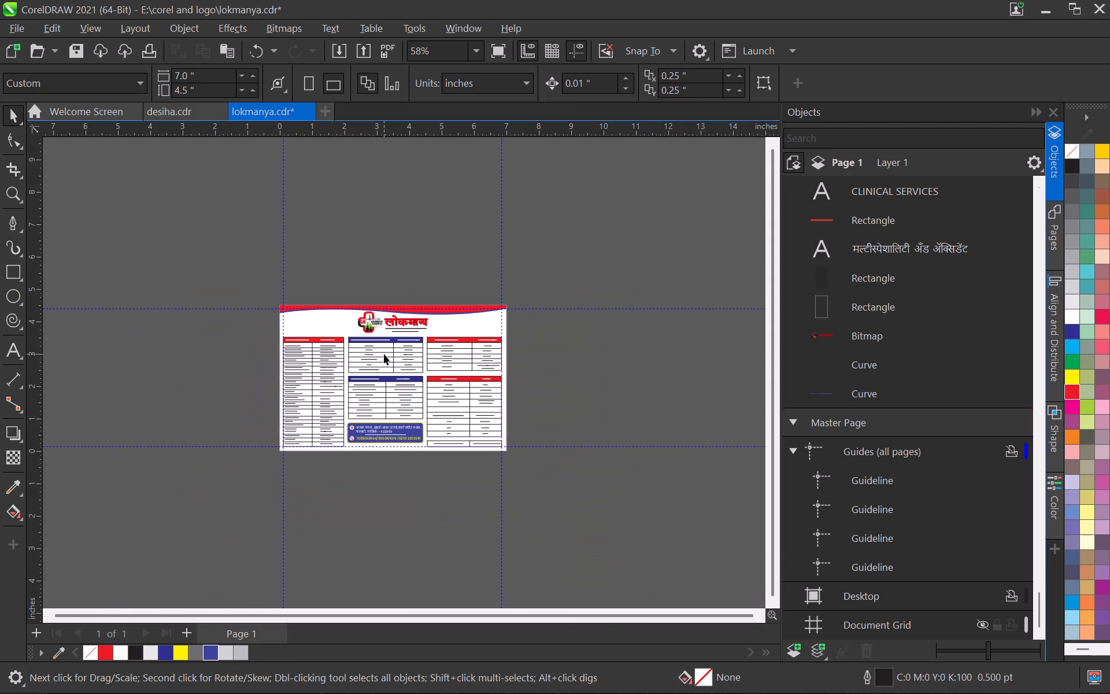
{"action": "scroll", "coordinate": [384, 354], "scroll_direction": "up", "scroll_amount": 9}
{"action": "left_click_drag", "start_coordinate": [286, 226], "coordinate": [550, 381]}
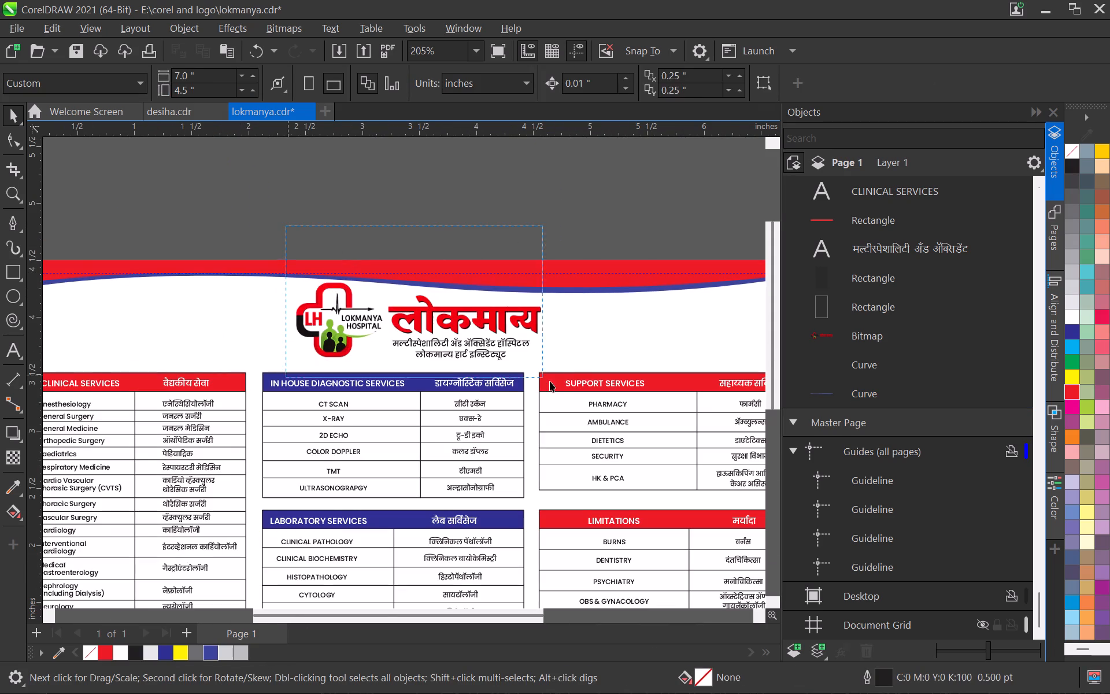
{"action": "left_click_drag", "start_coordinate": [550, 381], "coordinate": [594, 380]}
{"action": "key", "text": "Down"}
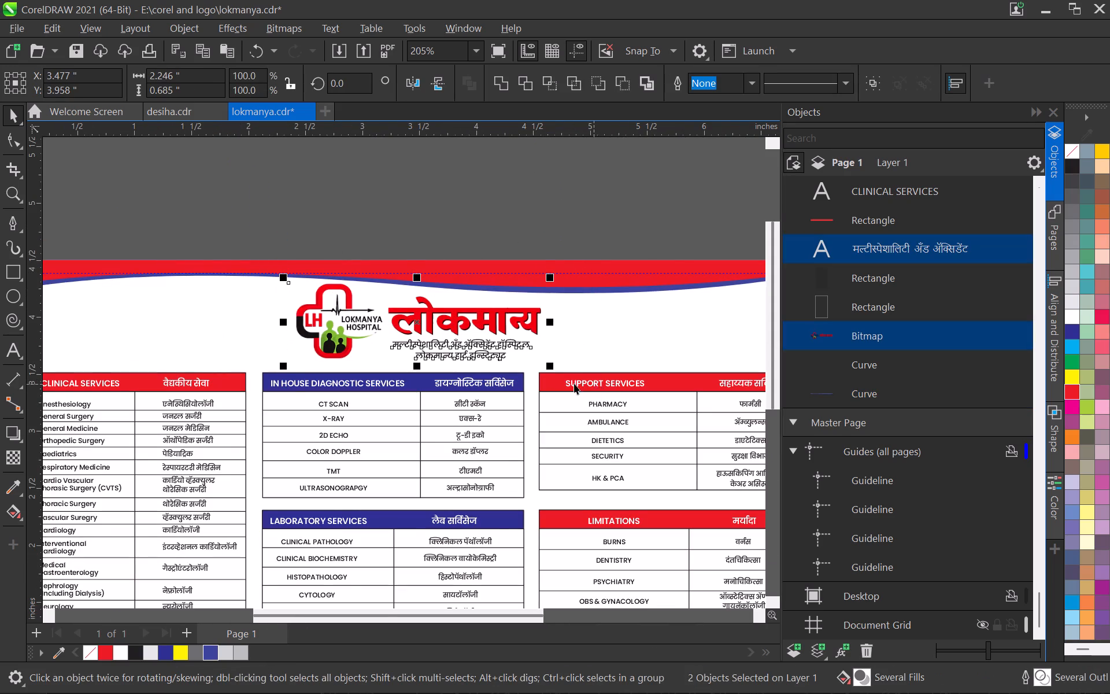
{"action": "scroll", "coordinate": [552, 374], "scroll_direction": "down", "scroll_amount": 5}
{"action": "scroll", "coordinate": [546, 364], "scroll_direction": "up", "scroll_amount": 1}
{"action": "scroll", "coordinate": [546, 363], "scroll_direction": "down", "scroll_amount": 5}
{"action": "left_click", "coordinate": [668, 418]}
{"action": "scroll", "coordinate": [572, 485], "scroll_direction": "up", "scroll_amount": 8}
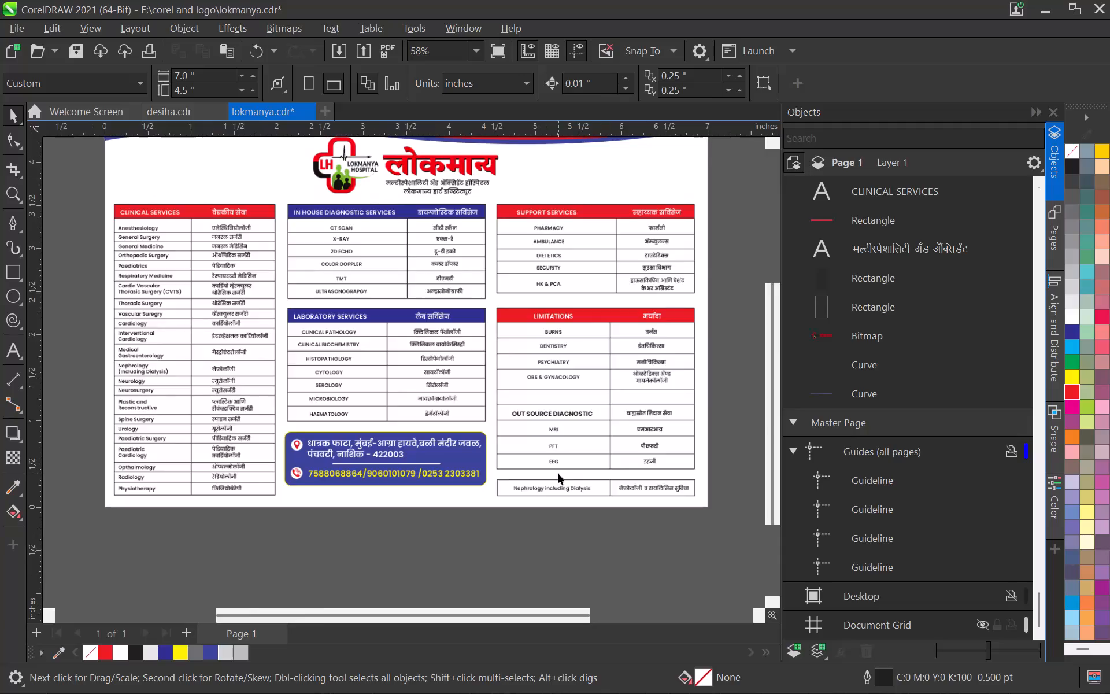
{"action": "scroll", "coordinate": [558, 474], "scroll_direction": "up", "scroll_amount": 3}
{"action": "key", "text": "ctrl+s"}
Nudge the whole "Nephrology including Dialysis" row up slightly to Y 0.232 in, and save the document.
{"action": "middle_click_drag", "start_coordinate": [583, 470], "coordinate": [581, 411]}
{"action": "scroll", "coordinate": [583, 412], "scroll_direction": "up", "scroll_amount": 1}
{"action": "scroll", "coordinate": [590, 419], "scroll_direction": "down", "scroll_amount": 1}
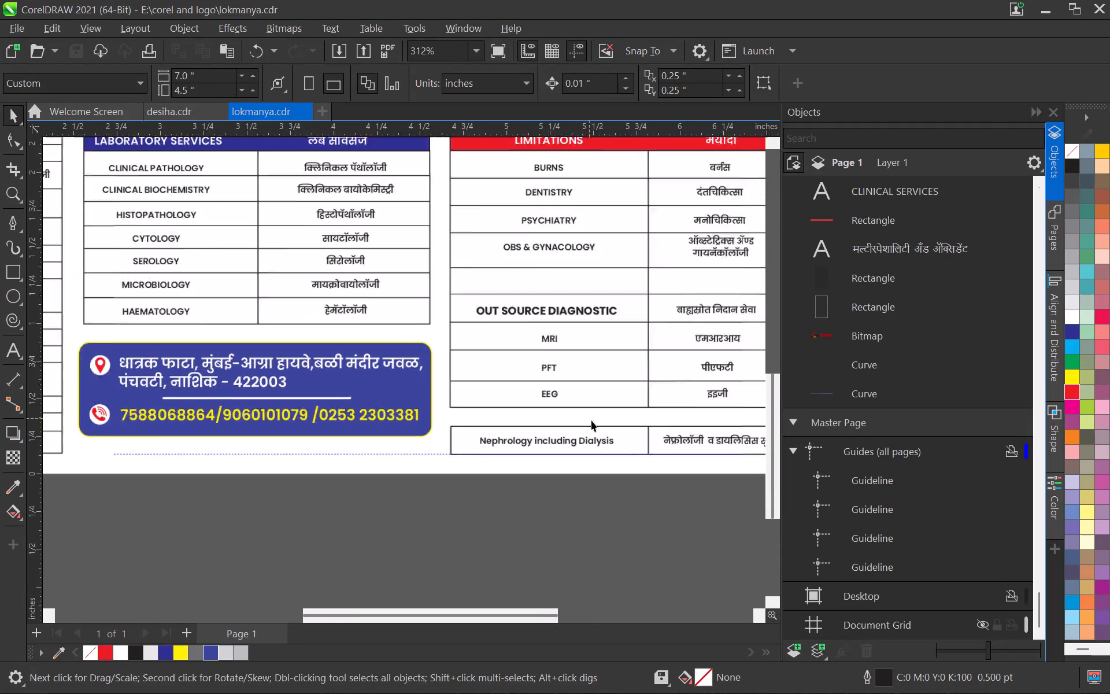
{"action": "scroll", "coordinate": [591, 420], "scroll_direction": "down", "scroll_amount": 2}
{"action": "middle_click_drag", "start_coordinate": [639, 448], "coordinate": [516, 481]}
{"action": "scroll", "coordinate": [597, 455], "scroll_direction": "up", "scroll_amount": 2}
{"action": "left_click_drag", "start_coordinate": [664, 444], "coordinate": [330, 513]}
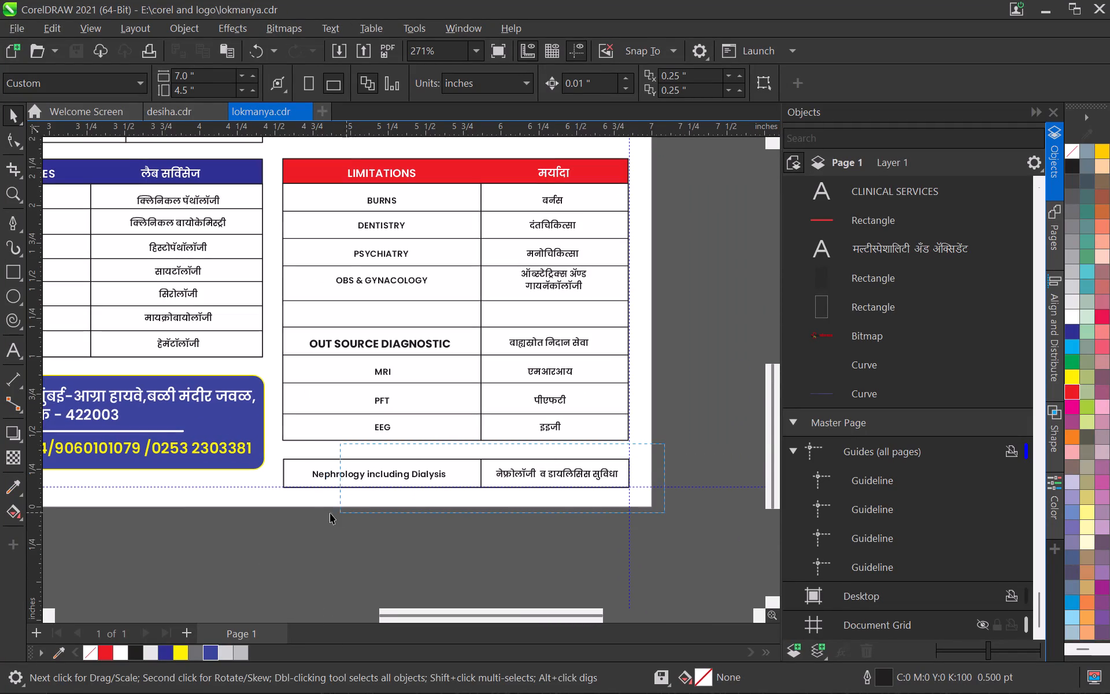
{"action": "left_click_drag", "start_coordinate": [330, 513], "coordinate": [275, 513]}
{"action": "key", "text": "Up"}
{"action": "left_click", "coordinate": [433, 526]}
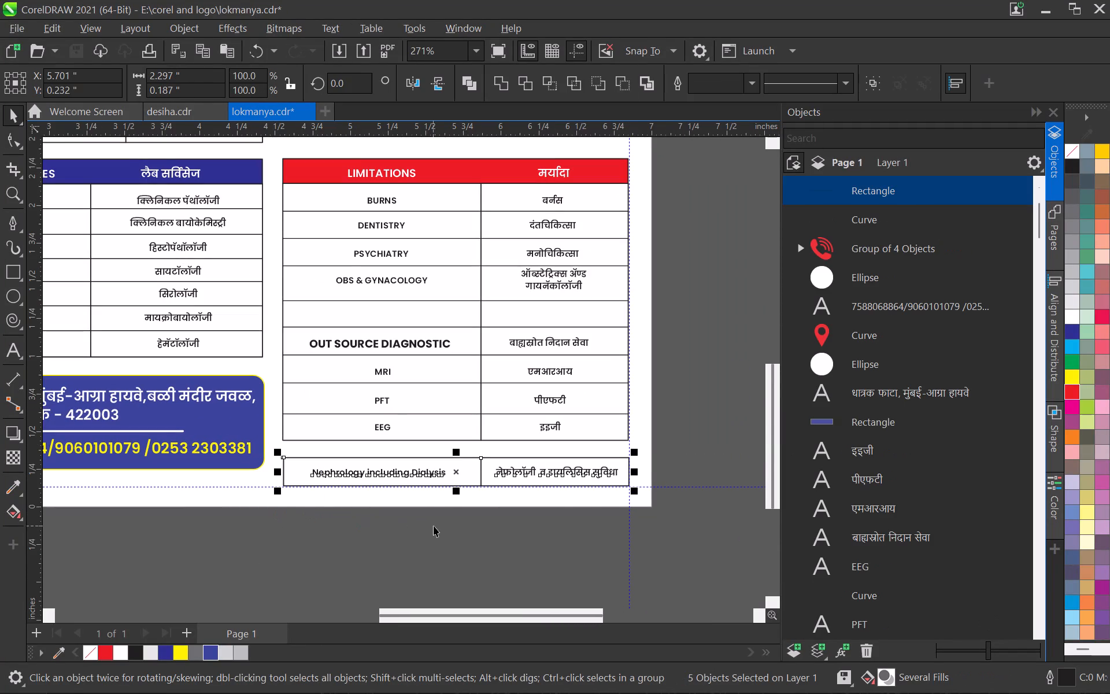
{"action": "scroll", "coordinate": [442, 434], "scroll_direction": "down", "scroll_amount": 11}
{"action": "key", "text": "ctrl+s"}
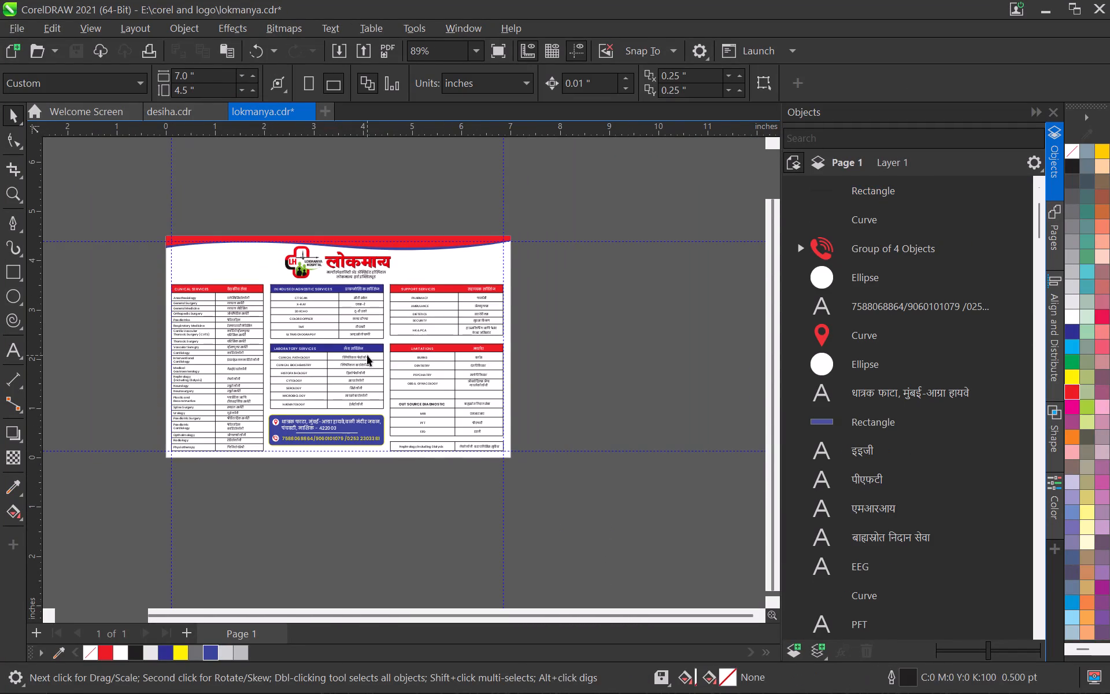
Nudge the Marathi tagline under the logo down and to the right to X 3.912 in, Y 3.684 in, and save the document.
{"action": "middle_click_drag", "start_coordinate": [355, 353], "coordinate": [418, 459]}
{"action": "scroll", "coordinate": [418, 447], "scroll_direction": "up", "scroll_amount": 8}
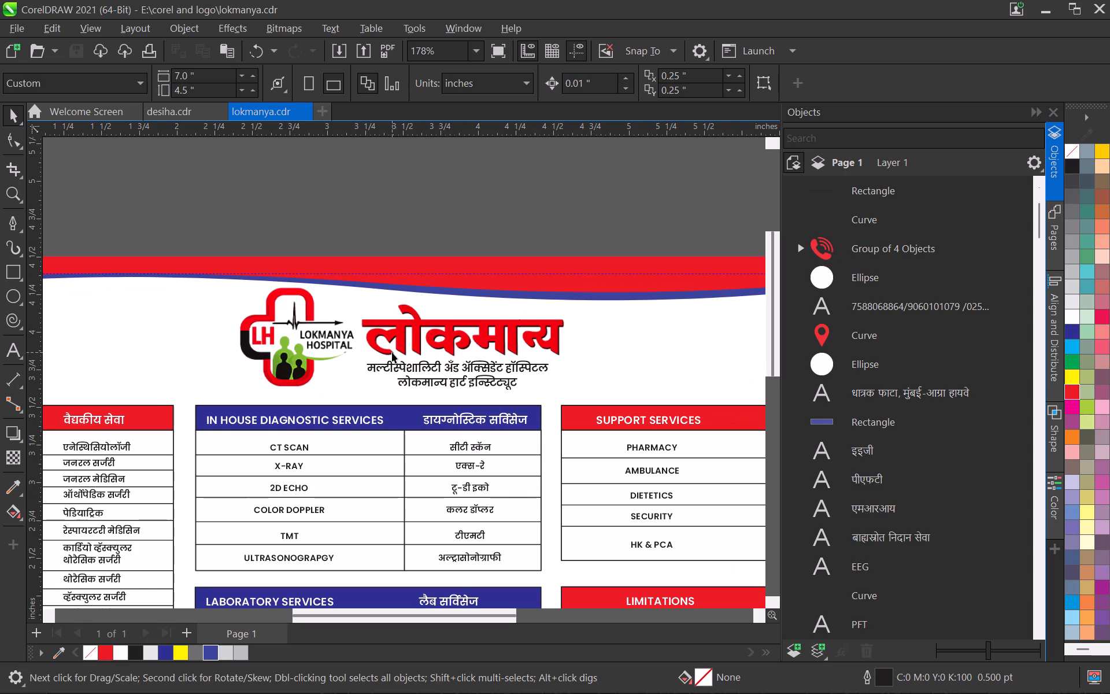
{"action": "left_click", "coordinate": [394, 363]}
{"action": "key", "text": "Down"}
{"action": "key", "text": "Down"}
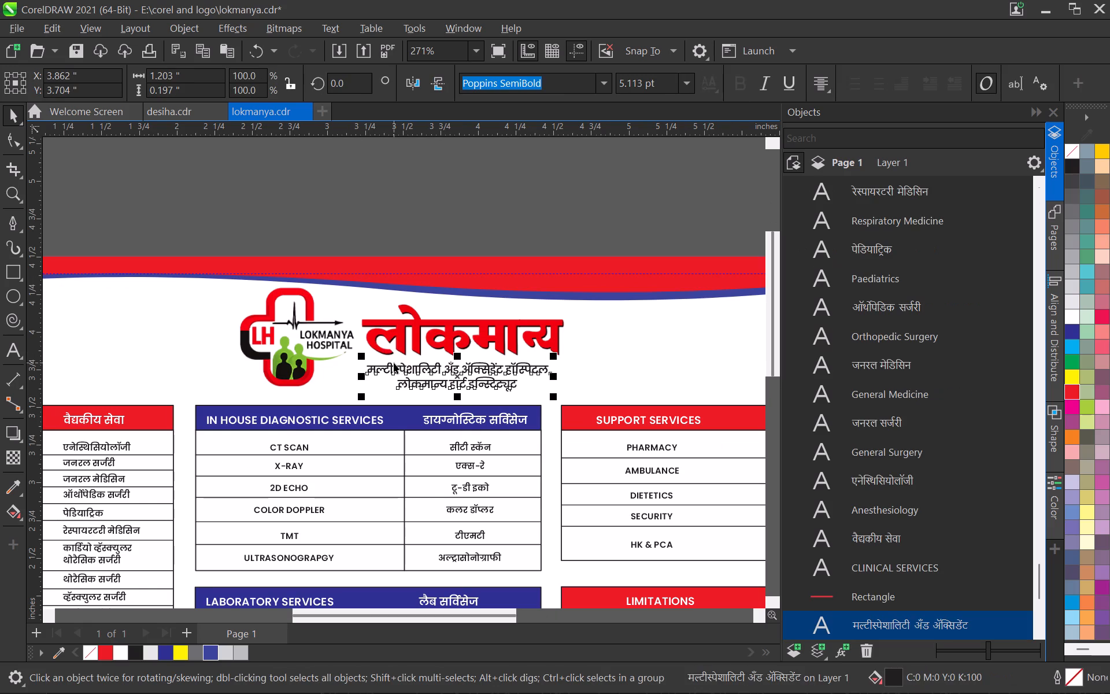
{"action": "key", "text": "Down"}
{"action": "key", "text": "Right"}
{"action": "key", "text": "Right"}
{"action": "key", "text": "Right"}
{"action": "key", "text": "Right"}
{"action": "key", "text": "Right"}
{"action": "scroll", "coordinate": [473, 344], "scroll_direction": "down", "scroll_amount": 8}
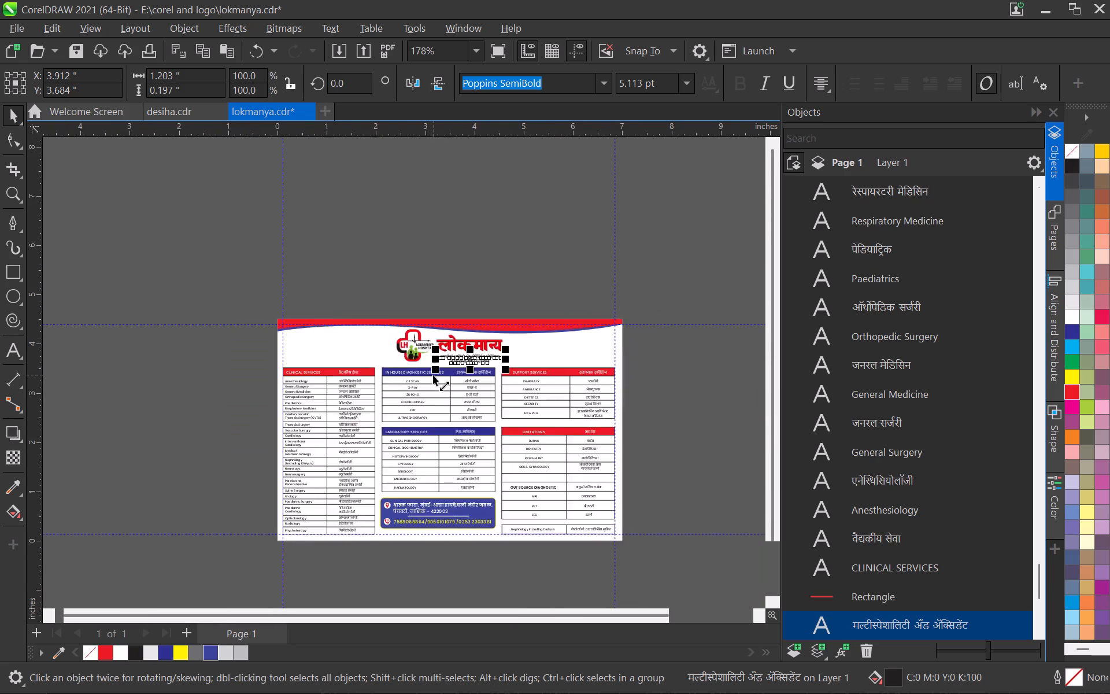
{"action": "scroll", "coordinate": [432, 376], "scroll_direction": "down", "scroll_amount": 5}
{"action": "key", "text": "ctrl+s"}
{"action": "left_click", "coordinate": [597, 348]}
{"action": "scroll", "coordinate": [438, 383], "scroll_direction": "up", "scroll_amount": 12}
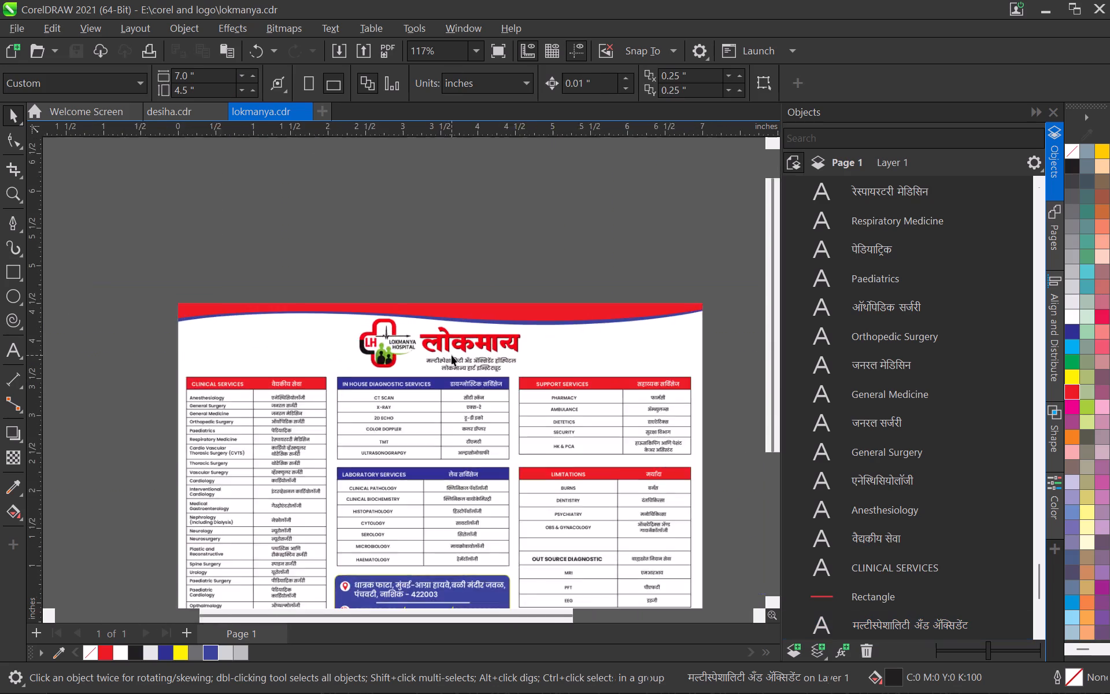
{"action": "scroll", "coordinate": [452, 355], "scroll_direction": "up", "scroll_amount": 5}
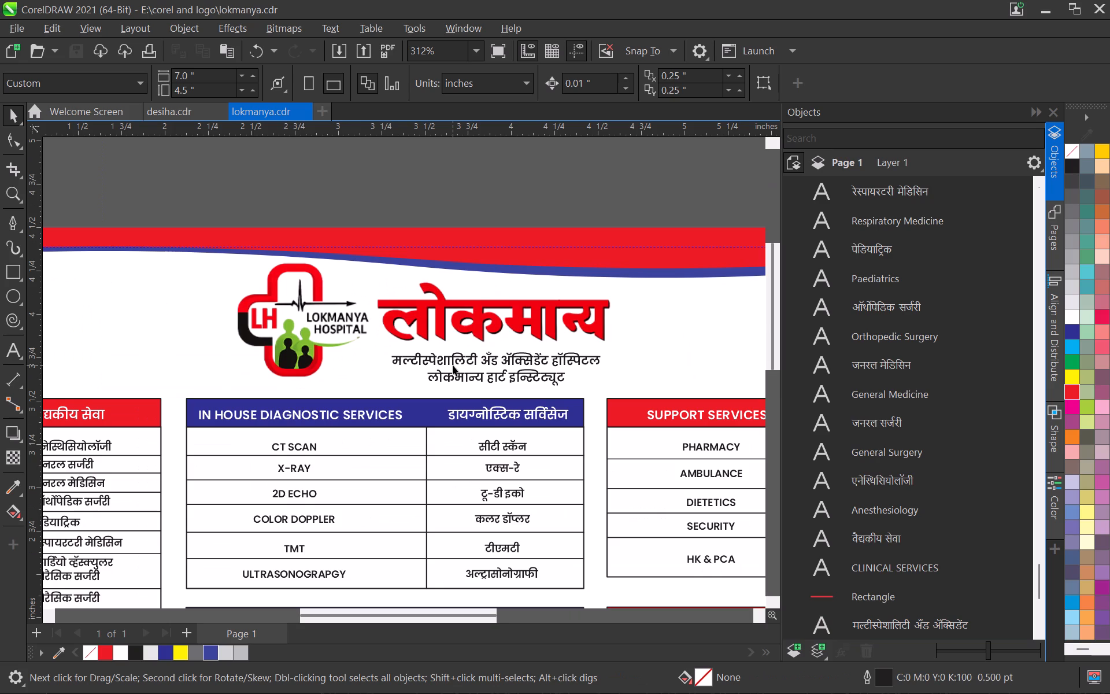
Fill the rear header wave with the darker blue used in the IN HOUSE DIAGNOSTIC SERVICES heading.
{"action": "scroll", "coordinate": [378, 189], "scroll_direction": "down", "scroll_amount": 9}
{"action": "scroll", "coordinate": [308, 267], "scroll_direction": "up", "scroll_amount": 1}
{"action": "middle_click_drag", "start_coordinate": [310, 271], "coordinate": [387, 360]}
{"action": "scroll", "coordinate": [342, 320], "scroll_direction": "up", "scroll_amount": 10}
{"action": "left_click", "coordinate": [289, 324]}
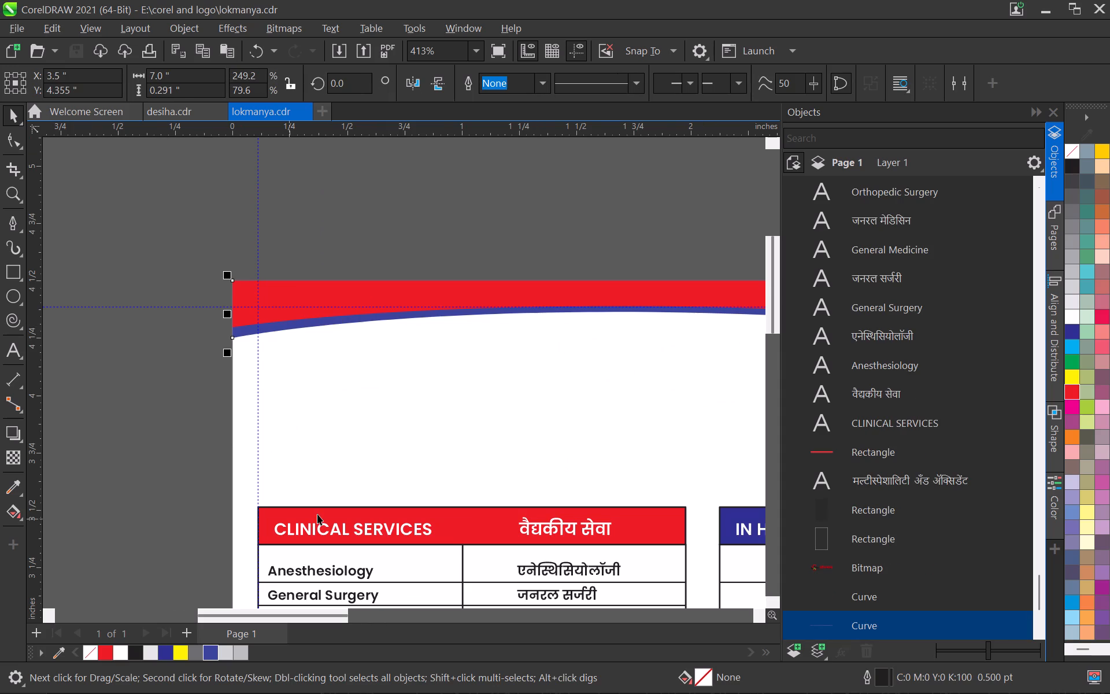
{"action": "left_click", "coordinate": [172, 650]}
{"action": "left_click", "coordinate": [132, 453]}
{"action": "scroll", "coordinate": [314, 524], "scroll_direction": "down", "scroll_amount": 2}
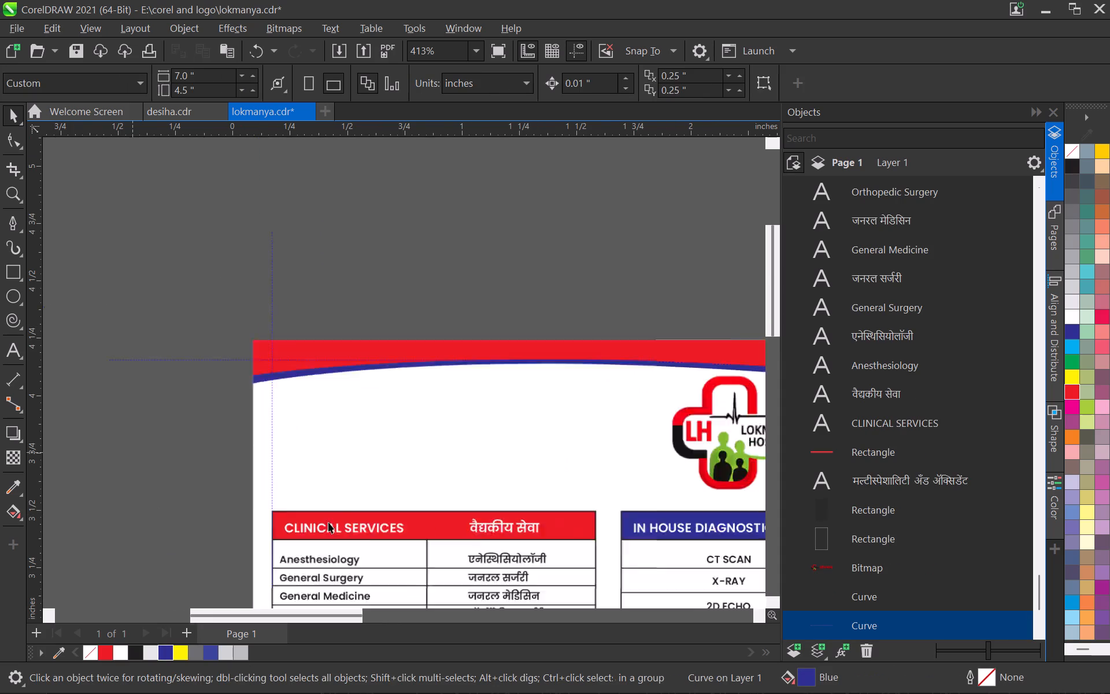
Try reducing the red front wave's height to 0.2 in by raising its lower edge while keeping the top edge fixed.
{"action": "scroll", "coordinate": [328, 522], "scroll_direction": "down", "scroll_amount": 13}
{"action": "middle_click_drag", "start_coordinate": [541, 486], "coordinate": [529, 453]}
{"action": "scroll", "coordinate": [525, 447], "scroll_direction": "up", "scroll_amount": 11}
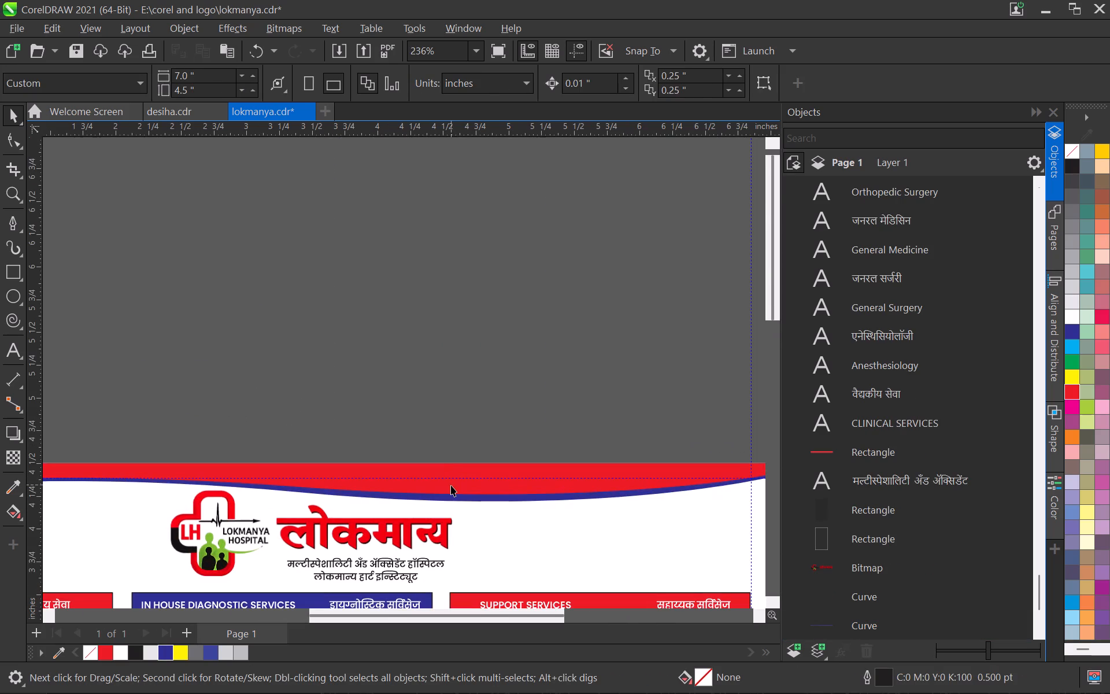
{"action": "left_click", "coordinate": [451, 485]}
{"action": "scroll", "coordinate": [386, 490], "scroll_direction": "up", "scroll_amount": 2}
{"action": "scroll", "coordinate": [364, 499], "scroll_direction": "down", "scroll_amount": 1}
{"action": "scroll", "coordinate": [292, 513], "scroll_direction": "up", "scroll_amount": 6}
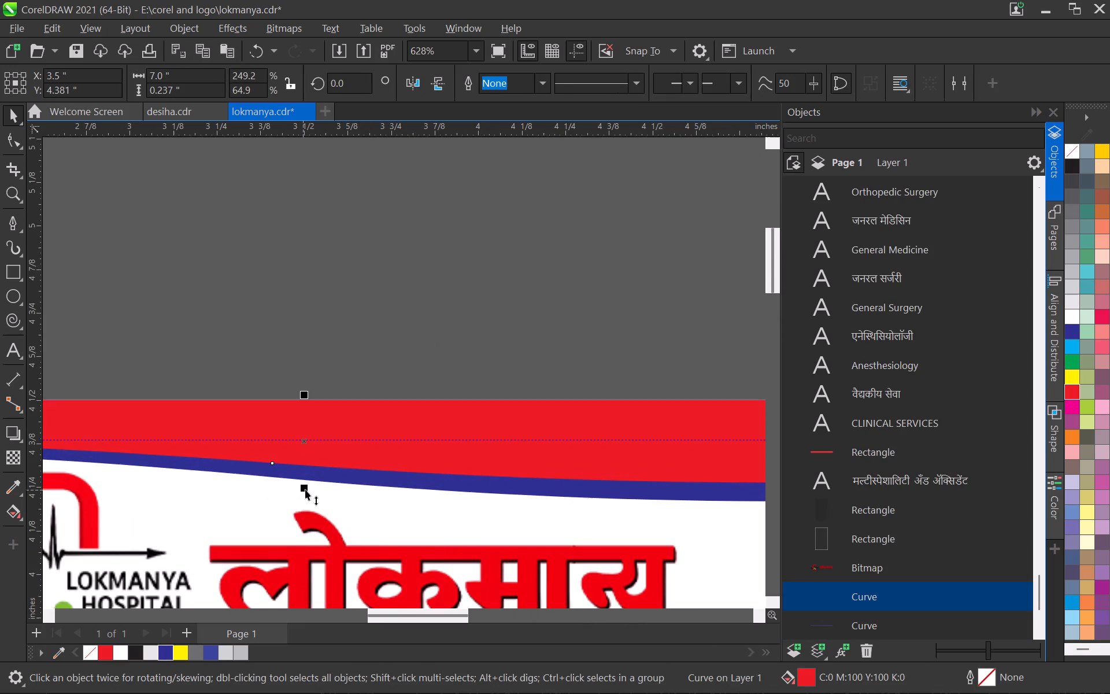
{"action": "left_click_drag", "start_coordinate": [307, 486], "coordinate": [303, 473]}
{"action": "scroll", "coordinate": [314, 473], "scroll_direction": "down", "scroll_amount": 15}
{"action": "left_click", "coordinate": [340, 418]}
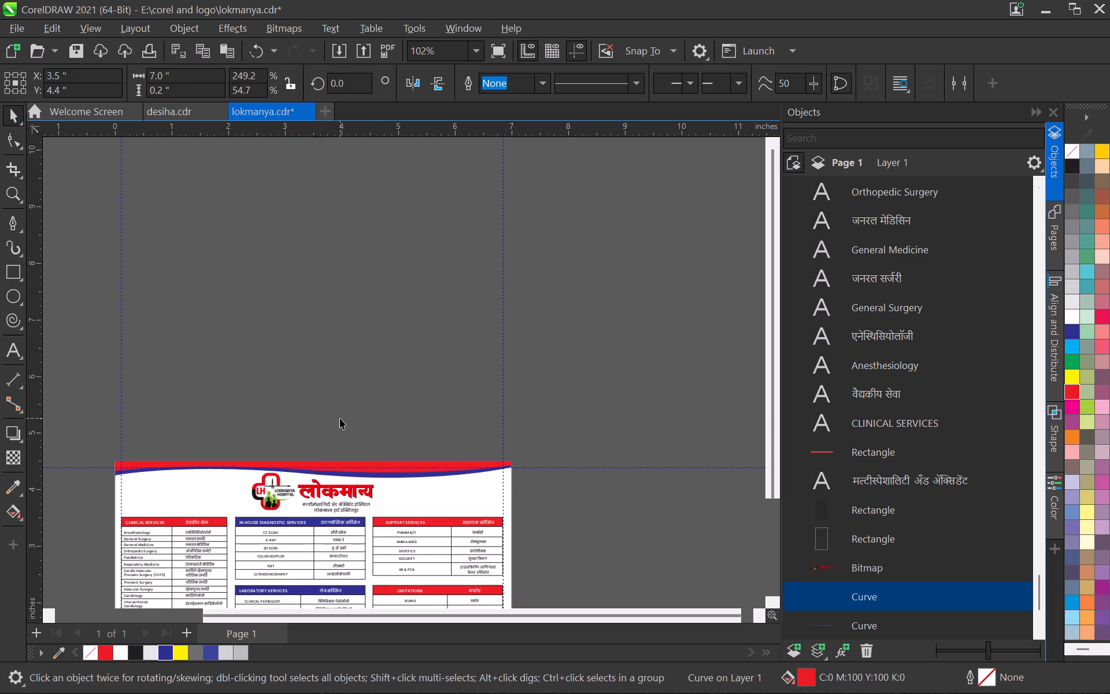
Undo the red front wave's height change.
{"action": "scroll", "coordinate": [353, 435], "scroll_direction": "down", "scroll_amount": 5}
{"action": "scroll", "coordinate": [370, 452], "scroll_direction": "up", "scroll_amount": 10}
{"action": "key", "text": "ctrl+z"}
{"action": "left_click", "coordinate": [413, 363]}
Save the document with the red and blue header waves.
{"action": "scroll", "coordinate": [417, 415], "scroll_direction": "down", "scroll_amount": 3}
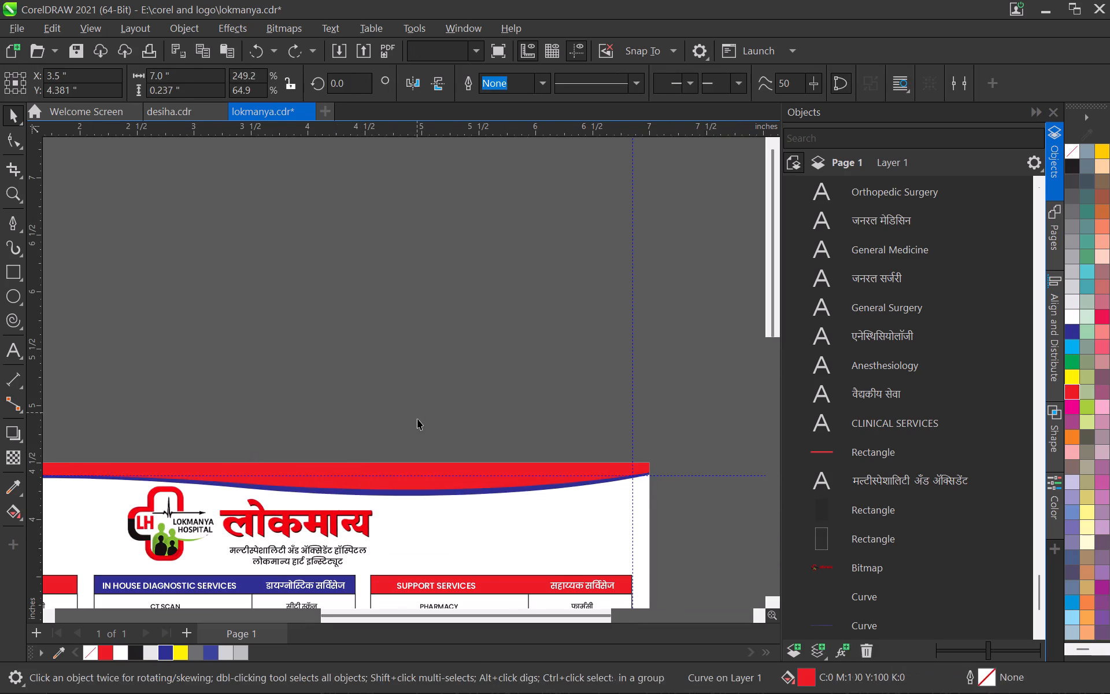
{"action": "scroll", "coordinate": [417, 419], "scroll_direction": "down", "scroll_amount": 16}
{"action": "key", "text": "ctrl+s"}
Draw a circle about 1.48 in across centred near the page's top-right corner, filled 20% Black with no outline.
{"action": "scroll", "coordinate": [462, 441], "scroll_direction": "up", "scroll_amount": 4}
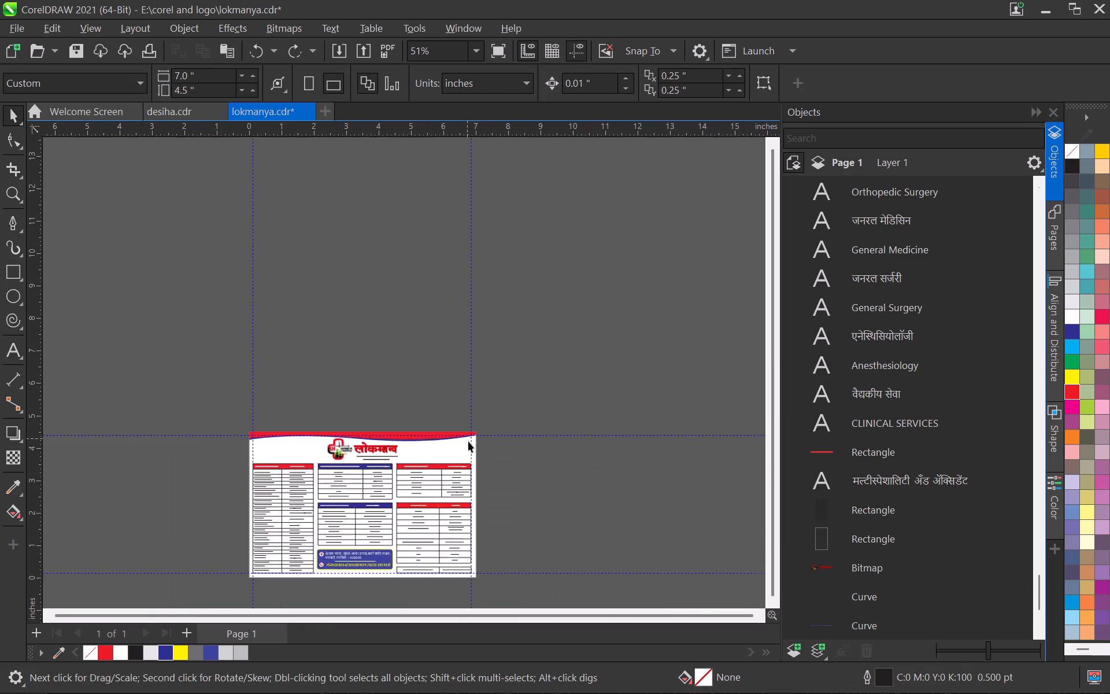
{"action": "scroll", "coordinate": [468, 441], "scroll_direction": "up", "scroll_amount": 12}
{"action": "scroll", "coordinate": [456, 453], "scroll_direction": "down", "scroll_amount": 11}
{"action": "scroll", "coordinate": [451, 445], "scroll_direction": "up", "scroll_amount": 3}
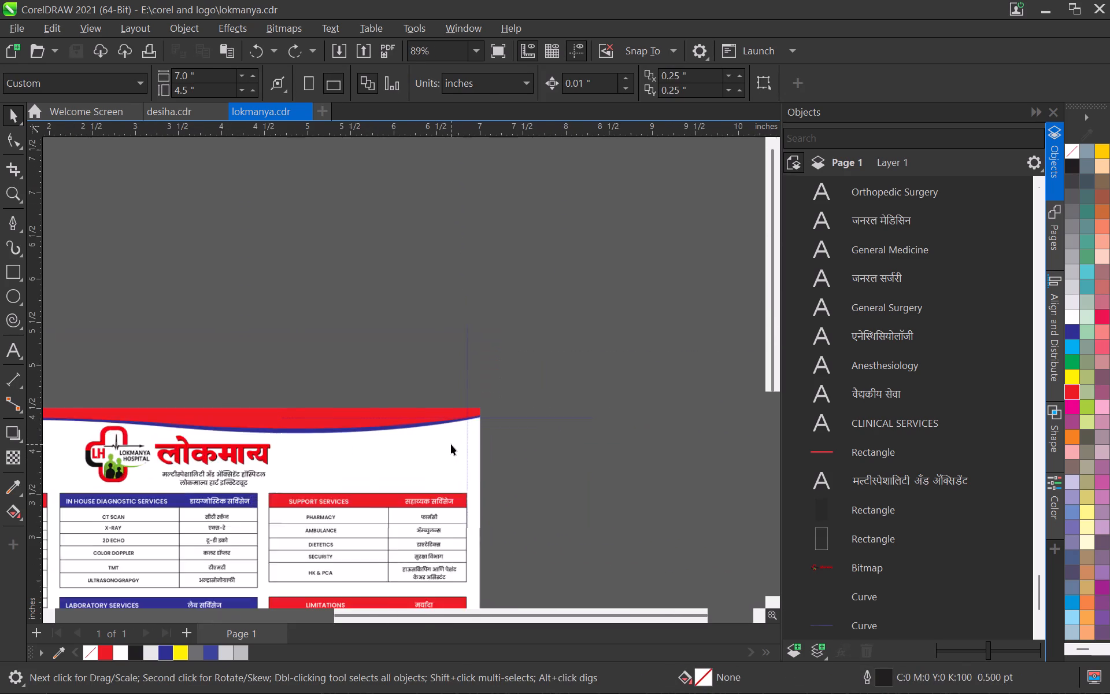
{"action": "scroll", "coordinate": [451, 444], "scroll_direction": "up", "scroll_amount": 5}
{"action": "left_click", "coordinate": [15, 298]}
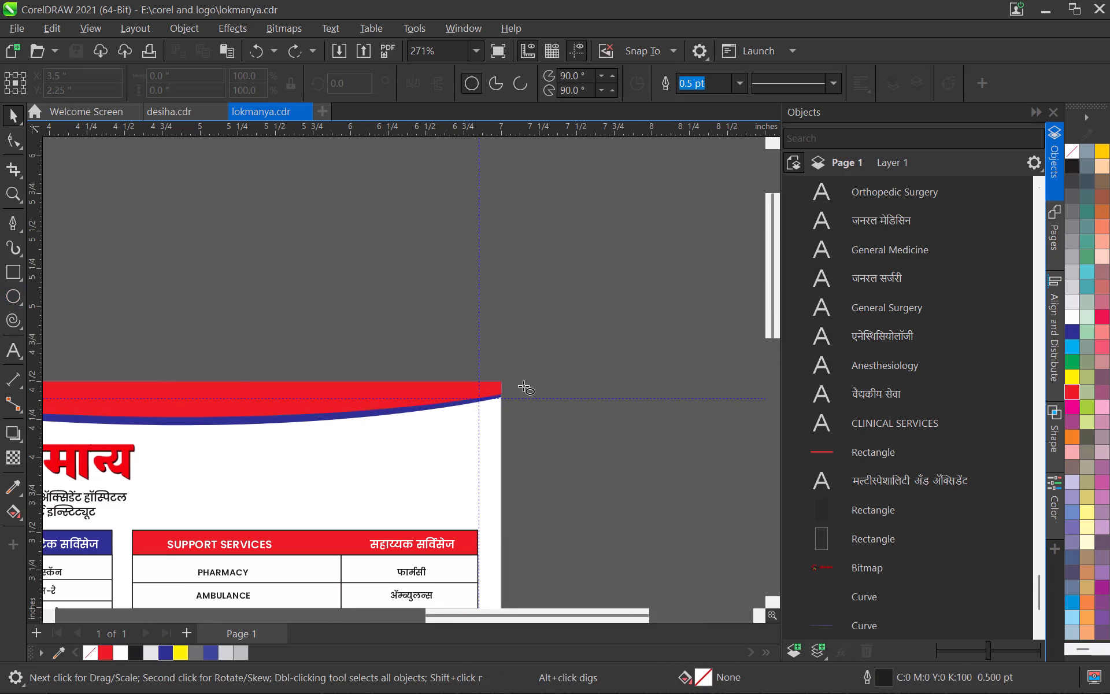
{"action": "left_click_drag", "start_coordinate": [504, 384], "coordinate": [615, 403]}
{"action": "left_click", "coordinate": [225, 650]}
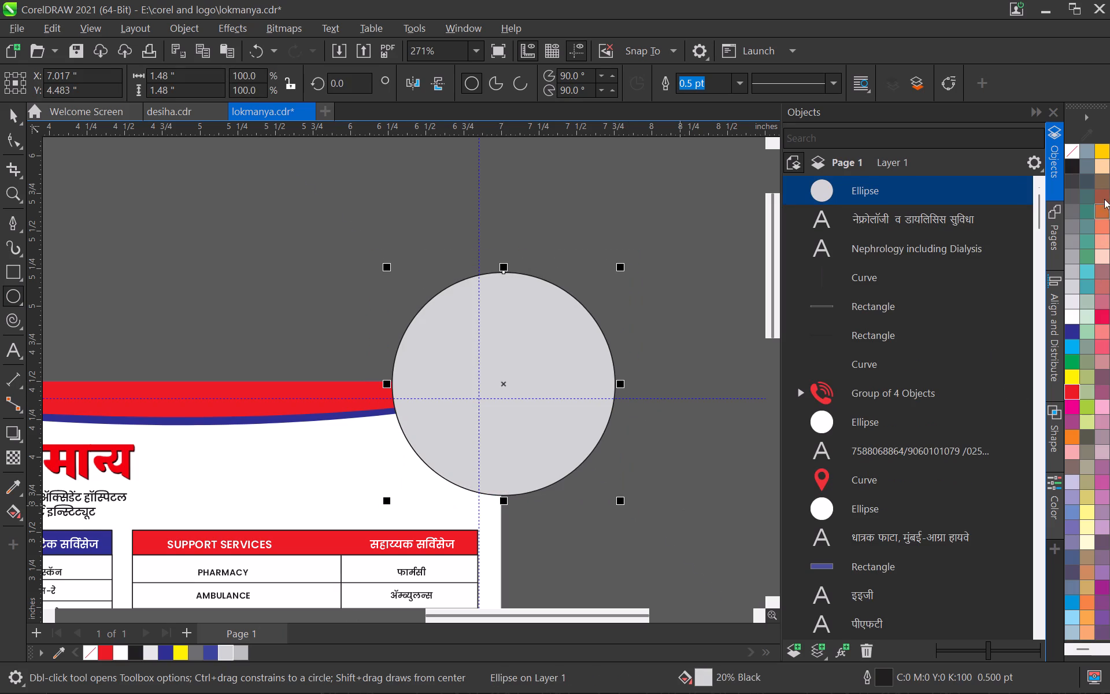
{"action": "right_click", "coordinate": [1068, 153]}
{"action": "left_click", "coordinate": [13, 124]}
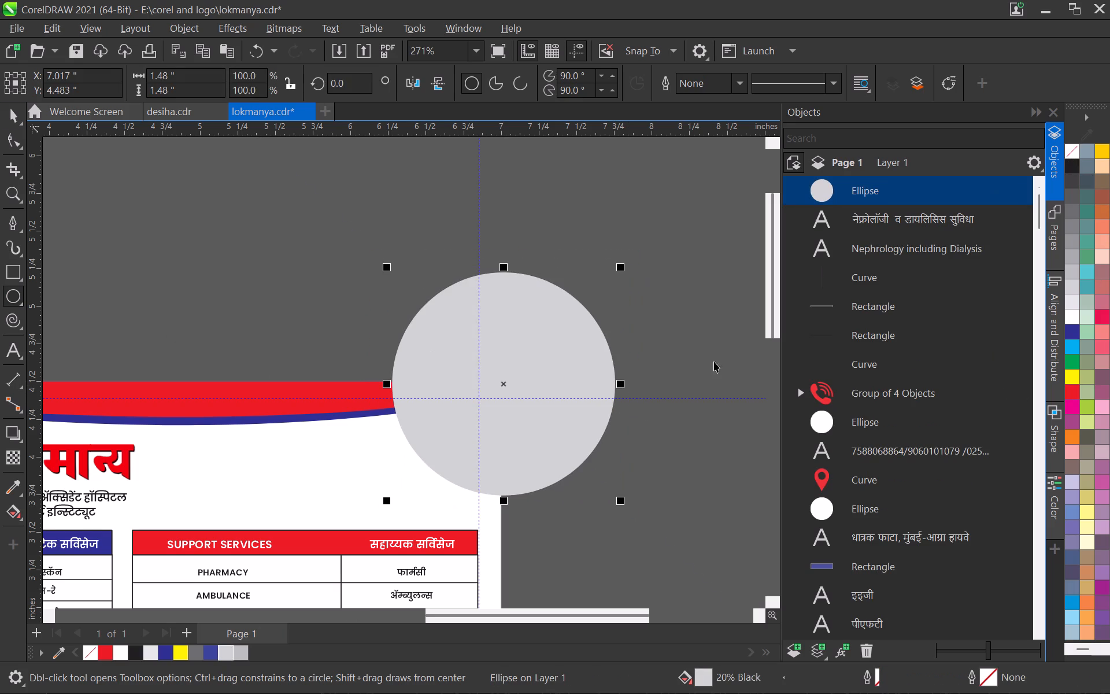
Draw a rectangle about 2.15 by 1.0 in along the page's top edge, covering the part of the grey circle above the page.
{"action": "left_click", "coordinate": [5, 262]}
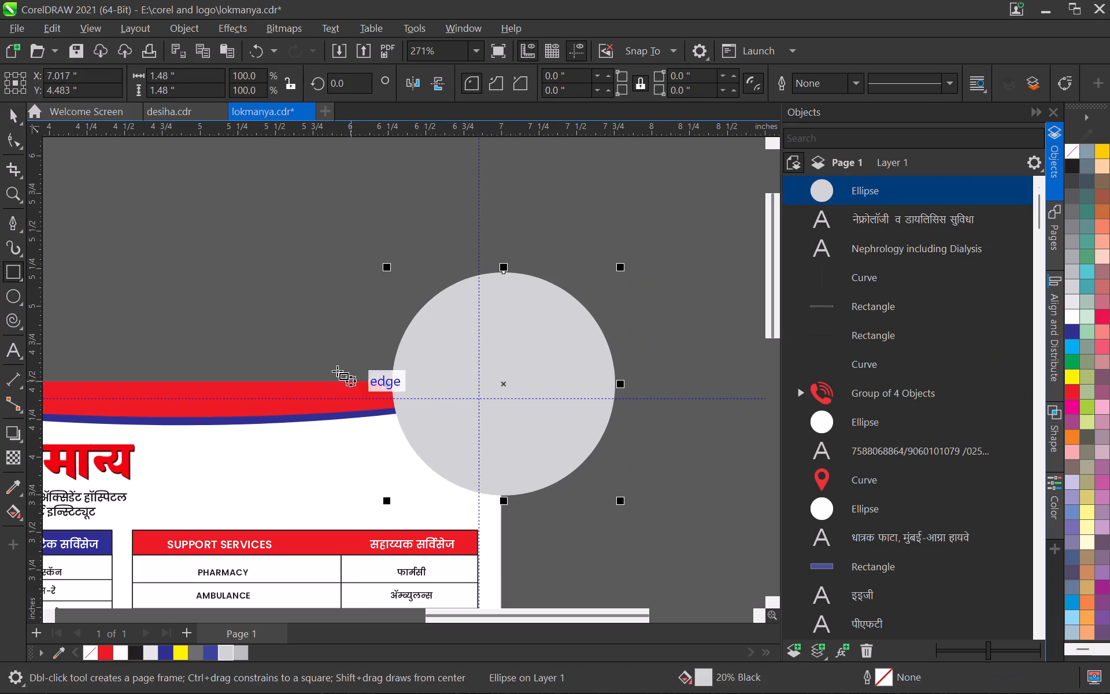
{"action": "left_click_drag", "start_coordinate": [338, 380], "coordinate": [661, 231]}
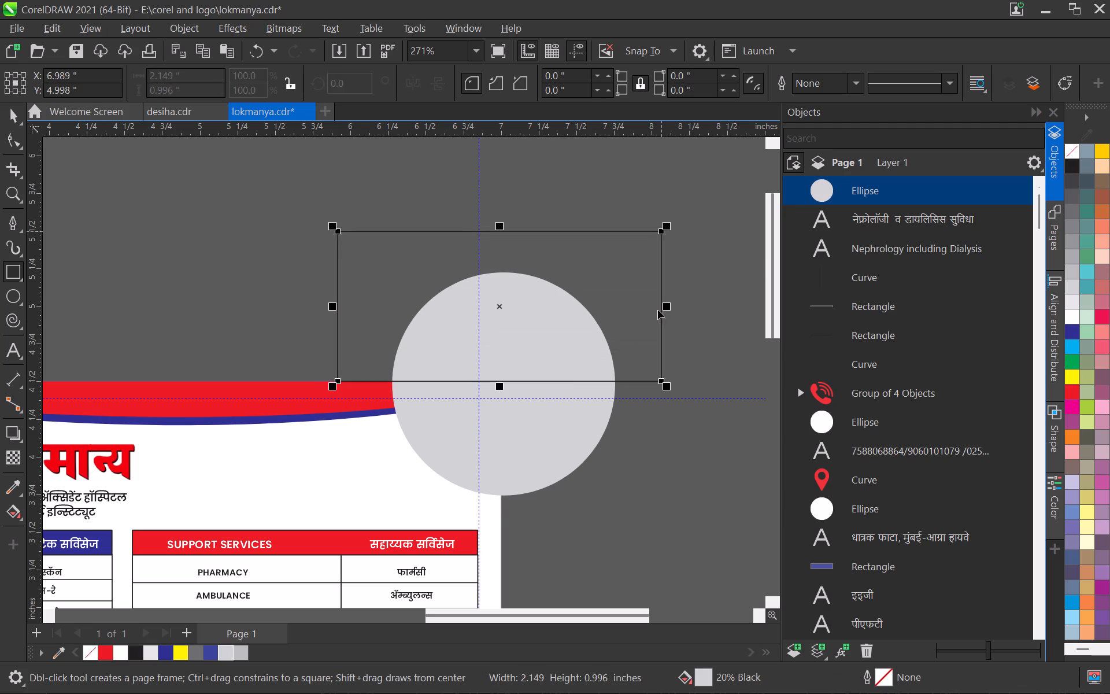
Draw a rectangle about 0.89 by 1.74 in along the page's right edge, covering the part of the grey circle beyond it.
{"action": "left_click_drag", "start_coordinate": [499, 515], "coordinate": [616, 250]}
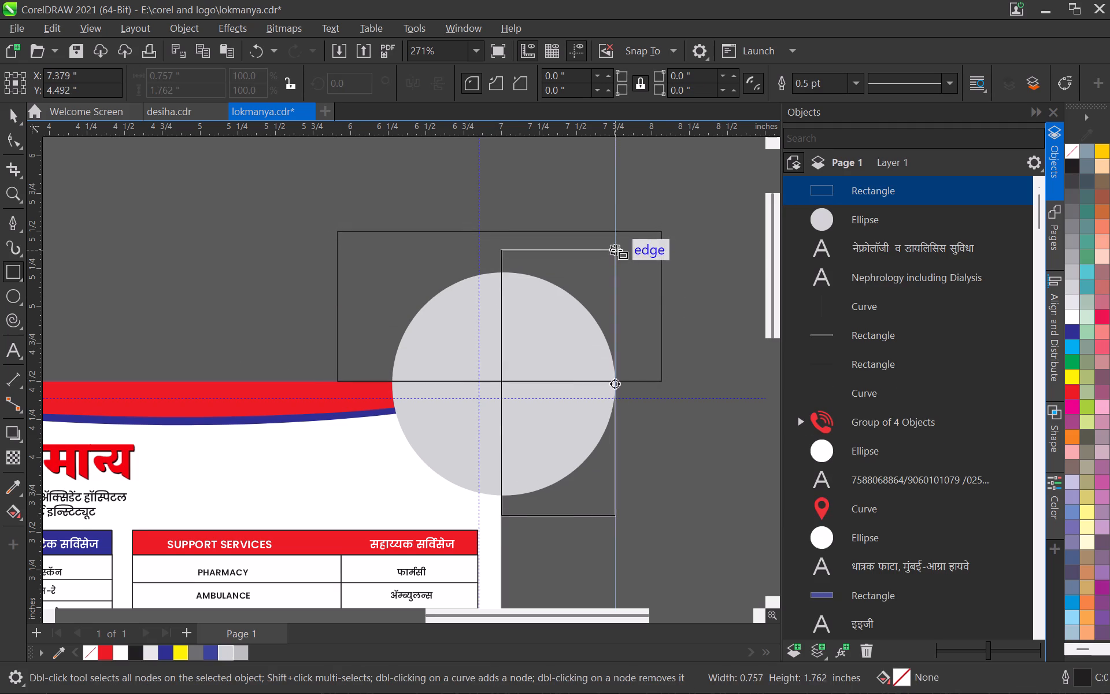
{"action": "left_click_drag", "start_coordinate": [616, 250], "coordinate": [635, 253]}
{"action": "left_click", "coordinate": [23, 115]}
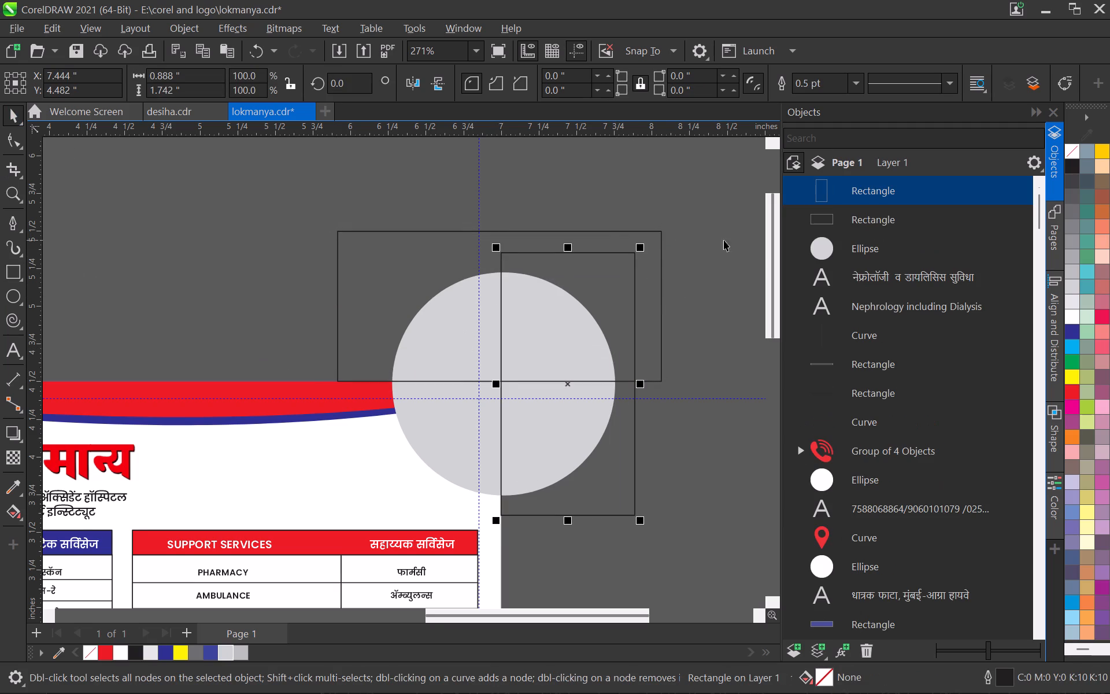
Fill the tall rectangle with C20 M0 Y40 K40 and the wide rectangle with C60 M0 Y20 K0.
{"action": "left_click", "coordinate": [1089, 366]}
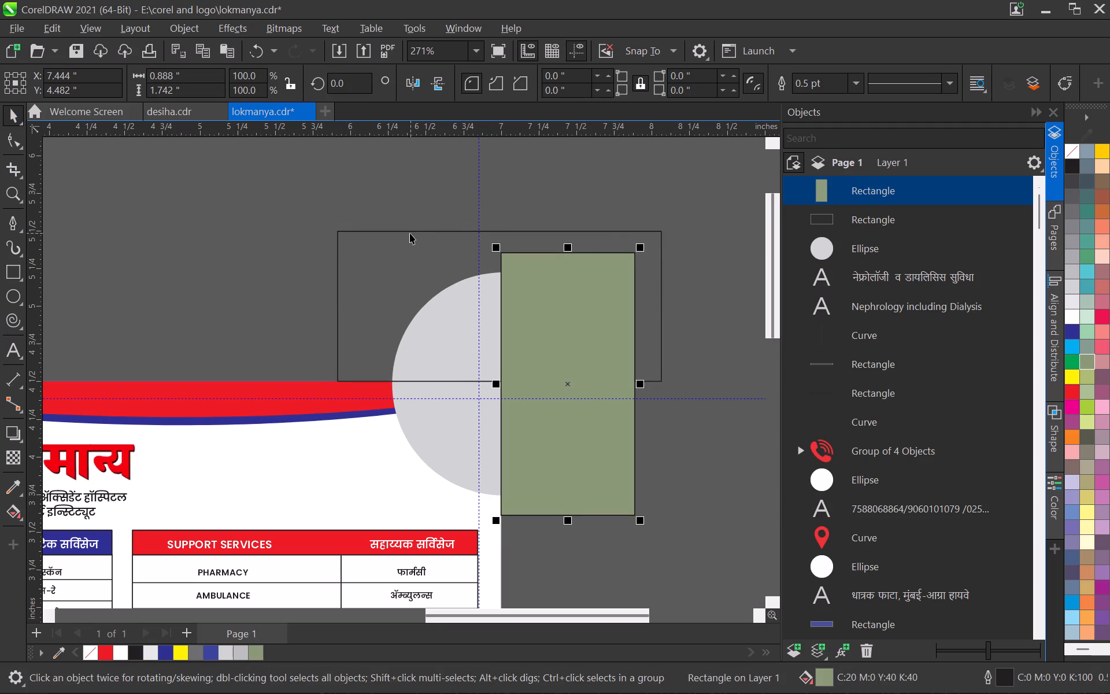
{"action": "left_click", "coordinate": [410, 233]}
{"action": "left_click", "coordinate": [1094, 265]}
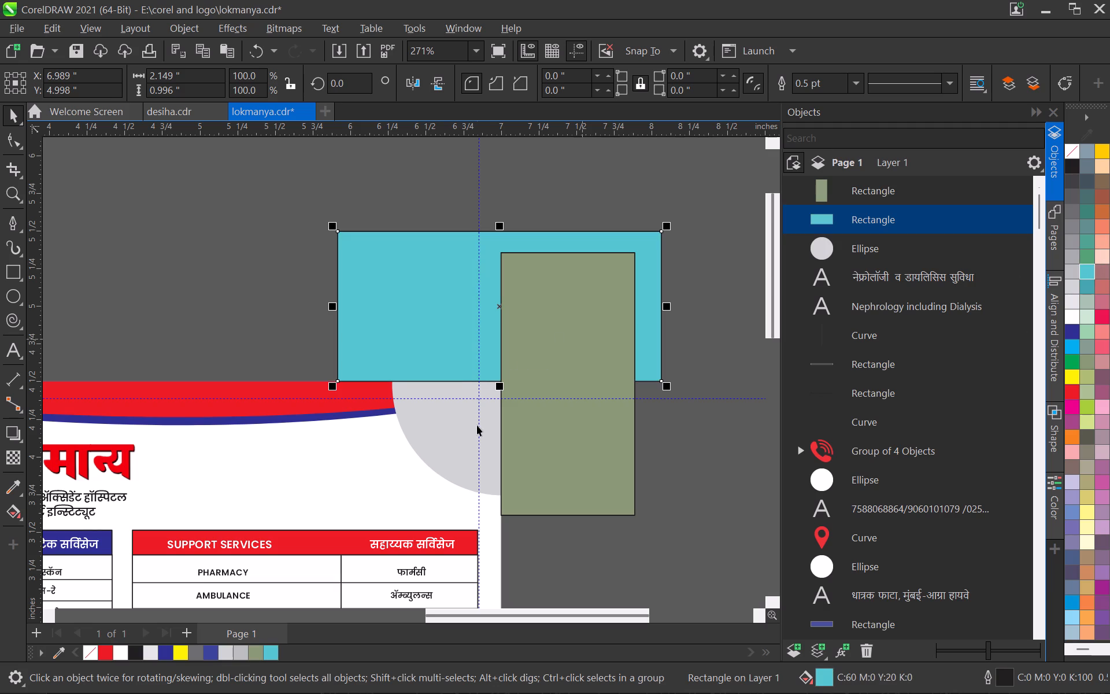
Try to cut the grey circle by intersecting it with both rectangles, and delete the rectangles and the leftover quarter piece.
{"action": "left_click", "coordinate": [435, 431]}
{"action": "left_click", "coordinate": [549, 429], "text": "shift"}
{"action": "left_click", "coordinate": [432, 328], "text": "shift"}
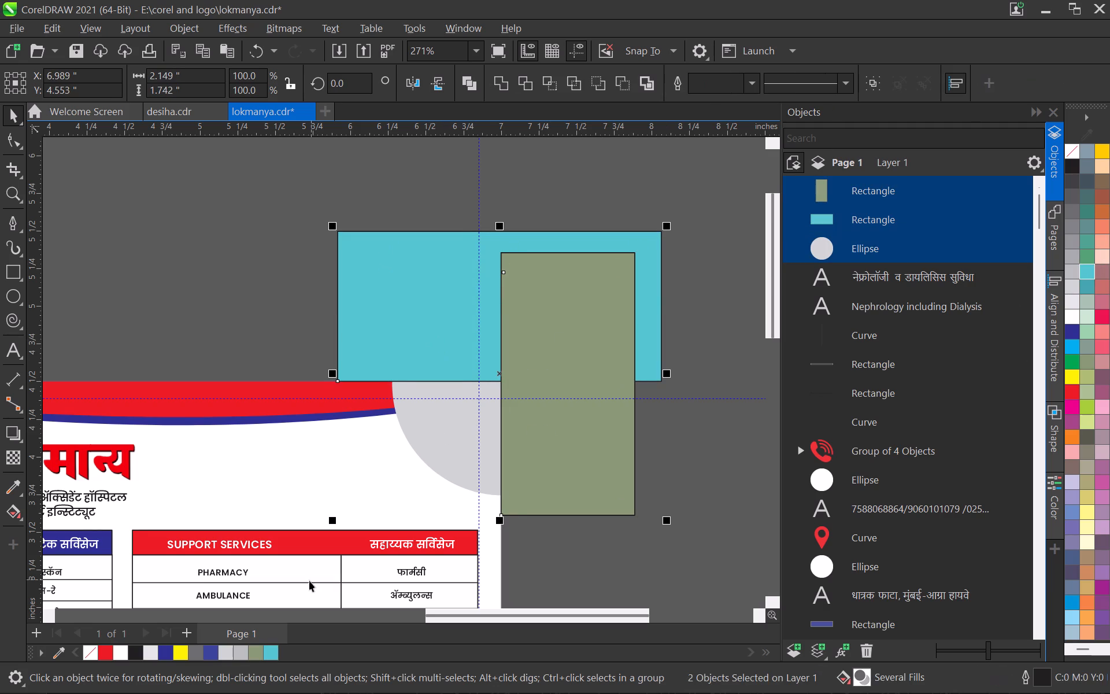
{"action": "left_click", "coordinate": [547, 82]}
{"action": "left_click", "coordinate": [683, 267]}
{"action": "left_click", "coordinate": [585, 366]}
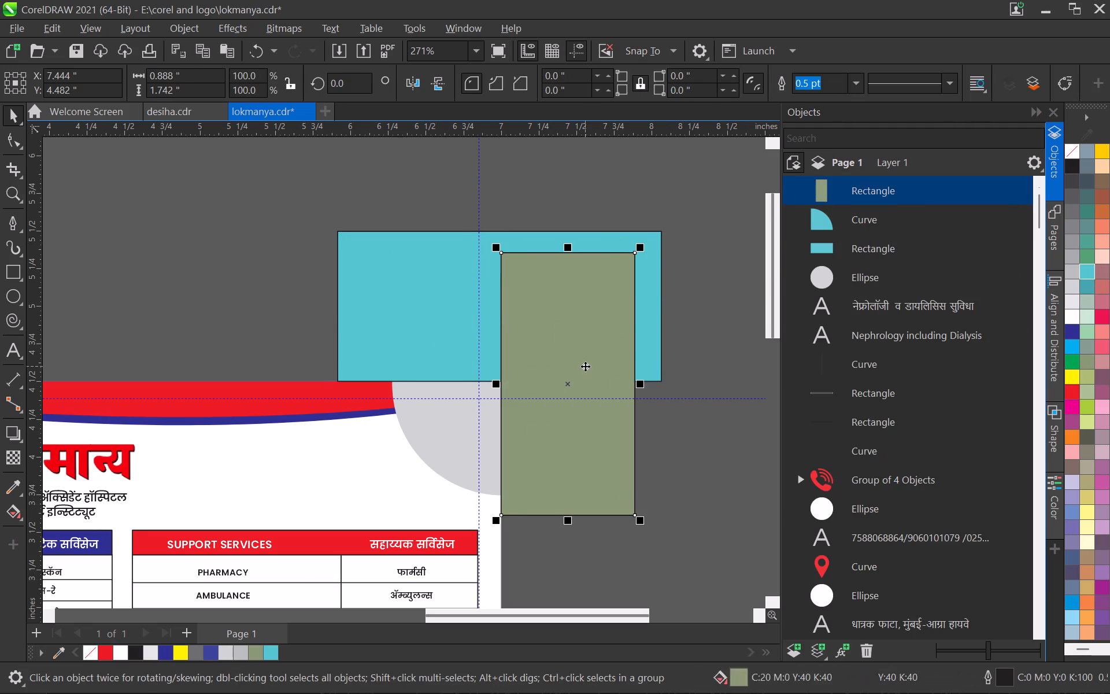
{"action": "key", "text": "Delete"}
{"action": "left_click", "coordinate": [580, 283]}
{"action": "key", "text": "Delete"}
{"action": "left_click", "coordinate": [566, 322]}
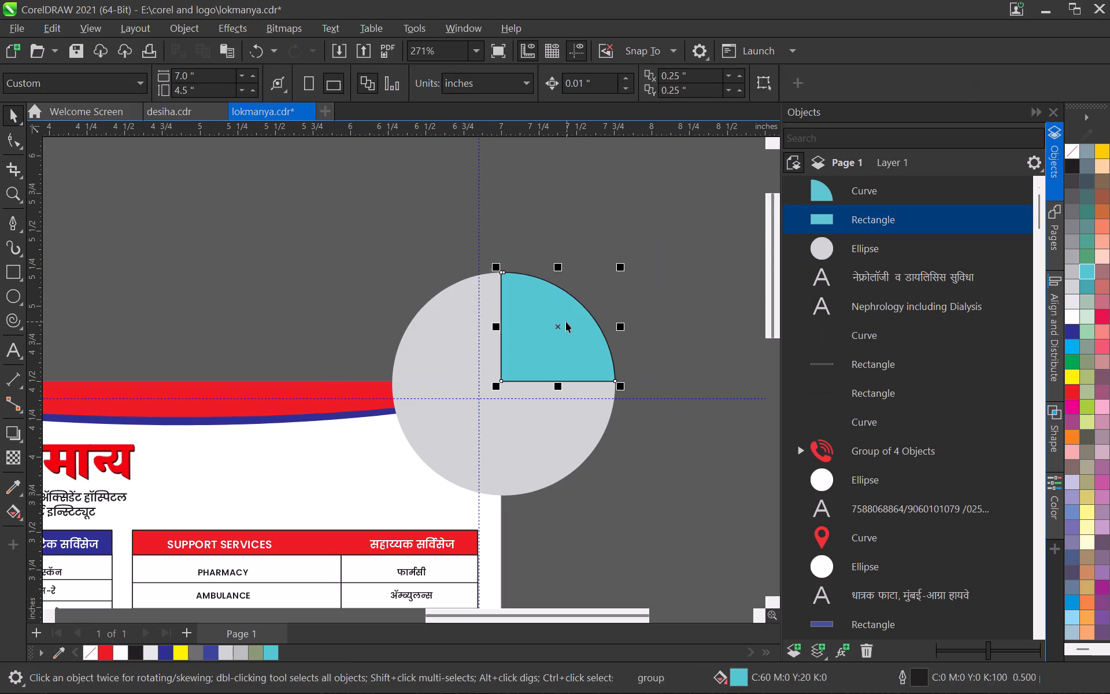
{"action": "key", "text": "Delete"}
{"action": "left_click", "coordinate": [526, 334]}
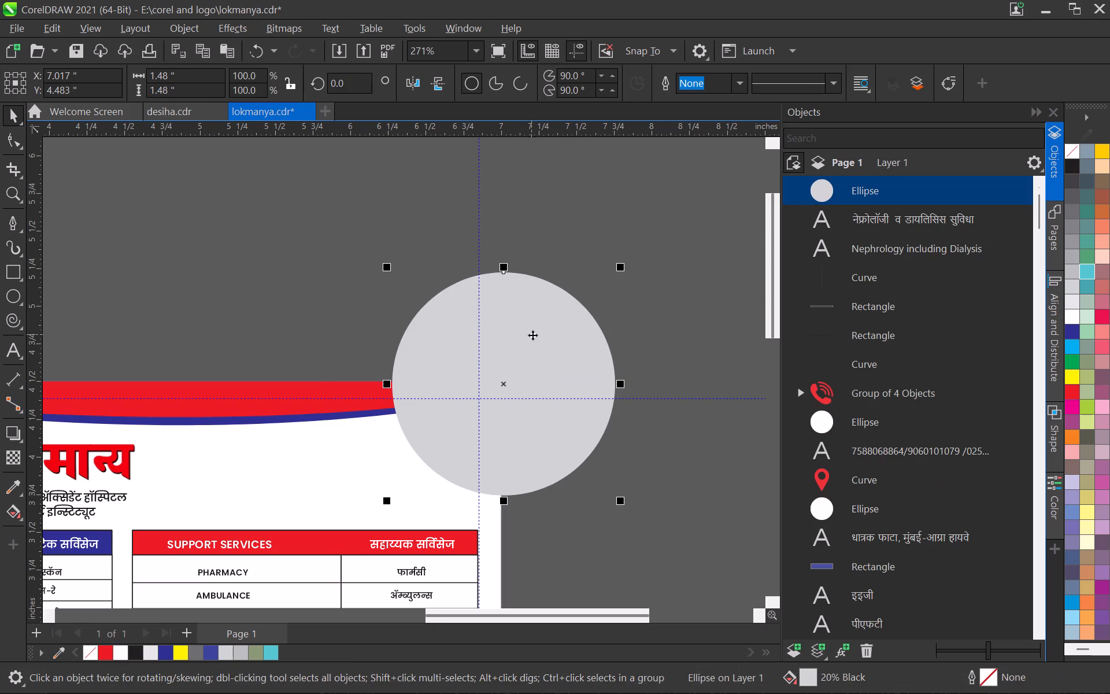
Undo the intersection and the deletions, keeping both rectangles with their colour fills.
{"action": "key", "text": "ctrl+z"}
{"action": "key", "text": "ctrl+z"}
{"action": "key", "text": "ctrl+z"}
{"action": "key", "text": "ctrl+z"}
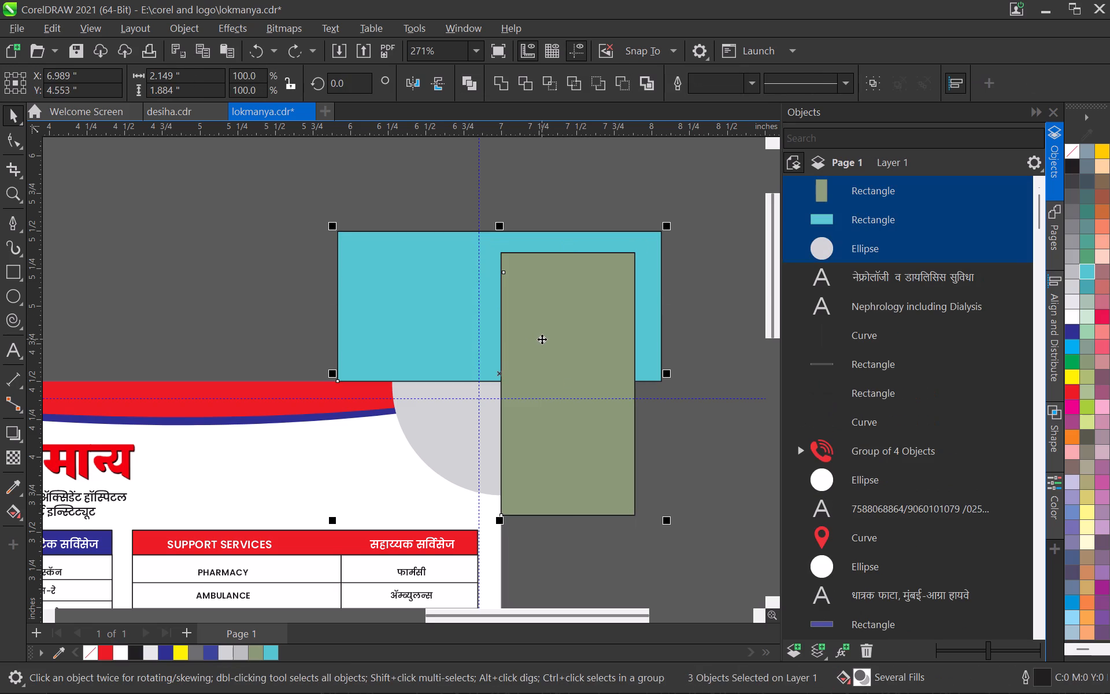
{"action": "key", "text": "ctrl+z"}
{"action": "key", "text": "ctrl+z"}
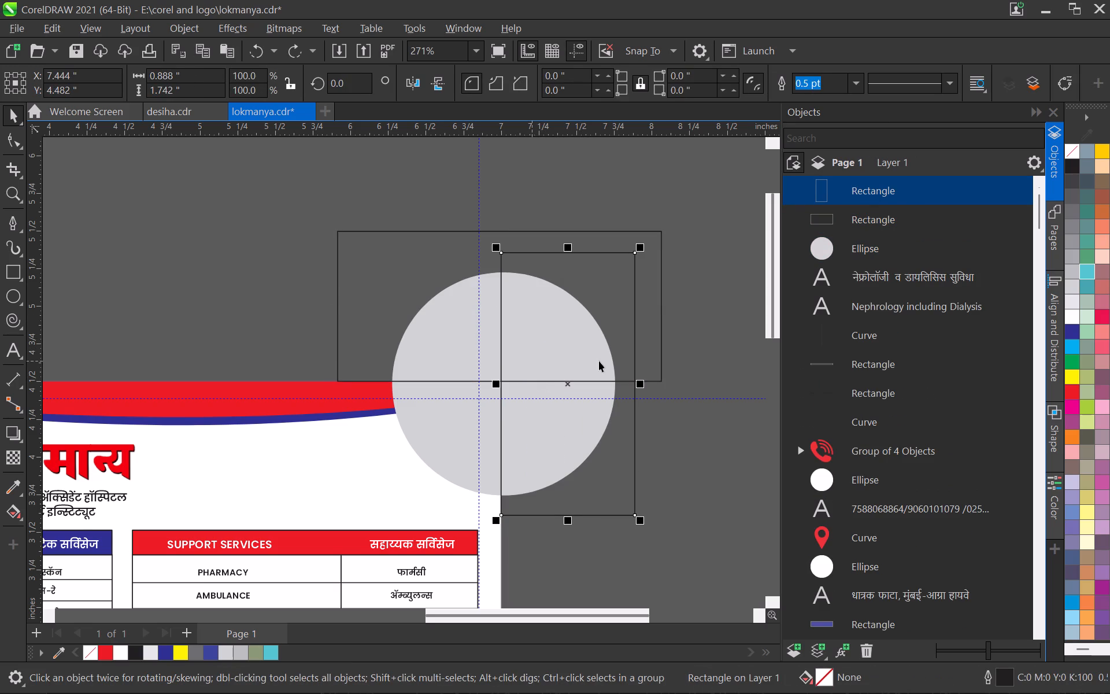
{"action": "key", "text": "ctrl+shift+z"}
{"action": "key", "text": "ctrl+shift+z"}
Simplify the grey circle against both rectangles and delete the rectangles, leaving only the quarter circle inside the page corner.
{"action": "left_click", "coordinate": [451, 438], "text": "shift"}
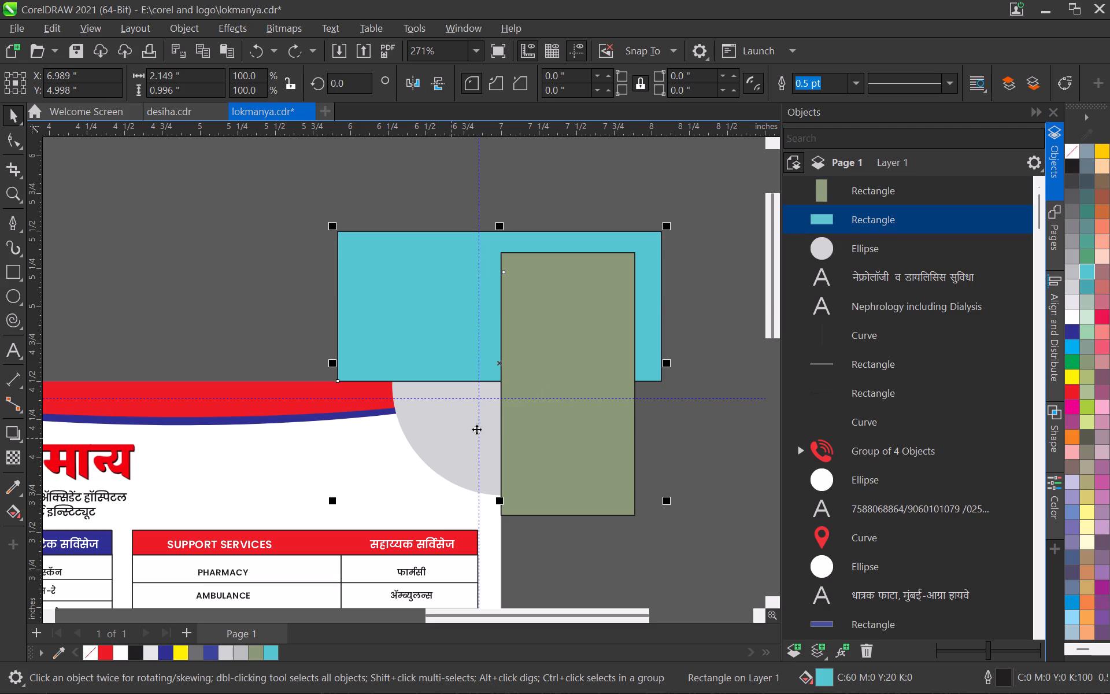
{"action": "left_click", "coordinate": [553, 428], "text": "shift"}
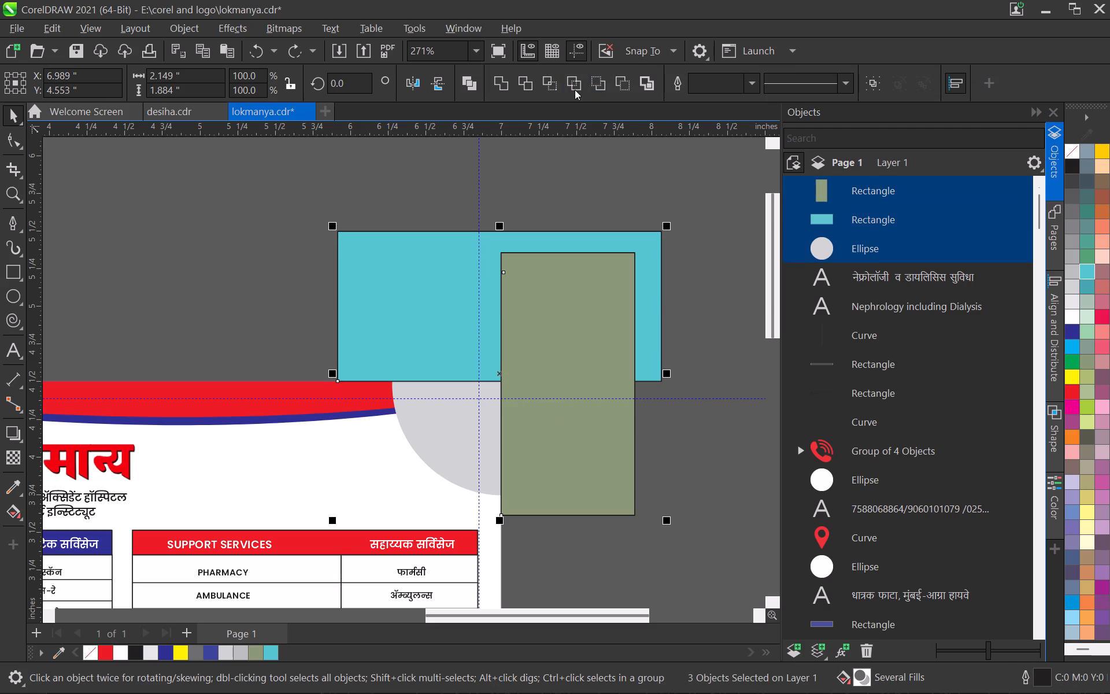
{"action": "left_click", "coordinate": [575, 90]}
{"action": "left_click", "coordinate": [619, 172]}
{"action": "left_click", "coordinate": [569, 307]}
{"action": "key", "text": "Delete"}
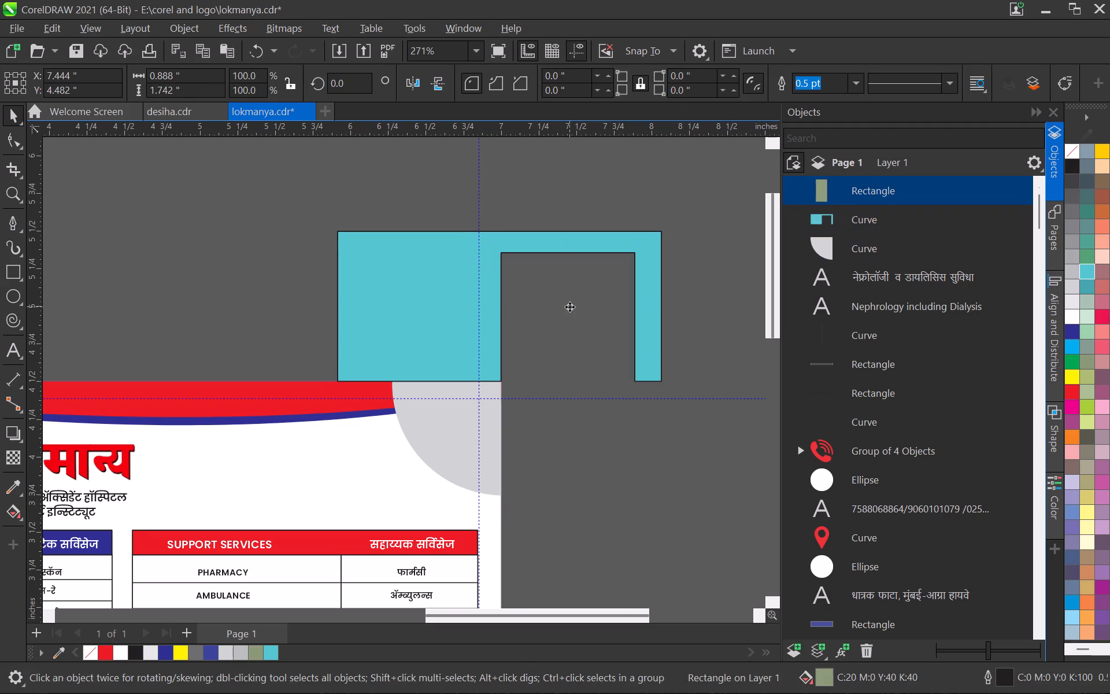
{"action": "left_click", "coordinate": [484, 265]}
{"action": "key", "text": "Delete"}
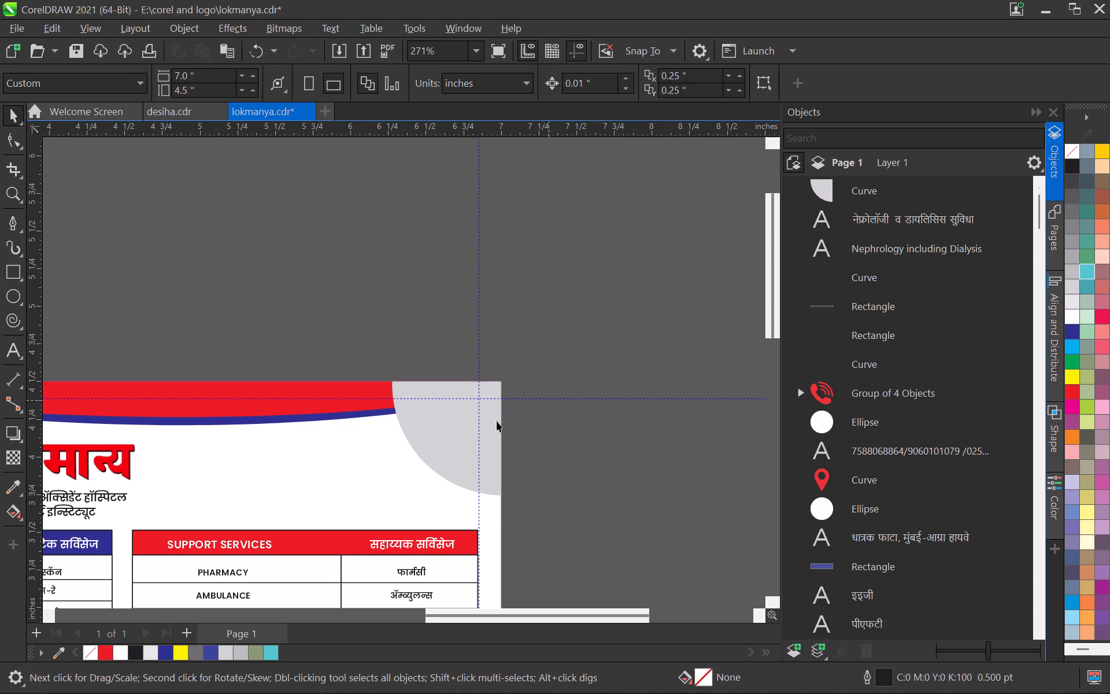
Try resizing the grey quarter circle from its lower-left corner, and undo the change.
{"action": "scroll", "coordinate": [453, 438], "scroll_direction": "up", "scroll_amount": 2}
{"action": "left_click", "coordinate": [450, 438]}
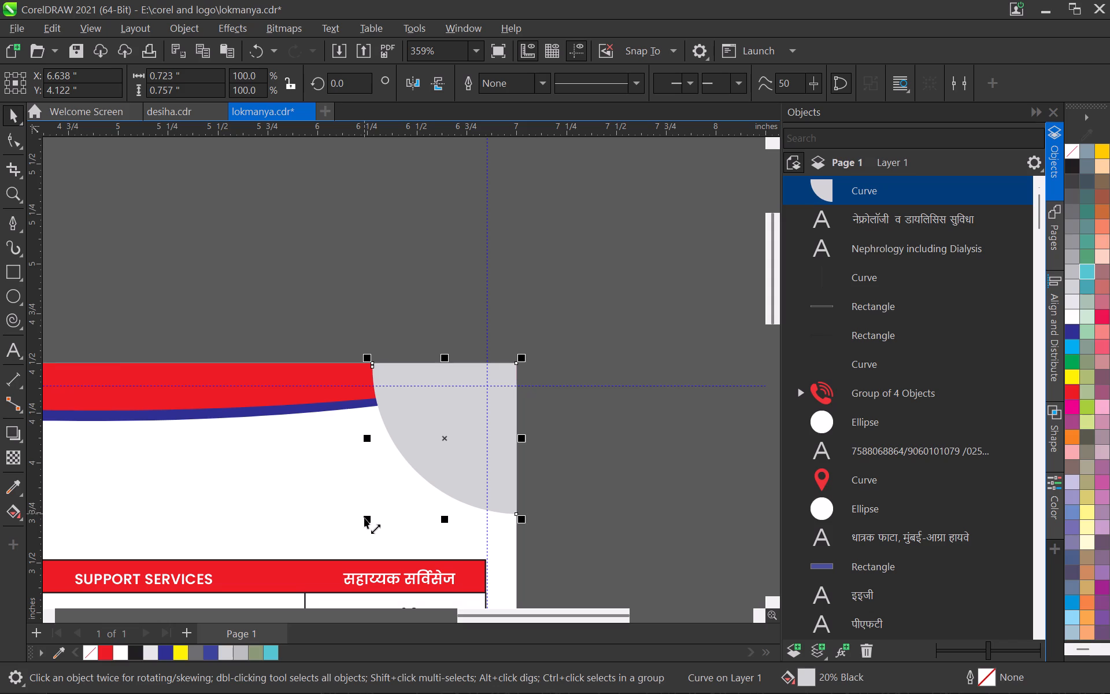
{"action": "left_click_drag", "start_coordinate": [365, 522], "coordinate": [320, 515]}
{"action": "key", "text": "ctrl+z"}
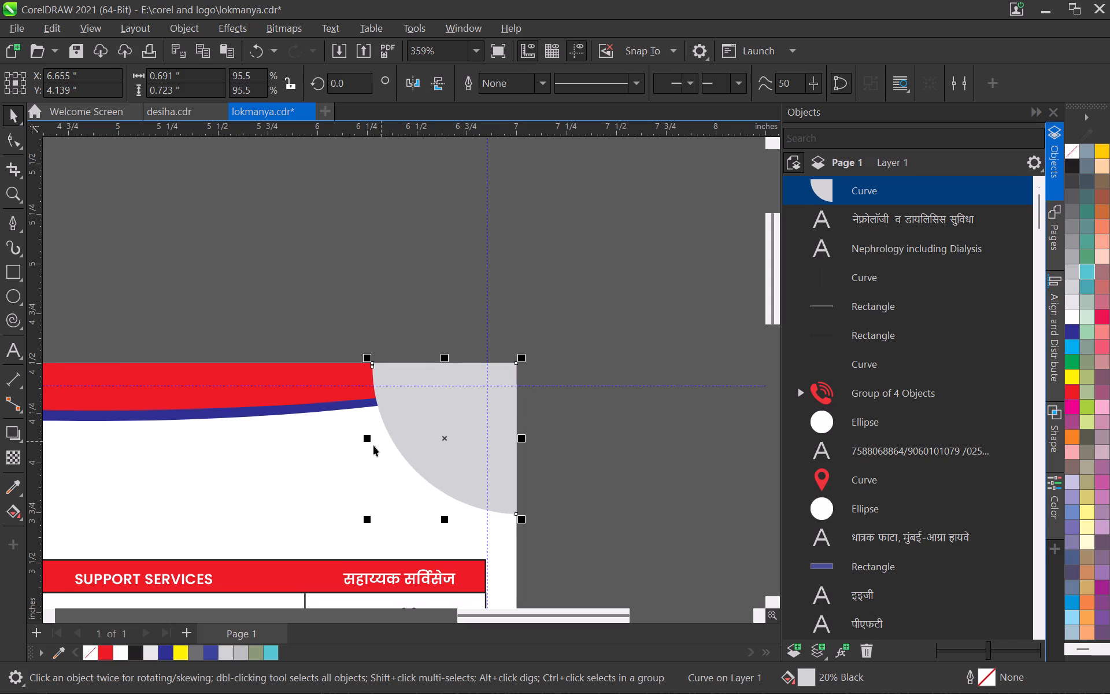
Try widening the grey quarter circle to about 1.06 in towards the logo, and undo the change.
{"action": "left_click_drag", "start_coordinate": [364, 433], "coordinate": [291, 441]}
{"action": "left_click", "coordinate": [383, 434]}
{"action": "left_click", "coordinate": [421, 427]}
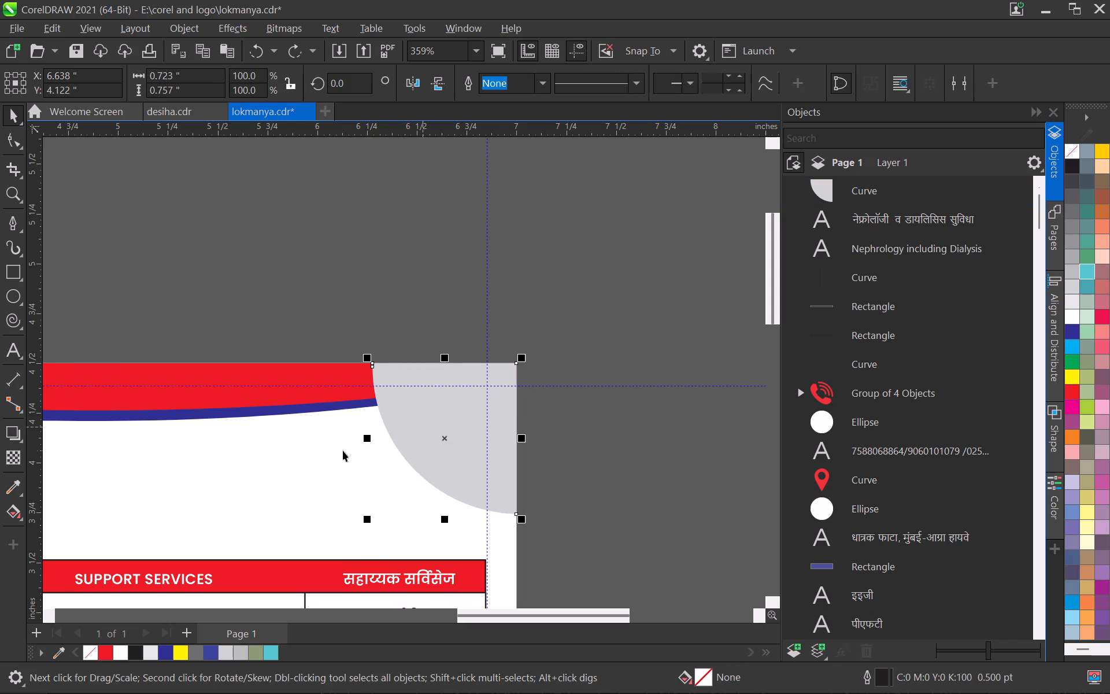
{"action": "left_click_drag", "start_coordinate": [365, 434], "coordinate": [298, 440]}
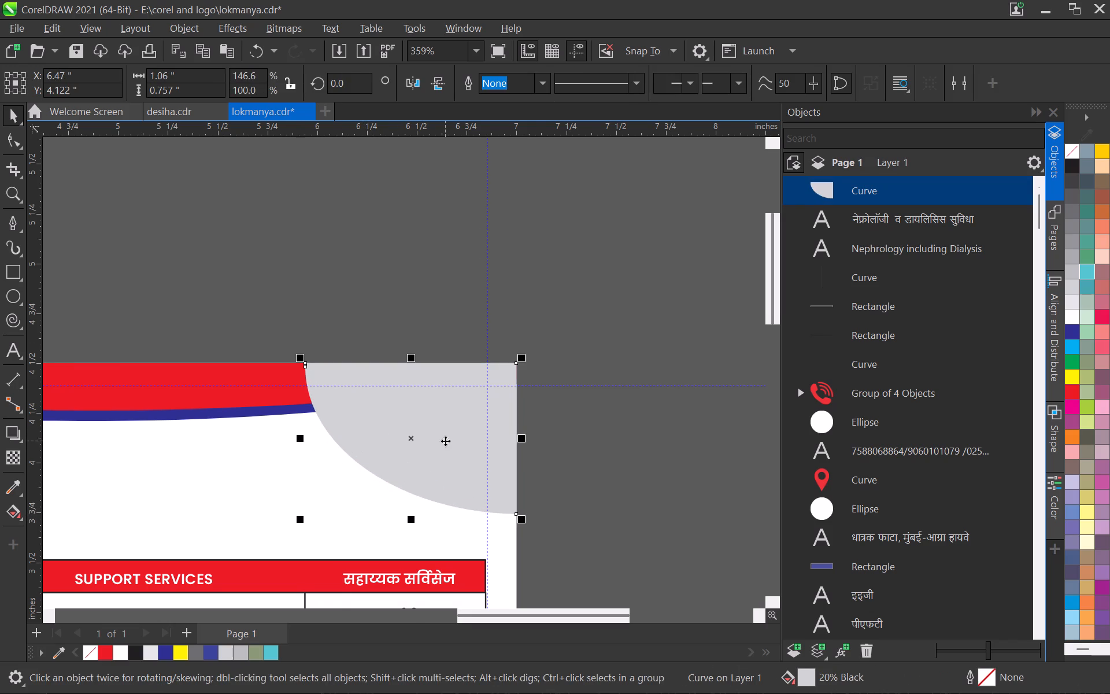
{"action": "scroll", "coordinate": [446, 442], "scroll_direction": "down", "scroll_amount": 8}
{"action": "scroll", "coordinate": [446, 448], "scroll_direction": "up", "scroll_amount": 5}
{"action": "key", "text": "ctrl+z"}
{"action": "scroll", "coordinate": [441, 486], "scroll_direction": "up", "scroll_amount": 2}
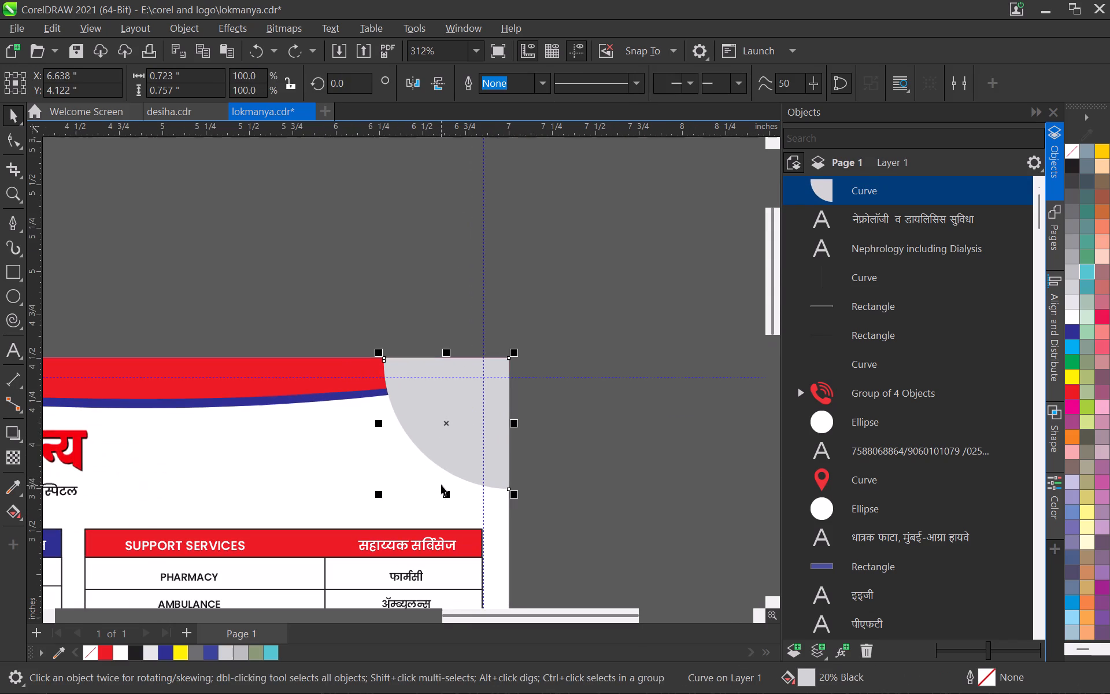
Stretch the grey quarter circle to about 0.90 in wide and 0.86 in high, keeping it anchored at the page corner.
{"action": "left_click_drag", "start_coordinate": [444, 496], "coordinate": [444, 514]}
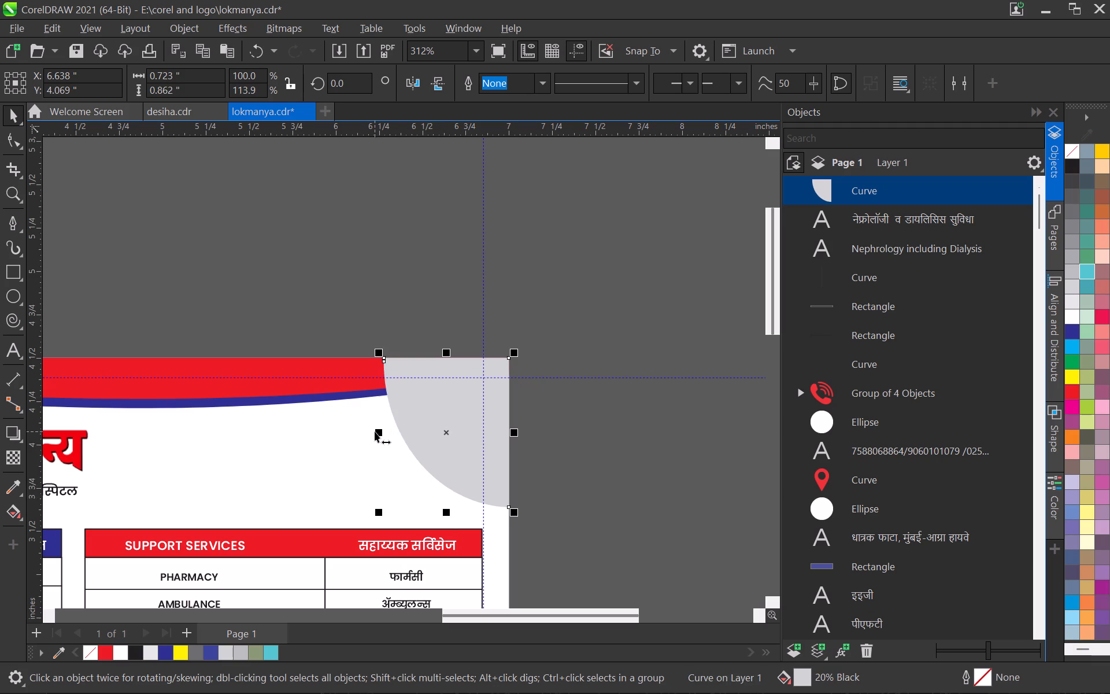
{"action": "left_click_drag", "start_coordinate": [375, 431], "coordinate": [344, 437]}
{"action": "scroll", "coordinate": [364, 425], "scroll_direction": "down", "scroll_amount": 5}
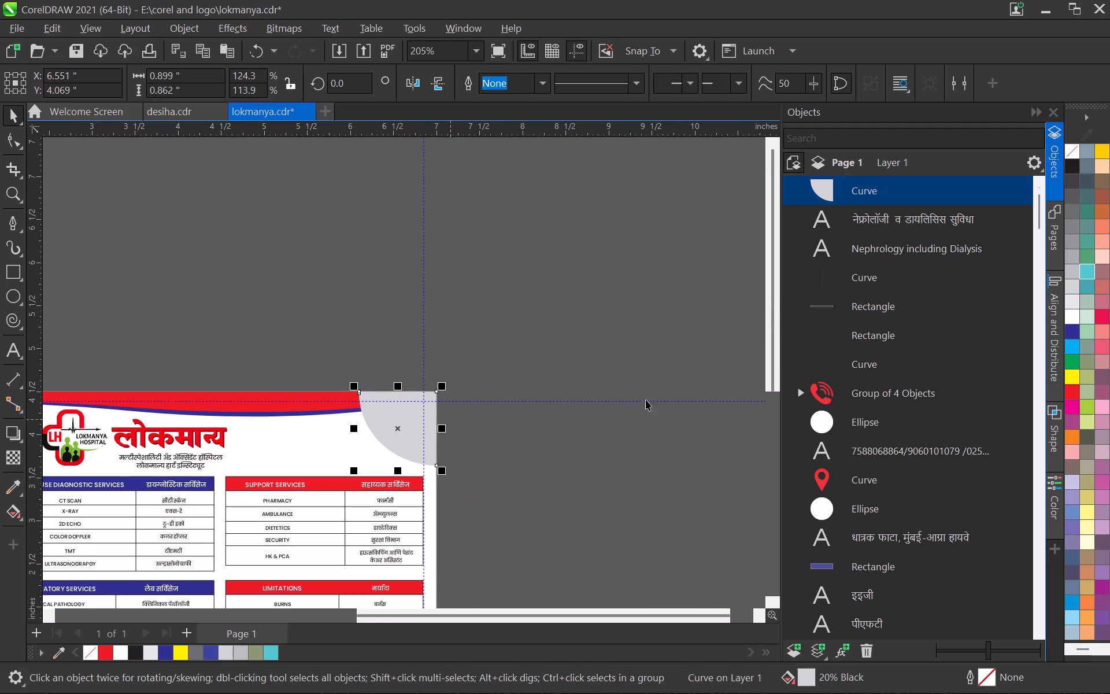
Move the grey quarter circle to the bottom of the layer's stacking order, behind the red and blue header waves.
{"action": "left_click_drag", "start_coordinate": [860, 197], "coordinate": [882, 512]}
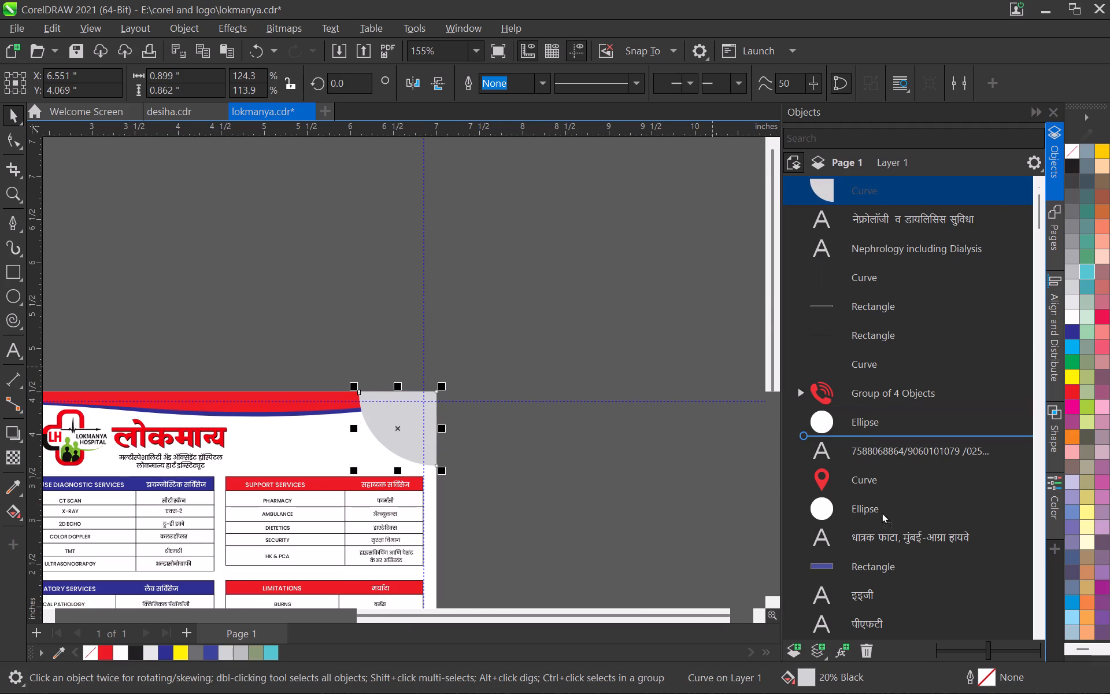
{"action": "left_click_drag", "start_coordinate": [882, 512], "coordinate": [897, 623]}
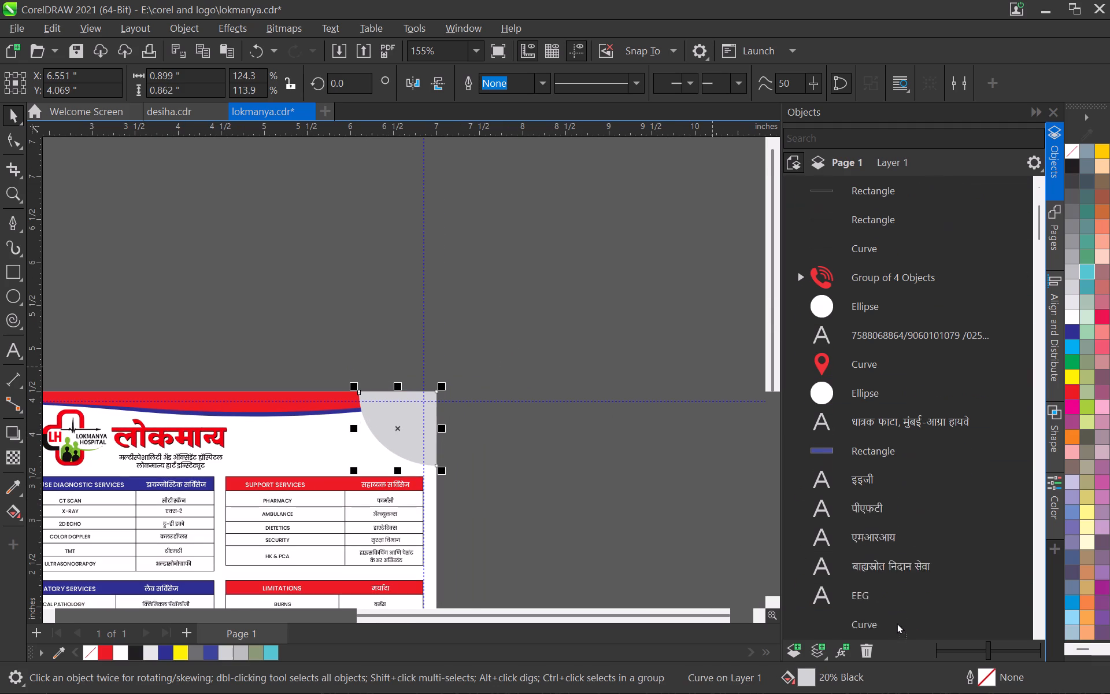
{"action": "left_click_drag", "start_coordinate": [897, 623], "coordinate": [893, 623]}
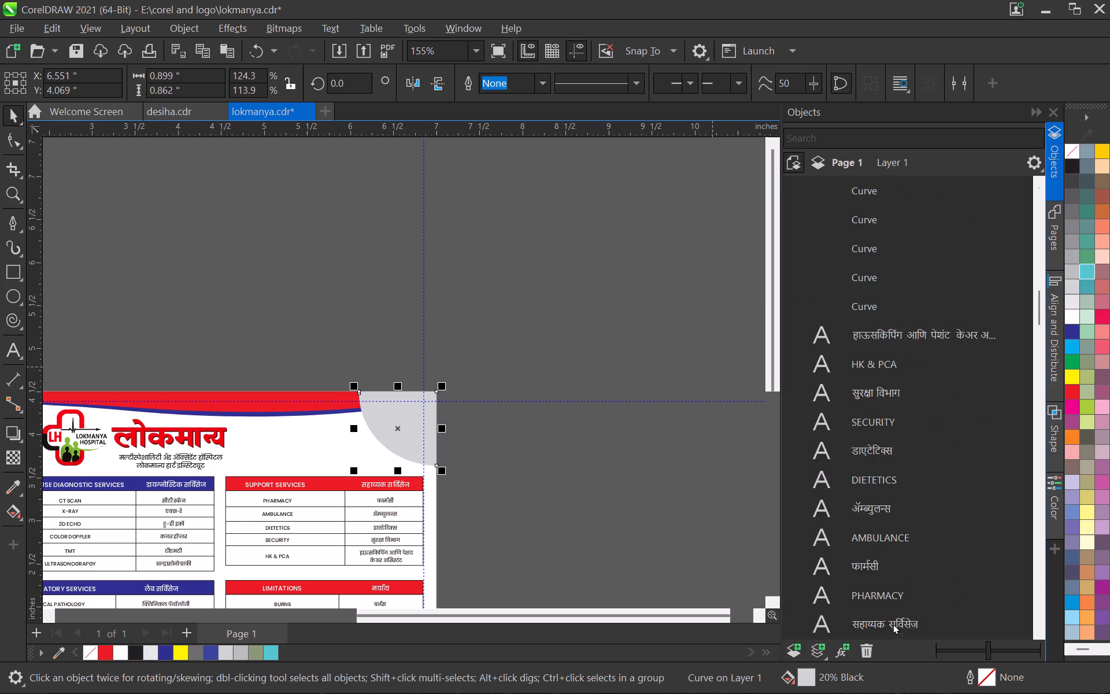
{"action": "left_click_drag", "start_coordinate": [893, 623], "coordinate": [886, 611]}
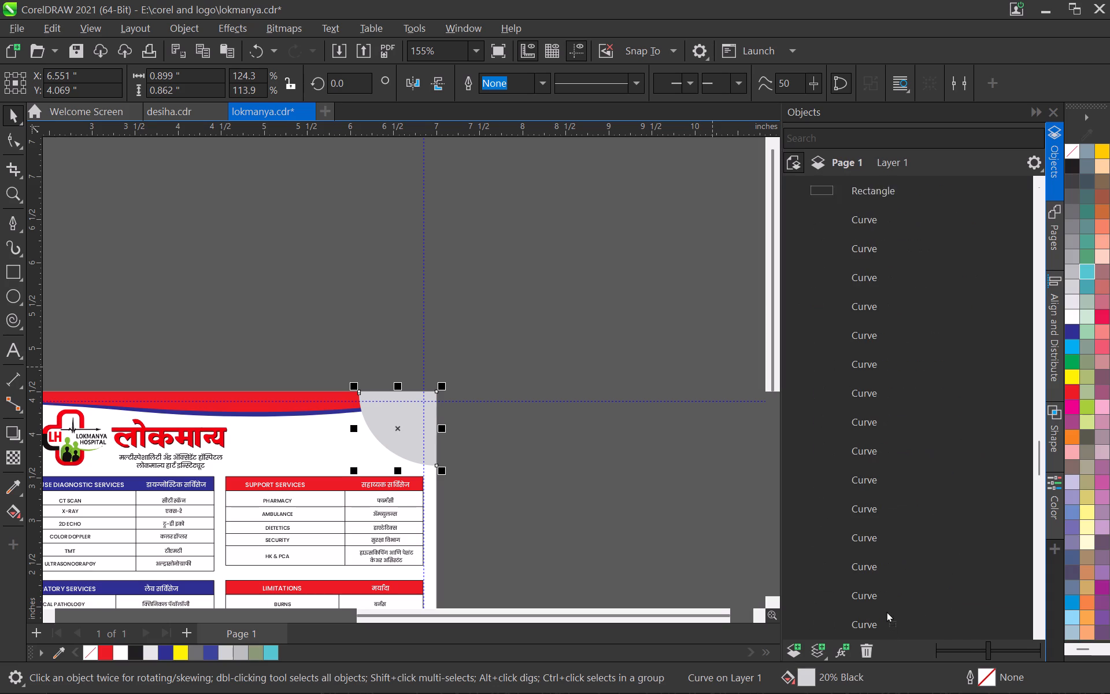
{"action": "left_click_drag", "start_coordinate": [886, 611], "coordinate": [856, 437]}
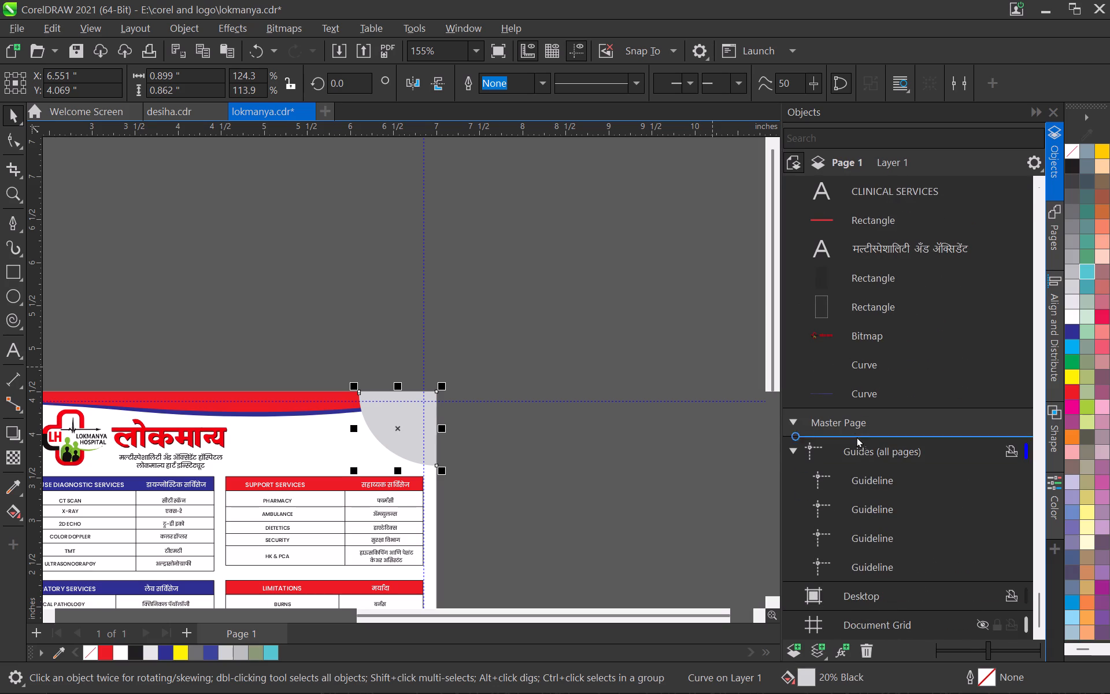
{"action": "left_click_drag", "start_coordinate": [856, 437], "coordinate": [848, 405]}
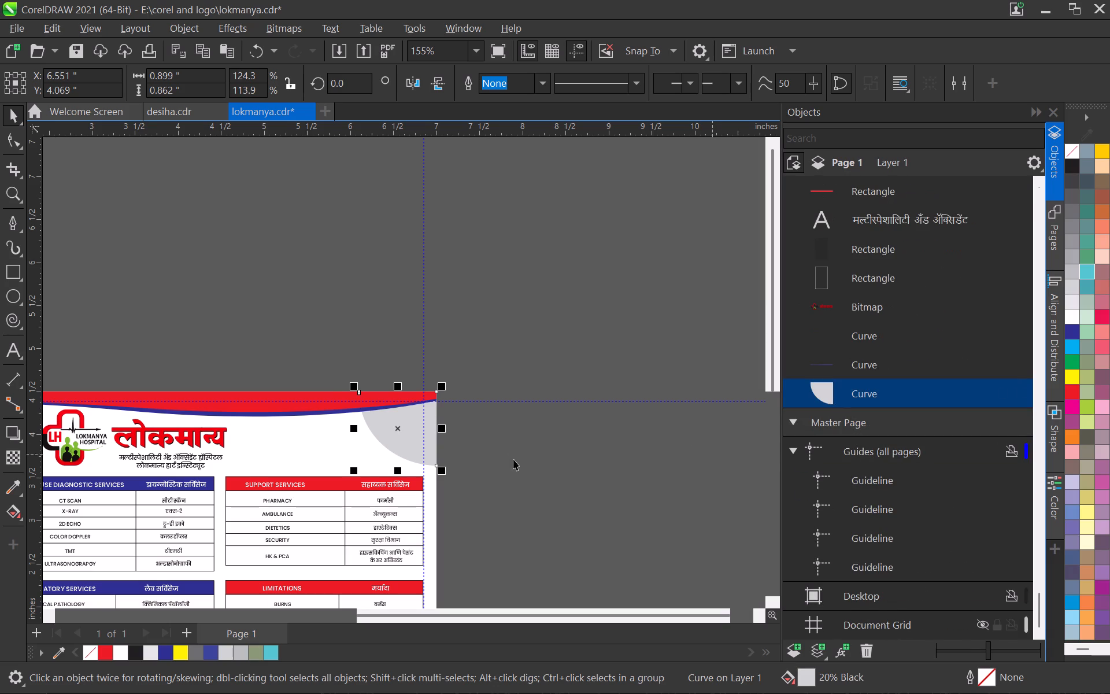
{"action": "left_click", "coordinate": [514, 461]}
Reduce the grey quarter circle's height to about 0.77 in, keeping its top edge in place.
{"action": "scroll", "coordinate": [388, 407], "scroll_direction": "up", "scroll_amount": 3}
{"action": "scroll", "coordinate": [405, 445], "scroll_direction": "down", "scroll_amount": 7}
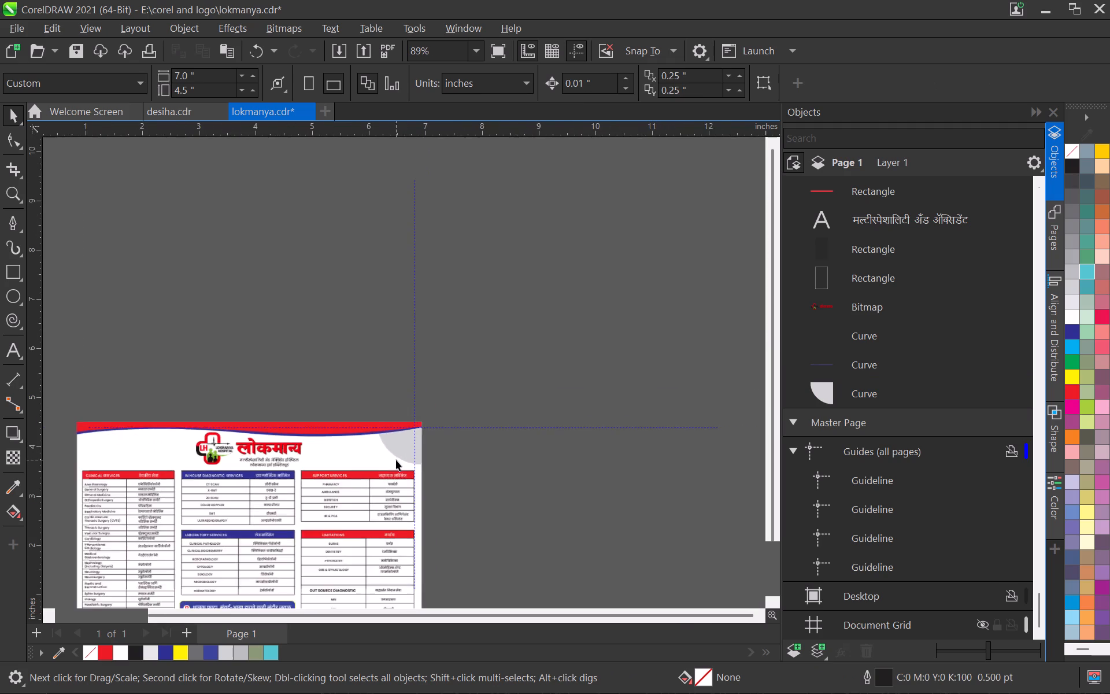
{"action": "middle_click_drag", "start_coordinate": [396, 460], "coordinate": [464, 450]}
{"action": "scroll", "coordinate": [472, 450], "scroll_direction": "up", "scroll_amount": 6}
{"action": "scroll", "coordinate": [473, 433], "scroll_direction": "down", "scroll_amount": 9}
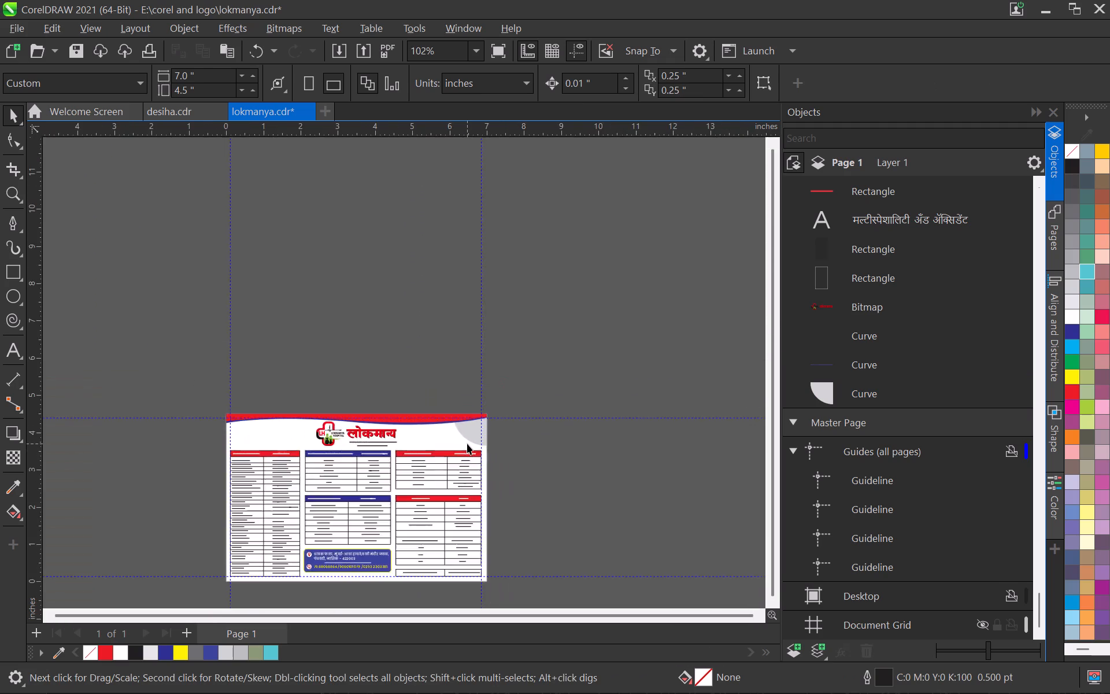
{"action": "scroll", "coordinate": [467, 444], "scroll_direction": "down", "scroll_amount": 4}
{"action": "scroll", "coordinate": [468, 448], "scroll_direction": "up", "scroll_amount": 14}
{"action": "left_click", "coordinate": [486, 453]}
{"action": "scroll", "coordinate": [511, 470], "scroll_direction": "up", "scroll_amount": 3}
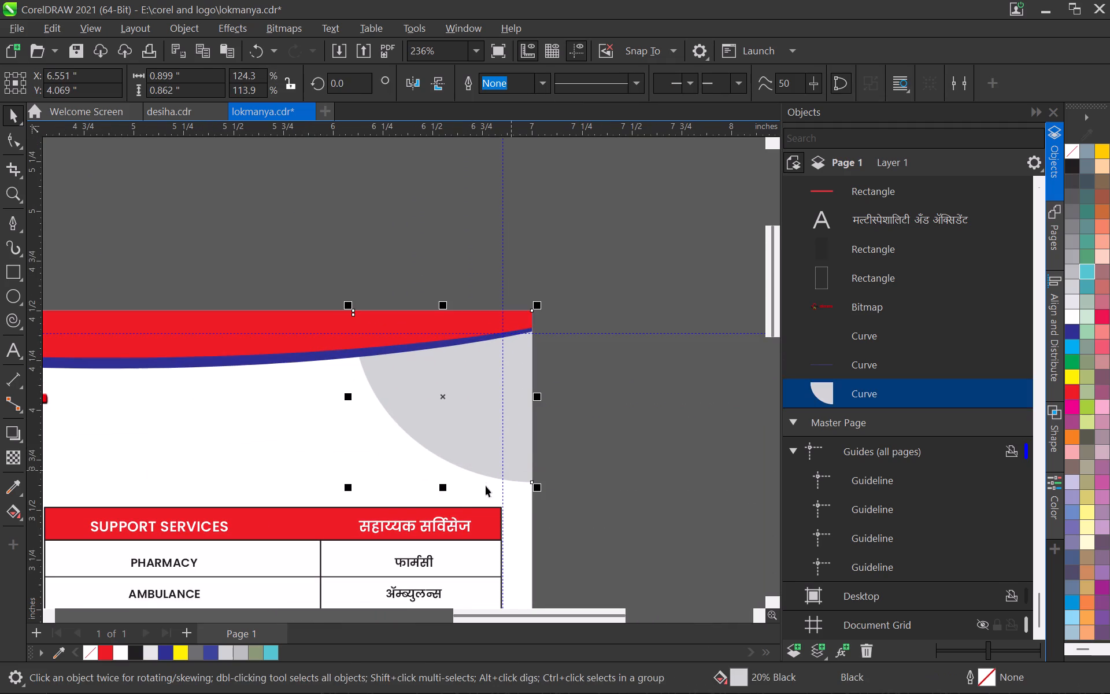
{"action": "left_click_drag", "start_coordinate": [442, 484], "coordinate": [442, 465]}
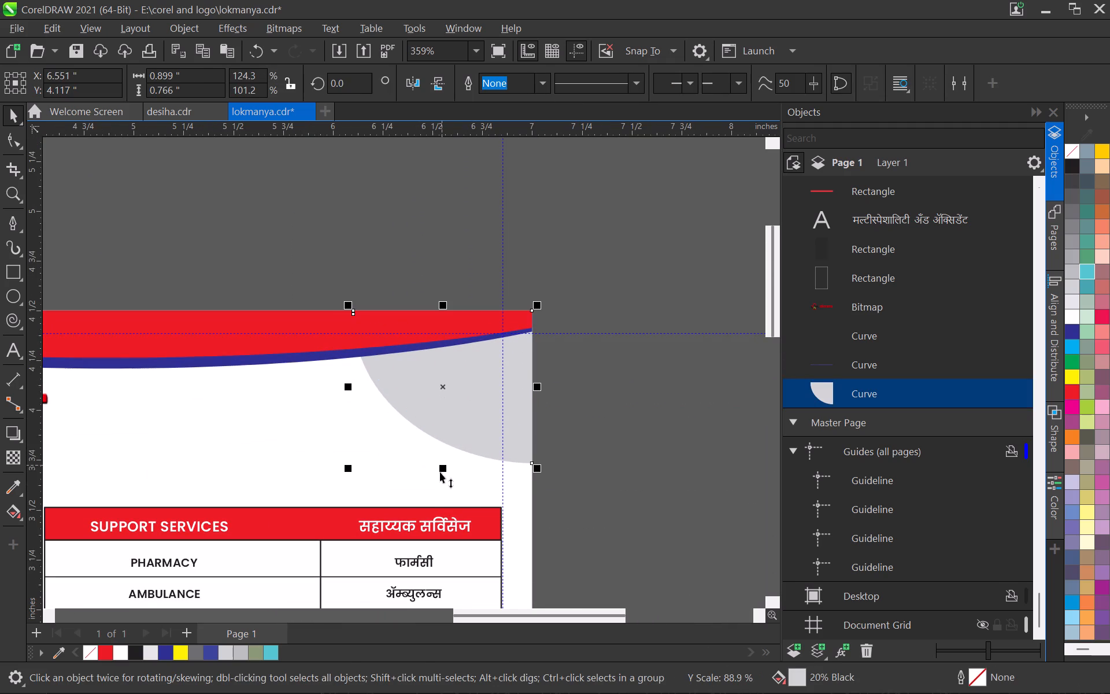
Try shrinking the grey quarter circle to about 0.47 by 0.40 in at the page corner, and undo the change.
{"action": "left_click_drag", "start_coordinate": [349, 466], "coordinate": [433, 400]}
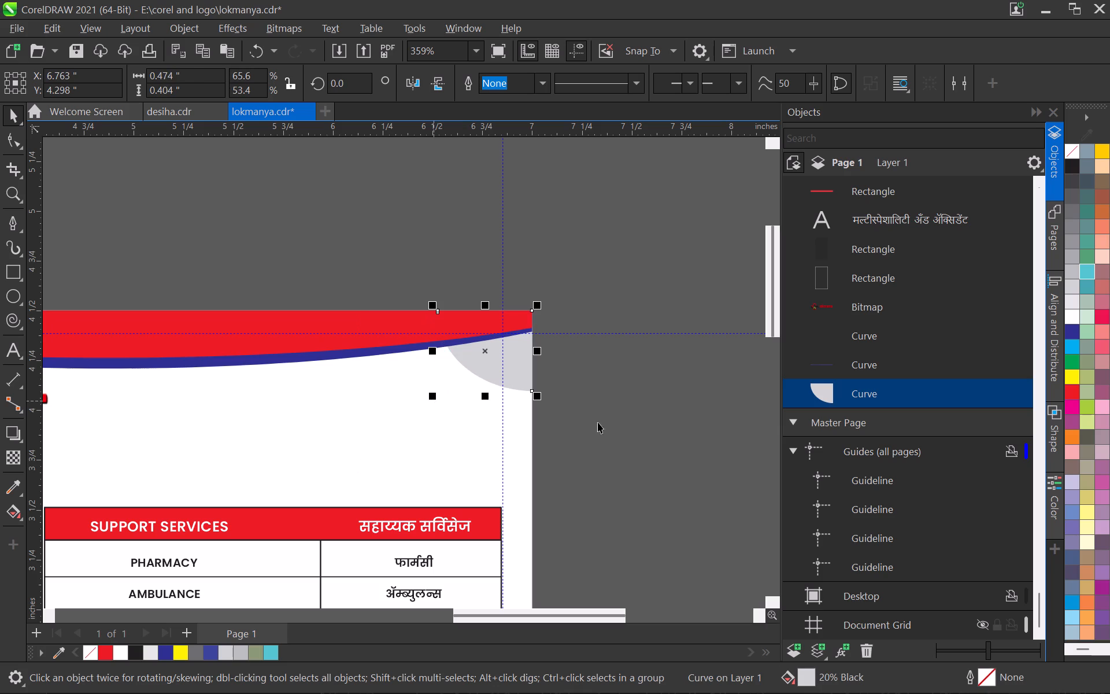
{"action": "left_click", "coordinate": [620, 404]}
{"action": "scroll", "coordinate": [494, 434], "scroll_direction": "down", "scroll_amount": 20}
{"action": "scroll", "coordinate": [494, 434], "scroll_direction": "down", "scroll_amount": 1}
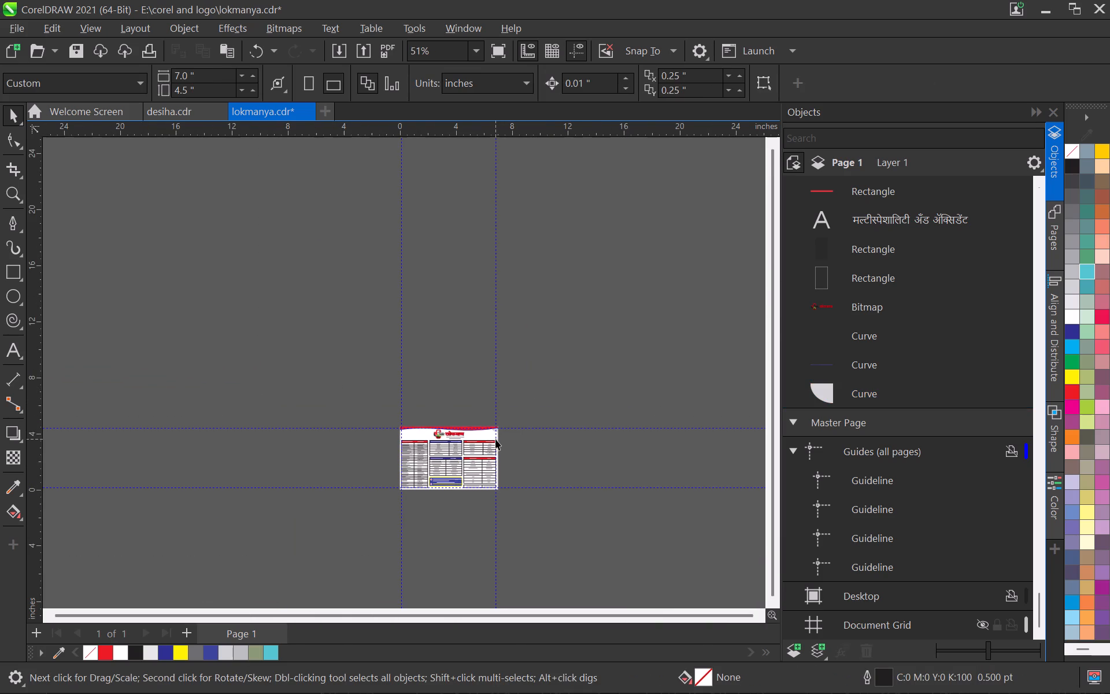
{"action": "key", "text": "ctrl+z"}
Save the document with the grey quarter circle behind the header waves.
{"action": "scroll", "coordinate": [495, 440], "scroll_direction": "up", "scroll_amount": 19, "text": "ctrl"}
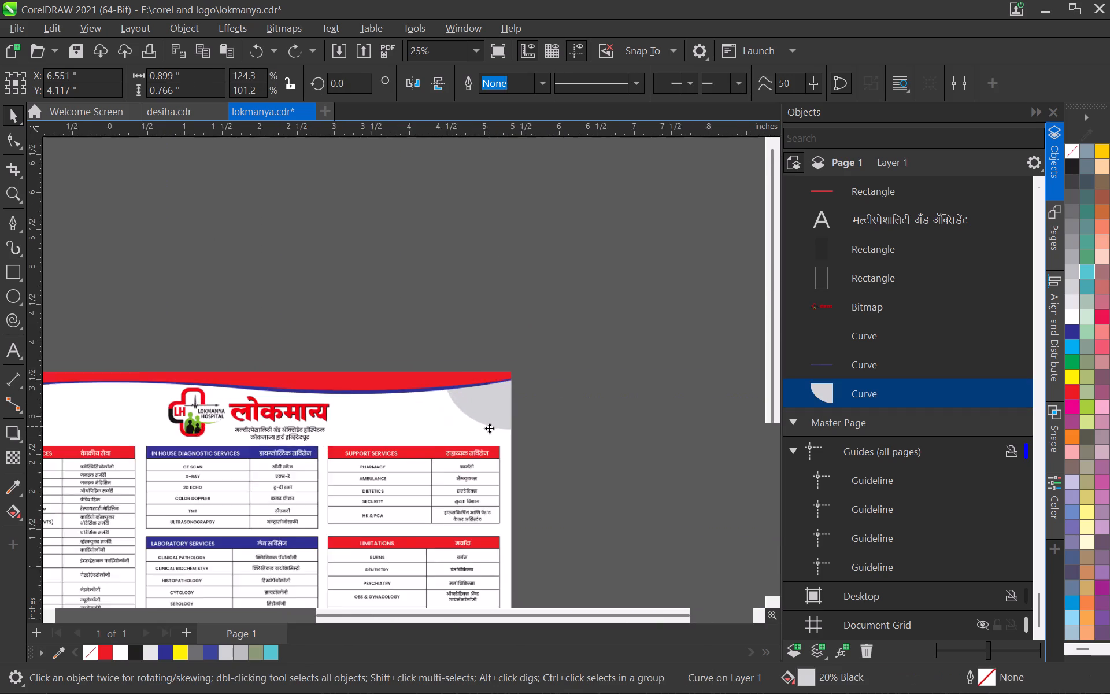
{"action": "key", "text": "ctrl+s"}
{"action": "scroll", "coordinate": [487, 427], "scroll_direction": "up", "scroll_amount": 11}
{"action": "scroll", "coordinate": [487, 422], "scroll_direction": "down", "scroll_amount": 15}
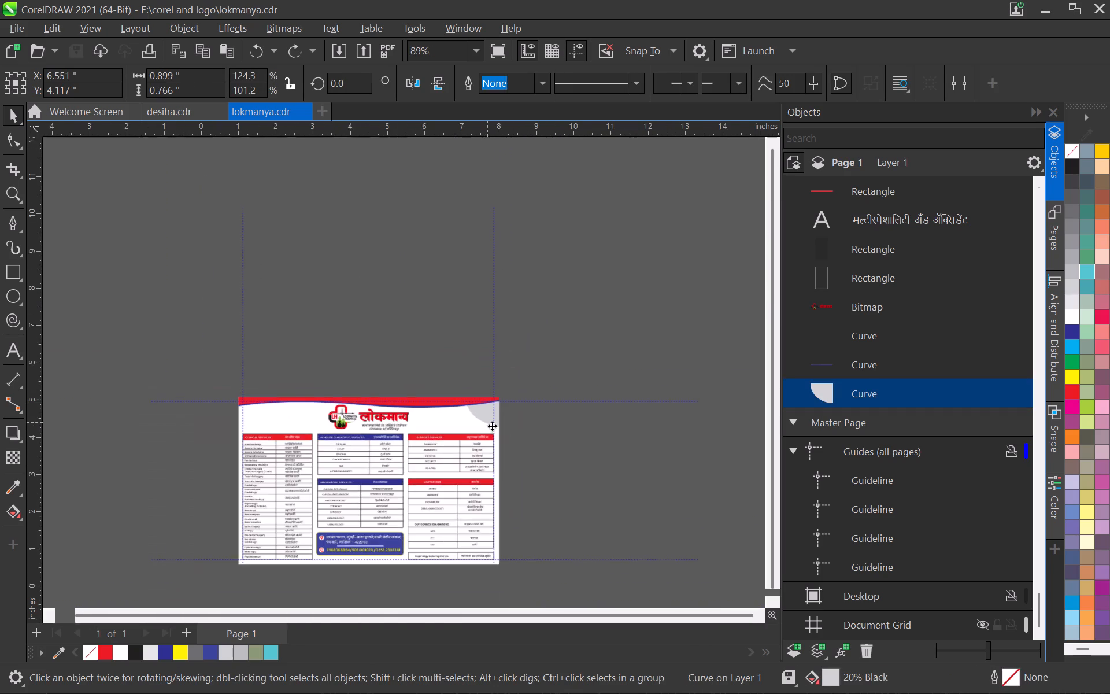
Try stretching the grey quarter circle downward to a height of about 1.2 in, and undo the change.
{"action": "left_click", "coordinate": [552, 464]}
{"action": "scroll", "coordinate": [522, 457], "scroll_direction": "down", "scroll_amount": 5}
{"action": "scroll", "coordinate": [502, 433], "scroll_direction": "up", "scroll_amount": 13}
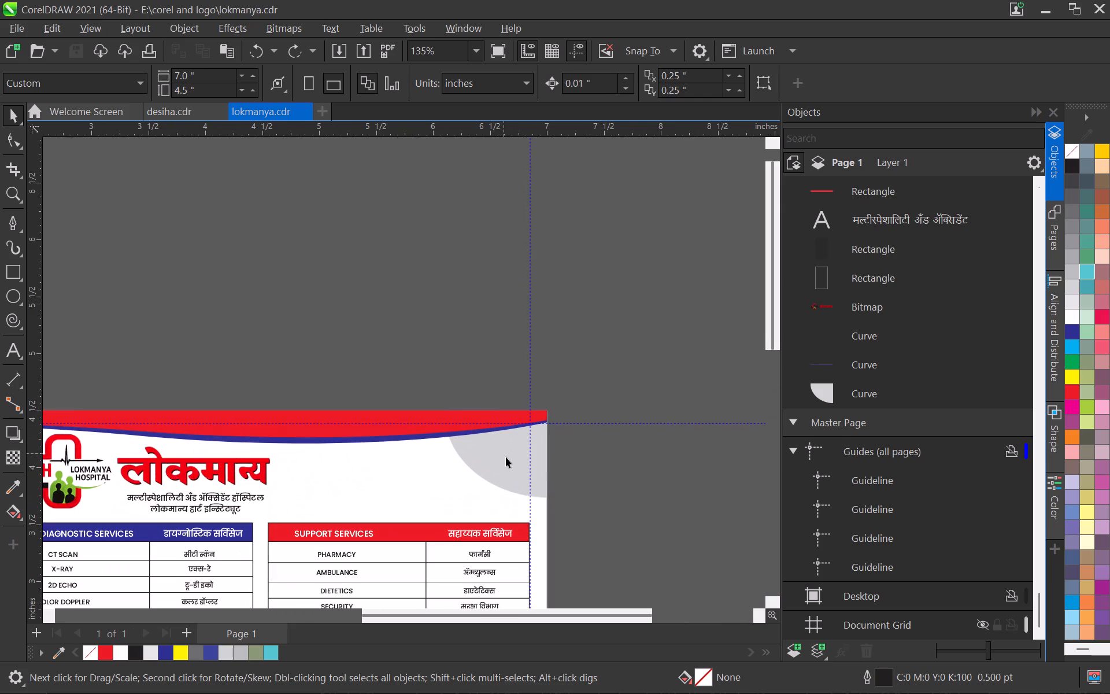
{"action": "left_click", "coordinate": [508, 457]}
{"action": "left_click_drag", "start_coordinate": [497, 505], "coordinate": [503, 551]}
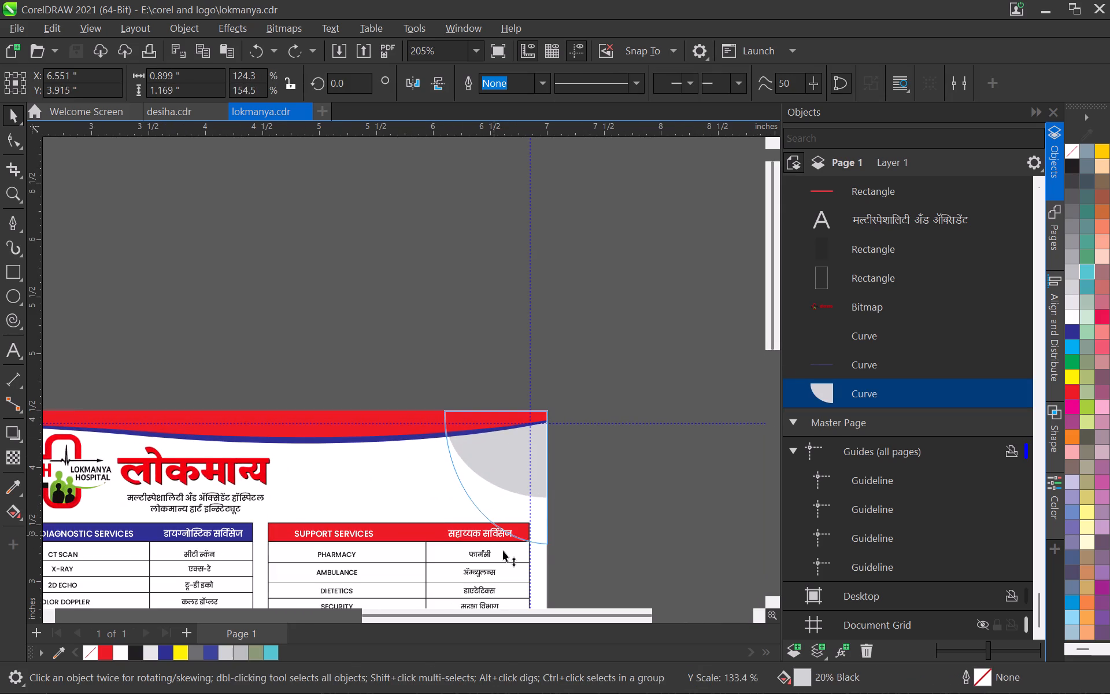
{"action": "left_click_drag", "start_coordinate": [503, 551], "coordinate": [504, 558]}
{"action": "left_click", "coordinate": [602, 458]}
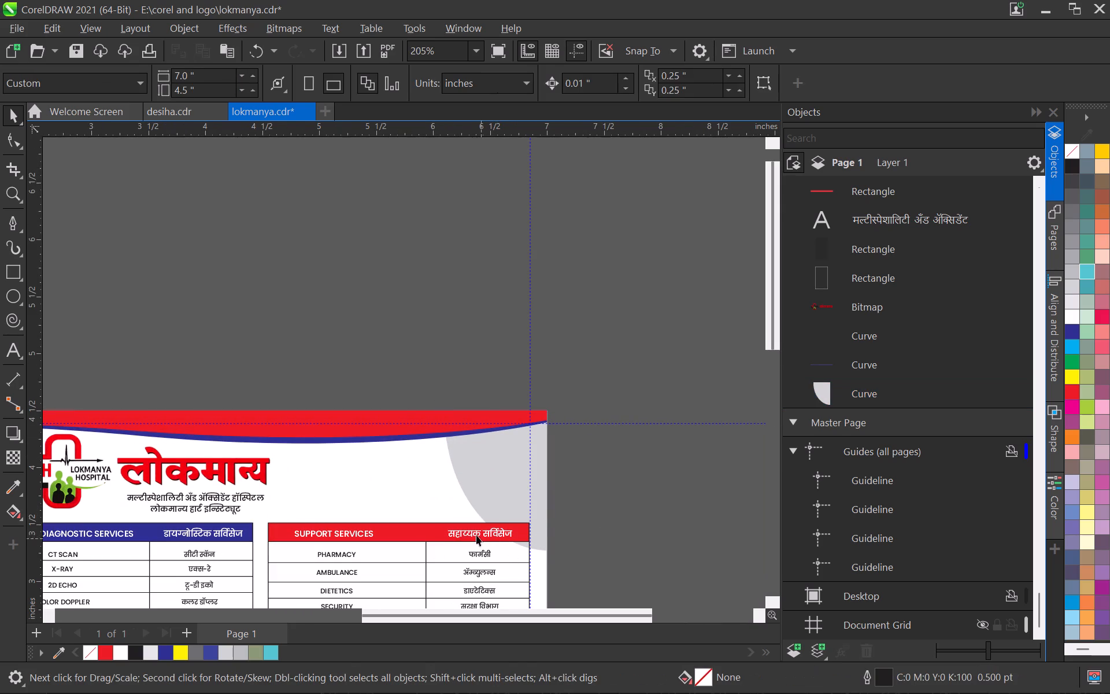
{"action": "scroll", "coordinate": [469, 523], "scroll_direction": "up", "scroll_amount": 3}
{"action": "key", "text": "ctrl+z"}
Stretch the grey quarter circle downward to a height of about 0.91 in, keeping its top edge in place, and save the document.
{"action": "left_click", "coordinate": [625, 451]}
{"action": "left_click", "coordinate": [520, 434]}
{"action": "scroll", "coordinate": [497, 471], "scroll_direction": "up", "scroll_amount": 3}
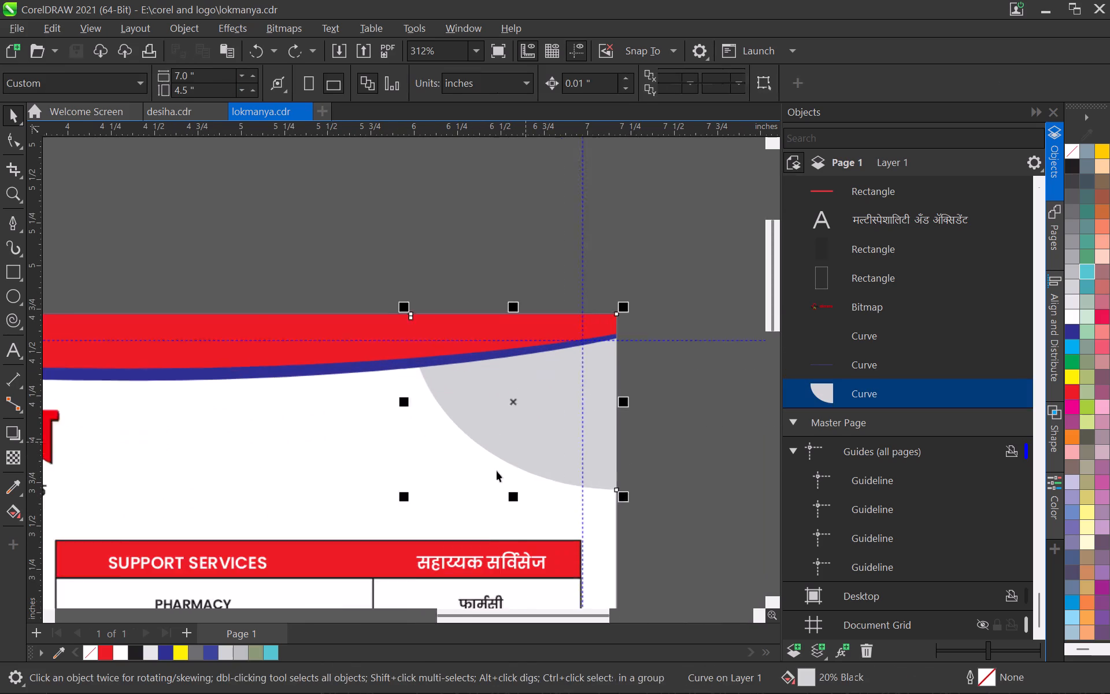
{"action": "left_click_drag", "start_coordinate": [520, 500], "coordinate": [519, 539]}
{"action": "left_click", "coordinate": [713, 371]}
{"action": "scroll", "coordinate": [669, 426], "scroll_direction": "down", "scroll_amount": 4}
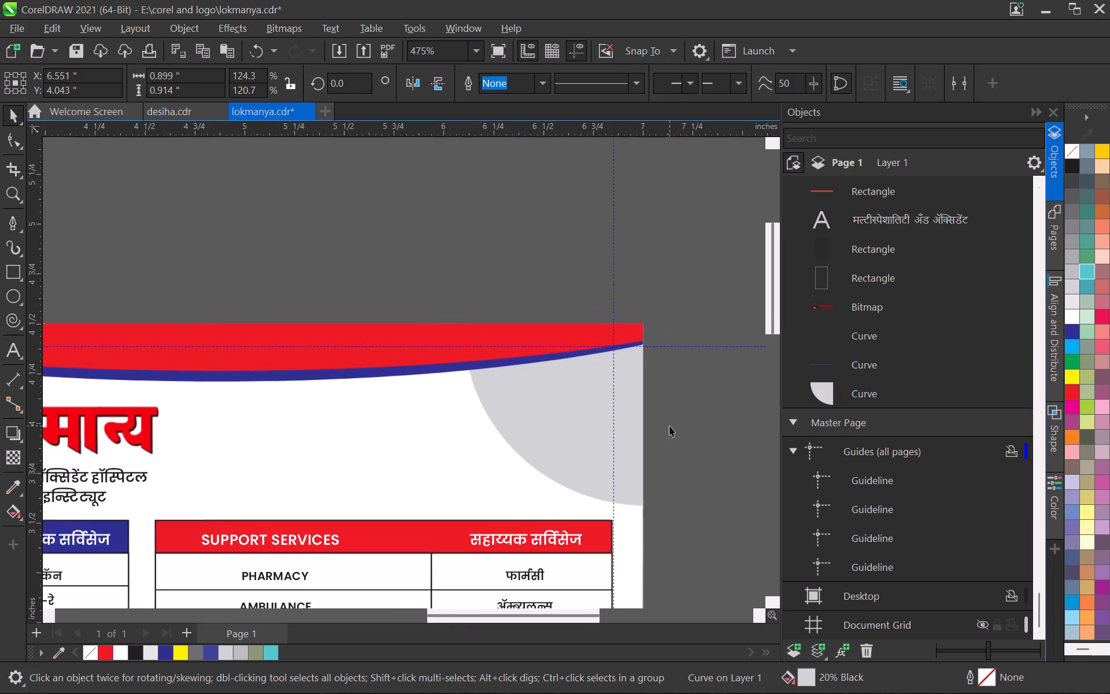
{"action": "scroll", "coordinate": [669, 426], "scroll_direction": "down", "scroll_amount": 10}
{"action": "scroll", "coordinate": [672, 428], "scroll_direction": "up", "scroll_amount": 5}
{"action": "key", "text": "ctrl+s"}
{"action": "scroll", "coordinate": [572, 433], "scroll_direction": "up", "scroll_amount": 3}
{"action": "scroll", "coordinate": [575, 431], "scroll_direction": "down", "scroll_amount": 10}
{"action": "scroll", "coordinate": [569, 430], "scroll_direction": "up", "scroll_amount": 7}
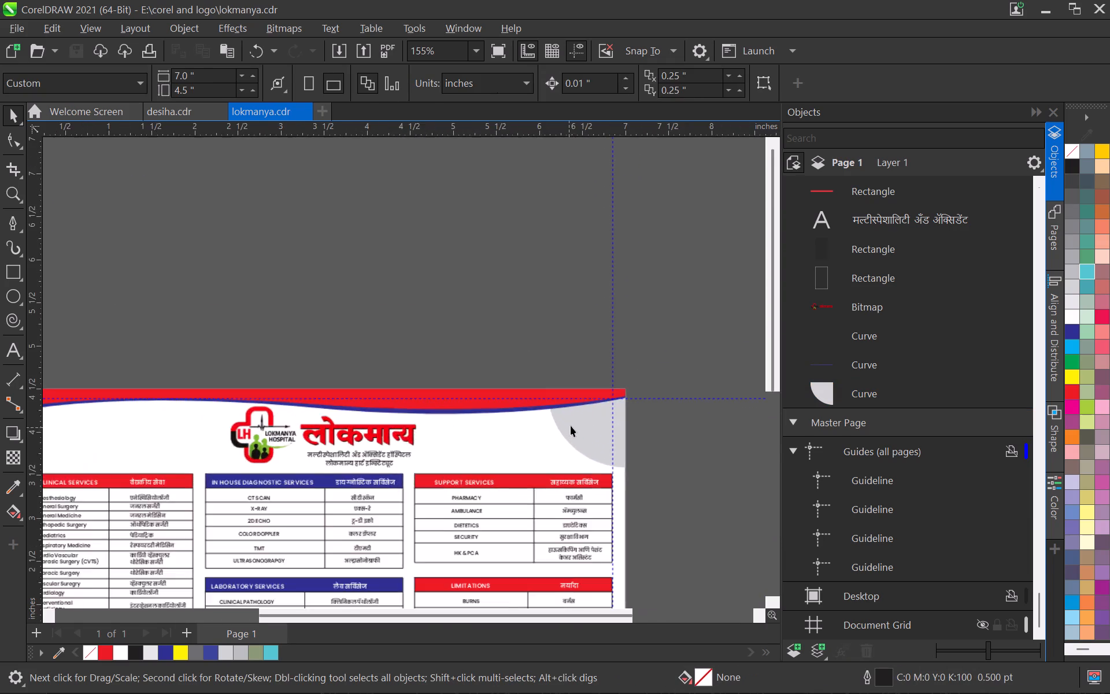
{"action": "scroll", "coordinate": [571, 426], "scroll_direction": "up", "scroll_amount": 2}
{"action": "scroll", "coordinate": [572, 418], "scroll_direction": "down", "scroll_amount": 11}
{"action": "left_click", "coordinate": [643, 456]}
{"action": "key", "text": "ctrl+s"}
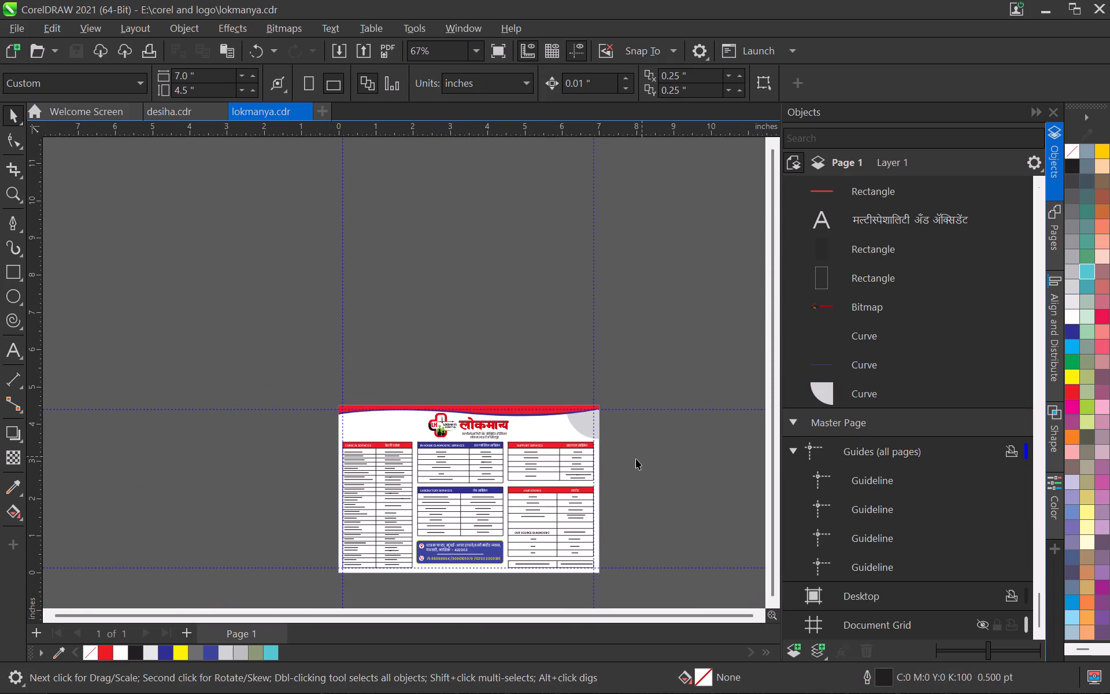
Delete the grey quarter circle from the page's upper-right corner and save the document.
{"action": "scroll", "coordinate": [605, 453], "scroll_direction": "up", "scroll_amount": 4}
{"action": "left_click", "coordinate": [582, 418]}
{"action": "key", "text": "Delete"}
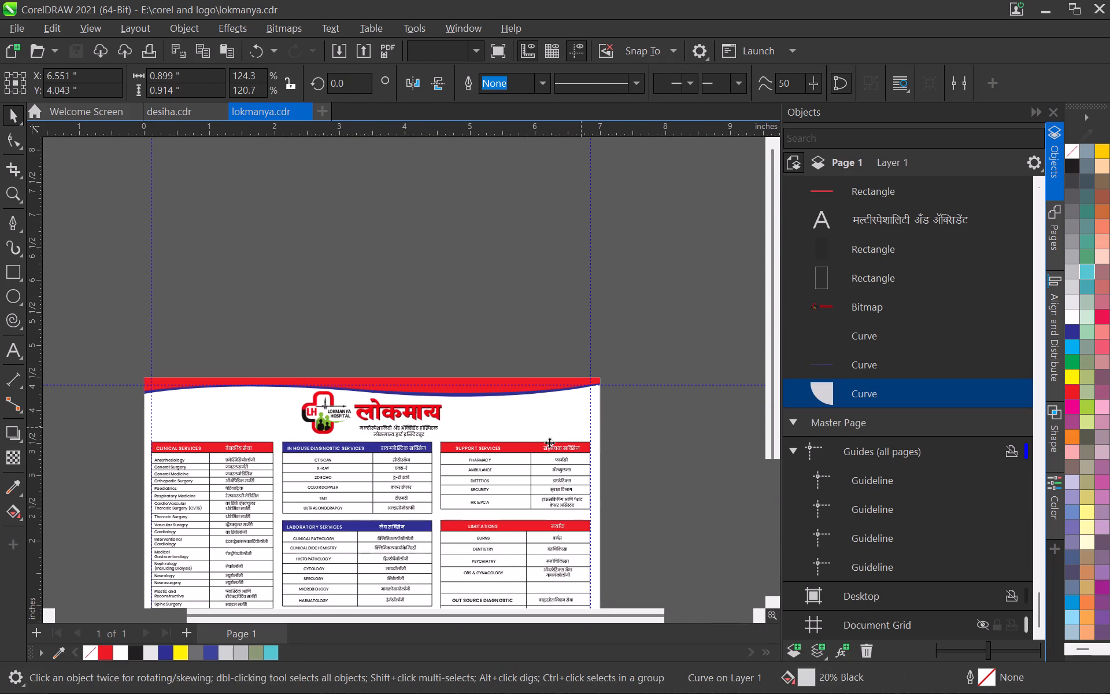
{"action": "scroll", "coordinate": [521, 438], "scroll_direction": "down", "scroll_amount": 5}
{"action": "key", "text": "ctrl+s"}
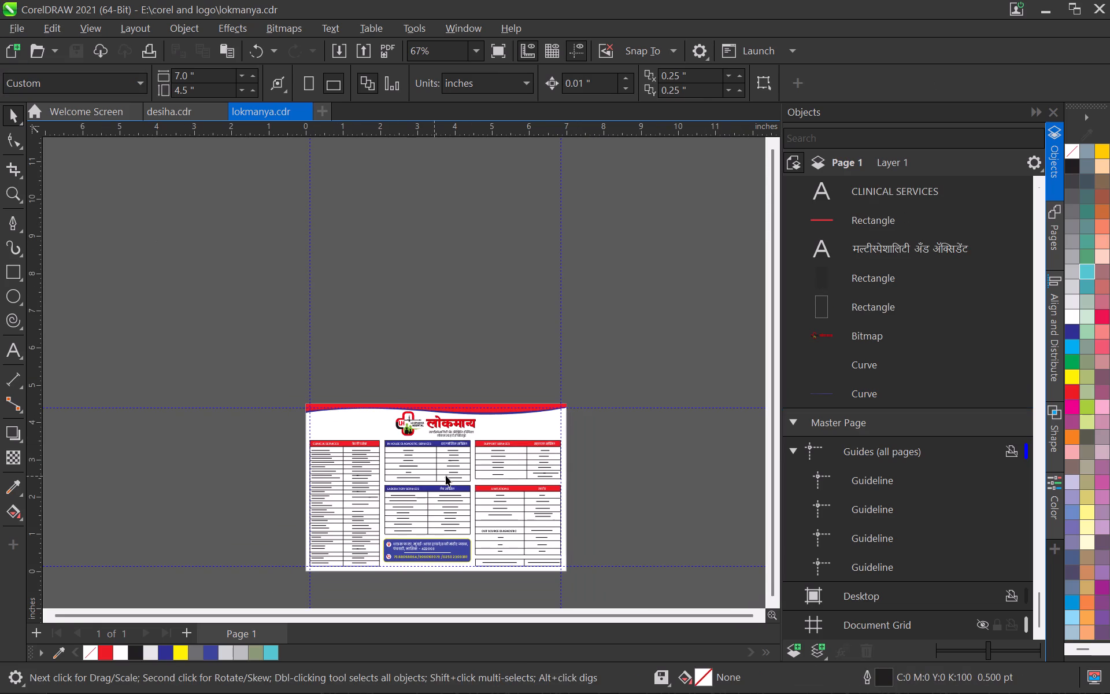
{"action": "key", "text": "ctrl+s"}
Draw a thin vertical rectangle about 0.04 in wide and 2.2 in tall along the lower part of the page's left edge.
{"action": "scroll", "coordinate": [399, 409], "scroll_direction": "up", "scroll_amount": 4}
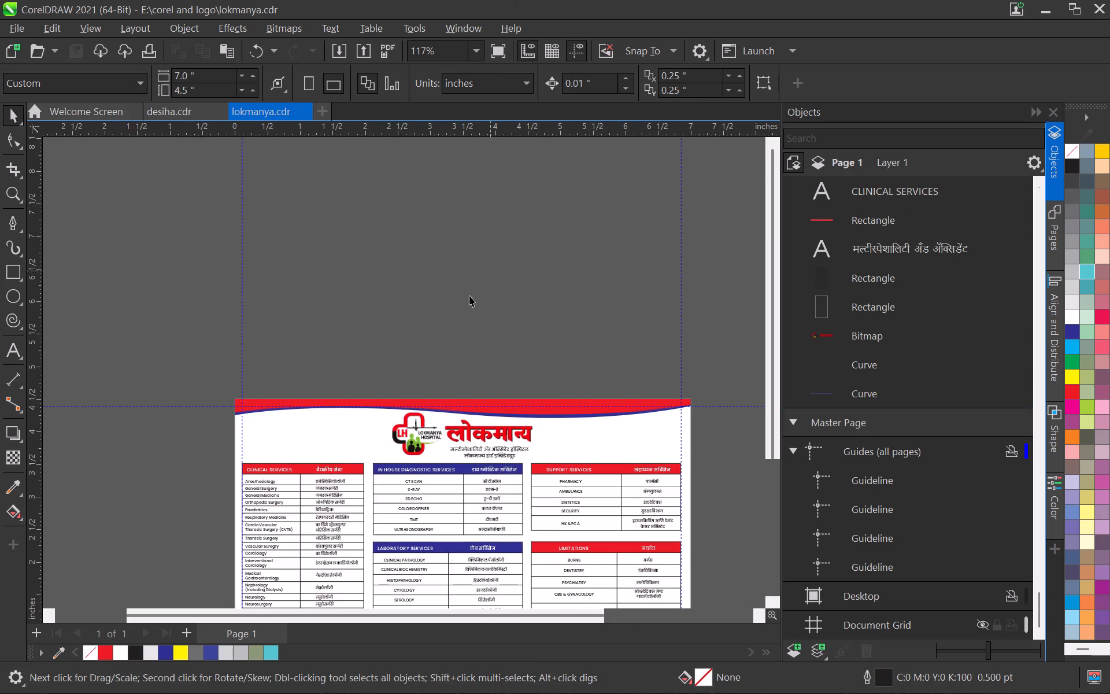
{"action": "scroll", "coordinate": [467, 300], "scroll_direction": "down", "scroll_amount": 5}
{"action": "scroll", "coordinate": [457, 359], "scroll_direction": "up", "scroll_amount": 8}
{"action": "middle_click_drag", "start_coordinate": [295, 500], "coordinate": [408, 317]}
{"action": "scroll", "coordinate": [376, 368], "scroll_direction": "up", "scroll_amount": 3}
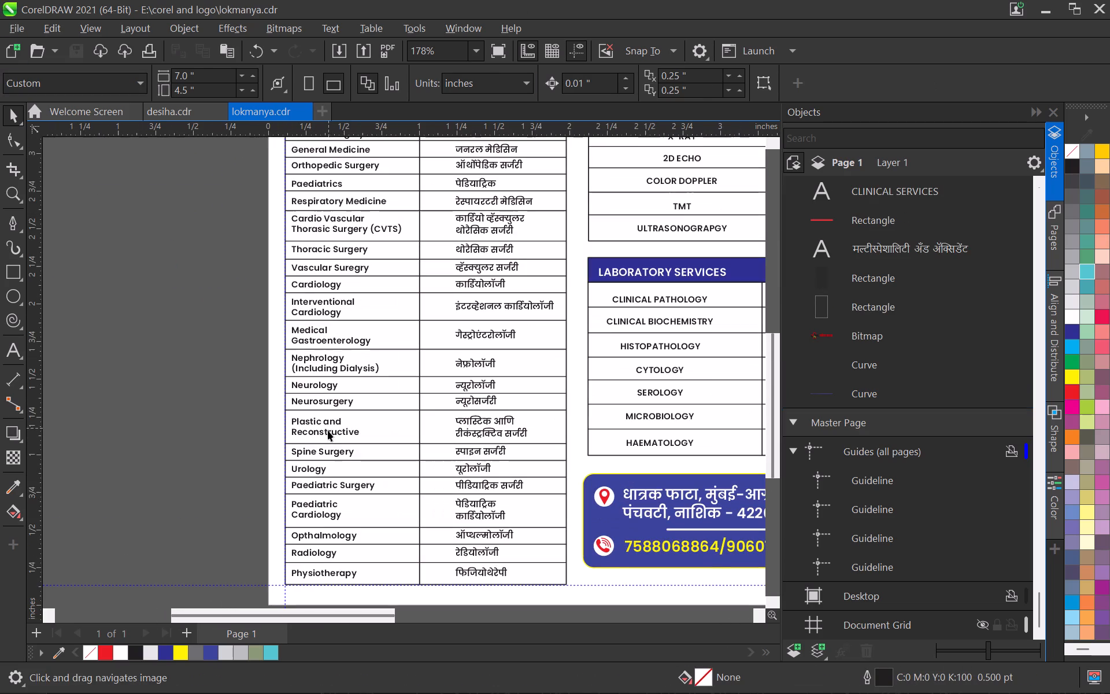
{"action": "key", "text": "ctrl+s"}
{"action": "left_click", "coordinate": [16, 276]}
{"action": "middle_click_drag", "start_coordinate": [354, 397], "coordinate": [371, 349]}
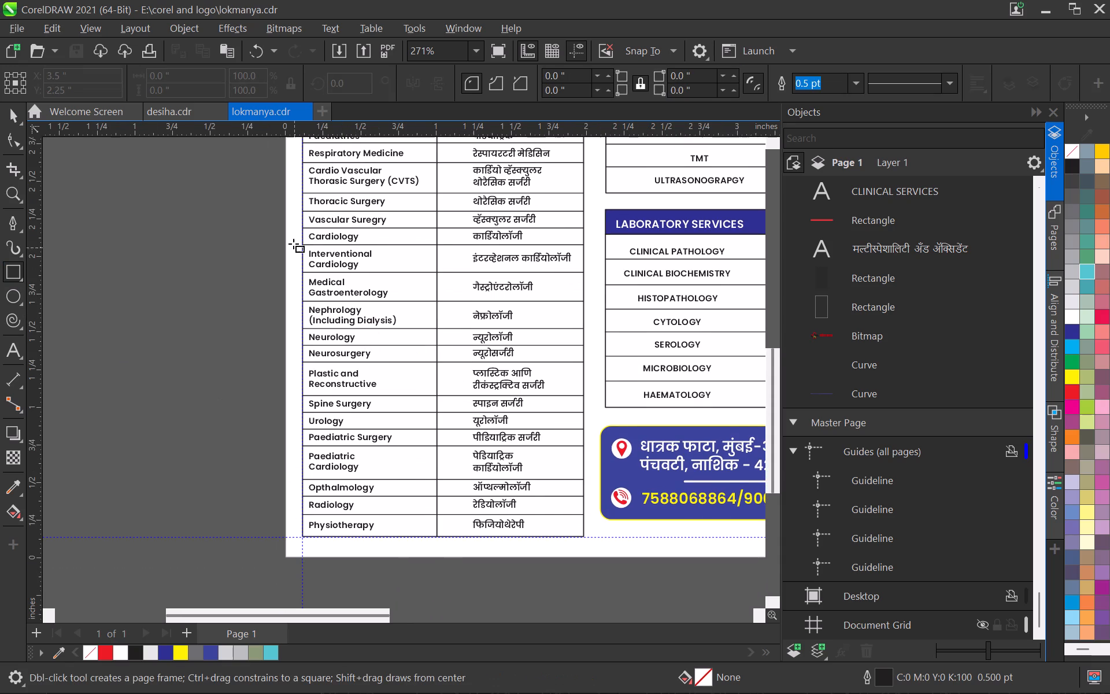
{"action": "left_click_drag", "start_coordinate": [287, 228], "coordinate": [294, 560]}
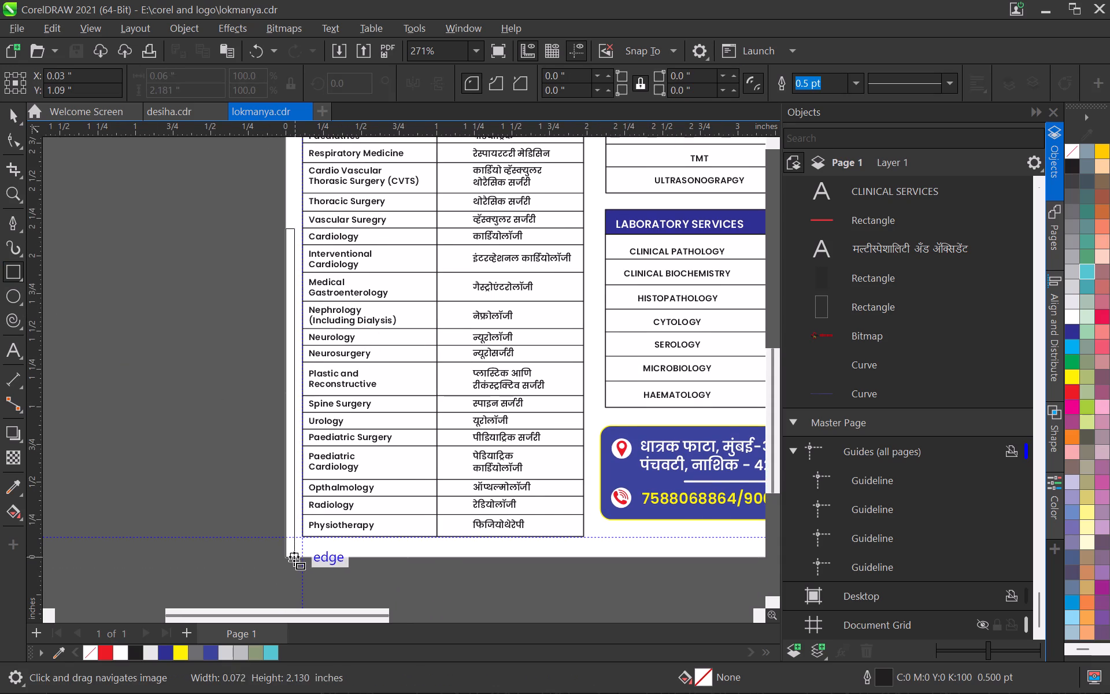
{"action": "left_click_drag", "start_coordinate": [294, 560], "coordinate": [291, 560]}
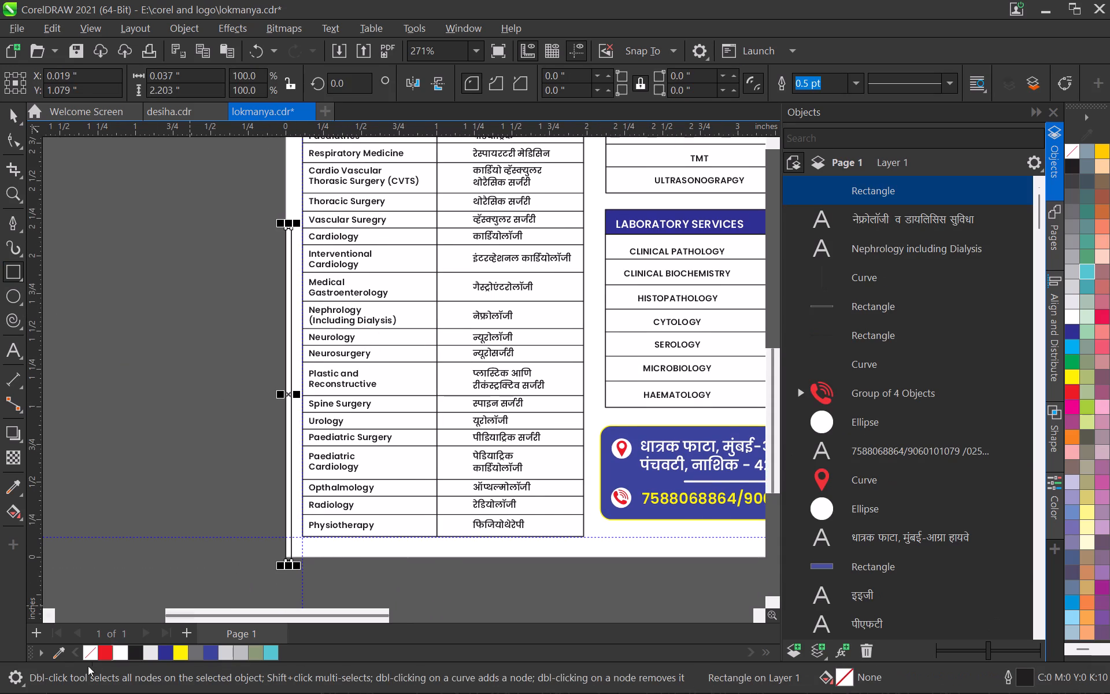
Fill the thin left-edge rectangle with the header's blue, remove its outline, and save the document.
{"action": "left_click", "coordinate": [169, 648]}
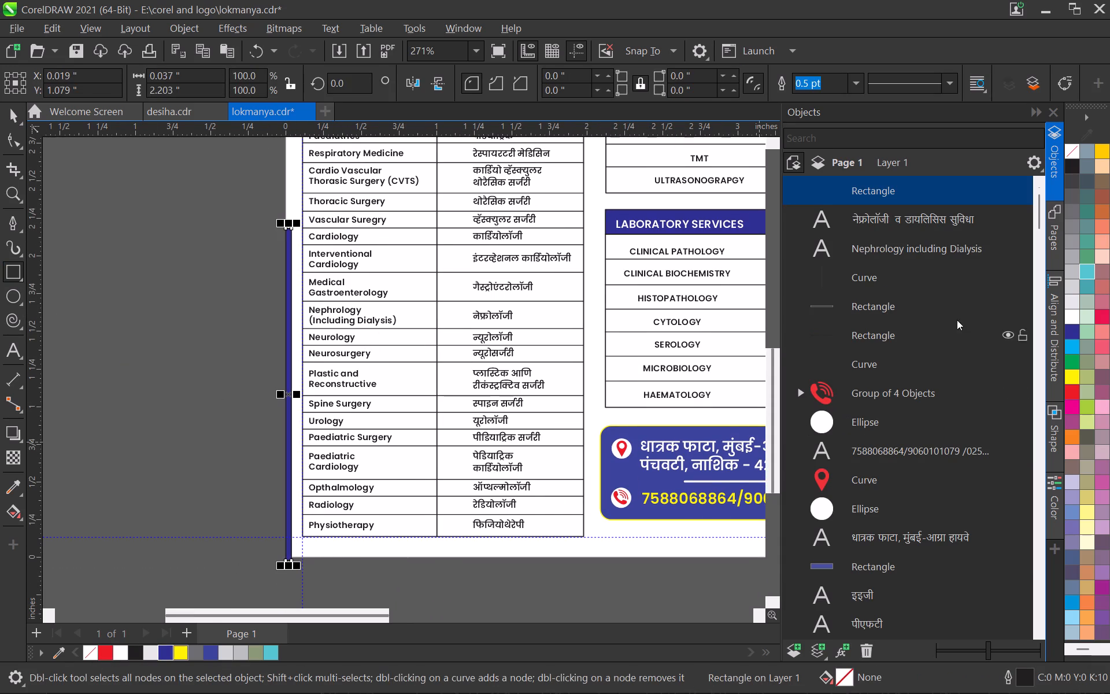
{"action": "right_click", "coordinate": [1071, 151]}
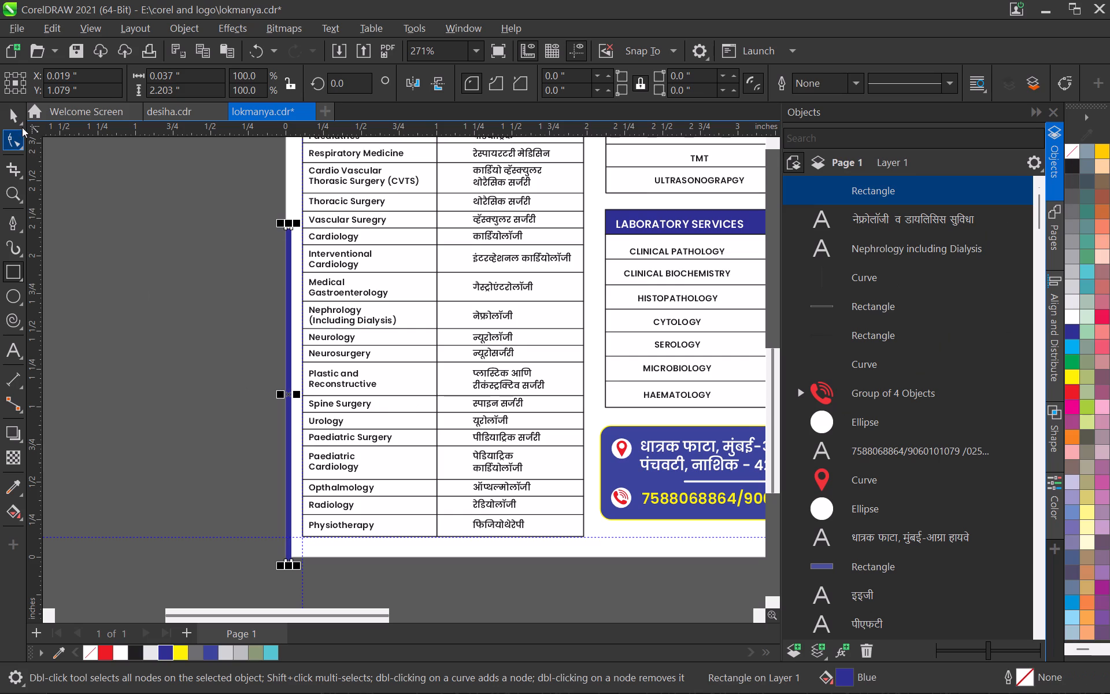
{"action": "left_click", "coordinate": [20, 116]}
{"action": "left_click", "coordinate": [156, 298]}
{"action": "scroll", "coordinate": [224, 290], "scroll_direction": "down", "scroll_amount": 14}
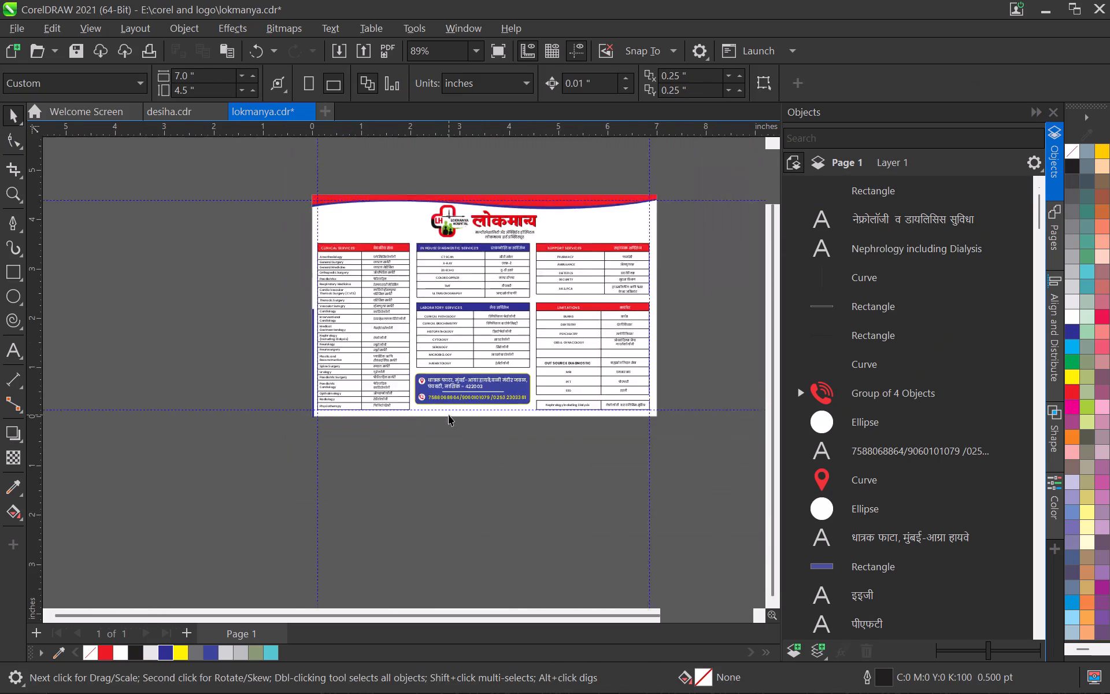
{"action": "middle_click_drag", "start_coordinate": [449, 415], "coordinate": [291, 503]}
{"action": "key", "text": "ctrl+s"}
Draw a red, outline-free strip about 0.04 in wide and 1.35 in tall down the page's right edge, starting at the header wave.
{"action": "scroll", "coordinate": [540, 267], "scroll_direction": "up", "scroll_amount": 16}
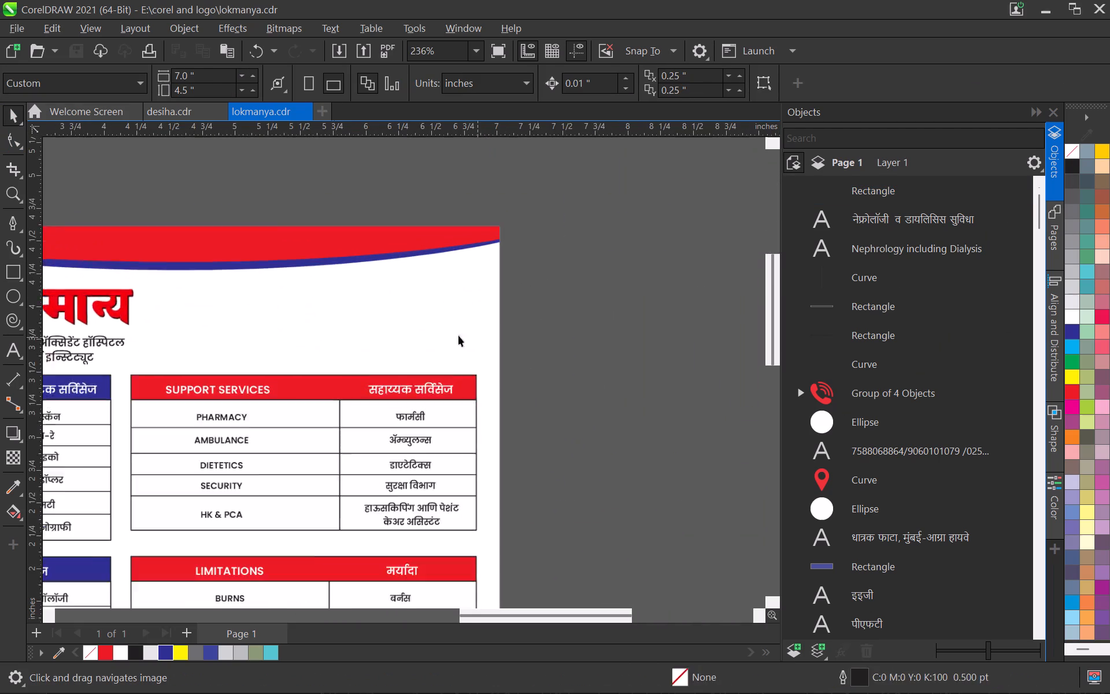
{"action": "left_click", "coordinate": [10, 276]}
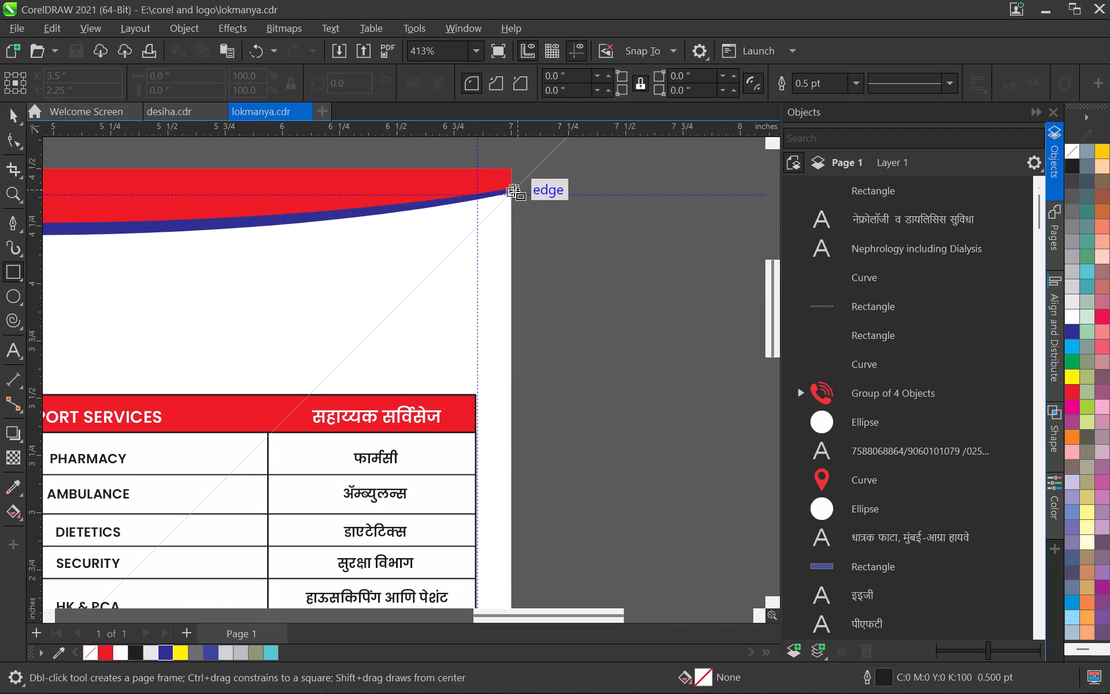
{"action": "left_click_drag", "start_coordinate": [513, 191], "coordinate": [502, 445]}
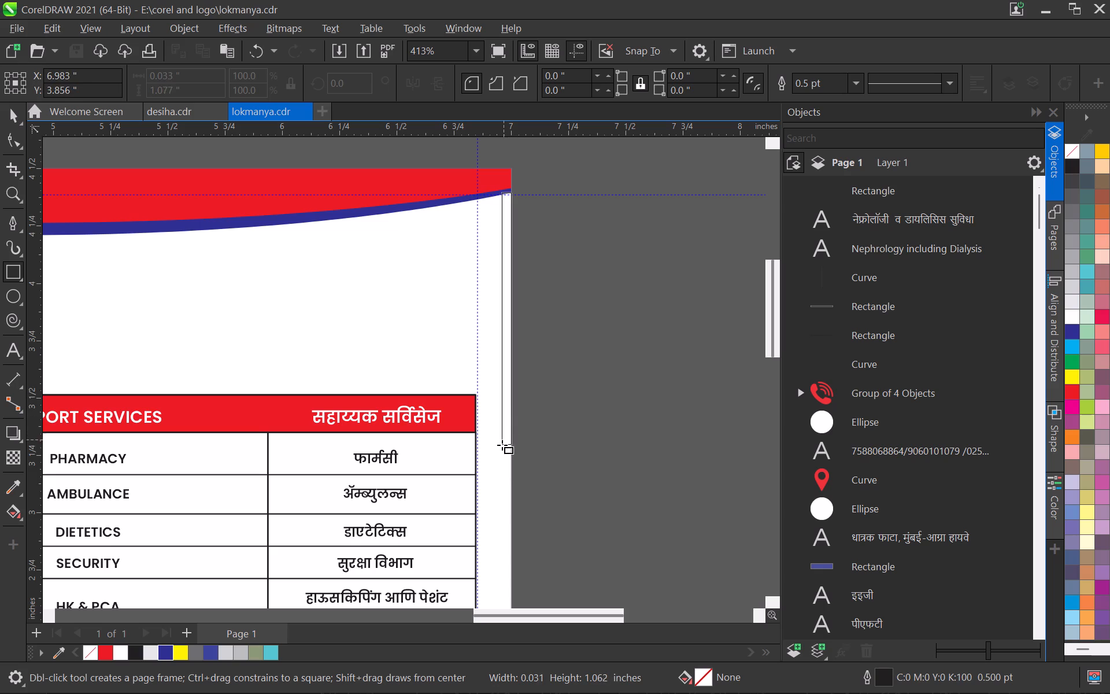
{"action": "left_click_drag", "start_coordinate": [502, 445], "coordinate": [502, 503]}
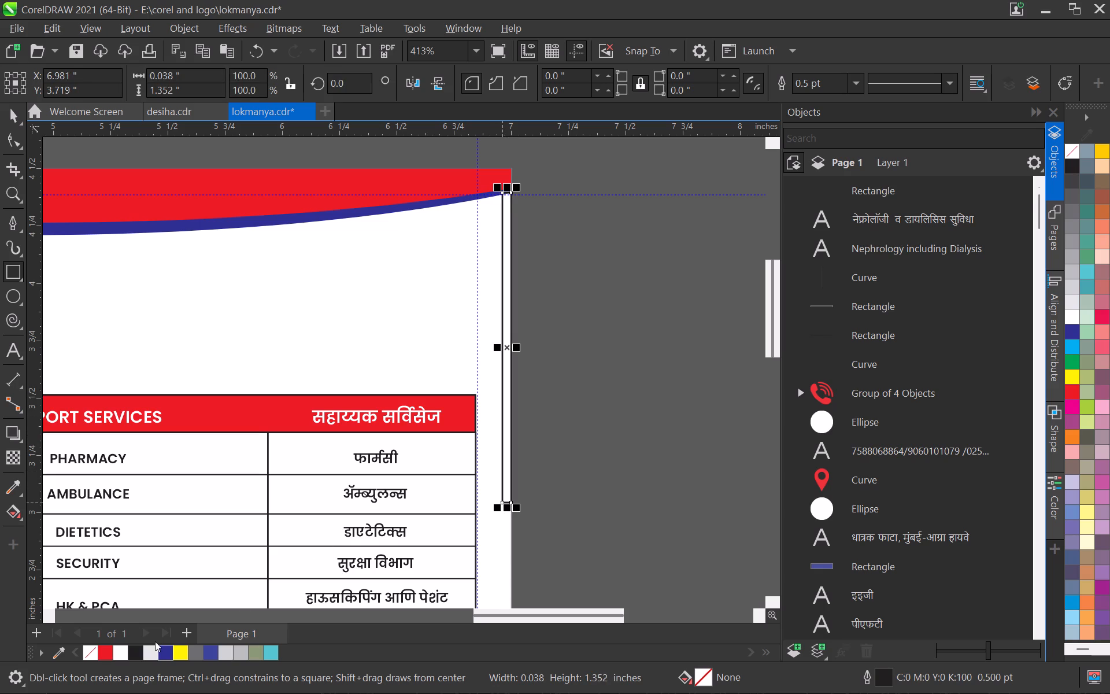
{"action": "left_click", "coordinate": [105, 656]}
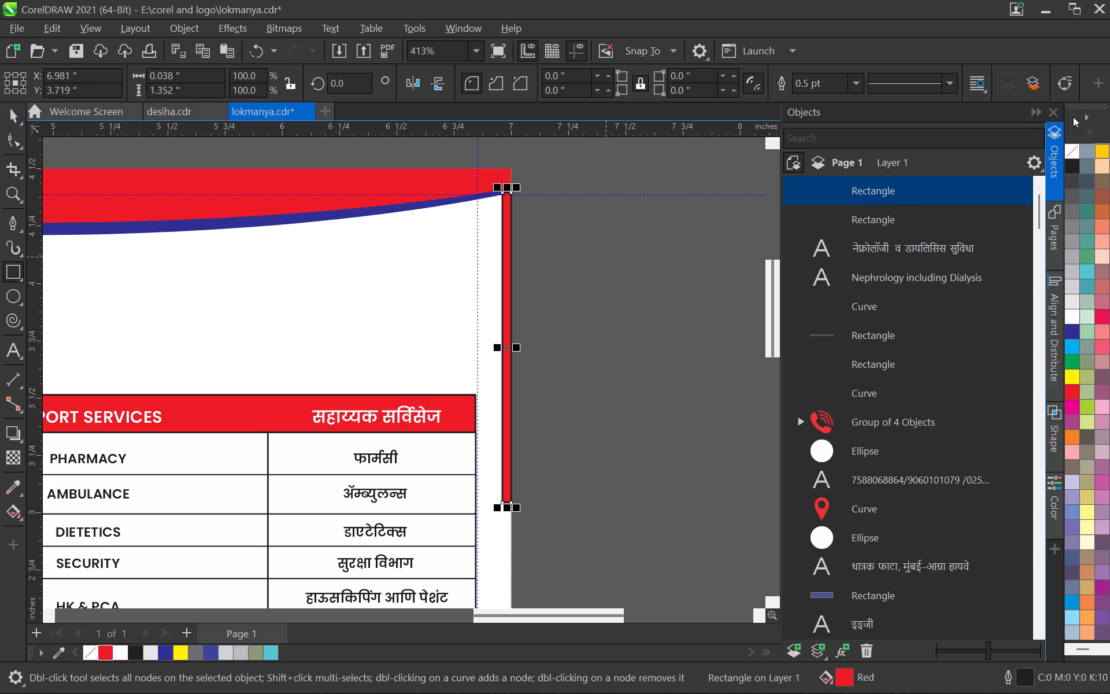
{"action": "right_click", "coordinate": [1076, 150]}
{"action": "left_click", "coordinate": [10, 111]}
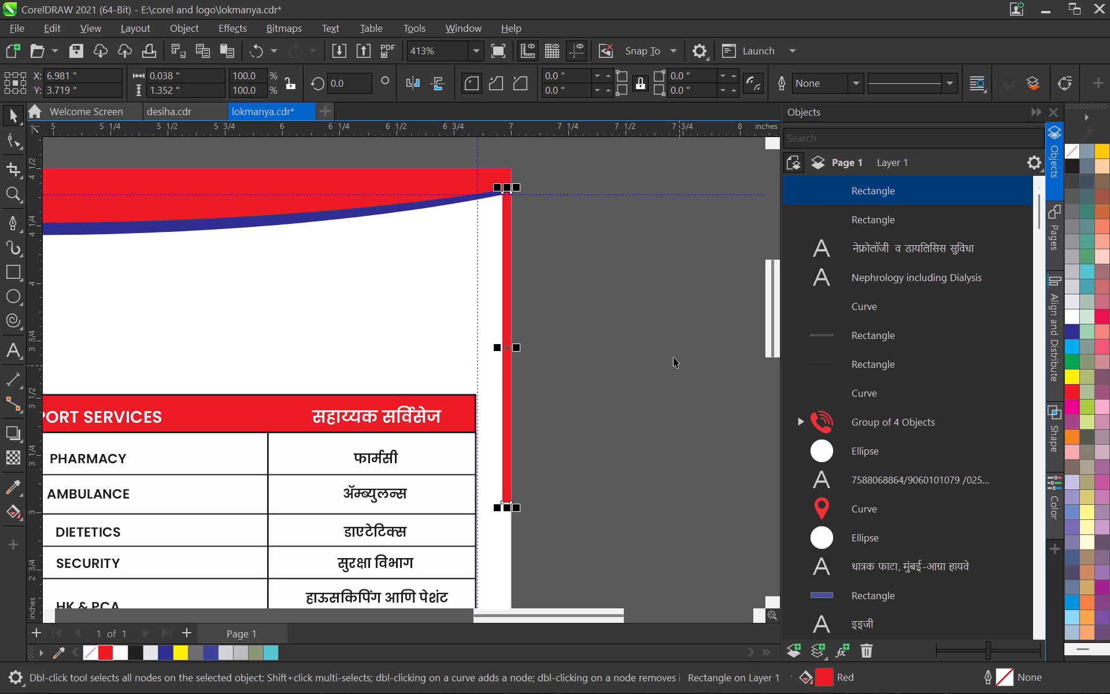
Nudge the red strip down the page's right edge by about 0.2 in, clear of the header wave, and save the document.
{"action": "scroll", "coordinate": [667, 358], "scroll_direction": "down", "scroll_amount": 9}
{"action": "key", "text": "Down"}
{"action": "key", "text": "Down"}
{"action": "key", "text": "Down"}
{"action": "key", "text": "Down"}
{"action": "key", "text": "Down"}
{"action": "key", "text": "Down"}
{"action": "key", "text": "Down"}
{"action": "key", "text": "Down"}
{"action": "key", "text": "Down"}
{"action": "key", "text": "Down"}
{"action": "key", "text": "Down"}
{"action": "key", "text": "Down"}
{"action": "key", "text": "Down"}
{"action": "key", "text": "Down"}
{"action": "key", "text": "Down"}
{"action": "key", "text": "Down"}
{"action": "key", "text": "Down"}
{"action": "key", "text": "Down"}
{"action": "key", "text": "Down"}
{"action": "key", "text": "Down"}
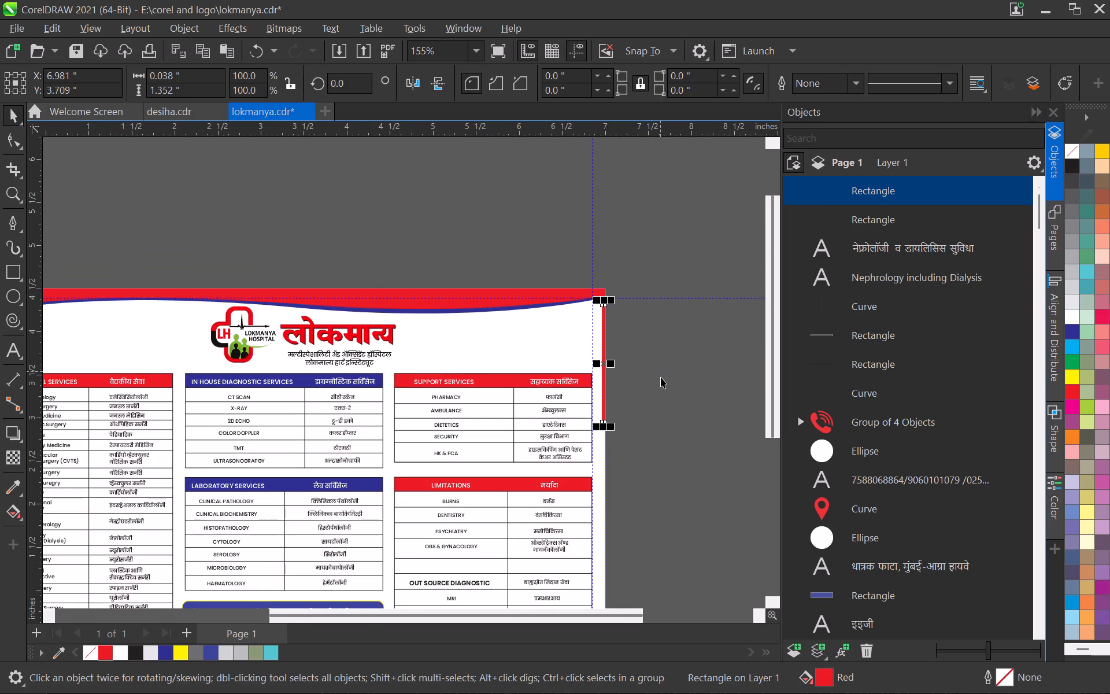
{"action": "left_click", "coordinate": [657, 379]}
{"action": "scroll", "coordinate": [545, 321], "scroll_direction": "down", "scroll_amount": 10}
{"action": "left_click", "coordinate": [605, 376]}
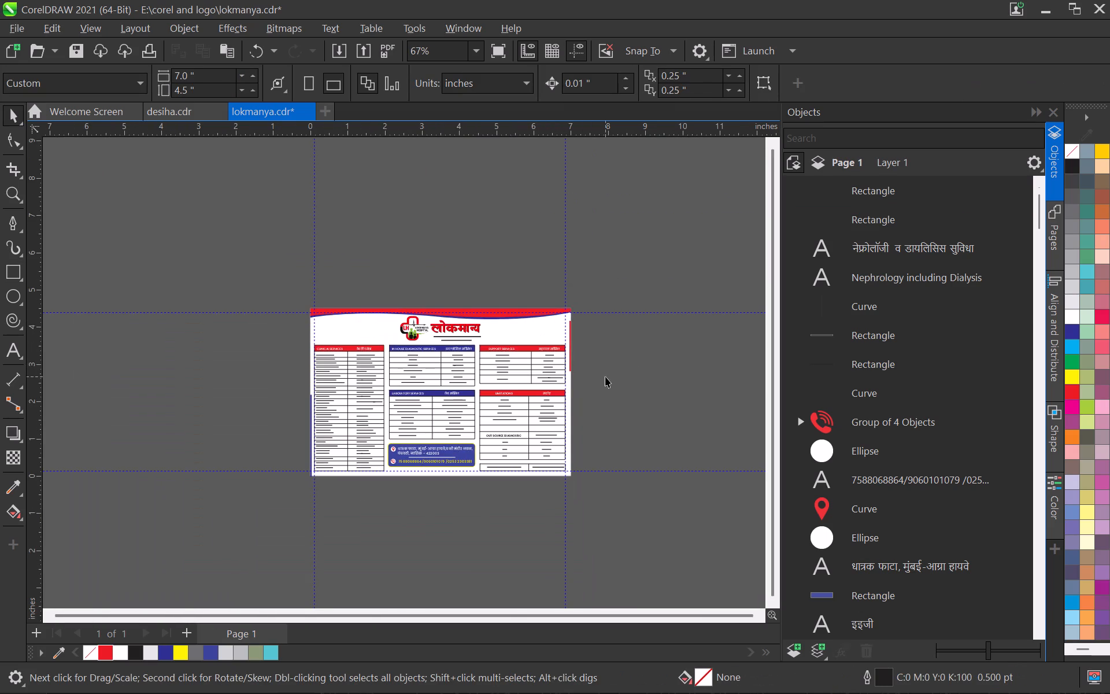
{"action": "key", "text": "ctrl+s"}
Stretch the red strip downward to a height of about 1.7 in, keeping its top end in place, and save the document.
{"action": "scroll", "coordinate": [593, 374], "scroll_direction": "up", "scroll_amount": 15}
{"action": "left_click", "coordinate": [558, 360]}
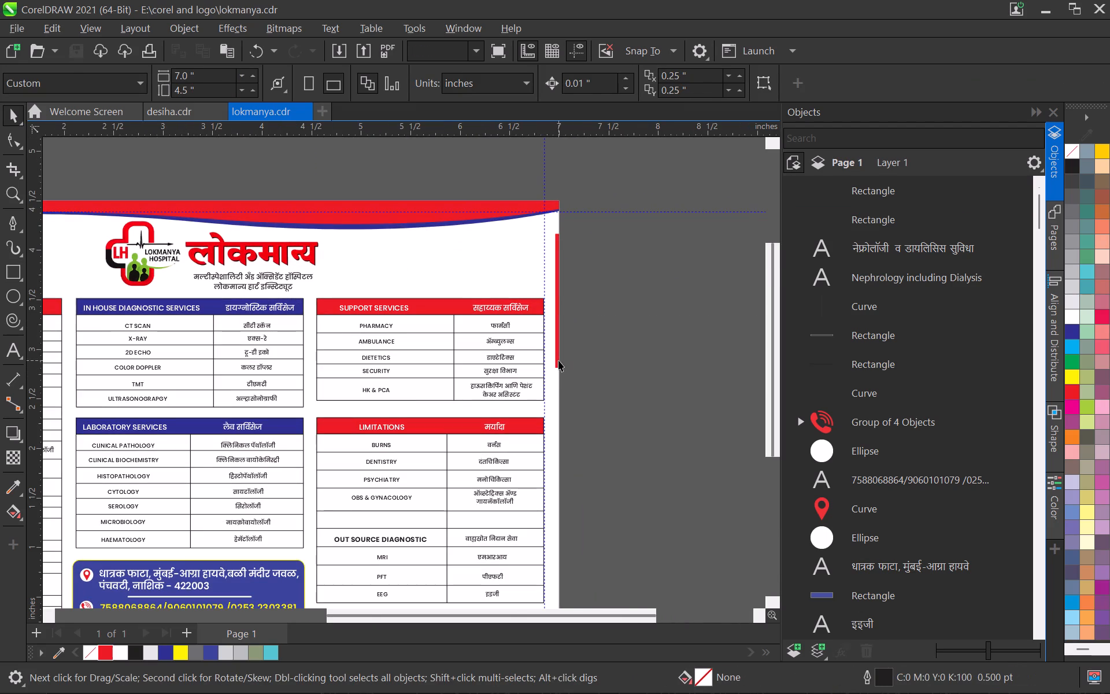
{"action": "left_click_drag", "start_coordinate": [556, 375], "coordinate": [559, 409]}
{"action": "left_click", "coordinate": [579, 395]}
{"action": "scroll", "coordinate": [578, 384], "scroll_direction": "down", "scroll_amount": 5}
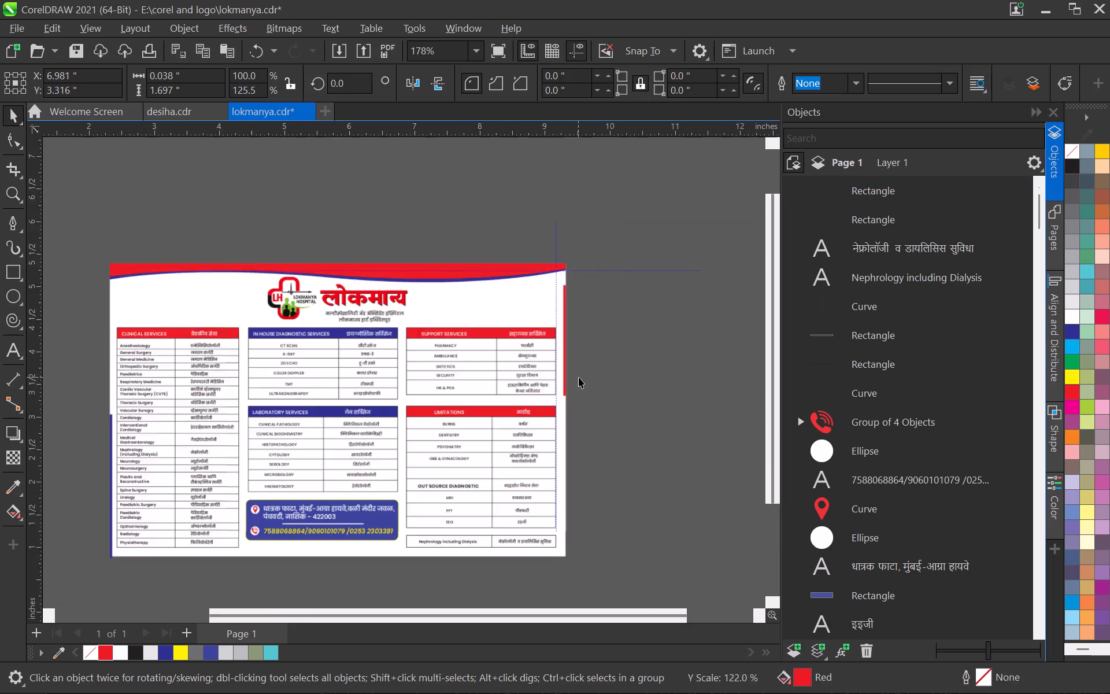
{"action": "scroll", "coordinate": [579, 377], "scroll_direction": "down", "scroll_amount": 6}
{"action": "left_click", "coordinate": [587, 385]}
{"action": "key", "text": "ctrl+s"}
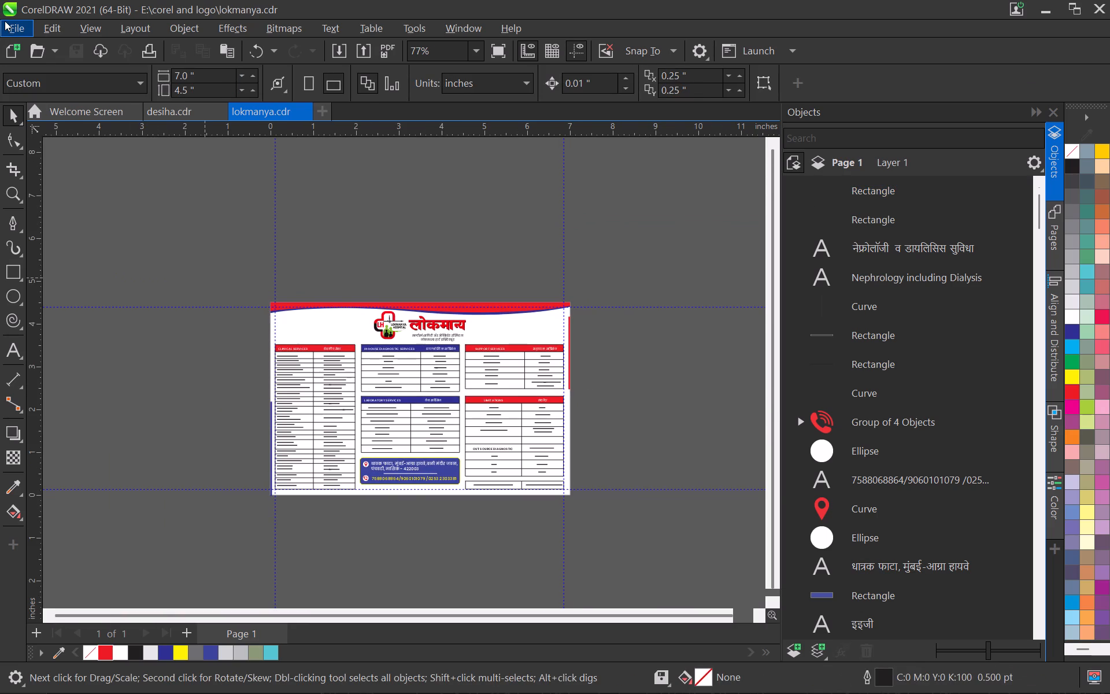
Examine the header and the whole services layout with its edge strips, saving the document along the way.
{"action": "left_click", "coordinate": [424, 266]}
{"action": "scroll", "coordinate": [400, 323], "scroll_direction": "up", "scroll_amount": 9}
{"action": "key", "text": "ctrl+s"}
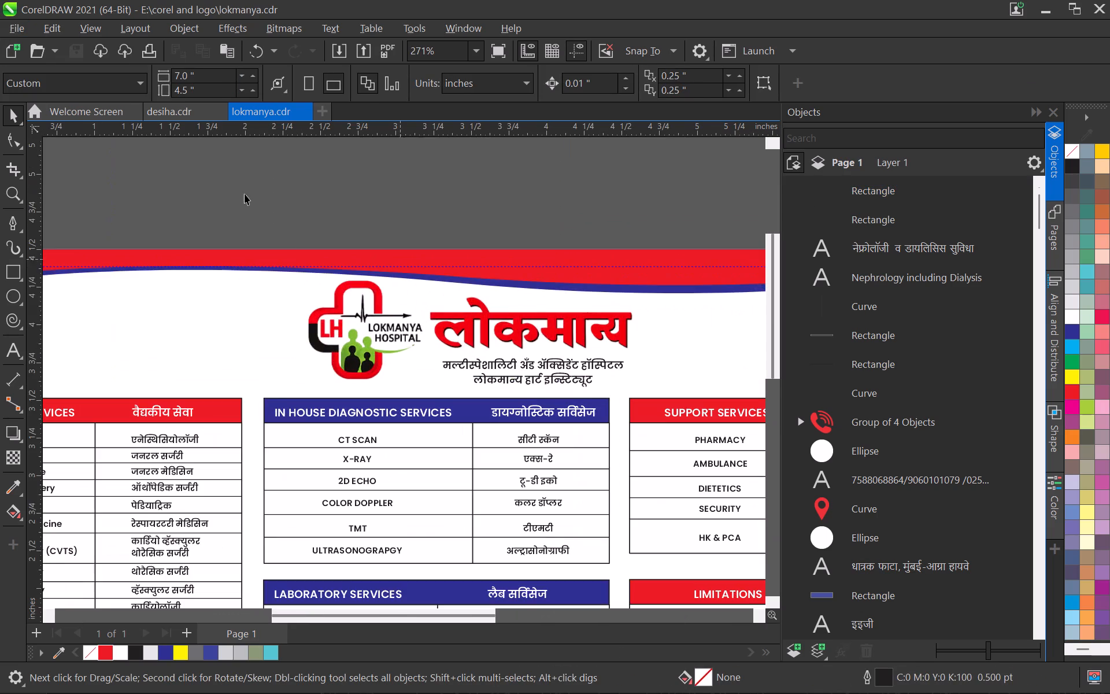
{"action": "scroll", "coordinate": [191, 170], "scroll_direction": "down", "scroll_amount": 10}
{"action": "left_click", "coordinate": [439, 259]}
{"action": "key", "text": "ctrl+s"}
{"action": "scroll", "coordinate": [296, 233], "scroll_direction": "up", "scroll_amount": 3}
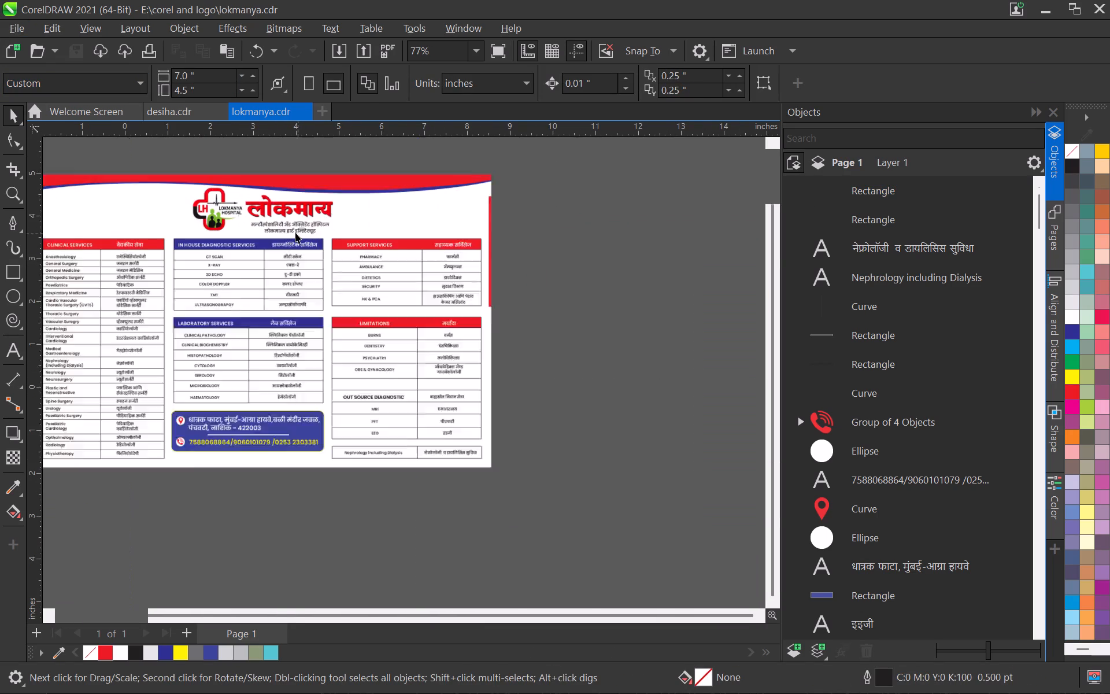
{"action": "scroll", "coordinate": [295, 232], "scroll_direction": "up", "scroll_amount": 2}
Save a PDF copy named lokmanya in the corel and logo folder with the Editing preset, and save the document again.
{"action": "left_click", "coordinate": [14, 27]}
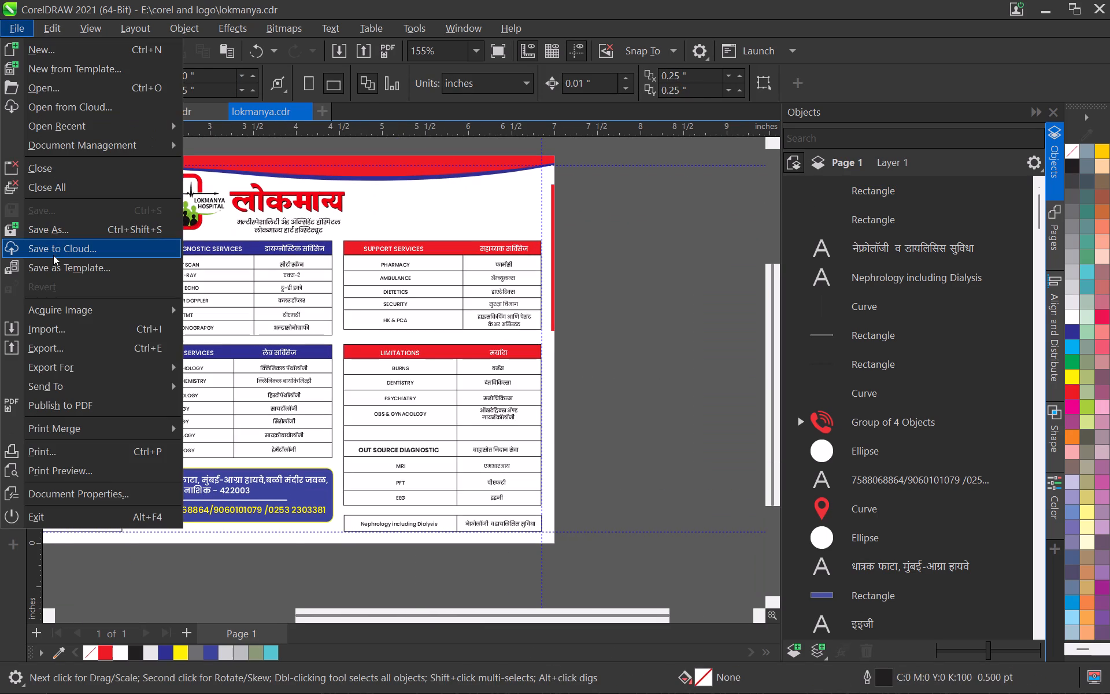
{"action": "left_click", "coordinate": [56, 235]}
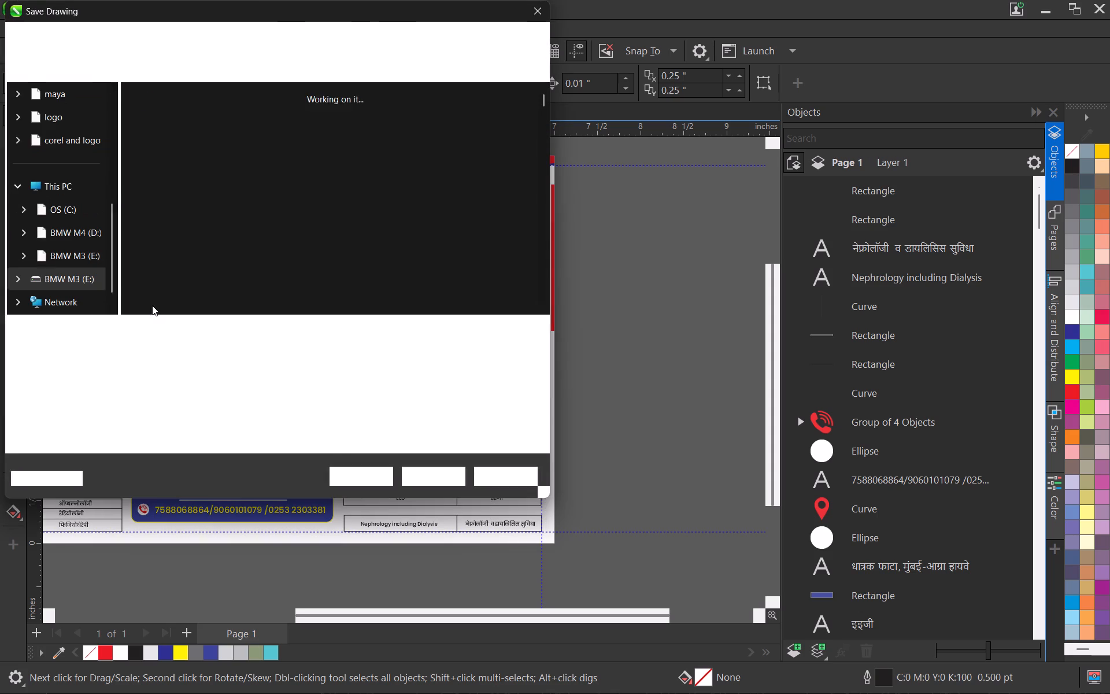
{"action": "left_click", "coordinate": [235, 345]}
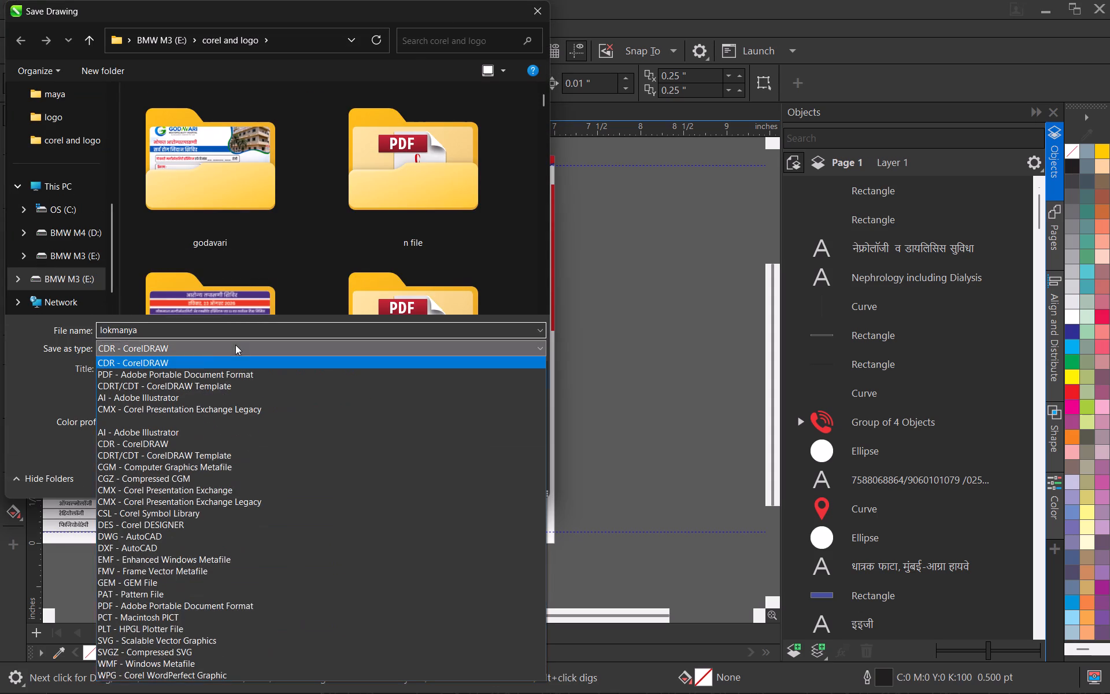
{"action": "left_click", "coordinate": [197, 375]}
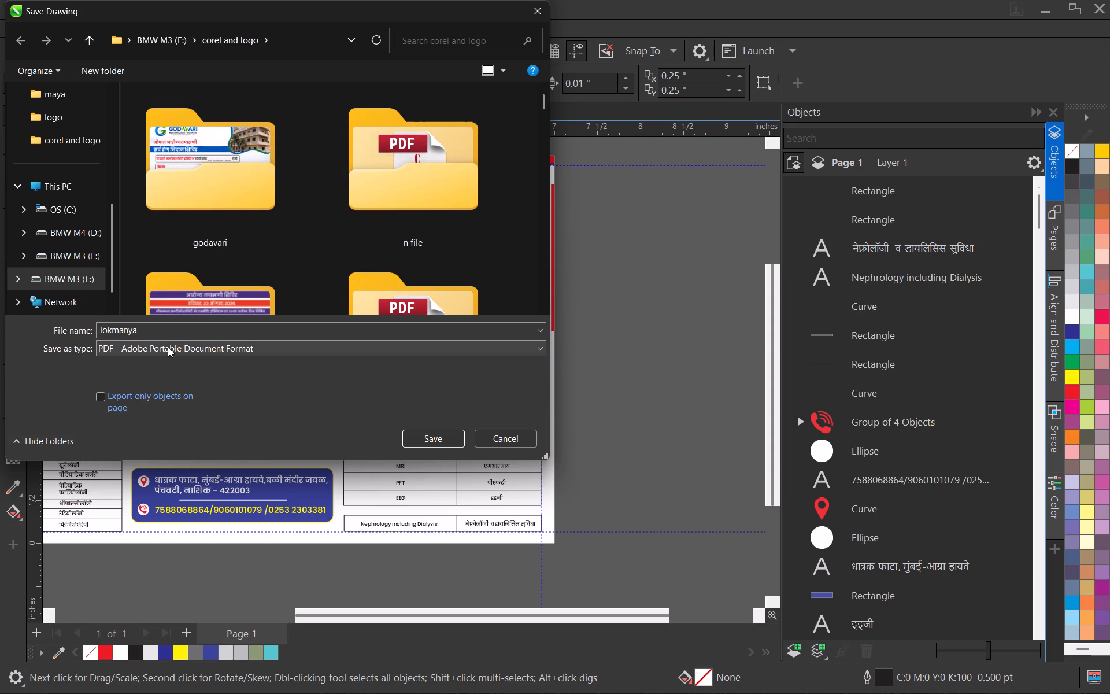
{"action": "left_click", "coordinate": [418, 442]}
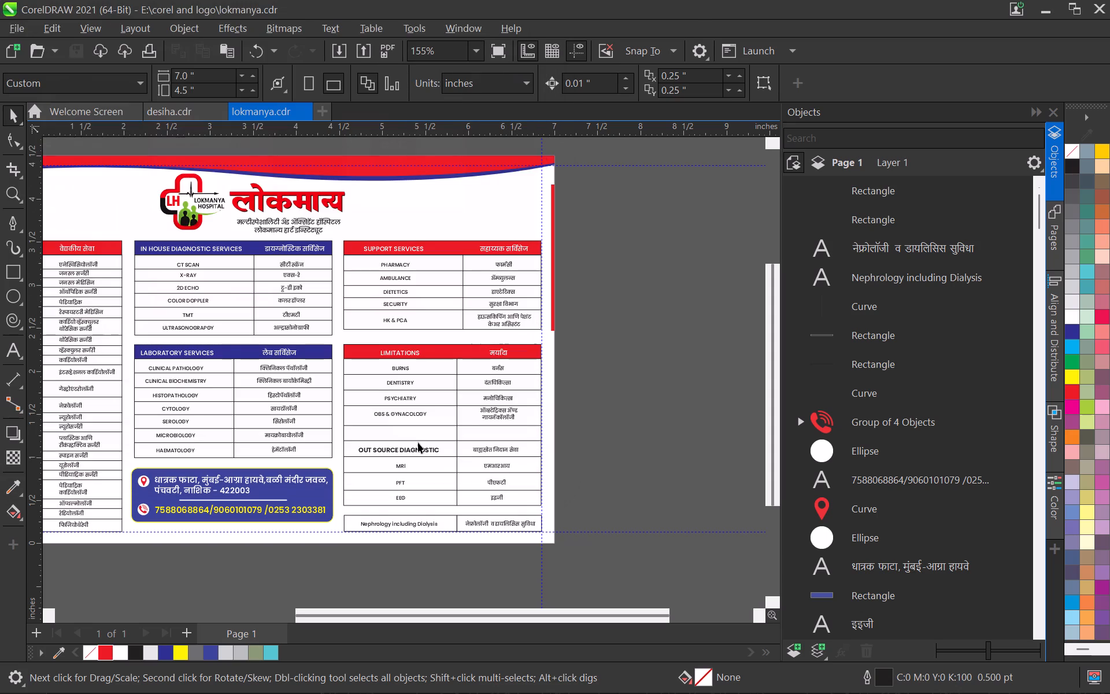
{"action": "scroll", "coordinate": [362, 373], "scroll_direction": "down", "scroll_amount": 1}
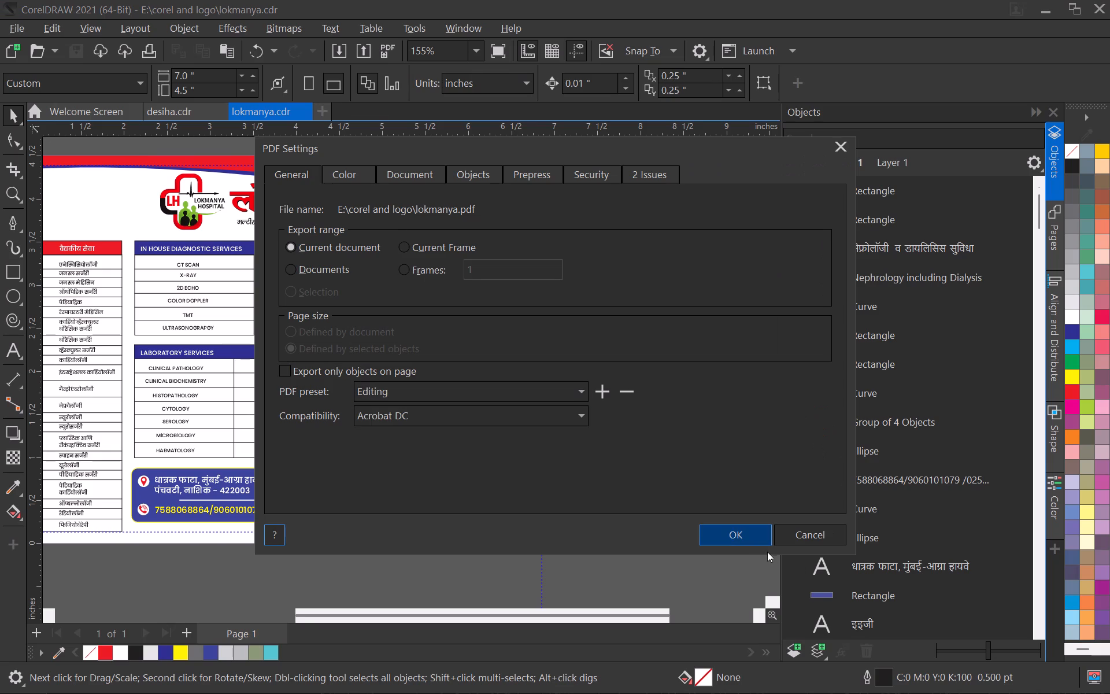
{"action": "left_click", "coordinate": [737, 537]}
{"action": "scroll", "coordinate": [420, 374], "scroll_direction": "down", "scroll_amount": 9}
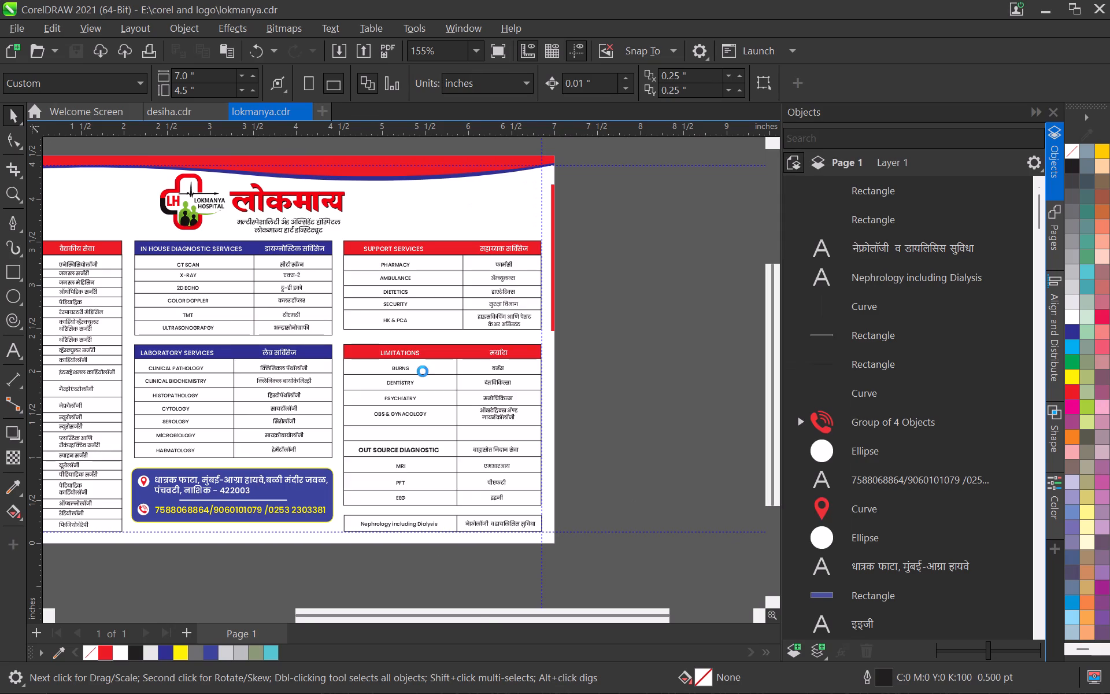
{"action": "scroll", "coordinate": [423, 371], "scroll_direction": "down", "scroll_amount": 5}
{"action": "scroll", "coordinate": [423, 371], "scroll_direction": "up", "scroll_amount": 5}
{"action": "key", "text": "ctrl+s"}
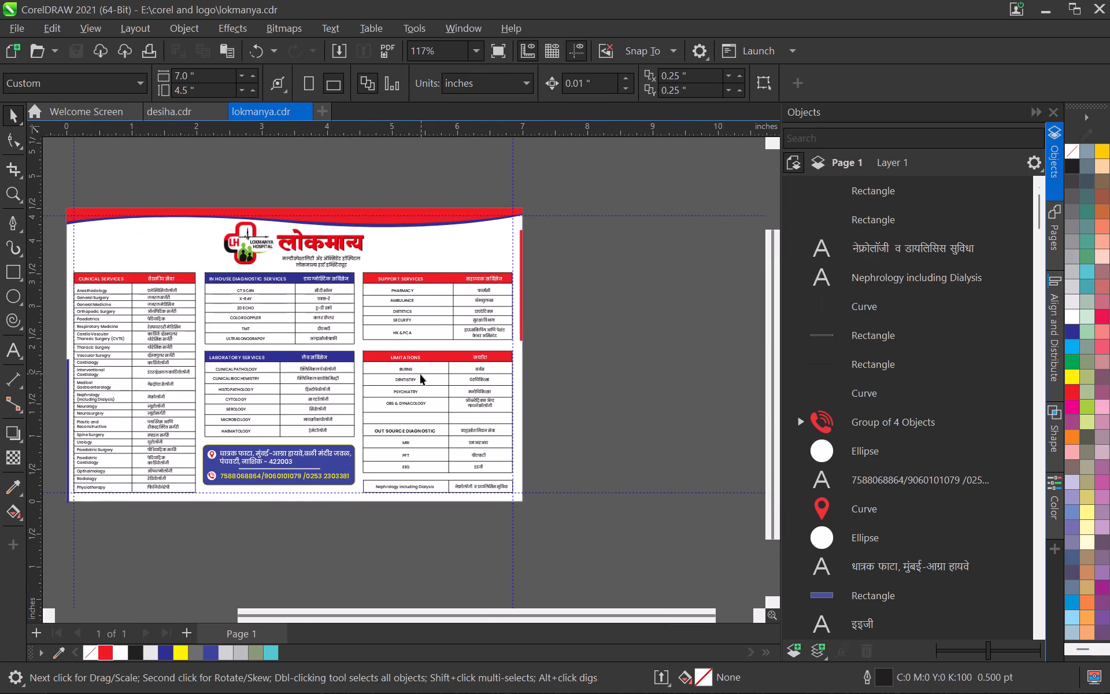
{"action": "key", "text": "ctrl+s"}
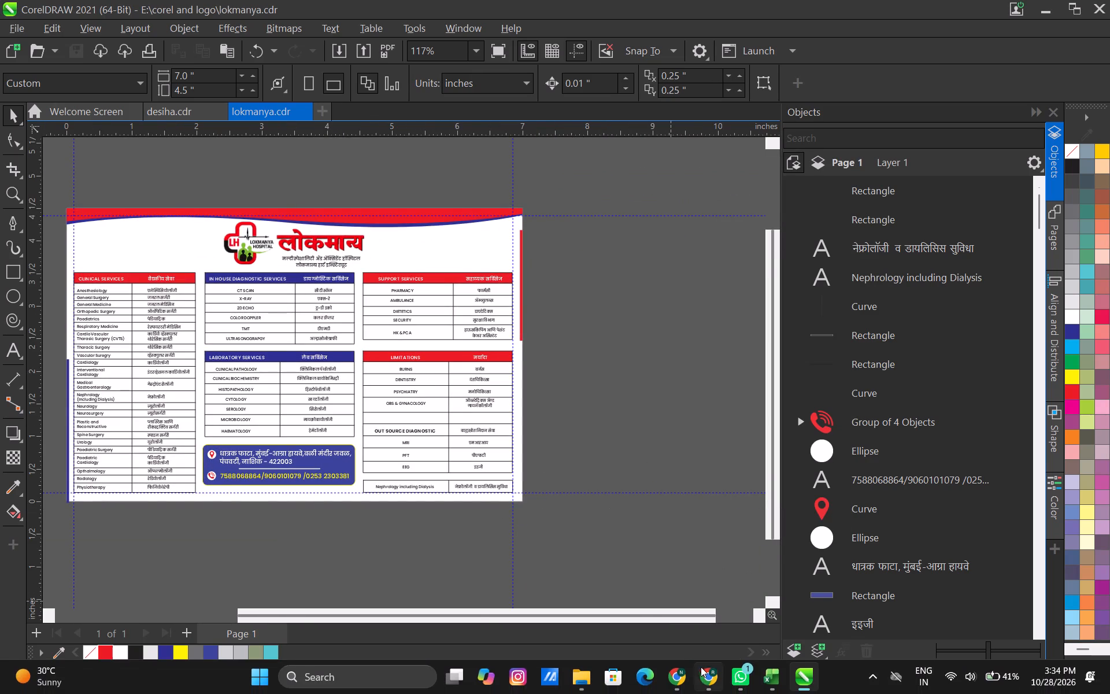
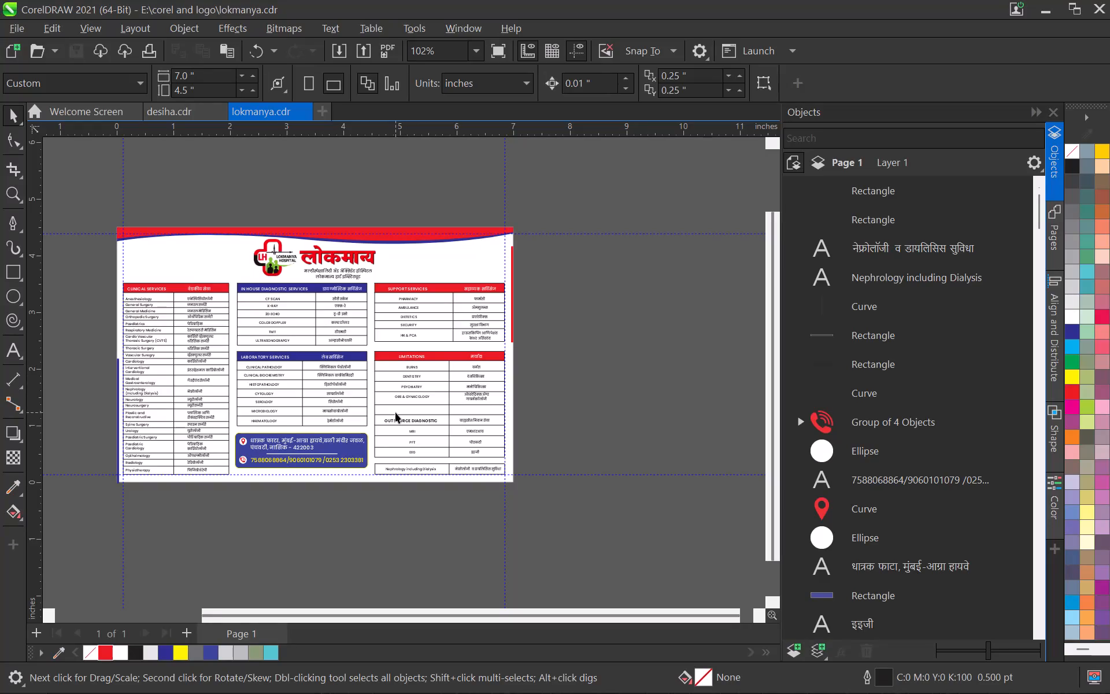
Save the lokmanya document in its current state.
{"action": "key", "text": "ctrl+s"}
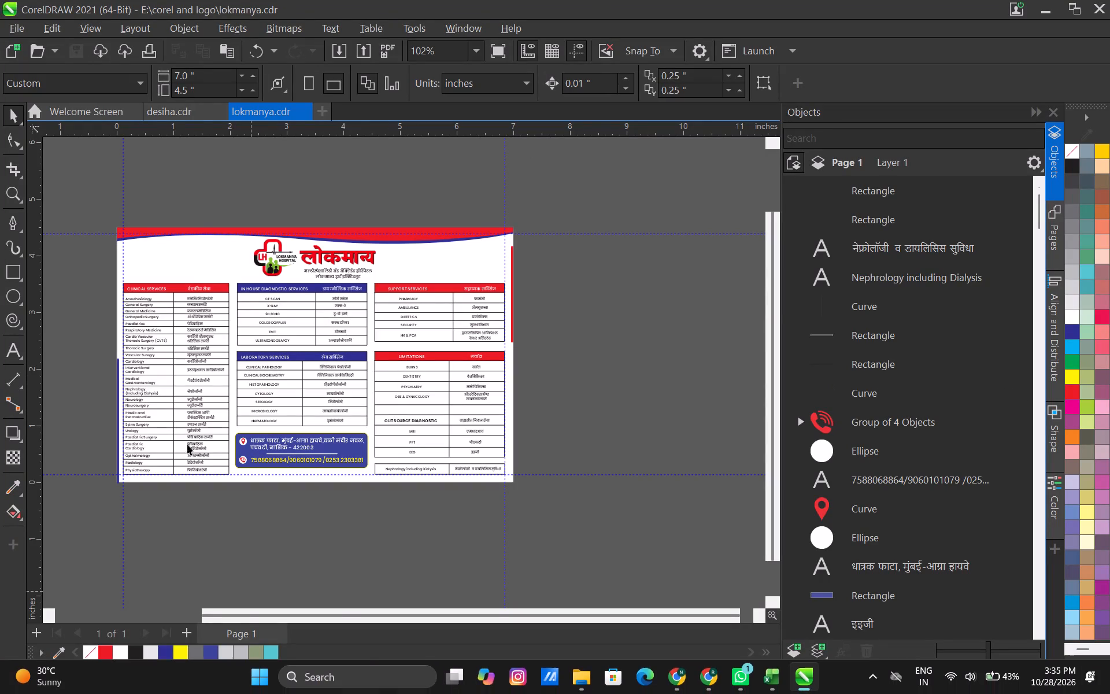
{"action": "scroll", "coordinate": [225, 389], "scroll_direction": "up", "scroll_amount": 4}
{"action": "scroll", "coordinate": [228, 390], "scroll_direction": "down", "scroll_amount": 4}
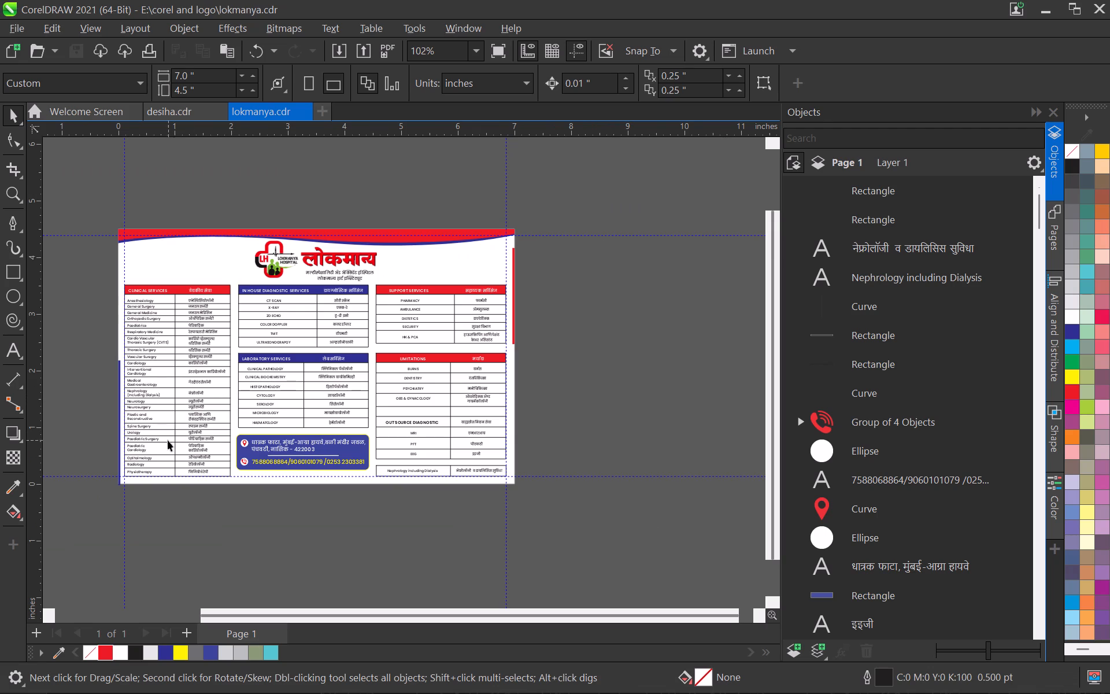
{"action": "key", "text": "ctrl+s"}
Start saving the lokmanya document as a separate copy with Save As.
{"action": "left_click", "coordinate": [16, 30]}
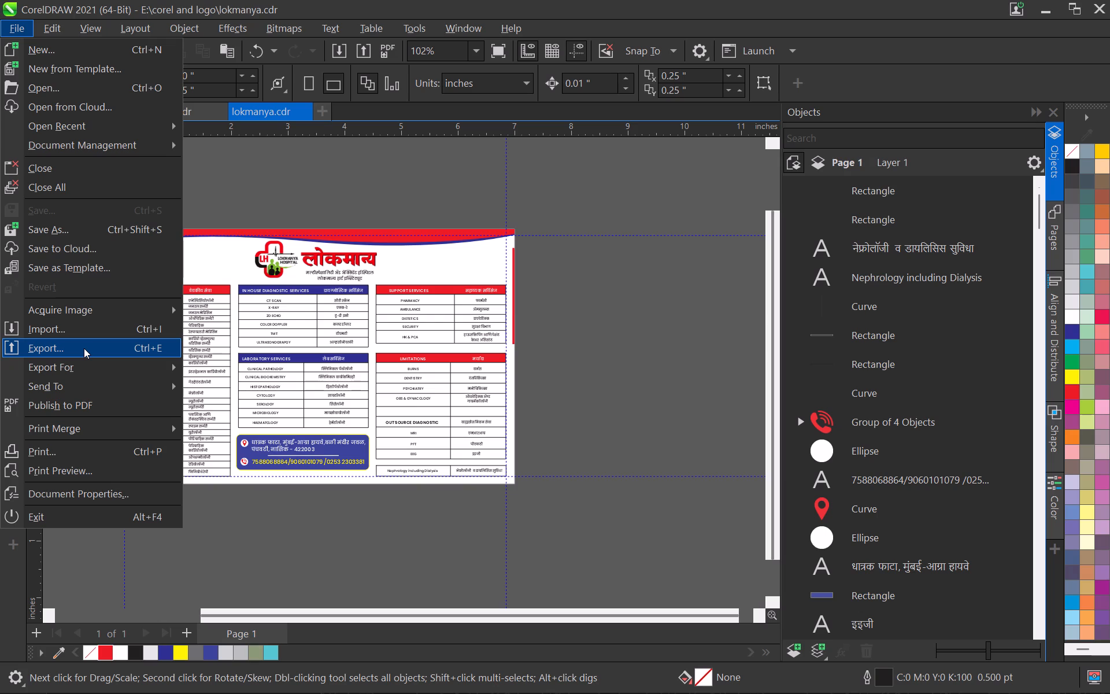
{"action": "left_click", "coordinate": [89, 238]}
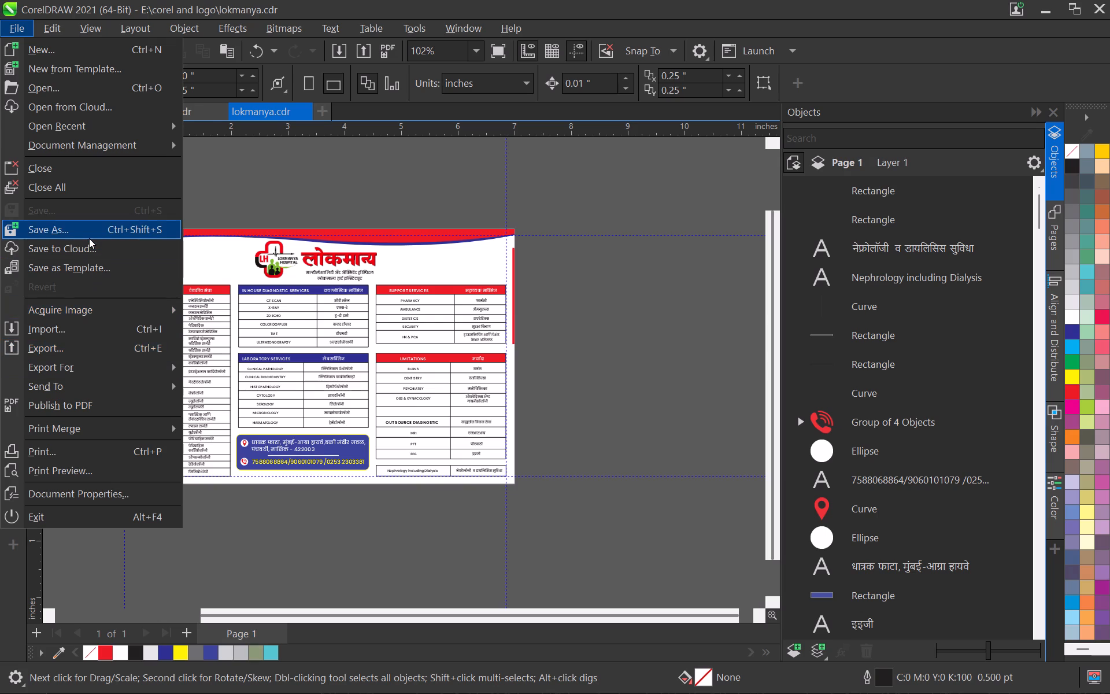
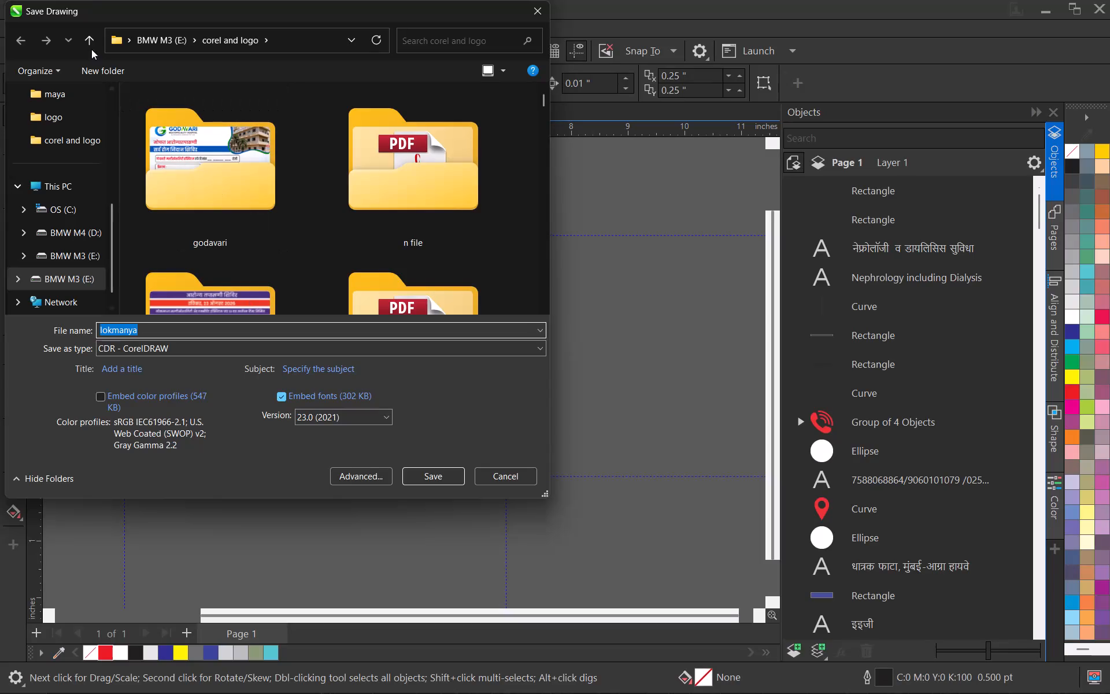
Create a folder named lok inside the corel and logo folder and save the lokmanya drawing in it as CDR.
{"action": "left_click", "coordinate": [92, 69]}
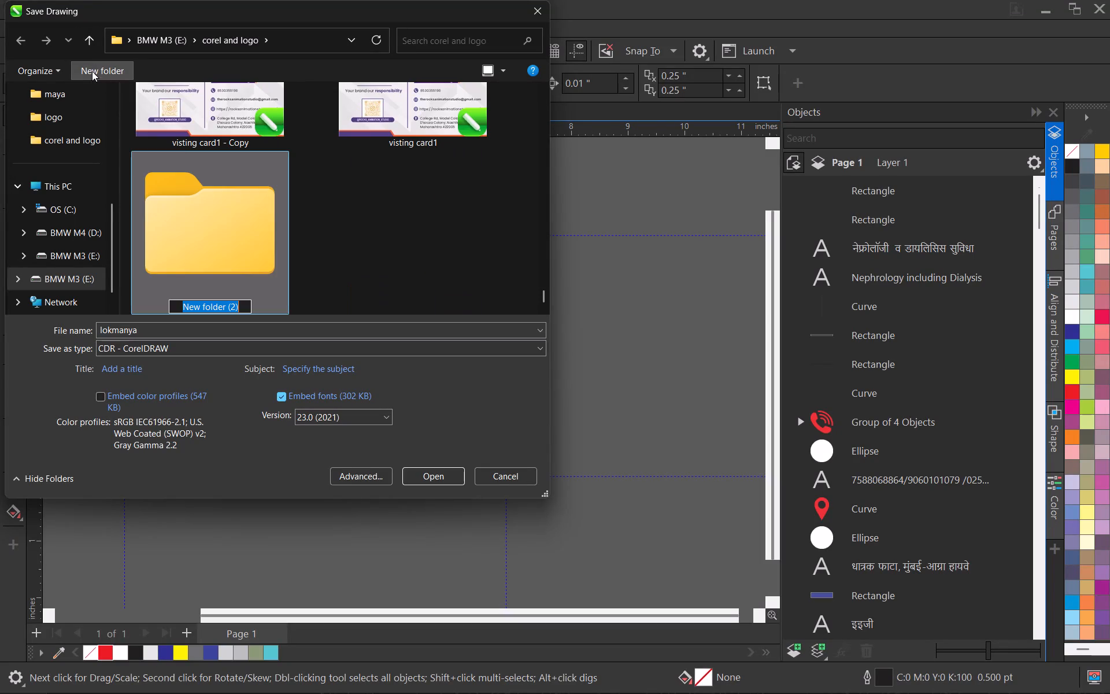
{"action": "type", "text": "lok"}
{"action": "left_click", "coordinate": [416, 227]}
{"action": "double_click", "coordinate": [208, 253]}
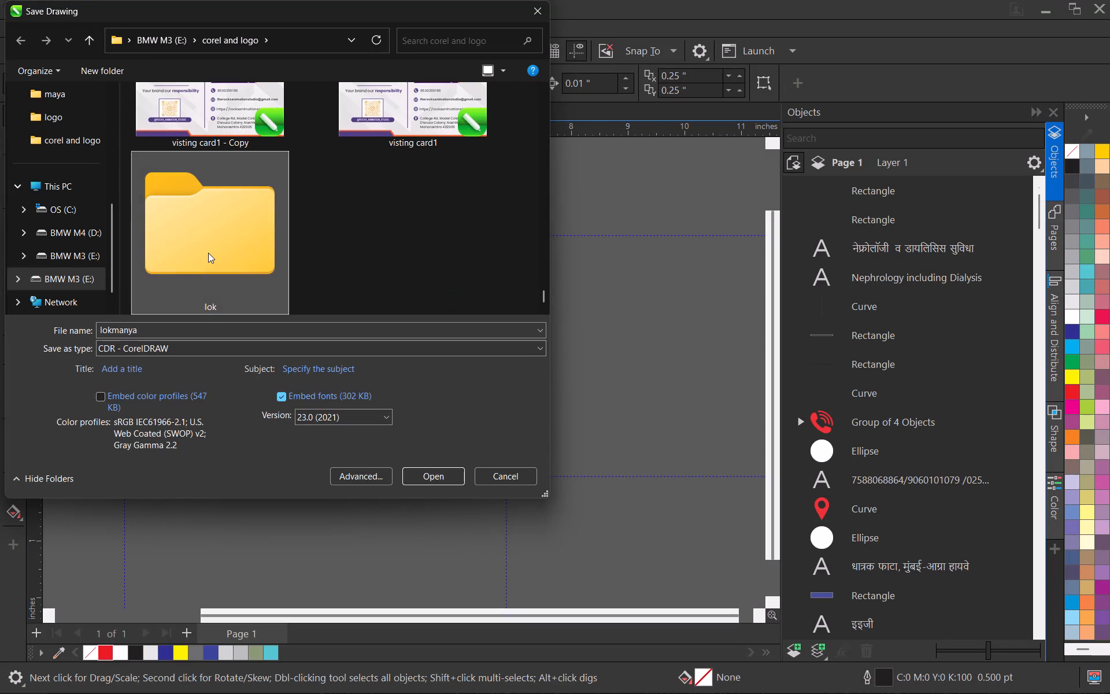
{"action": "left_click", "coordinate": [429, 481]}
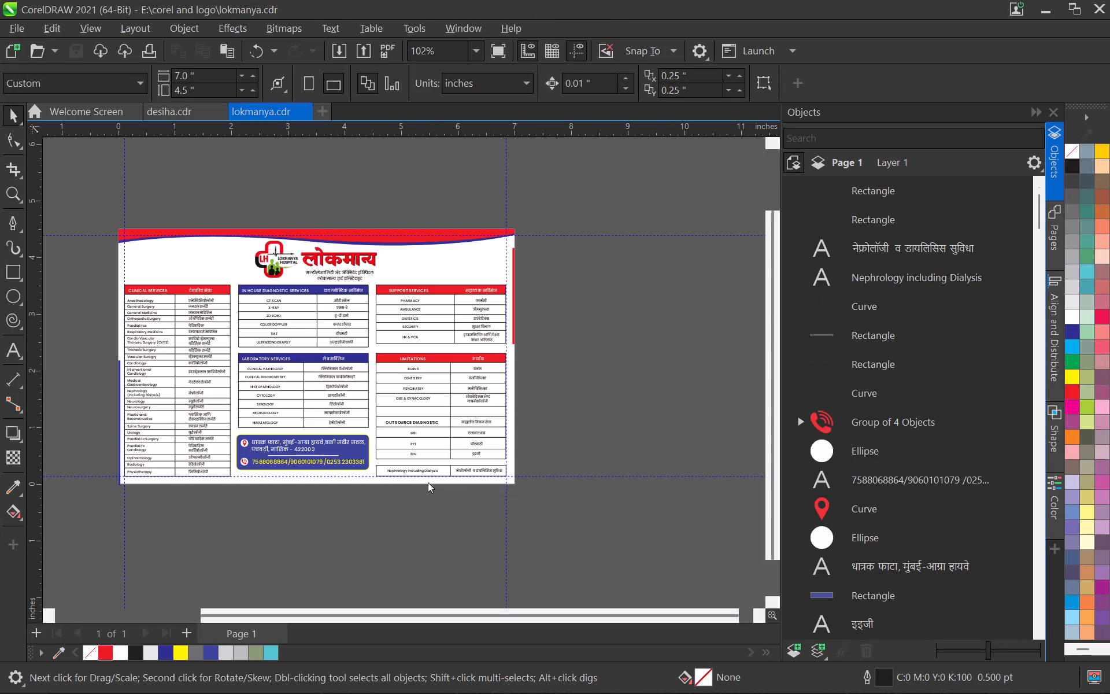
Save the drawing again as lokmanya in CDR format in the lok folder, replacing the existing file.
{"action": "scroll", "coordinate": [429, 203], "scroll_direction": "down", "scroll_amount": 4}
{"action": "scroll", "coordinate": [413, 265], "scroll_direction": "up", "scroll_amount": 3}
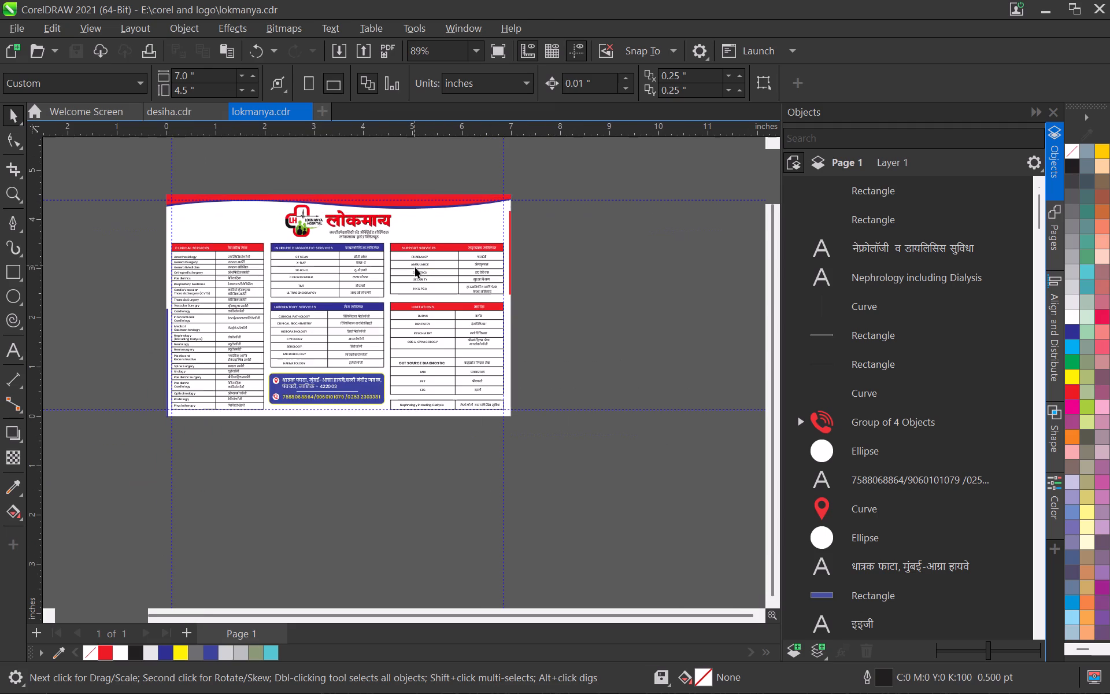
{"action": "key", "text": "ctrl+shift+s"}
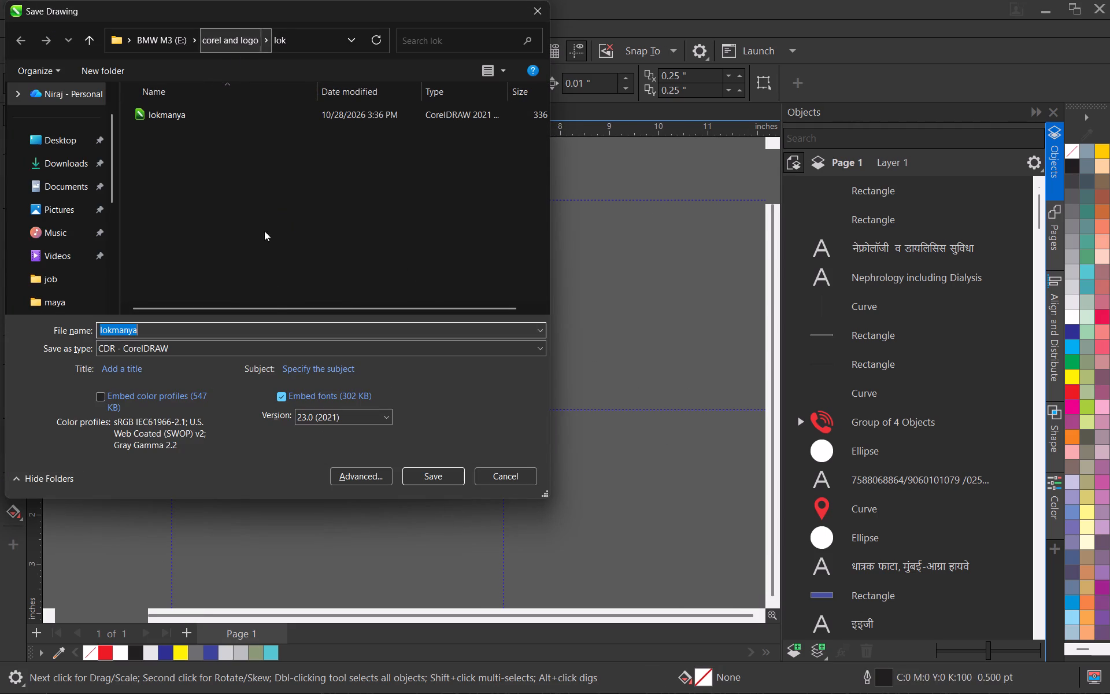
{"action": "left_click", "coordinate": [224, 45]}
{"action": "left_click", "coordinate": [191, 135]}
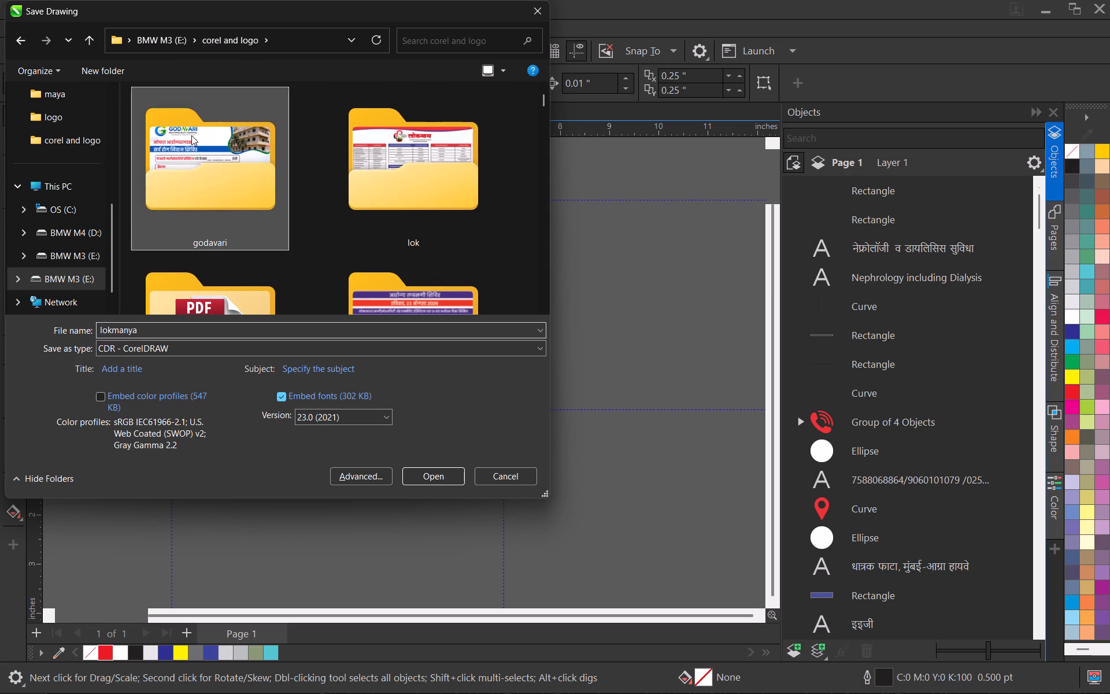
{"action": "key", "text": "l"}
{"action": "triple_click", "coordinate": [399, 186]}
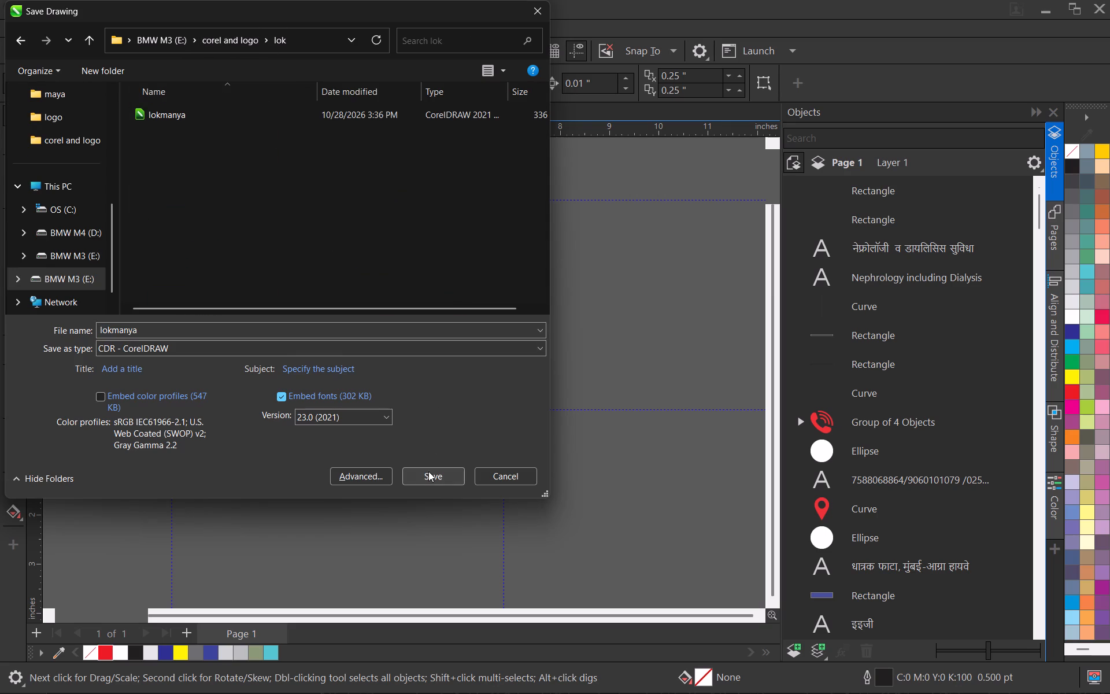
{"action": "left_click", "coordinate": [428, 471]}
{"action": "left_click", "coordinate": [592, 356]}
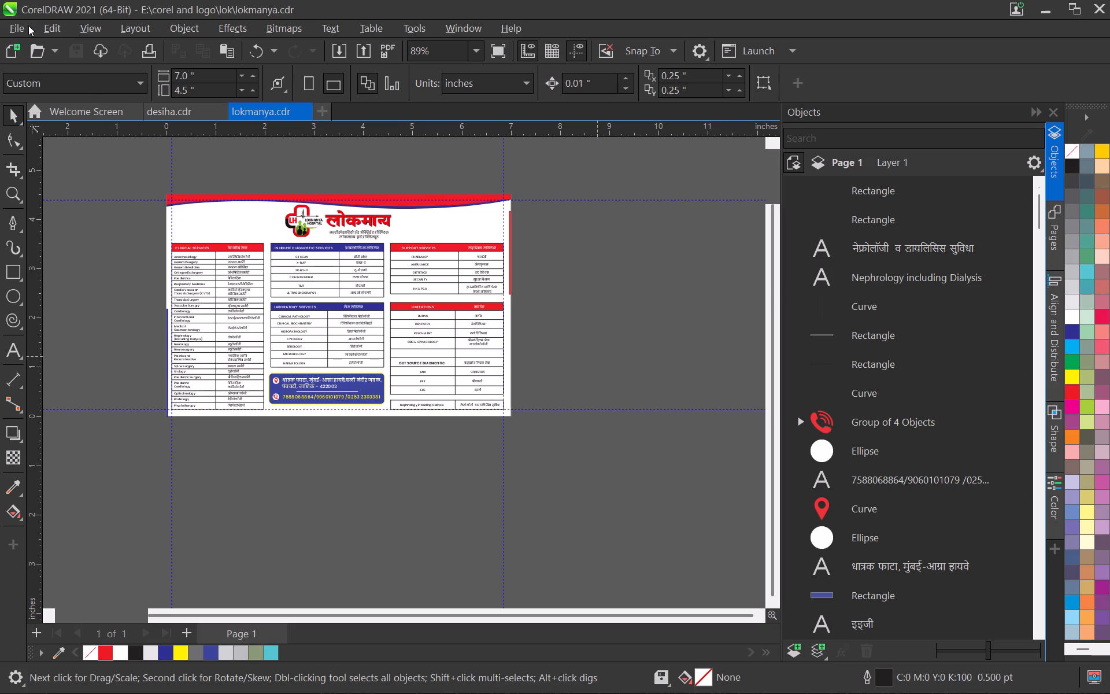
Save a copy of the drawing as lokmanya in PDF - Adobe Portable Document Format in the lok folder.
{"action": "left_click", "coordinate": [28, 25]}
{"action": "left_click", "coordinate": [71, 229]}
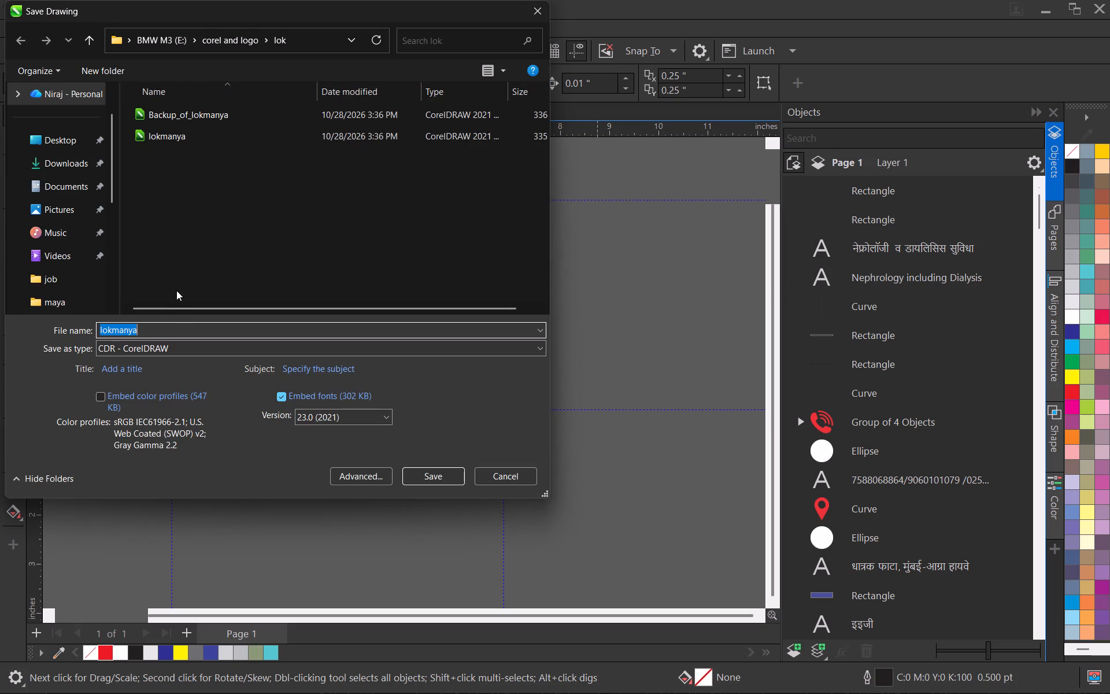
{"action": "left_click", "coordinate": [175, 355]}
{"action": "left_click", "coordinate": [169, 369]}
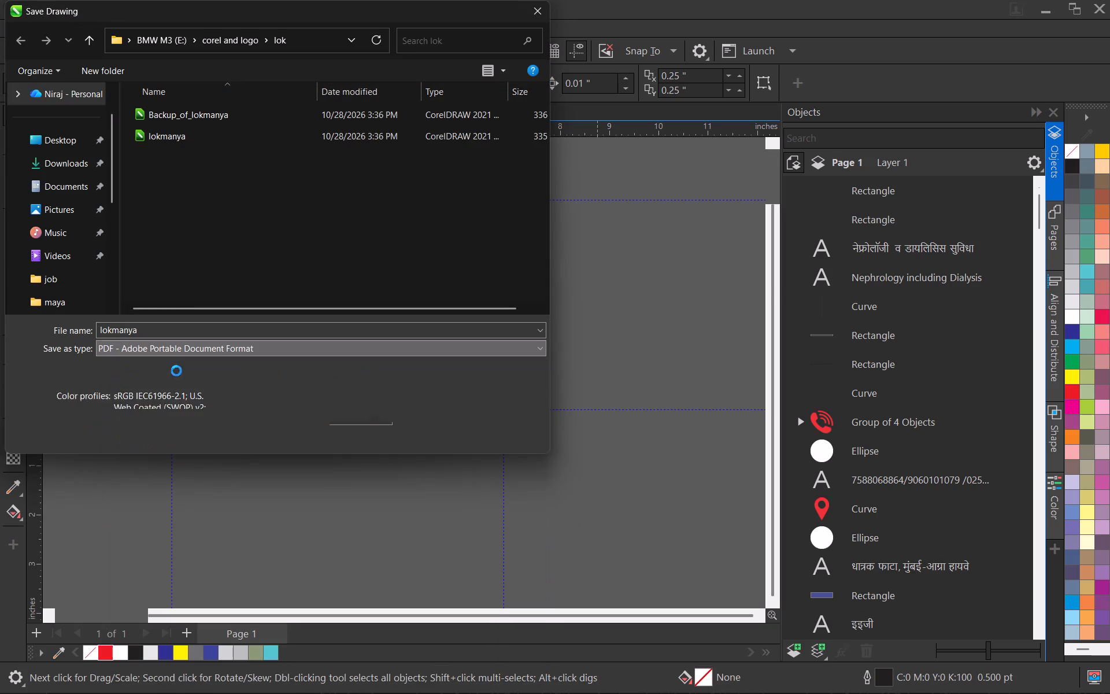
{"action": "left_click", "coordinate": [431, 433]}
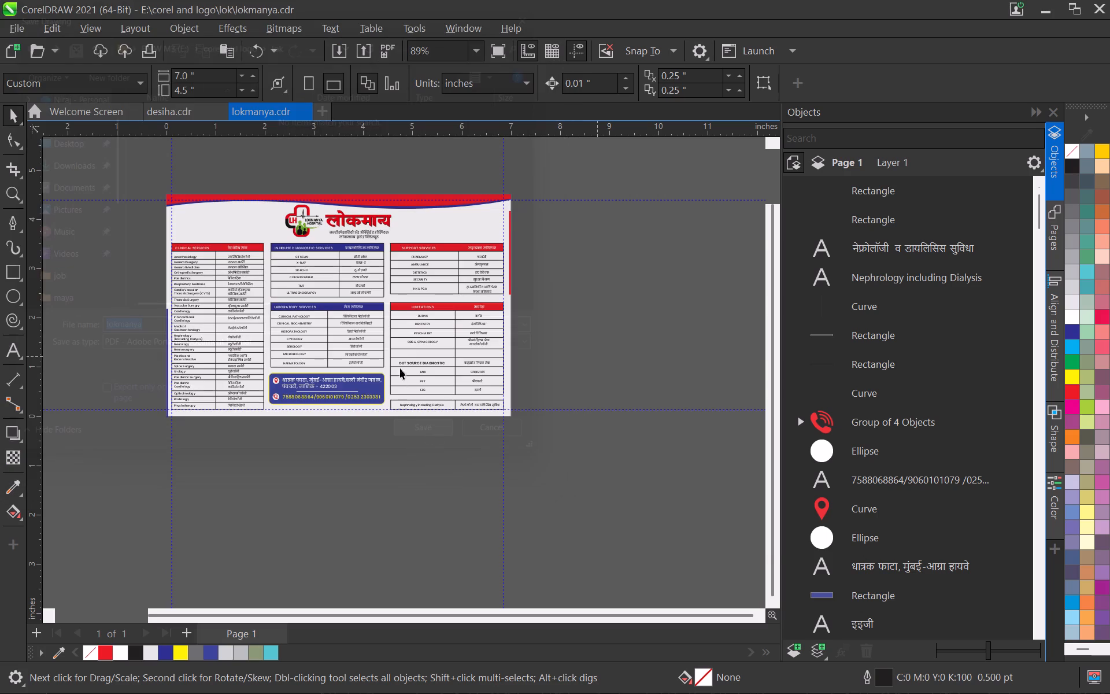
{"action": "scroll", "coordinate": [445, 329], "scroll_direction": "down", "scroll_amount": 5}
{"action": "left_click", "coordinate": [749, 537]}
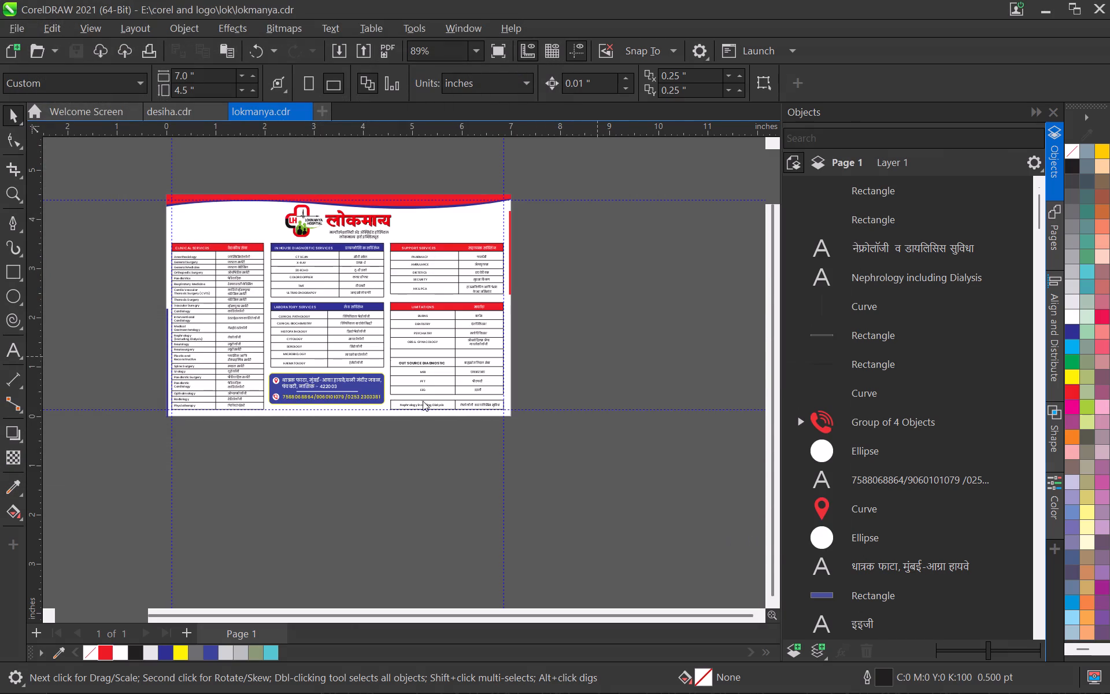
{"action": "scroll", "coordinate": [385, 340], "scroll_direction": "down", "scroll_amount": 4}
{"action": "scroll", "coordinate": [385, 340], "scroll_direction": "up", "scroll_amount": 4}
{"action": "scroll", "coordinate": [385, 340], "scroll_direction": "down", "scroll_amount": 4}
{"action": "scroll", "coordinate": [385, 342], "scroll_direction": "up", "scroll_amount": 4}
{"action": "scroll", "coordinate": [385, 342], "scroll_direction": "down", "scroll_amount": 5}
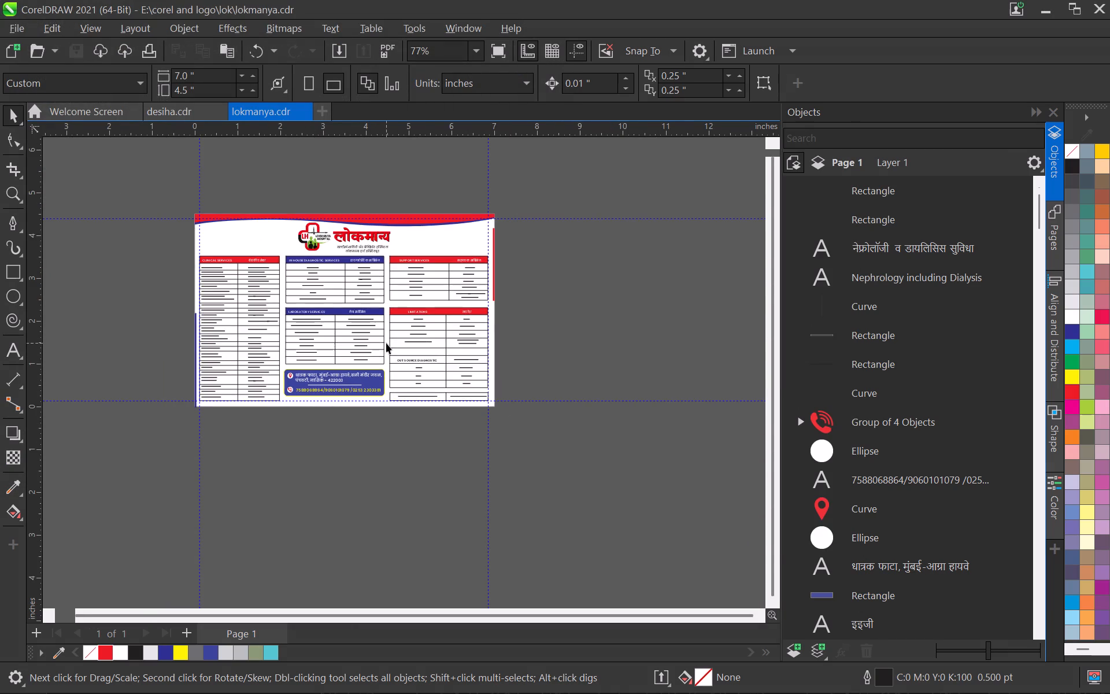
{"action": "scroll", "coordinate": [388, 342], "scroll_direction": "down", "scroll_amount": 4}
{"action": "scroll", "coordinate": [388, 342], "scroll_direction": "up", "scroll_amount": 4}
Save the lokmanya drawing under its current name in the lok folder.
{"action": "key", "text": "ctrl+shift+s"}
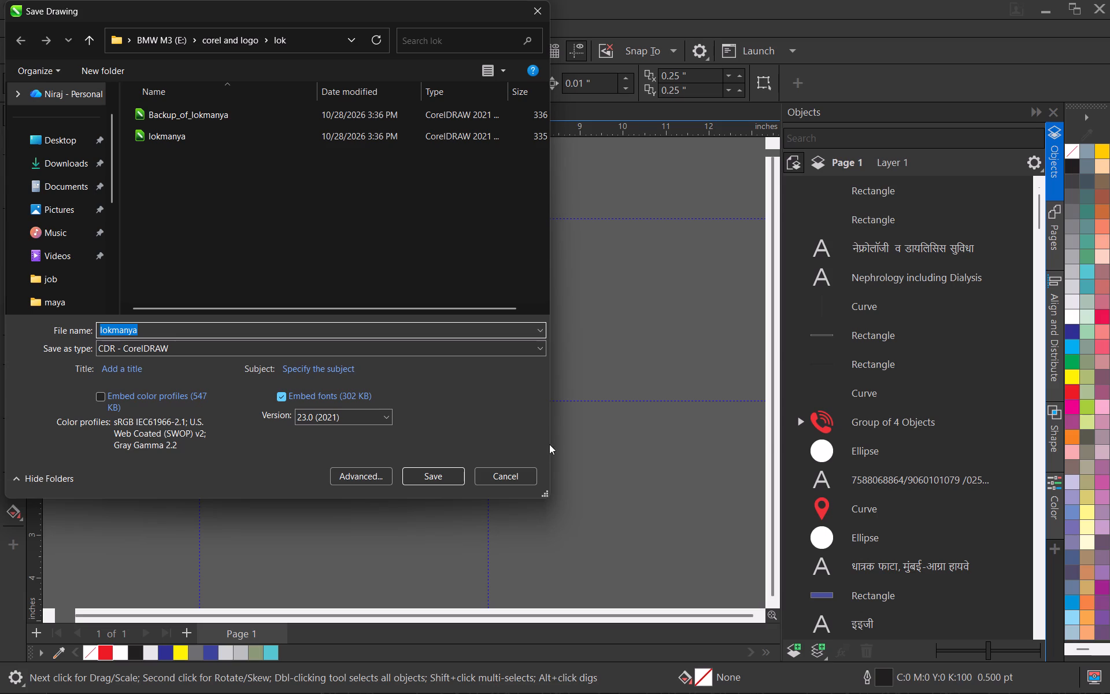
{"action": "left_click", "coordinate": [514, 470]}
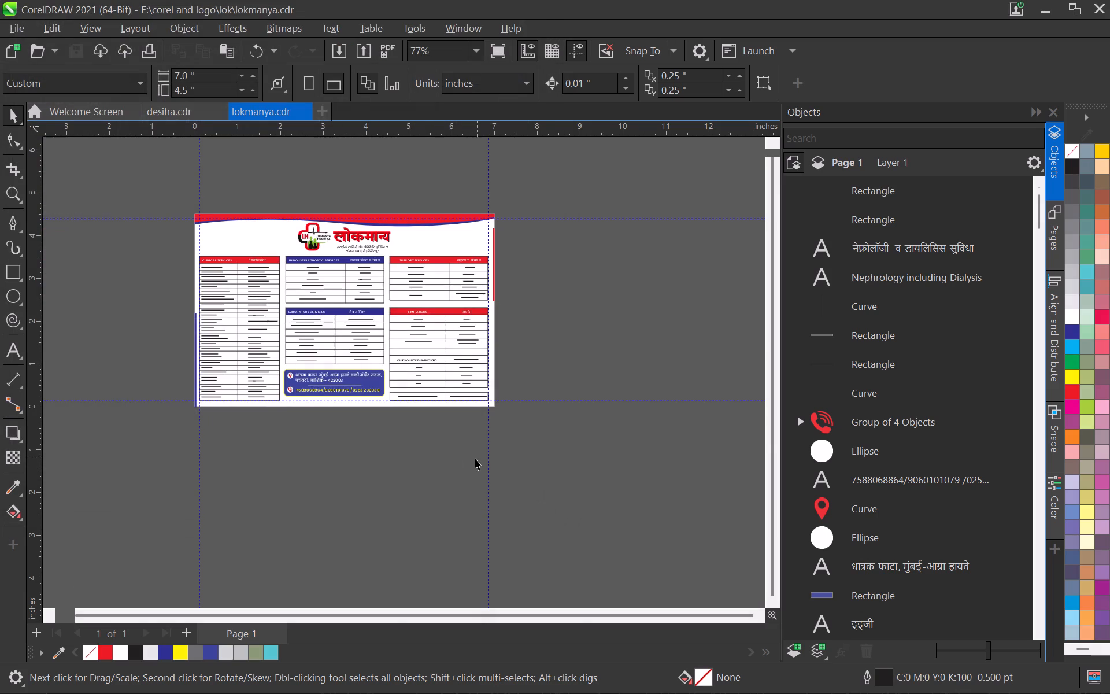
{"action": "key", "text": "ctrl+s"}
{"action": "scroll", "coordinate": [395, 407], "scroll_direction": "down", "scroll_amount": 4}
{"action": "scroll", "coordinate": [395, 407], "scroll_direction": "up", "scroll_amount": 2}
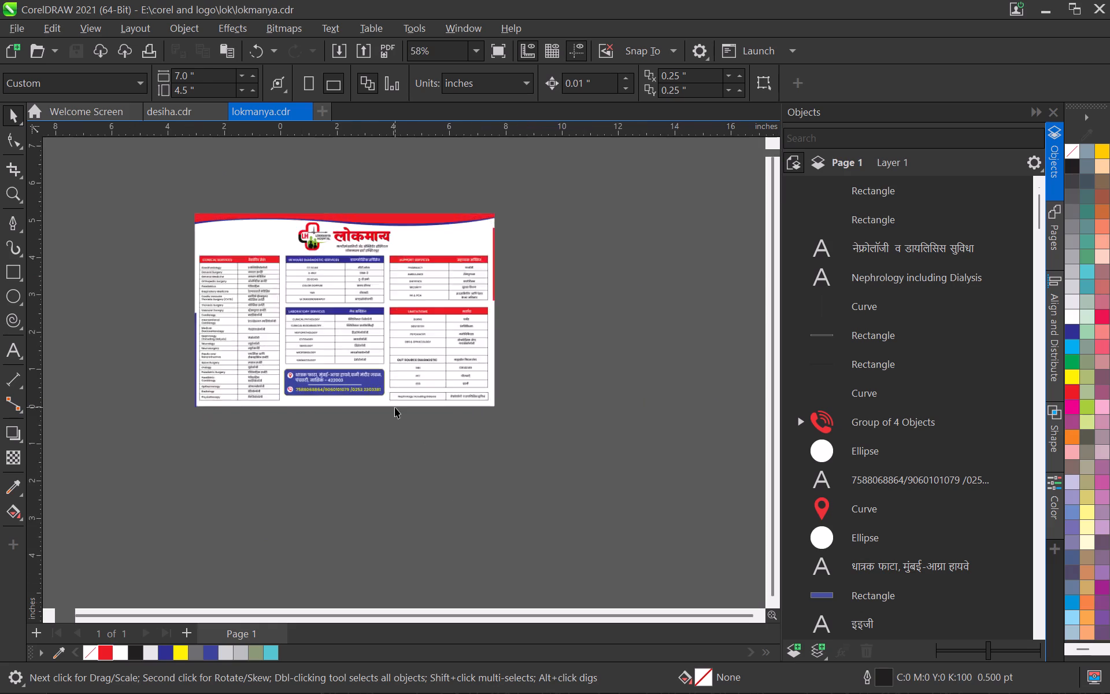
{"action": "scroll", "coordinate": [395, 407], "scroll_direction": "up", "scroll_amount": 6}
{"action": "key", "text": "ctrl+s"}
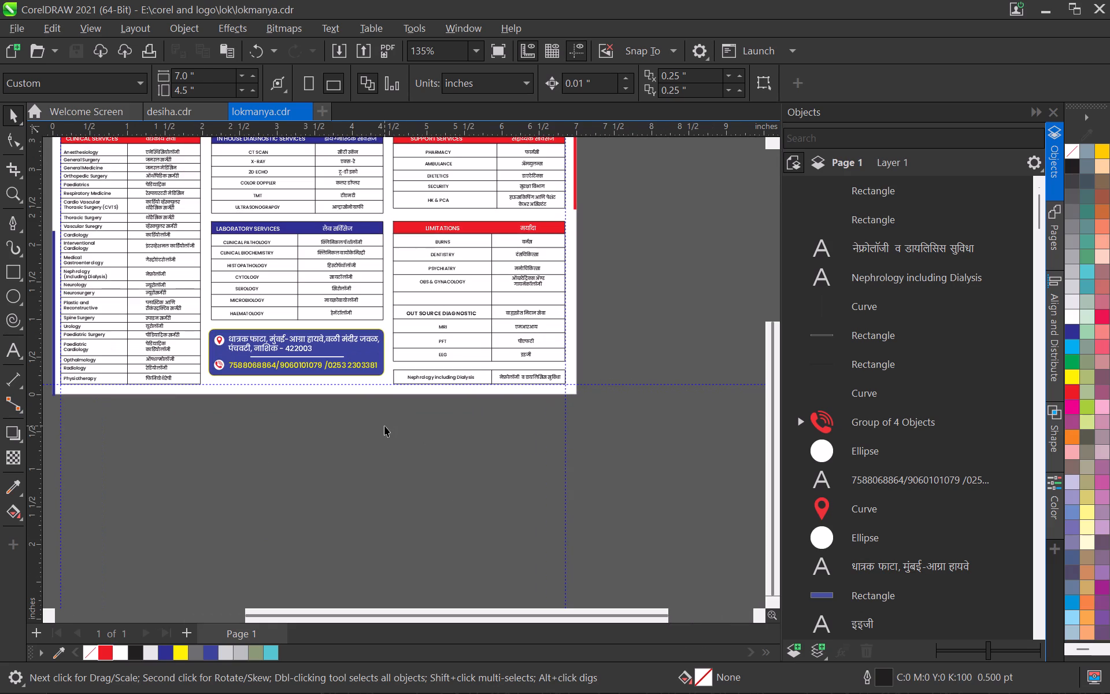
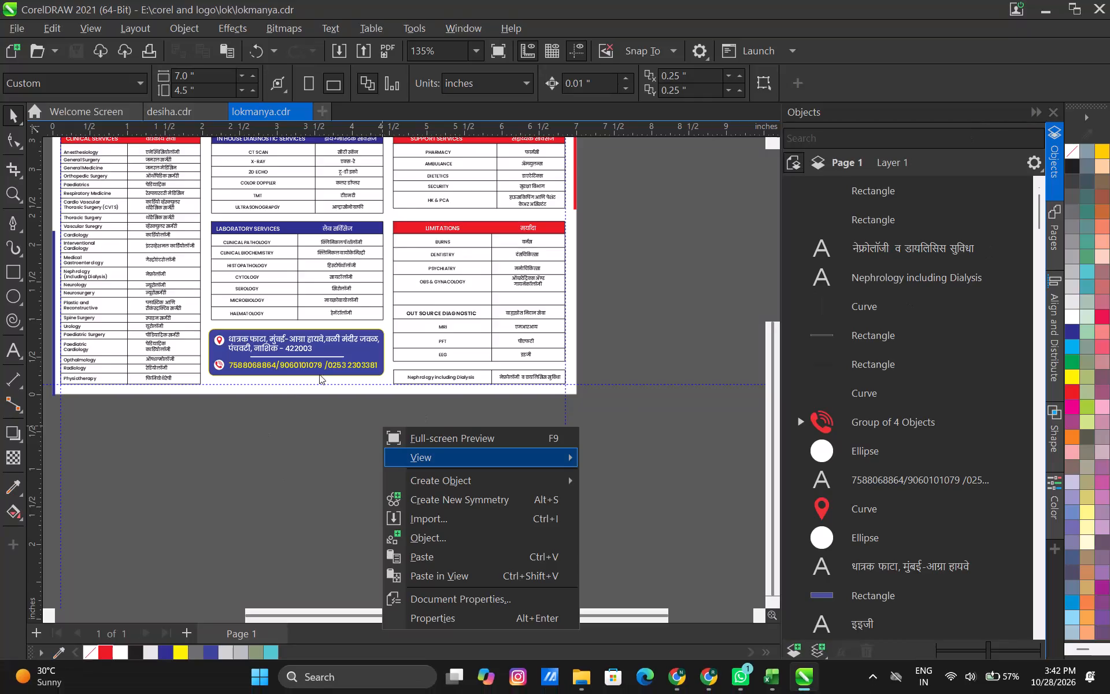
Dismiss the open context menu and save the lokmanya drawing again under its current name in the lok folder.
{"action": "scroll", "coordinate": [434, 300], "scroll_direction": "down", "scroll_amount": 8}
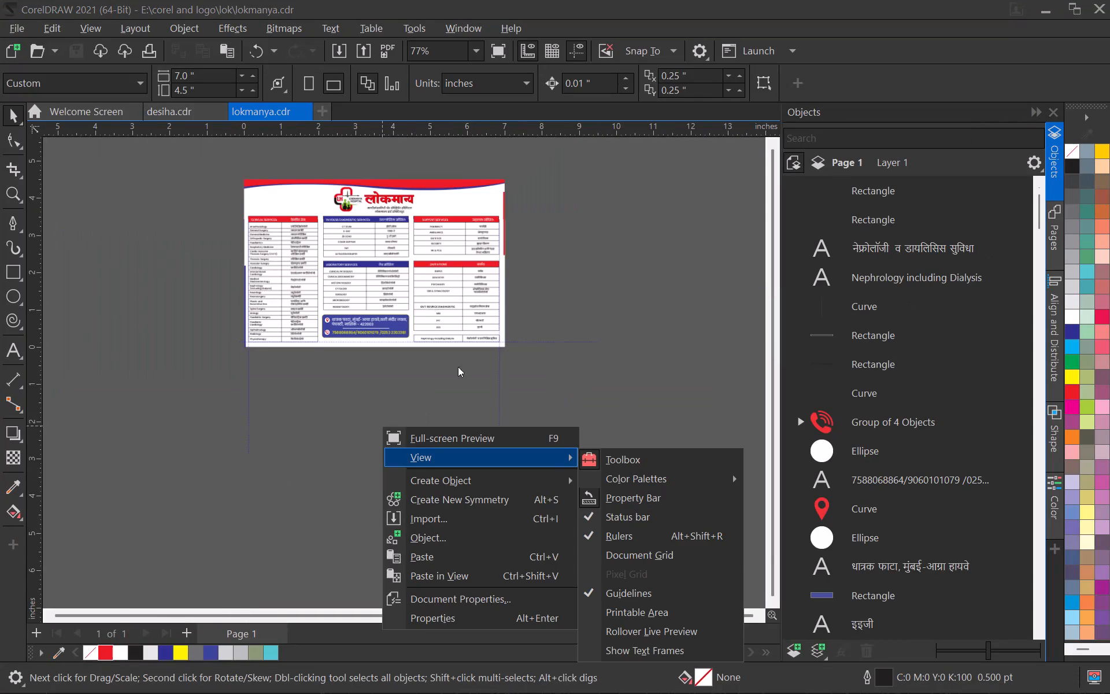
{"action": "scroll", "coordinate": [400, 332], "scroll_direction": "up", "scroll_amount": 9}
{"action": "scroll", "coordinate": [317, 376], "scroll_direction": "down", "scroll_amount": 4}
{"action": "left_click", "coordinate": [325, 449]}
{"action": "scroll", "coordinate": [398, 335], "scroll_direction": "up", "scroll_amount": 3, "text": "ctrl"}
{"action": "key", "text": "ctrl+s"}
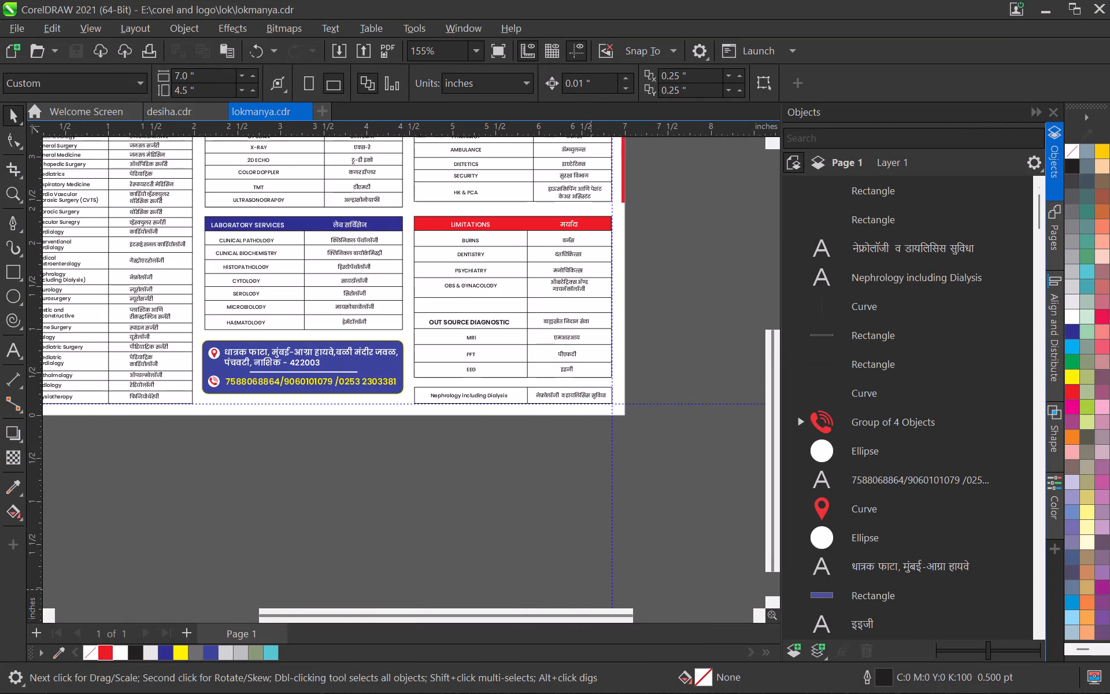
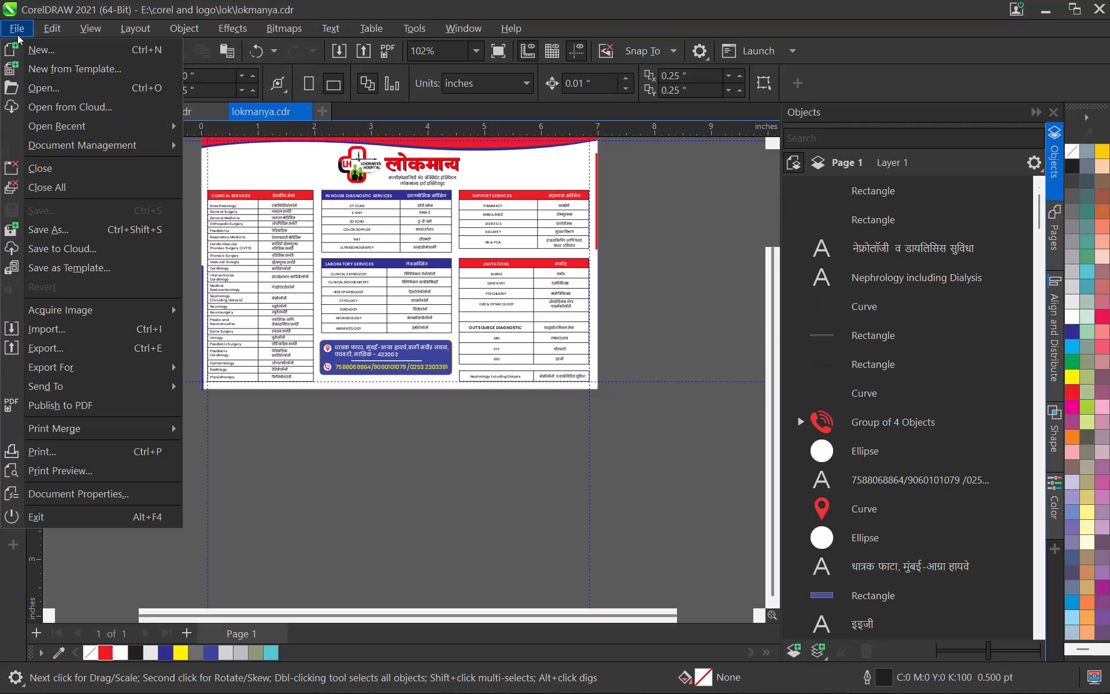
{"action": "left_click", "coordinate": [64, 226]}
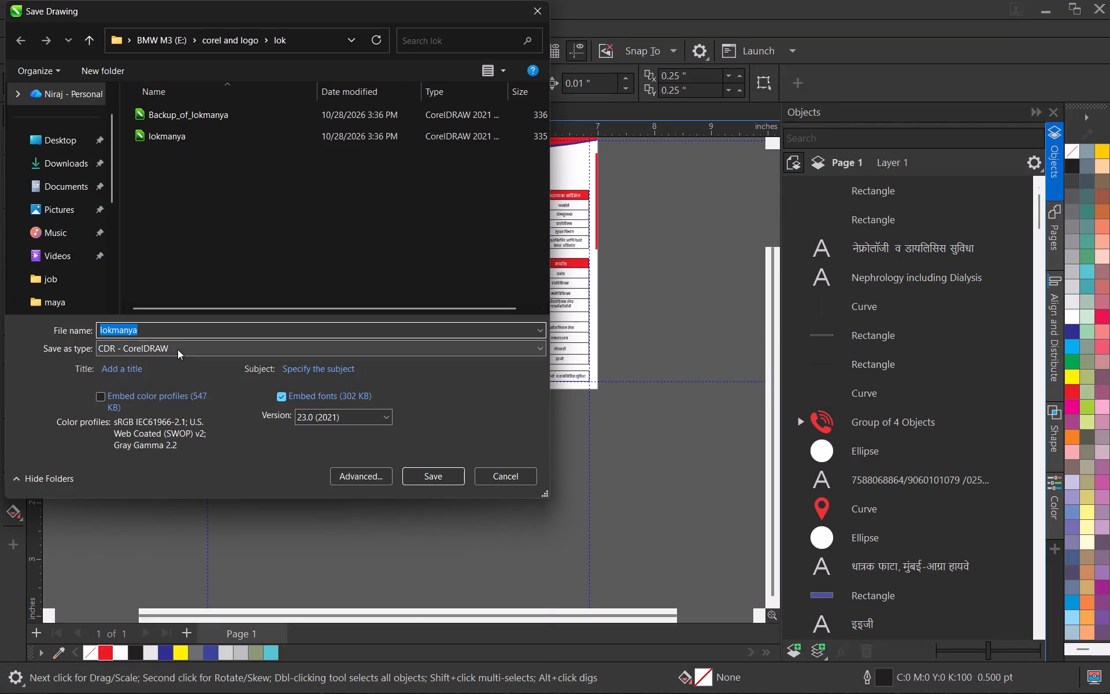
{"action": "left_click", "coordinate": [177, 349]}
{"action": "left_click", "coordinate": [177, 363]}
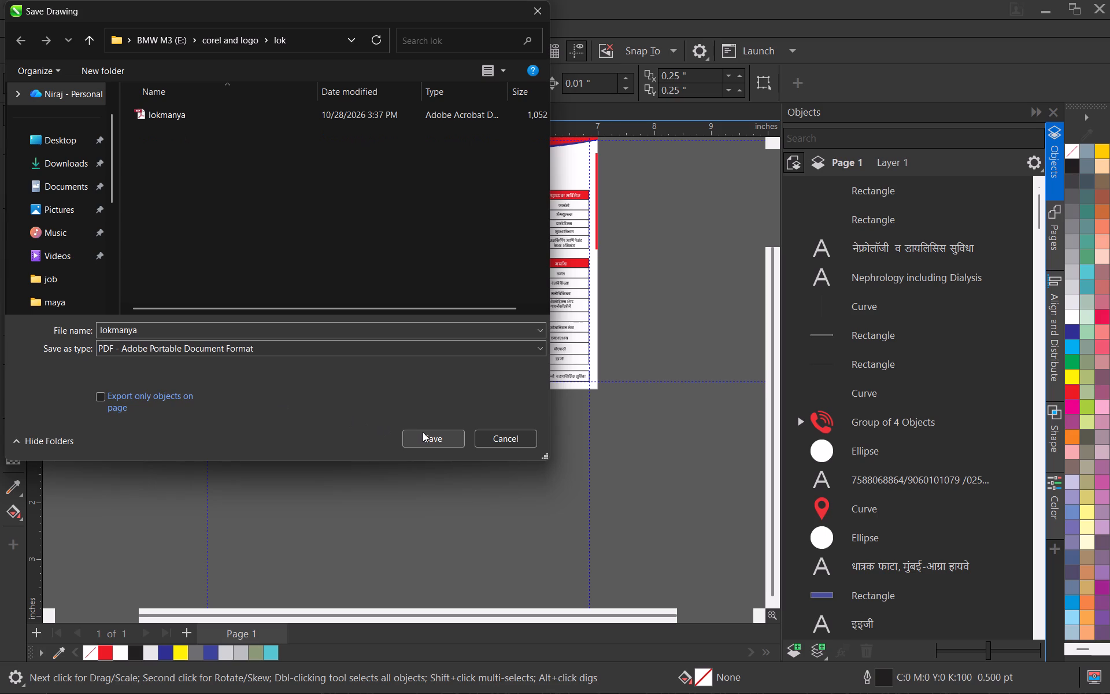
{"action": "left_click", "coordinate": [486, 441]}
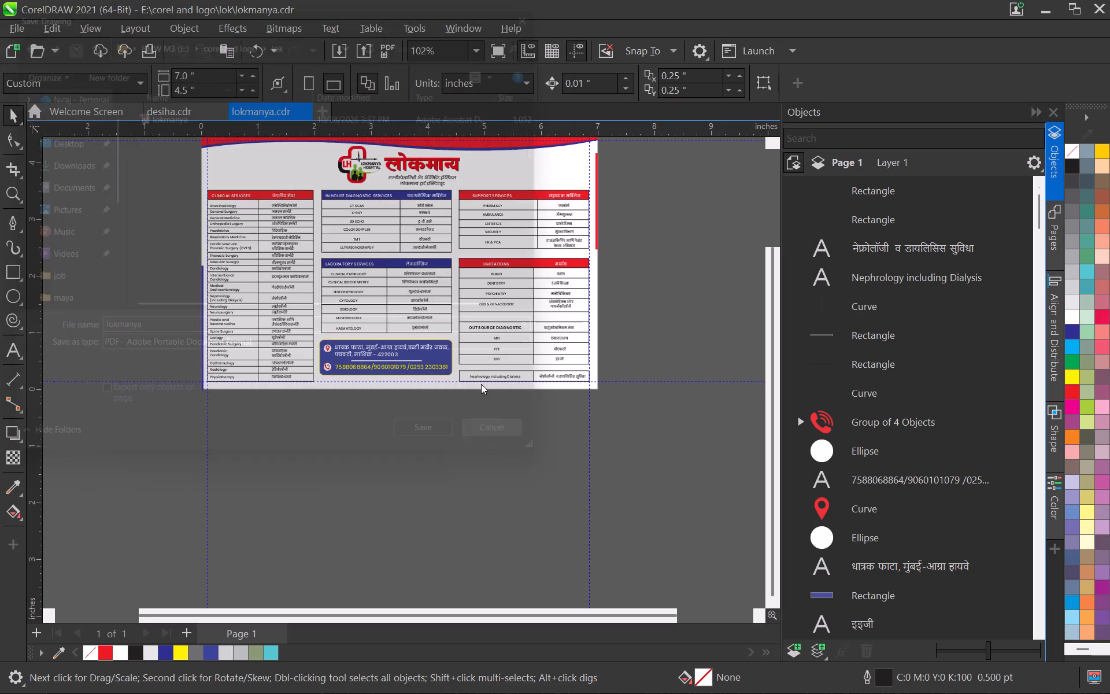
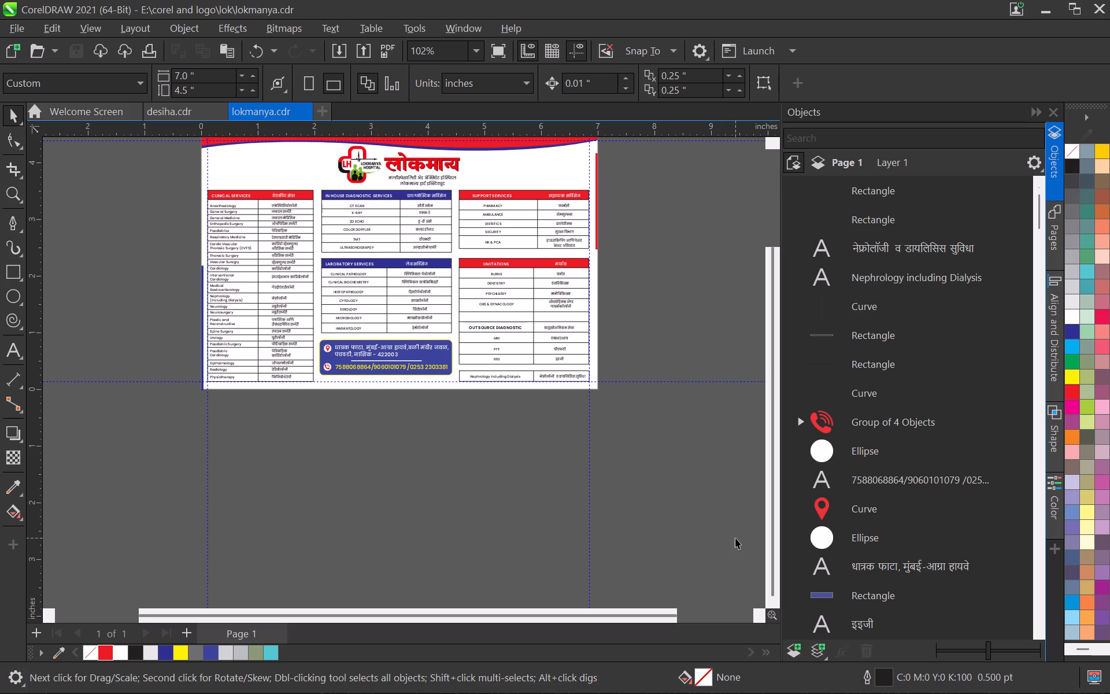
Save the current lokmanya.cdr services layout.
{"action": "scroll", "coordinate": [334, 199], "scroll_direction": "down", "scroll_amount": 3}
{"action": "scroll", "coordinate": [340, 230], "scroll_direction": "up", "scroll_amount": 4}
{"action": "middle_click_drag", "start_coordinate": [361, 309], "coordinate": [386, 395]}
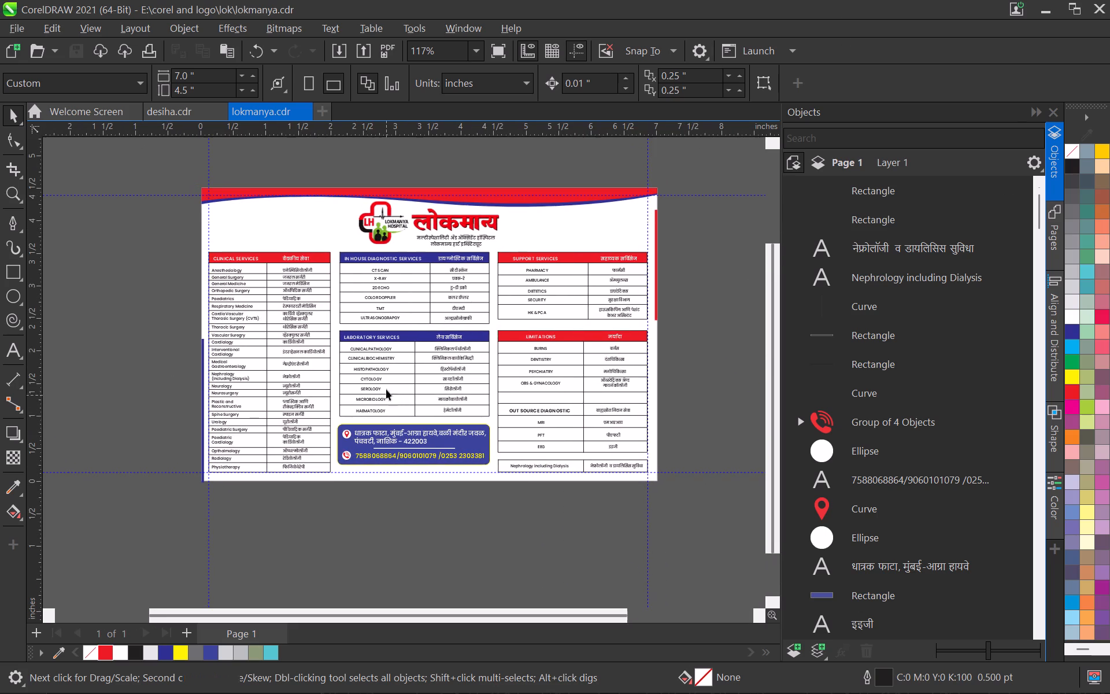
{"action": "key", "text": "ctrl+s"}
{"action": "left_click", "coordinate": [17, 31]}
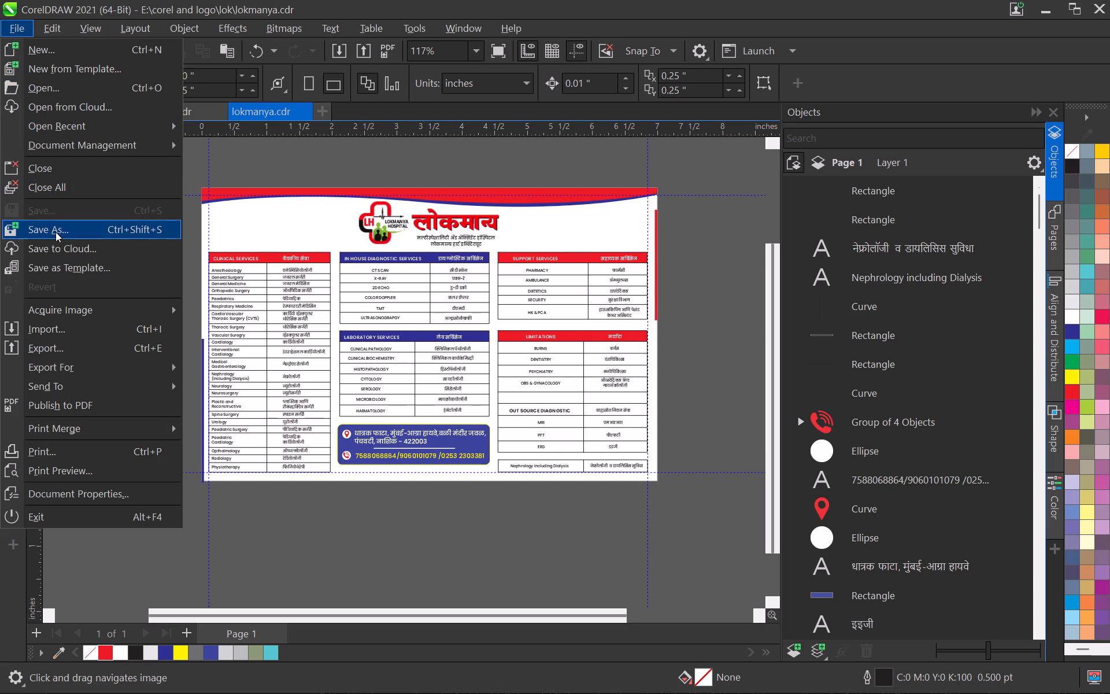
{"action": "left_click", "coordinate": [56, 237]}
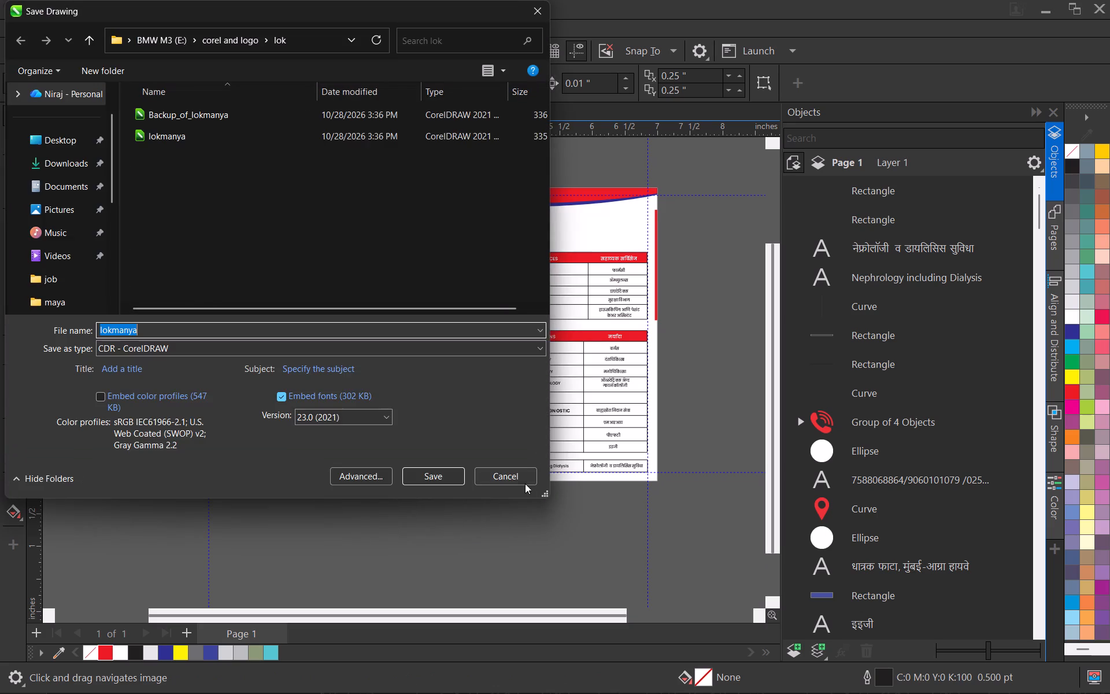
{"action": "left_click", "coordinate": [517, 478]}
Publish the hospital services layout as a PDF named "lokmanya 2" in the lok folder.
{"action": "left_click", "coordinate": [18, 33]}
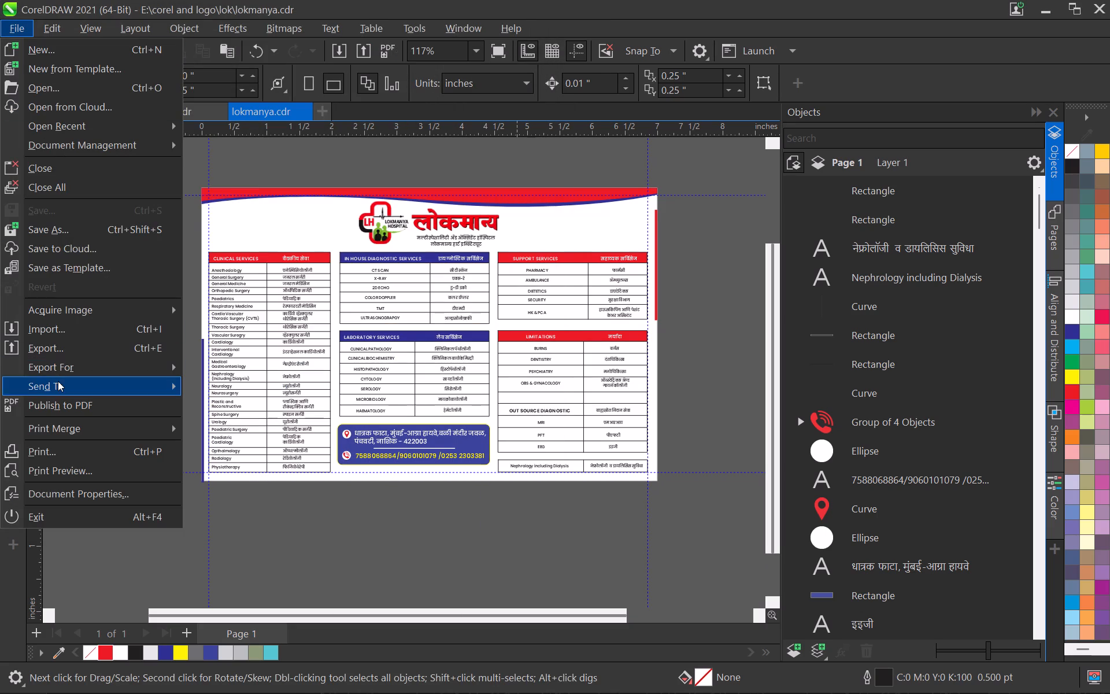
{"action": "left_click", "coordinate": [71, 404]}
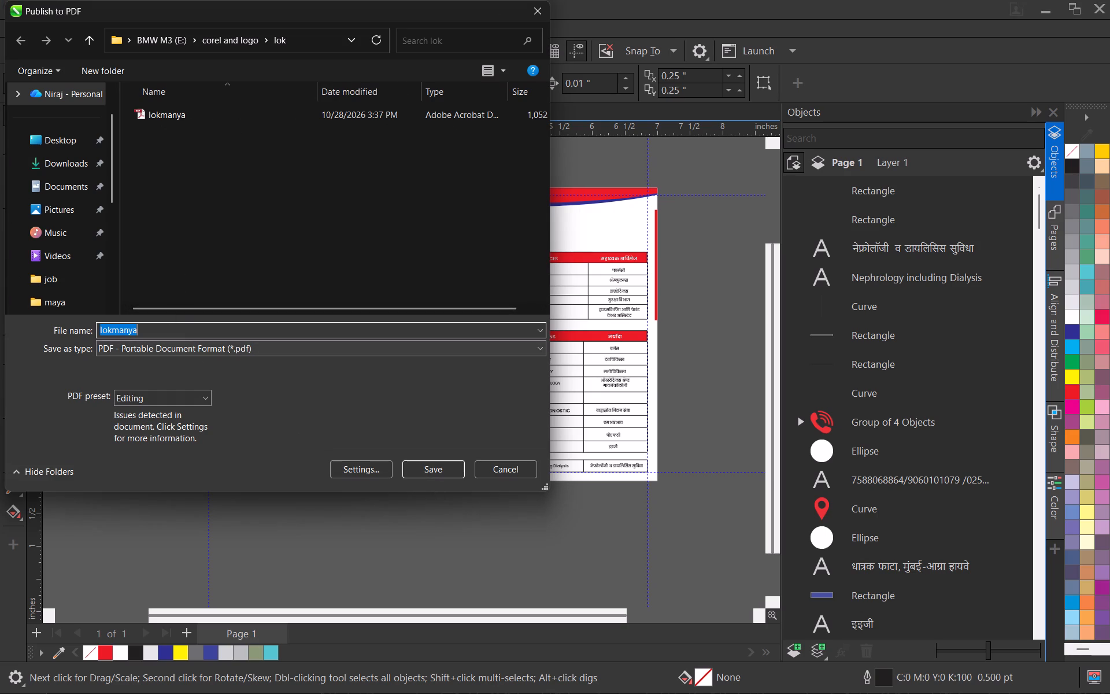
{"action": "left_click", "coordinate": [175, 330]}
{"action": "key", "text": "space"}
{"action": "type", "text": "2"}
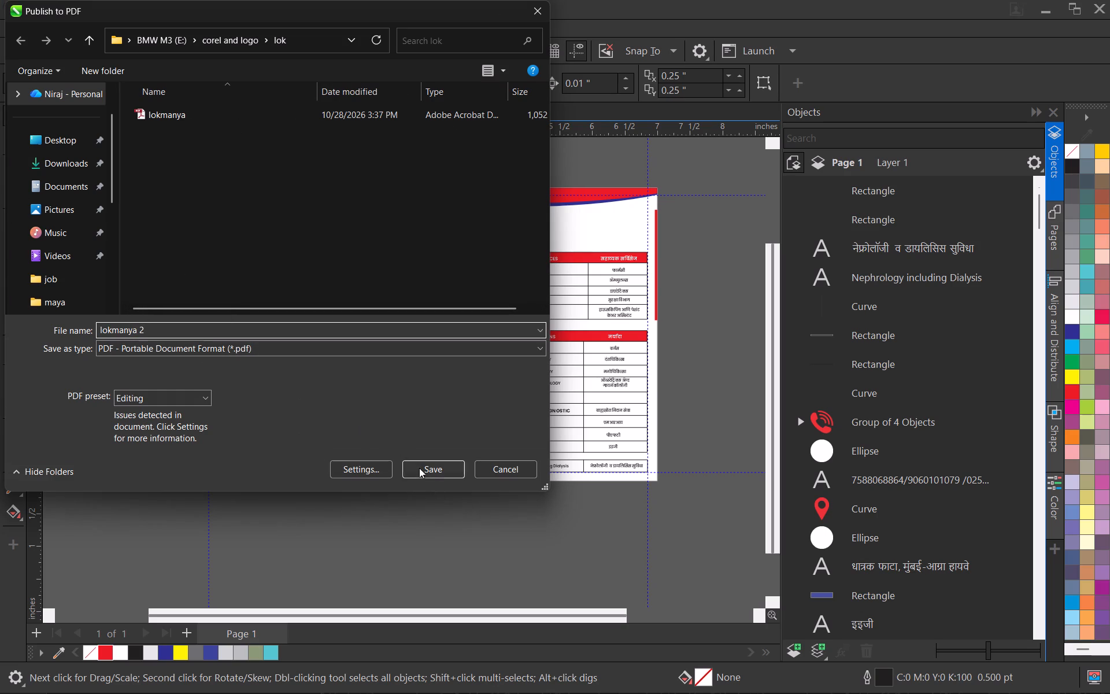
{"action": "left_click", "coordinate": [419, 468]}
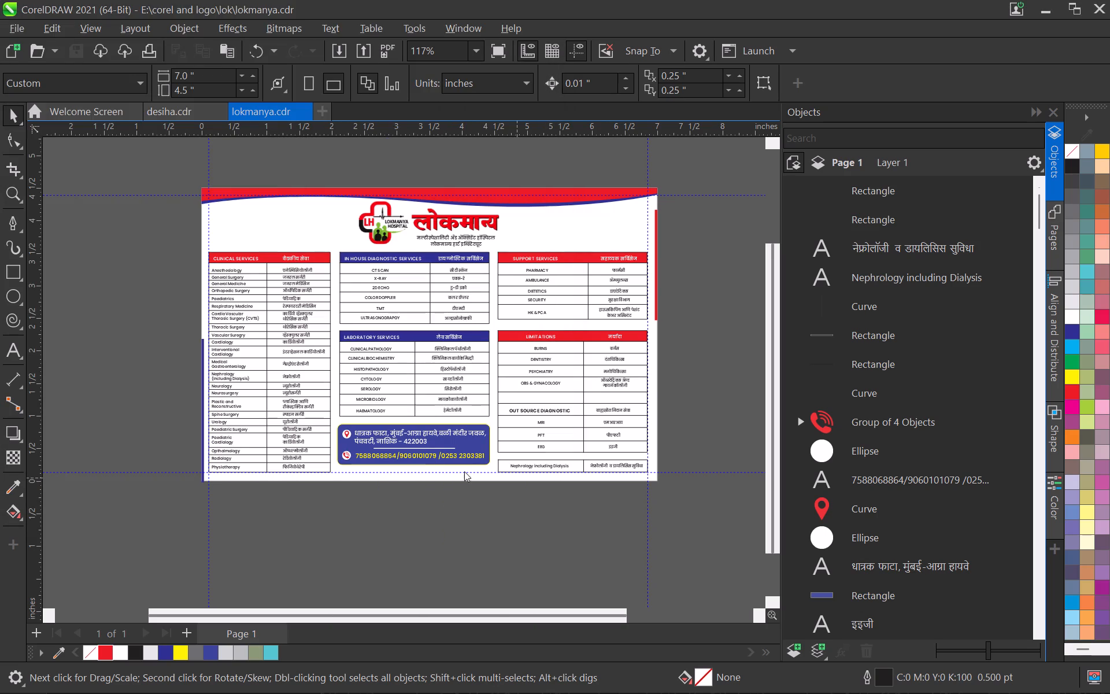
Save the lokmanya.cdr drawing again after the PDF export.
{"action": "scroll", "coordinate": [464, 471], "scroll_direction": "down", "scroll_amount": 9}
{"action": "scroll", "coordinate": [465, 470], "scroll_direction": "up", "scroll_amount": 10}
{"action": "key", "text": "ctrl+s"}
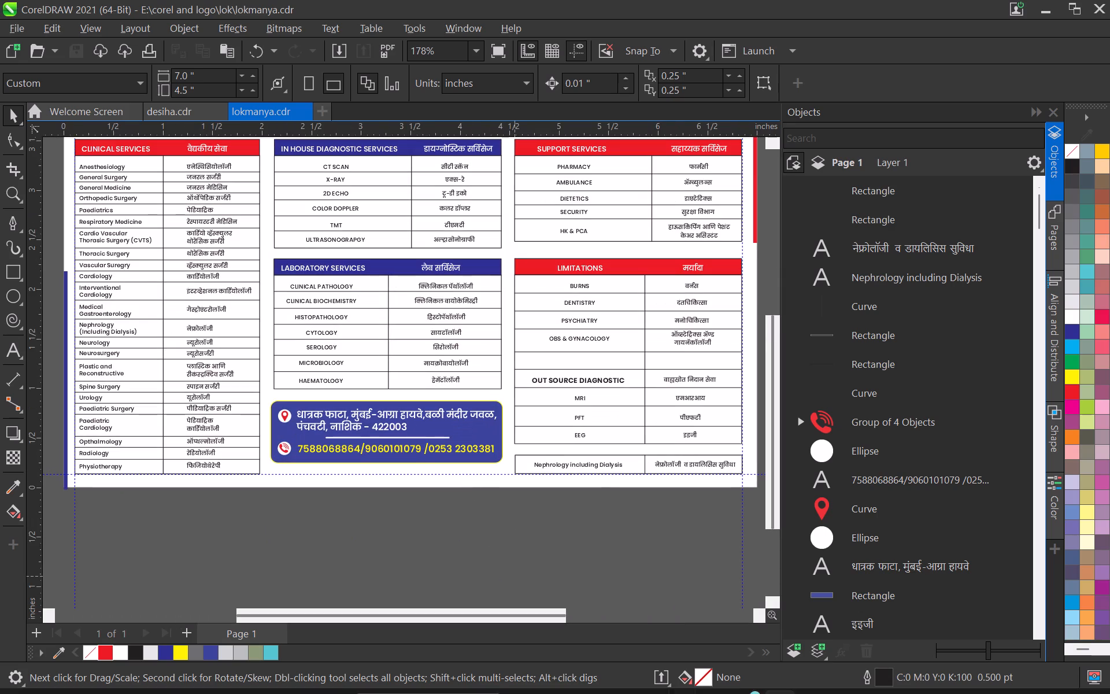
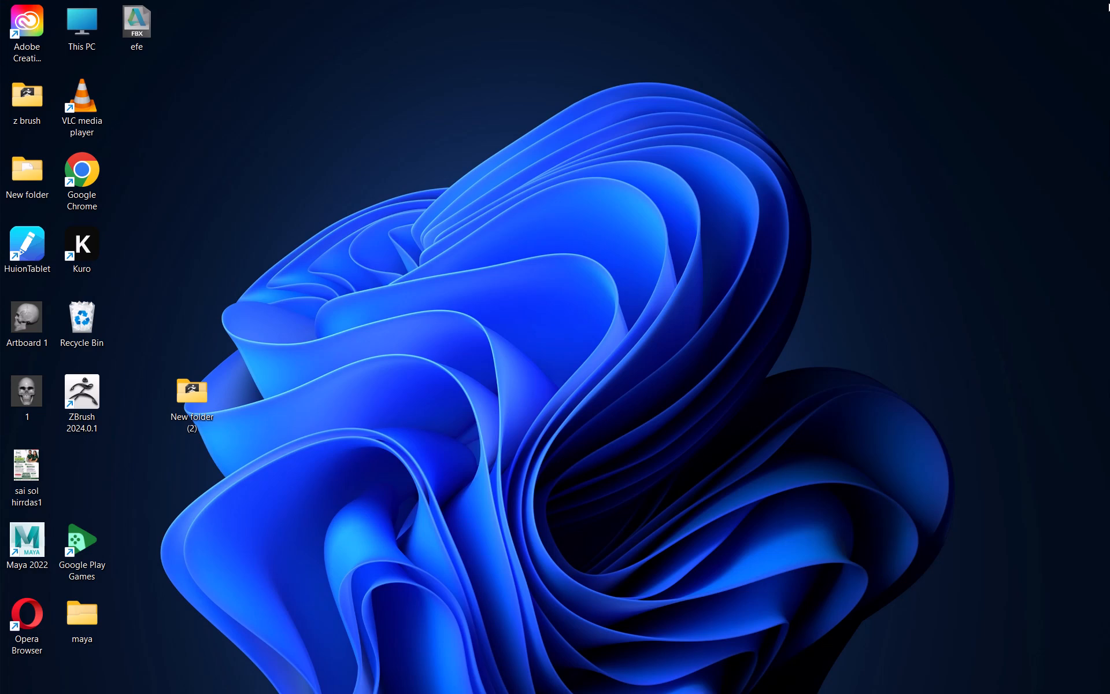
Shut down the computer from the Windows desktop.
{"action": "left_click", "coordinate": [371, 682]}
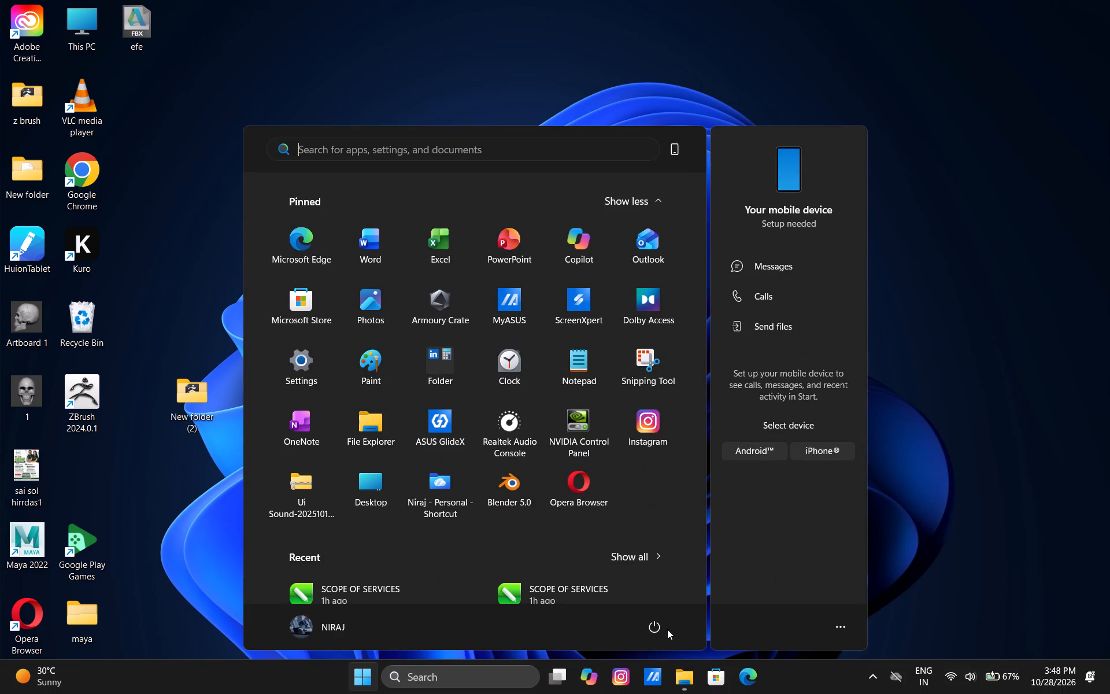
{"action": "left_click", "coordinate": [665, 629]}
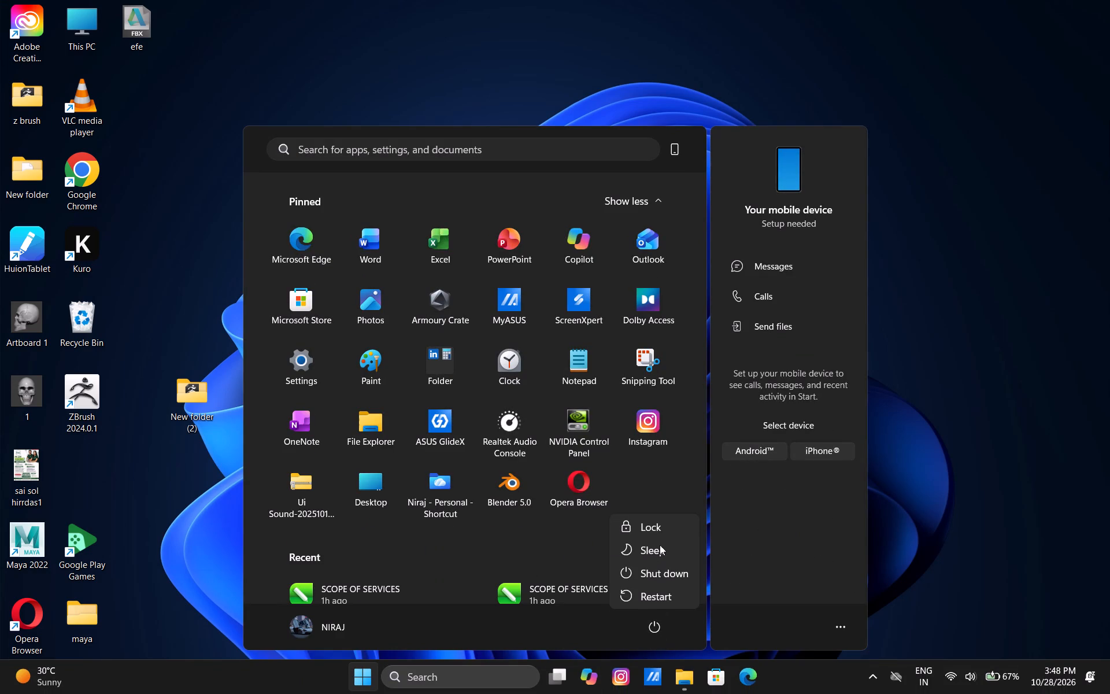
{"action": "left_click", "coordinate": [667, 569]}
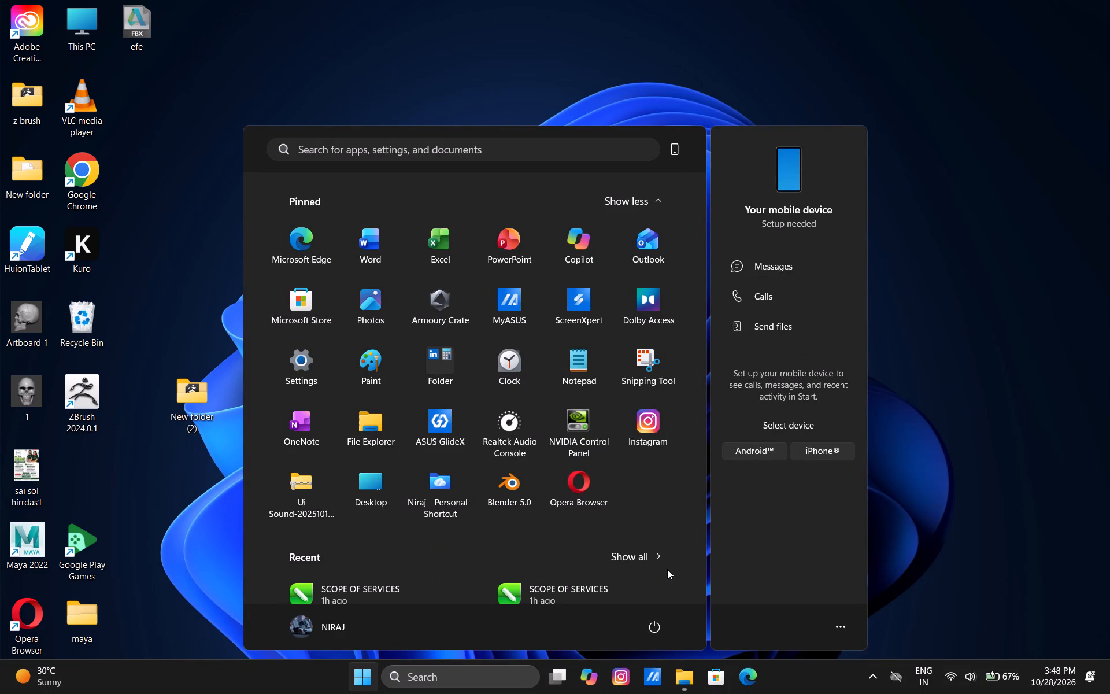